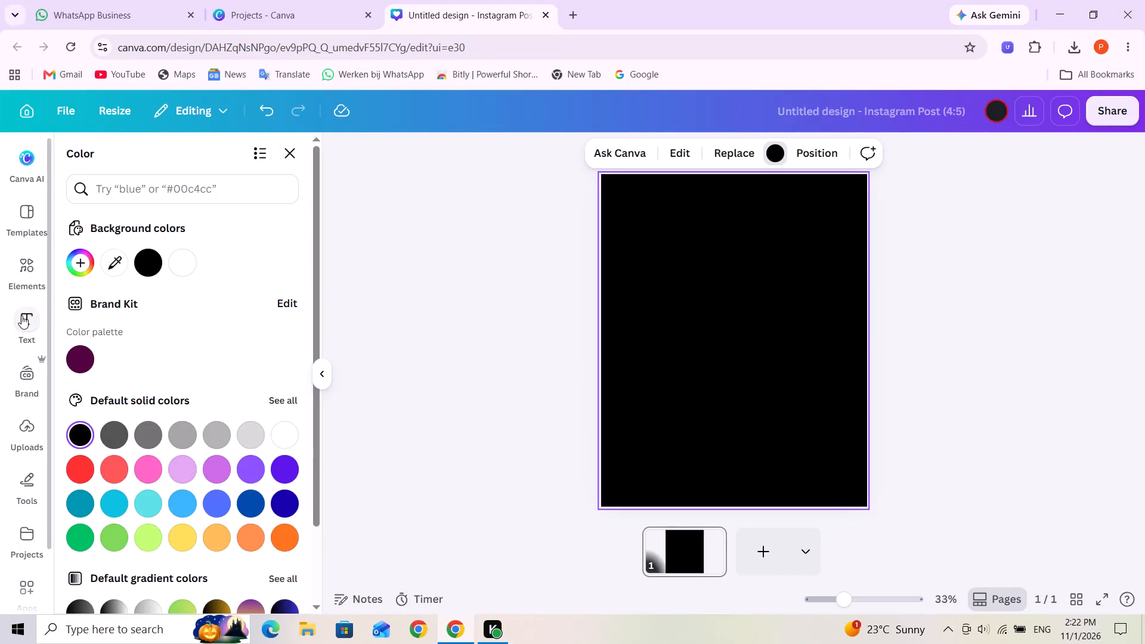
Add a heading text box to the black page and make it read "Don't BE FOOLED".
left_click(21, 329)
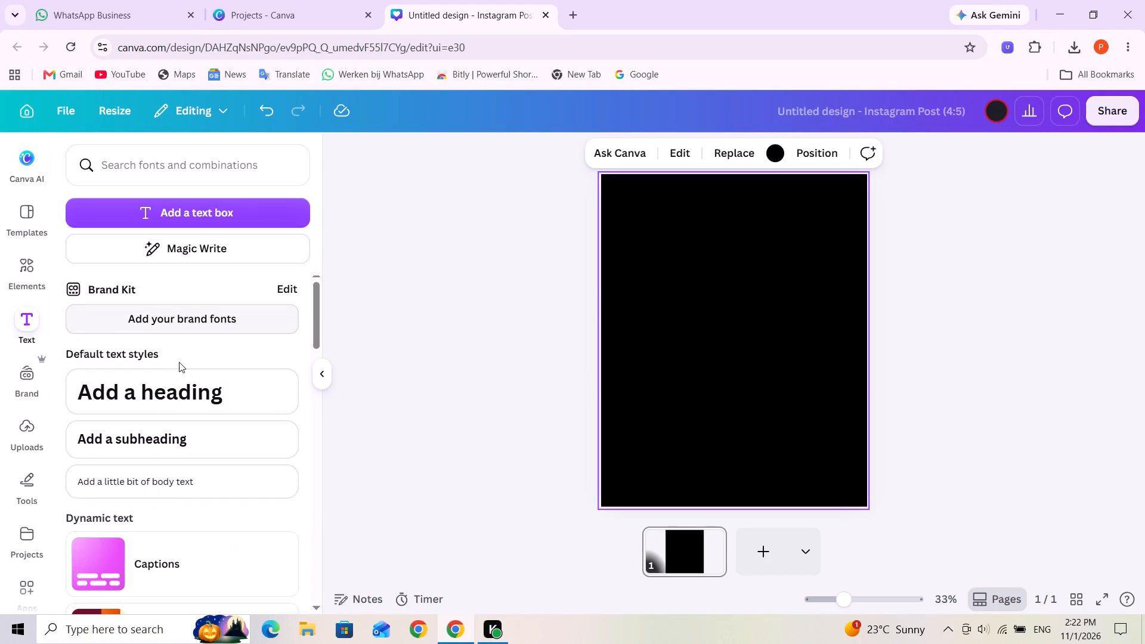
left_click(177, 386)
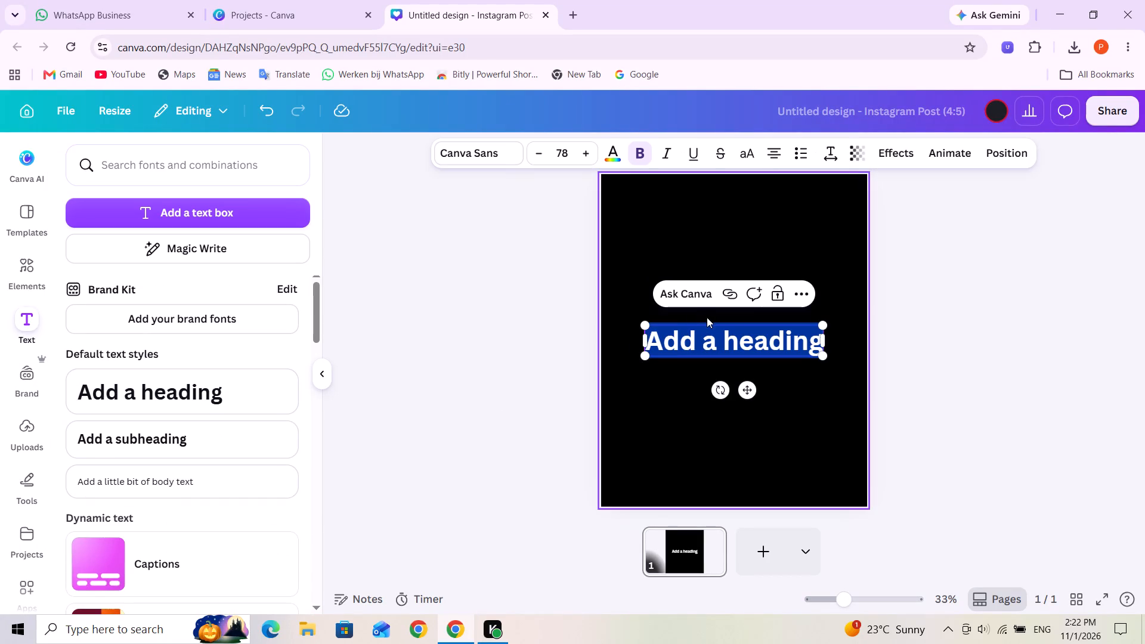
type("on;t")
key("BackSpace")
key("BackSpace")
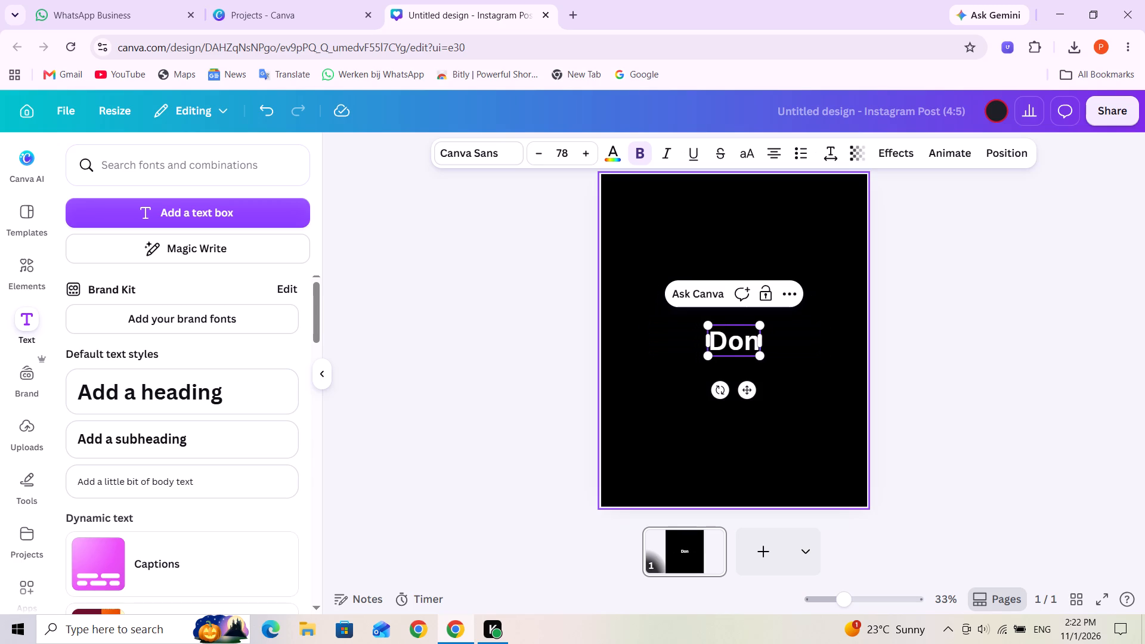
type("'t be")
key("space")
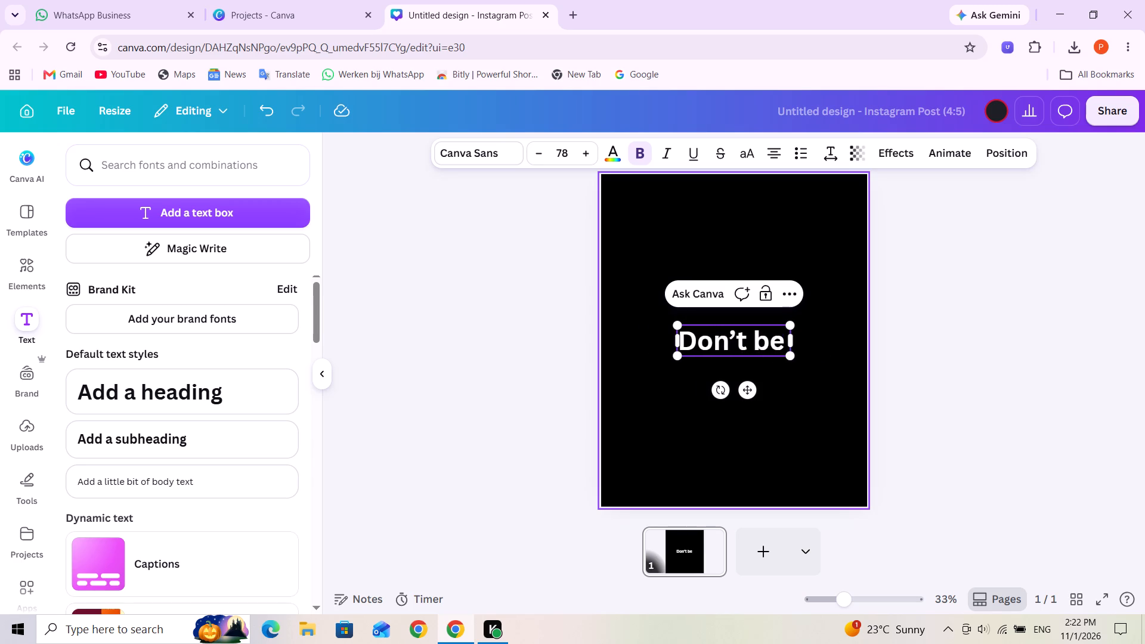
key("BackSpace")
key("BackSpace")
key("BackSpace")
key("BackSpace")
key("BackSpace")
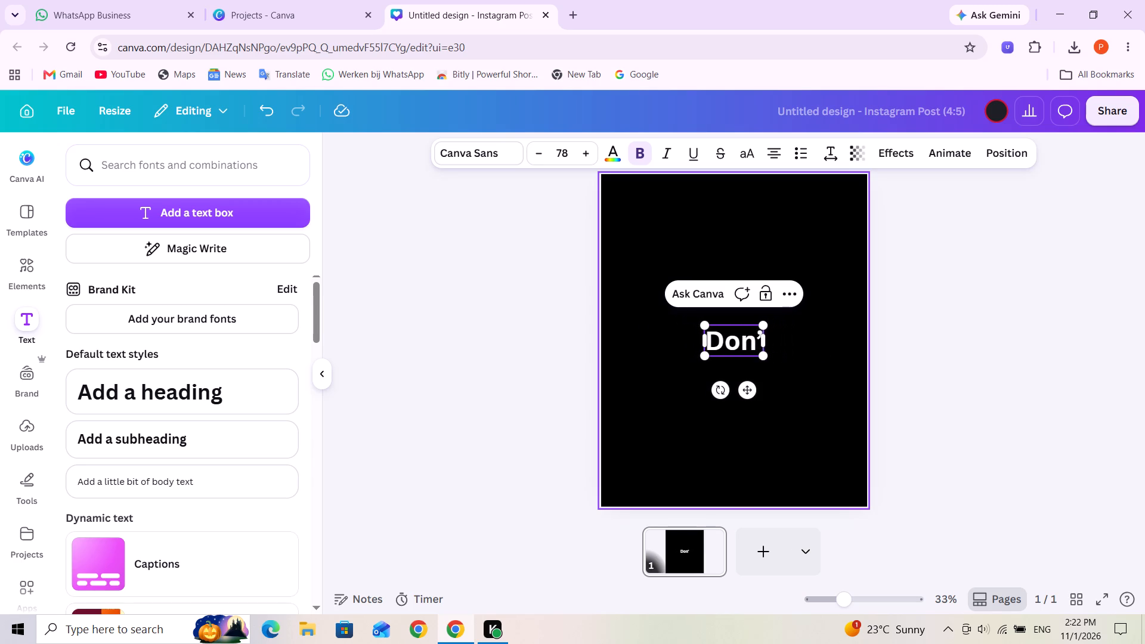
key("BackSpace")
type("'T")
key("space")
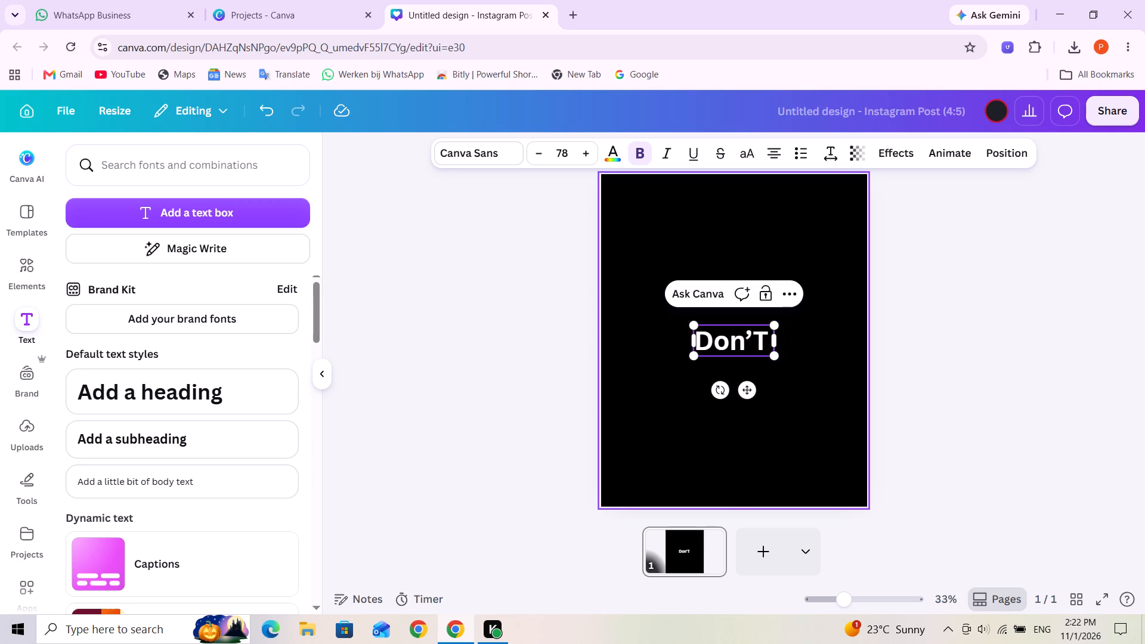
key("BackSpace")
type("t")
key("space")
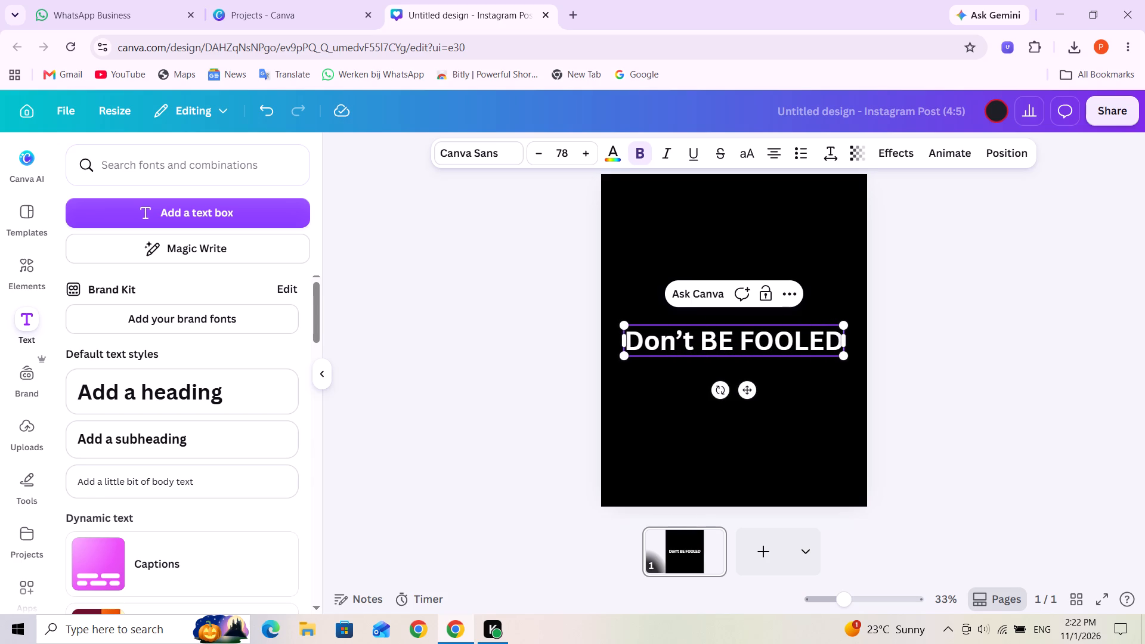
Rewrite the heading's first word in capitals so the whole heading reads "DON'T BE FOOLED".
left_click(677, 346)
left_click(691, 342)
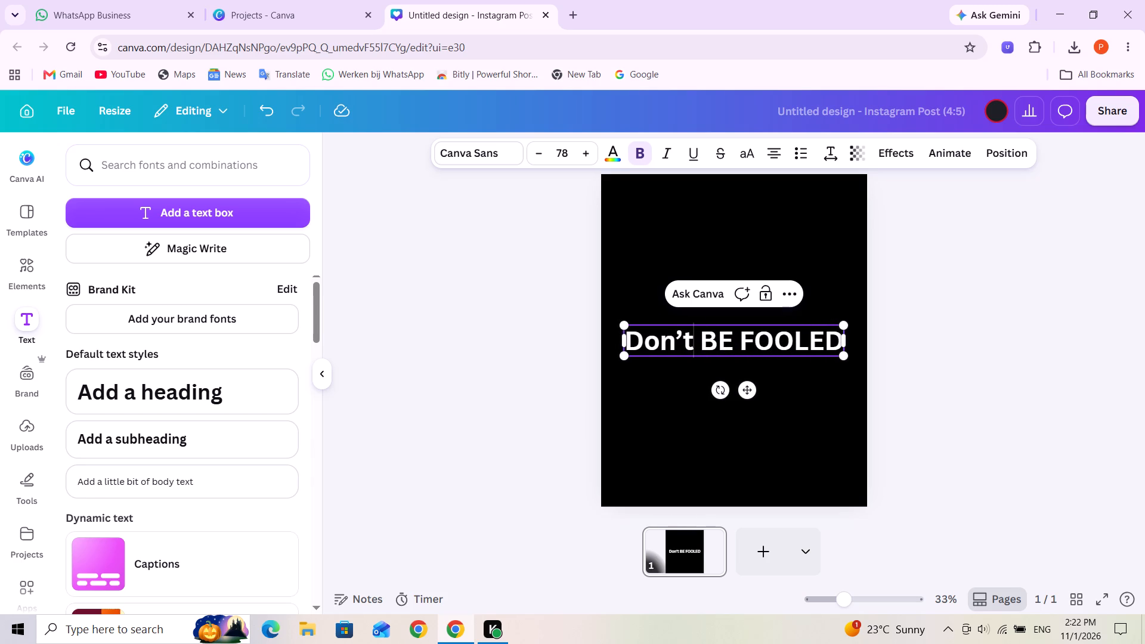
left_click(691, 342)
key("BackSpace")
key("BackSpace")
key("BackSpace")
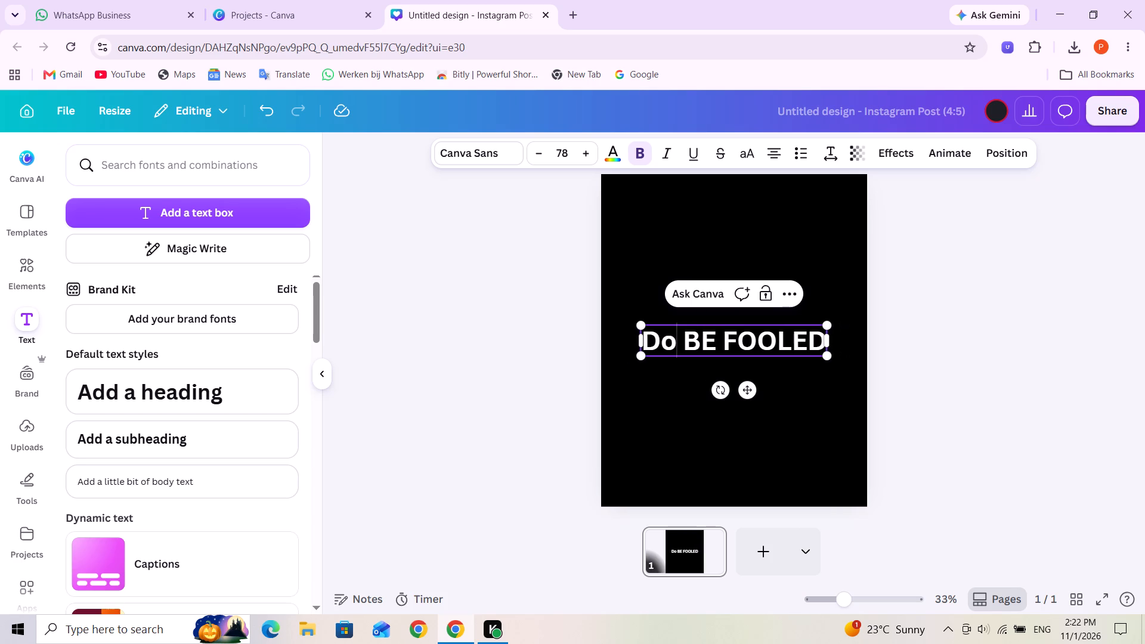
key("BackSpace")
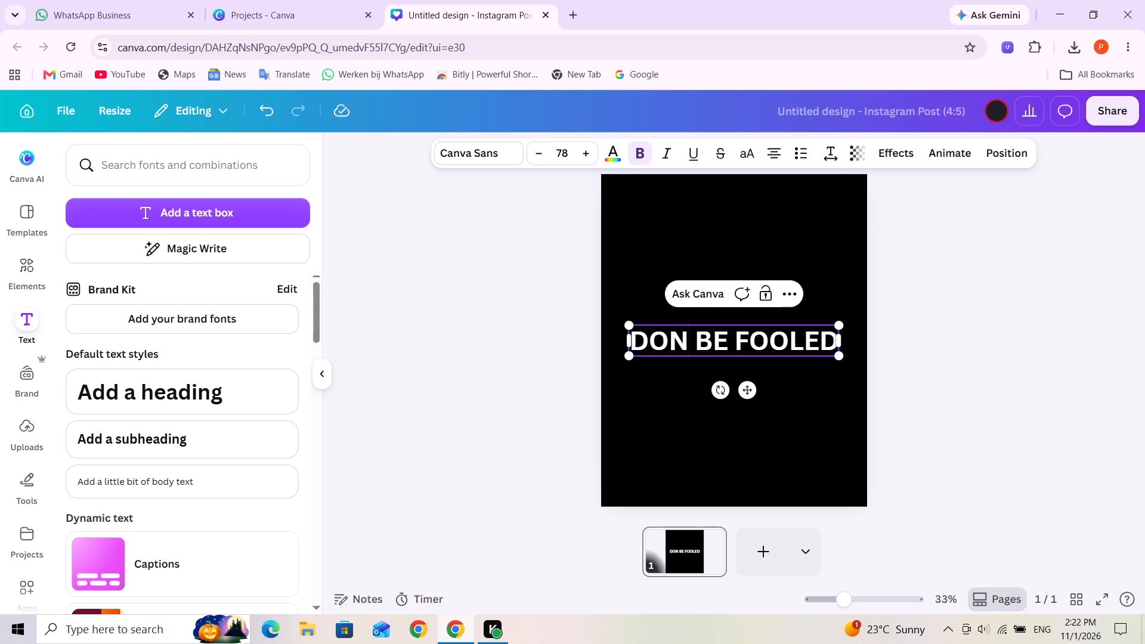
type("'T")
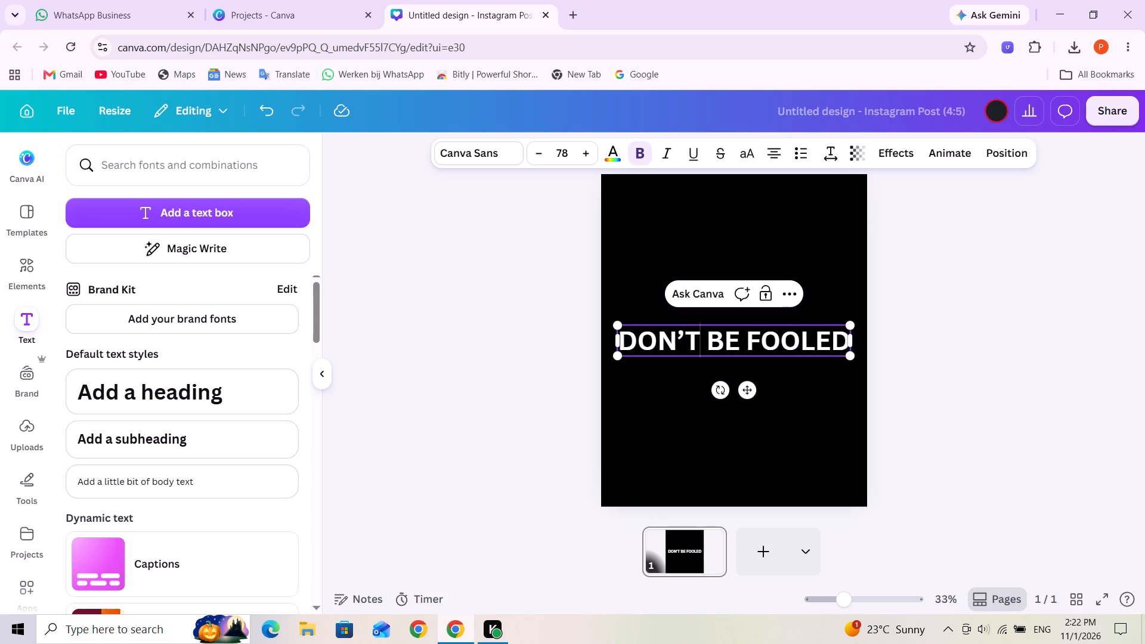
left_click(800, 402)
Change the font of the "DON'T BE FOOLED" heading to League Spartan.
triple_click(787, 349)
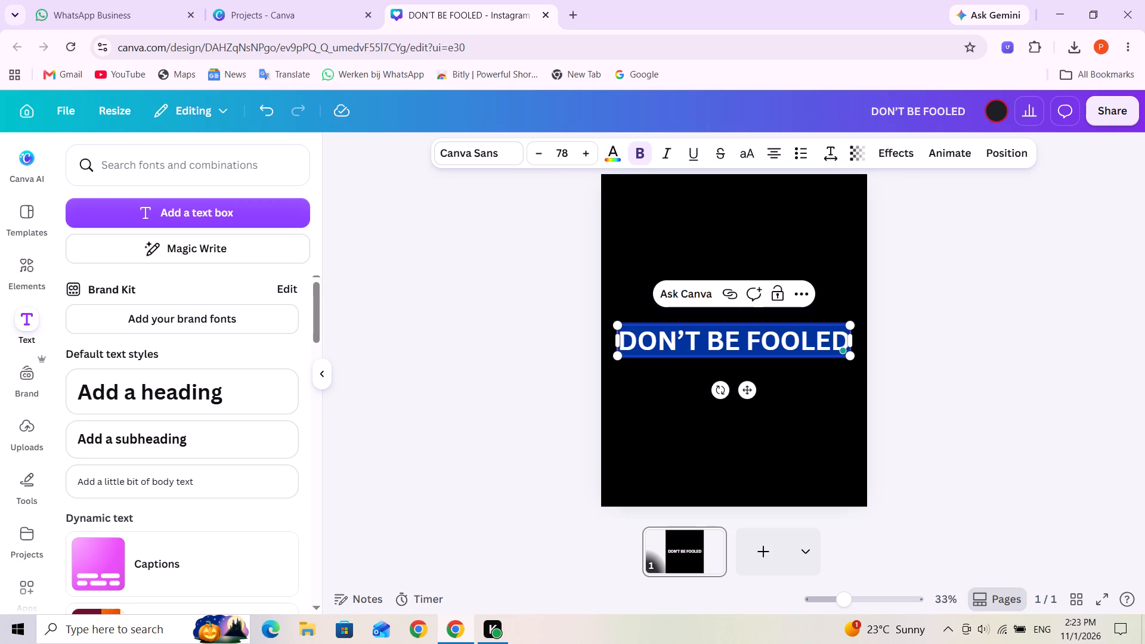
left_click(500, 165)
left_click(501, 153)
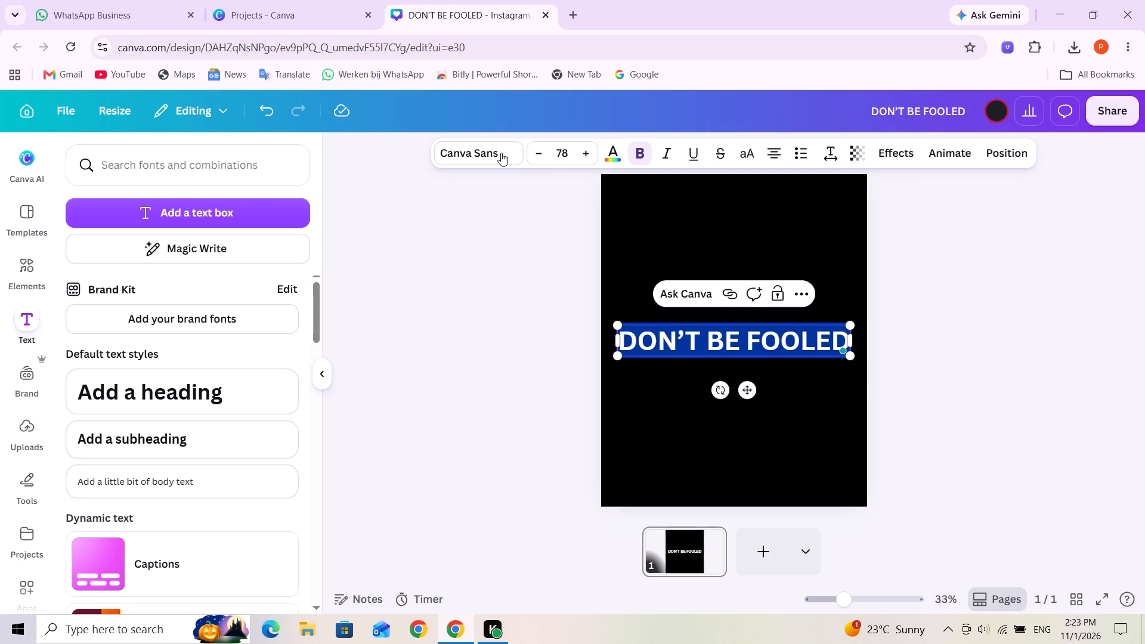
left_click(501, 153)
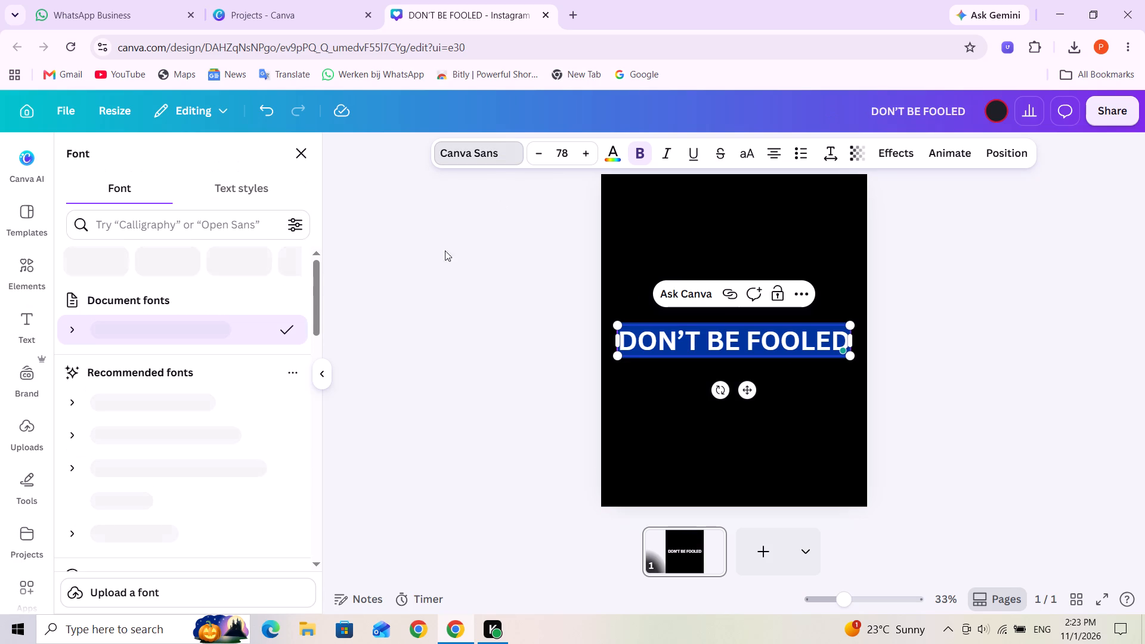
scroll(168, 460, "down", 7)
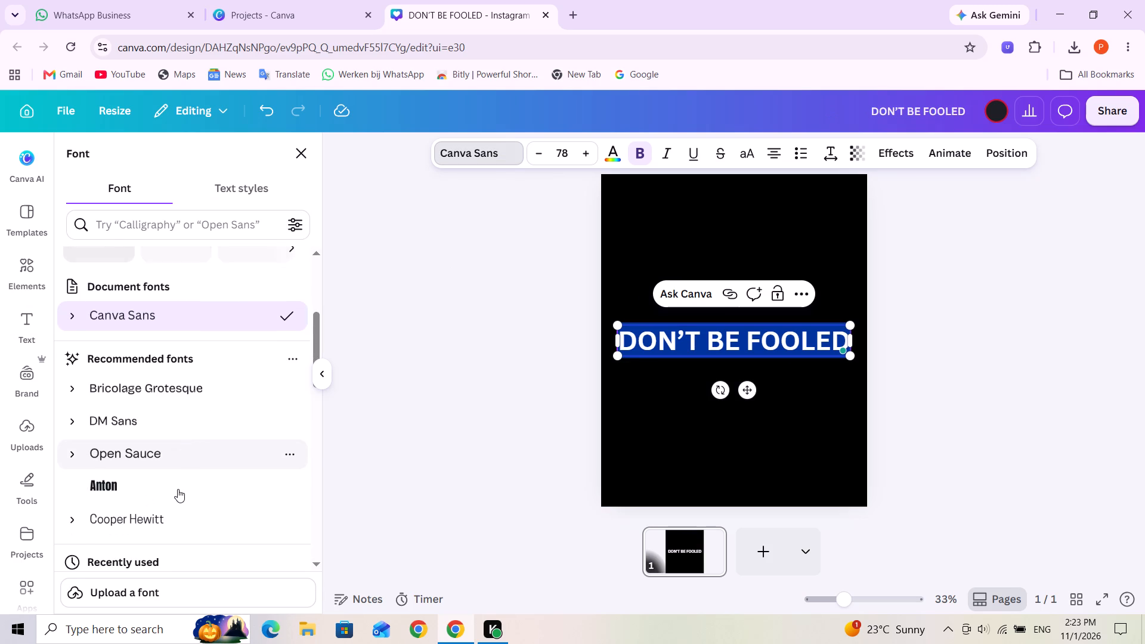
scroll(206, 345, "up", 2)
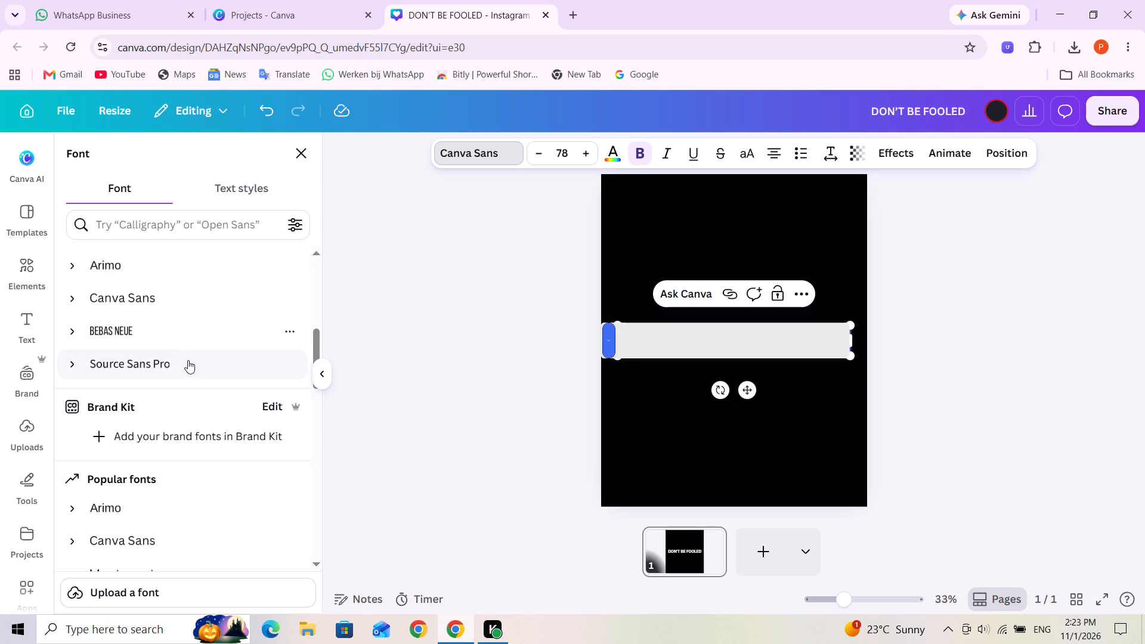
scroll(188, 360, "up", 3)
left_click(186, 456)
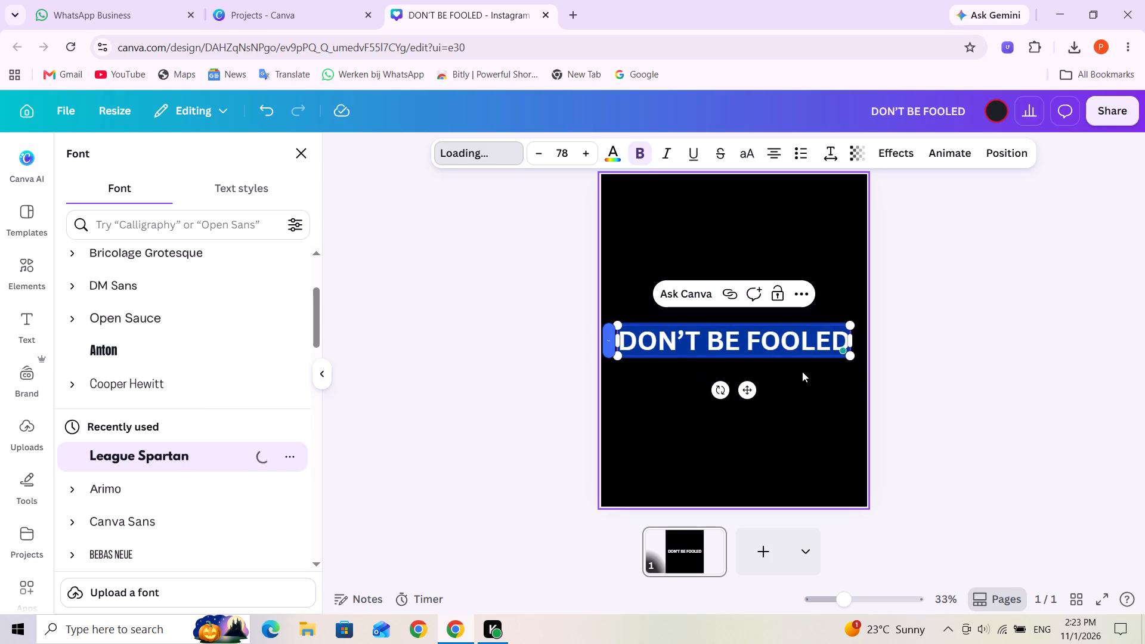
left_click(822, 387)
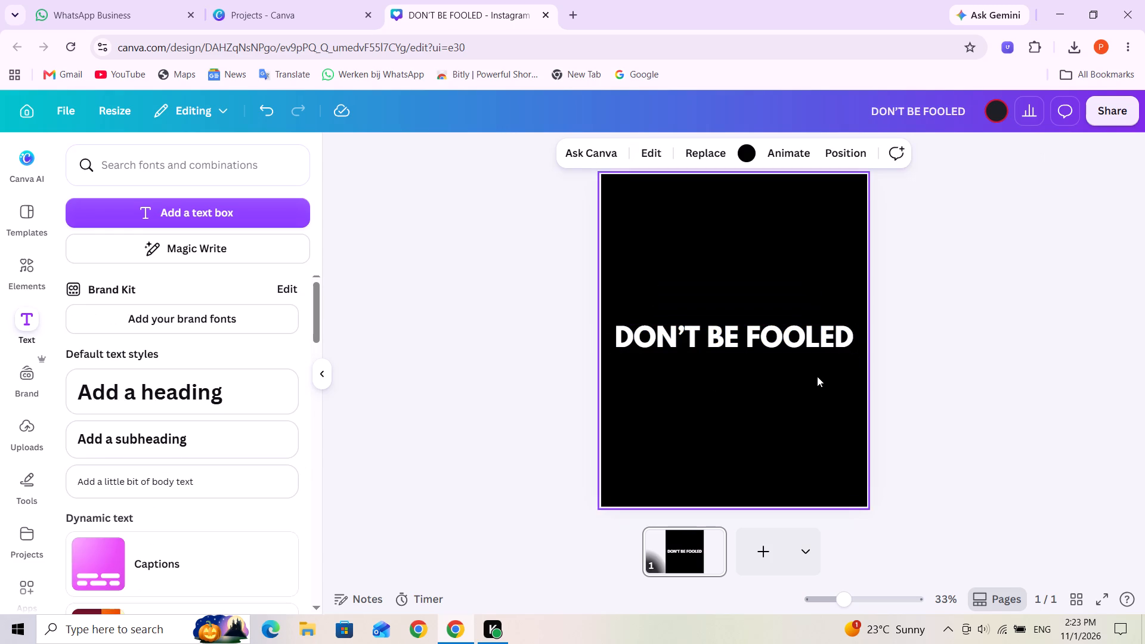
Move the "DON'T BE FOOLED" heading to the top of the page, centred horizontally.
left_click_drag(775, 348, 779, 230)
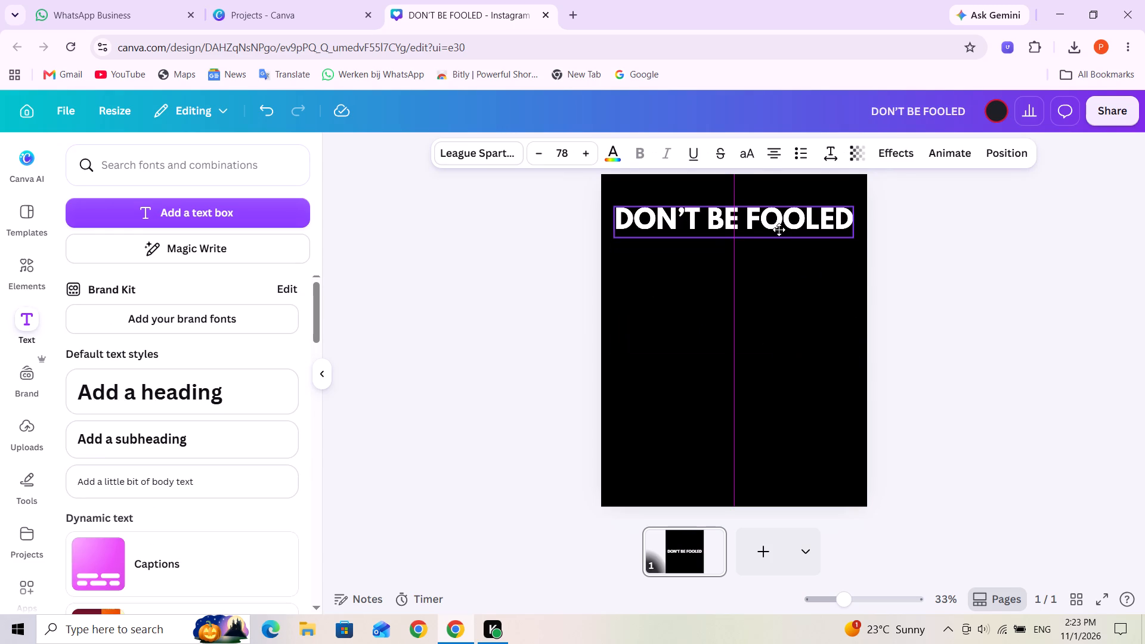
left_click_drag(779, 230, 778, 231)
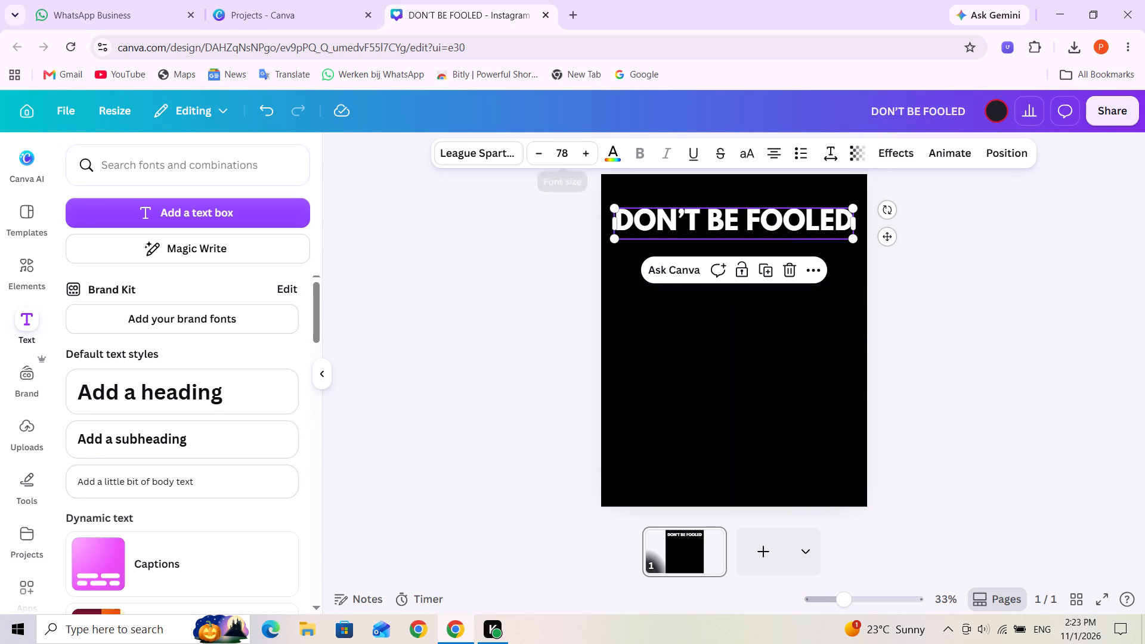
Set the heading's font size to 60.
left_click(561, 151)
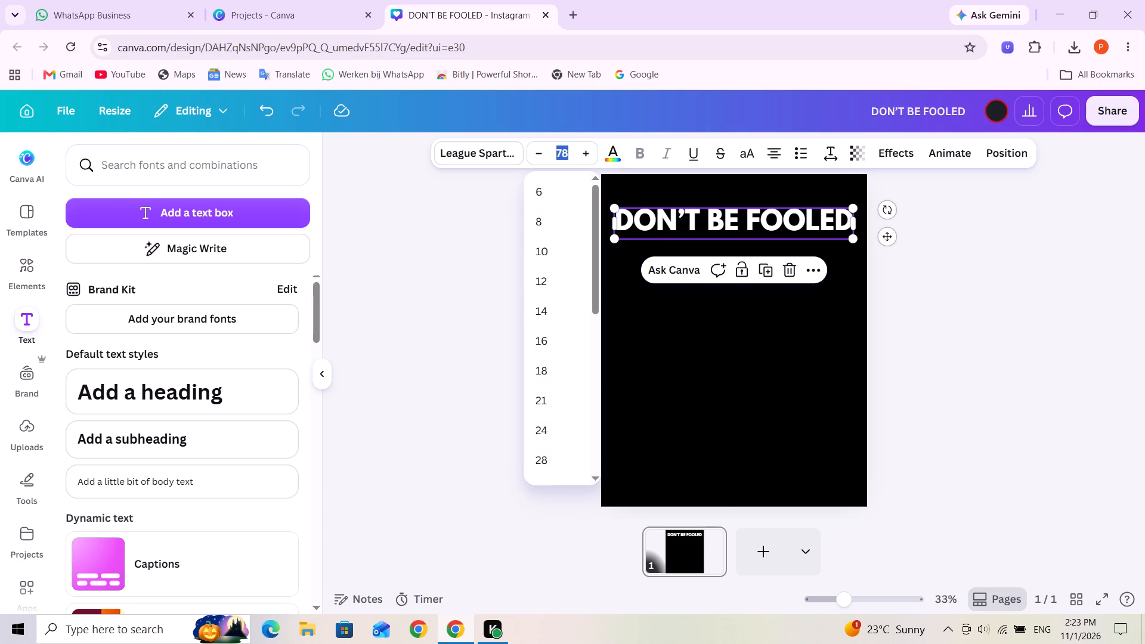
type("60")
key("Return")
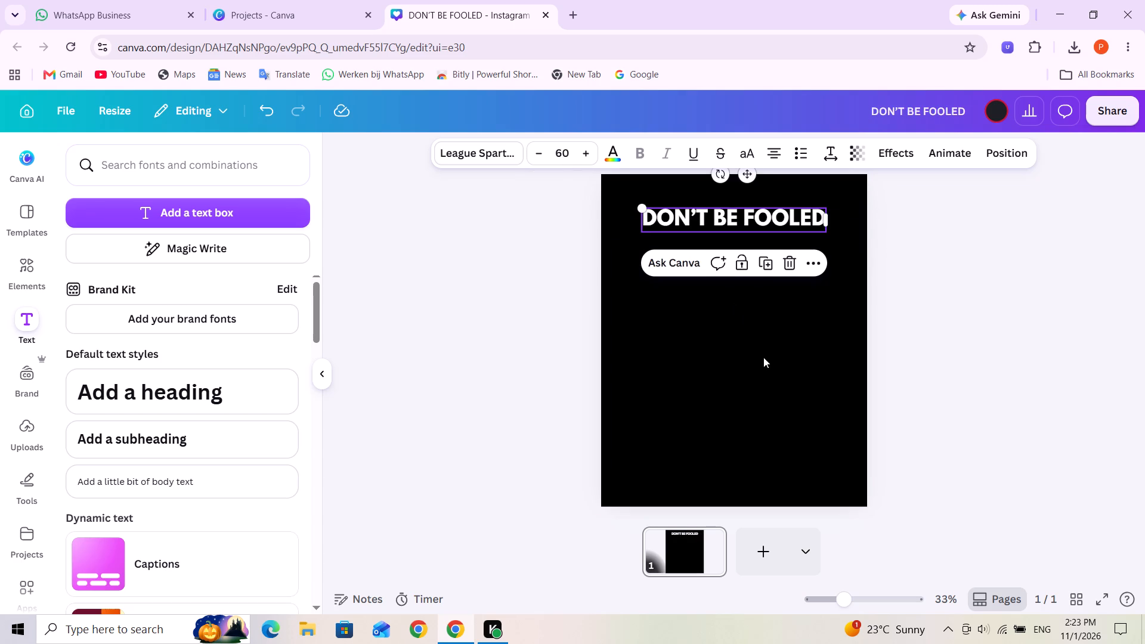
left_click(763, 358)
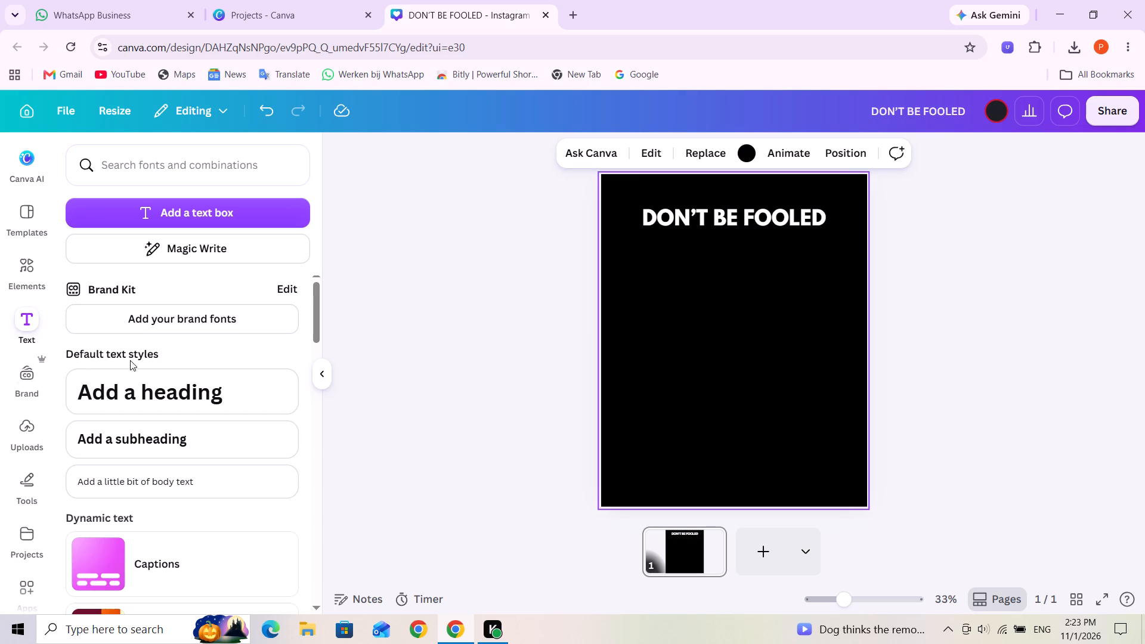
Add a subheading text reading "If two people have $1,000 each".
left_click(152, 436)
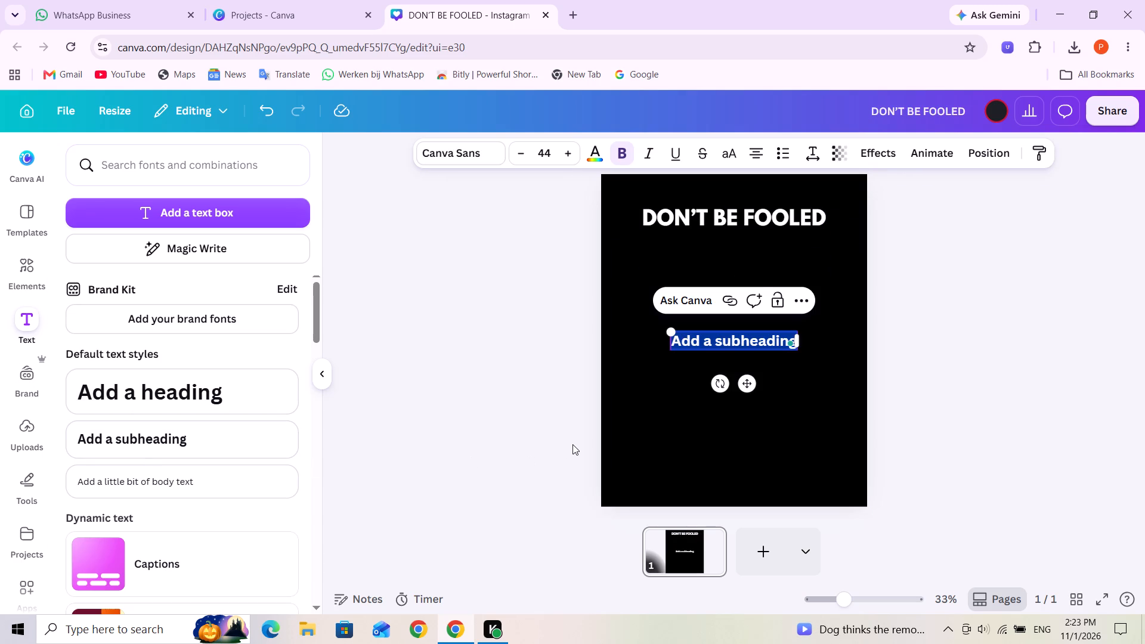
type("f two people")
key("space")
type("have")
key("space")
type("$1,000 each")
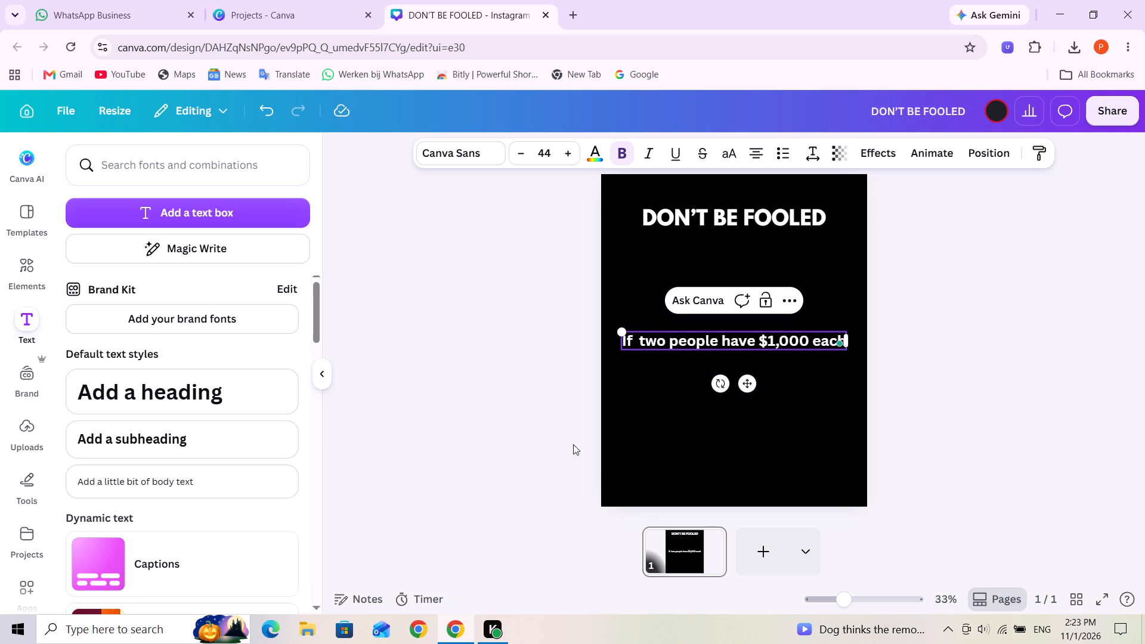
Format the subheading in League Spartan at font size 35.
triple_click(712, 343)
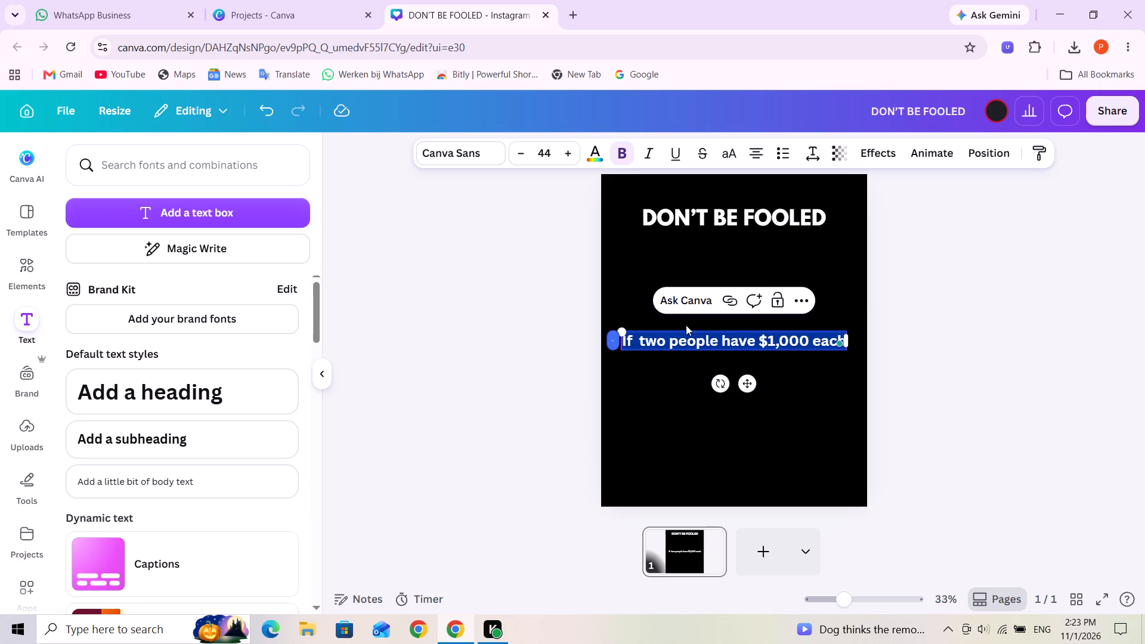
left_click(463, 159)
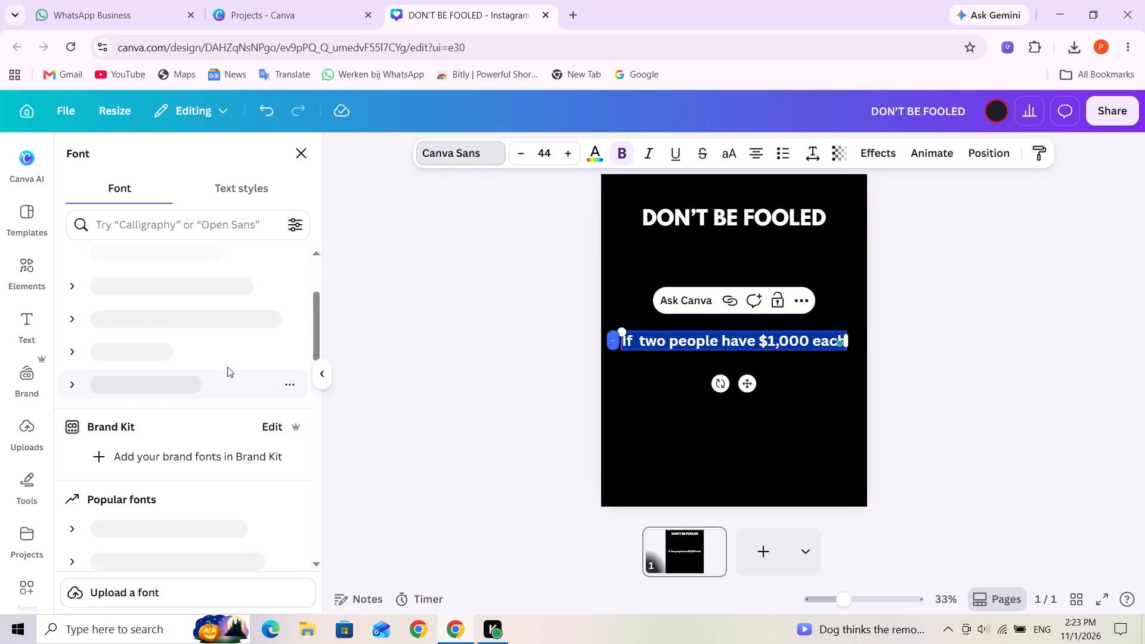
left_click(184, 262)
left_click(562, 160)
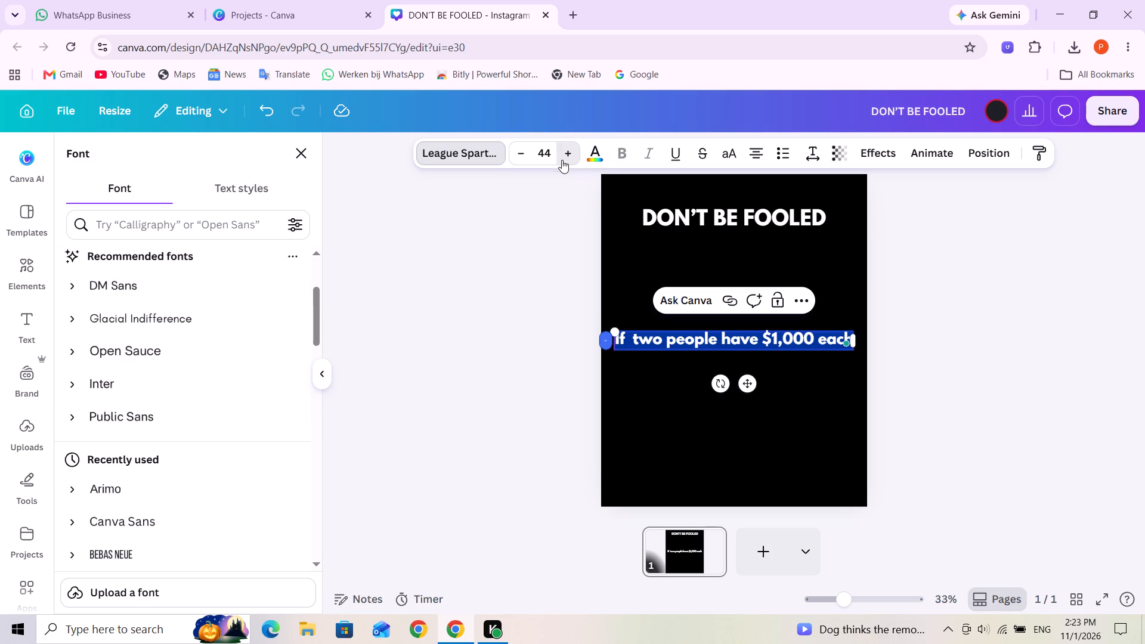
left_click(554, 154)
type("35")
key("Return")
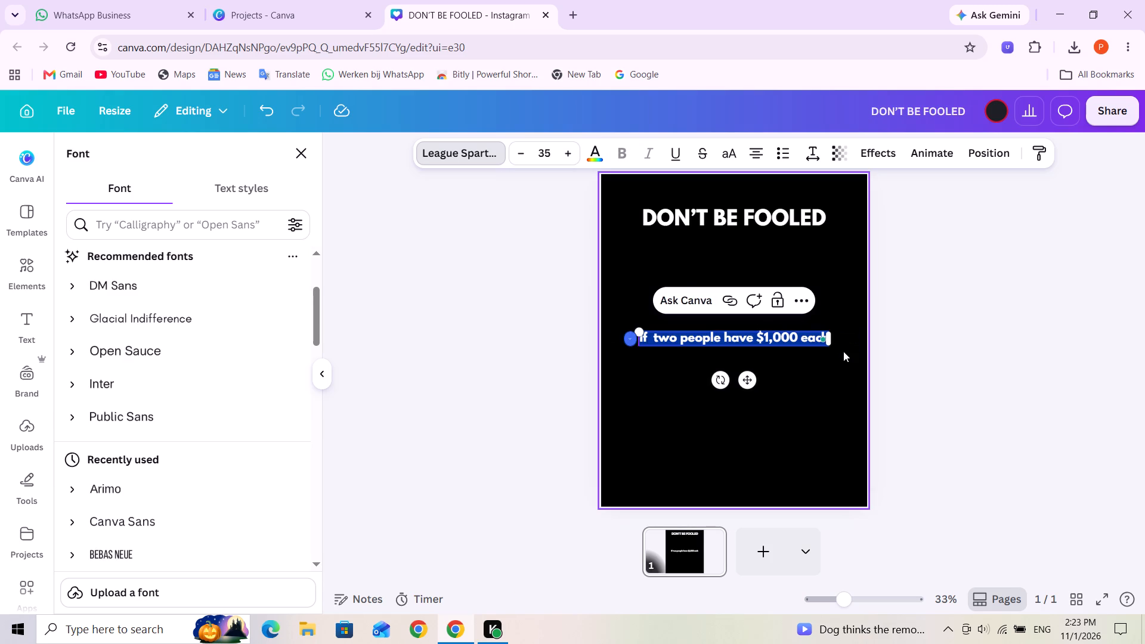
left_click(843, 351)
Move the subheading to just below the heading, starting slightly further left than it.
left_click_drag(754, 337, 739, 264)
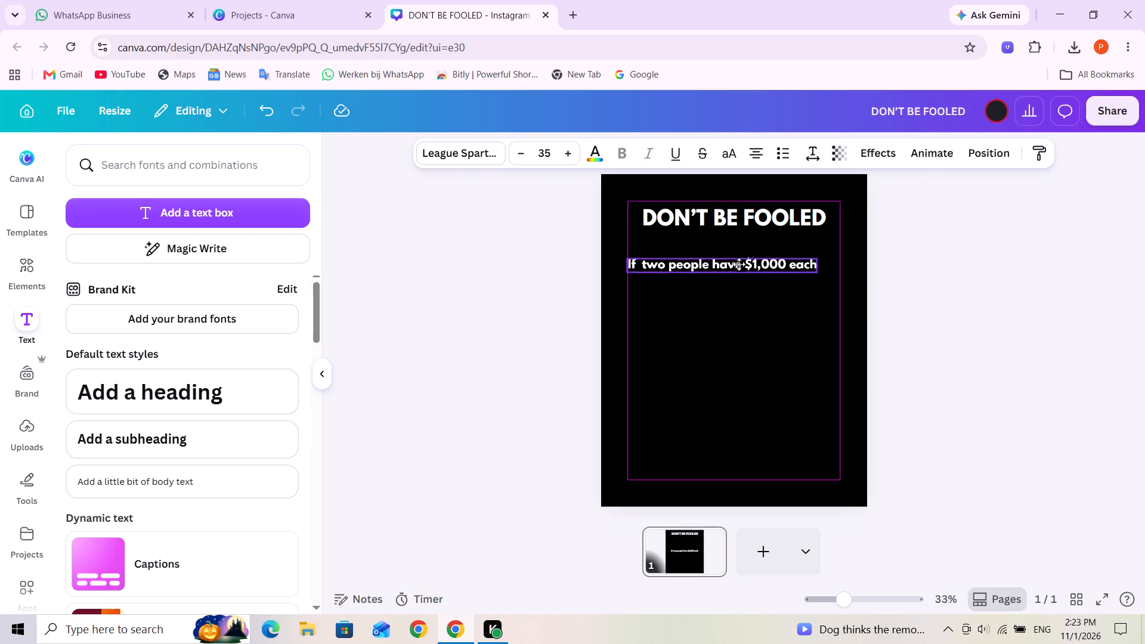
left_click_drag(739, 264, 736, 255)
left_click(835, 266)
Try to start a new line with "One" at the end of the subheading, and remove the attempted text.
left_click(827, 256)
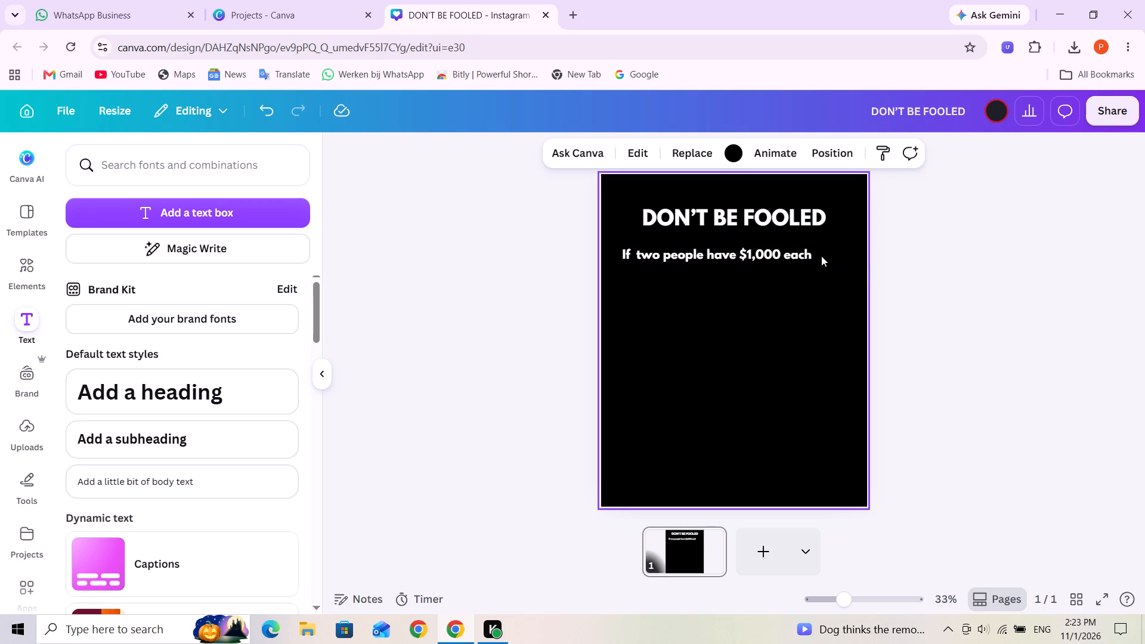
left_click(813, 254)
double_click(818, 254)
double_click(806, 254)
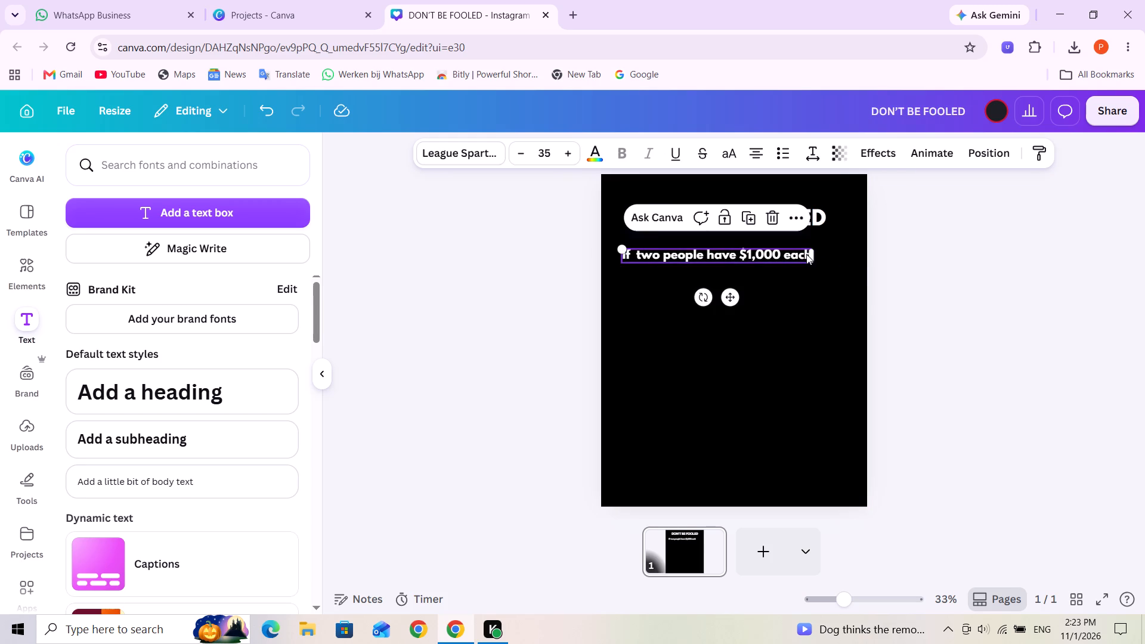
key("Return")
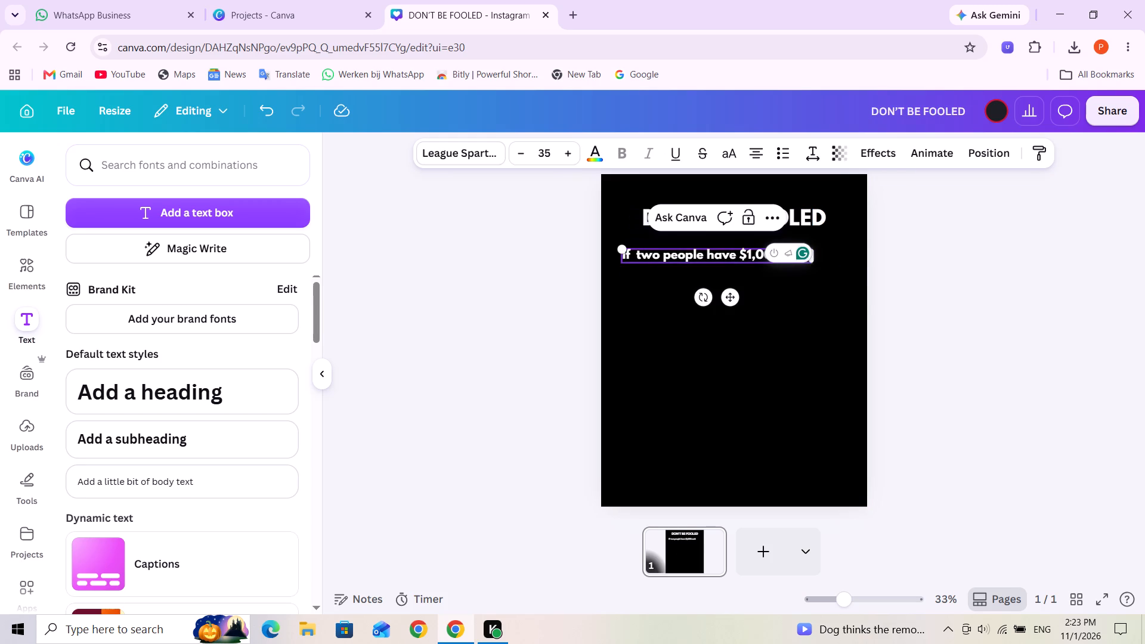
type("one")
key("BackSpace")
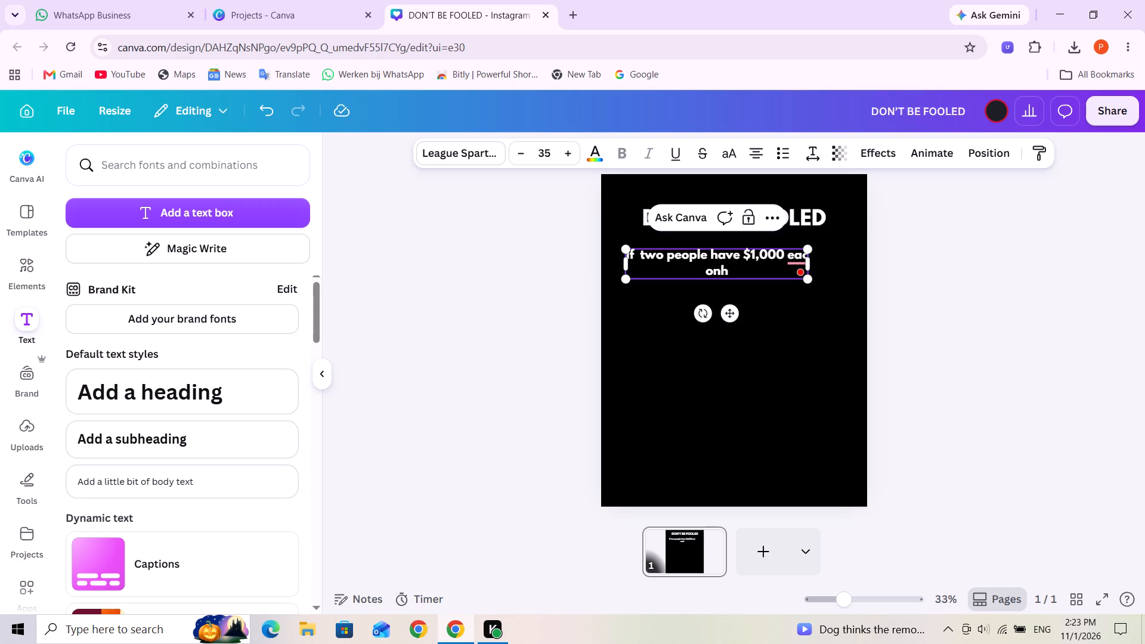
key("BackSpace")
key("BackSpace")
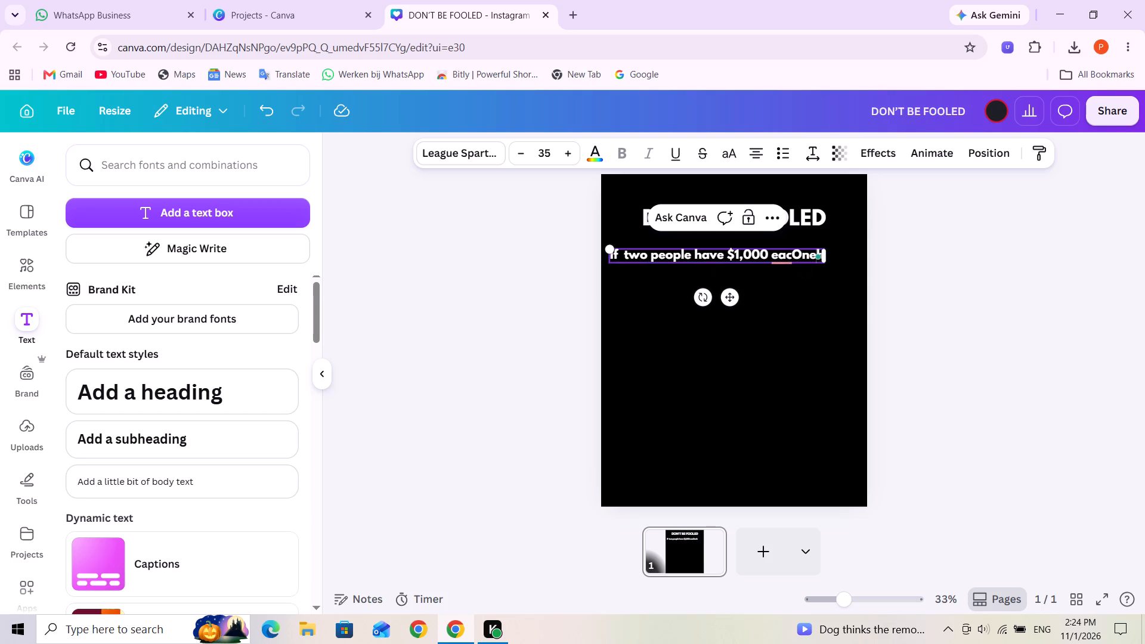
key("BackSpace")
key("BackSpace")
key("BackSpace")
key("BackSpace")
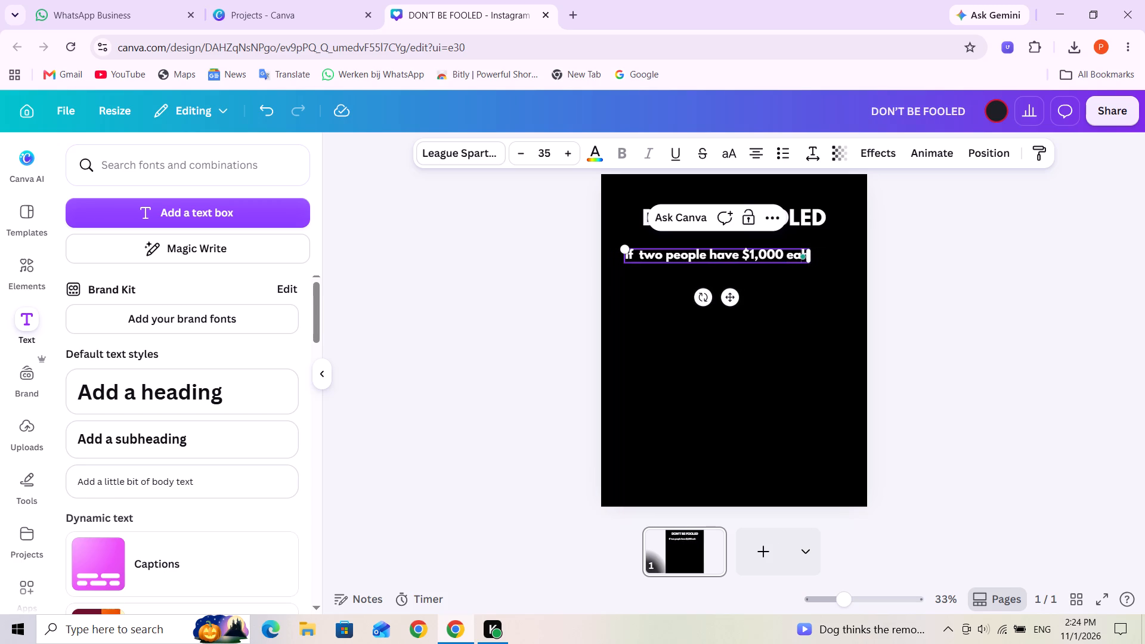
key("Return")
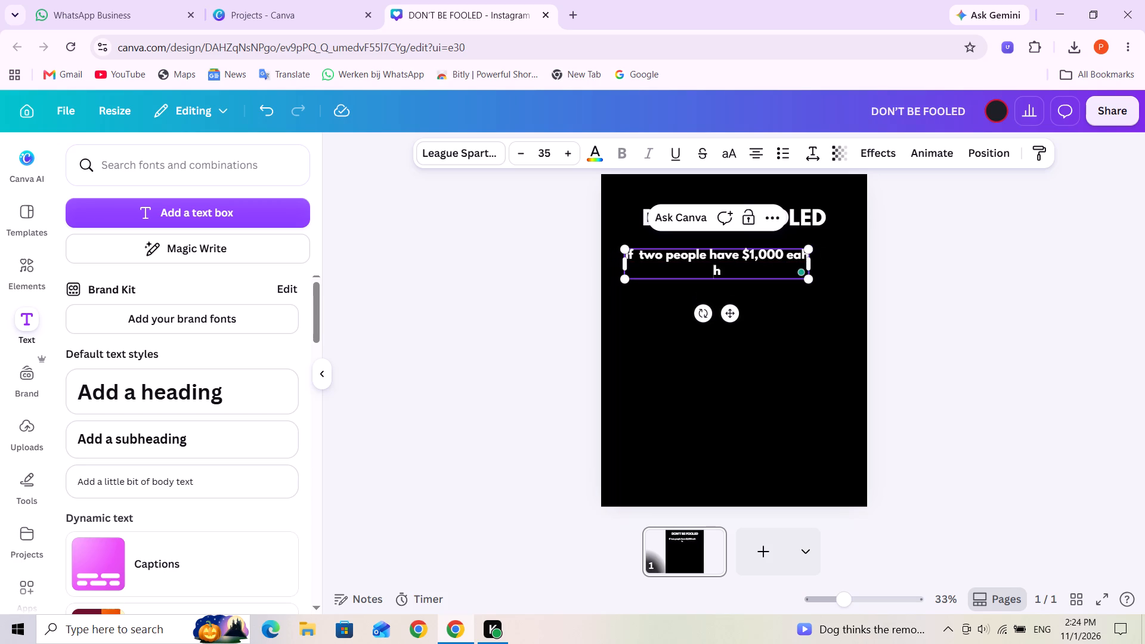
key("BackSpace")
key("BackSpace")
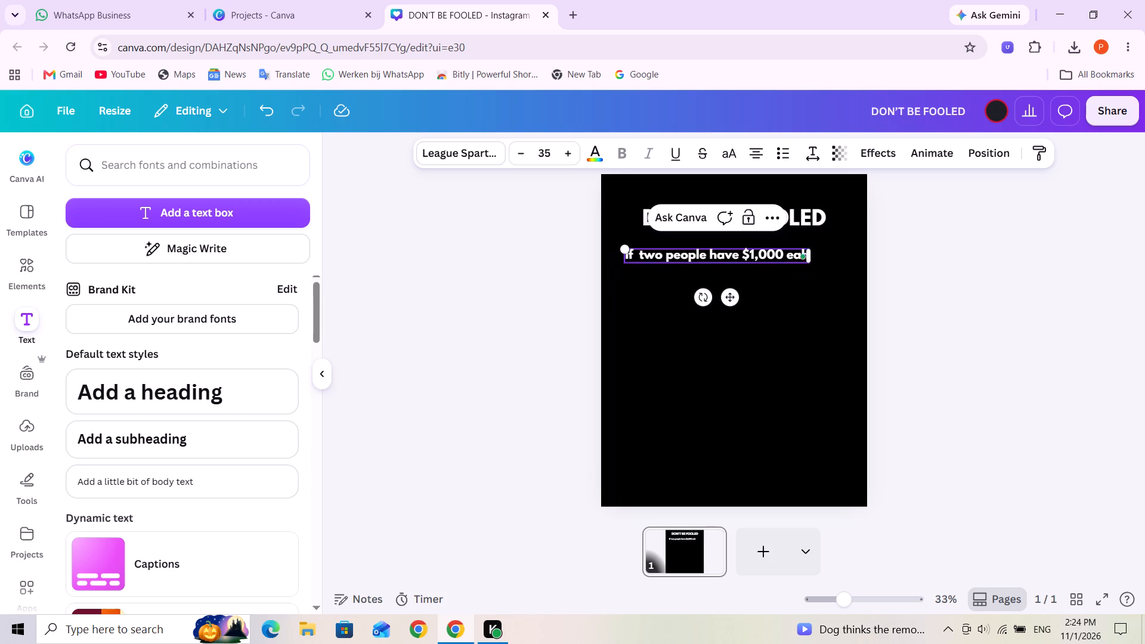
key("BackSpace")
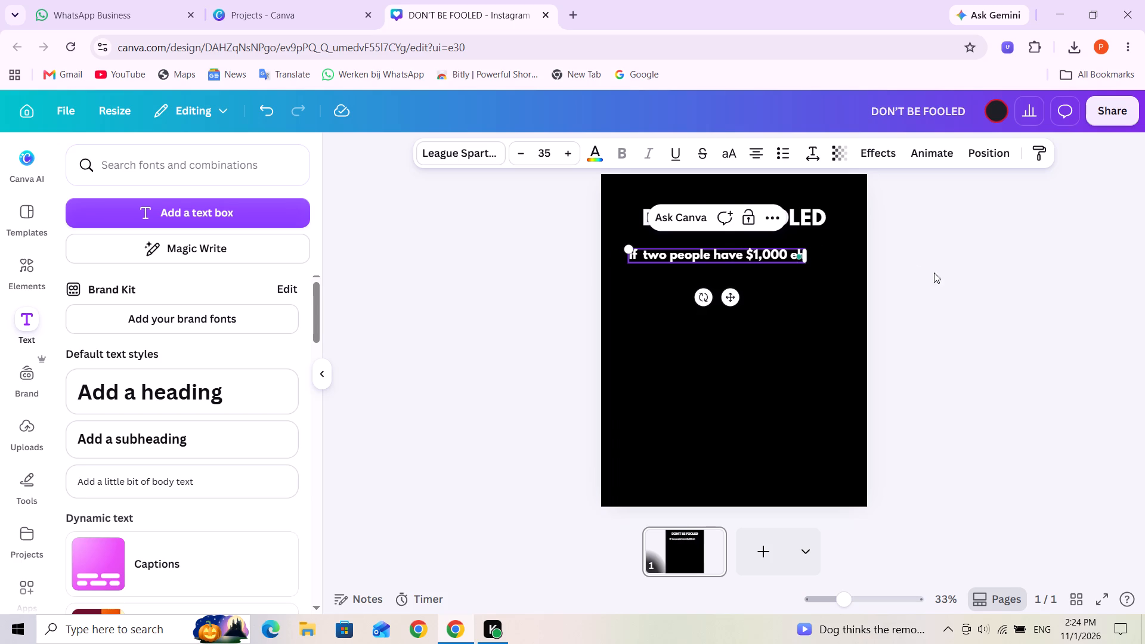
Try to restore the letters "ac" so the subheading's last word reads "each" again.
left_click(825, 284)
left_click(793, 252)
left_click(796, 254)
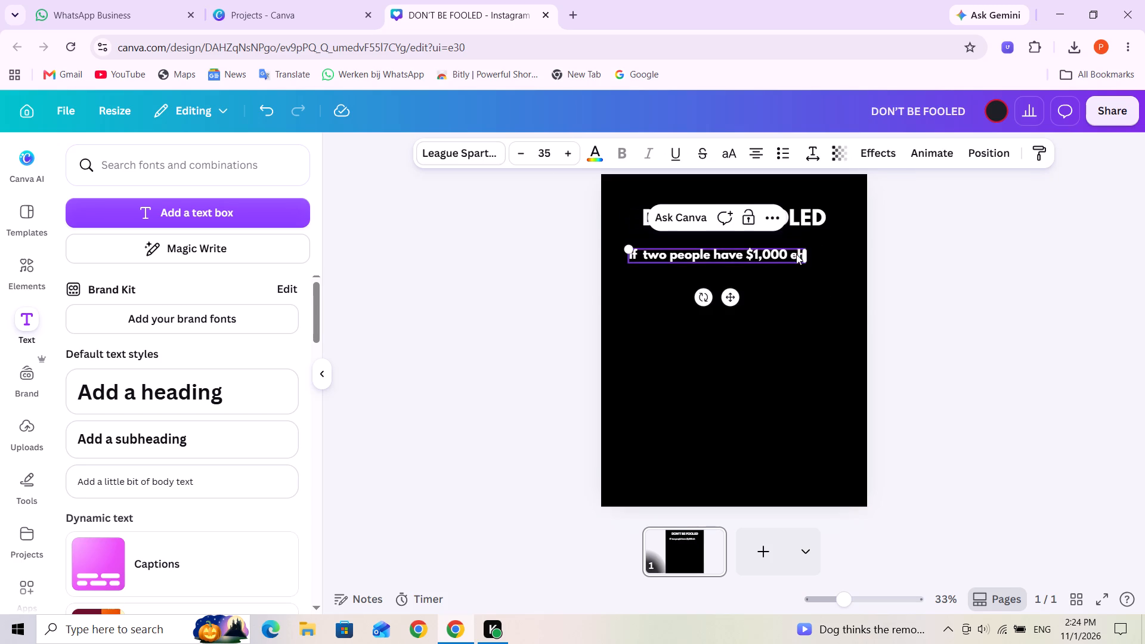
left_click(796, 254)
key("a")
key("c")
Delete the stray purple circle from the middle of the page.
left_click(745, 344)
key("Delete")
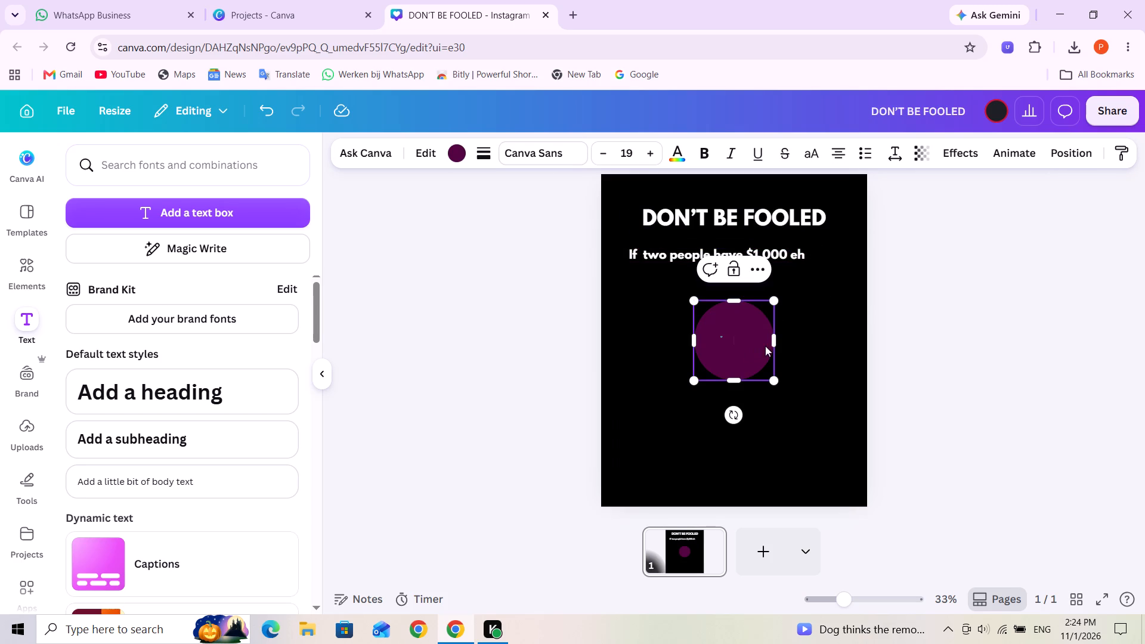
left_click(763, 342)
key("Delete")
left_click(805, 339)
left_click(734, 346)
key("Delete")
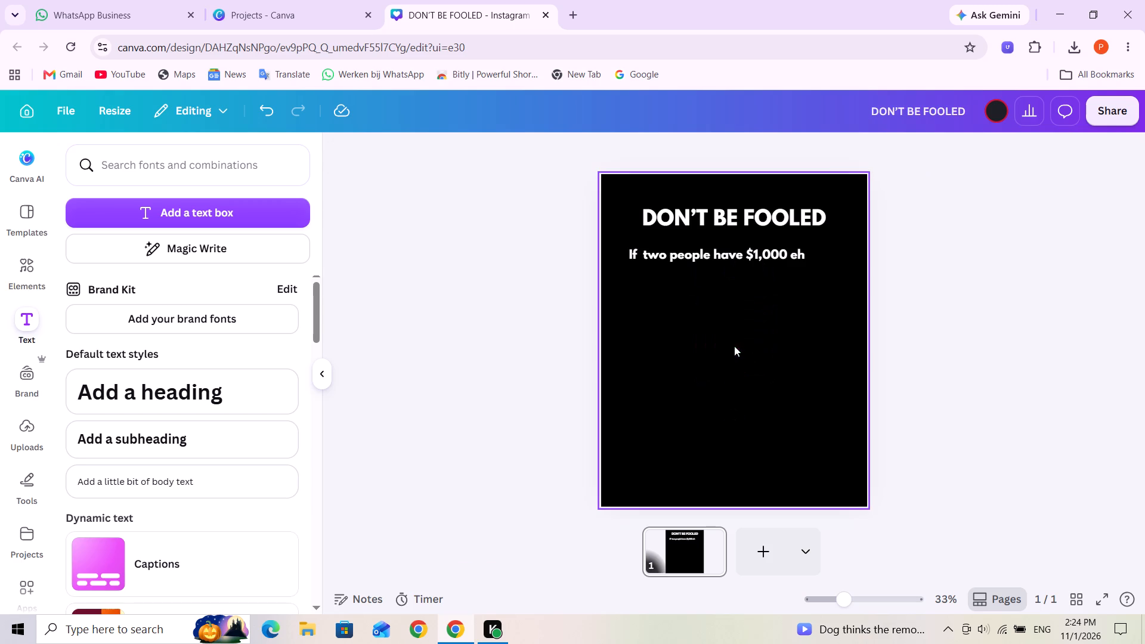
Widen the subheading's text box until its right edge lines up with the heading's end.
double_click(800, 254)
double_click(794, 255)
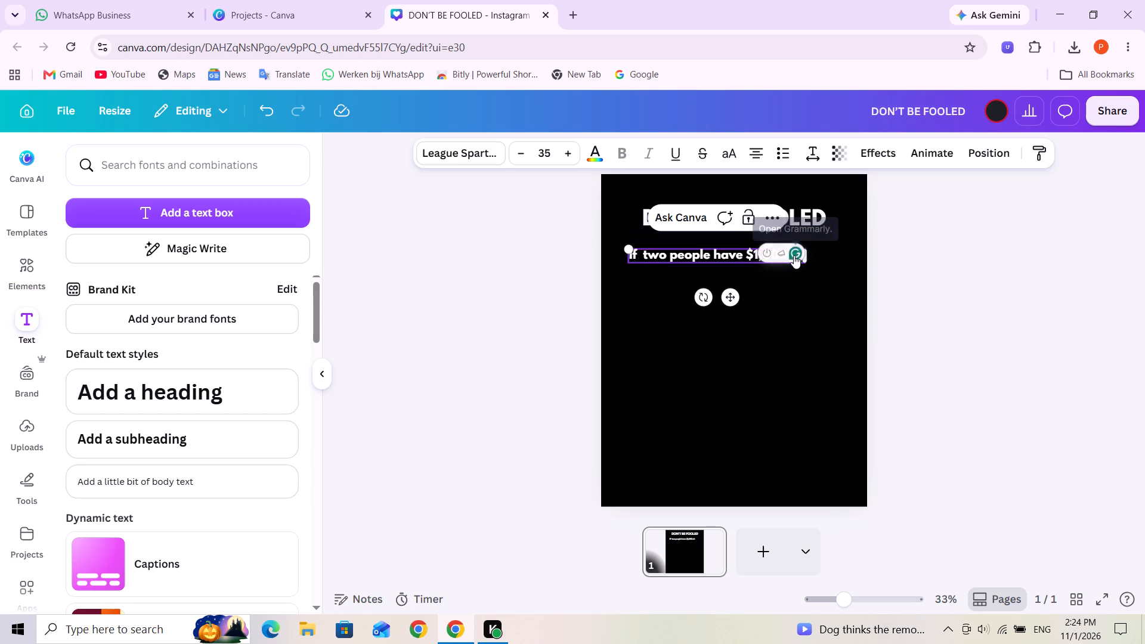
left_click_drag(806, 258, 828, 258)
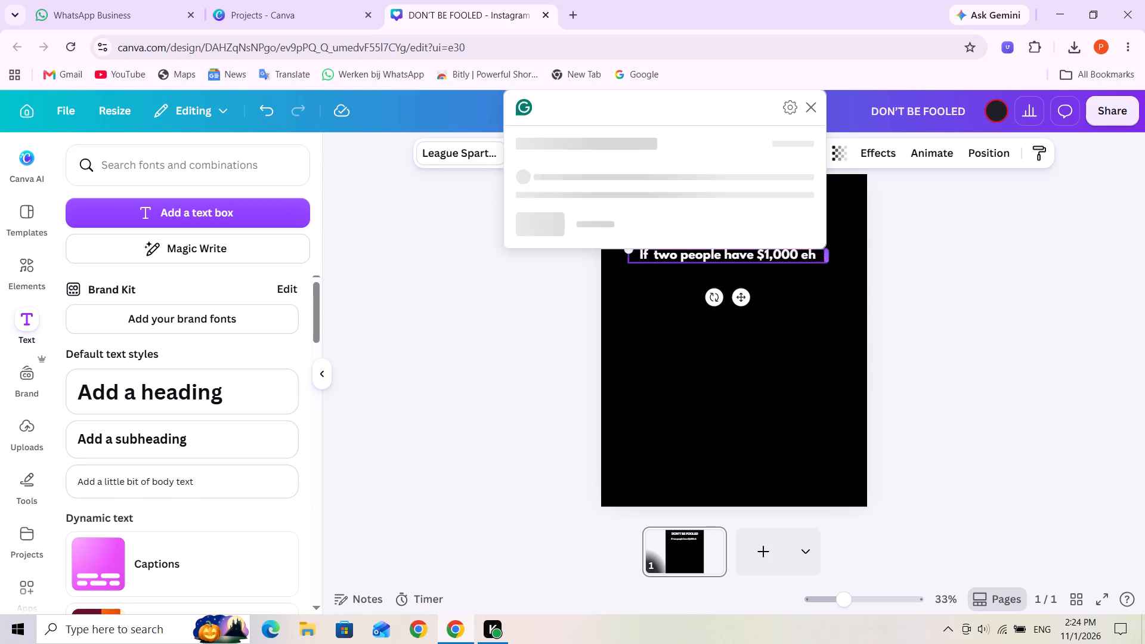
triple_click(806, 256)
left_click(815, 98)
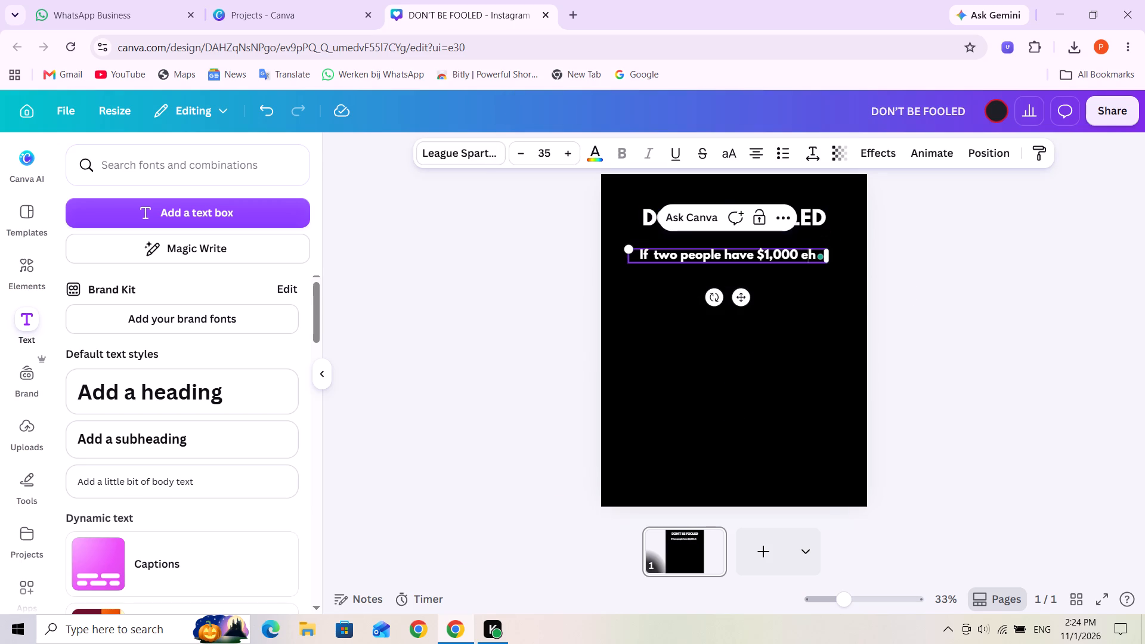
Retype the end of the subheading so that it reads "If two people have $1,000 each".
left_click_drag(804, 258, 830, 256)
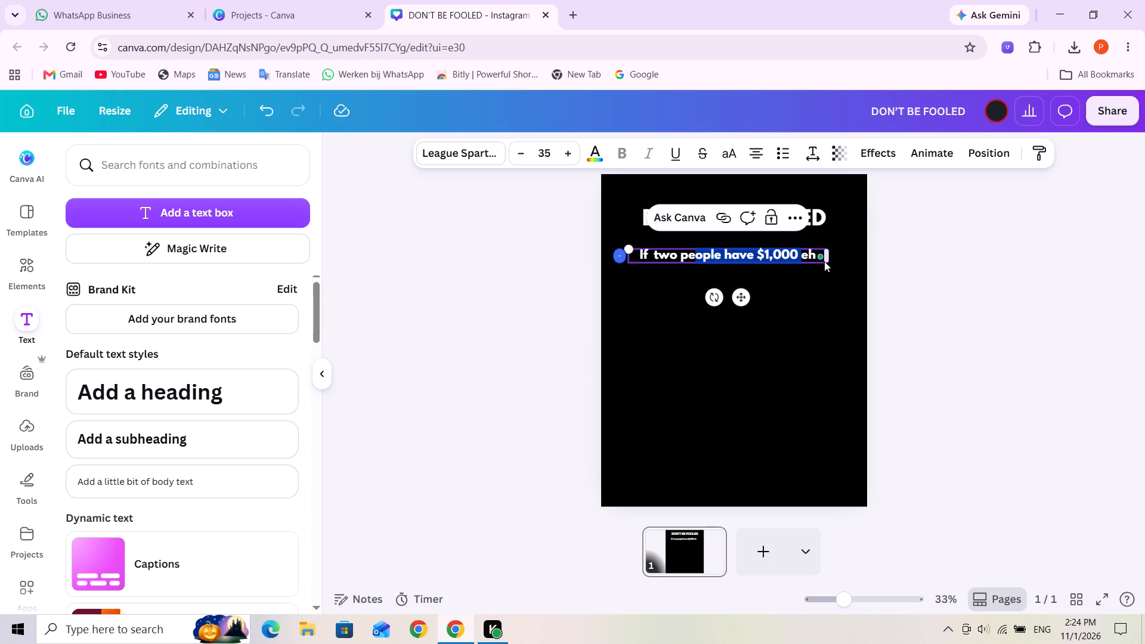
key("BackSpace")
key("BackSpace")
key("BackSpace")
key("BackSpace")
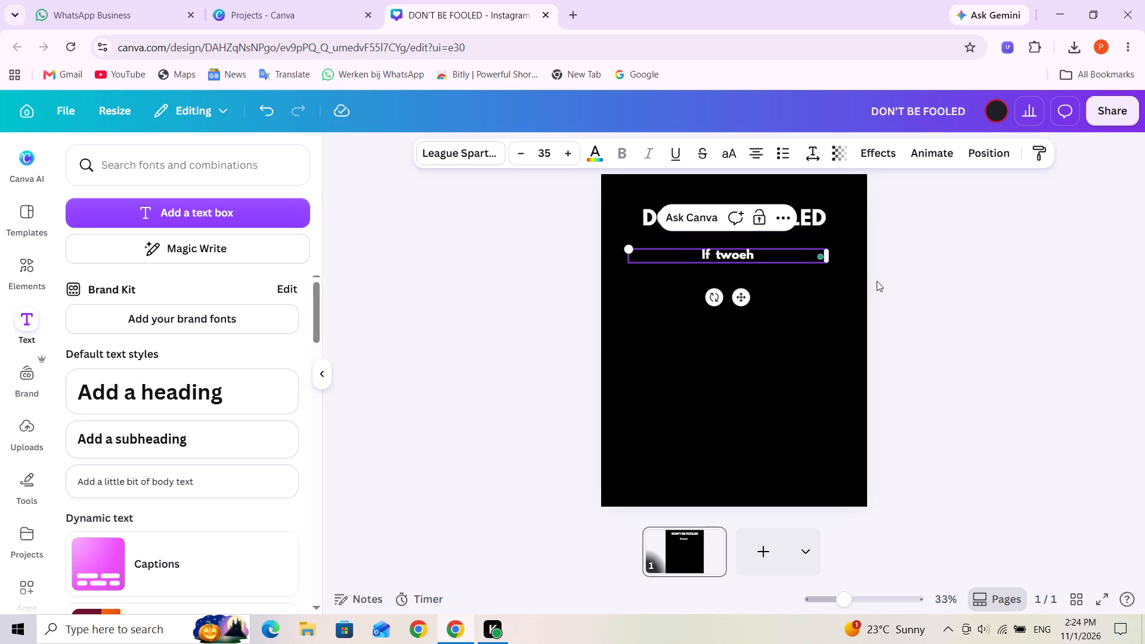
key("space")
left_click(757, 256)
key("BackSpace")
key("BackSpace")
type("people have")
key("space")
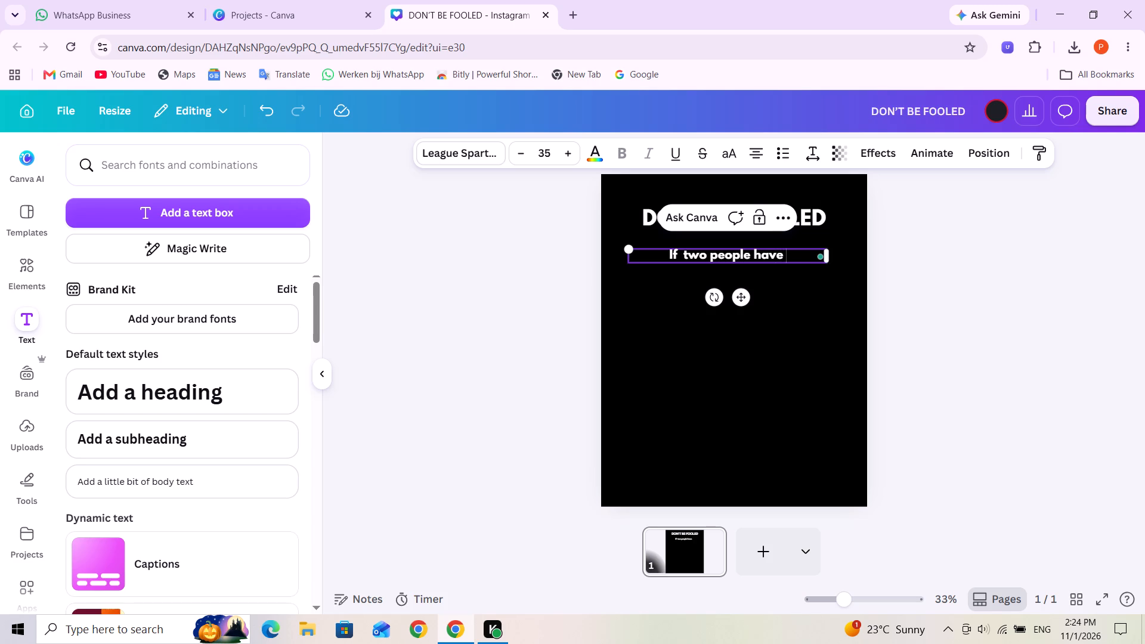
type("$1,000")
key("space")
type("each")
Add a second line to the subheading reading "One invests it wisely and makes $350".
key("Return")
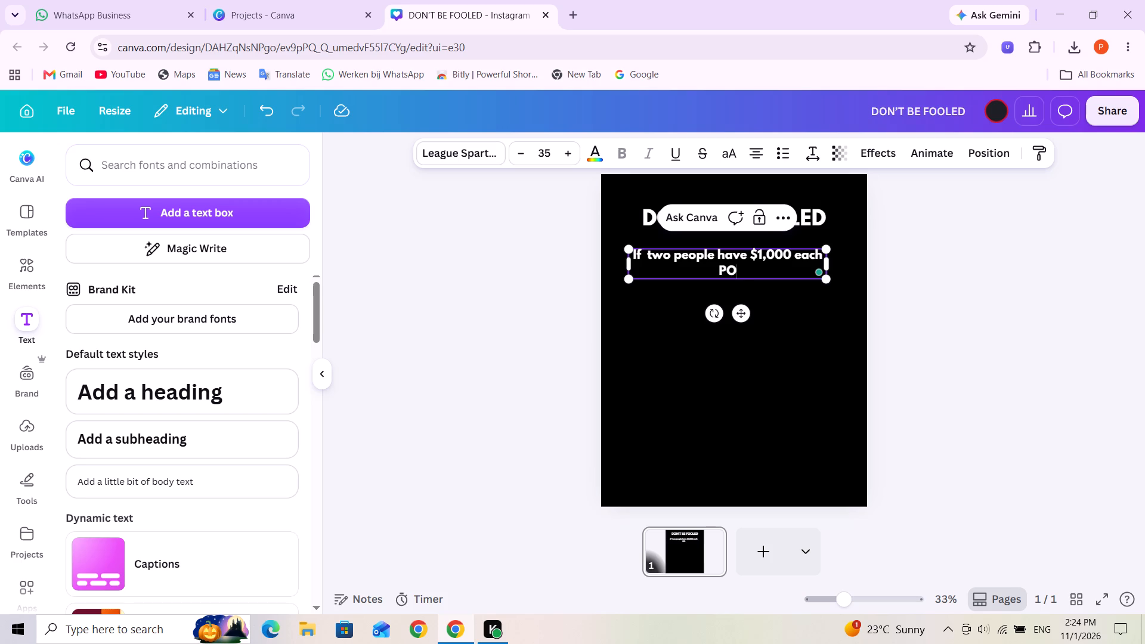
key("BackSpace")
key("BackSpace")
key("BackSpace")
key("BackSpace")
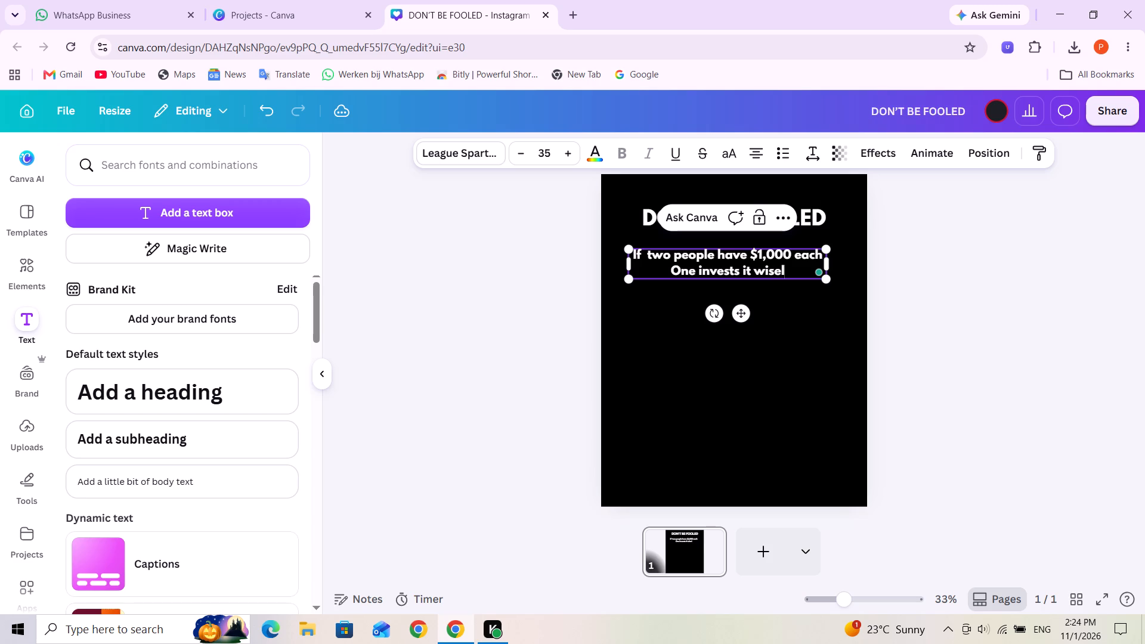
key("space")
type("and makes")
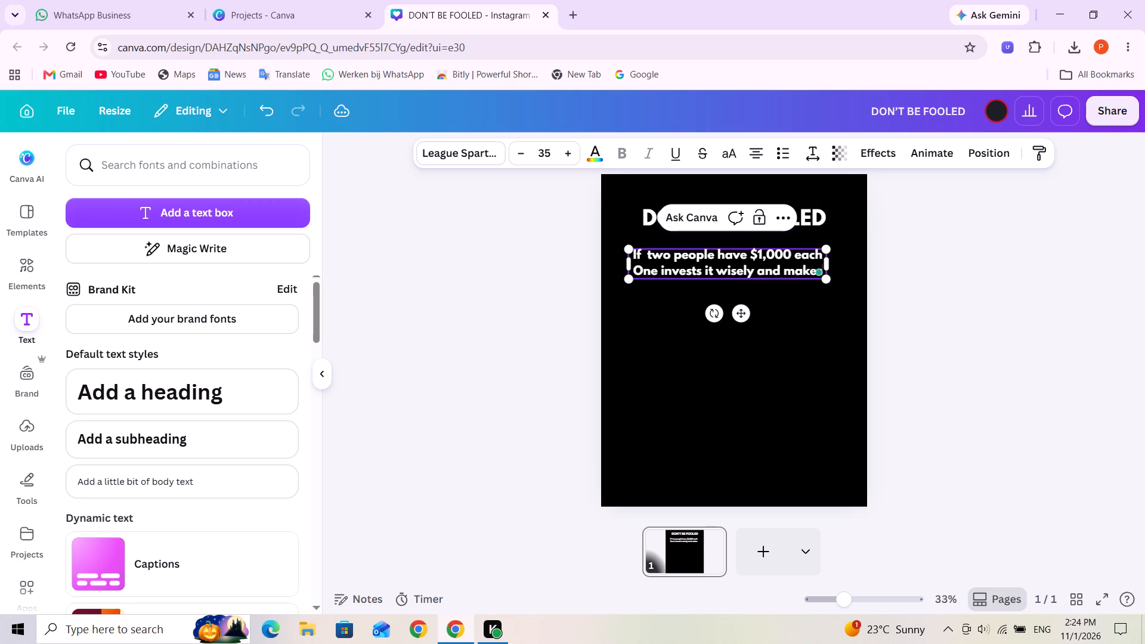
key("space")
type("$350")
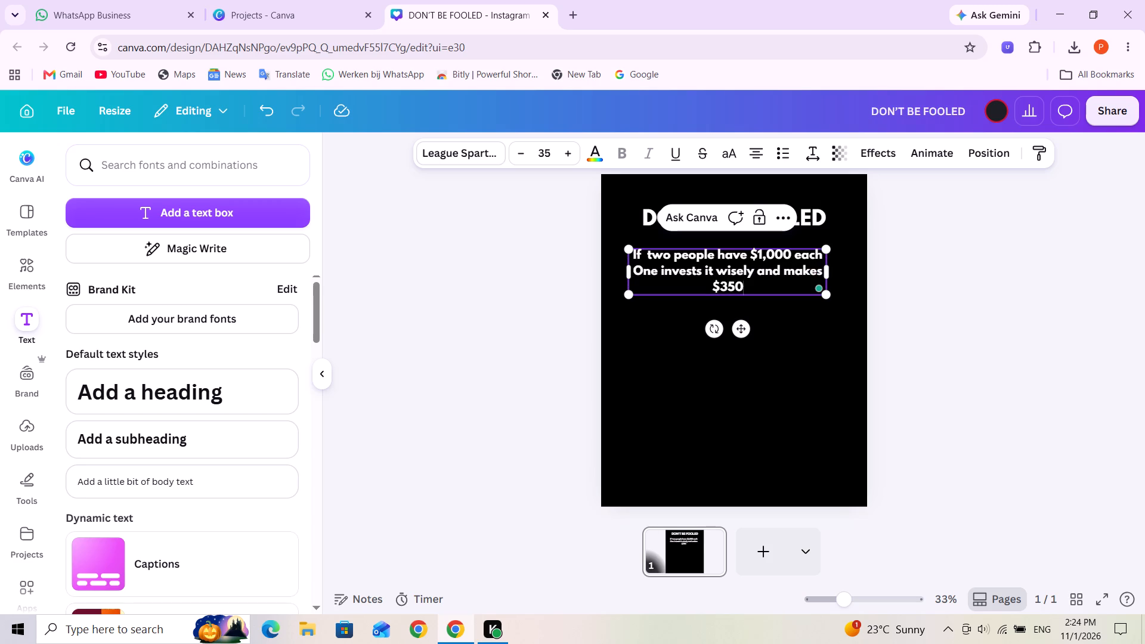
Widen the subheading's text box so that "One invests it wisely and makes $350" fits on a single line.
left_click_drag(830, 268, 865, 273)
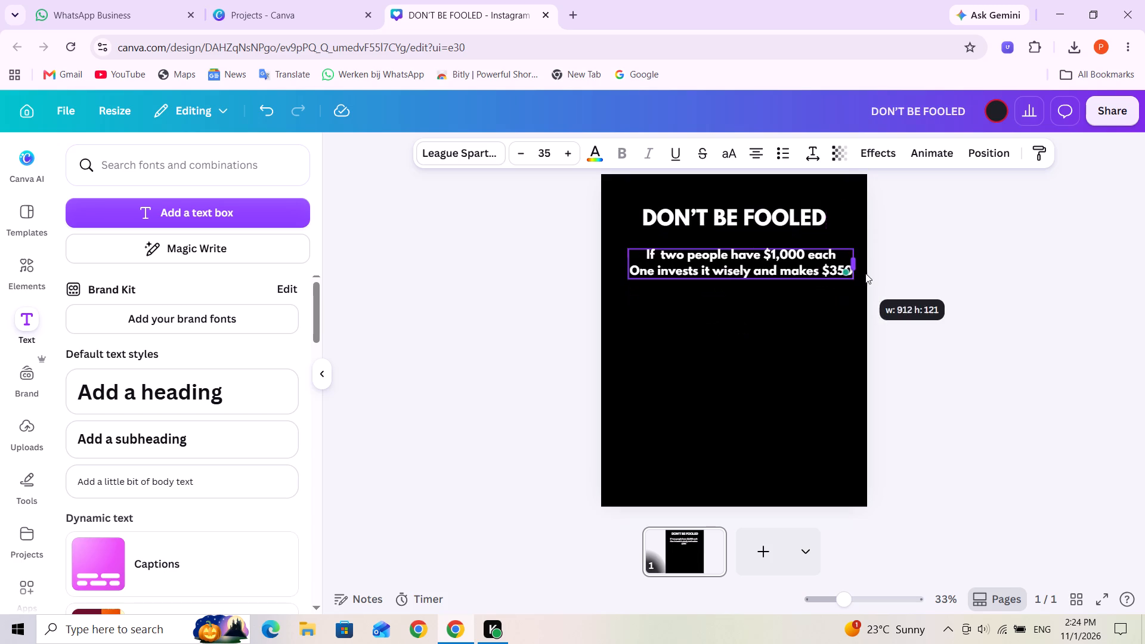
left_click_drag(865, 273, 867, 274)
left_click(918, 333)
Move the two-line subheading slightly left and down so it sits roughly centred beneath the heading.
left_click_drag(782, 273, 756, 268)
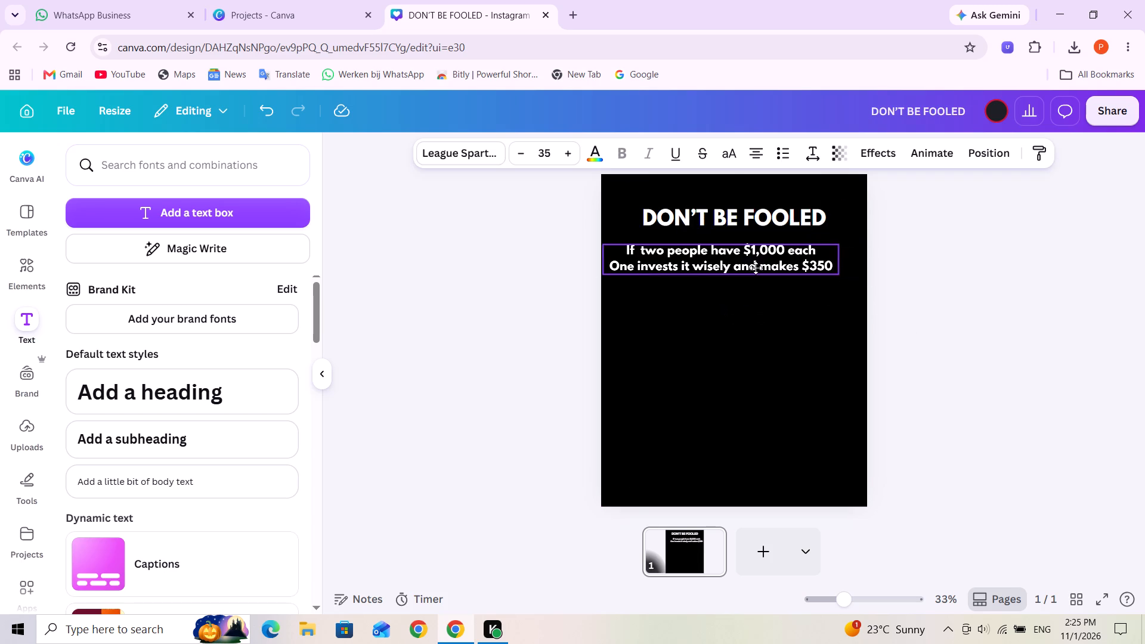
left_click_drag(756, 268, 765, 276)
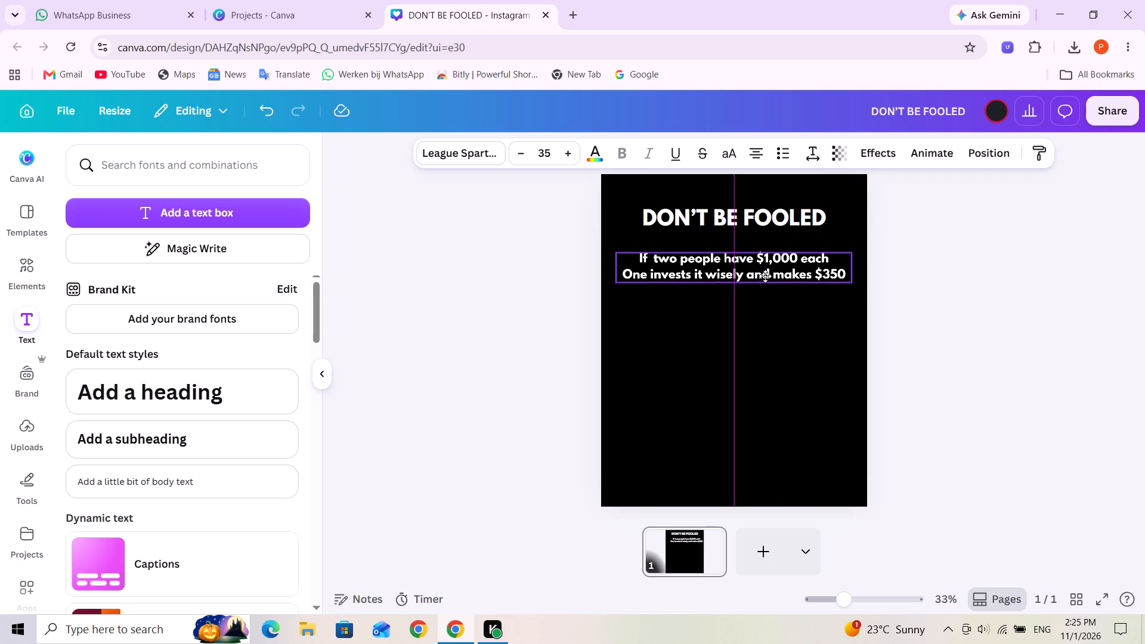
left_click_drag(765, 276, 765, 276)
left_click(837, 290)
Duplicate the two-line subheading and place the copy just below the original, slightly further left.
left_click(708, 281)
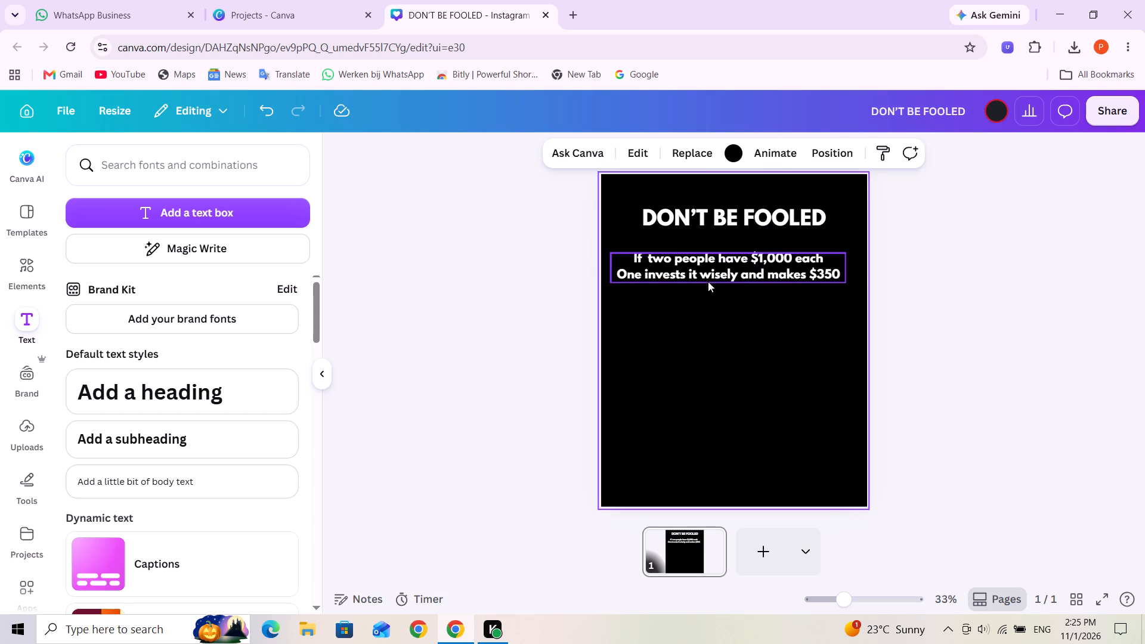
left_click(760, 225)
left_click_drag(742, 280, 742, 325)
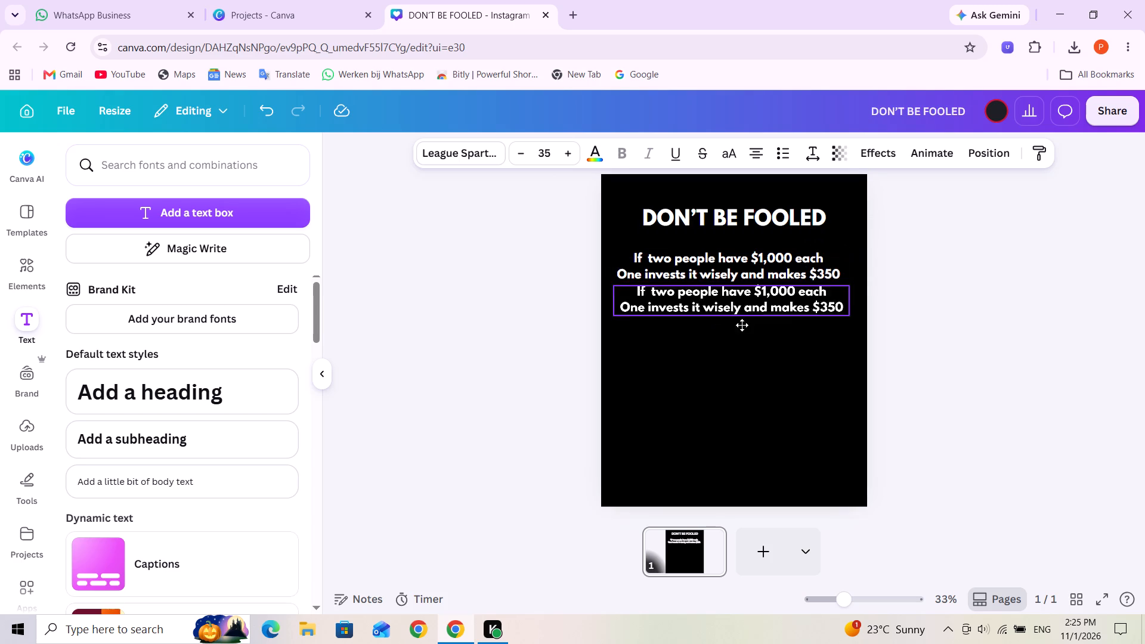
left_click_drag(742, 325, 734, 319)
Replace all the text in the duplicated block with "He now has $1350".
triple_click(733, 319)
key("ctrl+a")
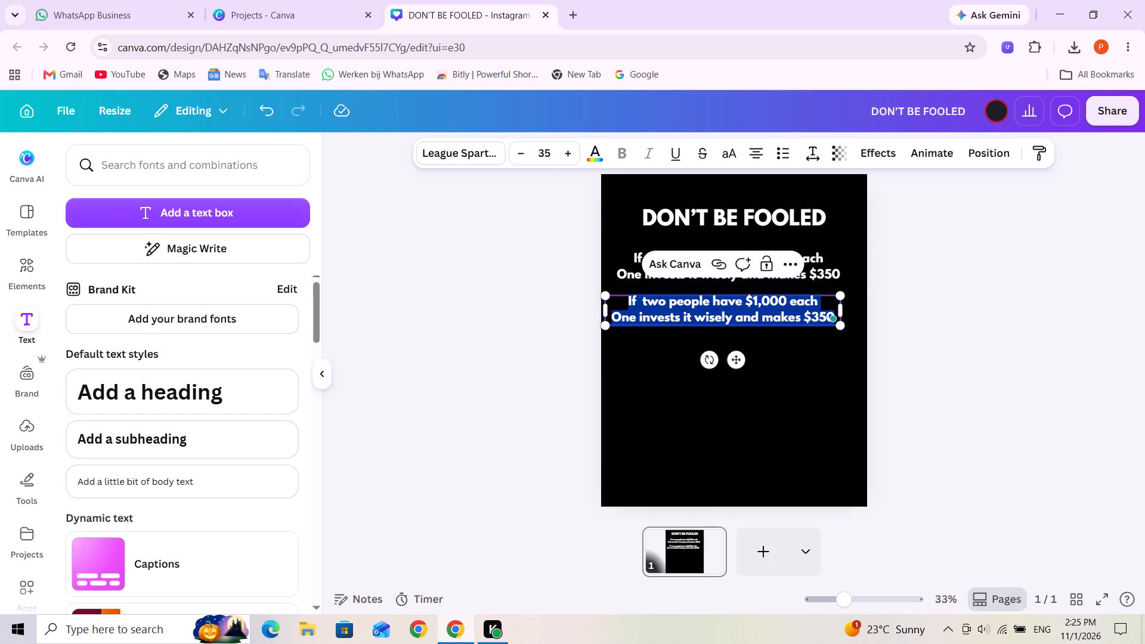
type("e now")
key("space")
type("has $1350")
Add a second line to the lower text block reading "The other spends $650 on a vaccation".
key("Return")
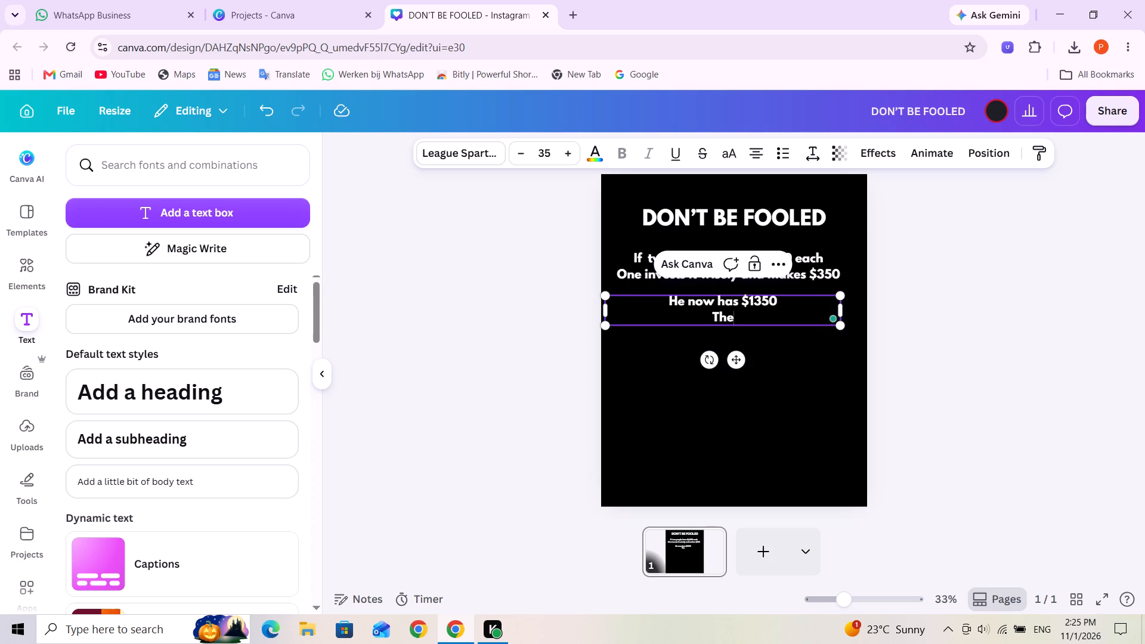
key("space")
type("other spends")
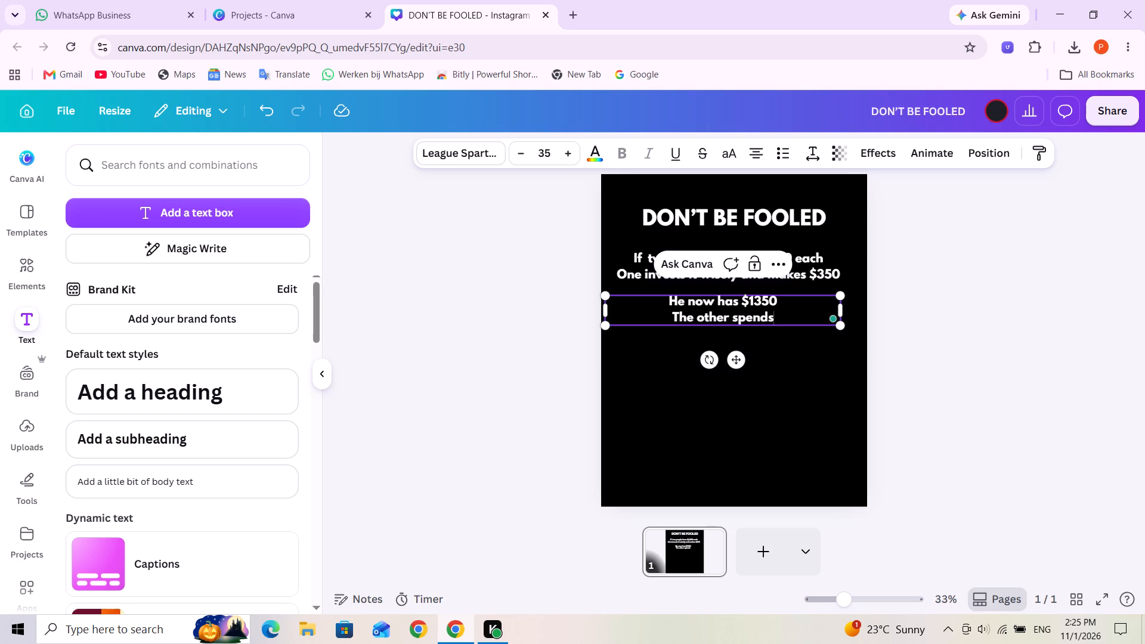
key("space")
key("shift+dollar")
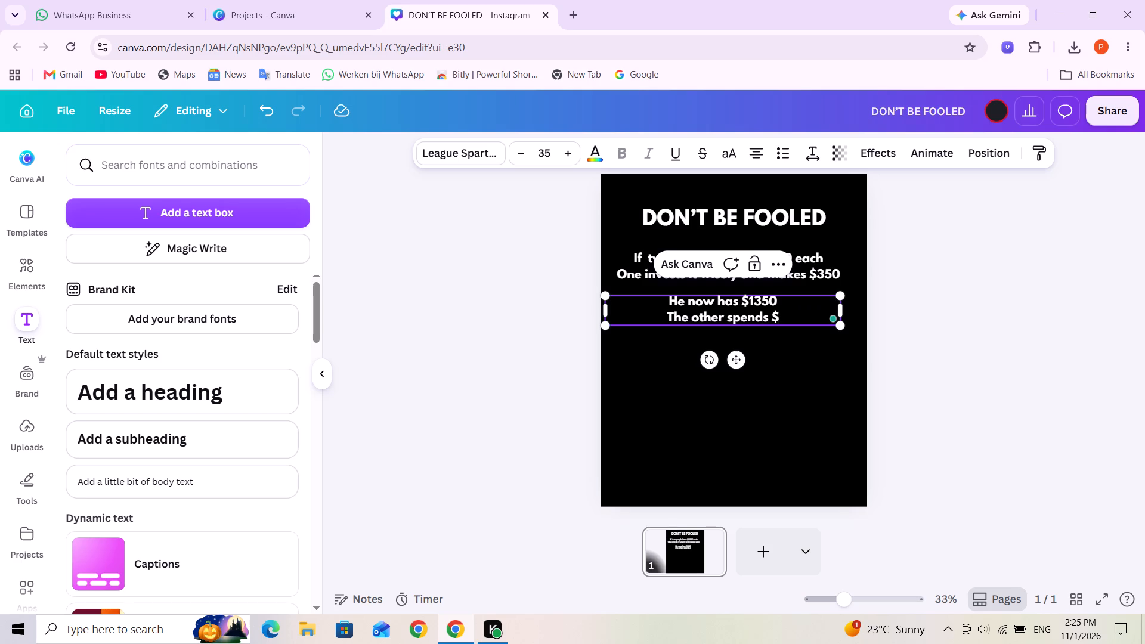
type("650 on a")
key("space")
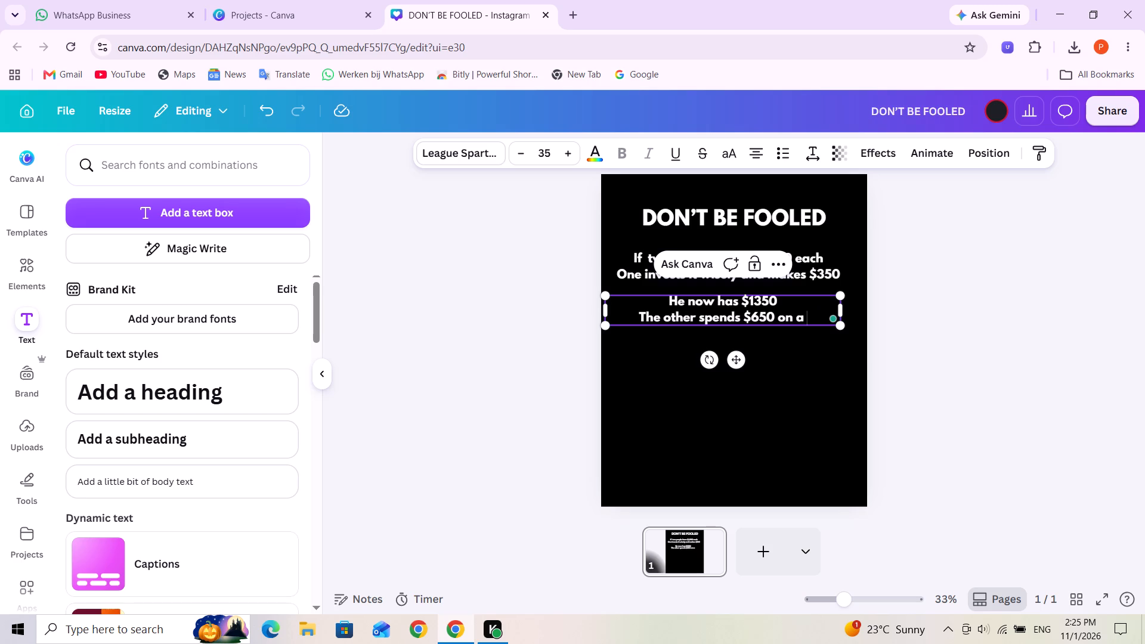
type("vaccation")
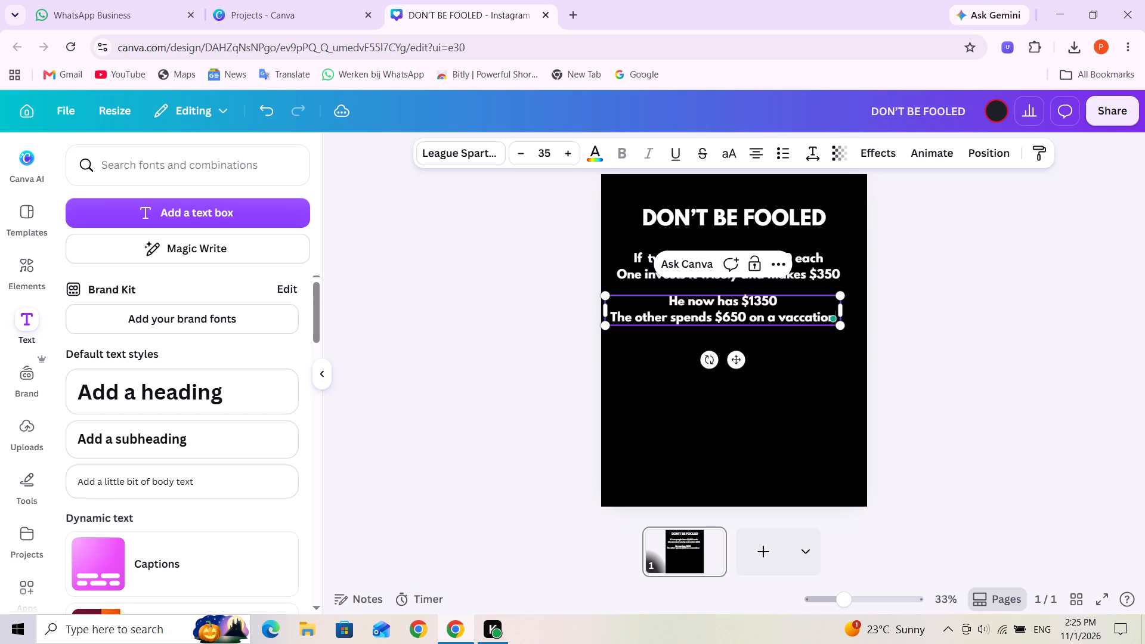
Add a third line to the lower text block reading "and posts cool pictures.".
key("Return")
type("and posts cool")
key("space")
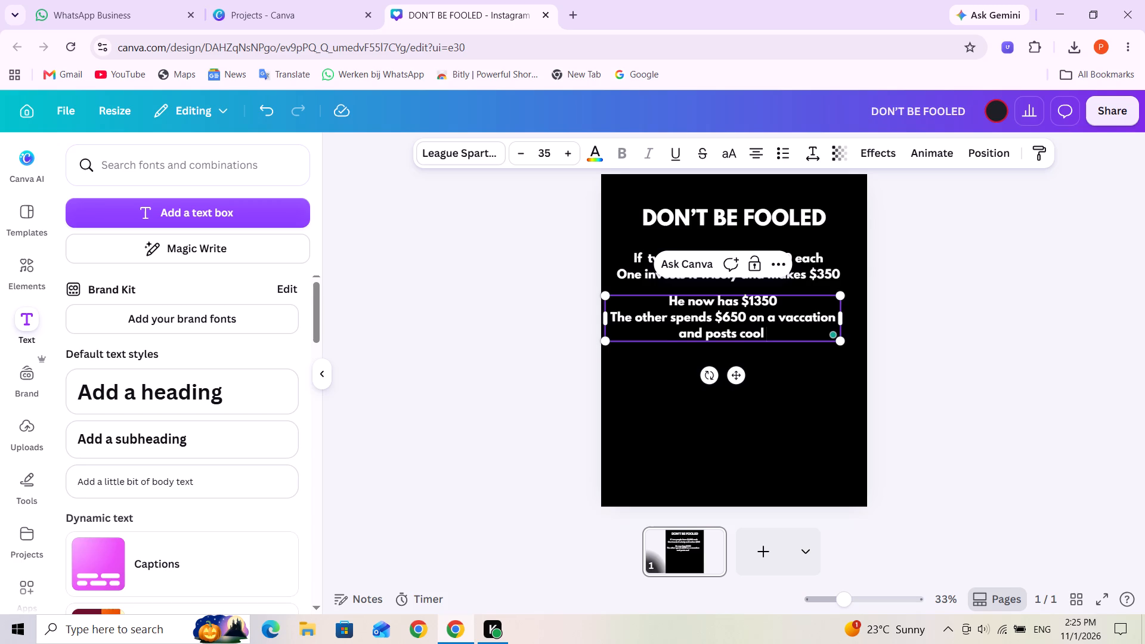
type("pictures.")
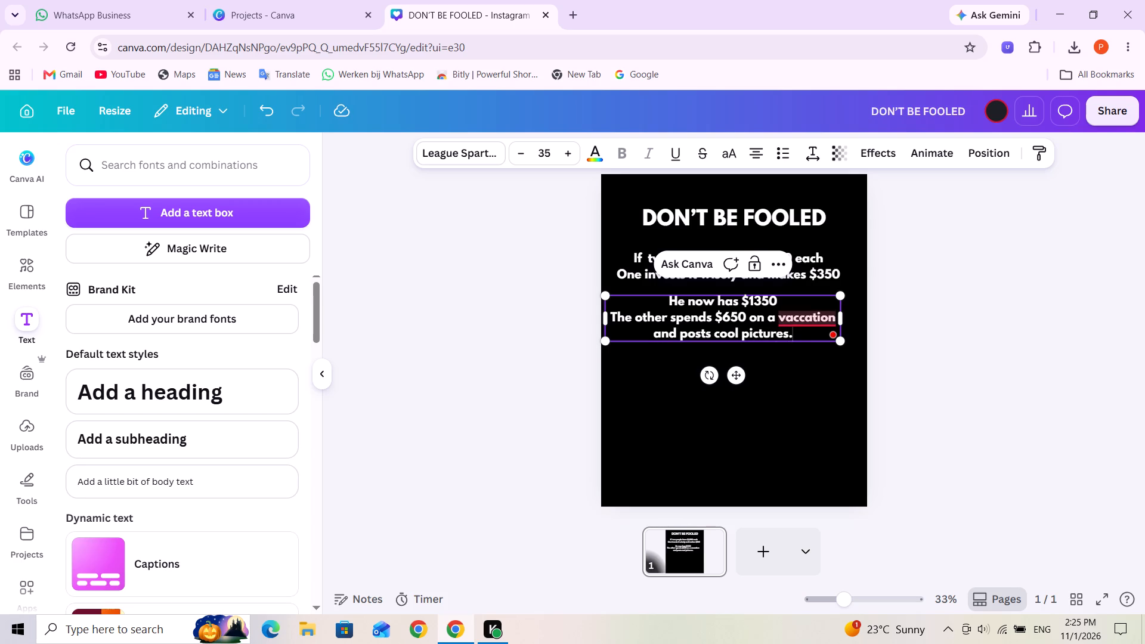
Correct the misspelled word "vaccation" to "vacation" in the lower text block.
left_click(815, 372)
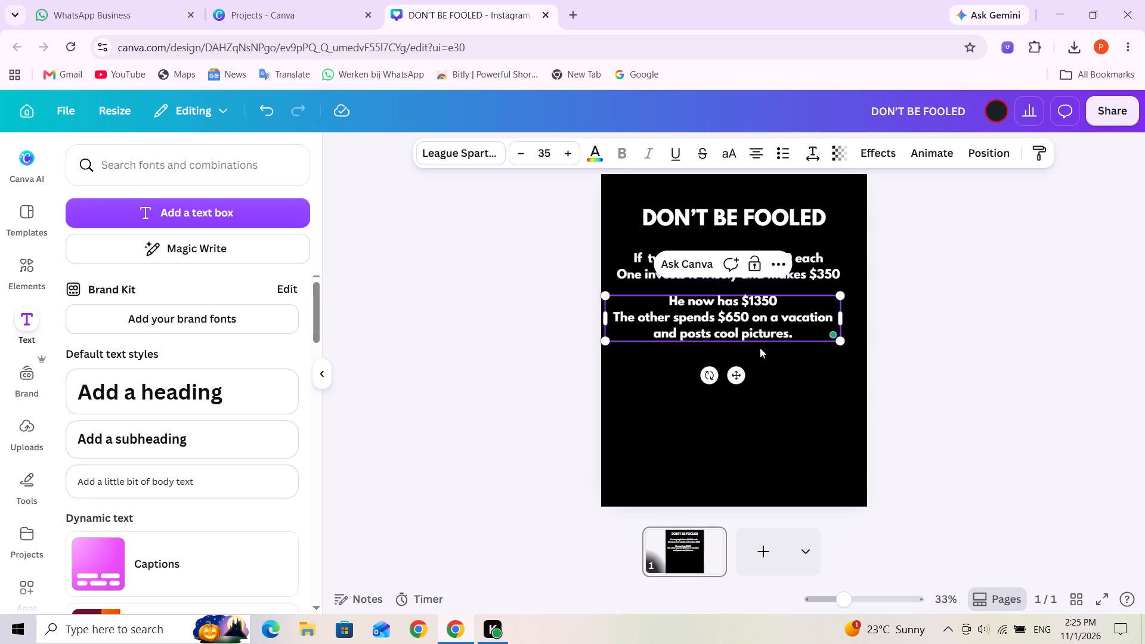
left_click(797, 376)
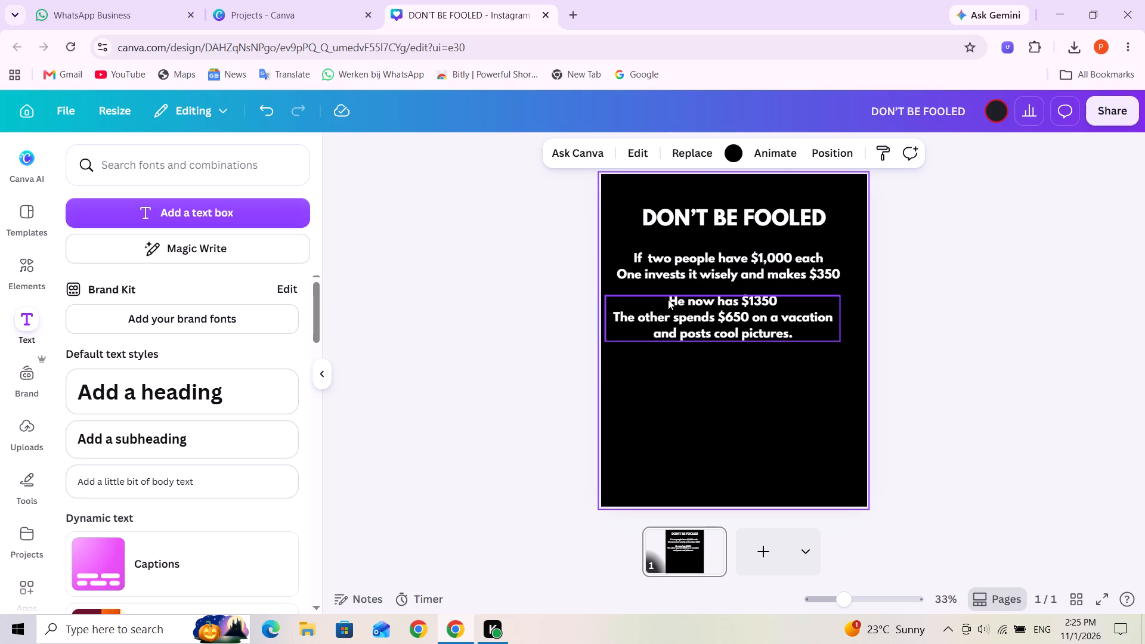
Left-align the lines "He now has $1350" and "and posts cool pictures." in the lower text block.
triple_click(668, 299)
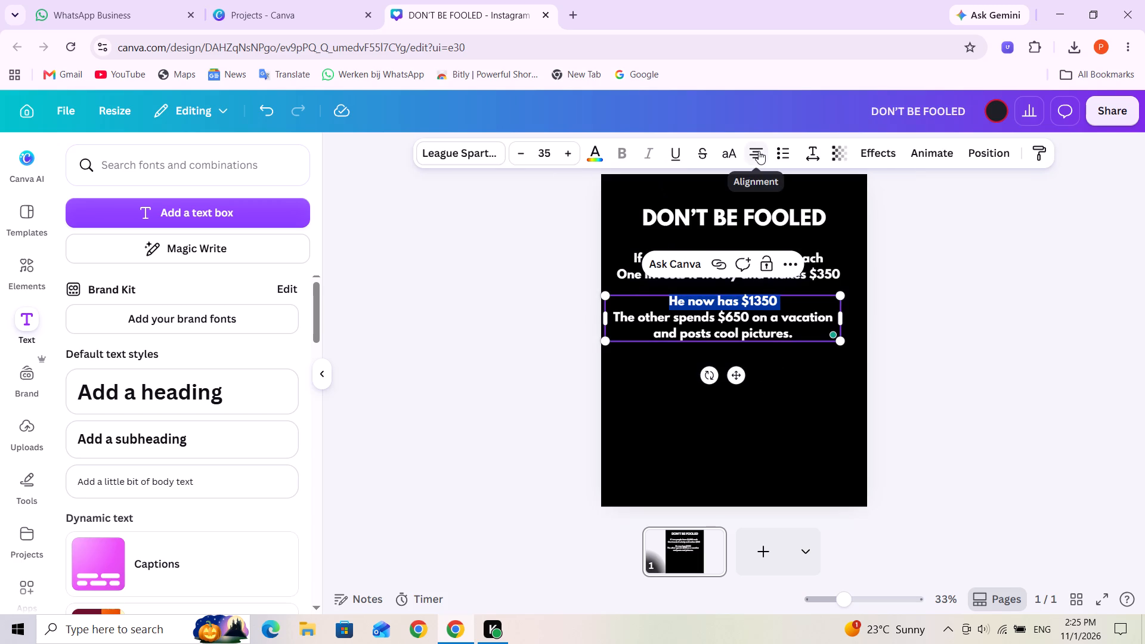
left_click(759, 151)
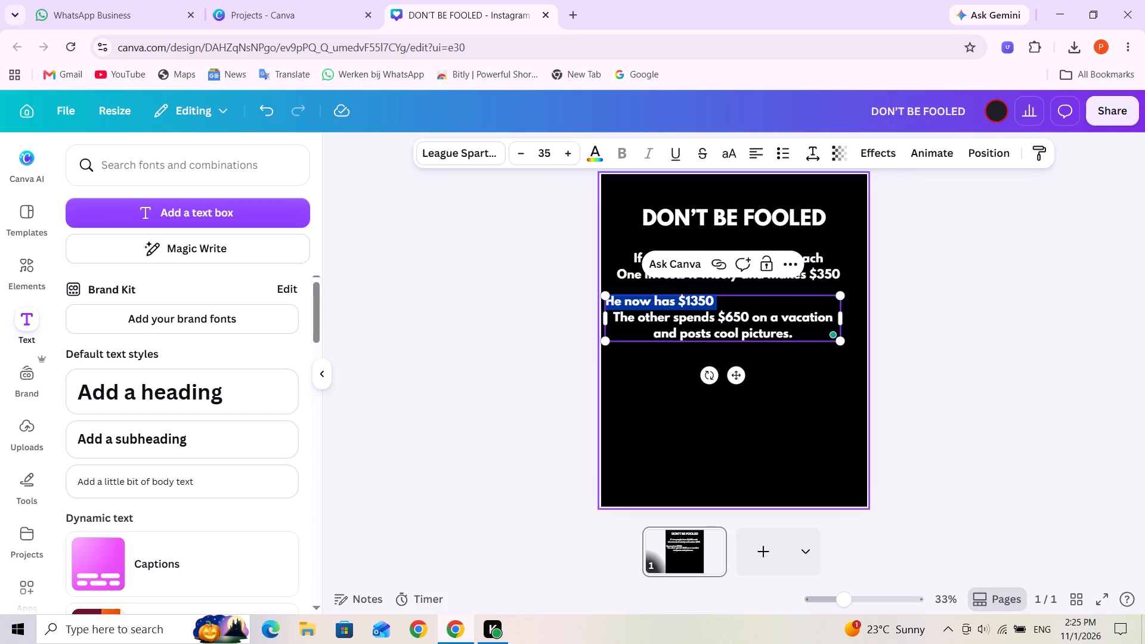
triple_click(707, 339)
left_click(707, 339)
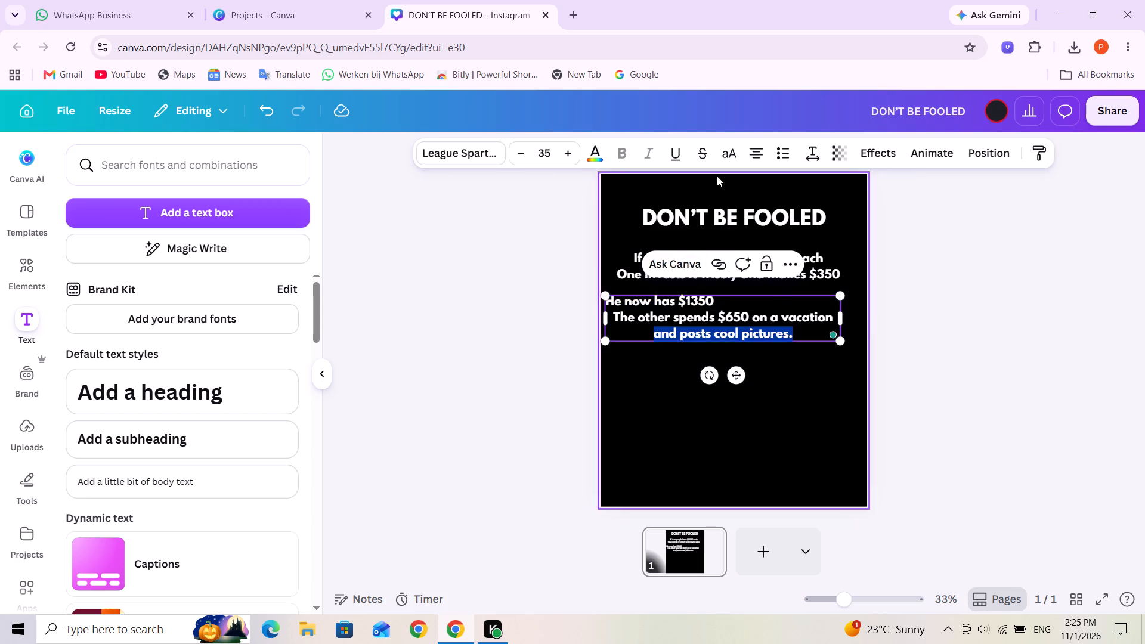
left_click(757, 155)
left_click(783, 396)
Move the lower text block slightly right so that its box edges align with the block above.
left_click_drag(781, 319, 799, 320)
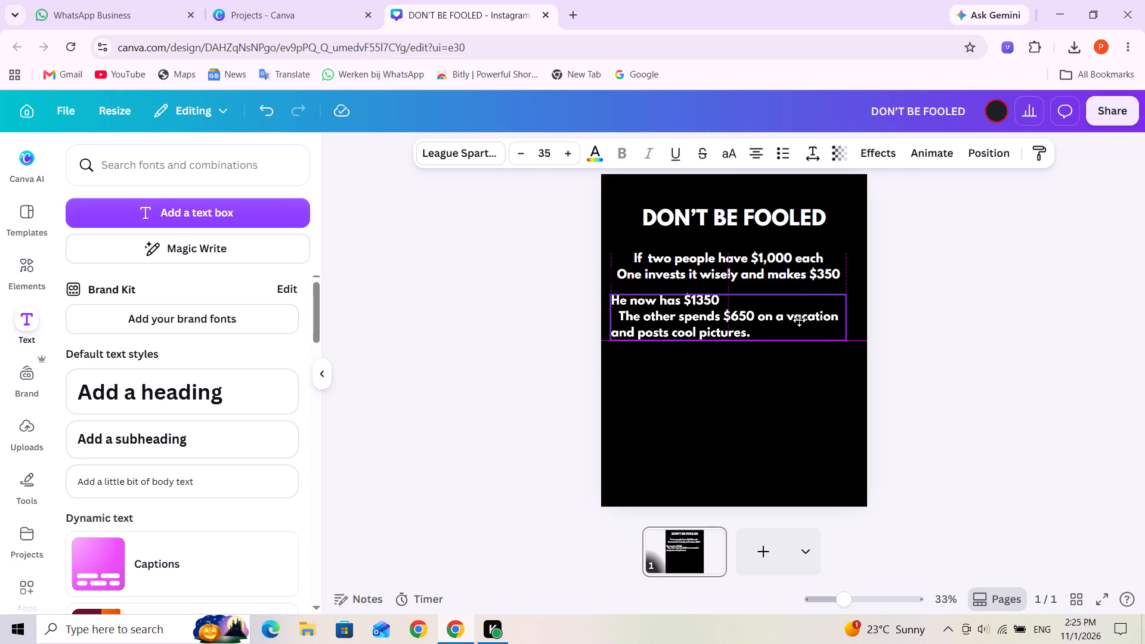
left_click_drag(799, 320, 787, 323)
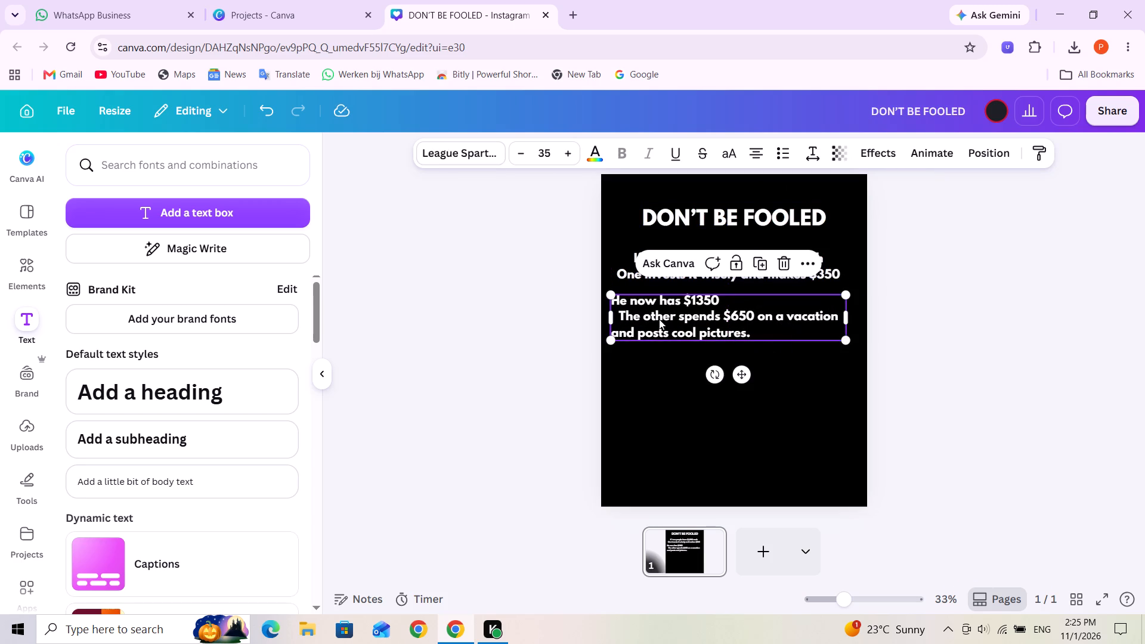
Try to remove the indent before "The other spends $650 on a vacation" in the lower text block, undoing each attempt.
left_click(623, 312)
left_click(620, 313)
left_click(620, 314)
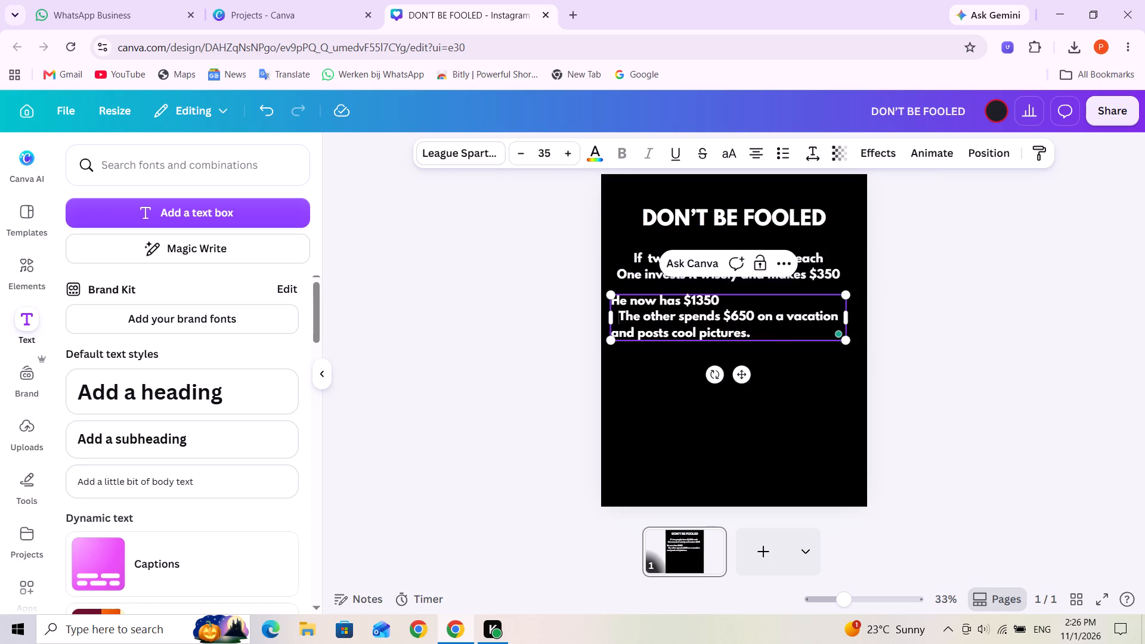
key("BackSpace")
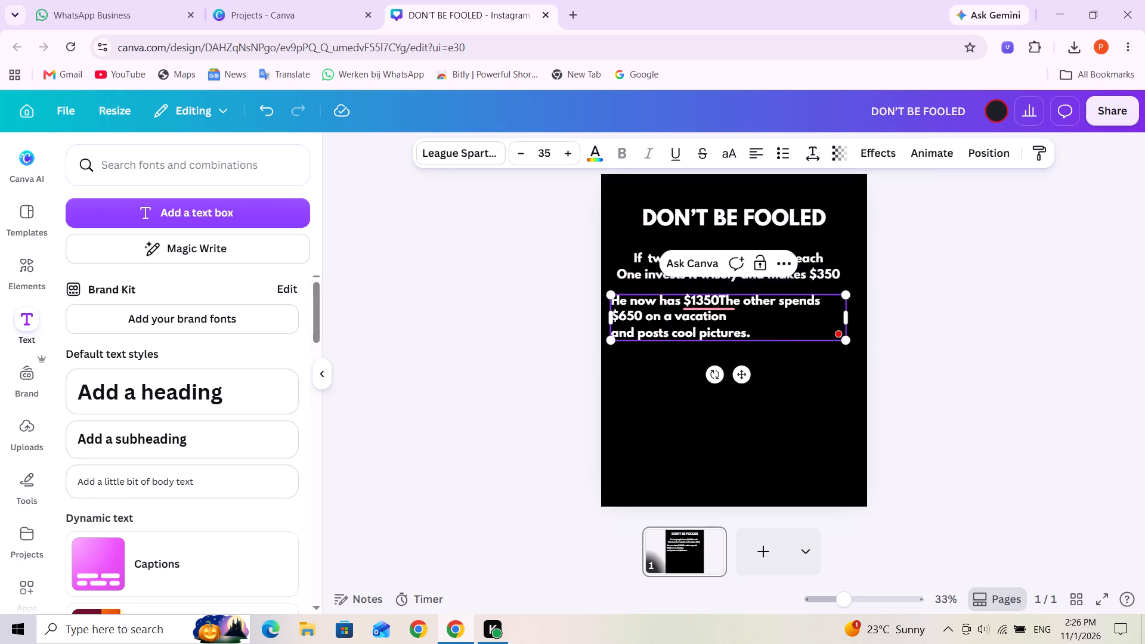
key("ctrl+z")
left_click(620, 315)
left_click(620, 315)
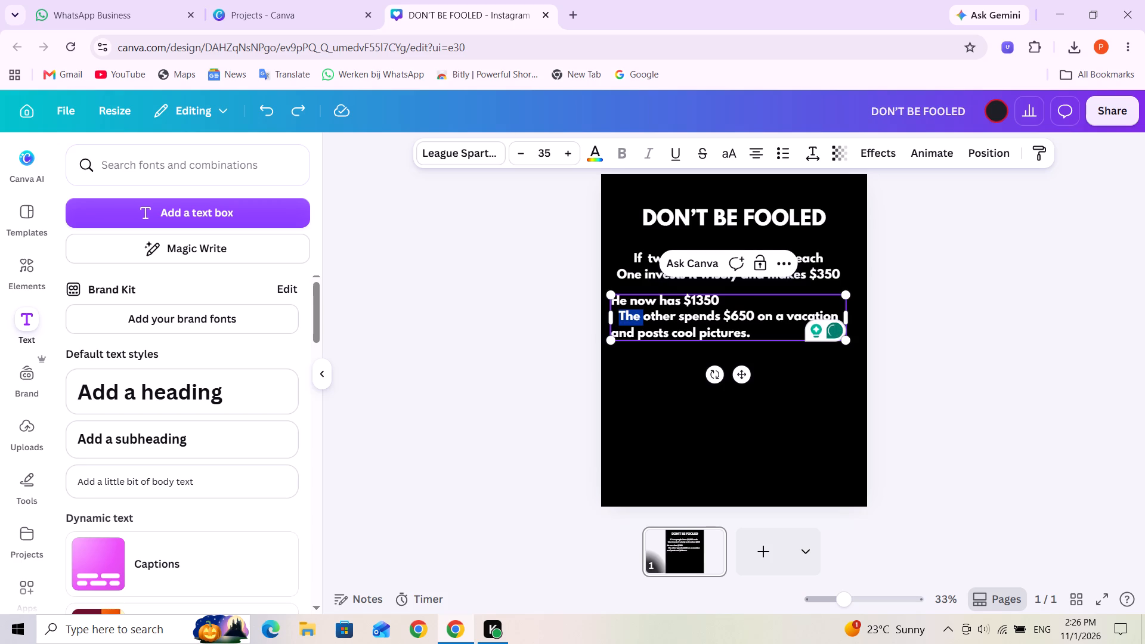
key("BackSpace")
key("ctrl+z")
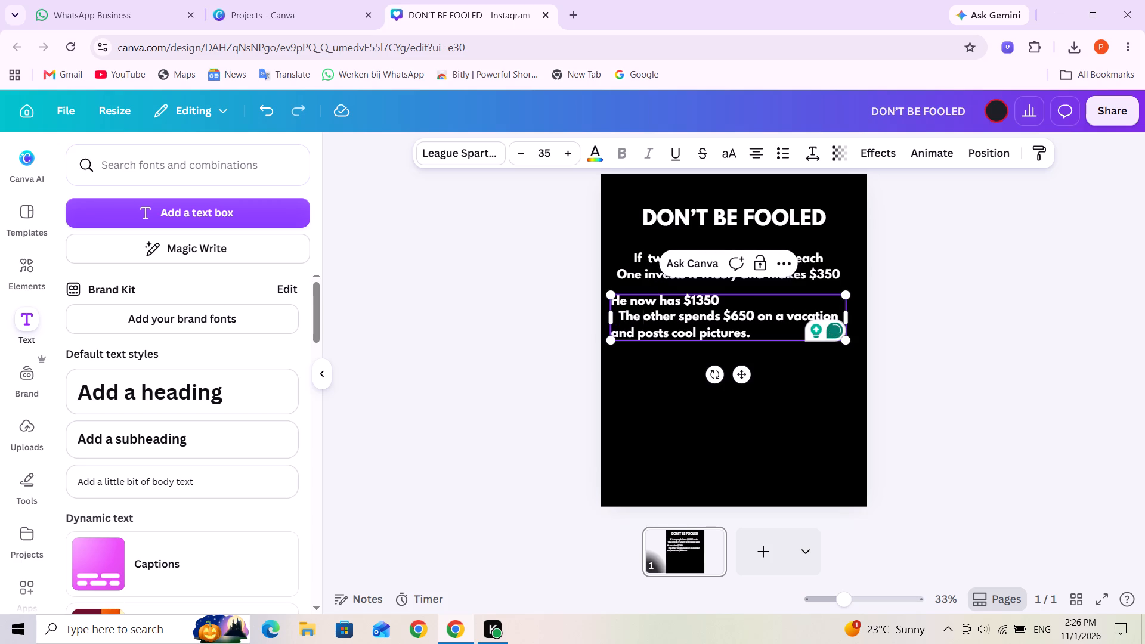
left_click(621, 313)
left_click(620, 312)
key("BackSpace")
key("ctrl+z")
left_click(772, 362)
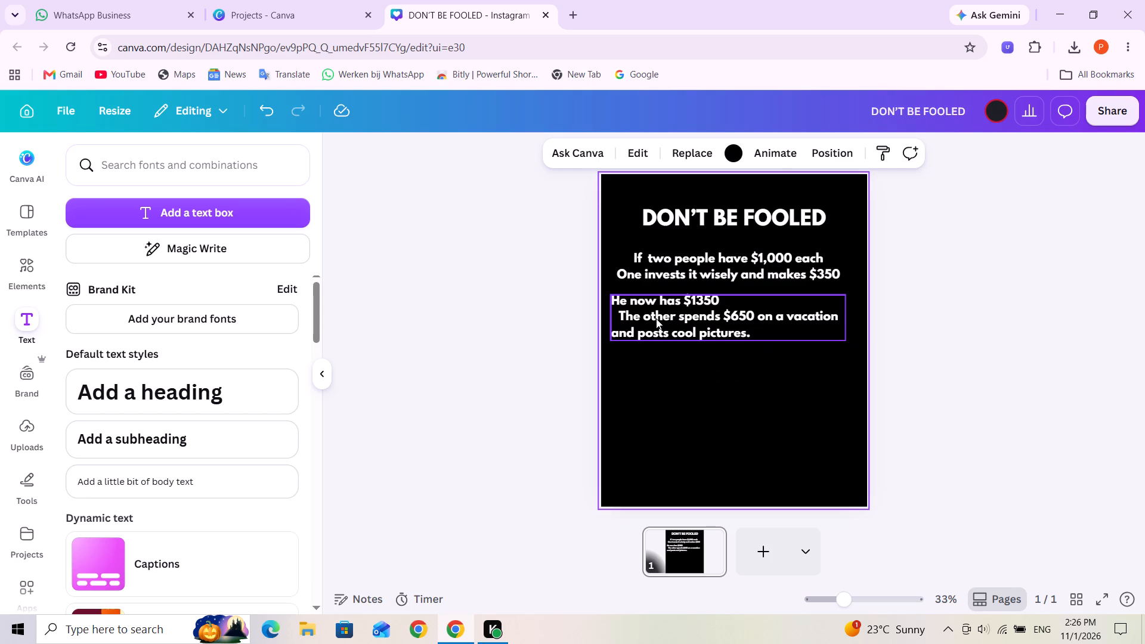
Make the line "The other spends $650 on a vacation" left-aligned, flush with the lines above and below it.
left_click(656, 318)
left_click(728, 301)
left_click(722, 299)
left_click(722, 299)
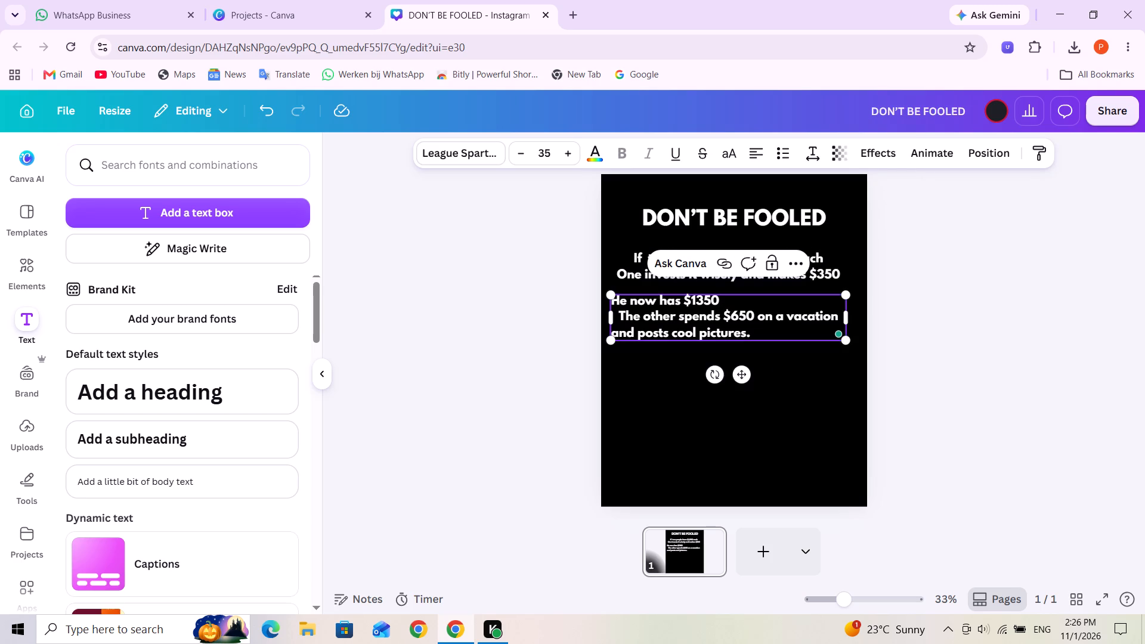
key("Return")
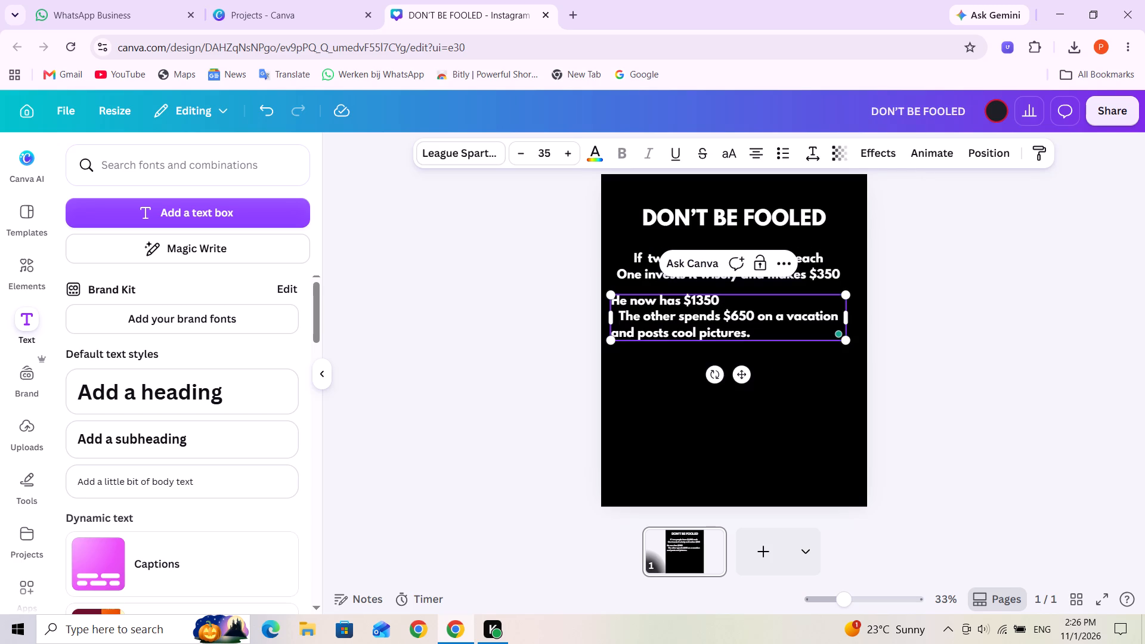
left_click(621, 317)
left_click(622, 317)
left_click(611, 320)
left_click(805, 374)
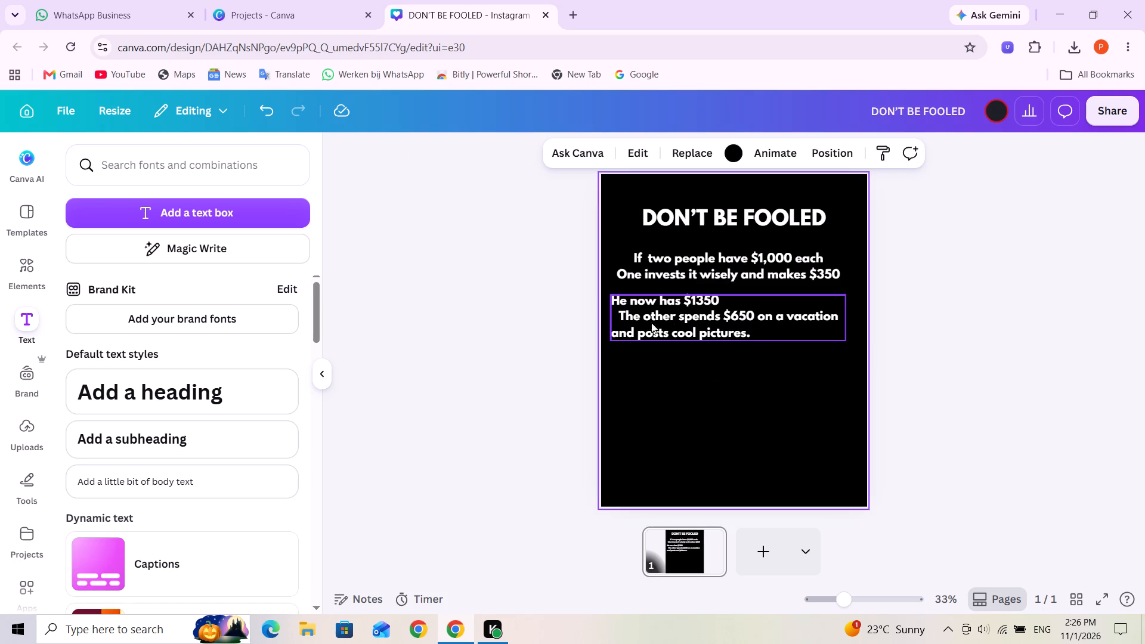
left_click(603, 317)
double_click(620, 314)
left_click(619, 314)
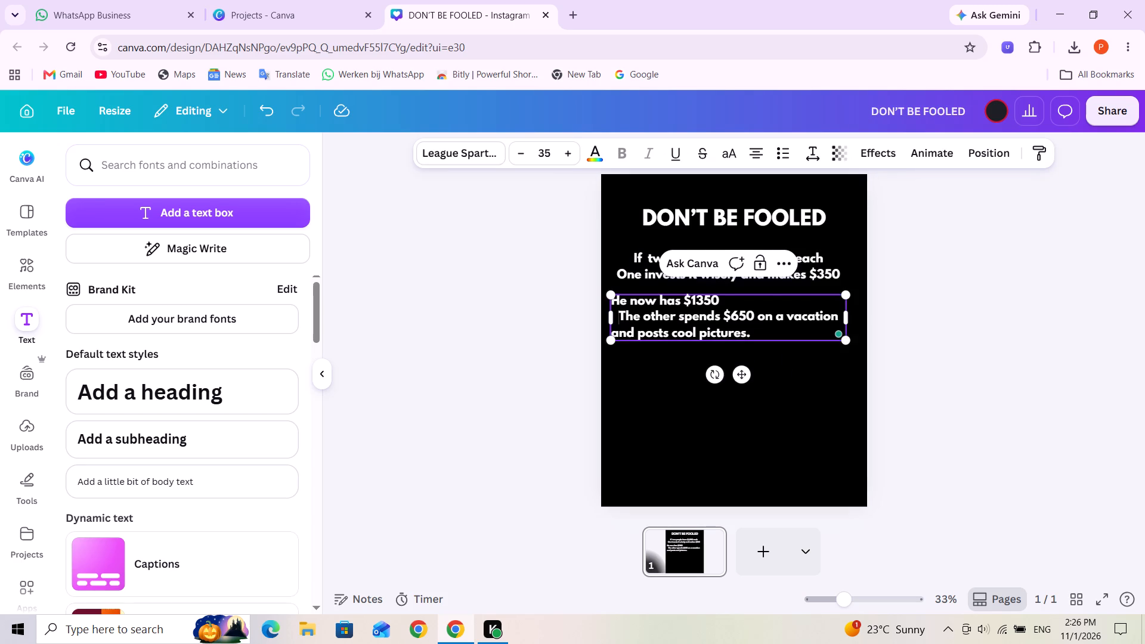
key("BackSpace")
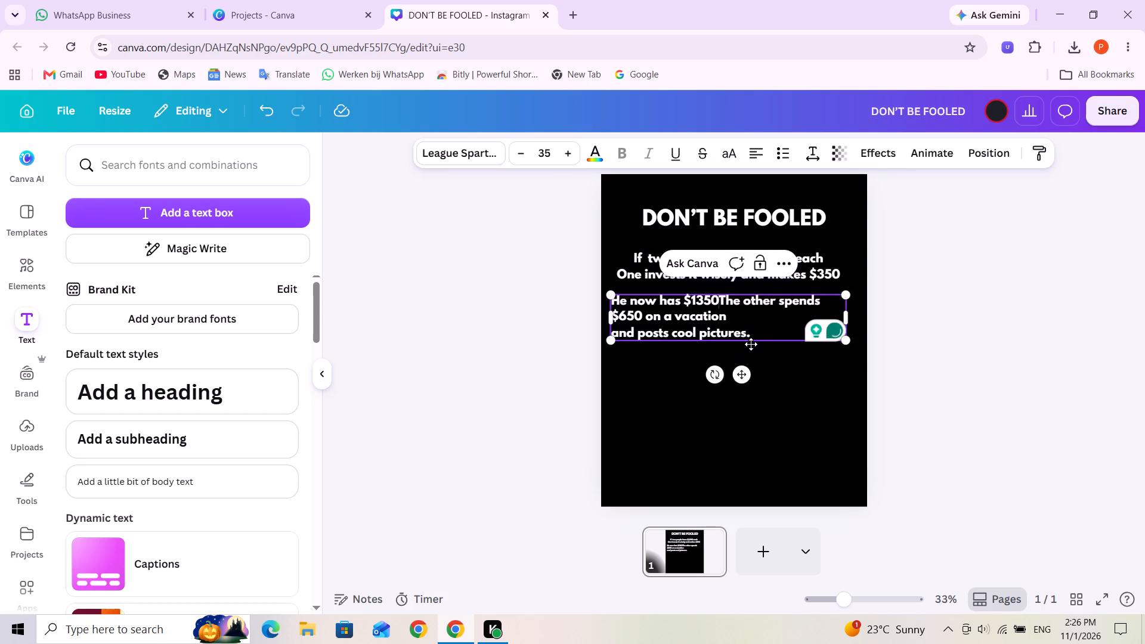
key("Return")
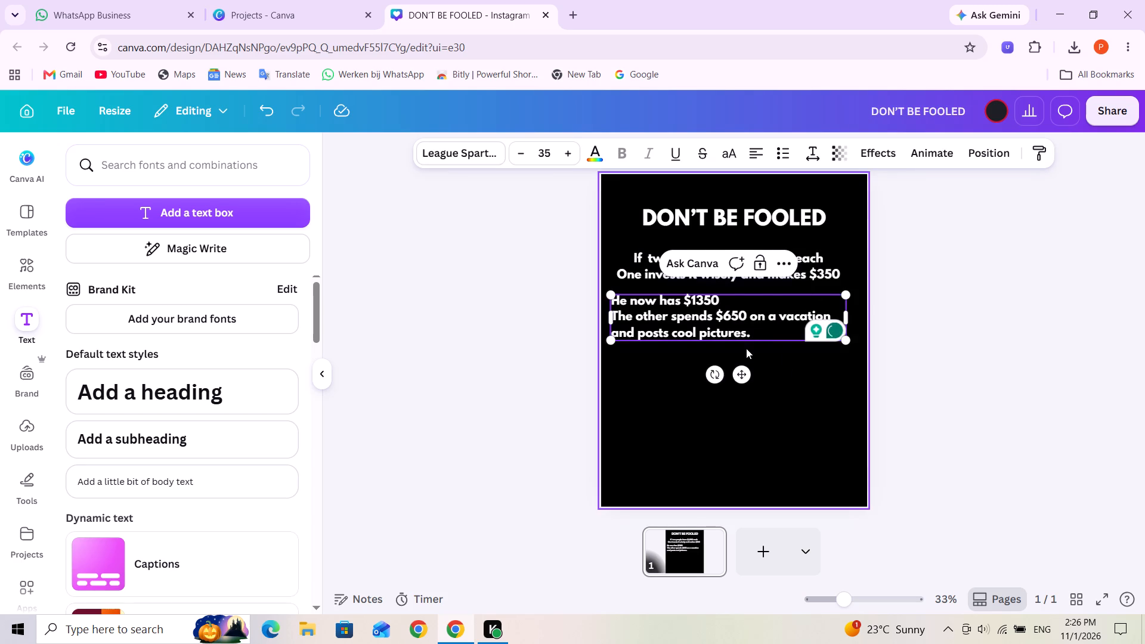
left_click(808, 400)
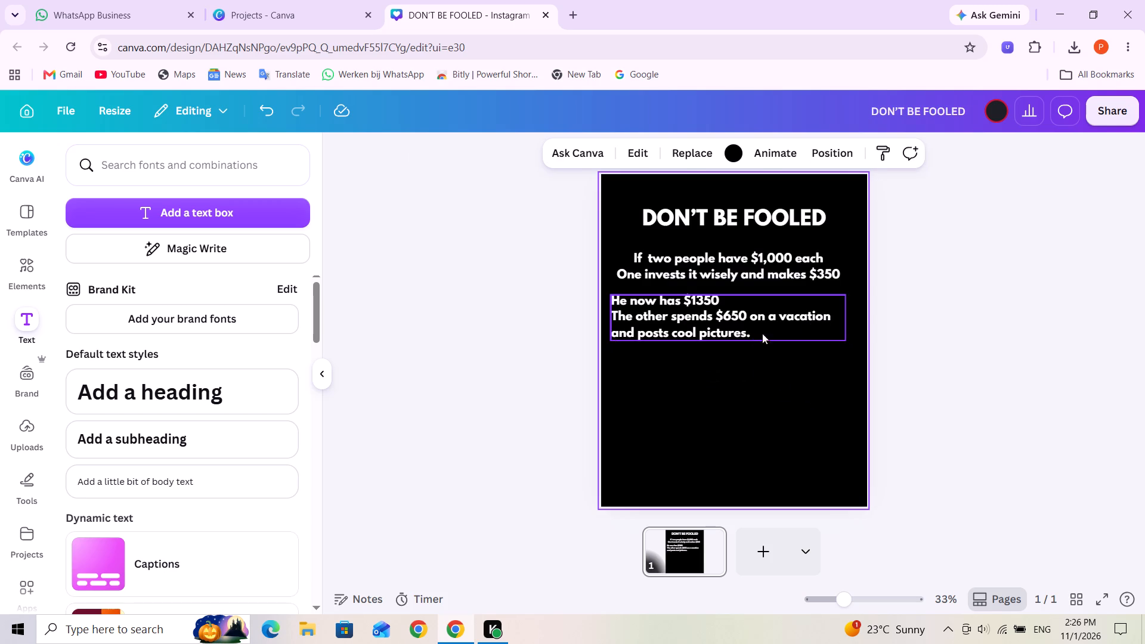
Duplicate the "He now has $1350" text block and place the copy directly beneath the original, with its edges aligned.
left_click(728, 323)
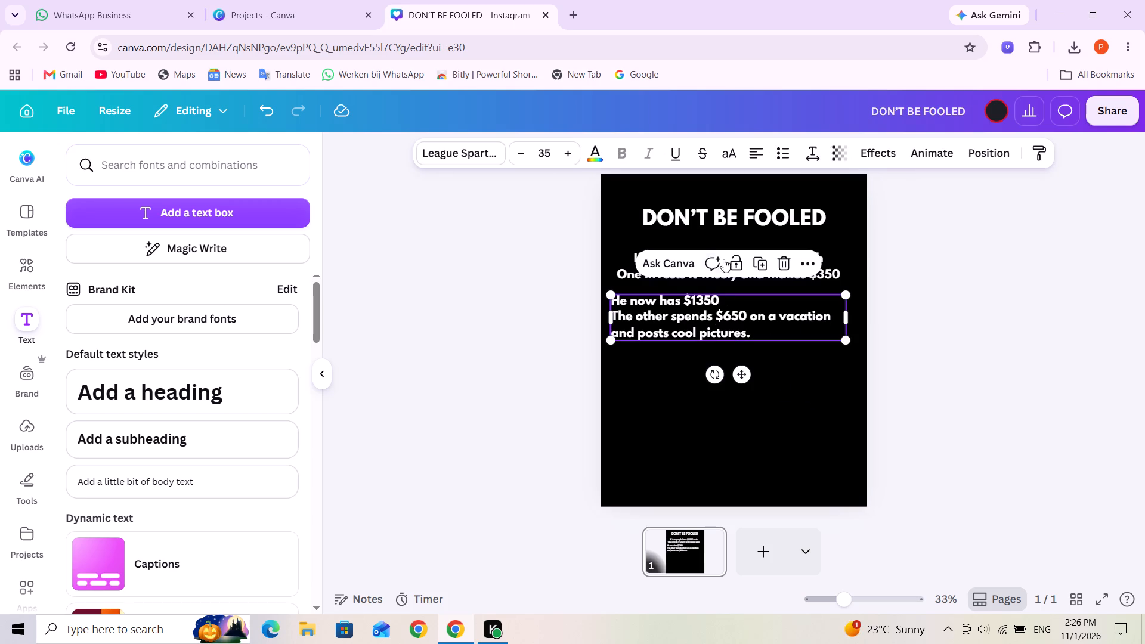
left_click(769, 262)
left_click_drag(719, 345, 721, 363)
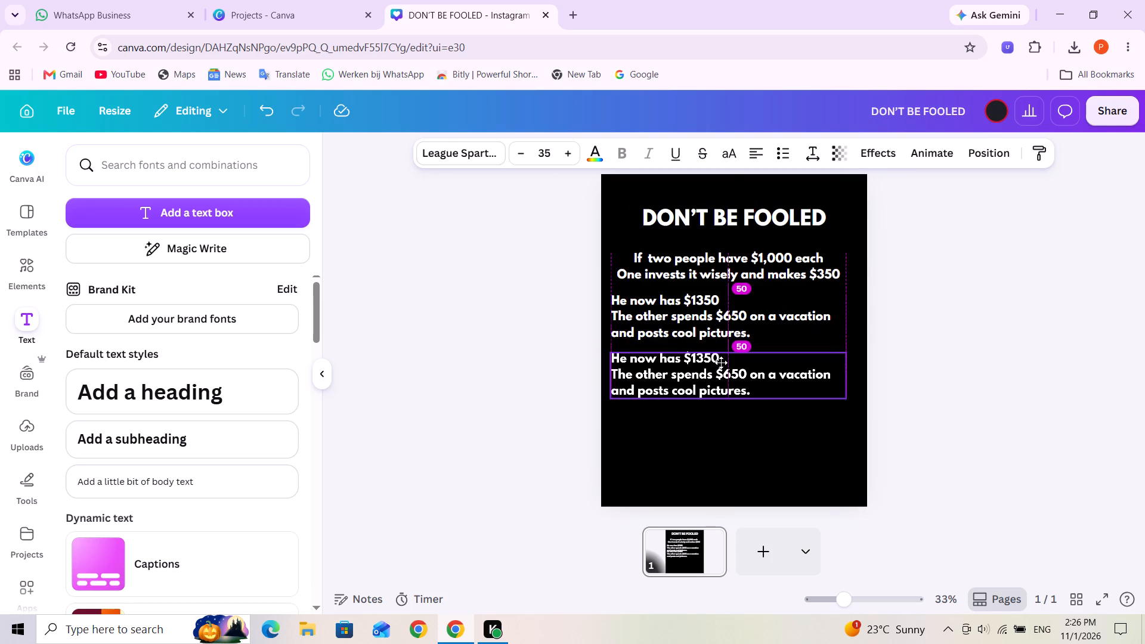
left_click_drag(721, 363, 720, 354)
Replace all the text in the copied block with "He now has $350".
triple_click(717, 358)
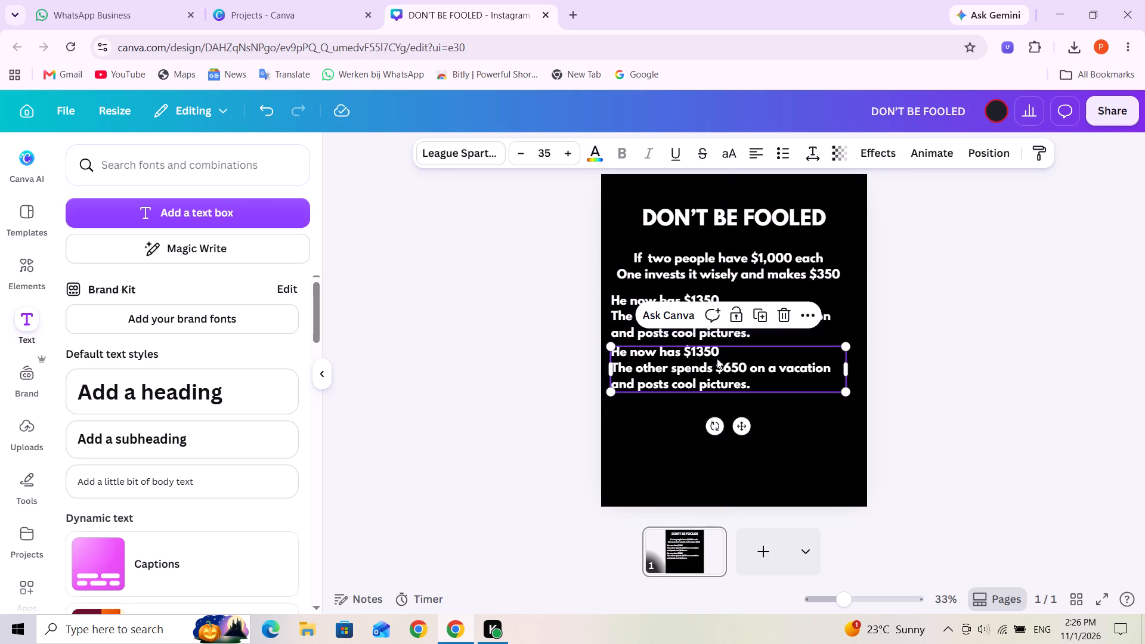
left_click(717, 358)
key("ctrl+a")
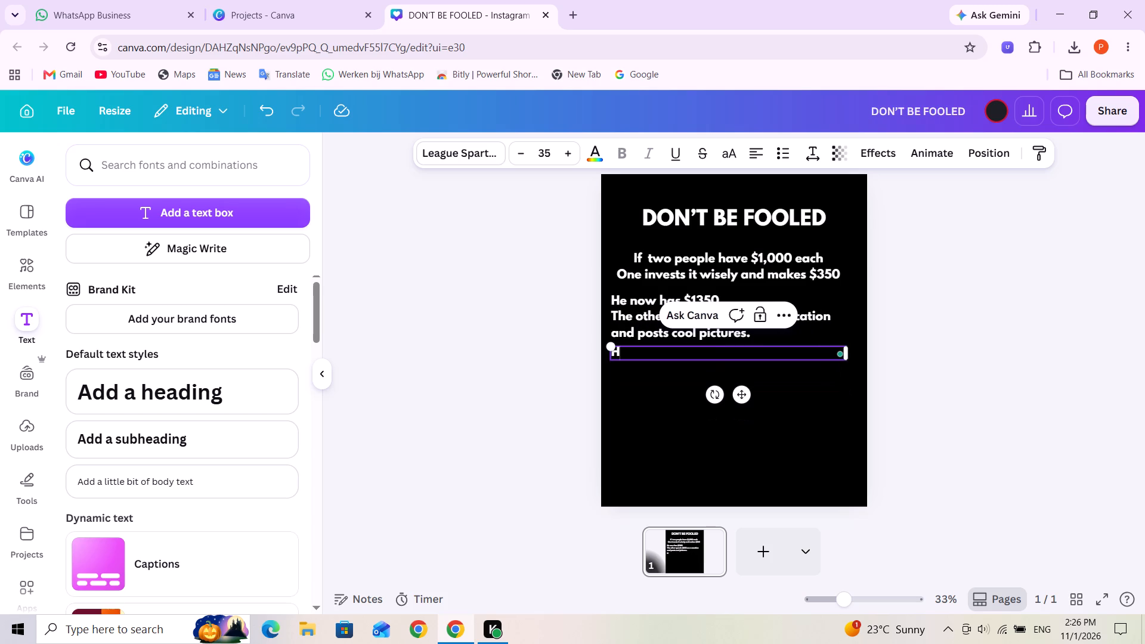
key("e")
key("space")
type("now")
key("space")
type("has")
key("space")
type("$350")
Add a new line below "He now has $350" reading "One guy looks like he's winning,".
key("Return")
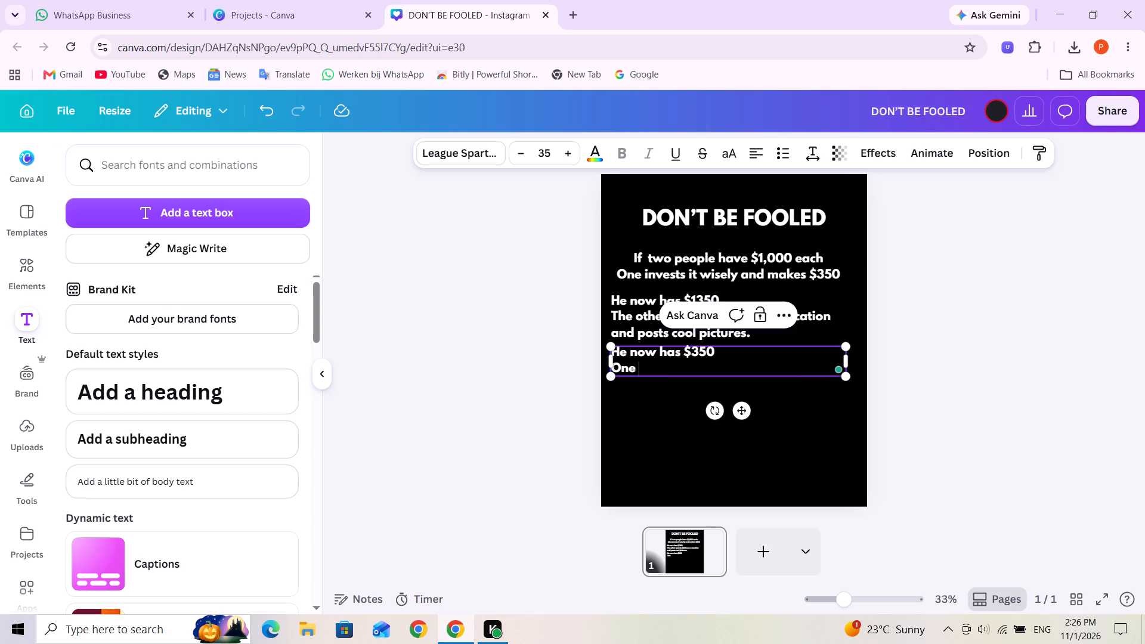
key("space")
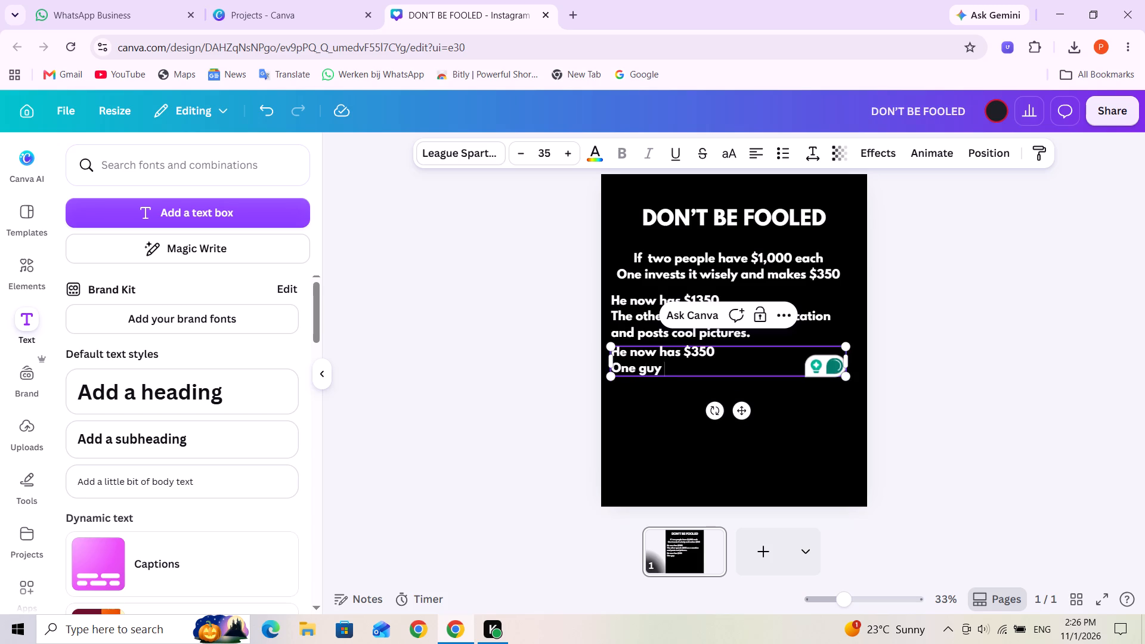
type("looks like")
key("space")
type("he's winning")
key("space")
key("BackSpace")
type(",")
key("space")
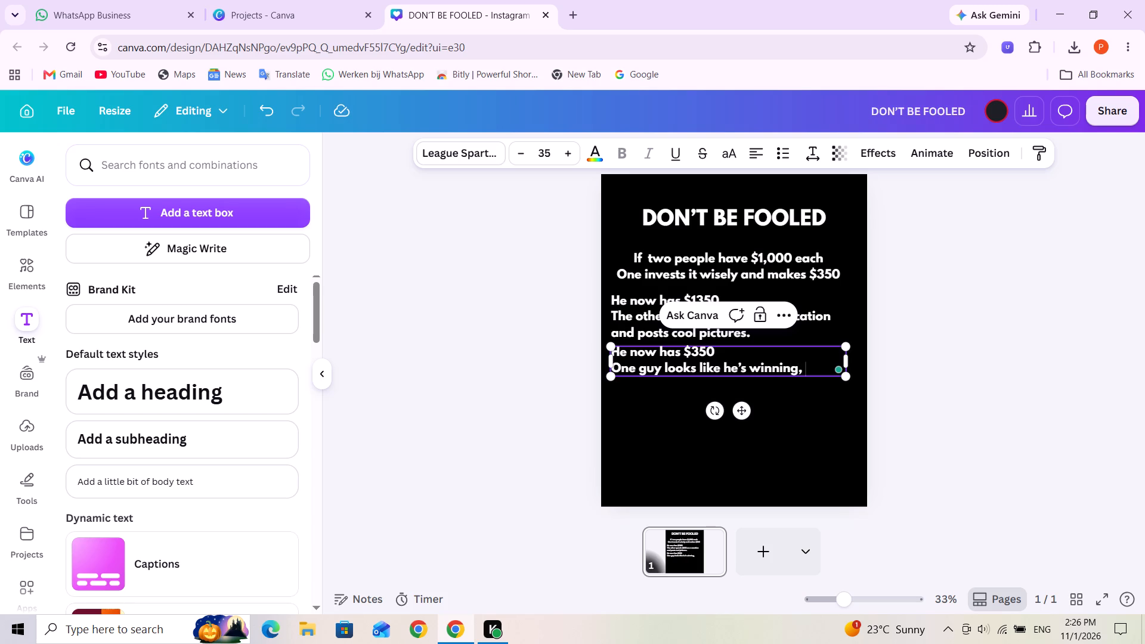
Continue the sentence after "winning," with "the other is on the path to actually win.".
type("the")
key("space")
type("other")
key("space")
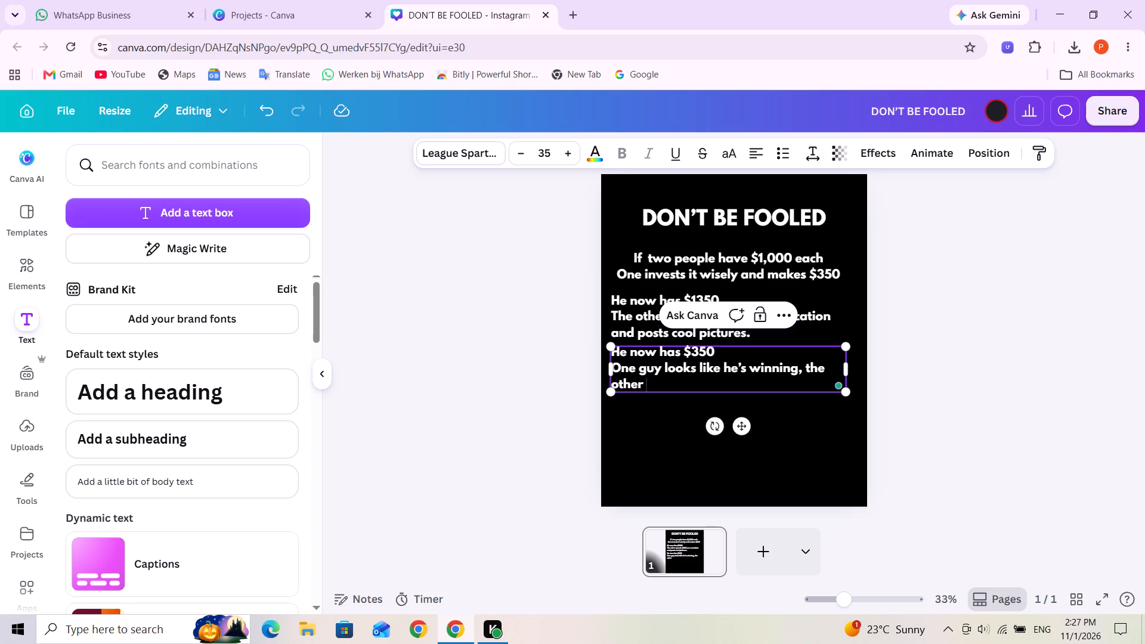
type("is on the")
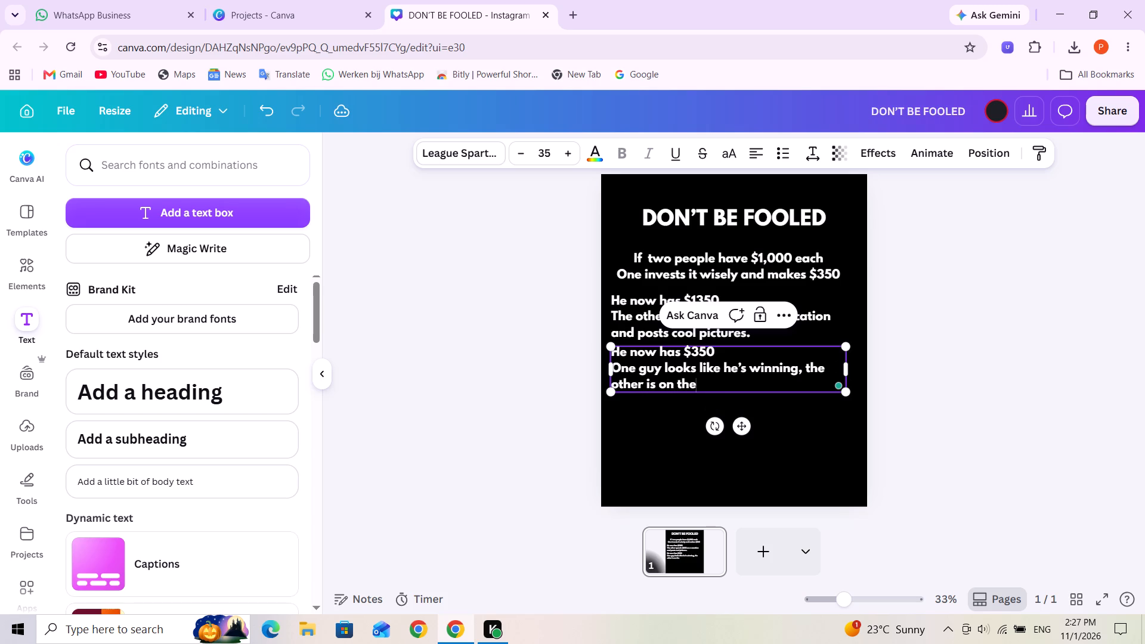
key("space")
type("pah")
key("BackSpace")
type("th tp")
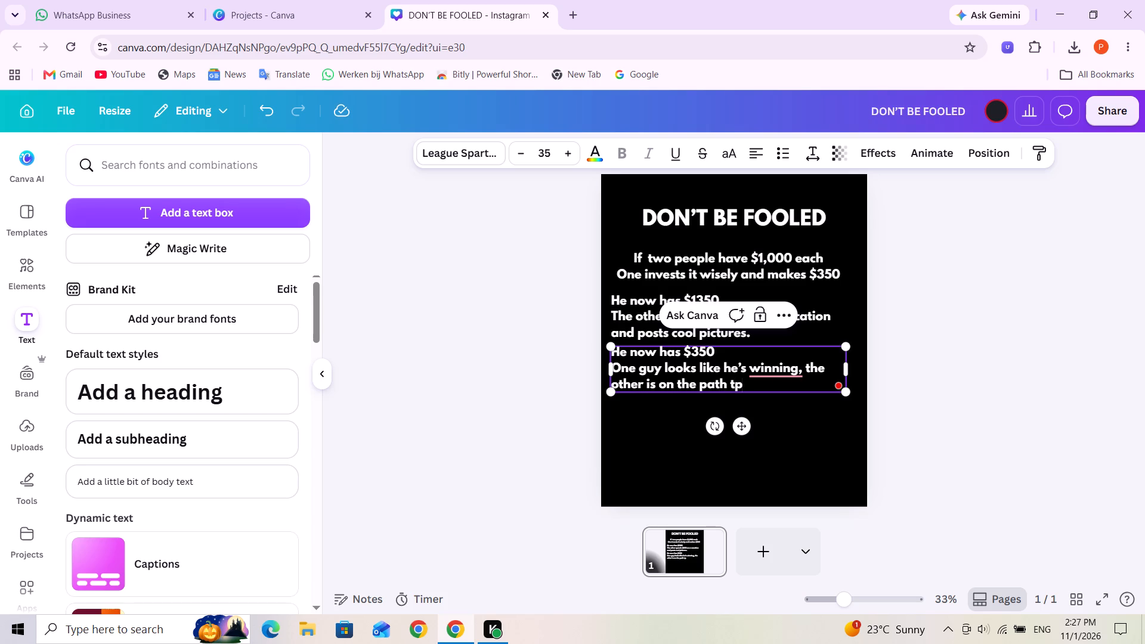
key("BackSpace")
type("o")
key("space")
type("actually")
key("space")
type("win")
key("period")
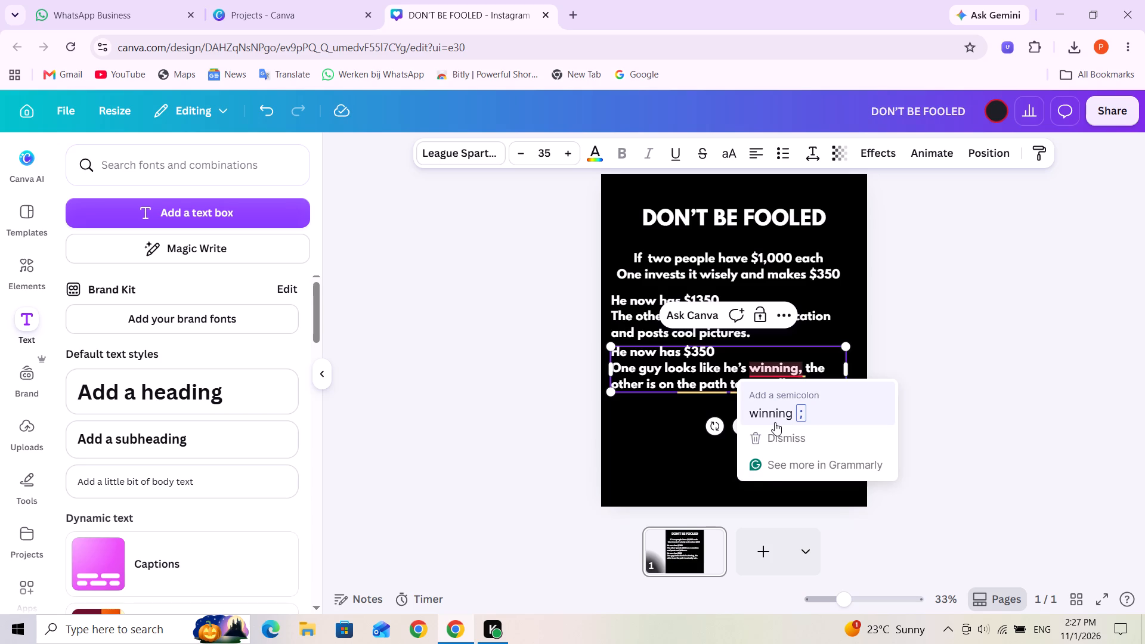
Accept the suggested semicolon after "winning" and dismiss the suggestions for "to actually win" and "win".
left_click(775, 422)
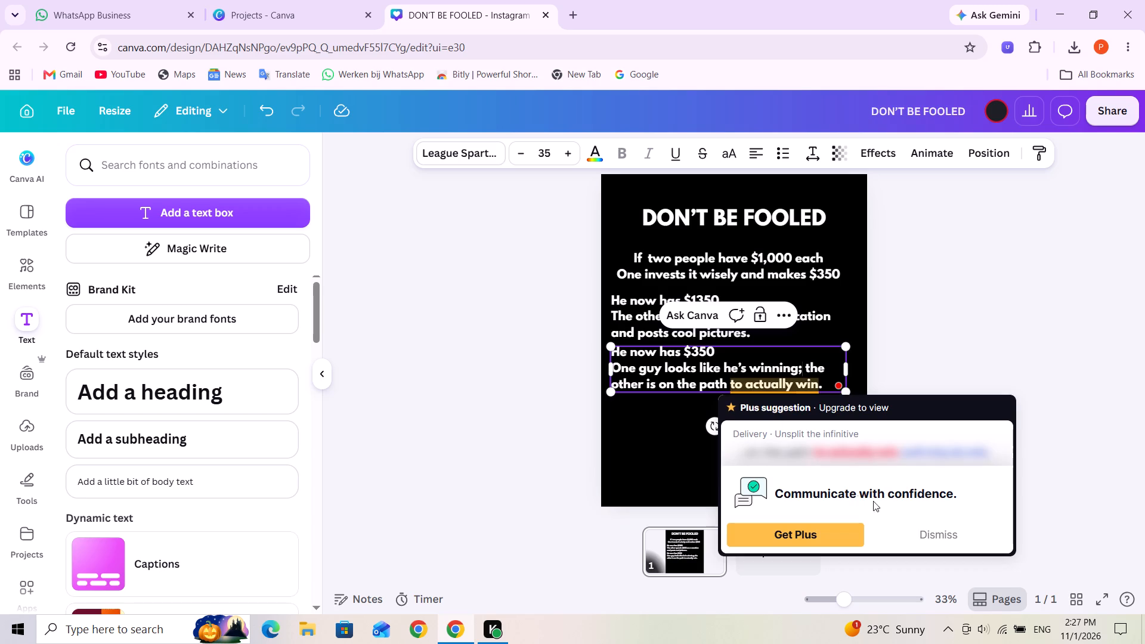
left_click(939, 535)
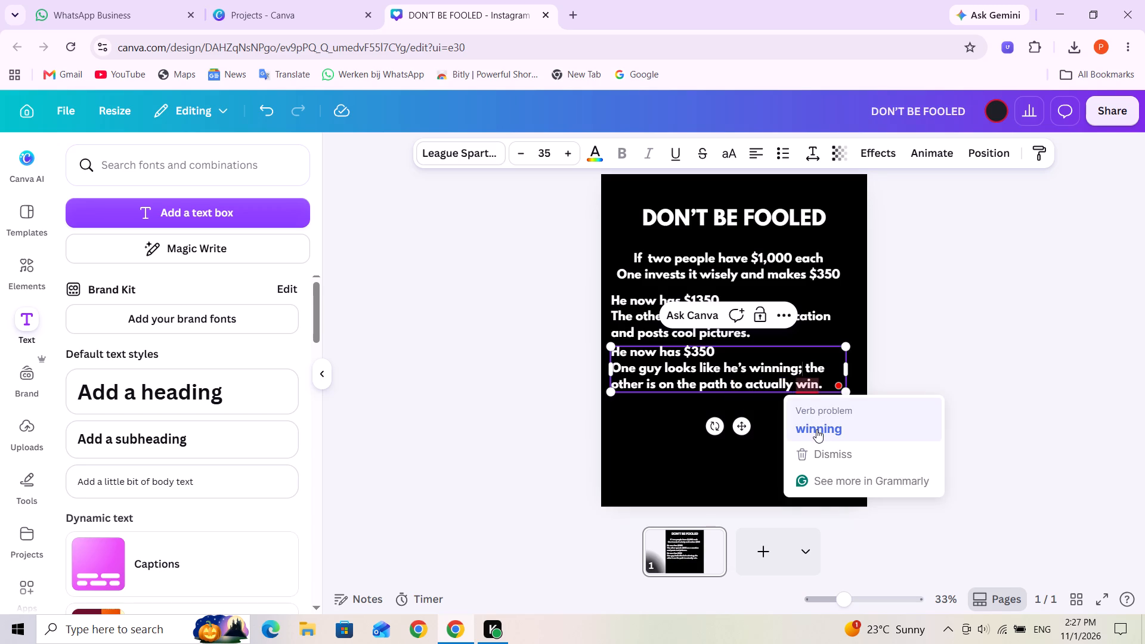
left_click(817, 452)
left_click(815, 417)
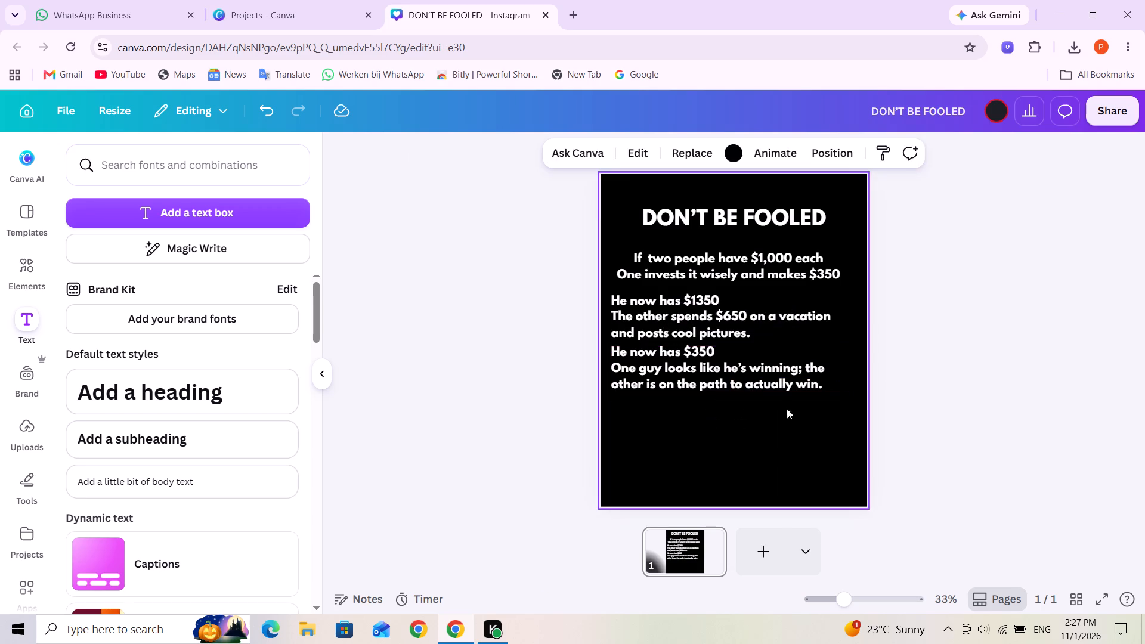
Duplicate the "He now has $1350" text block again and place the copy below the "He now has $350" block.
left_click(674, 313)
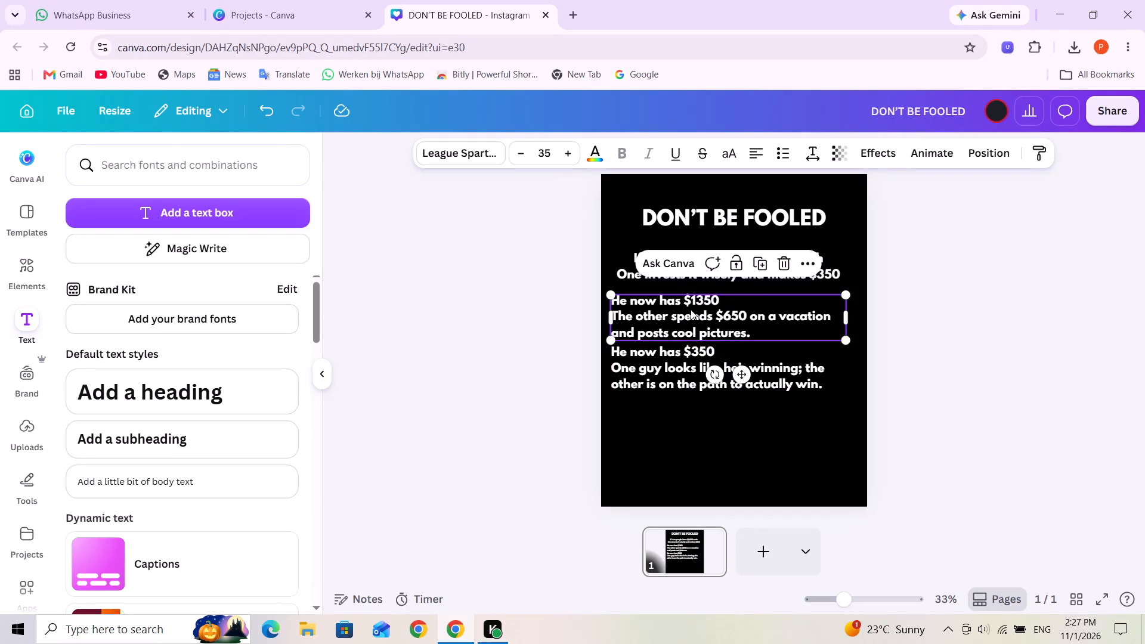
left_click(766, 265)
left_click_drag(710, 330, 706, 392)
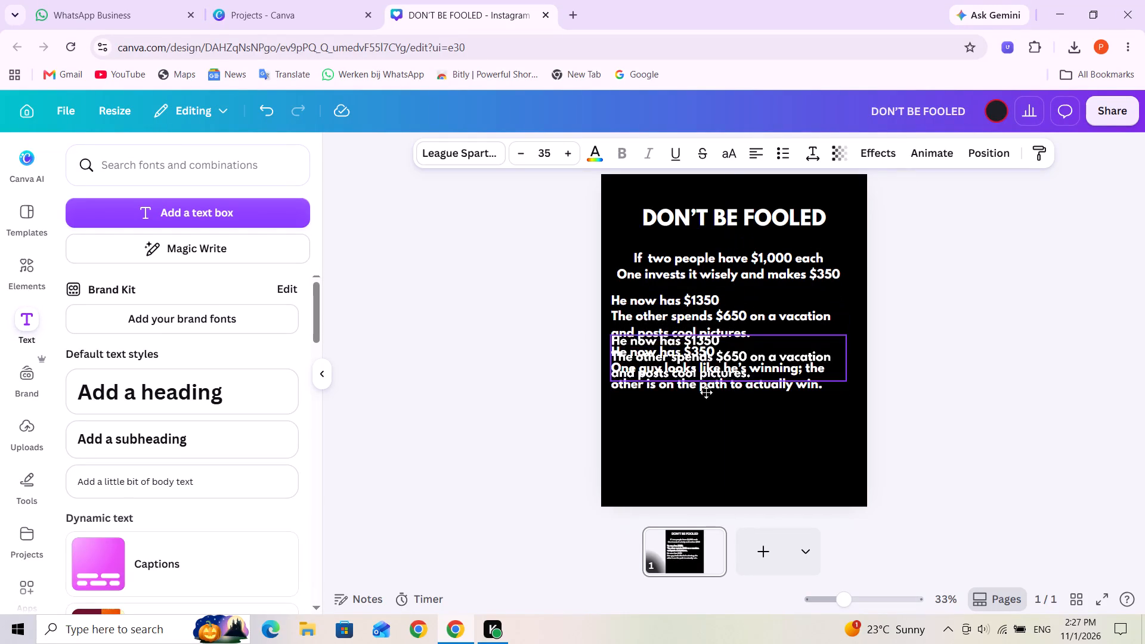
left_click_drag(706, 392, 704, 431)
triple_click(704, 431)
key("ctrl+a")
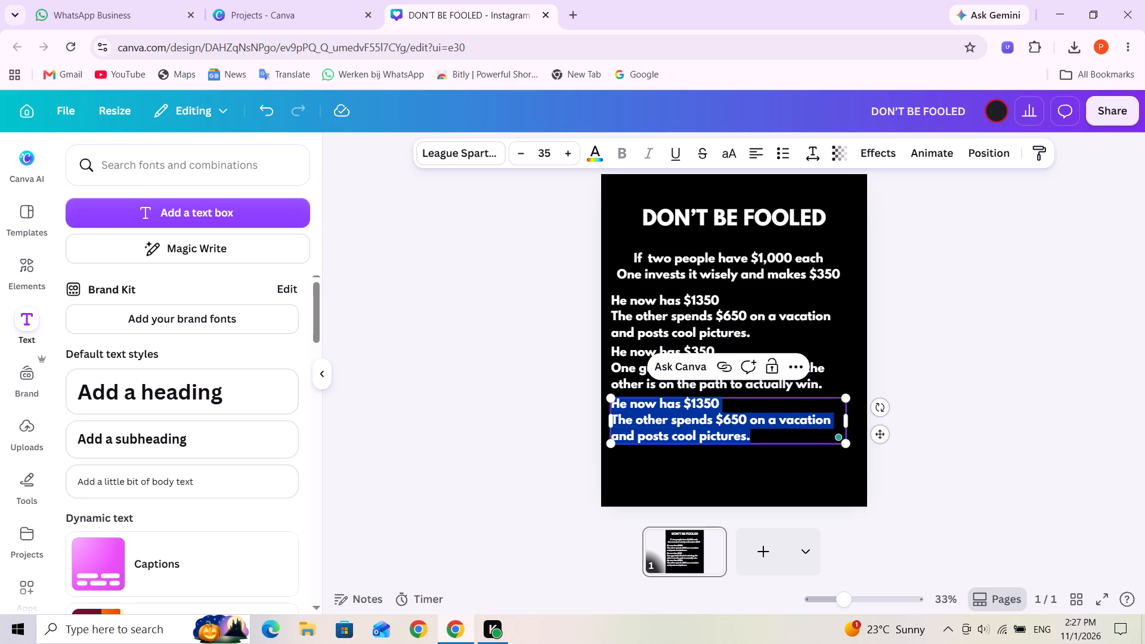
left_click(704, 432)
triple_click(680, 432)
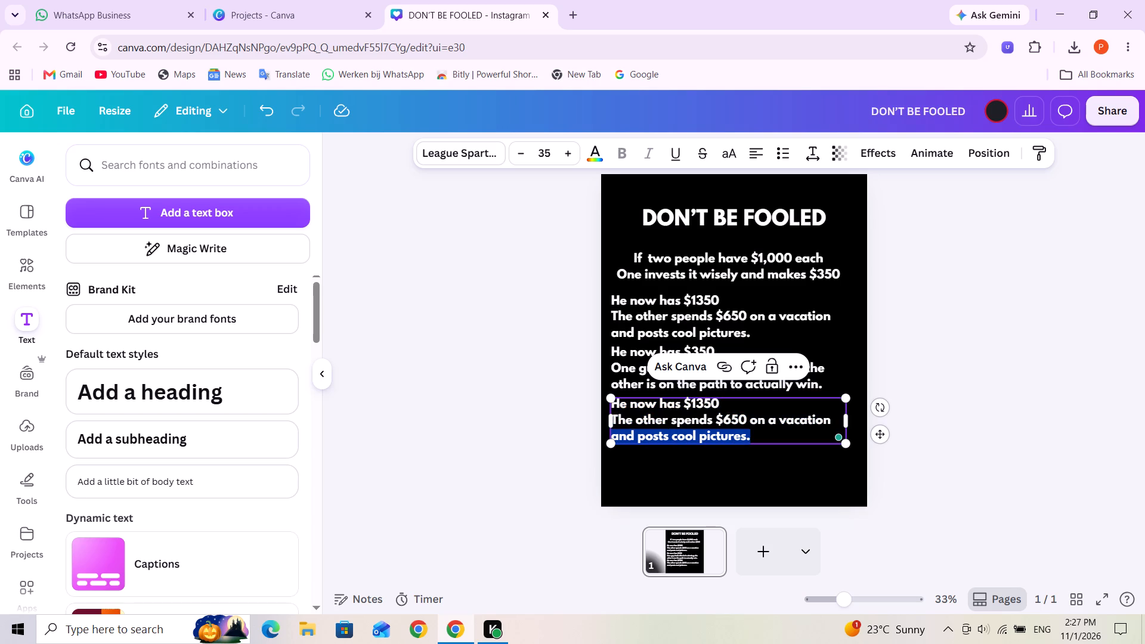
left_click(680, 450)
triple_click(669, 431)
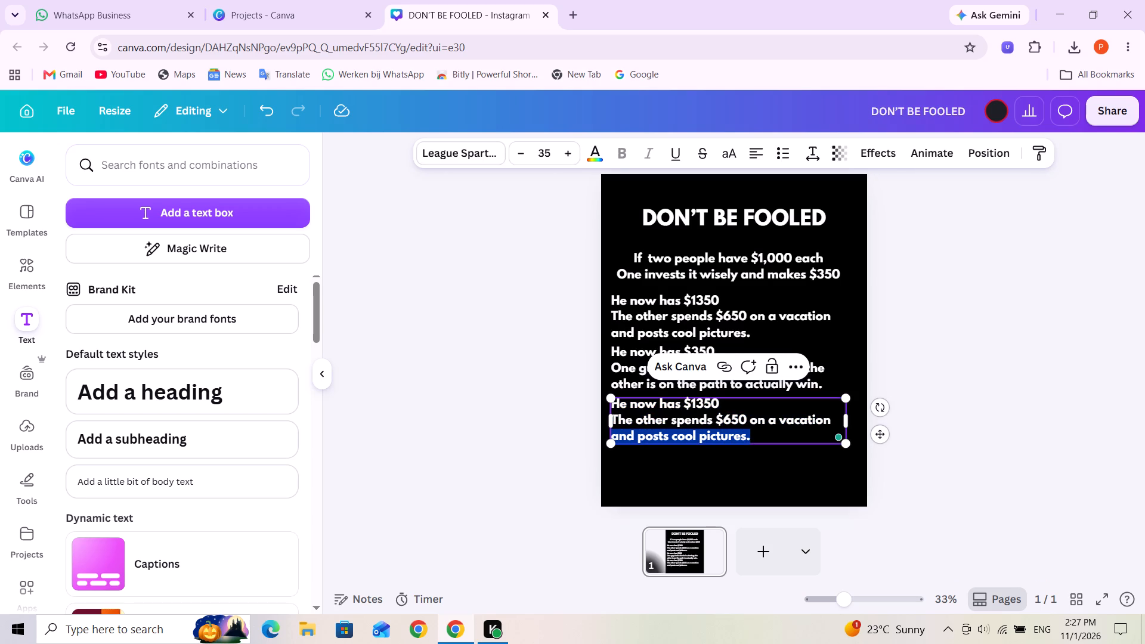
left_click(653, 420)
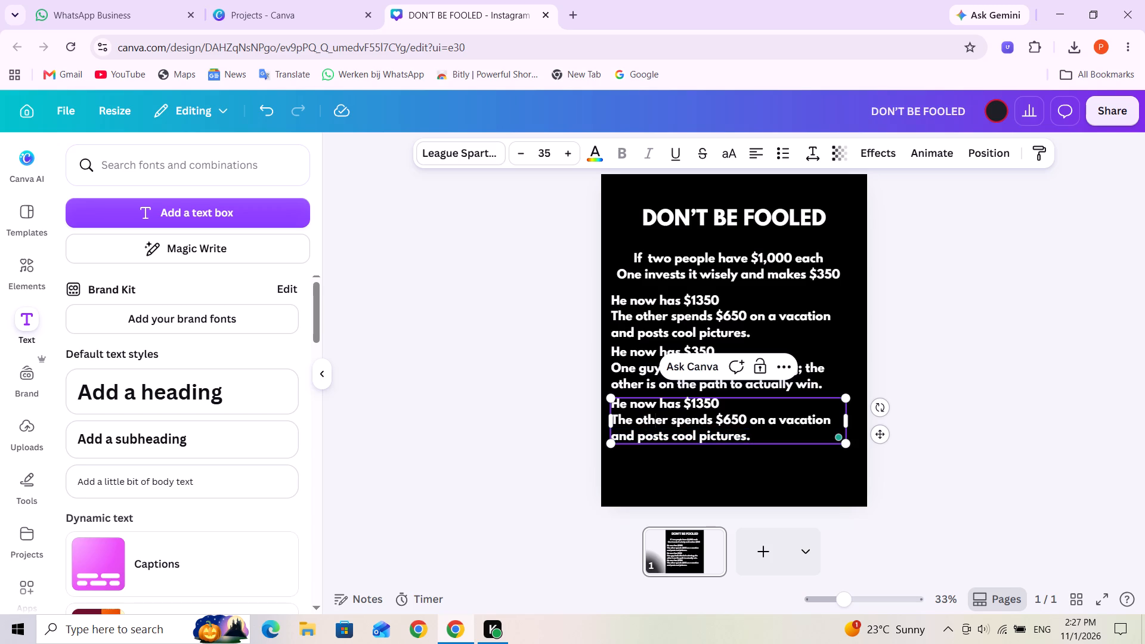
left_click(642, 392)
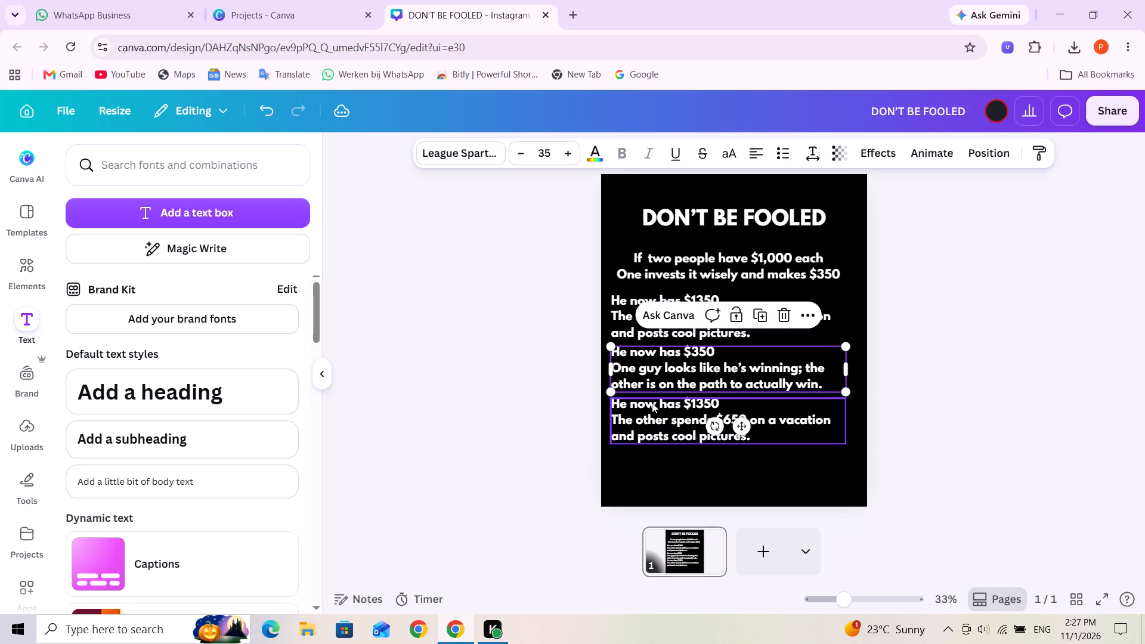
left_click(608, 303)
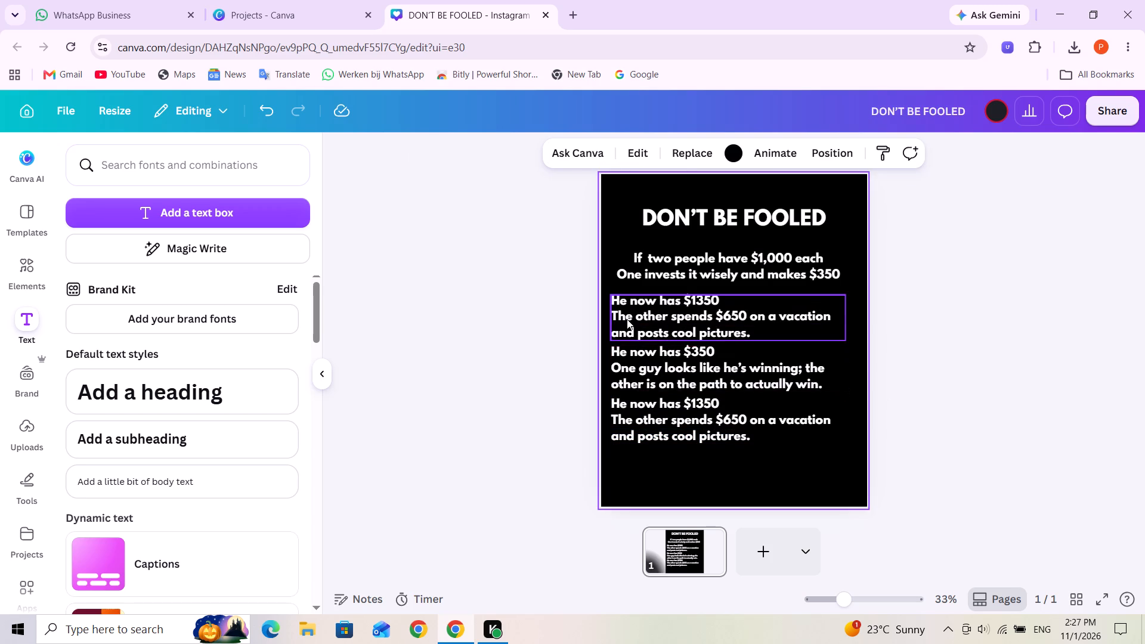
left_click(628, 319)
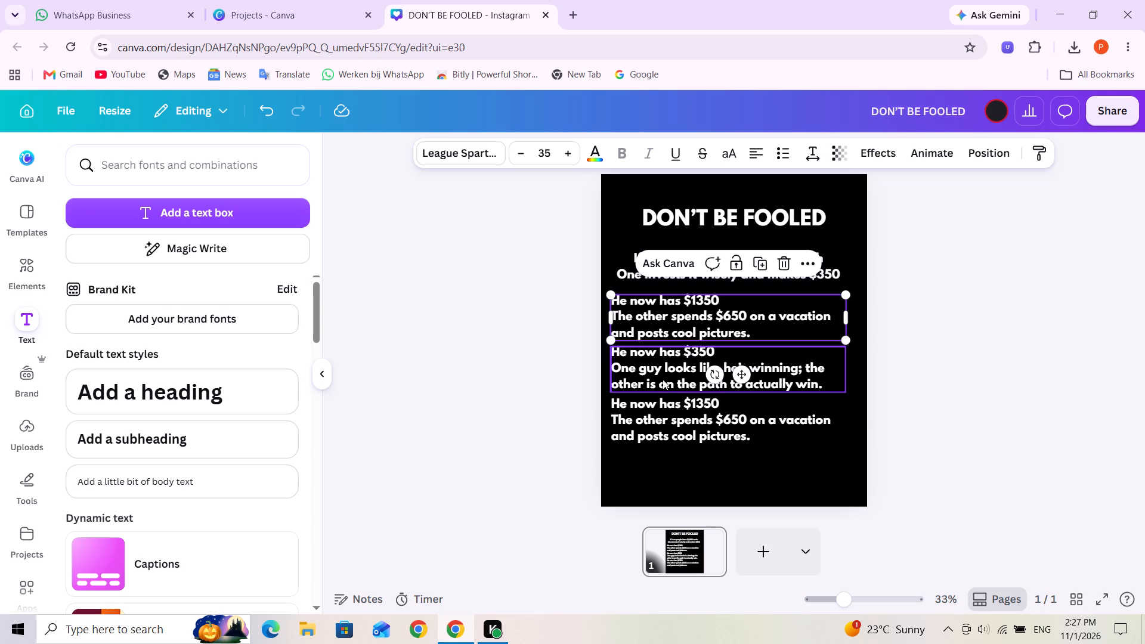
Replace all the text in the lowest duplicated block with "Social media is a highlight reel".
triple_click(654, 419)
left_click(654, 419)
key("ctrl+a")
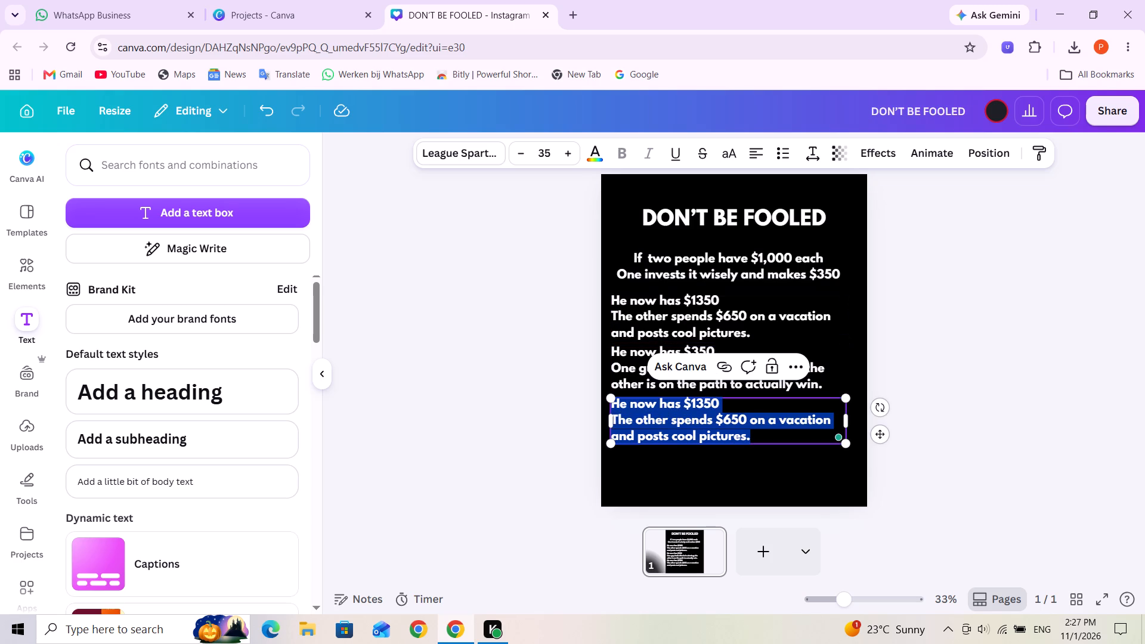
key("s")
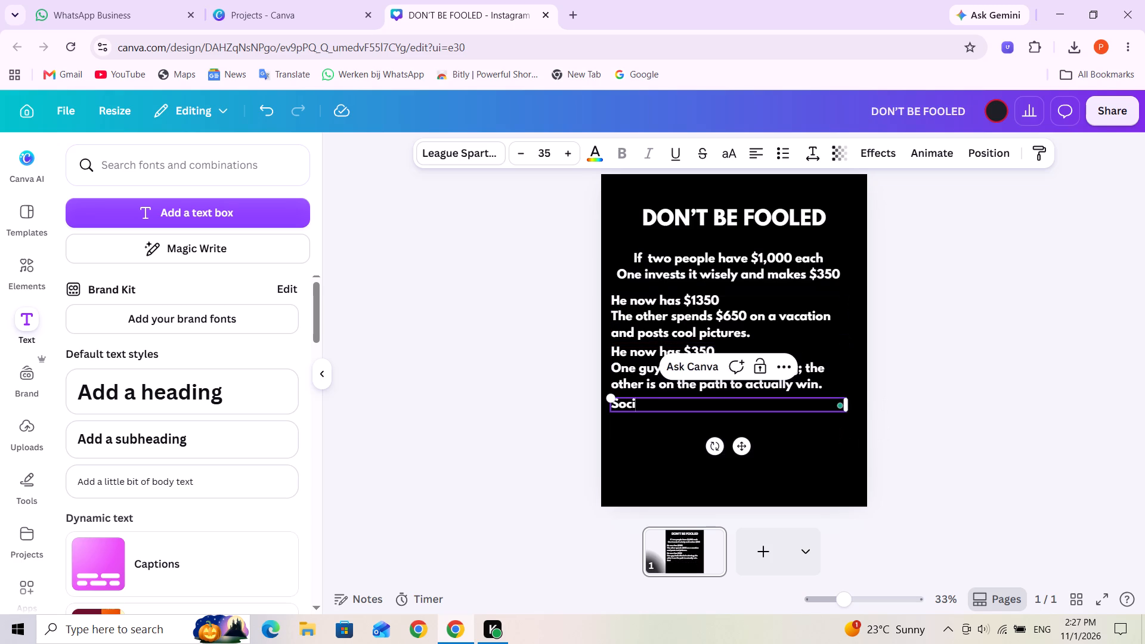
type("al media")
key("space")
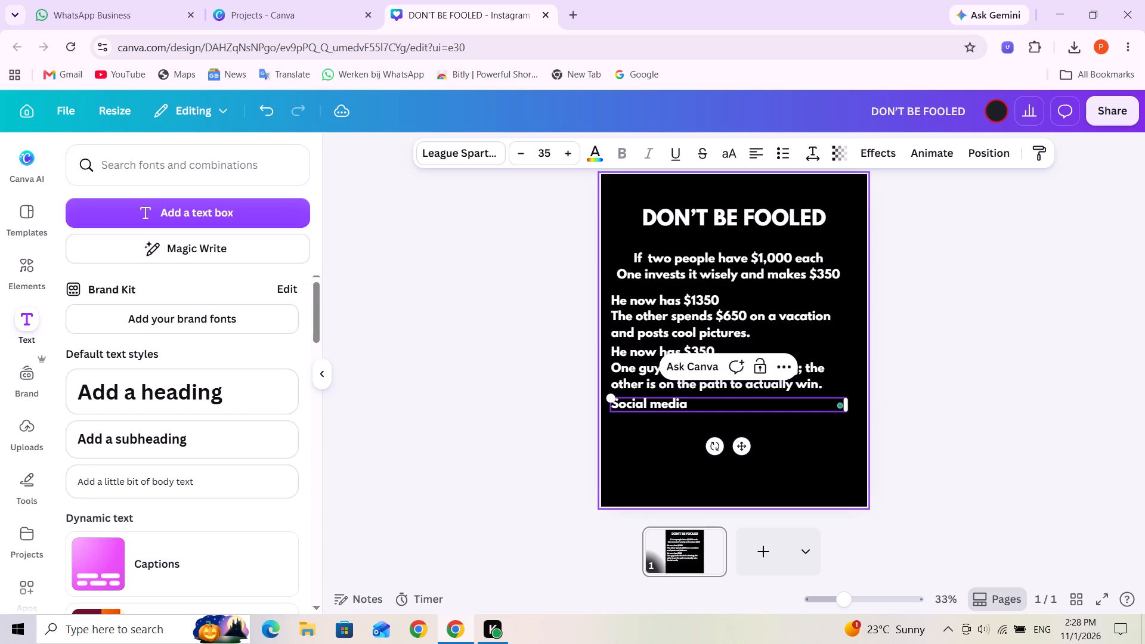
type("is")
key("space")
type("a")
key("space")
key("h")
type("ig")
key("h")
type("liht")
key("space")
type("reel")
key("BackSpace")
key("BackSpace")
key("BackSpace")
key("BackSpace")
key("BackSpace")
key("BackSpace")
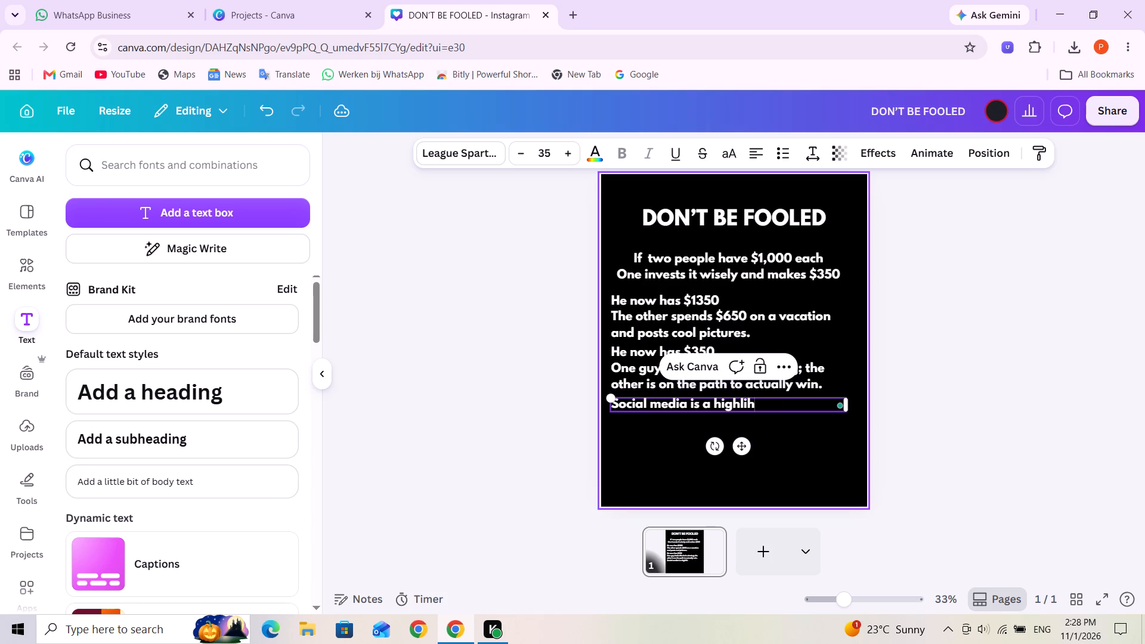
key("BackSpace")
type("ght re")
key("e")
key("l")
Continue the sentence with ", in a" and a new line reading "reality most people are losing".
type(", i")
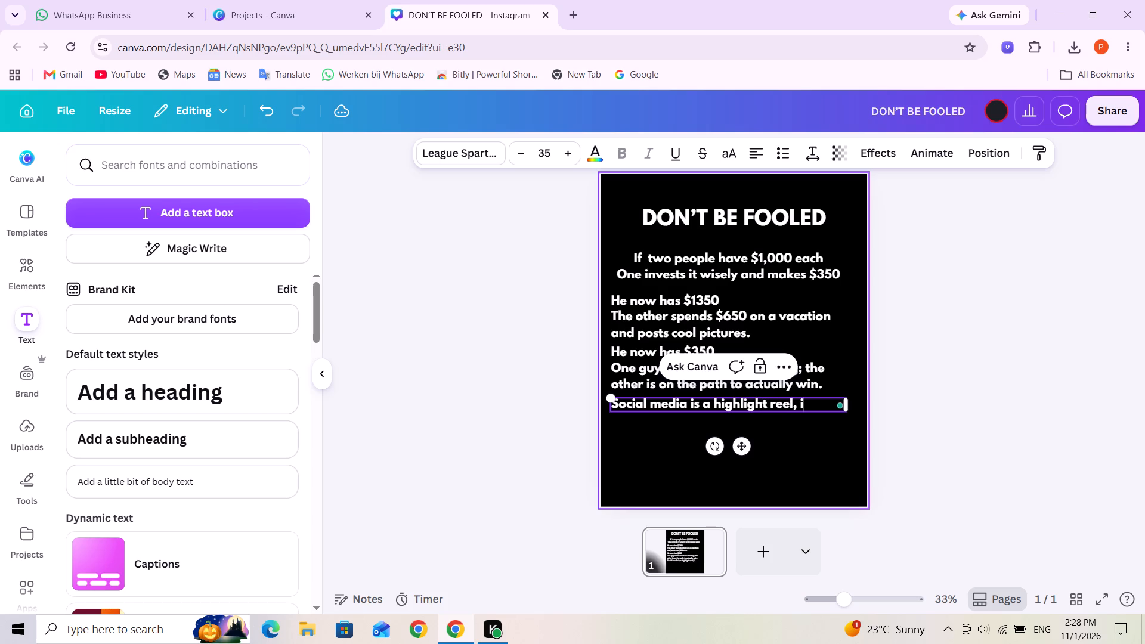
key("space")
key("BackSpace")
type("n a")
key("Return")
type("rea")
key("l")
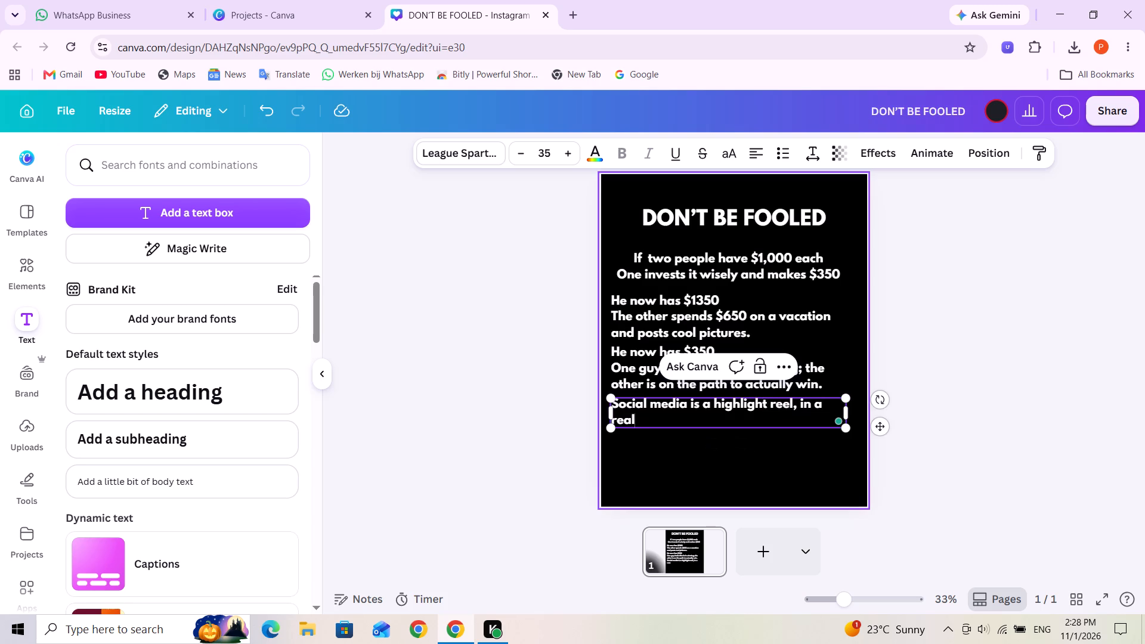
key("i")
type("ty")
key("space")
type("most peo")
type("ple are l")
key("o")
type("sing")
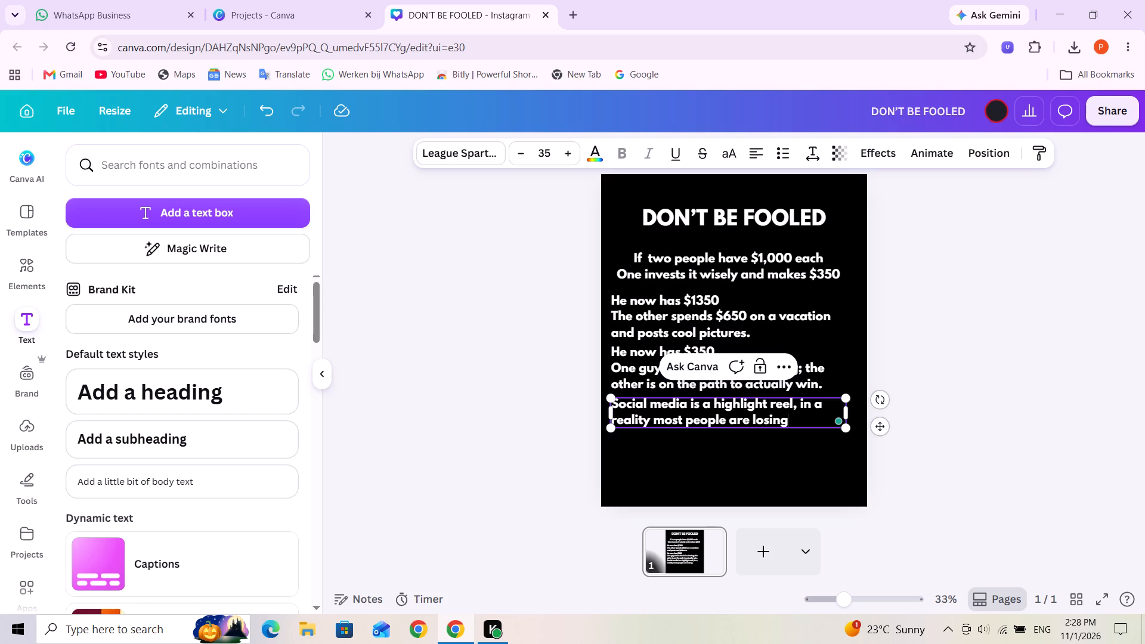
Narrow the "Social media is a highlight reel" text box to fit its first line.
left_click_drag(845, 412, 834, 414)
left_click_drag(848, 411, 830, 413)
left_click(846, 461)
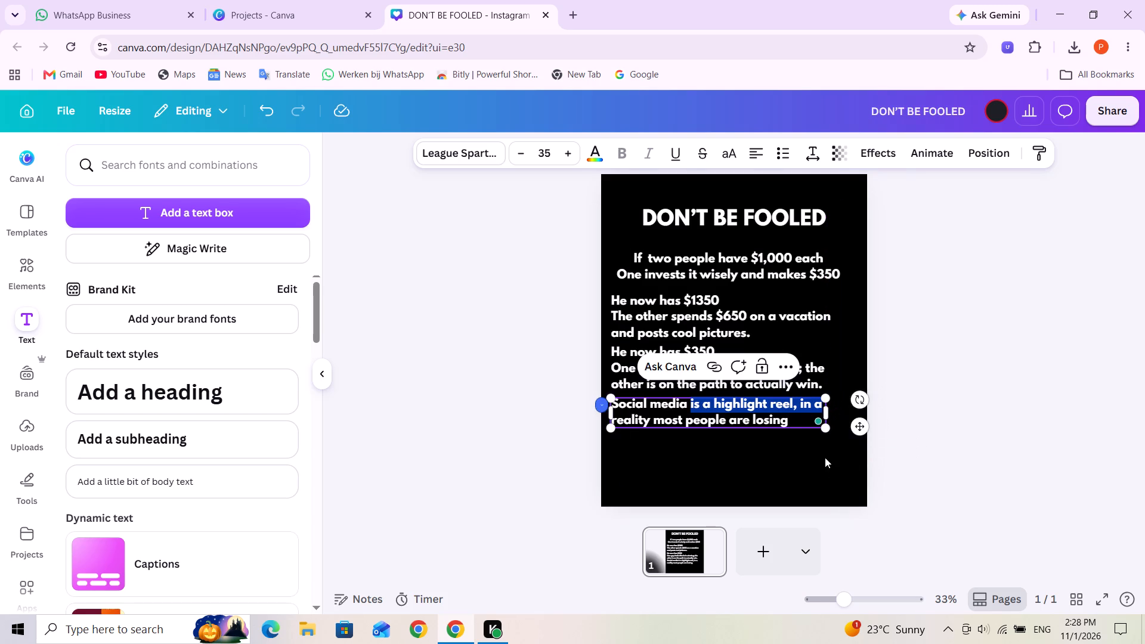
left_click(750, 415)
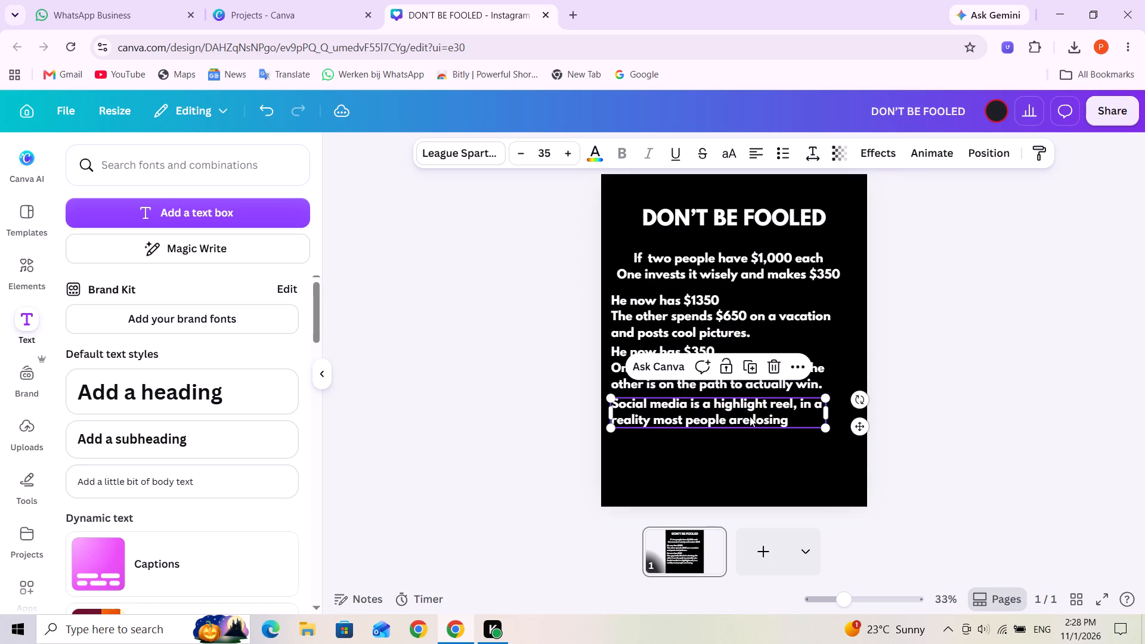
left_click(32, 273)
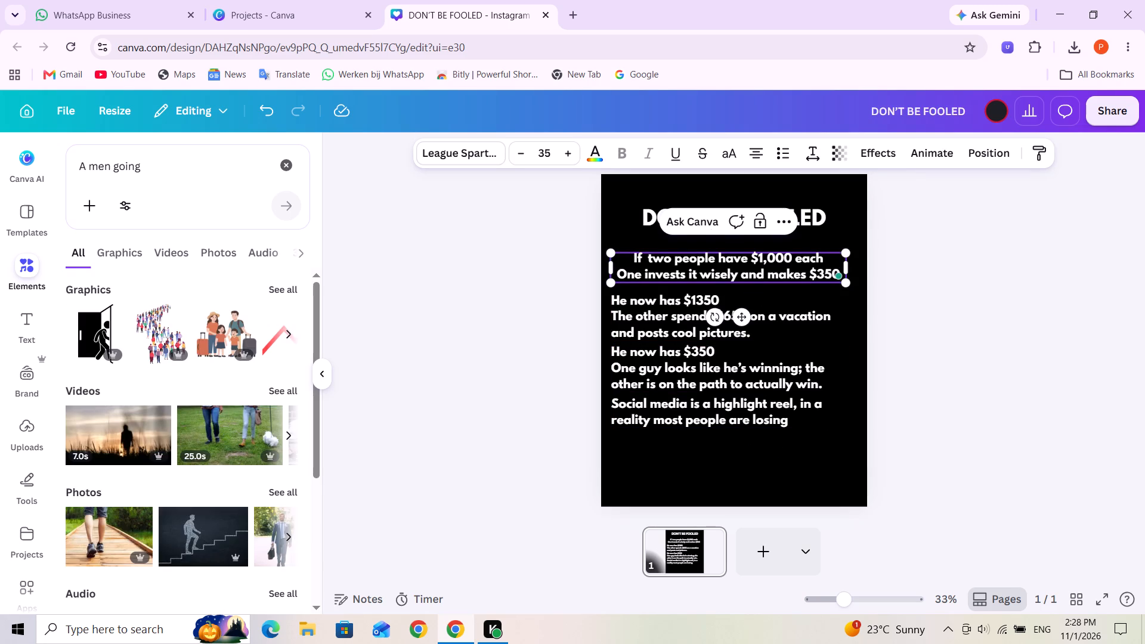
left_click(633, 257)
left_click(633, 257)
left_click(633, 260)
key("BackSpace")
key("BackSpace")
Narrow the "If two people have $1,000 each" text box so that "$350" wraps onto a third line.
left_click_drag(850, 266, 823, 268)
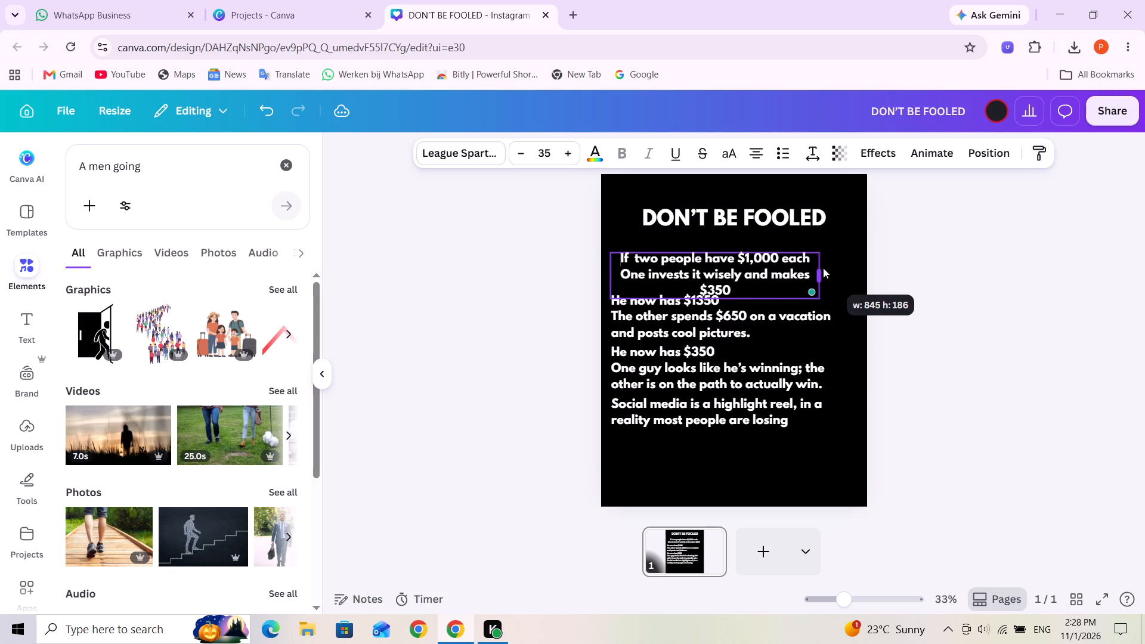
left_click_drag(823, 268, 815, 268)
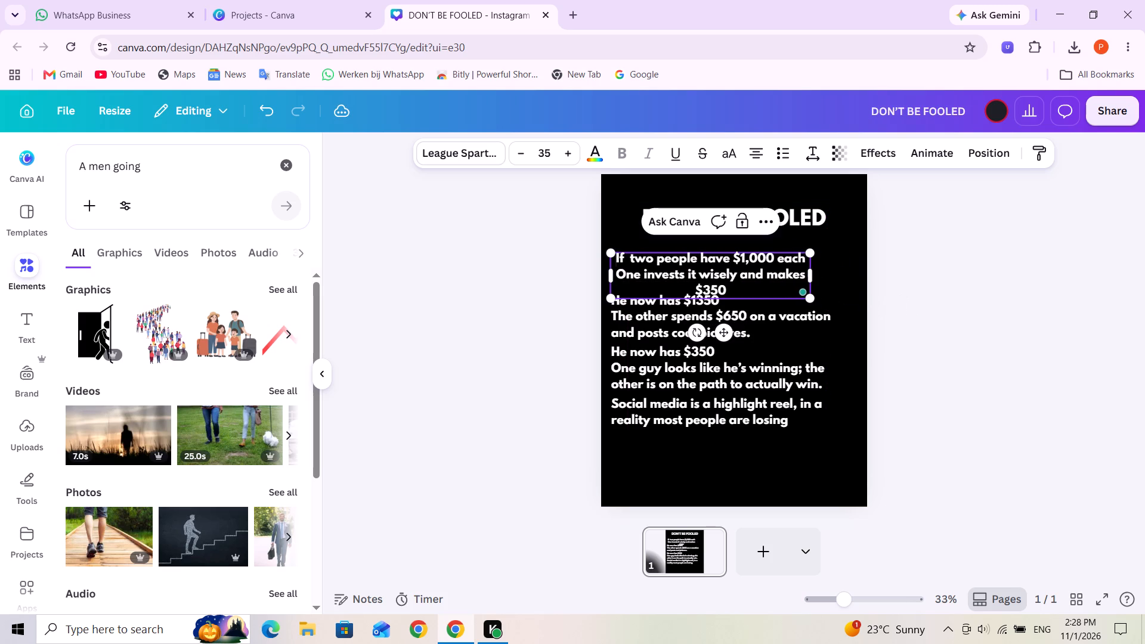
Left-align the "One invests it wisely and makes $350" paragraph.
triple_click(711, 287)
triple_click(711, 292)
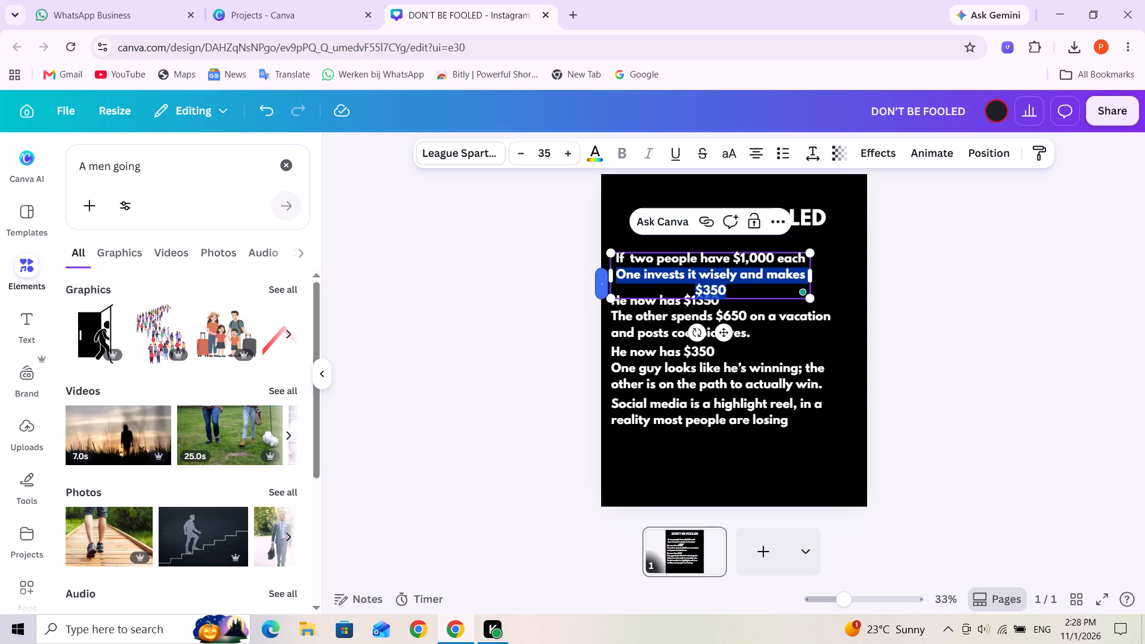
double_click(711, 292)
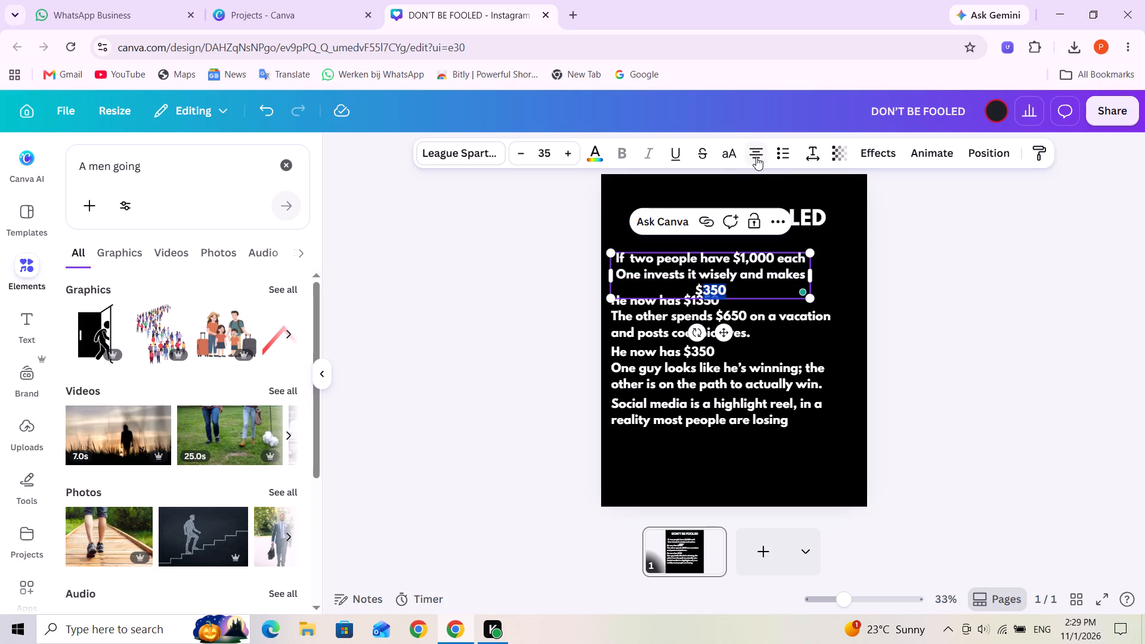
left_click(759, 154)
left_click(863, 289)
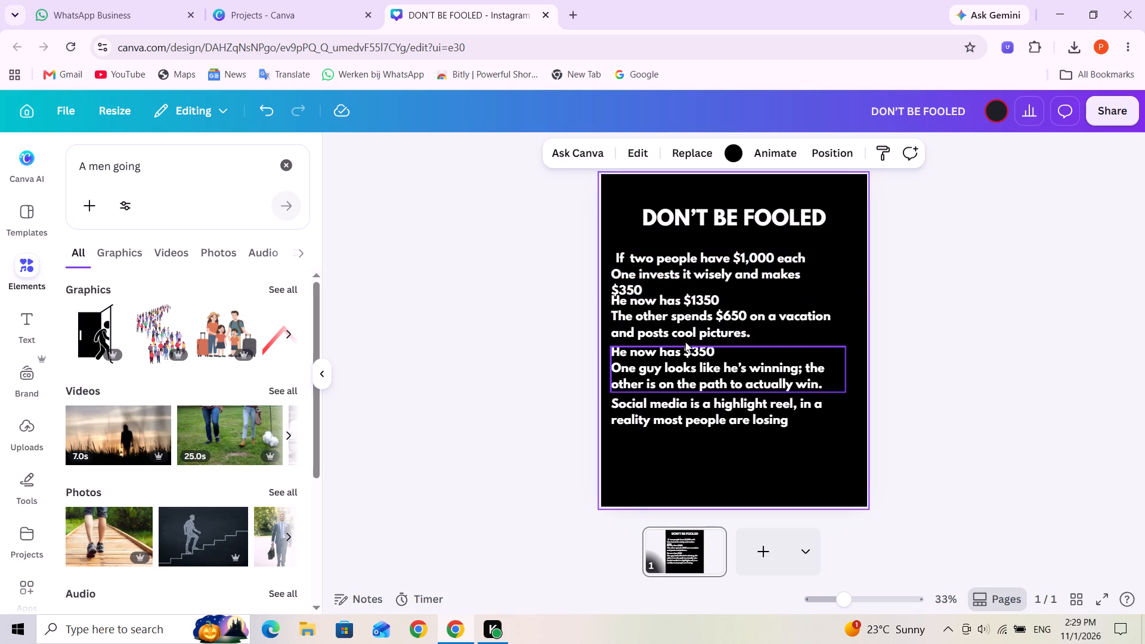
Move the "If two people have $1,000 each" block slightly up, closer to the title.
left_click(725, 268)
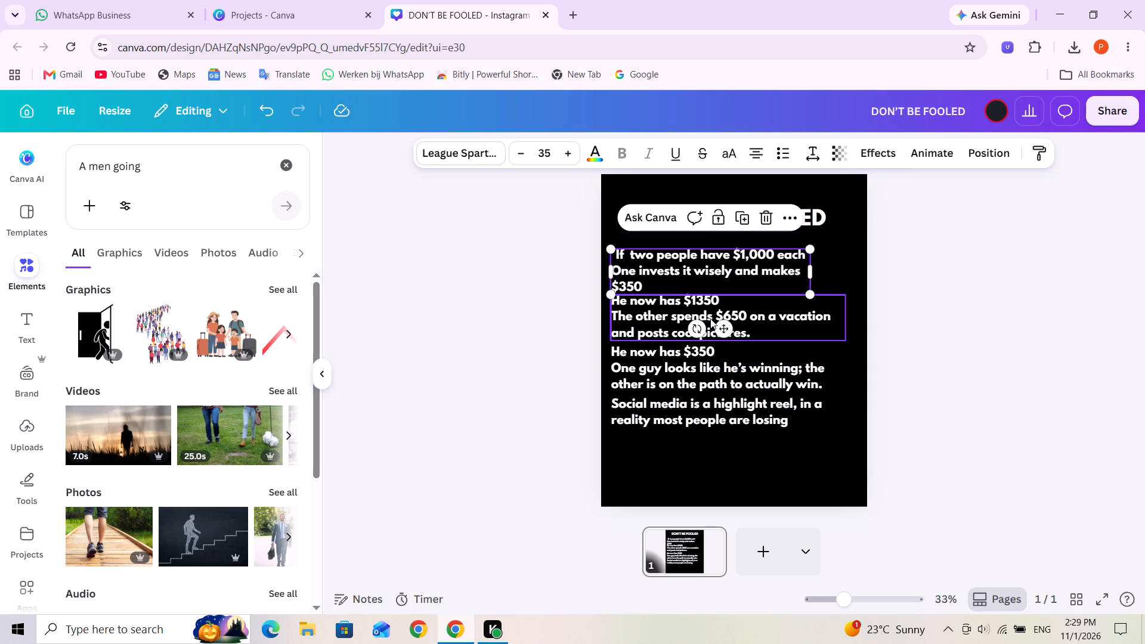
Insert a line break after "He now has $1350" in the block below the opening paragraph.
left_click(766, 322)
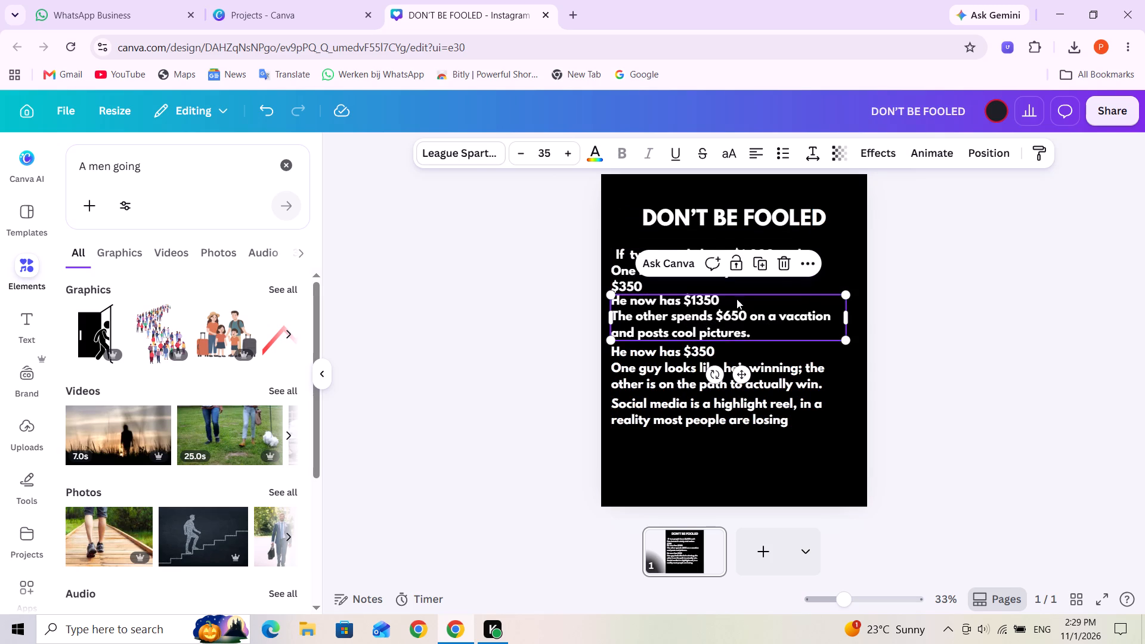
left_click(728, 295)
left_click(726, 300)
left_click(726, 300)
key("Return")
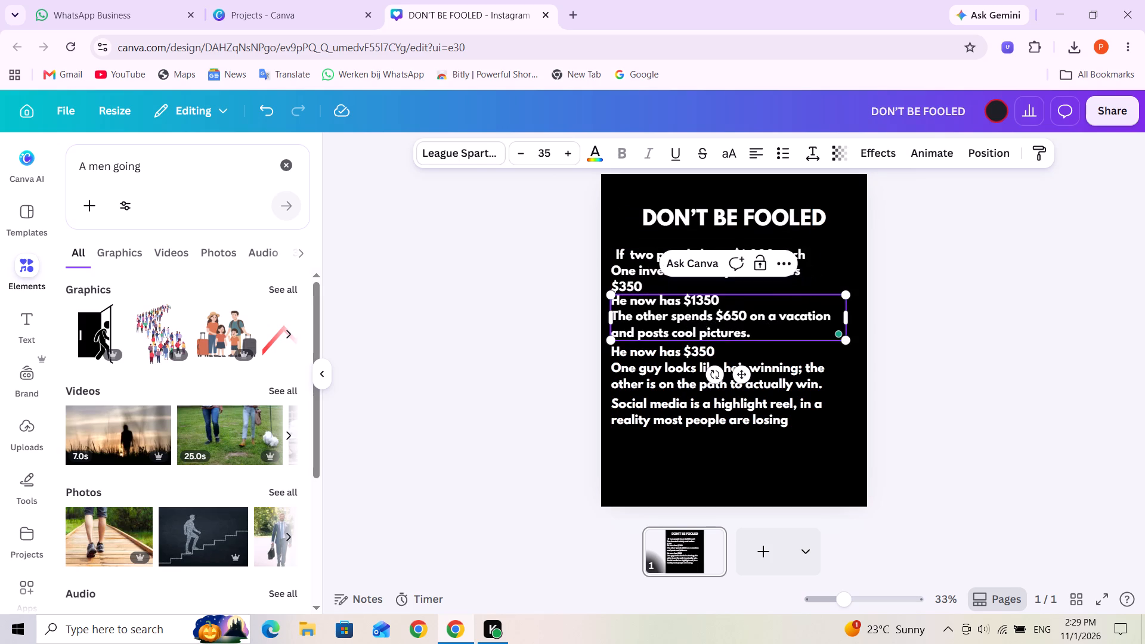
Insert a blank line between "He now has $1350" and "The other spends $650 on a vacation".
key("Return")
left_click(877, 324)
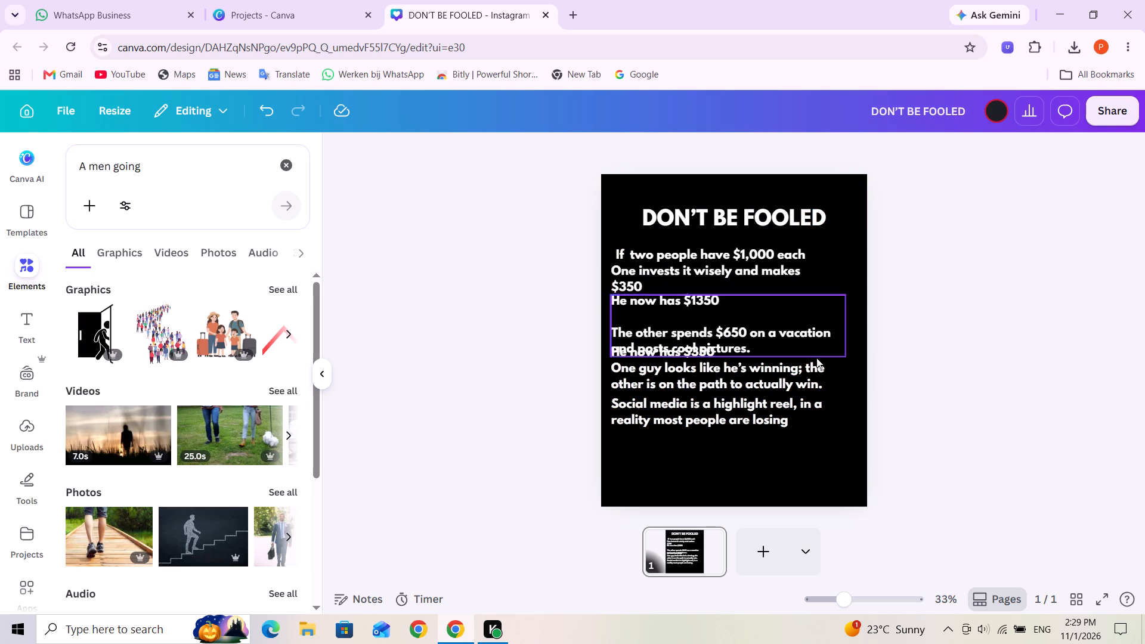
Move the "Social media is a highlight reel" and "He now has $350" blocks down to clear the paragraph above.
left_click_drag(725, 427, 722, 450)
left_click(841, 389)
left_click_drag(827, 384, 821, 405)
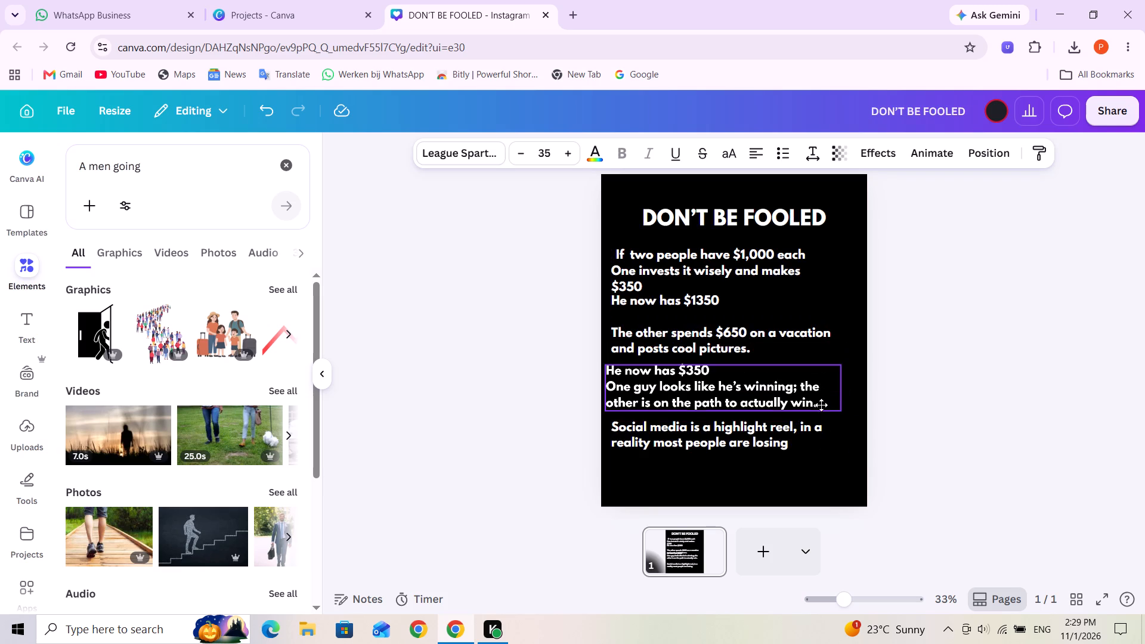
left_click_drag(821, 405, 821, 406)
Move the "He now has $1350" block slightly down, away from the opening paragraph.
left_click(829, 338)
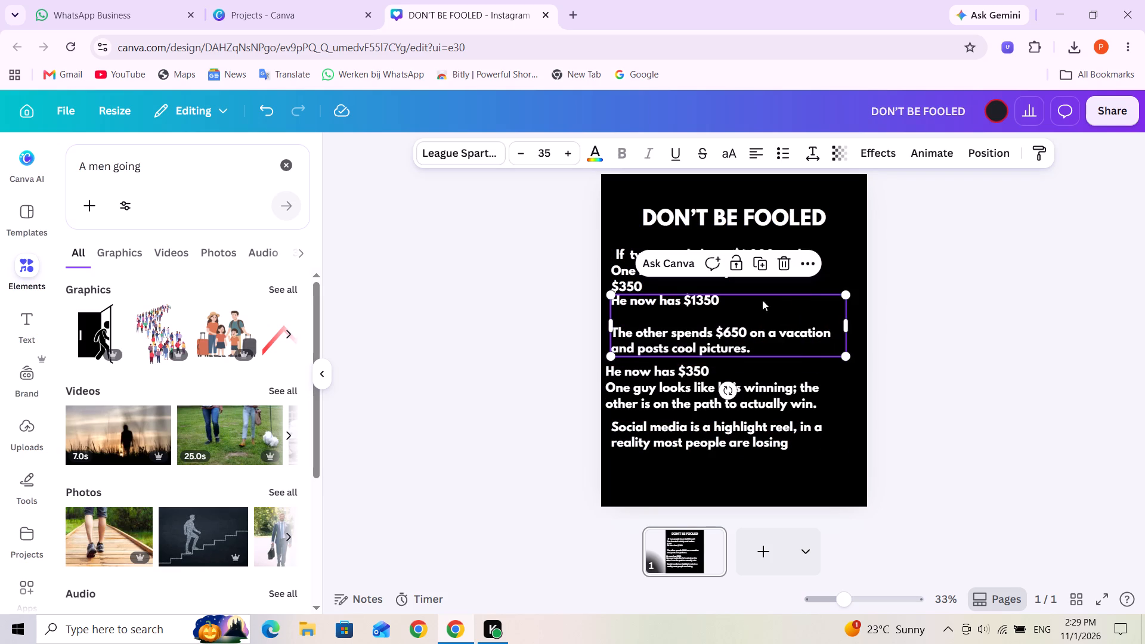
left_click(714, 299)
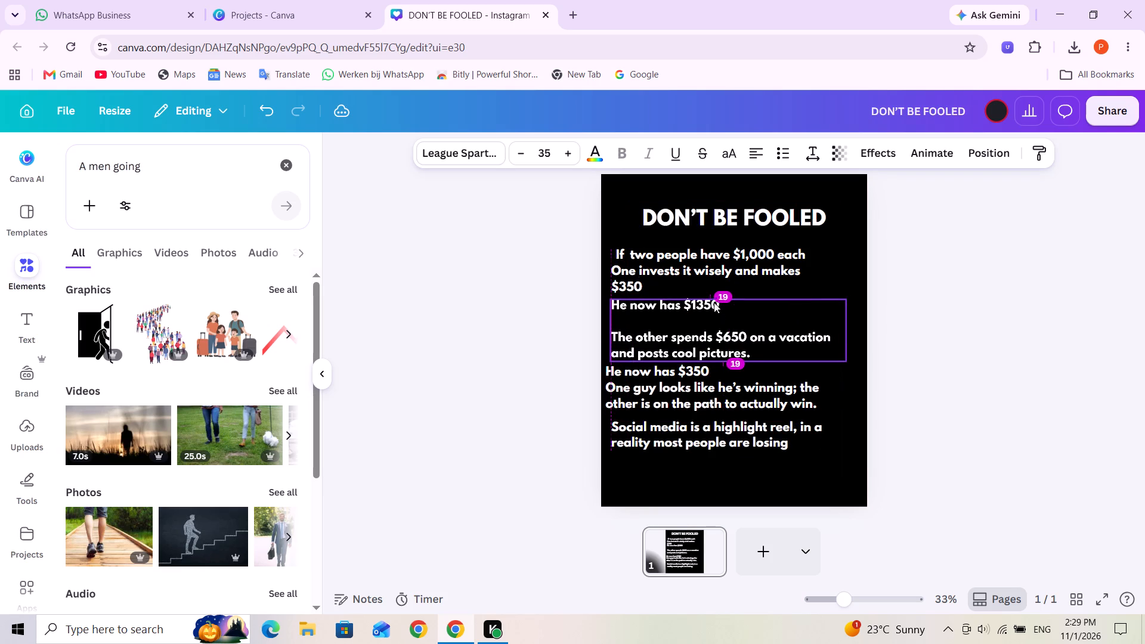
left_click(983, 339)
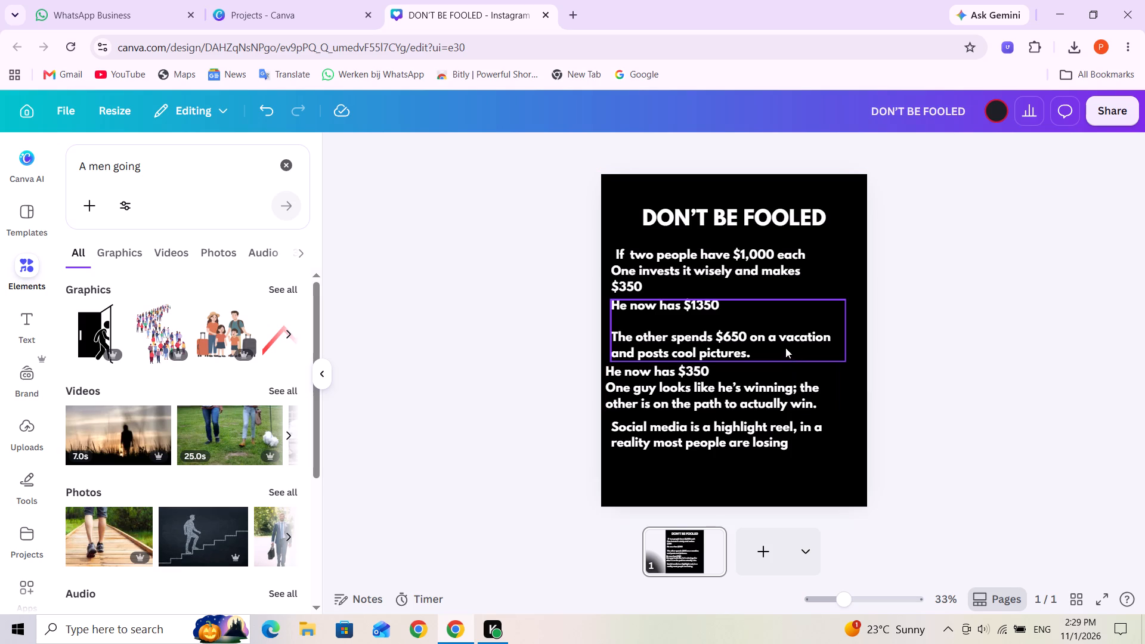
Insert a blank line between "He now has $350" and "One guy looks like he's winning".
left_click(771, 350)
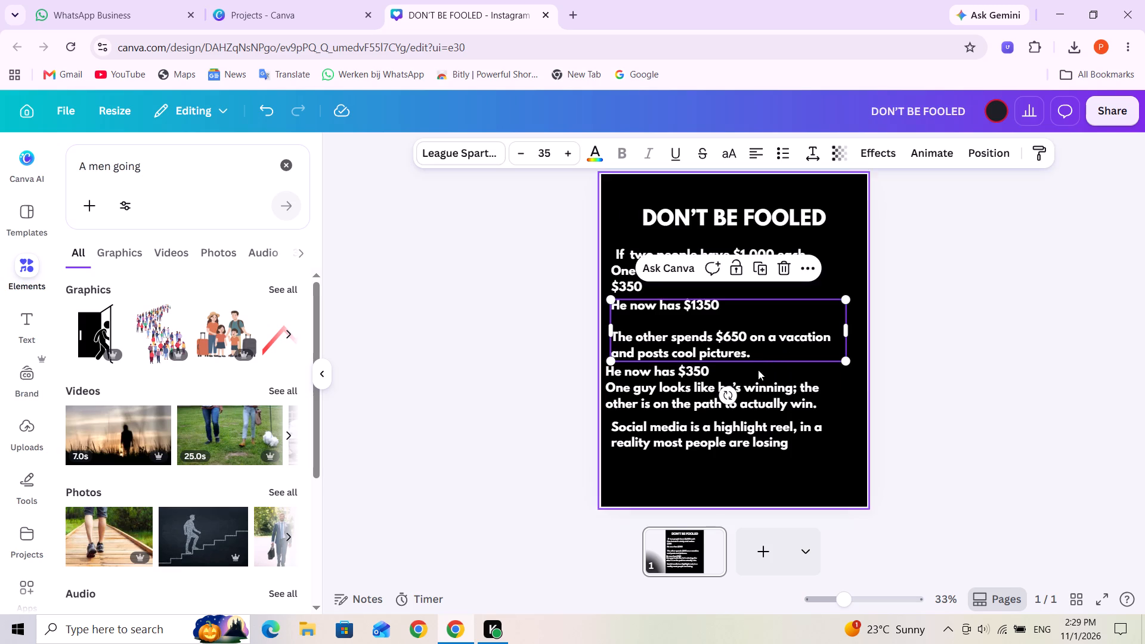
left_click(735, 360)
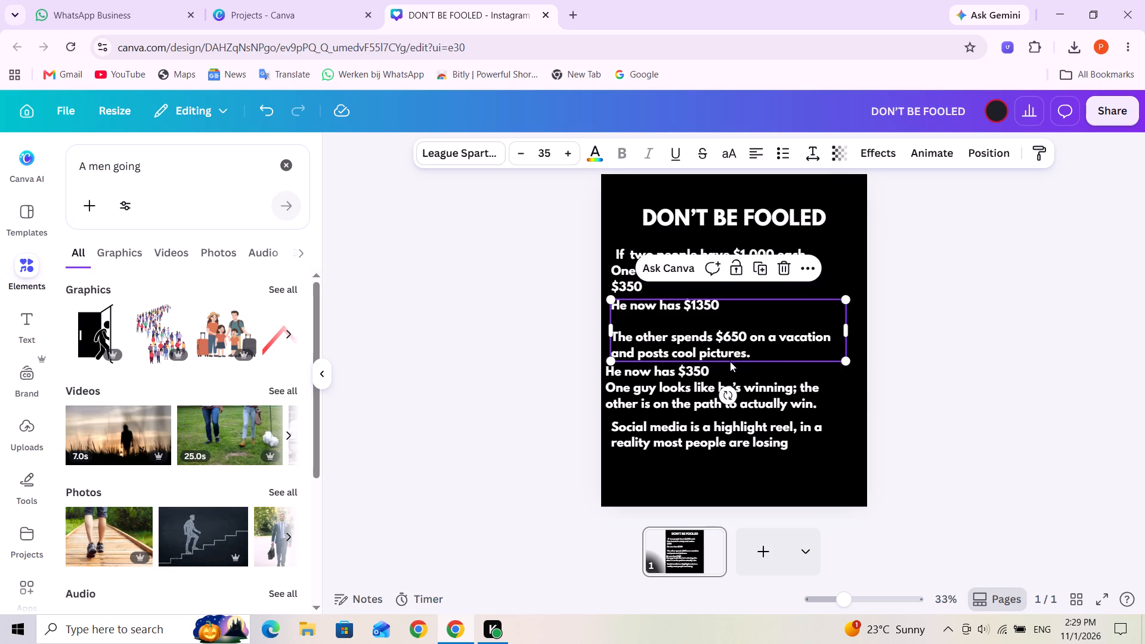
left_click(725, 366)
left_click(721, 370)
left_click(715, 369)
left_click(715, 370)
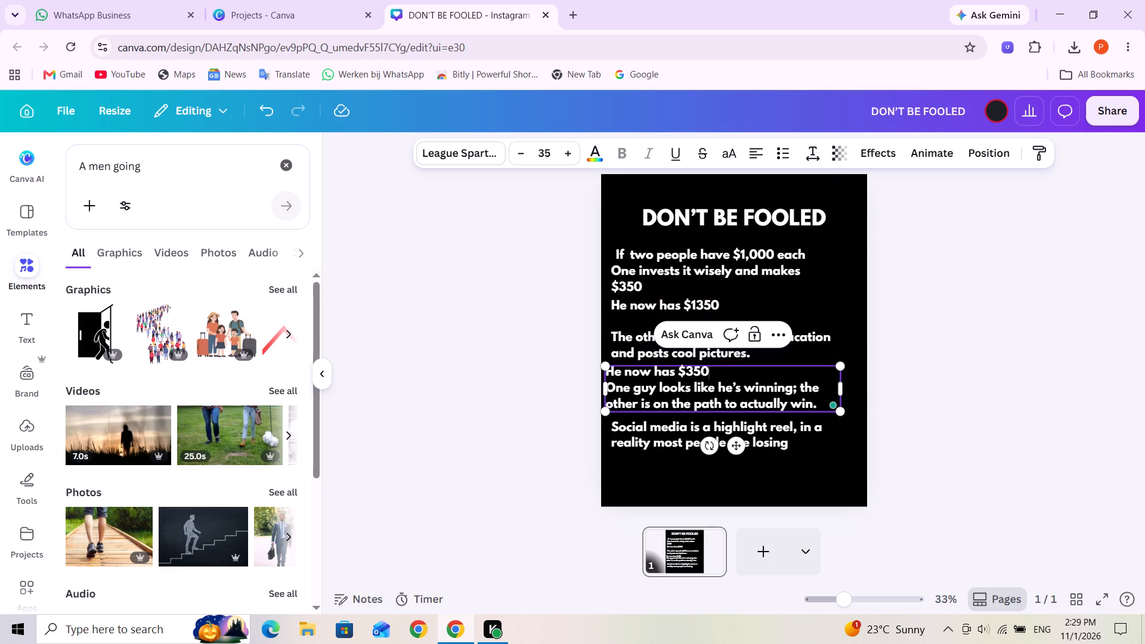
key("Return")
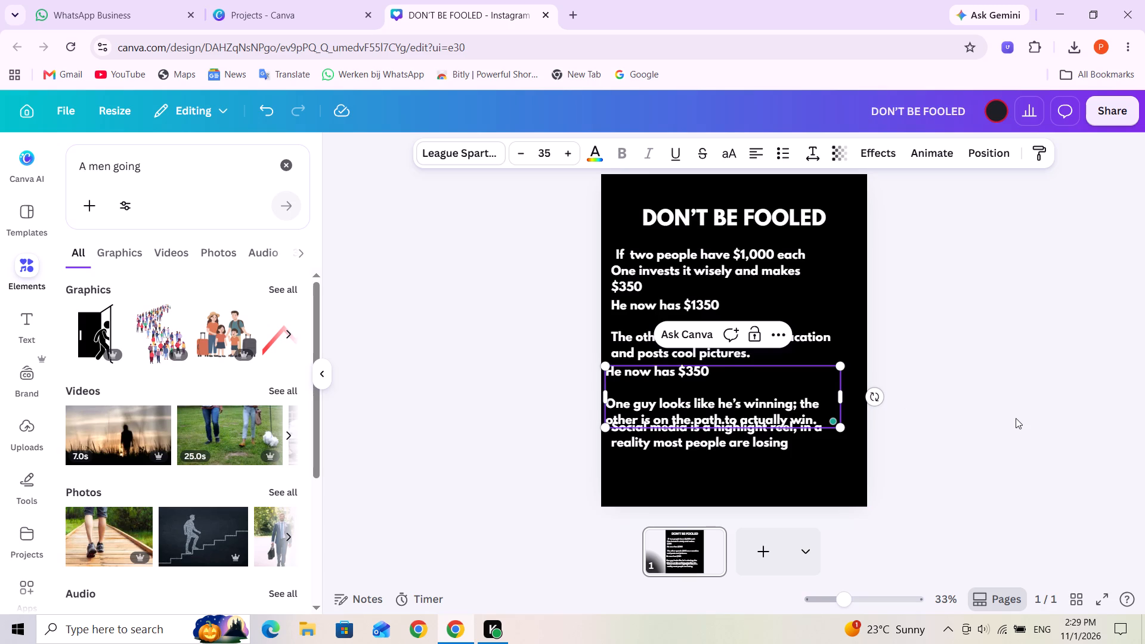
left_click(1013, 418)
Move the "Social media is a highlight reel" paragraph down, clear of the "One guy looks like he's winning" text.
left_click_drag(737, 442, 735, 461)
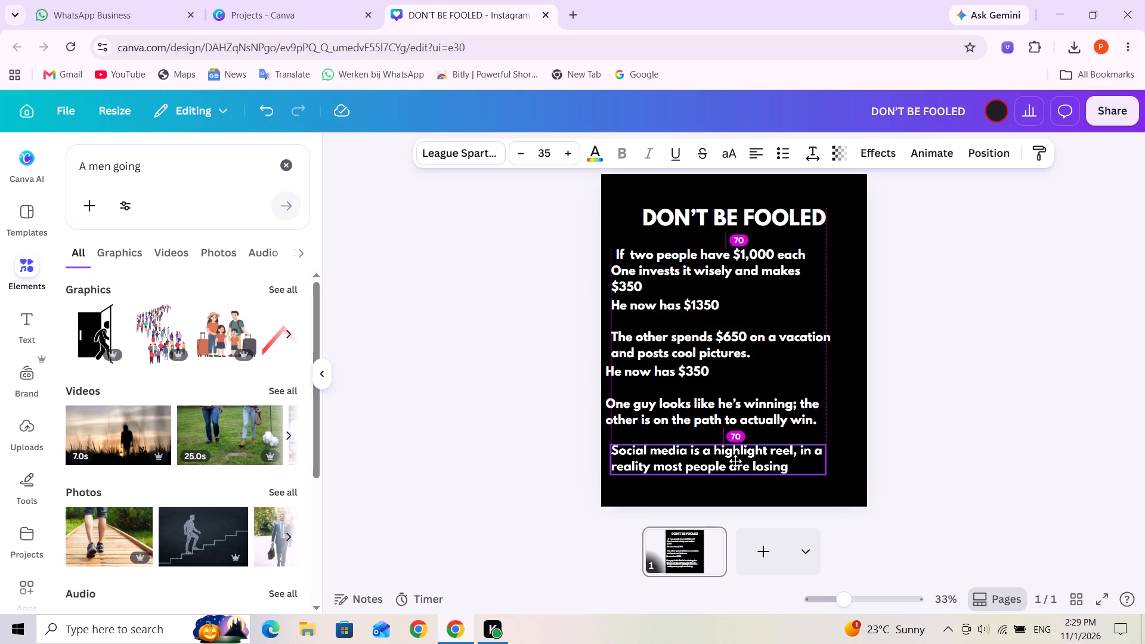
left_click_drag(735, 461, 736, 459)
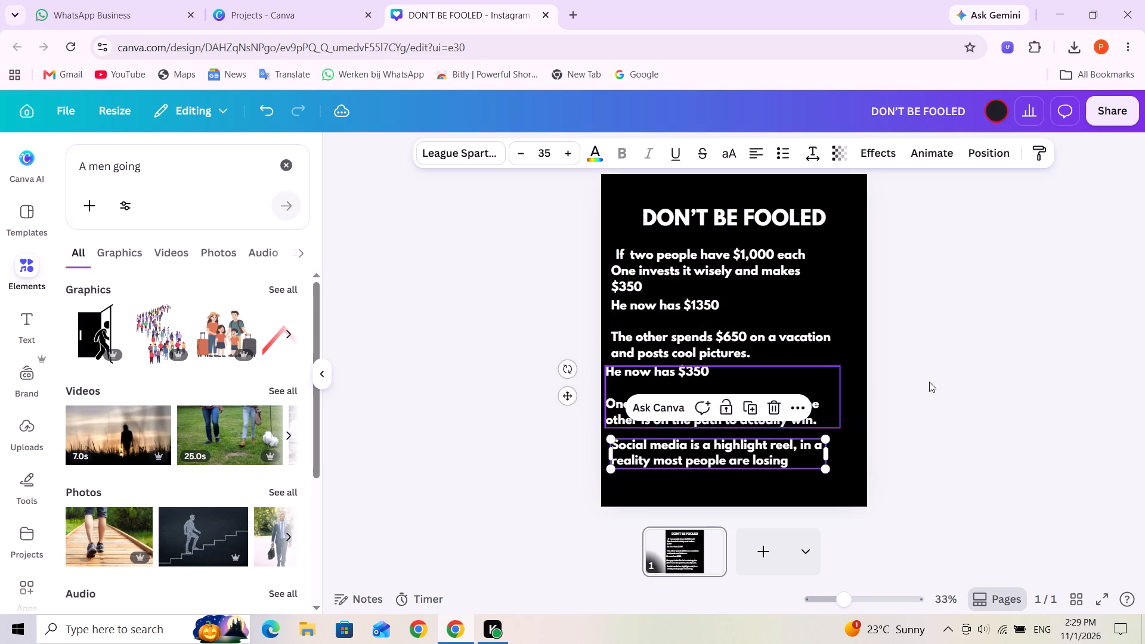
left_click(1017, 370)
Align the "He now has $350" block with the left edge of the other paragraphs.
left_click(714, 404)
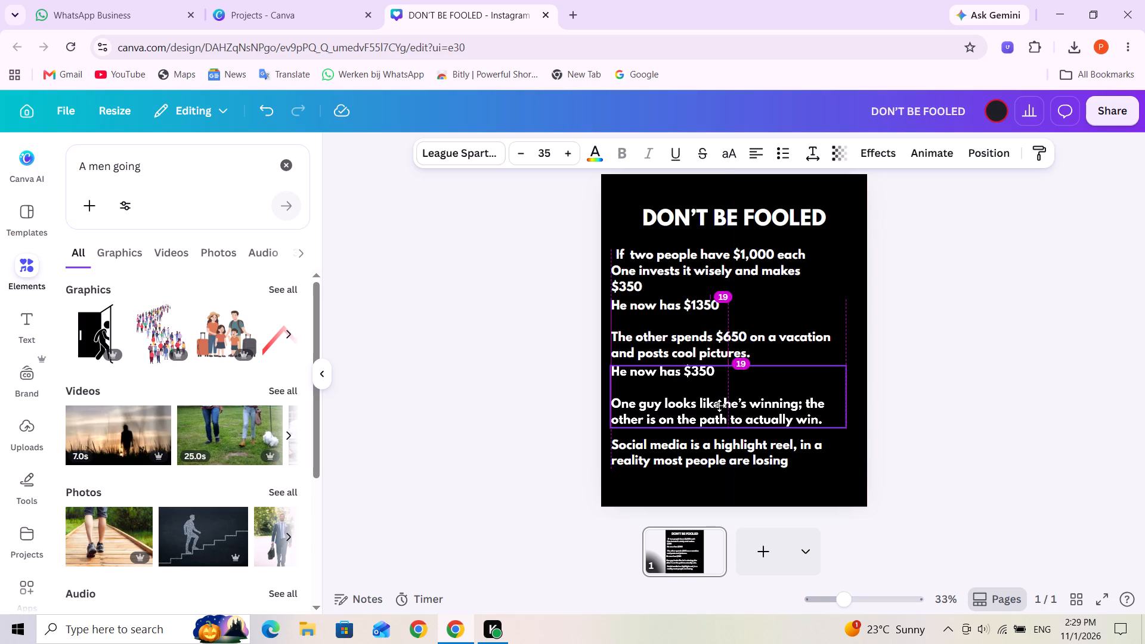
left_click(1023, 345)
left_click(717, 343)
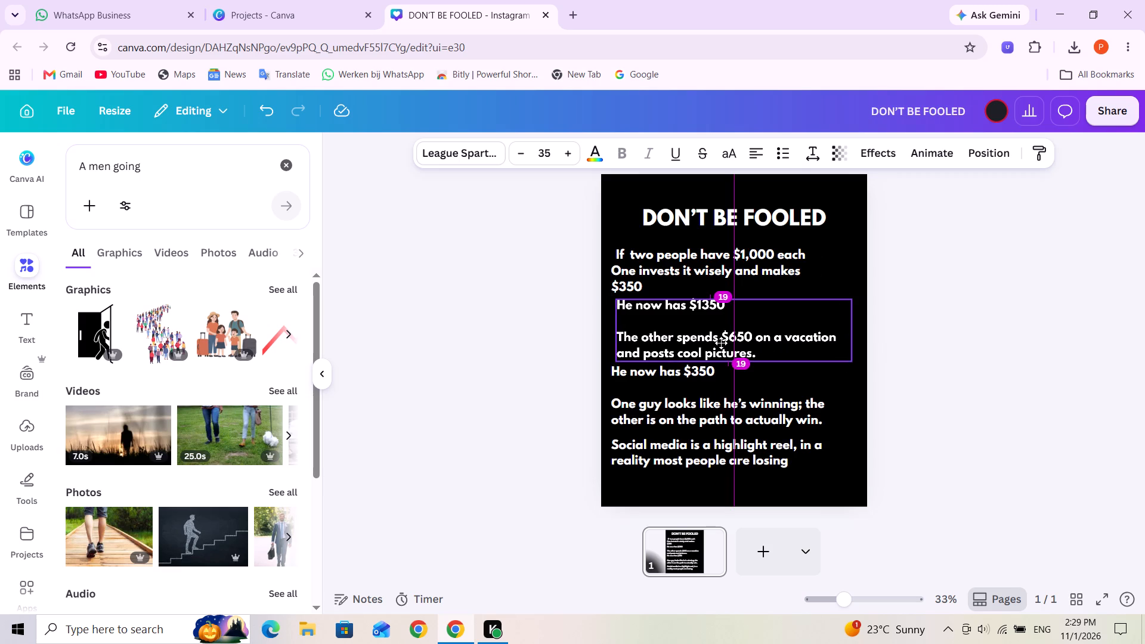
left_click(1063, 303)
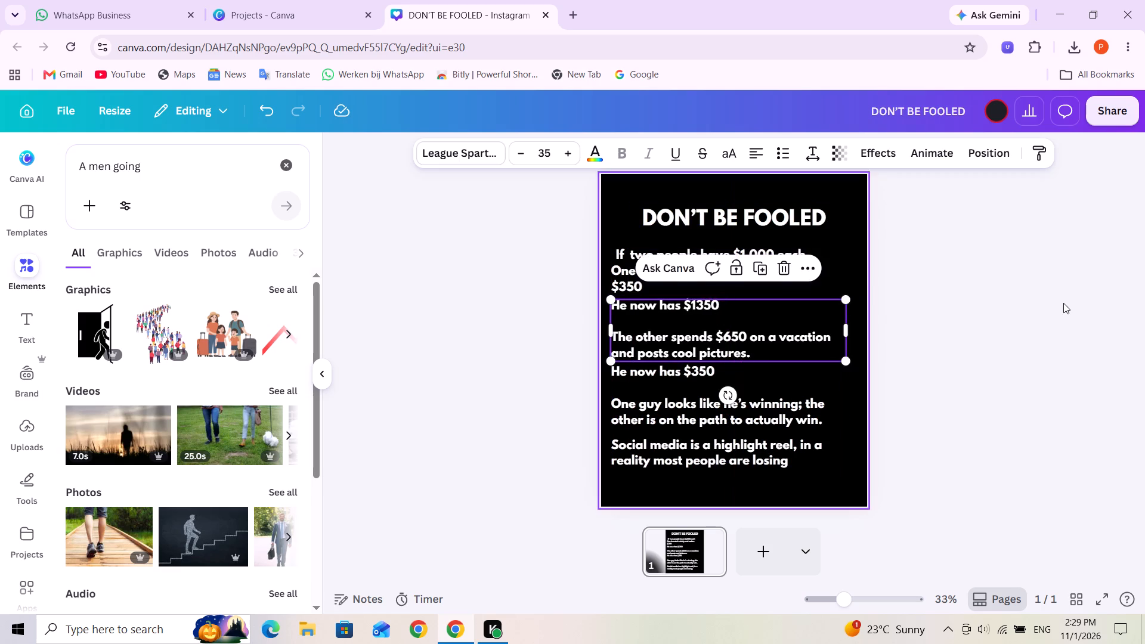
Move the "He now has $1350" and "He now has $350" blocks slightly down to even out the spacing.
left_click(713, 262)
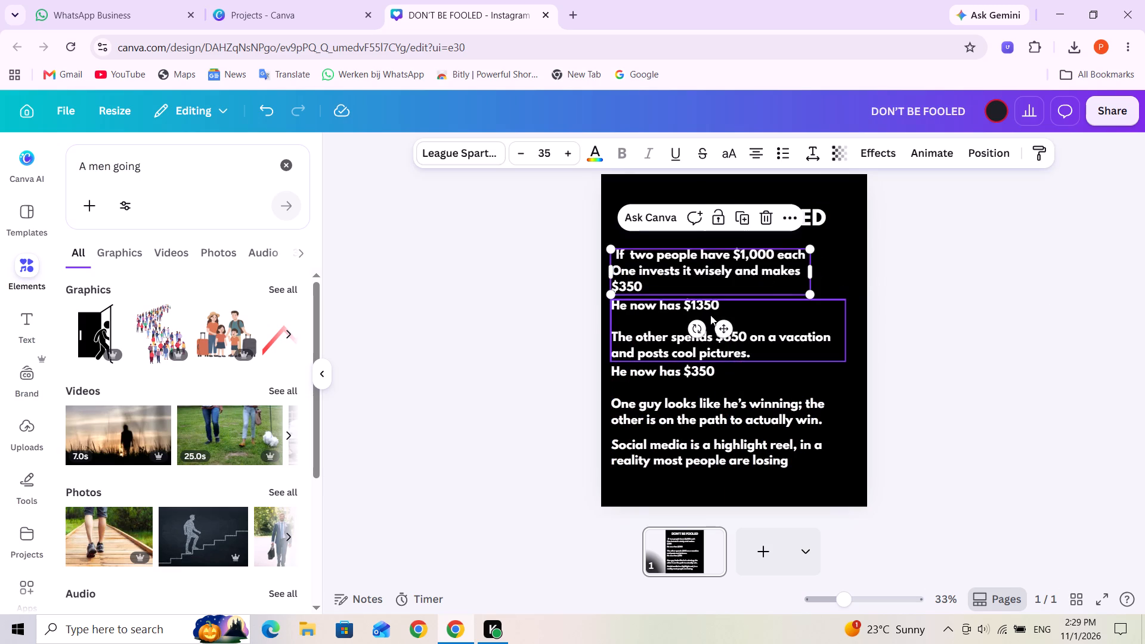
left_click(715, 307)
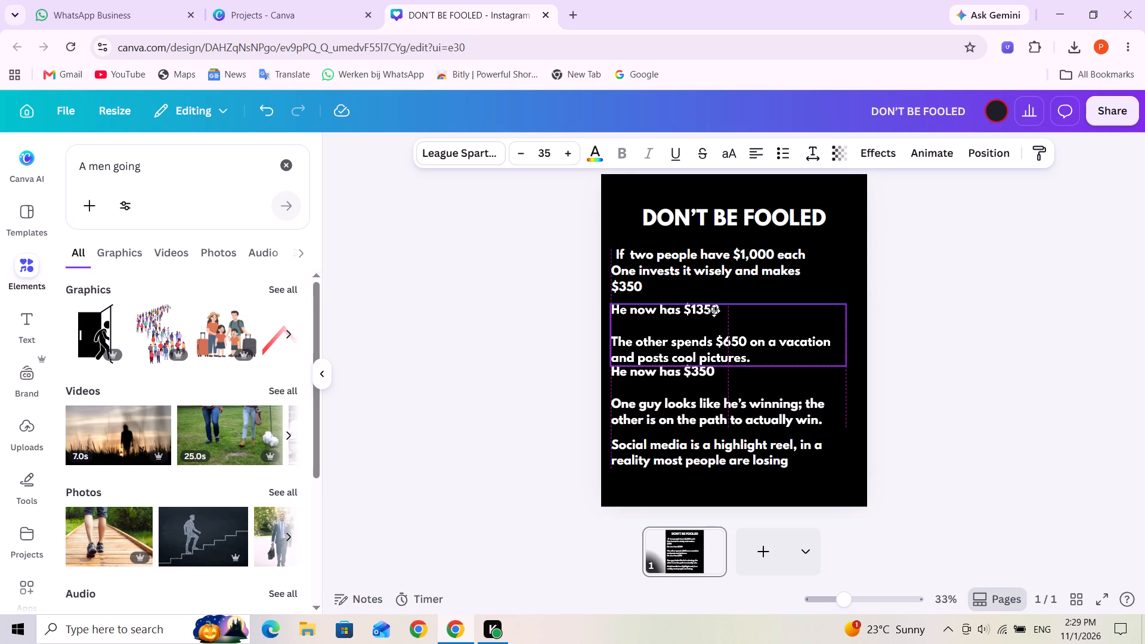
left_click(1014, 363)
left_click_drag(760, 372, 760, 377)
left_click(1021, 387)
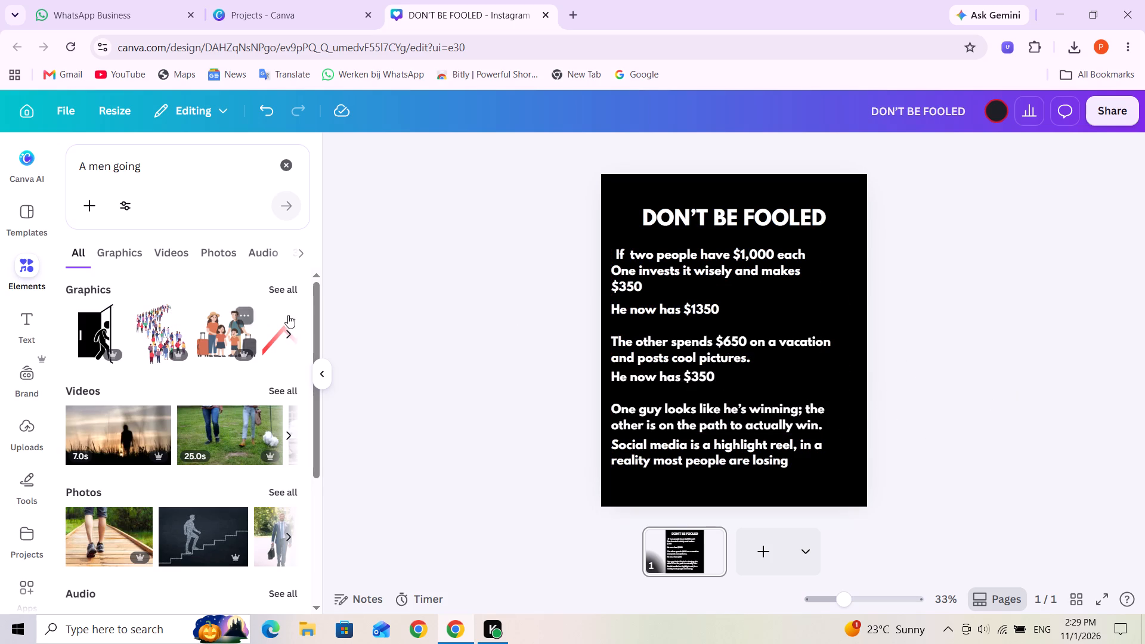
Browse the full set of graphics for "A men going" for a suitable illustration.
left_click(289, 287)
scroll(915, 395, "down", 2)
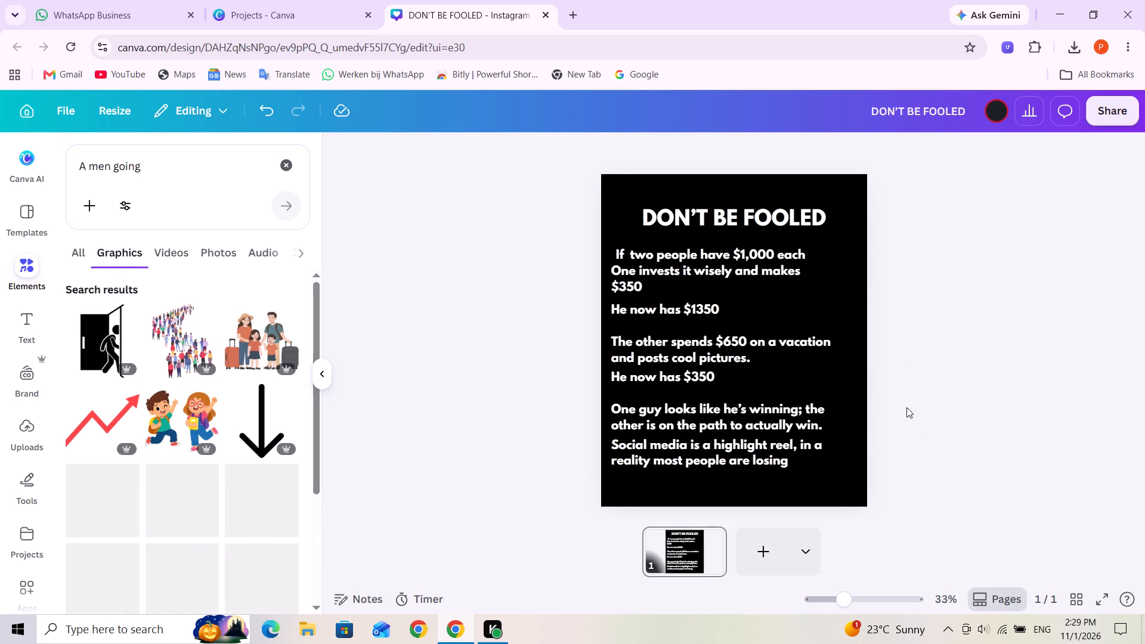
scroll(164, 456, "down", 2)
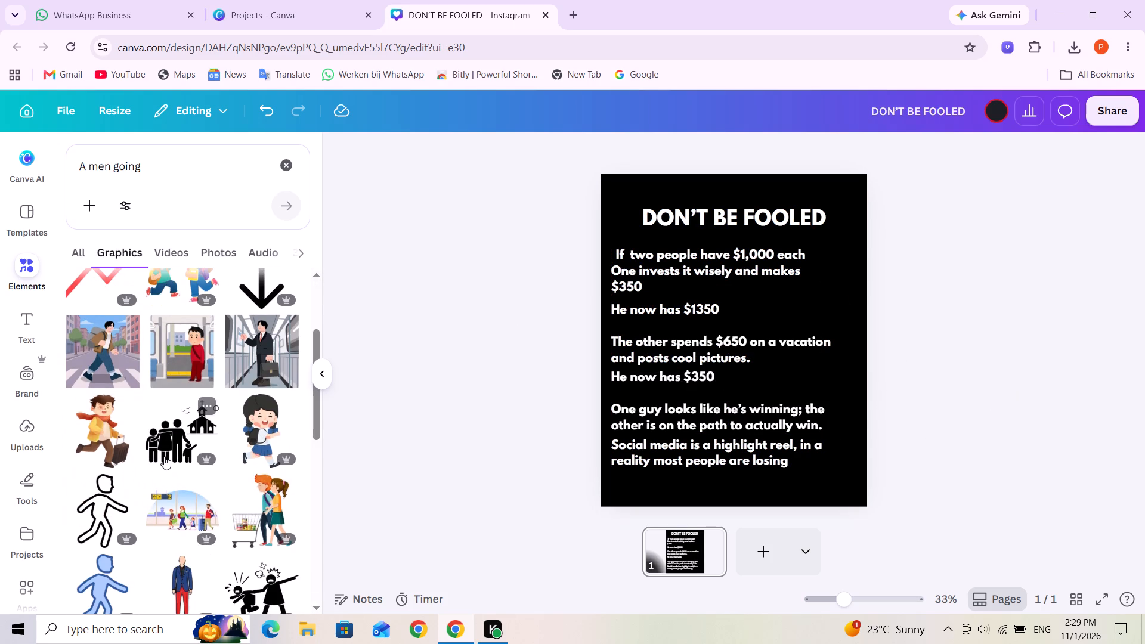
scroll(170, 457, "down", 6)
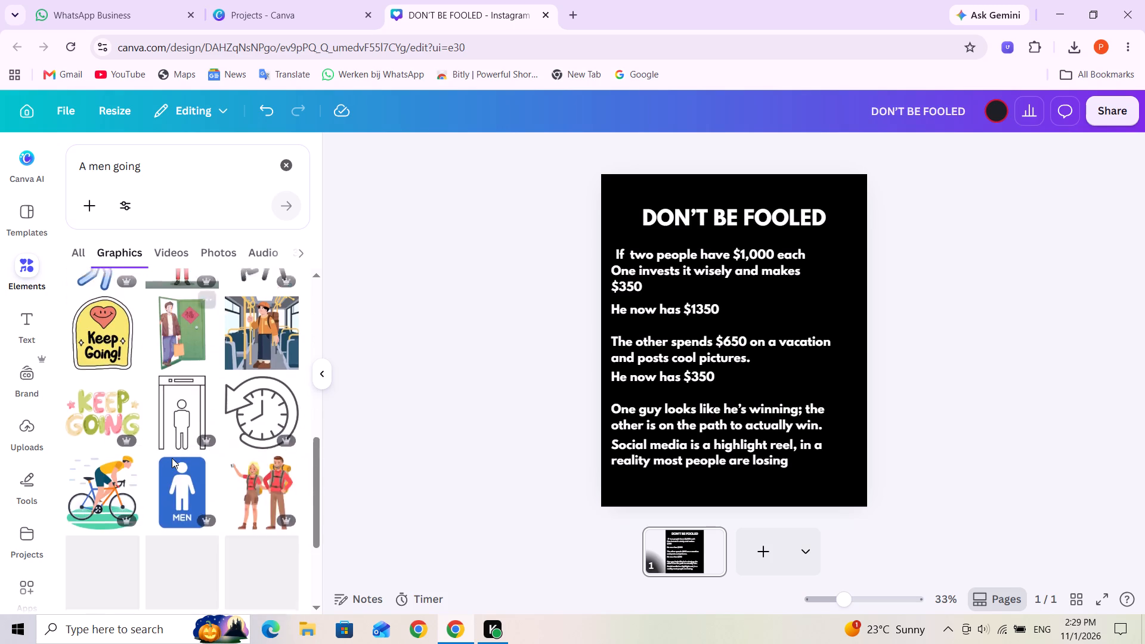
scroll(174, 457, "down", 2)
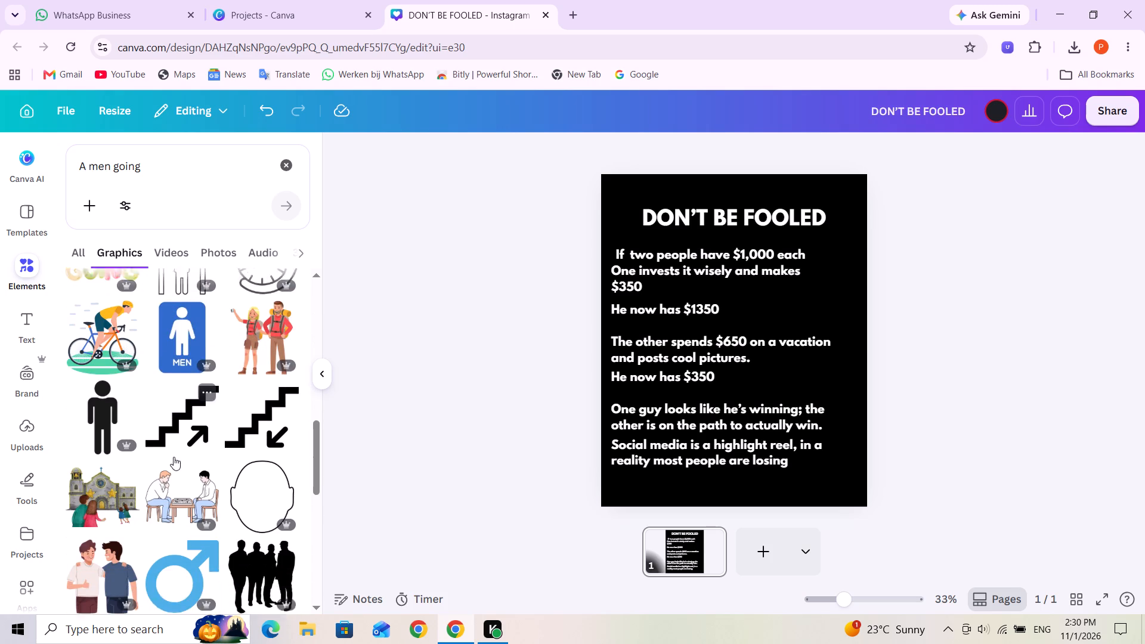
scroll(174, 457, "down", 2)
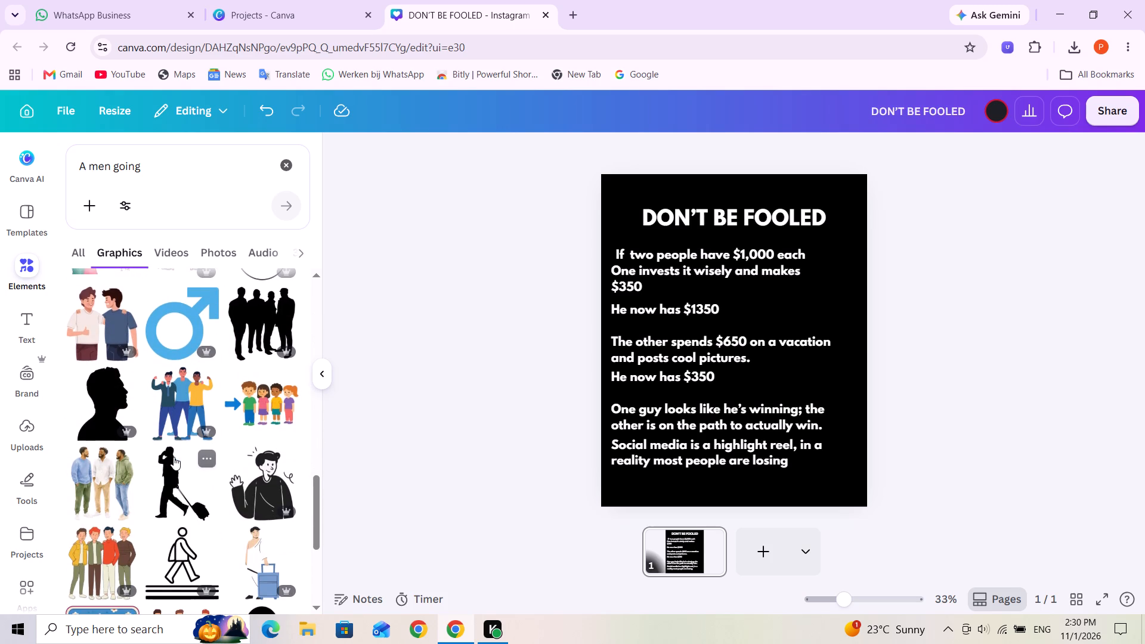
scroll(174, 457, "down", 5)
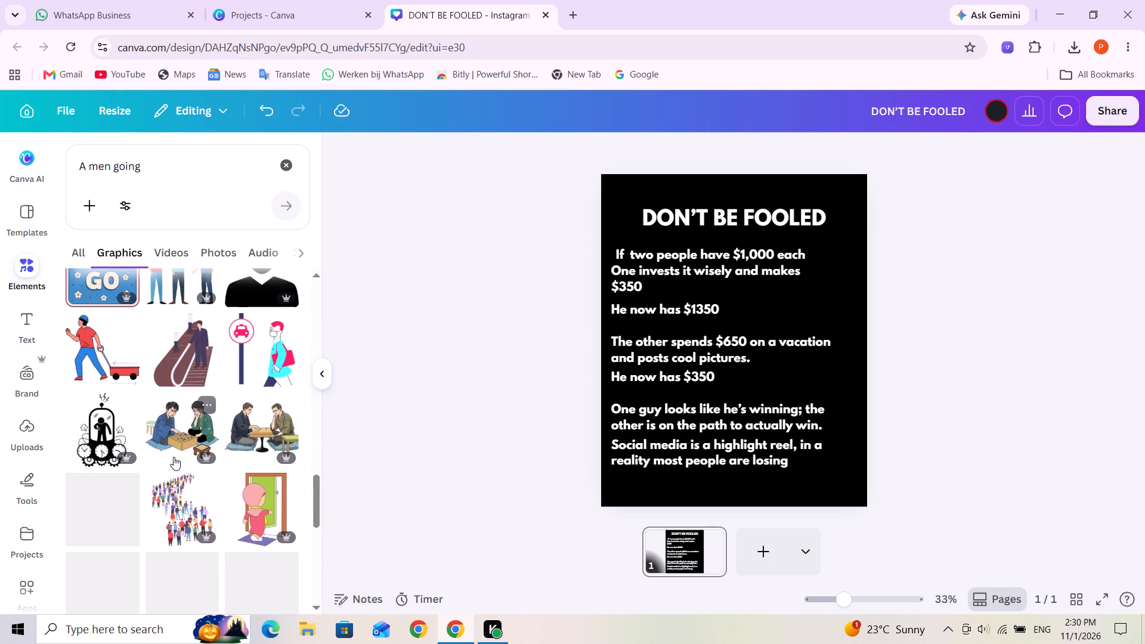
scroll(174, 457, "down", 6)
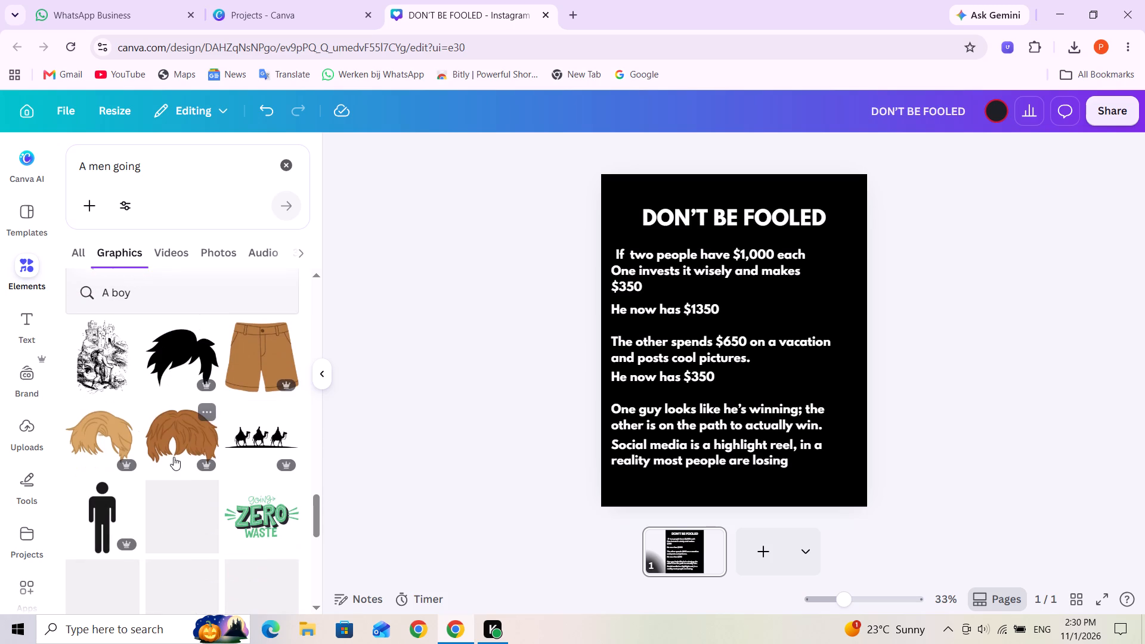
scroll(174, 457, "down", 2)
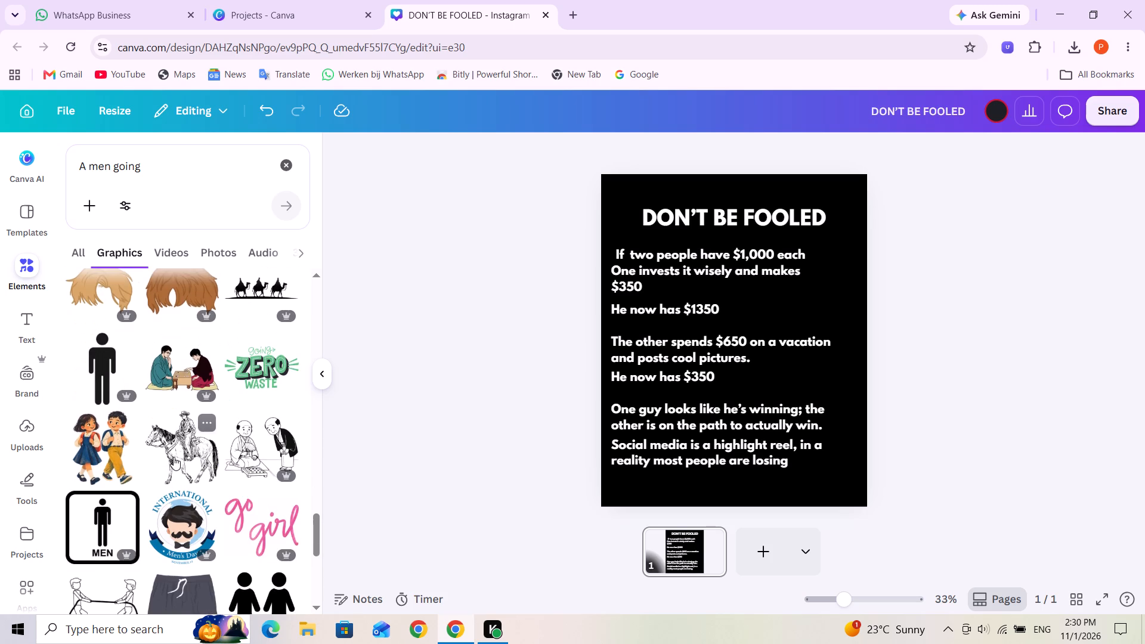
scroll(174, 457, "down", 5)
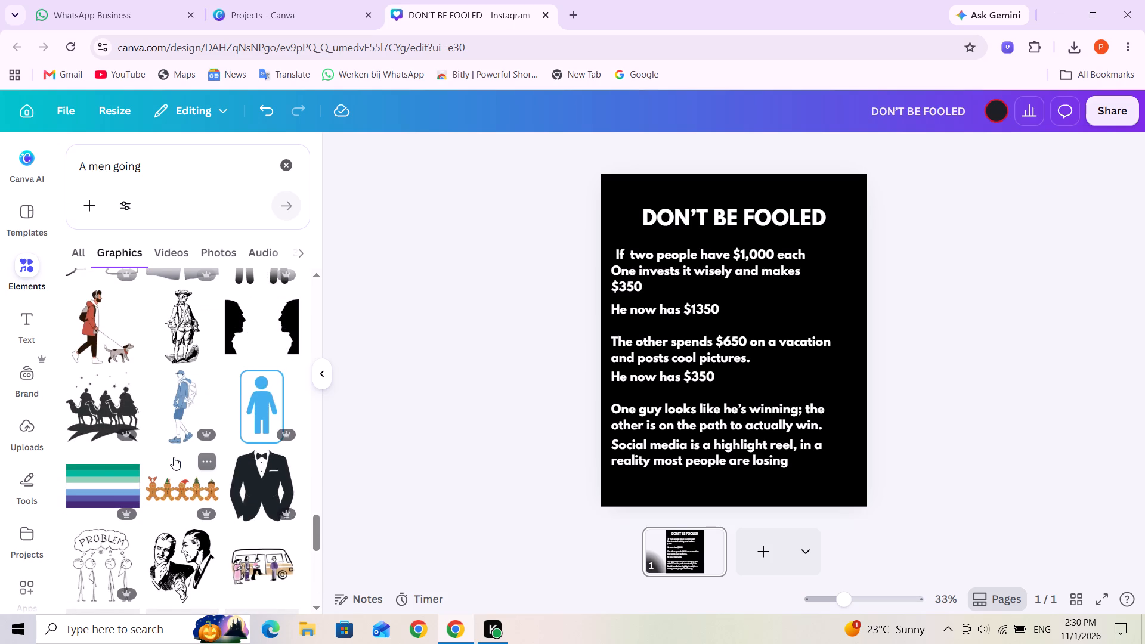
scroll(174, 457, "down", 6)
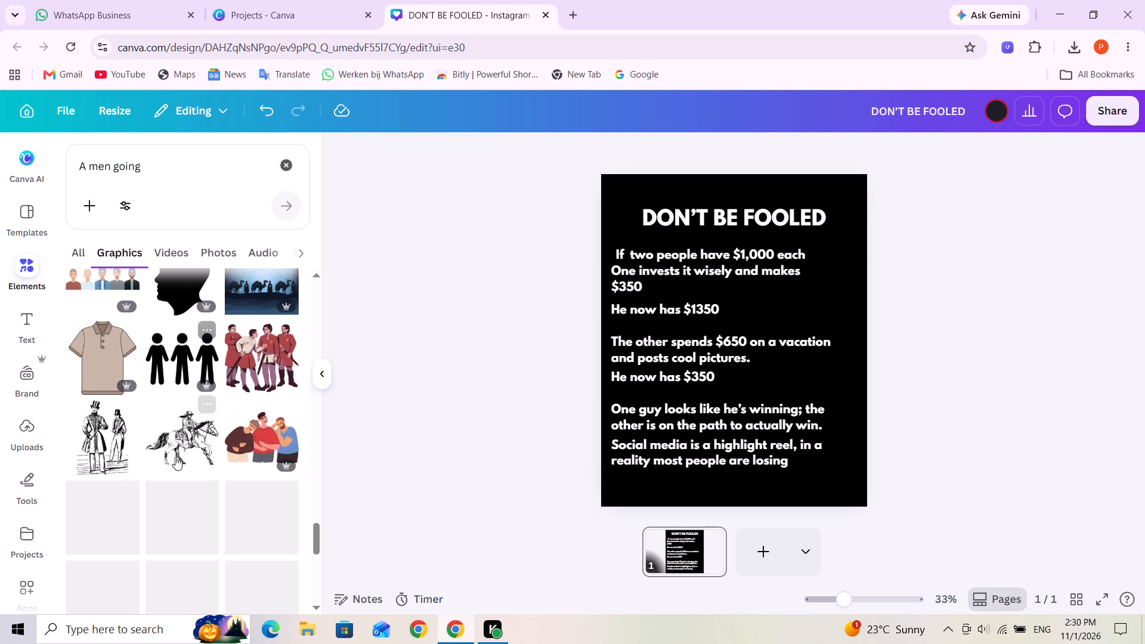
Change the "DON'T BE FOOLED" title's text colour to golden yellow #FFC700.
left_click(754, 218)
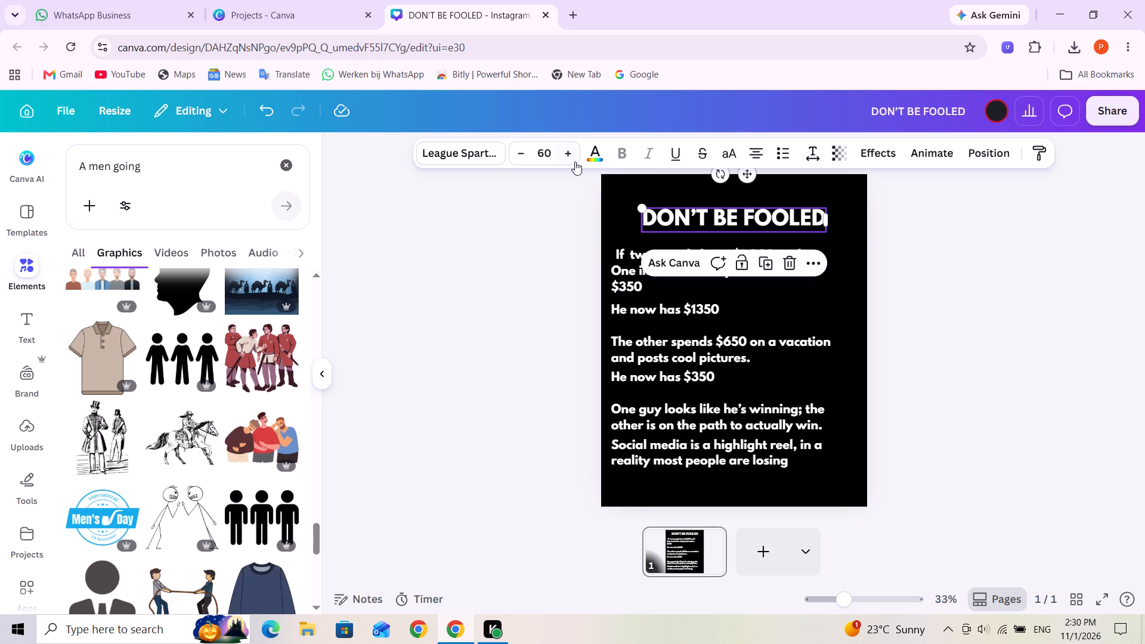
left_click(593, 153)
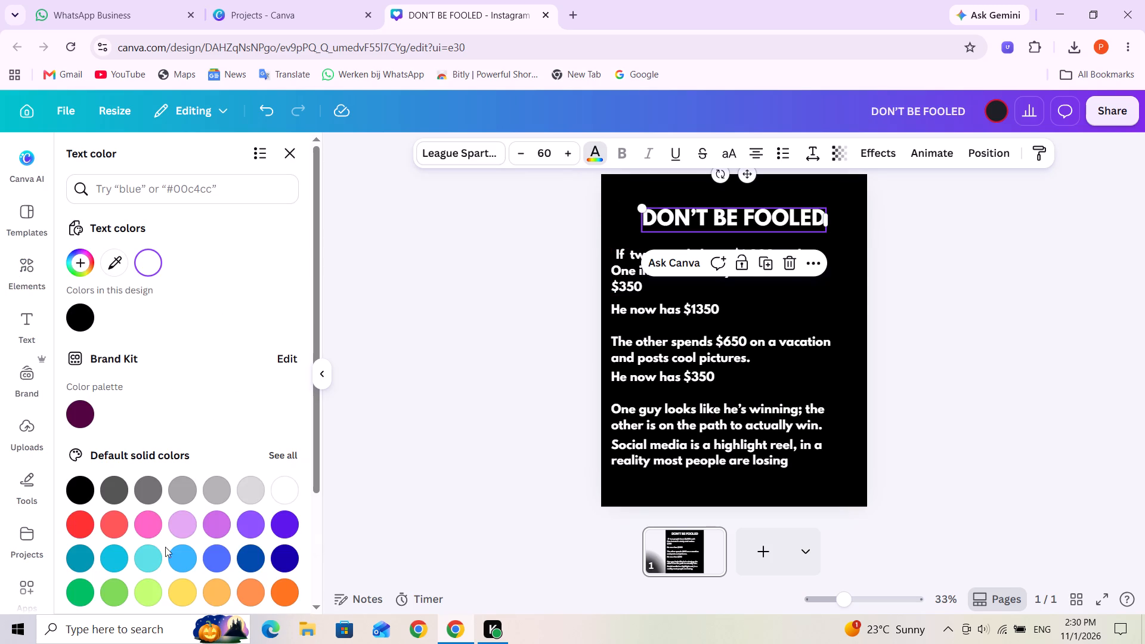
left_click(89, 273)
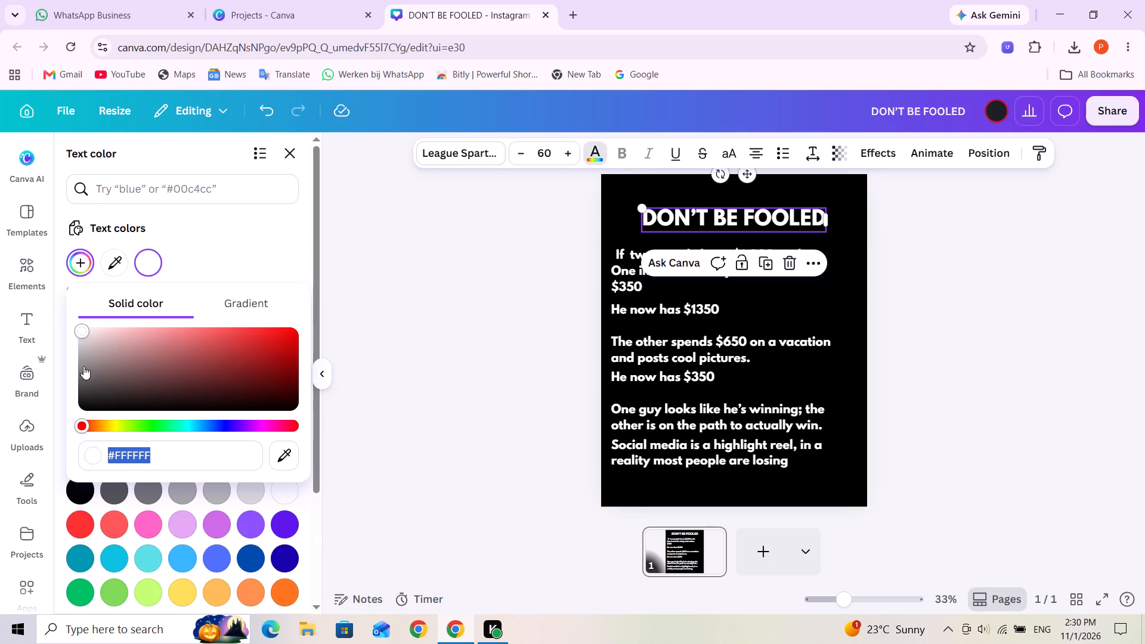
left_click(108, 430)
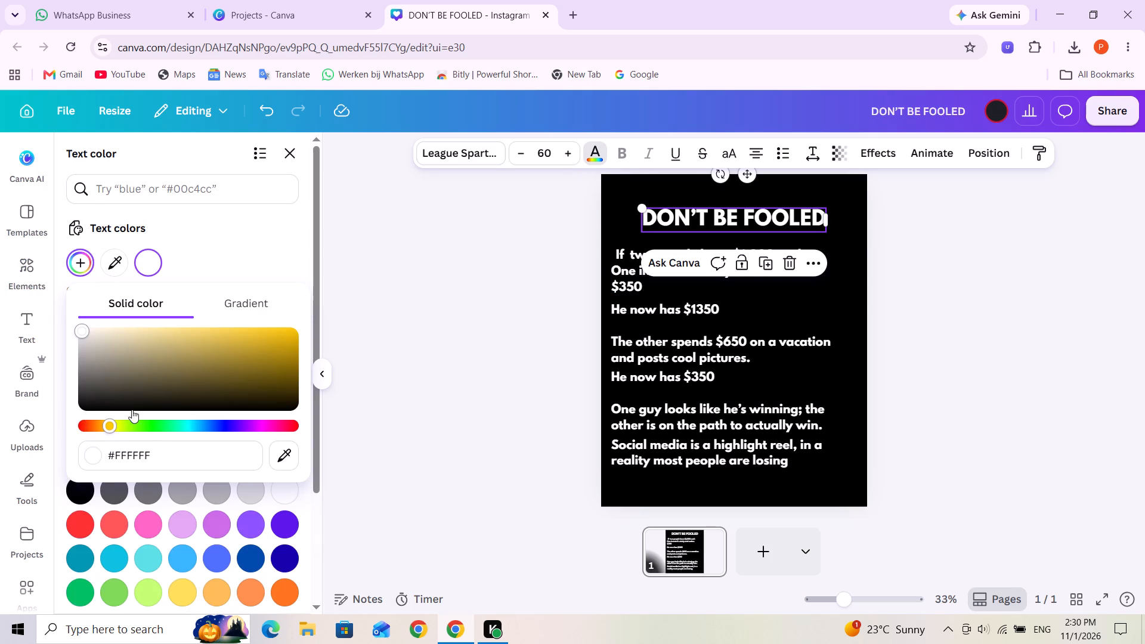
left_click_drag(272, 334, 307, 327)
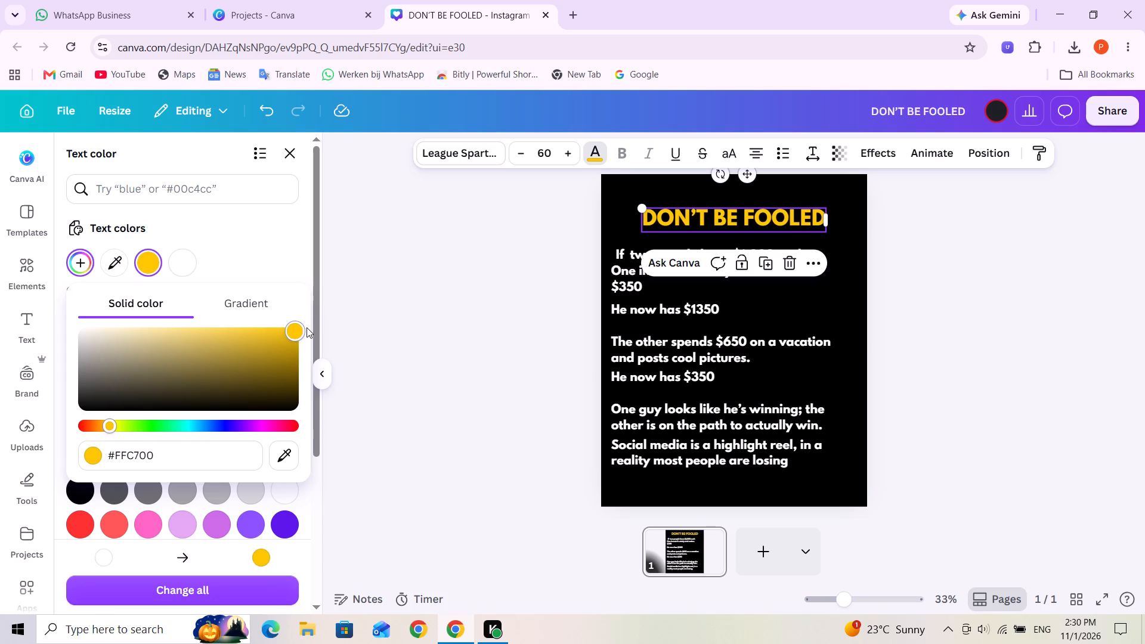
left_click_drag(307, 327, 308, 327)
left_click(973, 260)
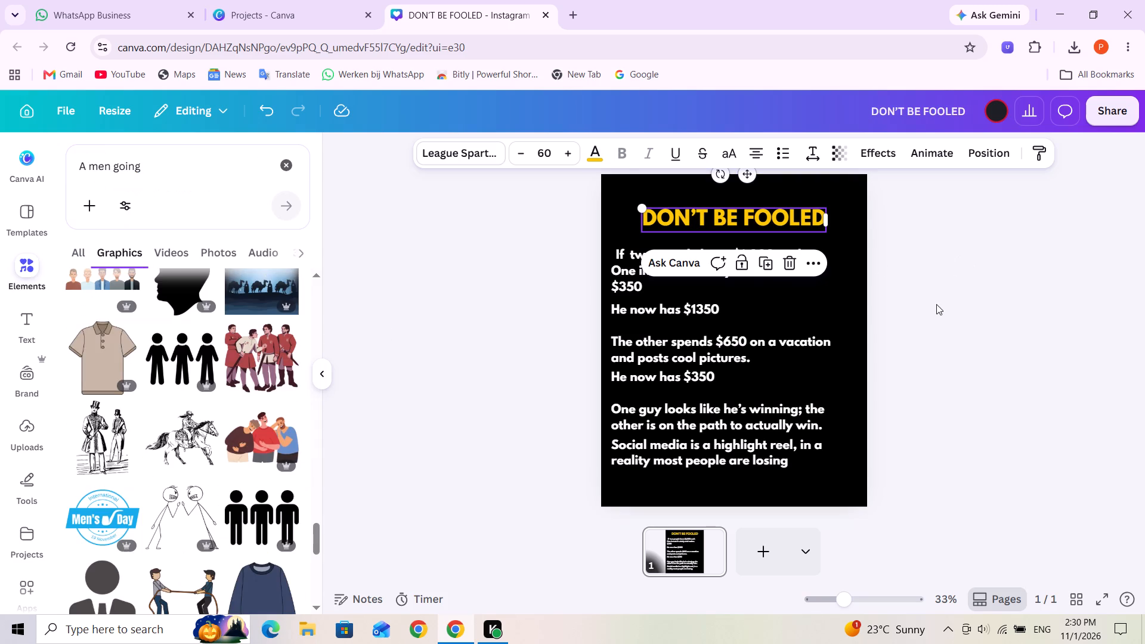
Add a second page with the same black background to the design.
left_click(765, 555)
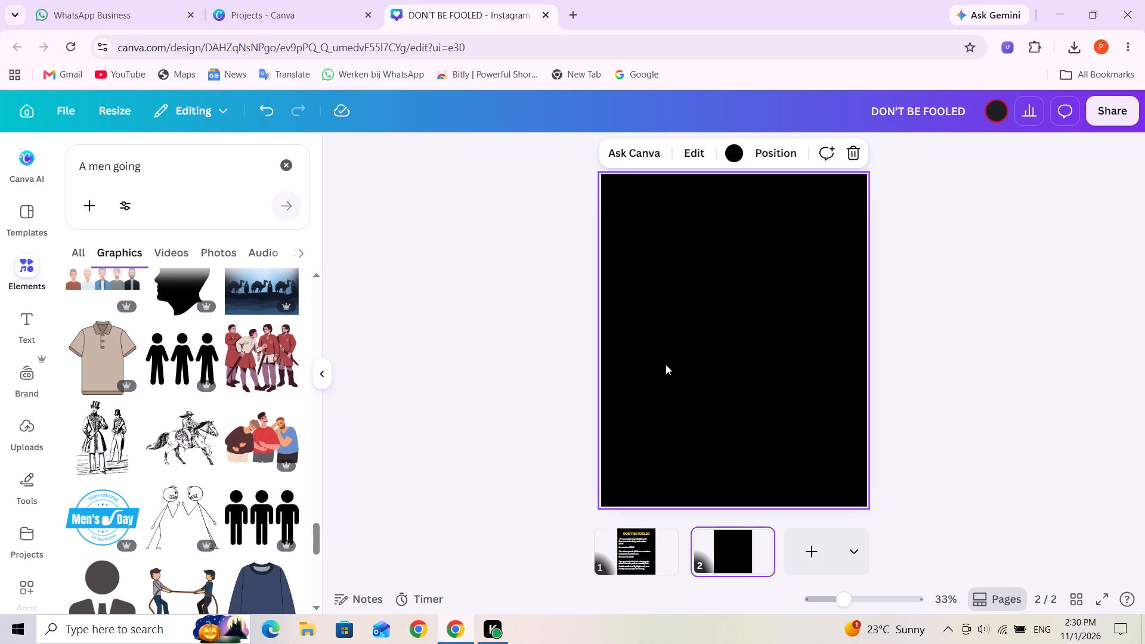
Add a heading on the second page reading "The most important" with "LAWS OF MONEY" on the line below.
left_click(30, 342)
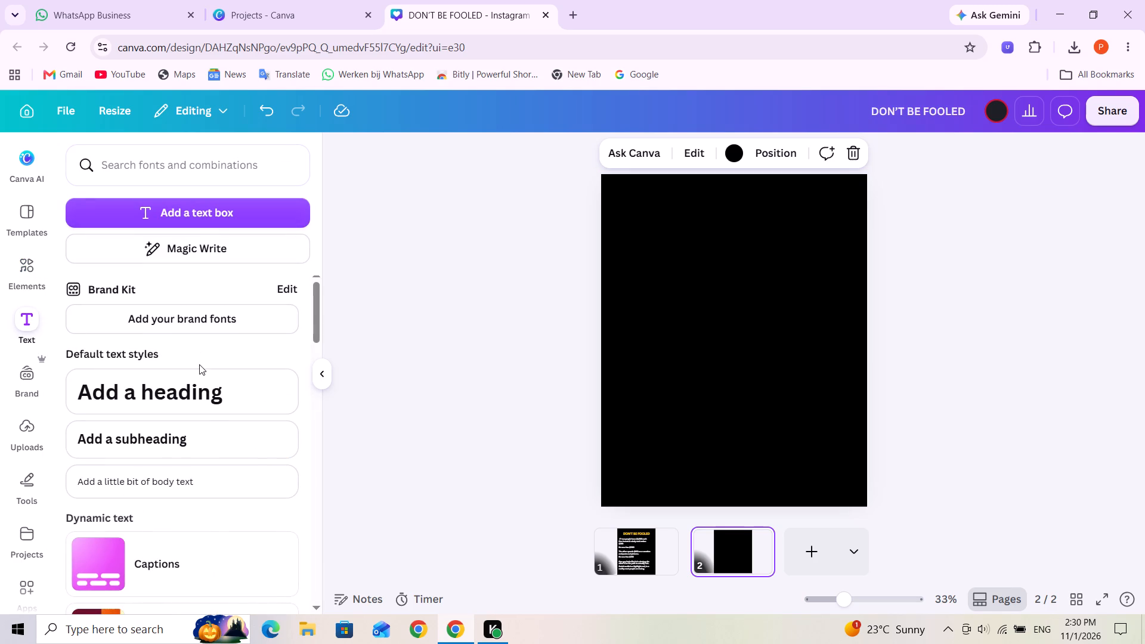
left_click(210, 405)
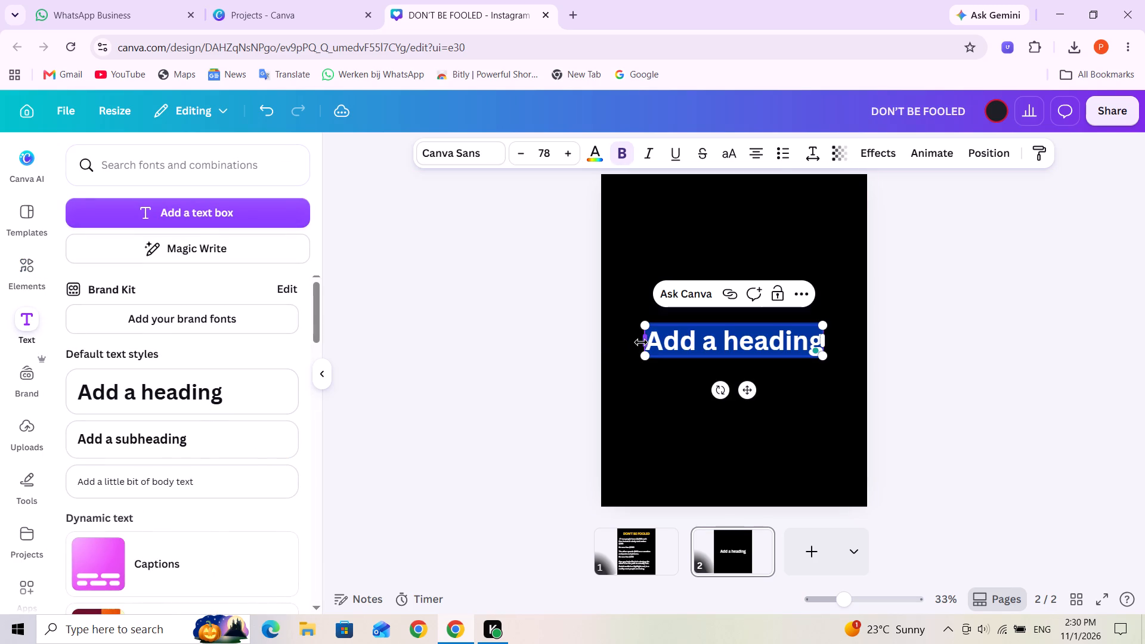
key("t")
type("he most")
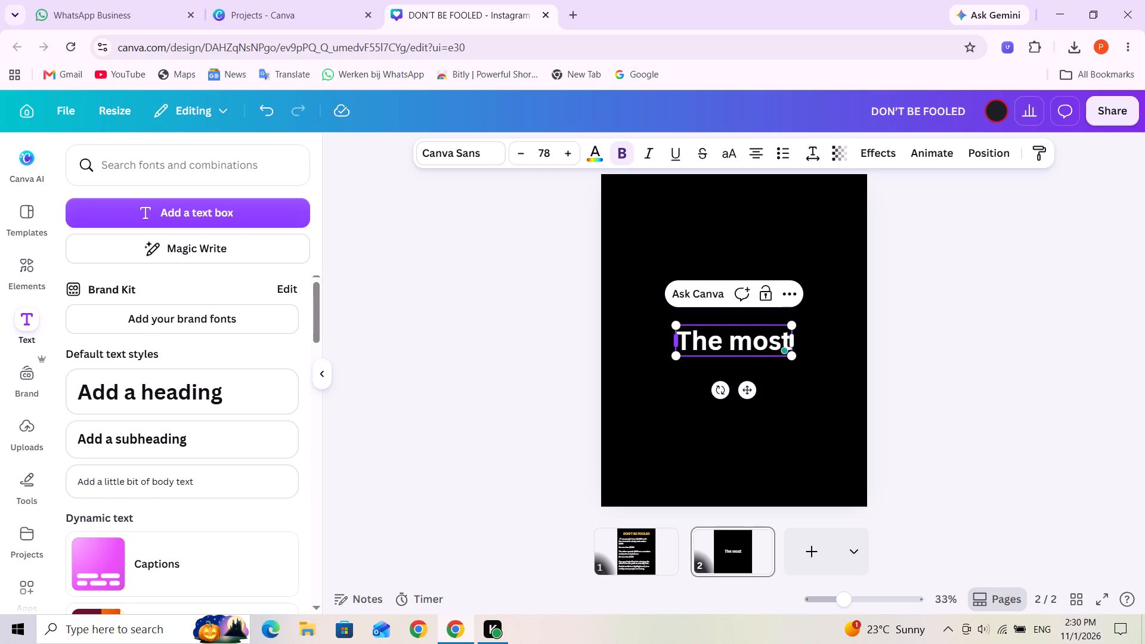
key("space")
type("important")
key("Return")
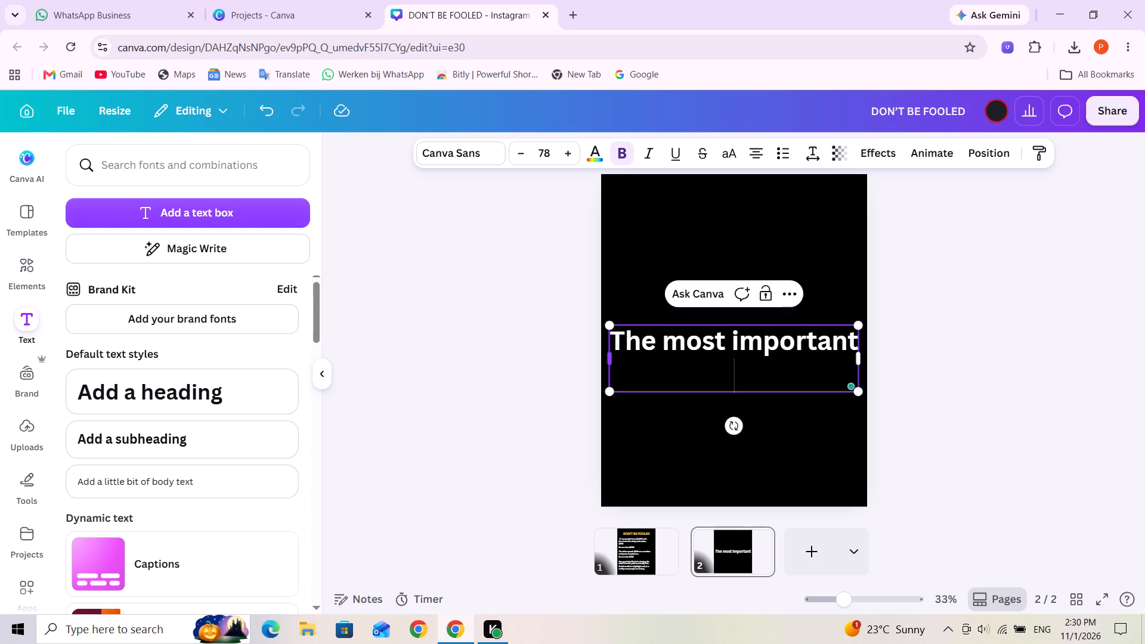
type("LWAS")
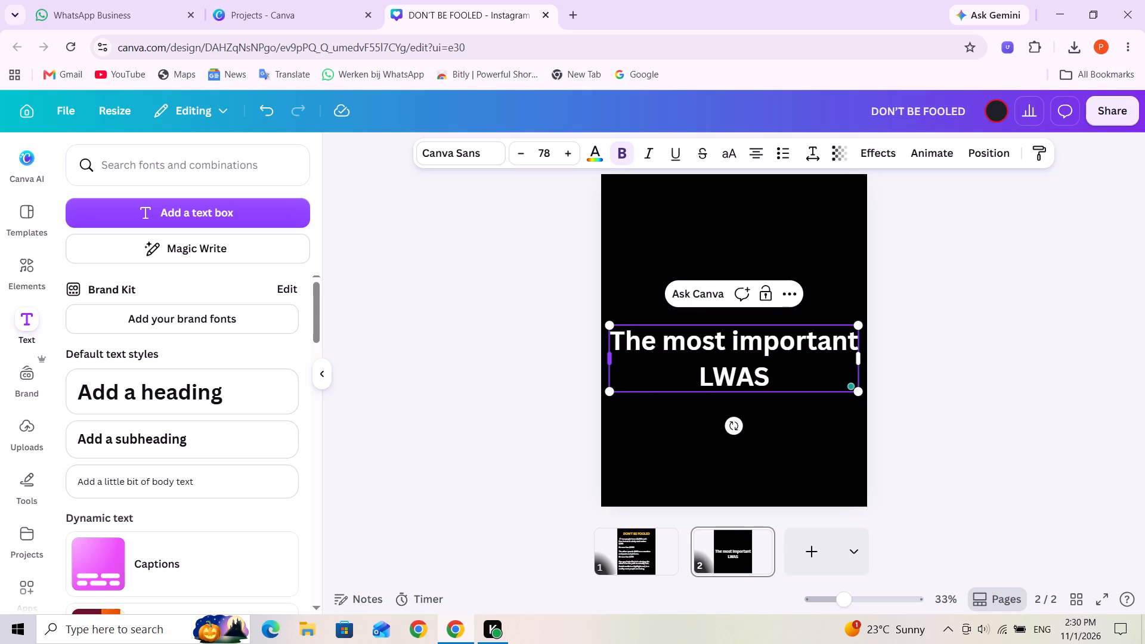
key("BackSpace")
key("BackSpace")
key("BackSpace")
type("AWS OF MN")
key("BackSpace")
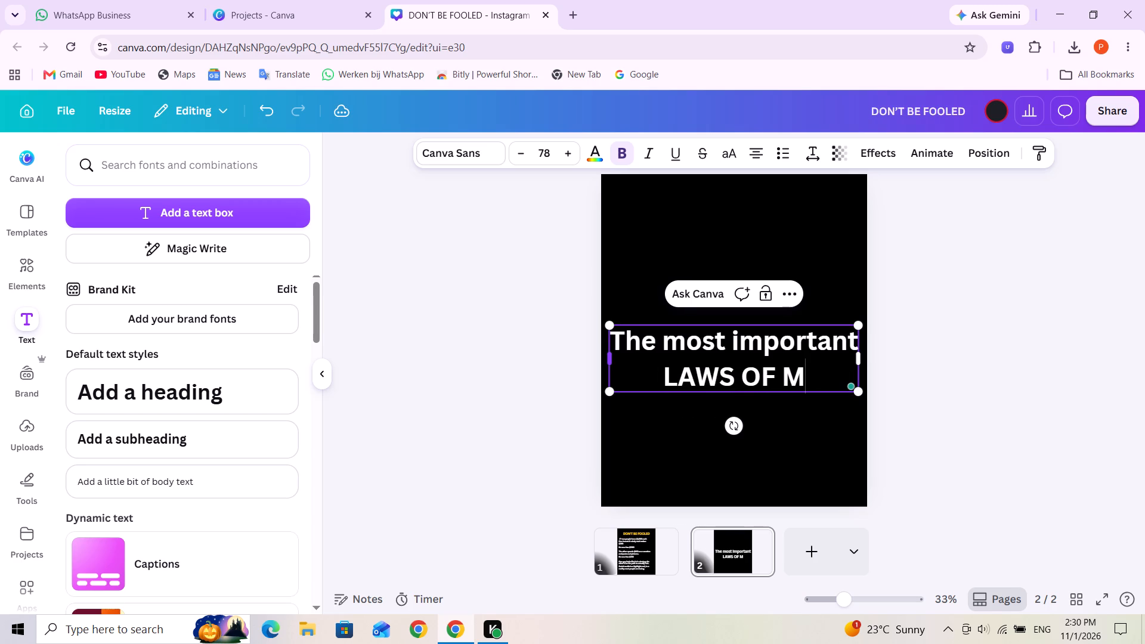
type("ONEY")
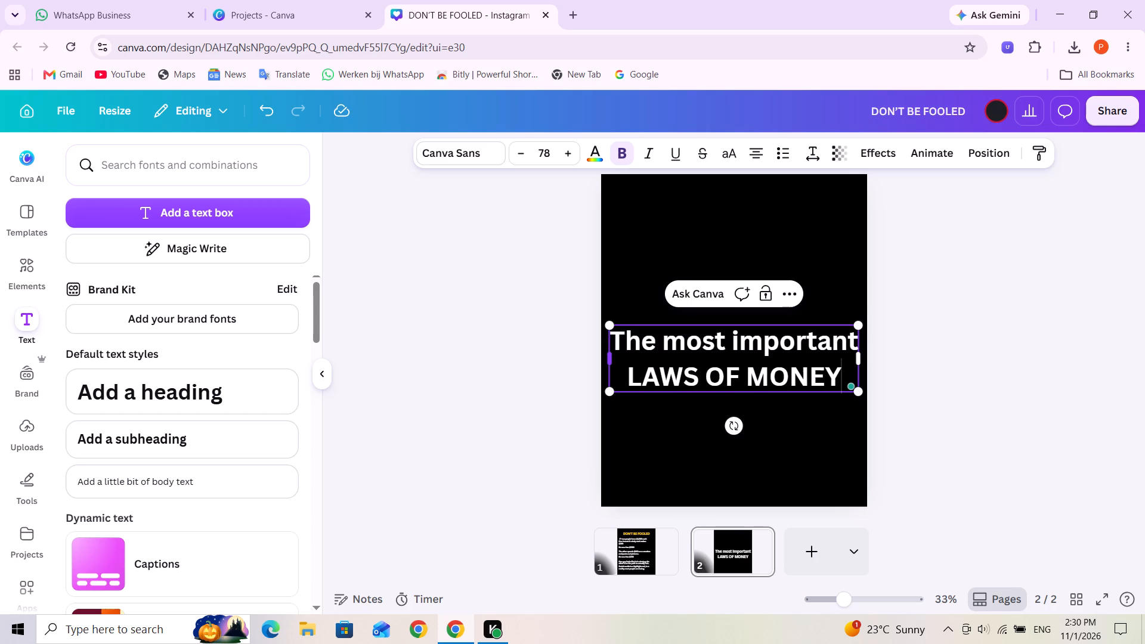
Change the font of both heading lines, "The most important" and "LAWS OF MONEY", to League Spartan.
triple_click(729, 345)
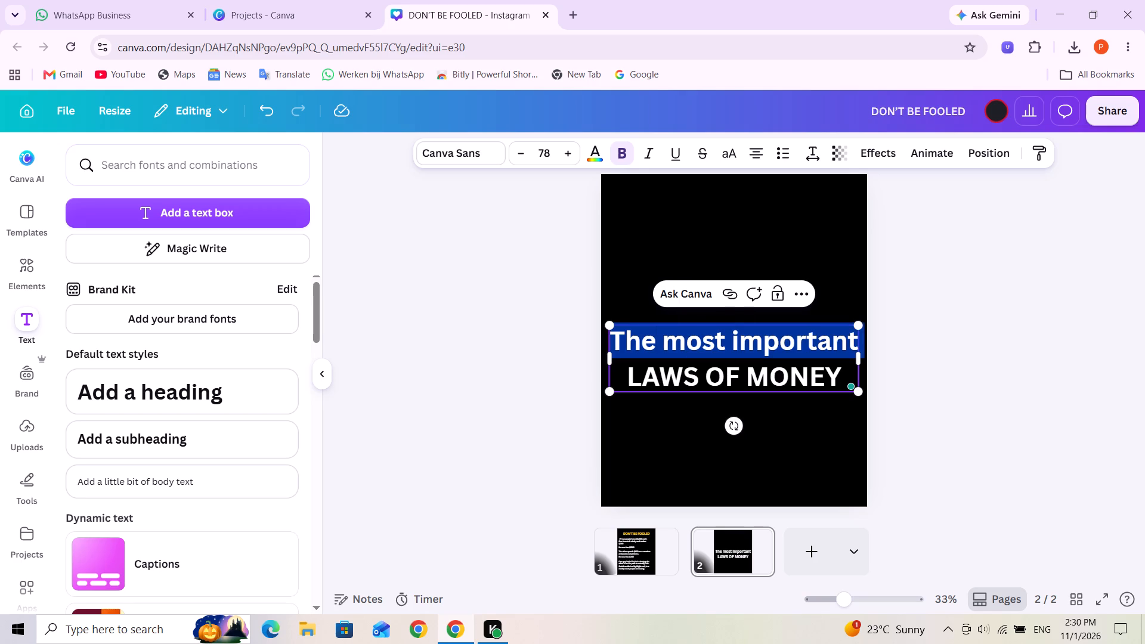
left_click(475, 156)
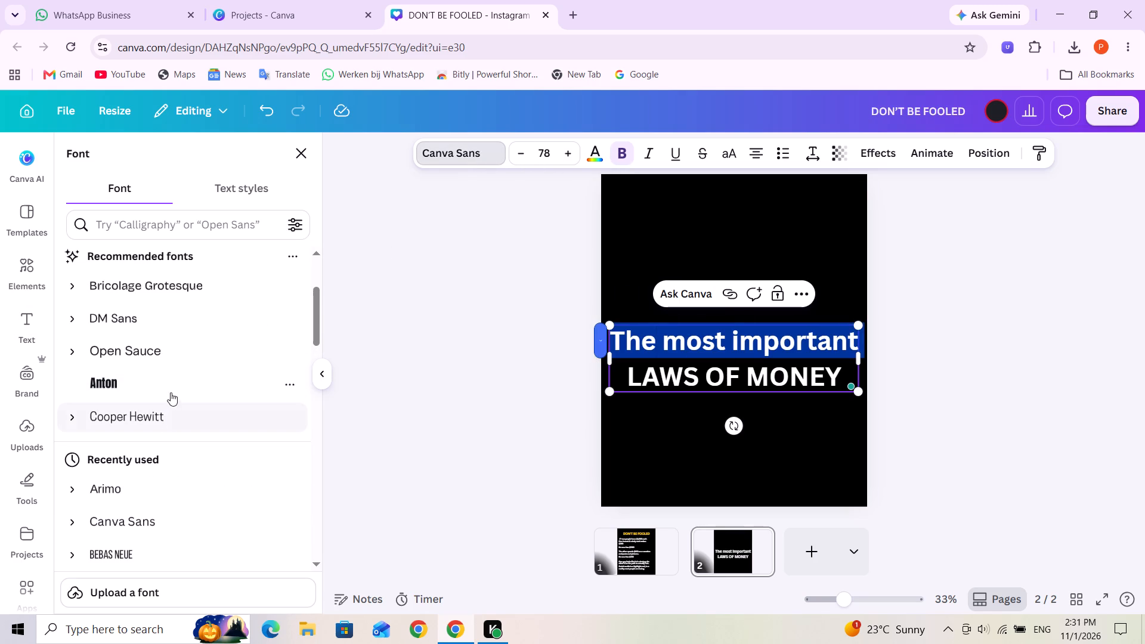
scroll(199, 357, "down", 2)
scroll(183, 473, "up", 1)
scroll(182, 474, "down", 4)
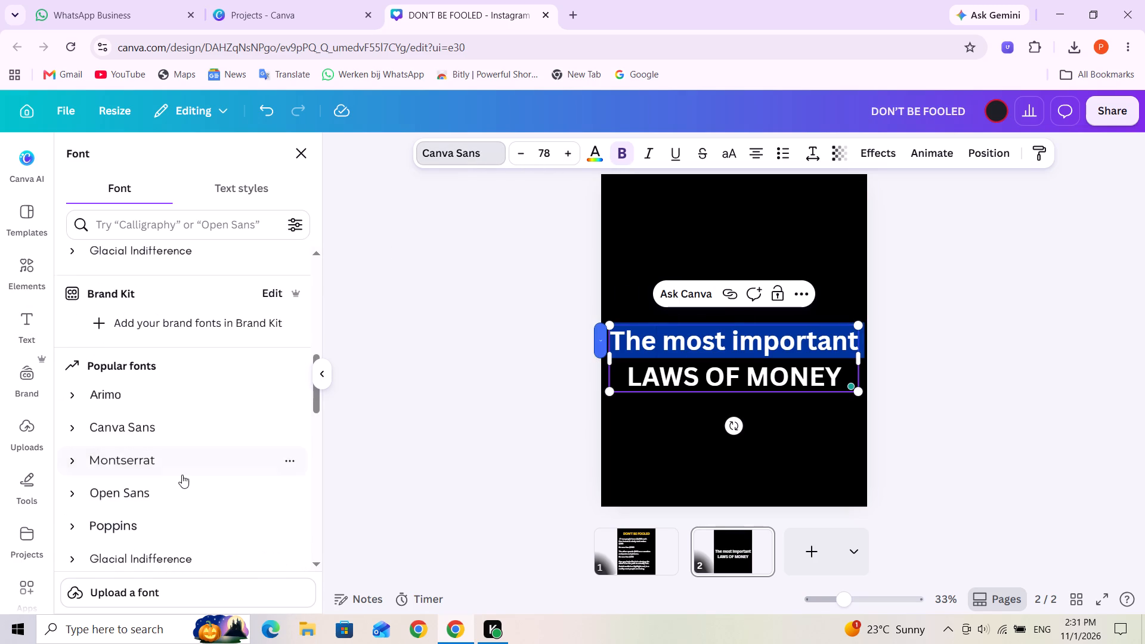
scroll(182, 475, "up", 10)
left_click(181, 364)
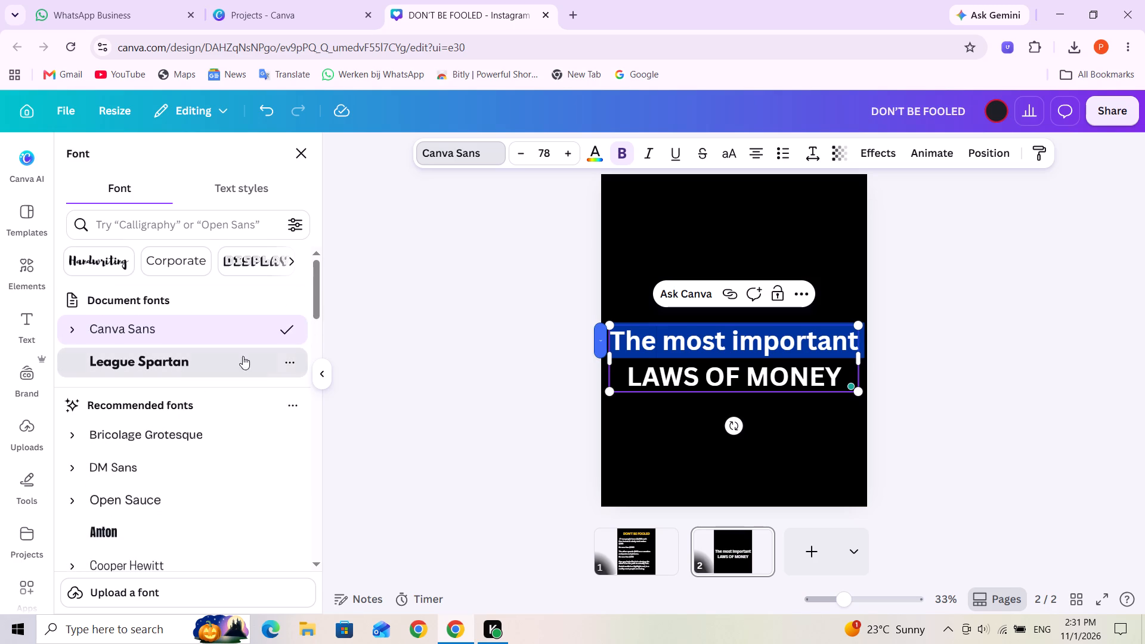
triple_click(685, 371)
left_click(685, 371)
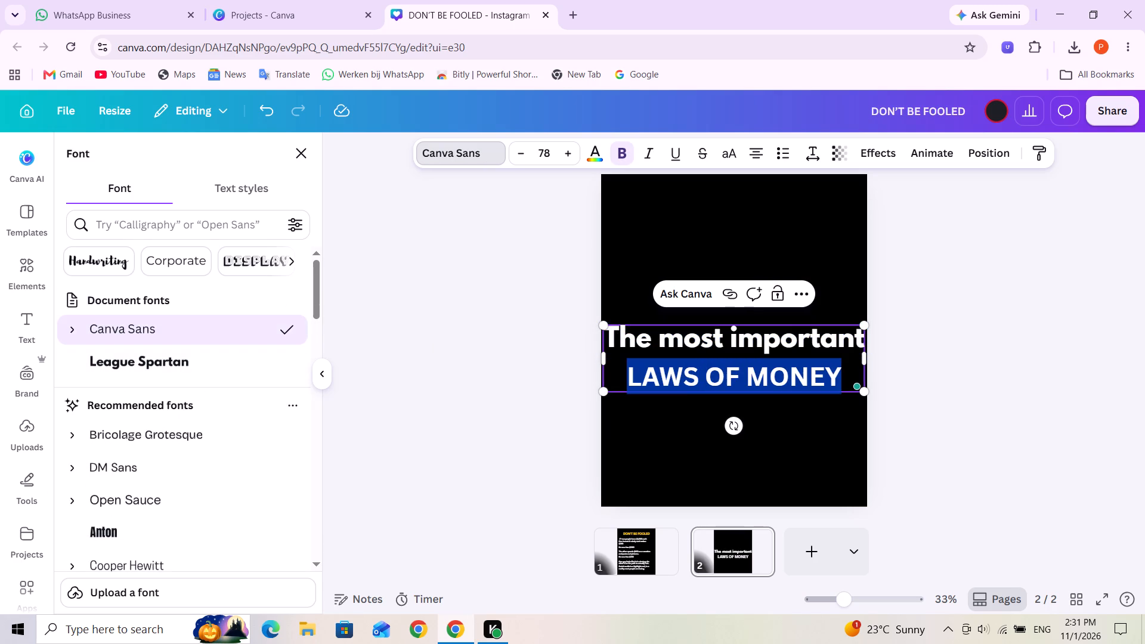
left_click(177, 368)
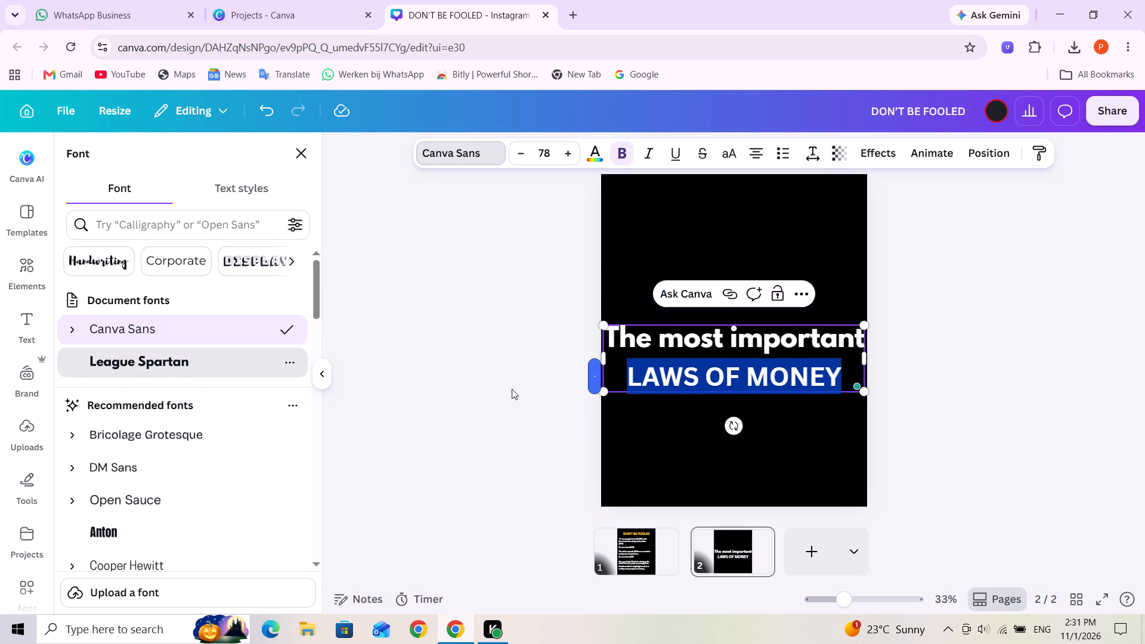
Set the font size of the "The most important" line to 50.
triple_click(705, 342)
left_click(705, 342)
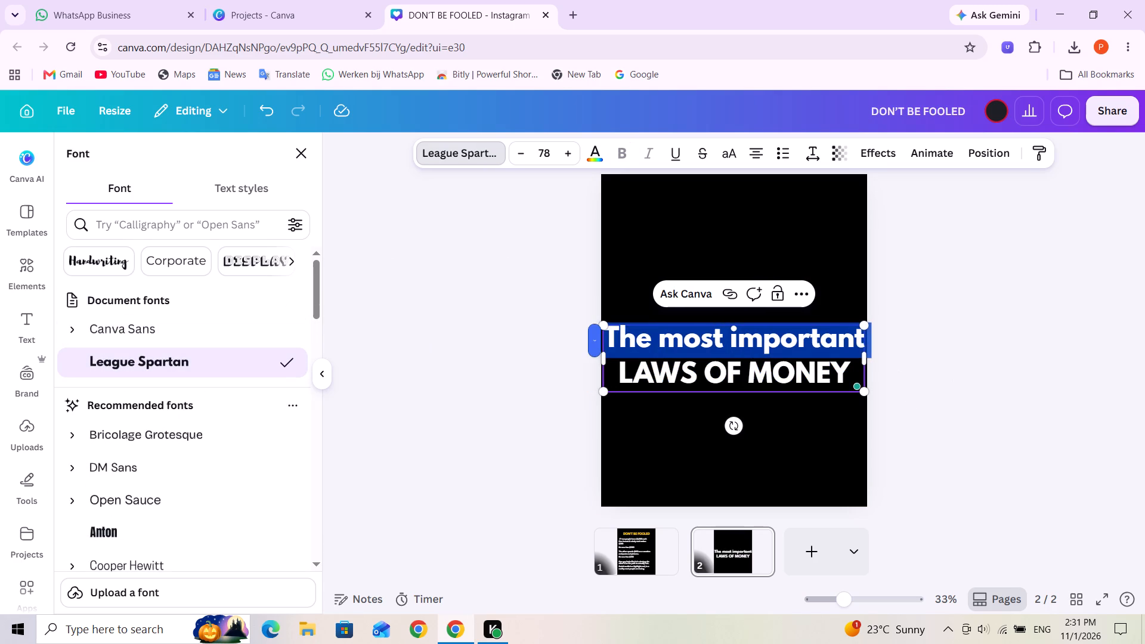
left_click(547, 154)
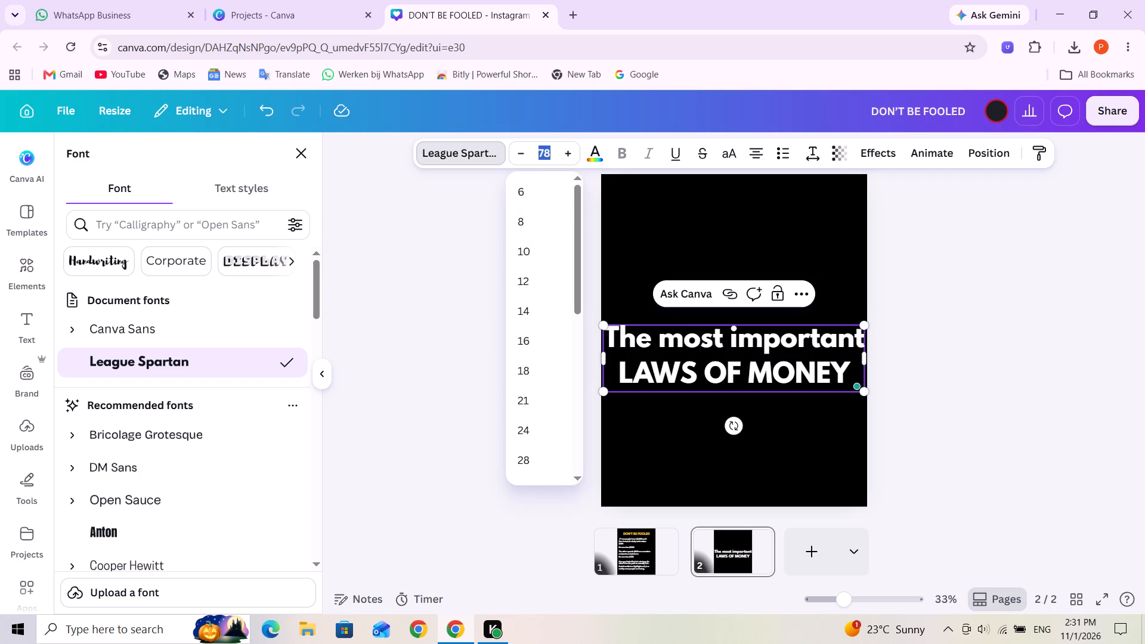
key("5")
key("0")
key("Return")
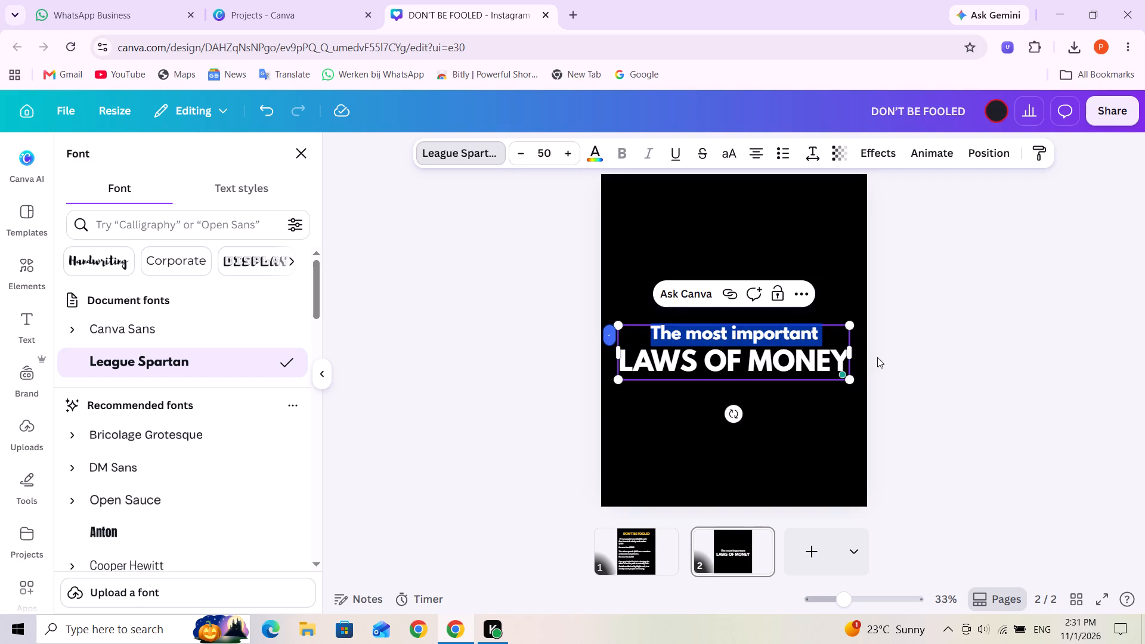
Set the font size of the "LAWS OF MONEY" line to 60.
double_click(733, 373)
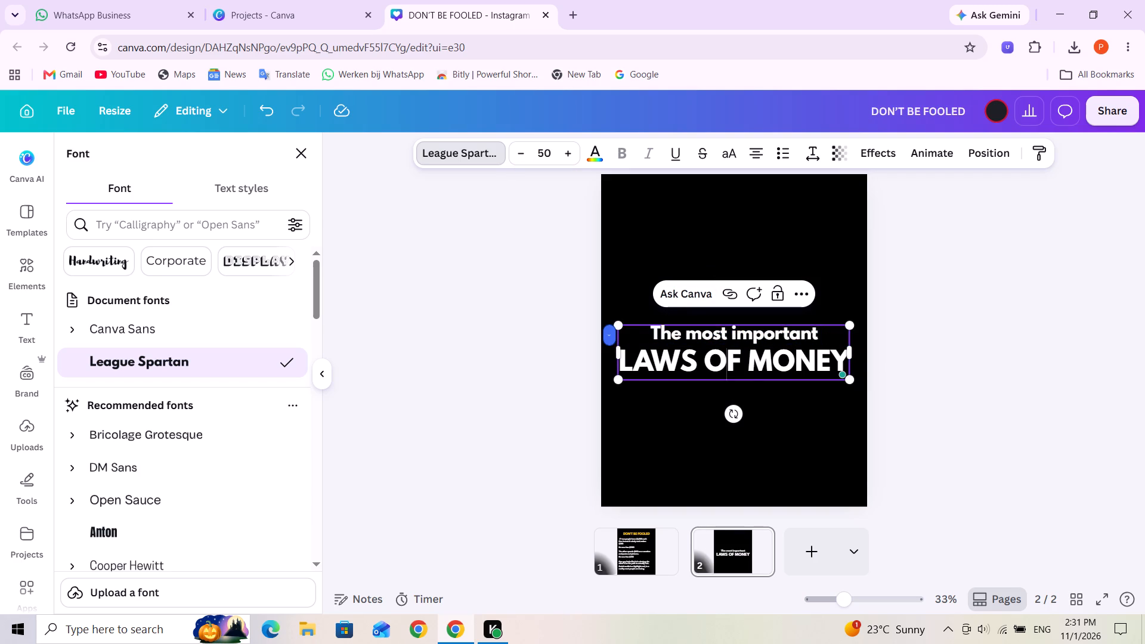
left_click(733, 373)
left_click(561, 156)
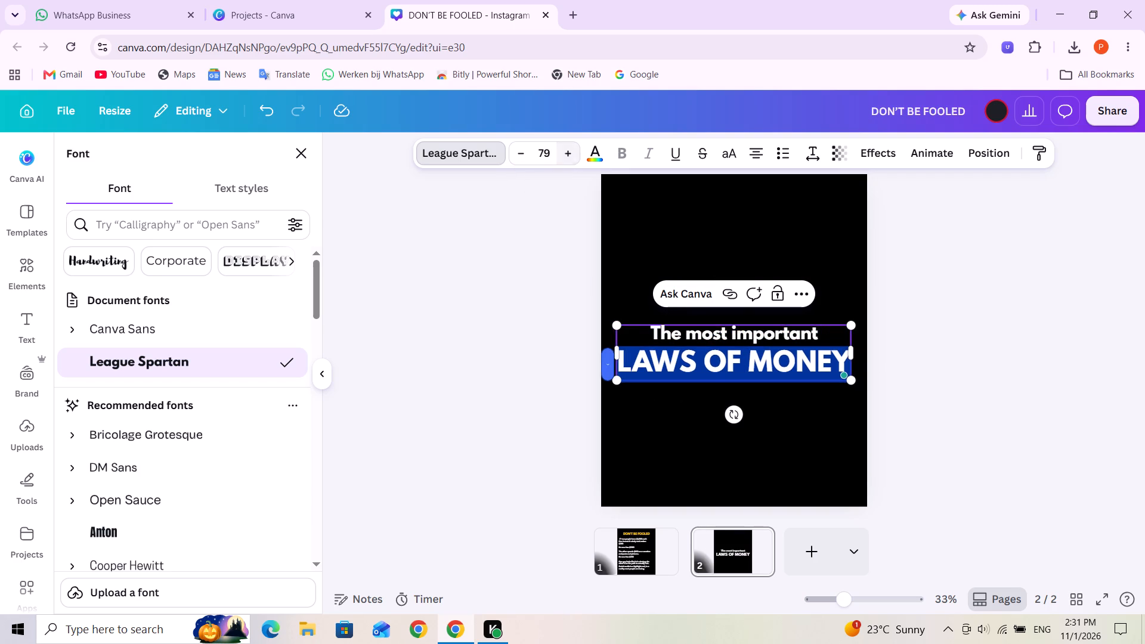
left_click(552, 156)
key("6")
key("0")
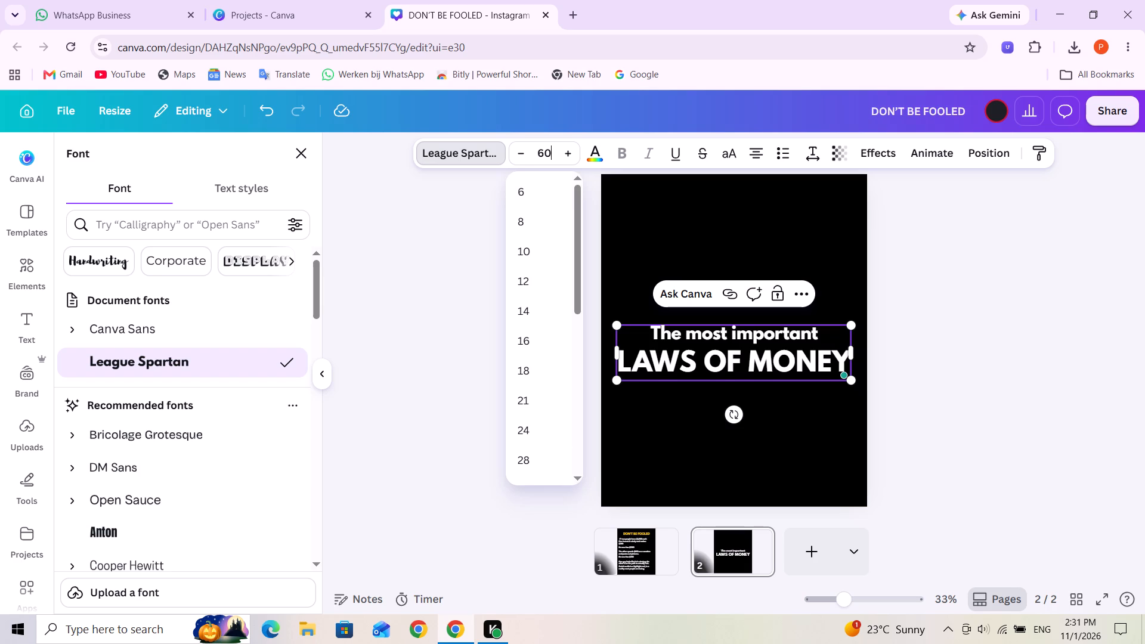
key("Return")
left_click(1011, 369)
left_click(989, 374)
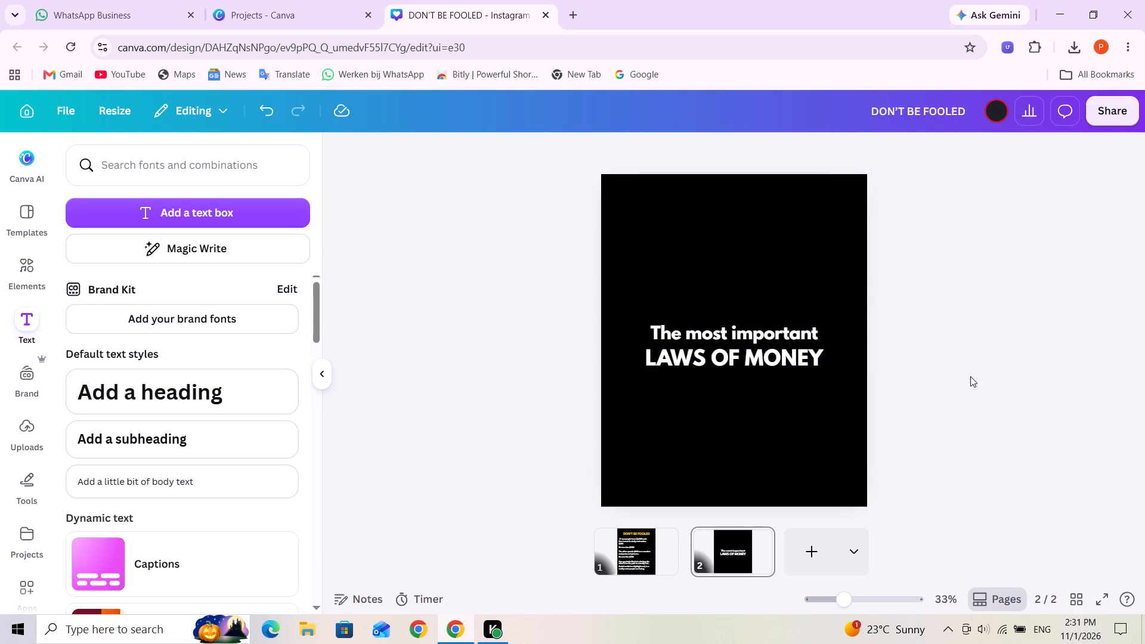
Colour the "LAWS OF MONEY" line with the golden yellow already used in the design.
triple_click(737, 357)
left_click(737, 357)
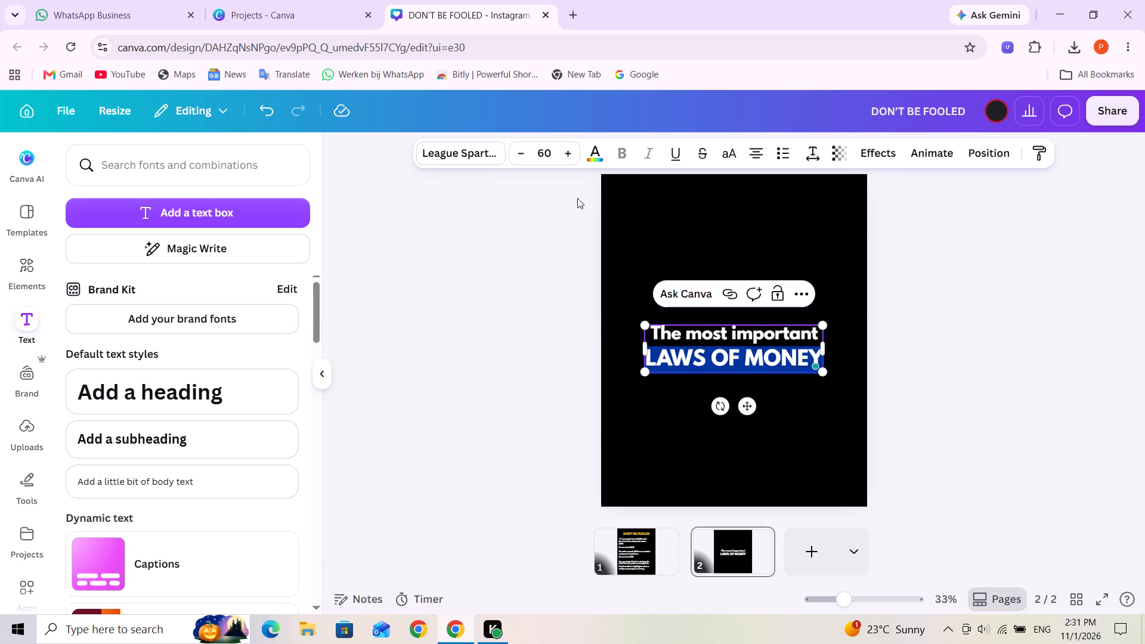
left_click(595, 165)
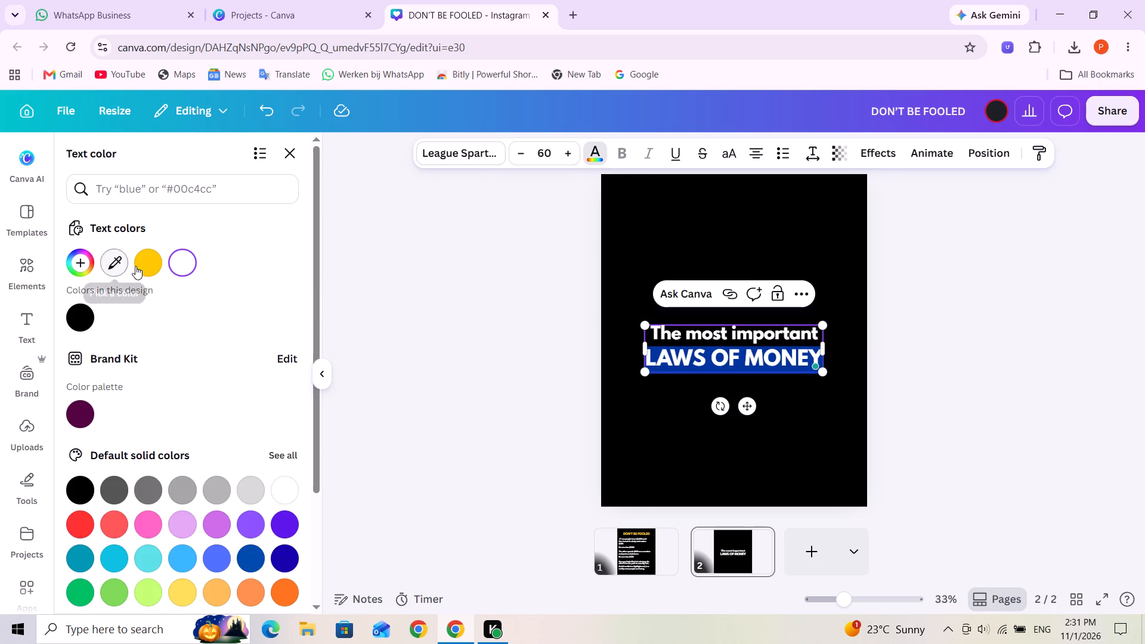
left_click(146, 265)
left_click(827, 410)
Move the two-line heading up to the top of the page, centred horizontally just inside the margin.
left_click_drag(752, 356, 750, 294)
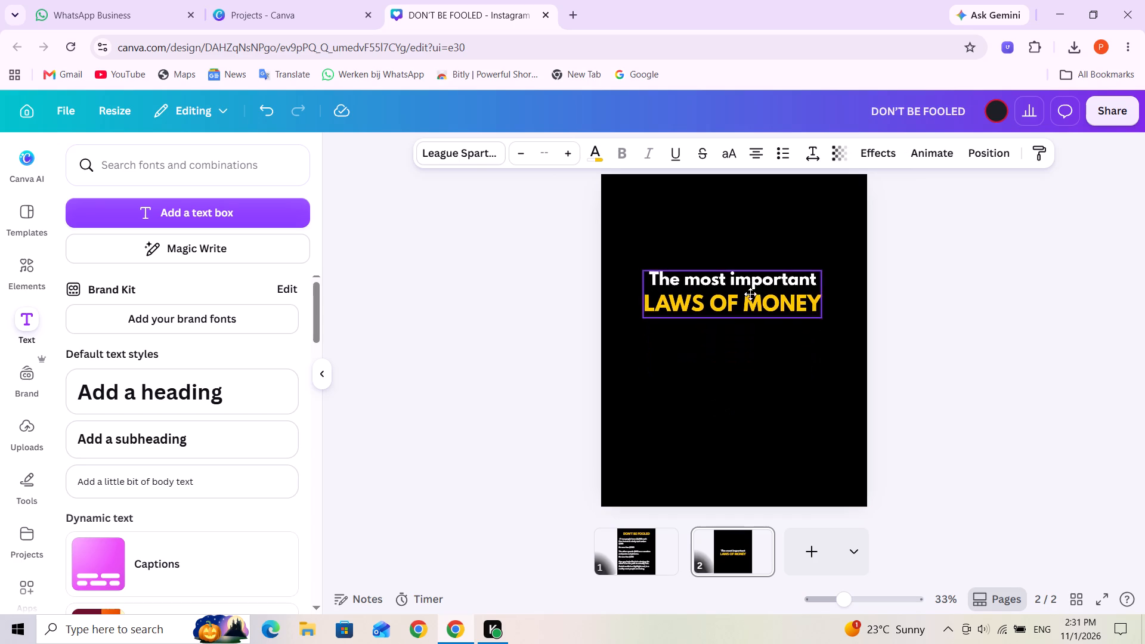
left_click_drag(750, 294, 752, 236)
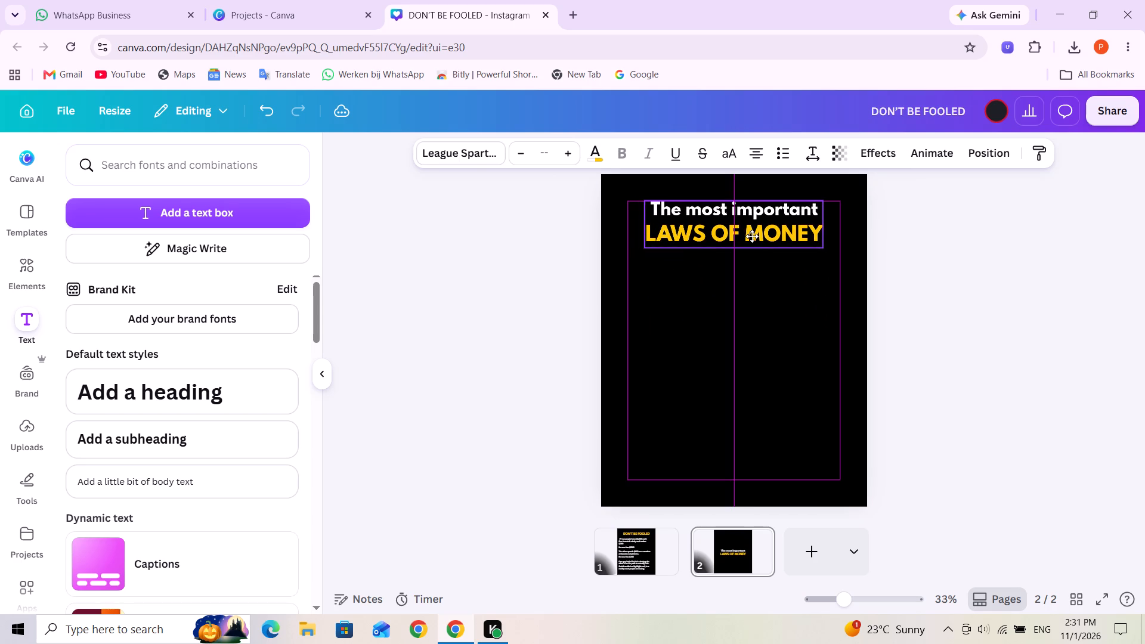
left_click_drag(752, 236, 750, 237)
left_click(748, 411)
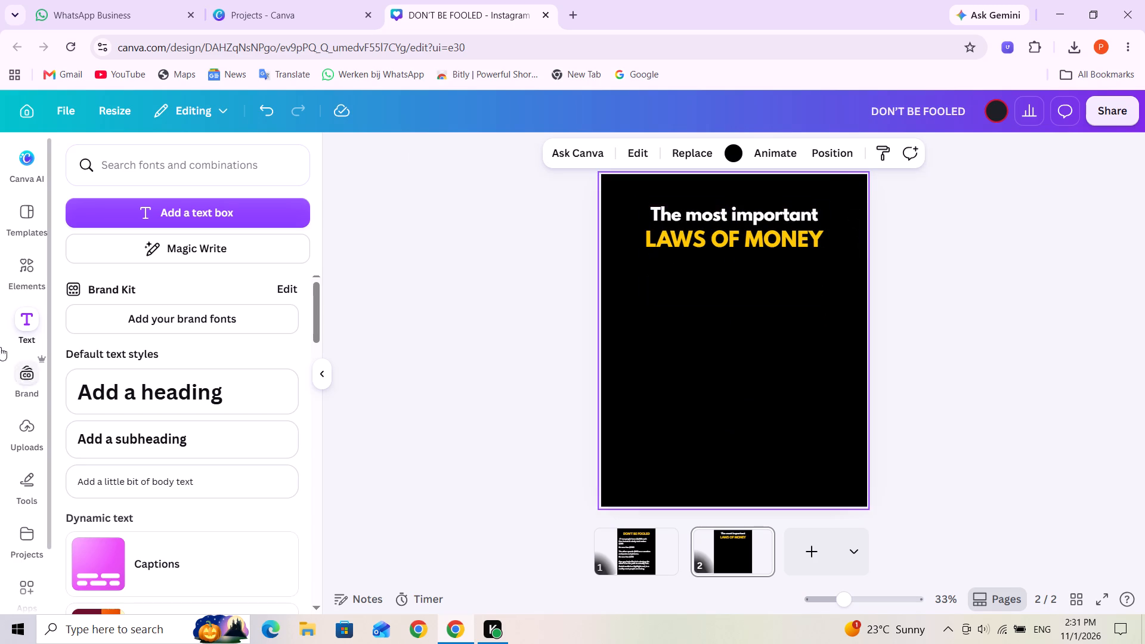
Search the graphics elements for "purse".
left_click(30, 268)
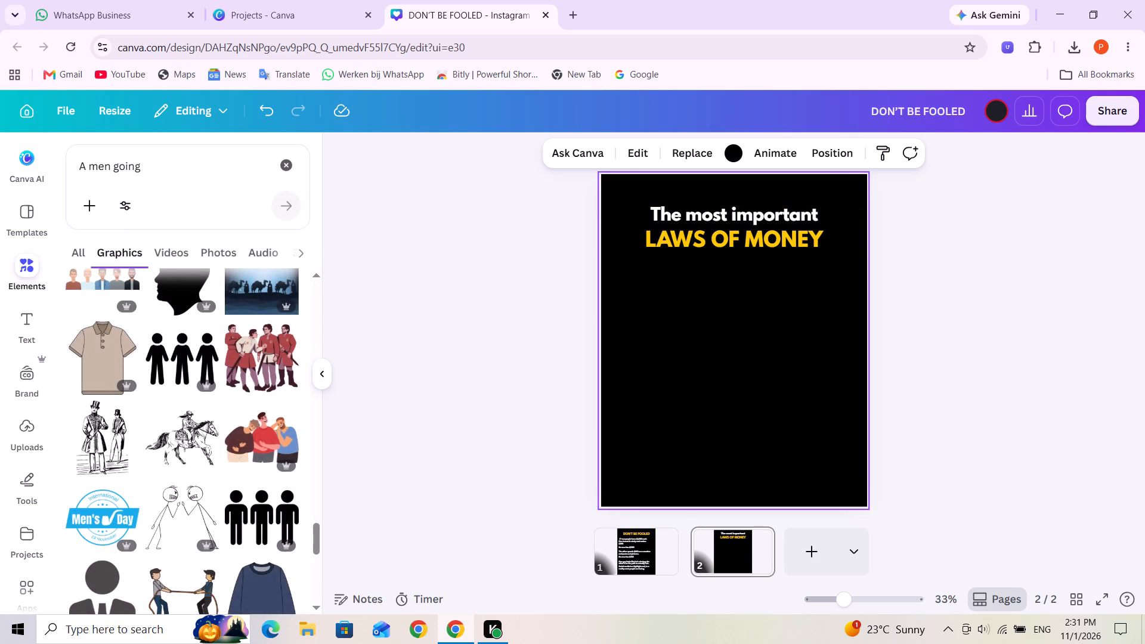
triple_click(156, 169)
left_click(159, 169)
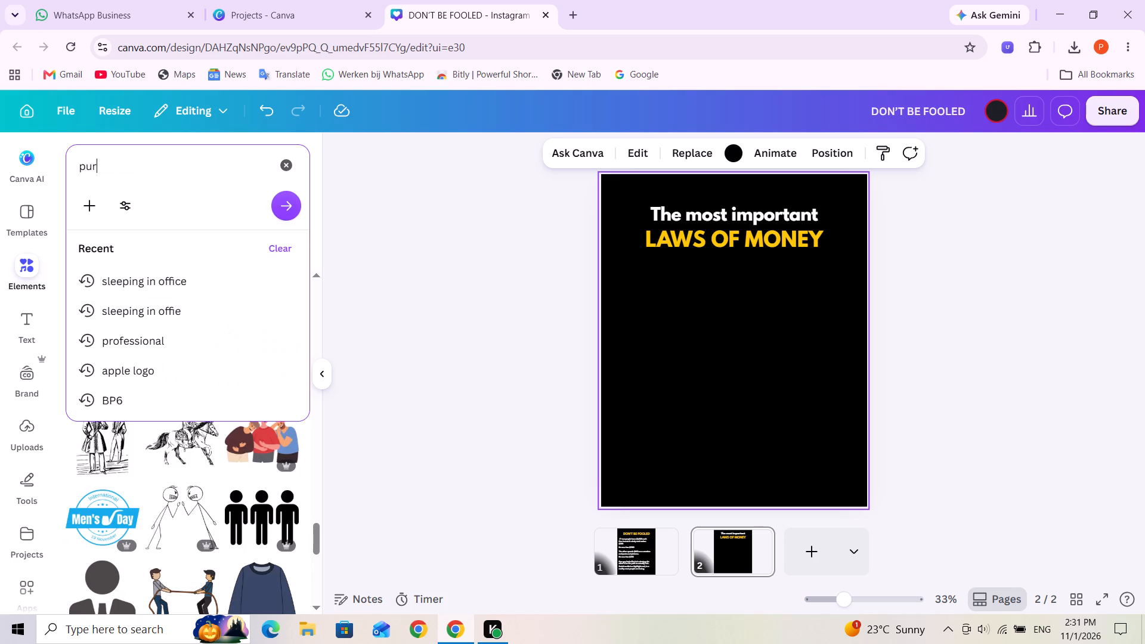
key("Return")
left_click(739, 355)
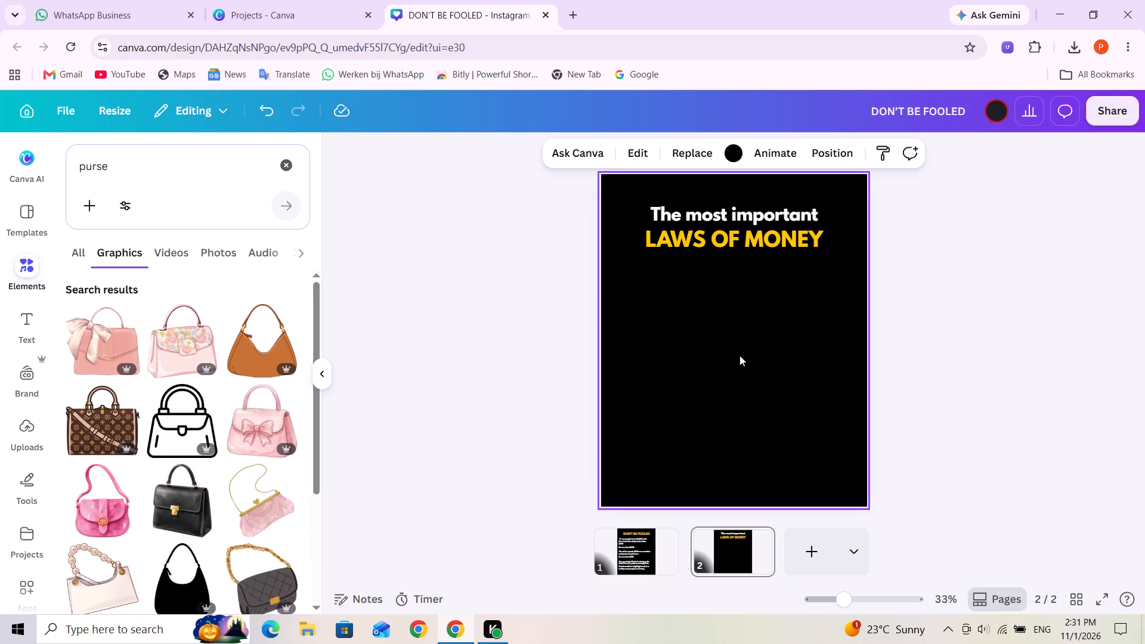
Search the graphics for "wallet" and add the solid black wallet icon with protruding notes to the page.
triple_click(91, 170)
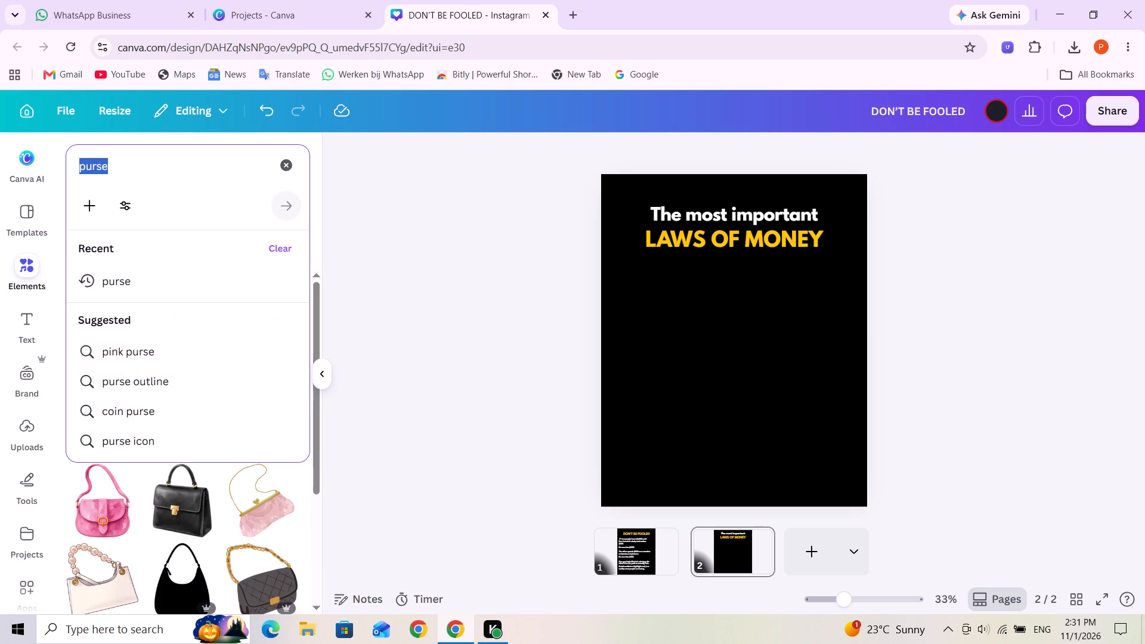
key("w")
key("a")
type("llet")
key("Return")
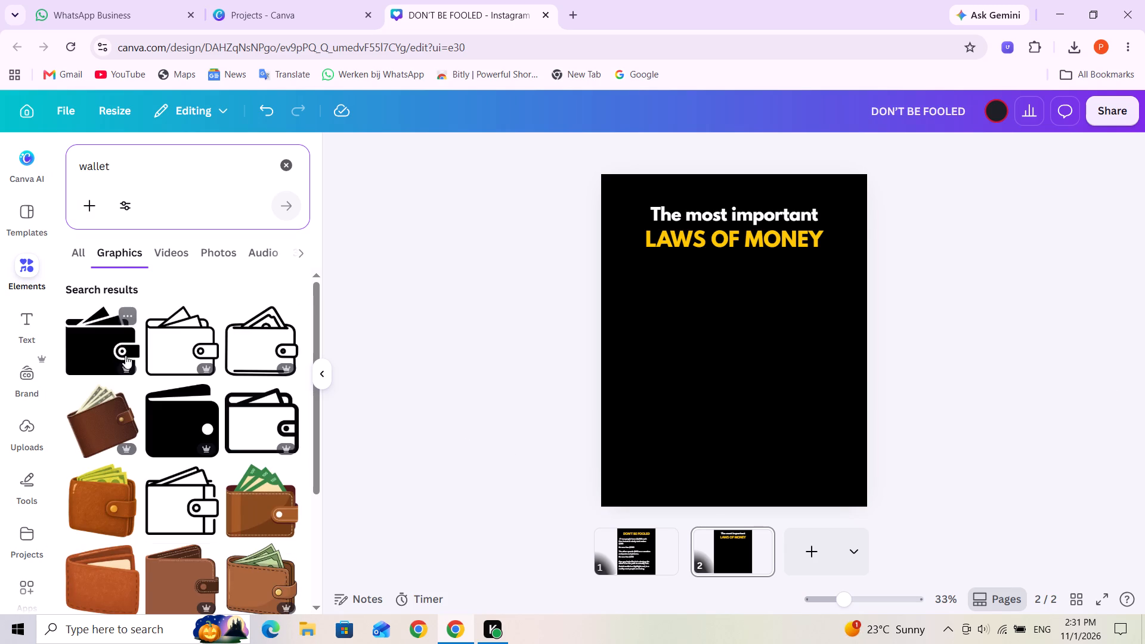
left_click(106, 351)
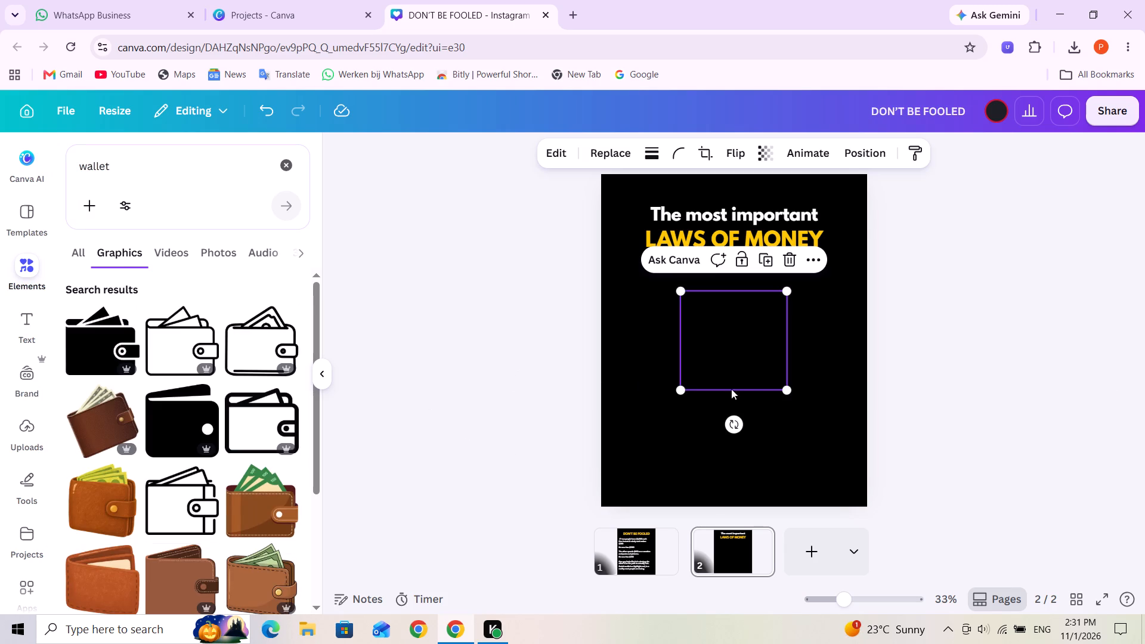
Shrink the wallet icon to about half its size and place it near the page's left edge below the heading.
left_click_drag(787, 387, 732, 345)
left_click_drag(707, 324, 645, 317)
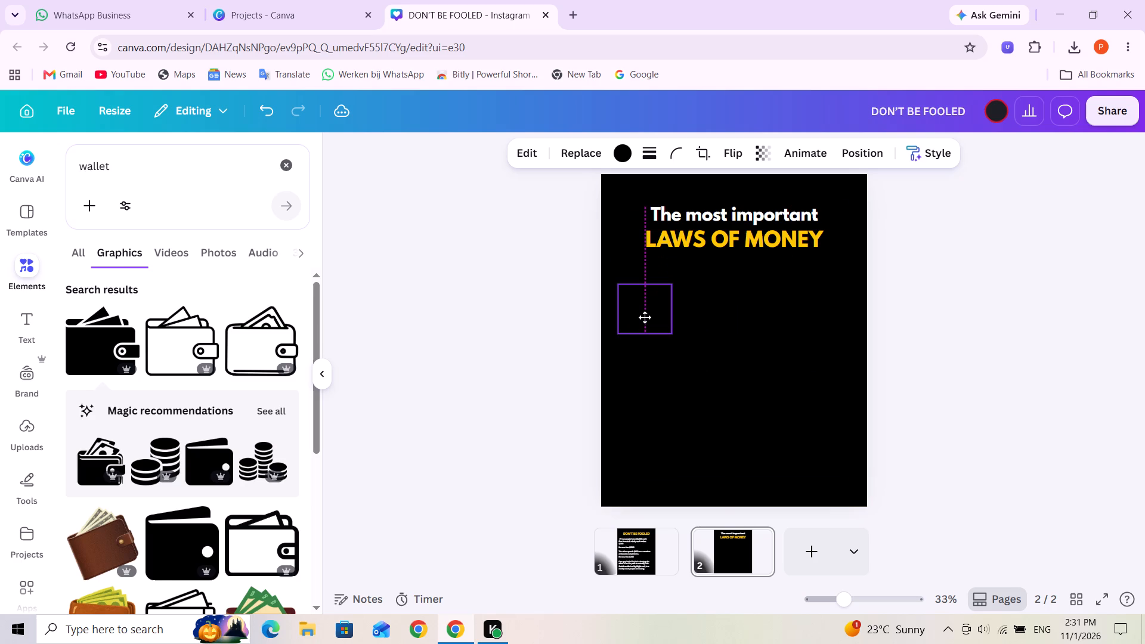
left_click_drag(645, 317, 640, 312)
left_click(739, 330)
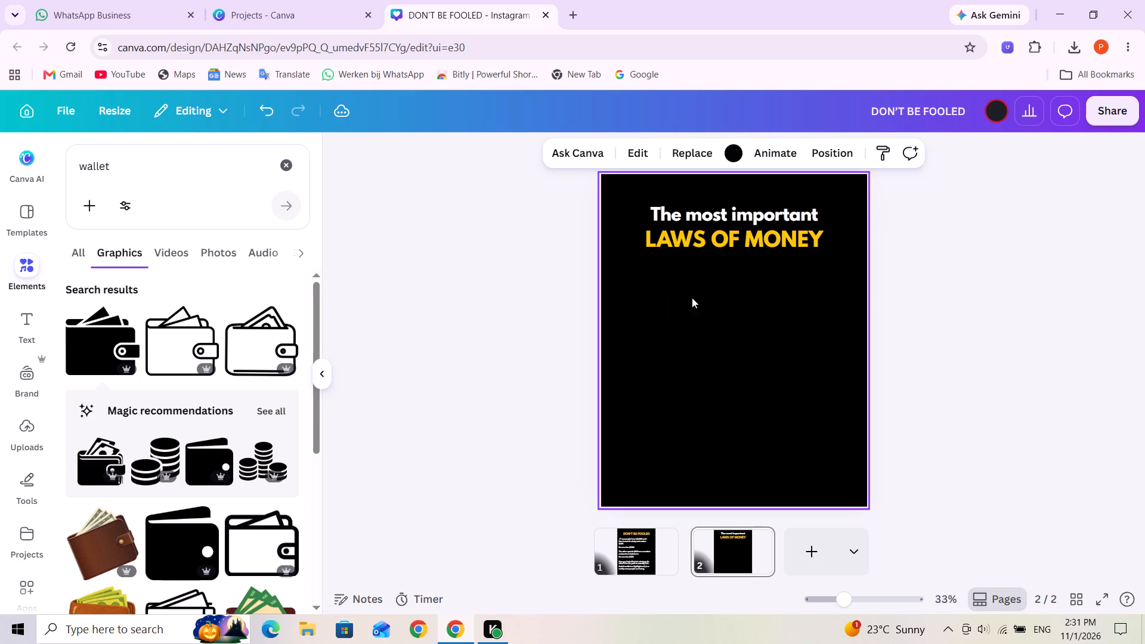
Recolour the black wallet icon with the golden yellow already used in the design.
left_click(645, 312)
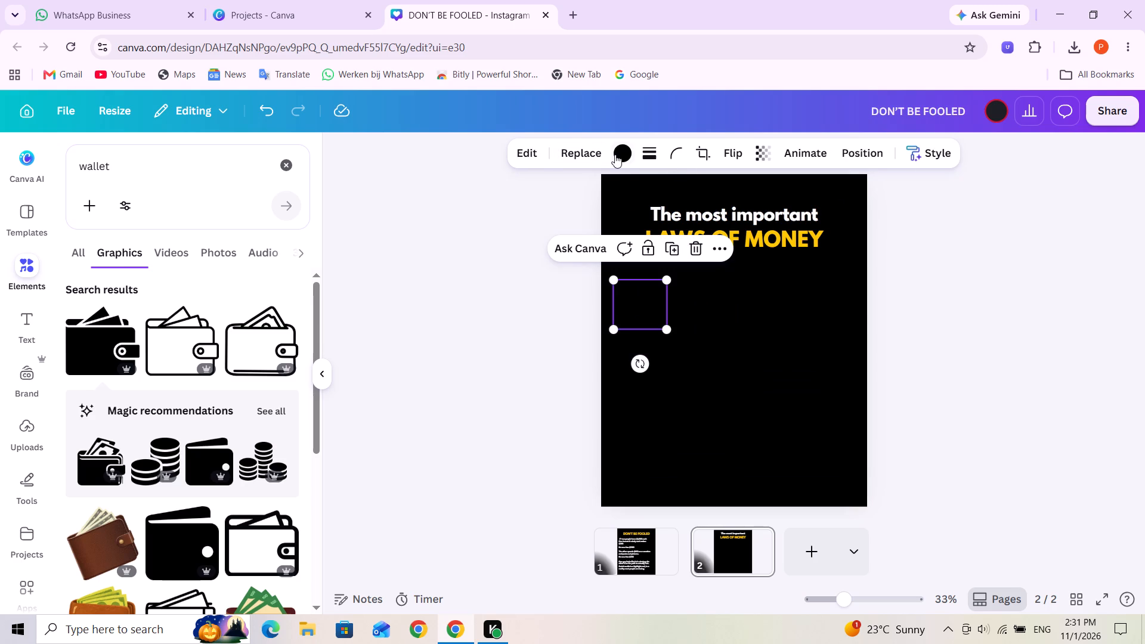
left_click(614, 154)
left_click(92, 319)
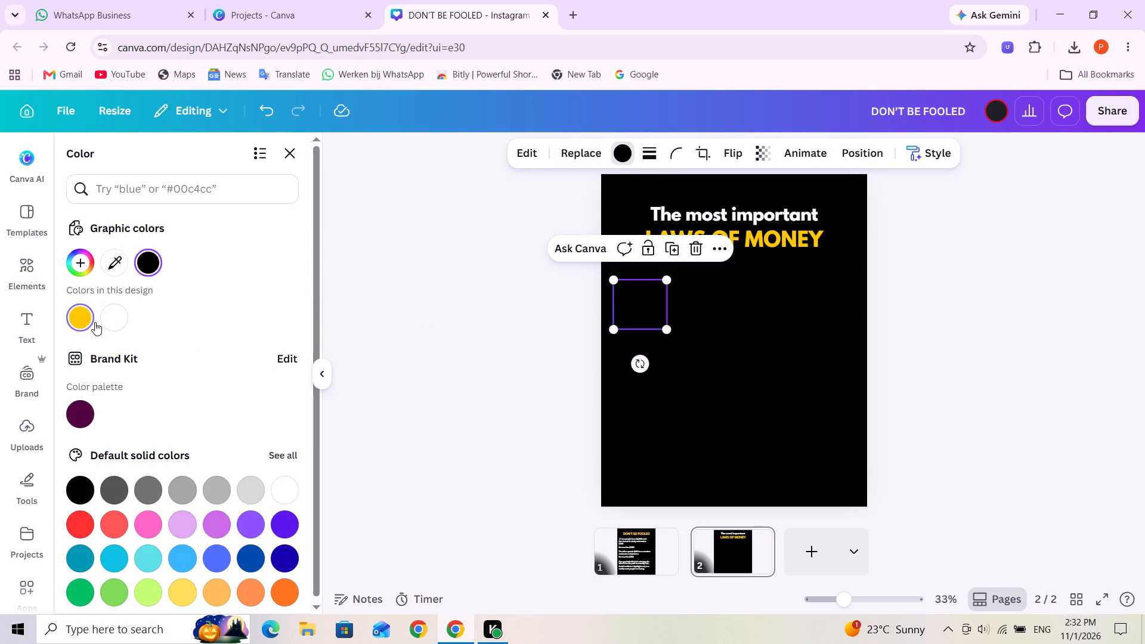
Nudge the yellow wallet icon slightly inward from the page's left edge.
left_click(744, 369)
left_click_drag(639, 299, 644, 299)
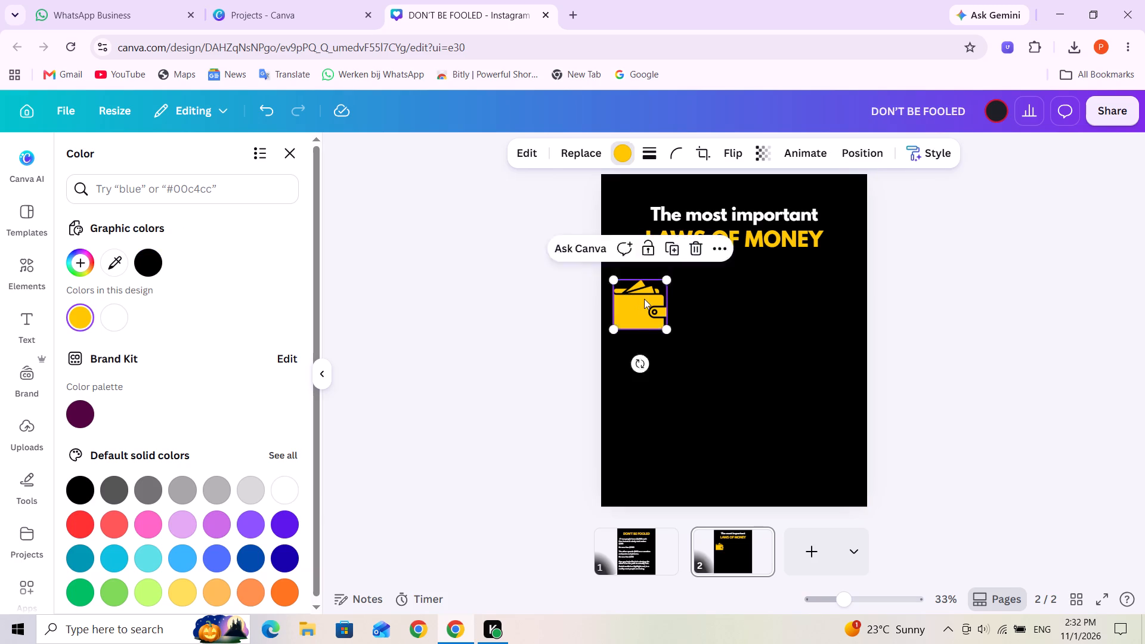
left_click_drag(644, 299, 645, 299)
Draw a straight vertical line about 700 long down the middle of the page below the heading.
left_click(24, 333)
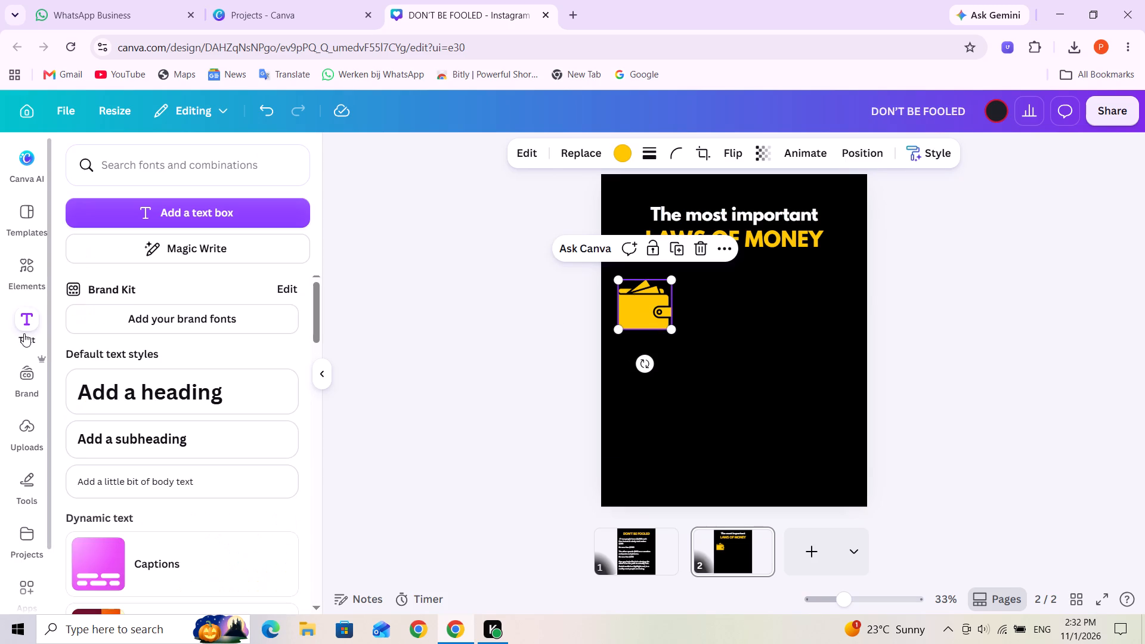
left_click(29, 488)
left_click(71, 344)
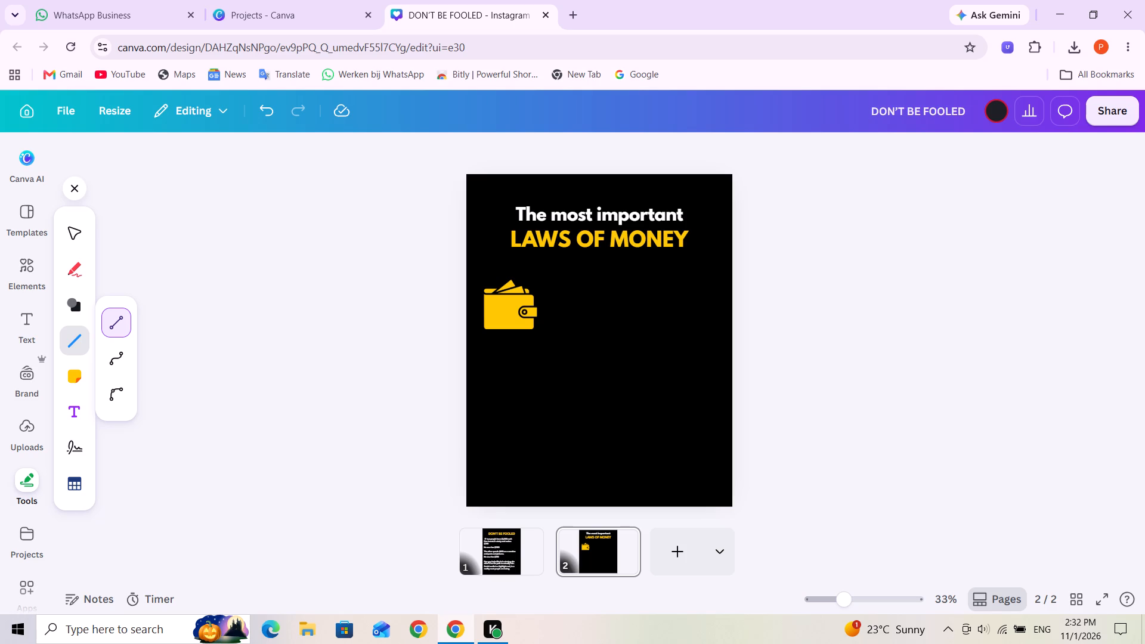
left_click_drag(604, 283, 613, 386)
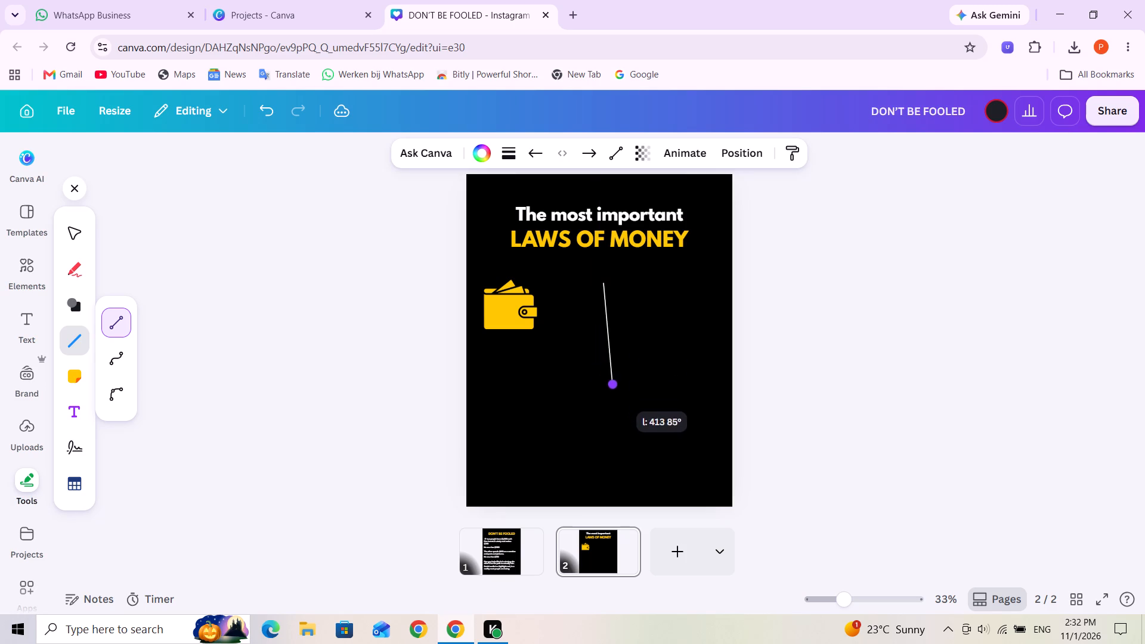
left_click_drag(613, 386, 606, 424)
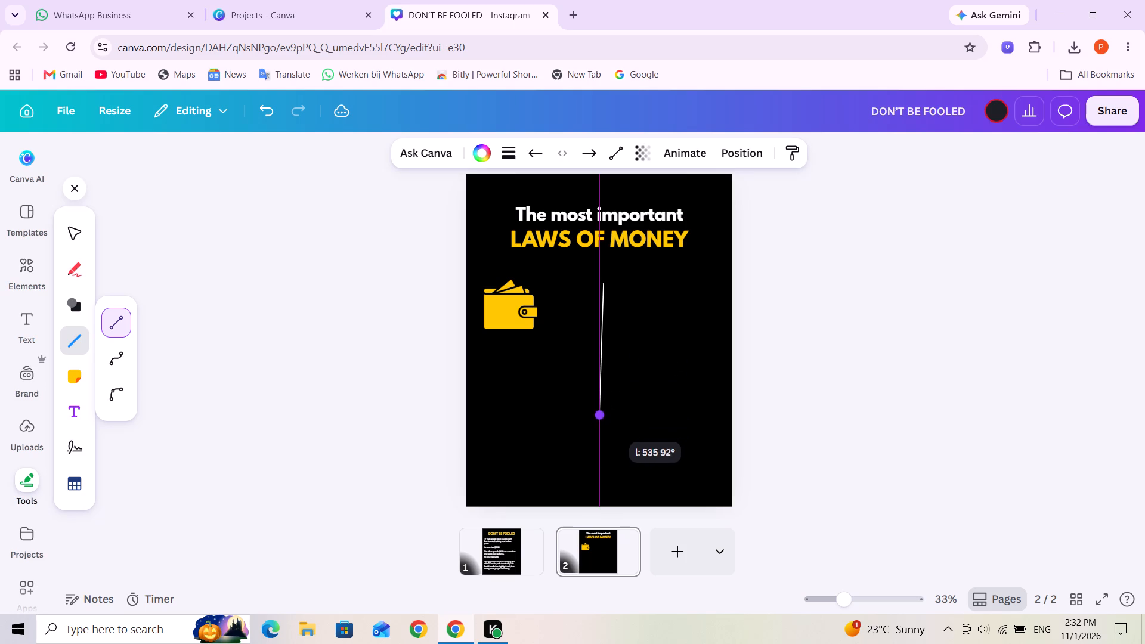
left_click_drag(606, 424, 608, 440)
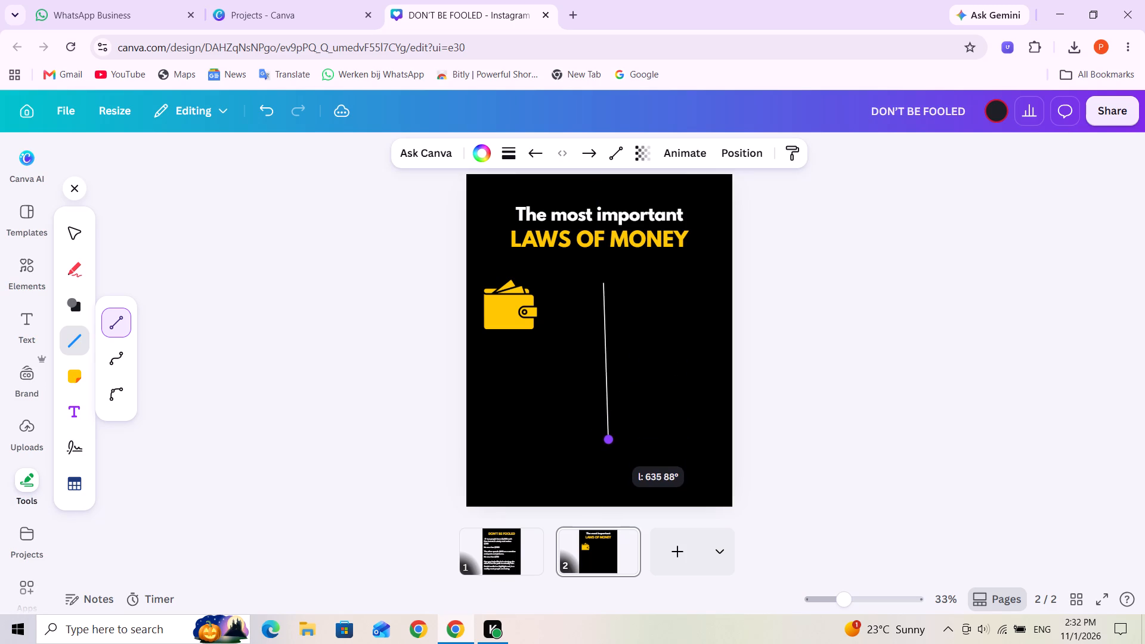
left_click_drag(608, 440, 604, 457)
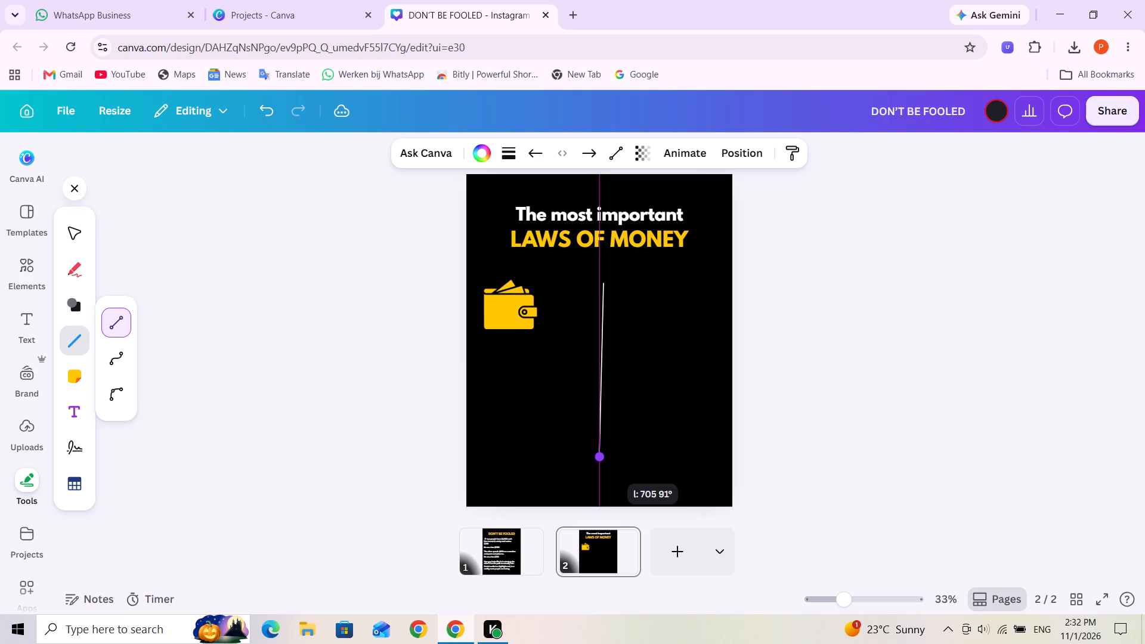
left_click_drag(604, 457, 604, 461)
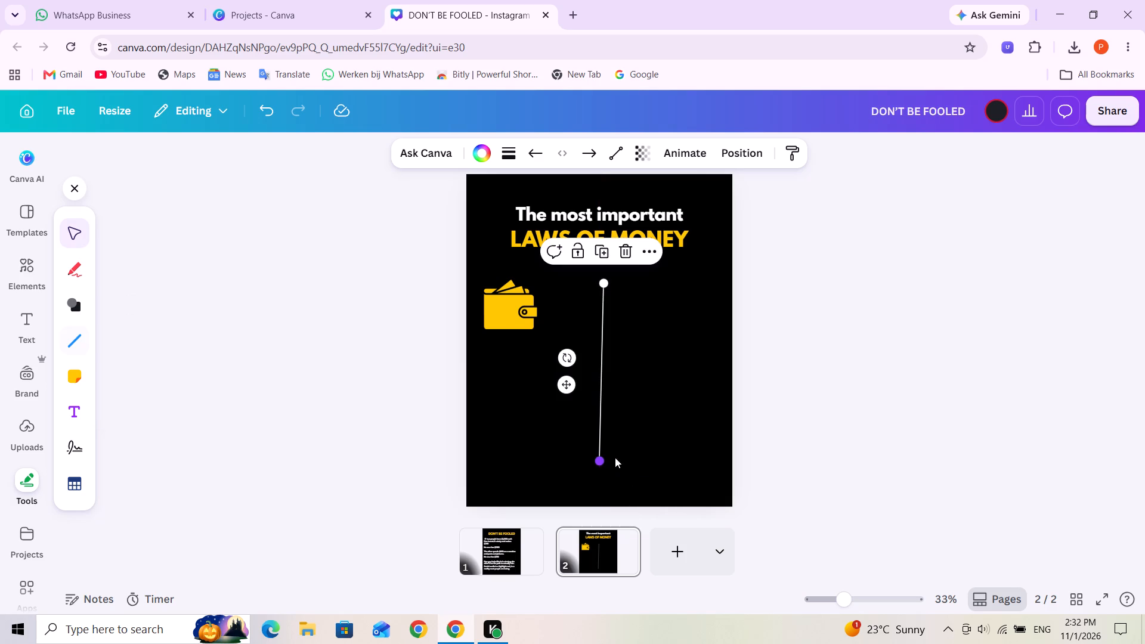
left_click_drag(605, 284, 598, 284)
left_click(658, 331)
Move the vertical line up so it starts just above the wallet's top, and shift the wallet icon a little closer to it.
left_click_drag(603, 330, 611, 331)
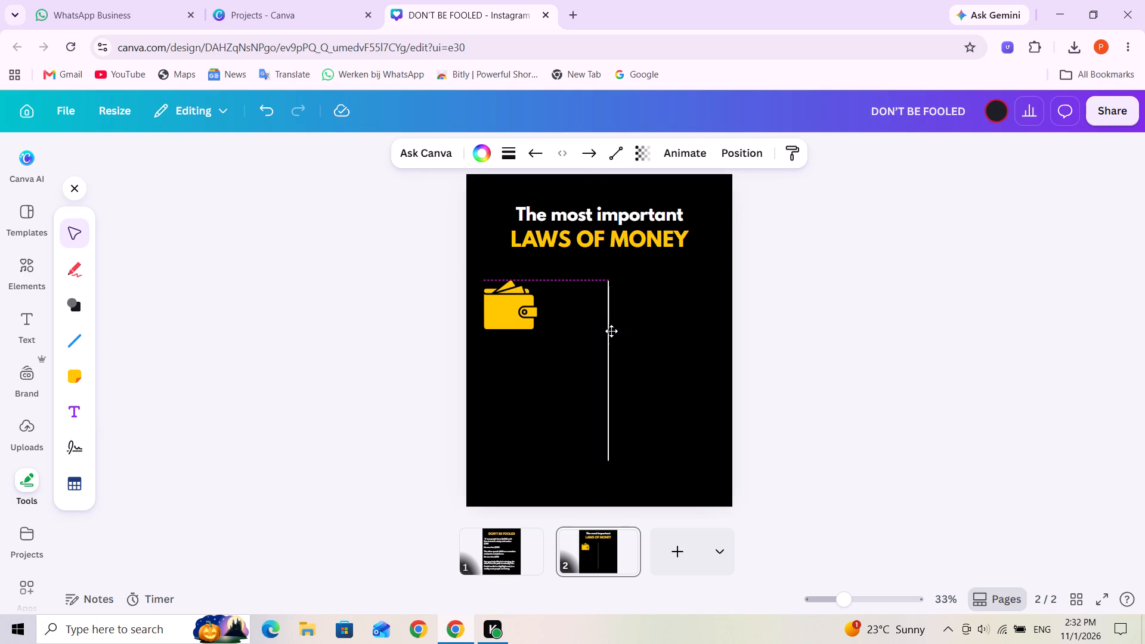
left_click_drag(611, 331, 612, 323)
left_click_drag(612, 323, 609, 323)
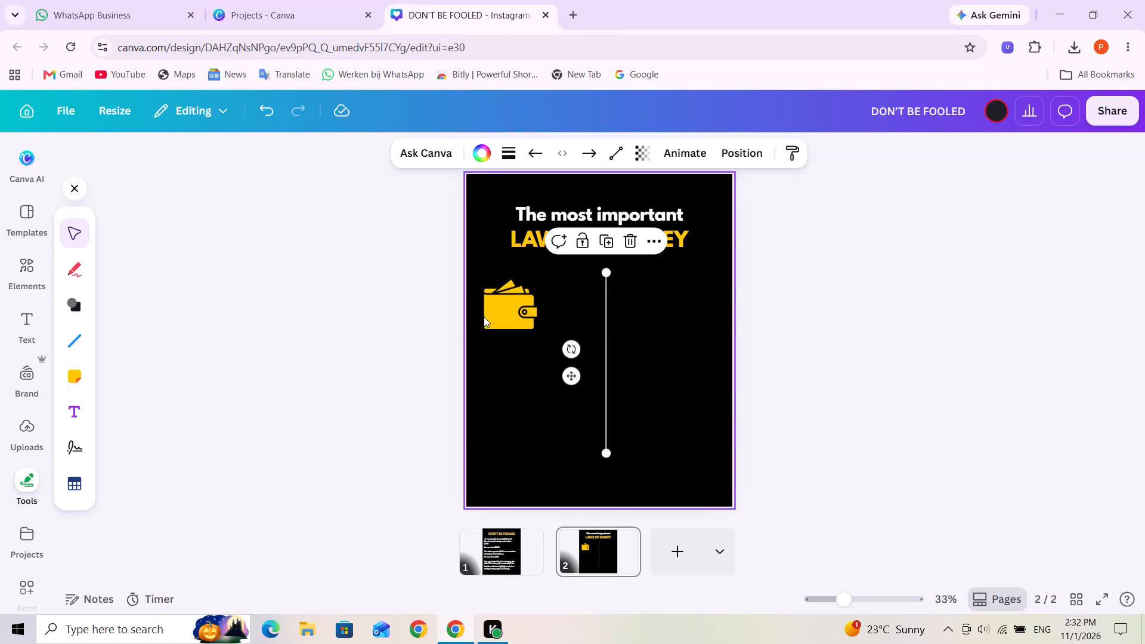
left_click(493, 315)
left_click_drag(495, 315, 508, 315)
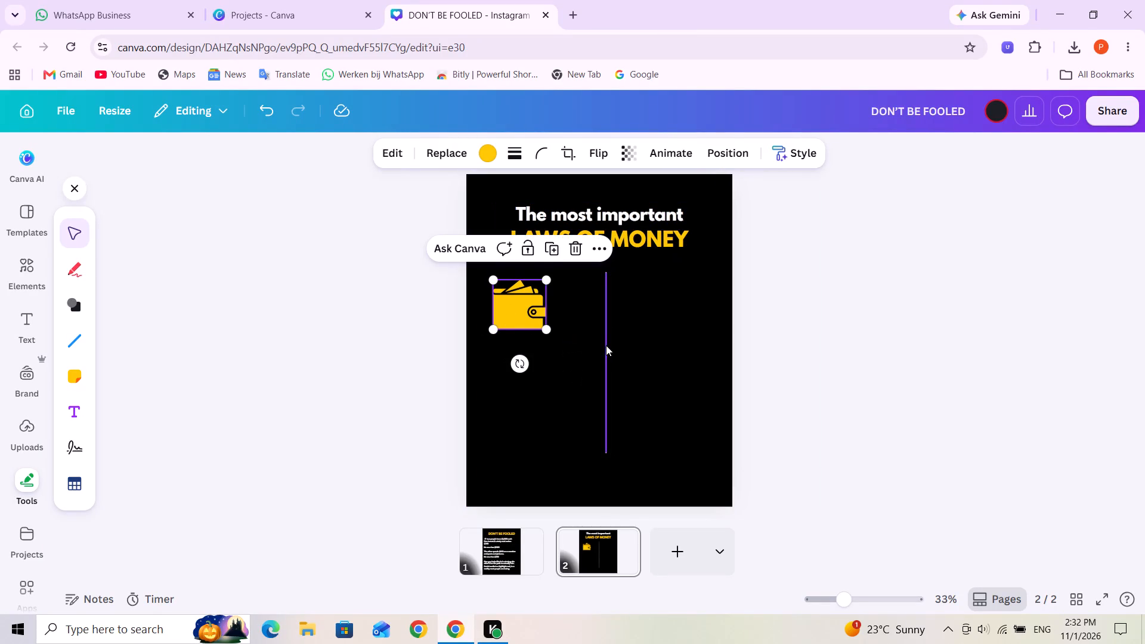
Increase the vertical line's stroke weight so it becomes a bold solid divider.
left_click(607, 345)
left_click(509, 151)
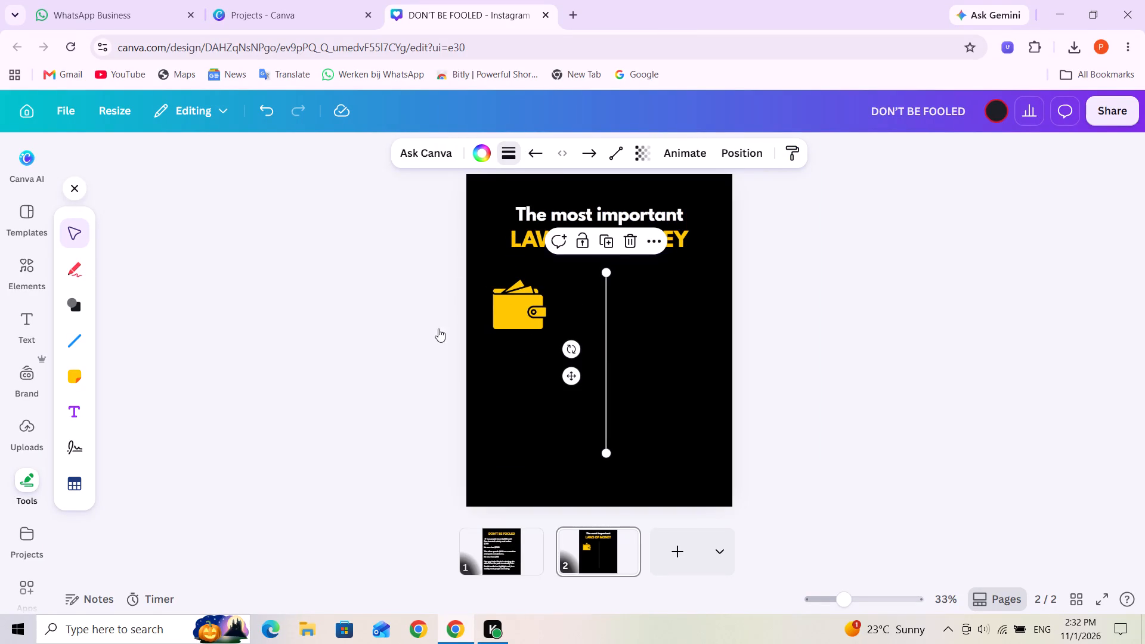
left_click_drag(413, 287, 431, 287)
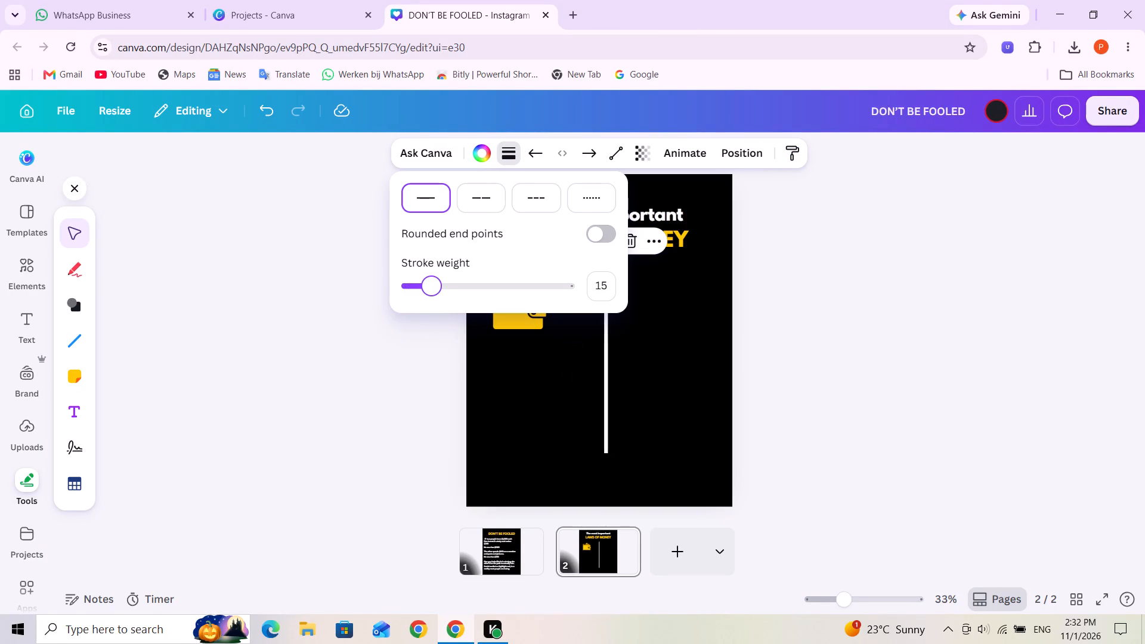
left_click_drag(431, 287, 439, 287)
left_click(660, 383)
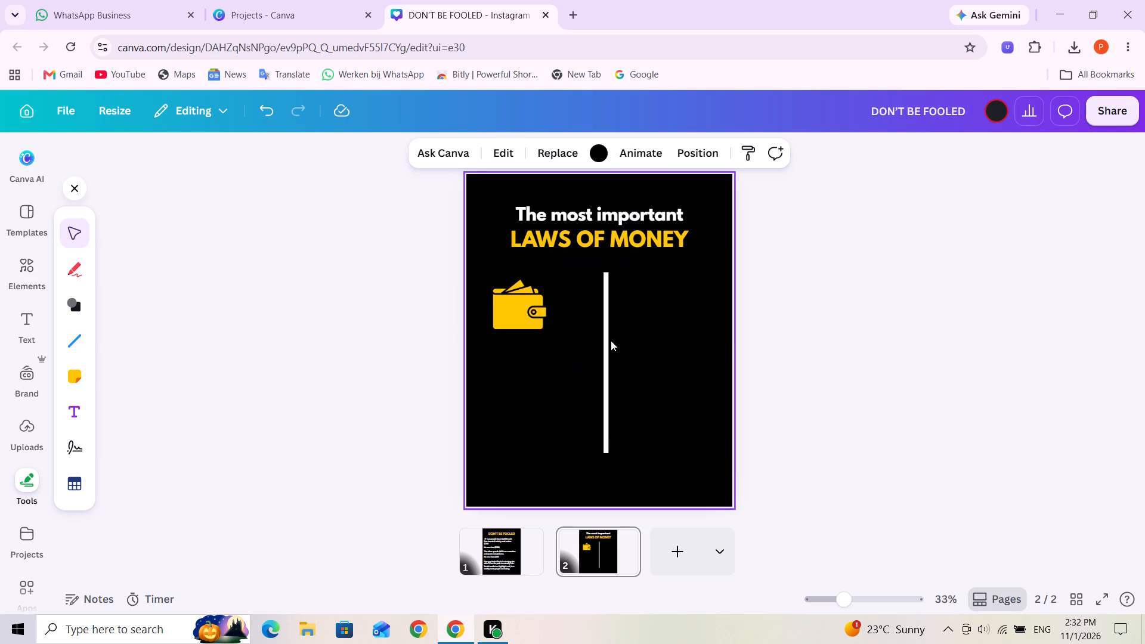
Recolour the vertical divider line with the golden yellow already used in the design.
left_click(609, 342)
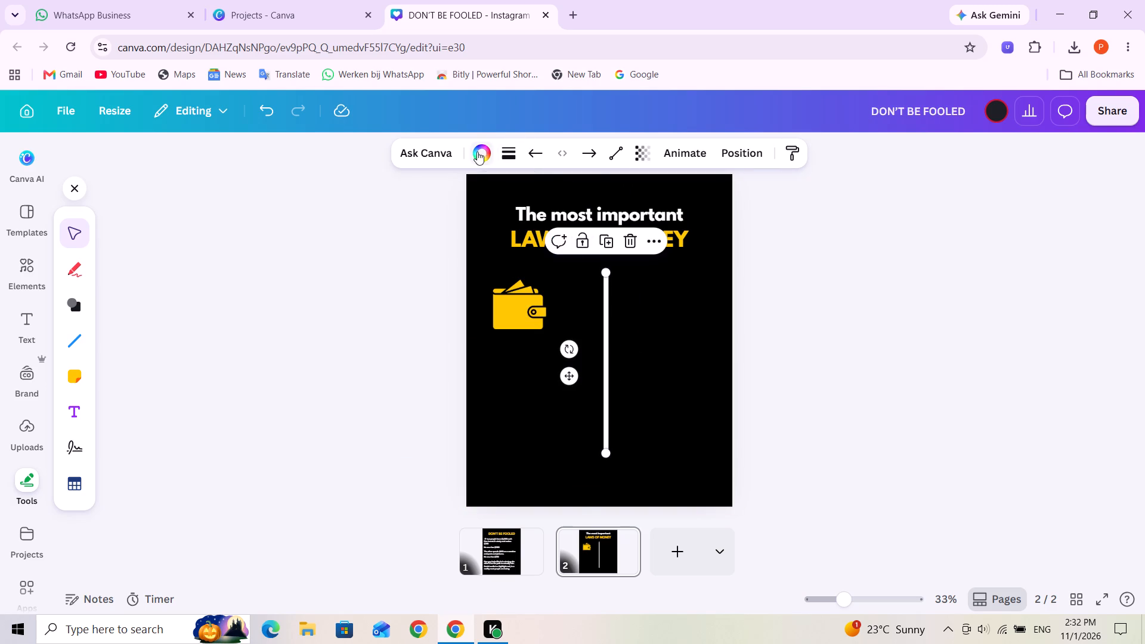
left_click(477, 151)
left_click(78, 317)
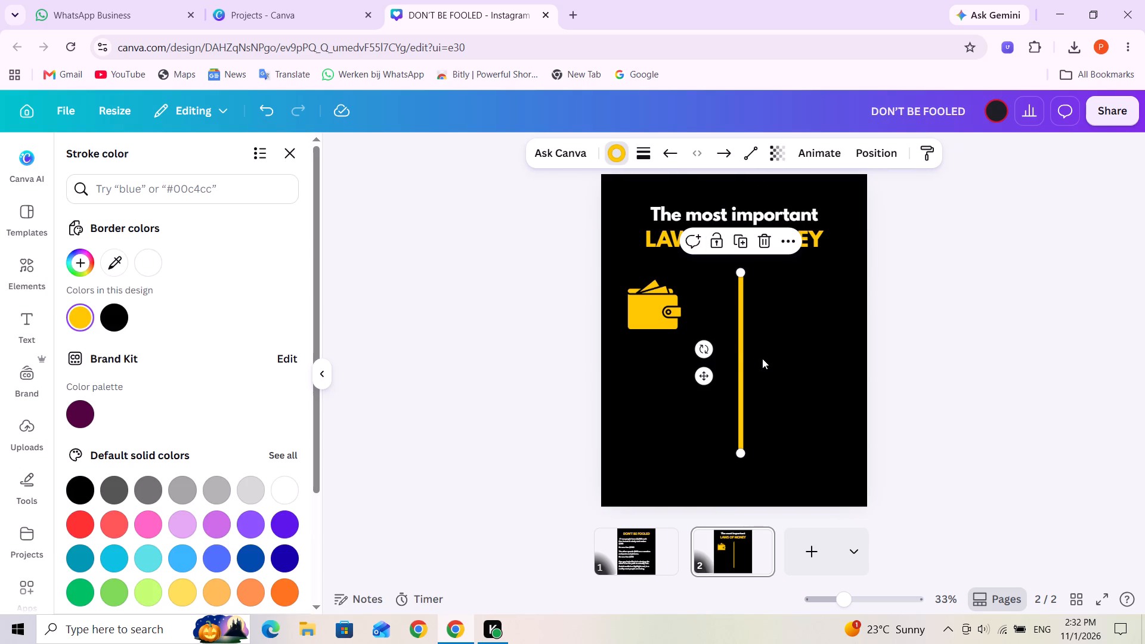
left_click(762, 358)
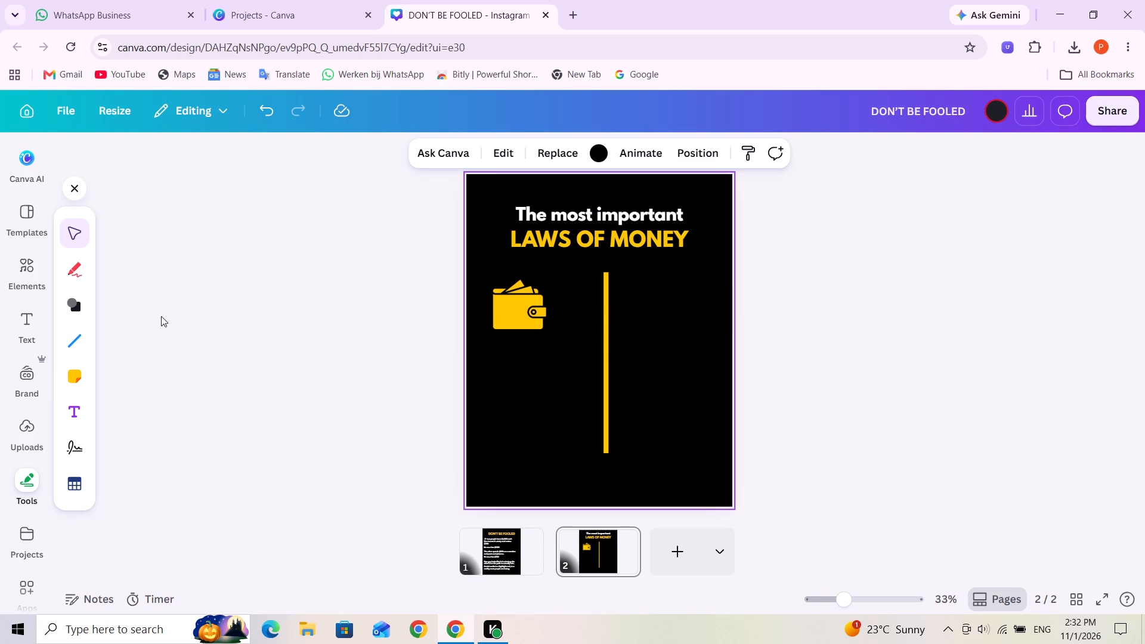
Search the graphics for "debt" and add the solid black icon of a figure bent under a round DEBT bomb.
left_click(29, 267)
triple_click(163, 175)
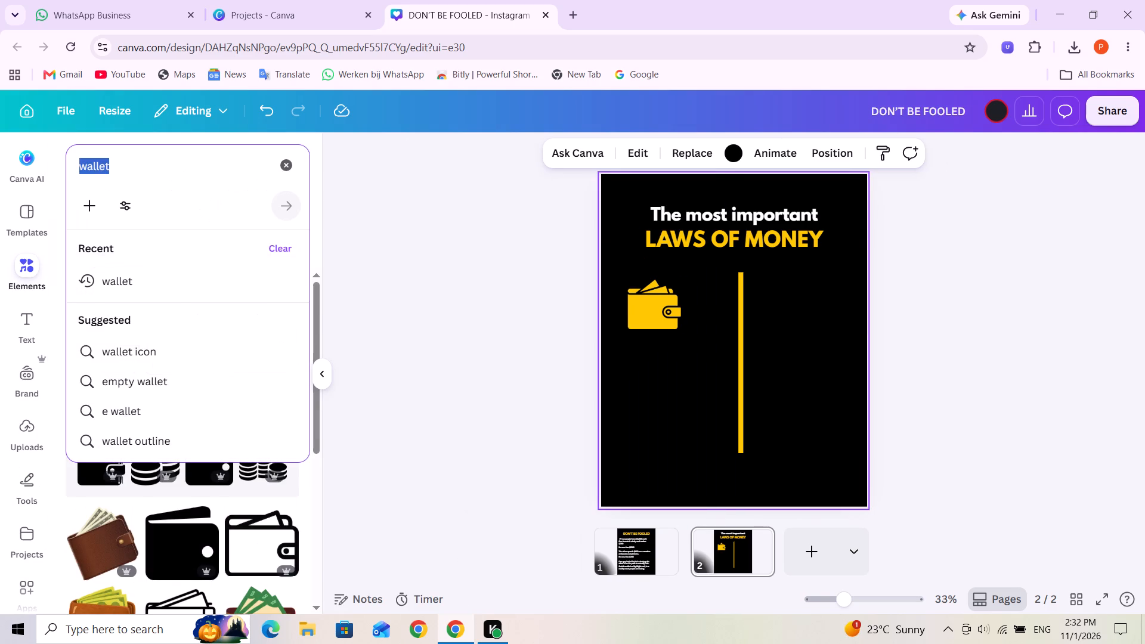
key("d")
key("e")
type("bt")
key("Return")
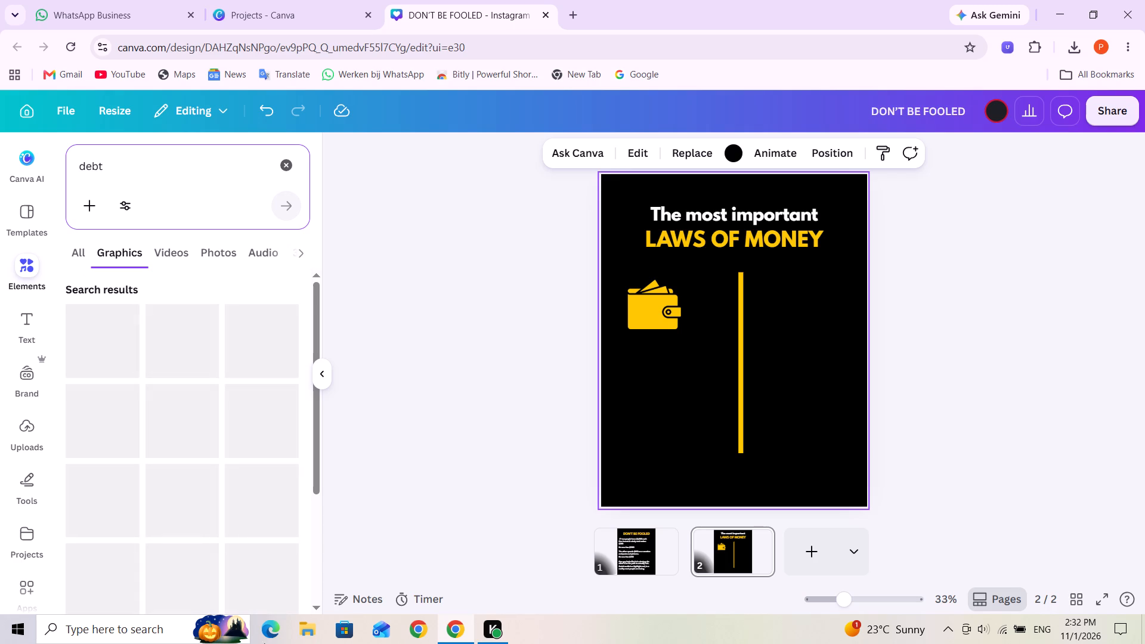
left_click(803, 309)
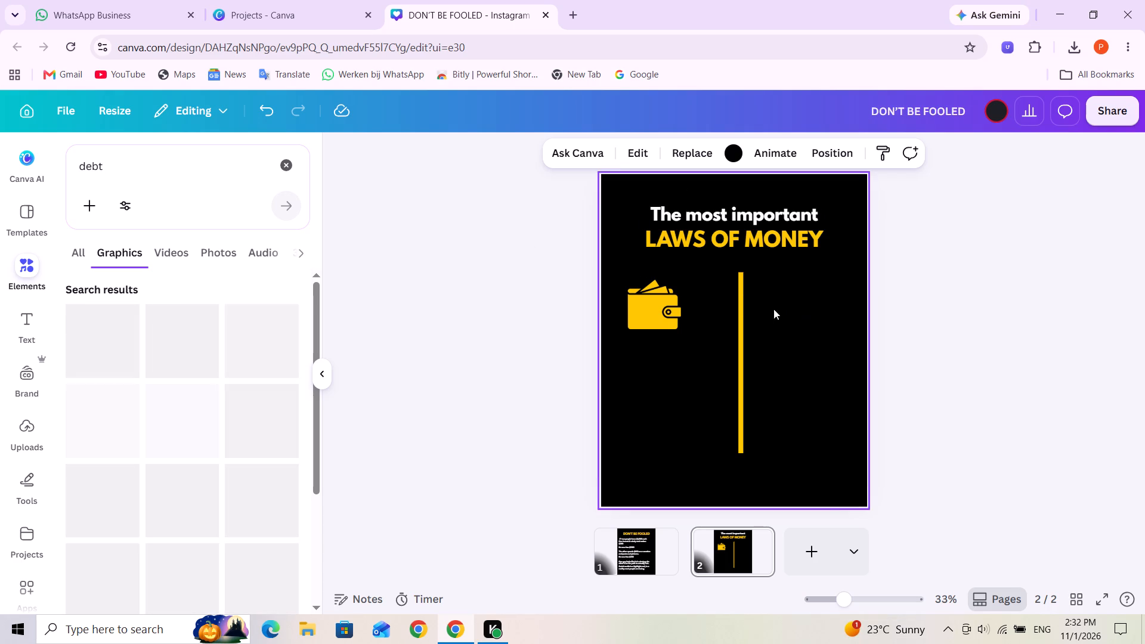
left_click(654, 310)
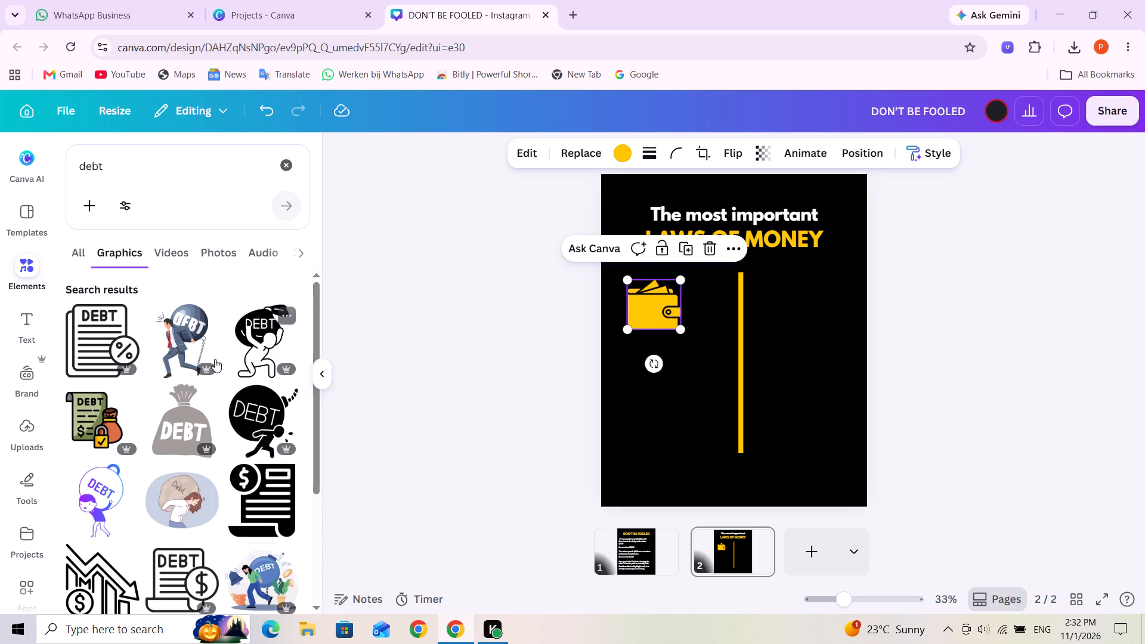
scroll(193, 443, "down", 1)
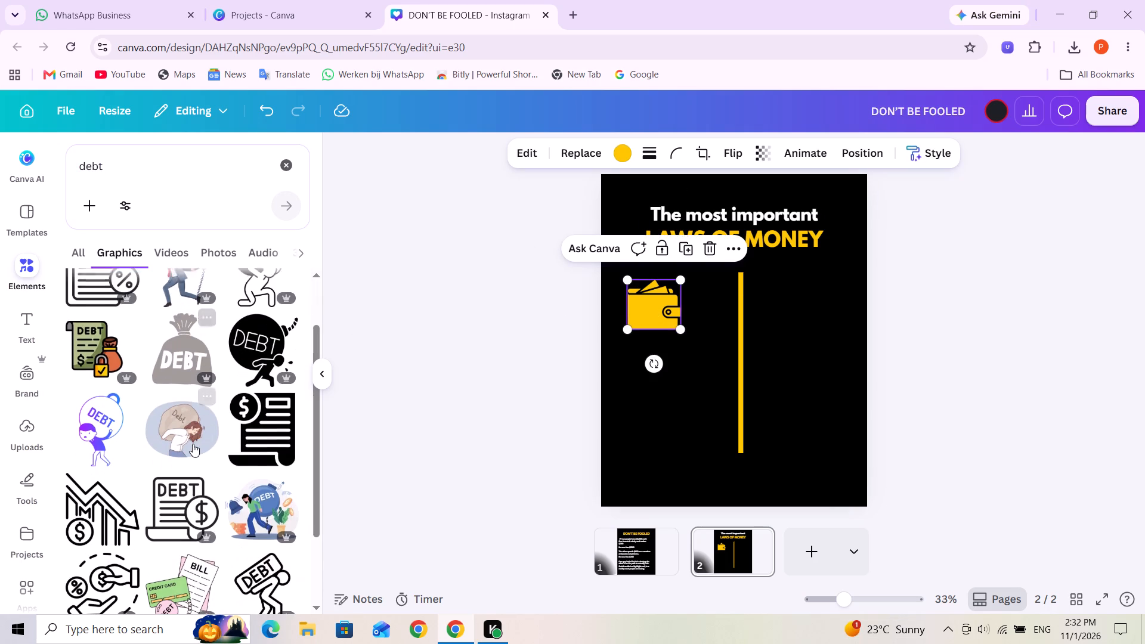
scroll(196, 445, "down", 3)
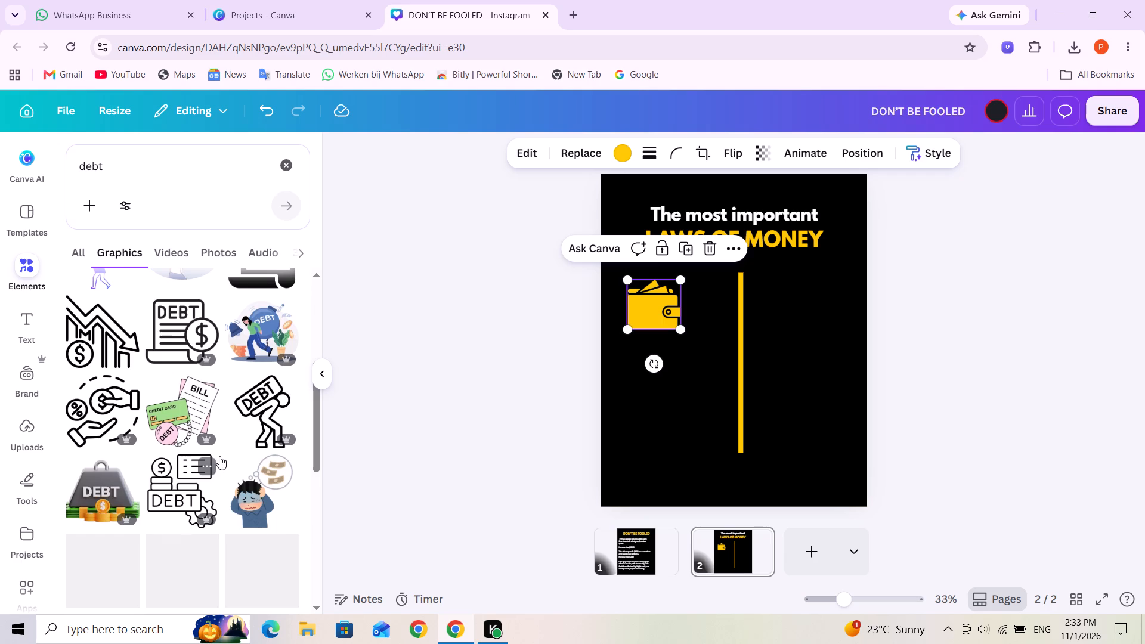
scroll(221, 457, "up", 5)
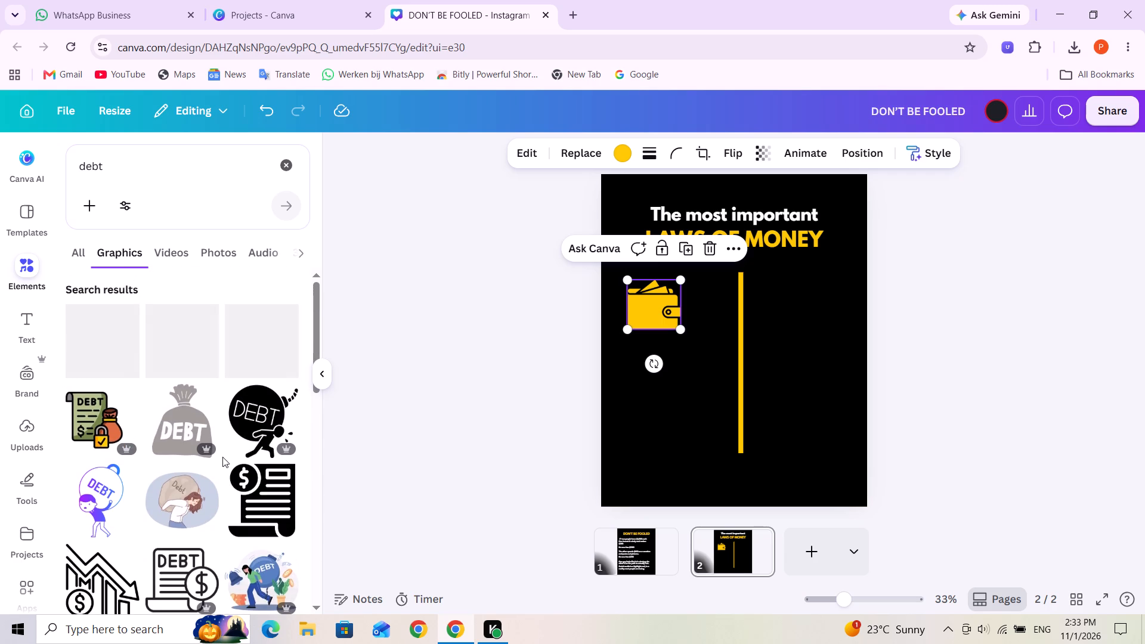
left_click(265, 411)
Place the debt icon on the right side of the divider, level with the wallet, and shrink it to the wallet's height.
left_click_drag(768, 355, 869, 350)
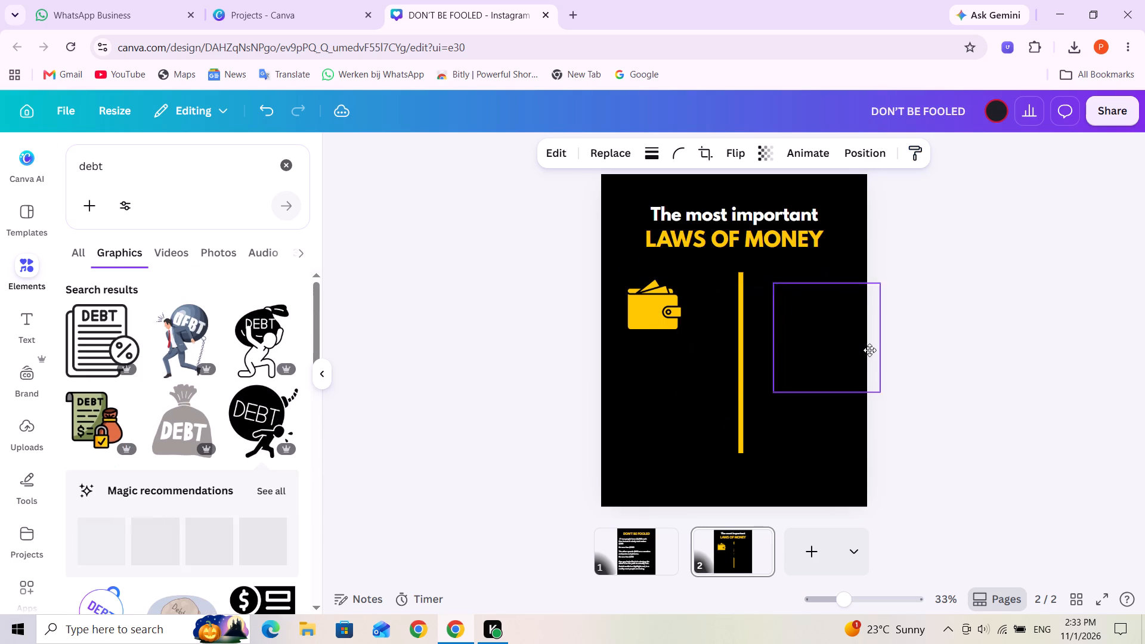
left_click_drag(869, 350, 871, 348)
left_click_drag(894, 389, 864, 357)
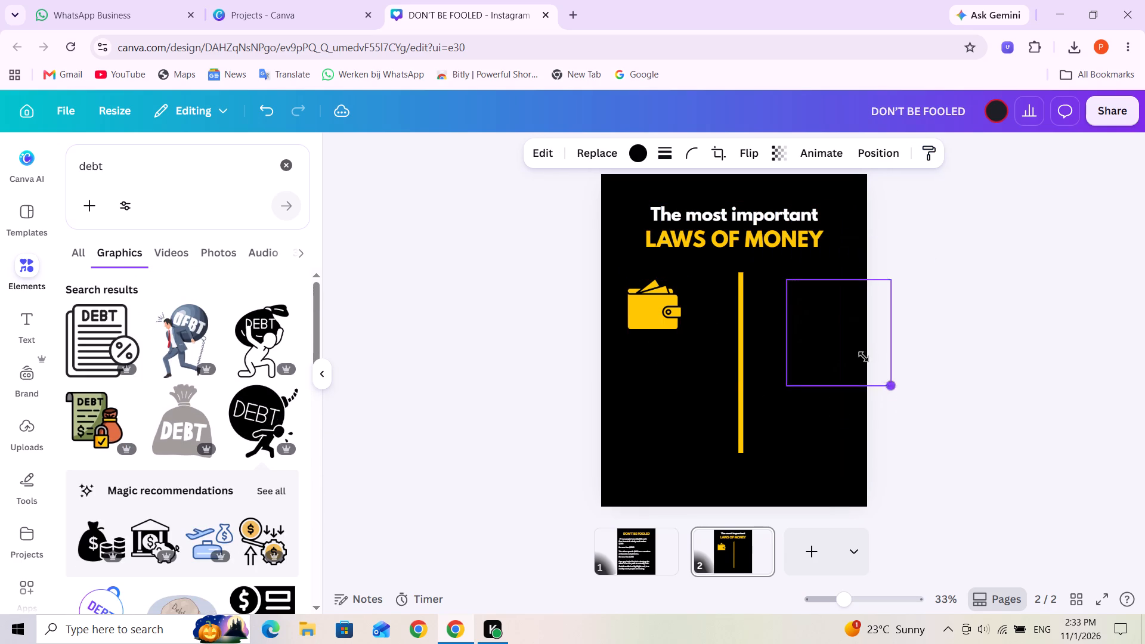
left_click_drag(864, 357, 821, 309)
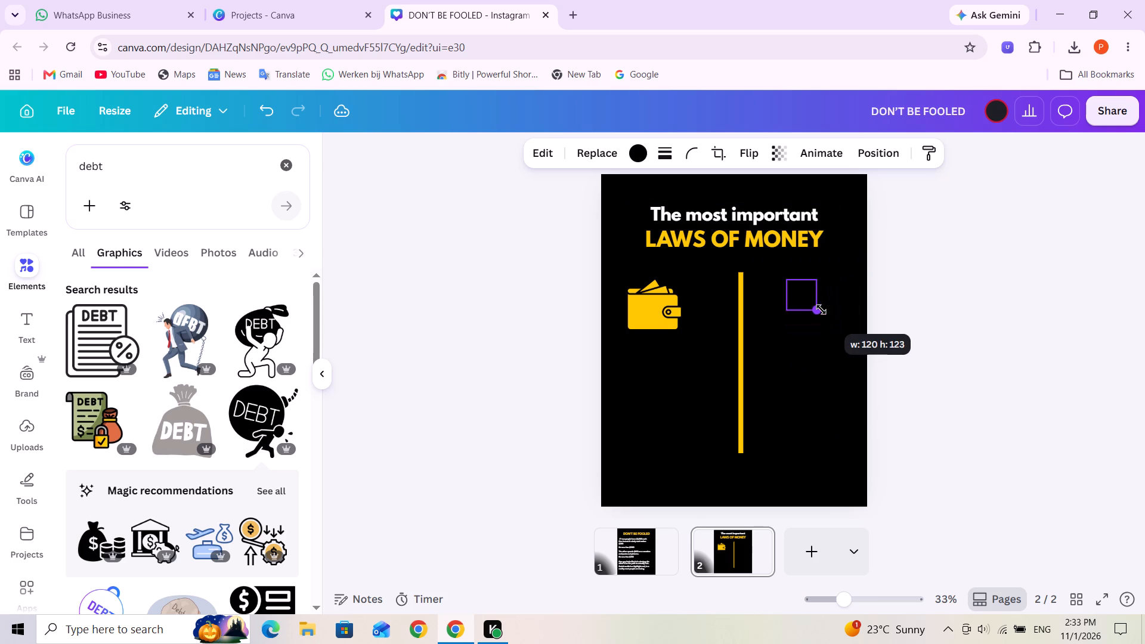
left_click_drag(821, 309, 825, 326)
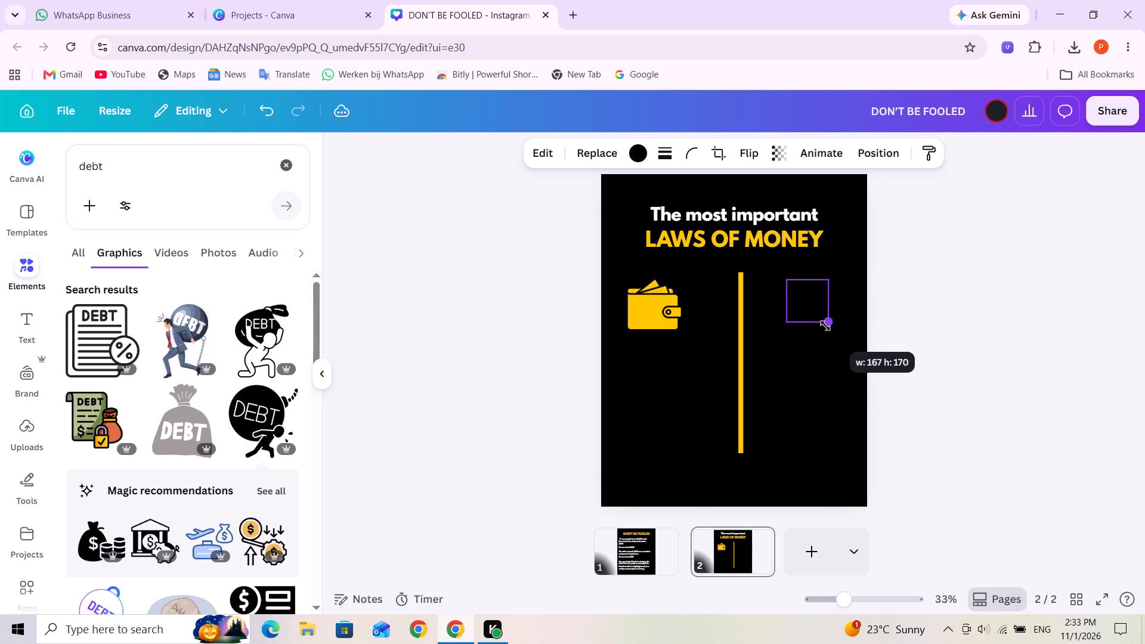
left_click_drag(825, 326, 835, 335)
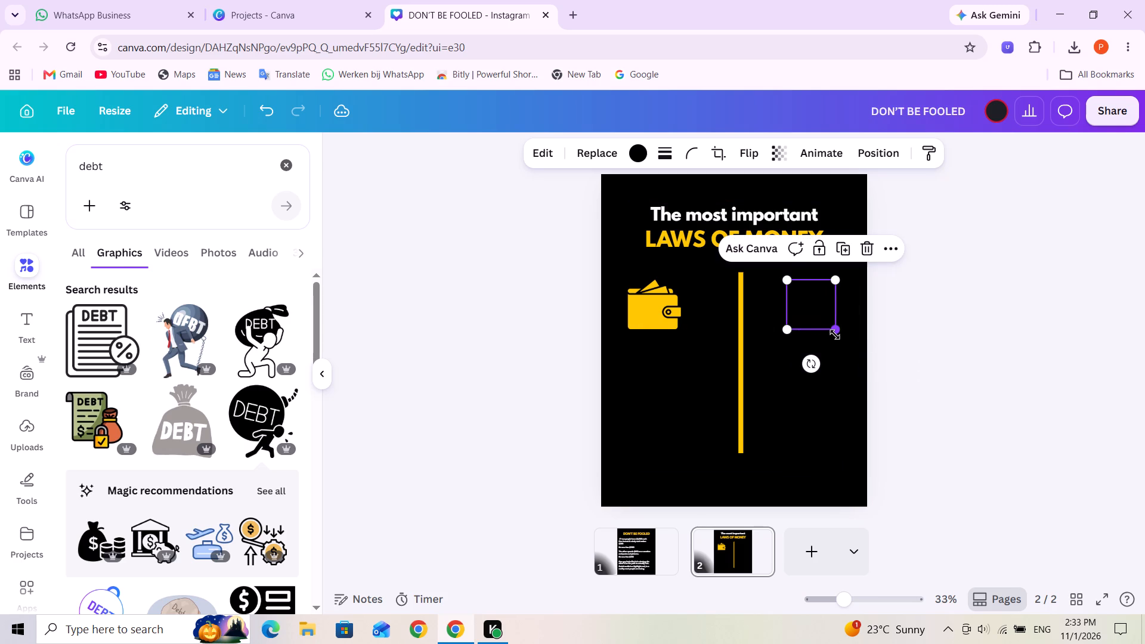
Recolour the black debt icon with the design's golden yellow.
left_click(641, 157)
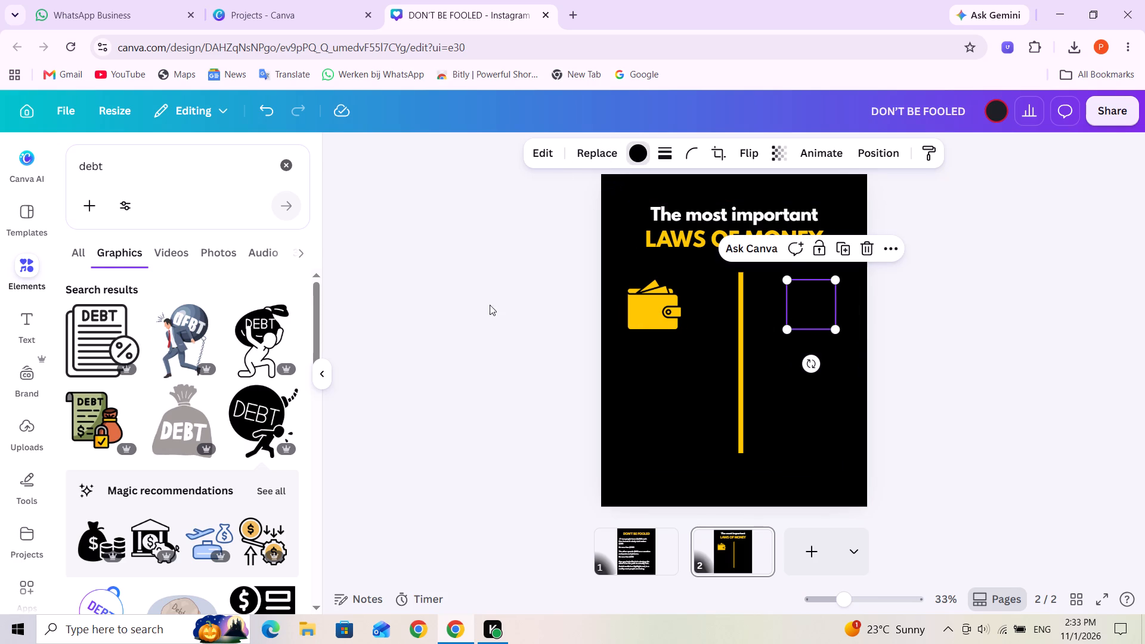
left_click(141, 259)
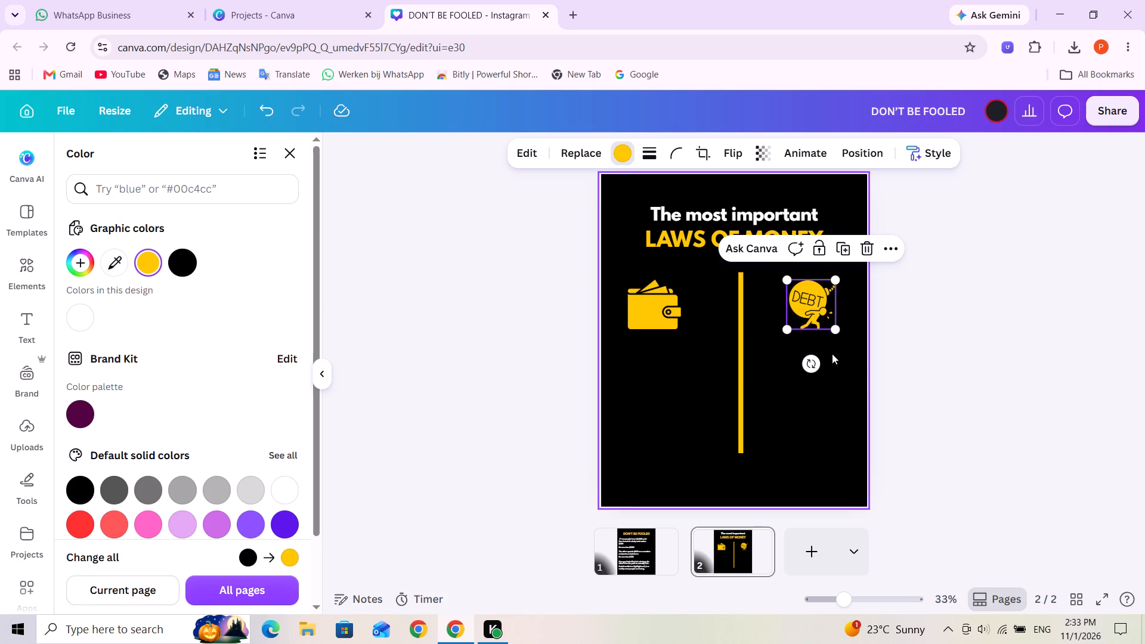
left_click(837, 374)
Nudge the debt icon slightly towards the divider and shift the divider line left to the page's horizontal centre.
left_click(810, 306)
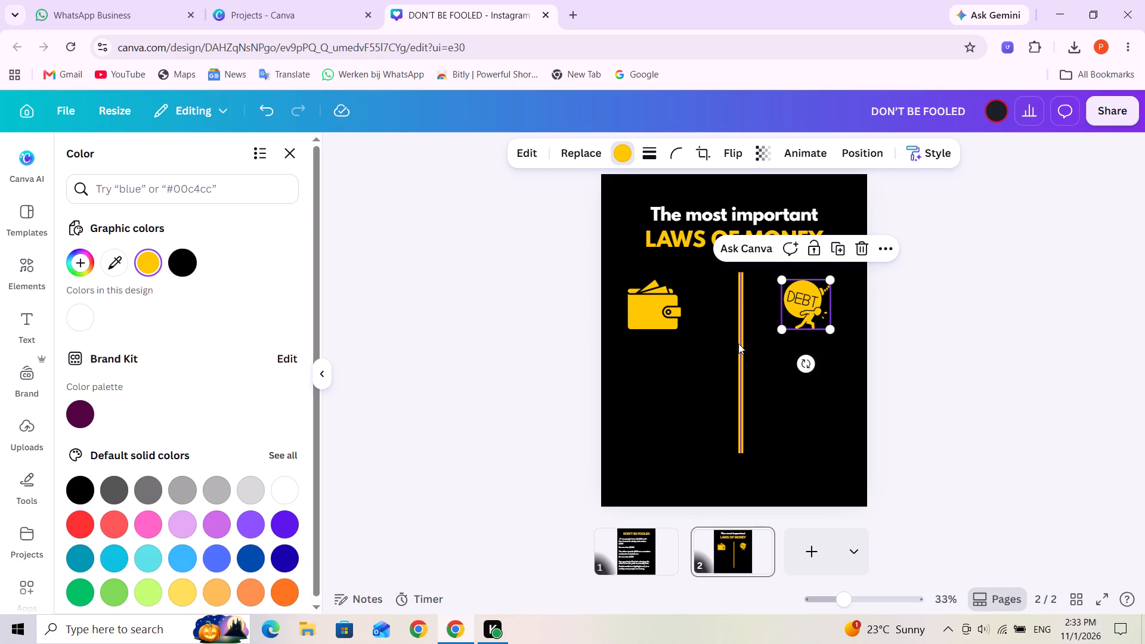
left_click_drag(738, 374, 728, 374)
left_click(803, 404)
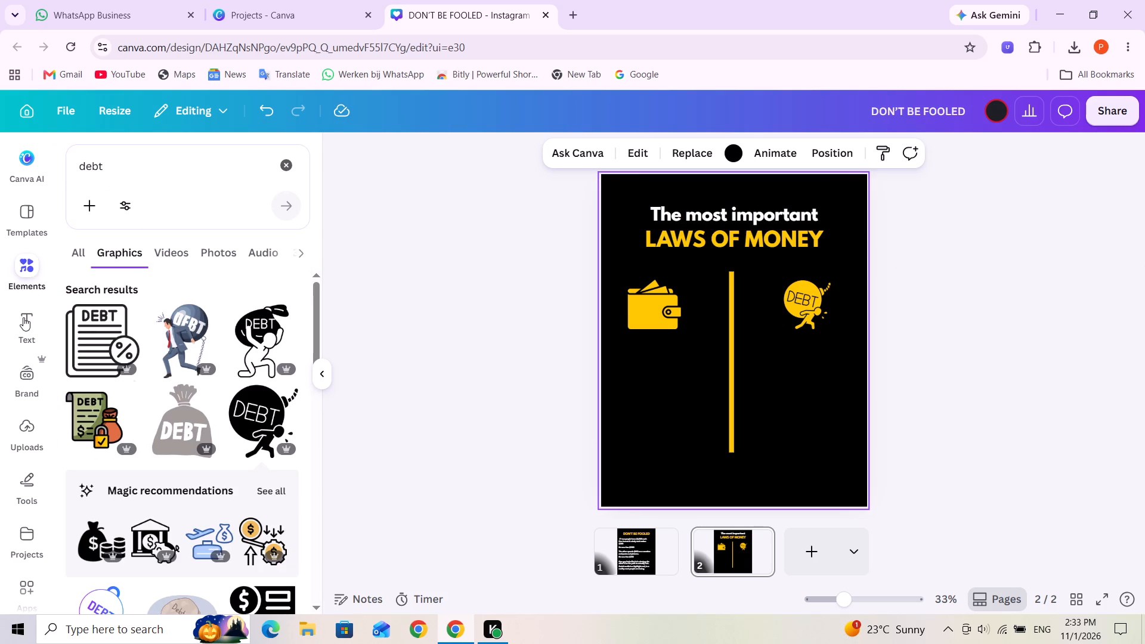
Search the graphics for "invest".
triple_click(90, 157)
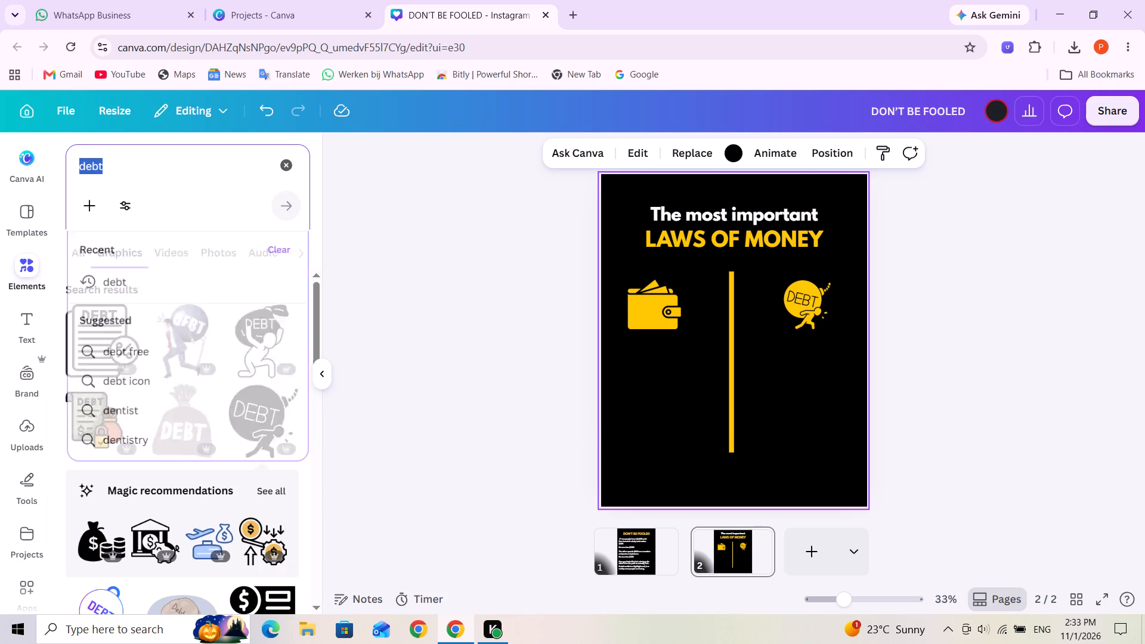
type("inb")
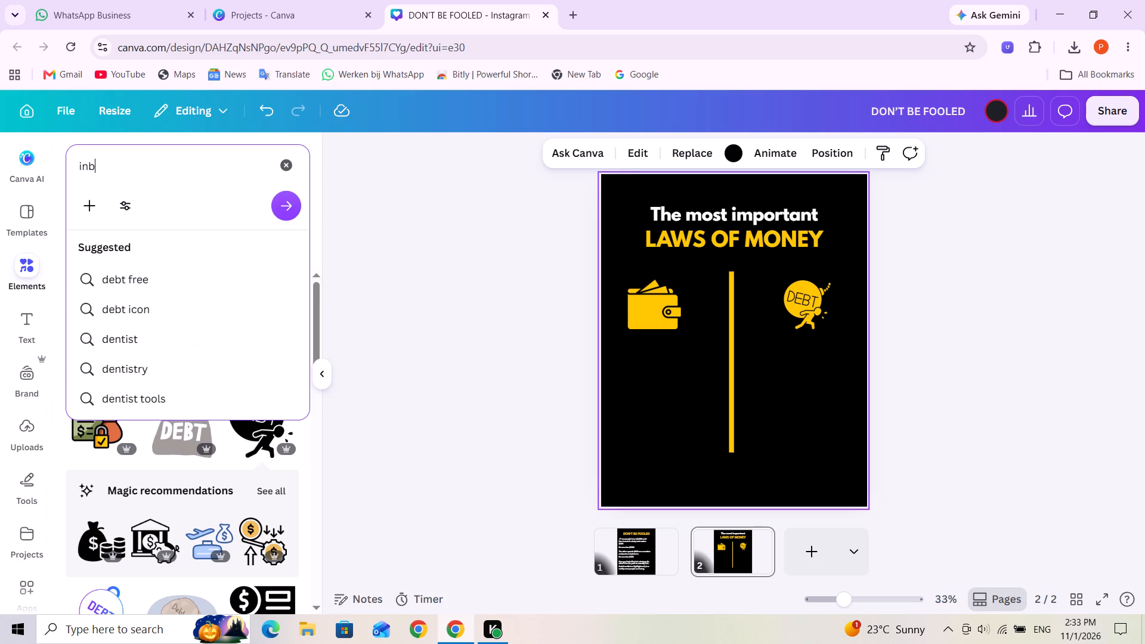
key("BackSpace")
type("best")
key("BackSpace")
key("BackSpace")
key("BackSpace")
key("BackSpace")
type("vest")
key("Return")
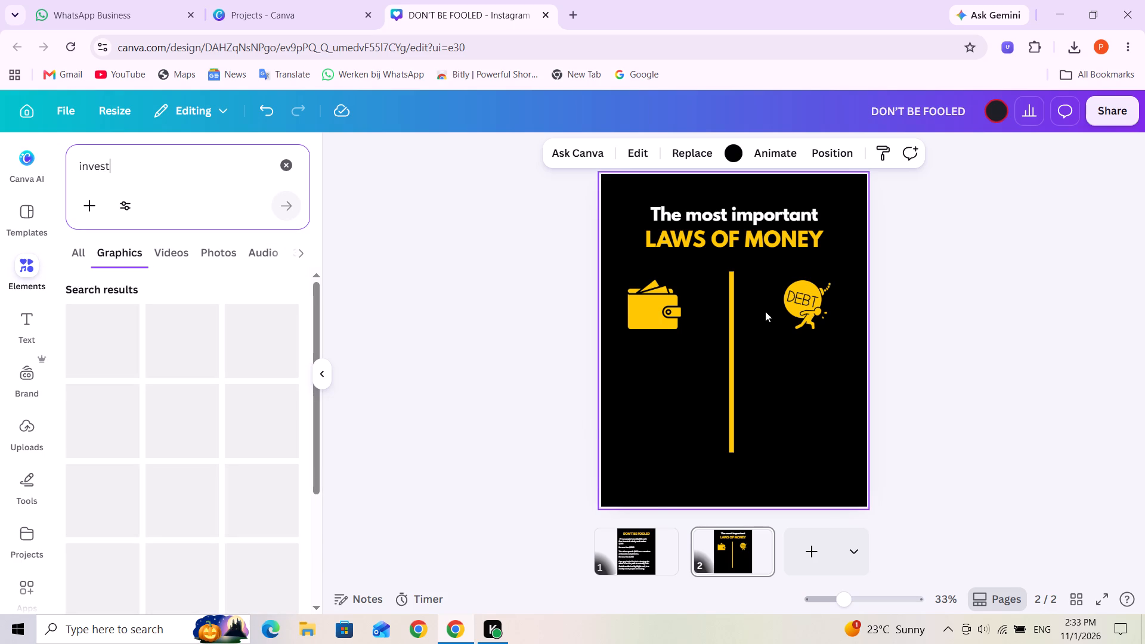
scroll(710, 453, "down", 1)
left_click(812, 308)
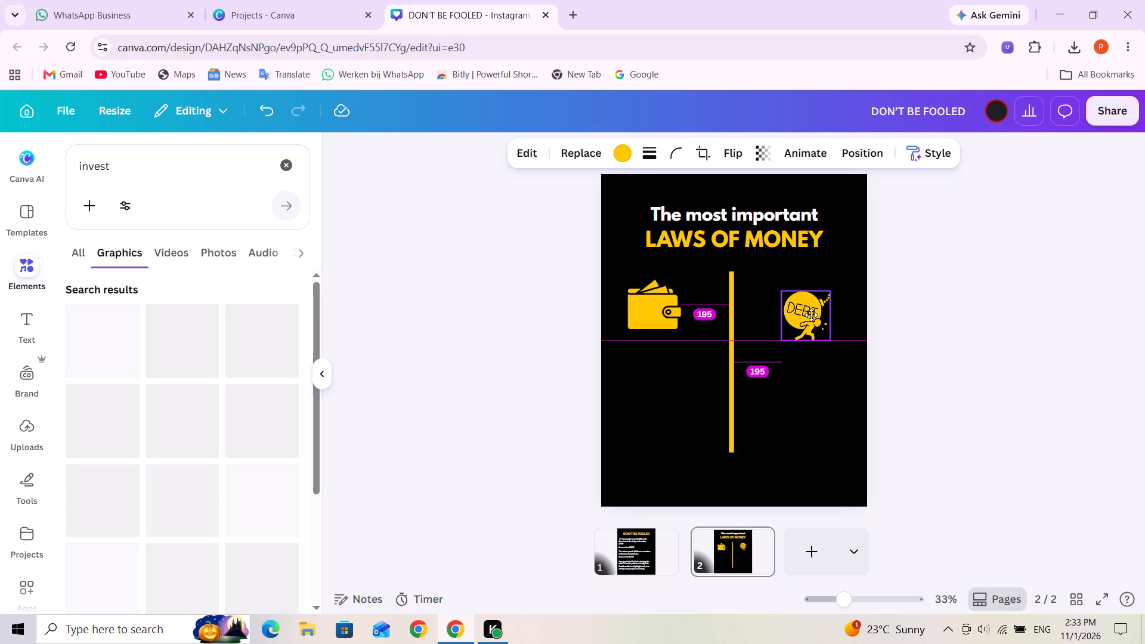
left_click(824, 413)
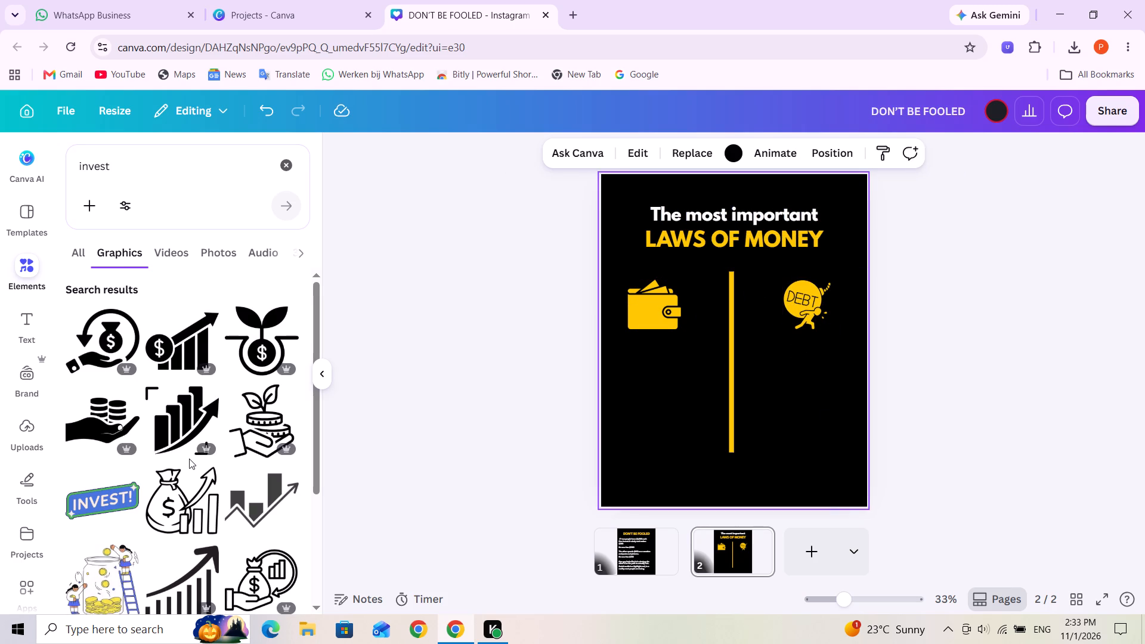
Look through the "invest" graphics for a solid black icon that suits the Laws of Money page.
scroll(189, 459, "down", 3)
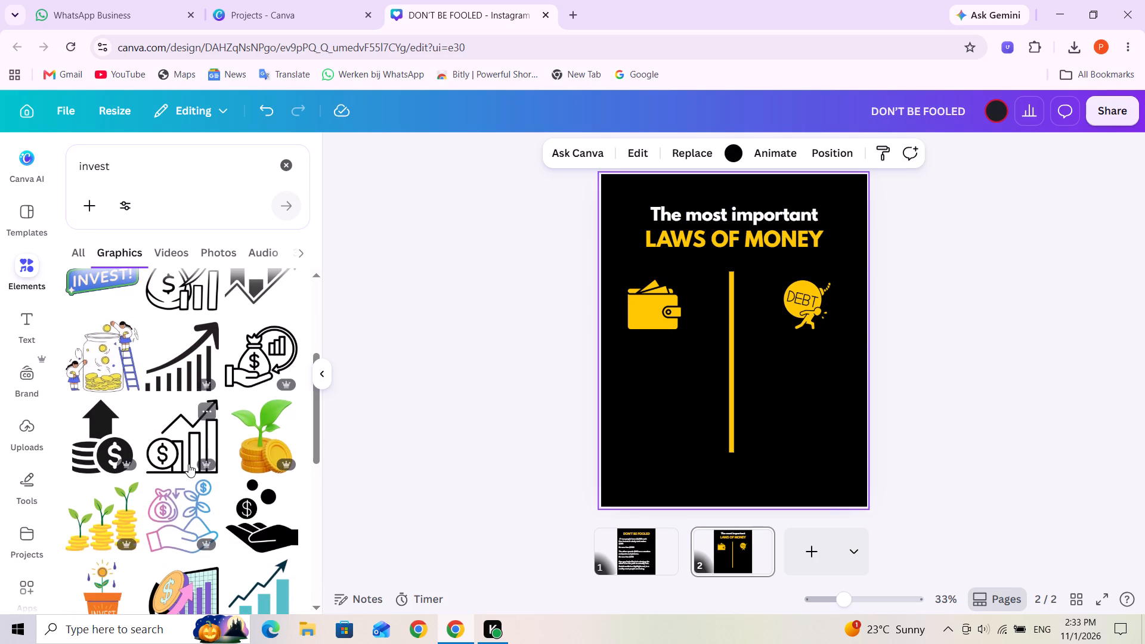
scroll(188, 466, "up", 3)
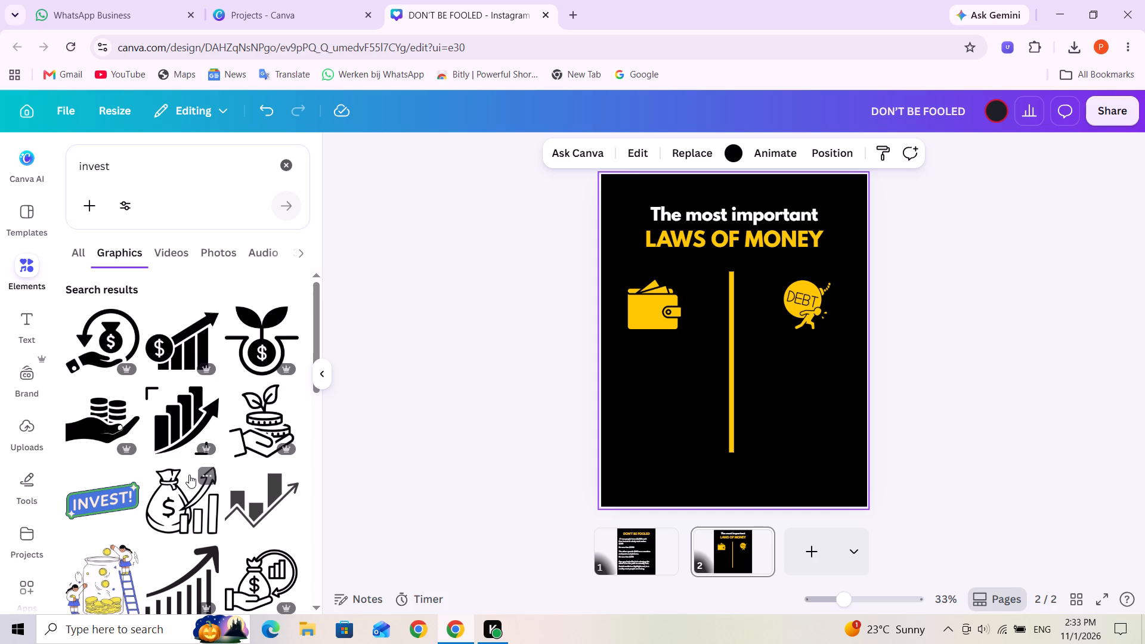
scroll(189, 475, "up", 2)
scroll(193, 470, "down", 1)
scroll(193, 470, "up", 1)
scroll(172, 522, "down", 3)
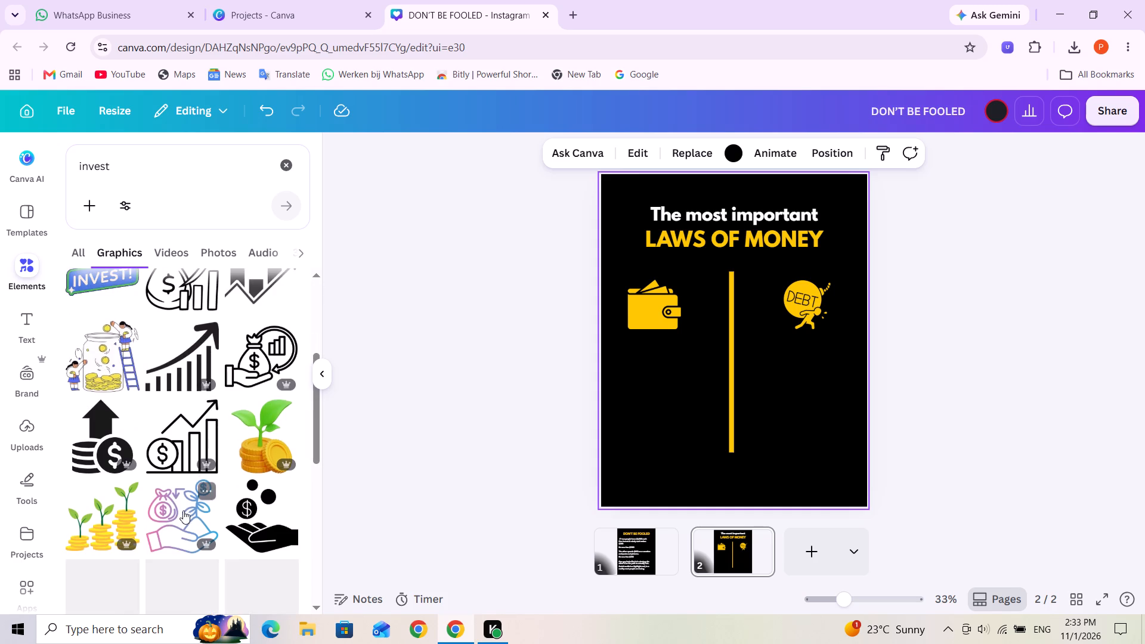
scroll(188, 507, "down", 2)
scroll(188, 507, "up", 1)
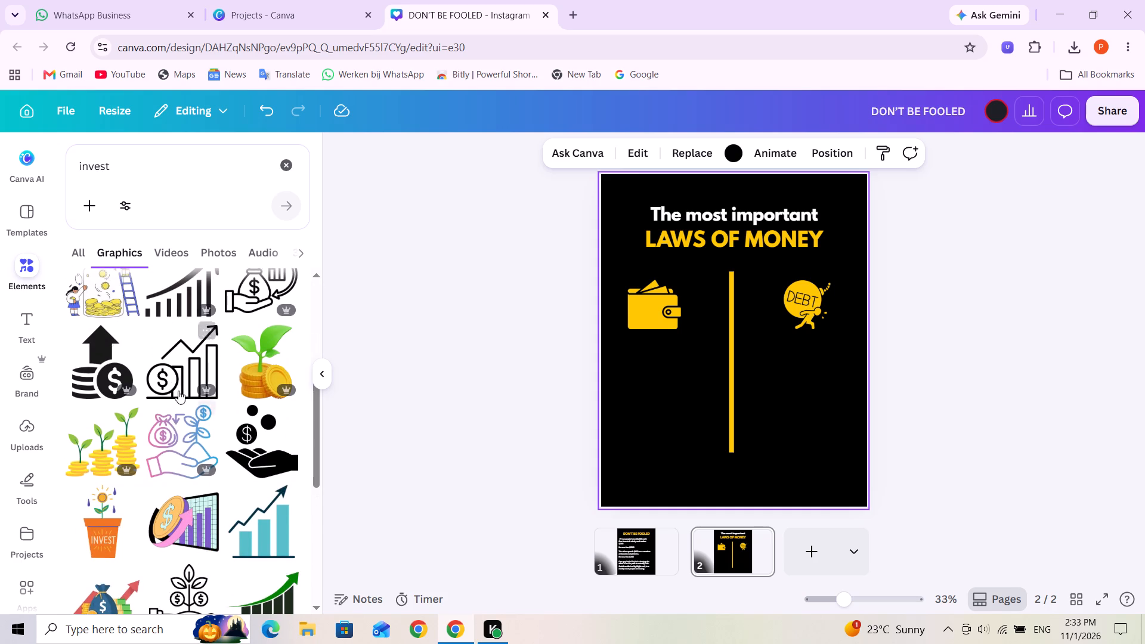
scroll(192, 435, "down", 1)
scroll(194, 484, "down", 1)
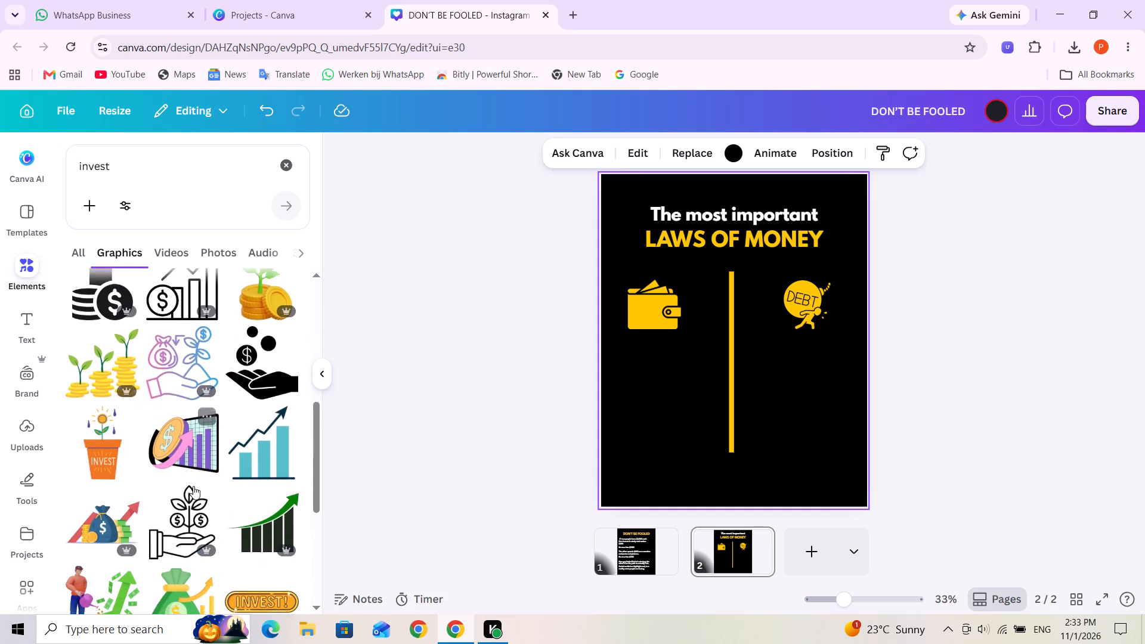
scroll(193, 486, "down", 3)
scroll(190, 509, "up", 1)
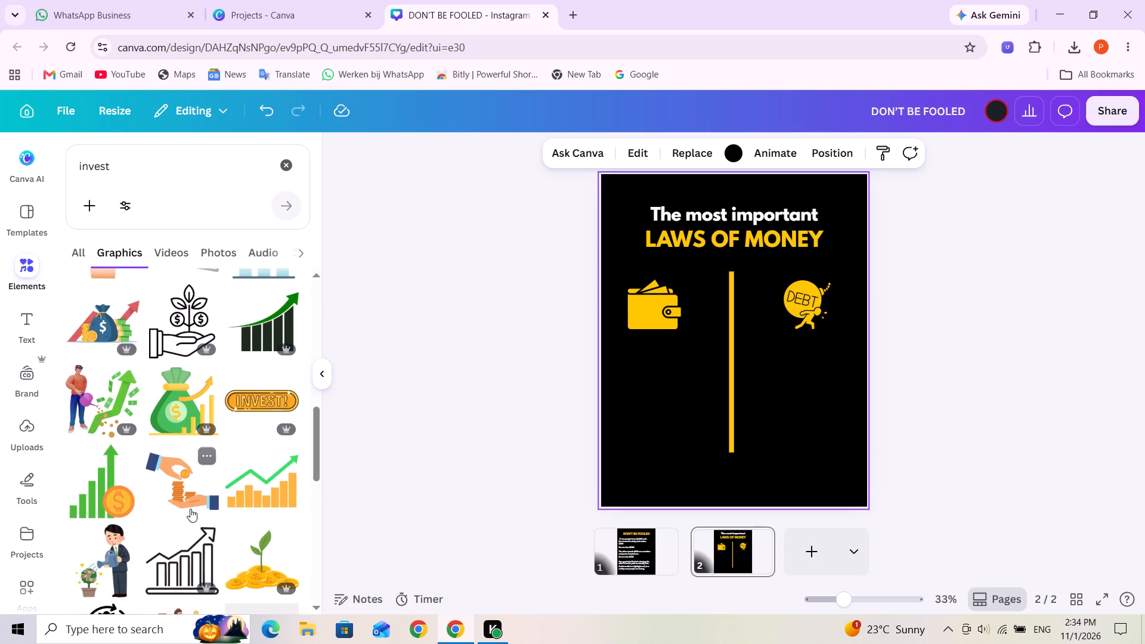
scroll(190, 509, "down", 4)
scroll(186, 537, "up", 2)
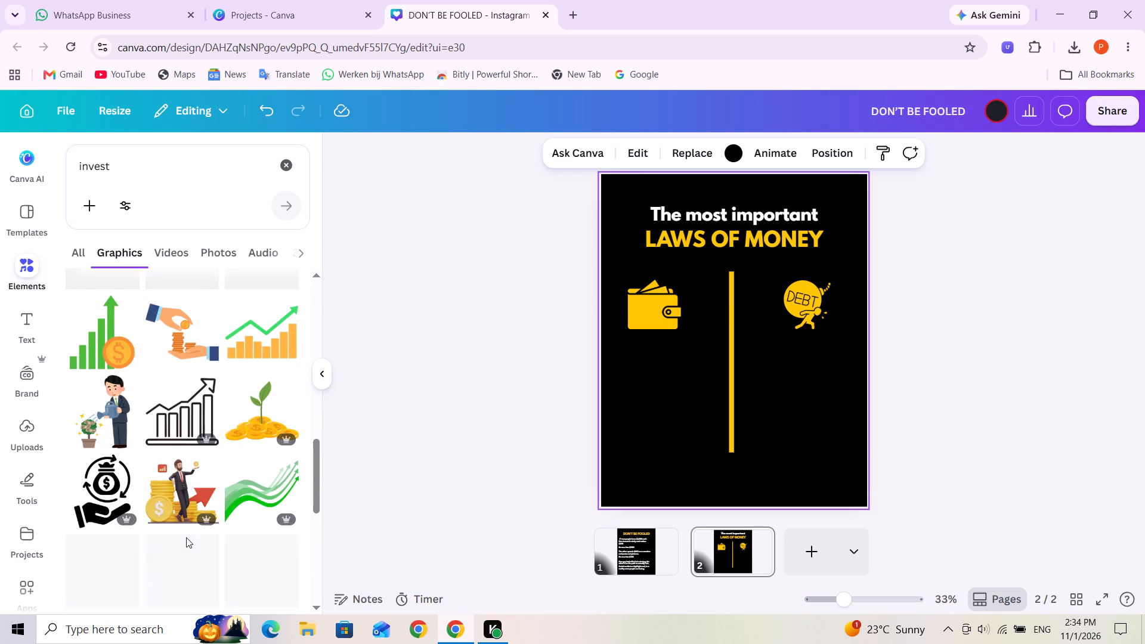
scroll(186, 537, "down", 2)
scroll(187, 537, "up", 12)
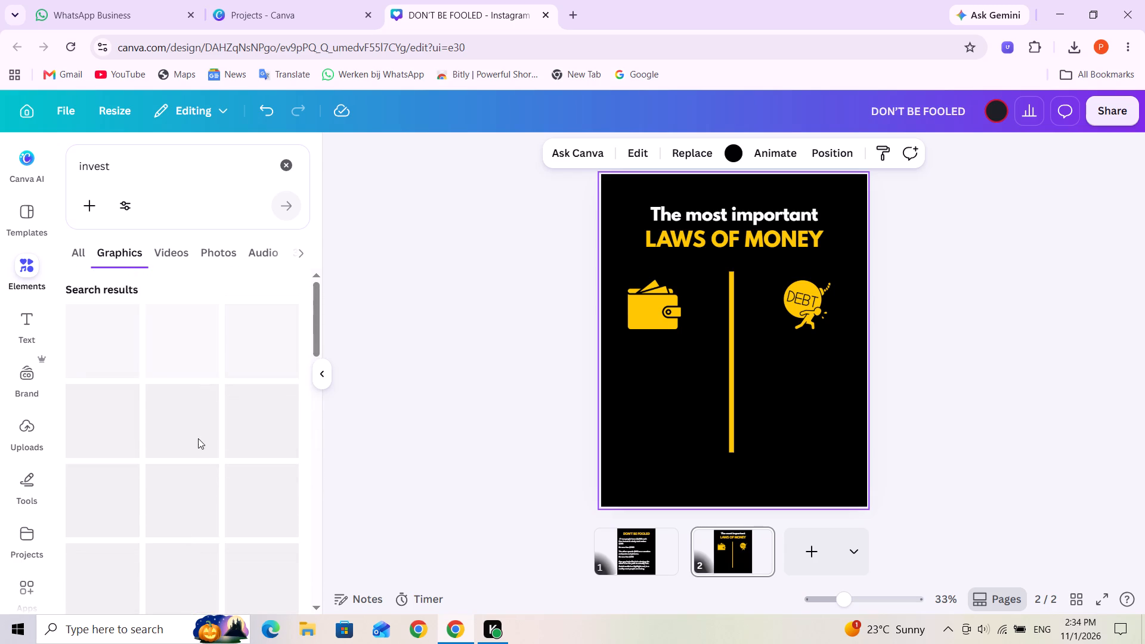
scroll(191, 467, "up", 2)
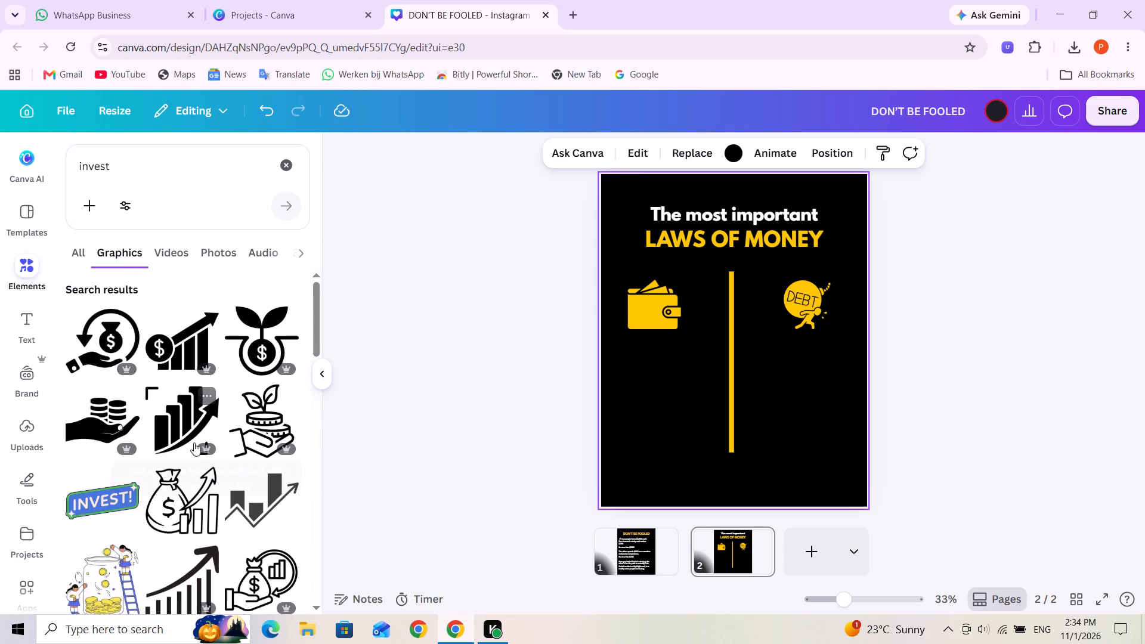
scroll(257, 442, "down", 1)
scroll(250, 449, "up", 2)
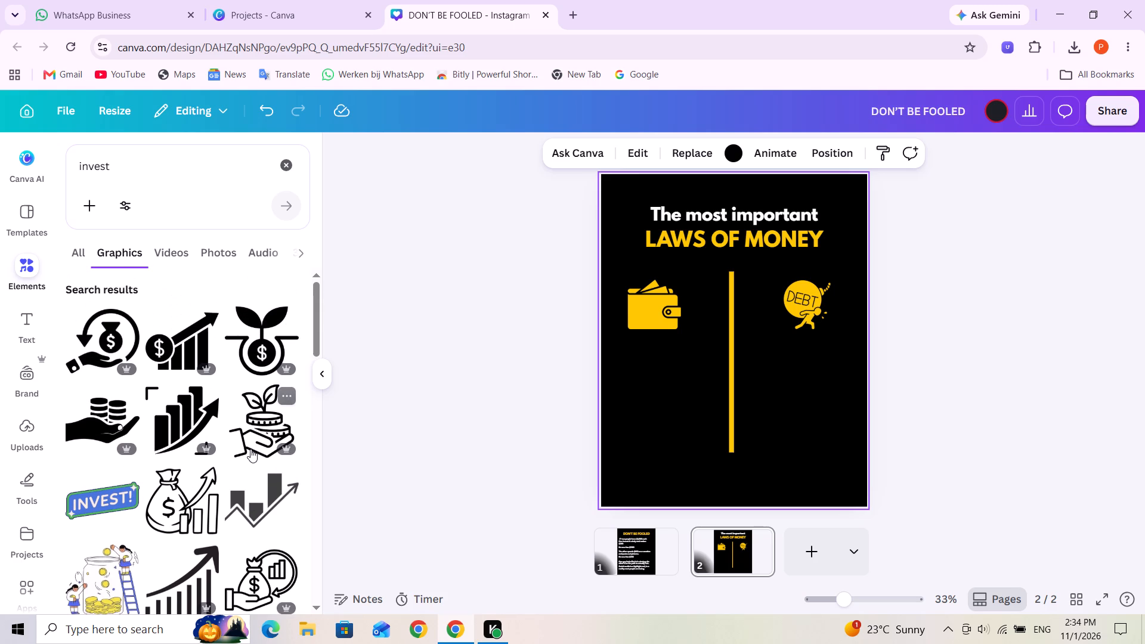
scroll(242, 457, "down", 2)
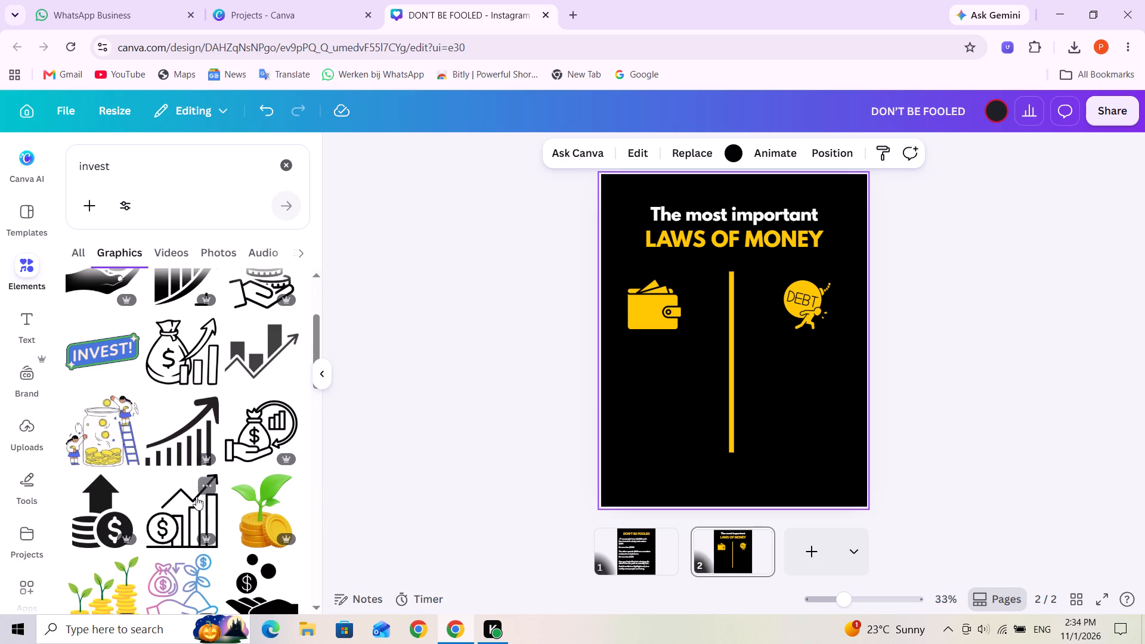
scroll(196, 497, "up", 3)
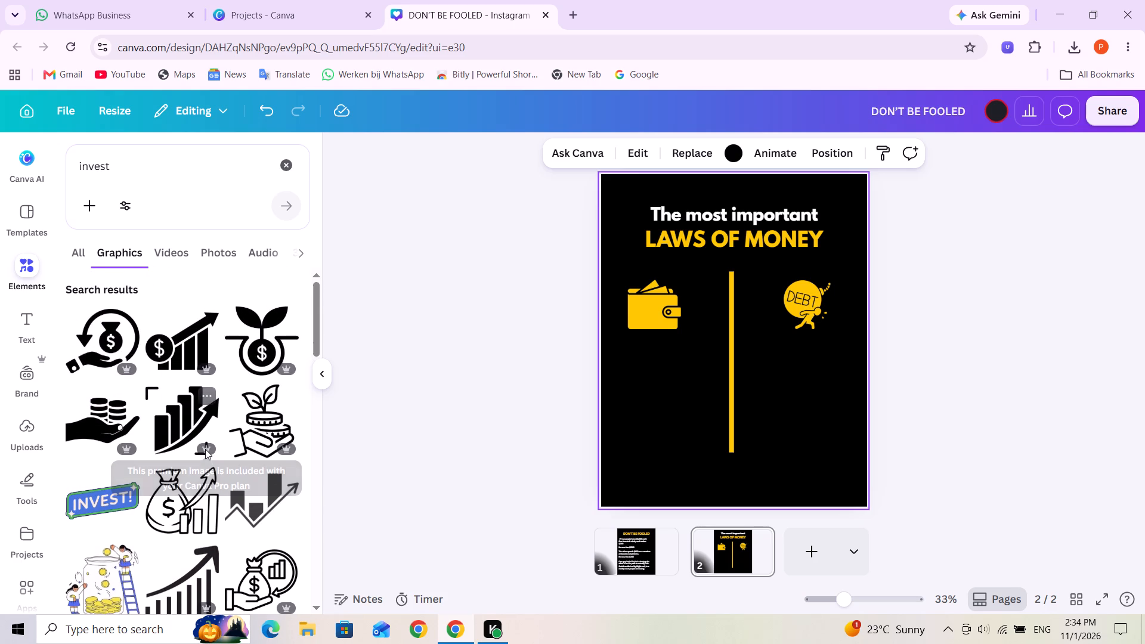
Add the black dollar coin and rising bar chart icon, shrink it to about 259 by 201, and place it below the wallet, left-aligned.
left_click(183, 343)
left_click_drag(731, 353, 714, 383)
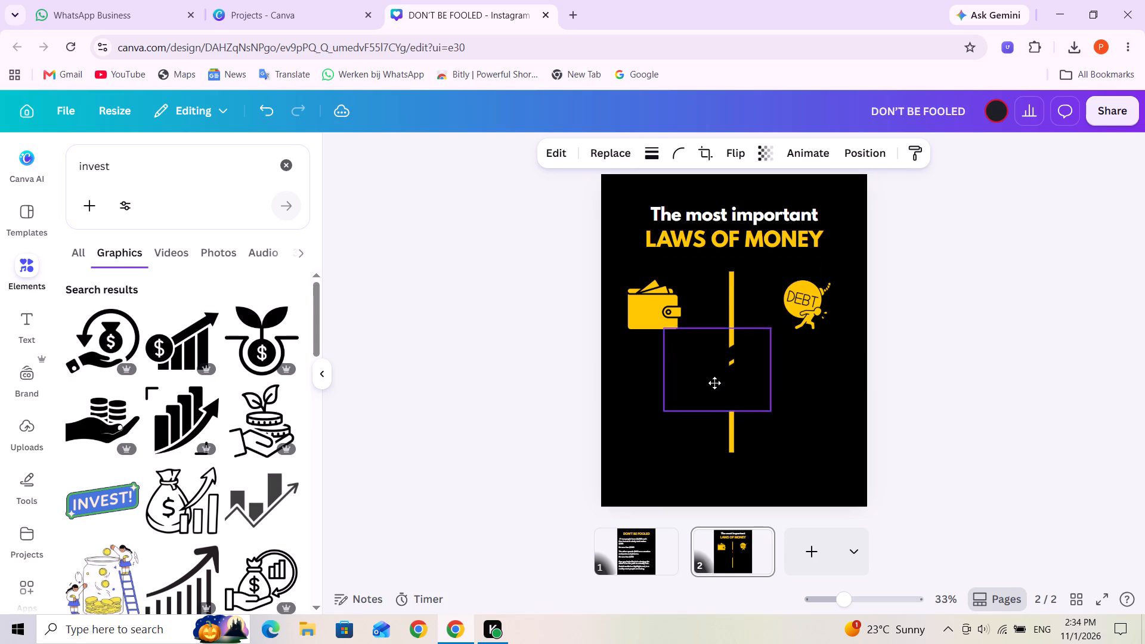
left_click_drag(714, 383, 767, 332)
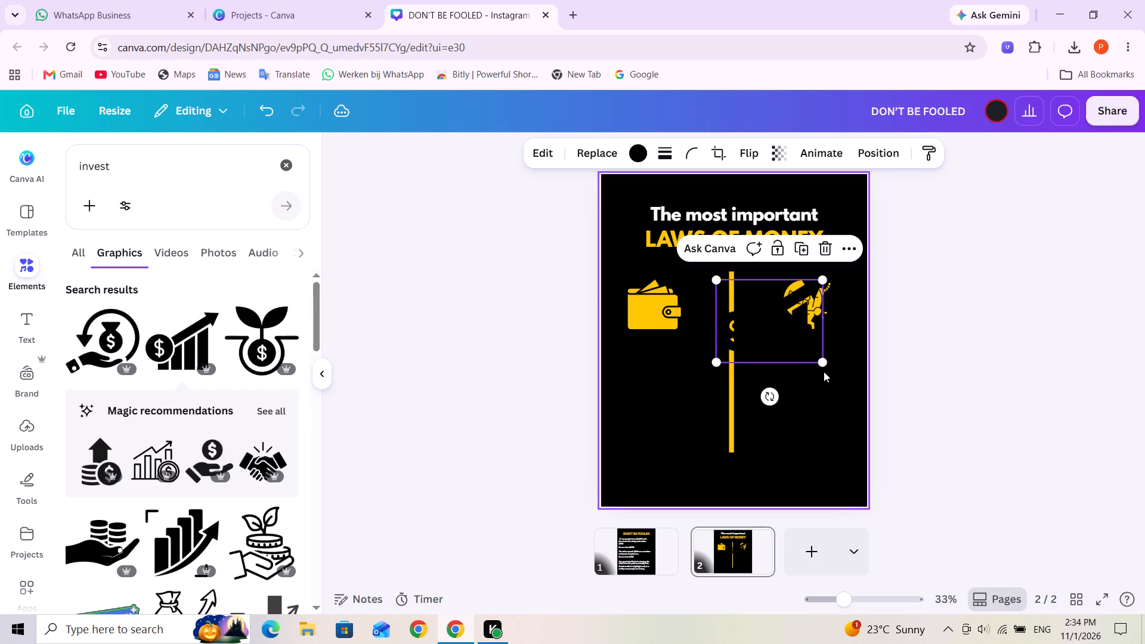
left_click_drag(823, 364, 788, 317)
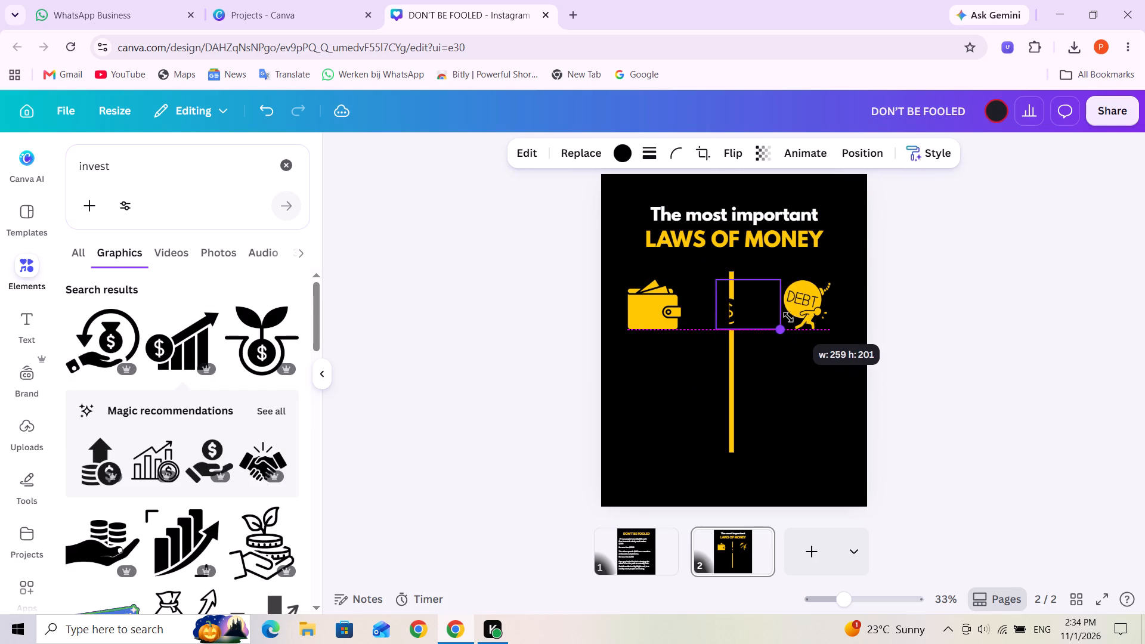
left_click_drag(788, 317, 787, 317)
left_click_drag(753, 307, 673, 411)
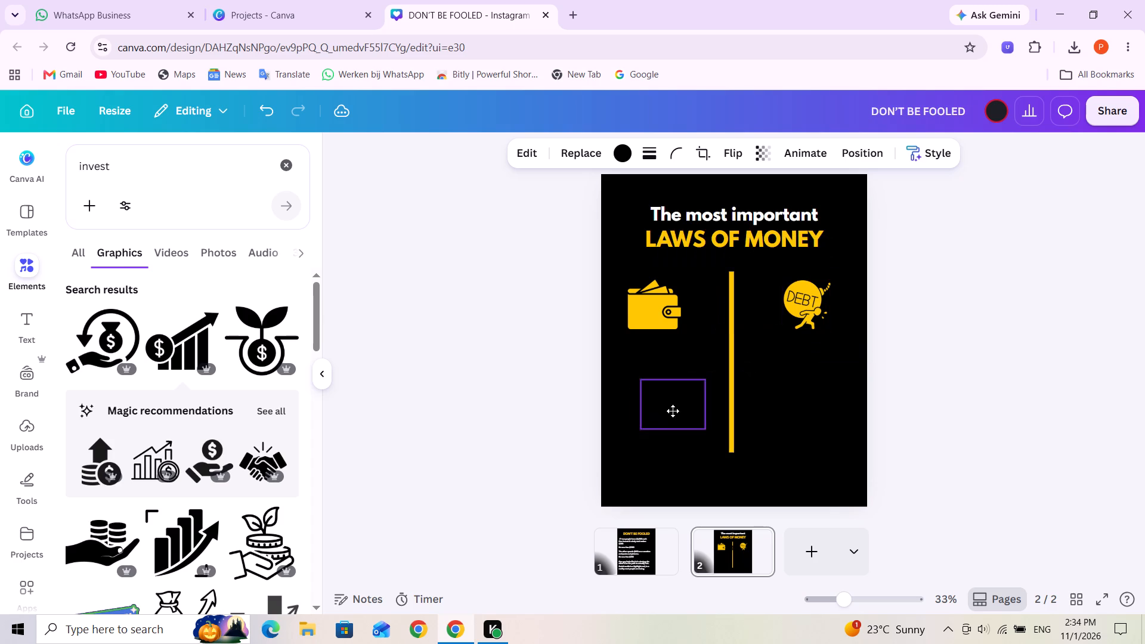
left_click_drag(673, 411, 663, 413)
Recolour the black investment chart icon with the design's golden yellow.
left_click(632, 156)
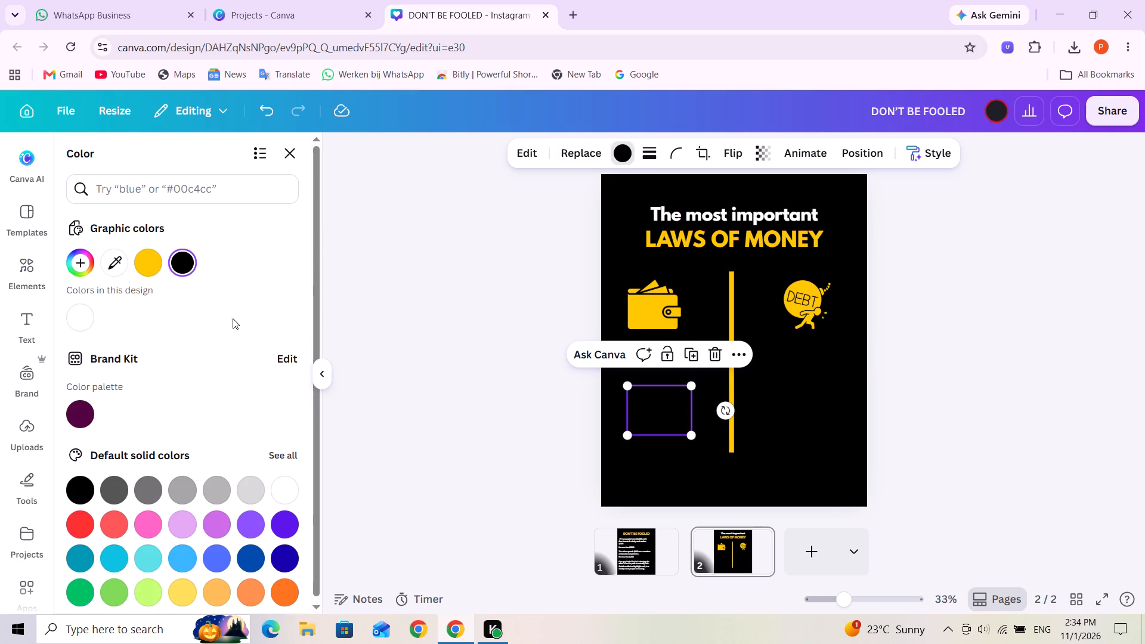
left_click(154, 266)
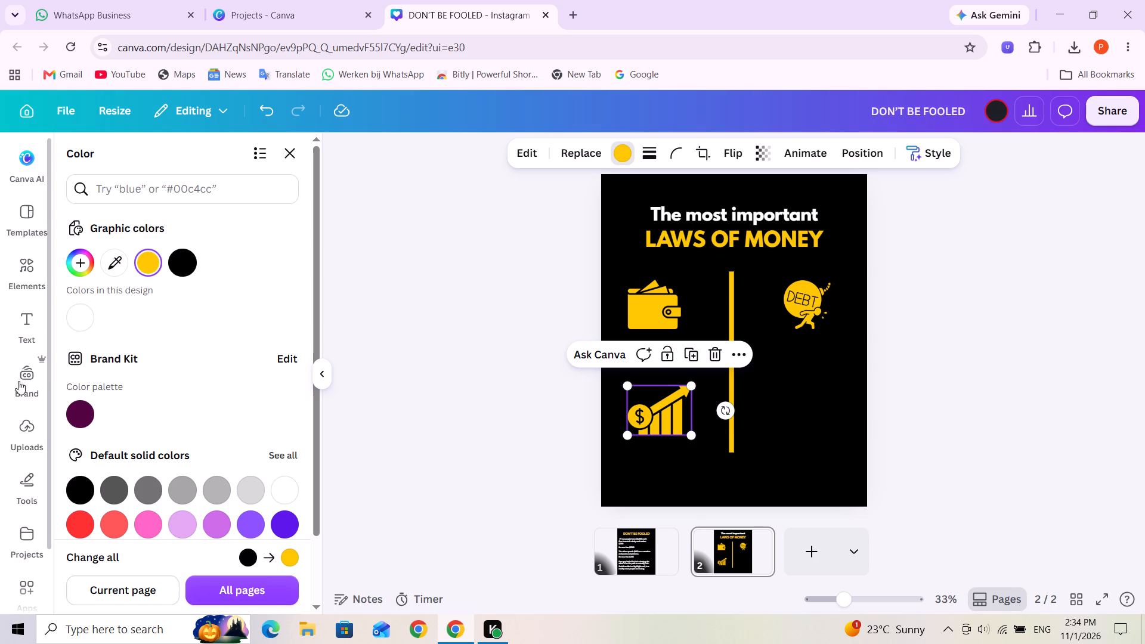
Search the graphics for "buy" and add the solid black shopping cart icon with a round check mark.
left_click(2, 284)
triple_click(137, 172)
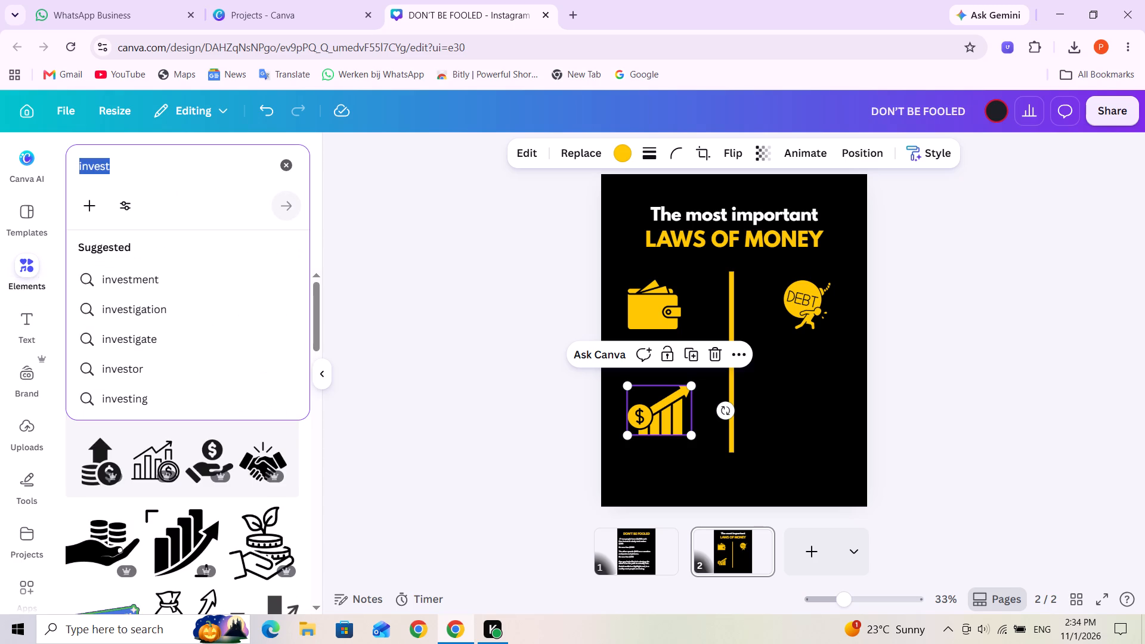
type("buy")
key("Return")
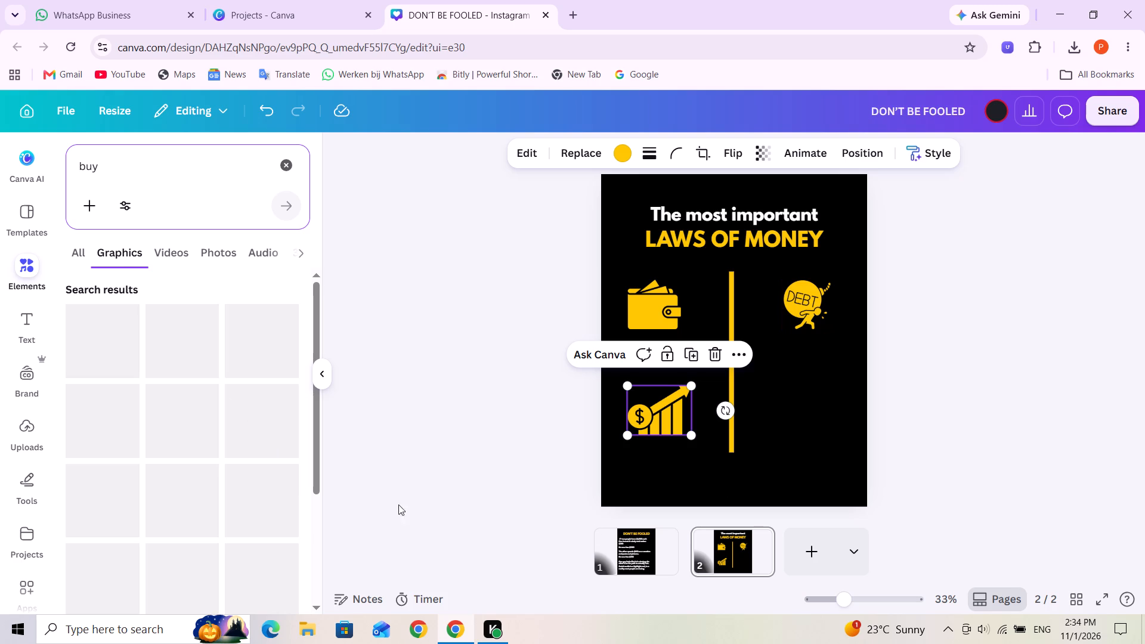
left_click(829, 415)
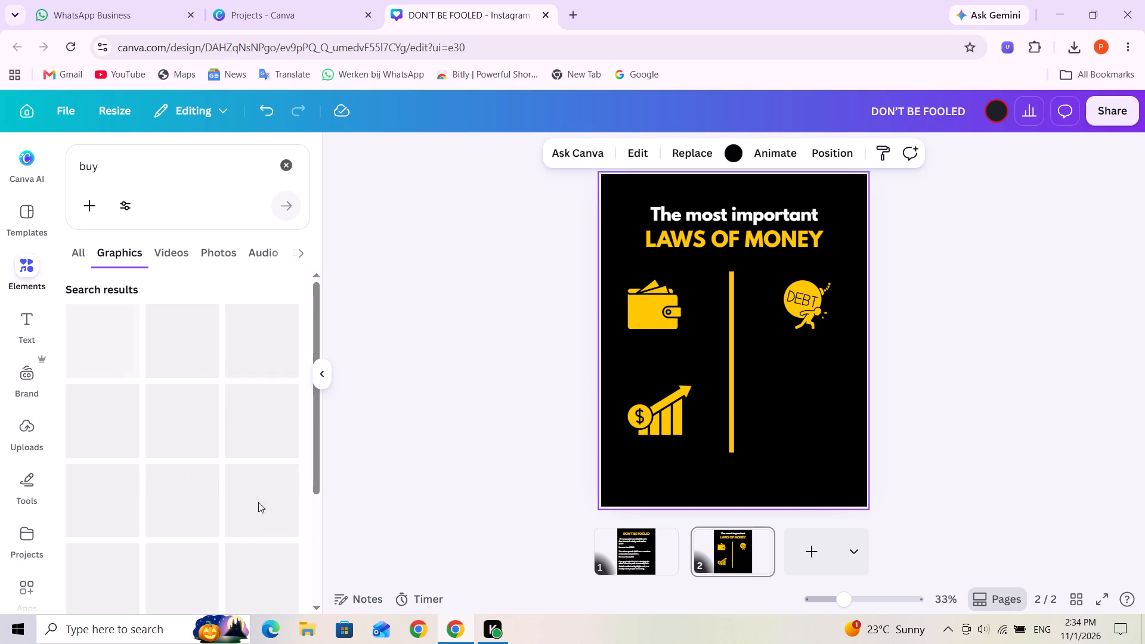
scroll(267, 477, "down", 1)
scroll(258, 516, "up", 3)
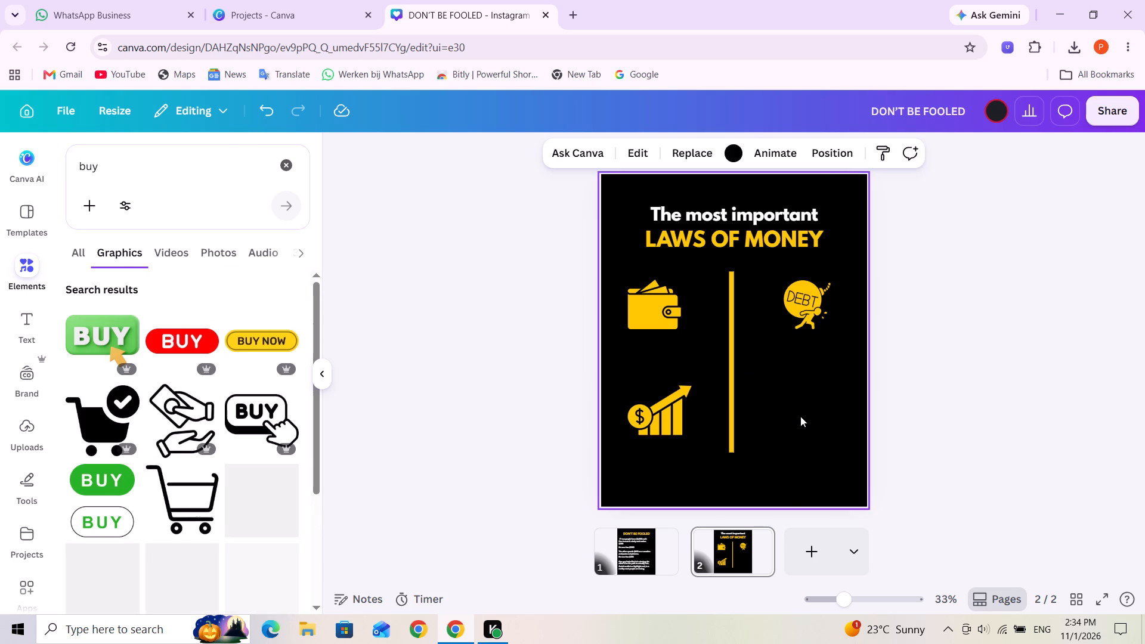
left_click(800, 416)
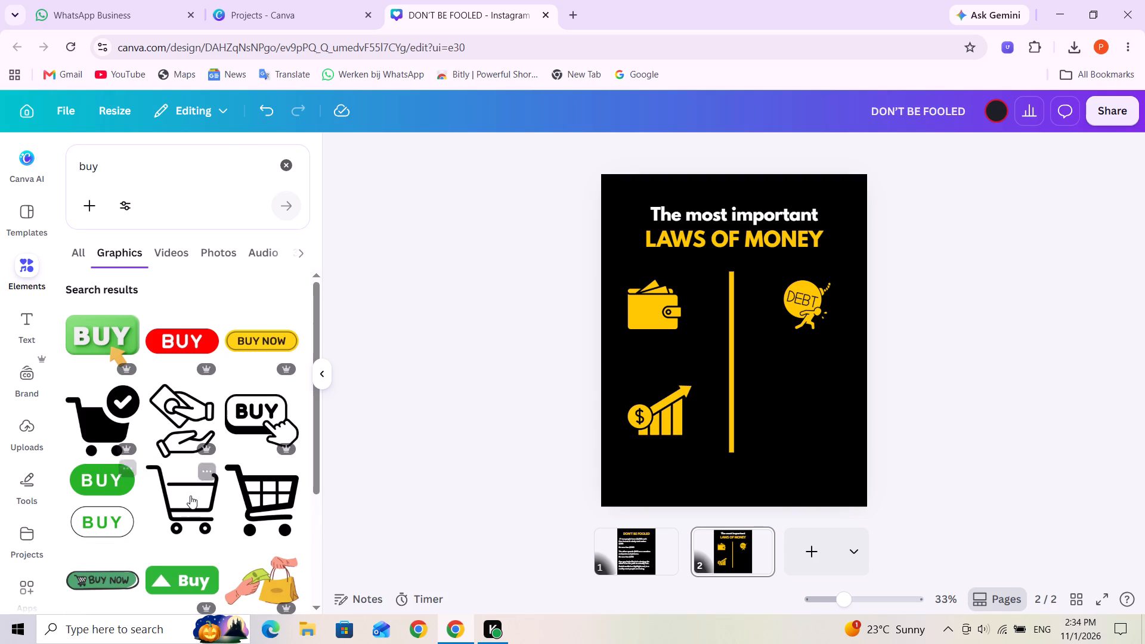
scroll(163, 500, "down", 2)
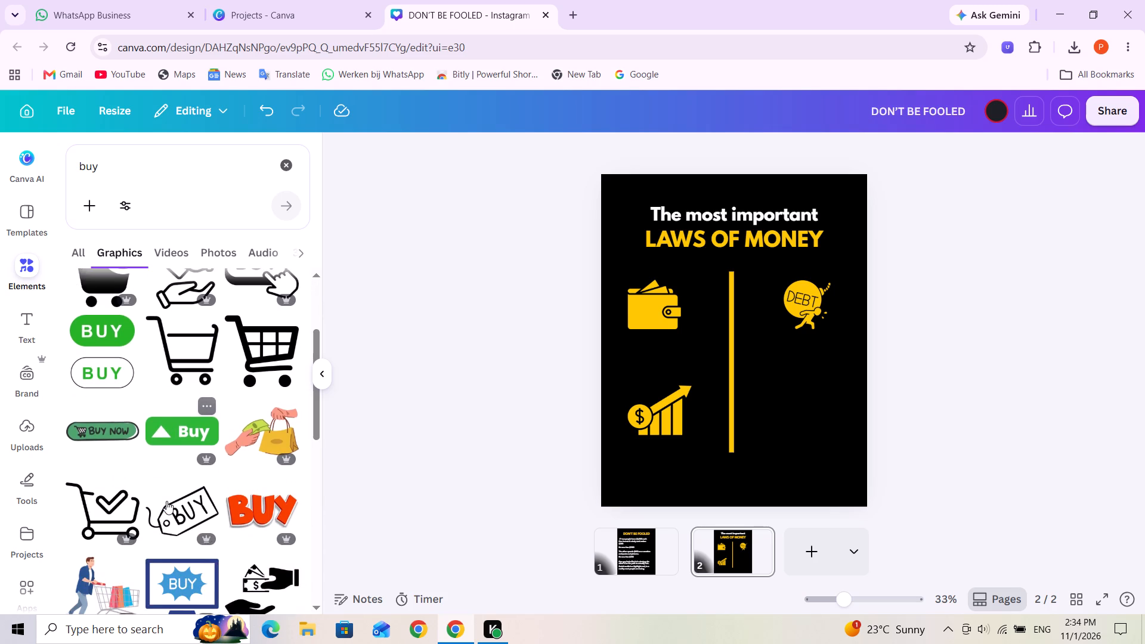
scroll(166, 501, "down", 2)
scroll(203, 504, "up", 1)
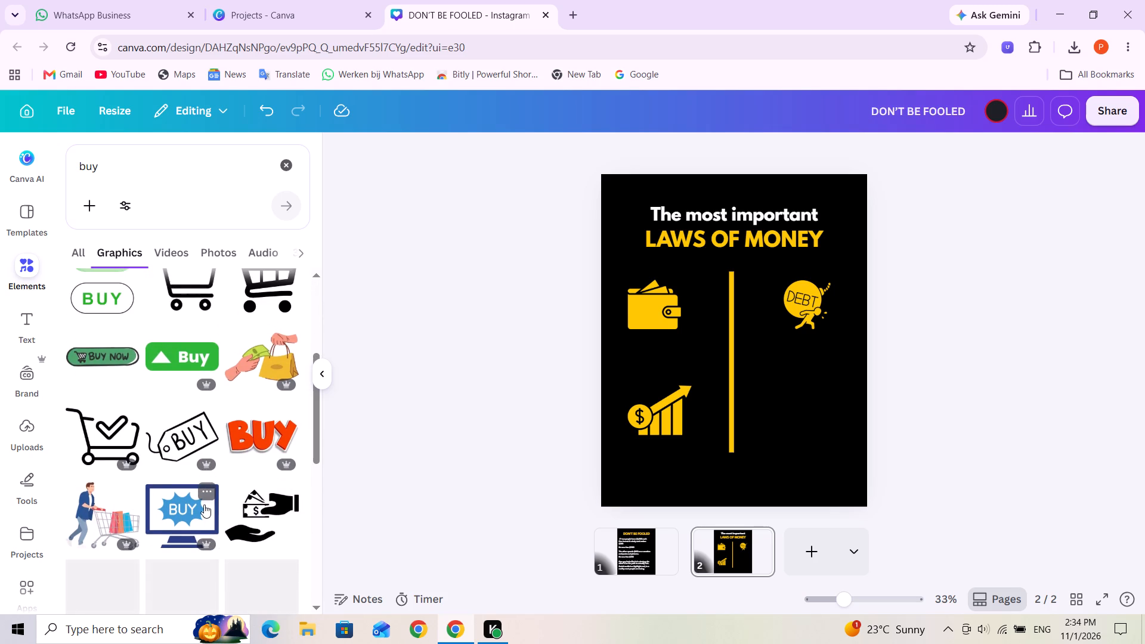
scroll(205, 504, "up", 4)
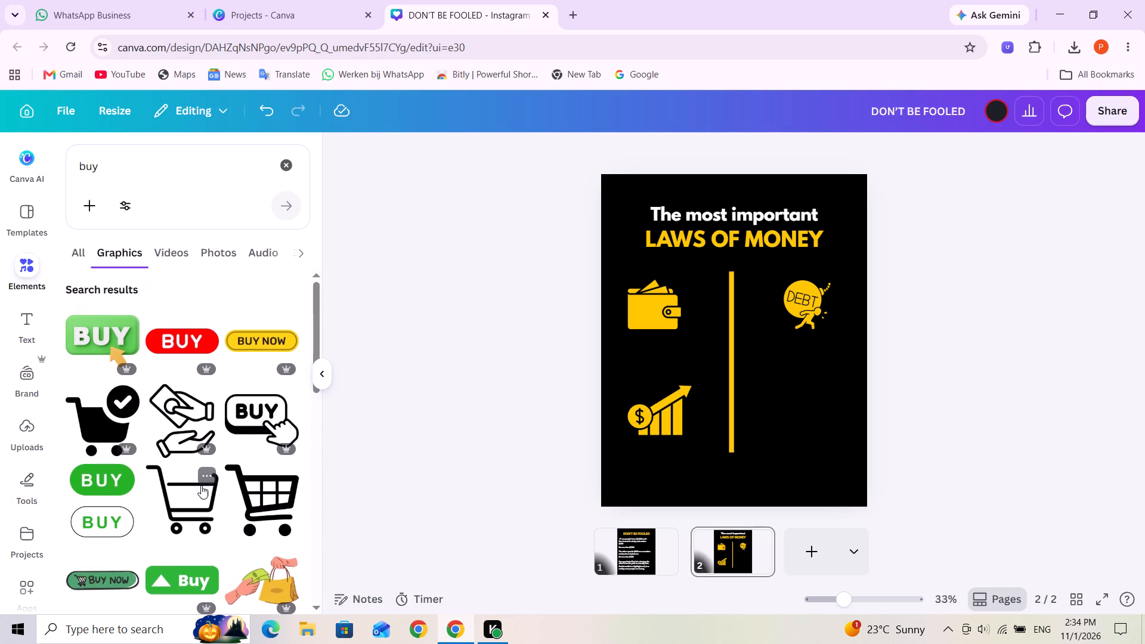
left_click(117, 425)
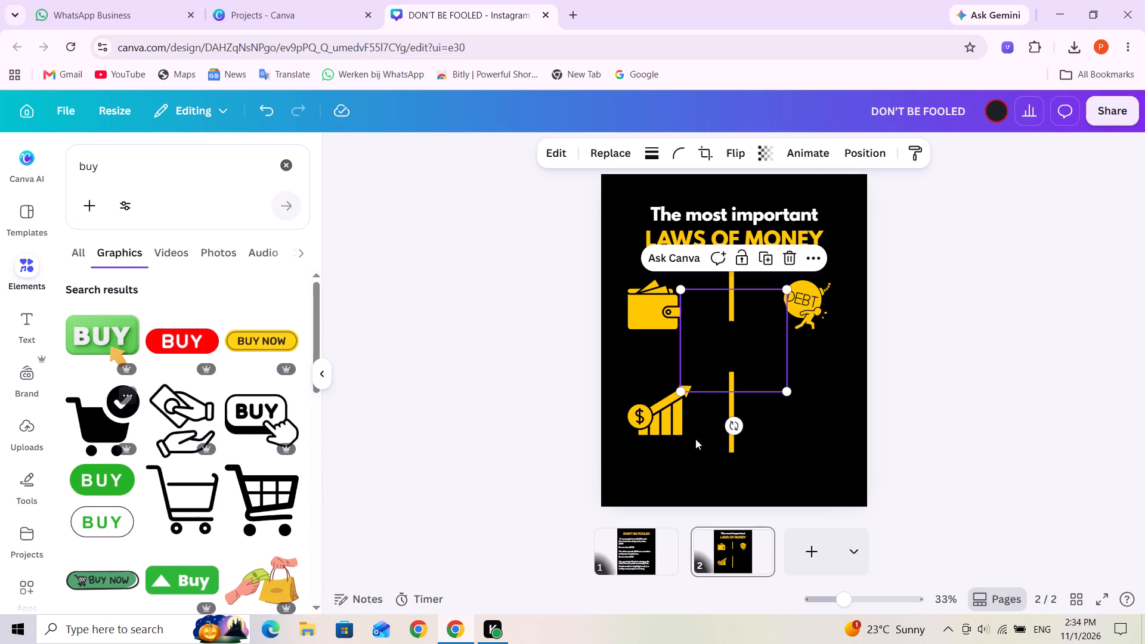
Shrink the black shopping cart icon to about 209 by 201 and place it beneath the debt icon, level with the investment chart icon.
left_click_drag(762, 360, 810, 457)
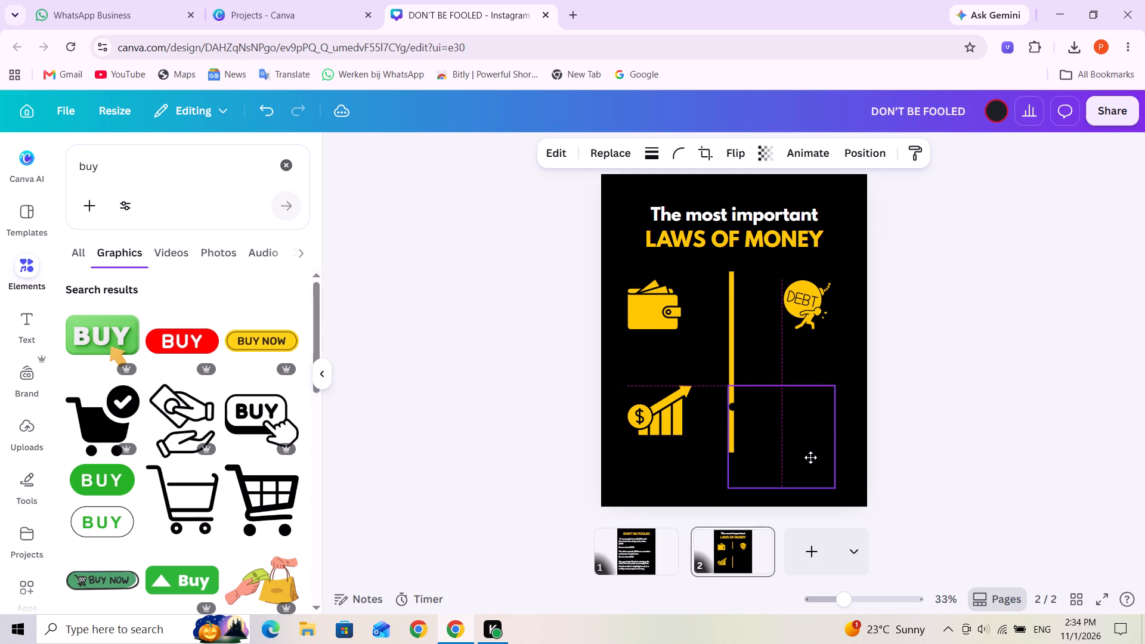
left_click_drag(810, 457, 811, 457)
left_click_drag(838, 485, 795, 416)
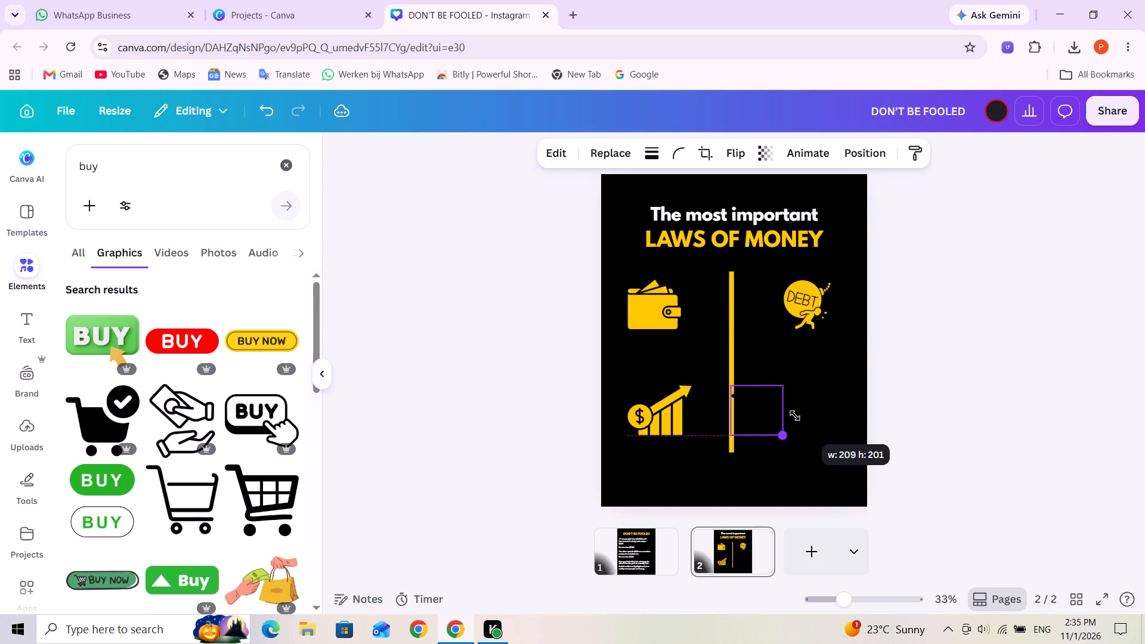
left_click_drag(795, 416, 801, 417)
left_click(831, 417)
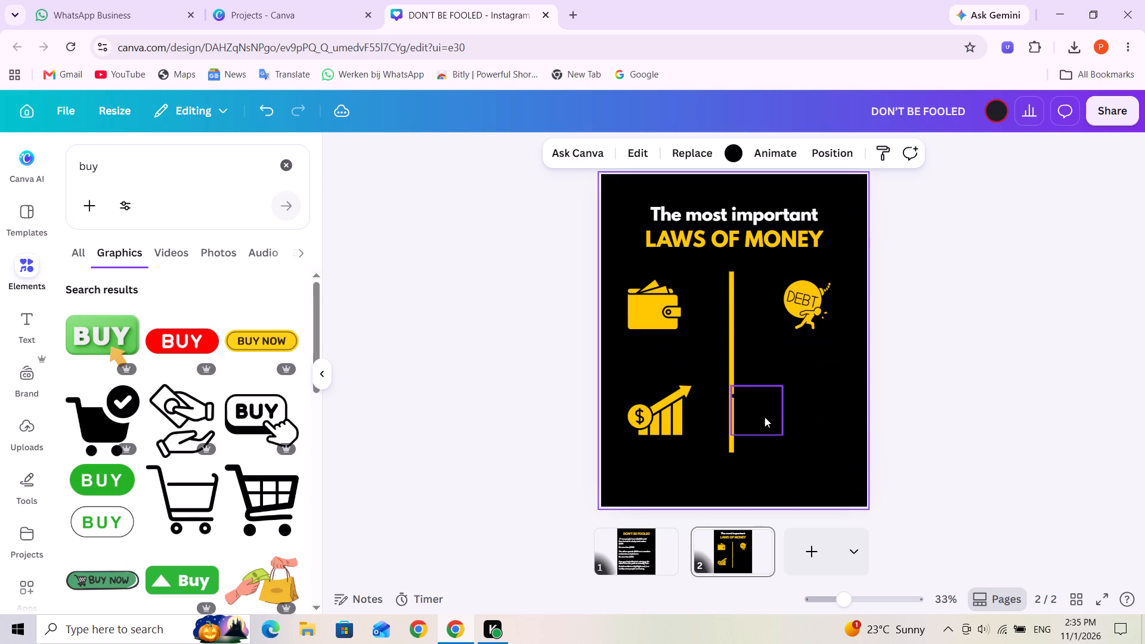
left_click_drag(762, 415, 809, 414)
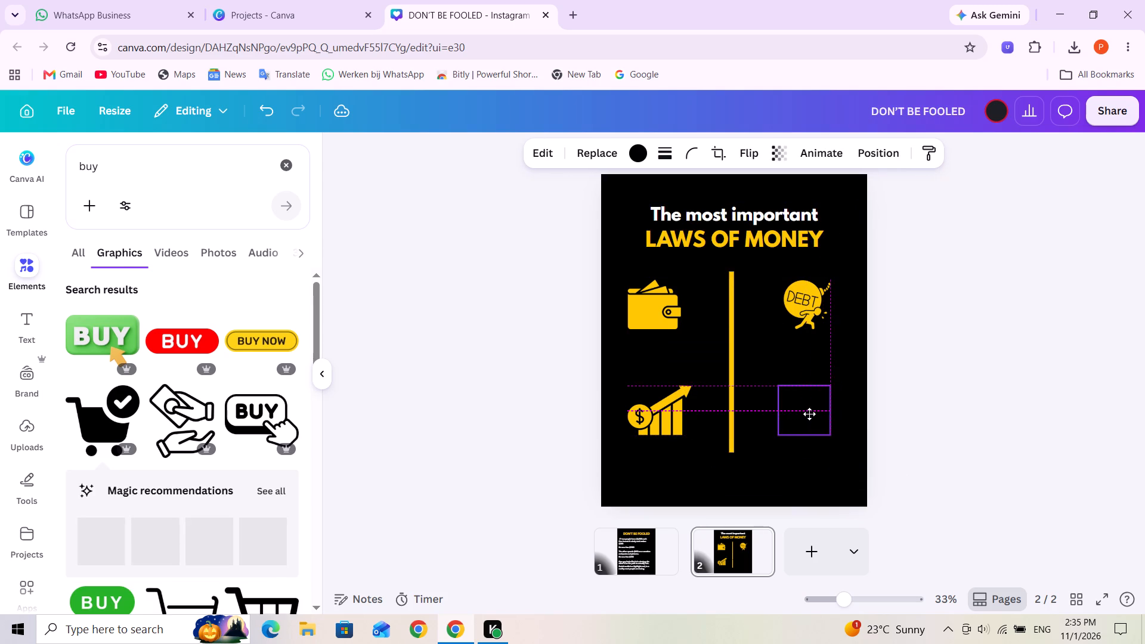
left_click_drag(809, 414, 813, 414)
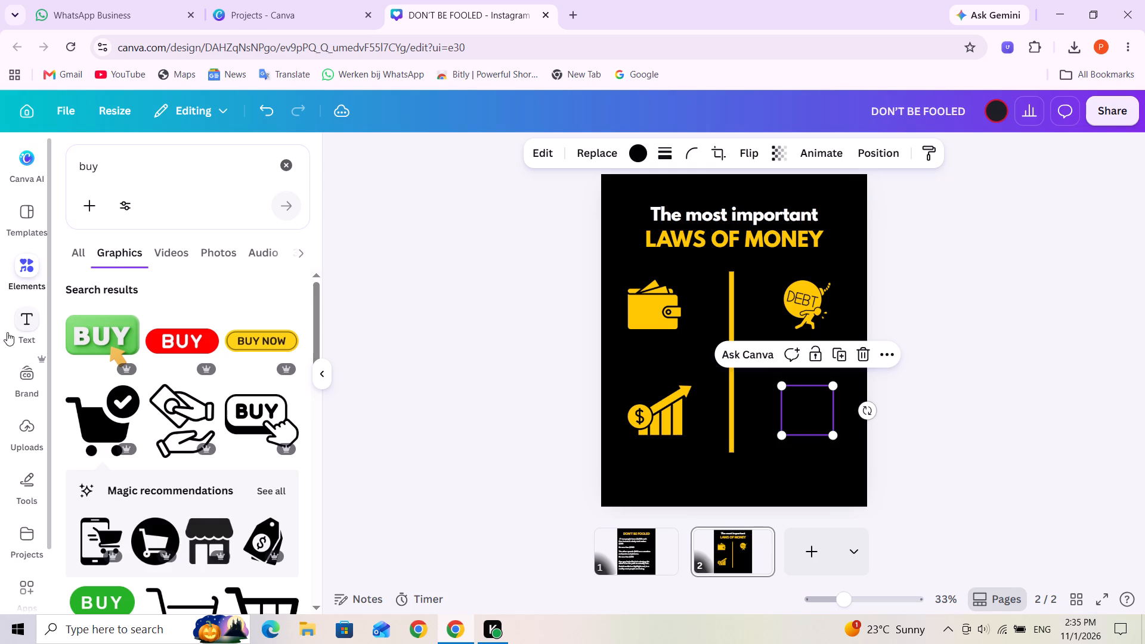
Add a subheading text box reading "Don't spend more than you make".
left_click(25, 332)
left_click(160, 444)
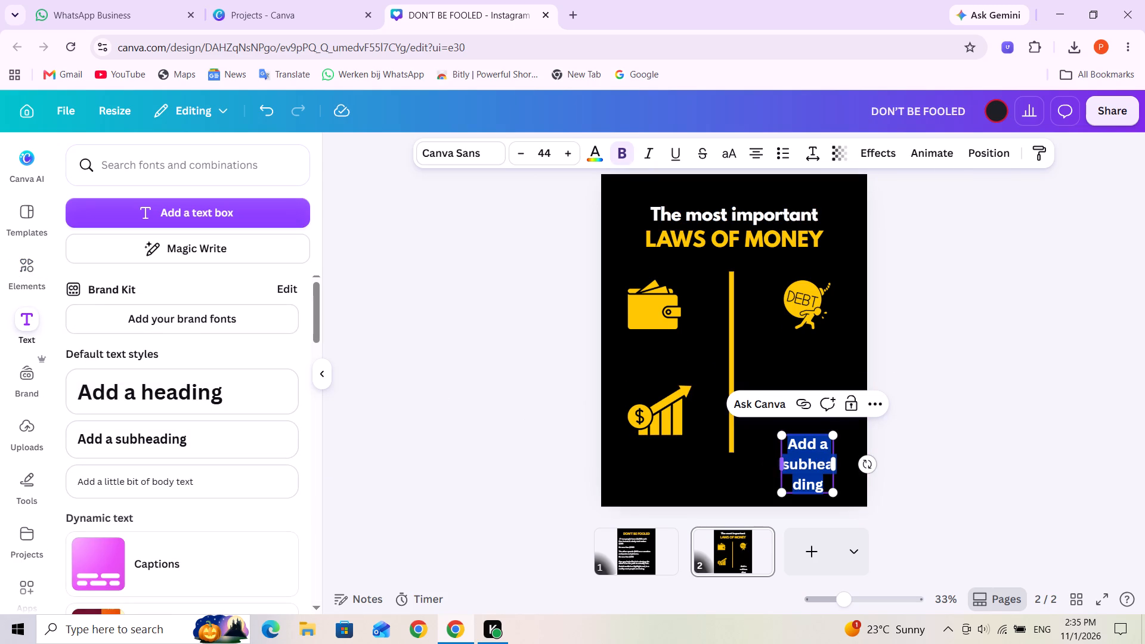
key("d")
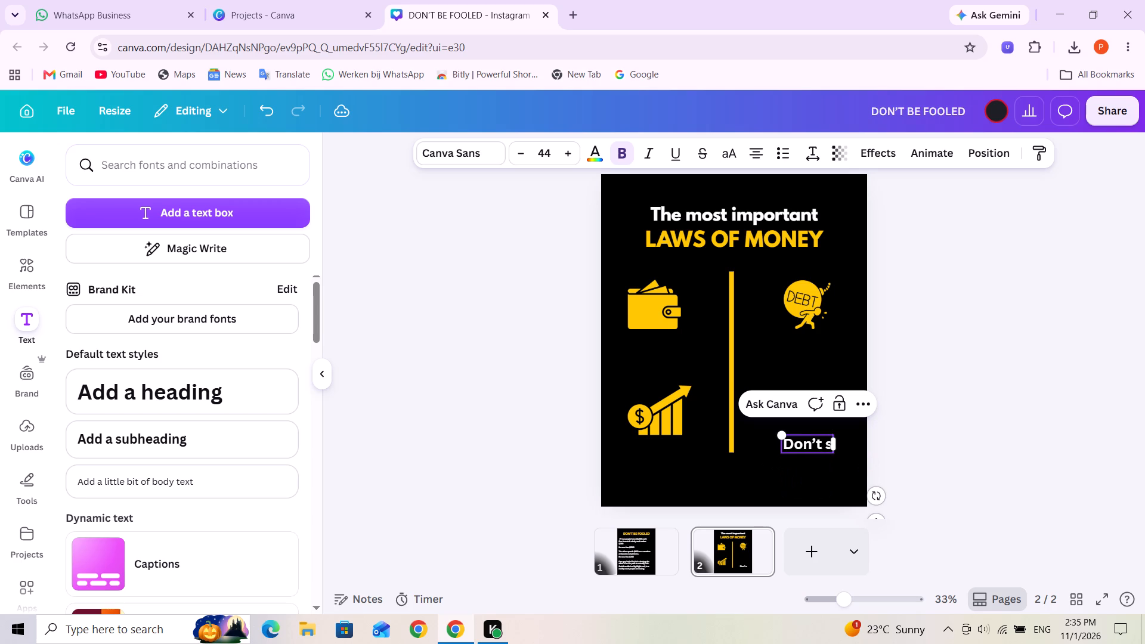
key("space")
type("more")
key("Return")
type("than")
key("space")
type("you make")
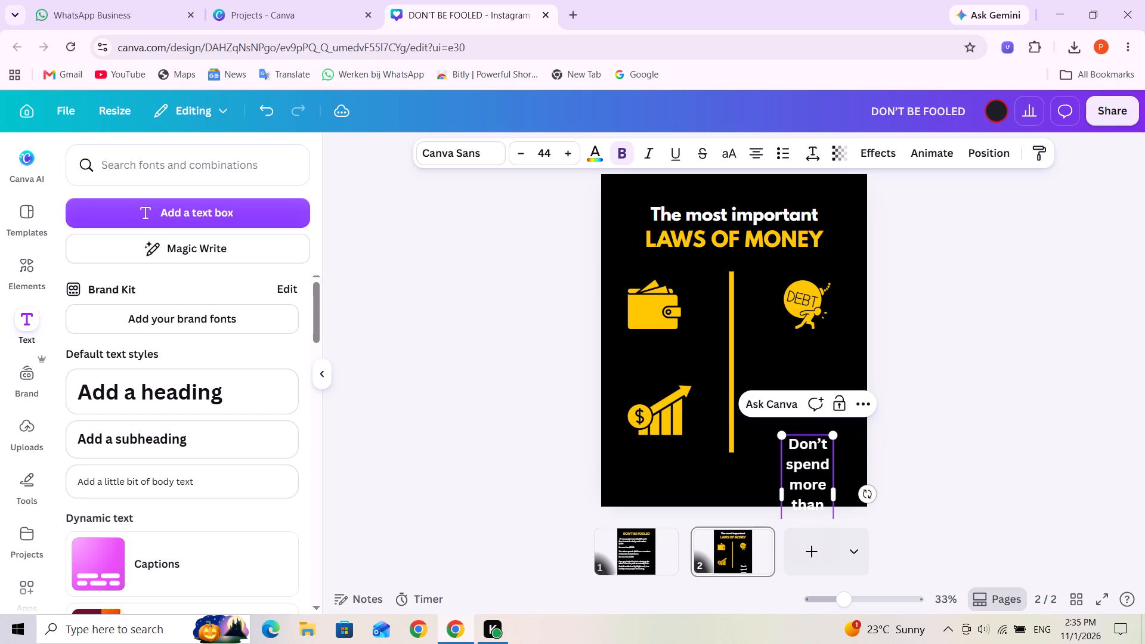
Widen the "Don't spend more than you make" text to two lines and place it just below the wallet icon.
left_click_drag(836, 494, 893, 488)
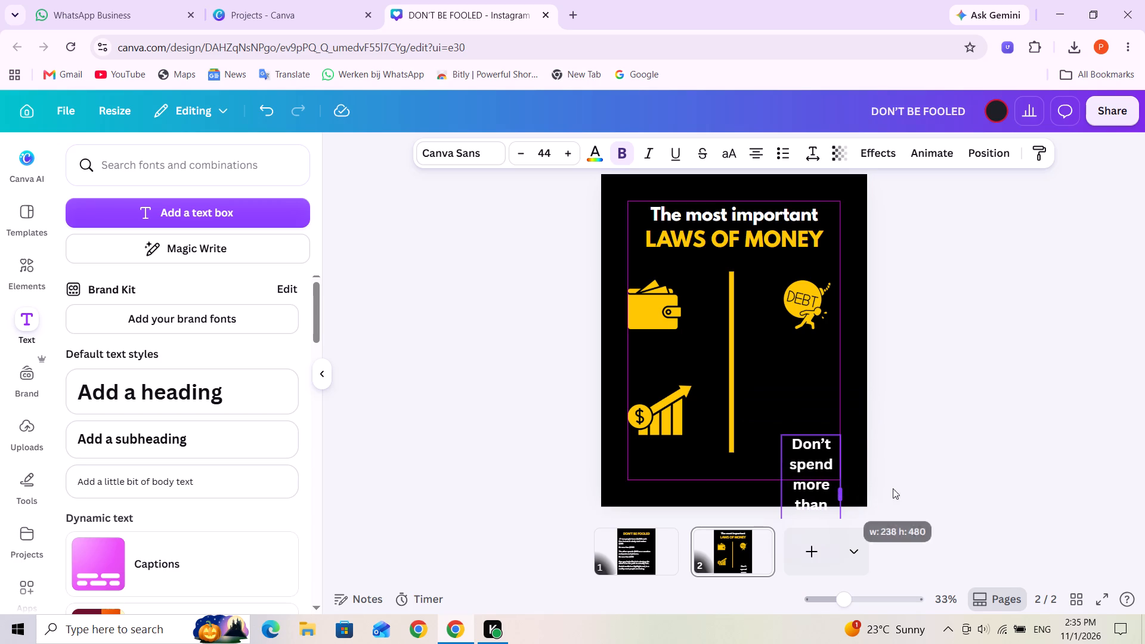
left_click_drag(893, 488, 914, 472)
left_click(836, 491)
left_click_drag(833, 456, 669, 411)
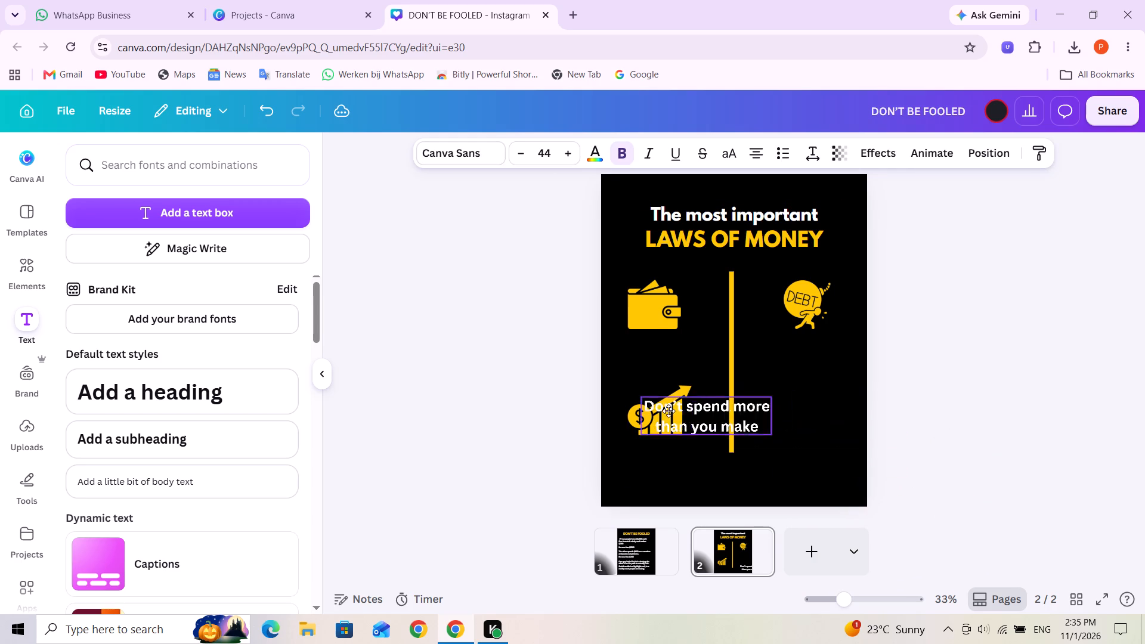
left_click_drag(669, 411, 661, 361)
Set the wallet caption's font to League Spartan at size 35.
triple_click(661, 361)
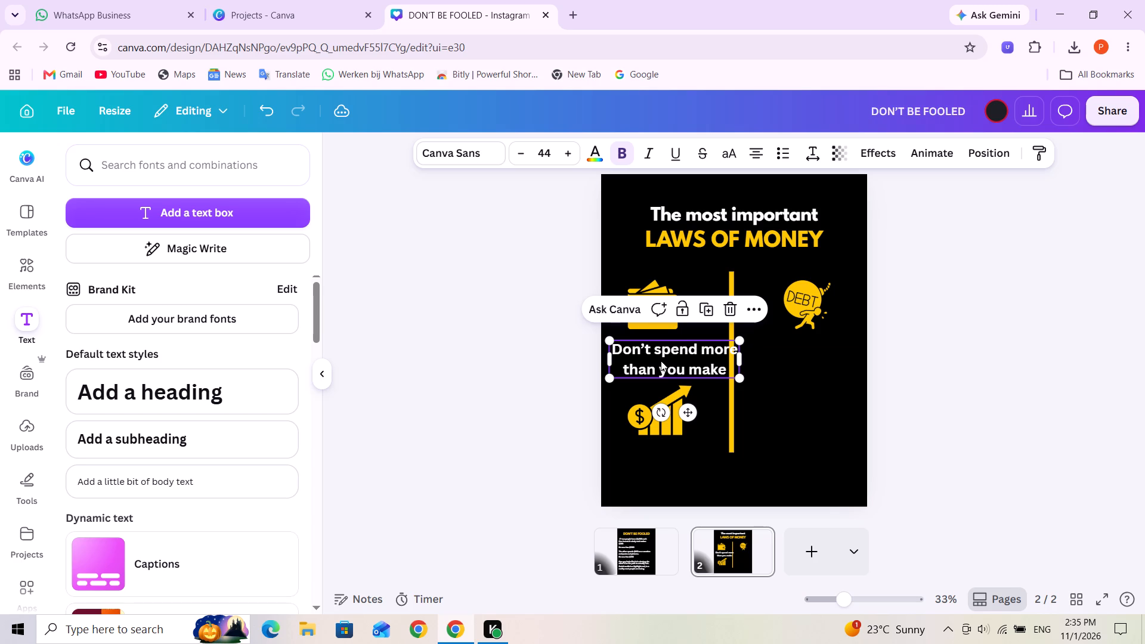
key("ctrl+a")
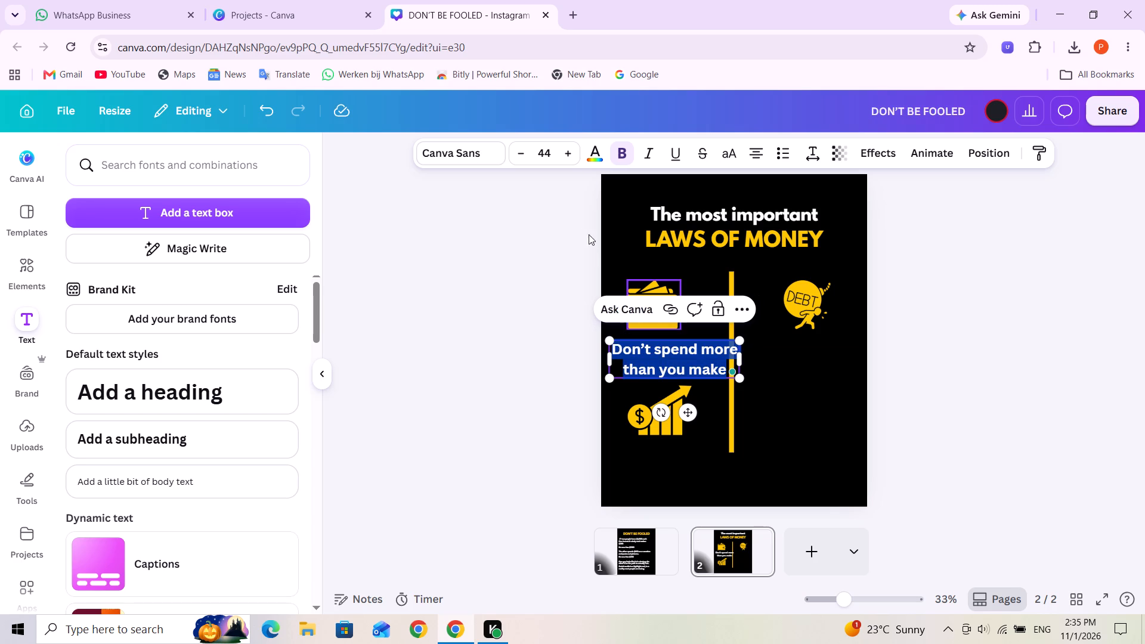
left_click(499, 153)
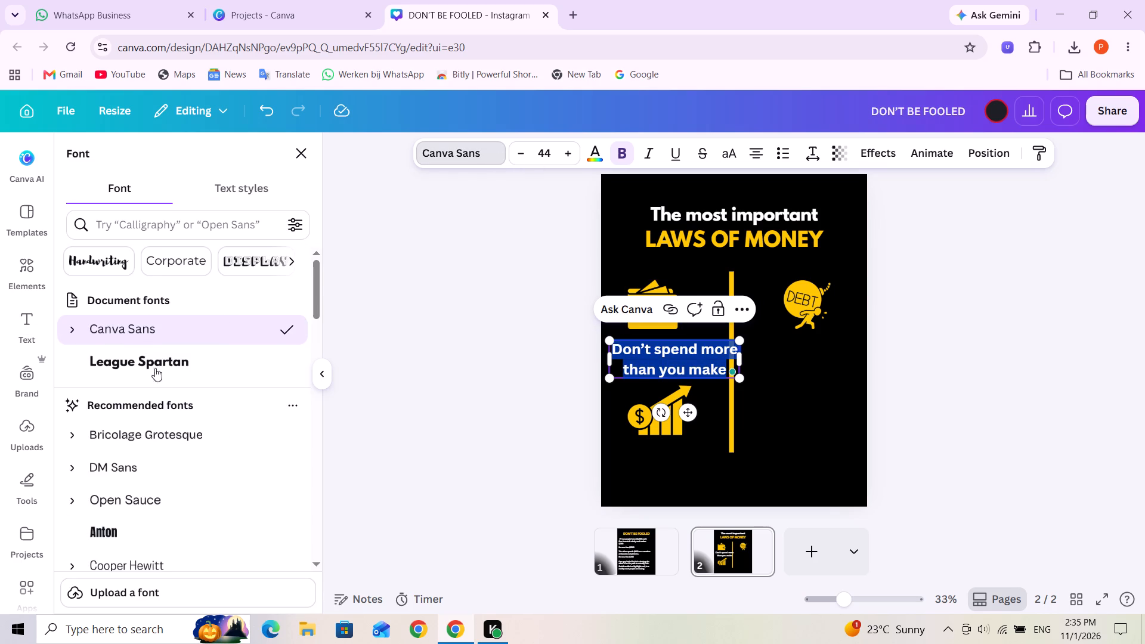
left_click(166, 362)
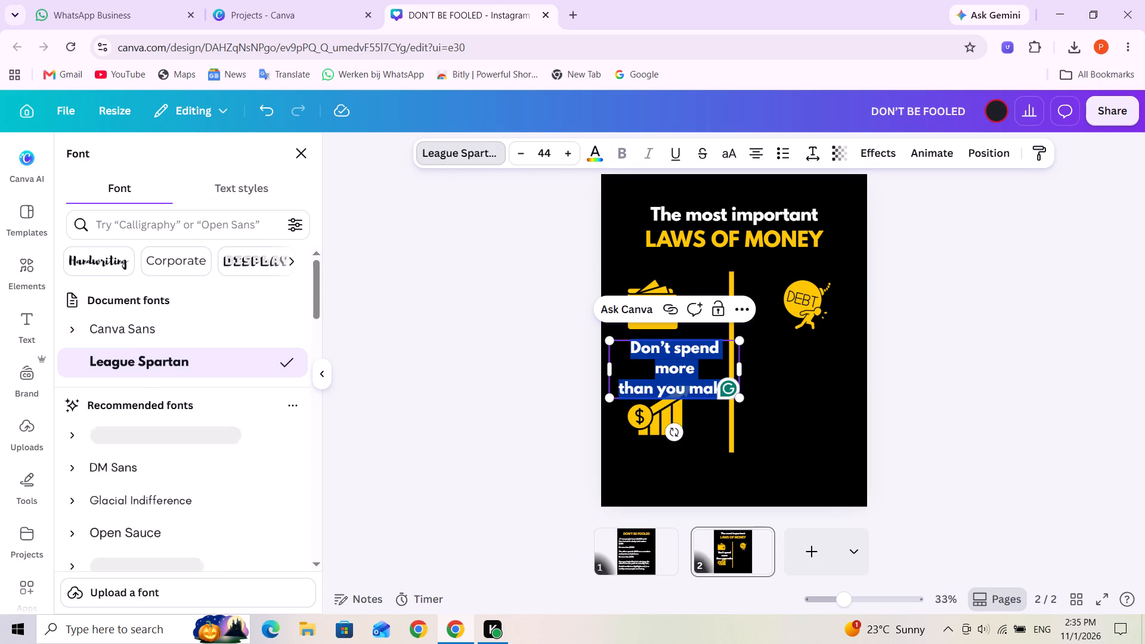
left_click(547, 156)
type("35")
key("Return")
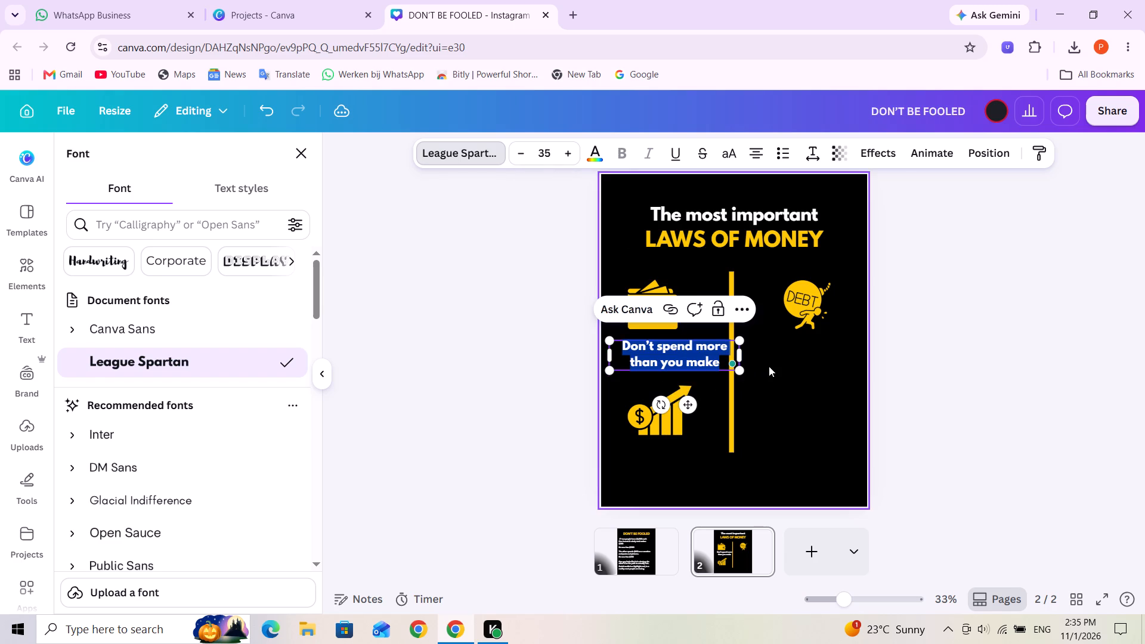
Narrow the wallet caption's text box to fit its two lines, clear of the yellow divider.
left_click(769, 366)
left_click(700, 353)
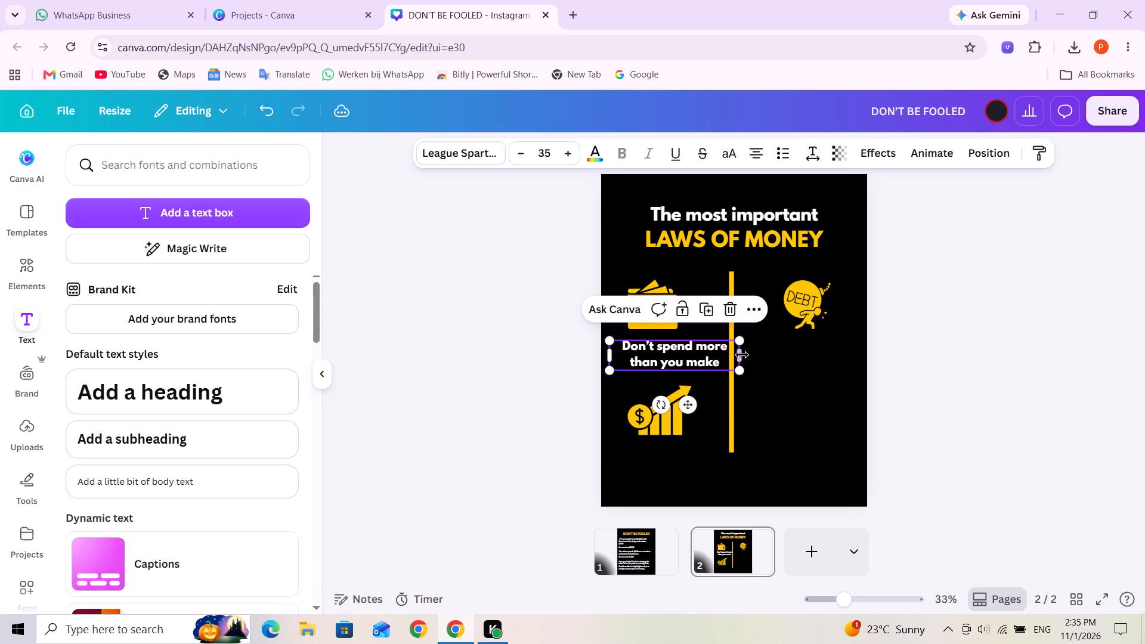
left_click_drag(742, 355, 720, 353)
left_click(785, 353)
Duplicate the wallet caption and place the copy below the debt icon, level with the original.
left_click(679, 355)
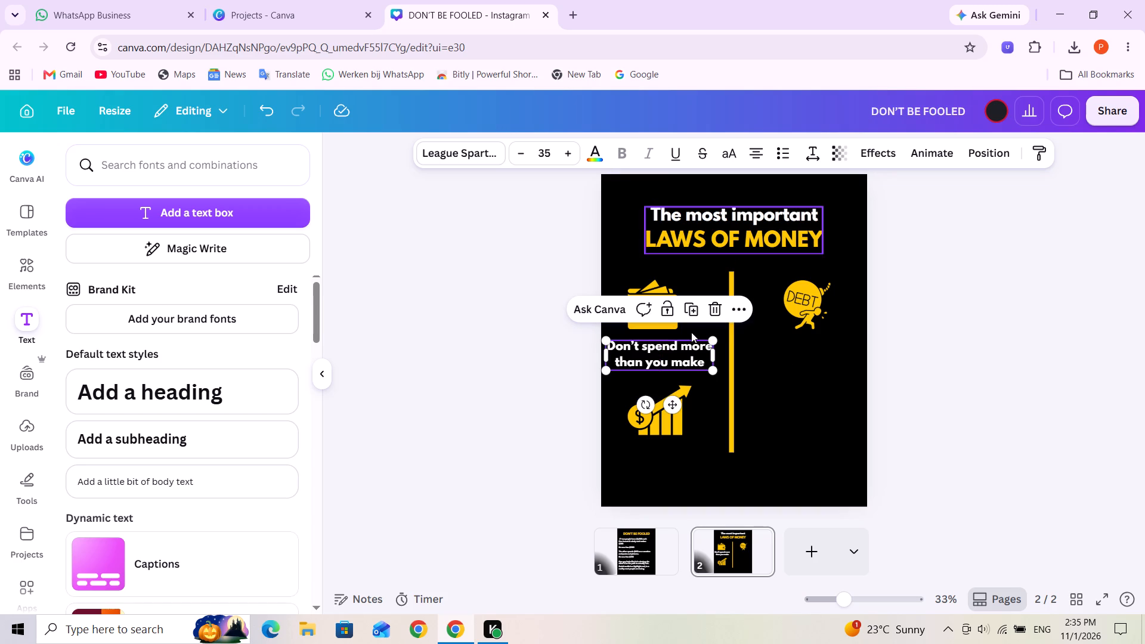
left_click(694, 308)
left_click_drag(685, 356, 821, 351)
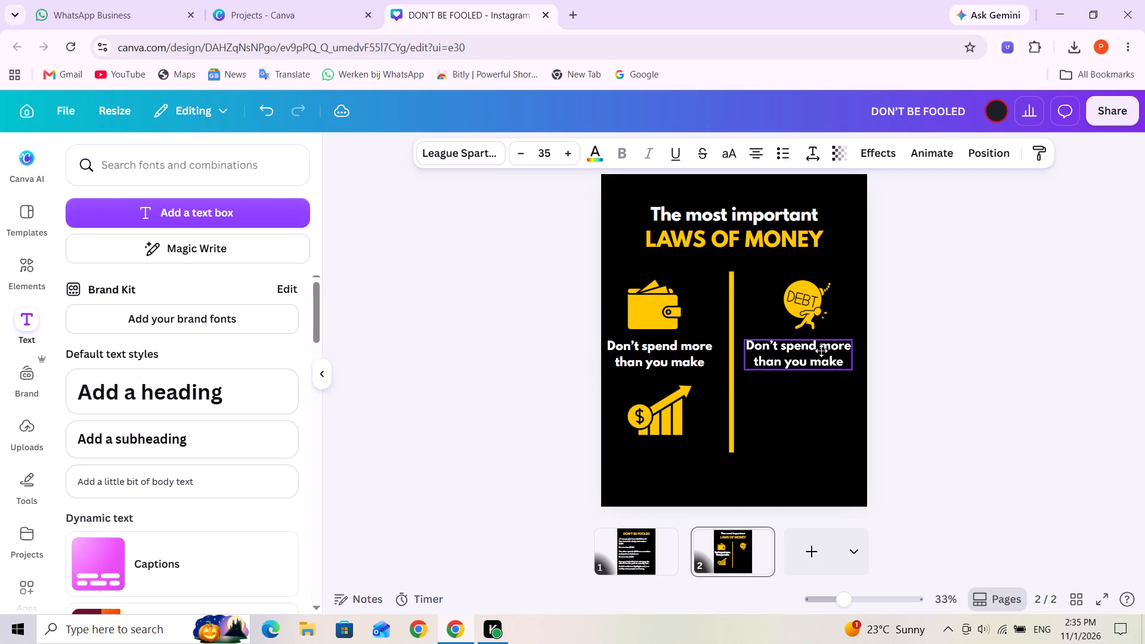
left_click_drag(821, 351, 822, 349)
triple_click(816, 356)
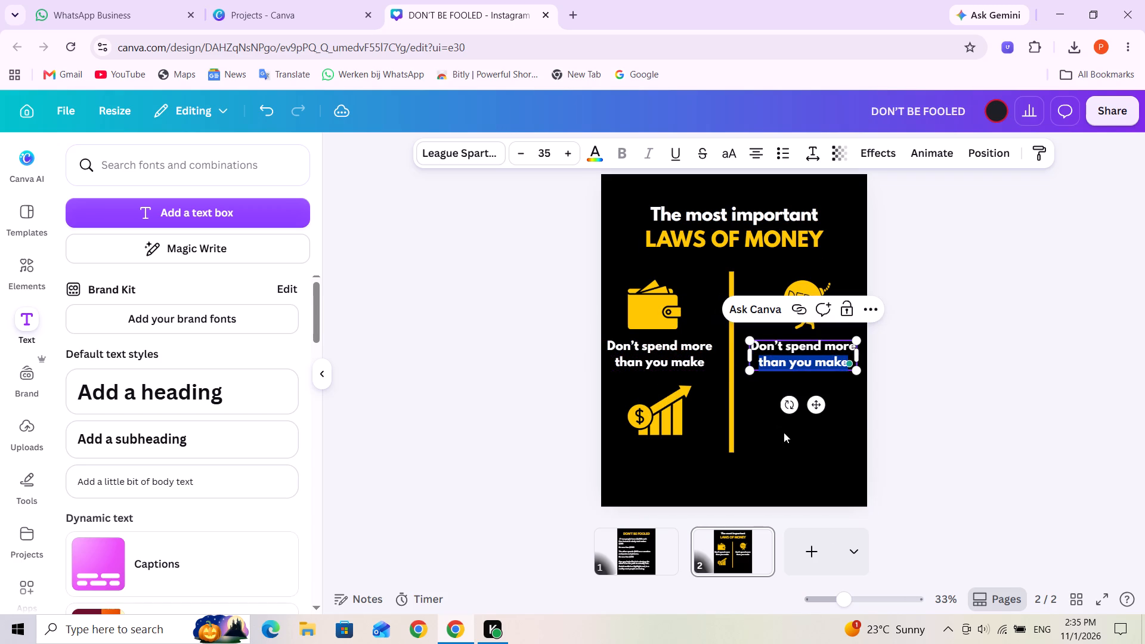
left_click(784, 432)
Recolour the black shopping cart icon with the design's golden yellow.
left_click(798, 423)
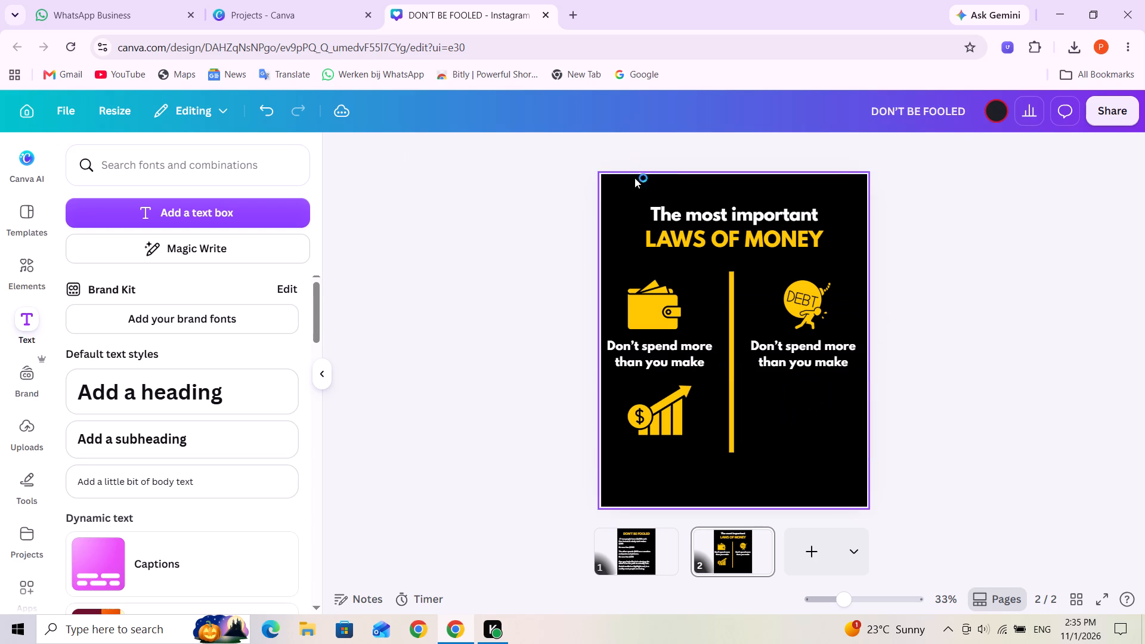
left_click(811, 414)
left_click(617, 155)
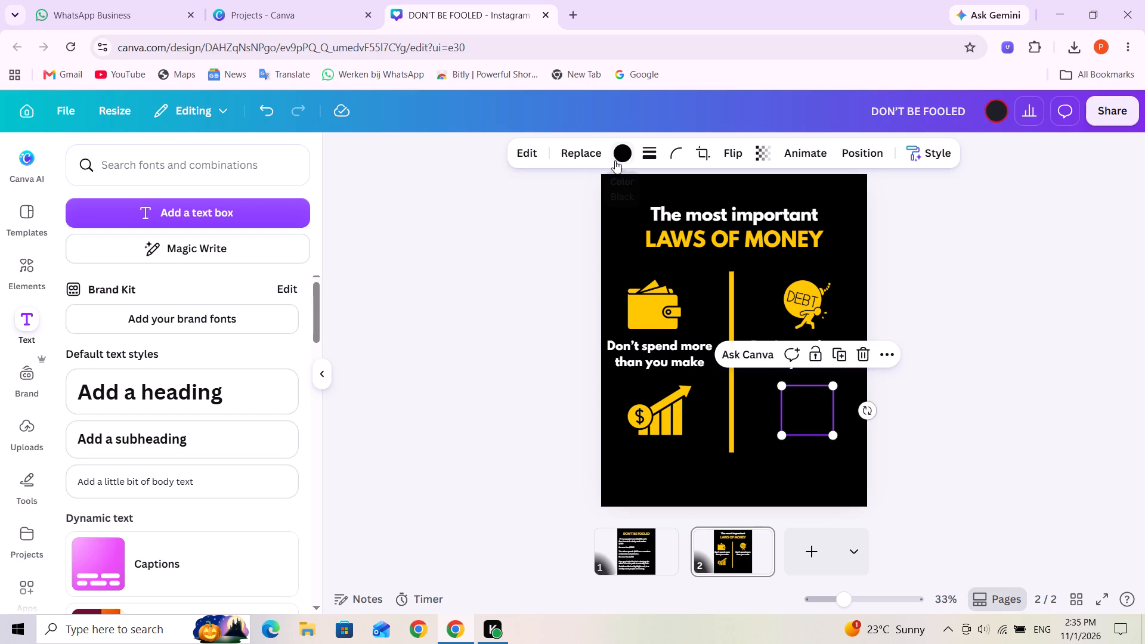
left_click(155, 268)
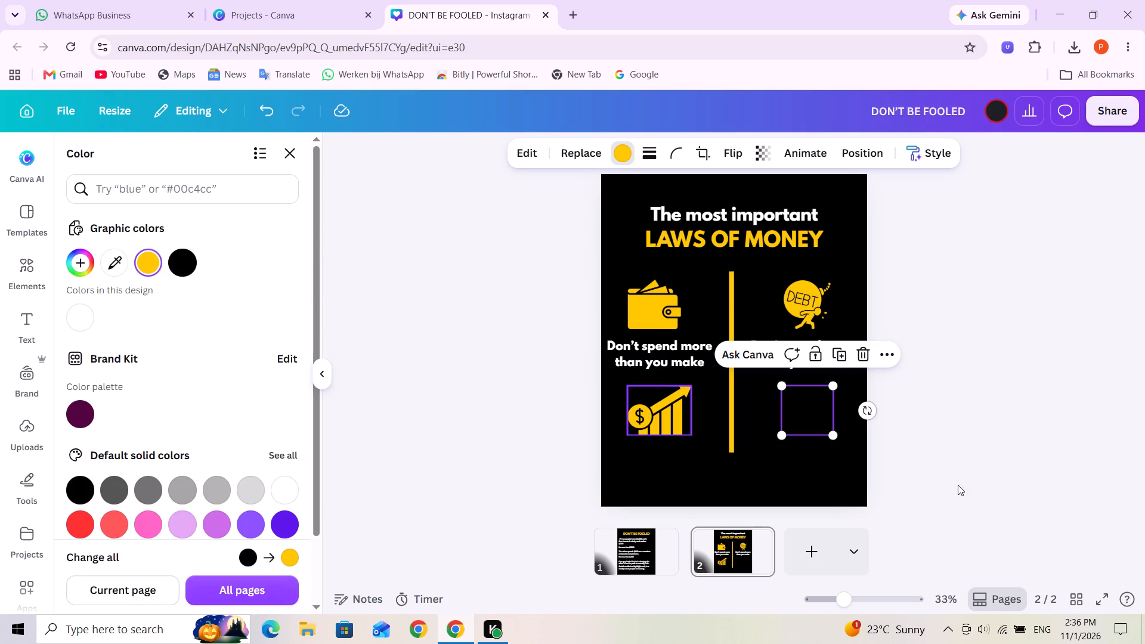
left_click(812, 418)
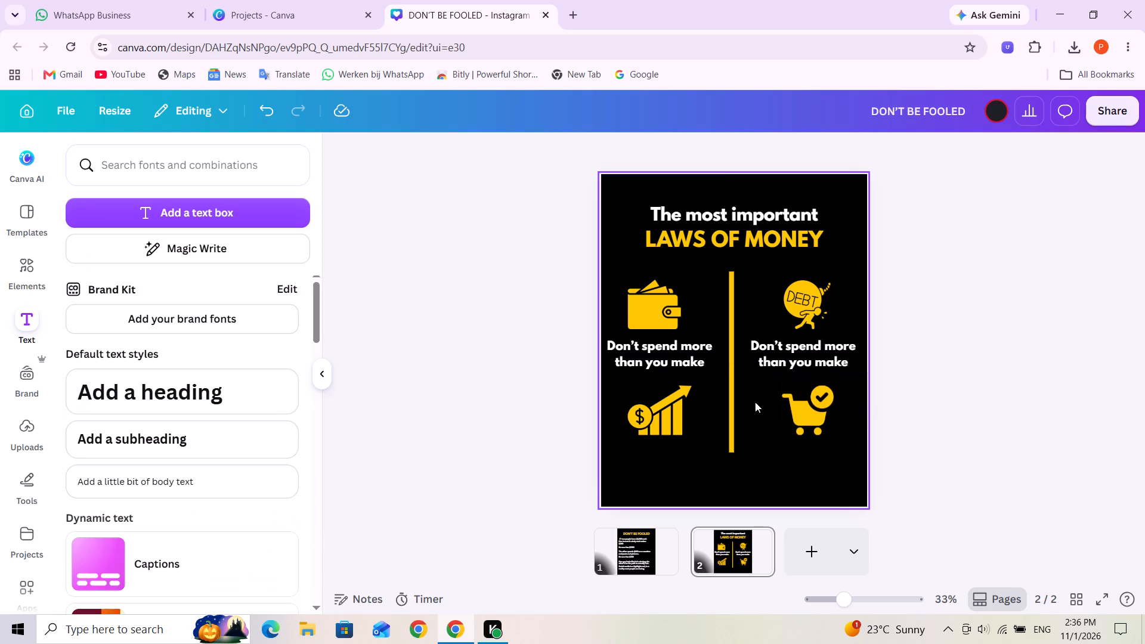
left_click(755, 402)
Replace the caption below the debt icon with "Don't go into debt to impress others", breaking the line before "impress".
triple_click(765, 353)
double_click(766, 352)
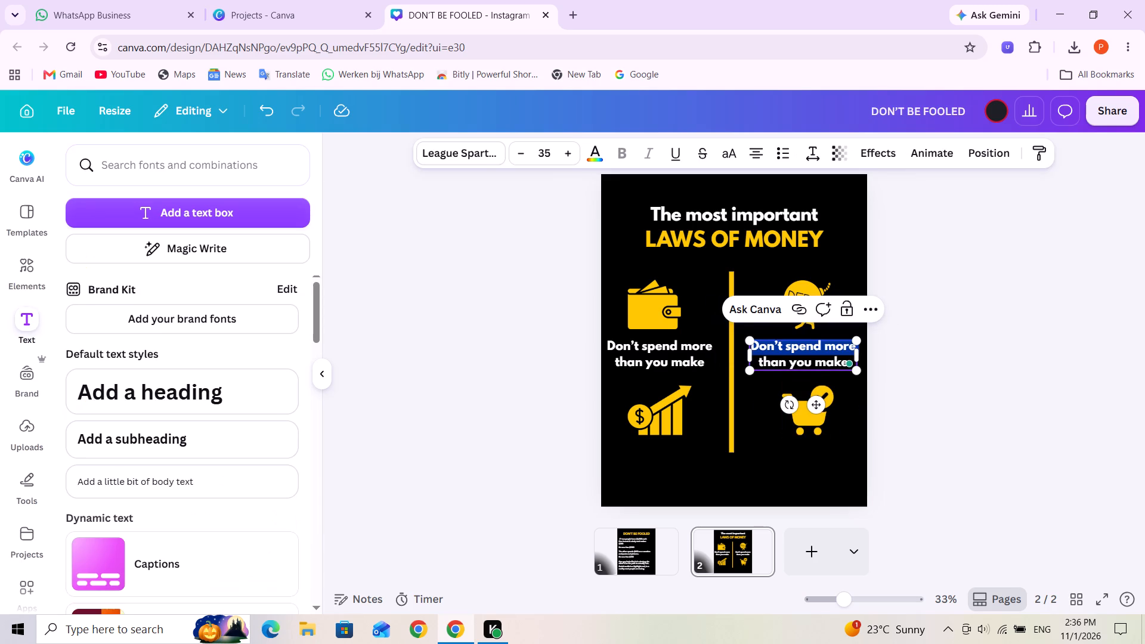
key("ctrl+a")
key("d")
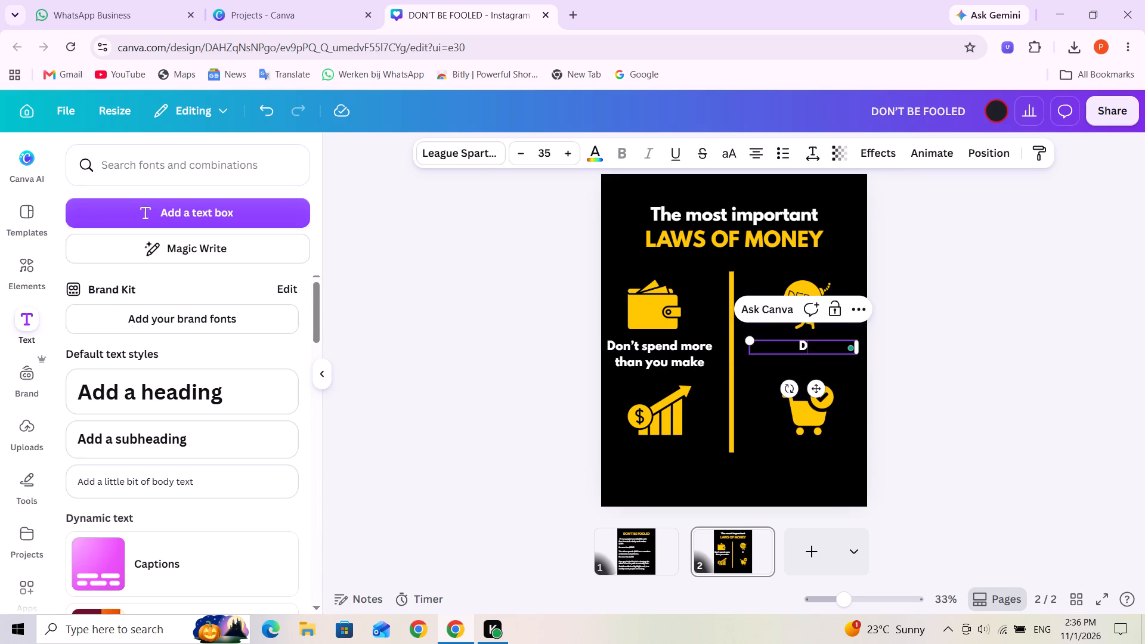
type("'t")
key("space")
type("go int")
key("o")
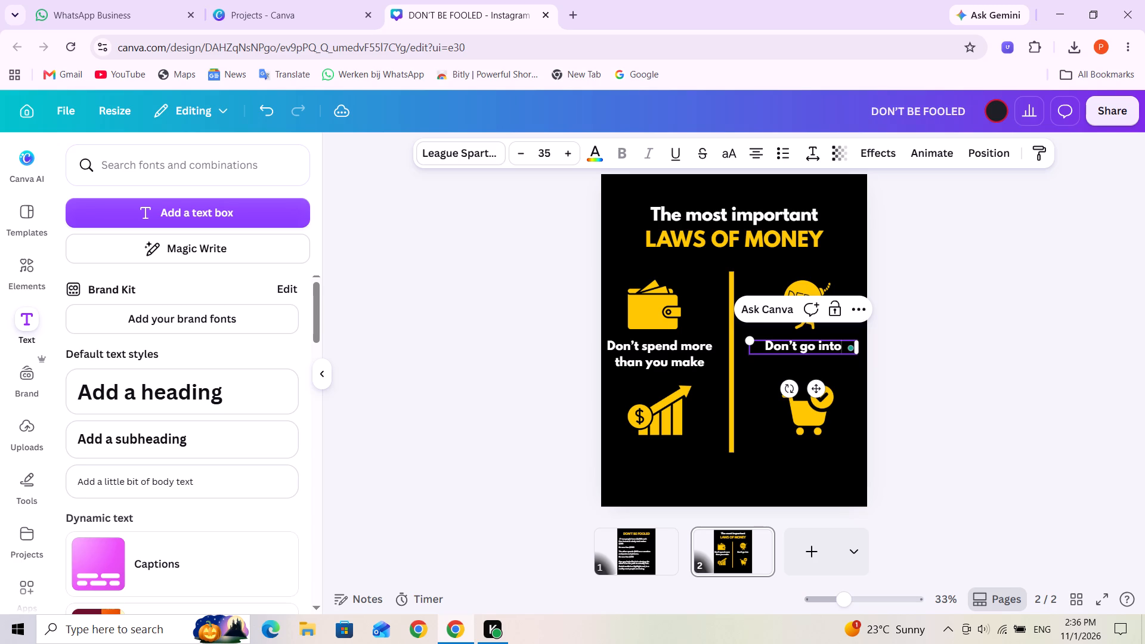
key("space")
type("debt tp")
key("BackSpace")
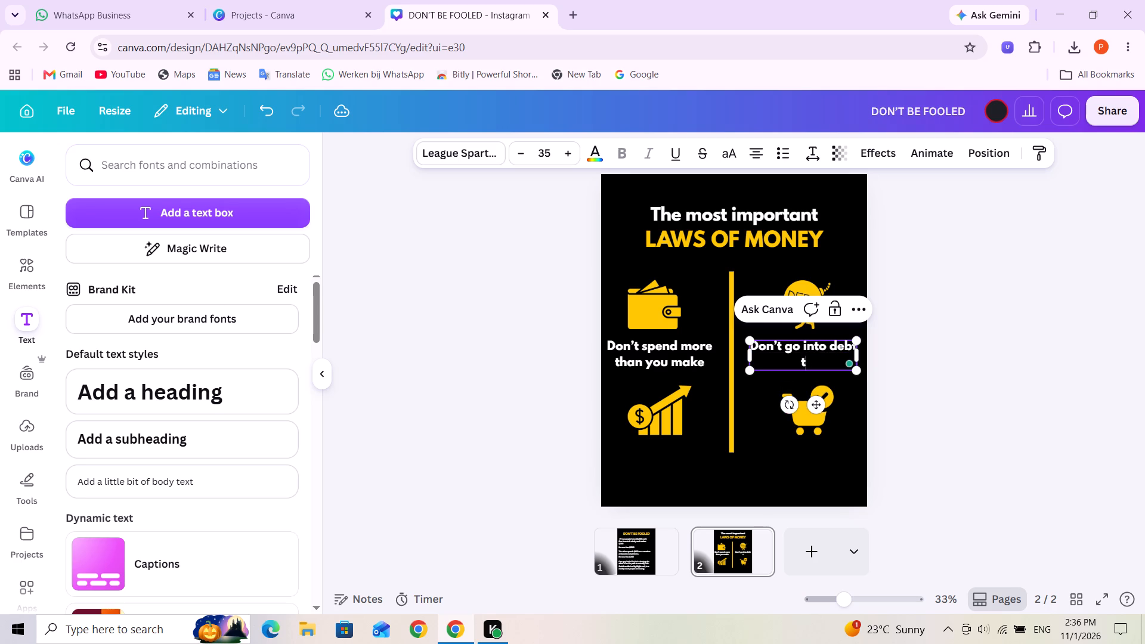
key("o")
key("Return")
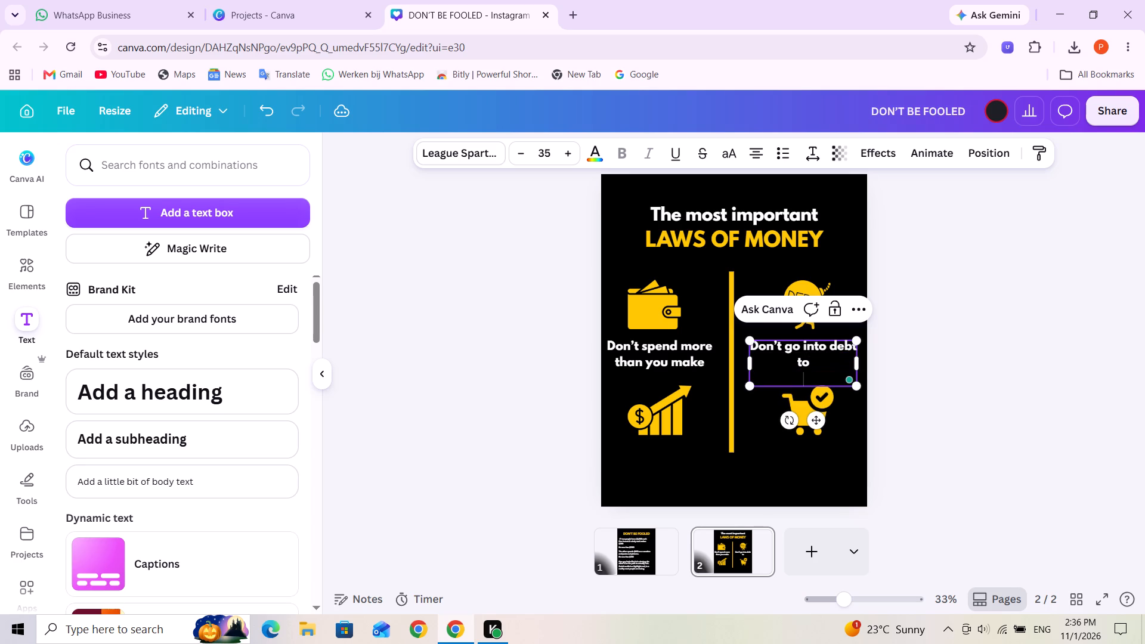
type("im")
key("p")
type("ress")
key("space")
type("others")
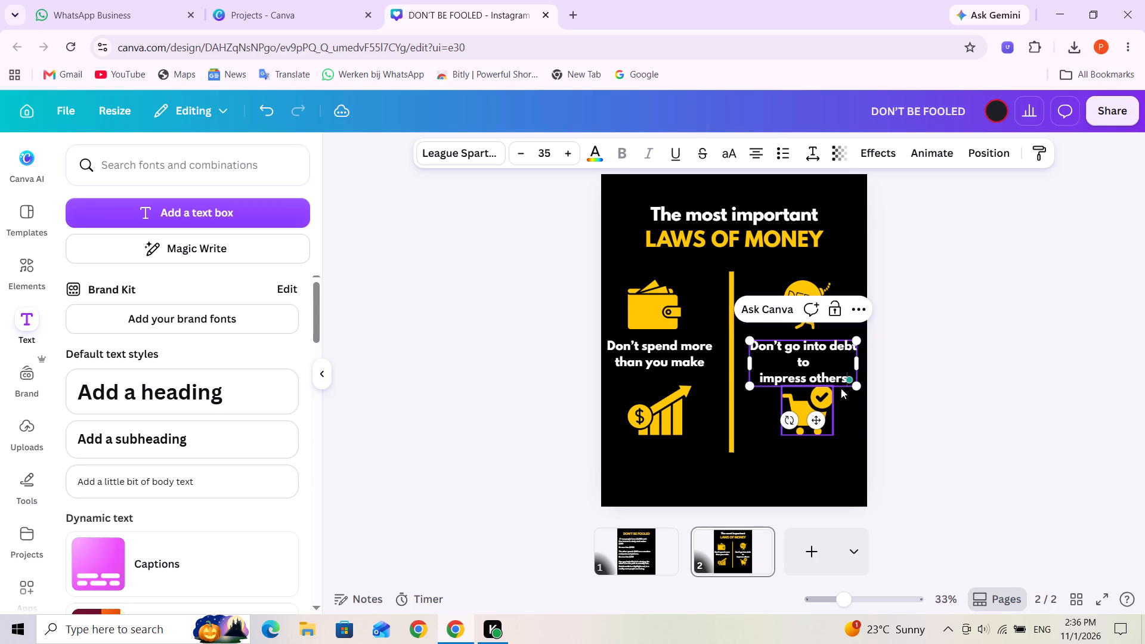
Widen the debt caption to fit two lines and move it clear of the divider, level with the wallet caption.
left_click_drag(748, 361, 728, 361)
left_click(987, 363)
left_click_drag(828, 363, 833, 363)
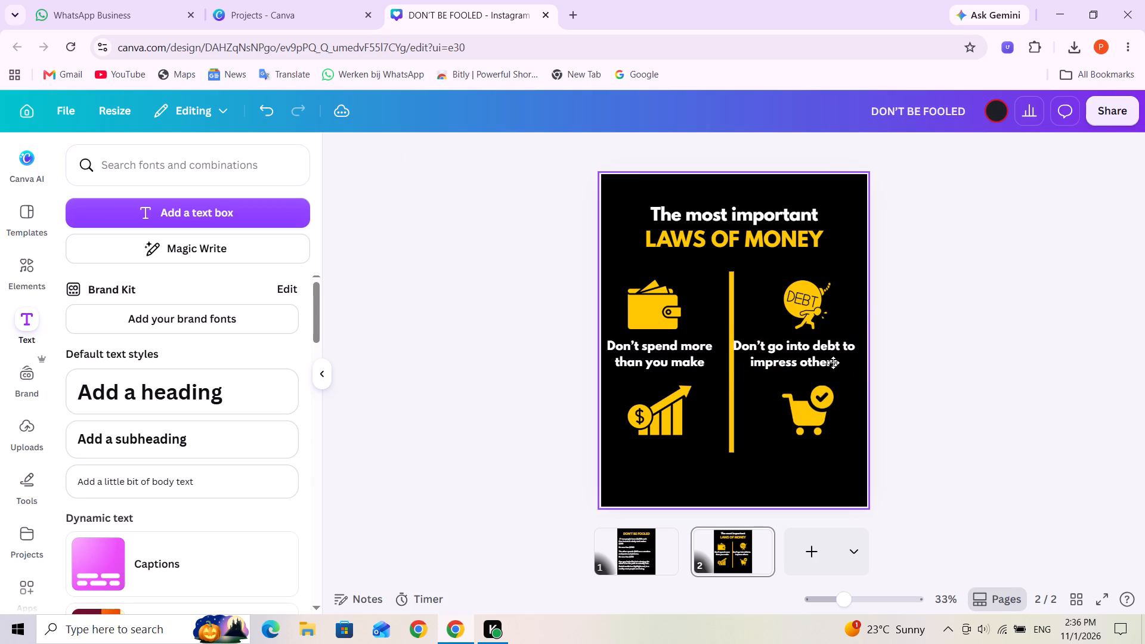
left_click_drag(833, 363, 833, 360)
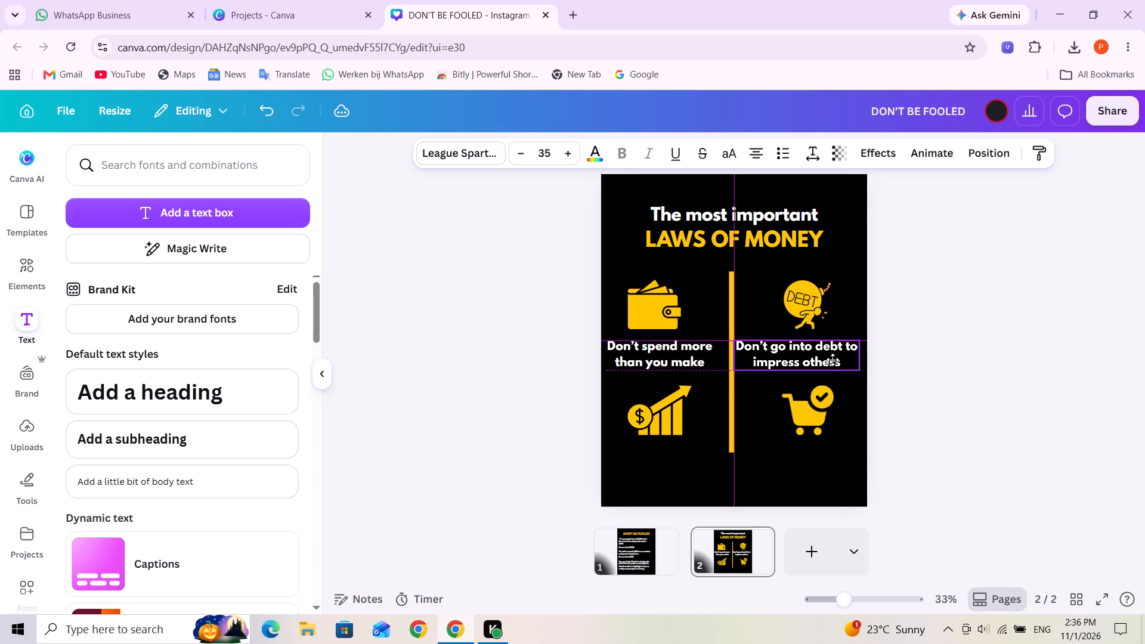
left_click_drag(833, 360, 835, 358)
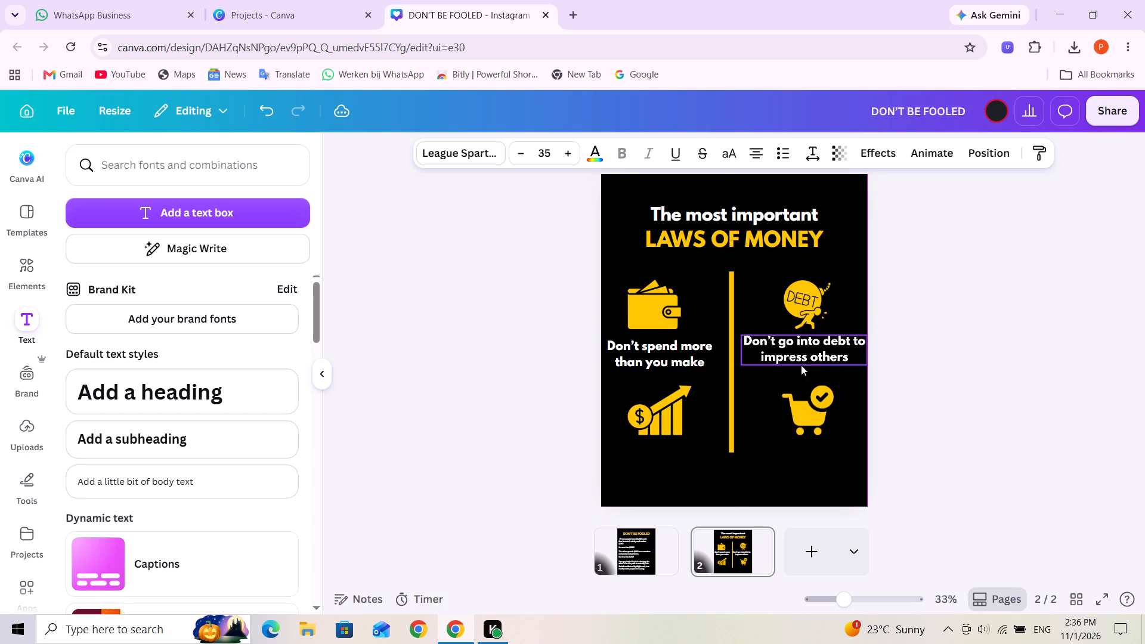
left_click_drag(810, 350, 810, 357)
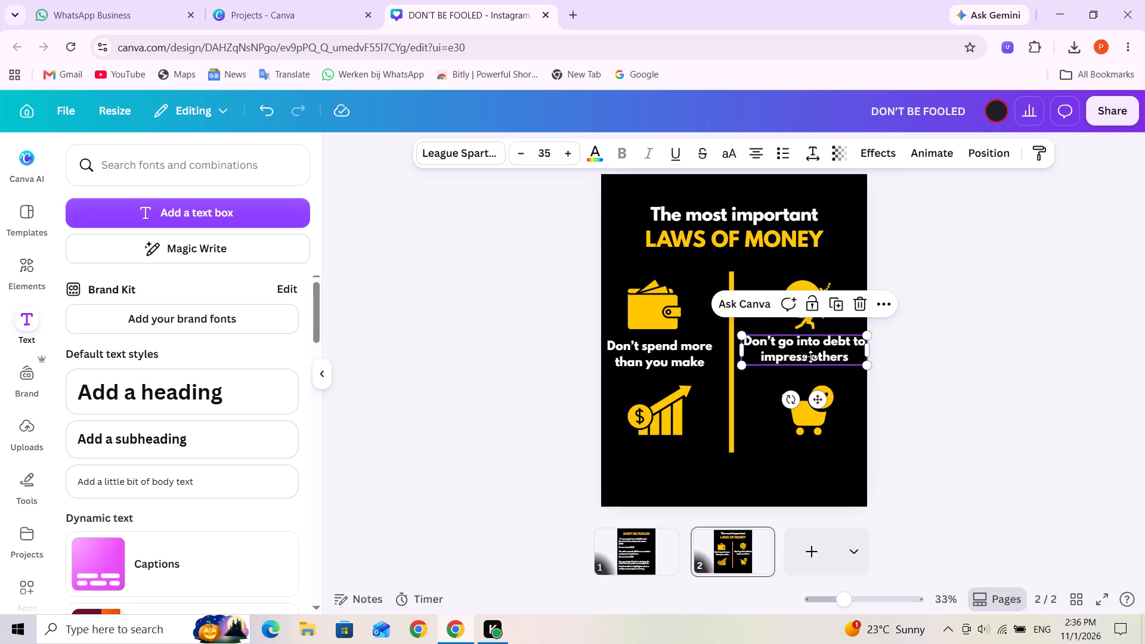
left_click_drag(810, 357, 810, 355)
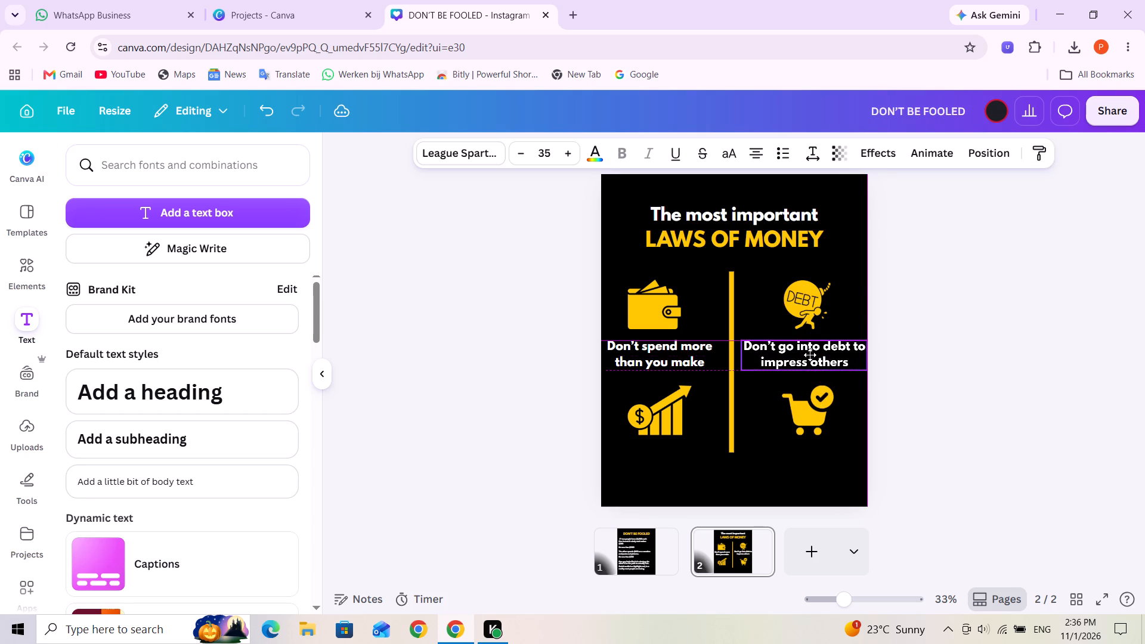
Reduce the font size of the caption below the debt icon to 30.
left_click_drag(810, 355, 810, 357)
triple_click(810, 353)
left_click(810, 353)
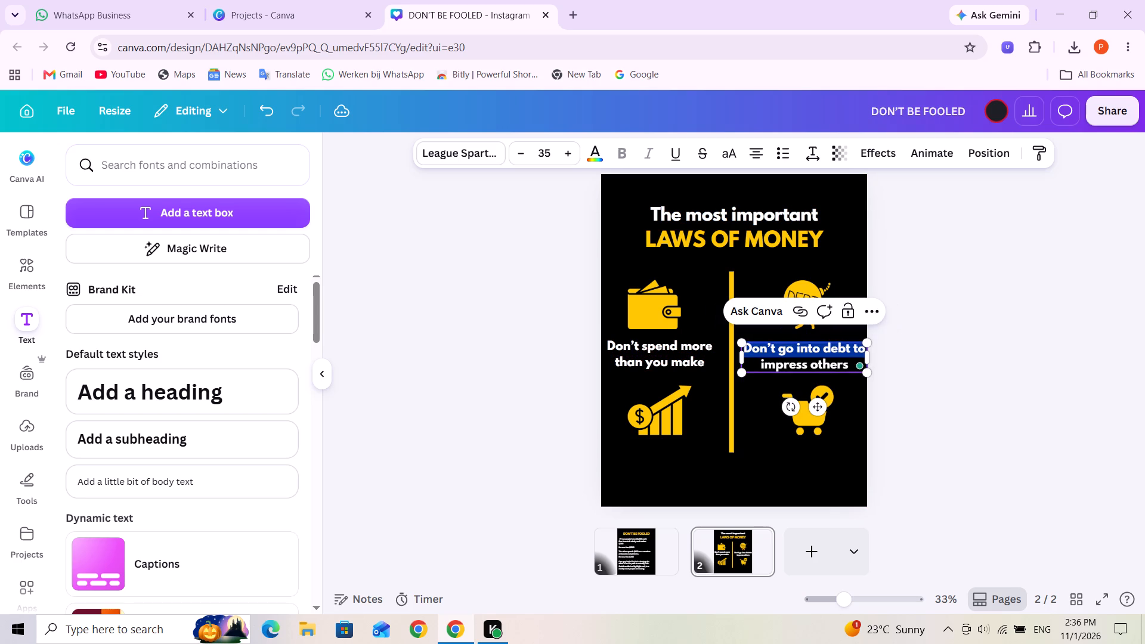
key("ctrl+a")
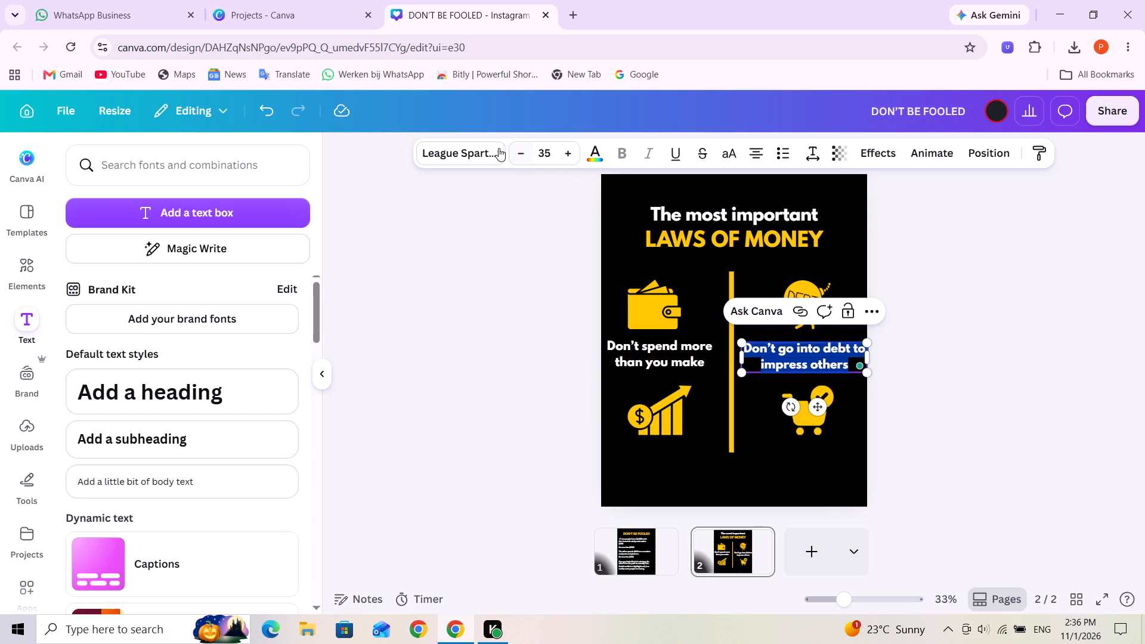
left_click(484, 152)
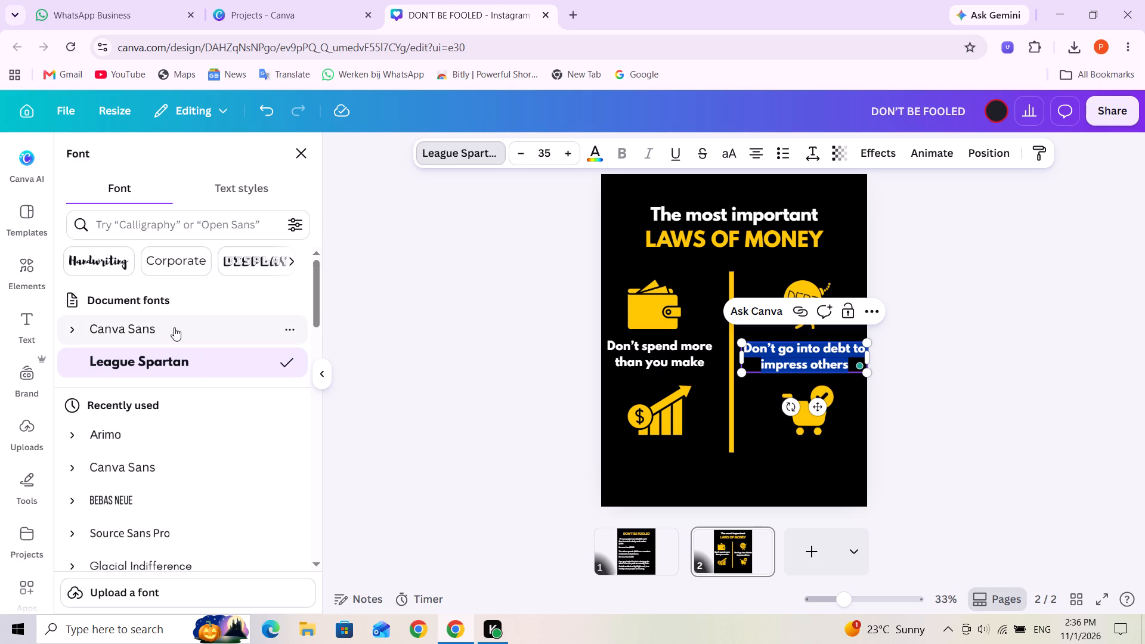
left_click(518, 150)
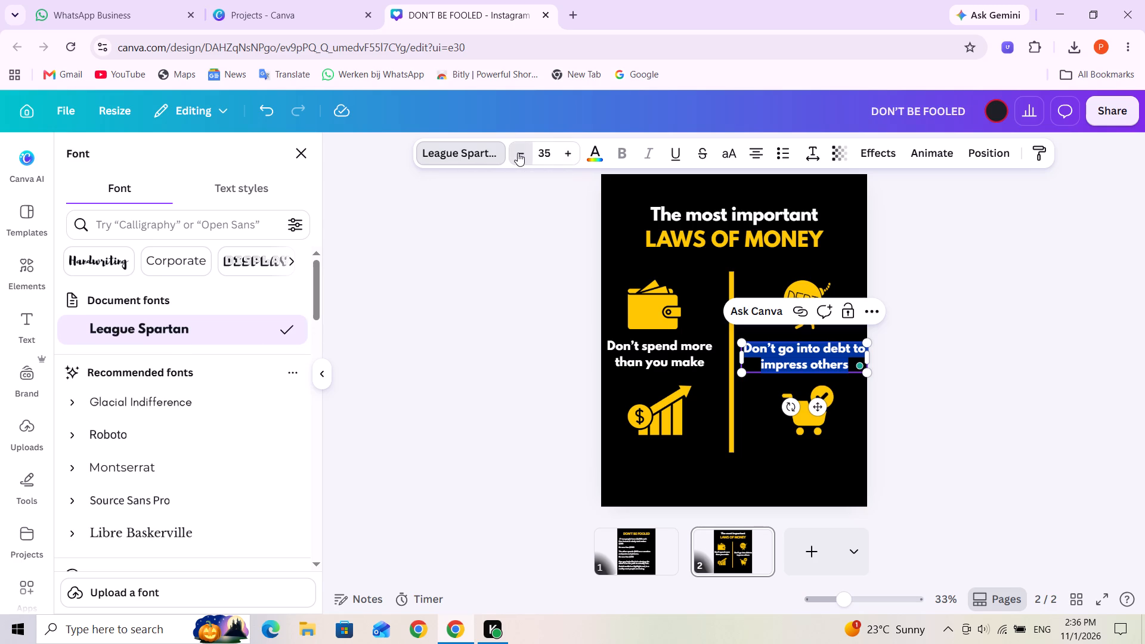
left_click(519, 154)
double_click(519, 154)
left_click(519, 154)
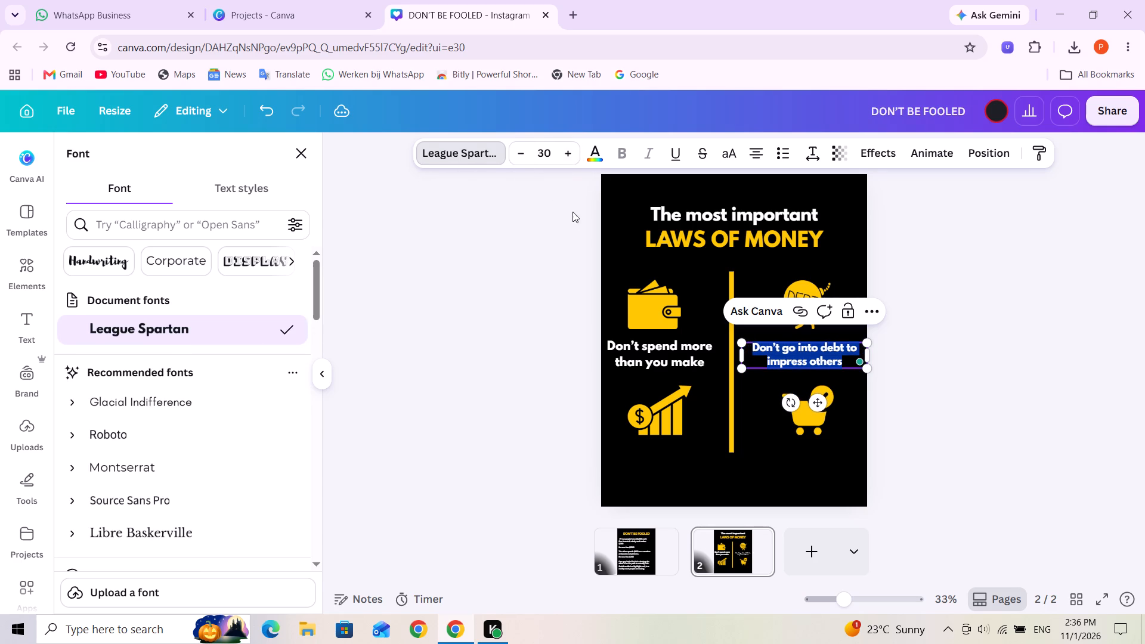
Reduce the font size of the caption below the wallet icon to 30.
left_click(683, 364)
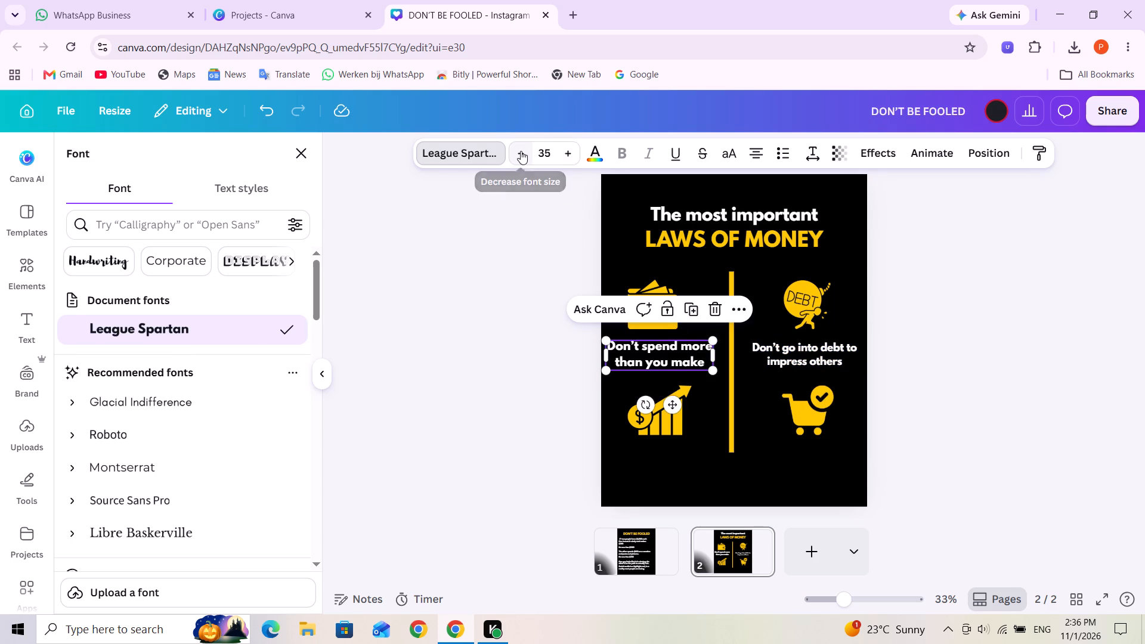
triple_click(523, 151)
left_click(523, 151)
left_click(523, 151)
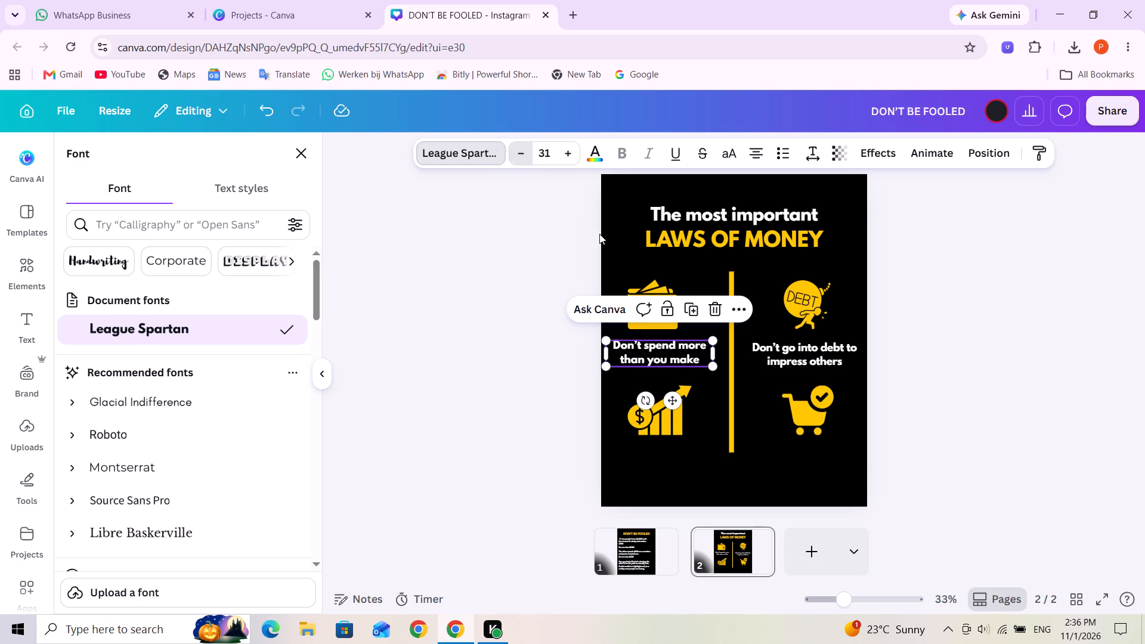
left_click(965, 372)
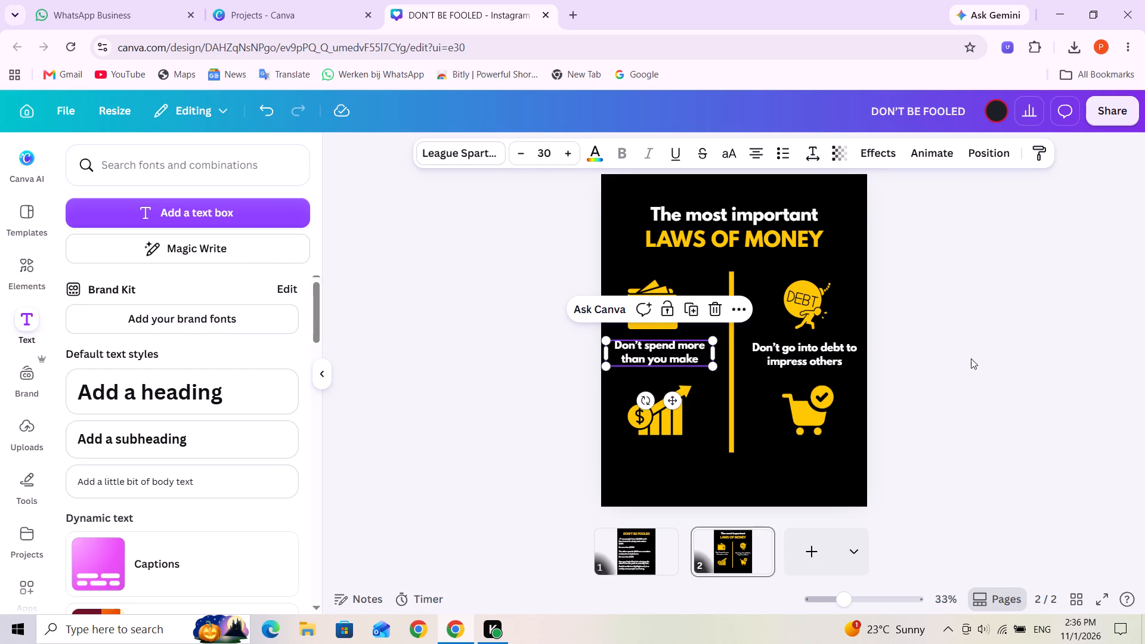
left_click(971, 358)
Narrow the debt caption's text box and align it level with the wallet caption, with the wallet caption slightly closer to the divider.
left_click(812, 358)
left_click_drag(869, 357, 861, 357)
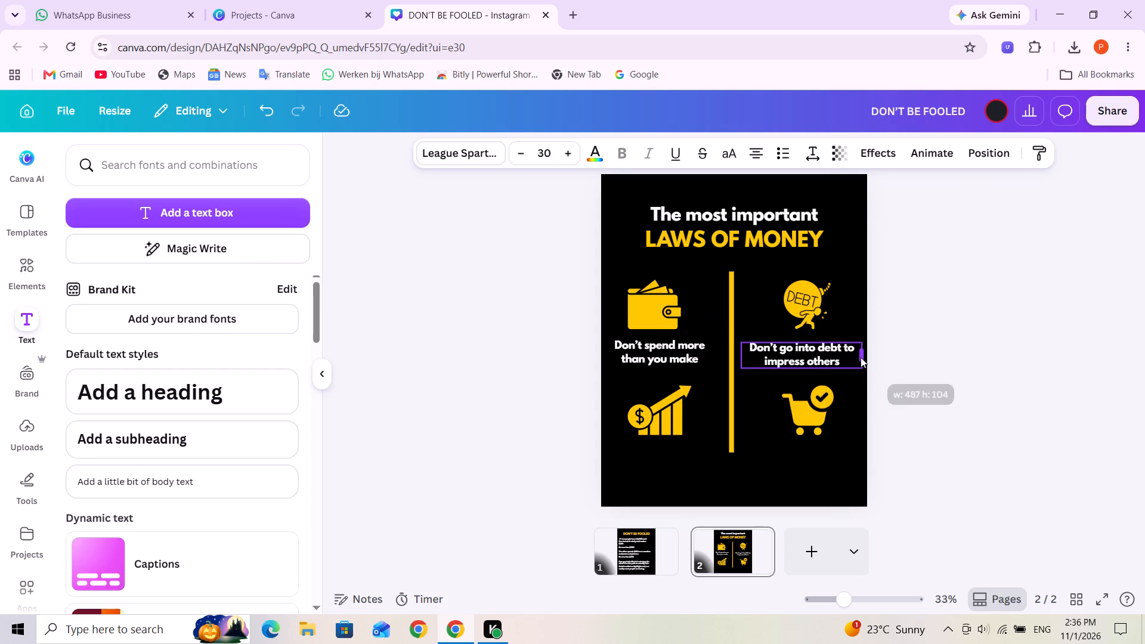
left_click_drag(861, 357, 857, 358)
left_click(918, 359)
left_click(821, 357)
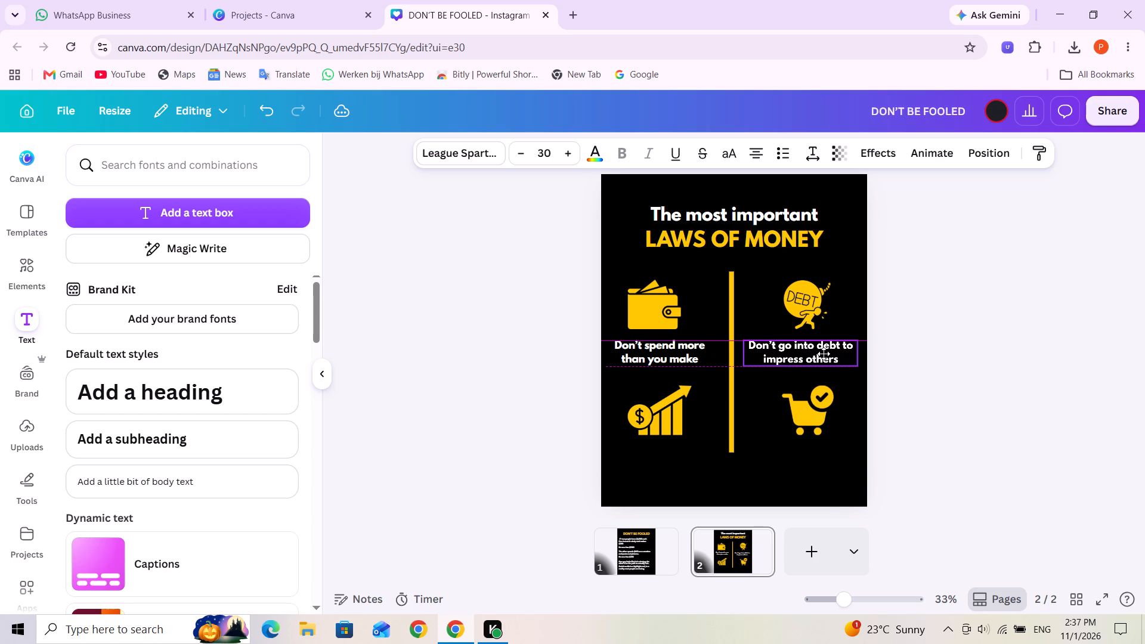
left_click_drag(654, 352, 660, 351)
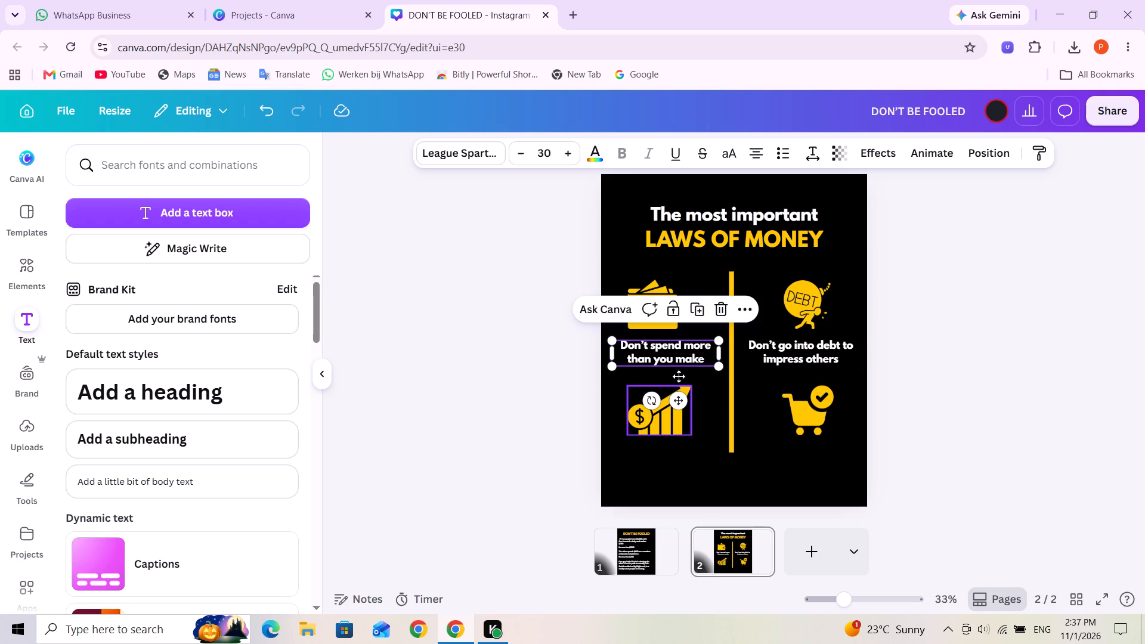
Duplicate the wallet caption and place the copy below the growth chart icon, vertically aligned with the original.
left_click(697, 307)
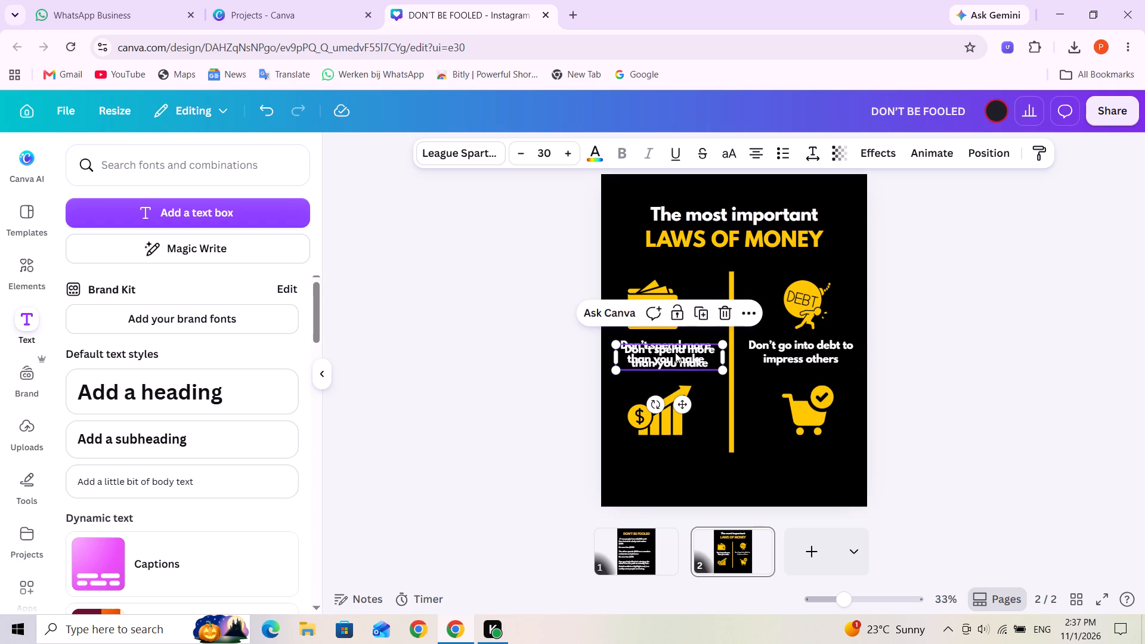
left_click_drag(675, 352, 674, 458)
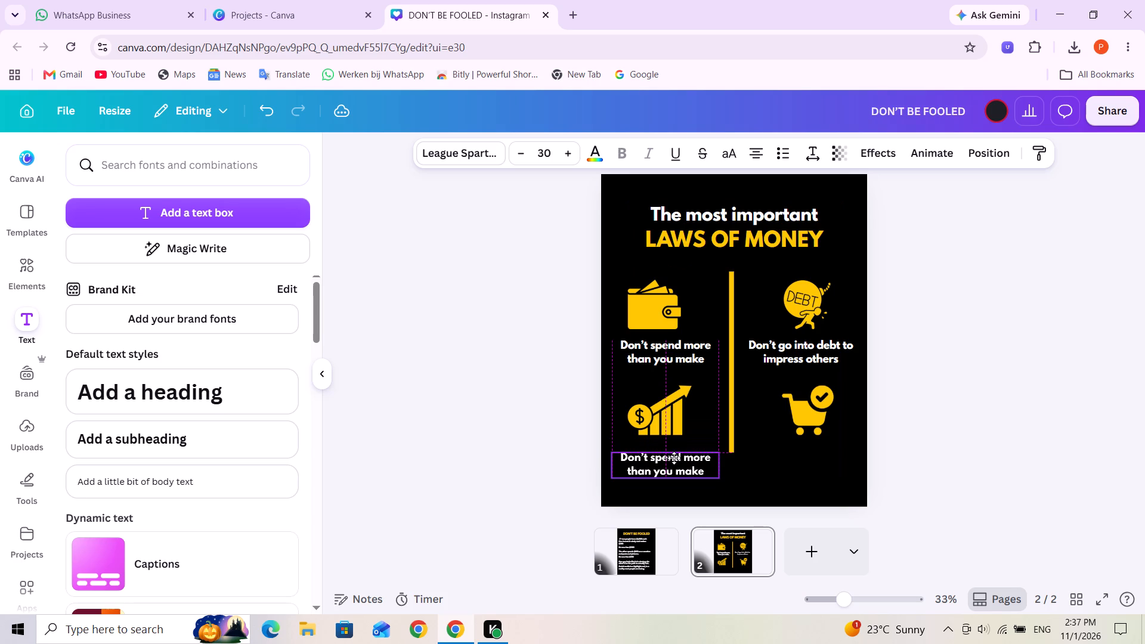
left_click_drag(674, 458, 674, 457)
triple_click(674, 459)
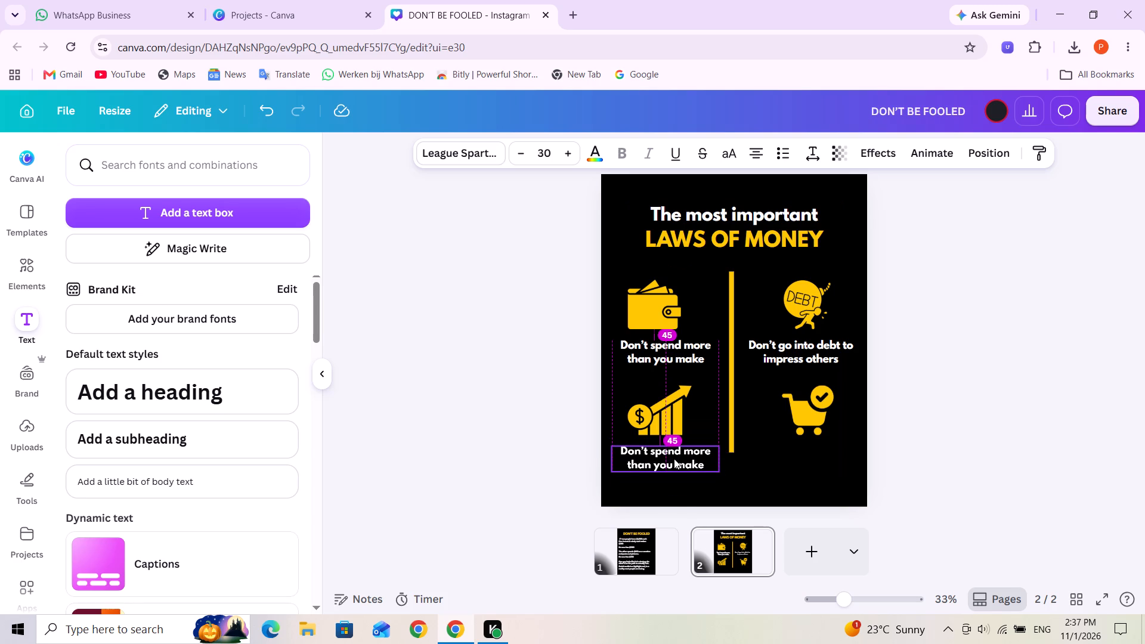
Replace the caption below the growth chart icon with "Actively invests & track your net worth".
triple_click(670, 455)
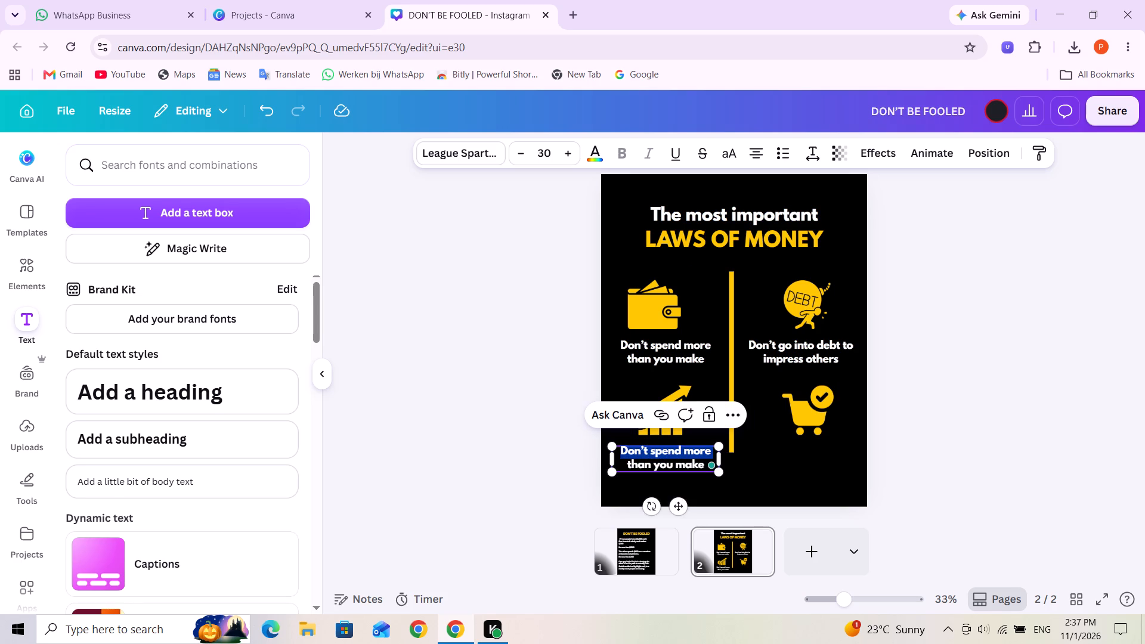
key("ctrl+a")
type("cit")
key("BackSpace")
key("BackSpace")
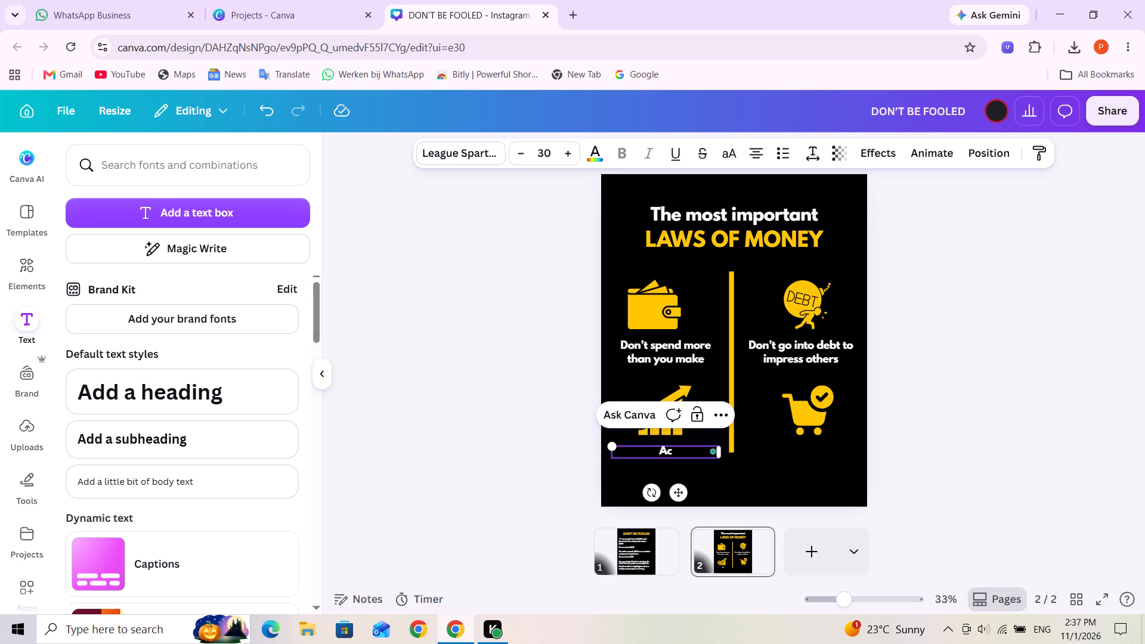
type("ti")
type("vely invests")
key("space")
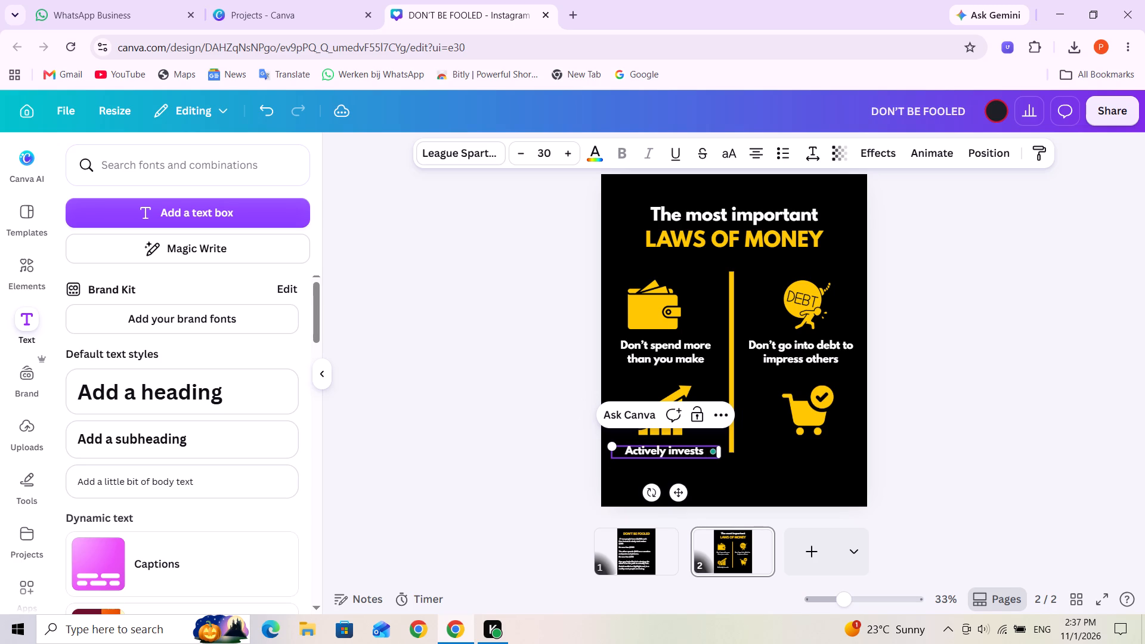
type("& track")
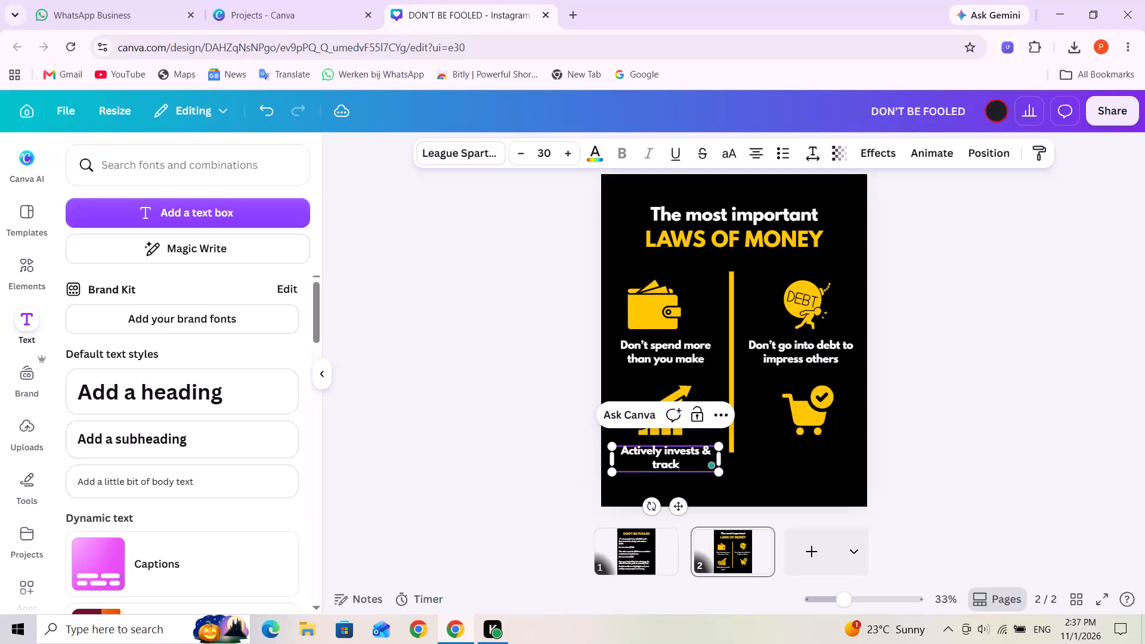
key("space")
type("y")
type("our")
key("space")
type("net wort")
key("h")
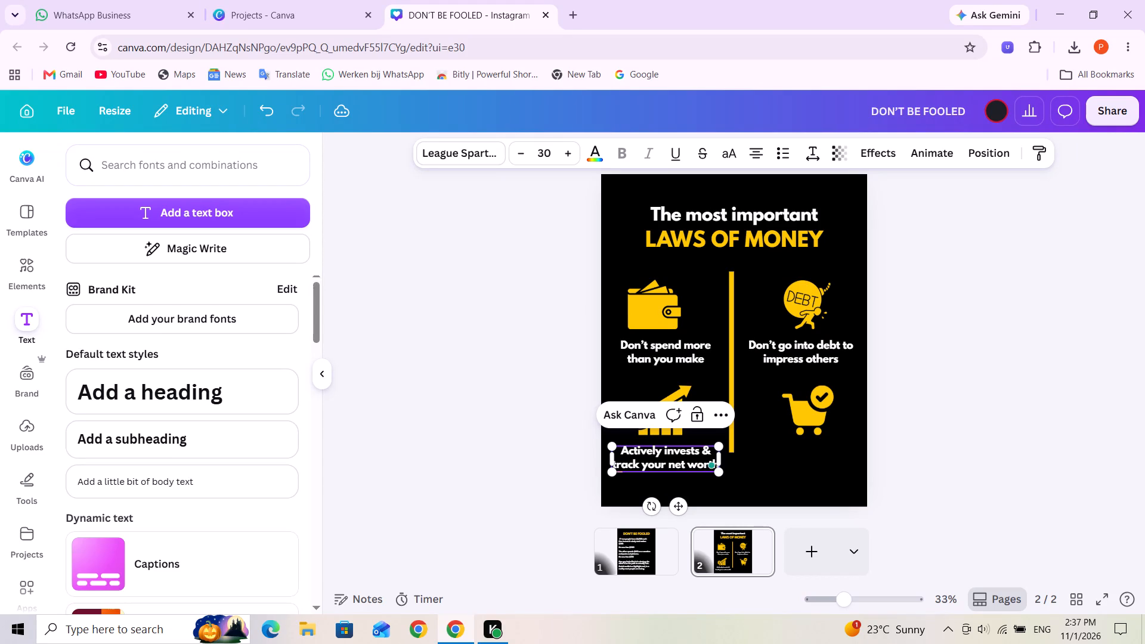
left_click(827, 493)
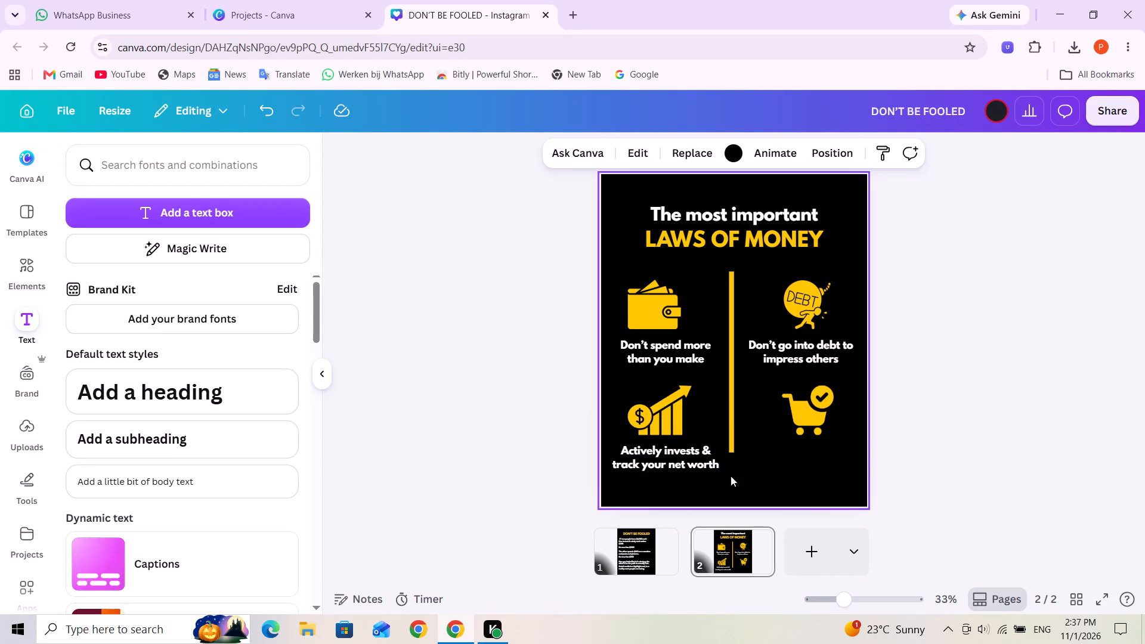
Widen the growth chart caption so "track" fits on the first line, and centre it under the wallet caption, slightly lower.
left_click(701, 466)
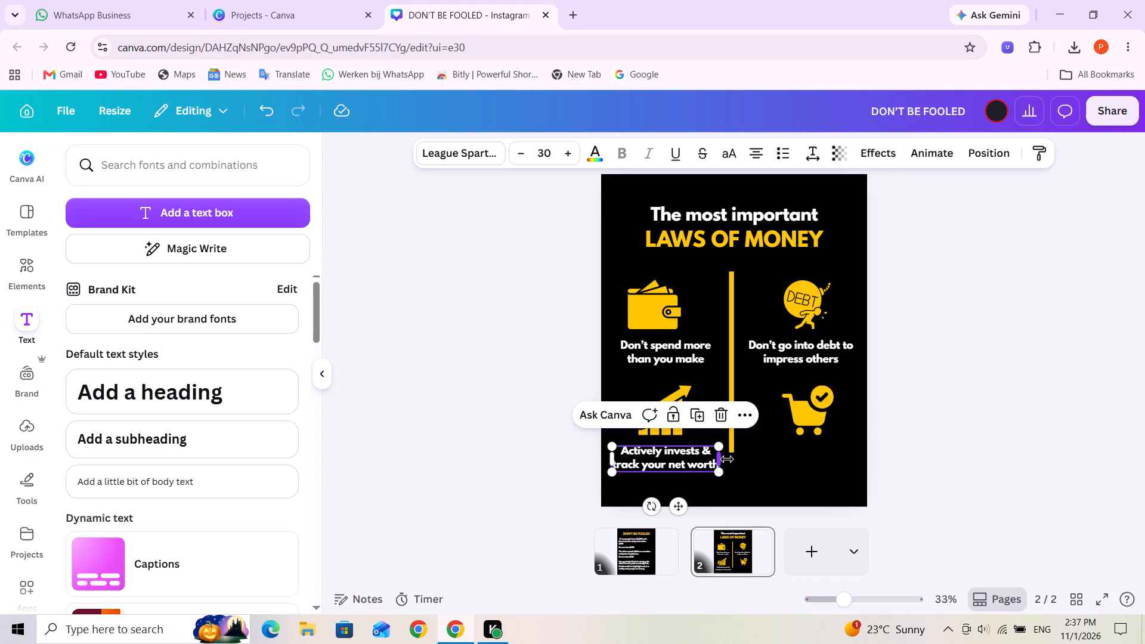
left_click_drag(727, 459, 748, 460)
left_click(776, 462)
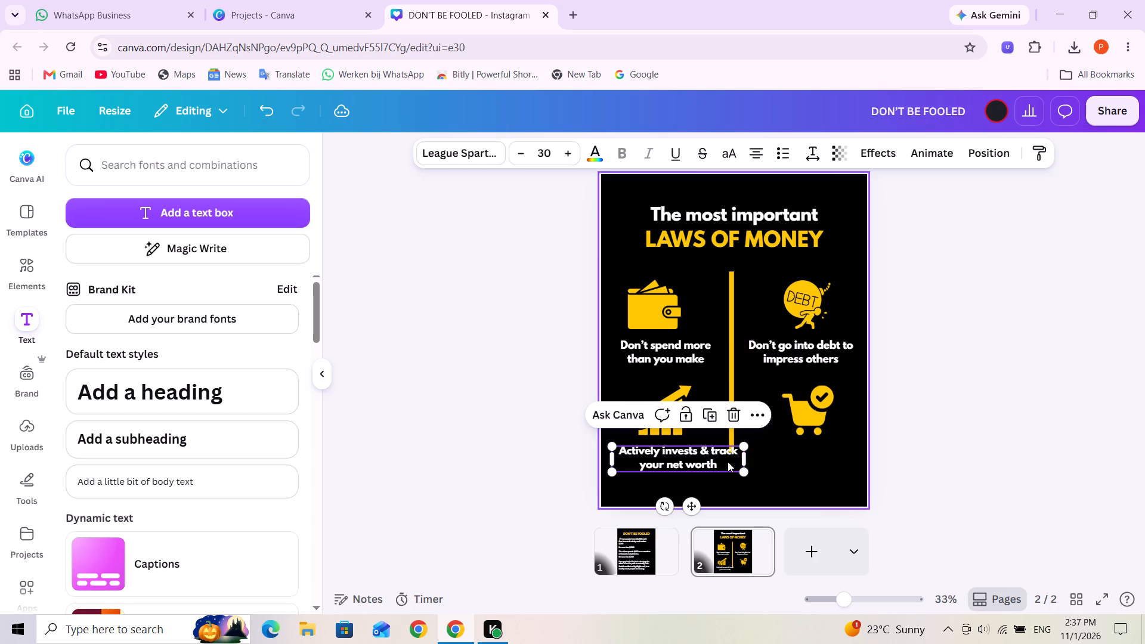
left_click(689, 462)
left_click(726, 481)
left_click_drag(710, 464, 691, 464)
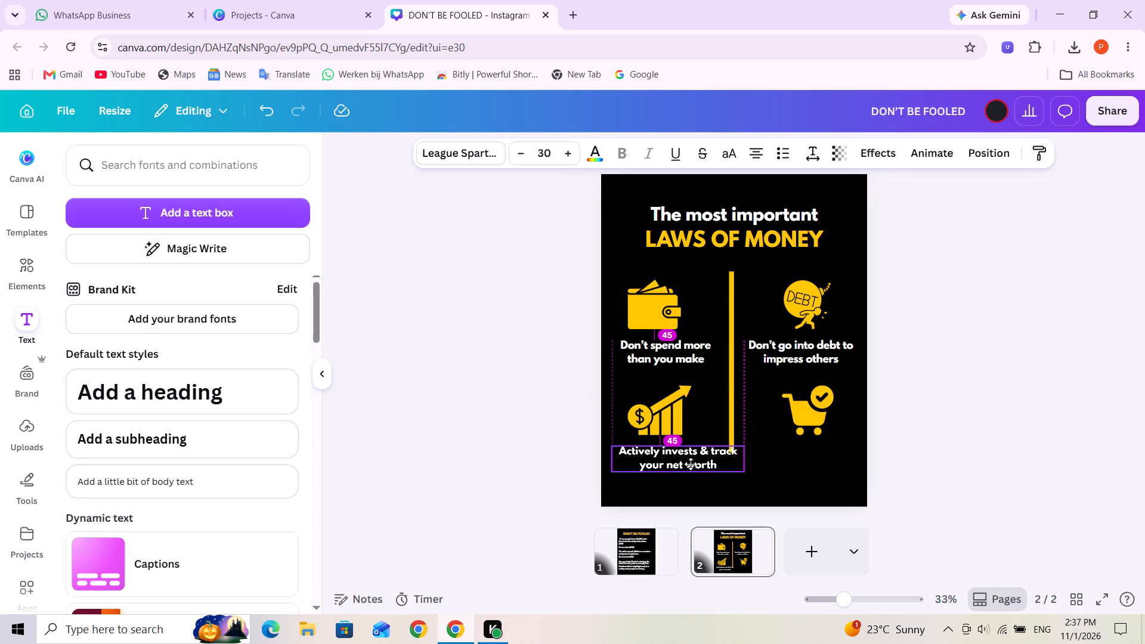
left_click_drag(691, 464, 696, 468)
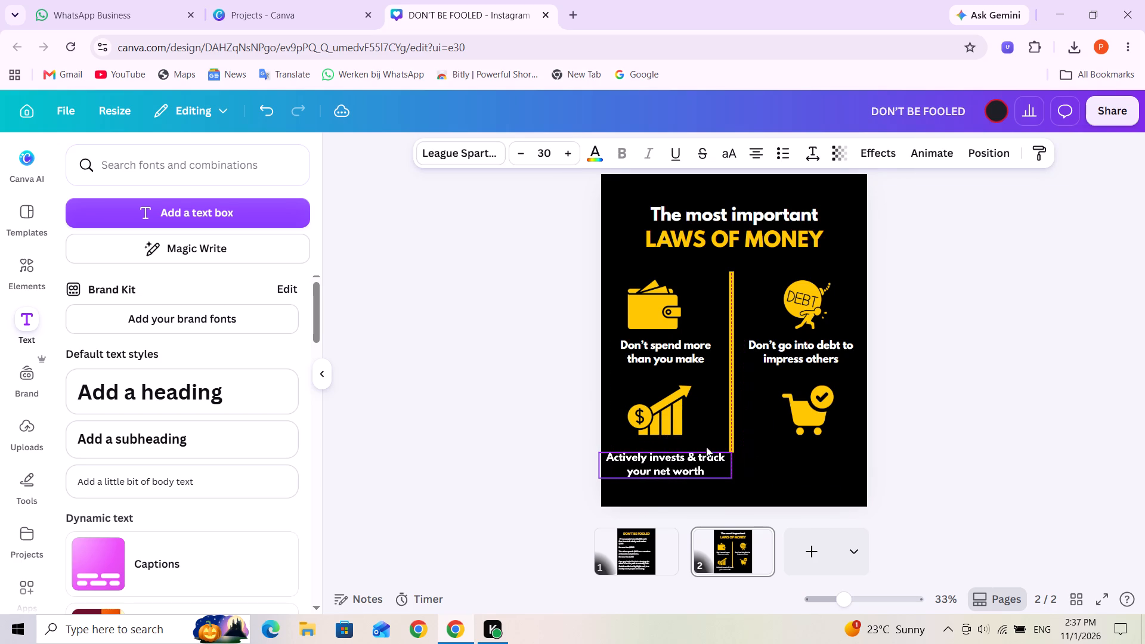
Centre the yellow divider on the page with its top level with the upper icons, and lengthen it downward to about 754.
left_click(734, 434)
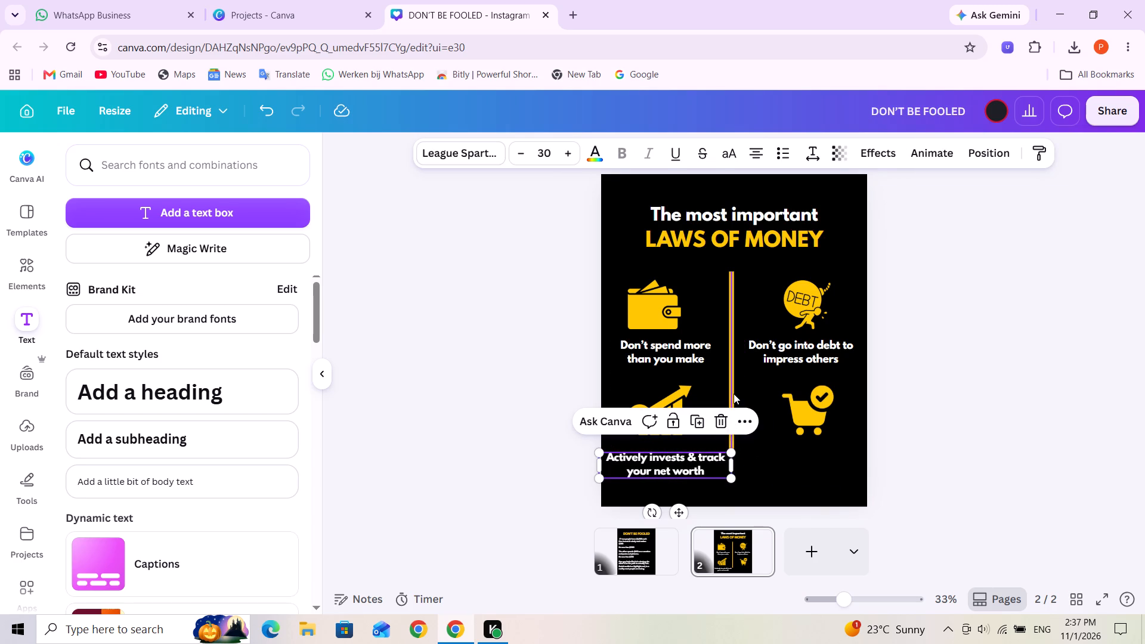
left_click_drag(734, 394, 734, 405)
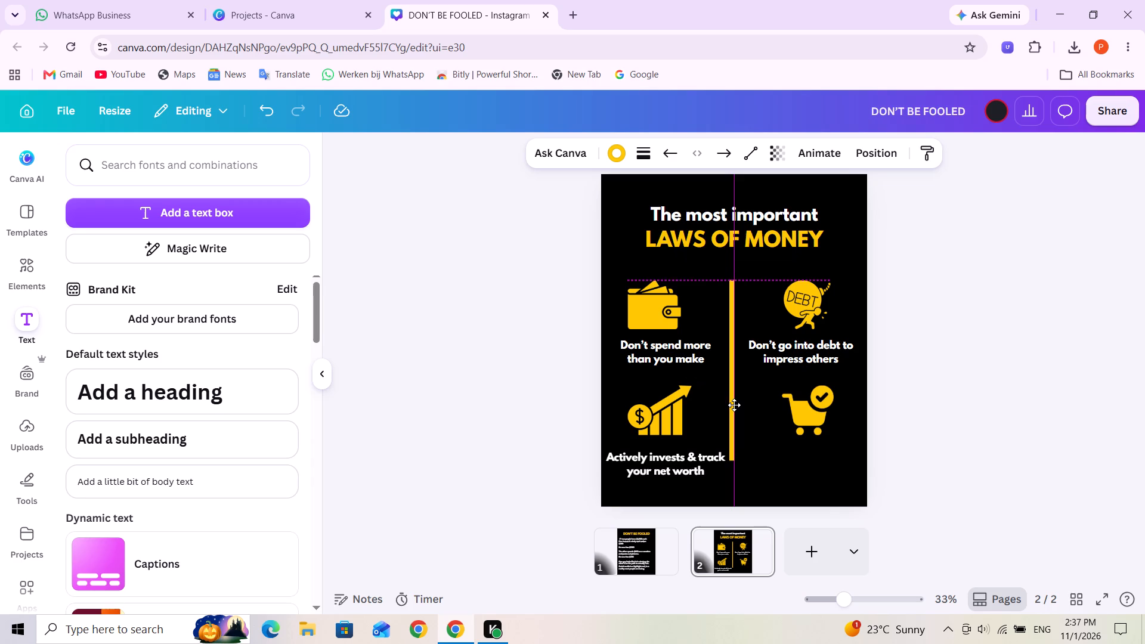
left_click_drag(734, 405, 736, 402)
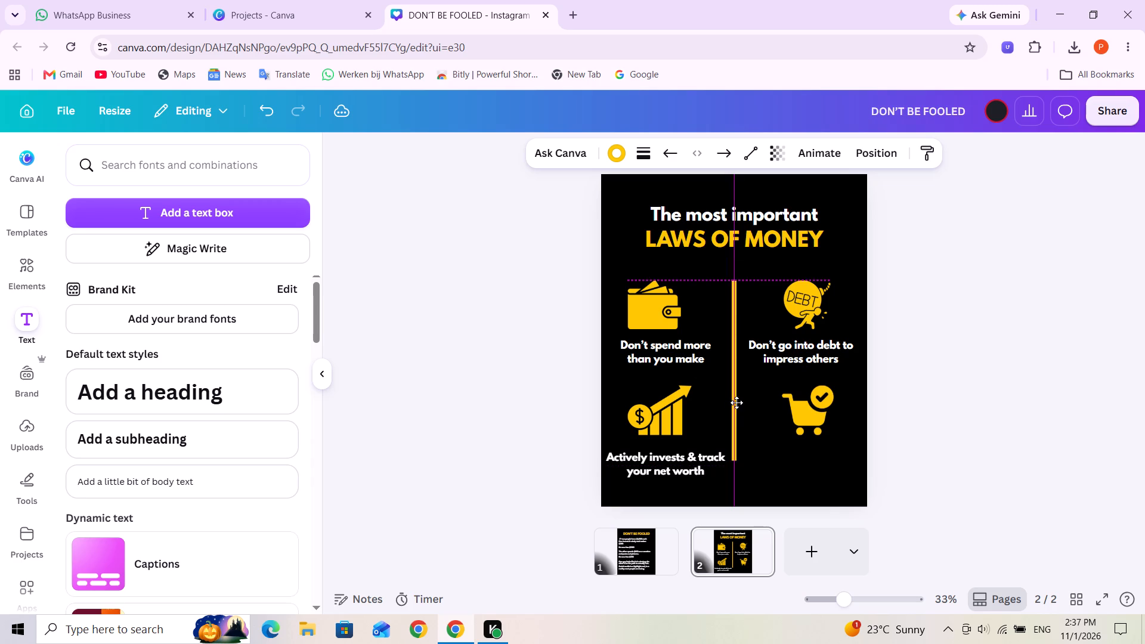
left_click_drag(736, 402, 736, 401)
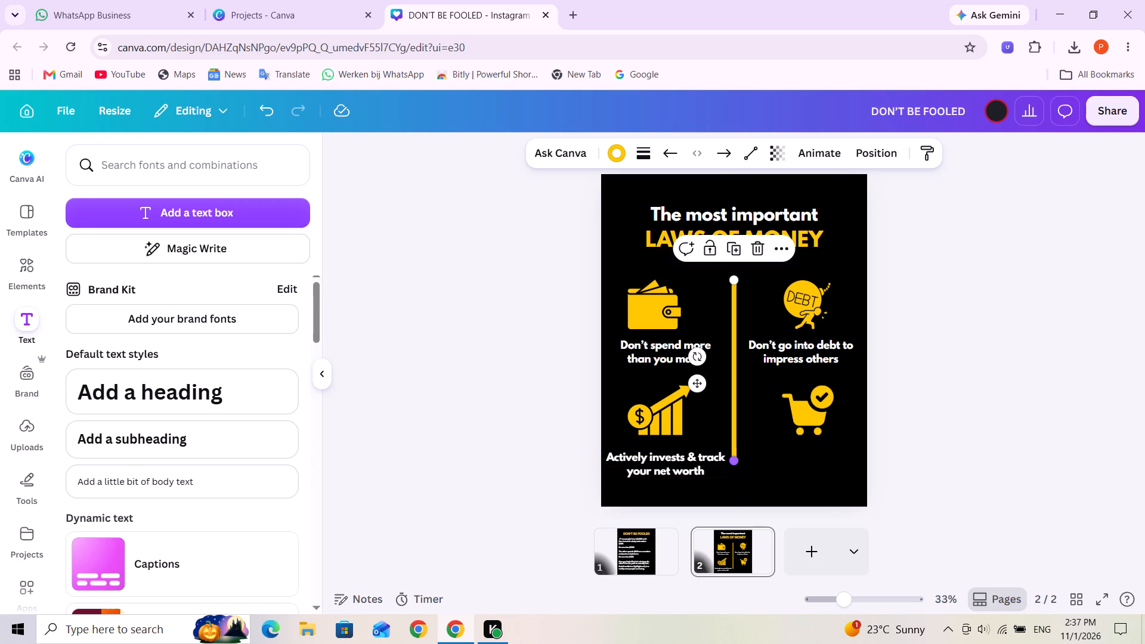
left_click_drag(735, 460, 740, 470)
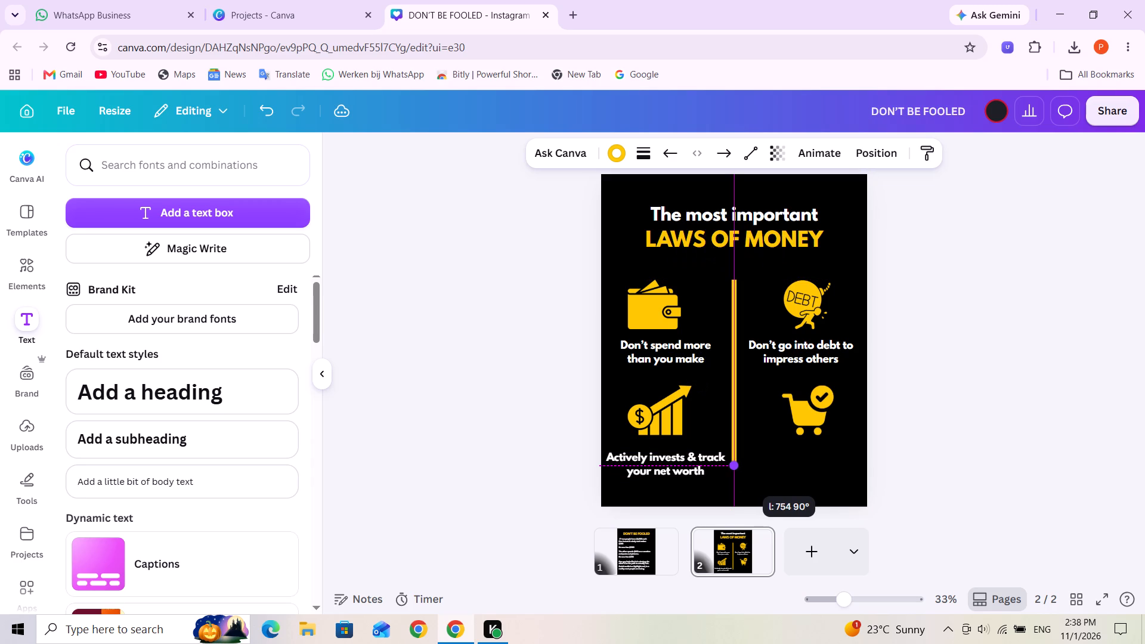
left_click_drag(740, 470, 736, 470)
left_click(767, 456)
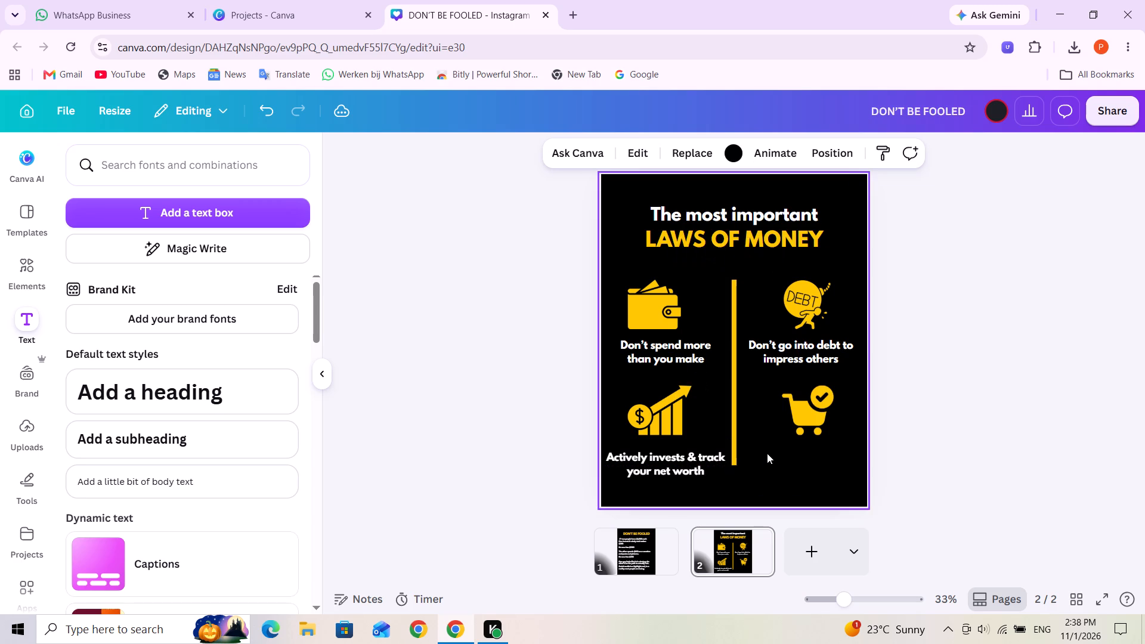
Duplicate the growth chart caption and place the copy below the shopping cart icon, level with the original.
left_click(689, 467)
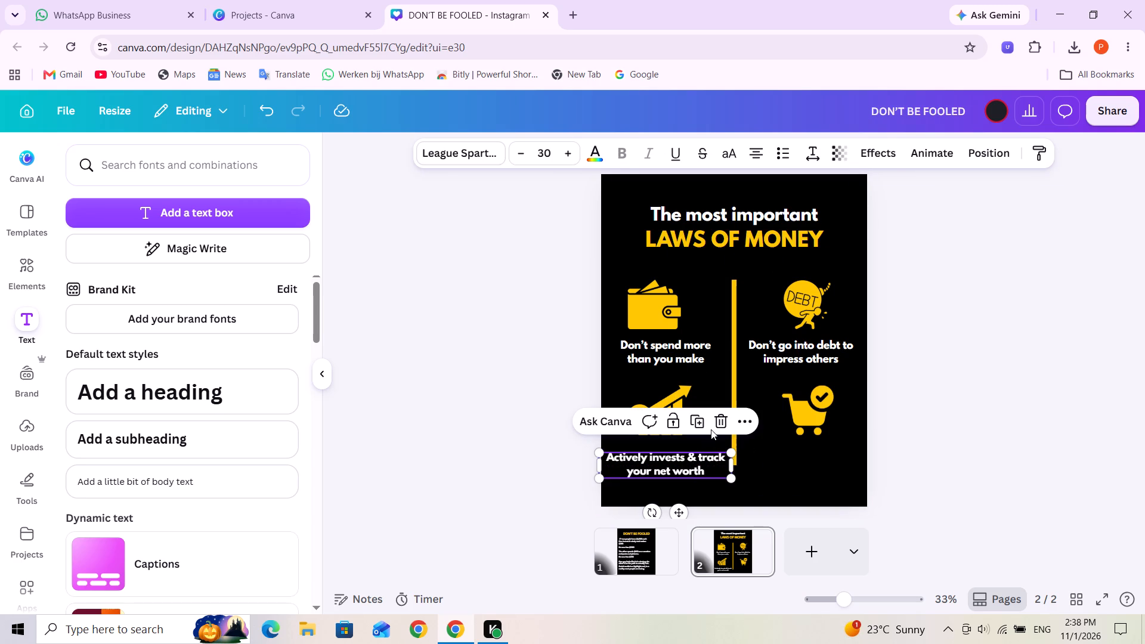
left_click(701, 425)
left_click_drag(667, 473, 766, 475)
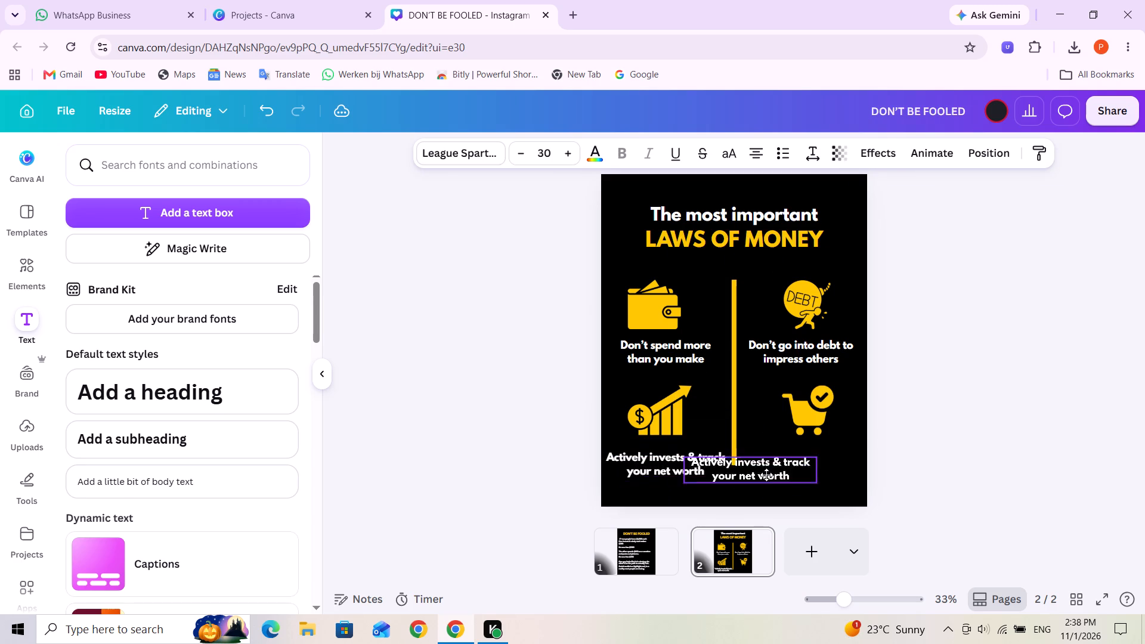
left_click_drag(766, 475, 809, 469)
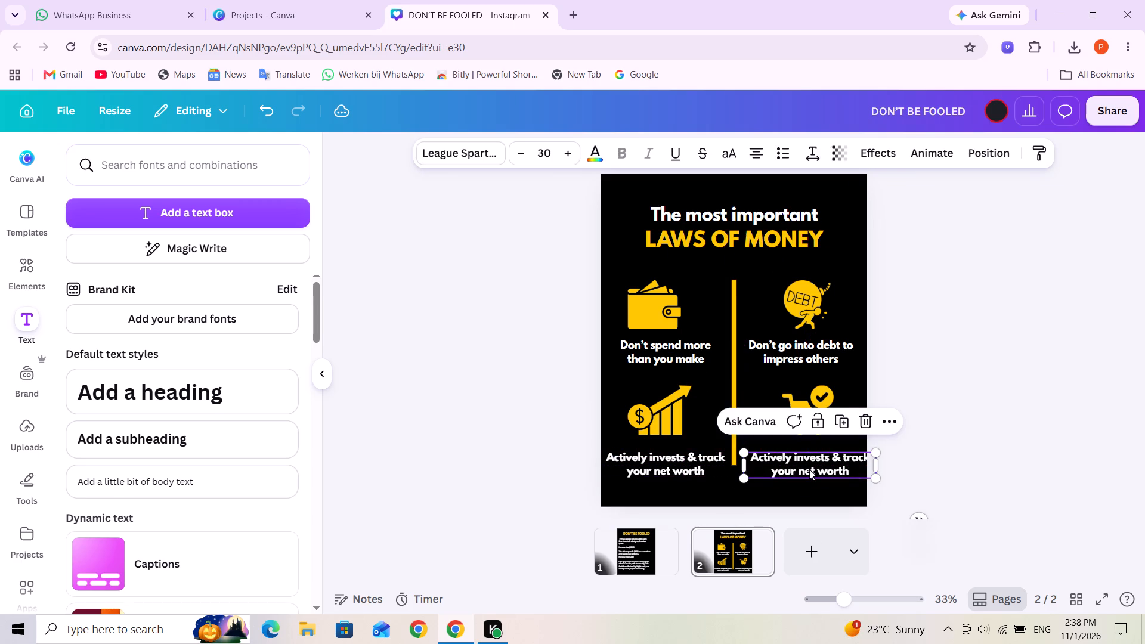
Replace the duplicated caption below the shopping cart icon with "Don't buy" and "depreciating assests" on two lines.
triple_click(809, 469)
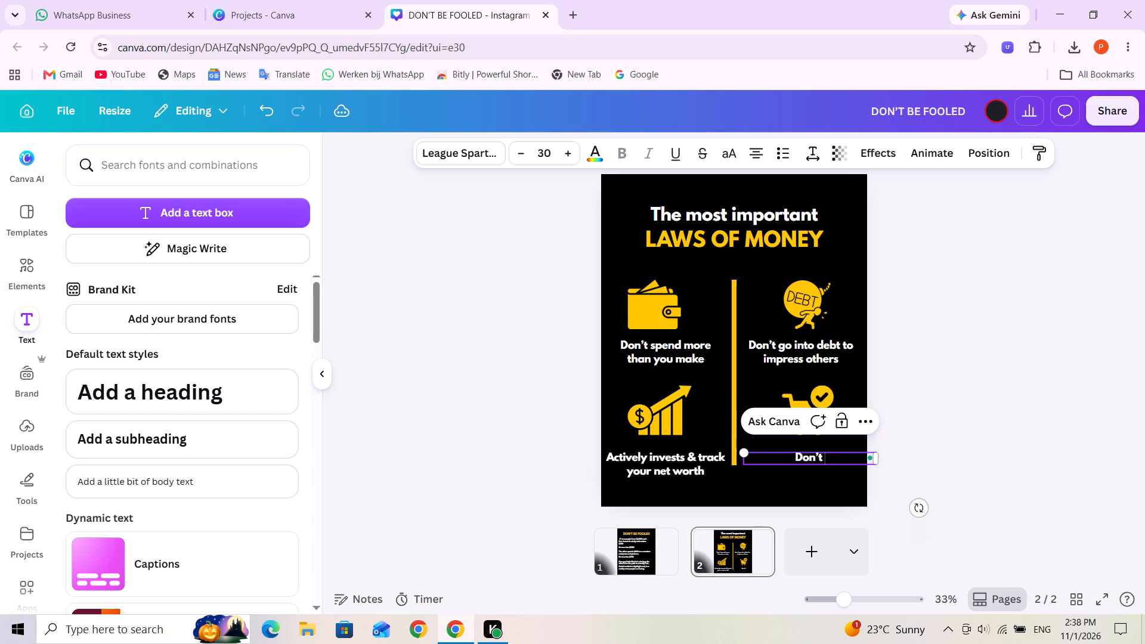
key("Return")
type("de")
type("preciating assests")
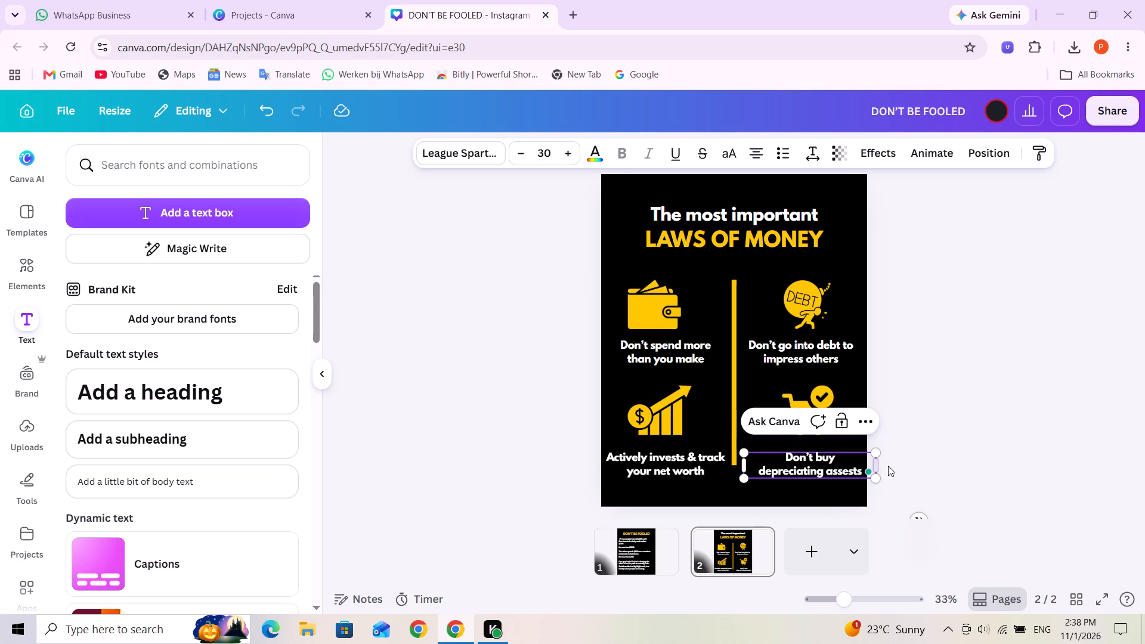
Narrow the shopping cart caption box to a width of about 460 and centre it under the cart icon, level with the growth chart caption.
left_click_drag(877, 466, 856, 468)
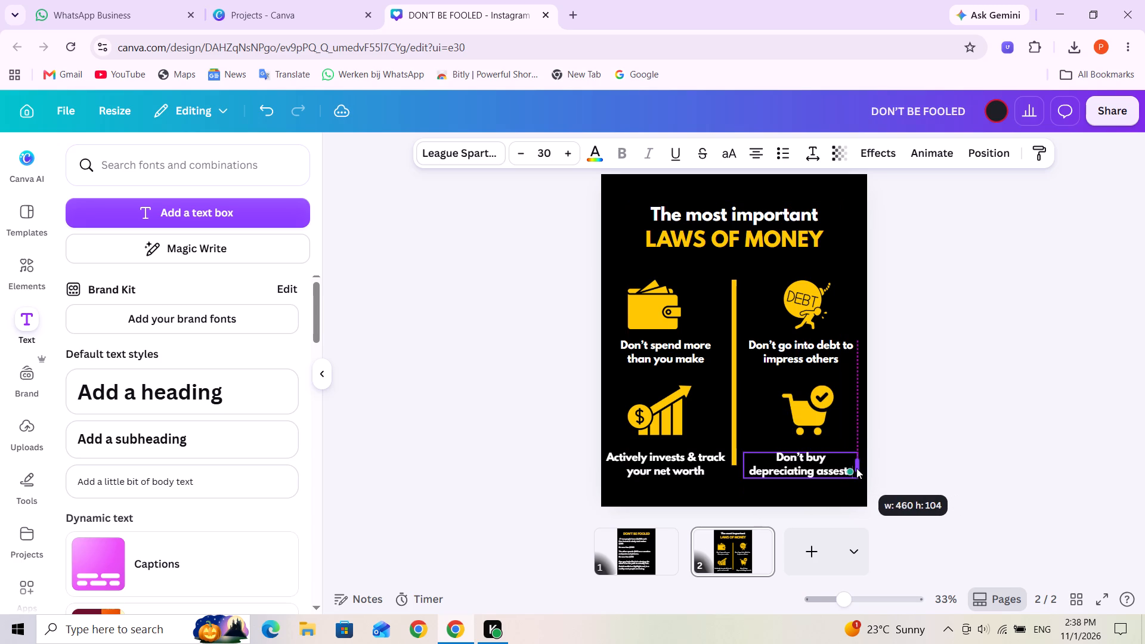
left_click_drag(856, 468, 857, 468)
left_click(943, 451)
left_click_drag(824, 471, 831, 470)
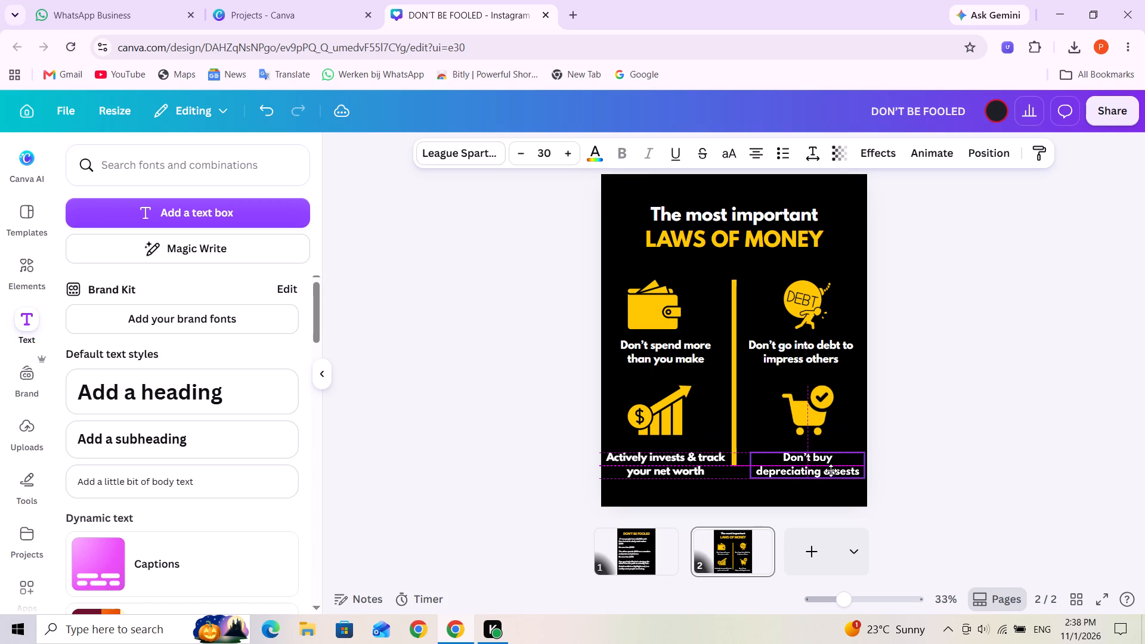
left_click_drag(831, 470, 833, 470)
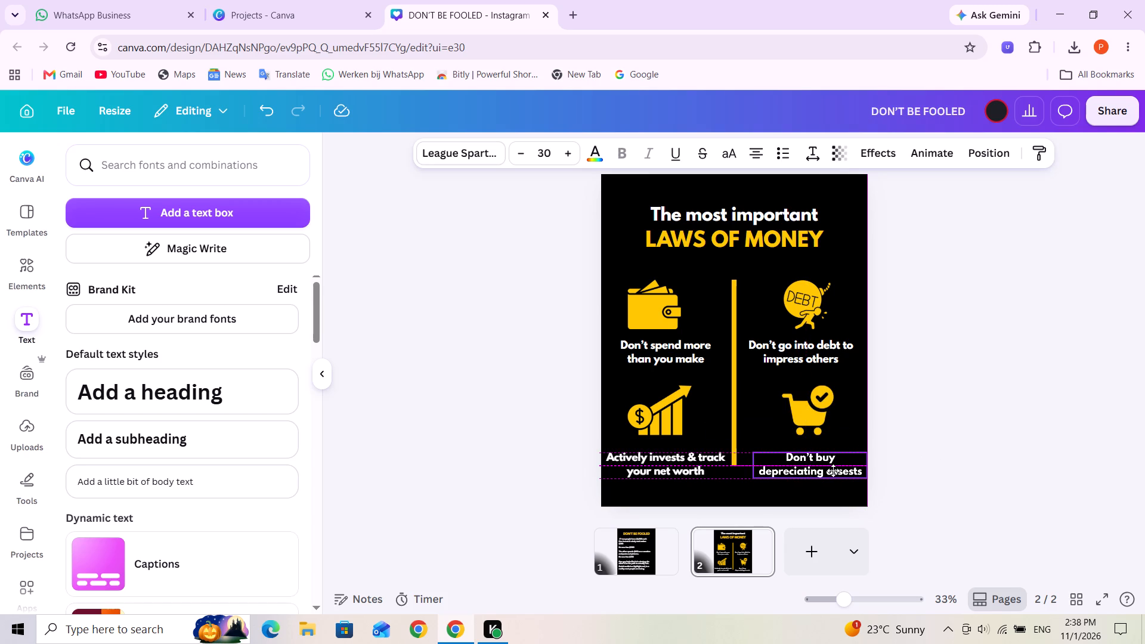
left_click_drag(833, 470, 830, 470)
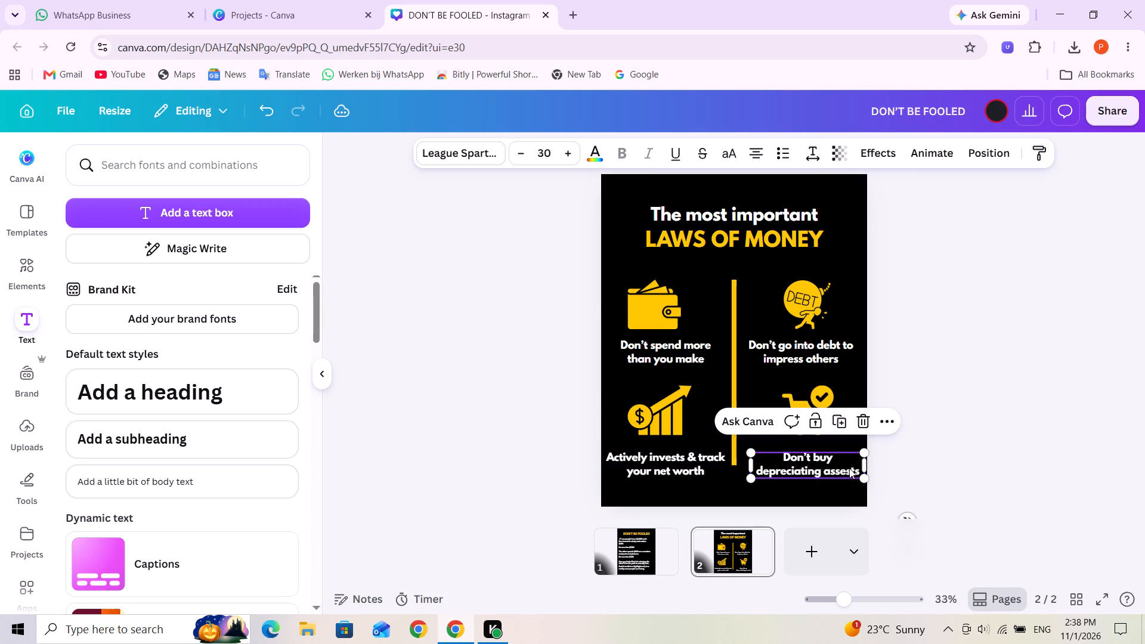
left_click(912, 450)
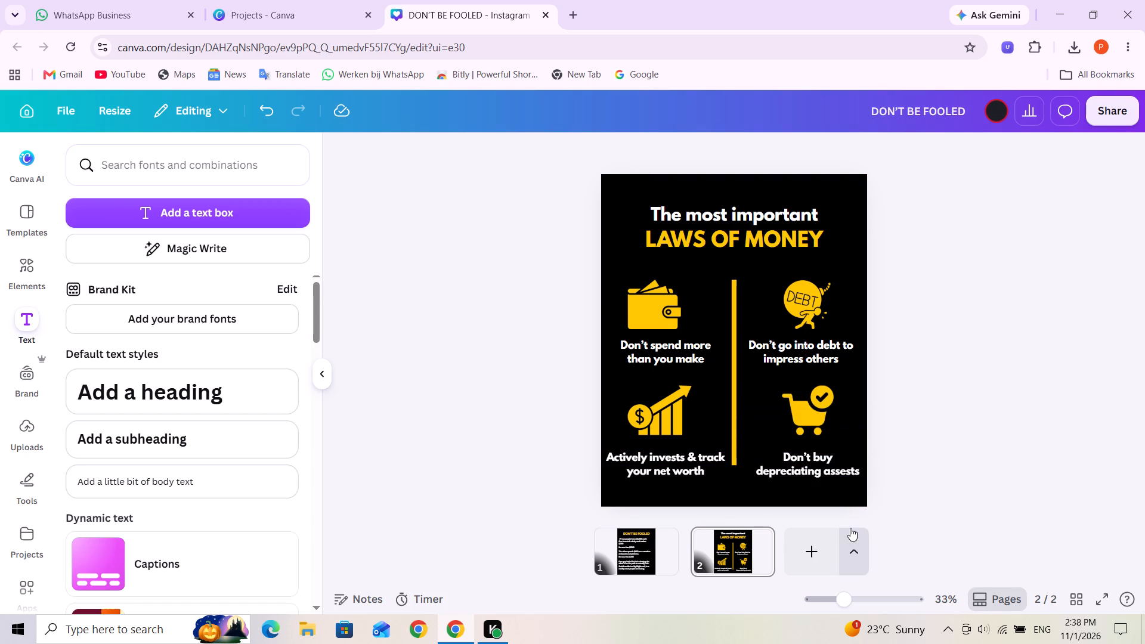
Add a third page with a black background after the "LAWS OF MONEY" page.
scroll(850, 528, "down", 3)
scroll(933, 444, "up", 3)
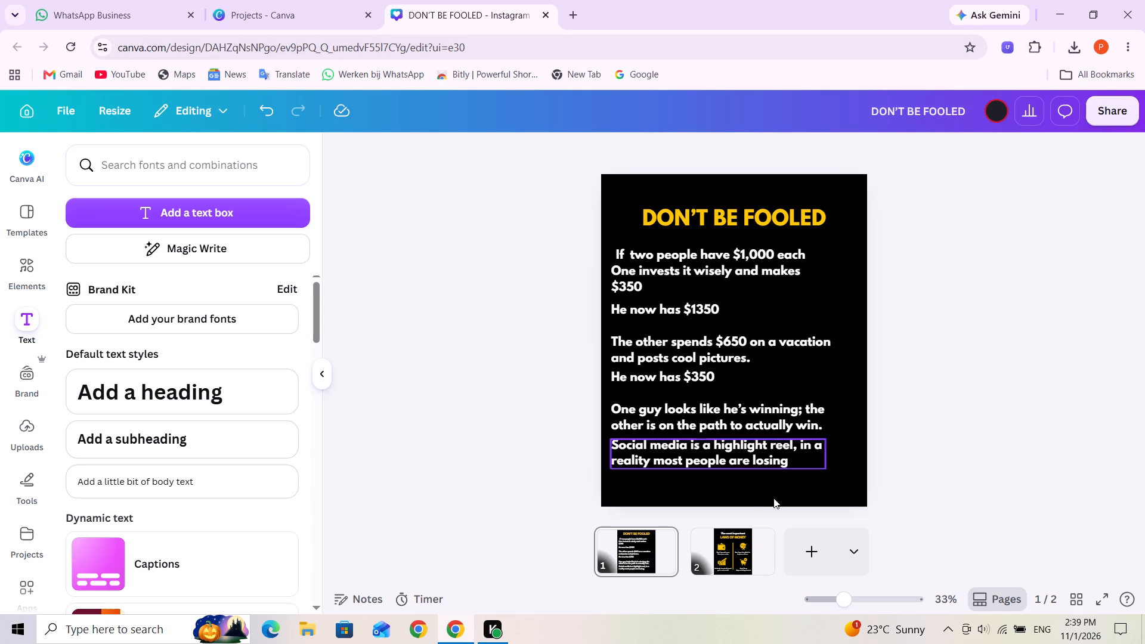
left_click(727, 547)
left_click(815, 566)
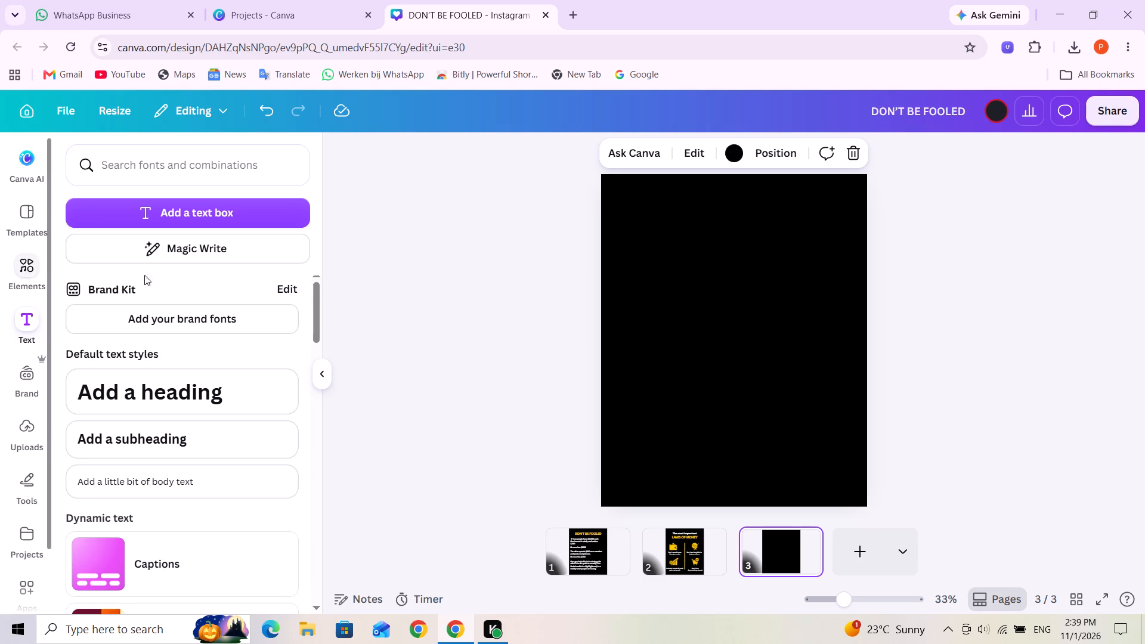
Add a subheading text box to the blank third page reading "Being an employee vs an".
left_click(200, 434)
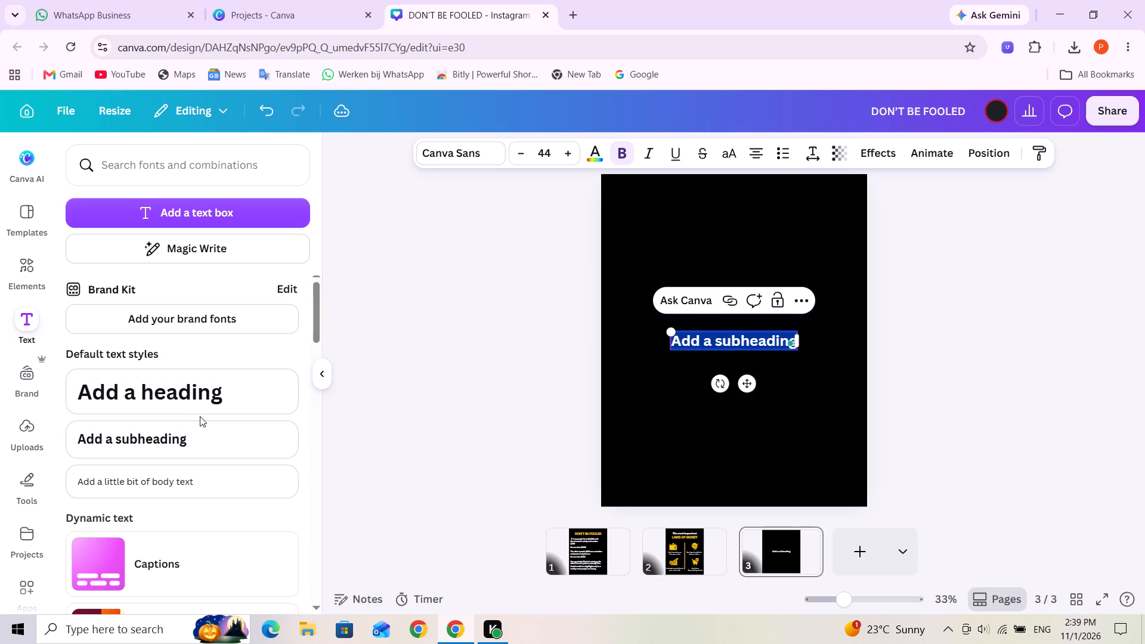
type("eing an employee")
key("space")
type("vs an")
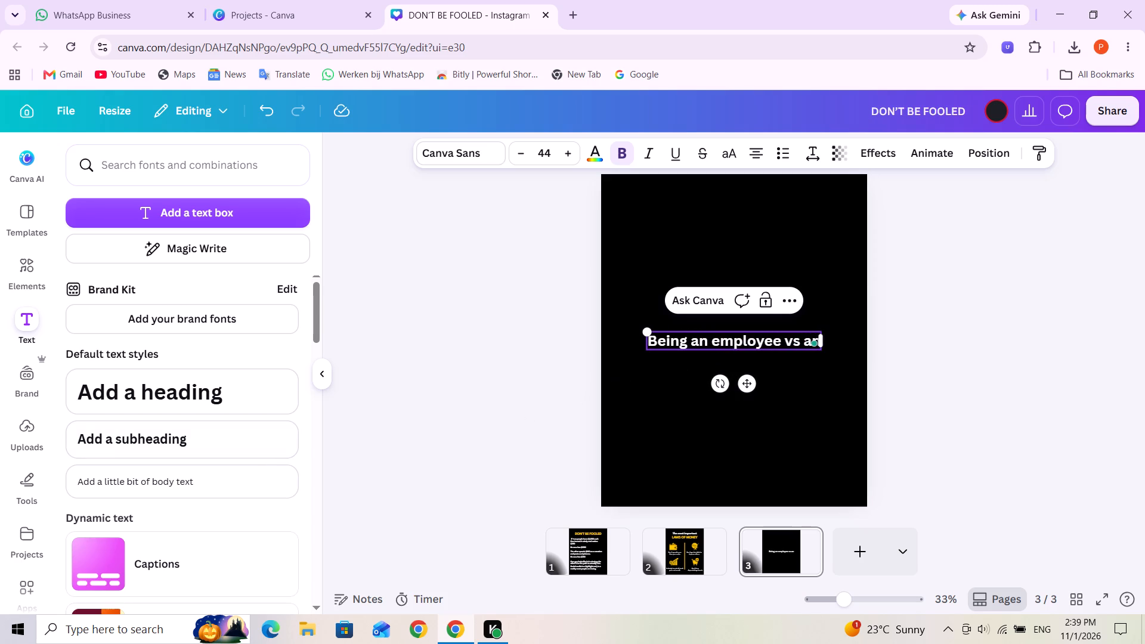
Change the font of the "Being an employee vs an" text to League Spartan.
triple_click(750, 343)
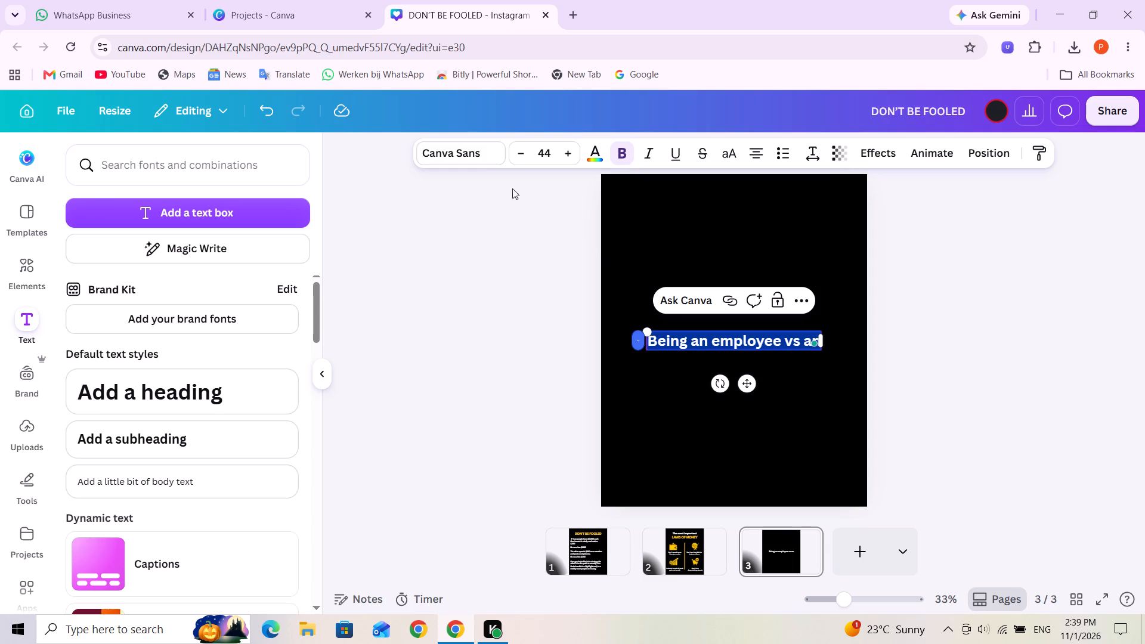
left_click(475, 157)
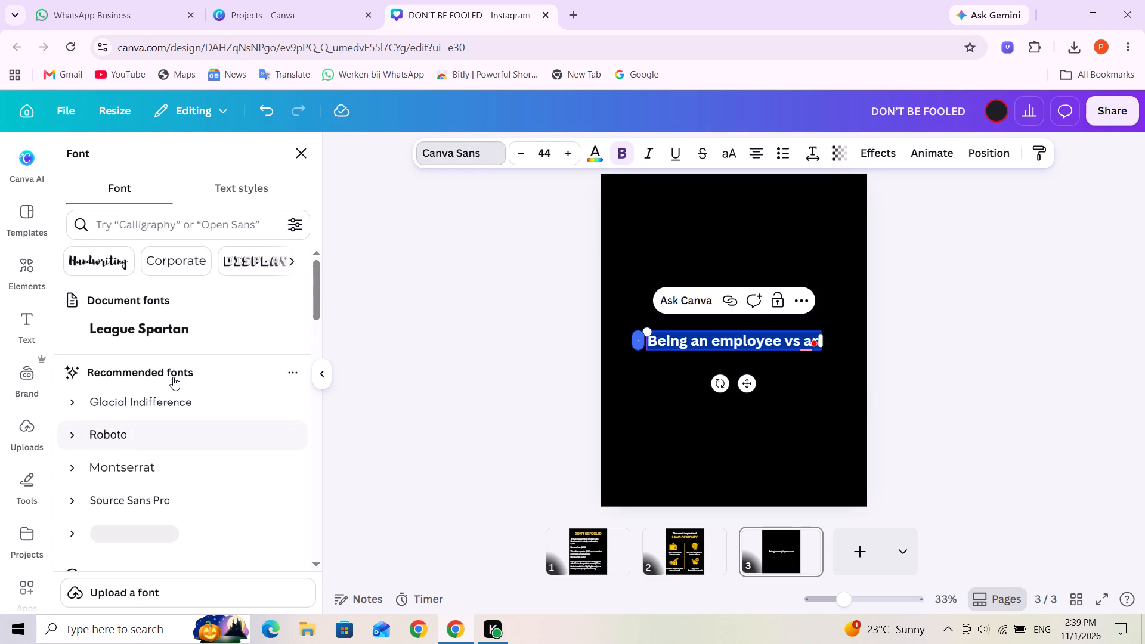
left_click(188, 336)
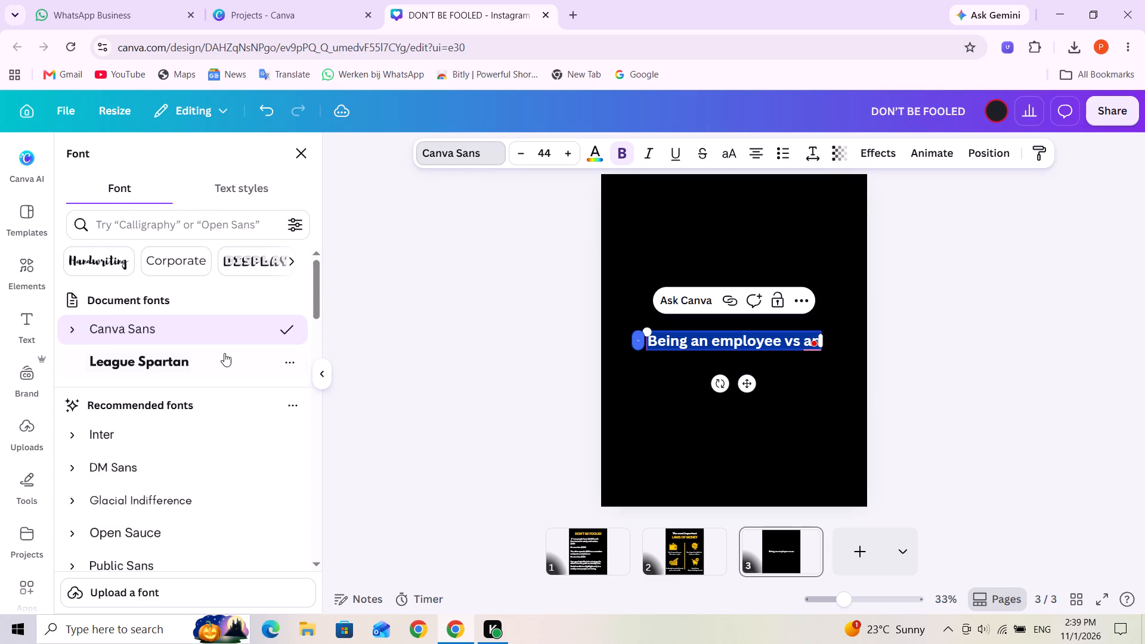
left_click(221, 360)
left_click(818, 365)
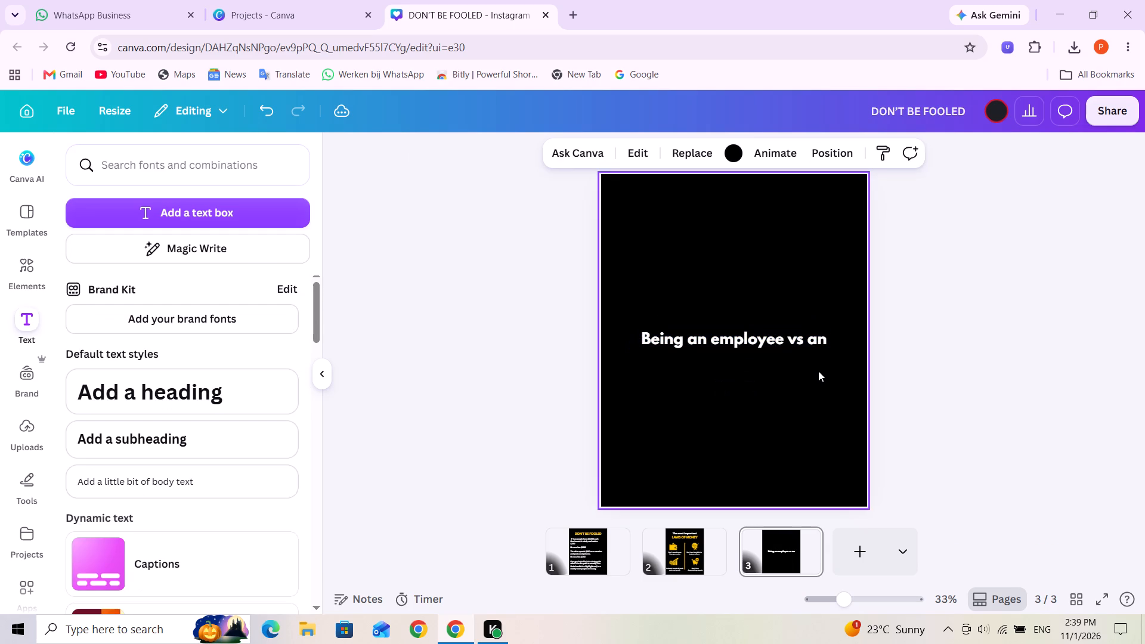
Move "Being an employee vs an" to the top centre of the page and reduce its font size by four points.
left_click_drag(806, 343, 803, 224)
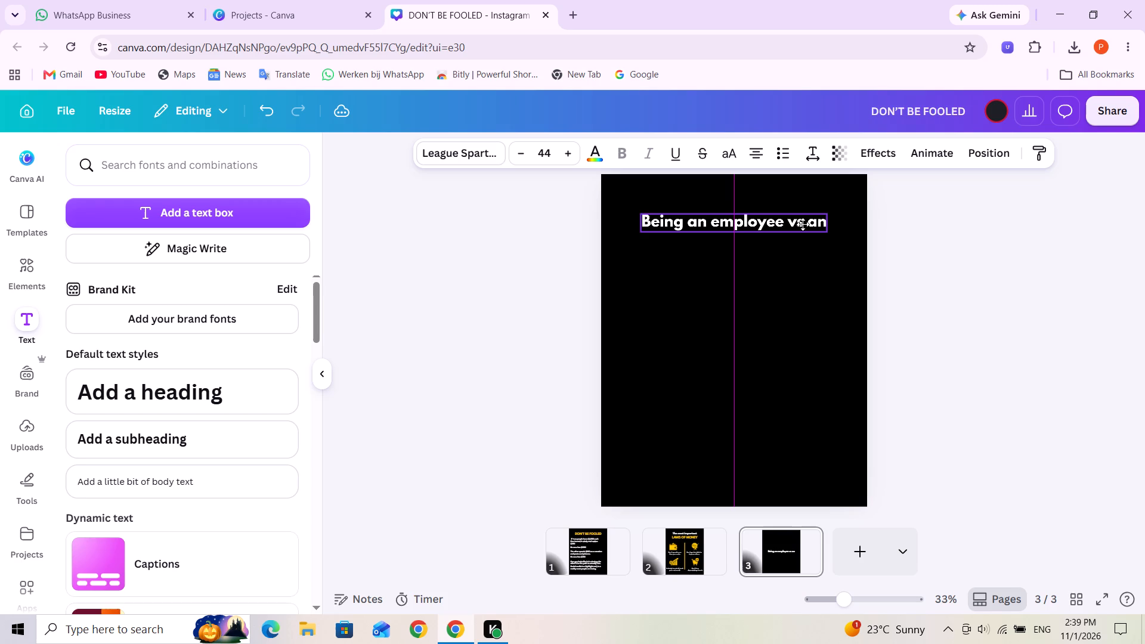
left_click_drag(803, 224, 801, 217)
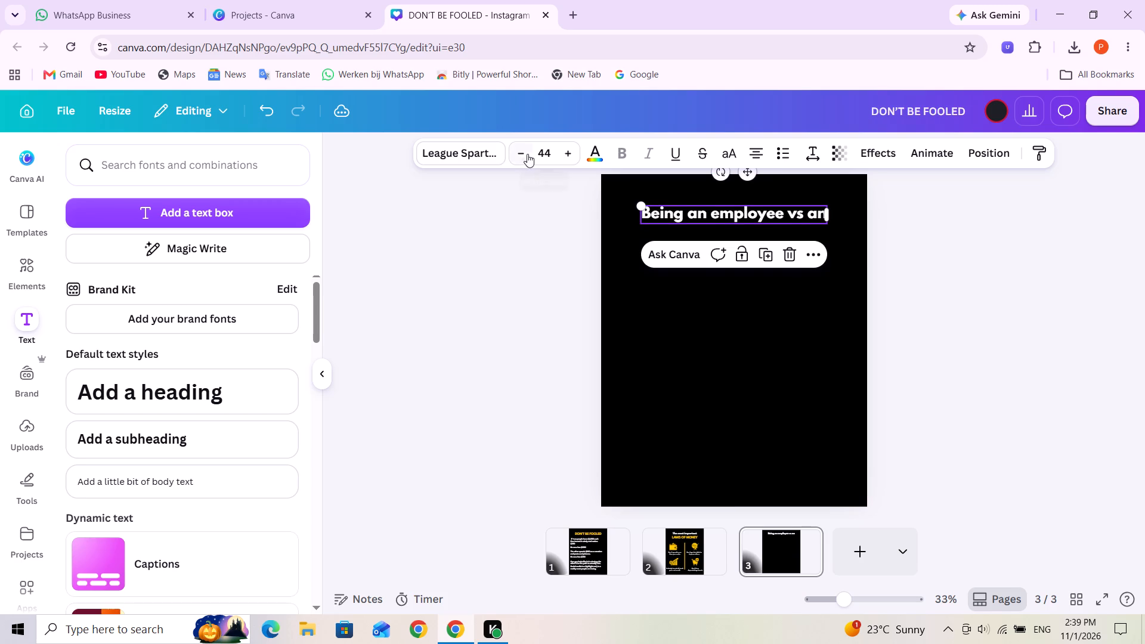
triple_click(525, 154)
left_click(525, 154)
left_click(840, 295)
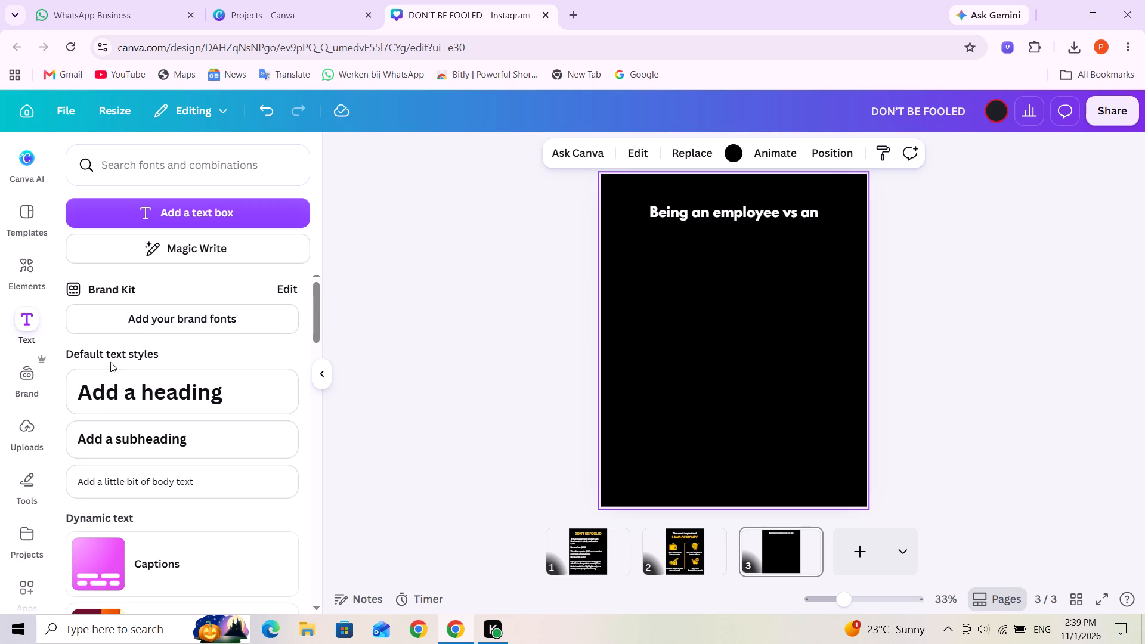
Add the heading "ENTREPRENEUR" to the third page in League Spartan, coloured with the design's yellow.
left_click(126, 383)
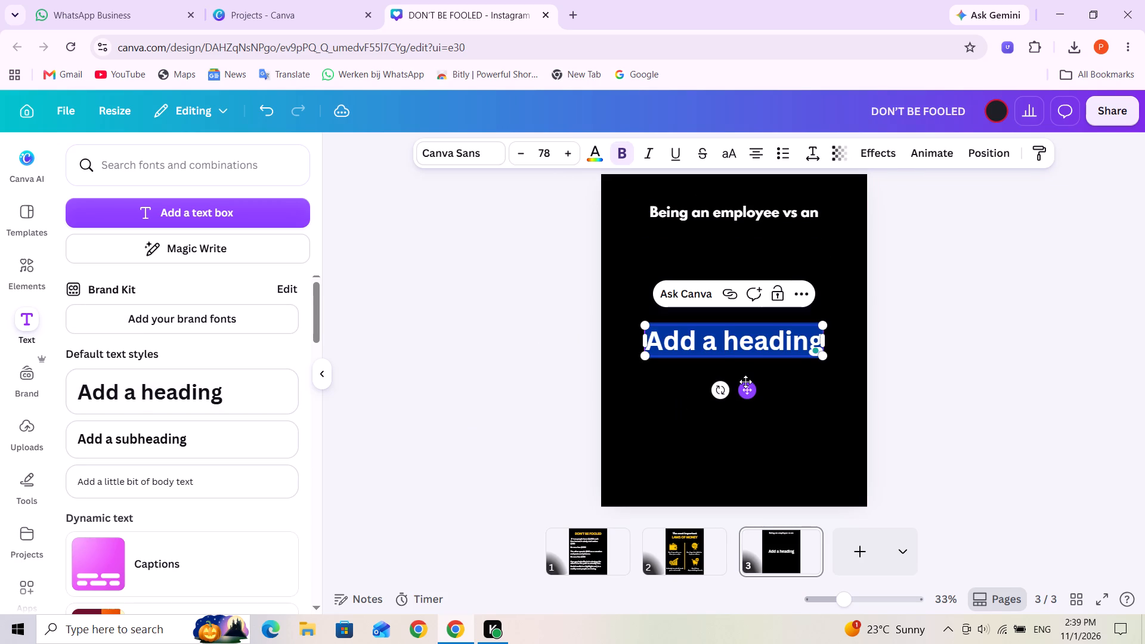
type("EN")
type("TREPRENE")
type("UR")
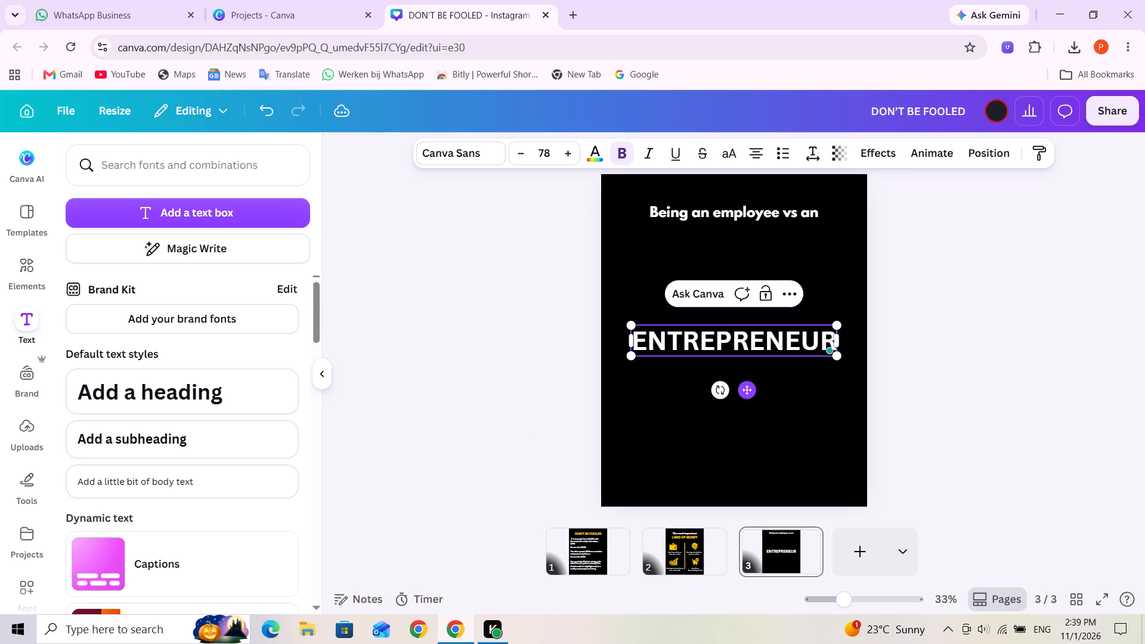
left_click(769, 326)
triple_click(762, 344)
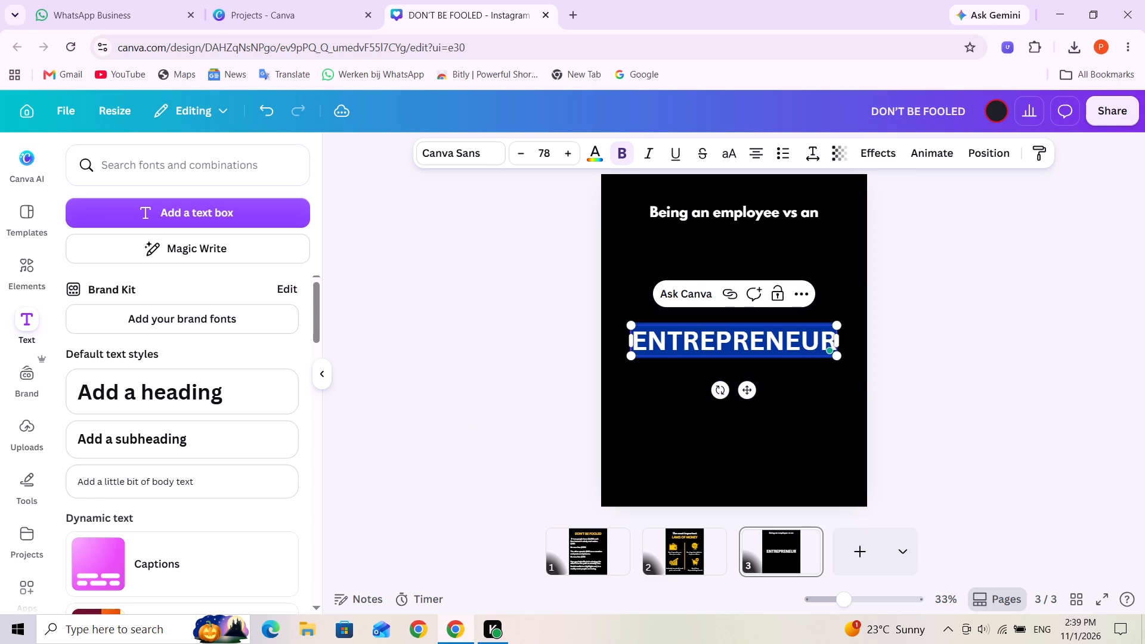
left_click(494, 160)
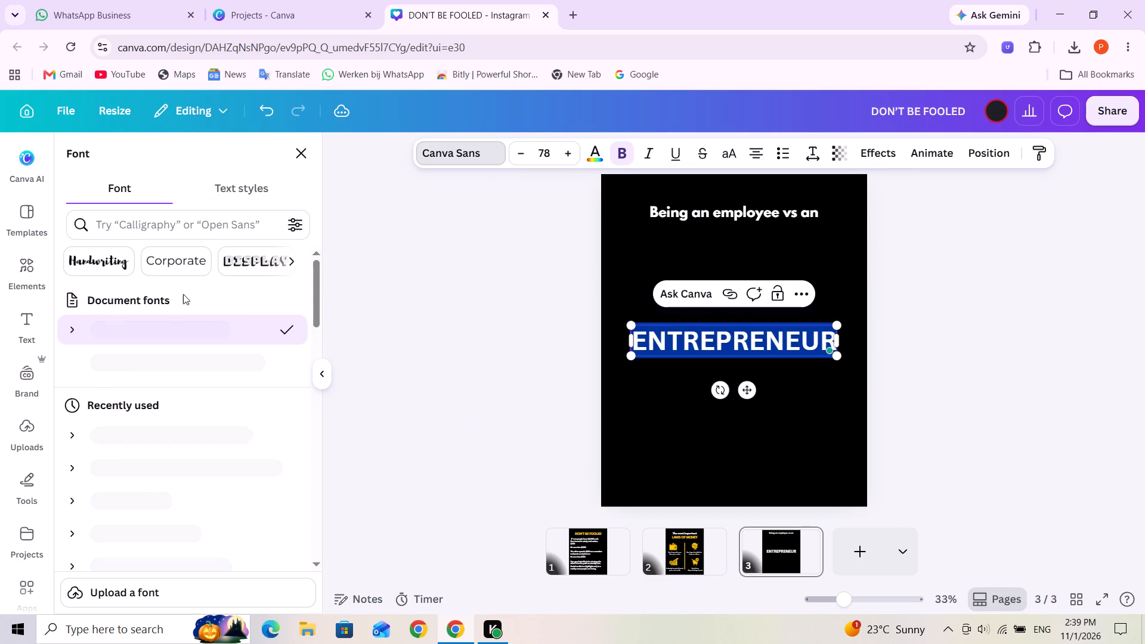
left_click(168, 359)
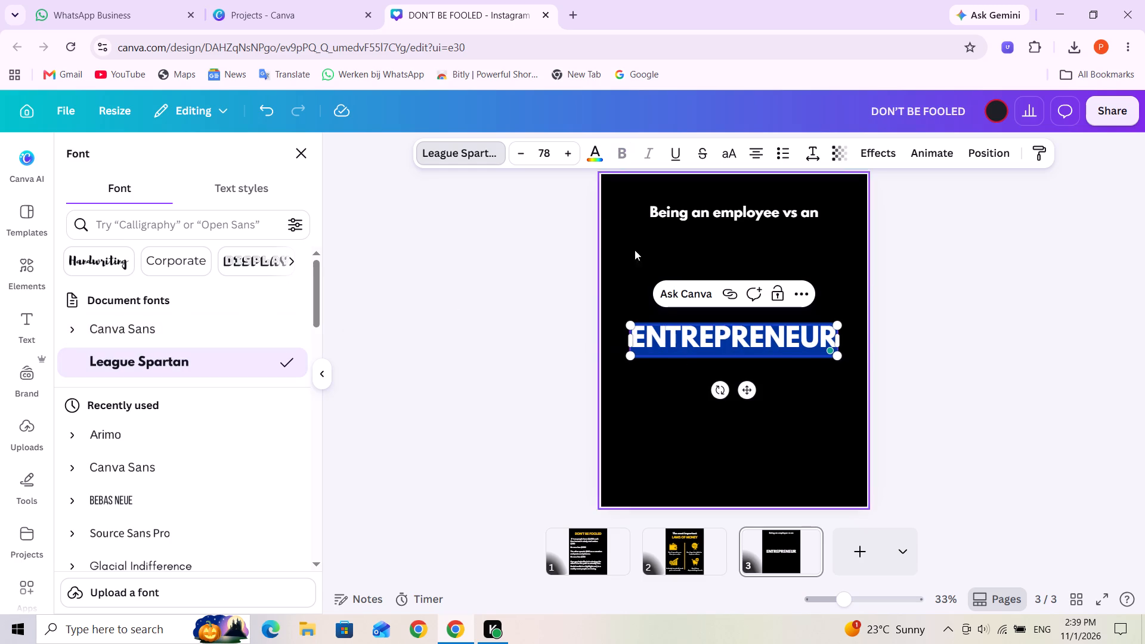
left_click(598, 162)
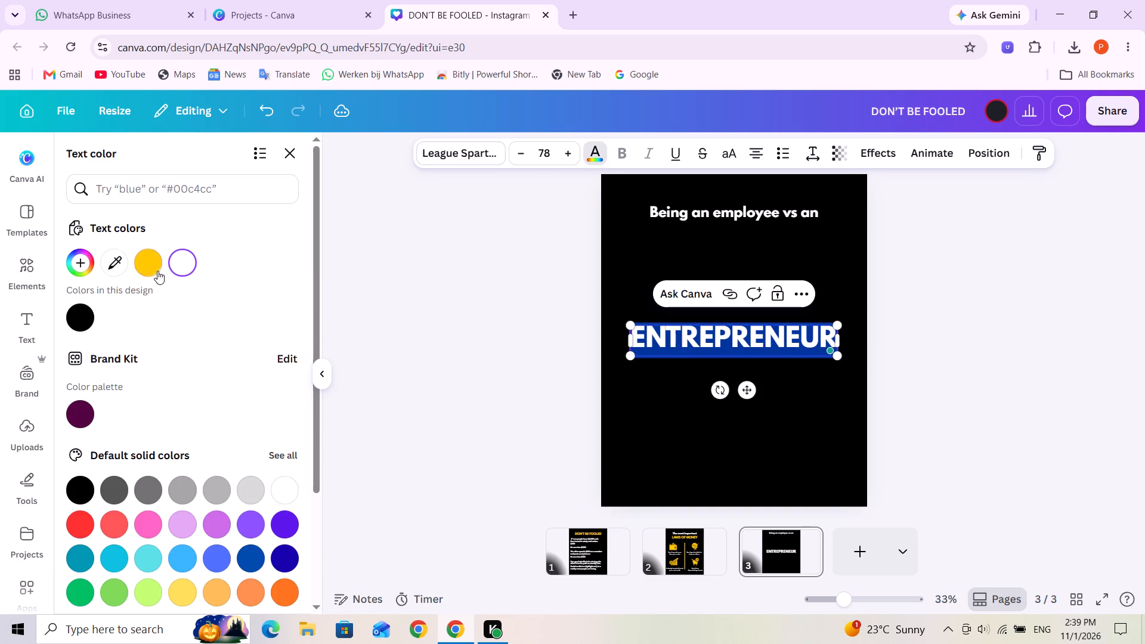
left_click(157, 270)
left_click(802, 441)
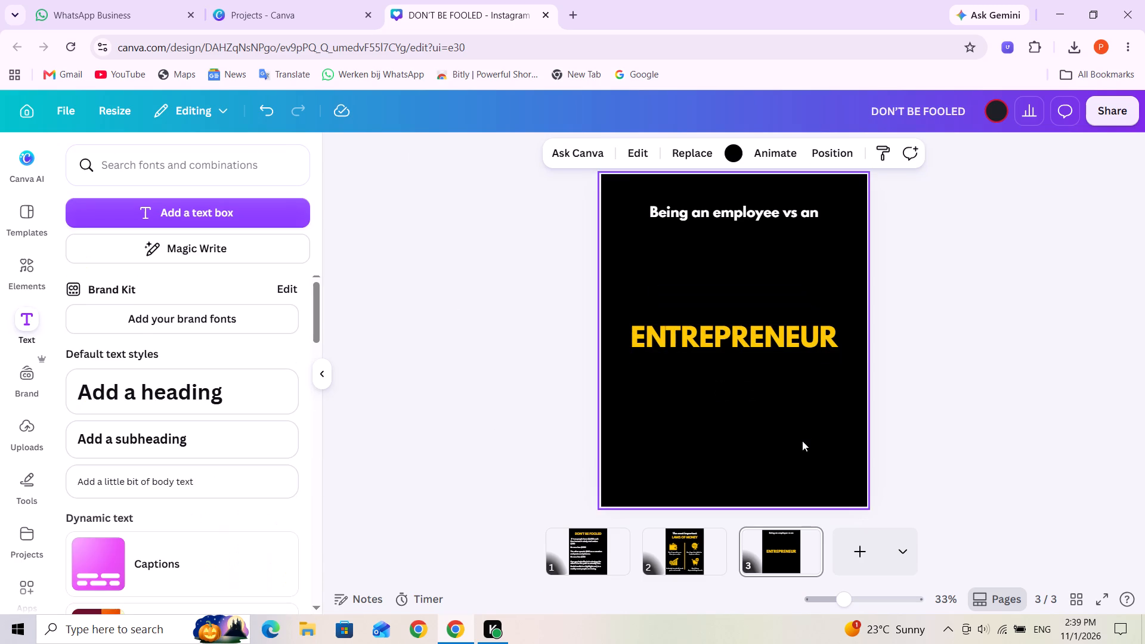
Place the "ENTREPRENEUR" heading directly below "Being an employee vs an", roughly centred with a small gap.
left_click_drag(766, 346, 783, 250)
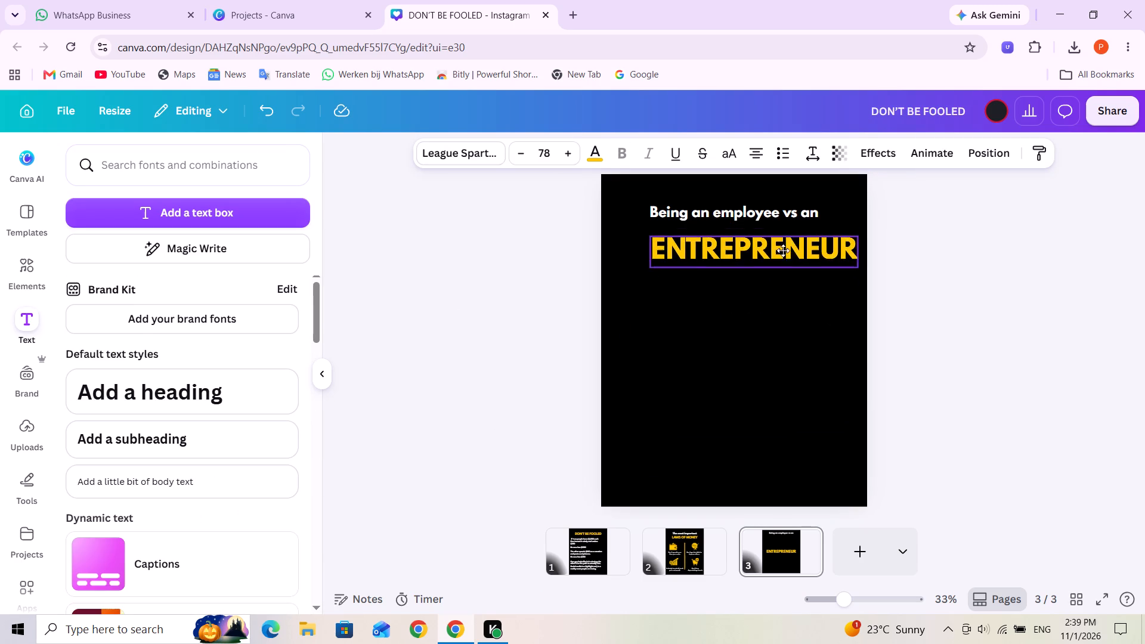
left_click_drag(783, 250, 768, 244)
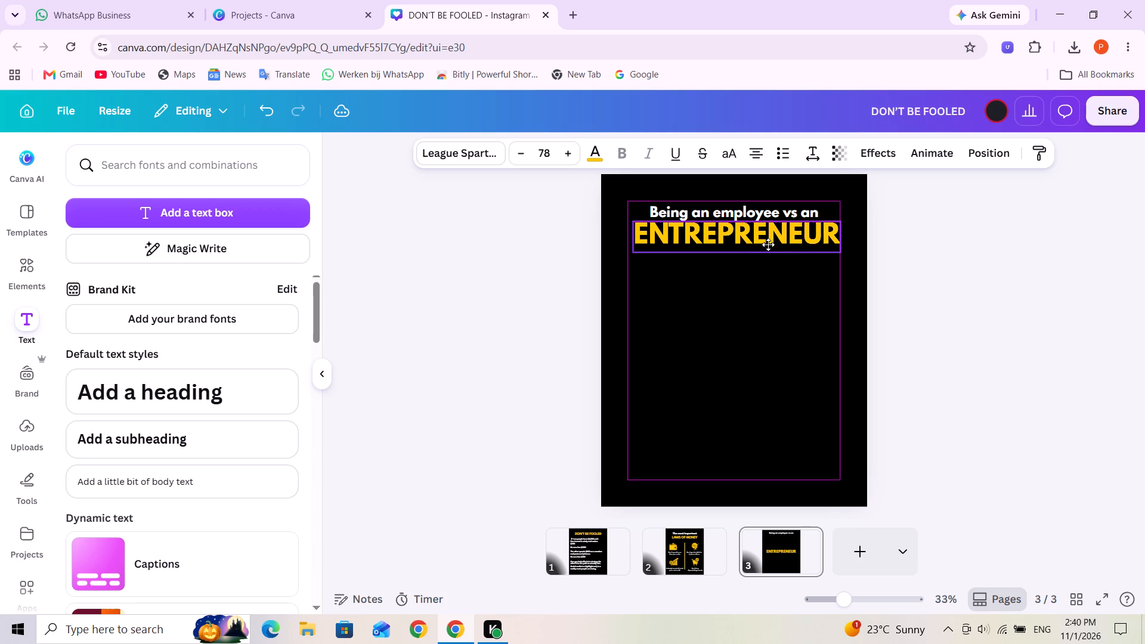
left_click_drag(768, 244, 772, 249)
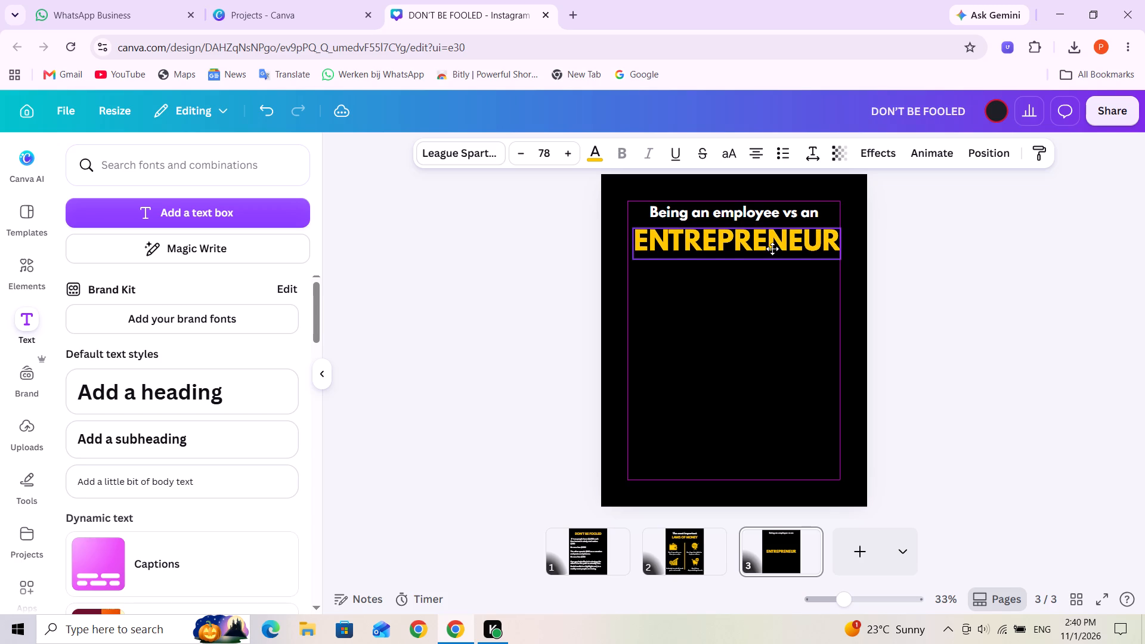
left_click_drag(772, 249, 770, 249)
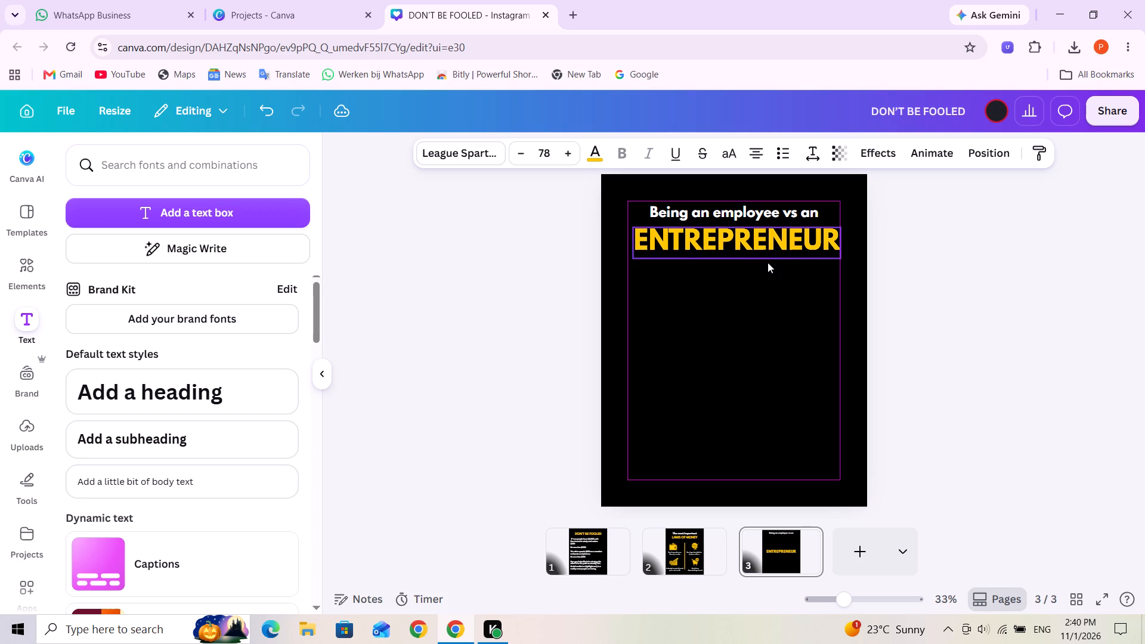
left_click(782, 355)
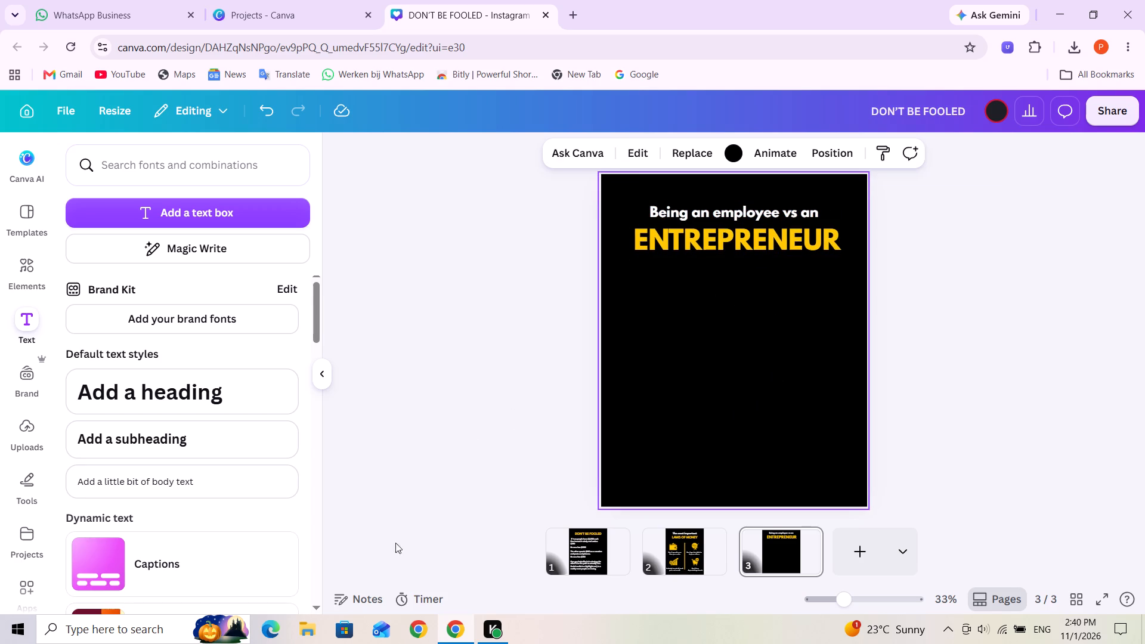
Add an "Employee" subheading to the third page at size 40 in the design's yellow, using League Spartan.
left_click(147, 441)
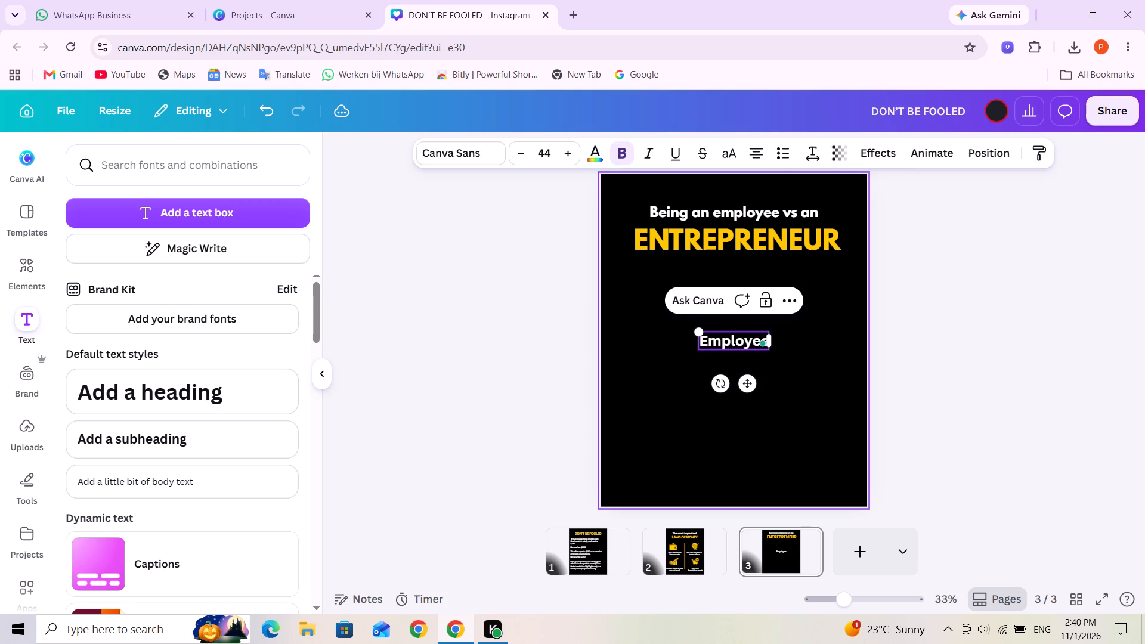
triple_click(732, 341)
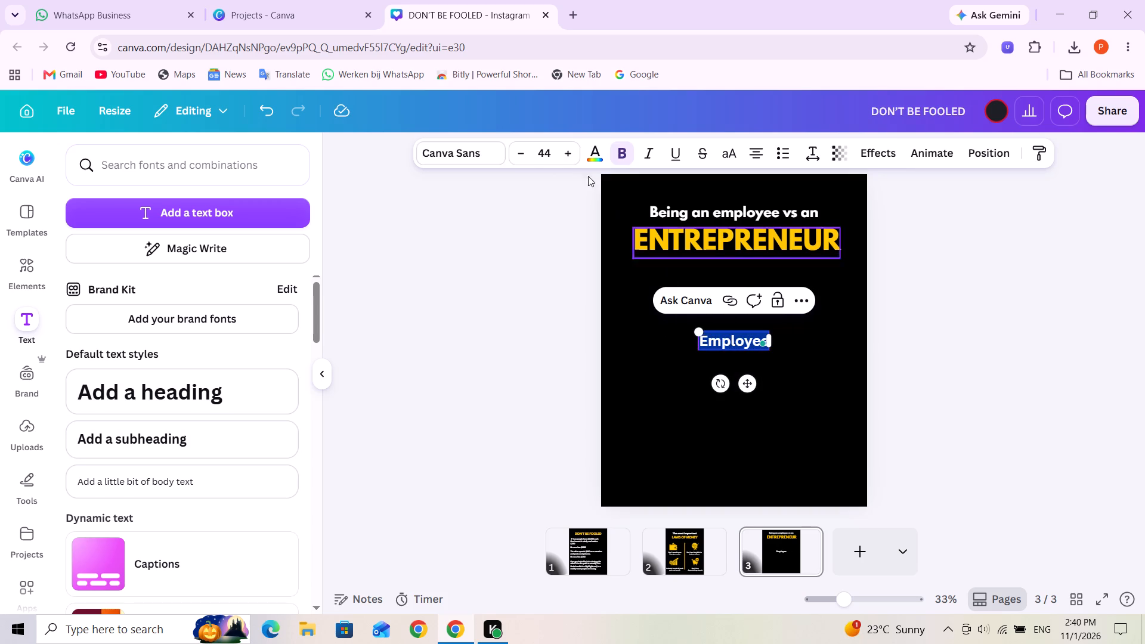
left_click(546, 154)
type("40")
key("Return")
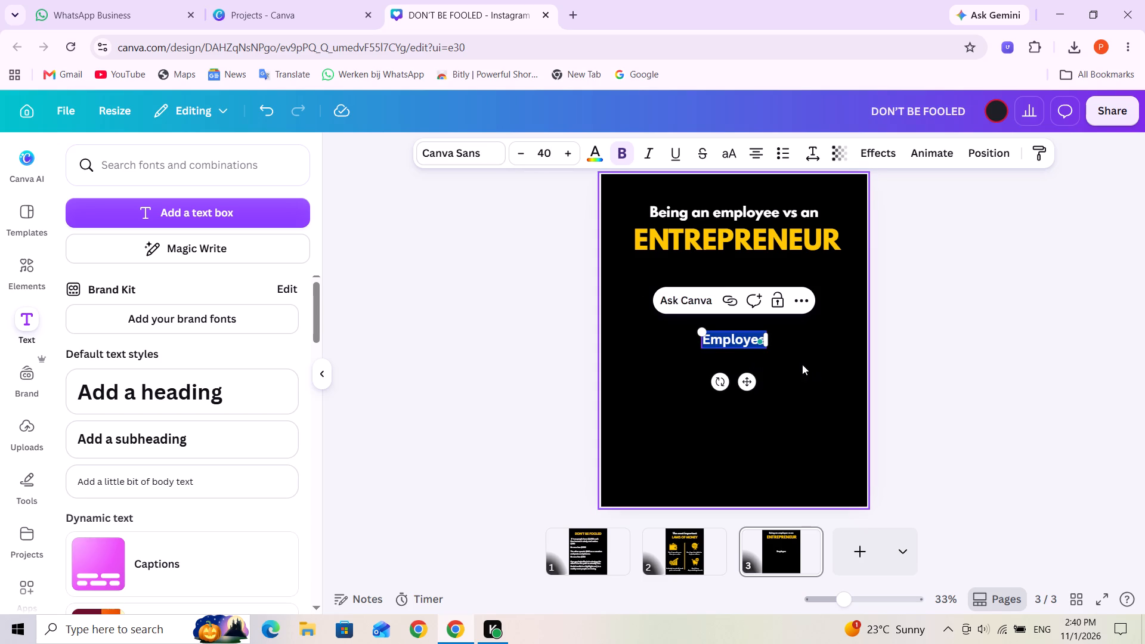
left_click(590, 154)
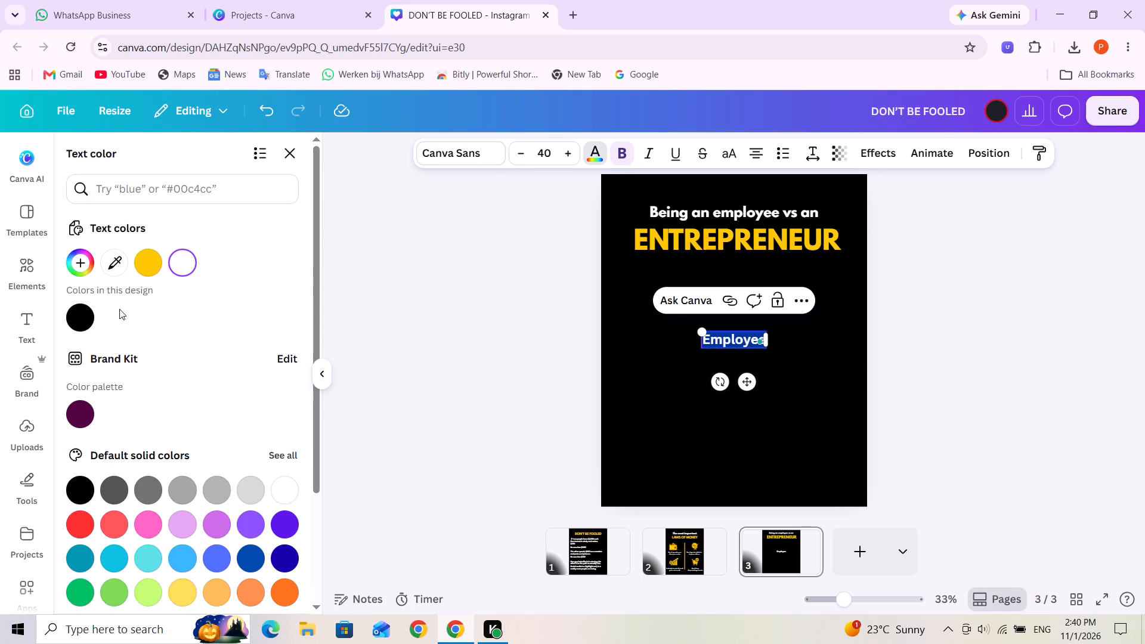
left_click(155, 268)
left_click(466, 153)
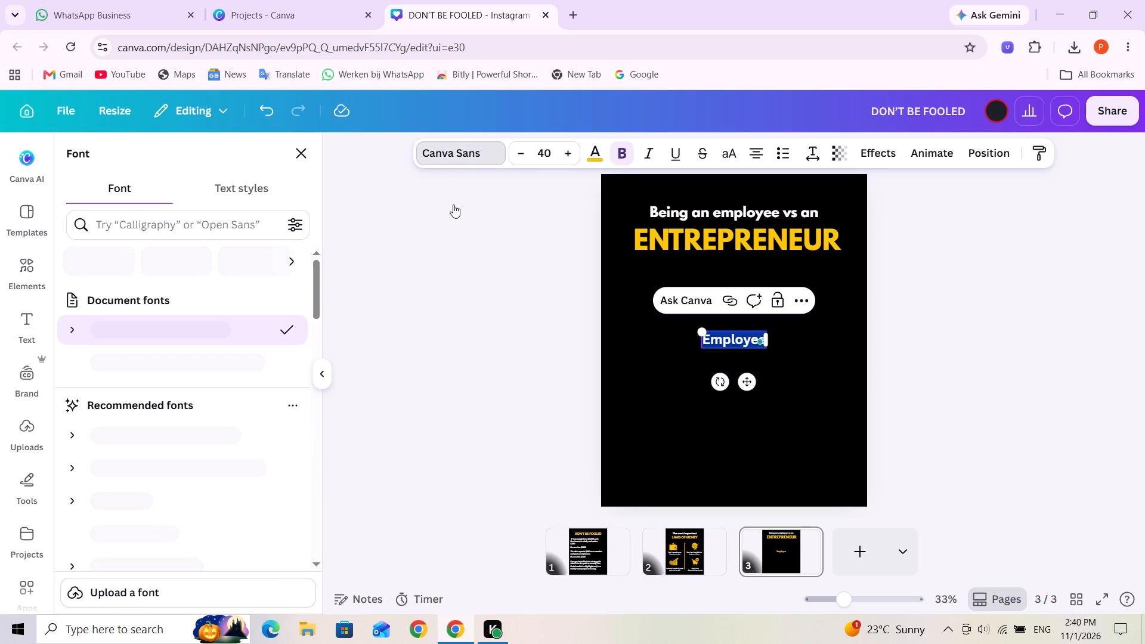
left_click(175, 374)
left_click(804, 397)
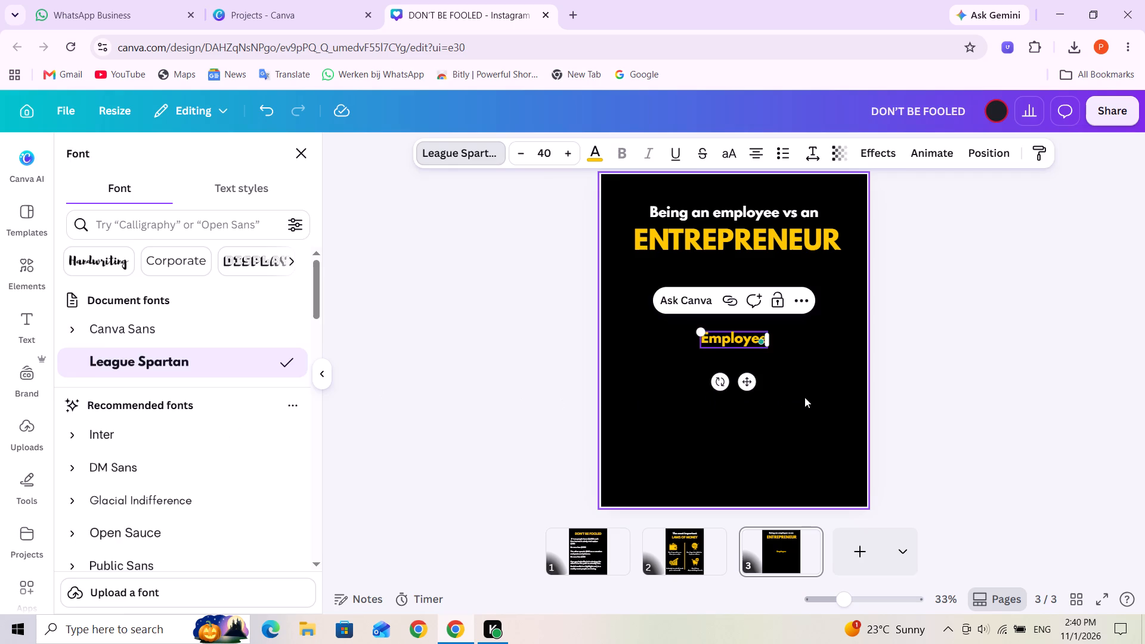
Move the "Employee" subheading up to sit centred just below "ENTREPRENEUR" with a small gap.
left_click_drag(748, 341, 748, 306)
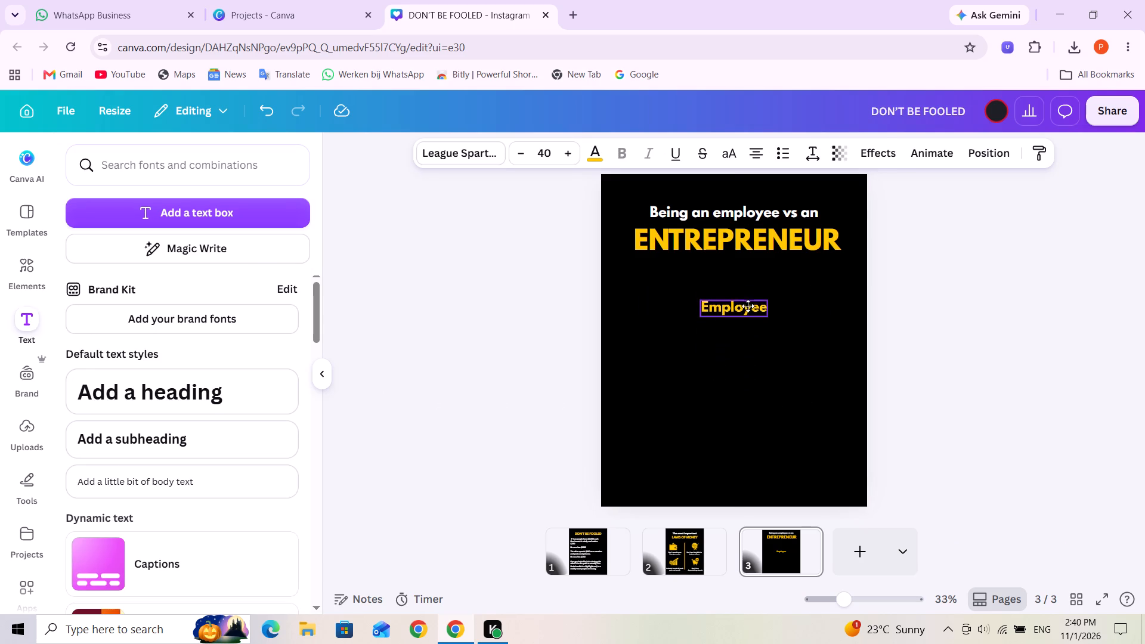
left_click_drag(748, 306, 748, 281)
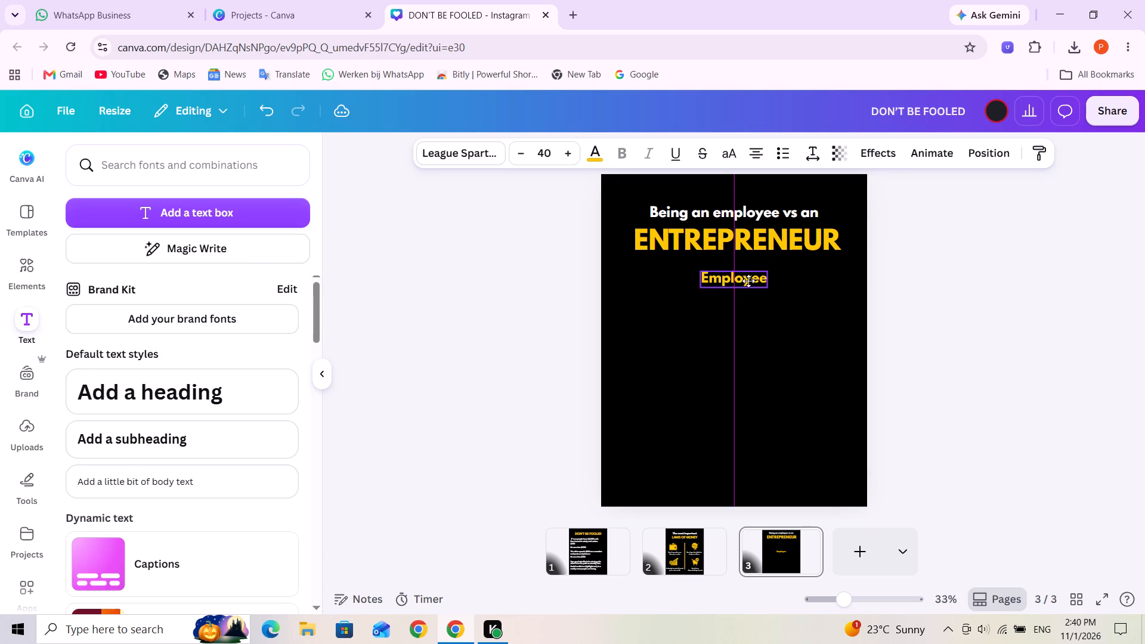
left_click_drag(748, 281, 748, 283)
left_click(799, 306)
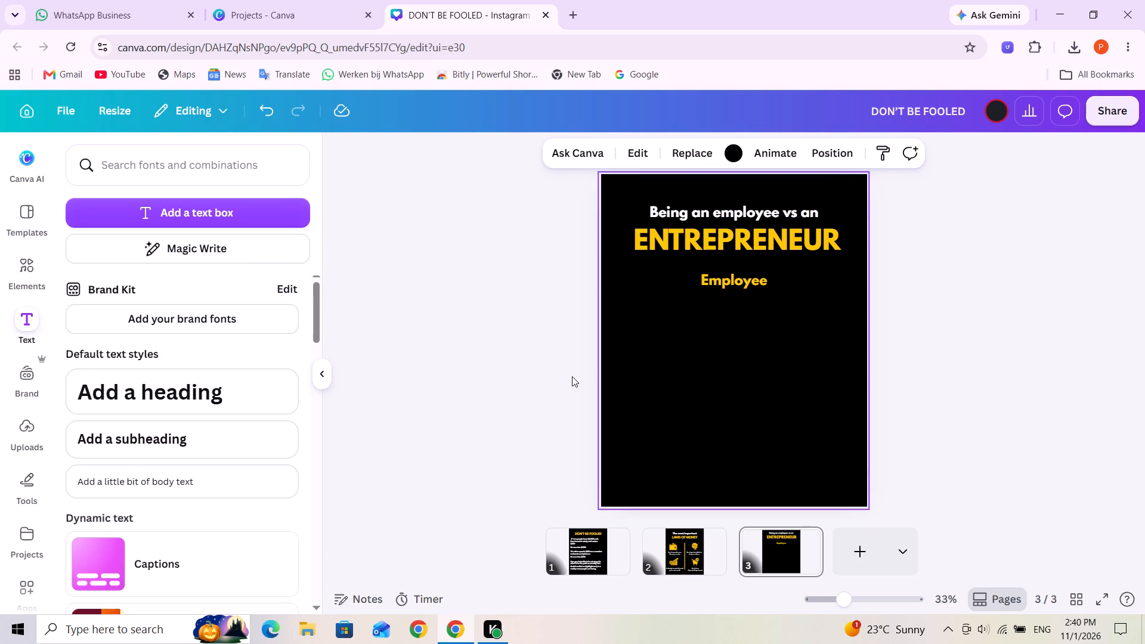
Draw a short, straight vertical line below the "Employee" subheading, aligned with the starting edge of "ENTREPRENEUR".
left_click(35, 278)
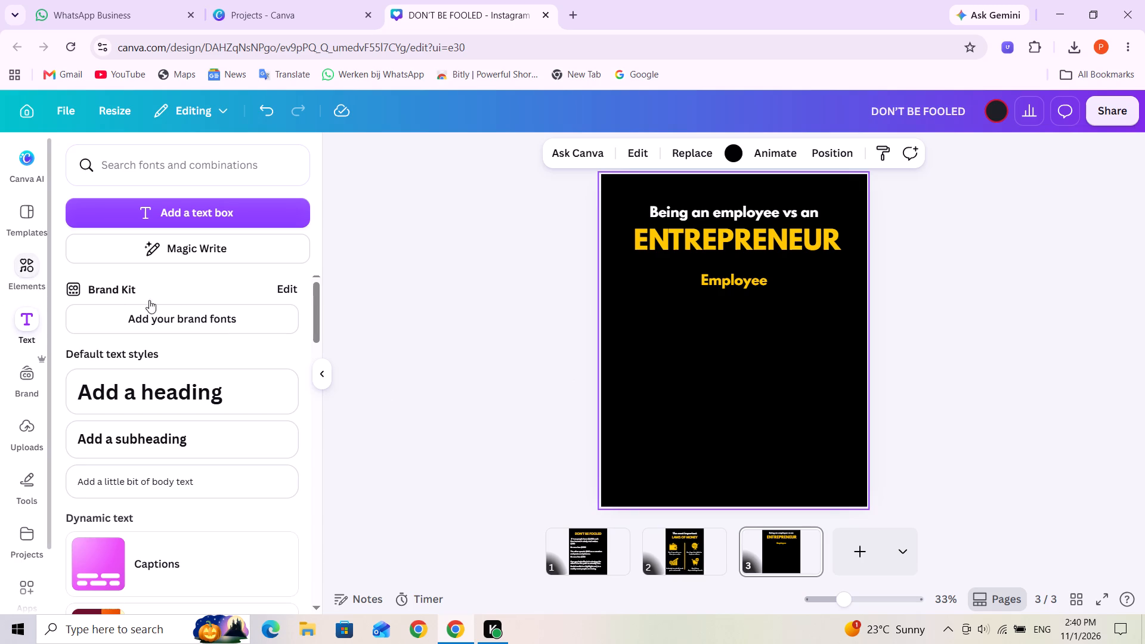
left_click(21, 499)
left_click(75, 339)
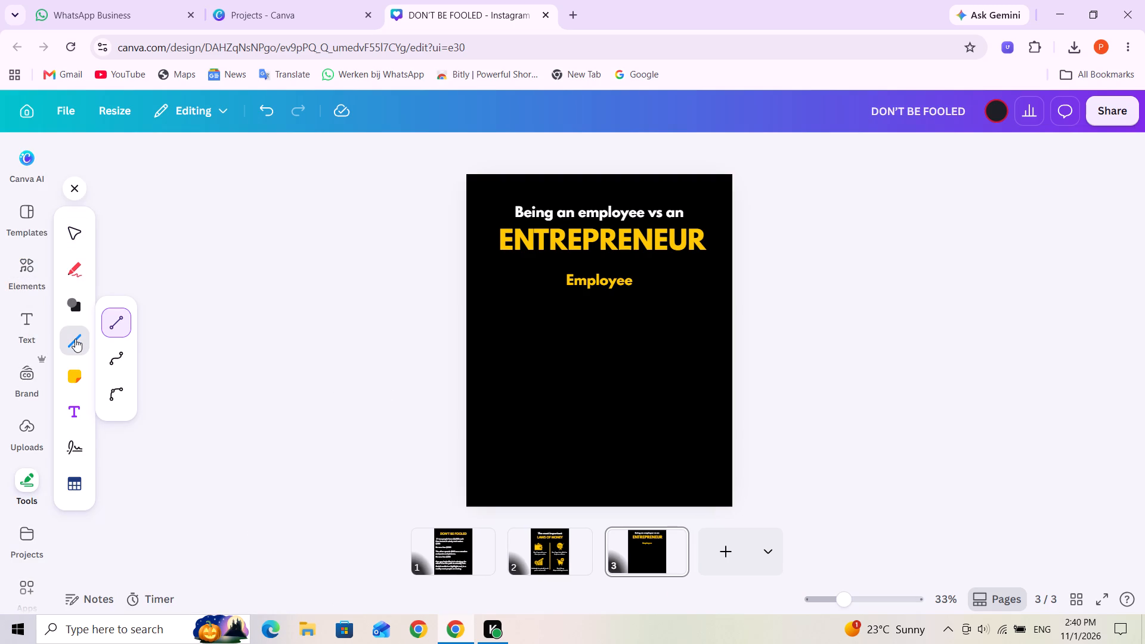
left_click(116, 321)
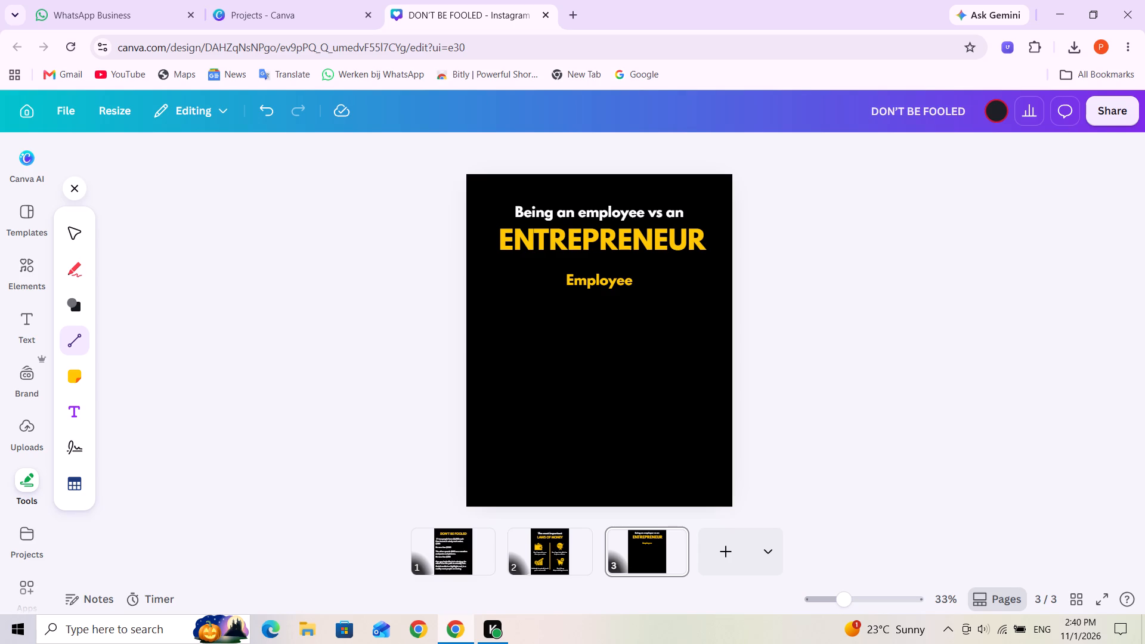
left_click_drag(503, 293, 502, 330)
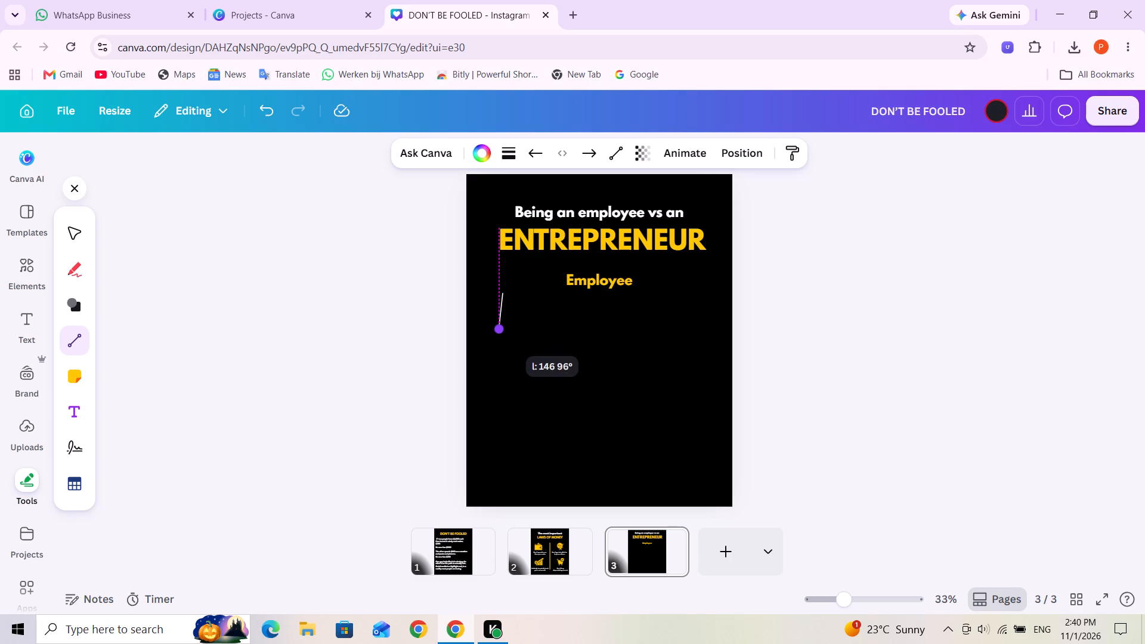
left_click_drag(502, 330, 505, 363)
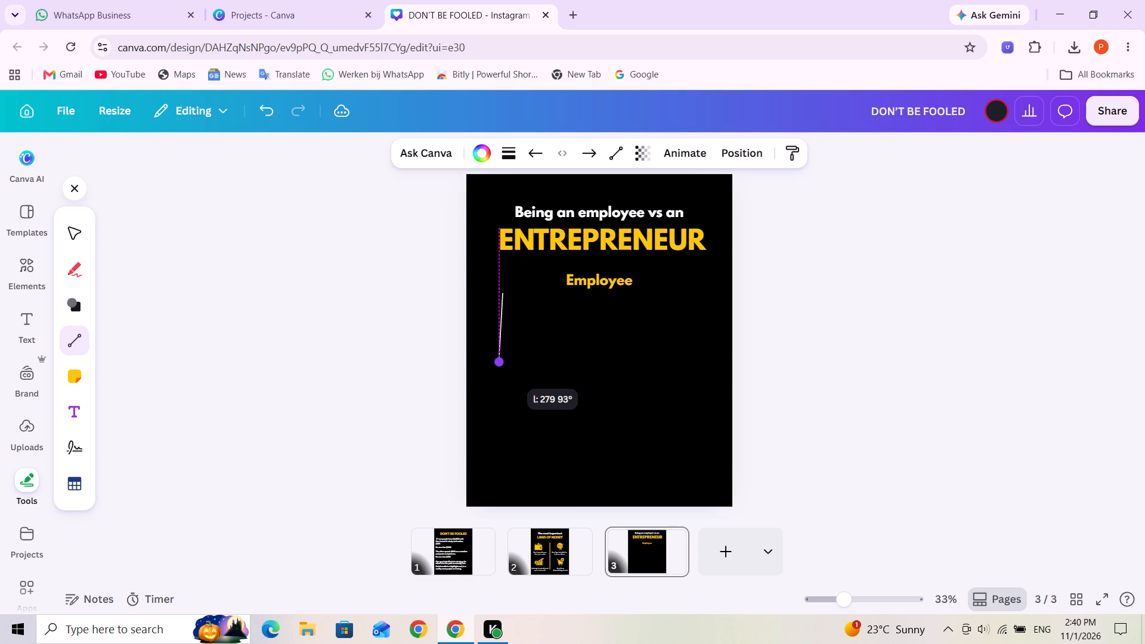
left_click_drag(505, 363, 505, 362)
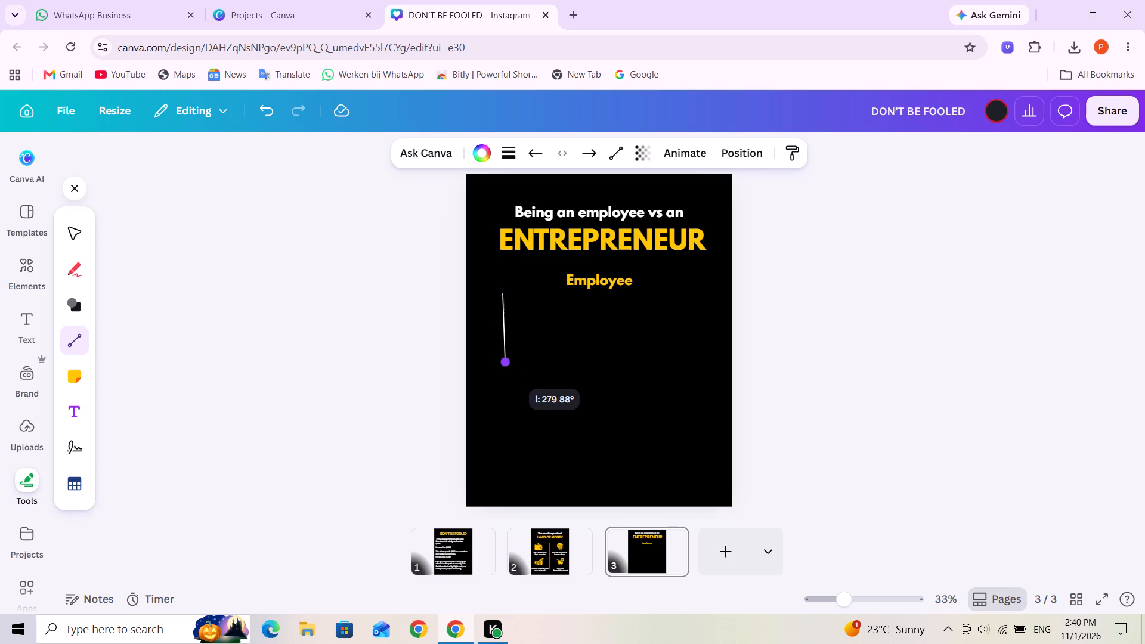
left_click_drag(505, 362, 506, 362)
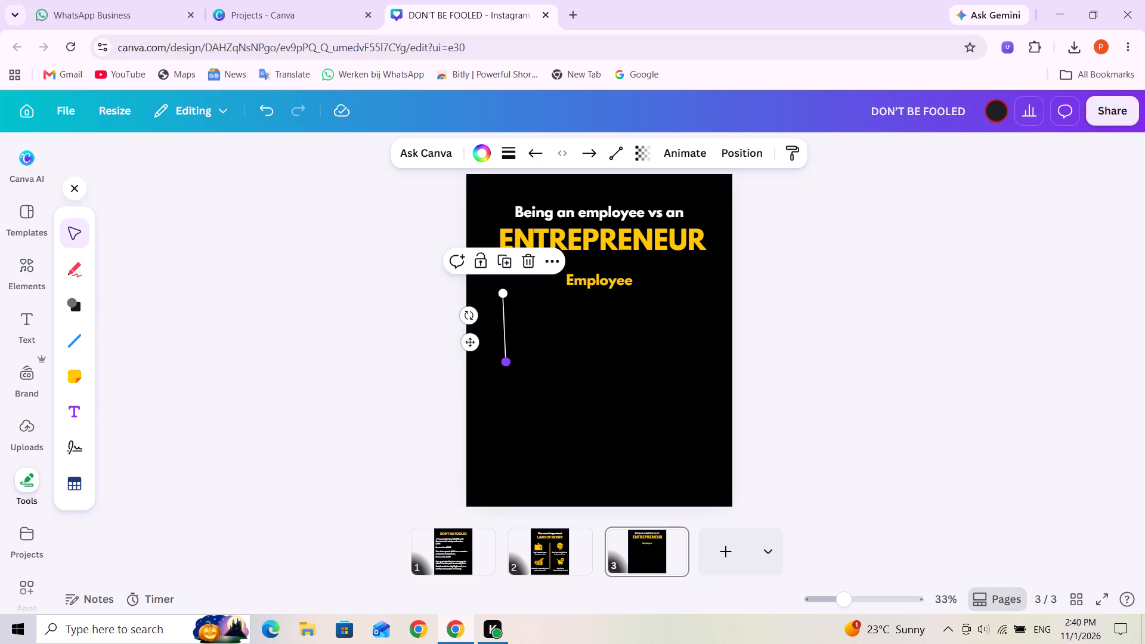
left_click(505, 363)
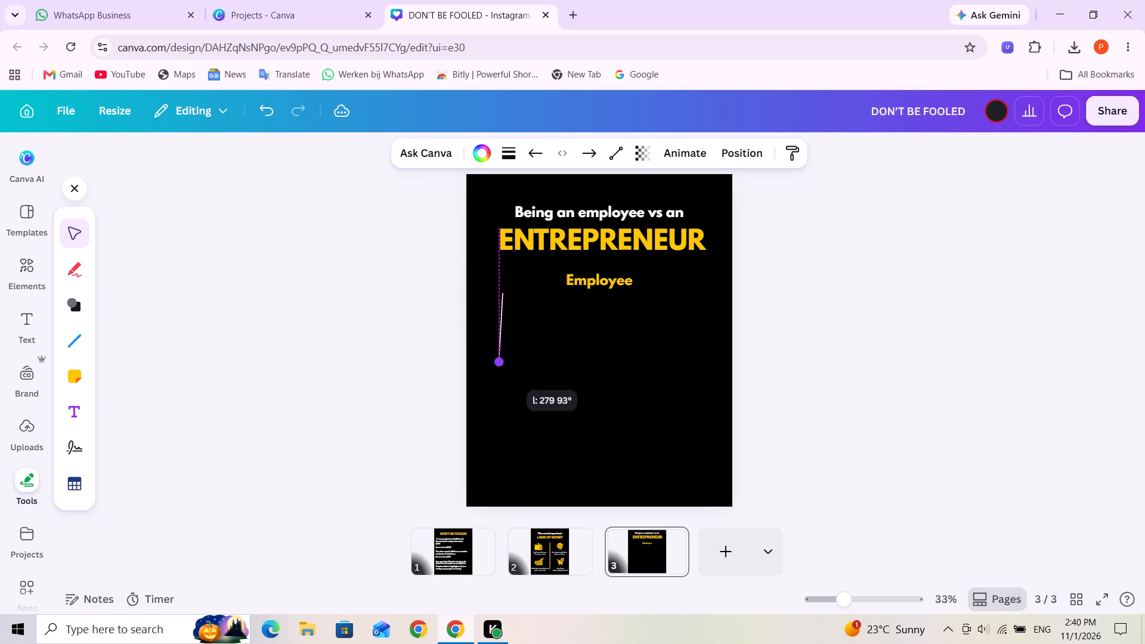
left_click_drag(504, 293, 496, 298)
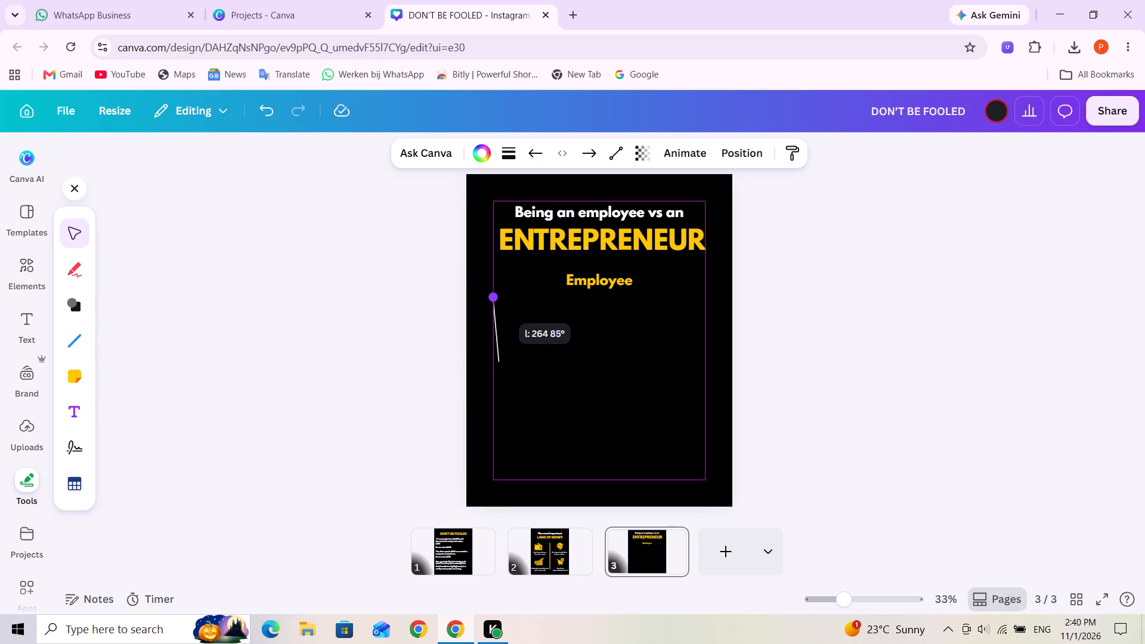
left_click_drag(496, 298, 500, 300)
left_click(559, 377)
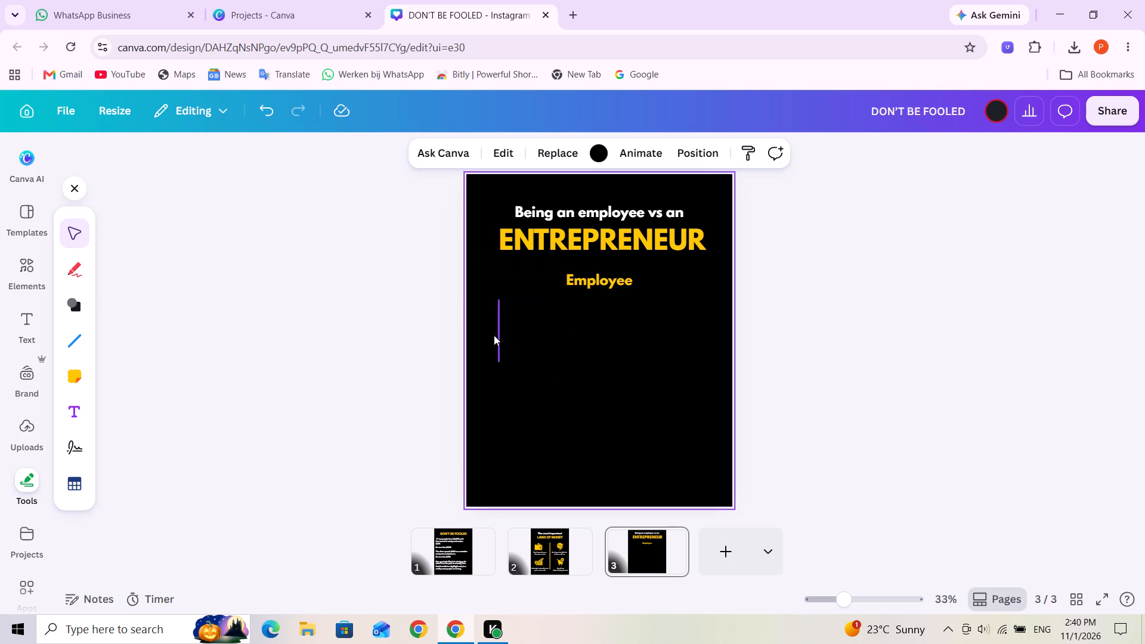
Thicken the vertical line to a stroke weight of about 13.
left_click(504, 340)
left_click(502, 159)
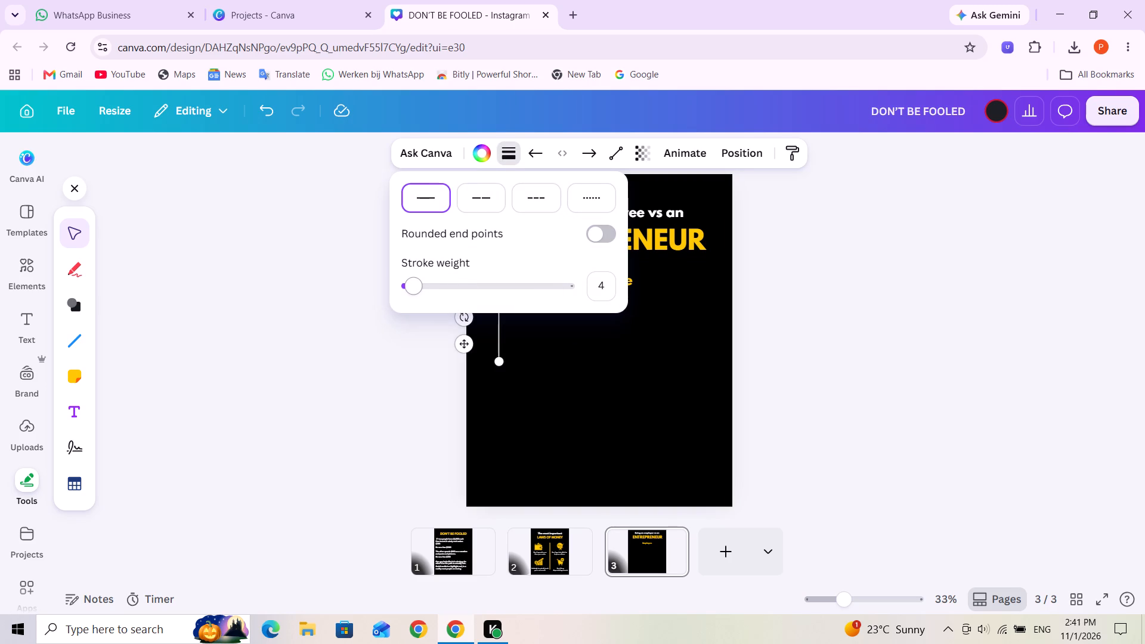
left_click_drag(416, 287, 435, 289)
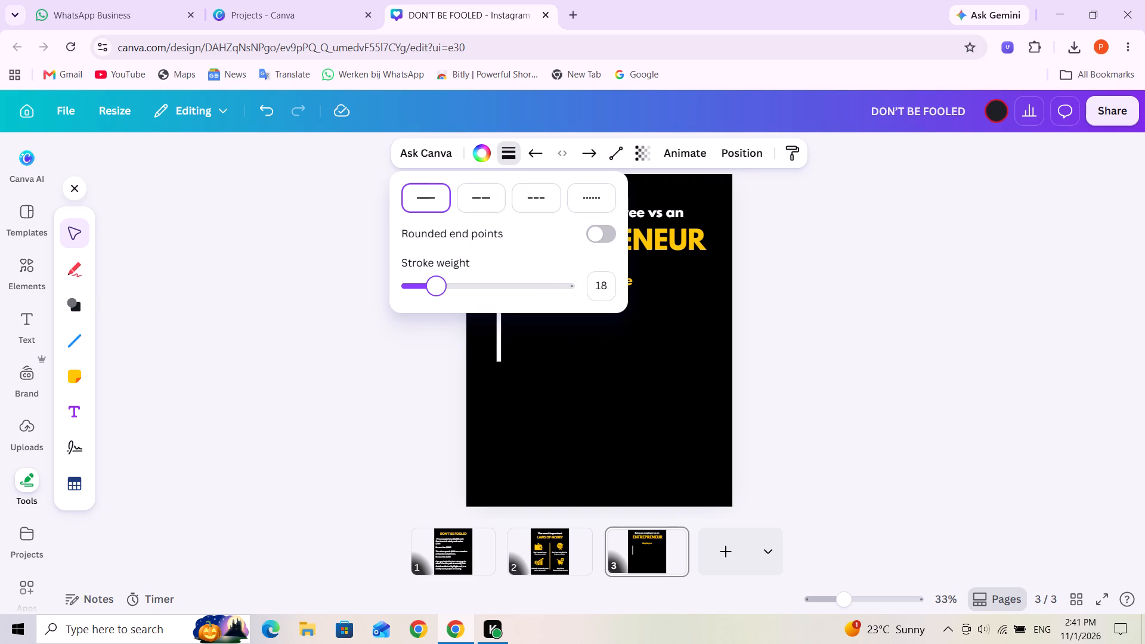
left_click_drag(435, 289, 428, 289)
left_click(537, 377)
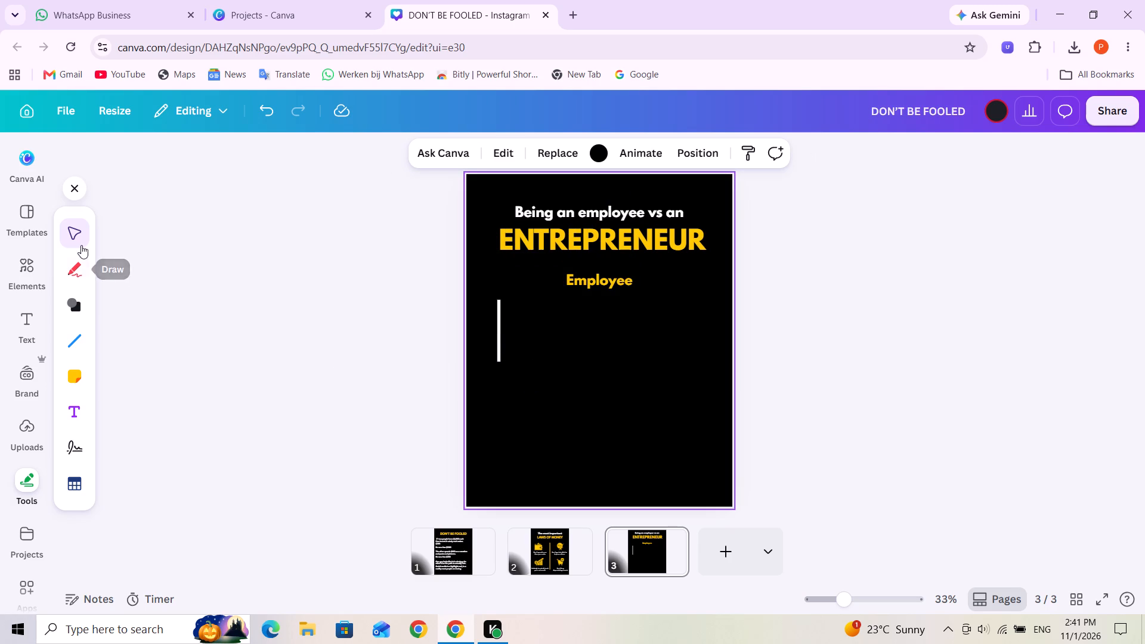
Draw a horizontal line about 886 long from the vertical line's lower end, extending just past the end of "ENTREPRENEUR".
left_click(76, 342)
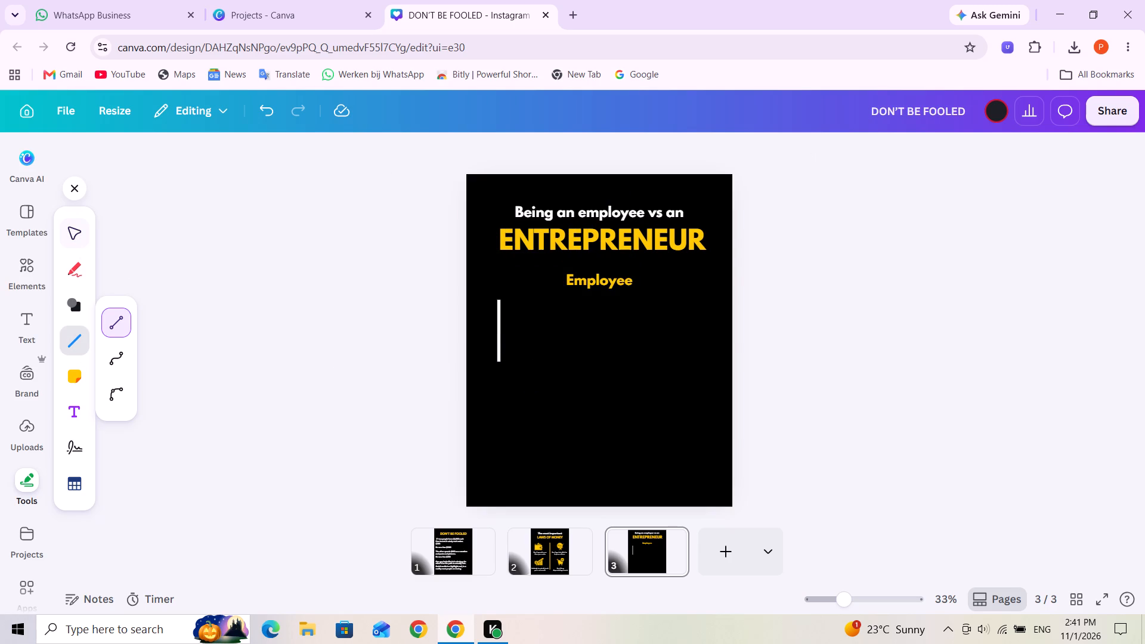
left_click_drag(497, 362, 637, 363)
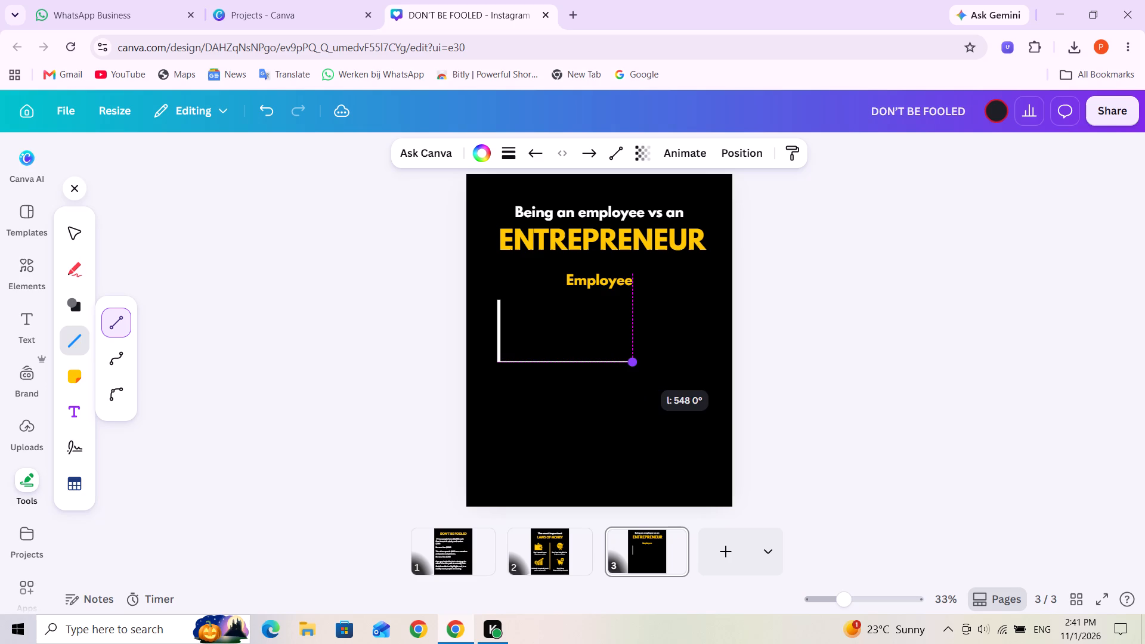
left_click_drag(637, 363, 708, 358)
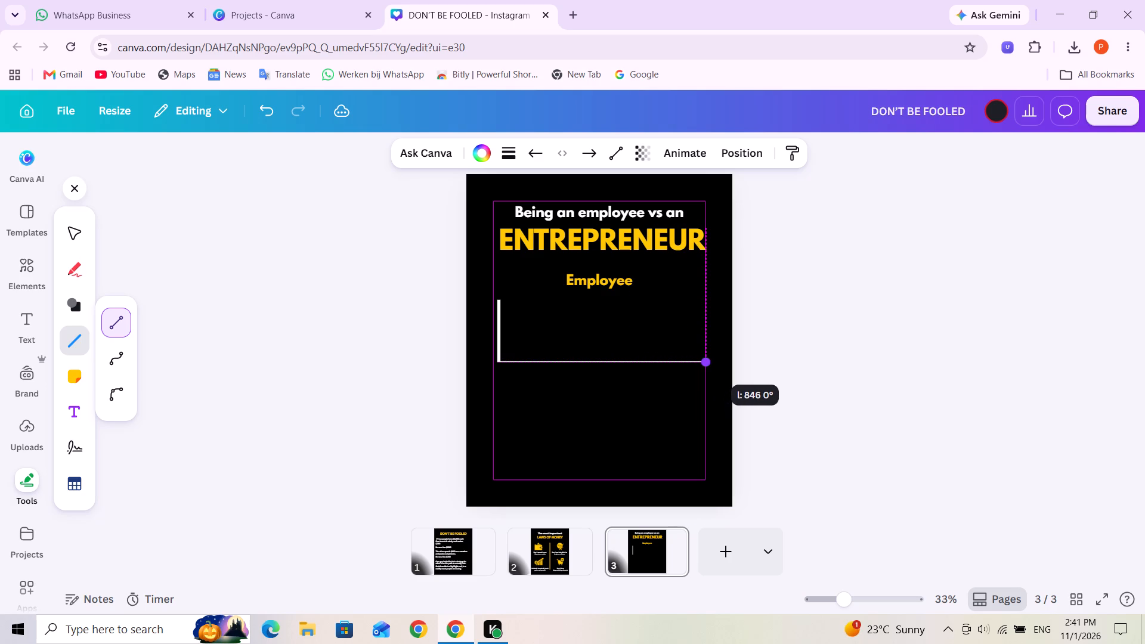
left_click_drag(708, 358, 709, 358)
left_click_drag(709, 358, 711, 358)
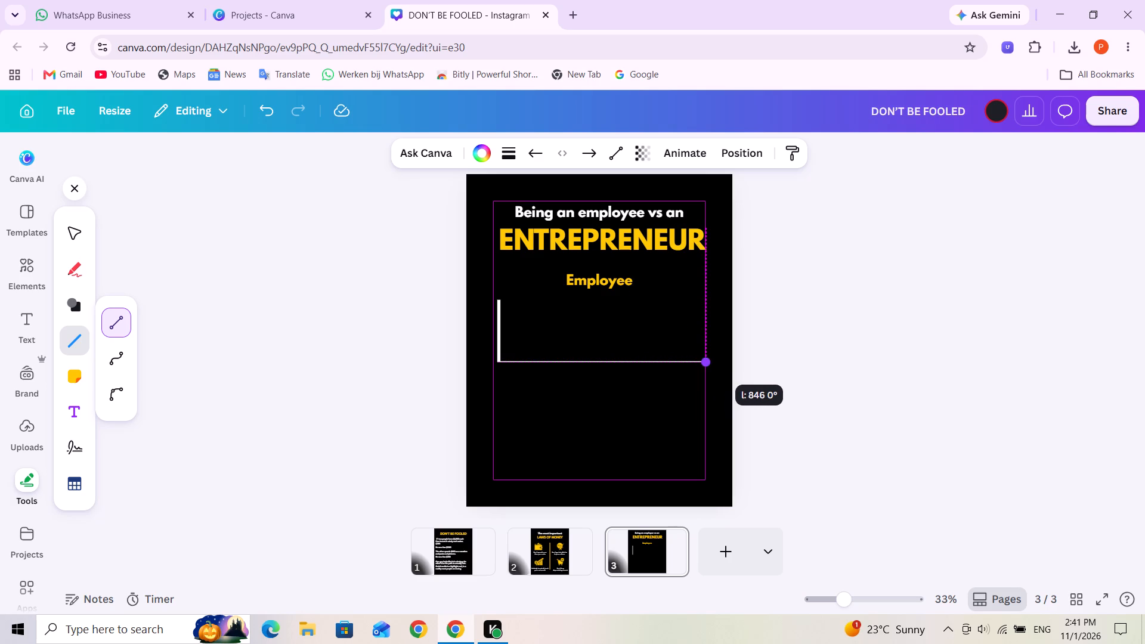
left_click_drag(711, 358, 716, 358)
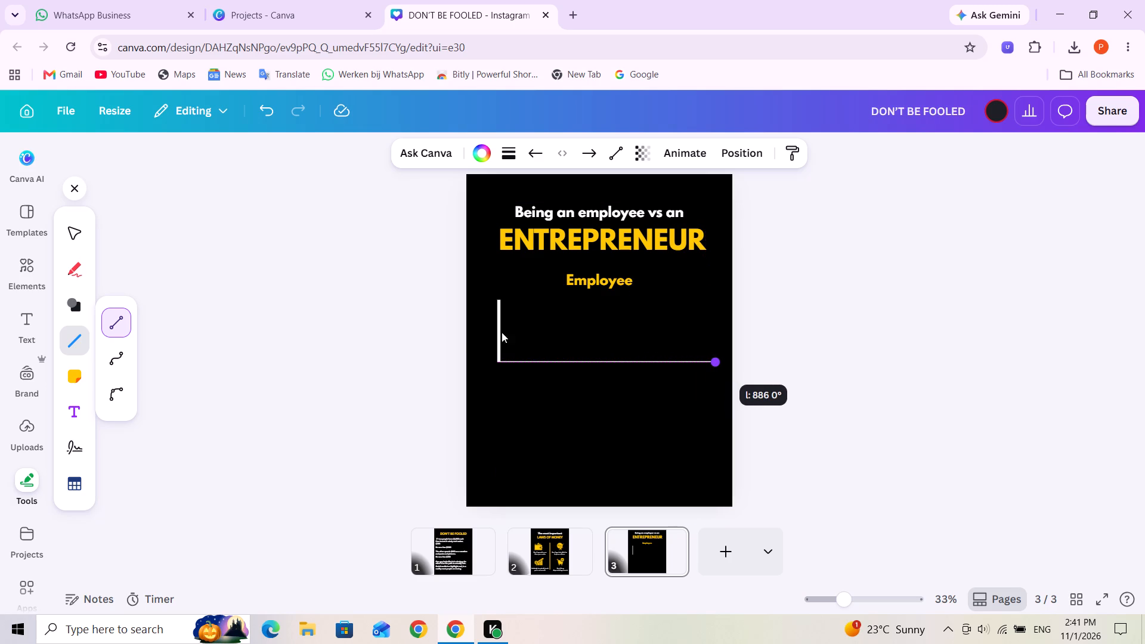
Set the horizontal line's stroke weight to 13.
left_click(507, 156)
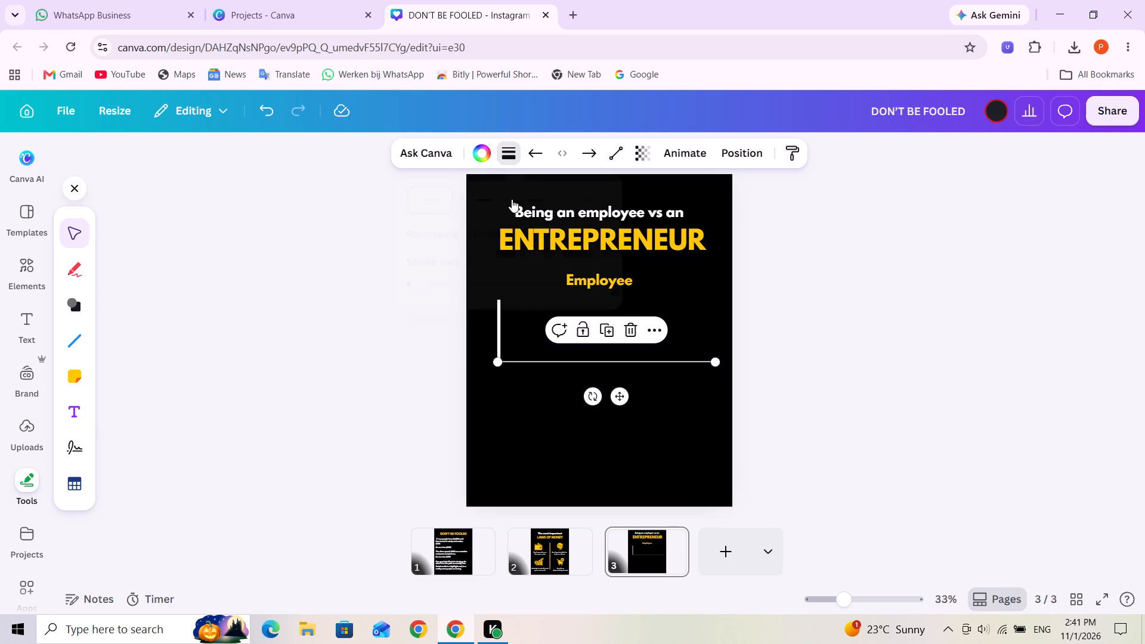
left_click(602, 279)
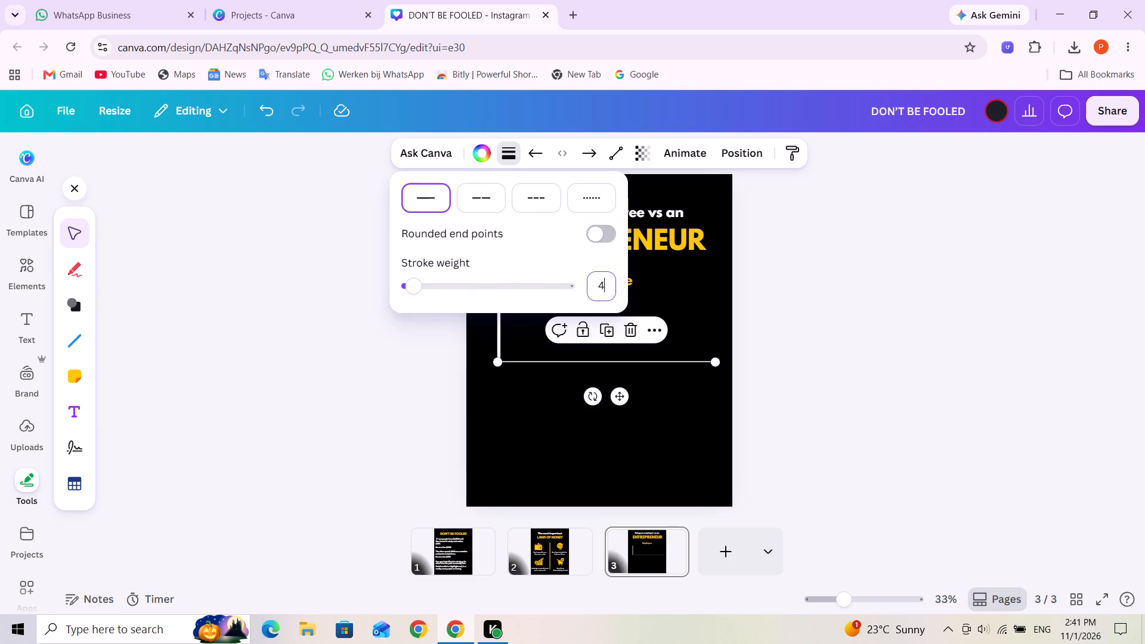
key("1")
key("3")
key("Return")
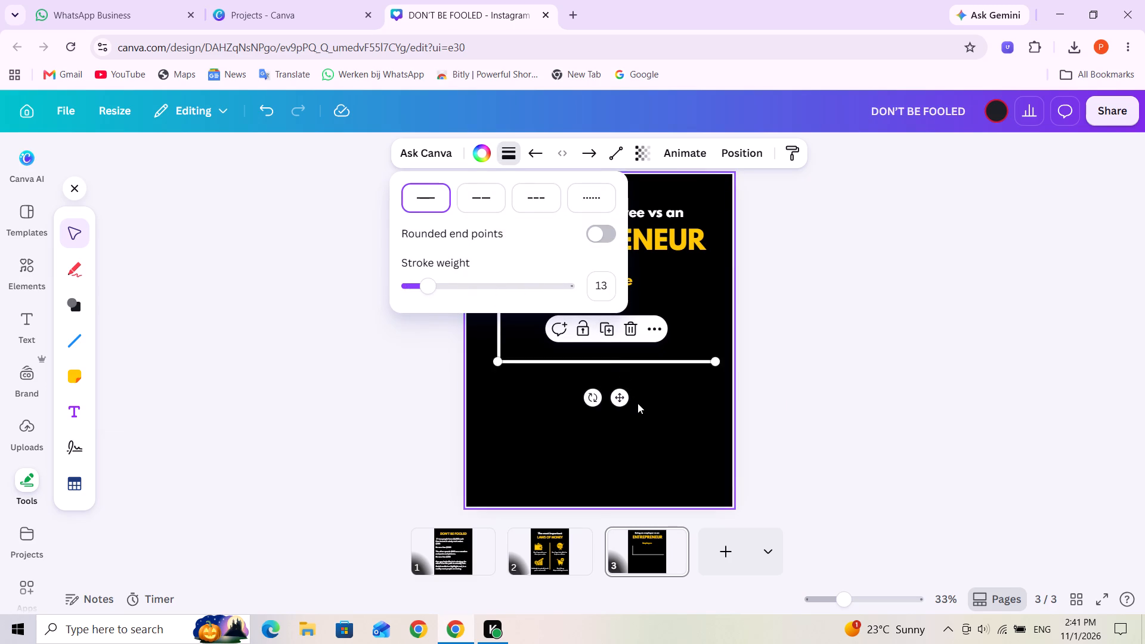
left_click(639, 404)
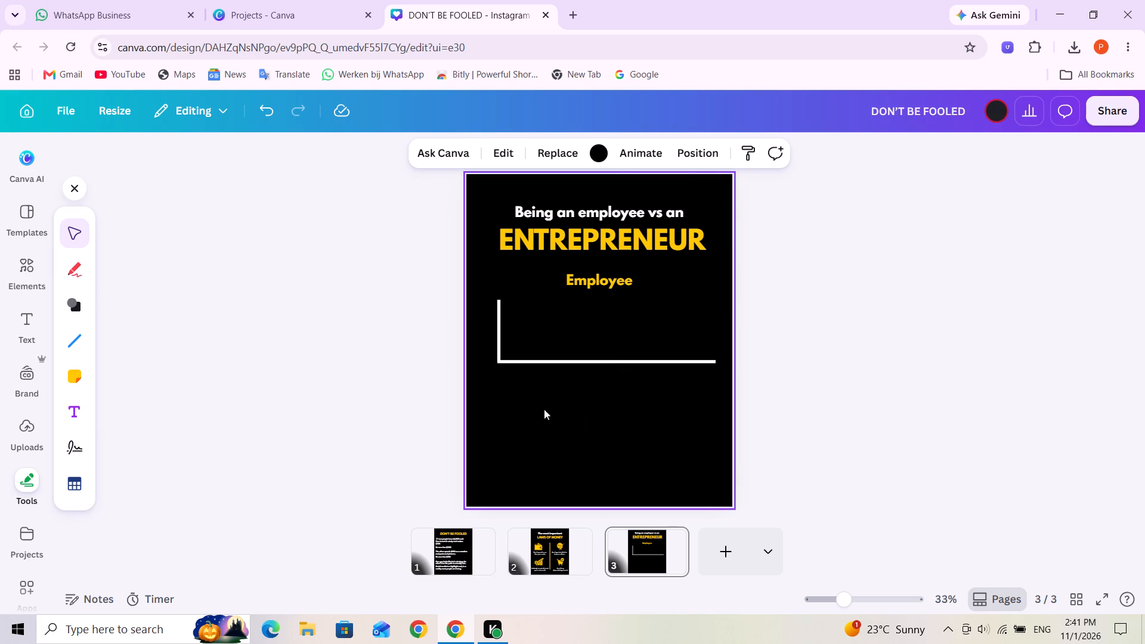
Add a yellow rectangle below the axis lines and shrink it to a small block about 94 high and slightly wider than tall.
left_click(601, 283)
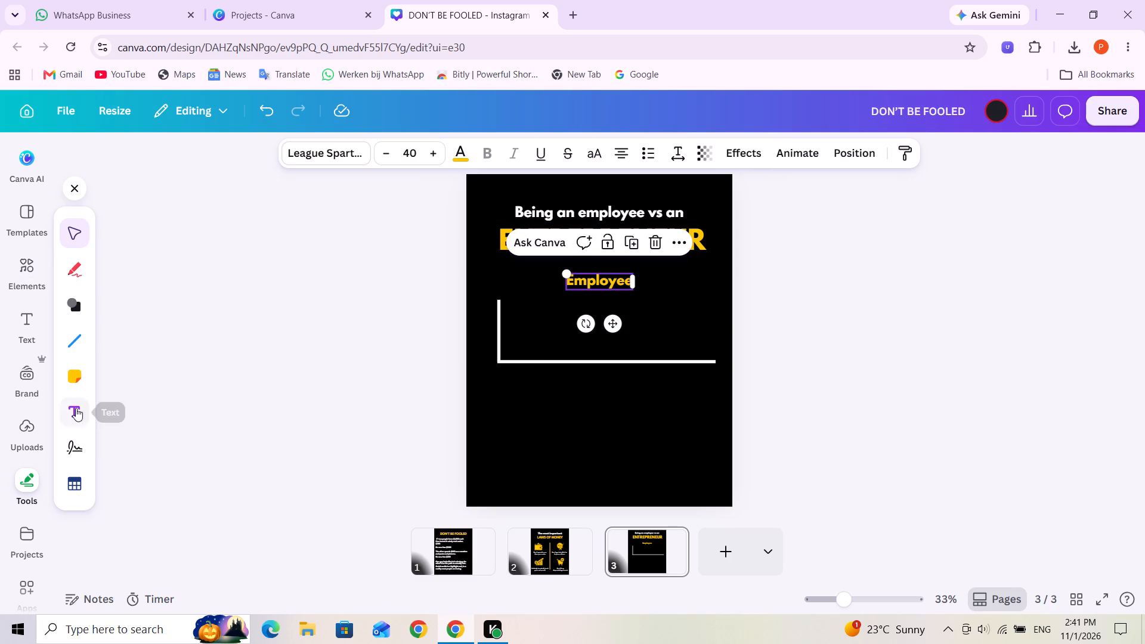
left_click(73, 306)
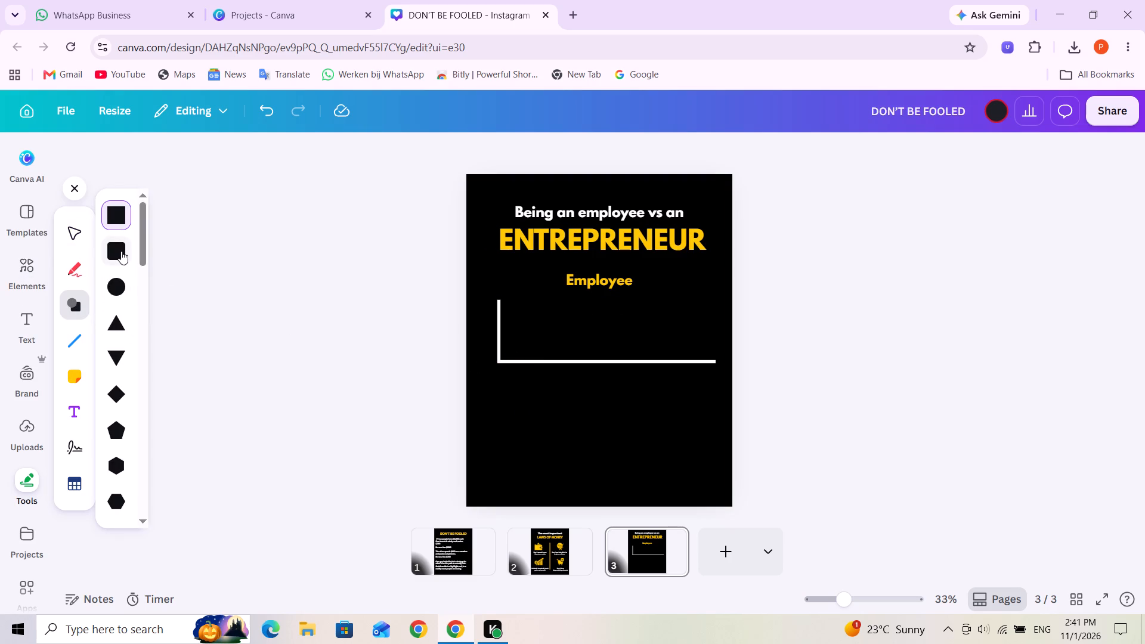
left_click(122, 216)
left_click(500, 396)
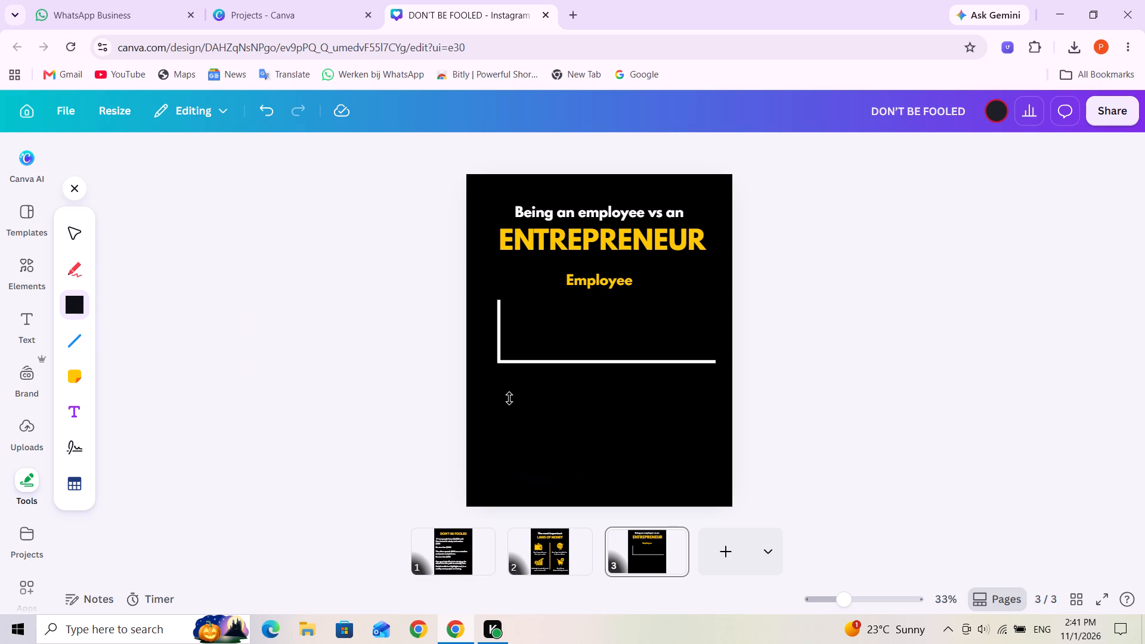
left_click_drag(537, 397, 536, 425)
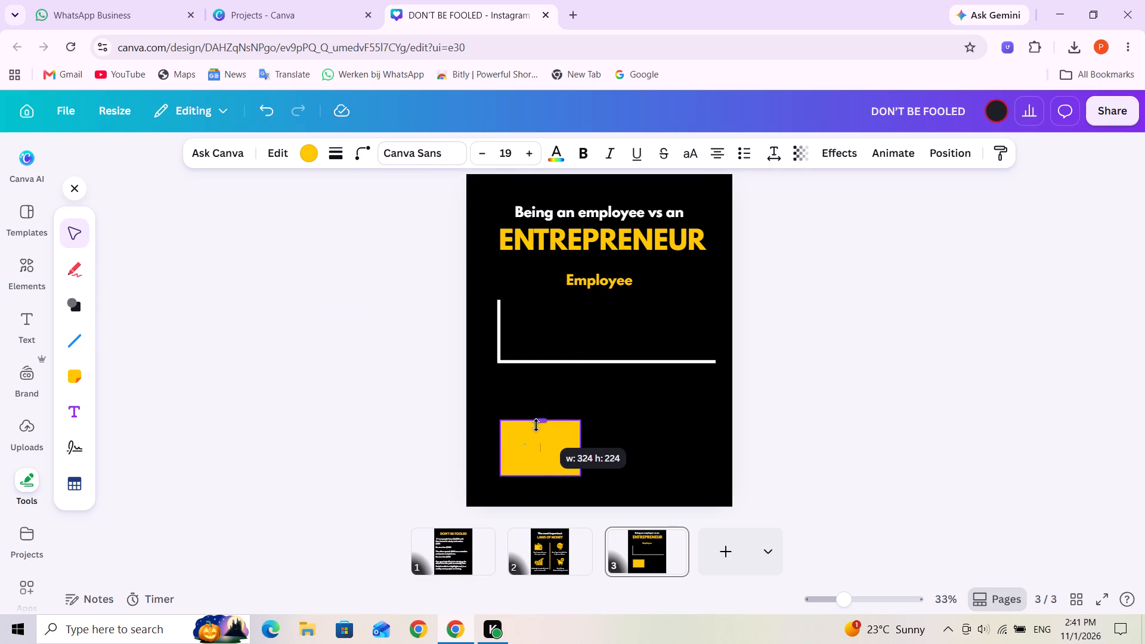
left_click_drag(536, 425, 534, 454)
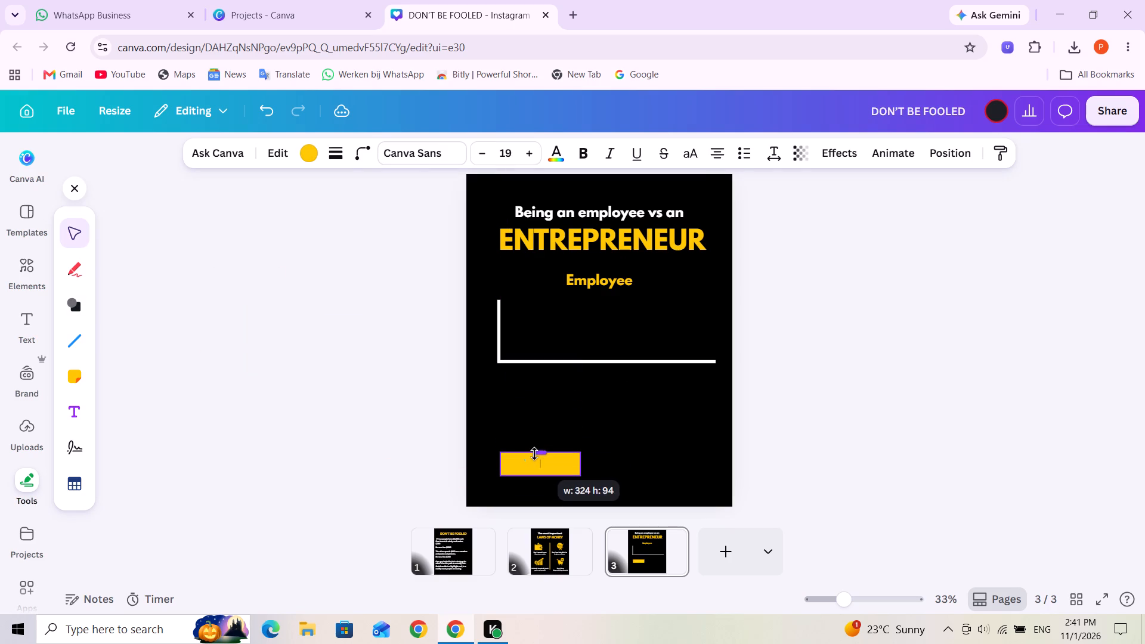
left_click_drag(534, 454, 534, 453)
left_click_drag(583, 465, 528, 465)
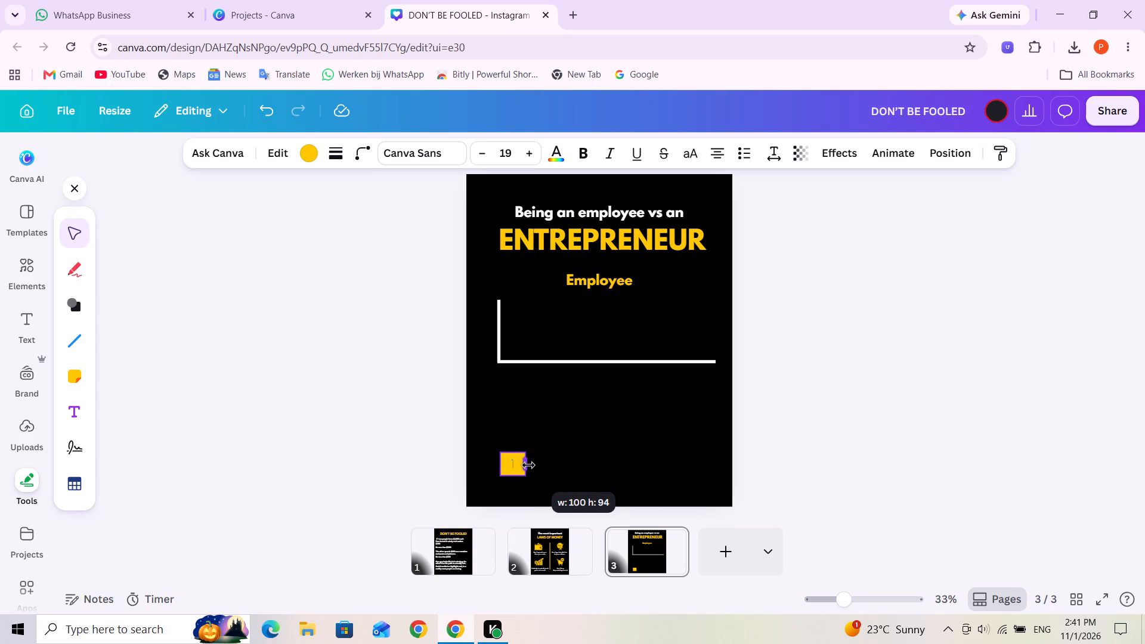
left_click_drag(528, 465, 533, 465)
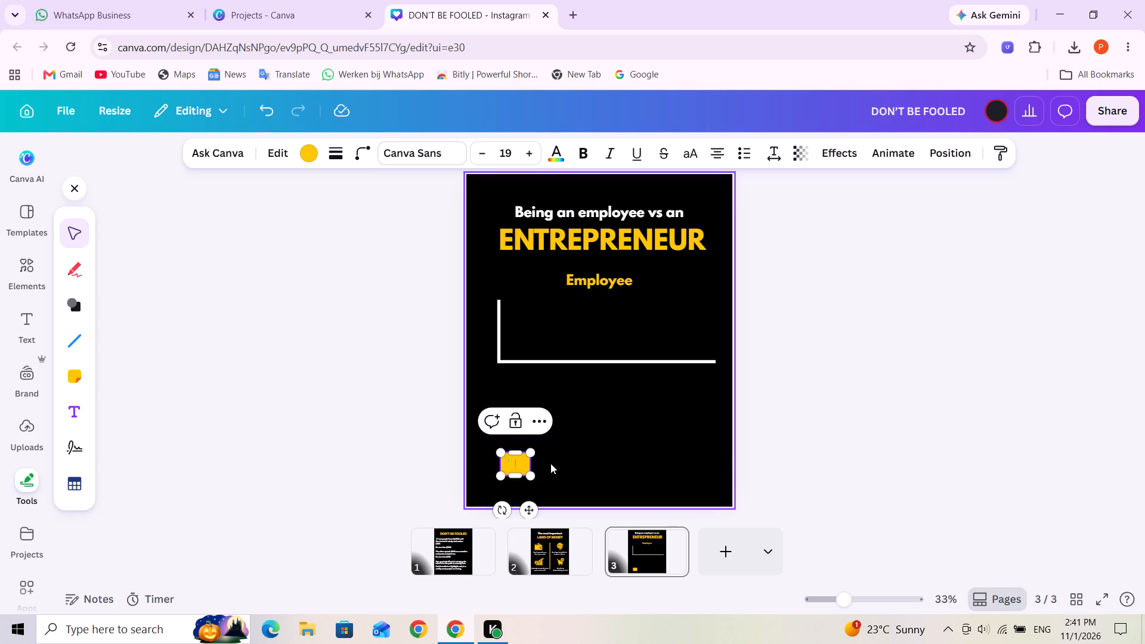
Narrow the small yellow block to about 88 wide so it is nearly square.
left_click(554, 463)
left_click(527, 463)
left_click_drag(530, 465, 522, 465)
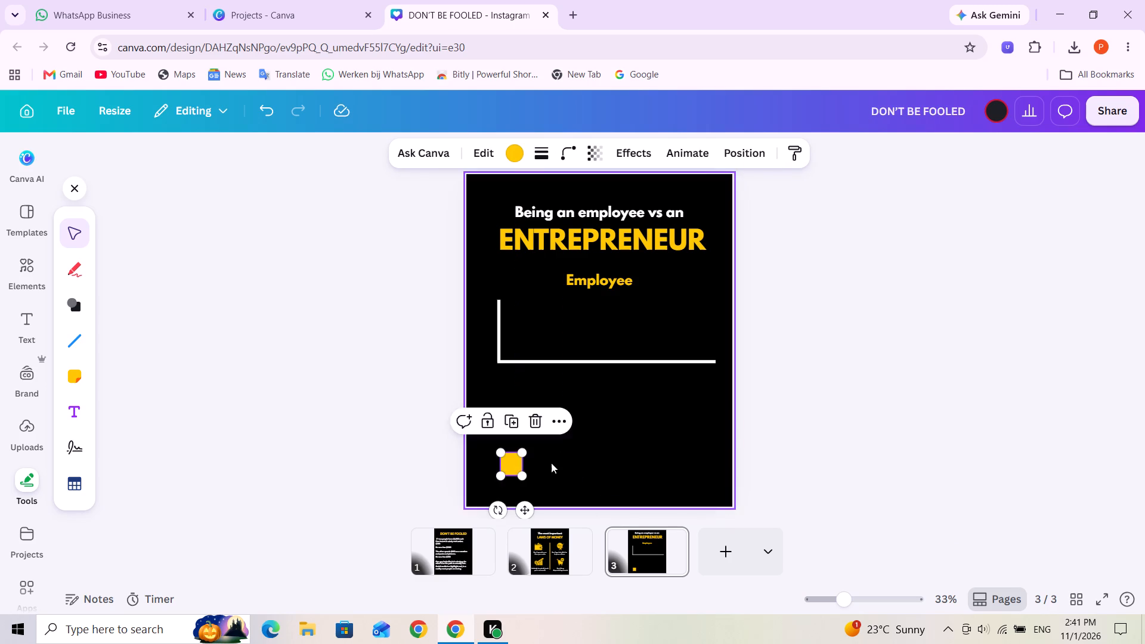
left_click(551, 463)
Move the yellow block into the corner of the axes, beside the vertical line and slightly above the horizontal line.
left_click_drag(514, 466, 515, 347)
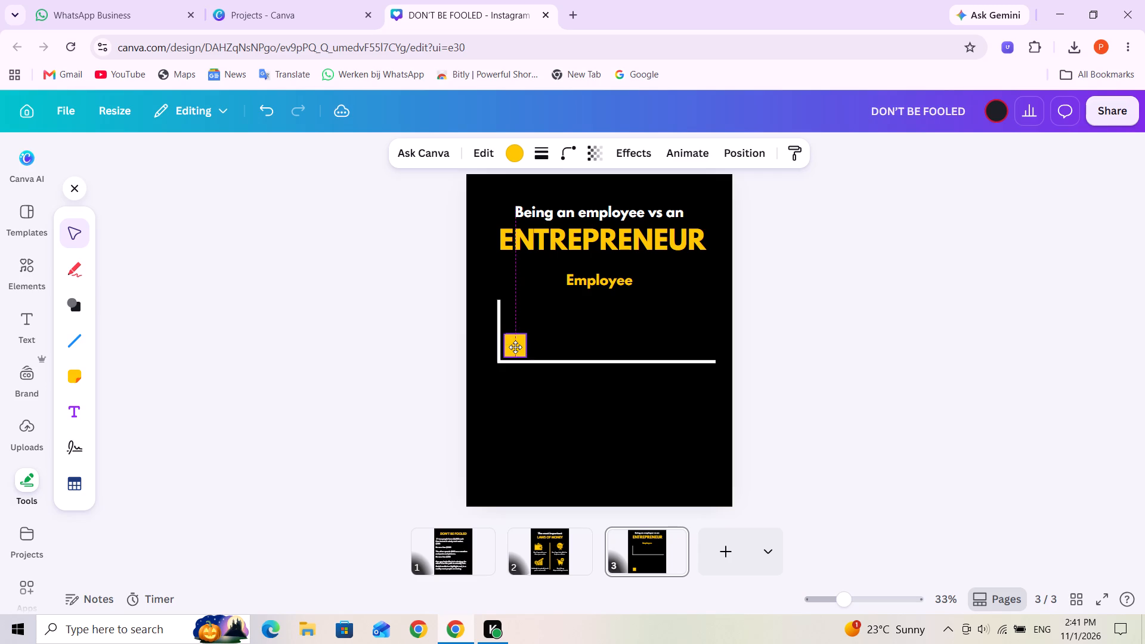
left_click_drag(515, 347, 516, 347)
left_click_drag(516, 347, 519, 346)
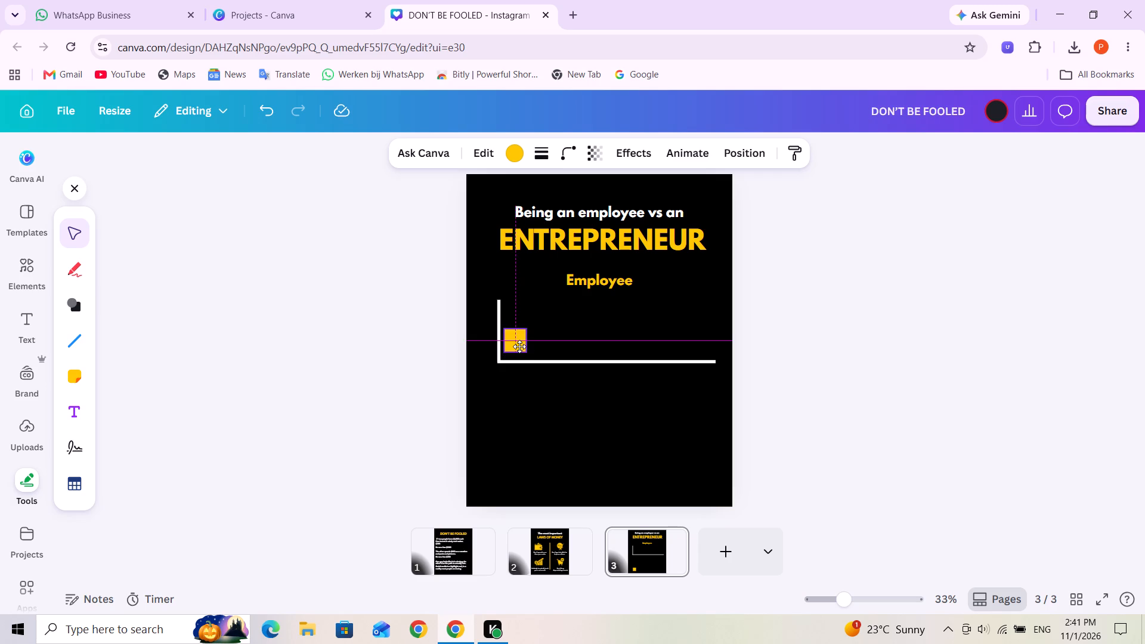
left_click_drag(519, 346, 519, 348)
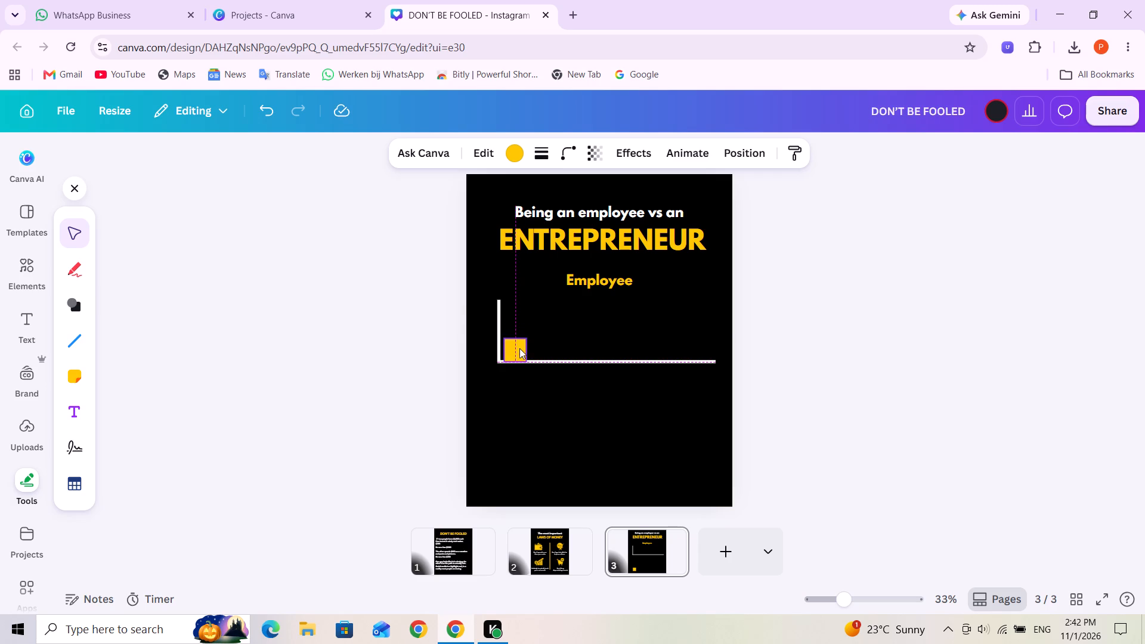
left_click(585, 390)
left_click_drag(515, 349, 515, 345)
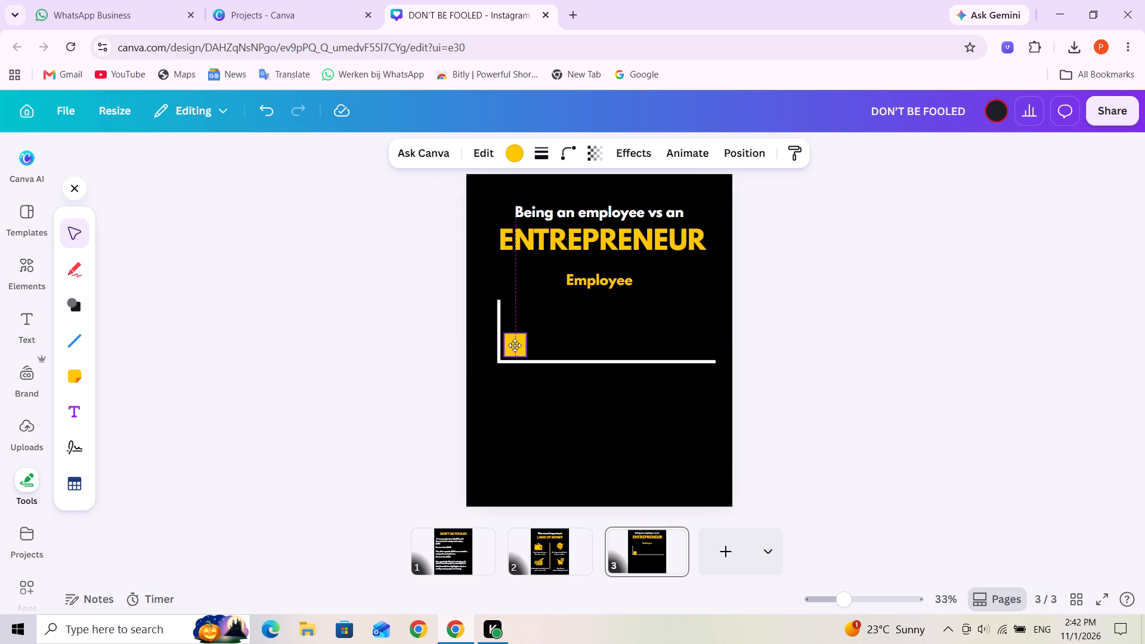
left_click_drag(515, 345, 515, 343)
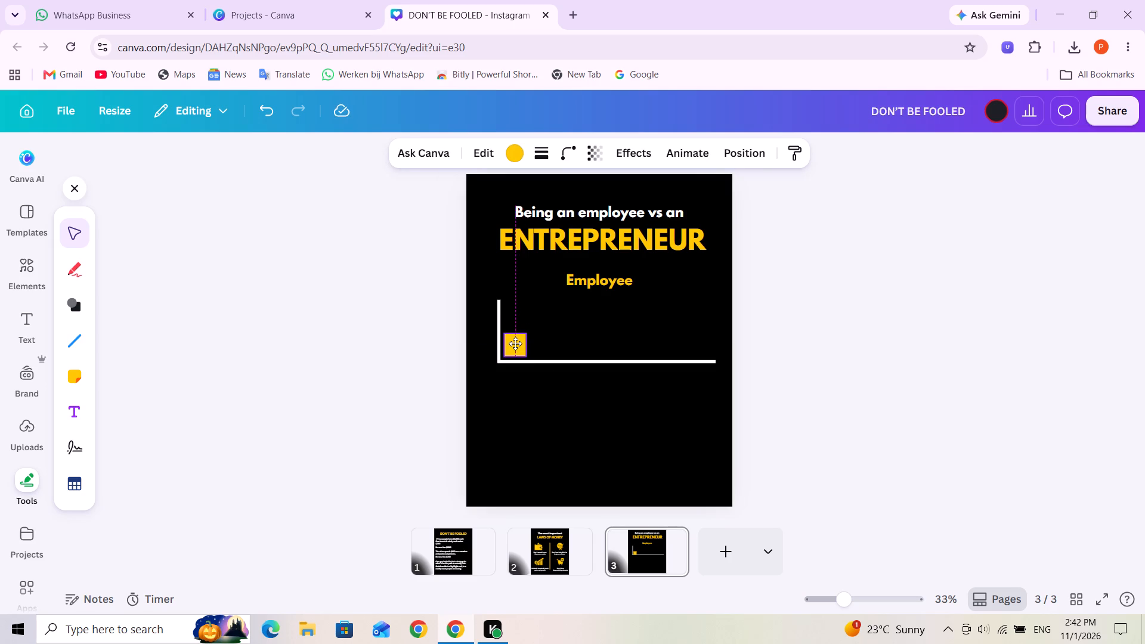
left_click_drag(515, 343, 515, 344)
Shorten the yellow block from its bottom edge to about 79 high, leaving a wider gap above the horizontal line.
left_click(516, 358)
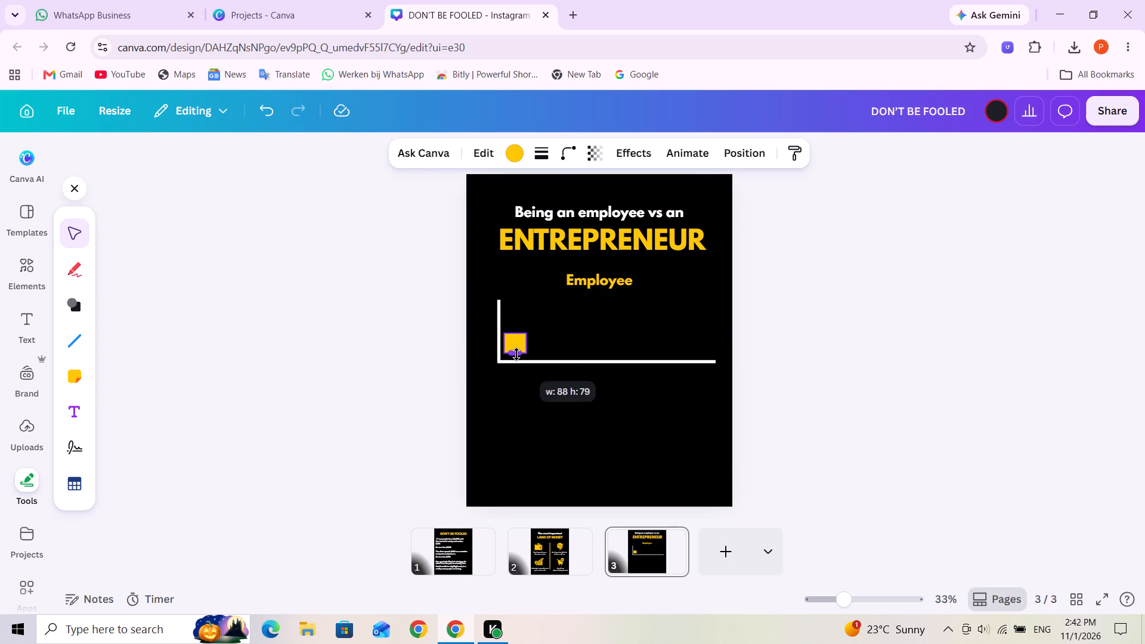
left_click(574, 411)
Duplicate the yellow block twice, placing the copies in line beside it with gaps of 15 as the second and third bars.
left_click(518, 342)
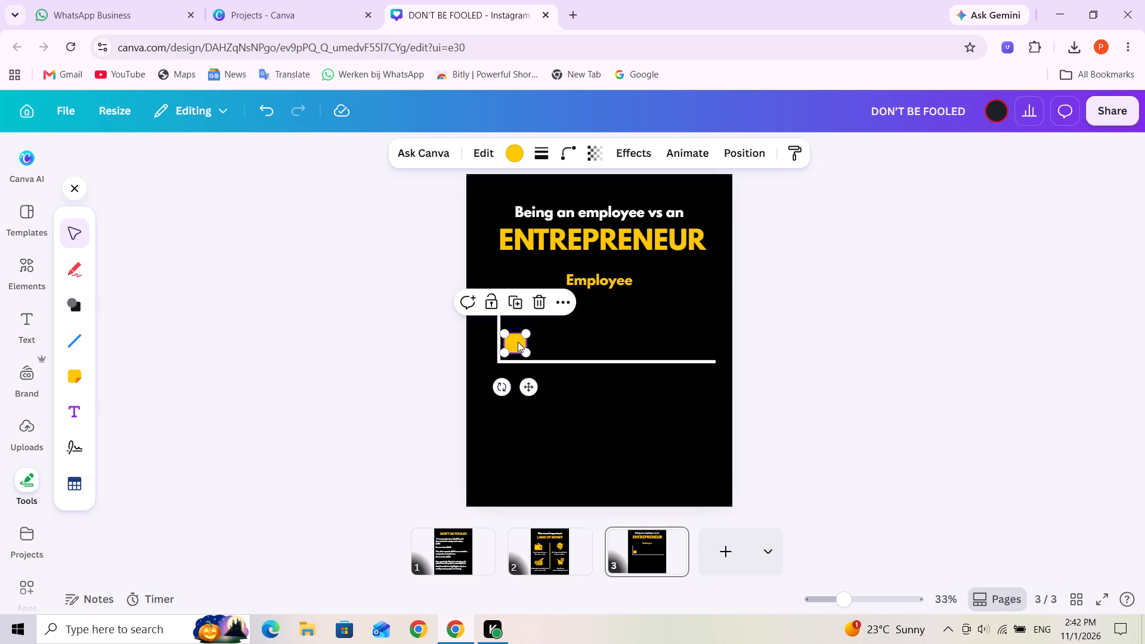
left_click(516, 304)
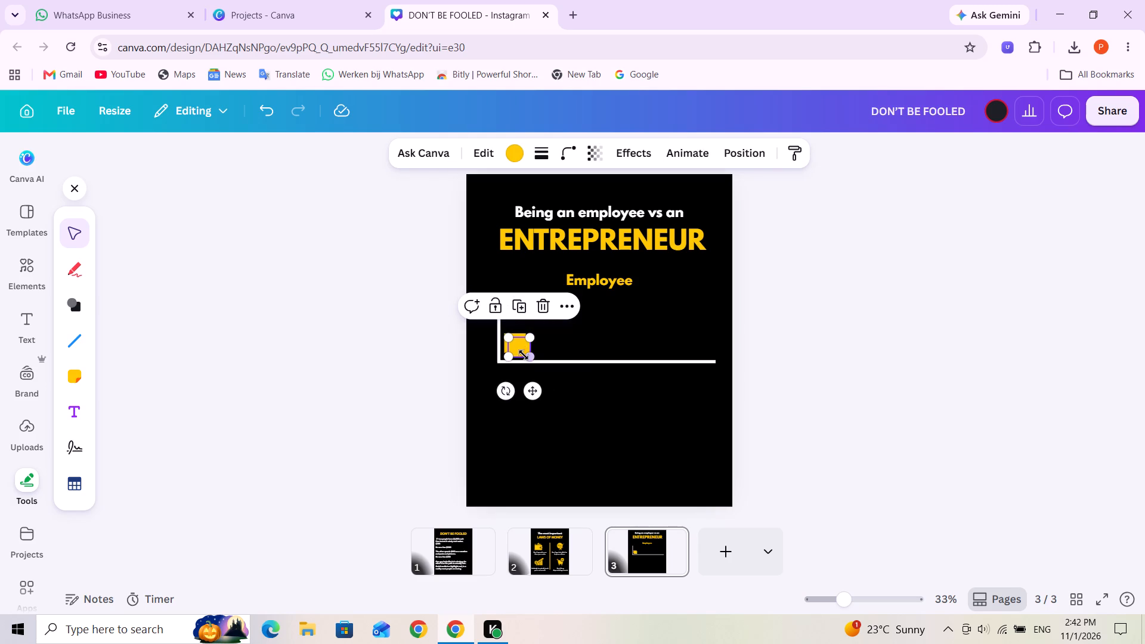
left_click_drag(518, 349, 544, 347)
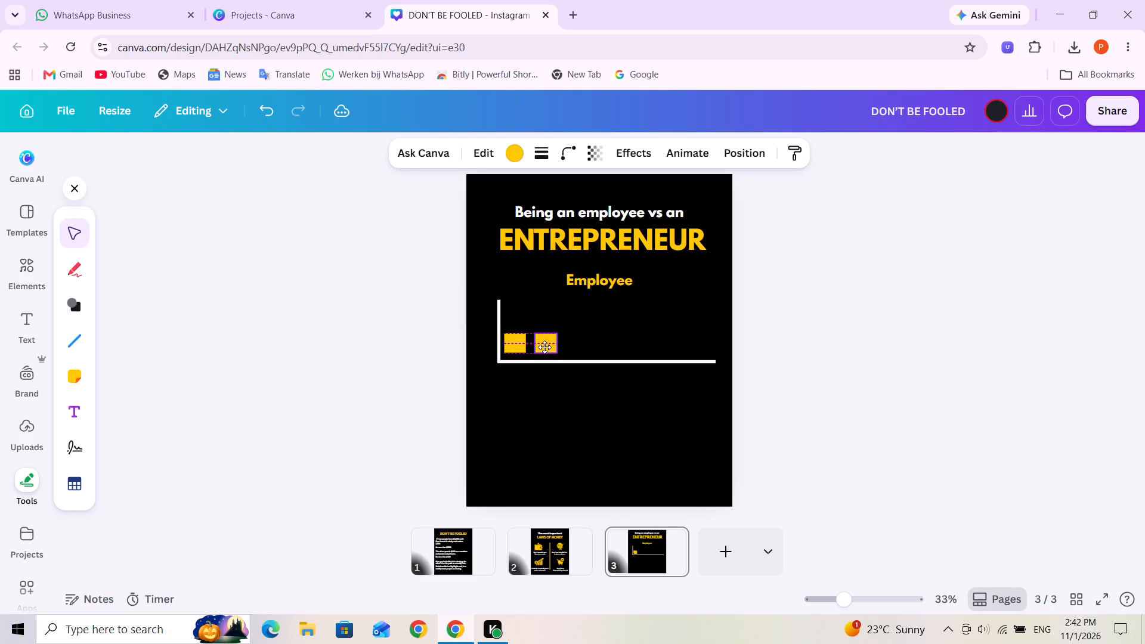
left_click_drag(544, 347, 544, 347)
left_click_drag(544, 347, 543, 347)
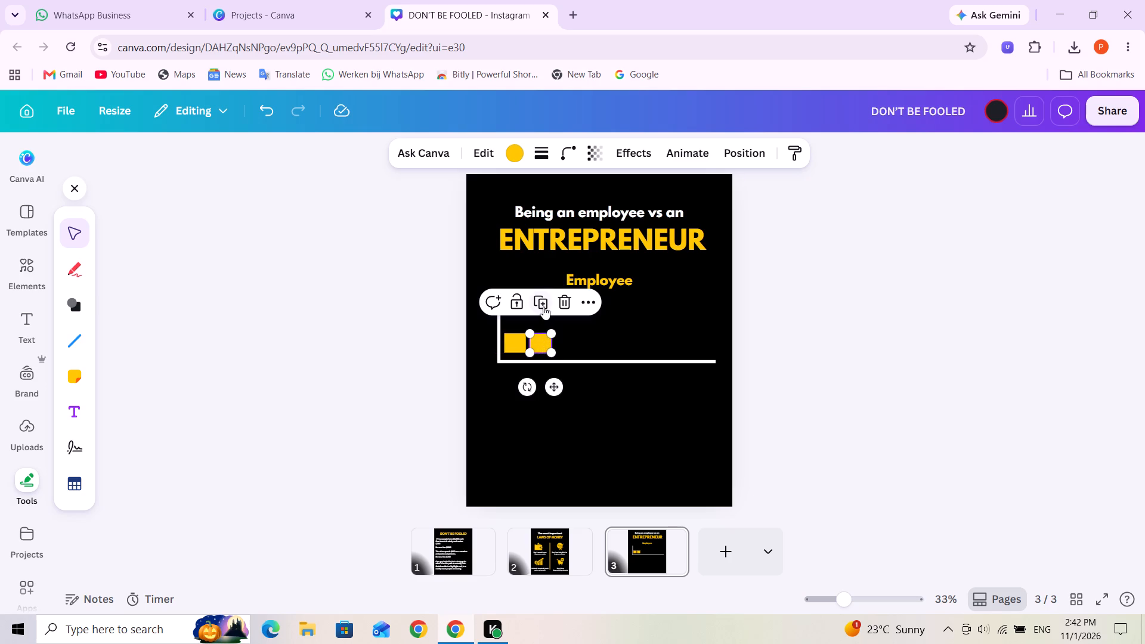
left_click(543, 306)
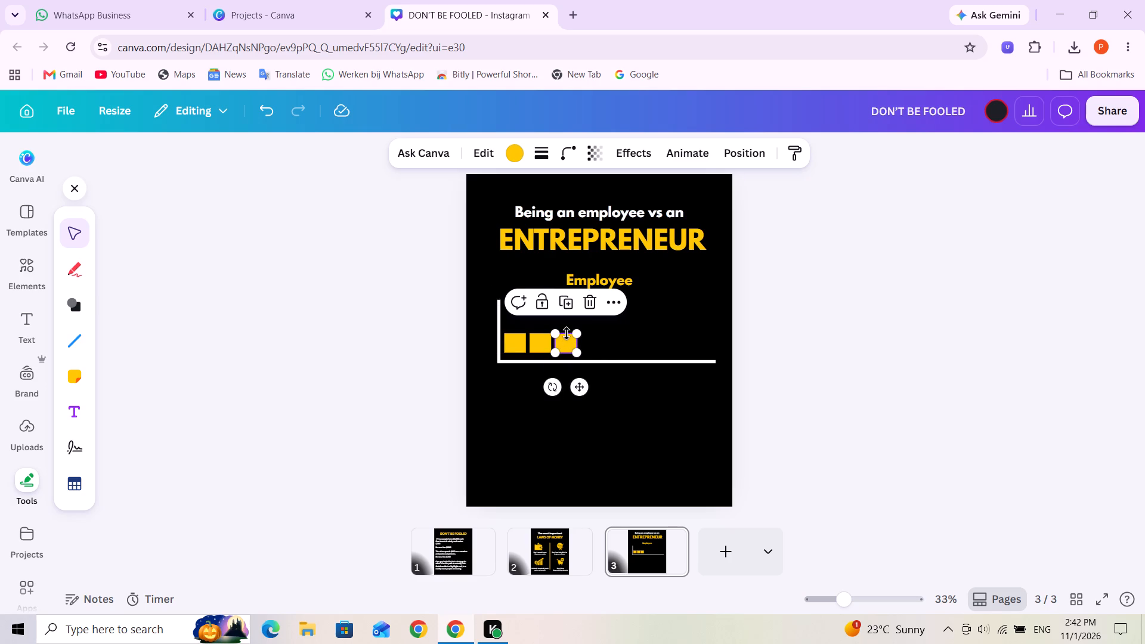
left_click(567, 333)
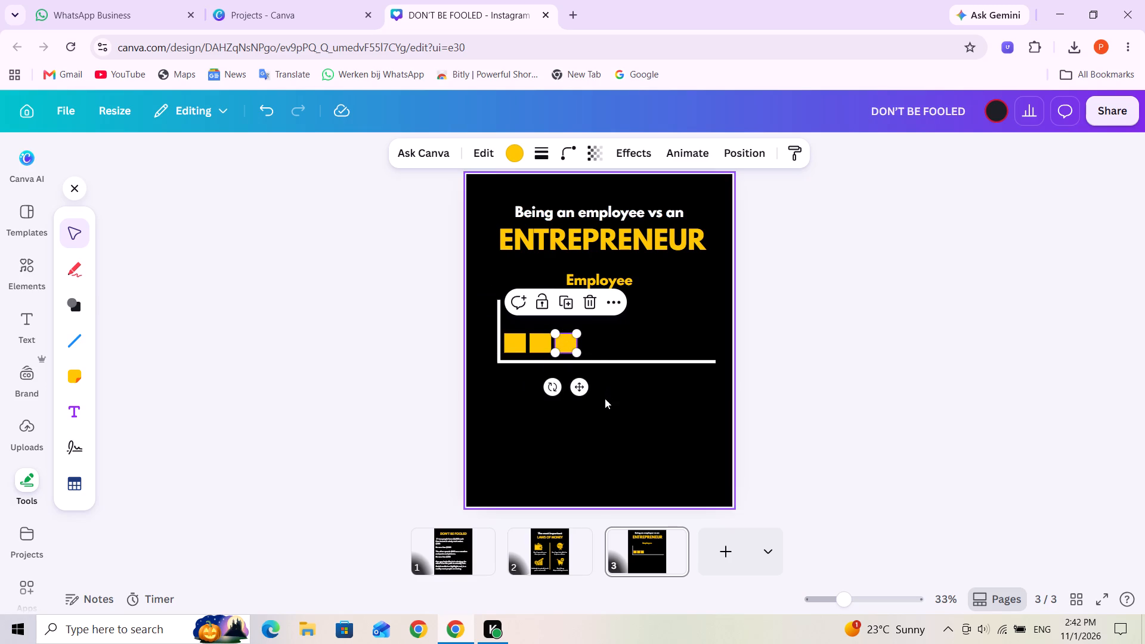
left_click(601, 409)
Duplicate the third bar, raise the copy's top to about 125 high, and duplicate it as a matching fifth bar.
left_click(567, 343)
left_click(568, 302)
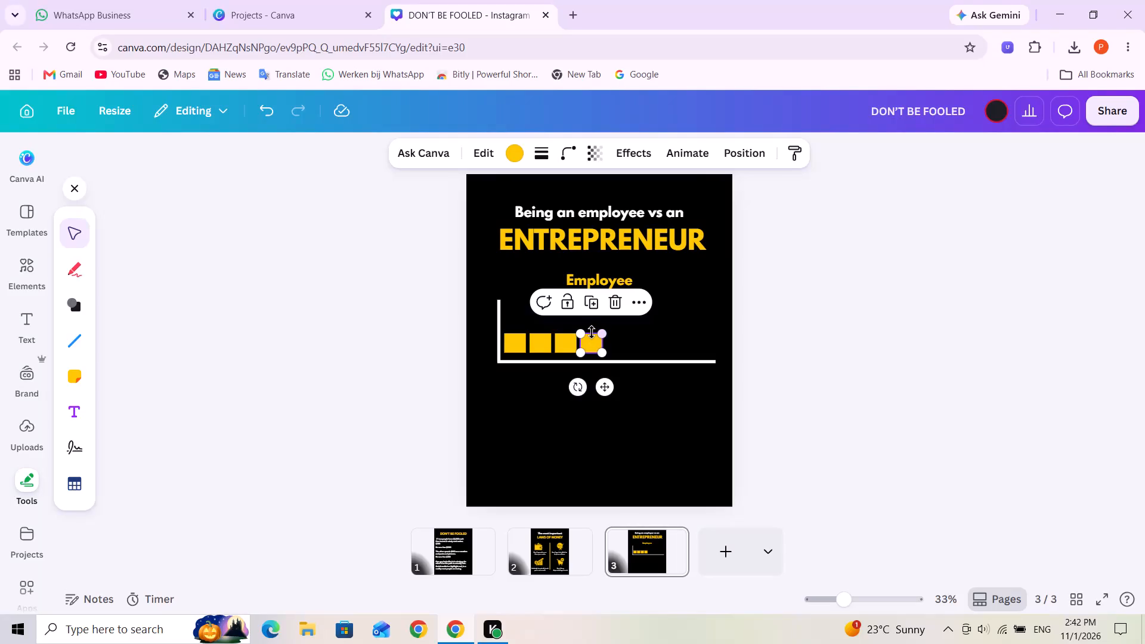
left_click_drag(591, 332, 591, 324)
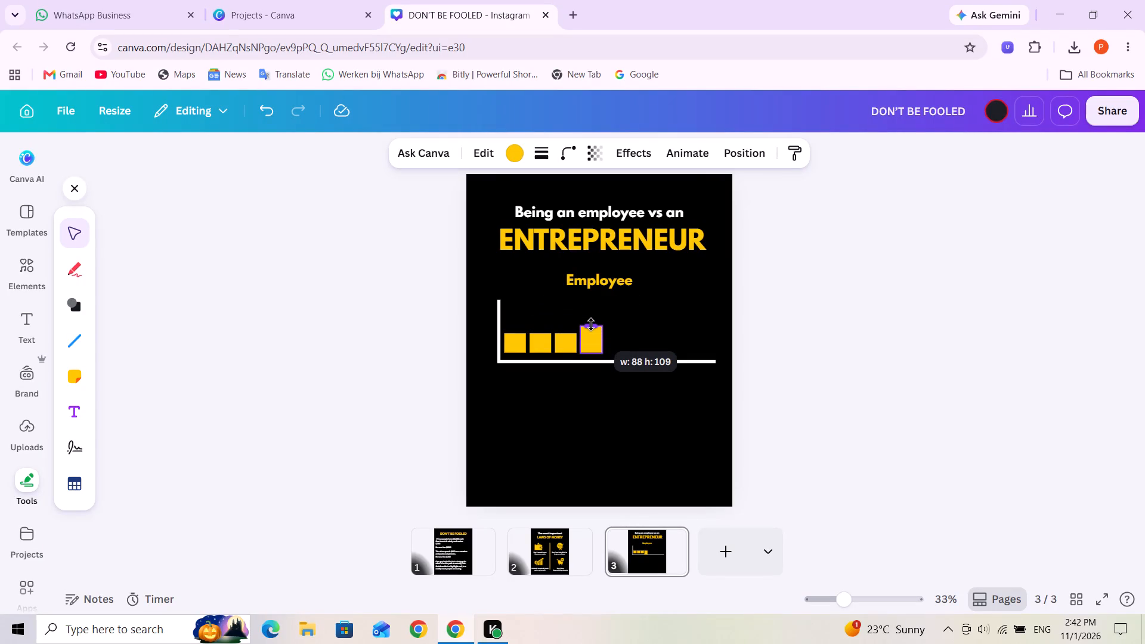
left_click_drag(591, 324, 592, 321)
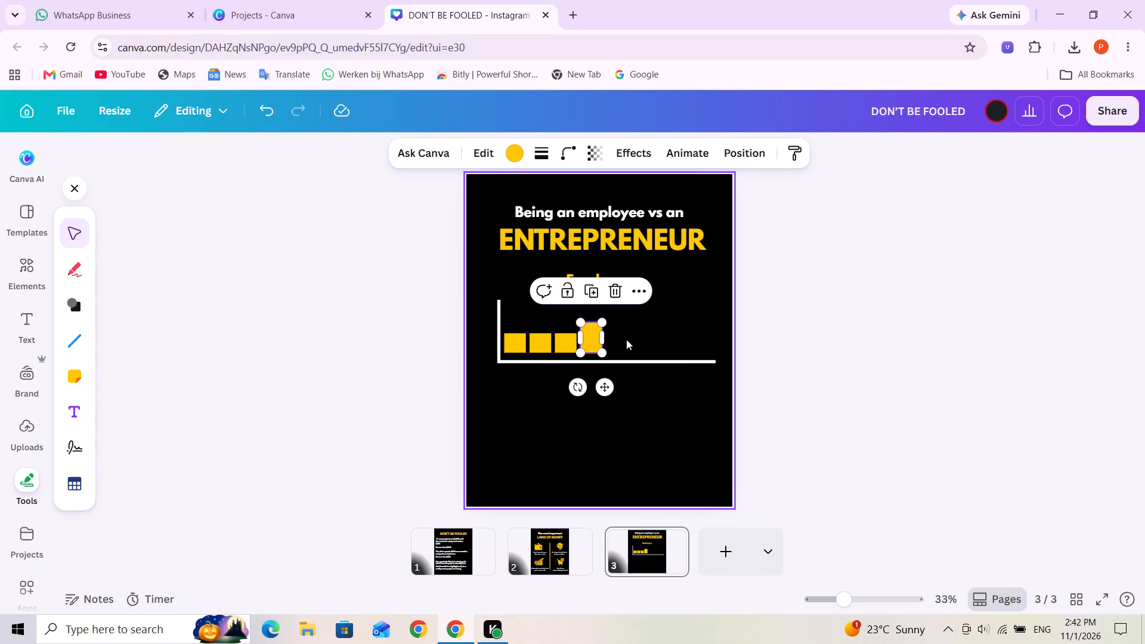
left_click(594, 291)
left_click_drag(619, 330, 617, 340)
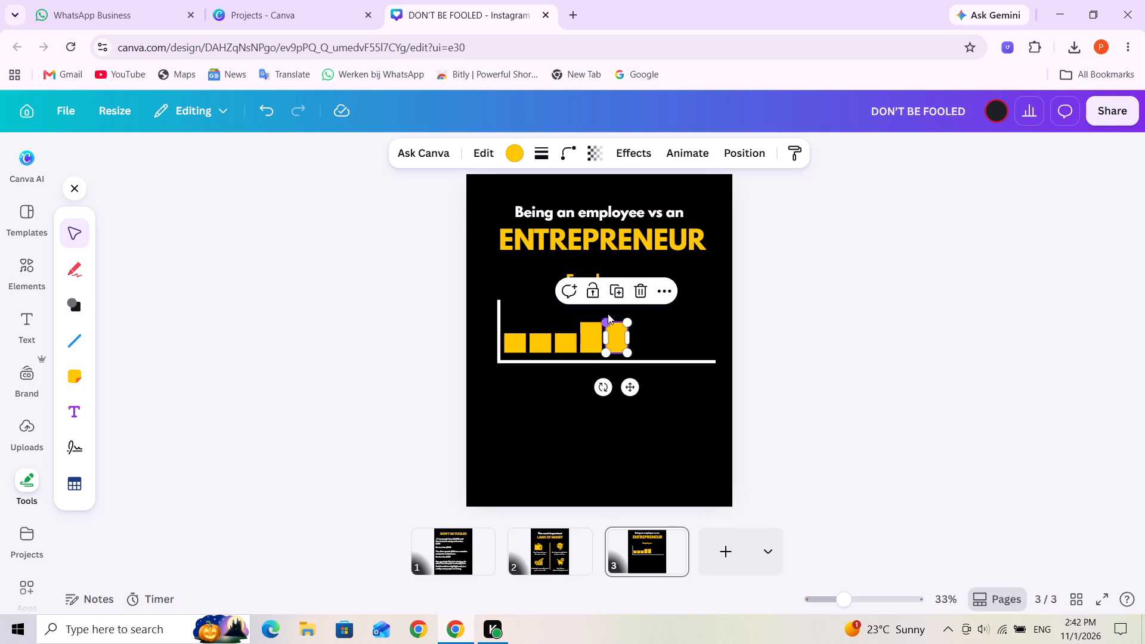
Duplicate the fifth bar as a sixth bar and lower its top slightly below the fifth bar's.
left_click(615, 290)
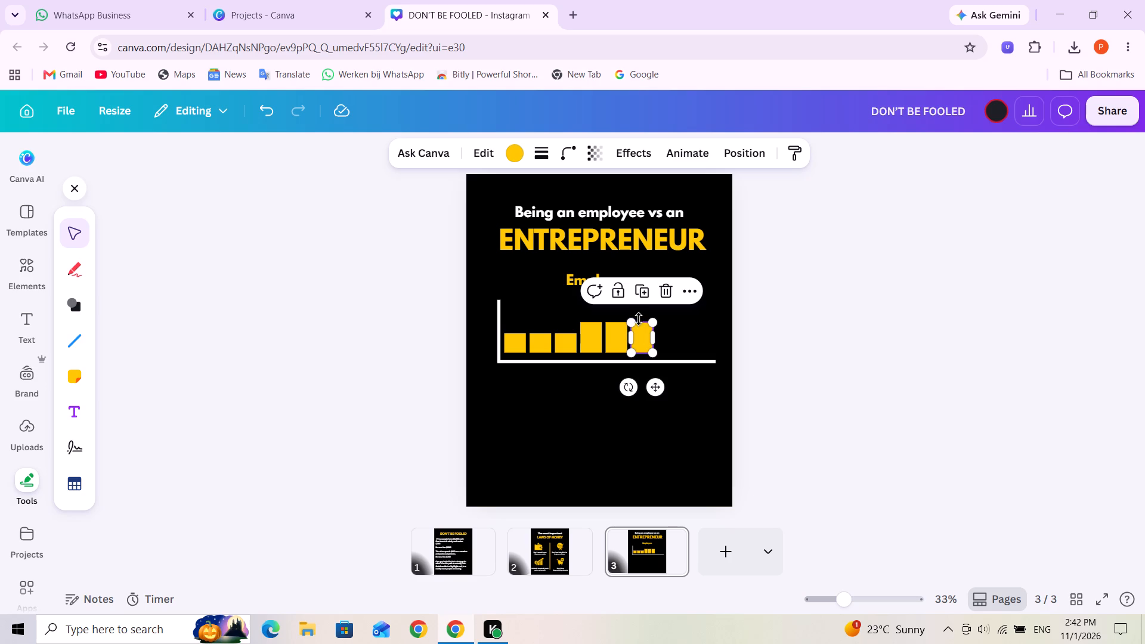
left_click_drag(640, 323, 640, 329)
left_click(682, 340)
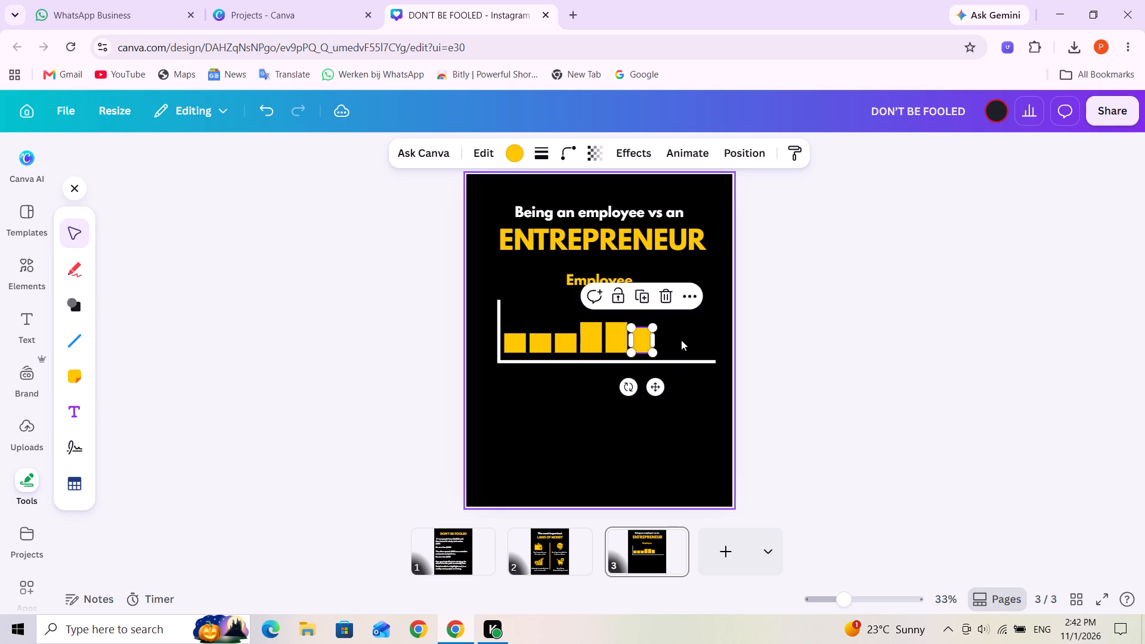
Duplicate the sixth bar as a seventh bar and raise its top to just under 151 high.
left_click(642, 336)
left_click(643, 296)
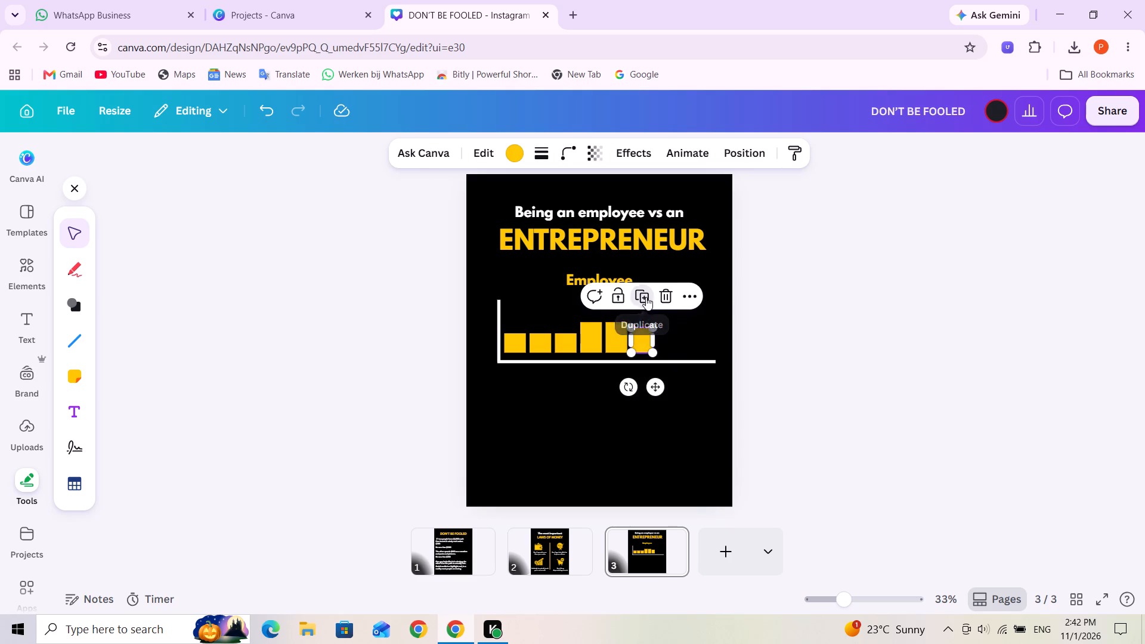
left_click(665, 339)
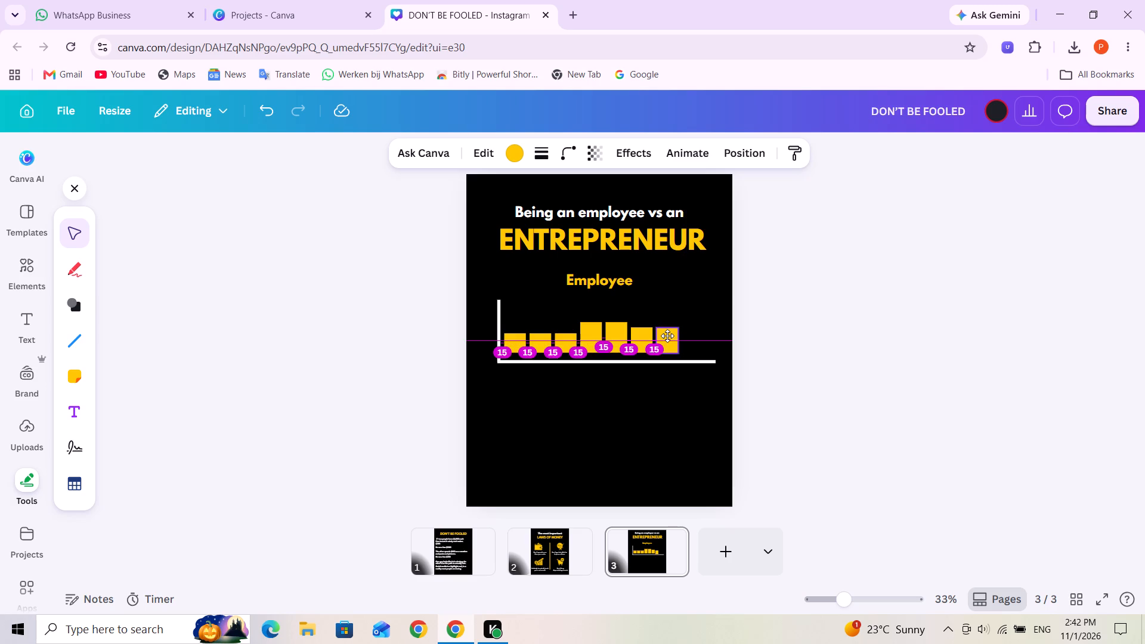
left_click_drag(670, 327, 668, 322)
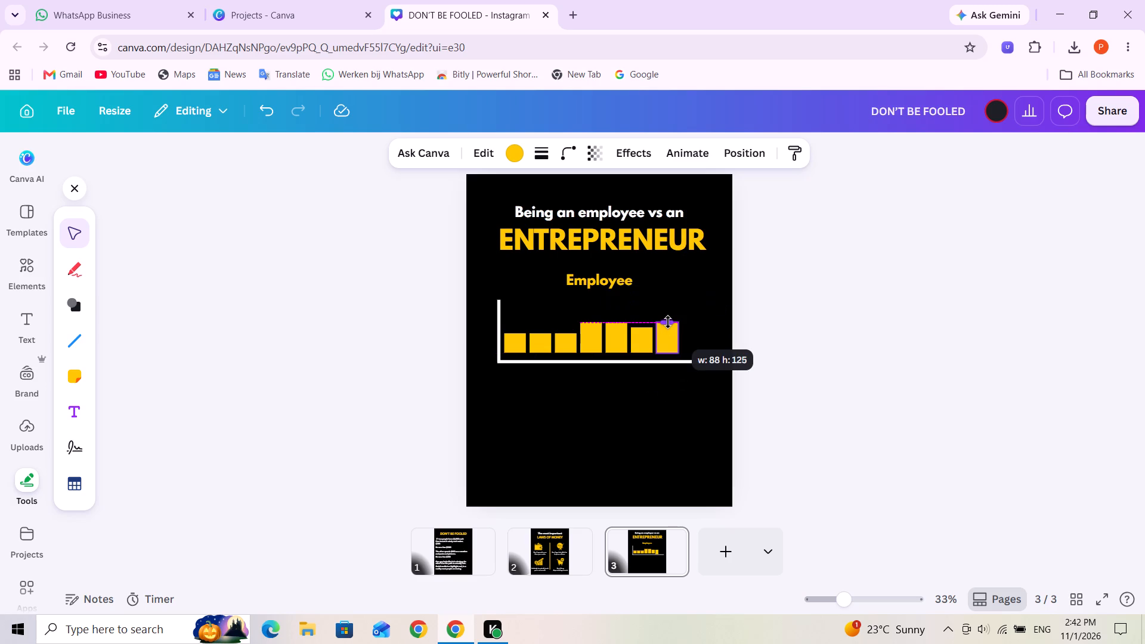
left_click_drag(668, 322, 668, 319)
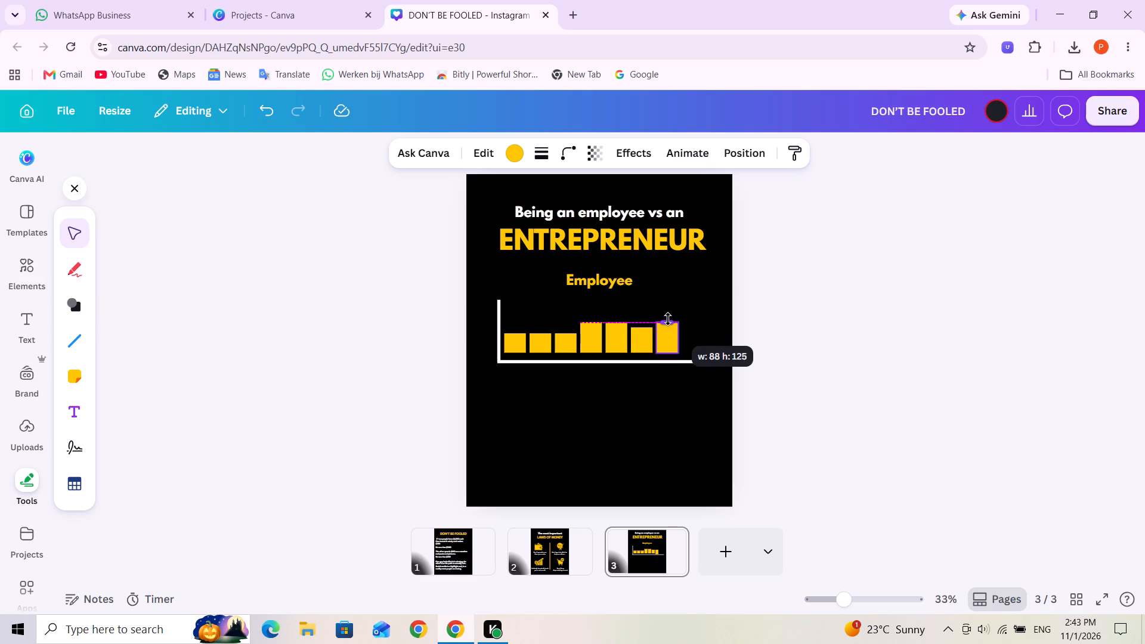
left_click_drag(668, 319, 668, 315)
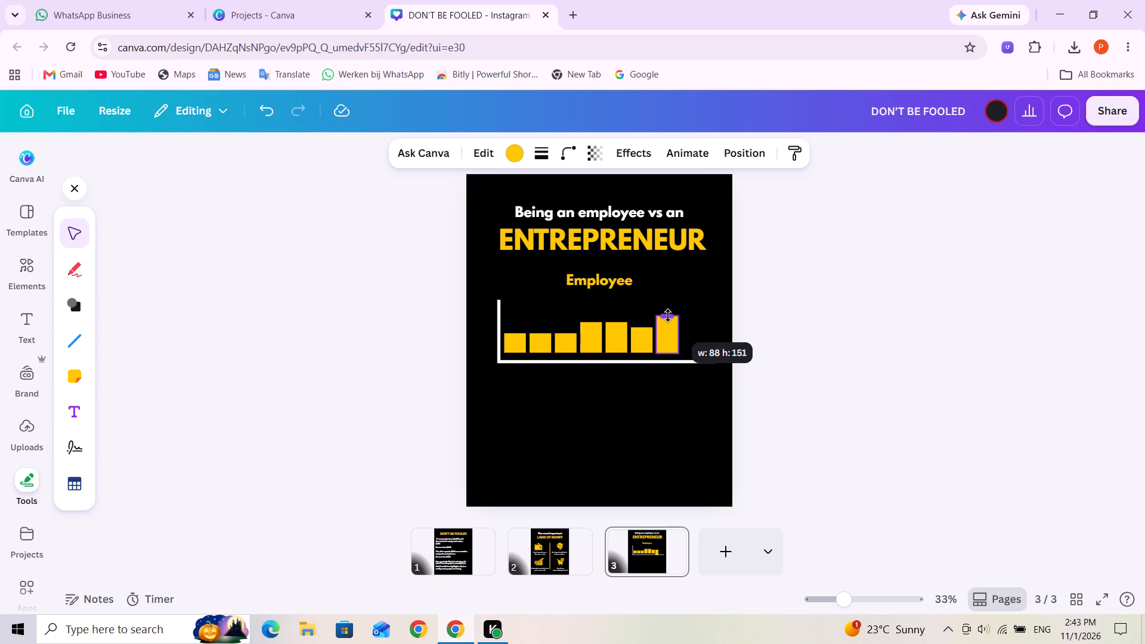
left_click_drag(668, 315, 668, 317)
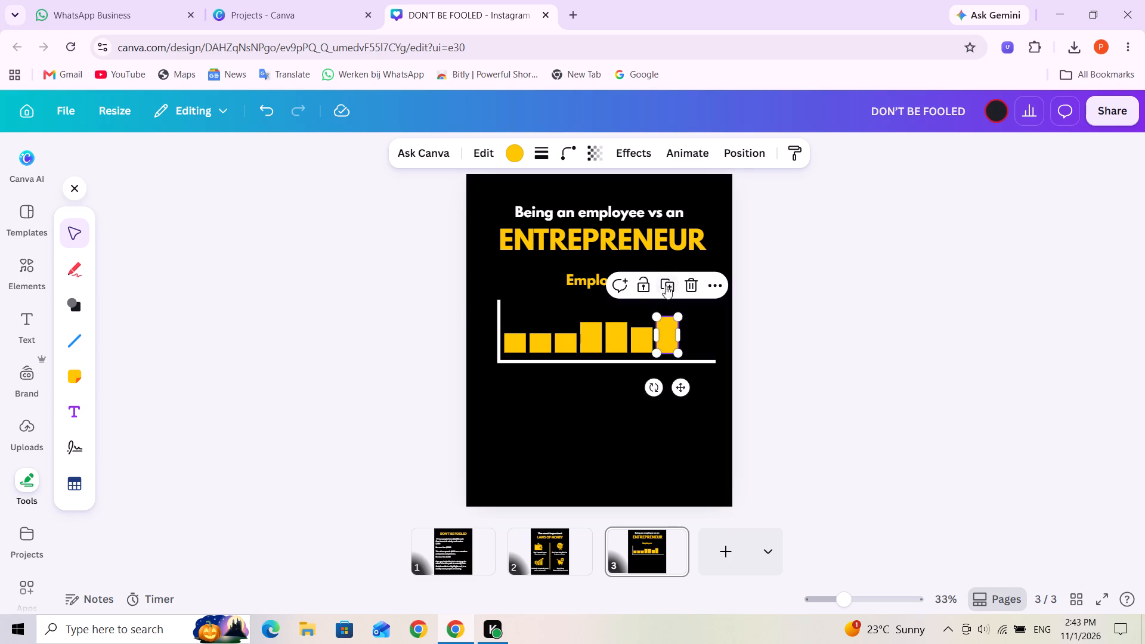
Duplicate the seventh bar as an eighth bar of equal height, leaving a slightly wider gap between them.
left_click(666, 280)
left_click_drag(691, 325, 692, 339)
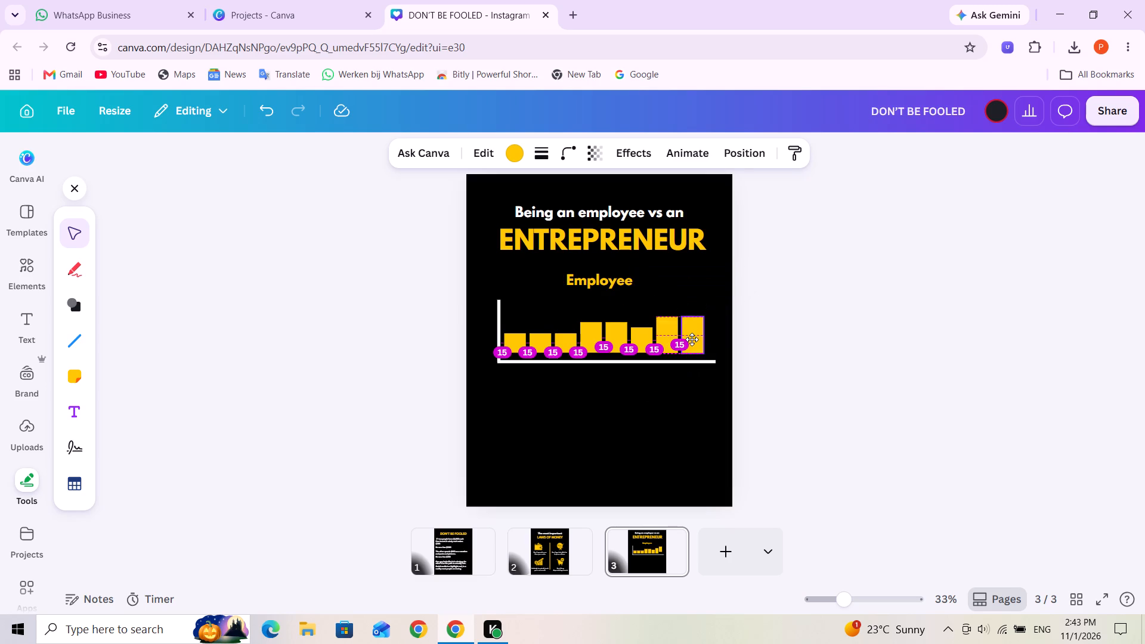
left_click_drag(692, 339, 694, 336)
Move the vertical axis line farther out from the first bar and extend the horizontal line to meet its lower end.
left_click_drag(500, 330, 497, 330)
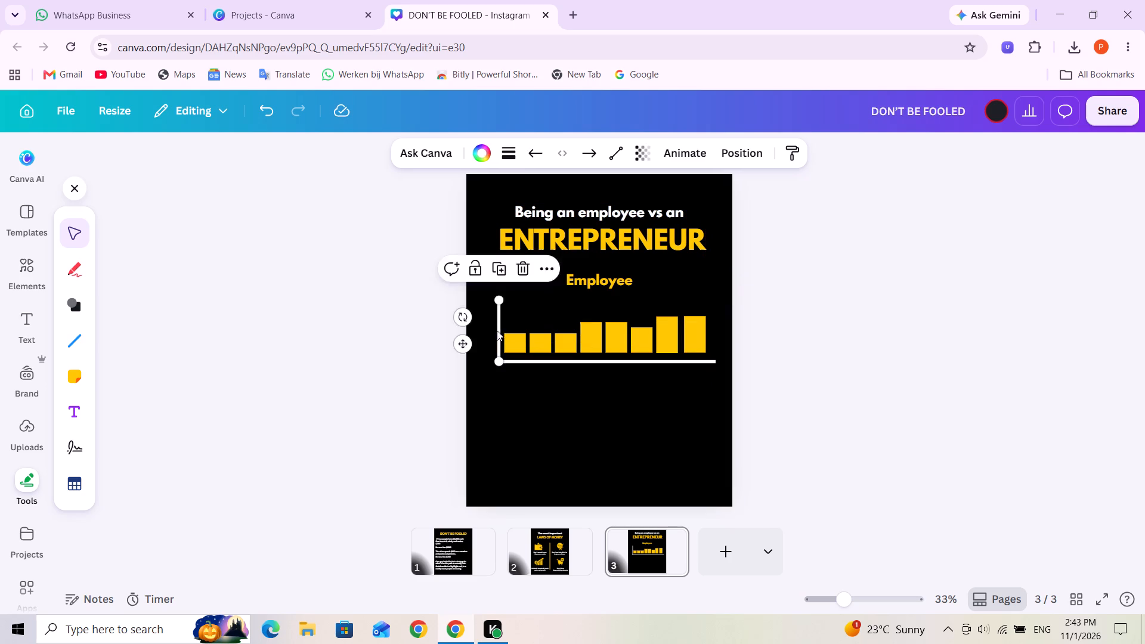
left_click_drag(497, 330, 482, 330)
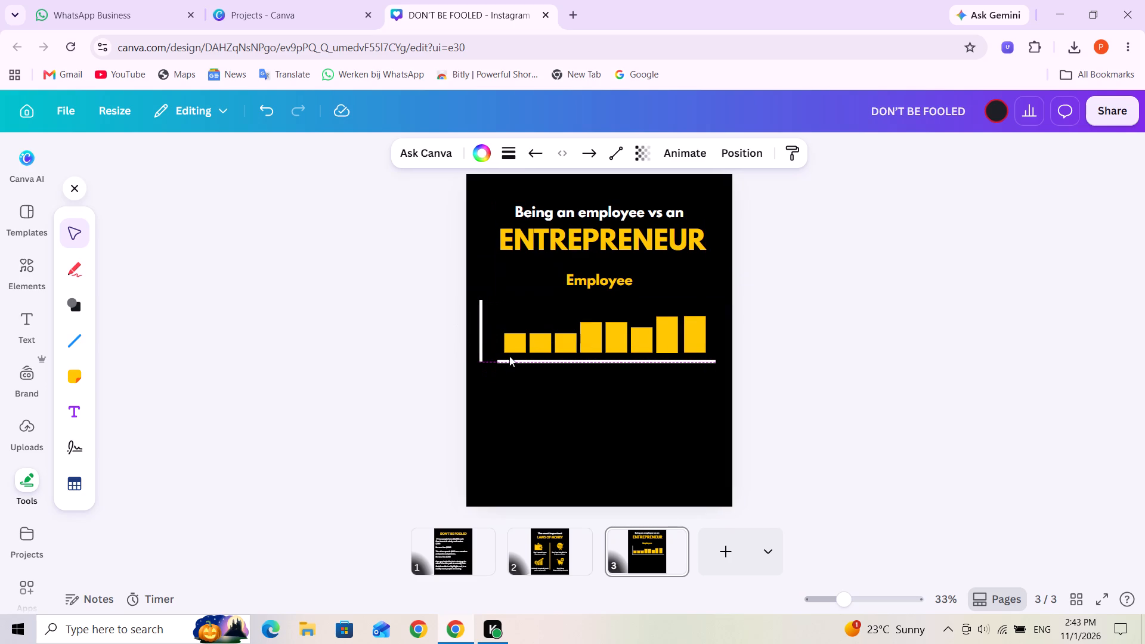
left_click(515, 361)
left_click_drag(499, 363, 482, 362)
left_click(525, 407)
Move the first bar close to the vertical axis line, keeping it on the same baseline.
left_click_drag(515, 344, 503, 344)
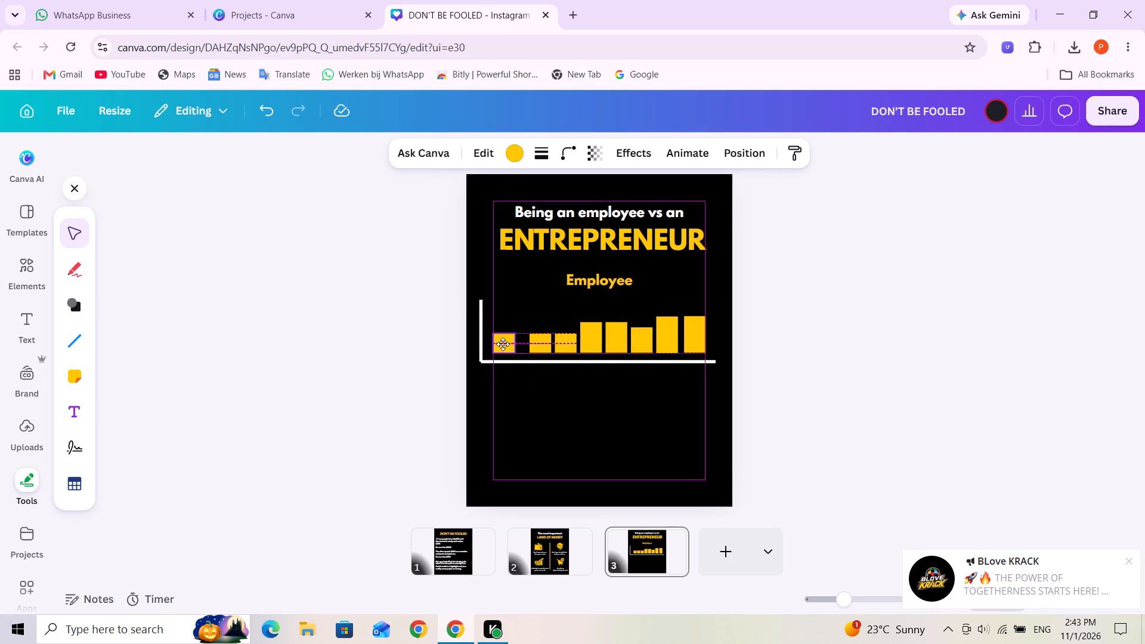
left_click_drag(503, 344, 500, 344)
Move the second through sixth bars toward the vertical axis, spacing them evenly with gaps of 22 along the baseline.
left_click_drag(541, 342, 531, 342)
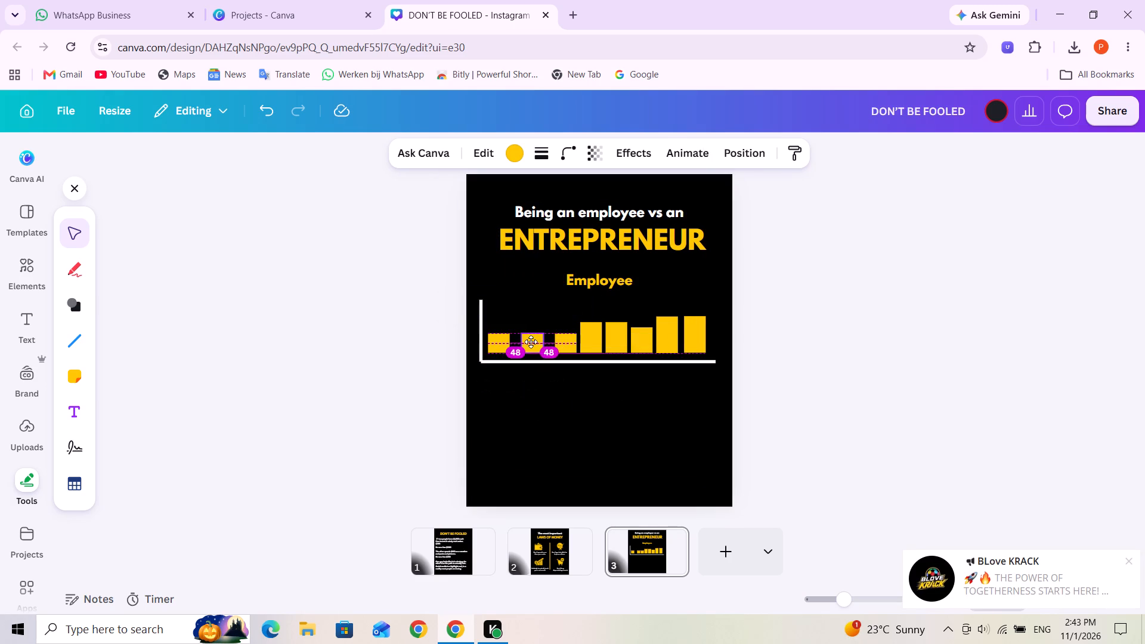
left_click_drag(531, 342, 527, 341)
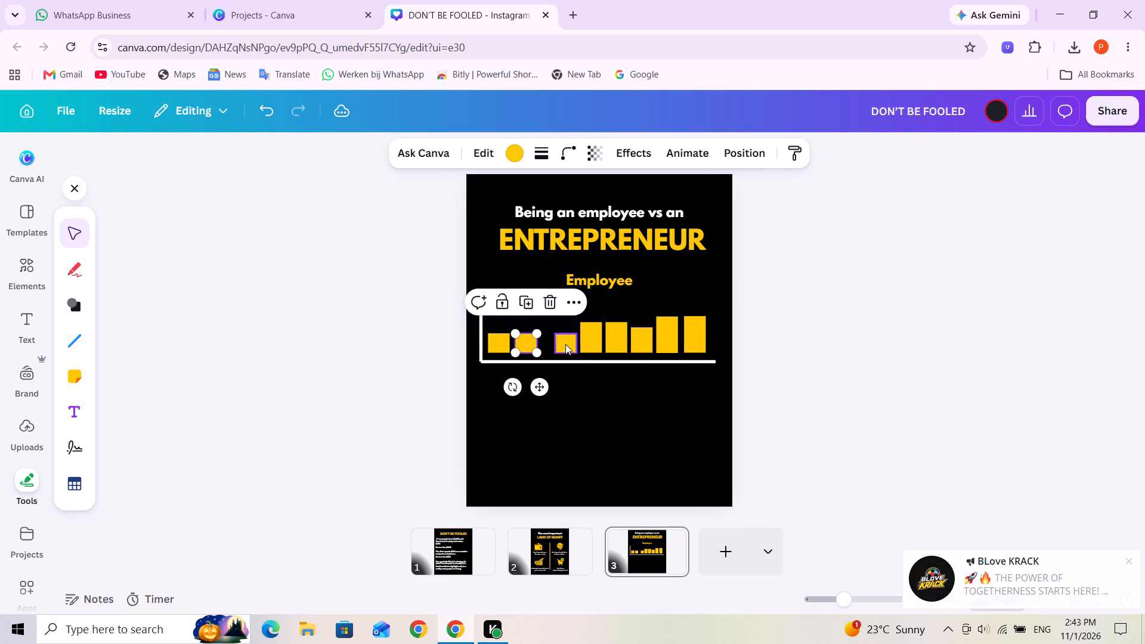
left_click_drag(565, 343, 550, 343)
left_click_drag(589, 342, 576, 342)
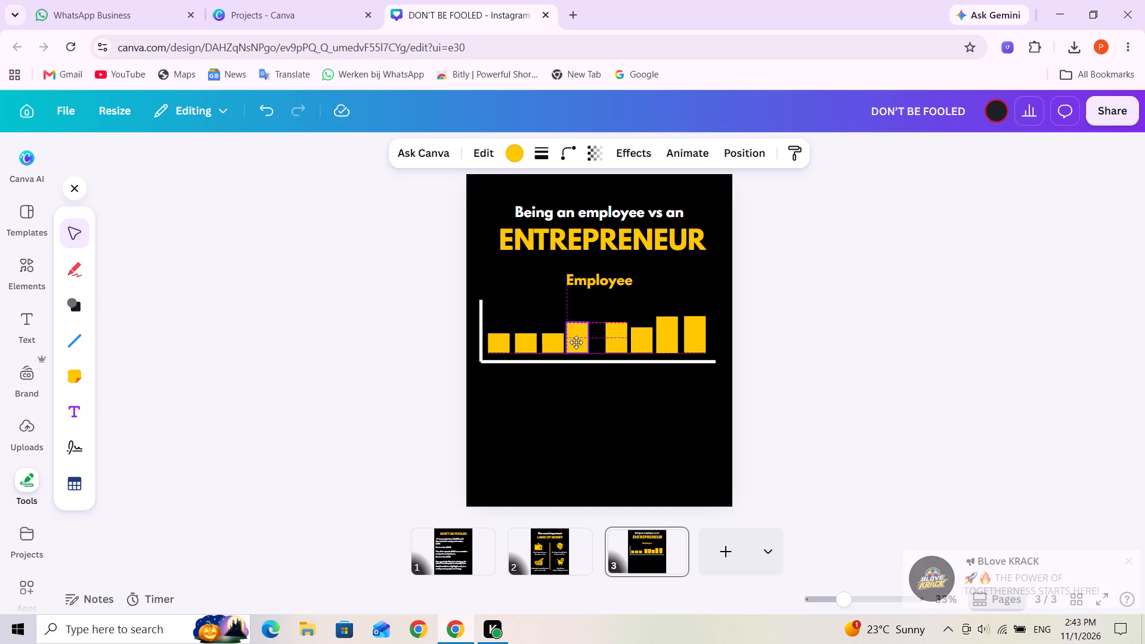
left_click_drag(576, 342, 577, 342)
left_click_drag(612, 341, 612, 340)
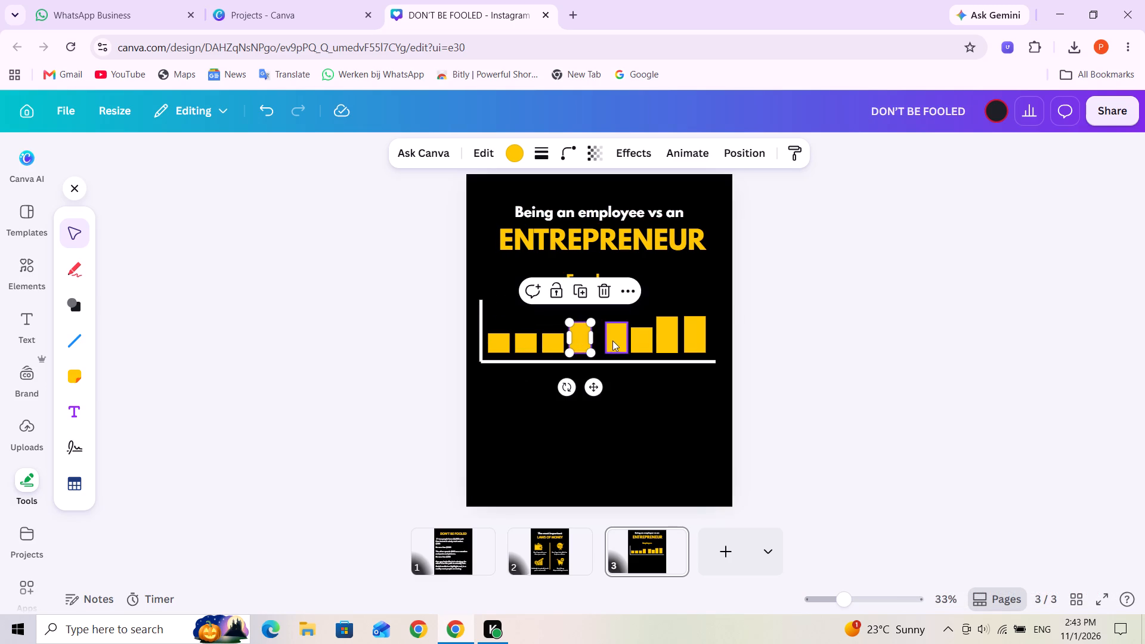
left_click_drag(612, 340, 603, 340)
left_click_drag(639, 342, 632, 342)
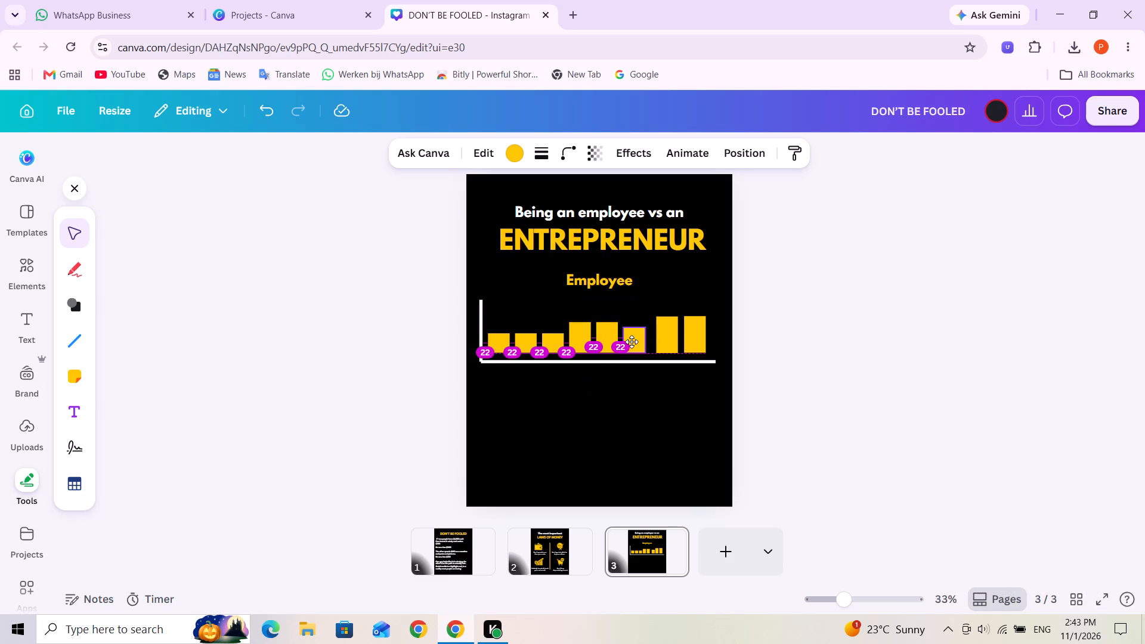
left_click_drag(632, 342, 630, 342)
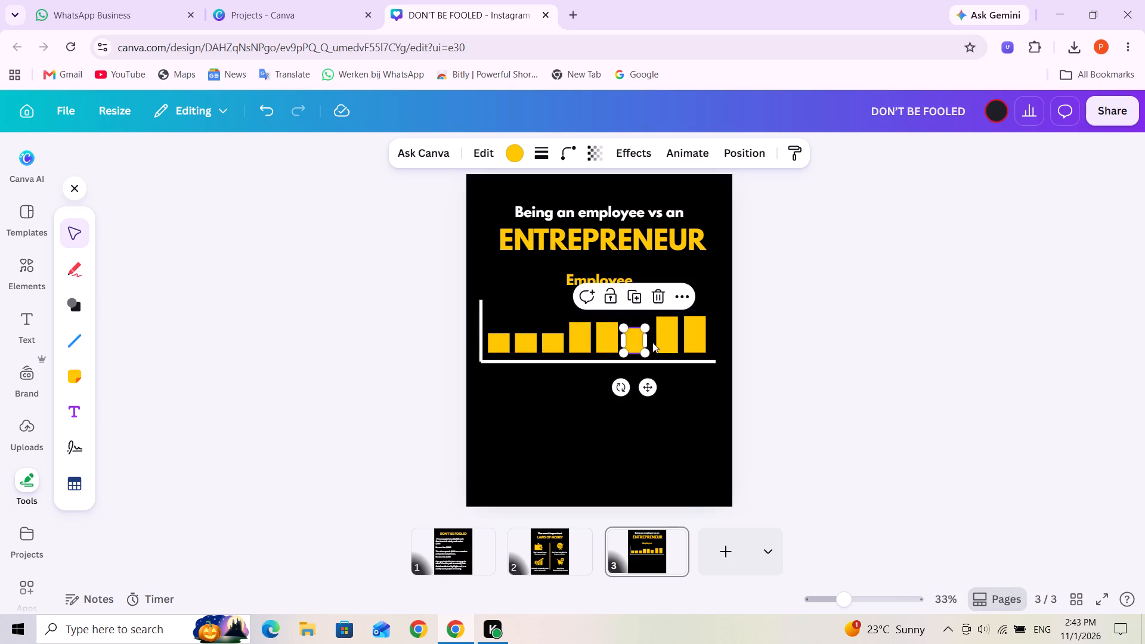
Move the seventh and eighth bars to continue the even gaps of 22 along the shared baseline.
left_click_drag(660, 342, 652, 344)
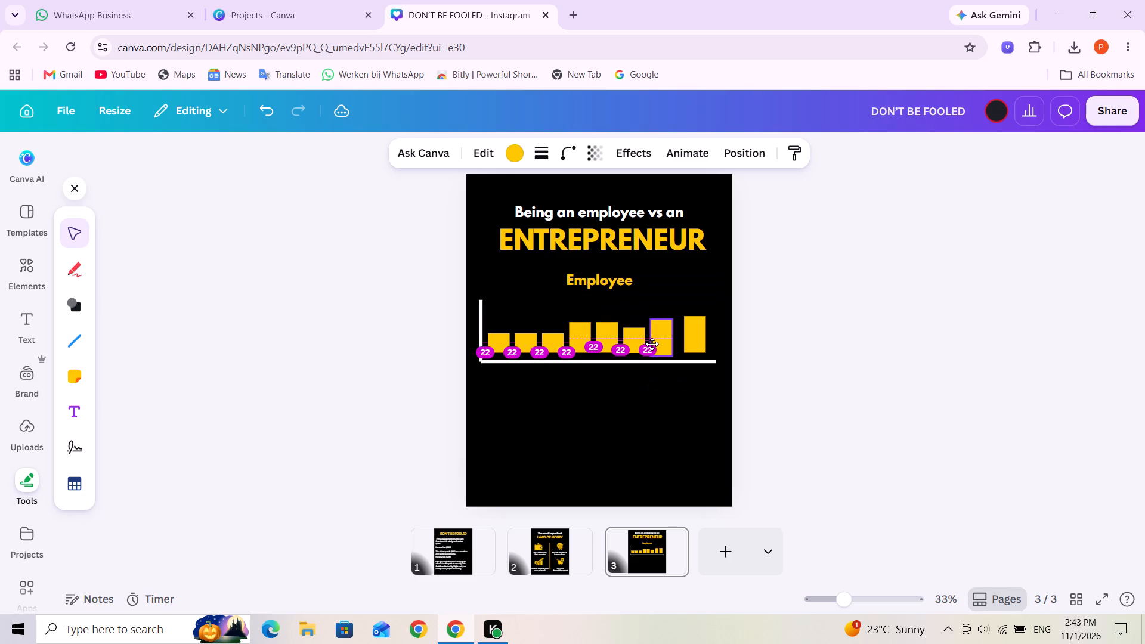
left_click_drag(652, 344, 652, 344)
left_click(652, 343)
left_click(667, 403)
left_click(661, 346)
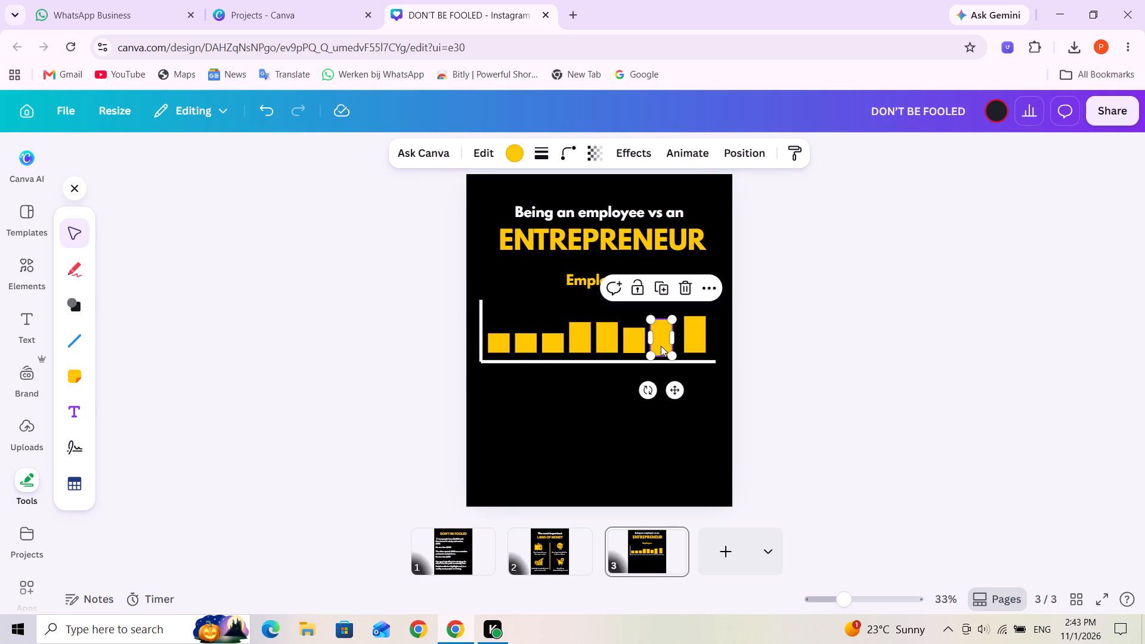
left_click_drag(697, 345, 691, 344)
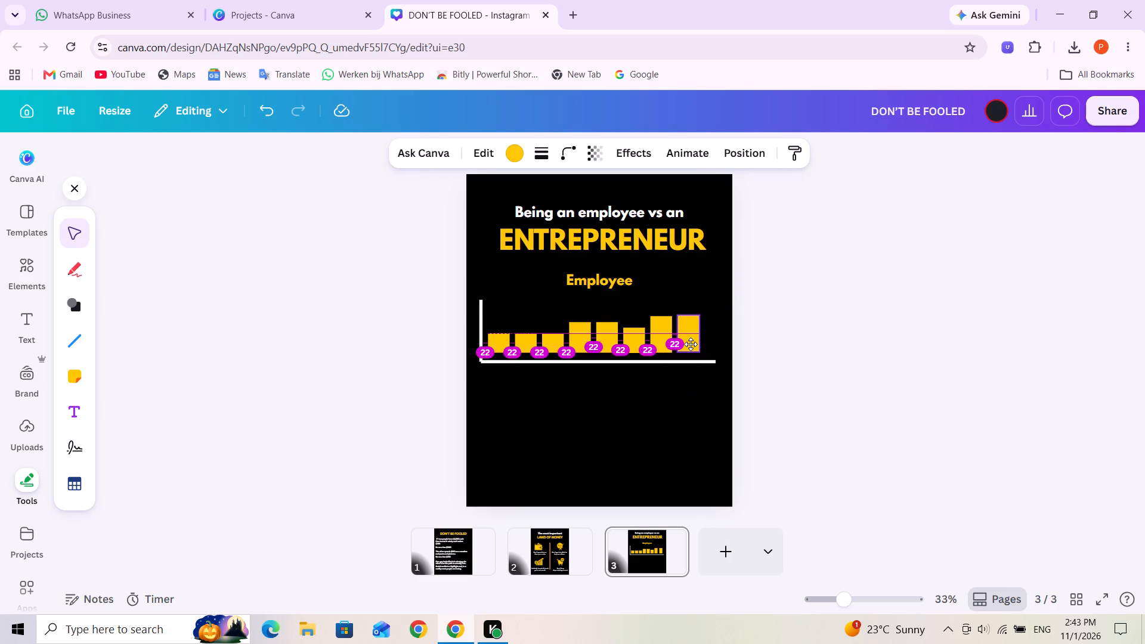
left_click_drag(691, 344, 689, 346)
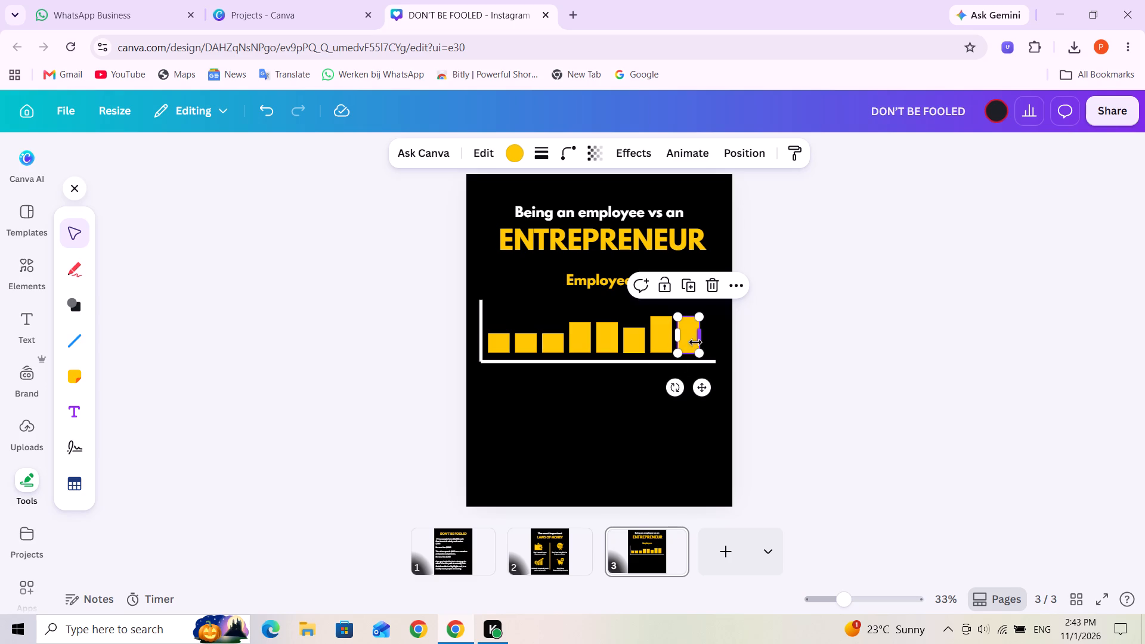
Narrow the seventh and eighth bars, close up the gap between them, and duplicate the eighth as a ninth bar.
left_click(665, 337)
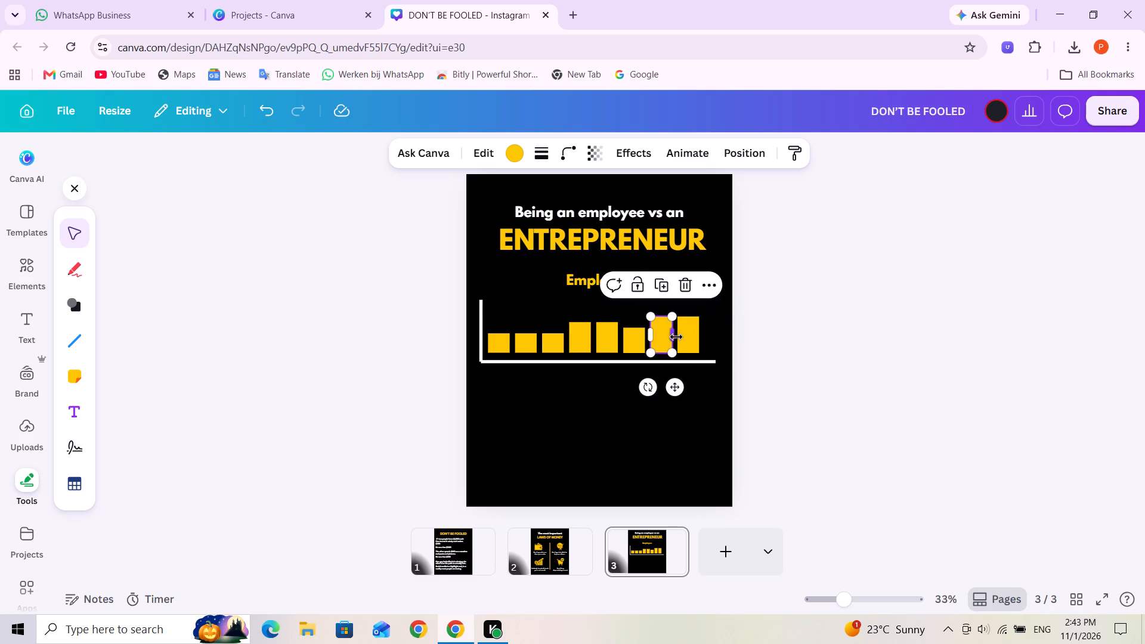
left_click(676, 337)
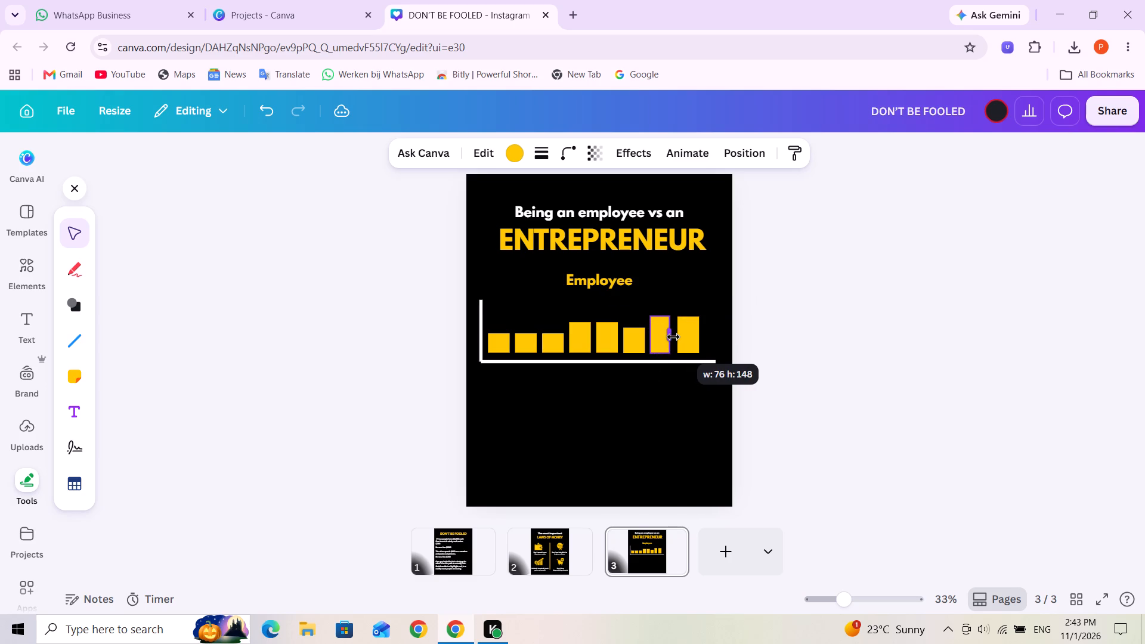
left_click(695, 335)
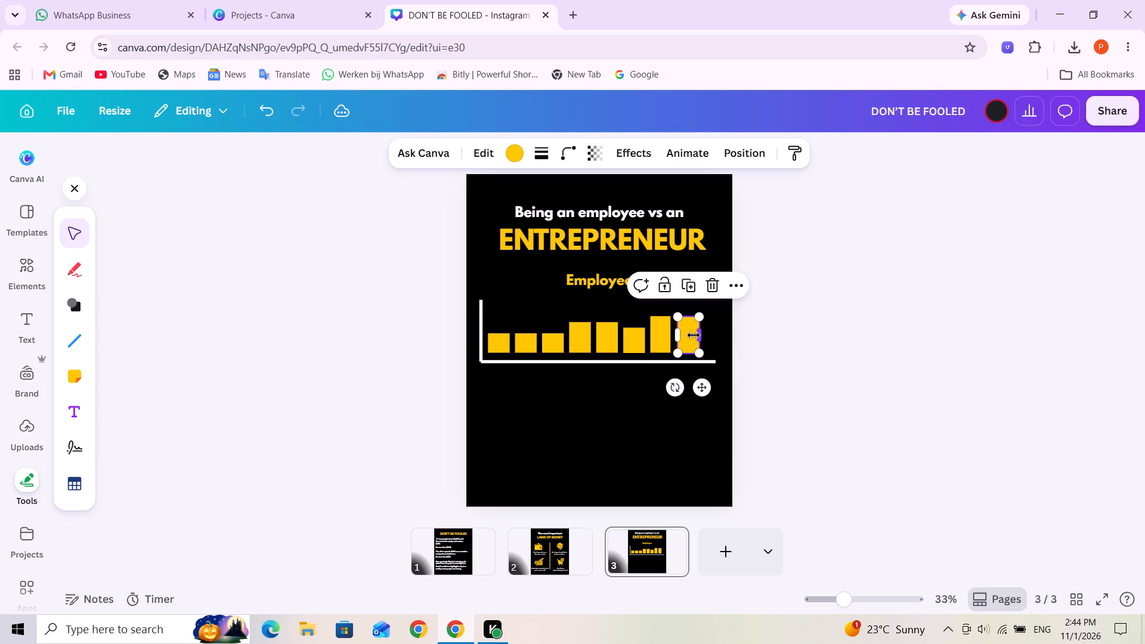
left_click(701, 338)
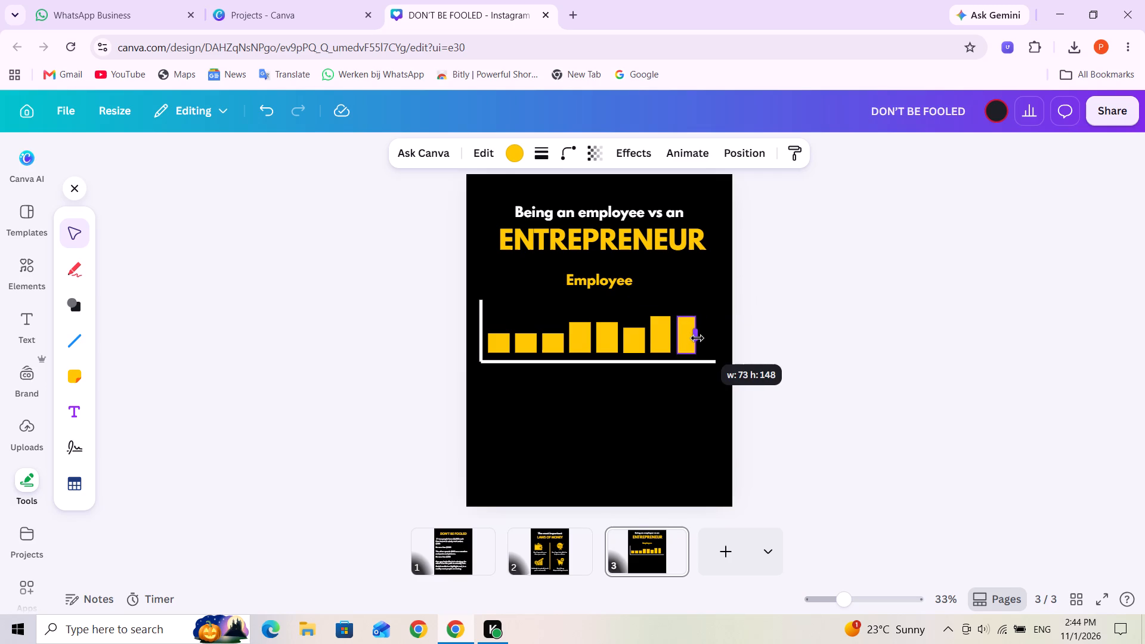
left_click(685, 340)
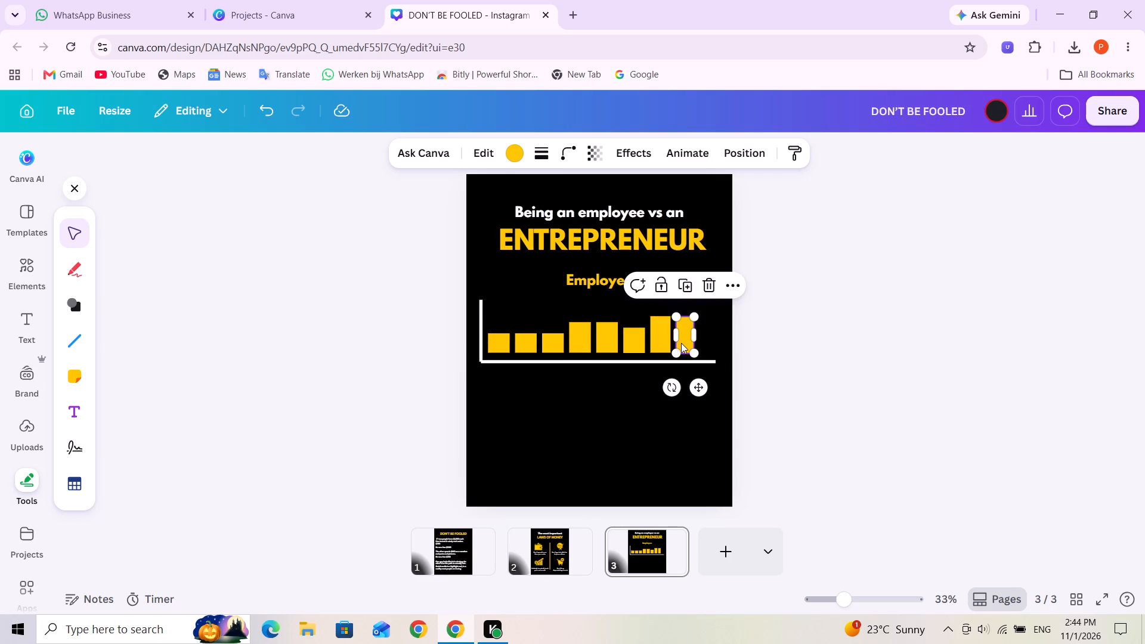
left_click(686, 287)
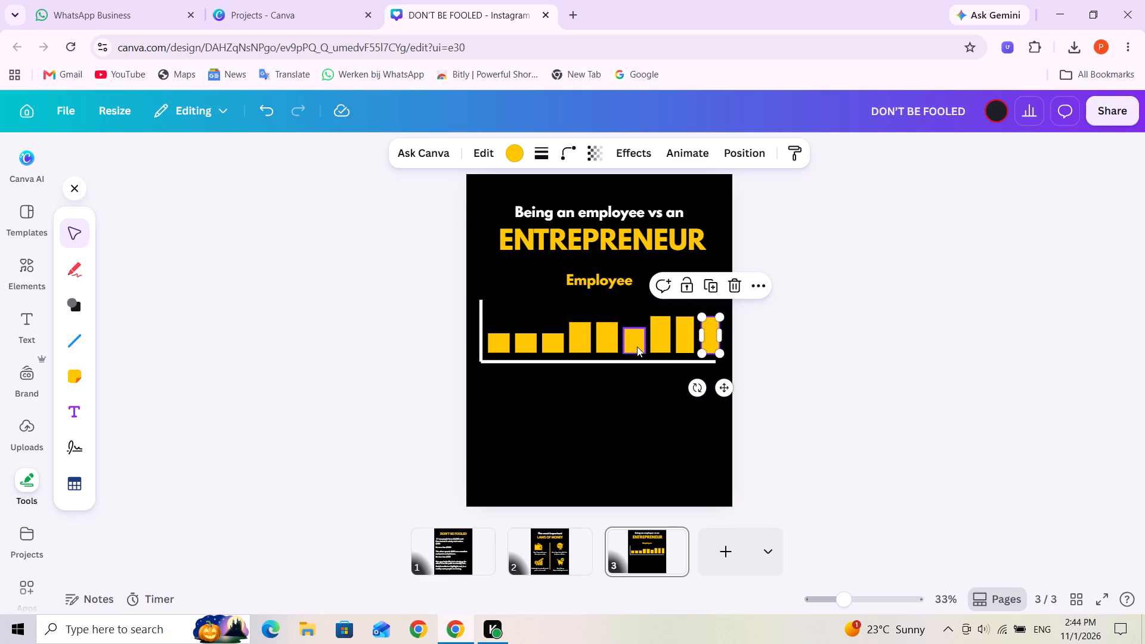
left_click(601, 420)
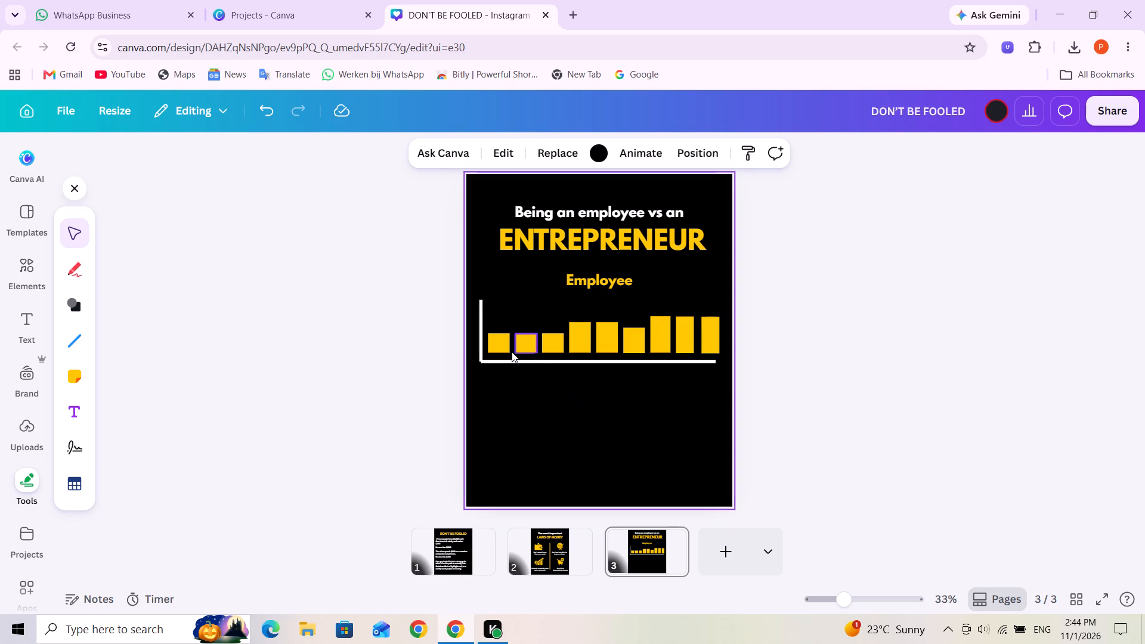
Narrow the first bar slightly from its outer edge, keeping its height.
left_click(491, 348)
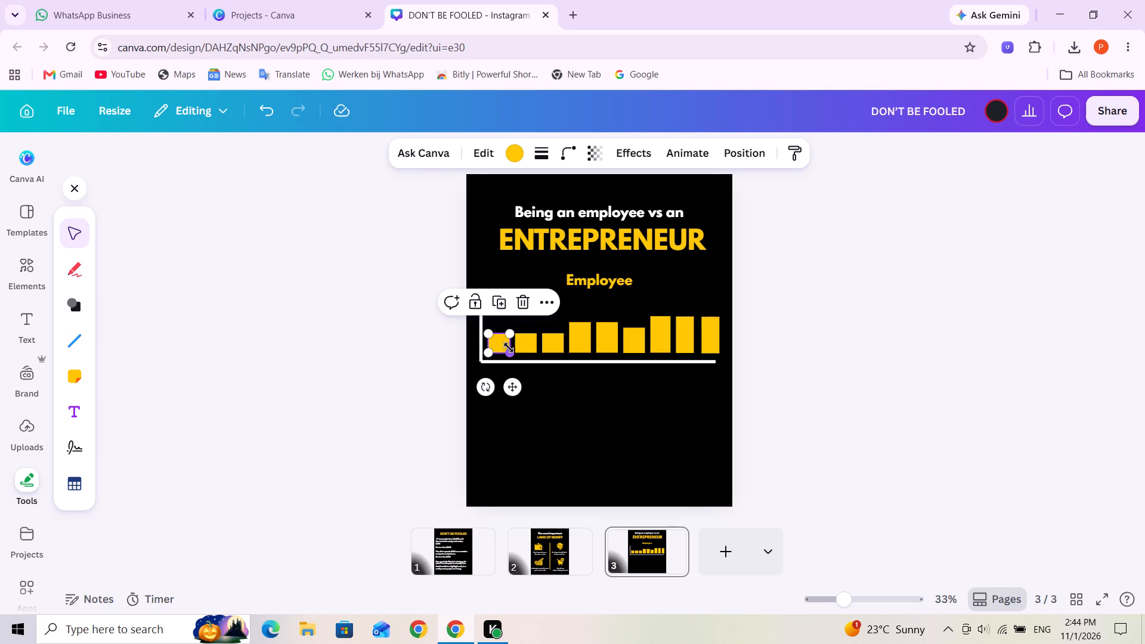
left_click_drag(513, 342, 507, 343)
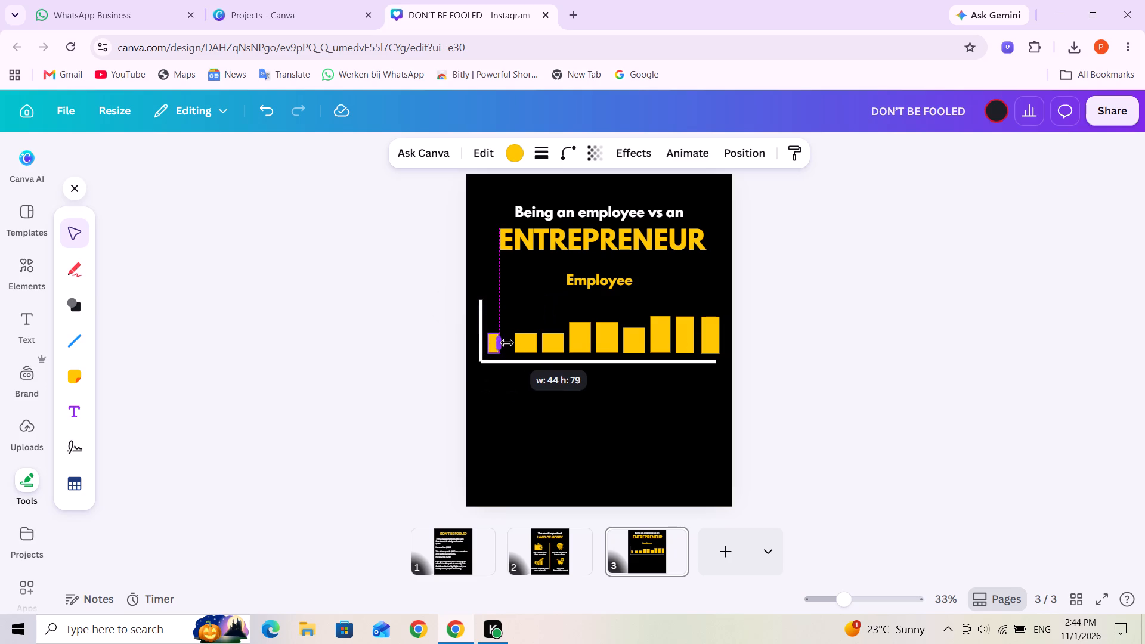
left_click_drag(507, 343, 507, 343)
Delete the second through ninth bars, keeping only the narrowed first bar on the chart.
left_click(532, 345)
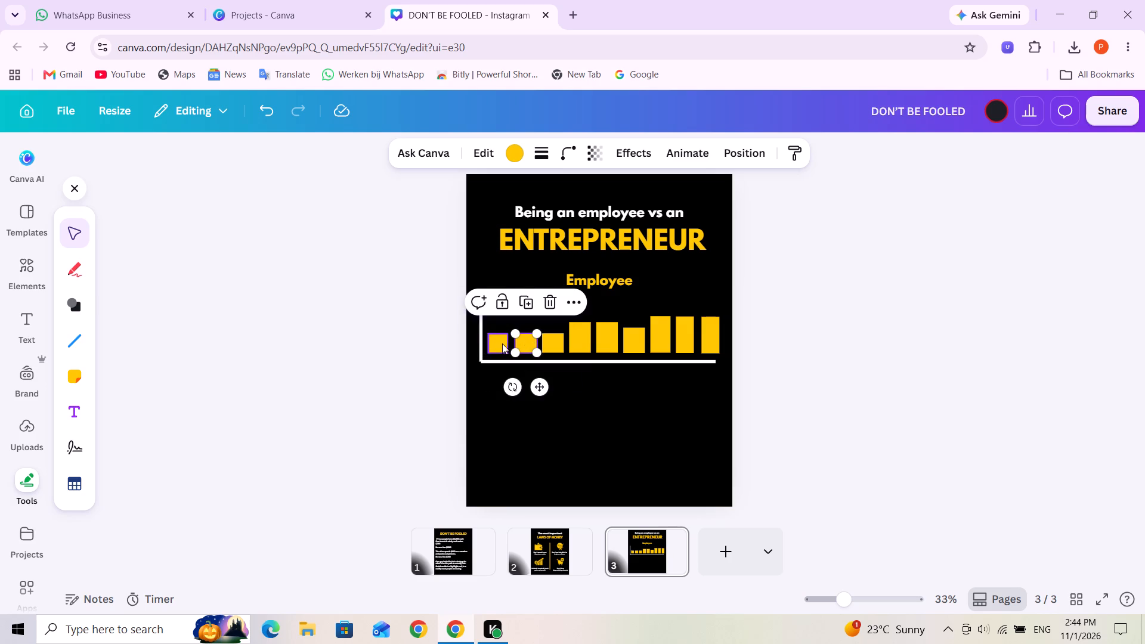
key("Delete")
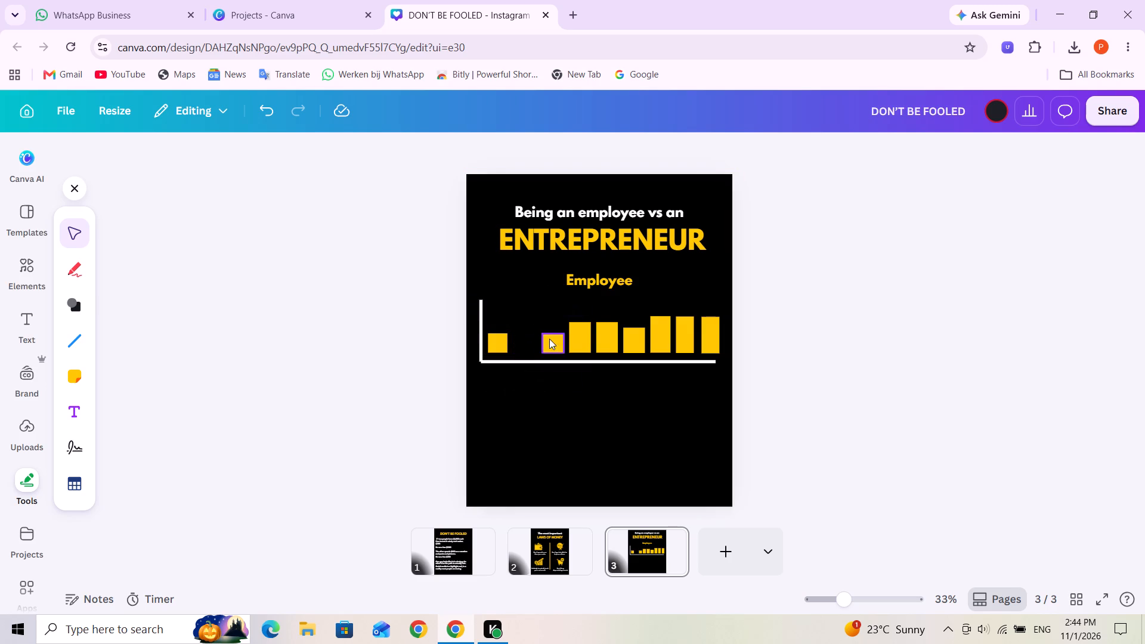
left_click(549, 339)
key("Delete")
left_click(587, 339)
key("Delete")
left_click(608, 340)
key("Delete")
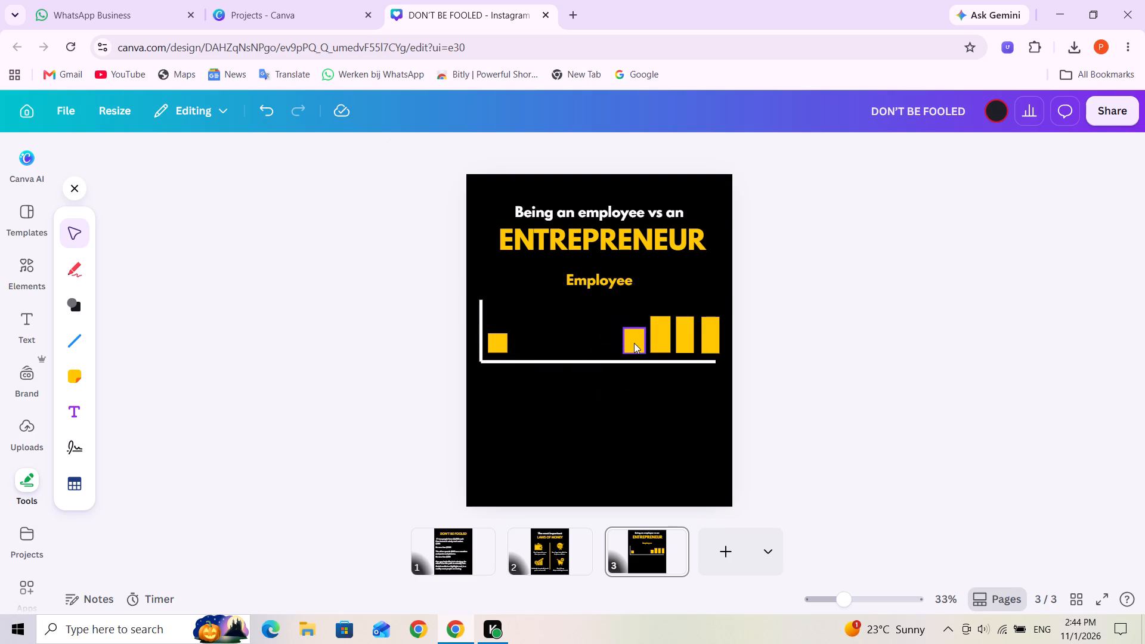
left_click(635, 343)
key("Delete")
left_click(659, 339)
key("Delete")
left_click(682, 339)
key("Delete")
left_click(710, 338)
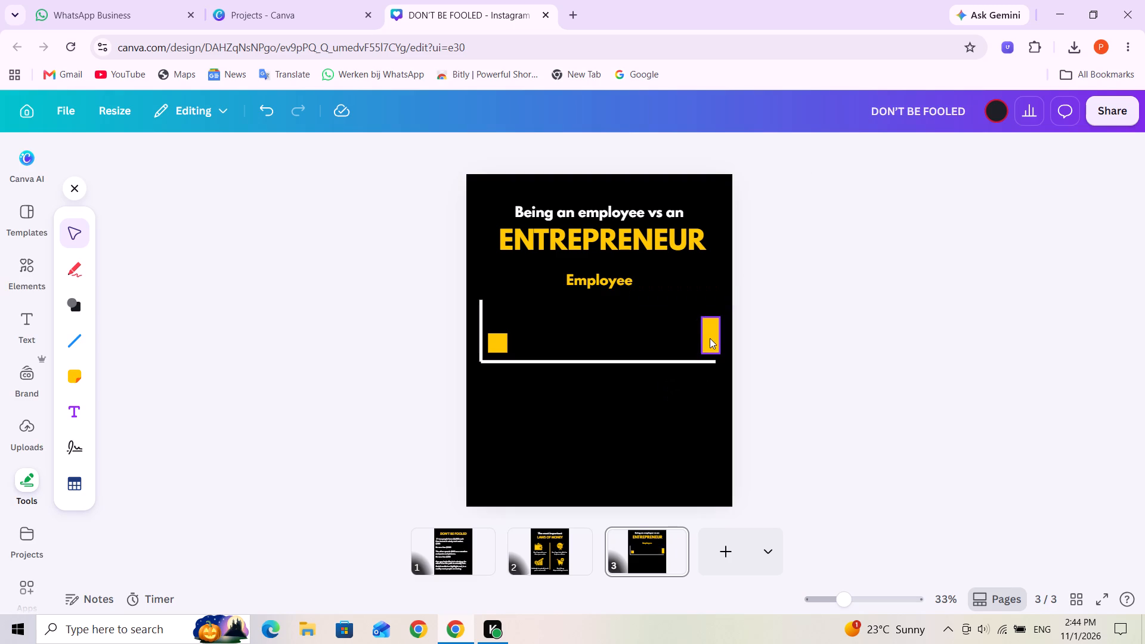
key("Delete")
Duplicate the remaining bar as evenly spaced second and third bars of equal height on the same baseline.
left_click(505, 343)
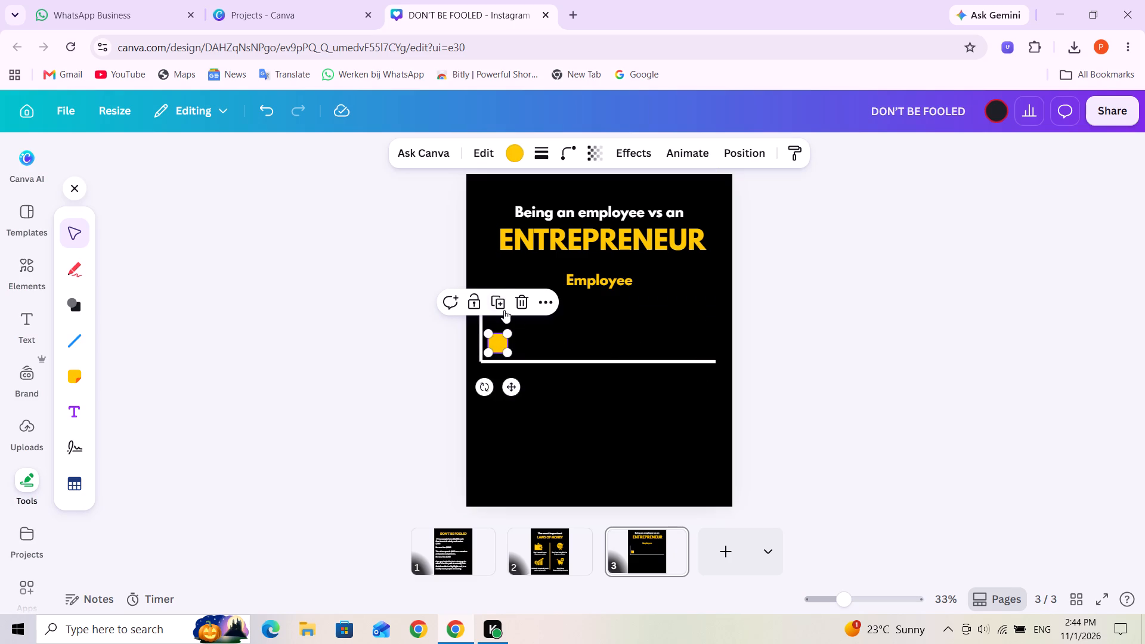
left_click(499, 303)
left_click_drag(504, 348, 519, 346)
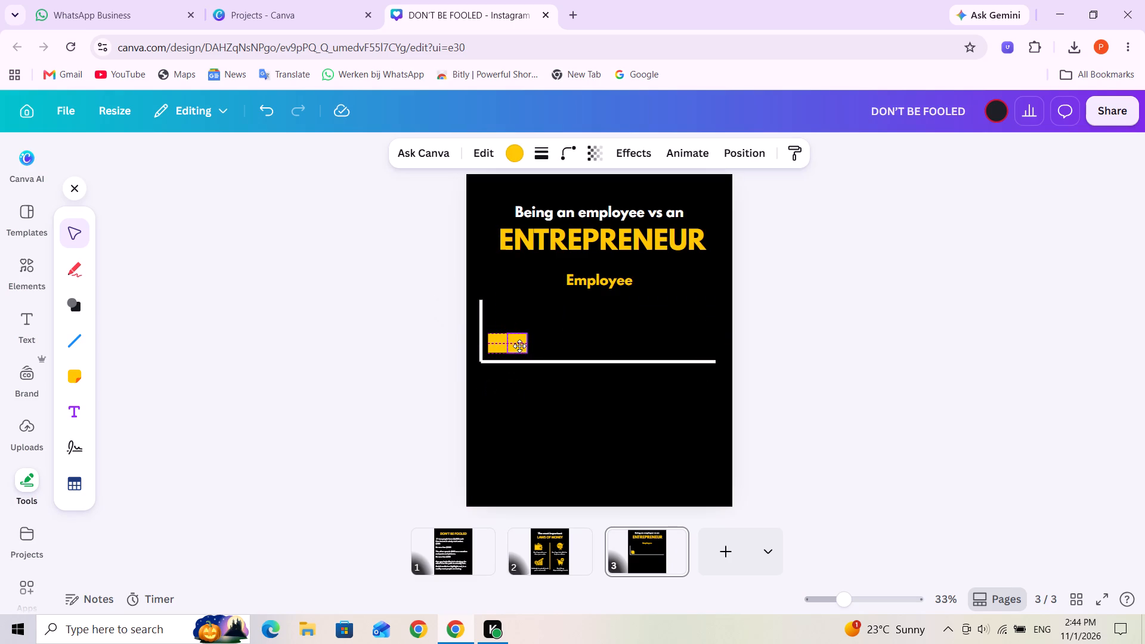
left_click_drag(519, 346, 524, 345)
left_click(525, 301)
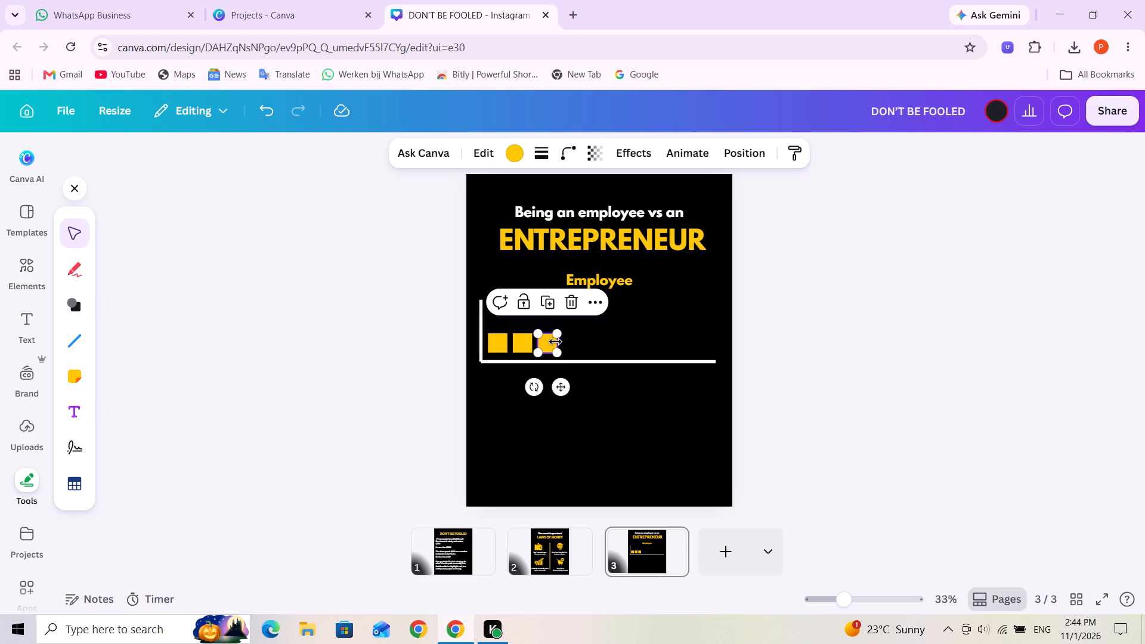
Duplicate the third bar as a taller fourth bar, and copy that as fifth and sixth bars aligned to the baseline.
left_click(548, 301)
left_click_drag(572, 332, 573, 323)
left_click(572, 296)
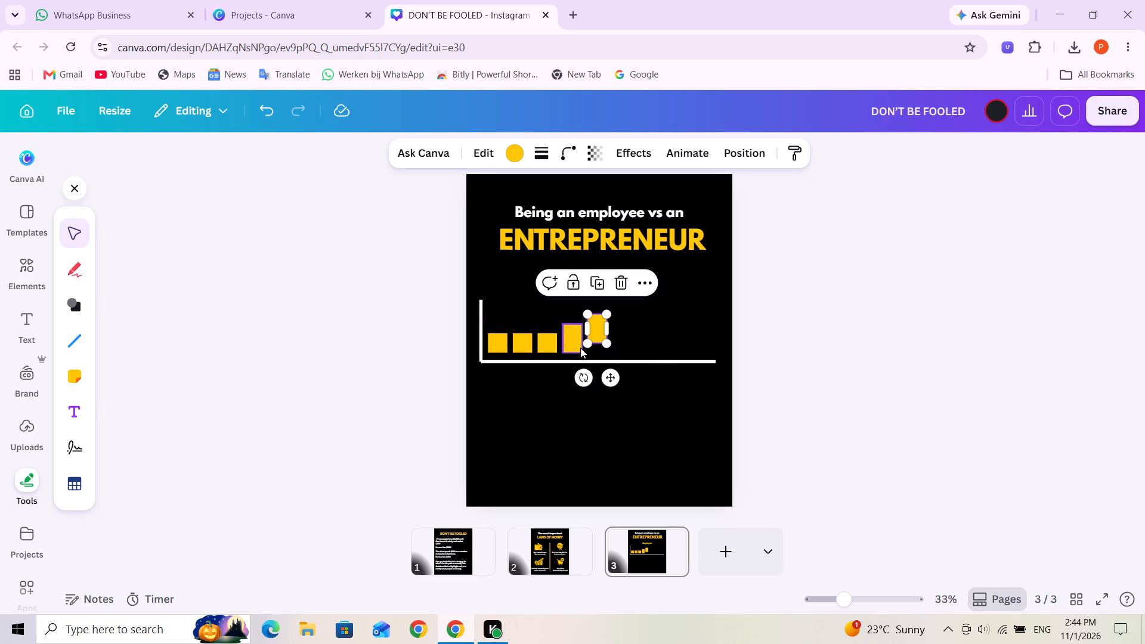
left_click_drag(596, 328, 596, 339)
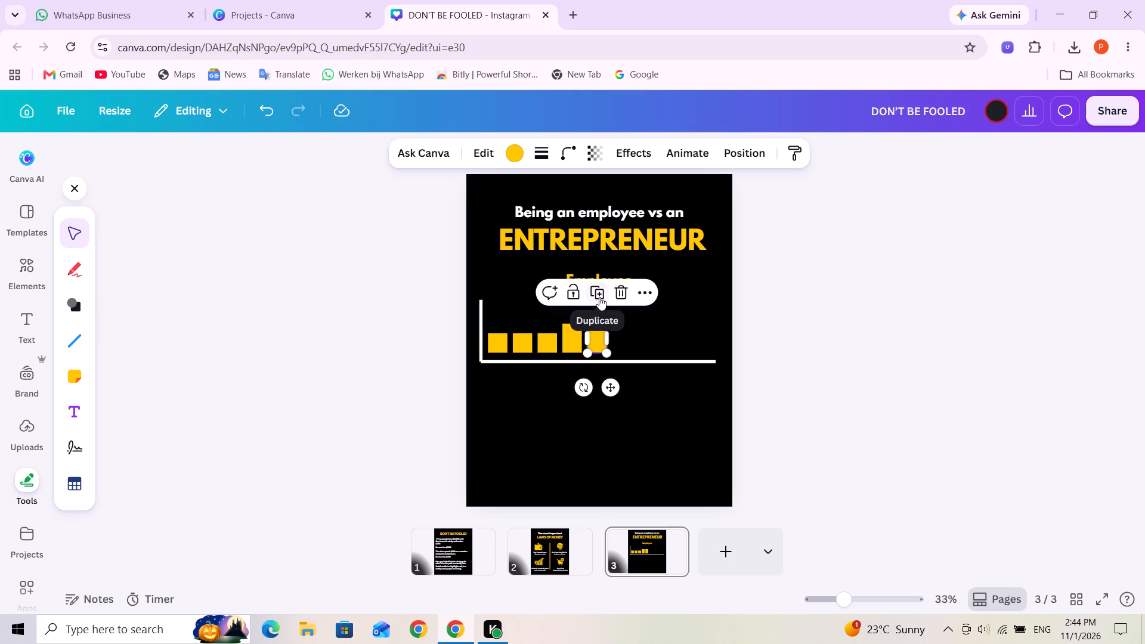
left_click(599, 297)
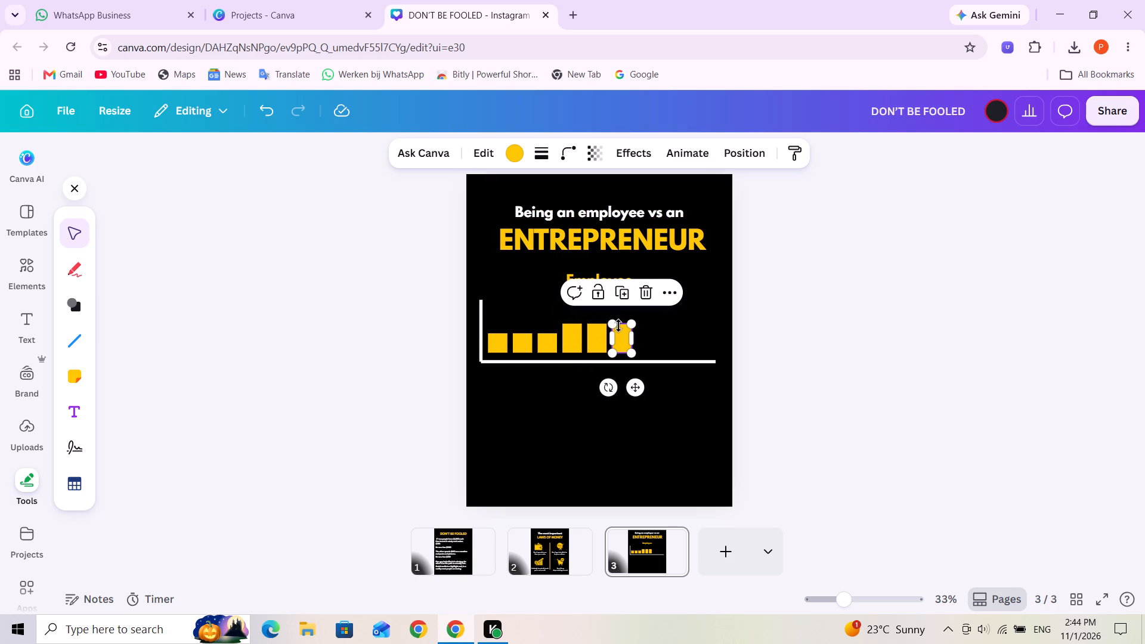
Duplicate the sixth bar as a taller seventh bar, and copy that as eighth and ninth bars aligned to the baseline.
left_click(621, 287)
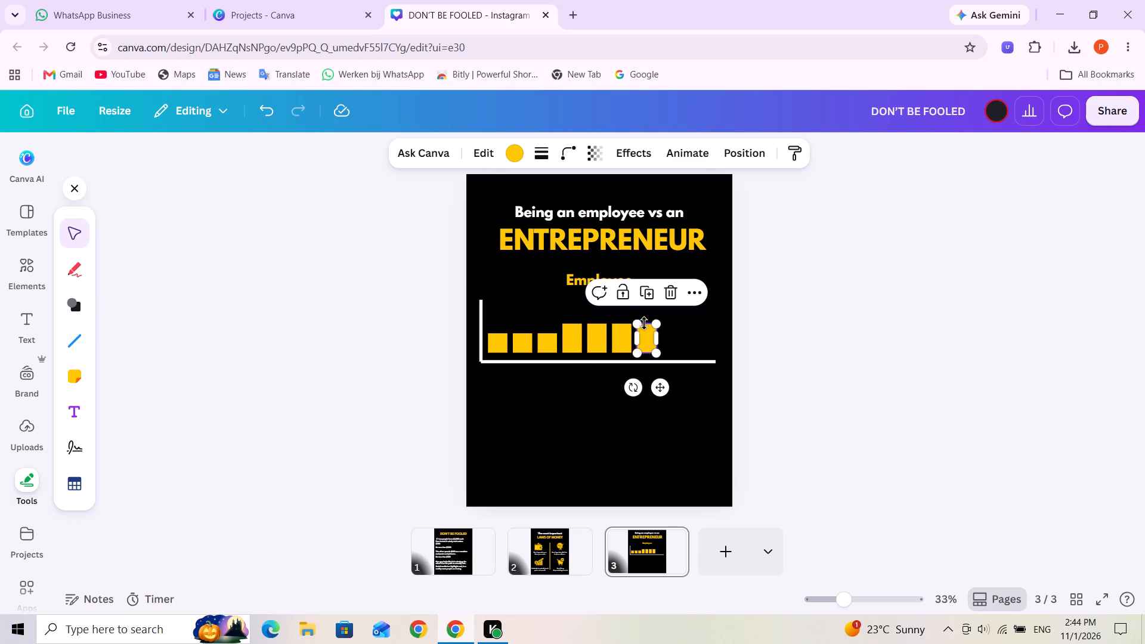
left_click_drag(644, 323, 643, 314)
left_click(645, 284)
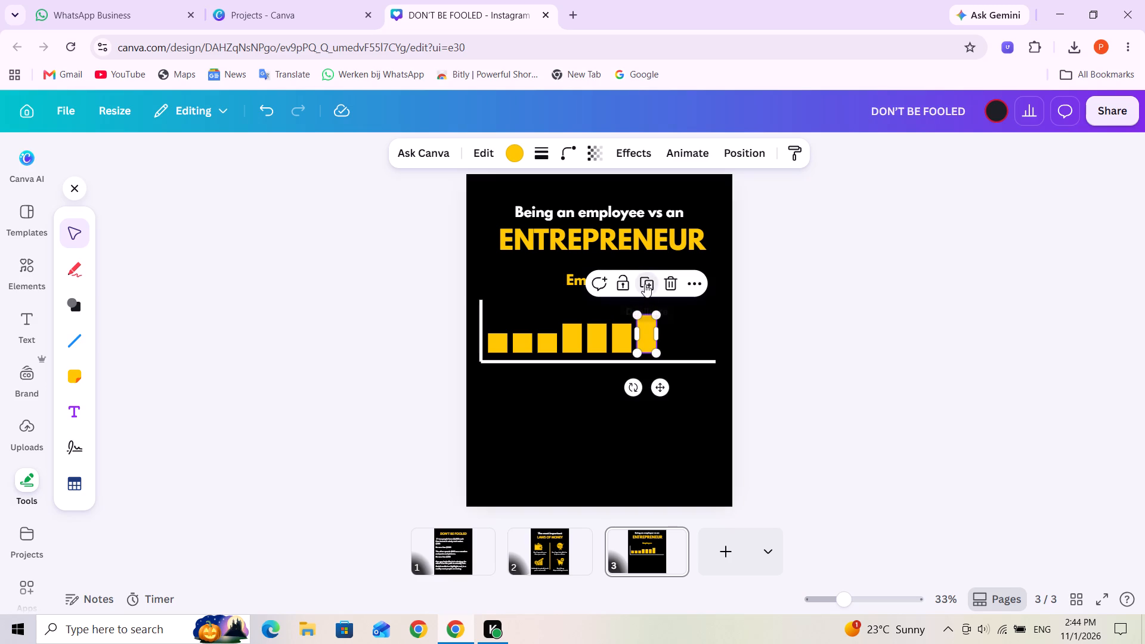
left_click_drag(673, 323, 673, 332)
left_click(669, 283)
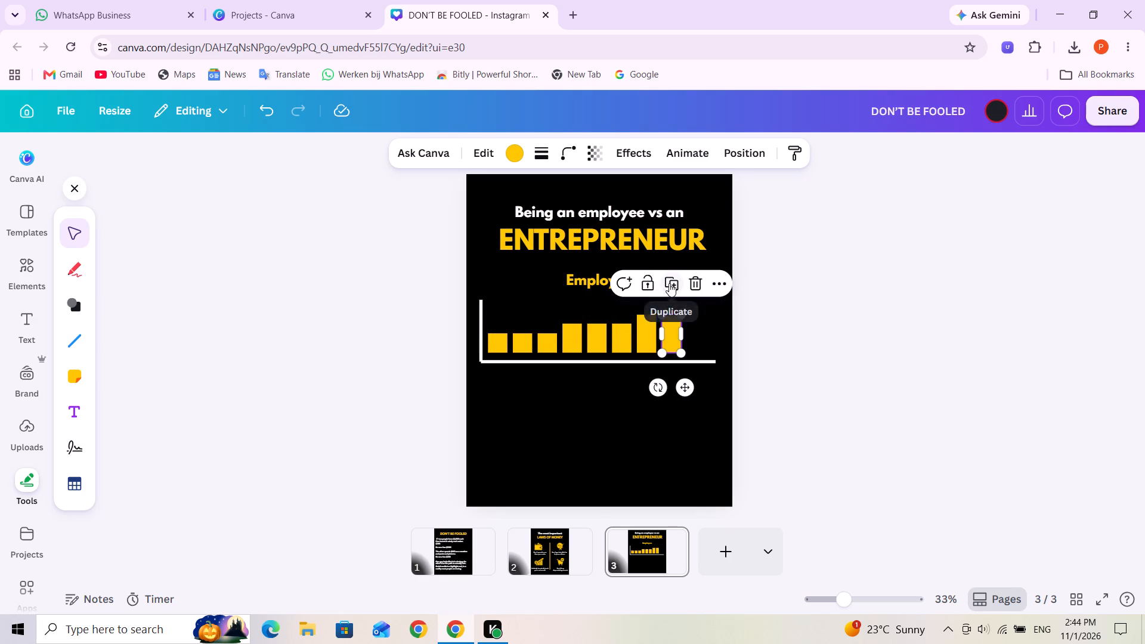
Duplicate the ninth bar as a tenth bar and raise its top level with the top of the vertical axis line.
left_click(693, 287)
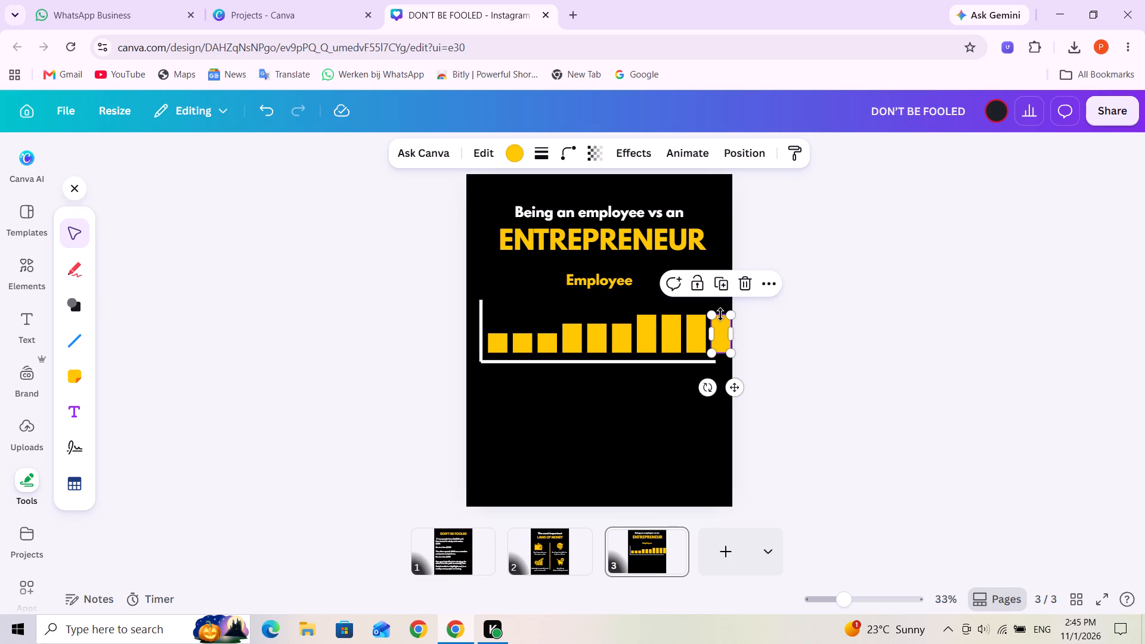
left_click_drag(720, 314, 722, 302)
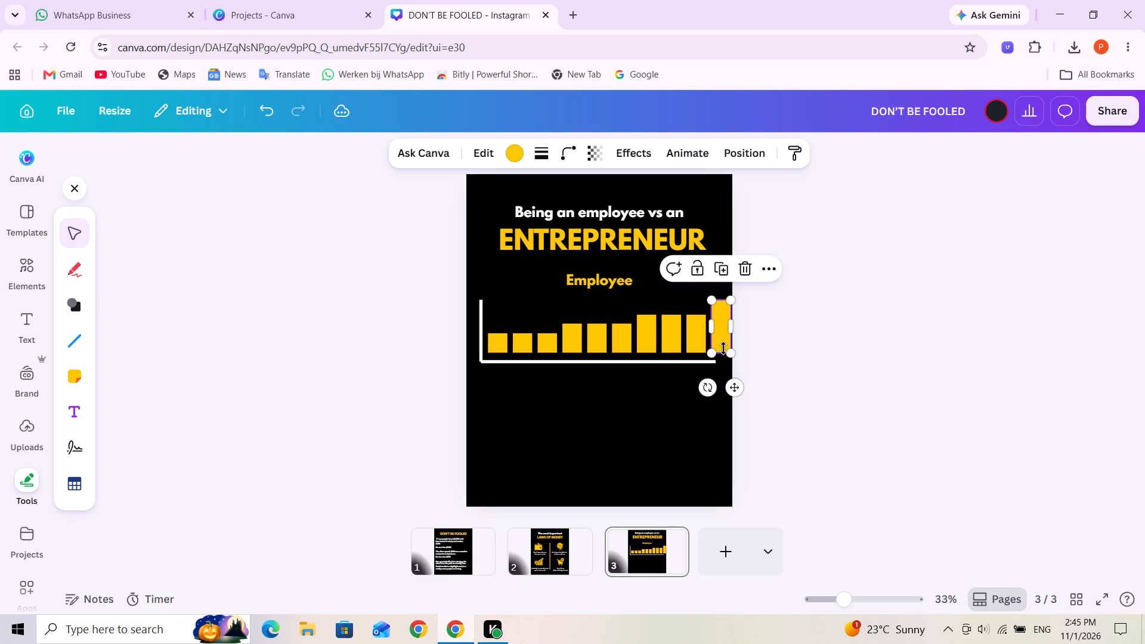
Narrow the tenth bar to about 67 wide, keeping its full height.
left_click(722, 351)
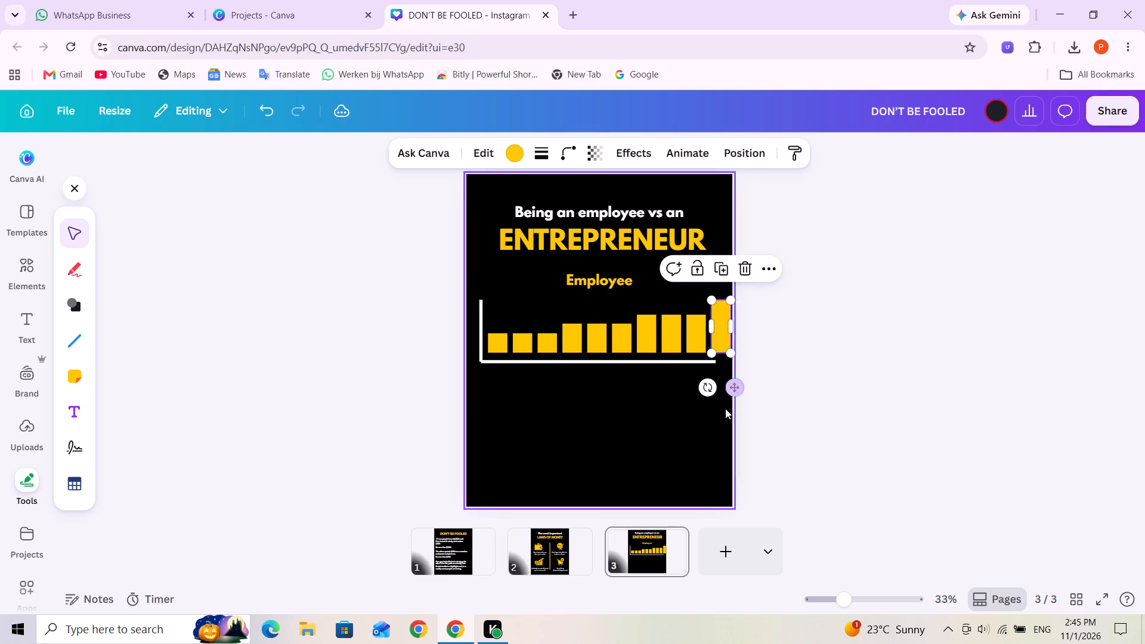
left_click(731, 335)
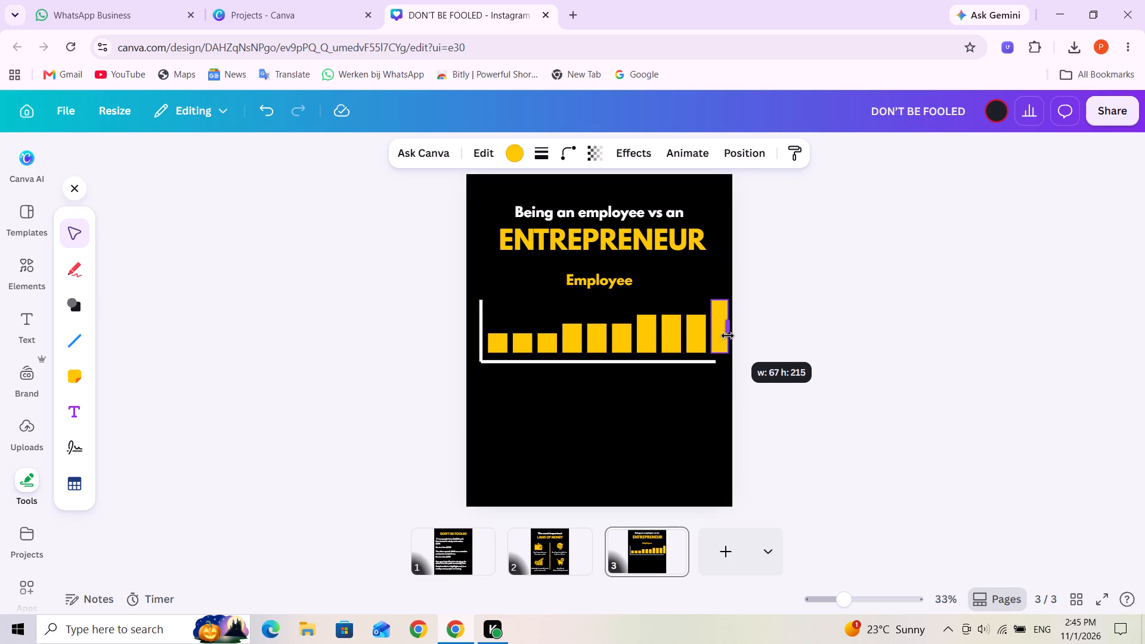
left_click(781, 373)
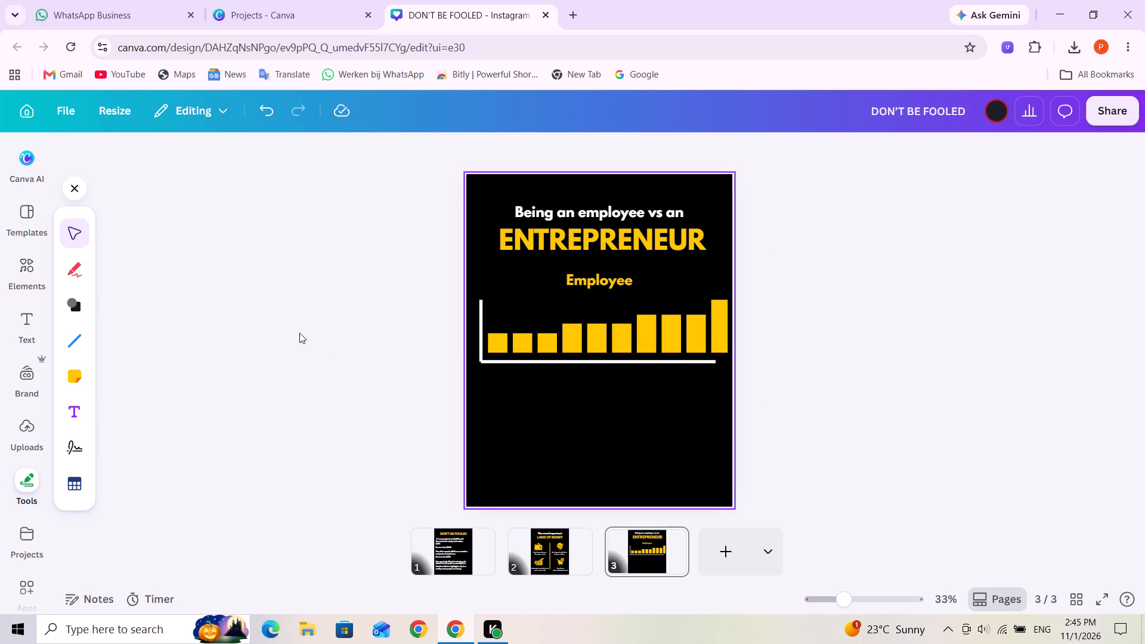
Add a body text label reading "$35K" and place it just above the first bar.
left_click(33, 332)
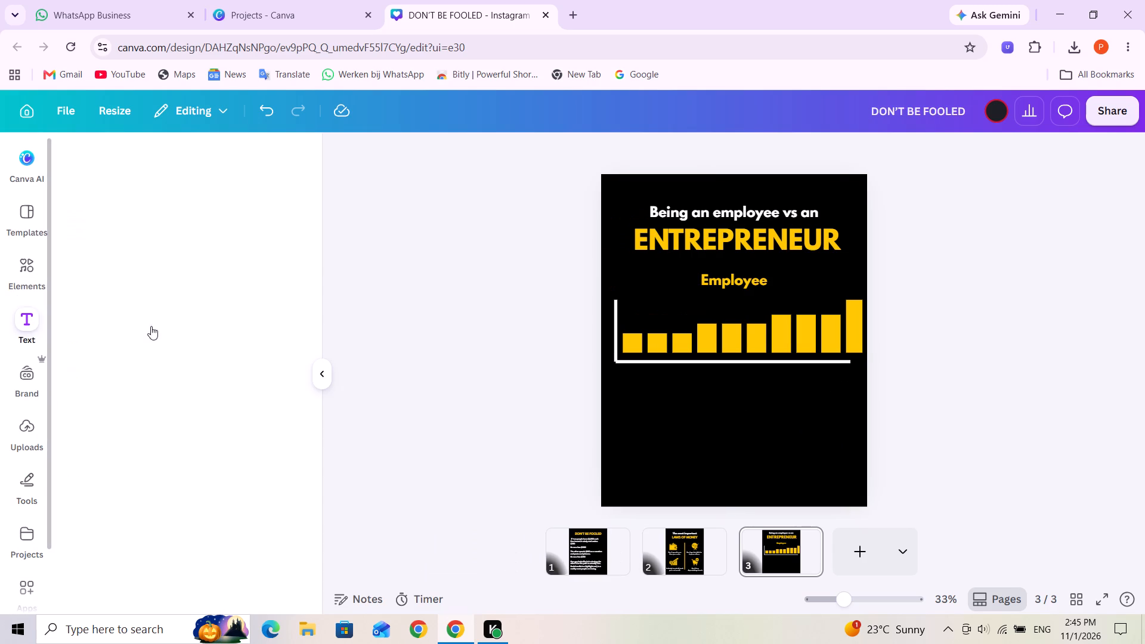
left_click(159, 485)
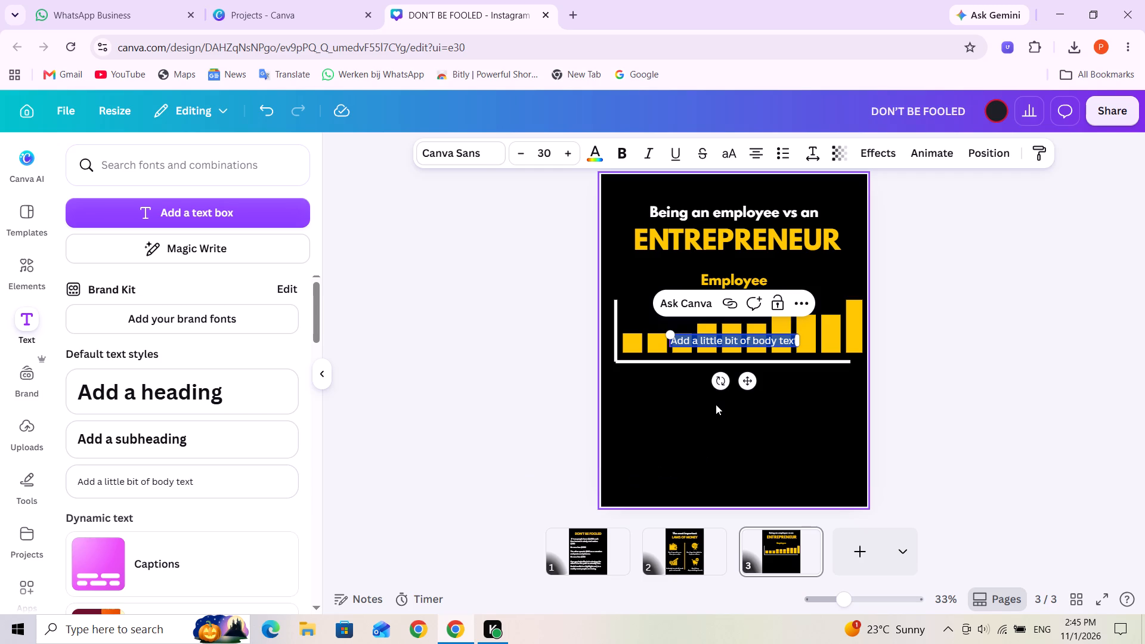
type("$35")
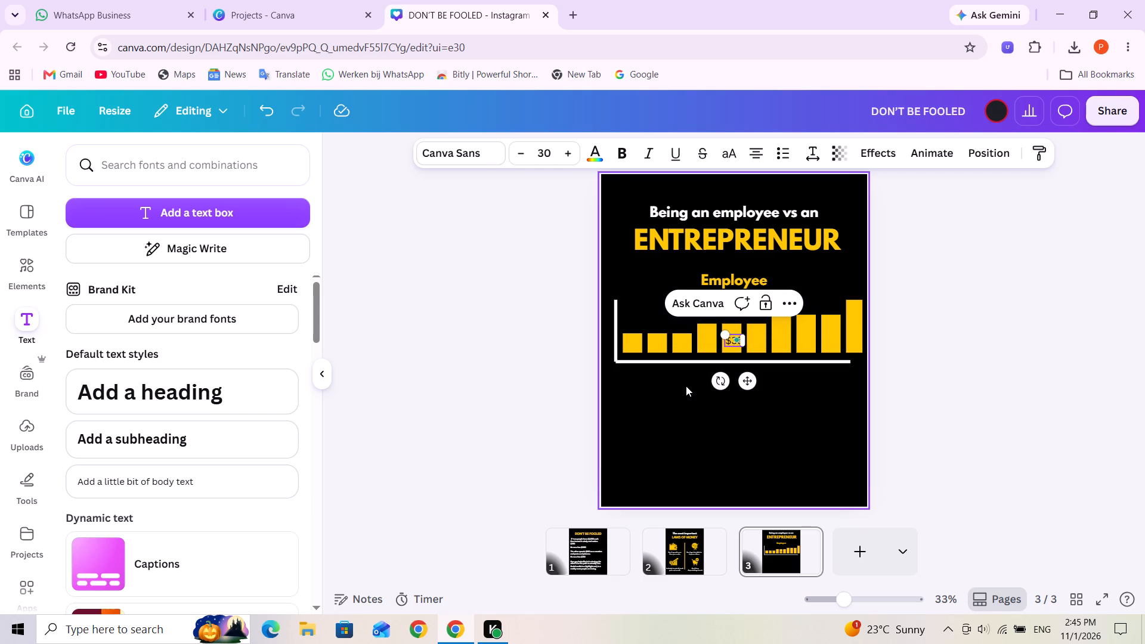
key("k")
left_click(766, 442)
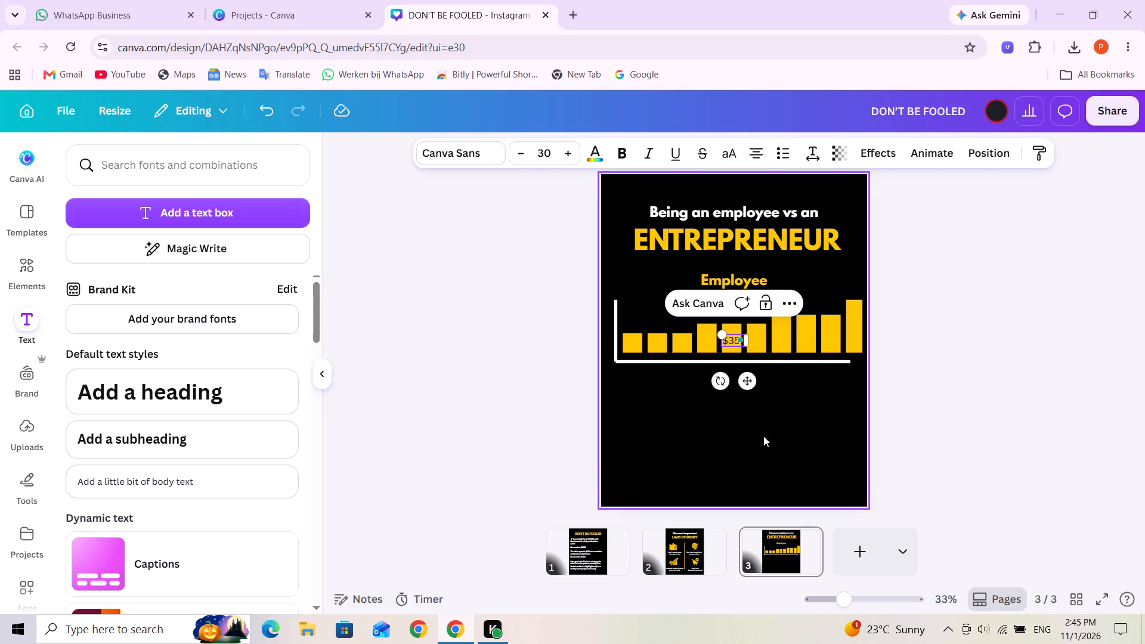
left_click_drag(735, 342, 636, 327)
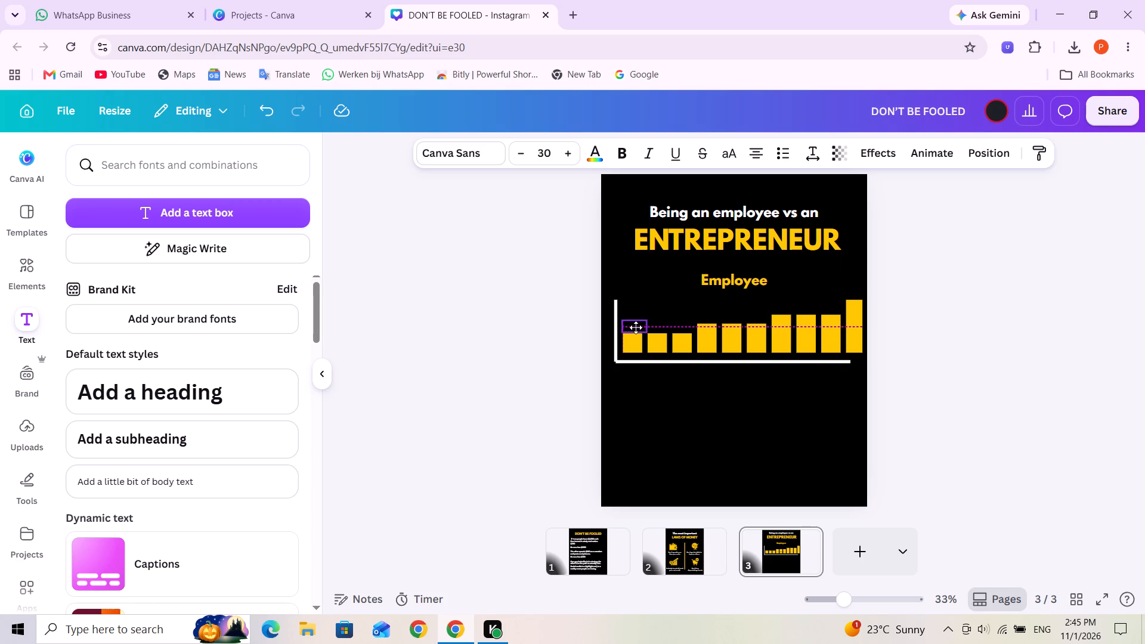
left_click_drag(636, 327, 635, 324)
Make the "$35K" label bold and white.
triple_click(632, 323)
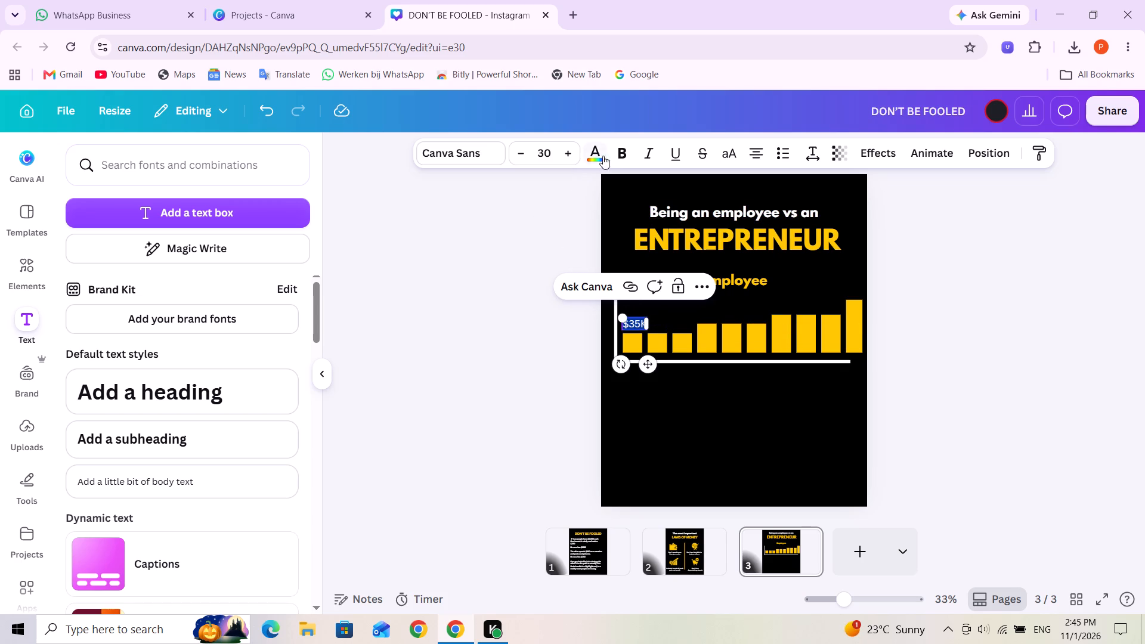
left_click(615, 154)
left_click(595, 157)
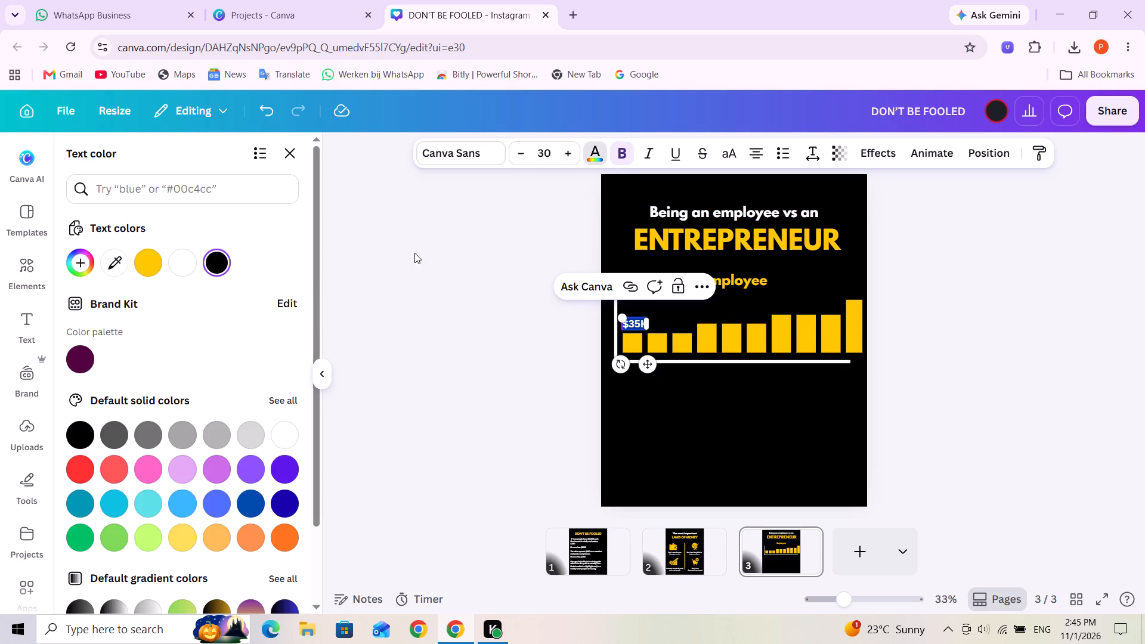
left_click(185, 265)
left_click(763, 477)
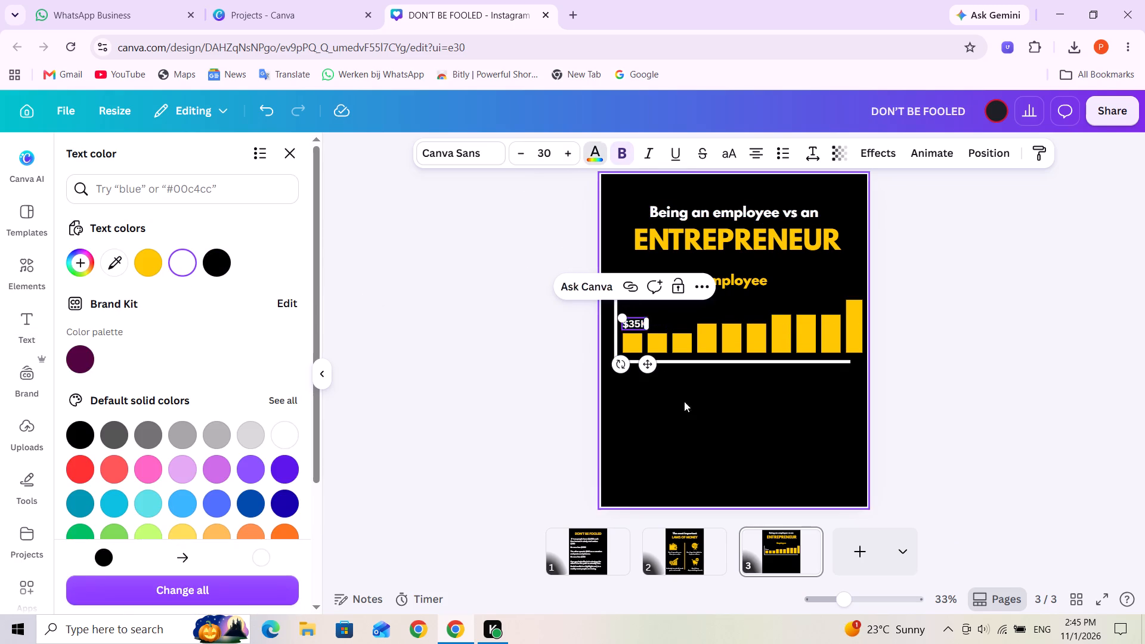
Reduce the "$35K" label's font size to 20 and reposition it just above the first bar.
left_click(635, 326)
left_click(539, 147)
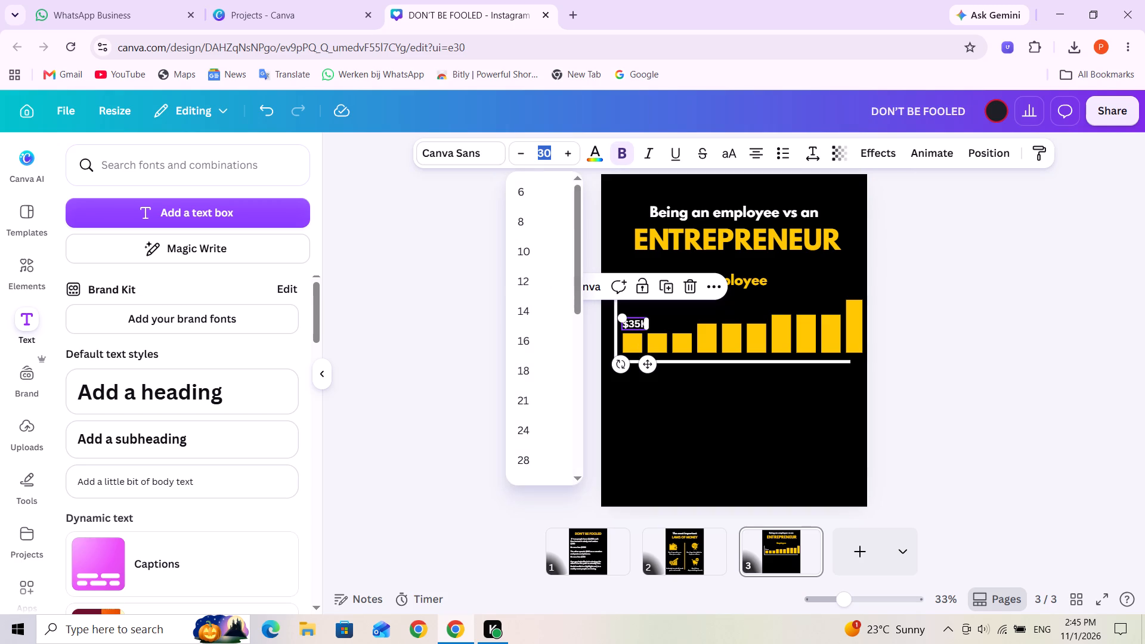
key("2")
key("5")
key("Return")
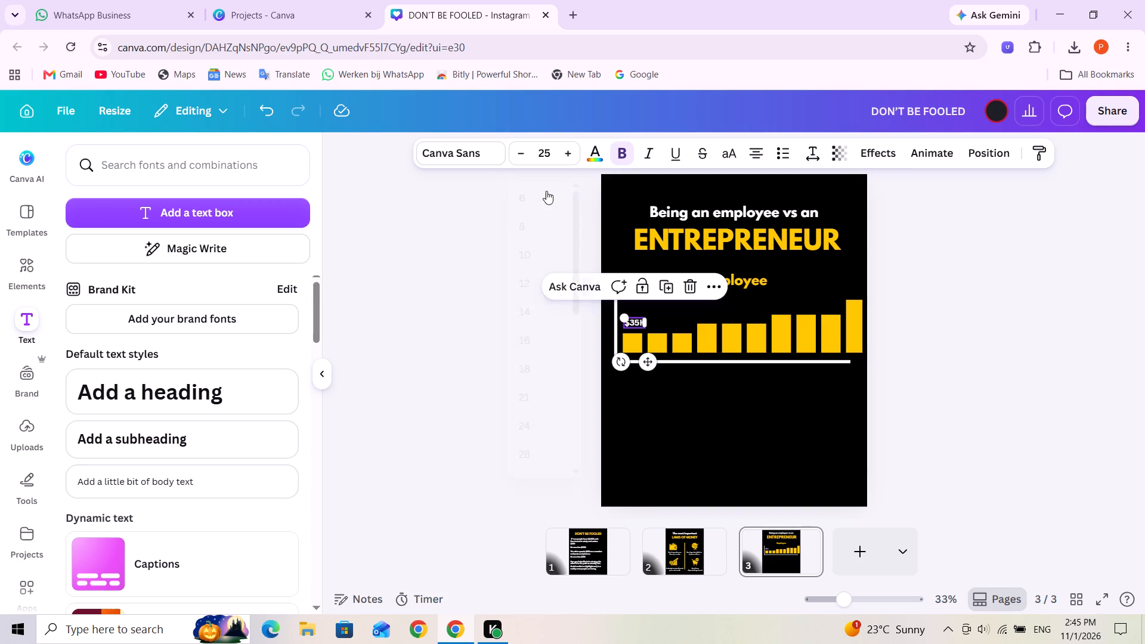
left_click(724, 458)
left_click(634, 323)
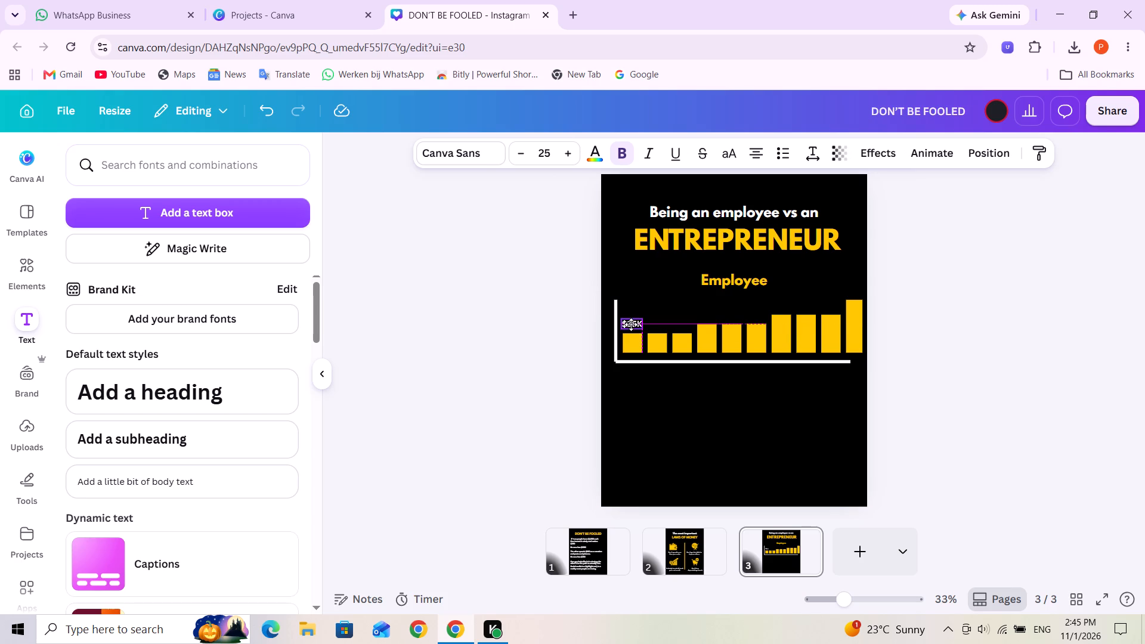
triple_click(519, 153)
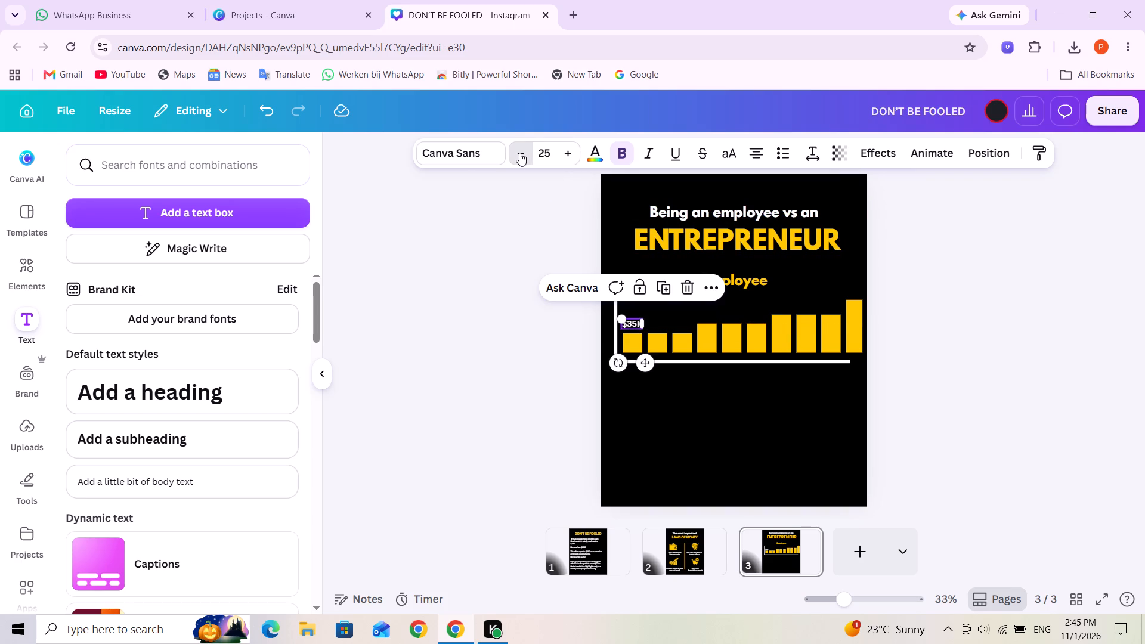
left_click(519, 153)
left_click(519, 153)
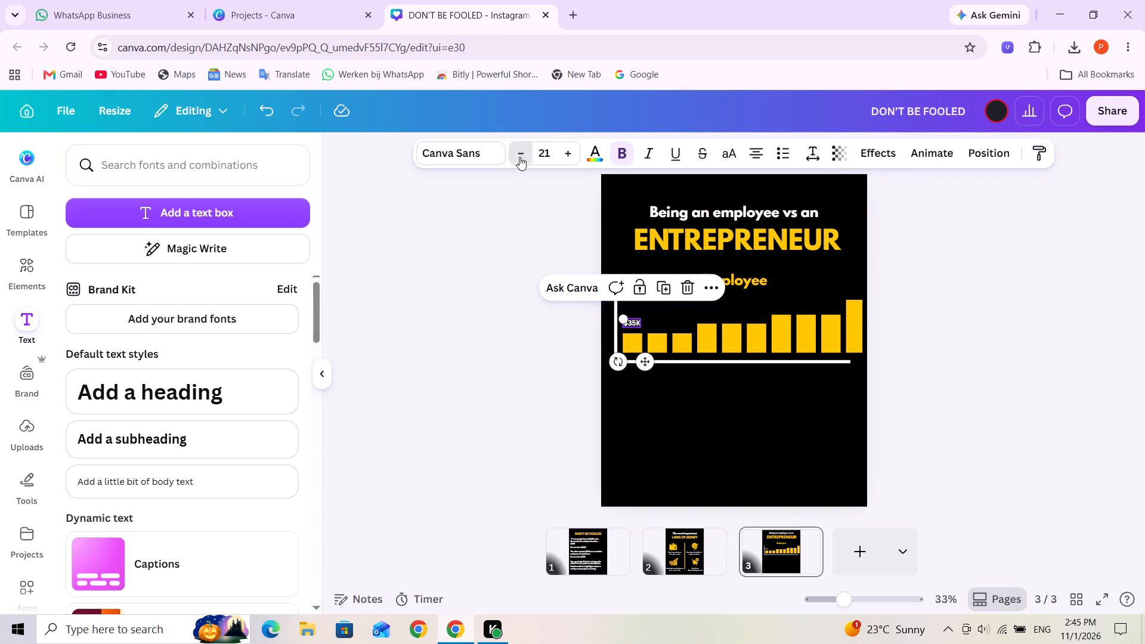
left_click(741, 429)
left_click(629, 319)
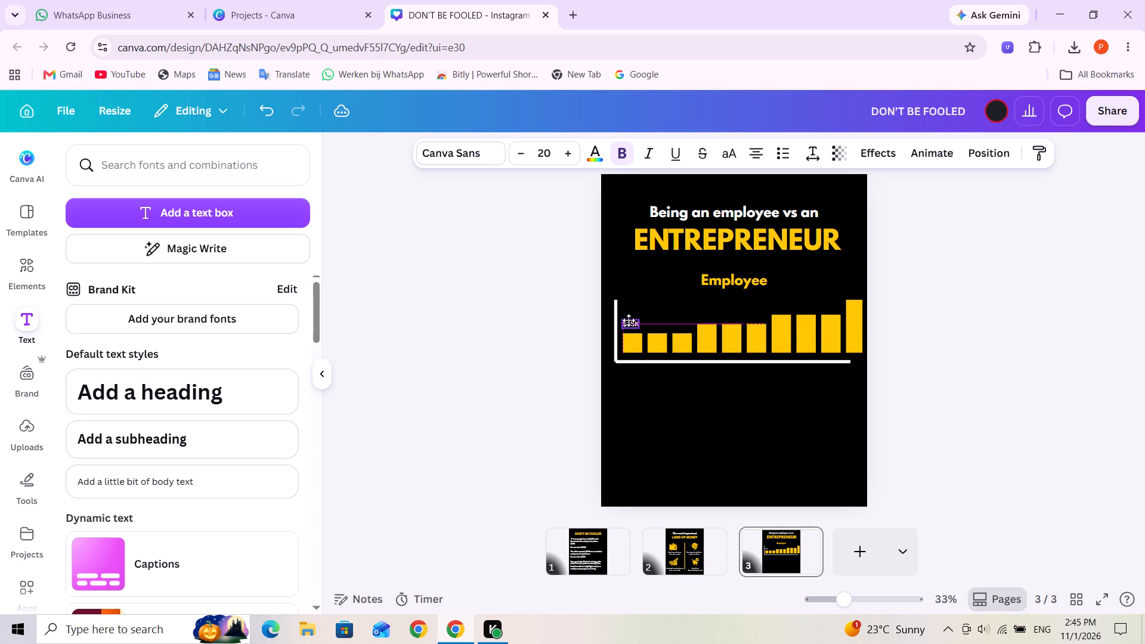
Duplicate the "$35K" label above the second and third bars, level with the first label.
left_click(661, 287)
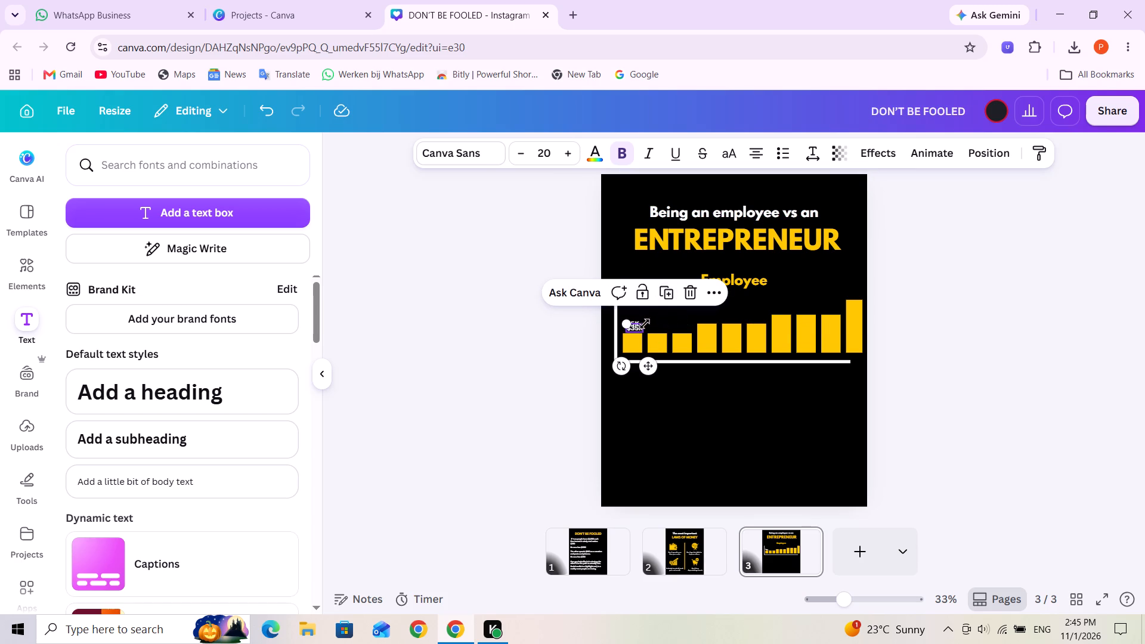
left_click_drag(640, 326, 663, 321)
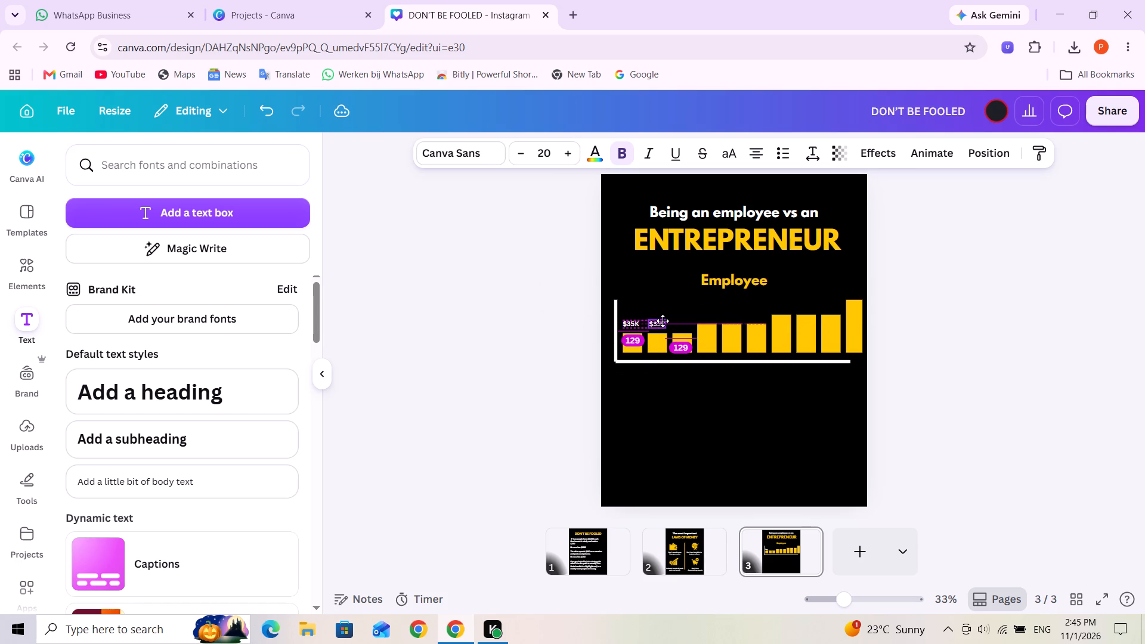
left_click_drag(663, 321, 662, 320)
left_click(658, 319)
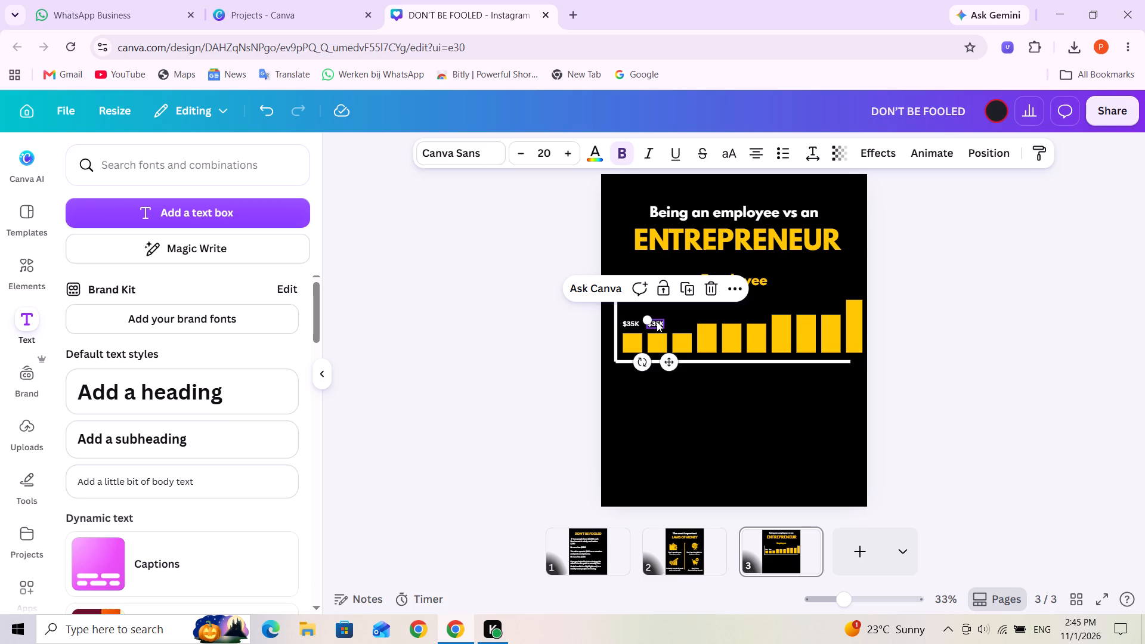
left_click(691, 293)
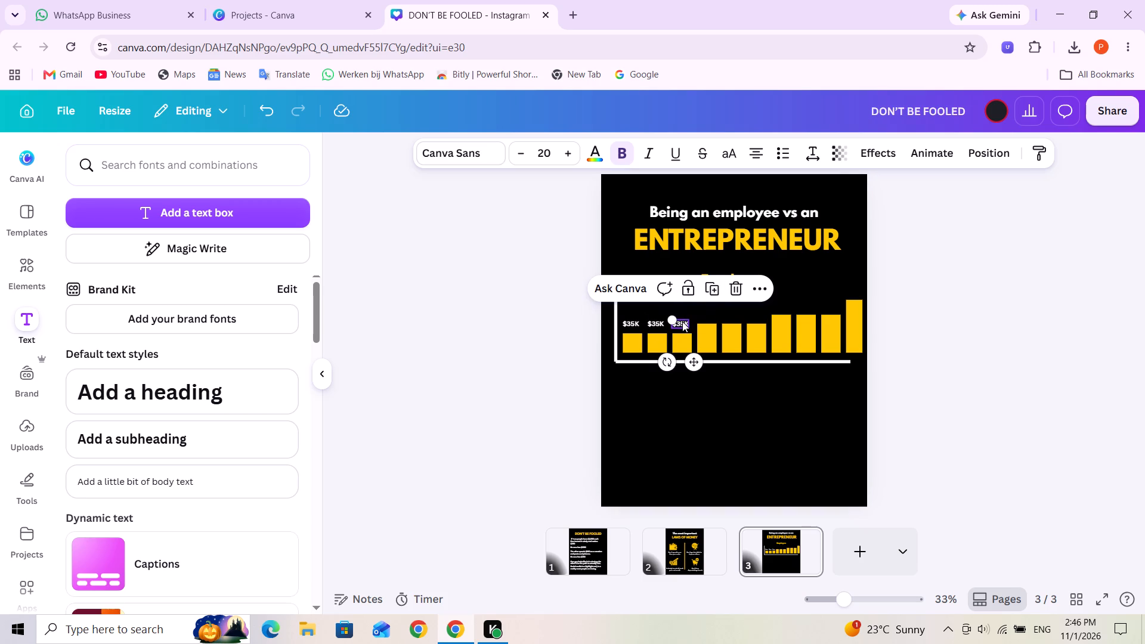
left_click(682, 321)
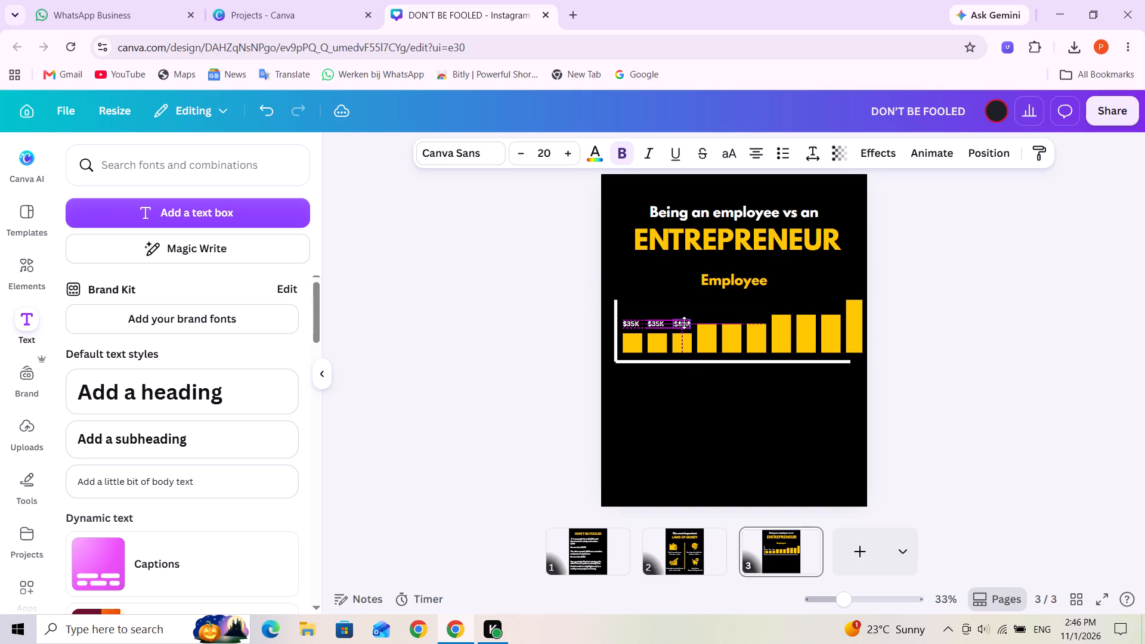
Duplicate the third "$35K" label above the fourth bar and change its text to "$40K".
left_click(707, 290)
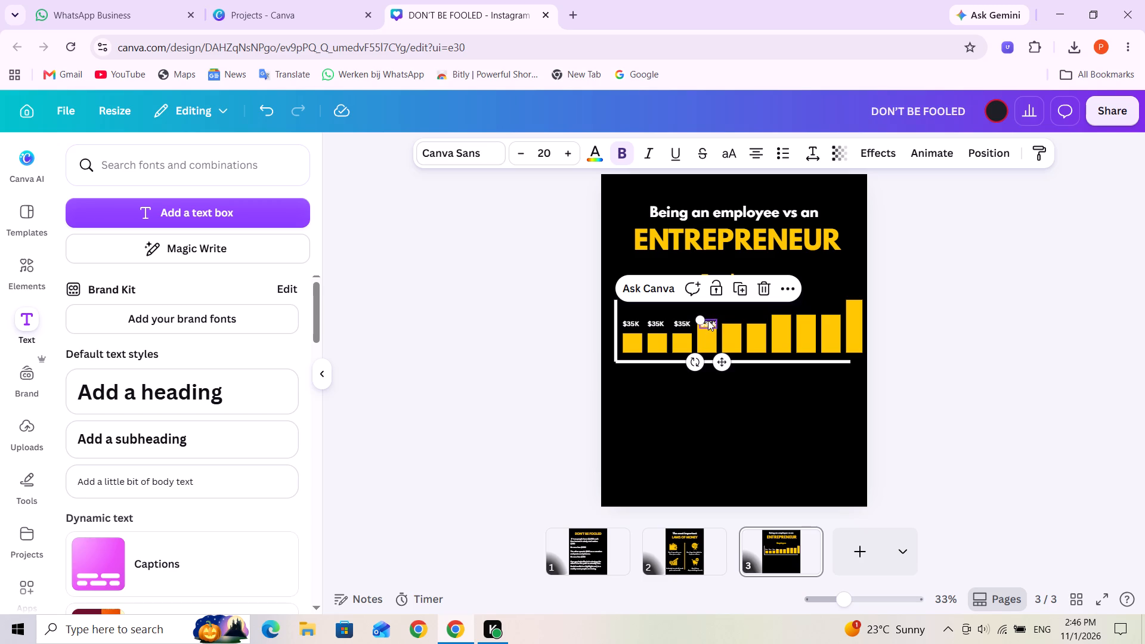
left_click_drag(708, 320, 705, 311)
left_click(707, 314)
double_click(703, 315)
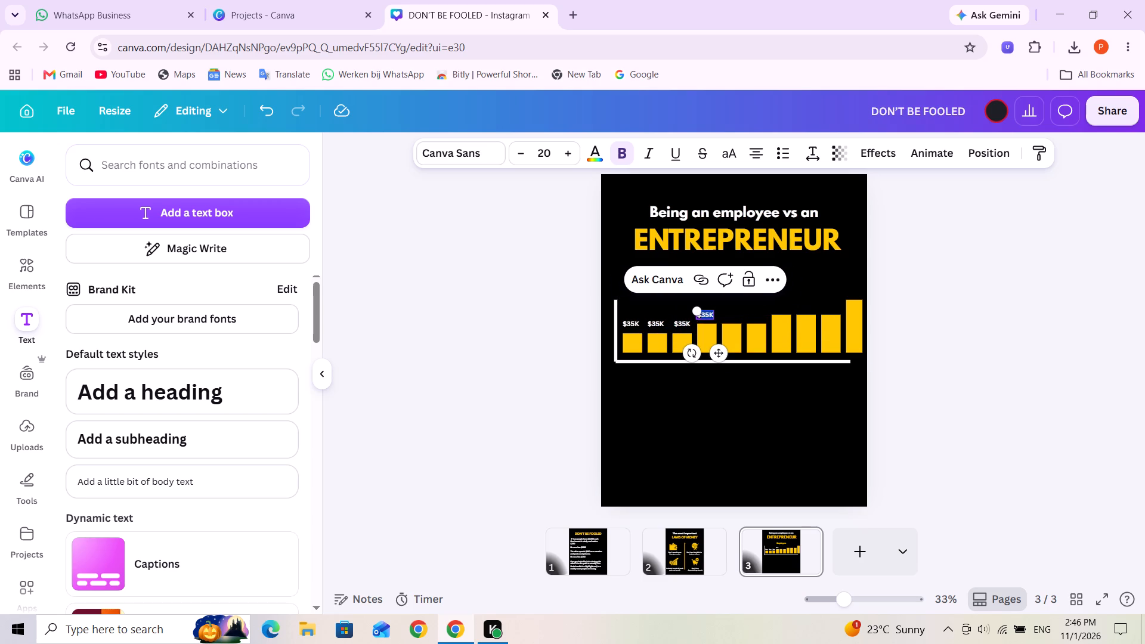
left_click(703, 315)
left_click(701, 315)
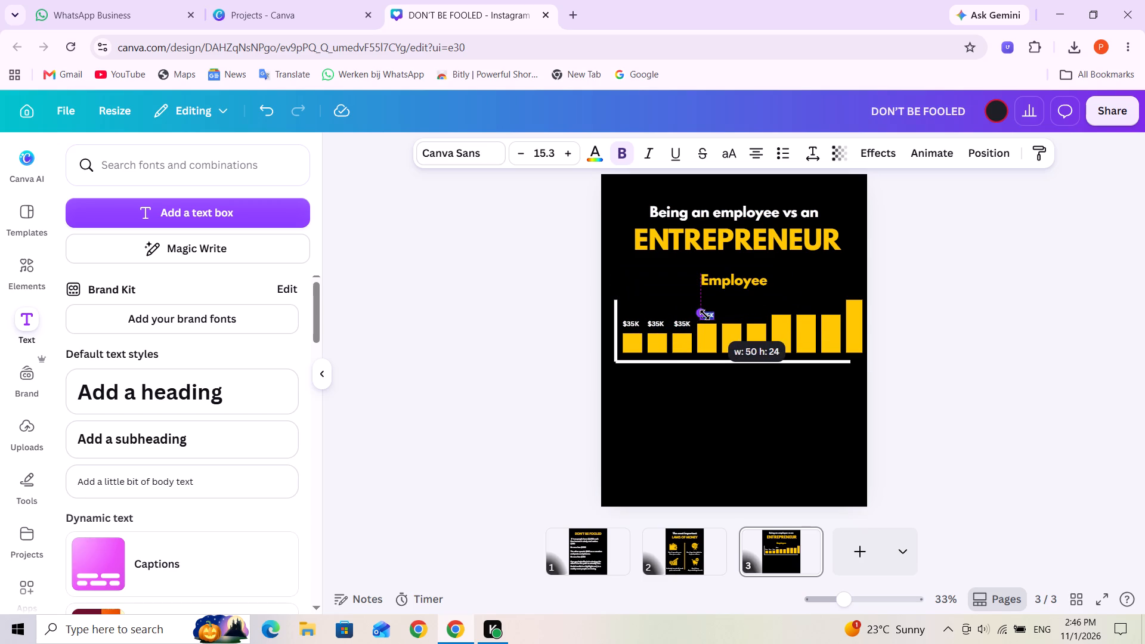
key("ctrl+z")
triple_click(708, 315)
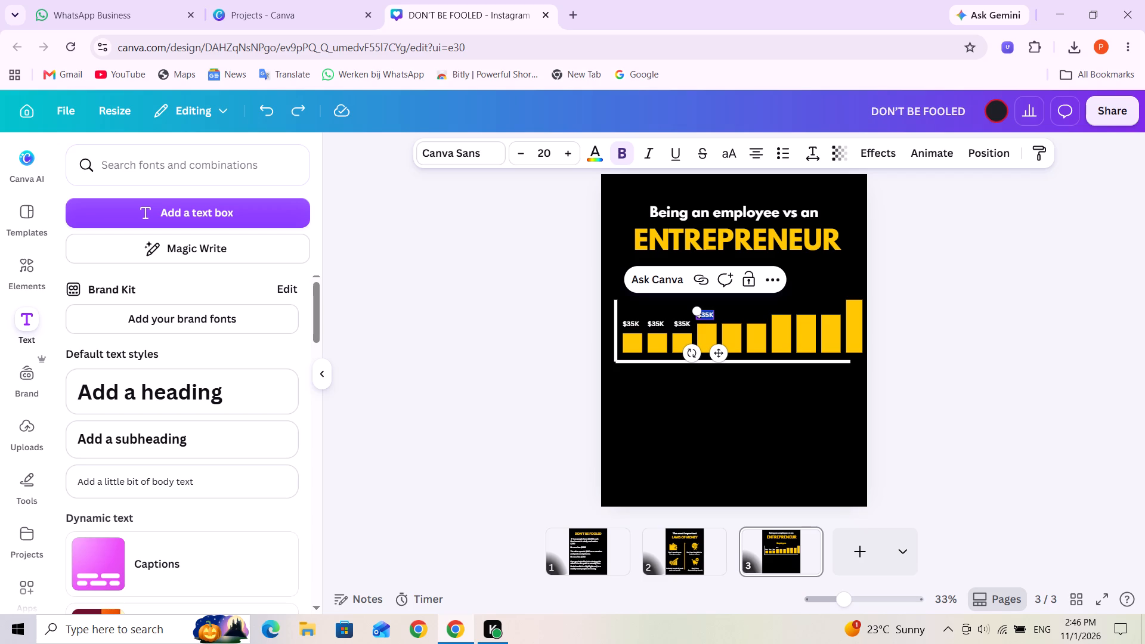
type("$40")
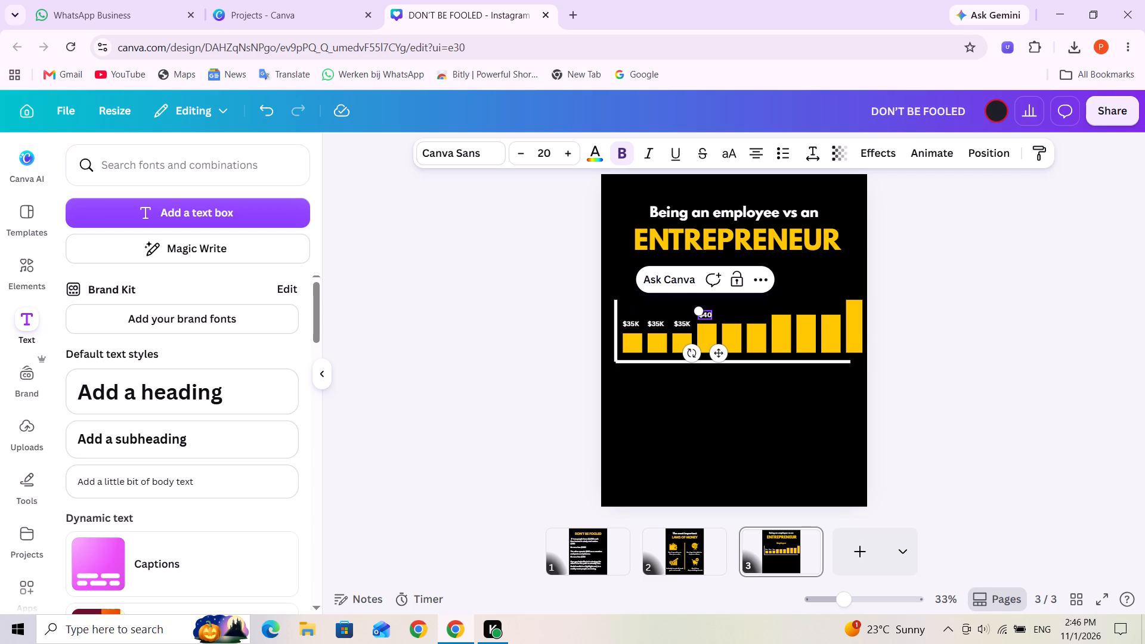
key("l")
key("BackSpace")
key("k")
left_click(757, 306)
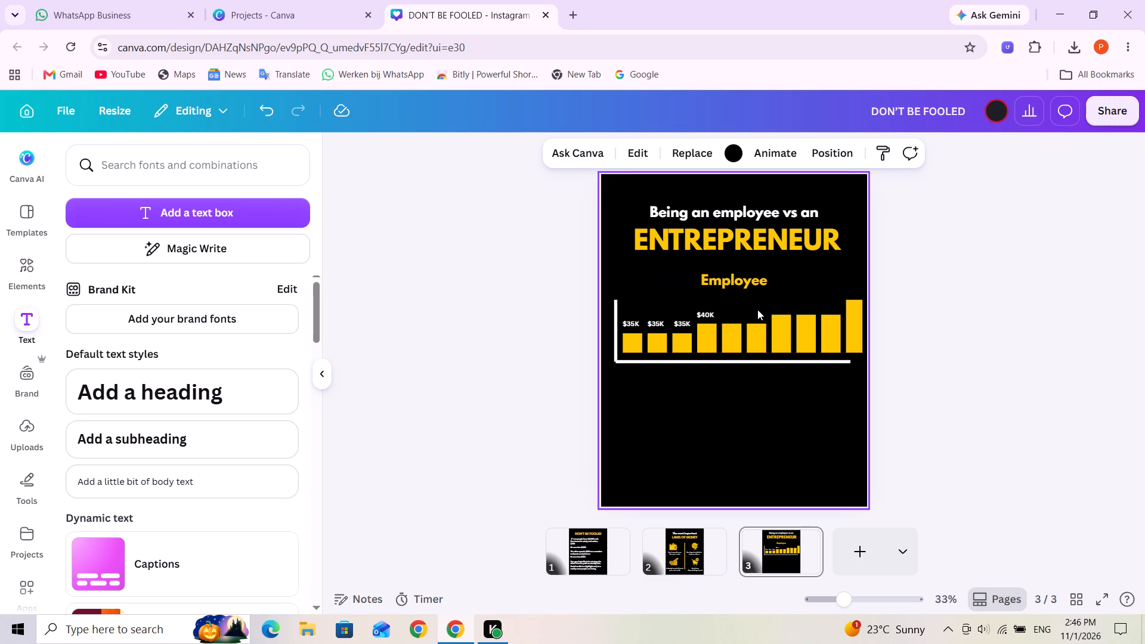
Duplicate the "$40K" label above the fifth and sixth bars.
left_click(709, 314)
left_click(738, 278)
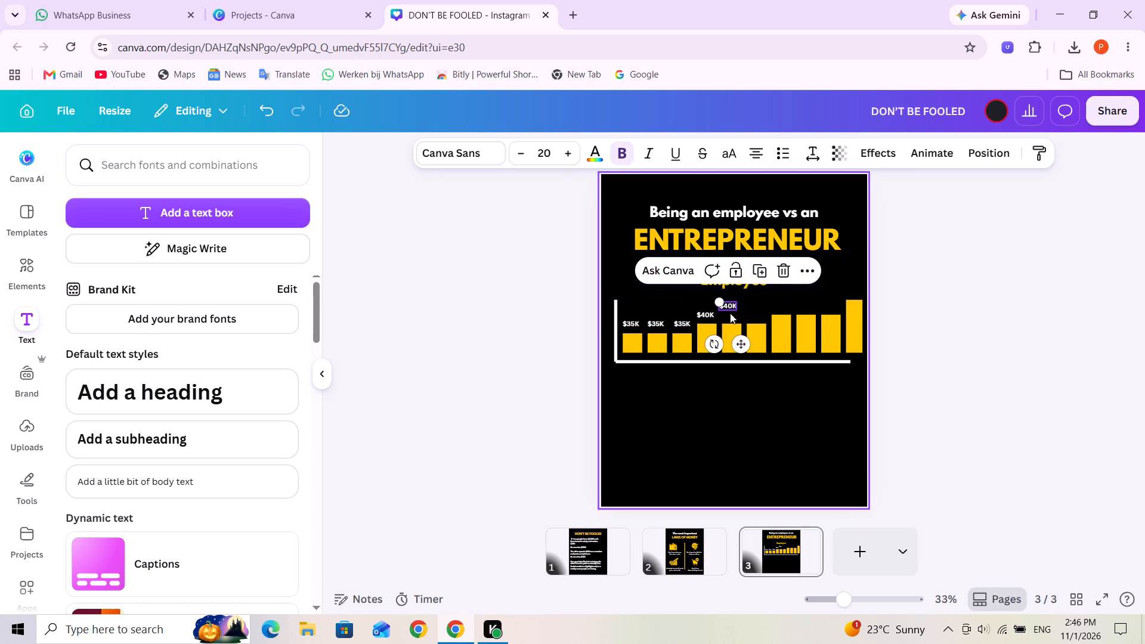
left_click_drag(728, 305, 732, 313)
left_click(765, 278)
left_click(759, 314)
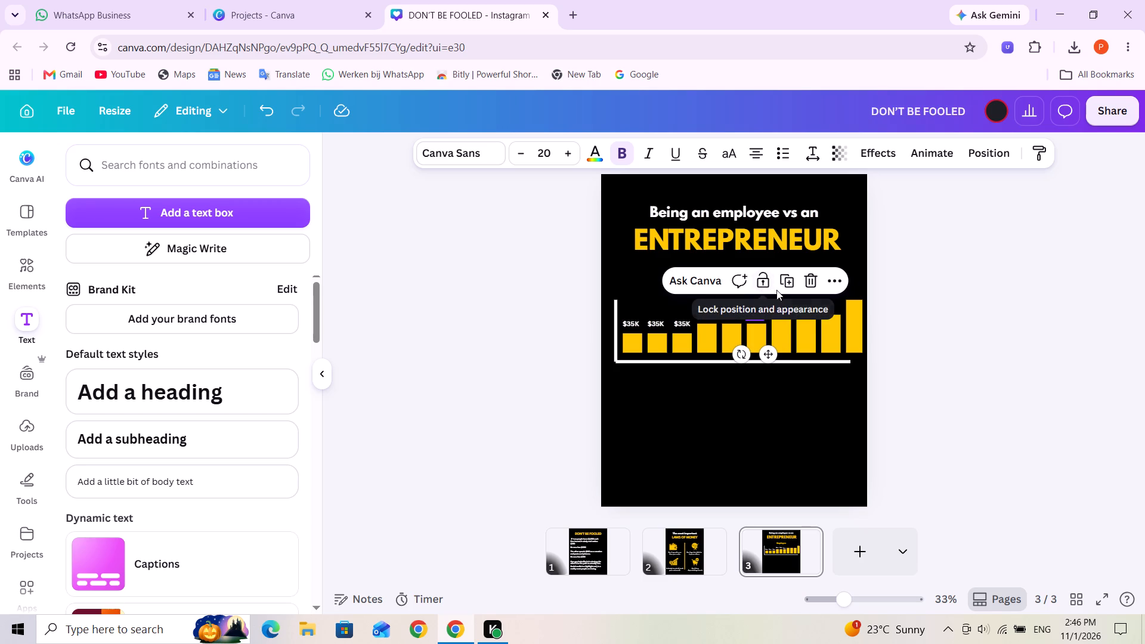
Duplicate the sixth bar's "$40K" label above the seventh bar and change its text to "$45K".
left_click(788, 282)
left_click_drag(780, 312, 783, 305)
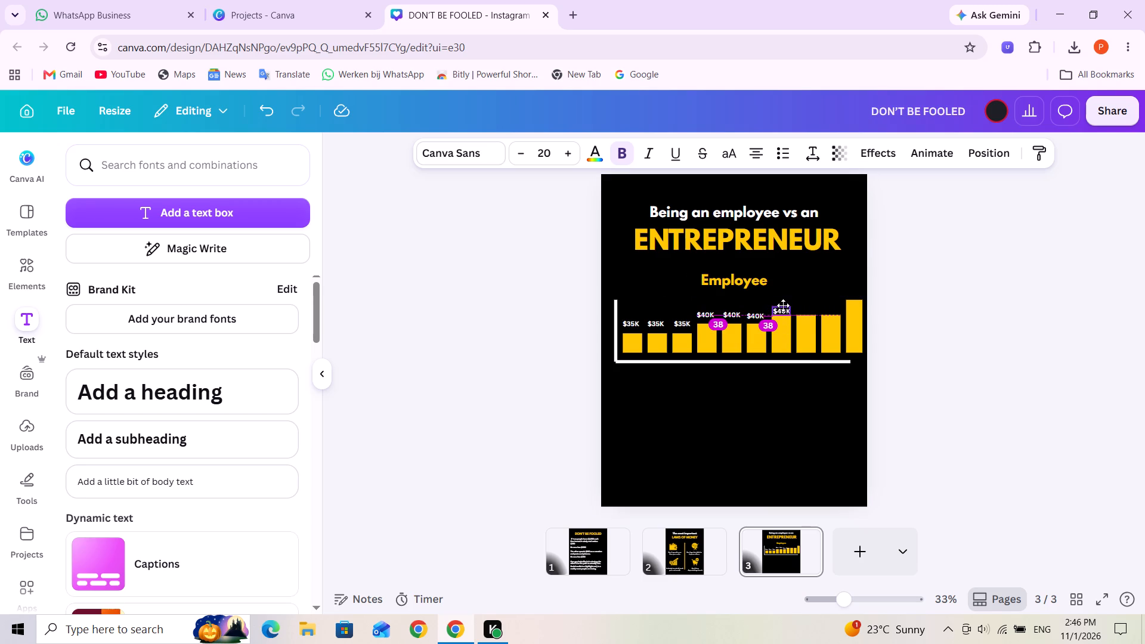
left_click_drag(783, 305, 782, 302)
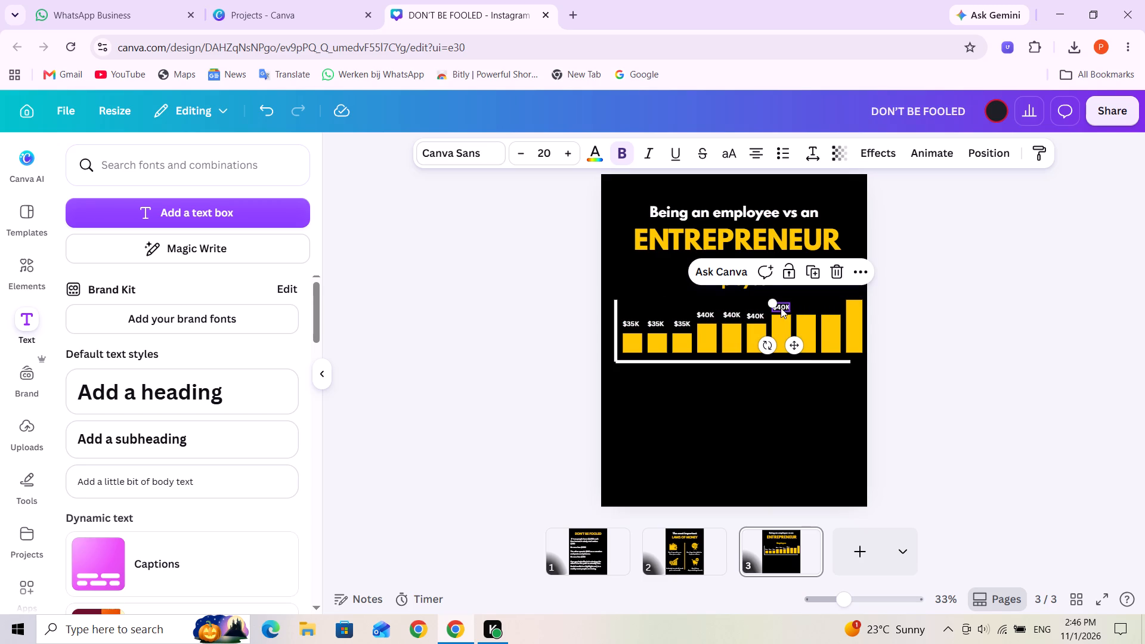
left_click(781, 308)
left_click(782, 308)
left_click(782, 308)
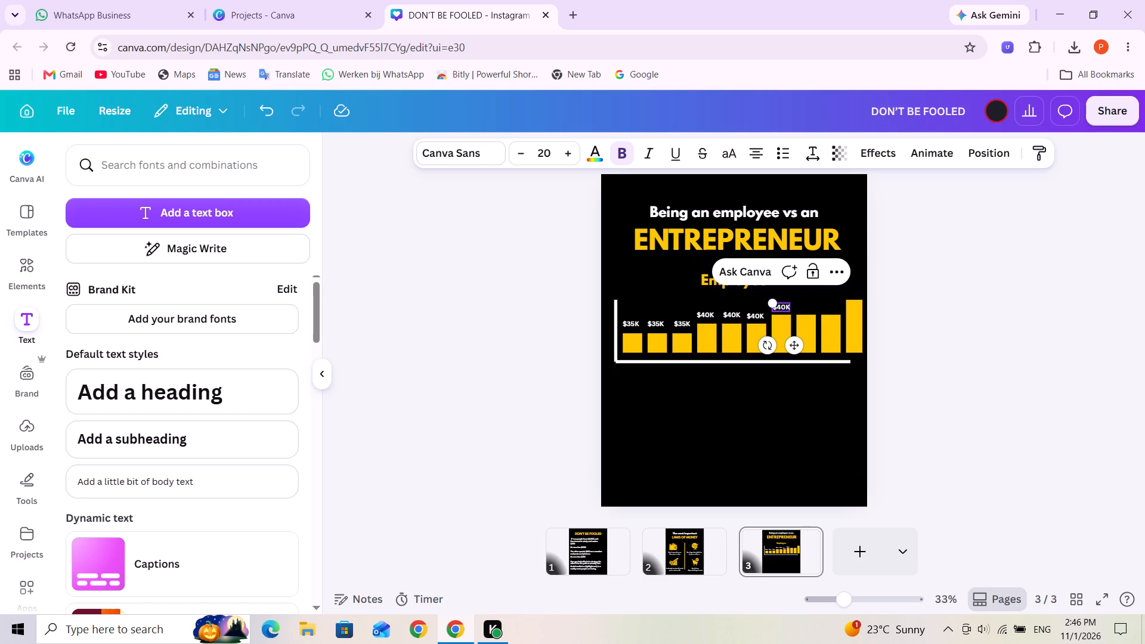
key("Right")
key("BackSpace")
key("5")
Duplicate the seventh bar's "$45K" label above the eighth and ninth bars, level with the original.
left_click(818, 305)
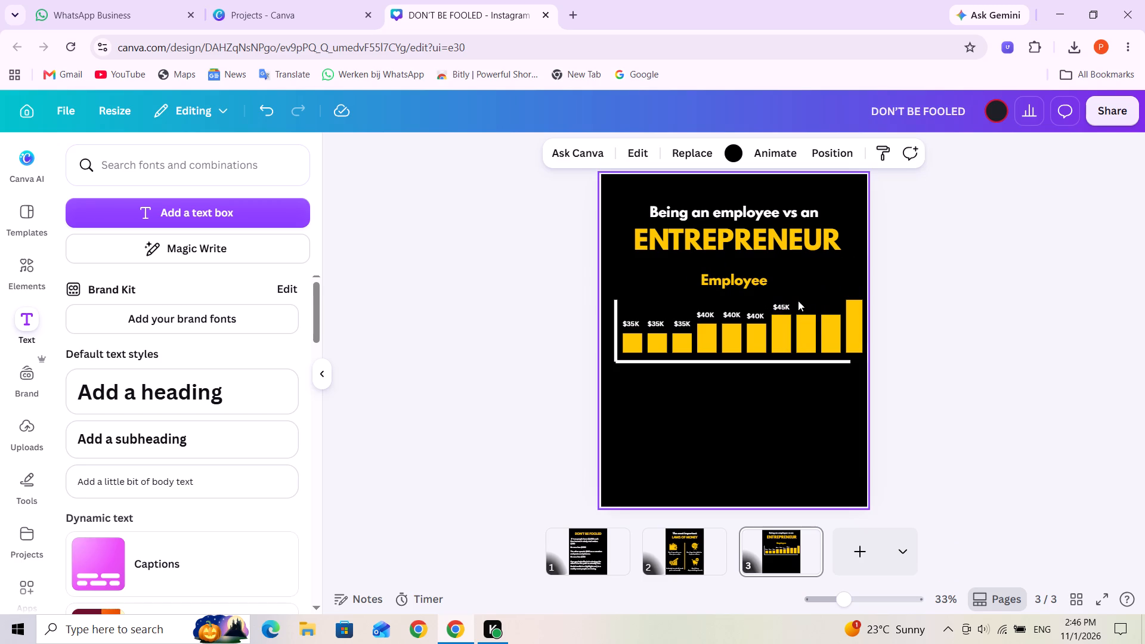
left_click(781, 304)
left_click(816, 275)
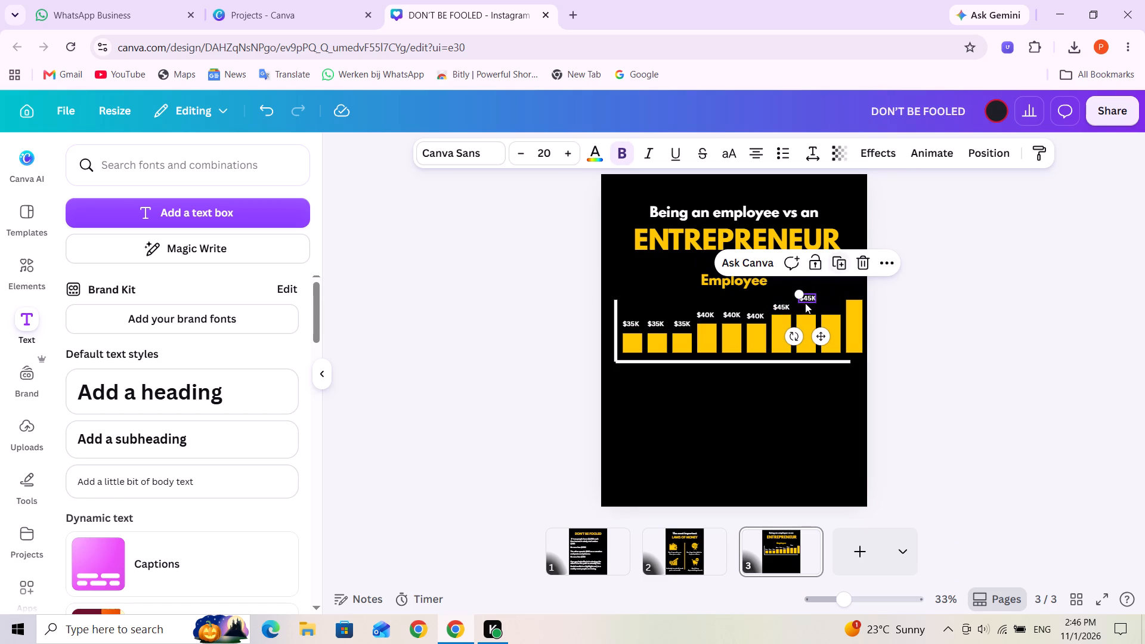
left_click_drag(807, 295, 804, 302)
left_click(840, 272)
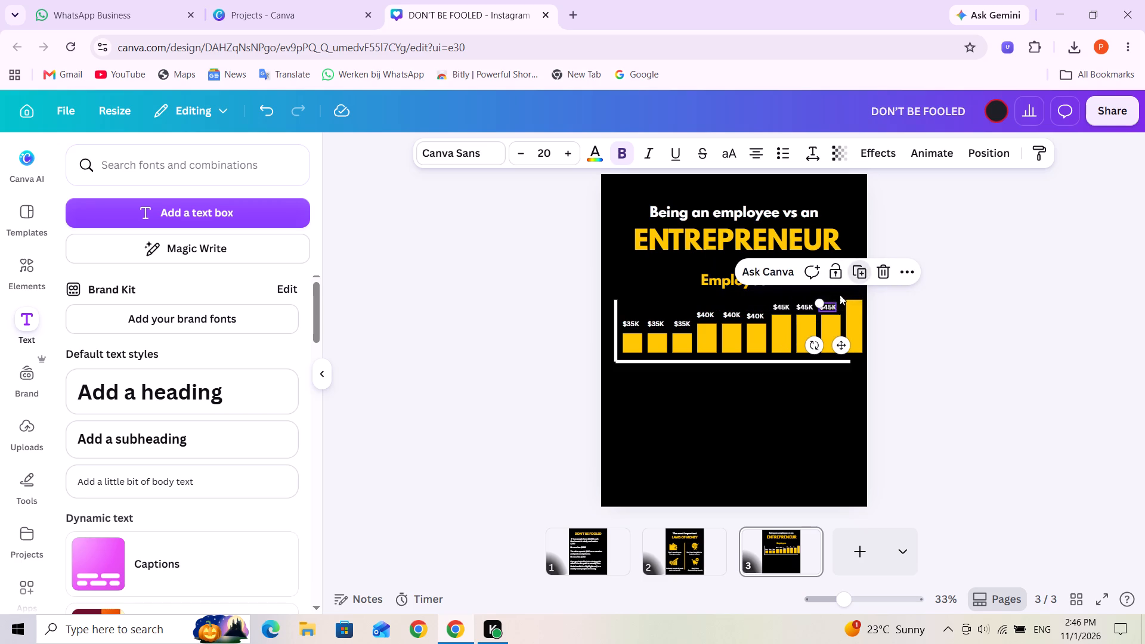
left_click(828, 305)
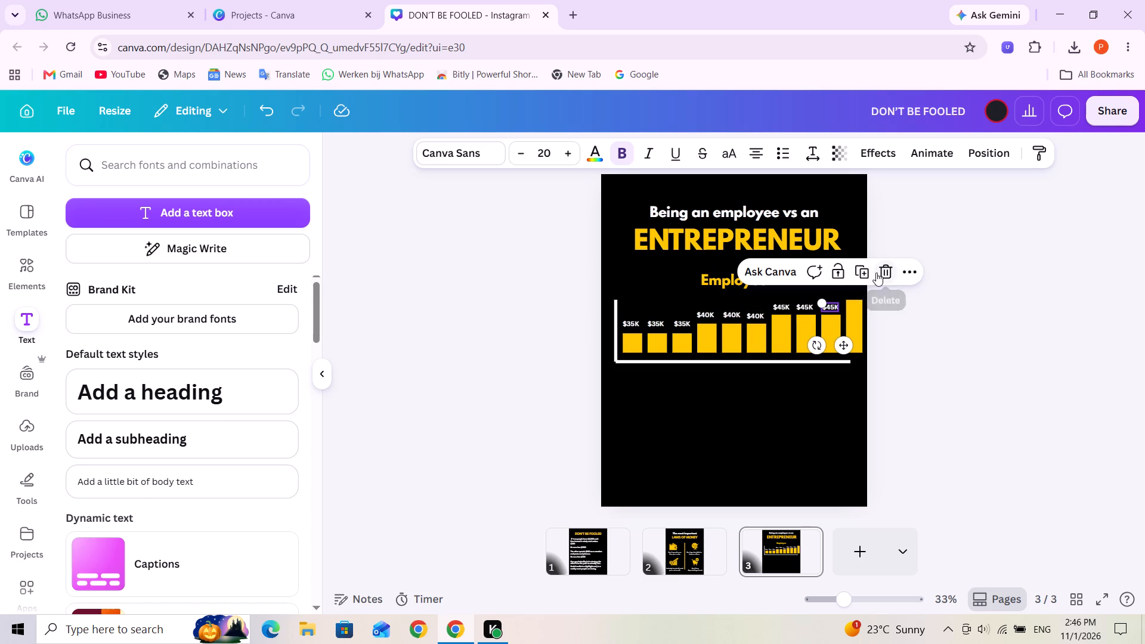
Duplicate the ninth bar's "$45K" label above the tenth bar and change its text to "$50K".
left_click(861, 271)
left_click_drag(857, 306, 853, 292)
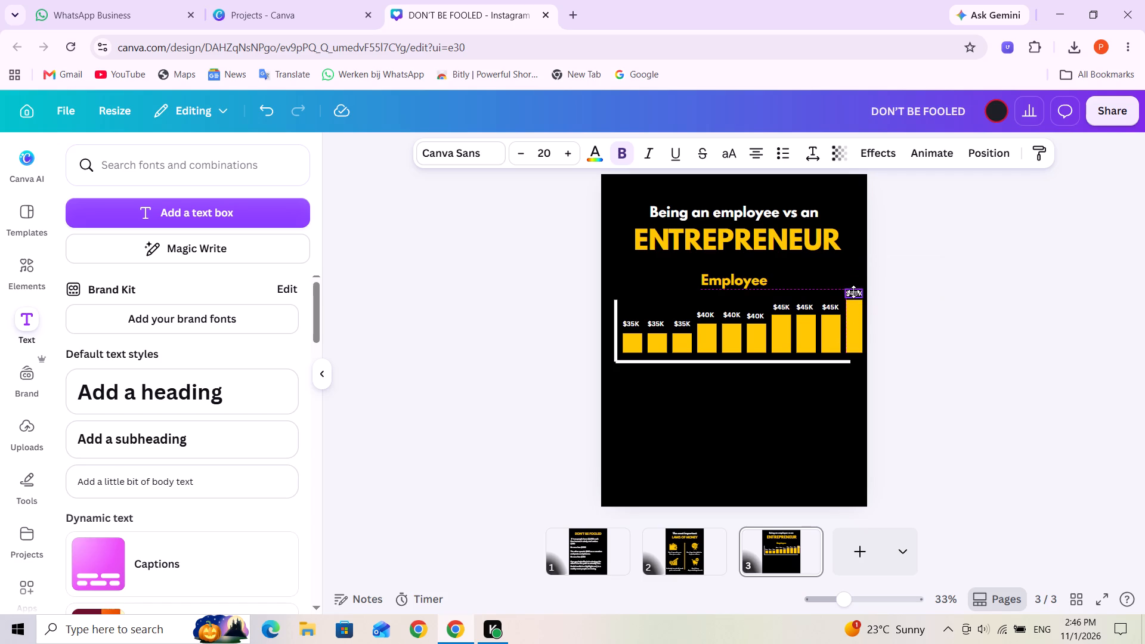
left_click_drag(853, 292, 854, 290)
triple_click(854, 288)
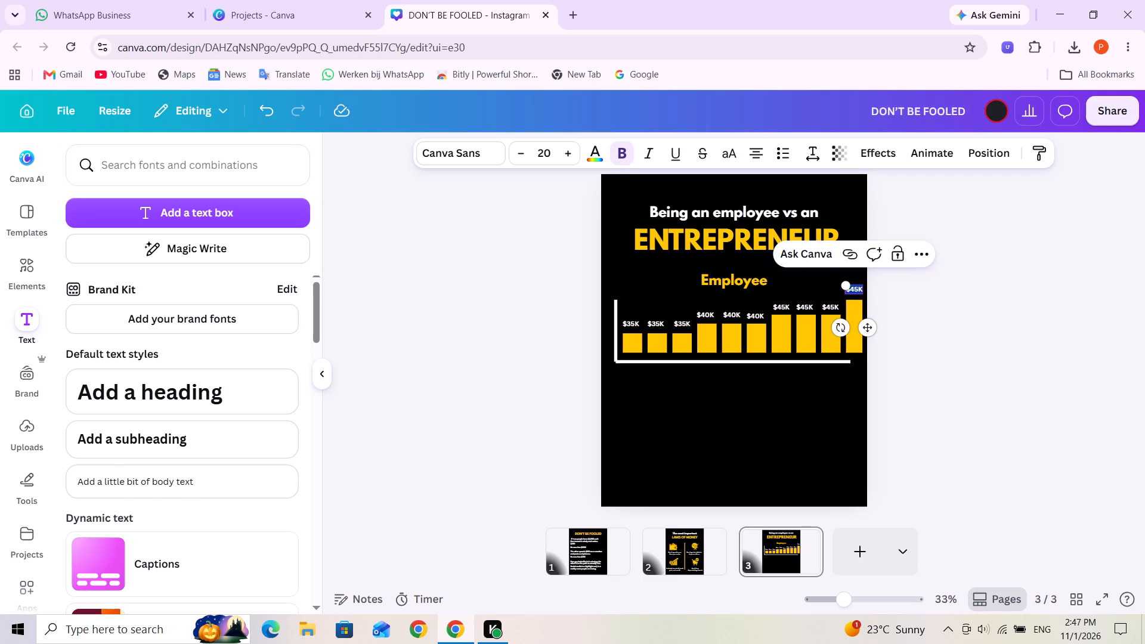
key("shift+dollar")
type("50K")
left_click(834, 422)
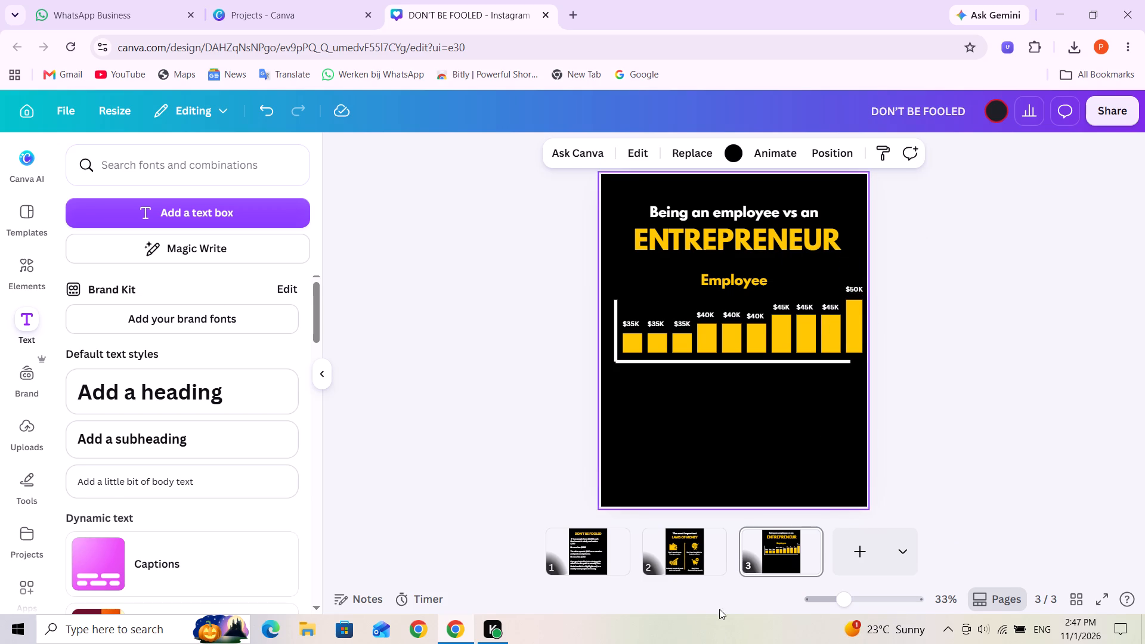
Extend the chart's white horizontal axis line slightly so it reaches under the tenth bar.
left_click(767, 360)
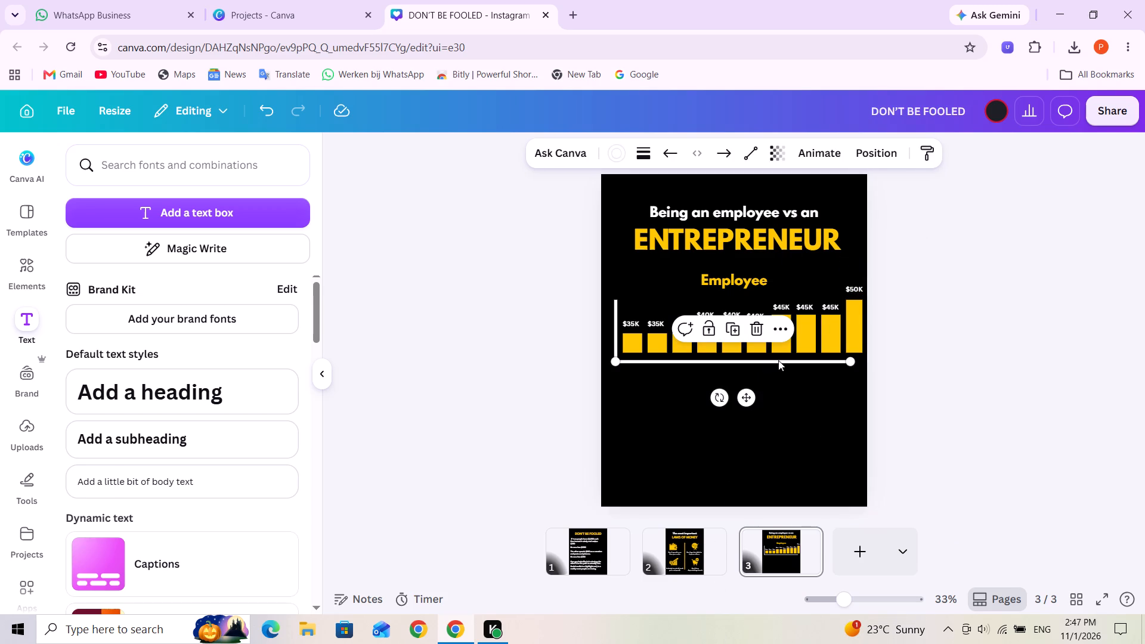
left_click_drag(851, 361, 859, 361)
left_click_drag(859, 361, 858, 361)
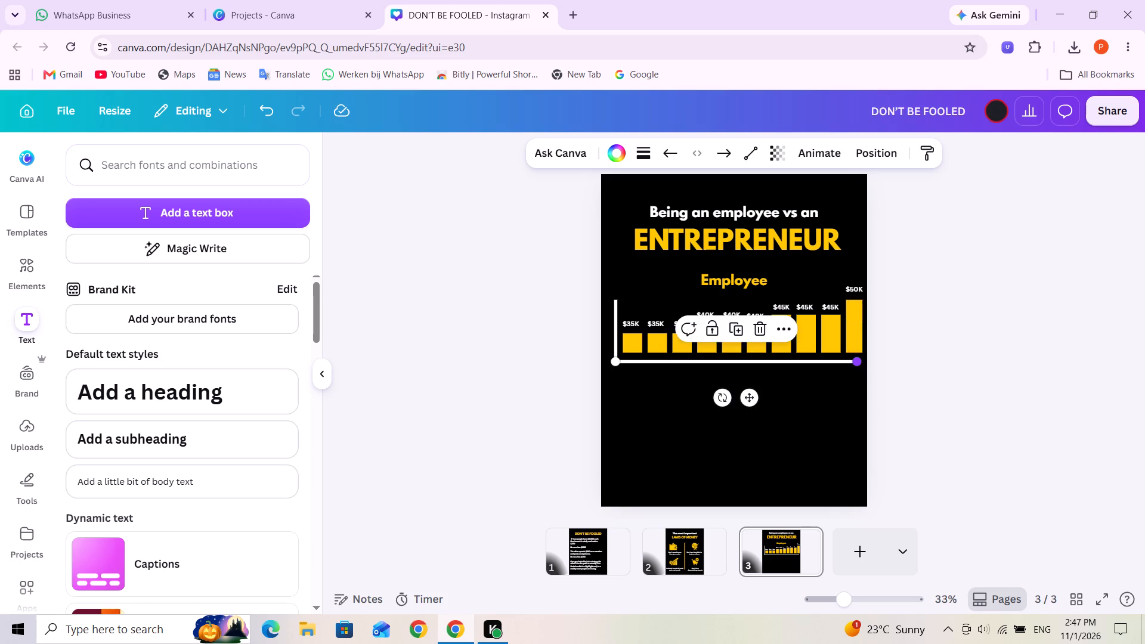
left_click(822, 430)
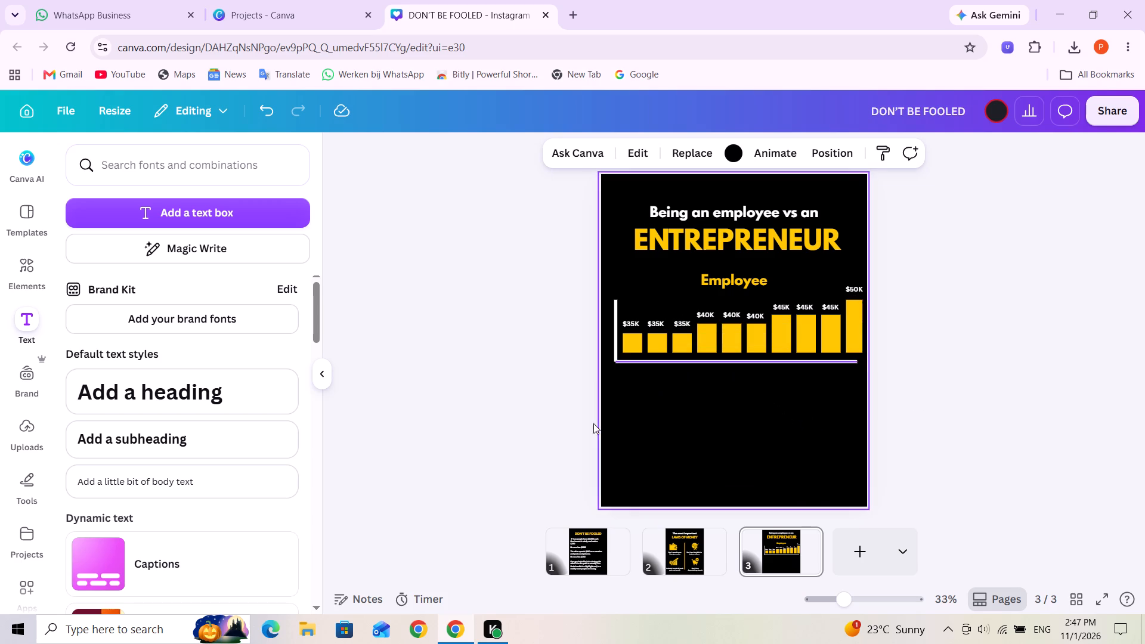
Add a body text box reading "Y1" and make it bold.
left_click(166, 476)
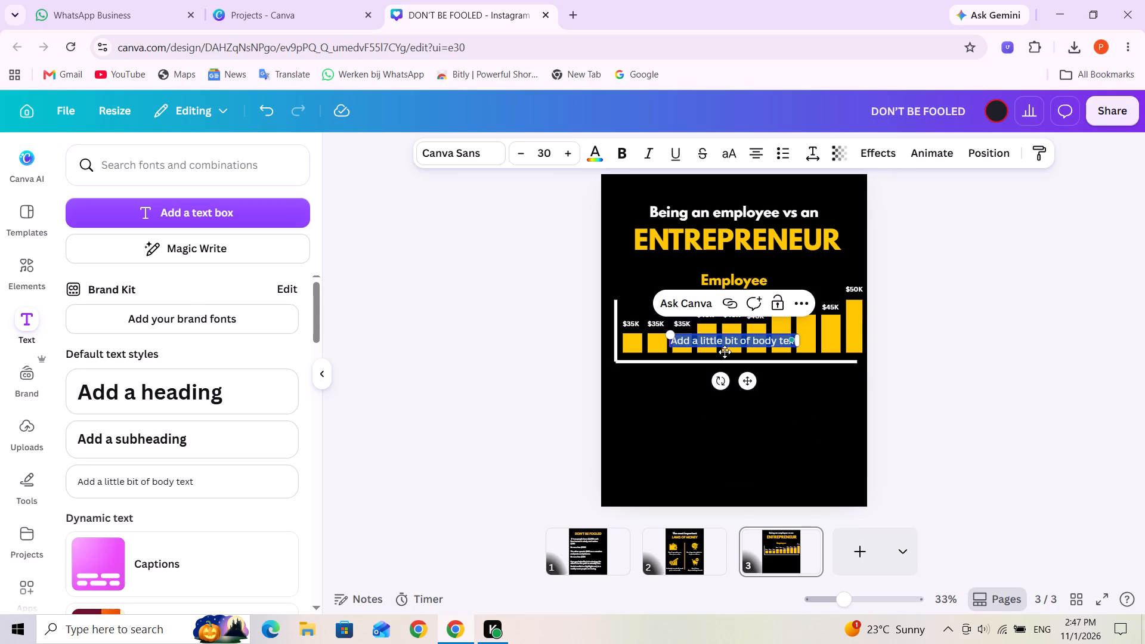
type("Y1")
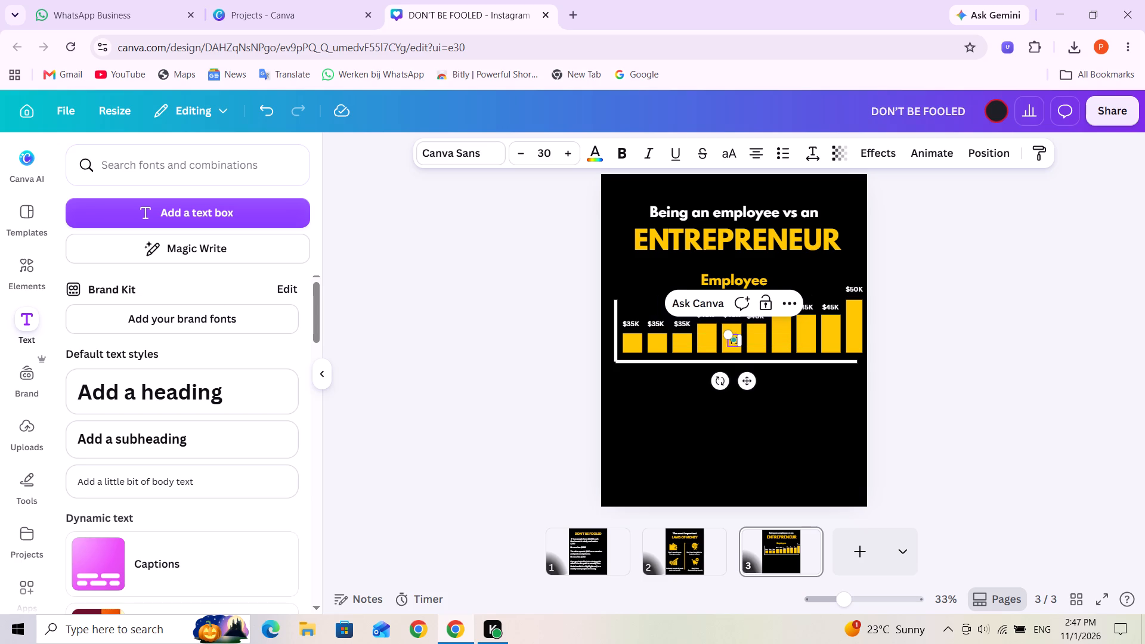
left_click(622, 147)
left_click(793, 402)
left_click(734, 341)
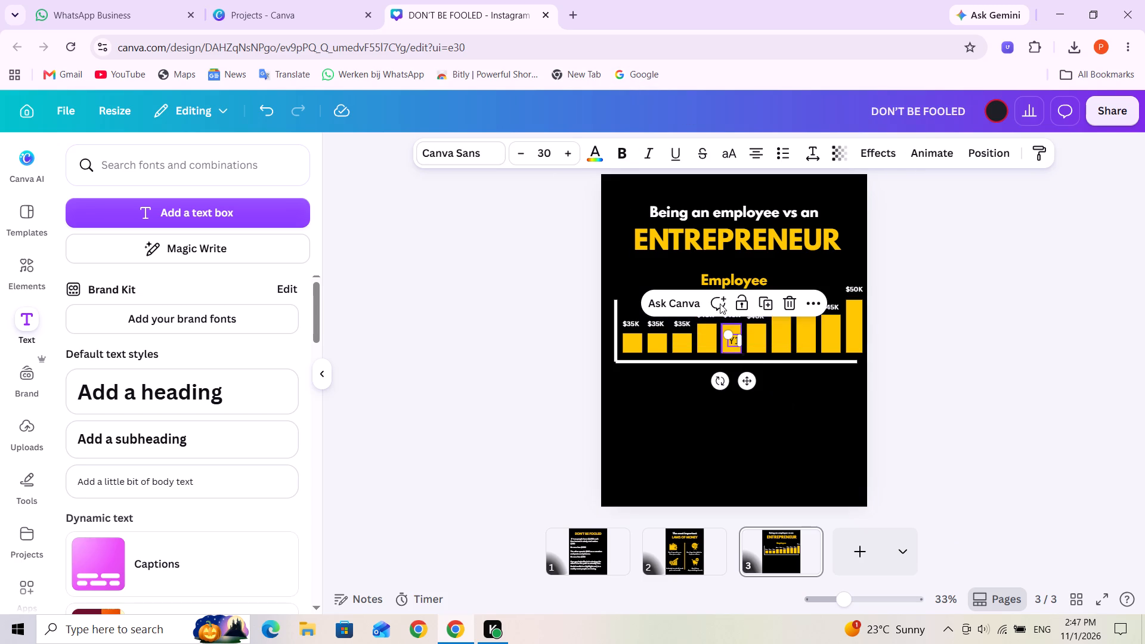
left_click(623, 154)
left_click(805, 420)
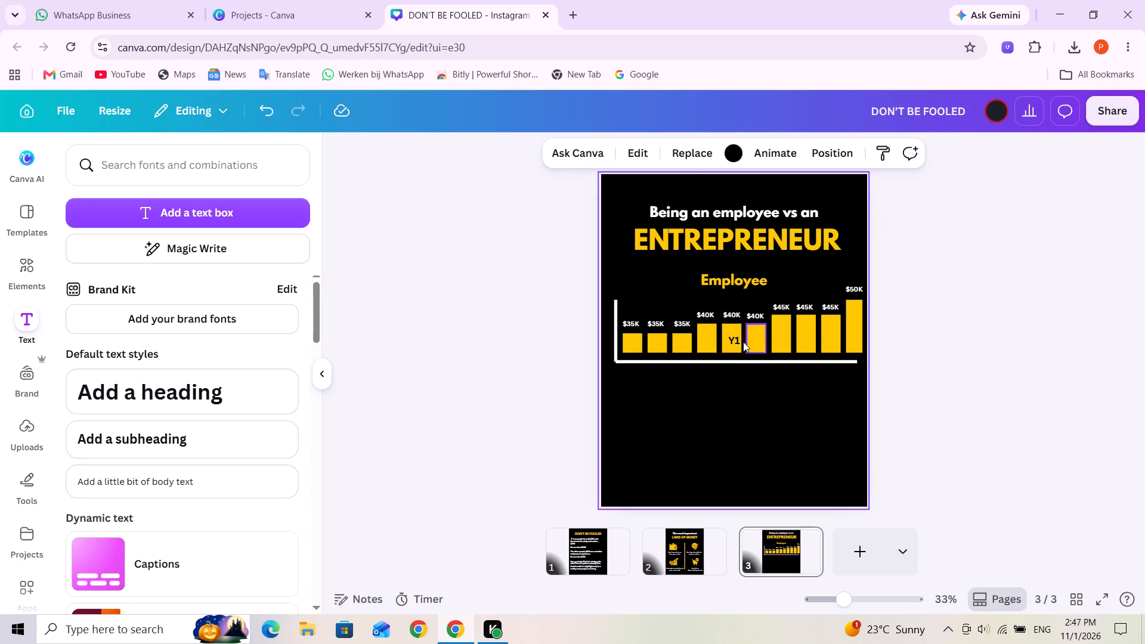
Place the "Y1" label below the axis line under the first bar and colour it white.
left_click_drag(732, 339, 632, 376)
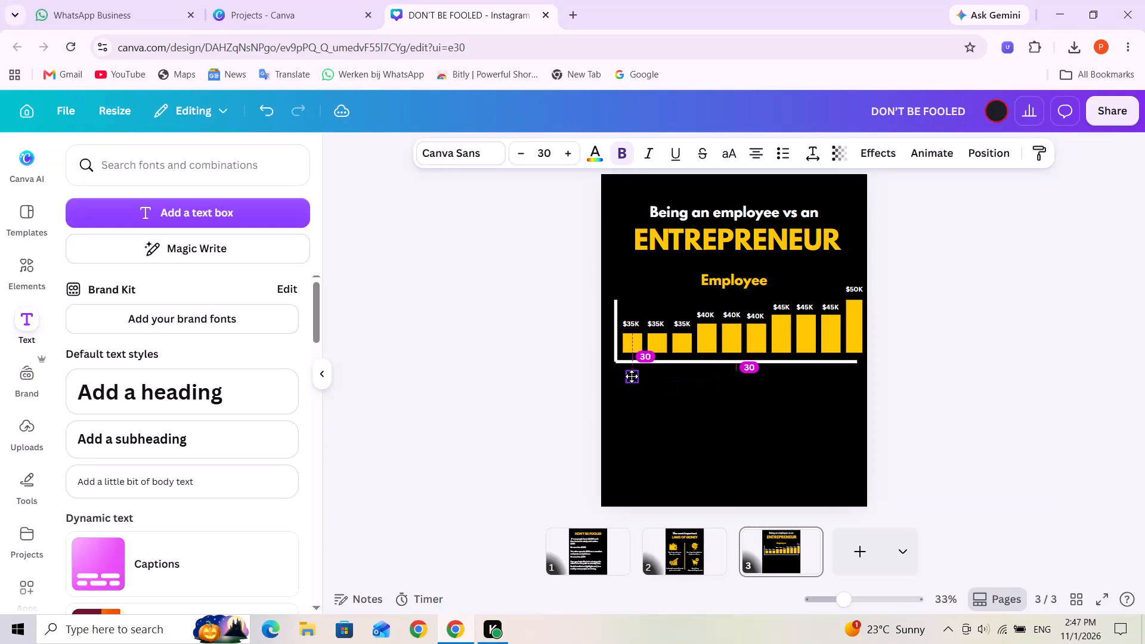
left_click_drag(632, 376, 629, 376)
left_click(596, 153)
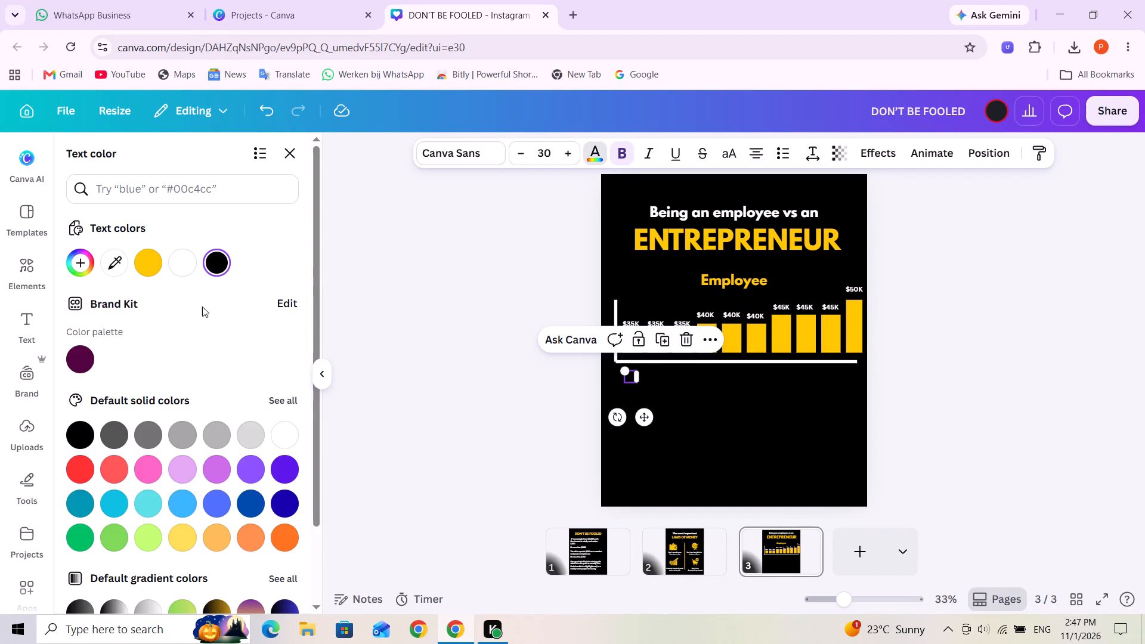
left_click(197, 263)
left_click(191, 264)
left_click(707, 401)
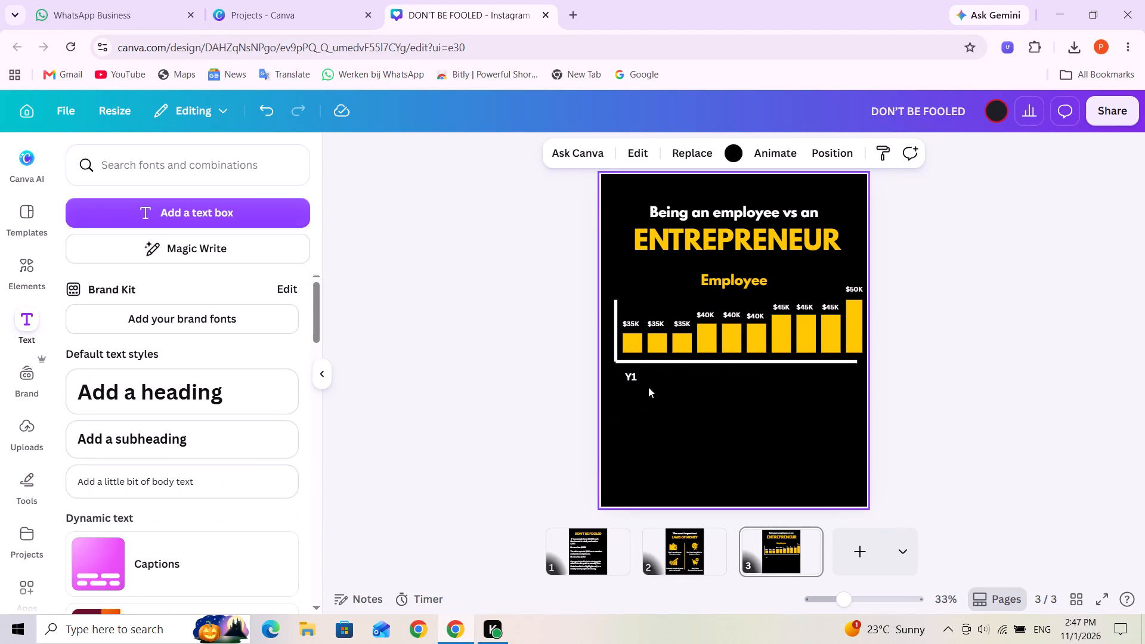
Duplicate the "Y1" label under the second bar, level with the first, and change its text to "Y2".
left_click(635, 378)
left_click(666, 335)
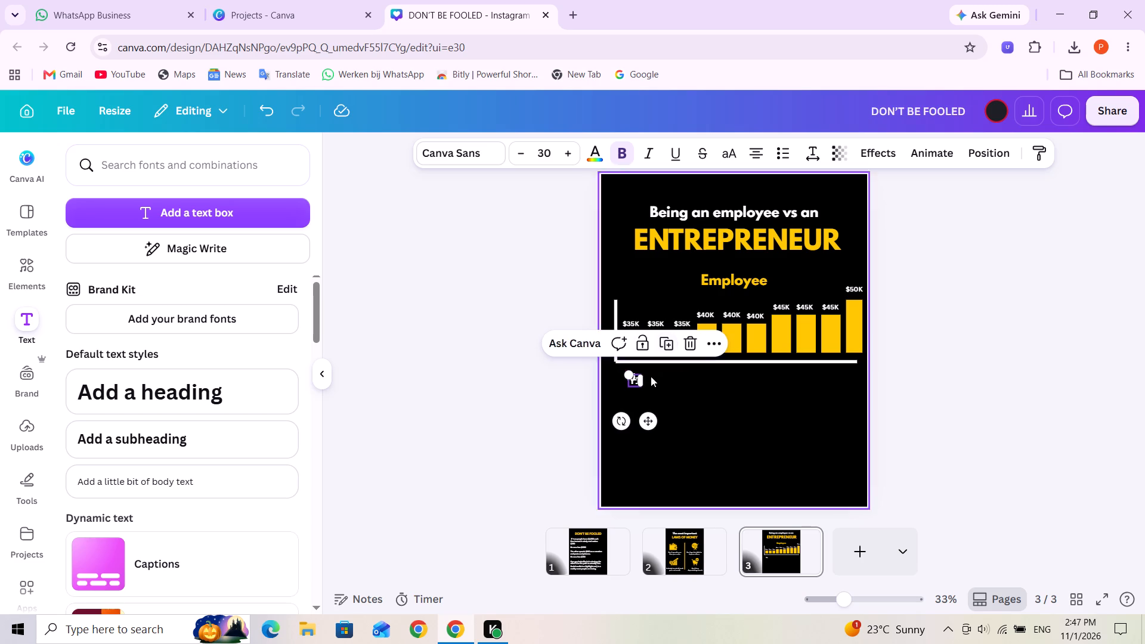
left_click_drag(639, 381, 663, 377)
double_click(657, 375)
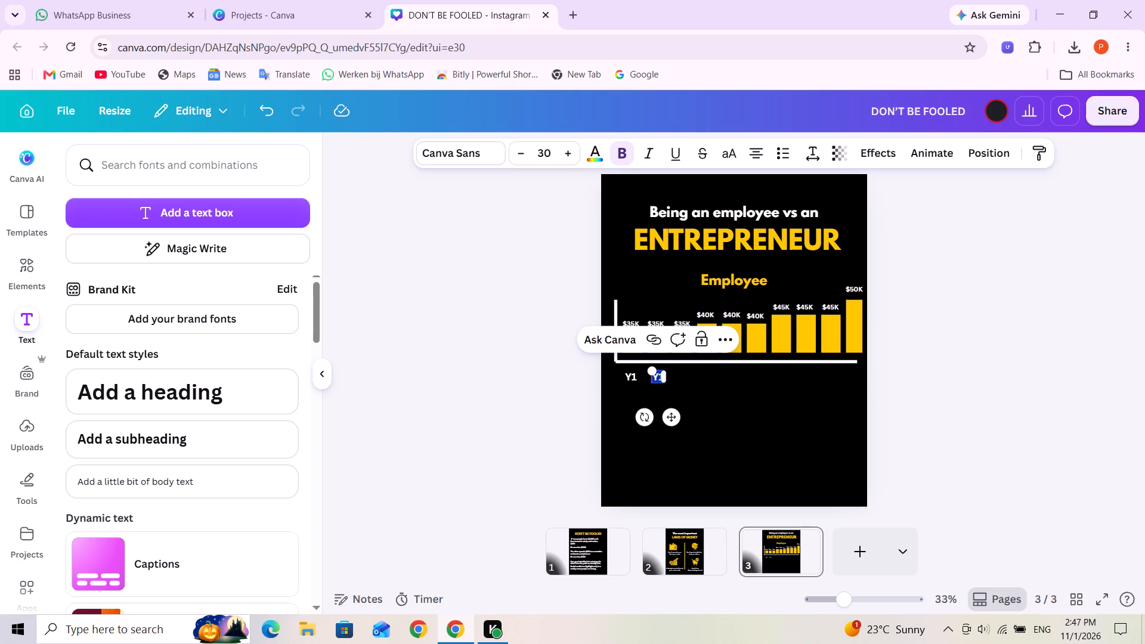
type("Y2")
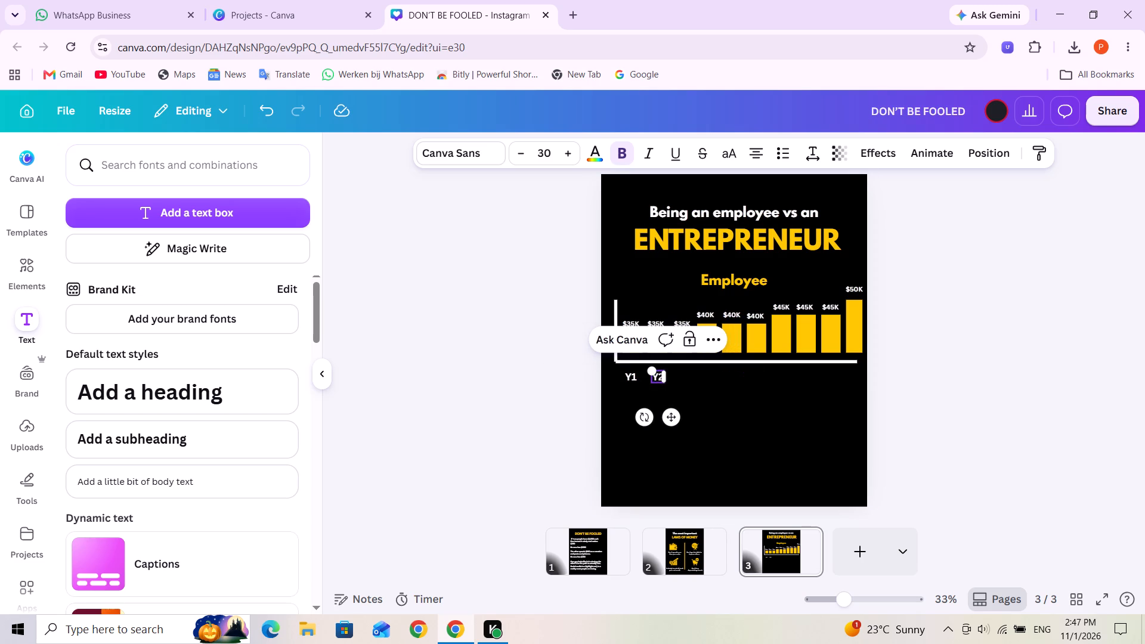
left_click(709, 397)
Duplicate the "Y2" label, change the copy to "Y3" and centre it under the third bar.
left_click(663, 379)
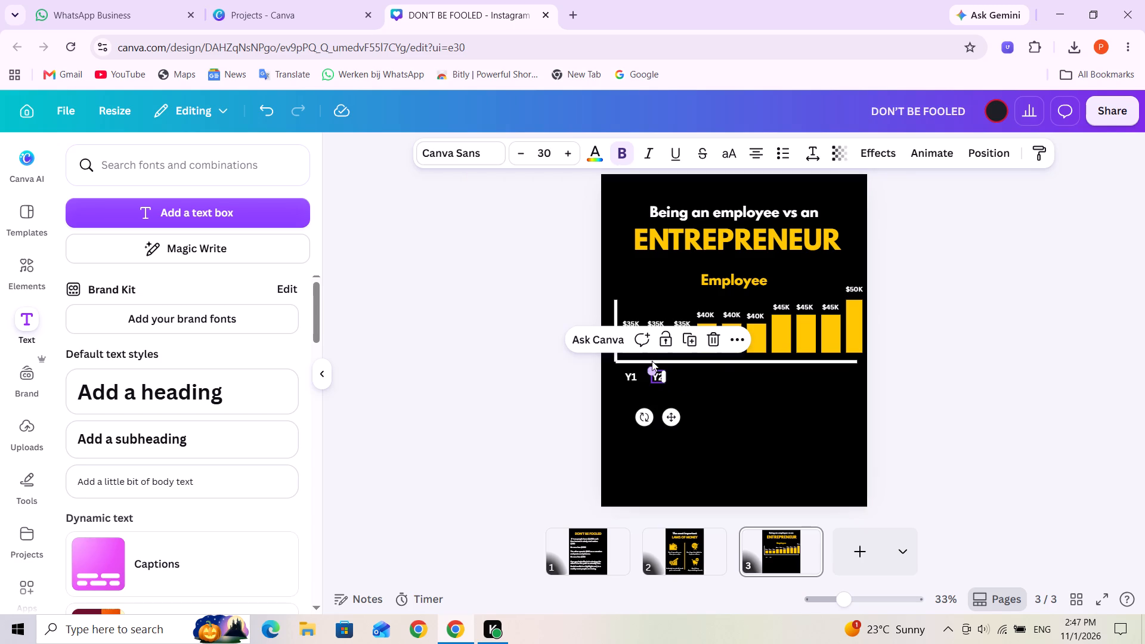
left_click(697, 336)
left_click(744, 405)
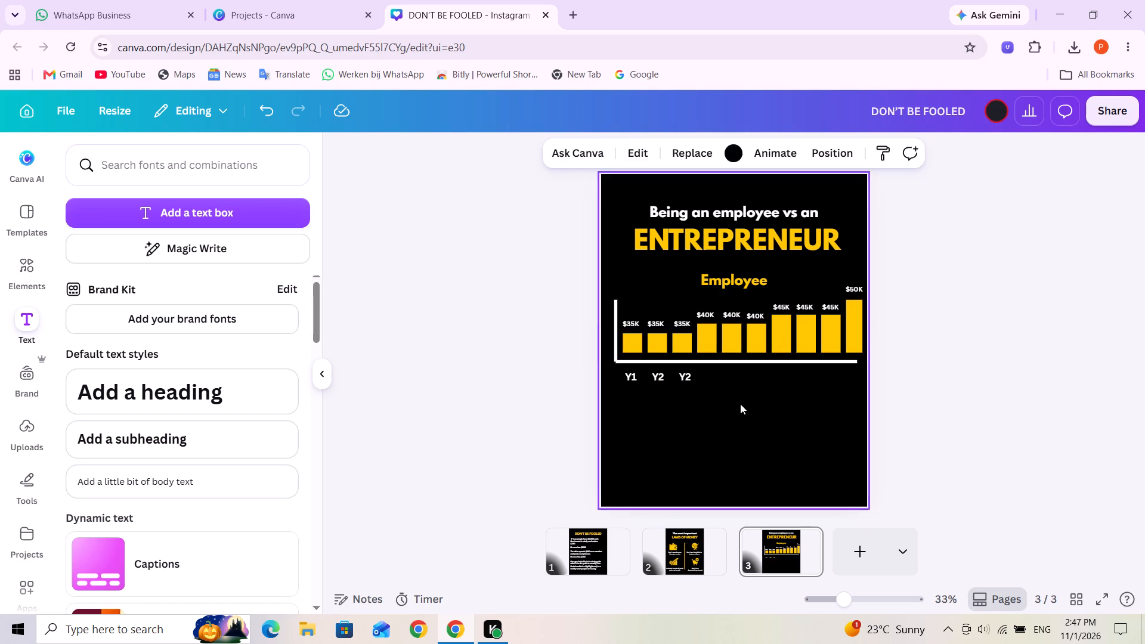
triple_click(683, 378)
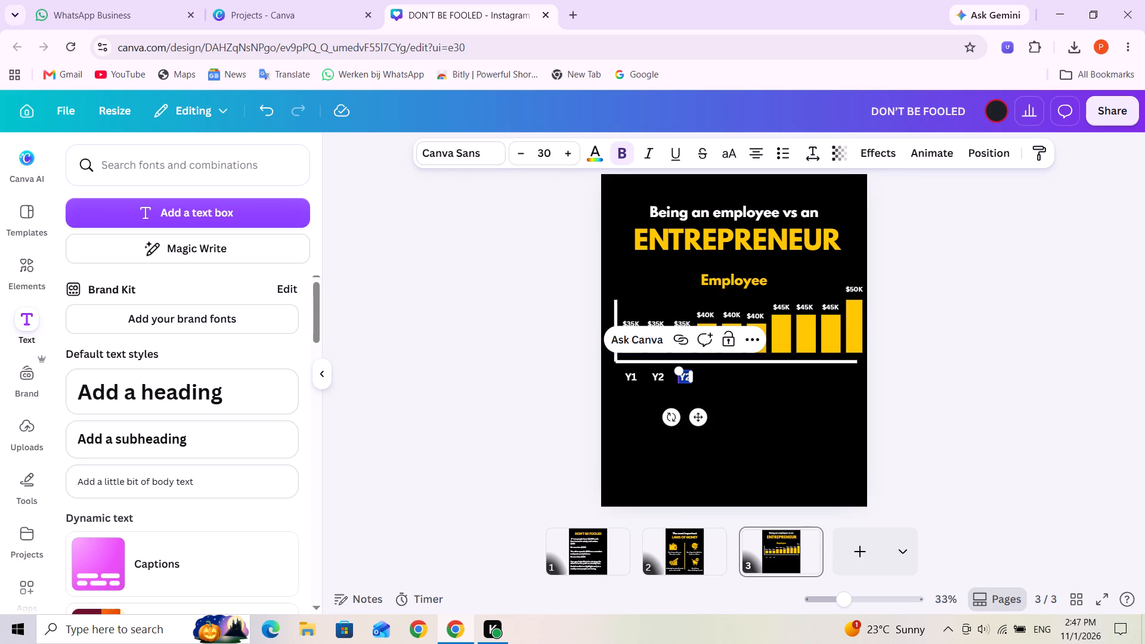
type("Y3")
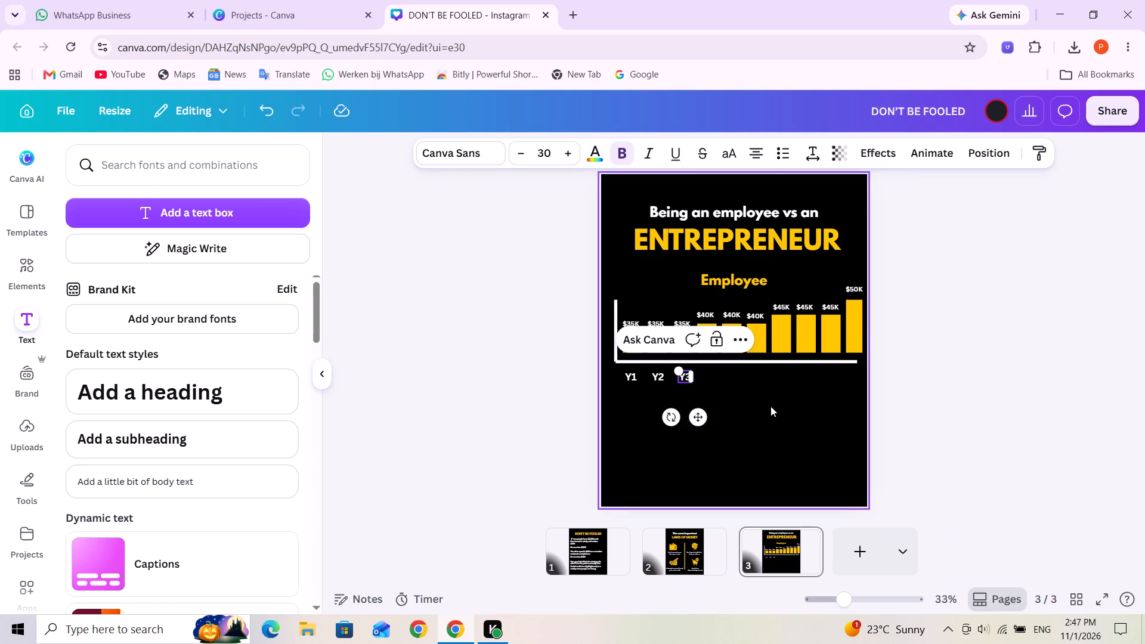
left_click(770, 406)
left_click_drag(692, 374, 686, 374)
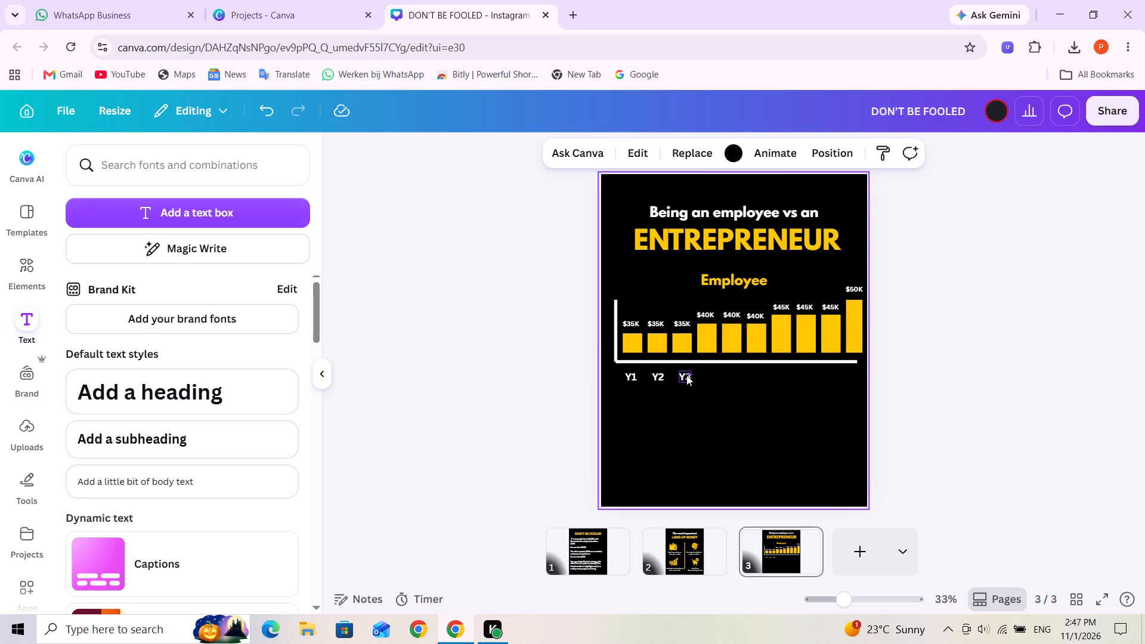
left_click(731, 379)
left_click(685, 375)
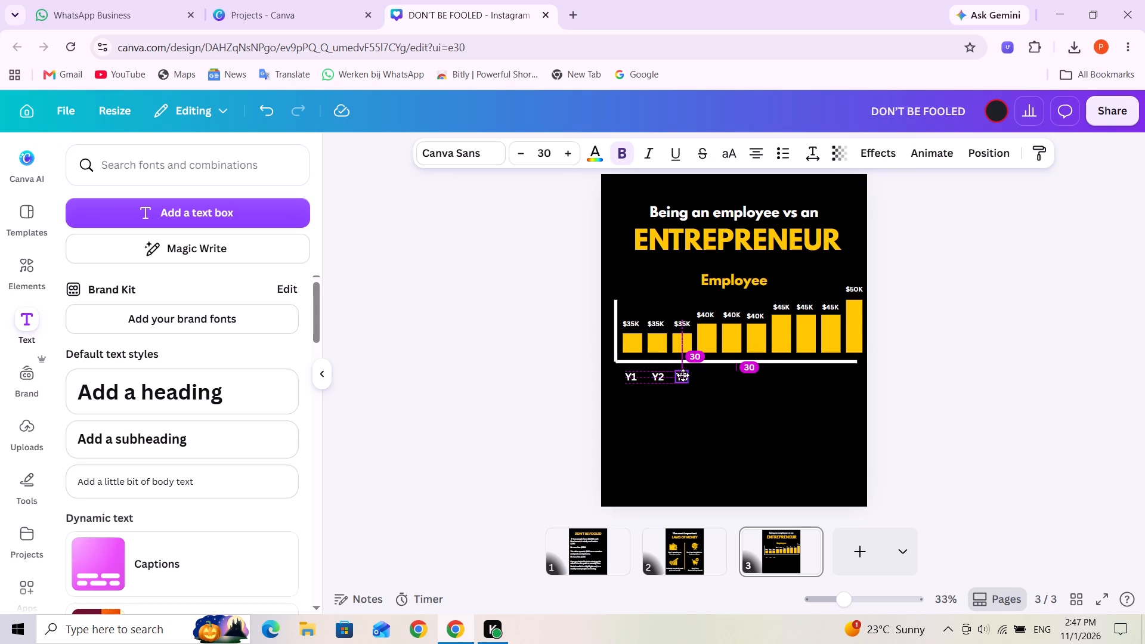
Duplicate the "Y3" label under the fourth bar and change its text to "Y4".
left_click(723, 344)
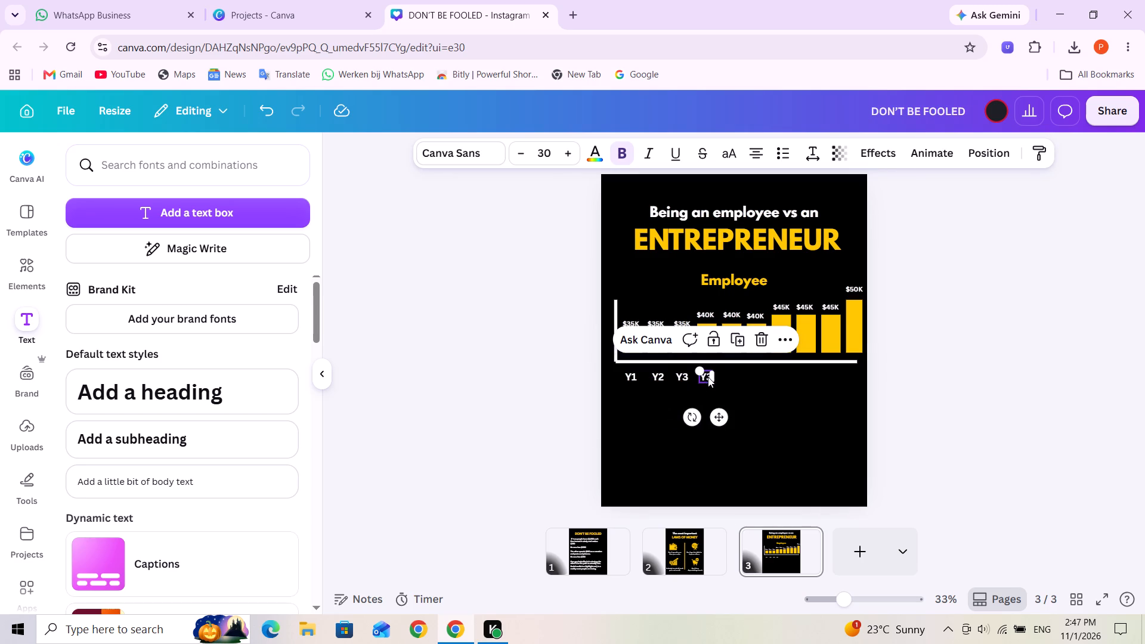
left_click(707, 375)
left_click(745, 385)
triple_click(705, 377)
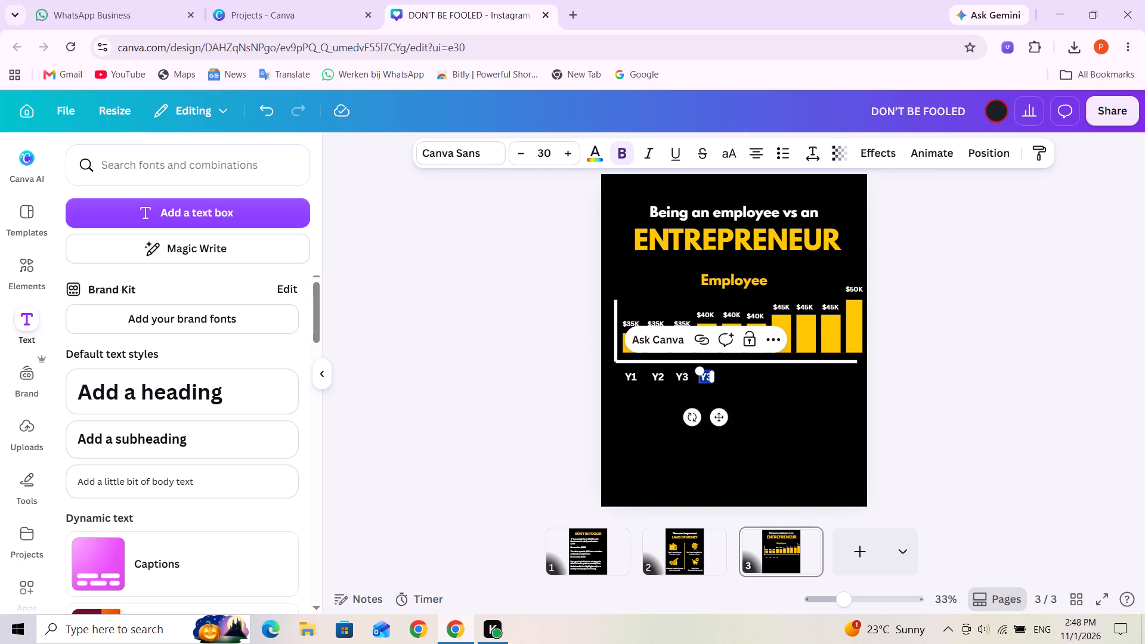
type("Y4")
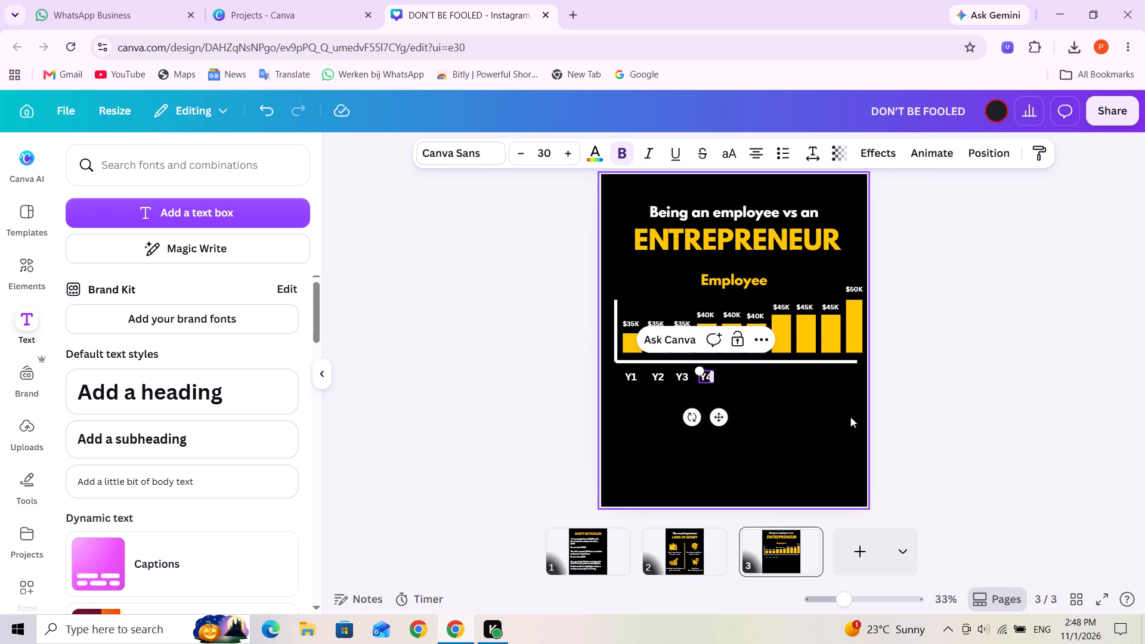
left_click(793, 414)
Duplicate the "Y4" label under the fifth bar and change its text to "Y5".
left_click(705, 380)
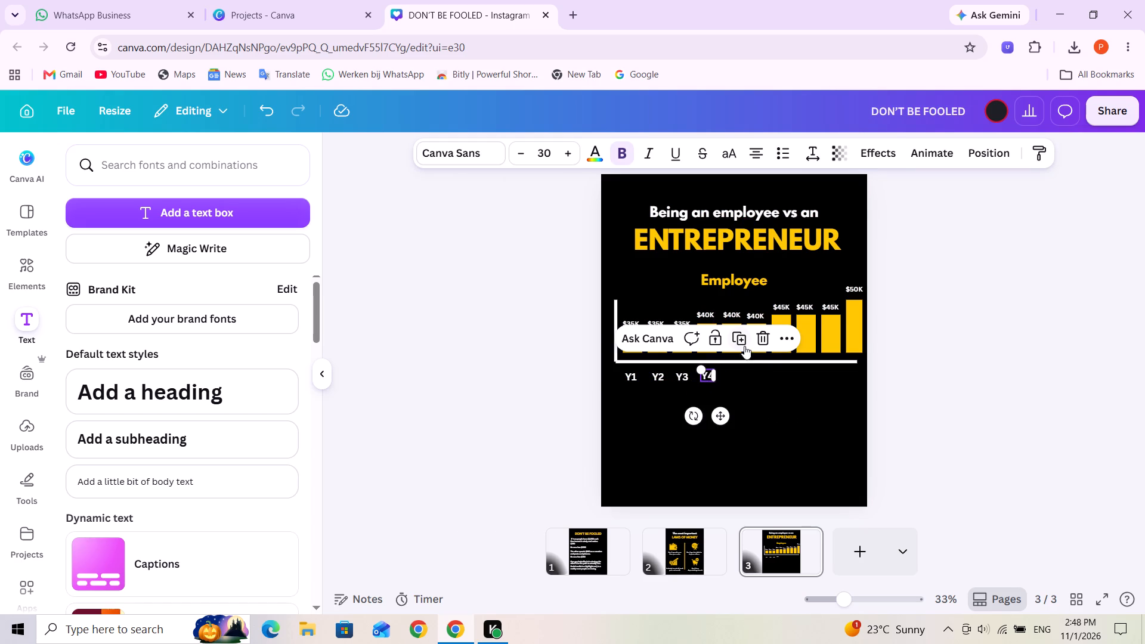
left_click(744, 341)
triple_click(732, 376)
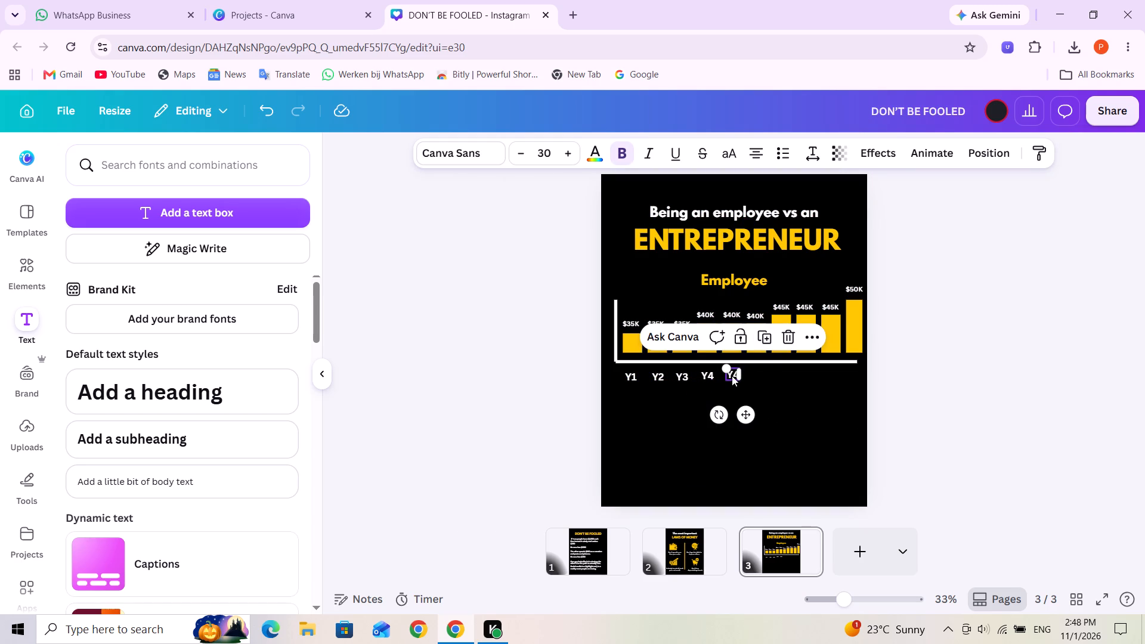
type("Y5")
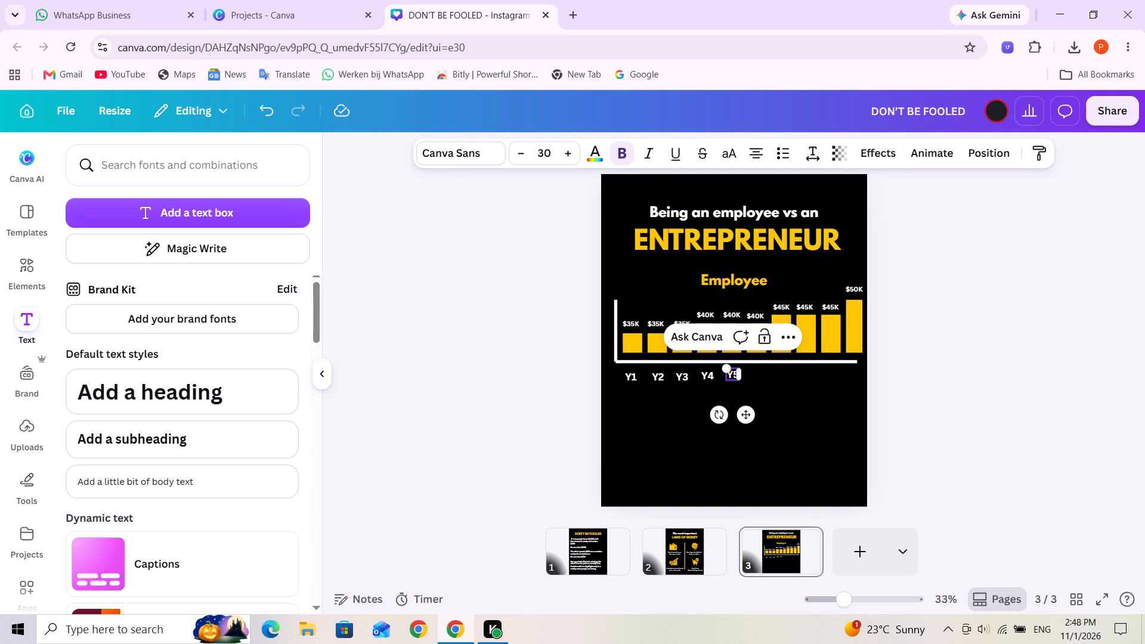
left_click(770, 392)
left_click(734, 377)
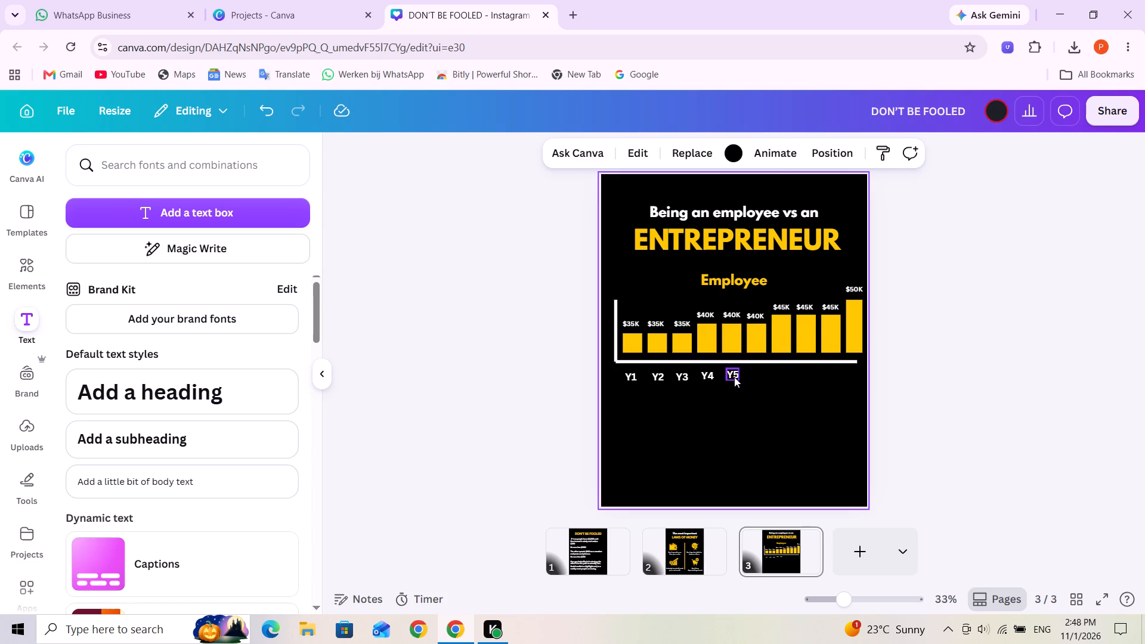
Move the "Y4" label level with the other year labels.
left_click(712, 376)
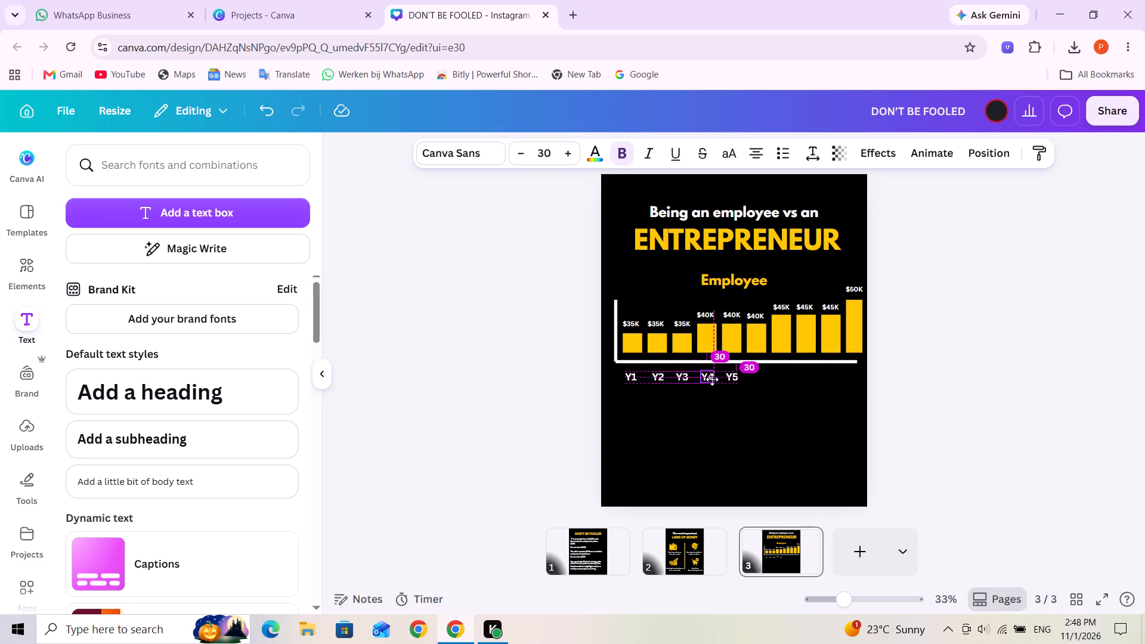
left_click(768, 383)
Duplicate the "Y5" label under the sixth bar and change the copy's text to "Y6".
left_click(737, 376)
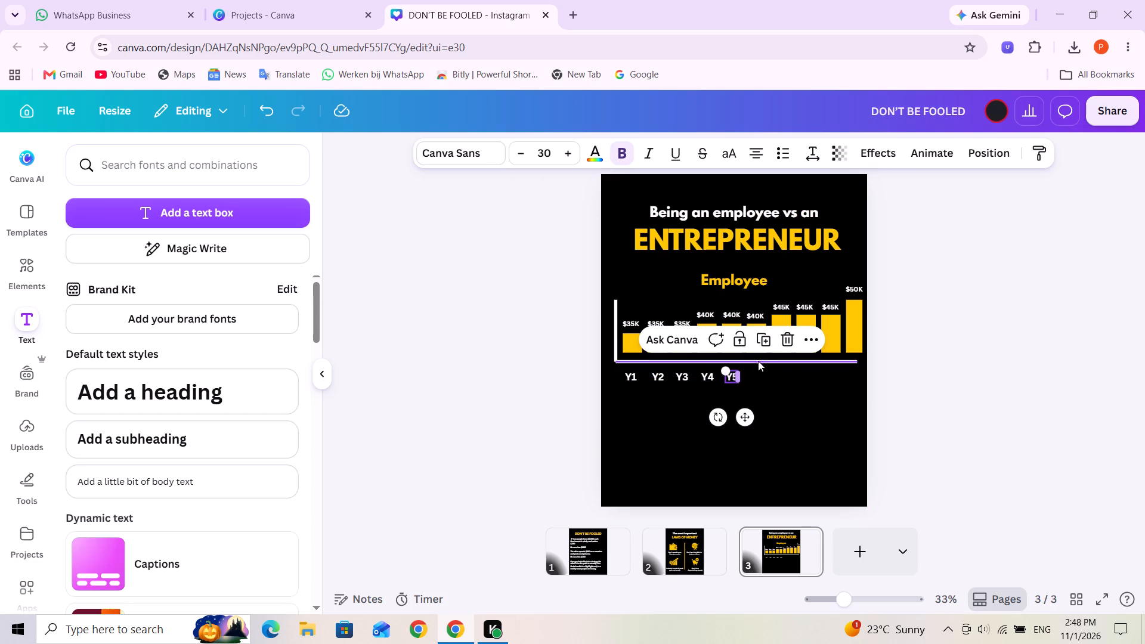
left_click(766, 343)
left_click(757, 376)
double_click(757, 376)
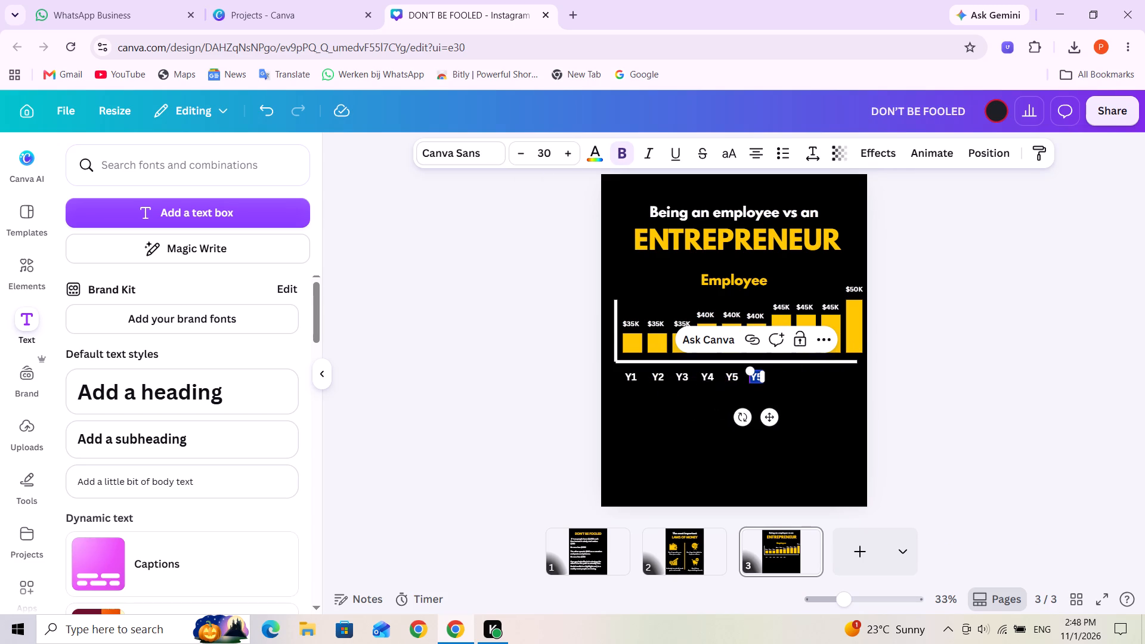
key("y")
key("6")
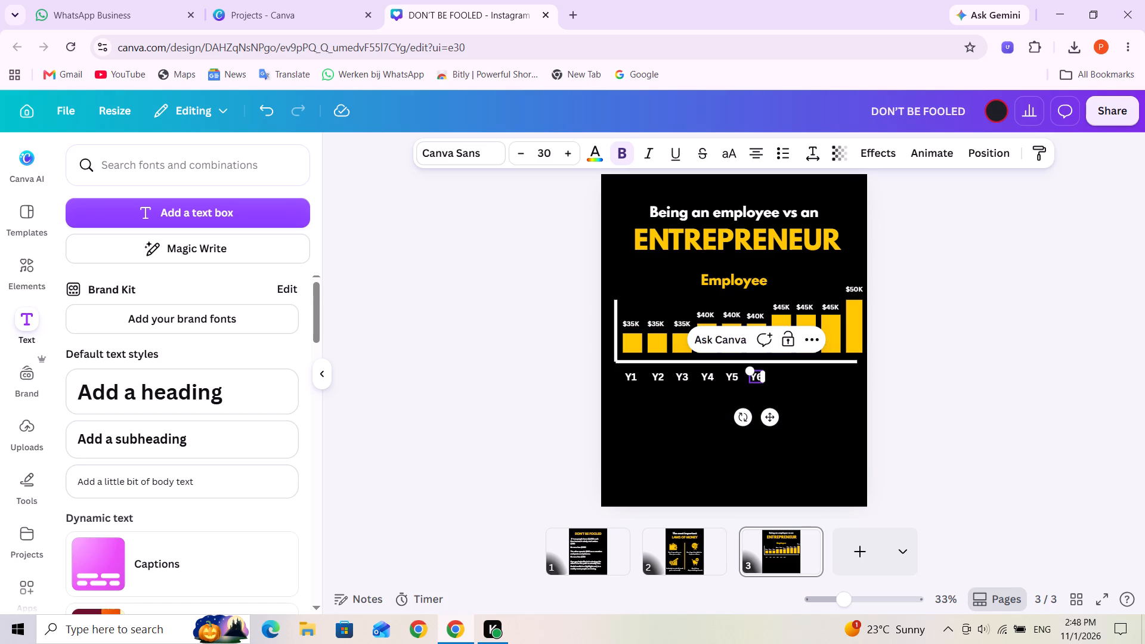
left_click(804, 391)
Duplicate the "Y6" label under the seventh bar and change the copy's text to "Y7".
left_click(755, 373)
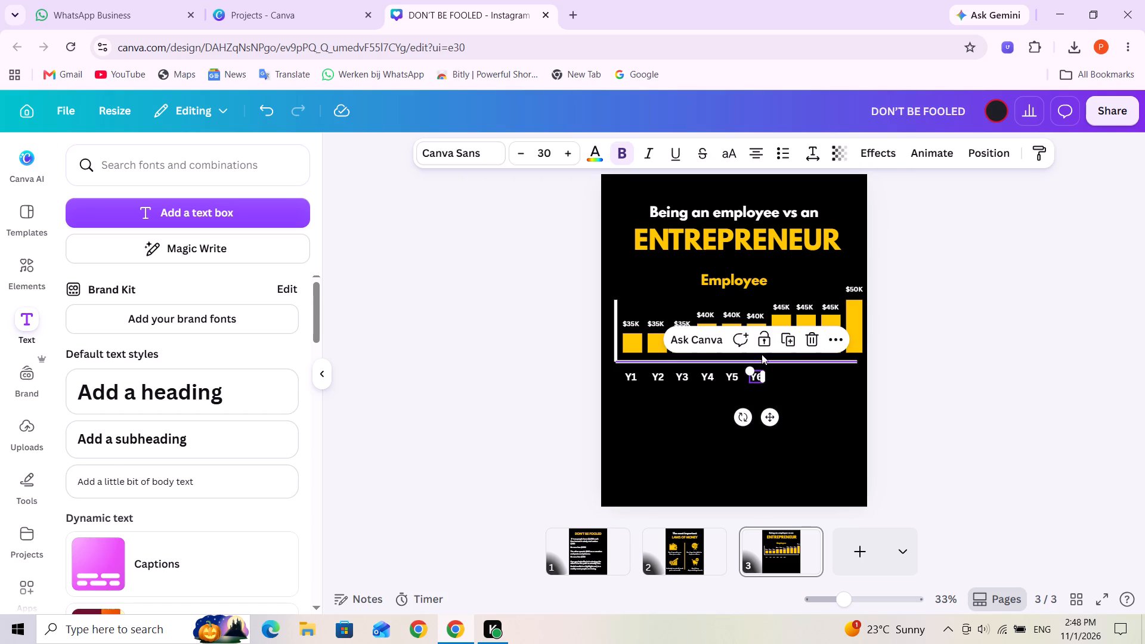
left_click(787, 339)
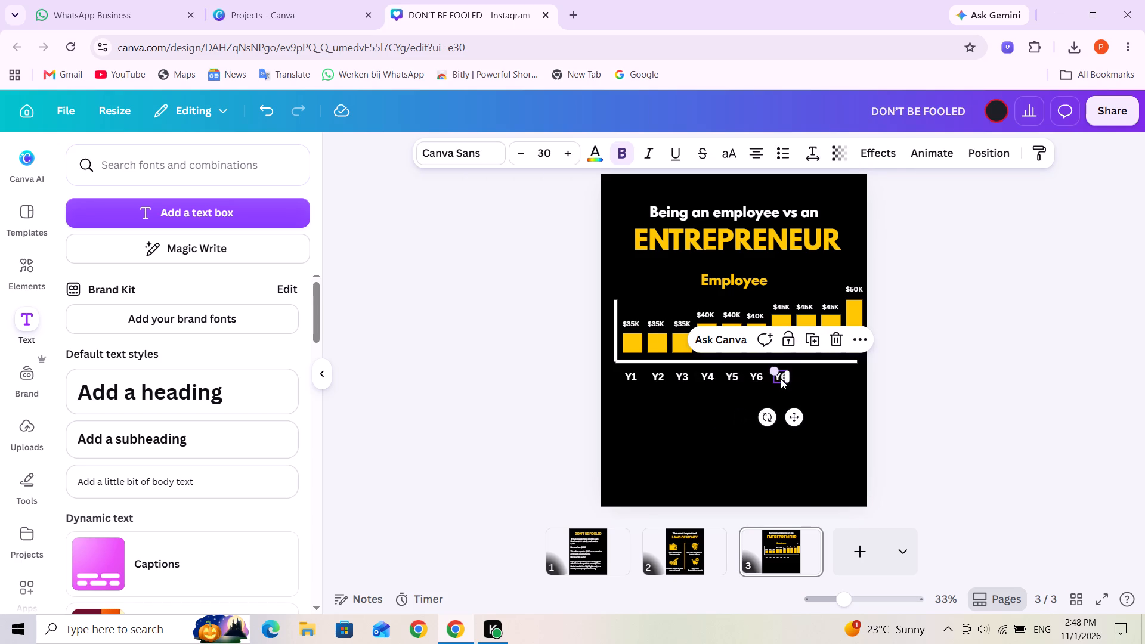
triple_click(781, 378)
type("Y7")
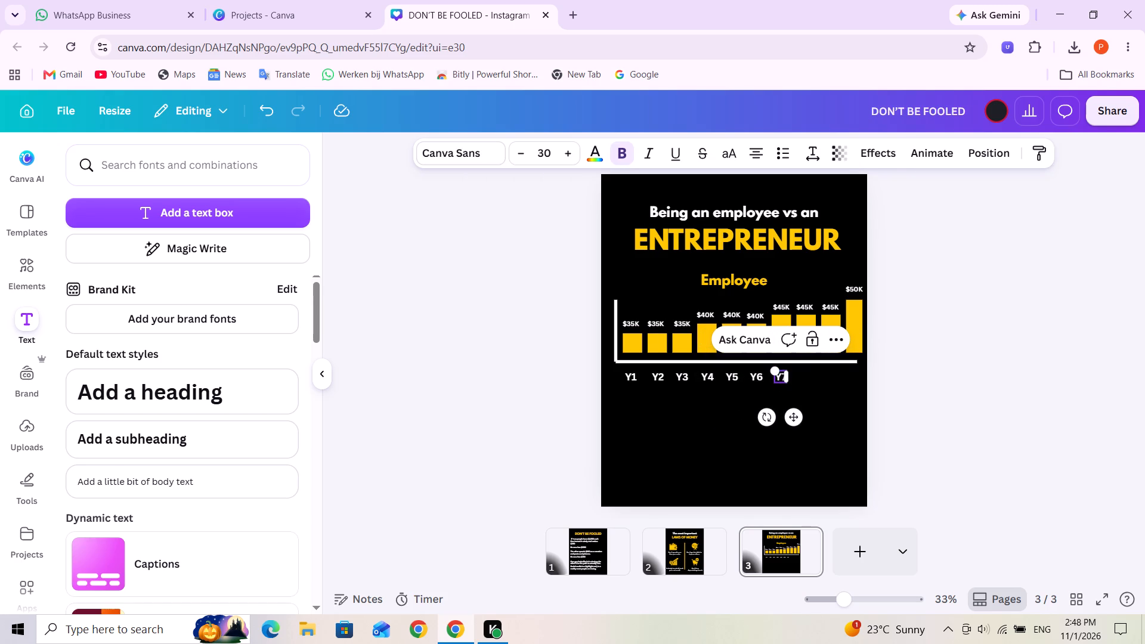
left_click(811, 393)
Duplicate the "Y7" label under the eighth bar and change the copy's text to "Y8".
left_click(782, 377)
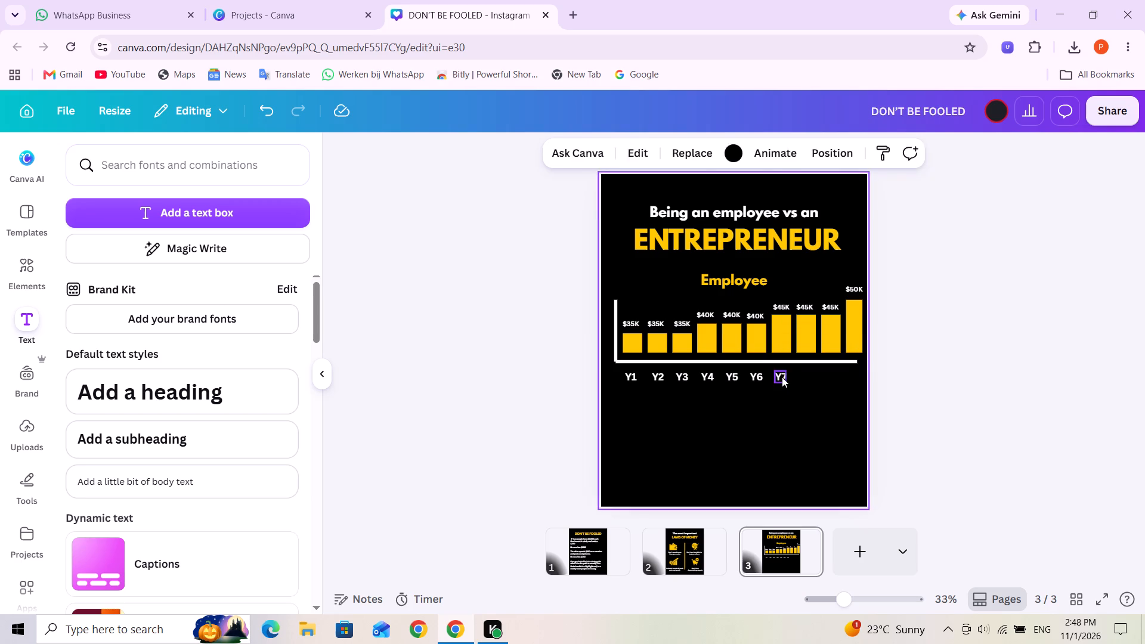
left_click(813, 337)
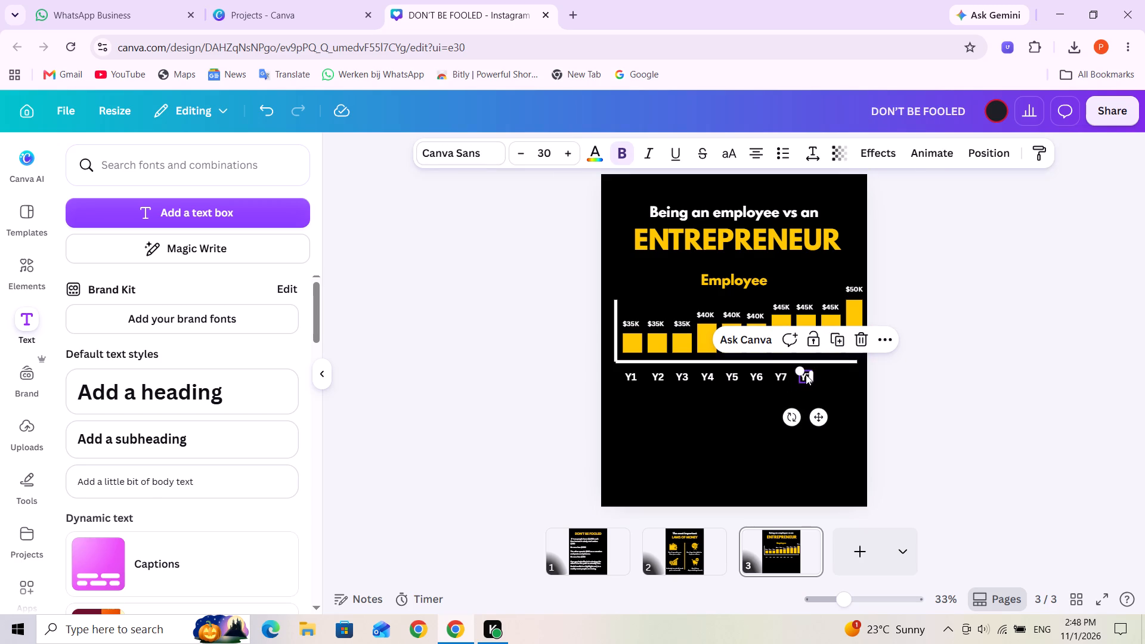
triple_click(806, 374)
type("Y8")
left_click(827, 384)
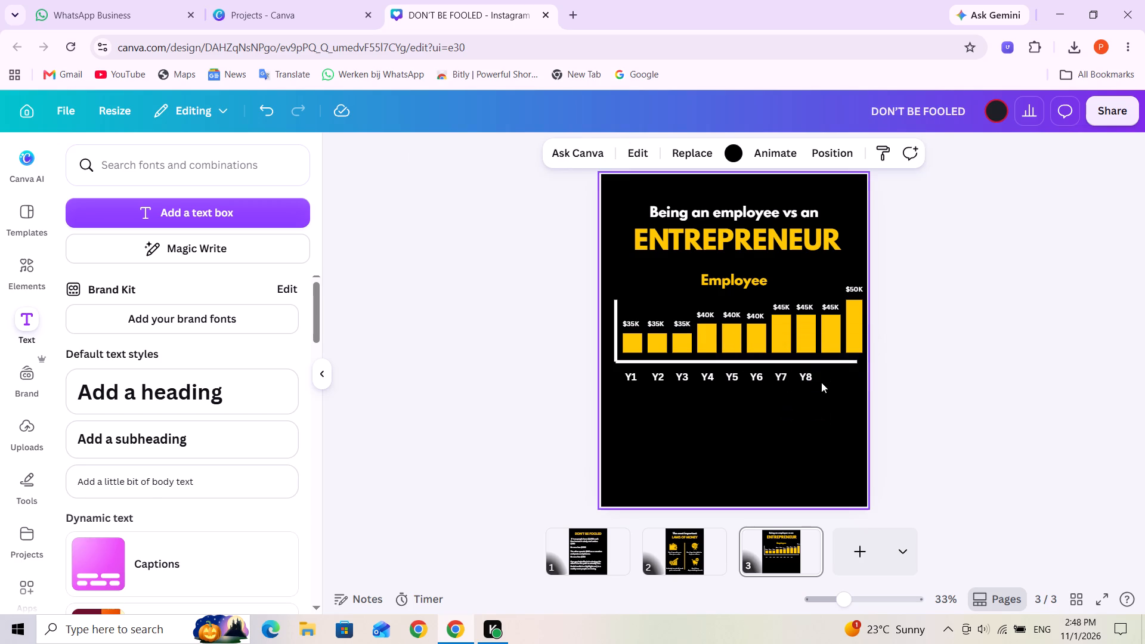
Duplicate the "Y8" label under the ninth bar and change the copy's text to "Y9".
left_click(812, 379)
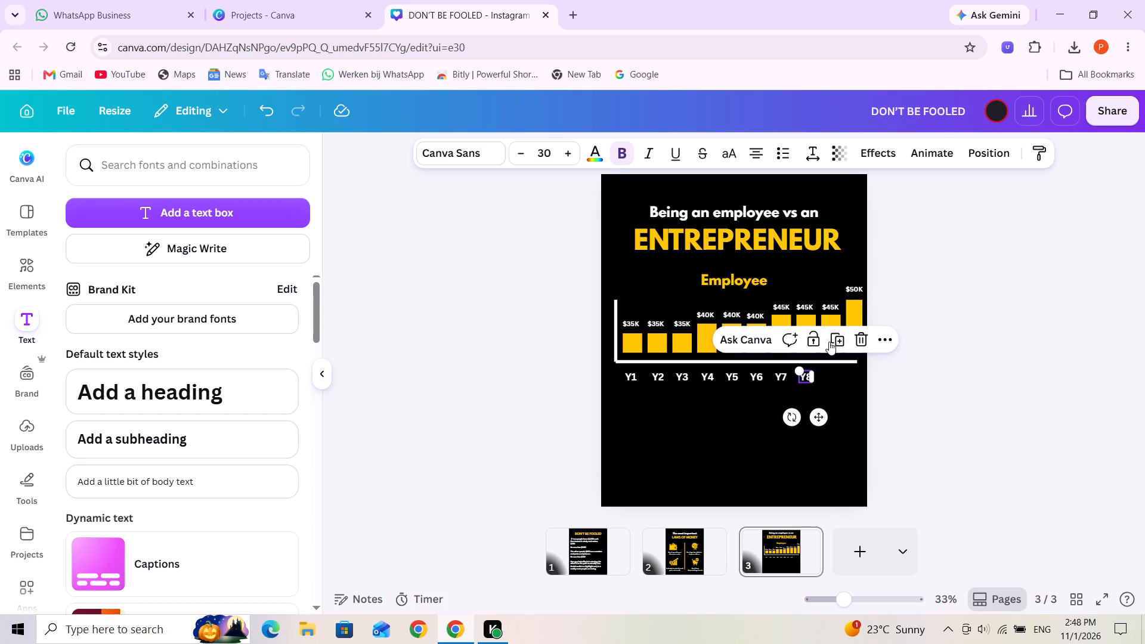
left_click(829, 342)
triple_click(830, 375)
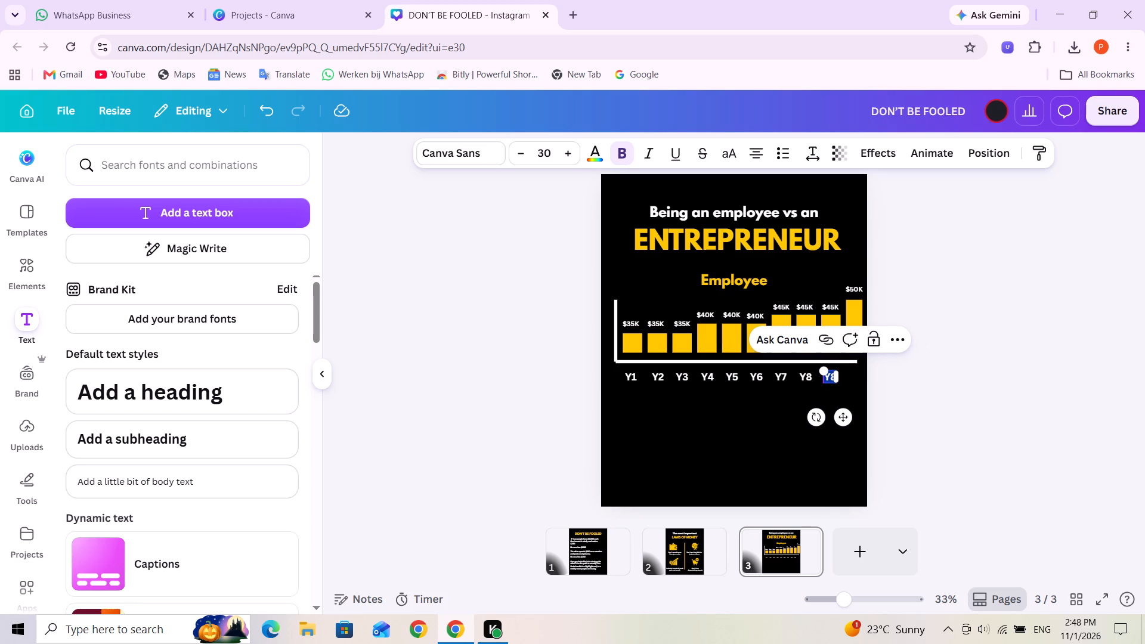
key("y")
key("9")
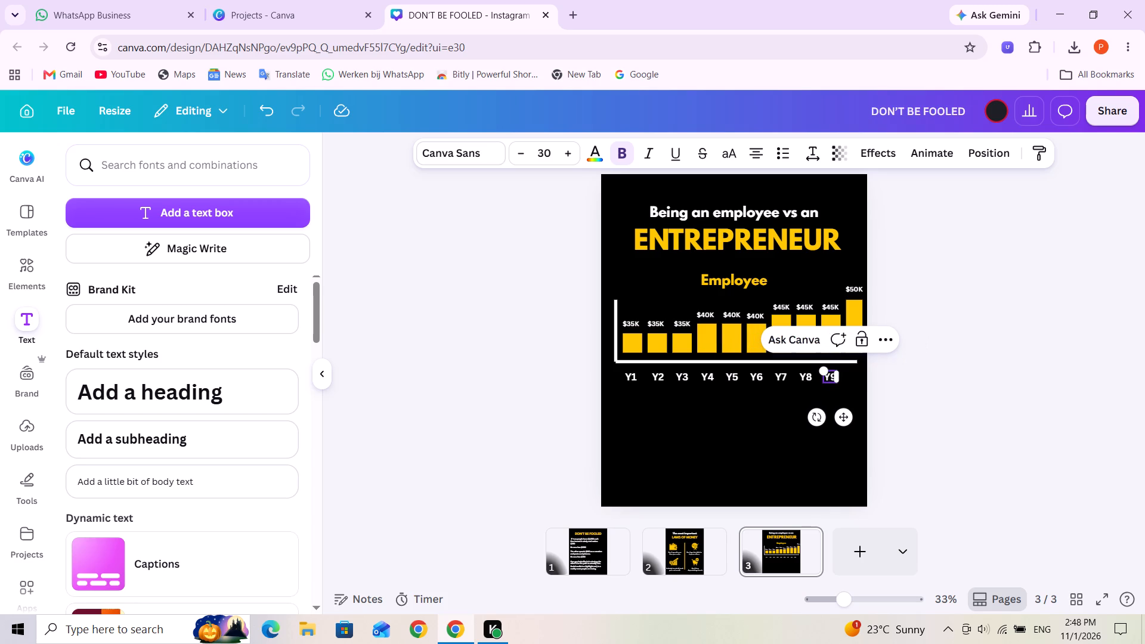
left_click(830, 393)
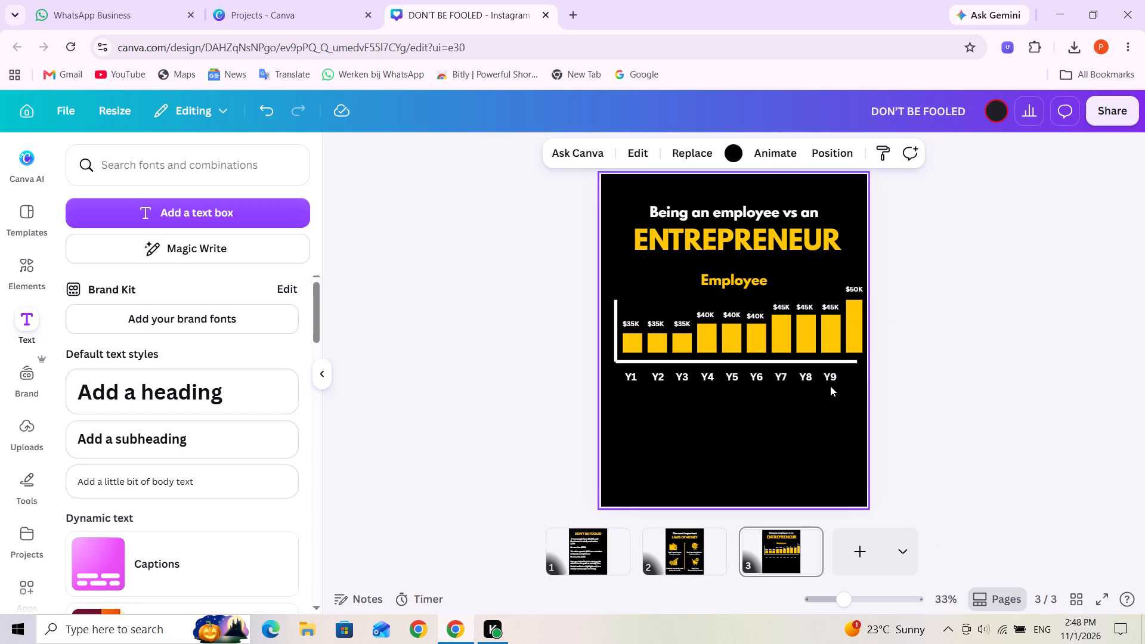
Duplicate the "Y9" label under the tenth bar and change the copy's text to "Y10".
left_click(831, 379)
left_click(864, 336)
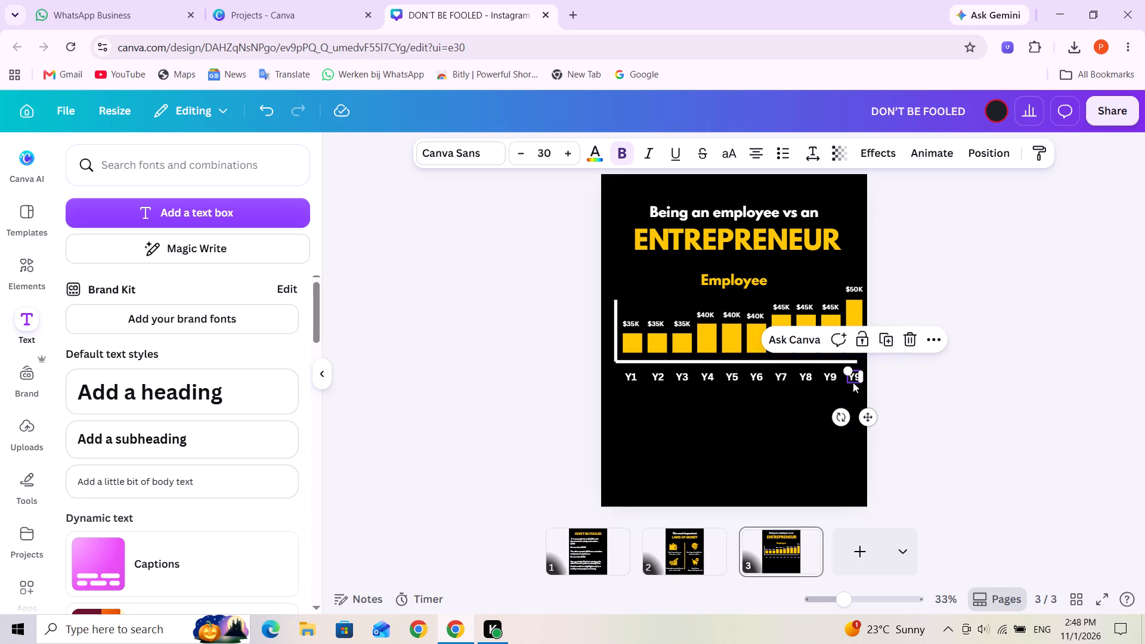
double_click(853, 376)
type("Y10")
left_click(786, 439)
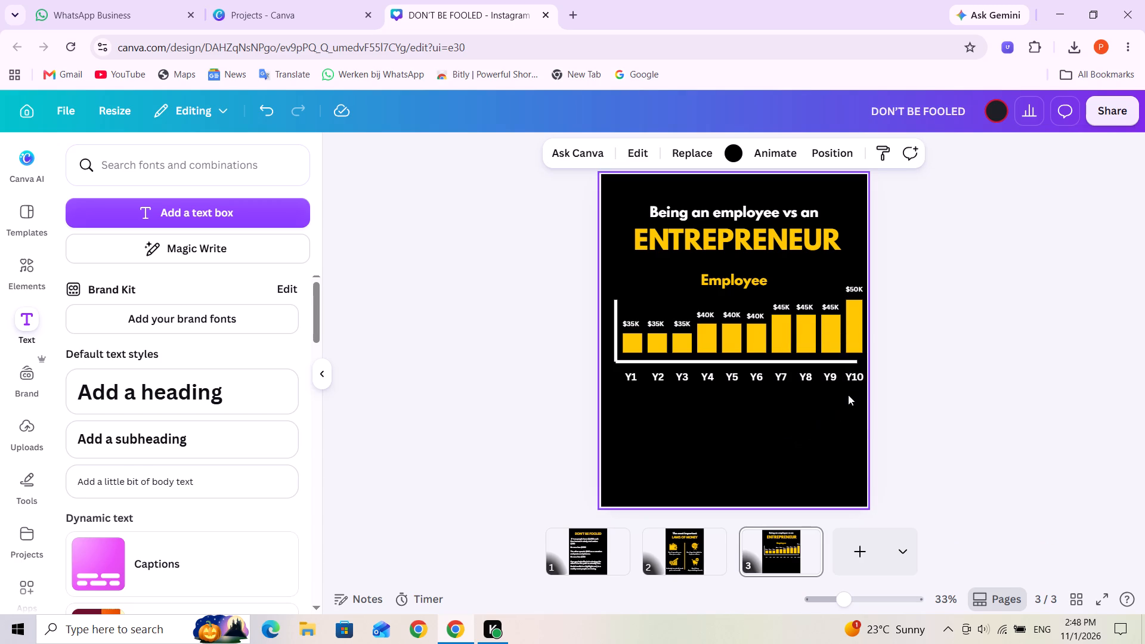
Extend the chart's horizontal axis line to the outer edge of the tenth bar.
left_click(853, 363)
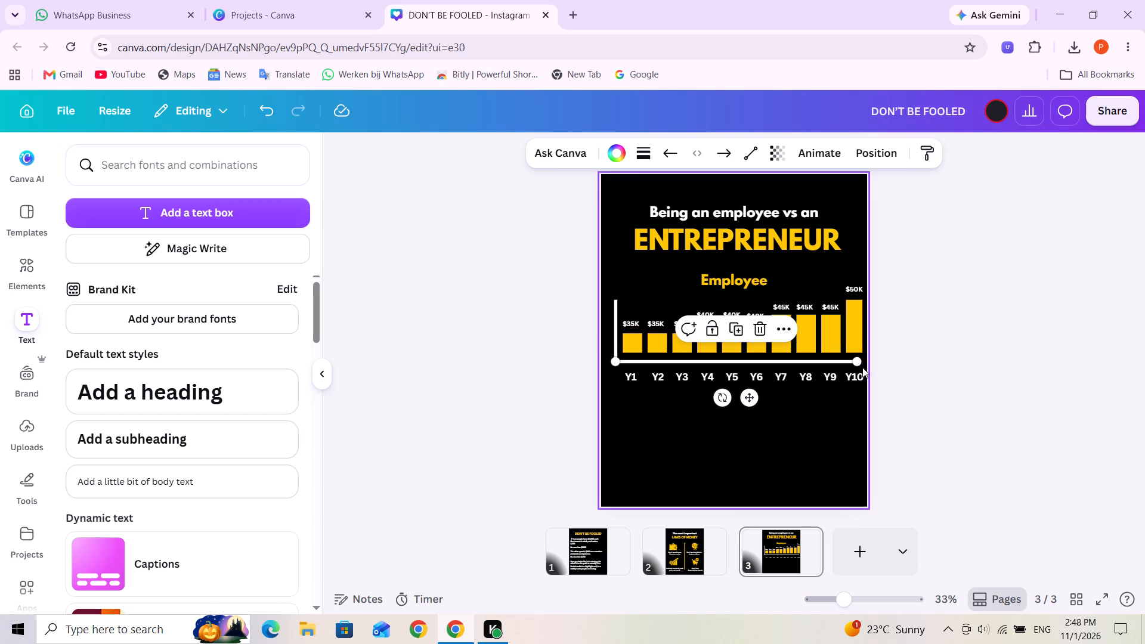
left_click(860, 362)
left_click(904, 369)
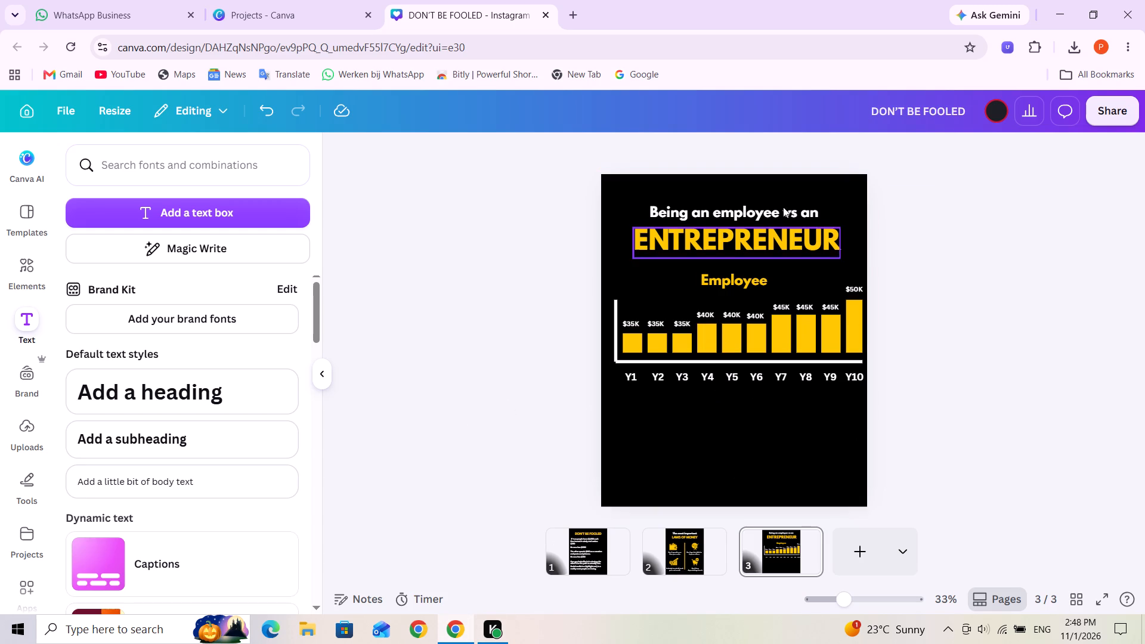
Duplicate the "Employee" heading, place the copy below the year labels and change its text to "Entrepreneur".
left_click(741, 277)
left_click(767, 242)
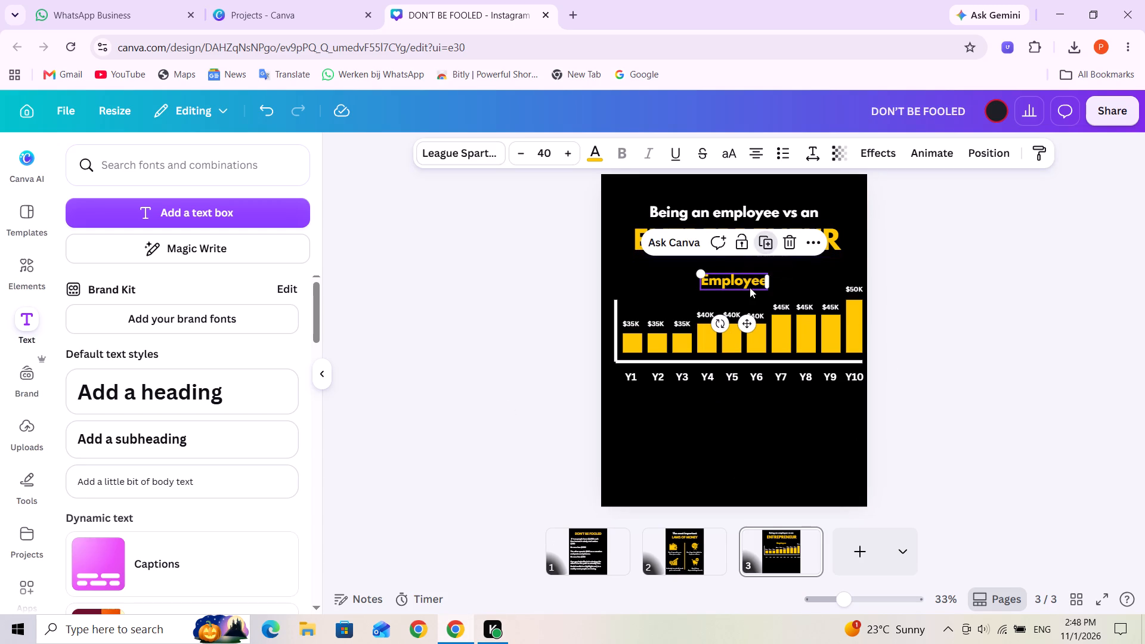
left_click_drag(746, 287, 743, 406)
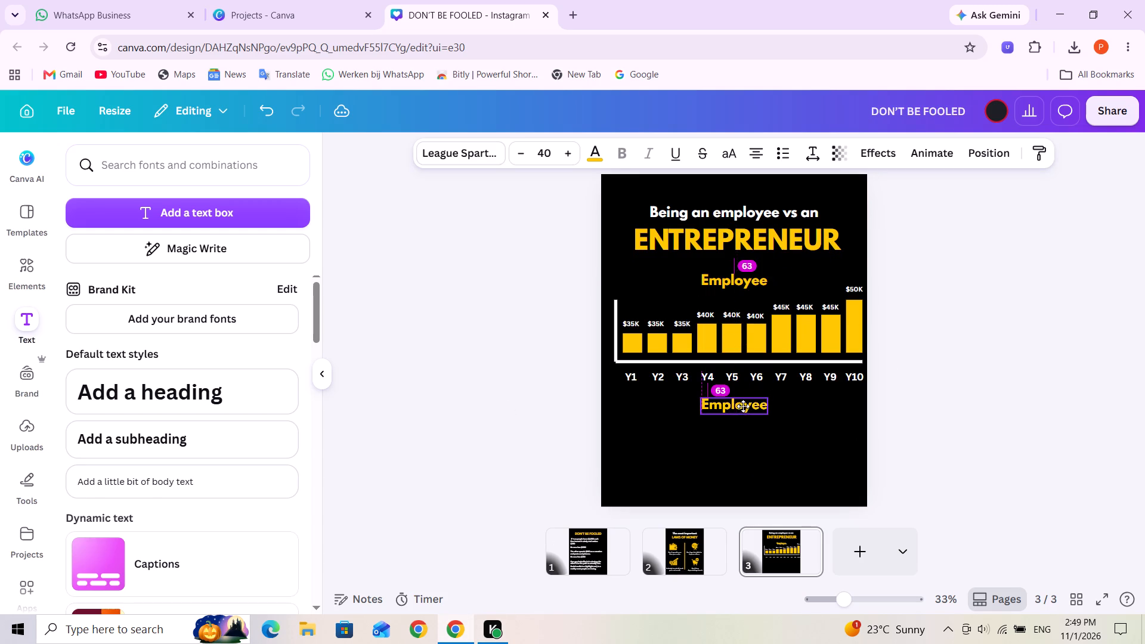
left_click_drag(743, 406, 744, 402)
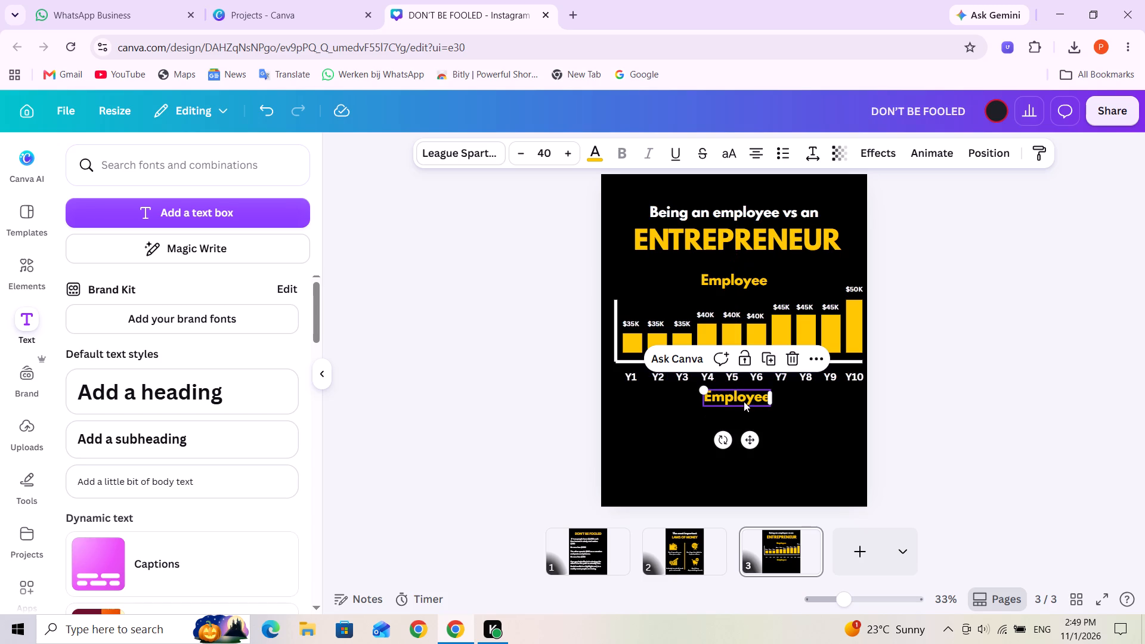
left_click(741, 398)
triple_click(741, 402)
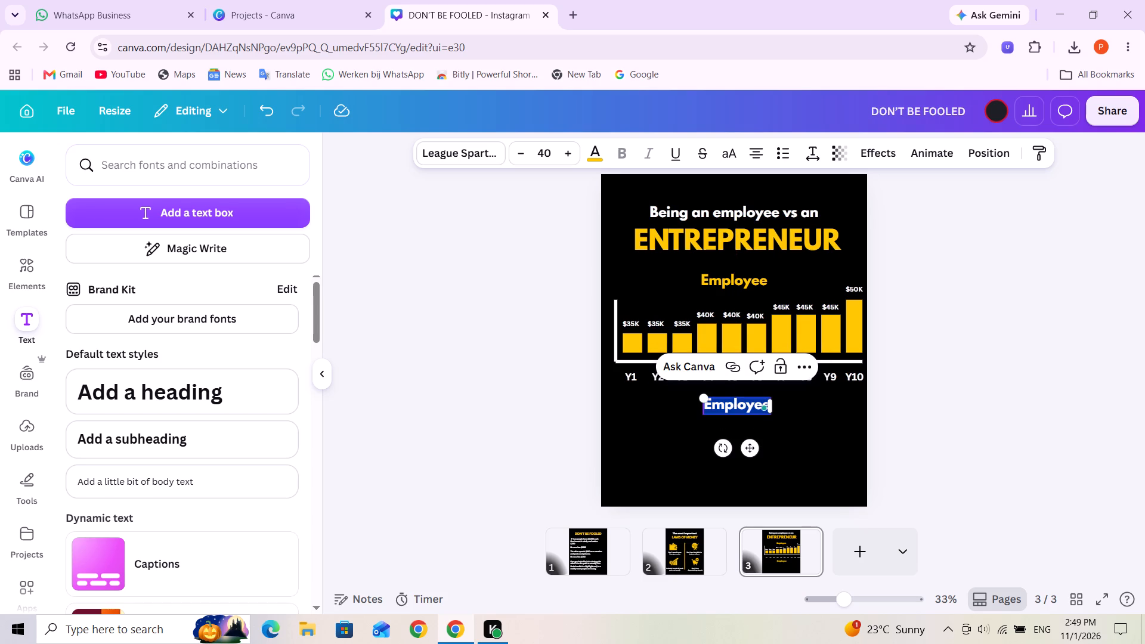
key("e")
type("tre")
type("pe")
key("BackSpace")
key("r")
key("e")
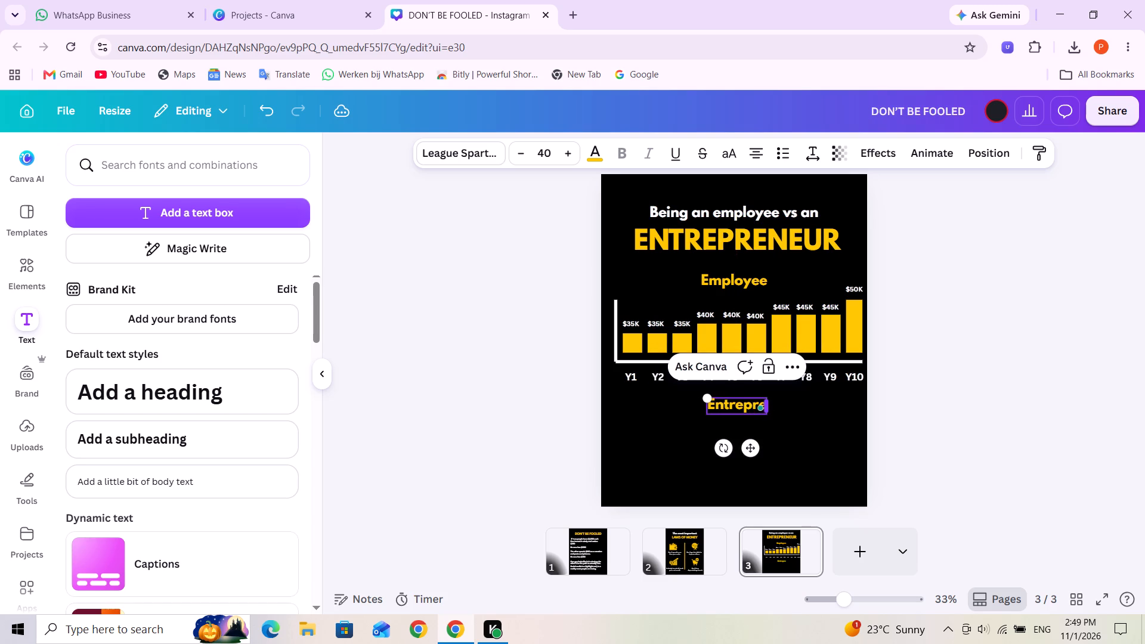
type("neur")
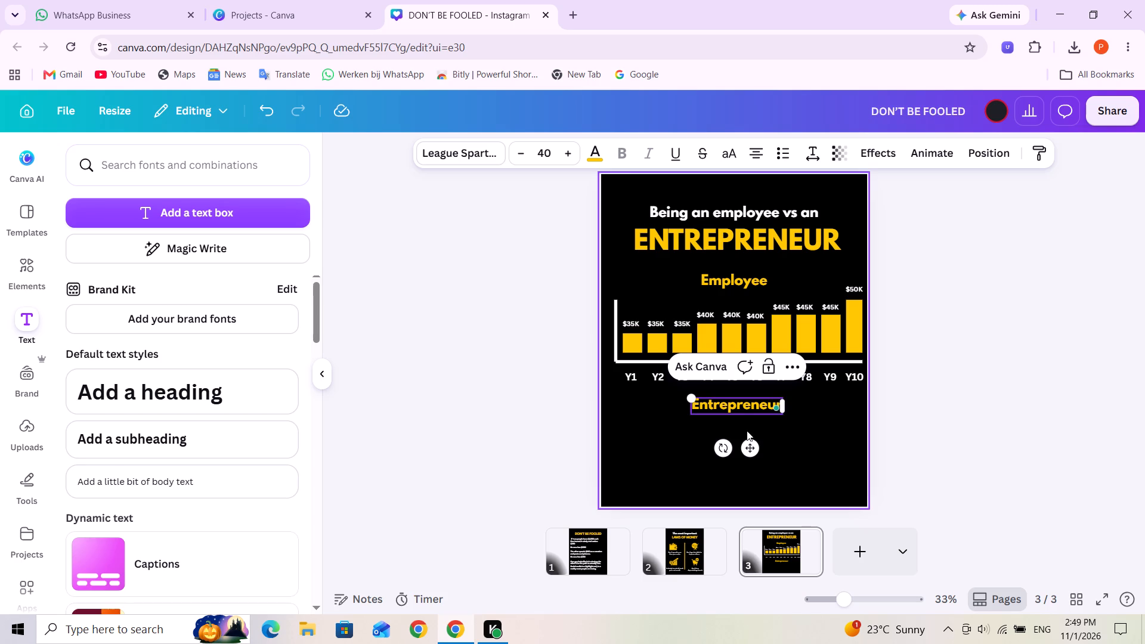
left_click(778, 439)
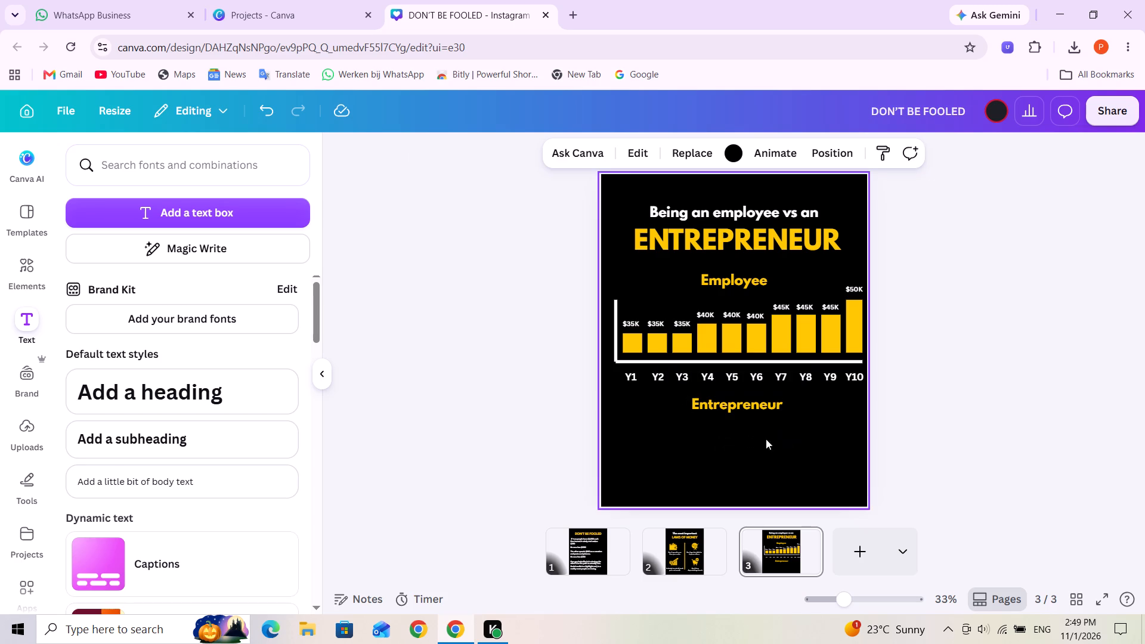
Duplicate the horizontal axis line and place the copy near the page bottom as the Entrepreneur chart's baseline.
left_click(628, 358)
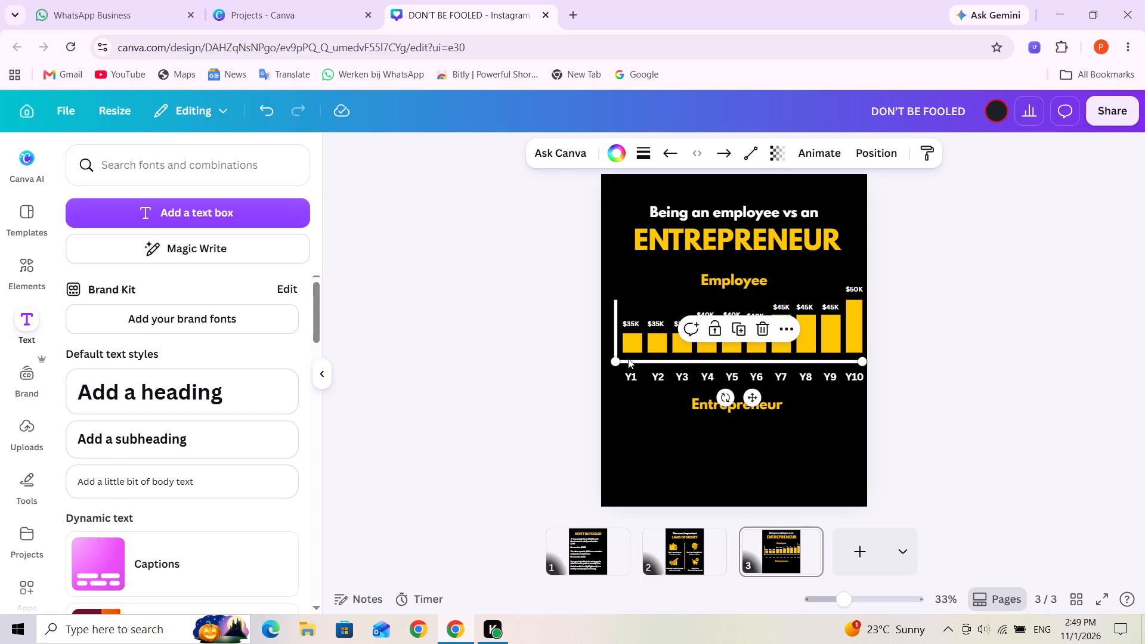
left_click(745, 330)
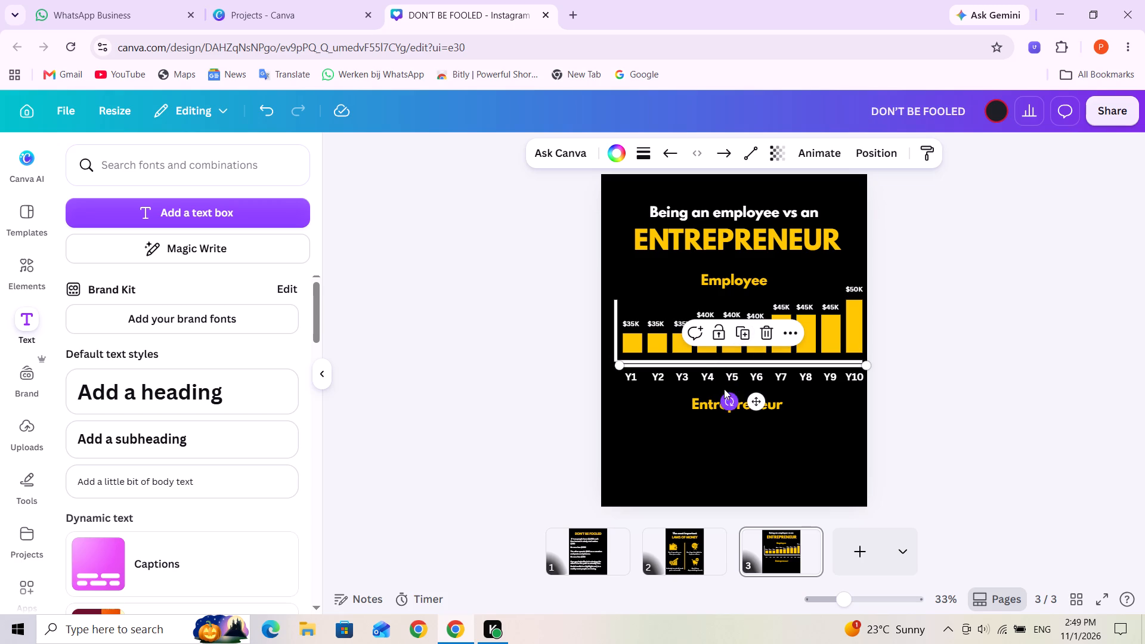
left_click_drag(722, 364, 717, 466)
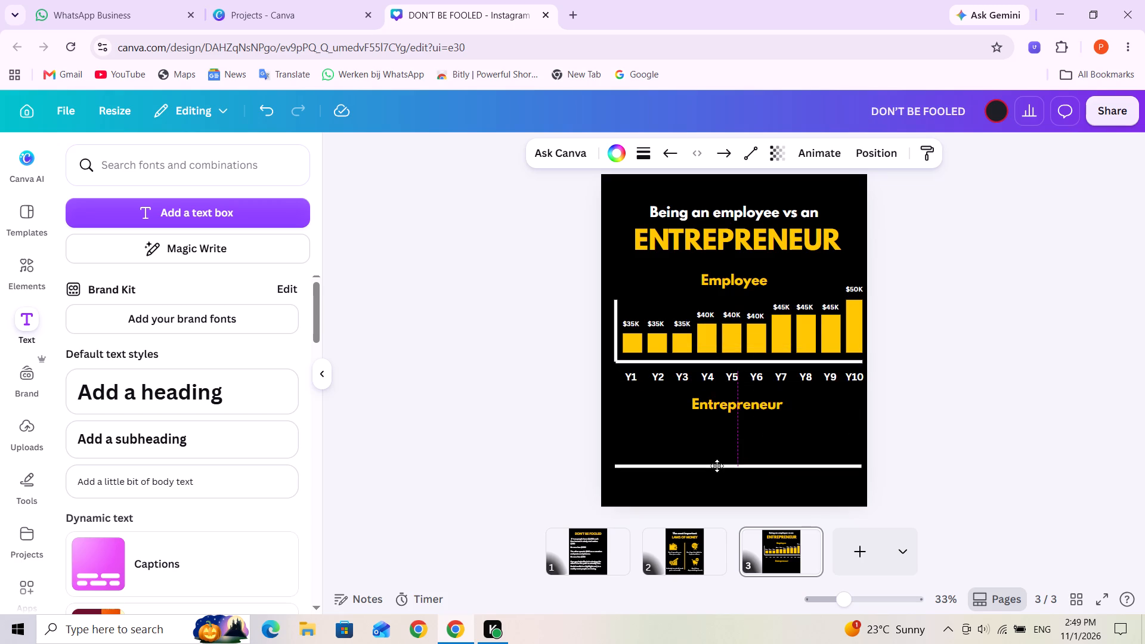
left_click_drag(717, 466, 716, 482)
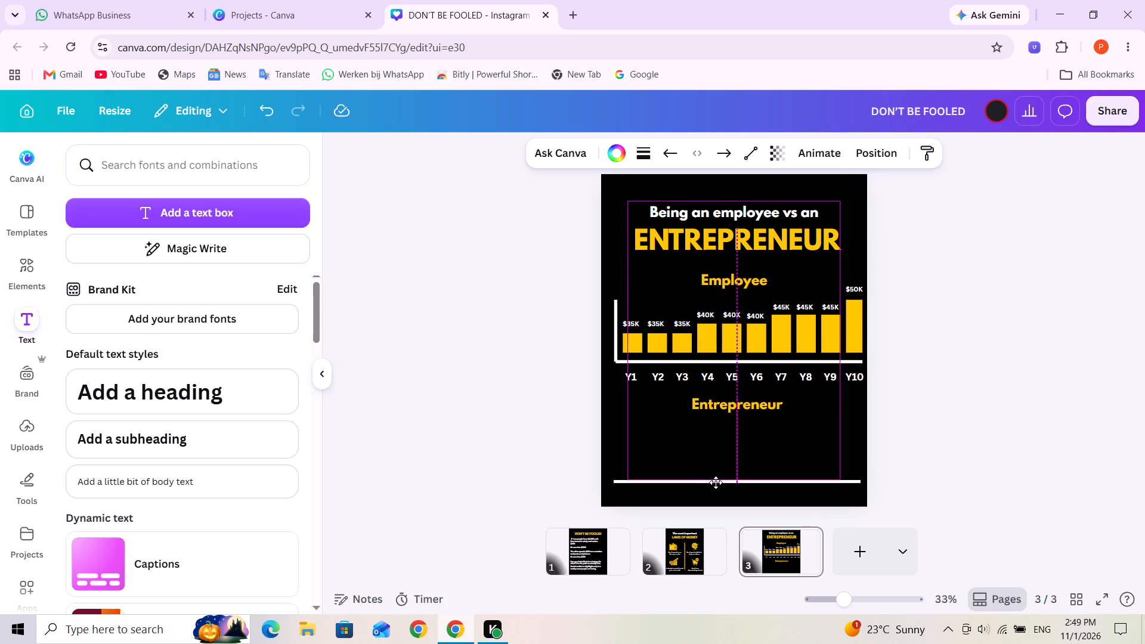
left_click_drag(716, 482, 716, 487)
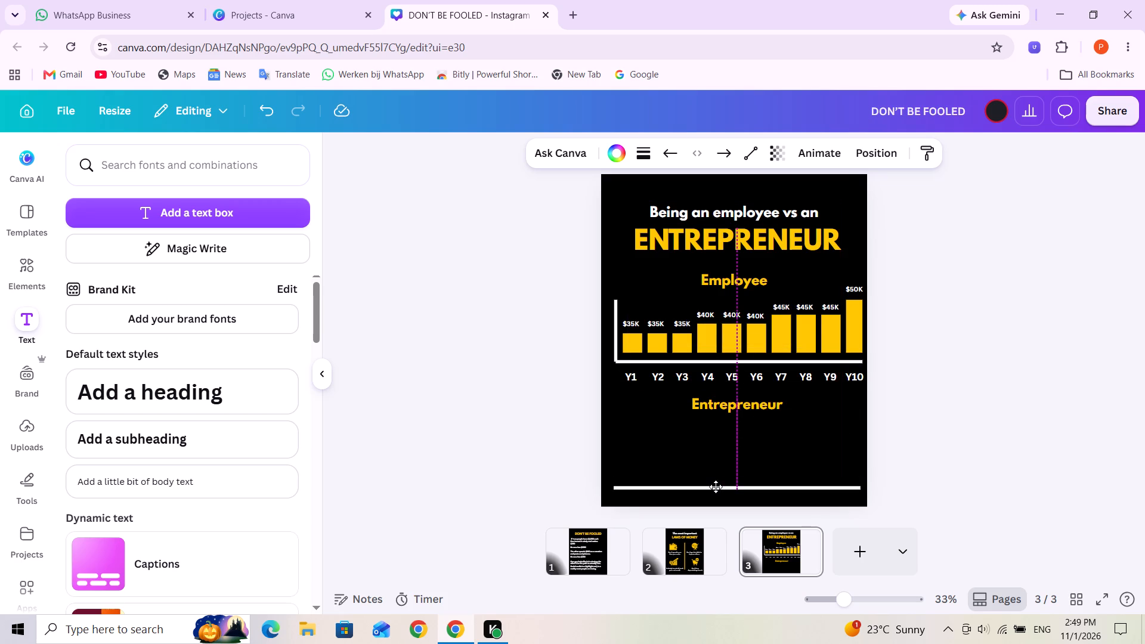
left_click_drag(716, 487, 715, 483)
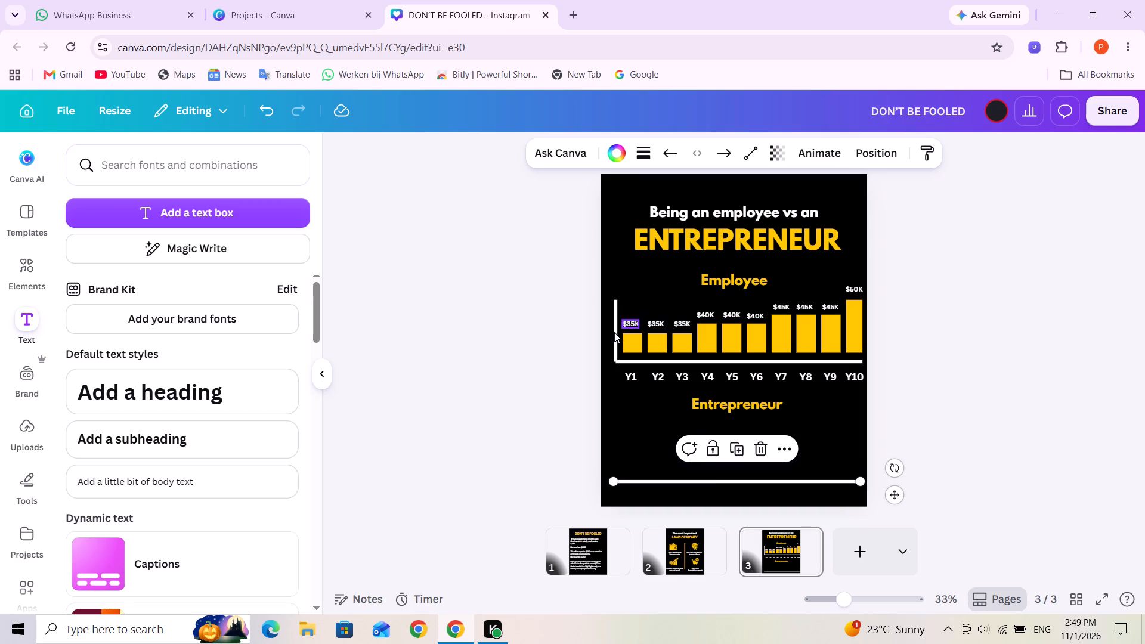
Duplicate the vertical axis line and join the copy to the left end of the Entrepreneur chart's baseline.
left_click(614, 333)
left_click(621, 274)
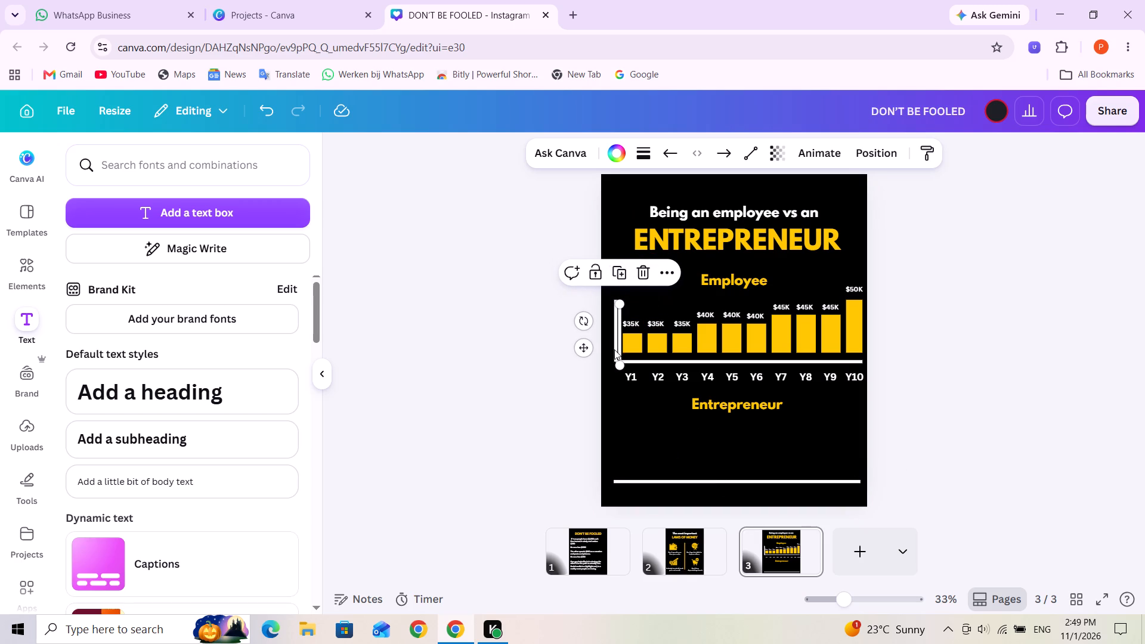
left_click_drag(614, 349, 609, 451)
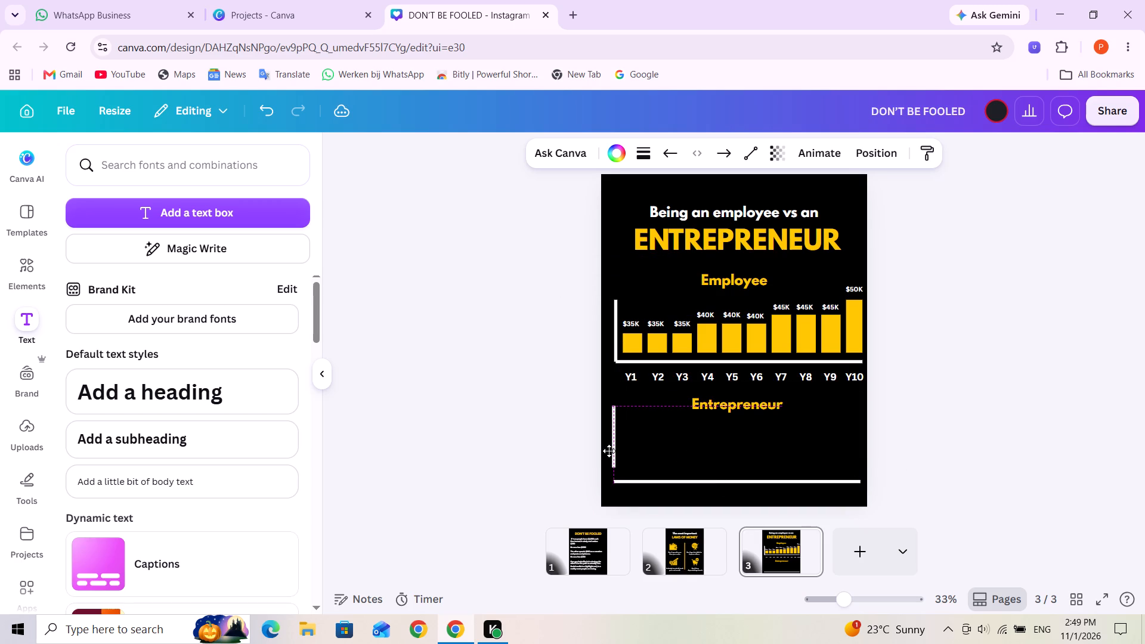
left_click_drag(609, 451, 609, 462)
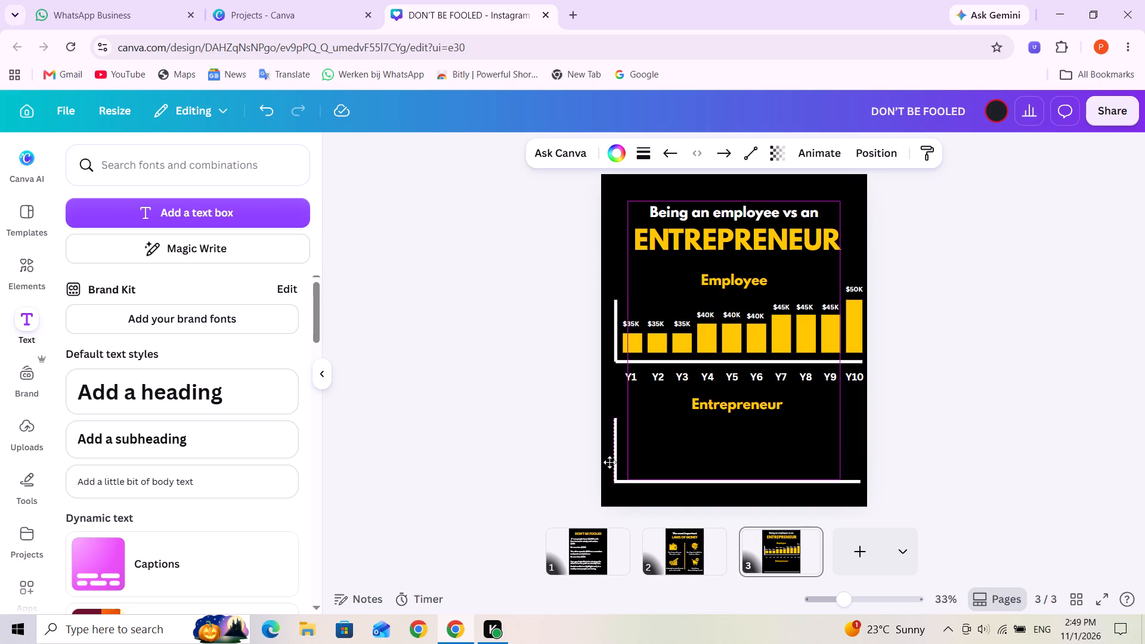
left_click_drag(609, 462, 611, 463)
left_click(696, 457)
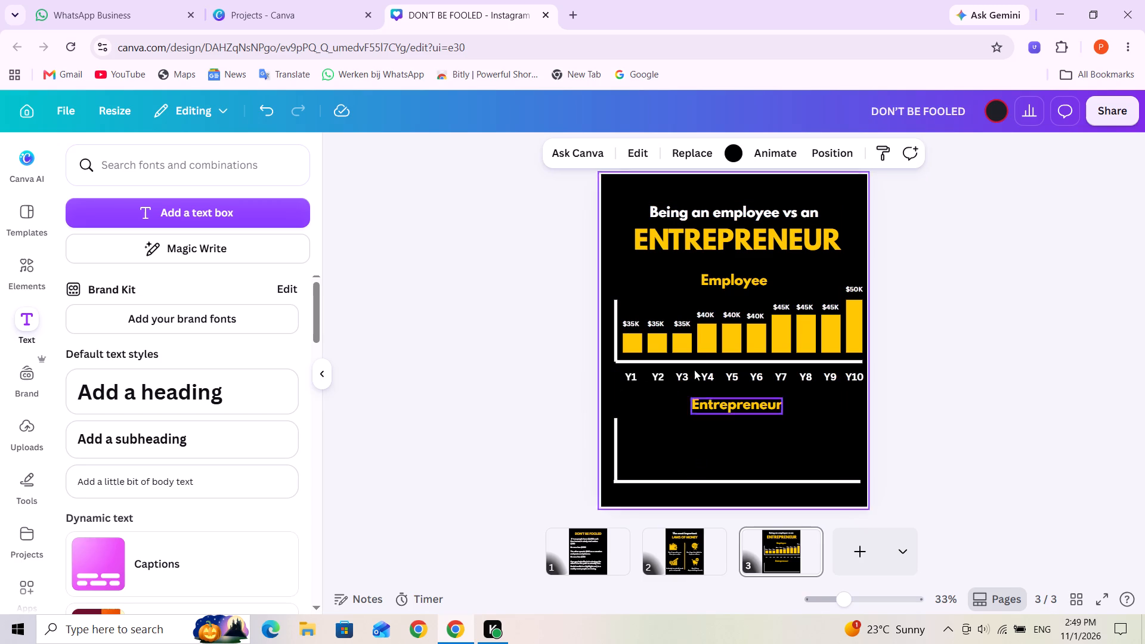
Duplicate the Employee chart's first bar, place the copy at the start of the Entrepreneur baseline and shorten it to about 58 high.
left_click(635, 339)
left_click(636, 305)
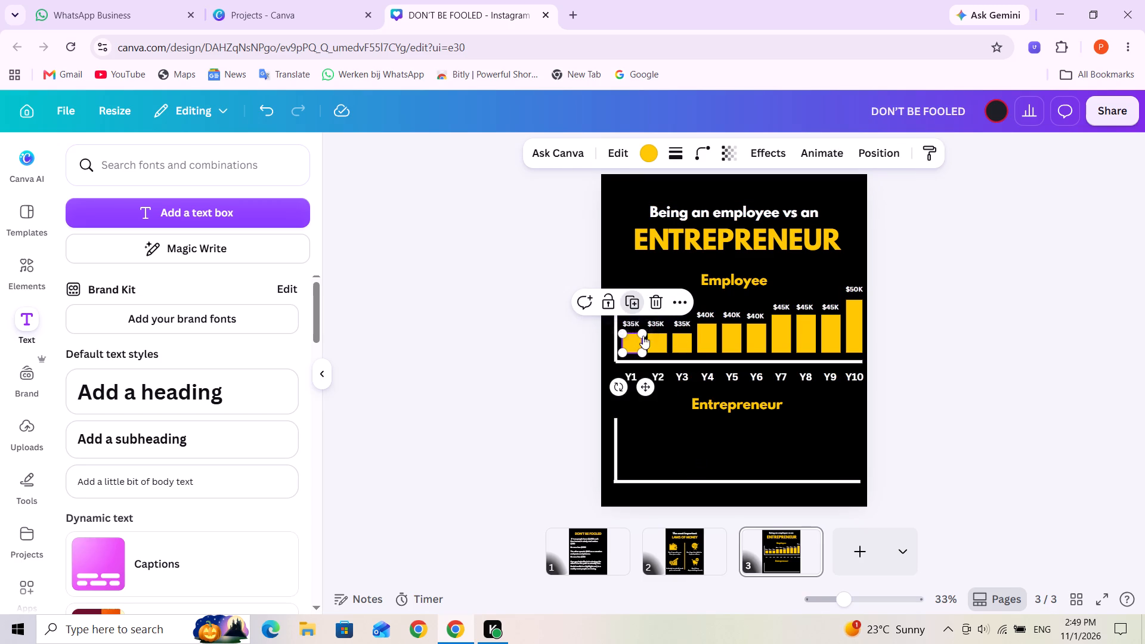
left_click_drag(633, 345, 635, 456)
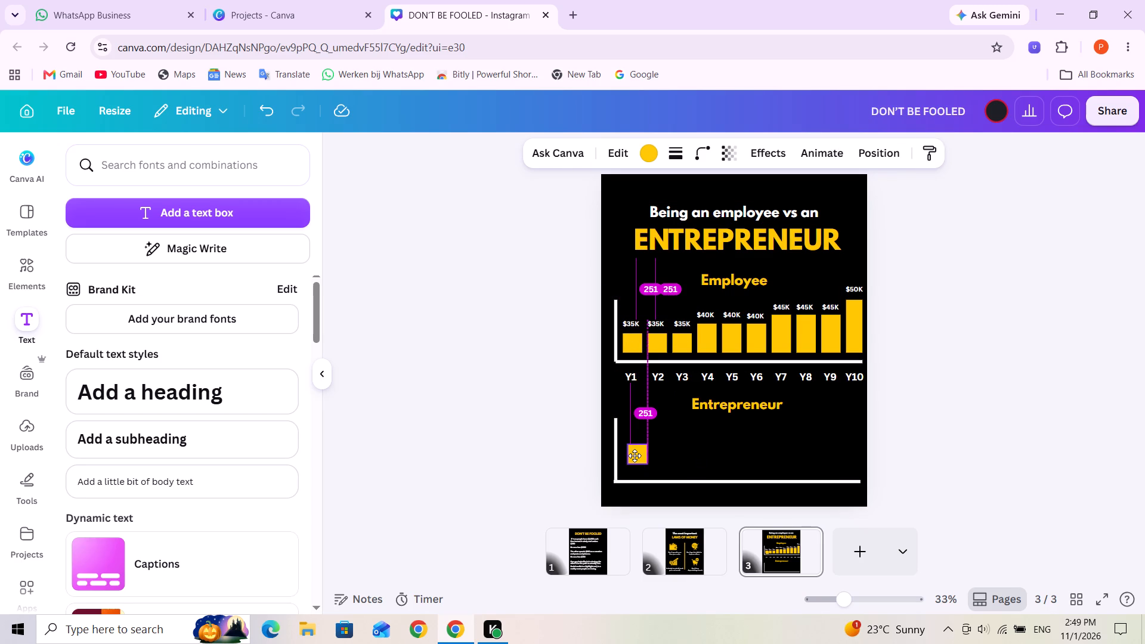
left_click_drag(635, 456, 630, 461)
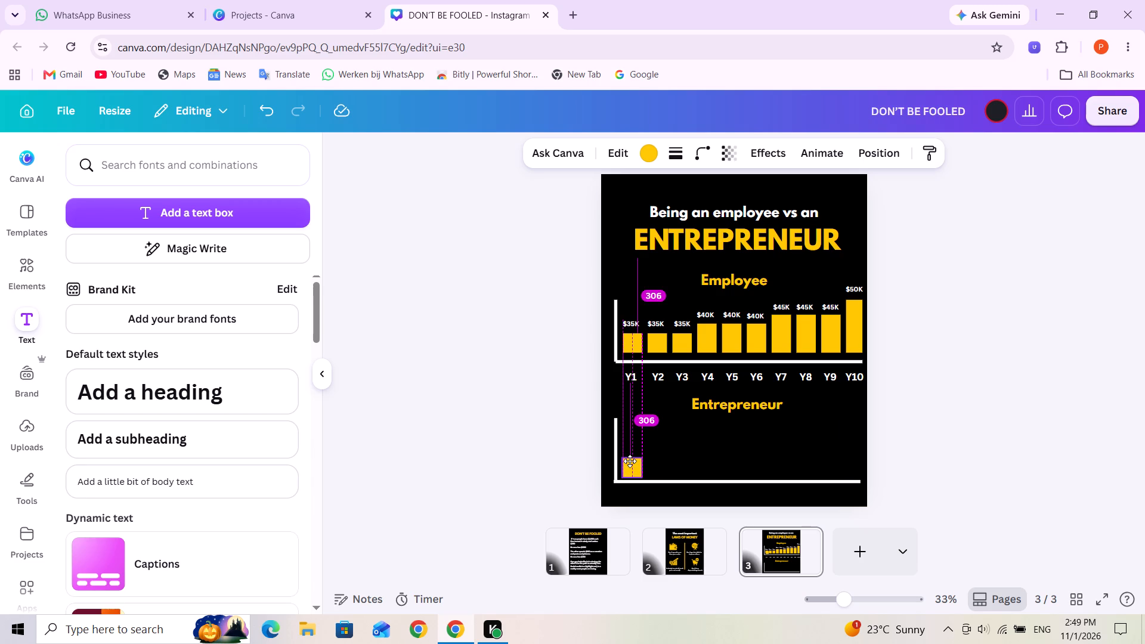
left_click_drag(630, 461, 629, 461)
left_click_drag(634, 467, 634, 466)
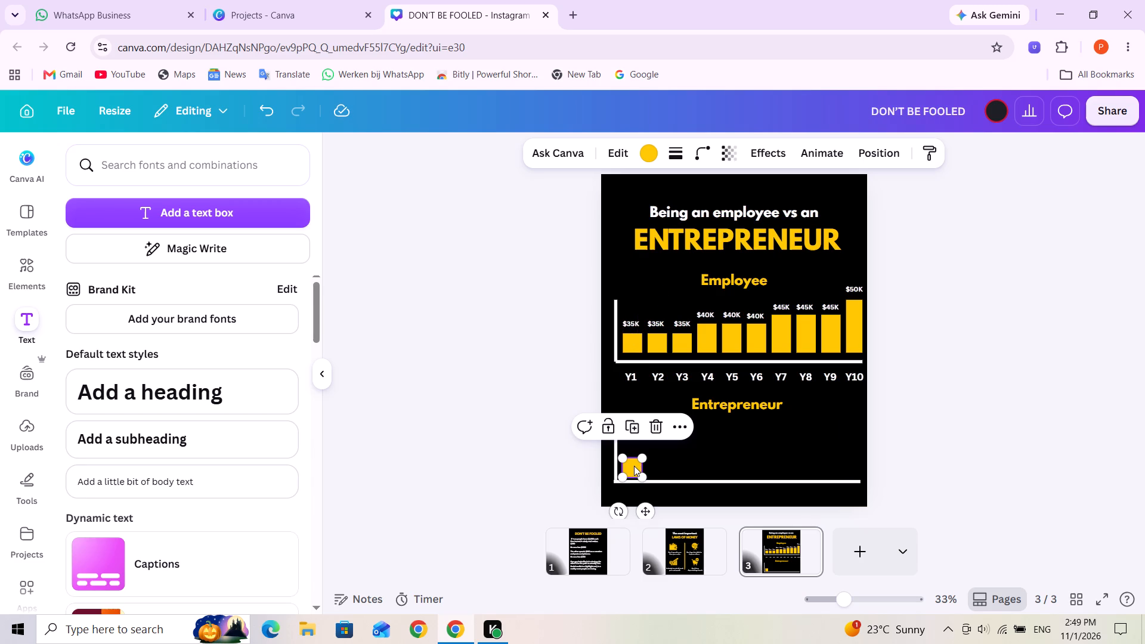
left_click_drag(634, 466, 633, 462)
left_click(635, 451)
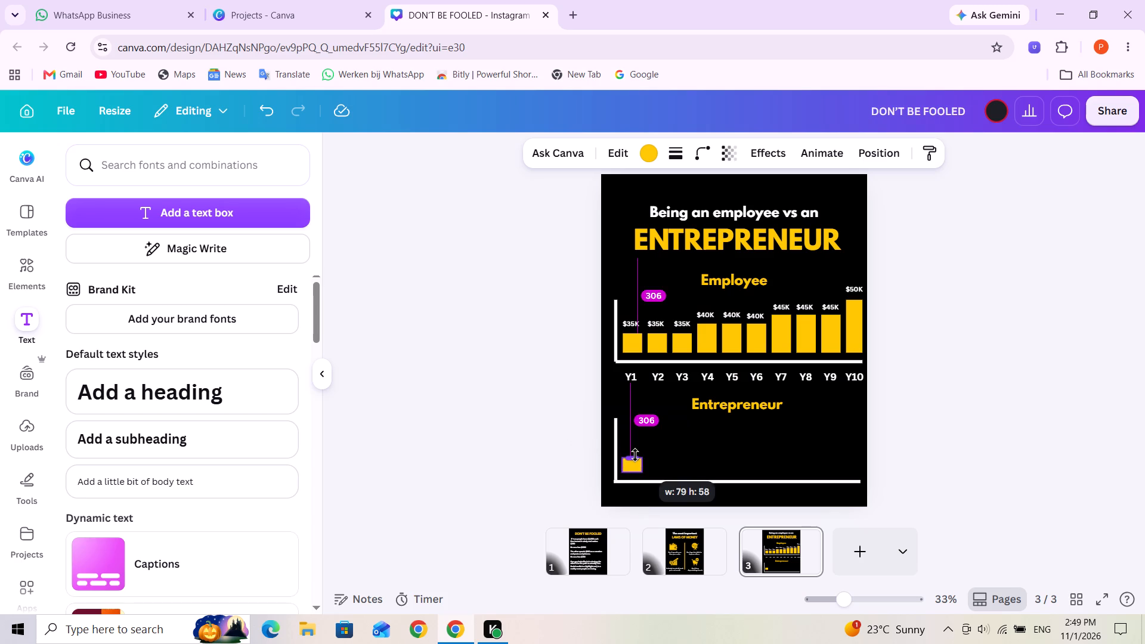
left_click(677, 444)
Duplicate the Entrepreneur chart's first bar, place the copy beside it as the second bar and make it taller.
left_click(633, 468)
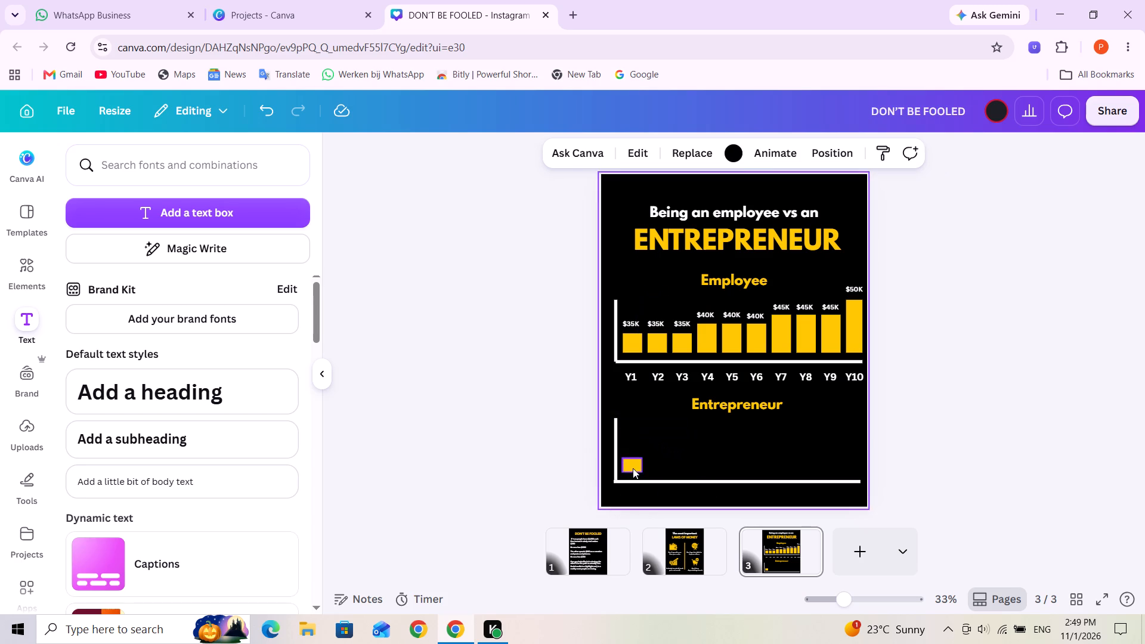
left_click(636, 422)
left_click_drag(639, 467, 641, 467)
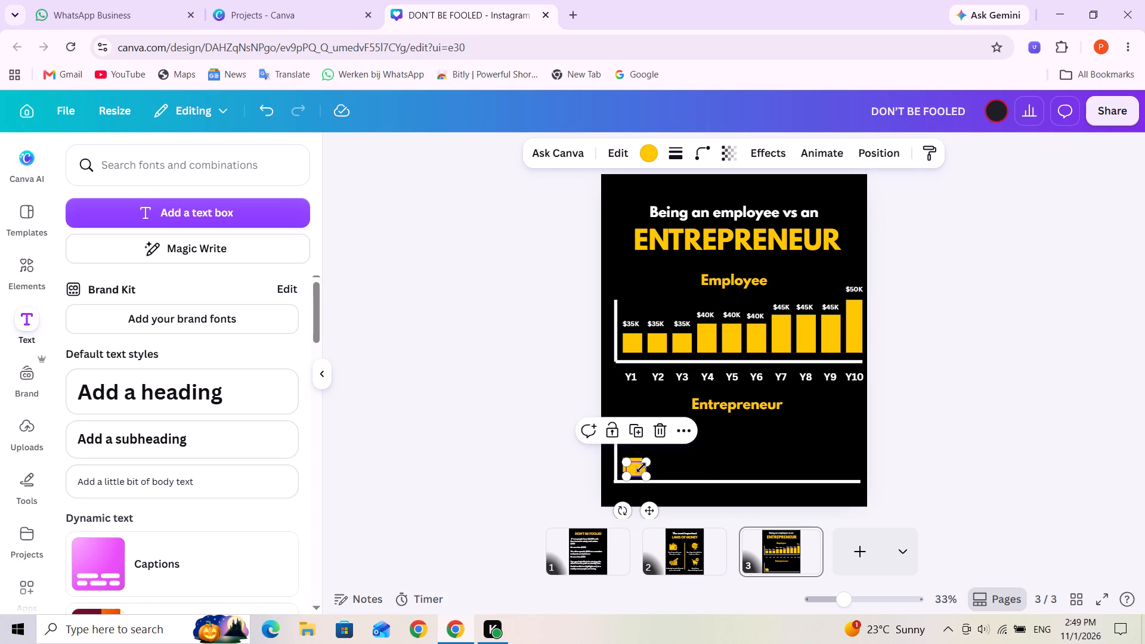
left_click_drag(641, 467, 664, 466)
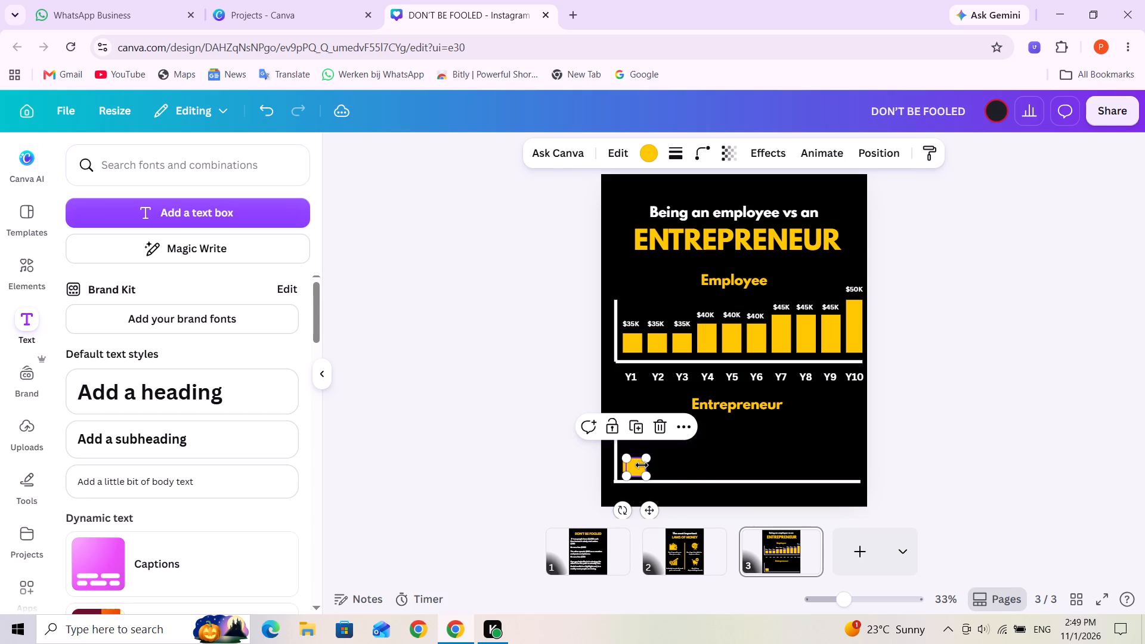
key("ctrl+z")
left_click(710, 469)
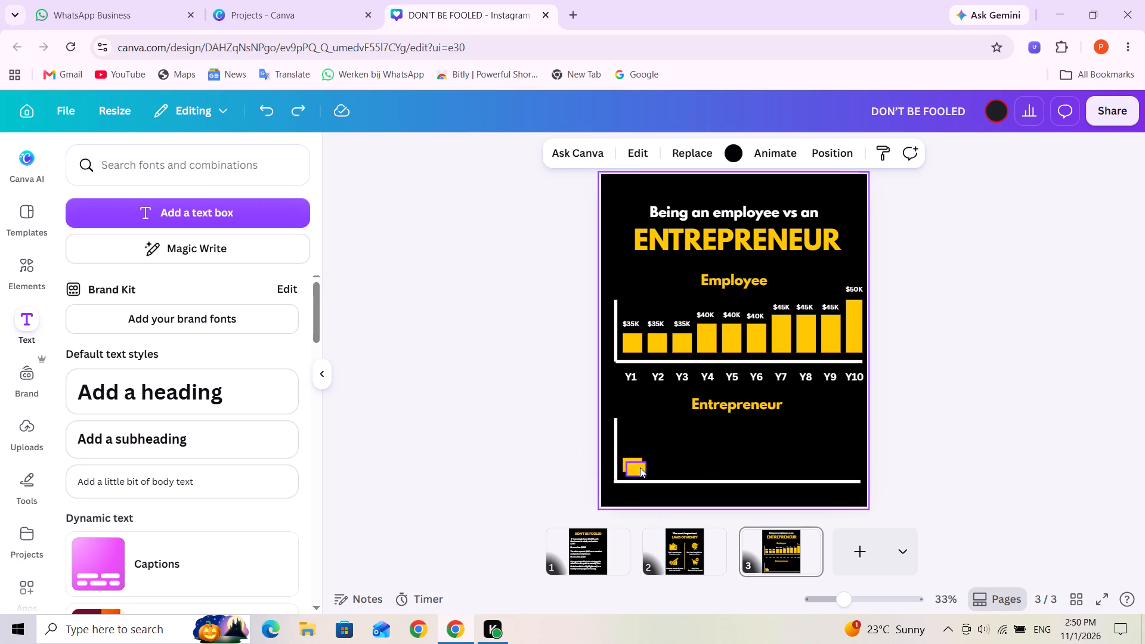
left_click_drag(635, 466, 657, 461)
left_click_drag(658, 454, 658, 446)
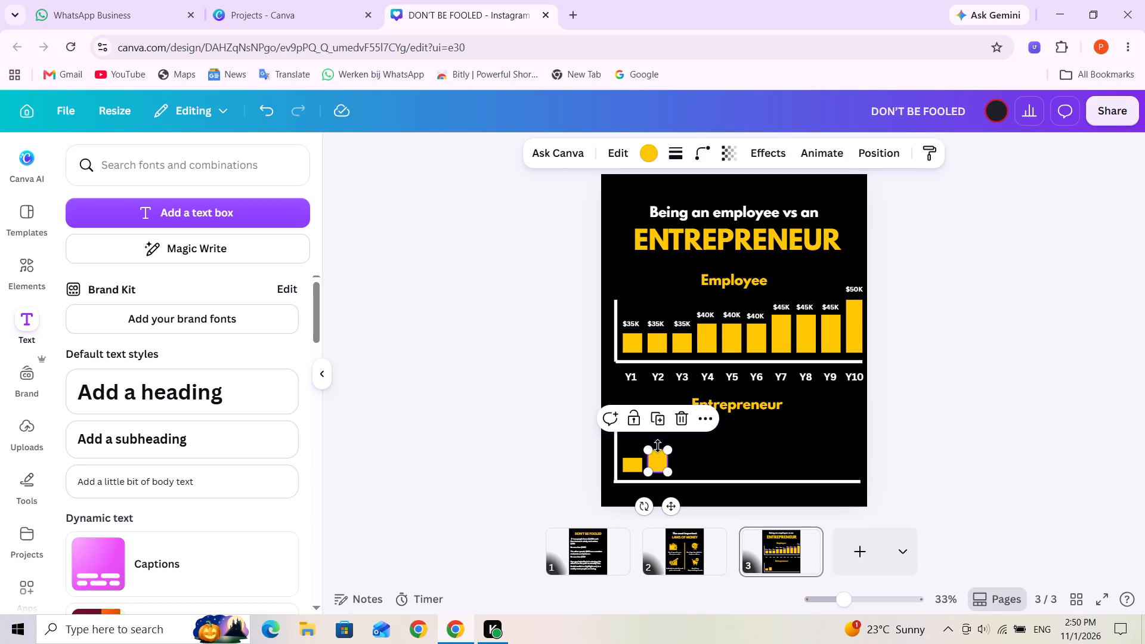
Duplicate the second Entrepreneur bar, place the copy as the third bar and shorten it to about the first bar's height.
left_click(658, 417)
left_click_drag(680, 453, 681, 465)
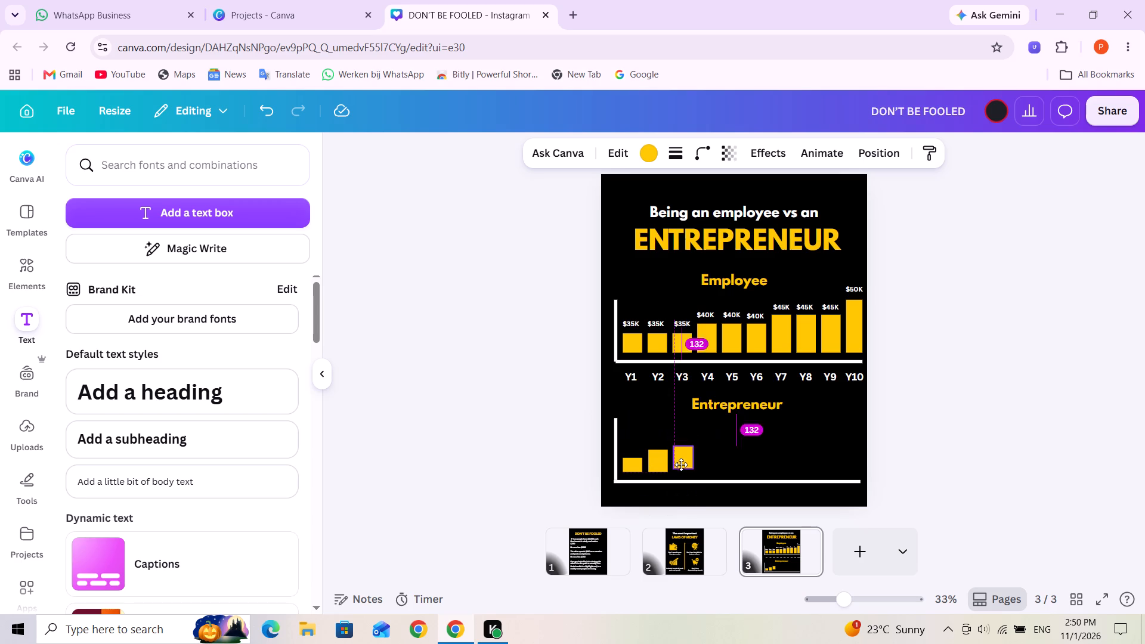
left_click_drag(681, 465, 681, 461)
left_click_drag(682, 451, 682, 457)
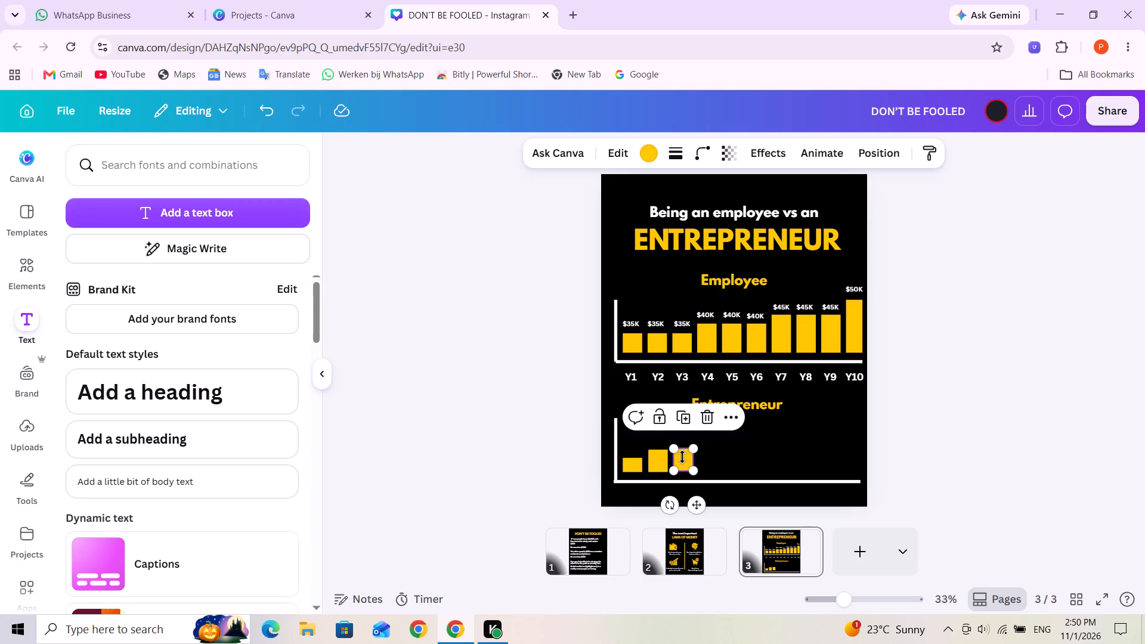
left_click_drag(682, 457, 683, 459)
left_click(726, 457)
Duplicate the third Entrepreneur bar, place the copy as the fourth bar and stretch it slightly taller than the second bar.
left_click(686, 462)
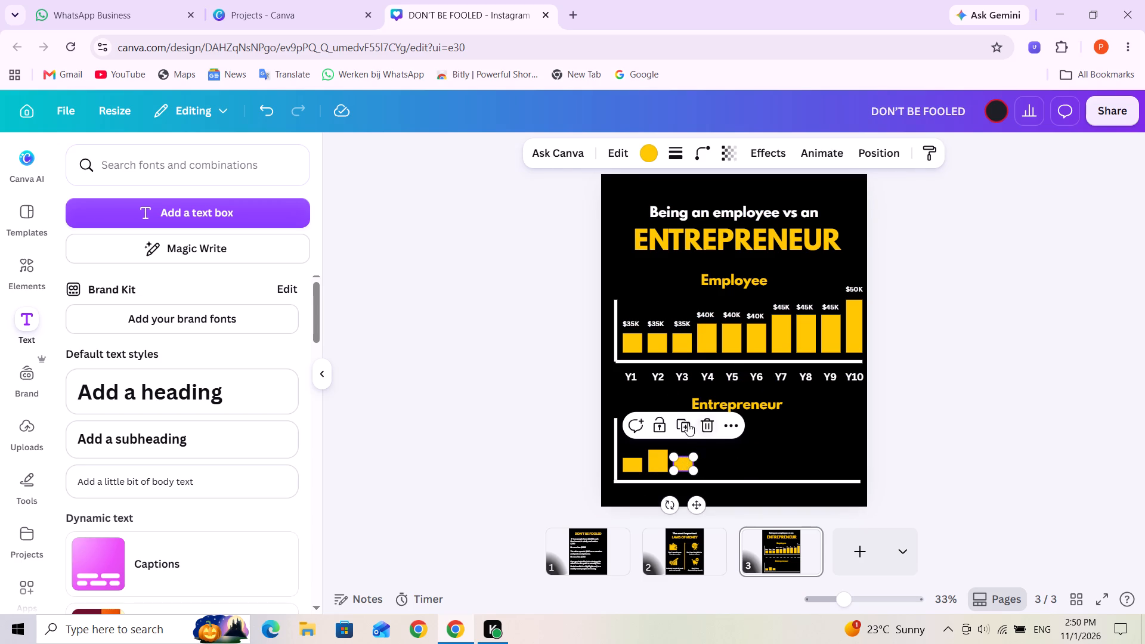
left_click(686, 422)
left_click_drag(708, 472, 713, 465)
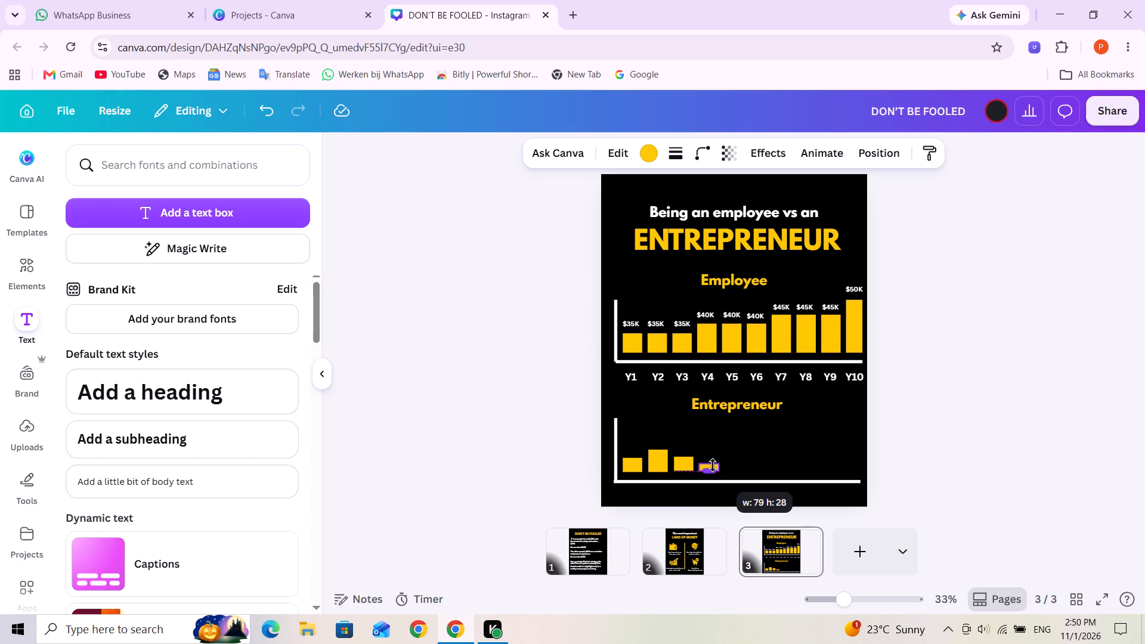
left_click_drag(713, 465, 716, 463)
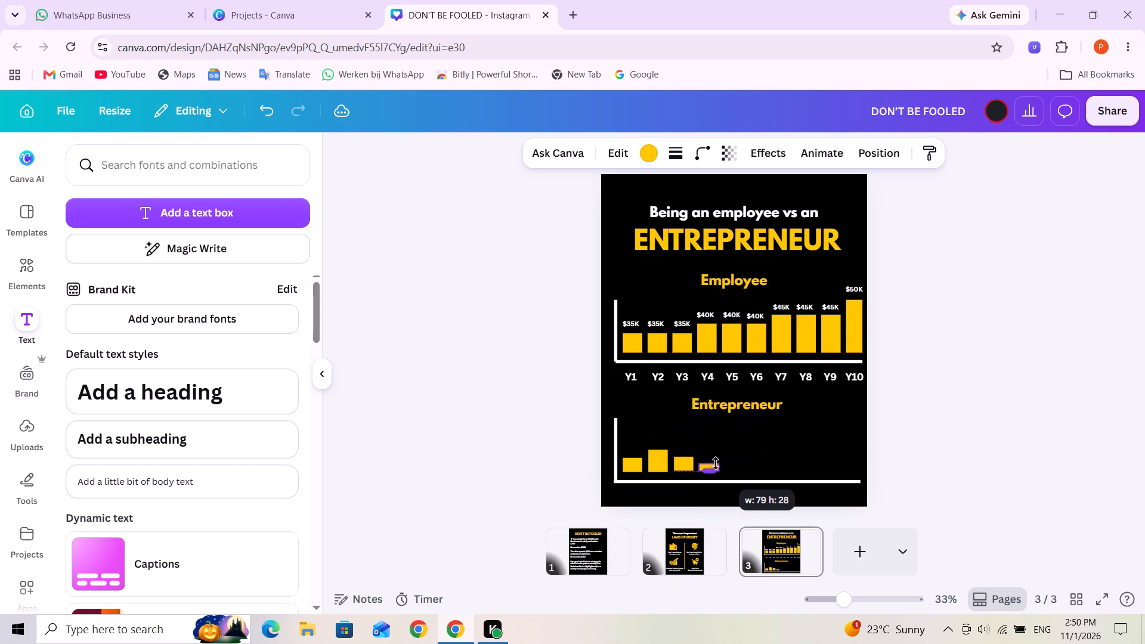
left_click_drag(716, 463, 708, 463)
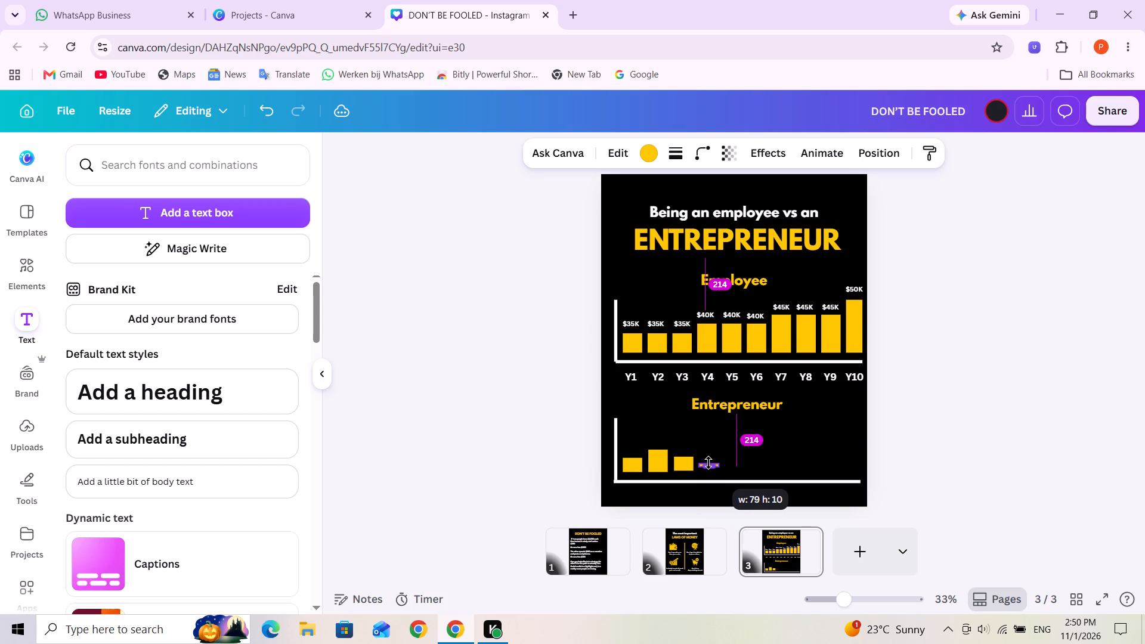
left_click_drag(708, 463, 707, 463)
left_click_drag(708, 460, 710, 460)
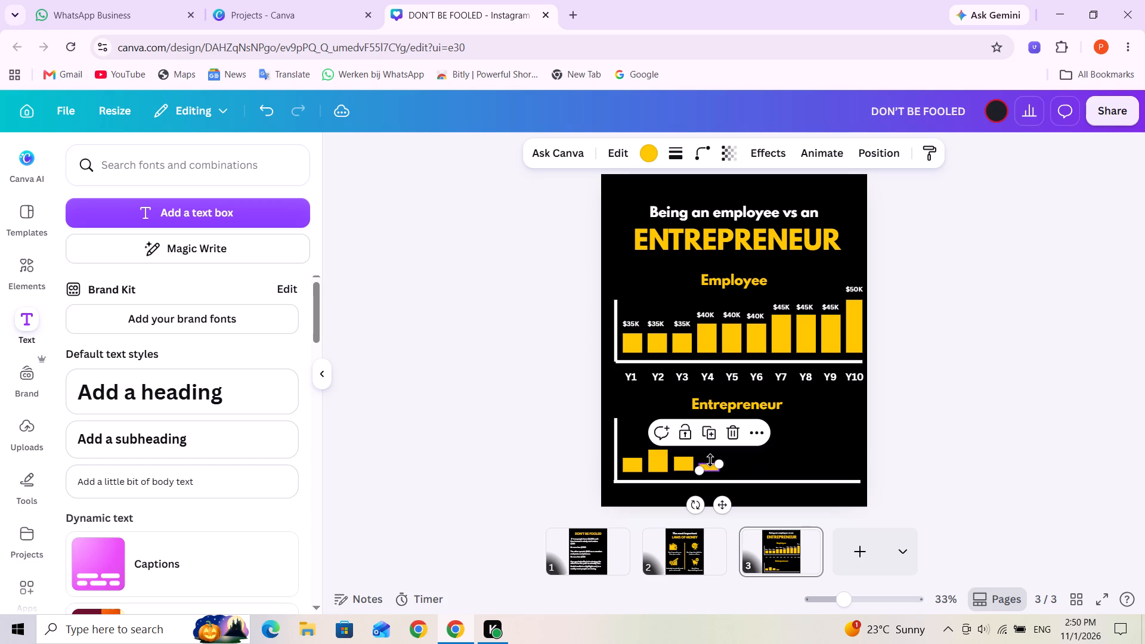
left_click_drag(710, 460, 716, 445)
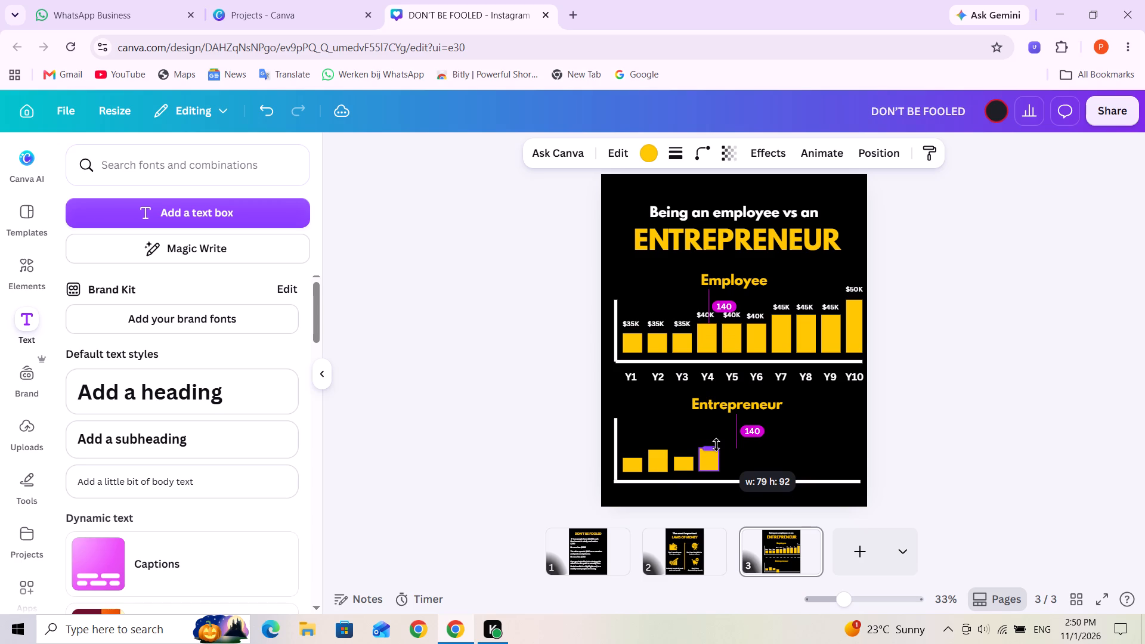
left_click_drag(716, 445, 718, 438)
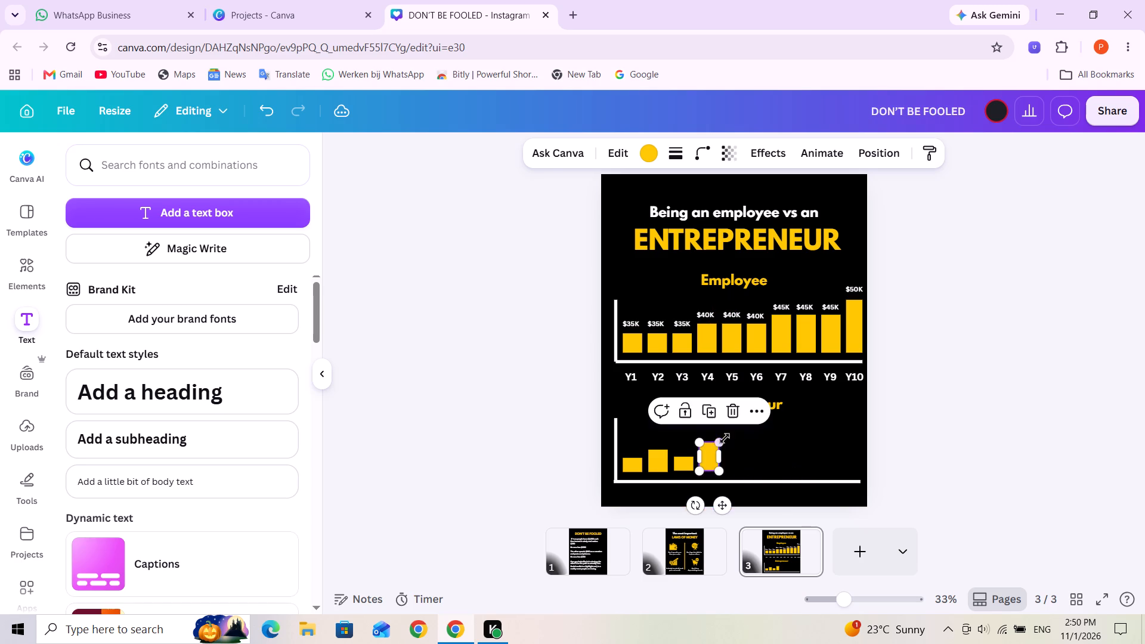
left_click(762, 448)
Duplicate the fourth Entrepreneur bar, place the copy as the fifth bar and raise its height to about 159.
left_click(709, 461)
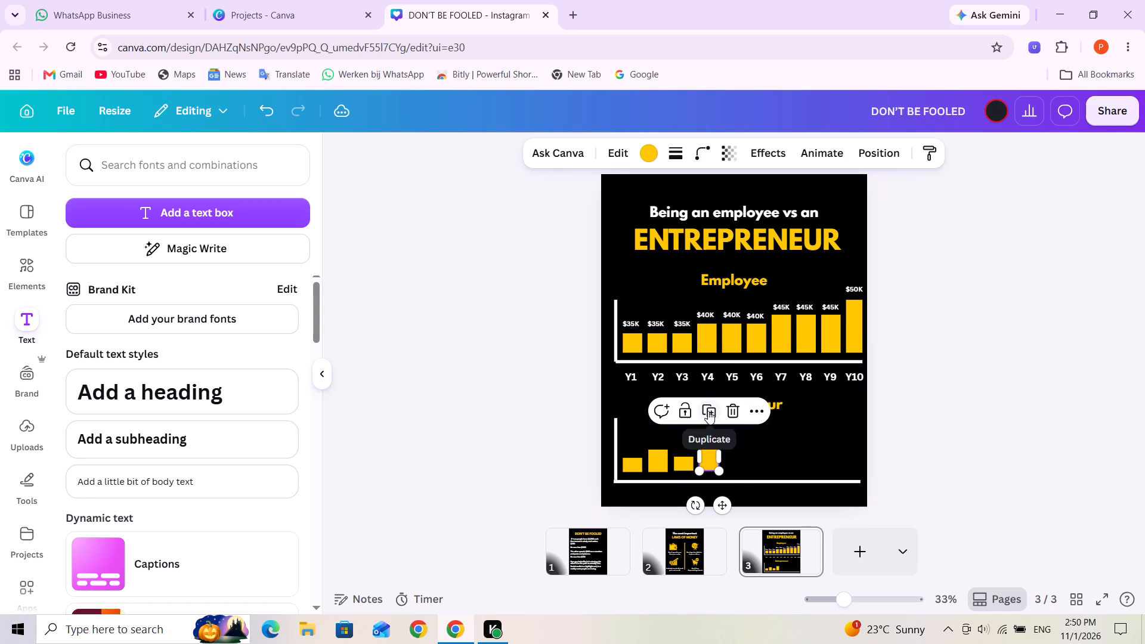
left_click(708, 411)
left_click_drag(734, 445, 736, 462)
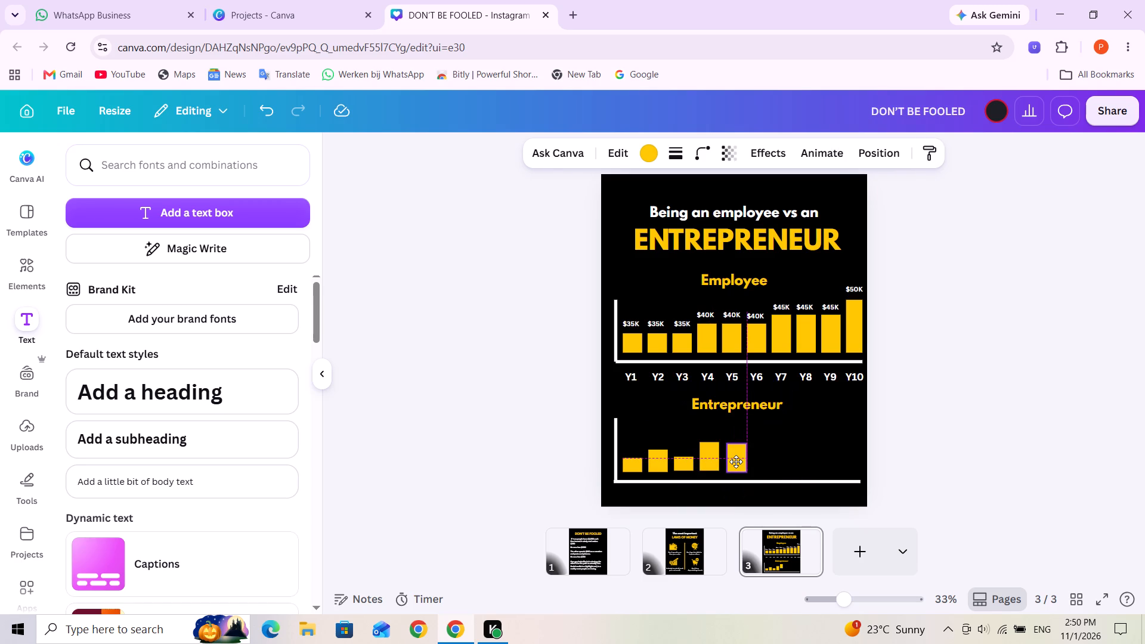
left_click_drag(736, 462, 736, 459)
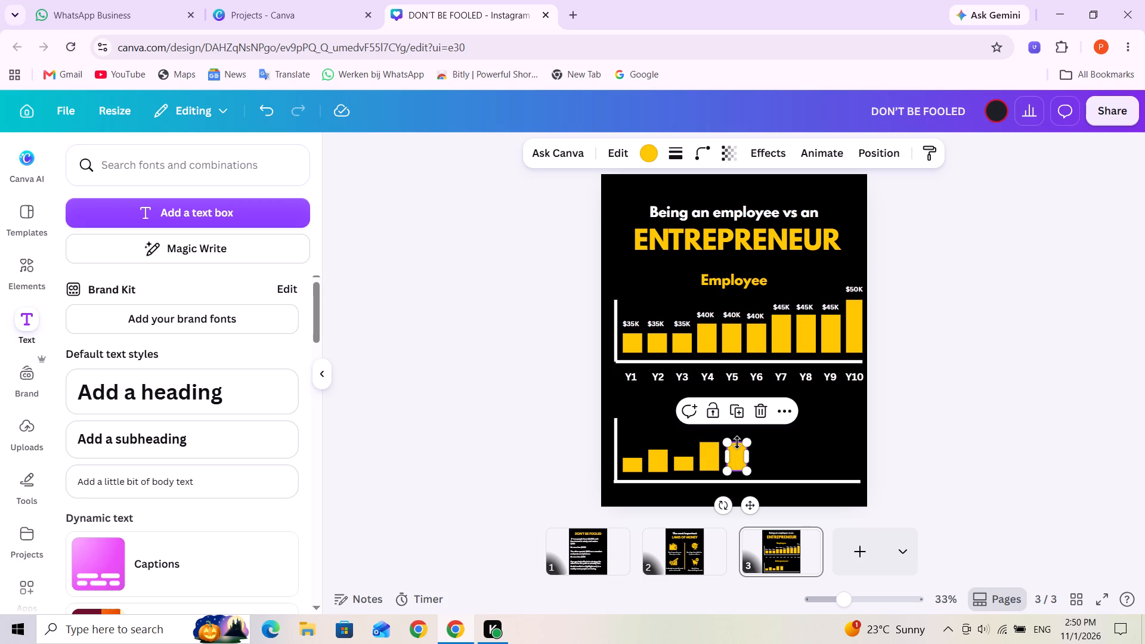
left_click_drag(738, 440, 739, 432)
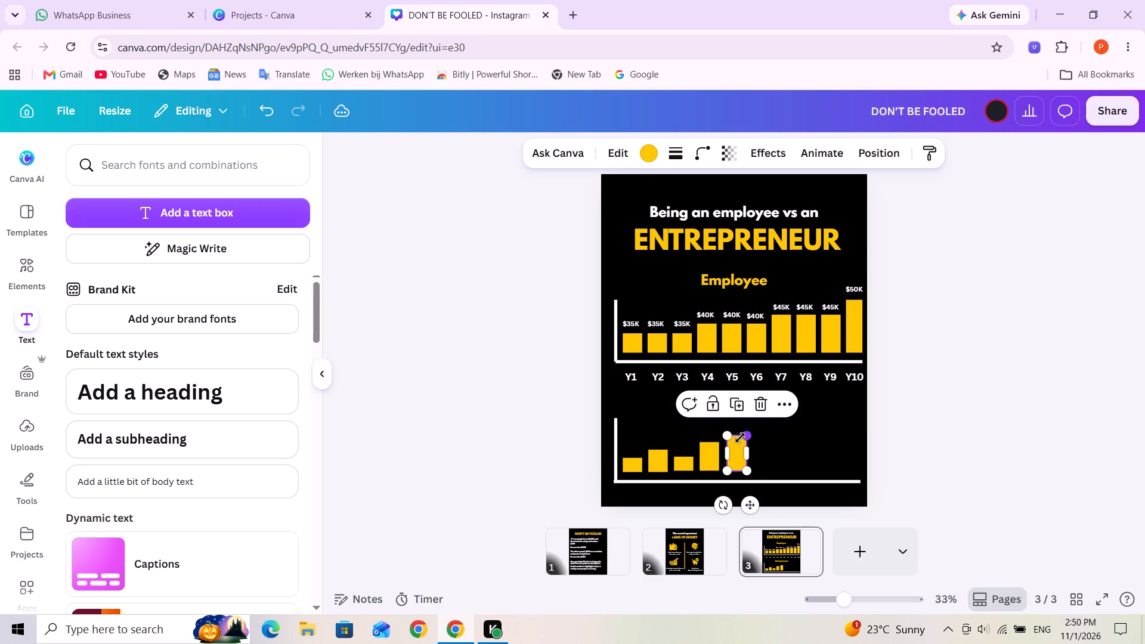
left_click(738, 434)
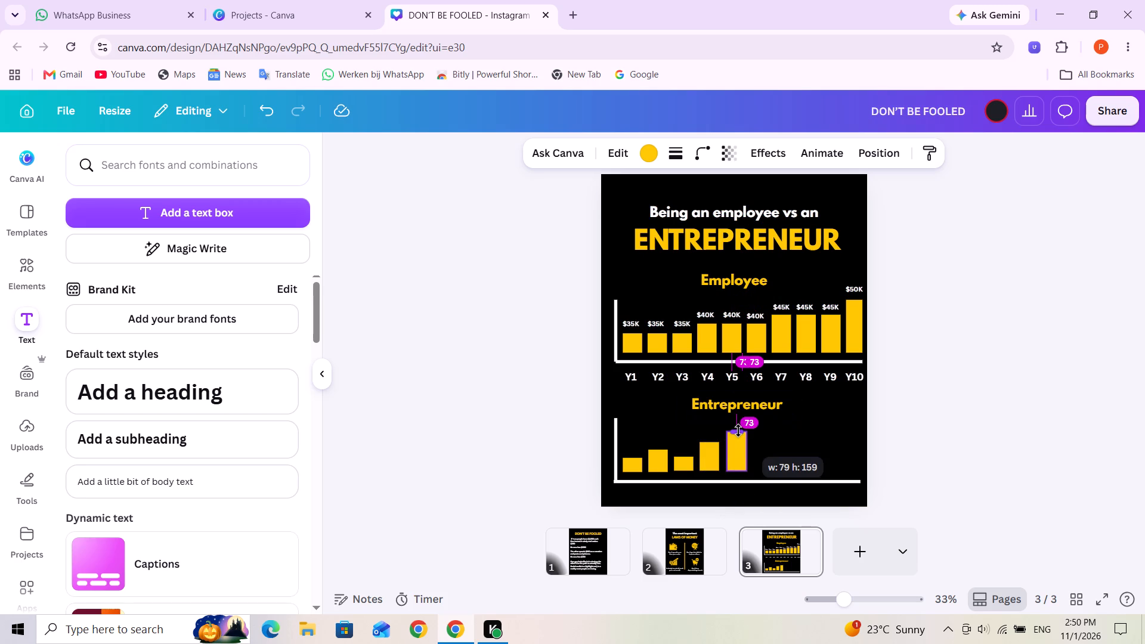
left_click(774, 448)
Duplicate the fifth Entrepreneur bar, place the copy as the sixth bar and make it slightly taller than the fifth.
left_click(724, 446)
left_click(735, 445)
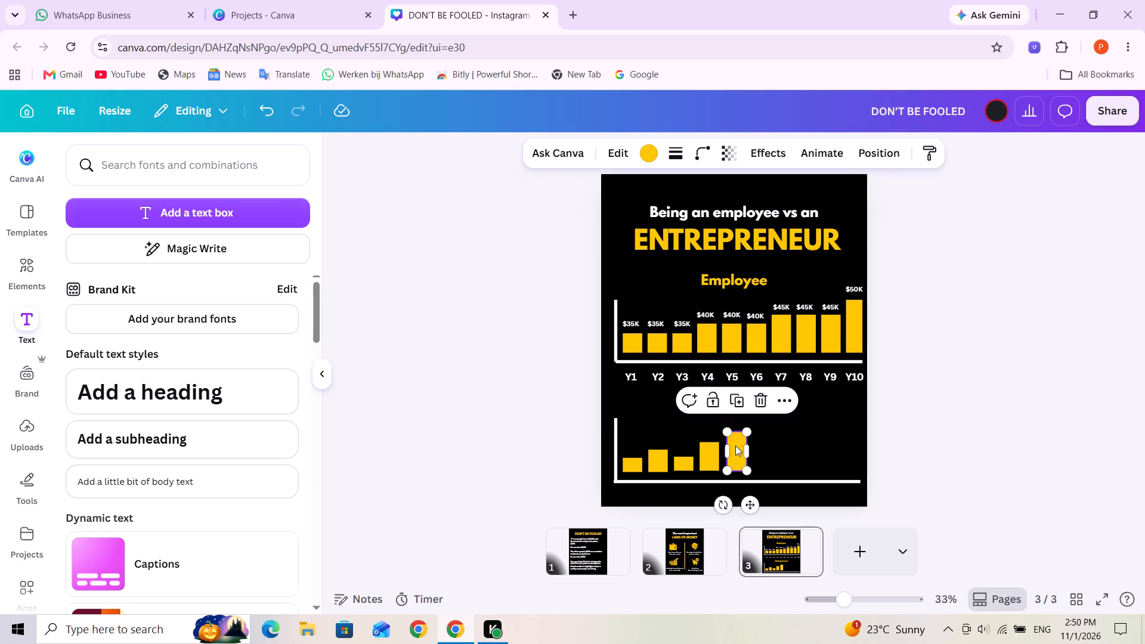
left_click(741, 395)
left_click_drag(762, 441, 761, 451)
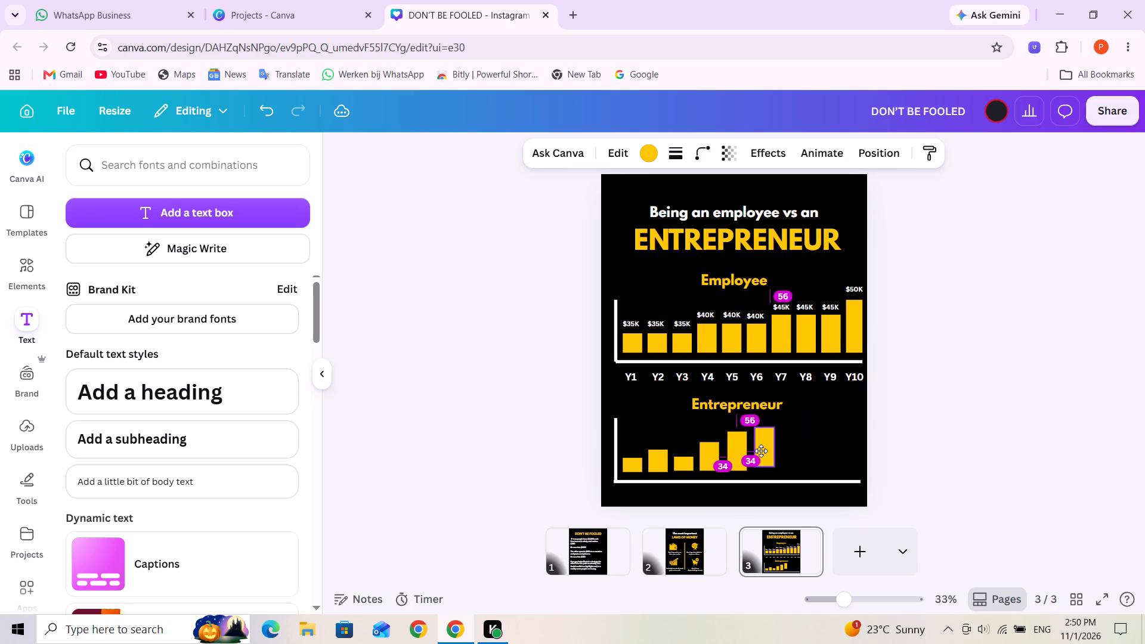
left_click_drag(761, 451, 761, 453)
left_click_drag(765, 433, 765, 428)
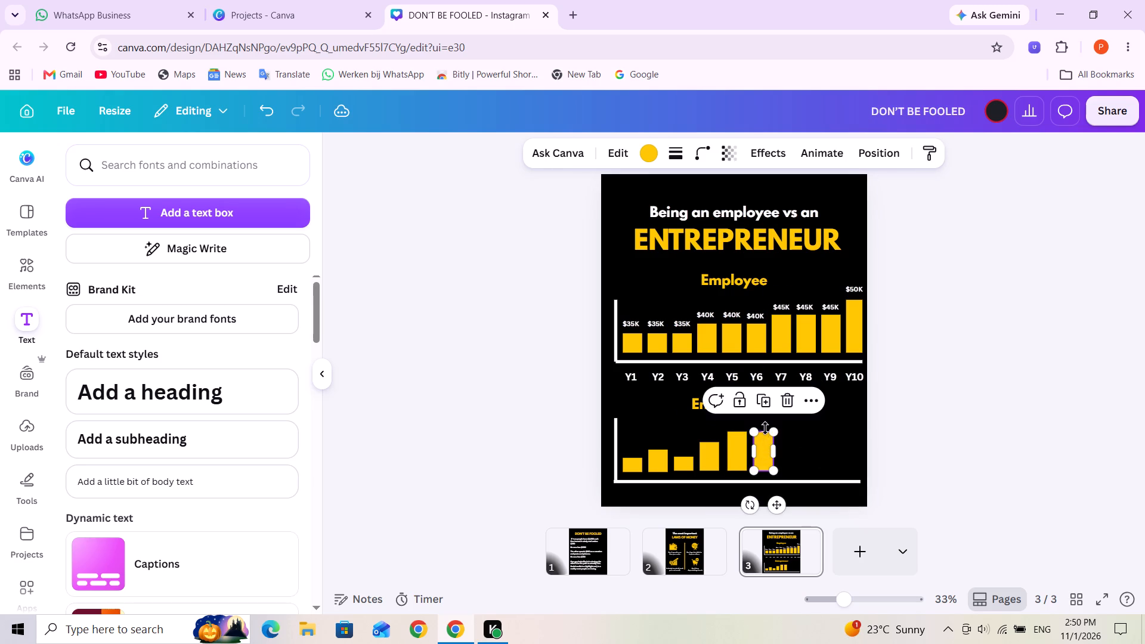
left_click_drag(765, 428, 766, 425)
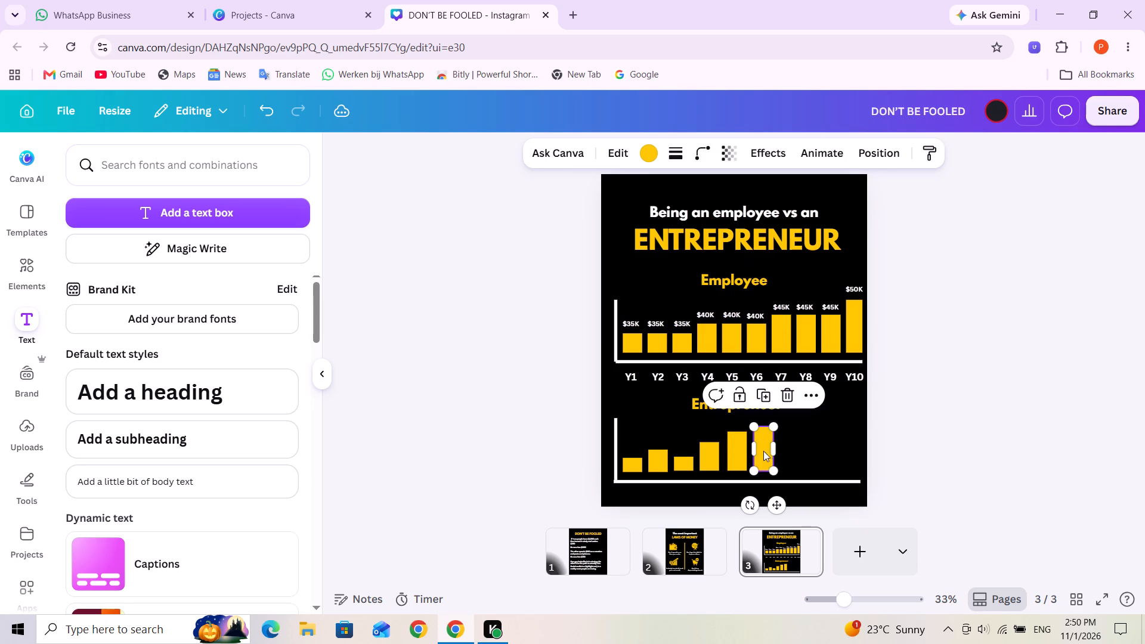
Duplicate the sixth Entrepreneur bar as the seventh bar and shorten it to a height between the fourth and fifth bars.
left_click(770, 392)
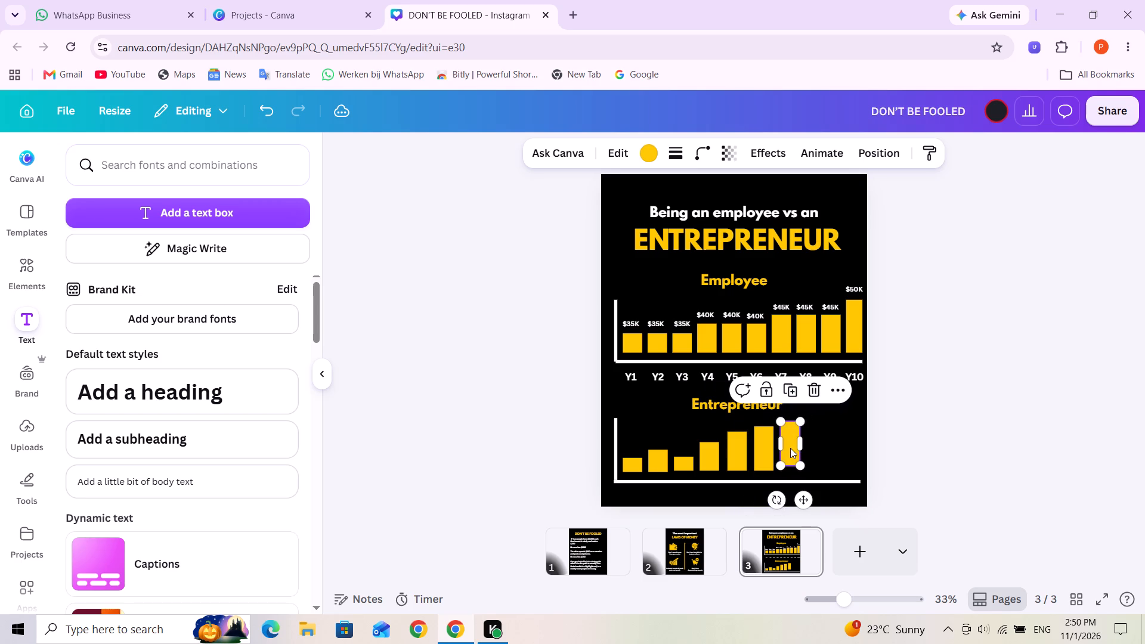
left_click(791, 448)
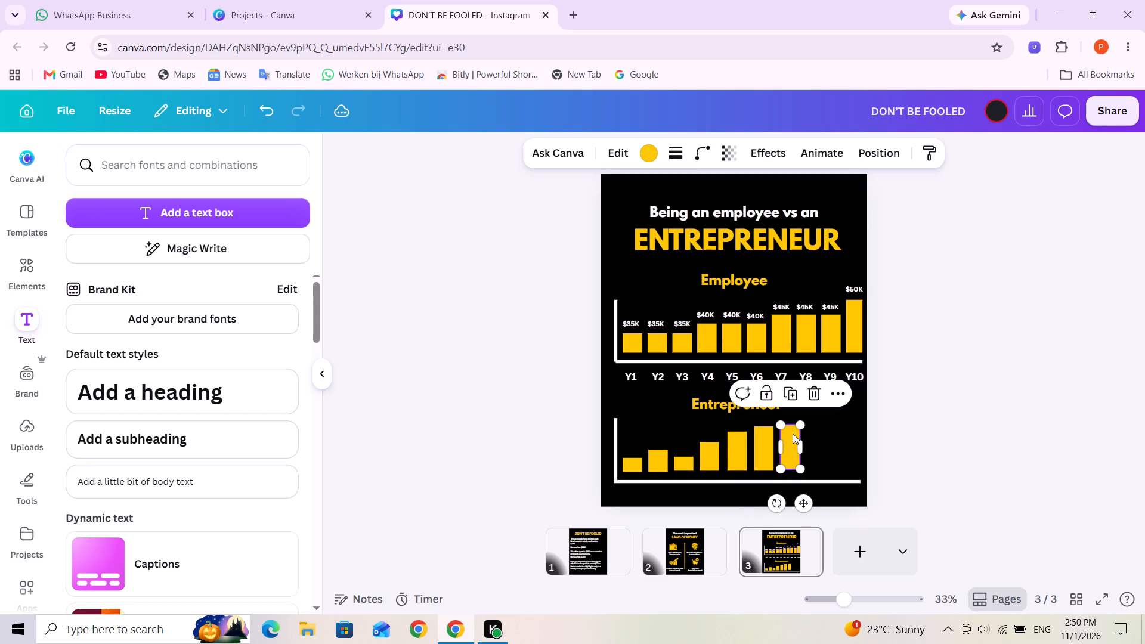
left_click_drag(791, 428, 790, 442)
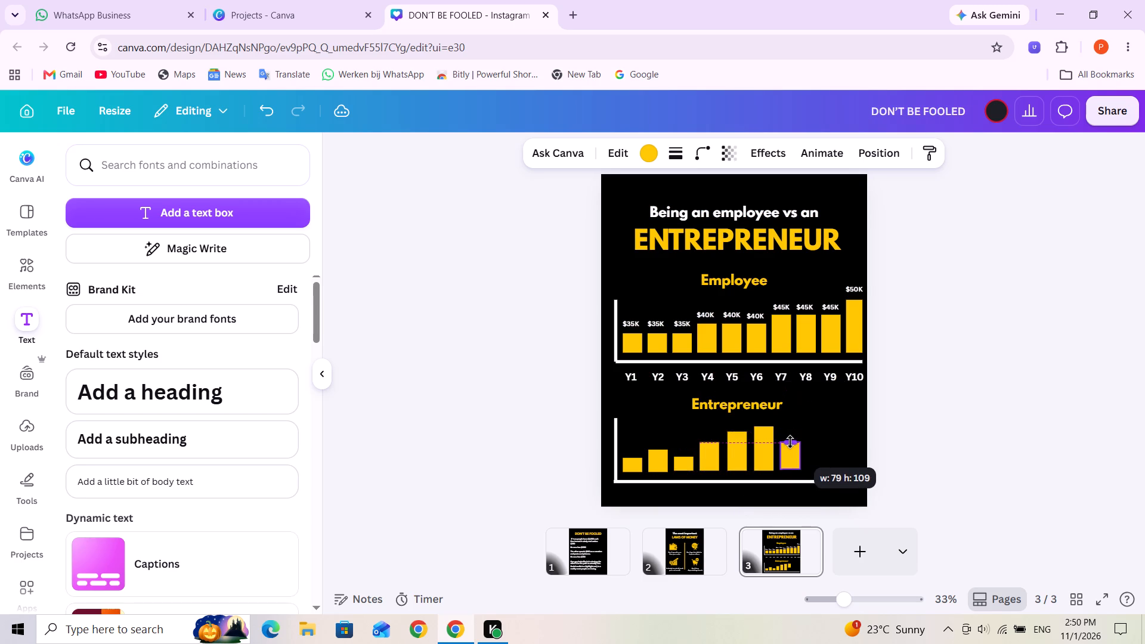
left_click_drag(790, 442, 789, 438)
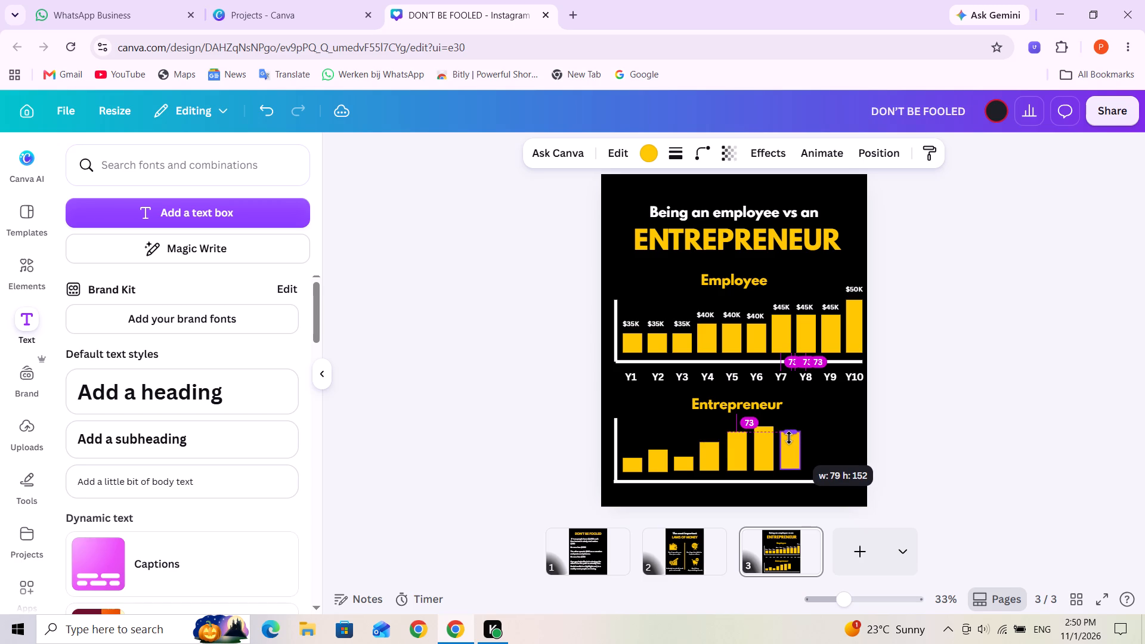
left_click_drag(789, 438, 789, 440)
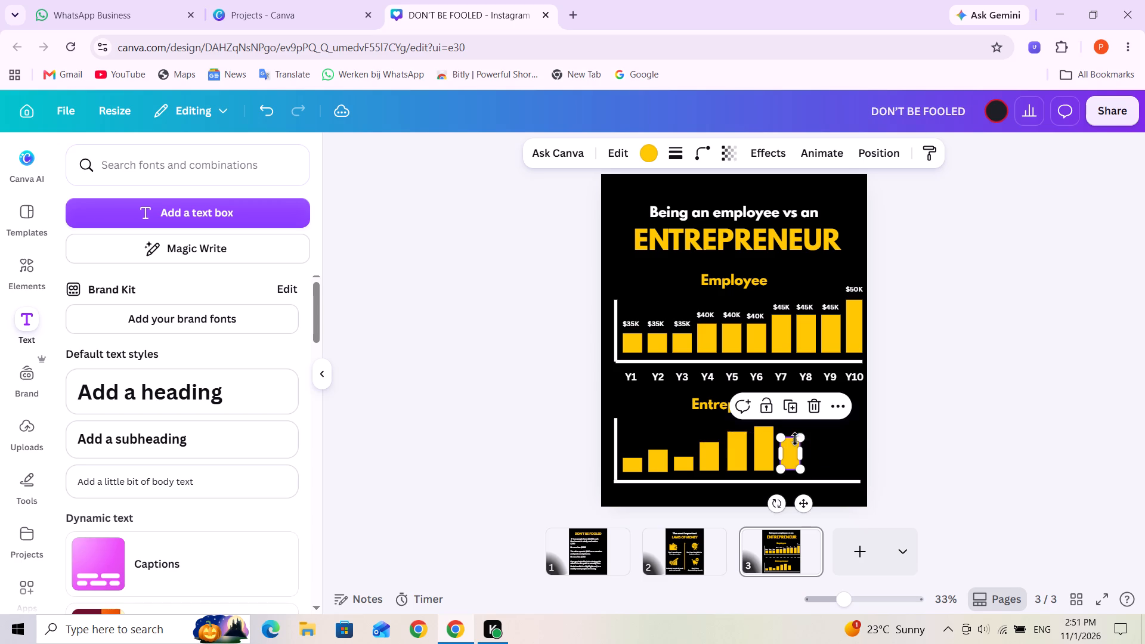
Duplicate the seventh Entrepreneur bar, place the copy as the eighth bar and stretch it to the vertical axis top, about 206 high.
left_click(793, 402)
left_click_drag(818, 467, 819, 456)
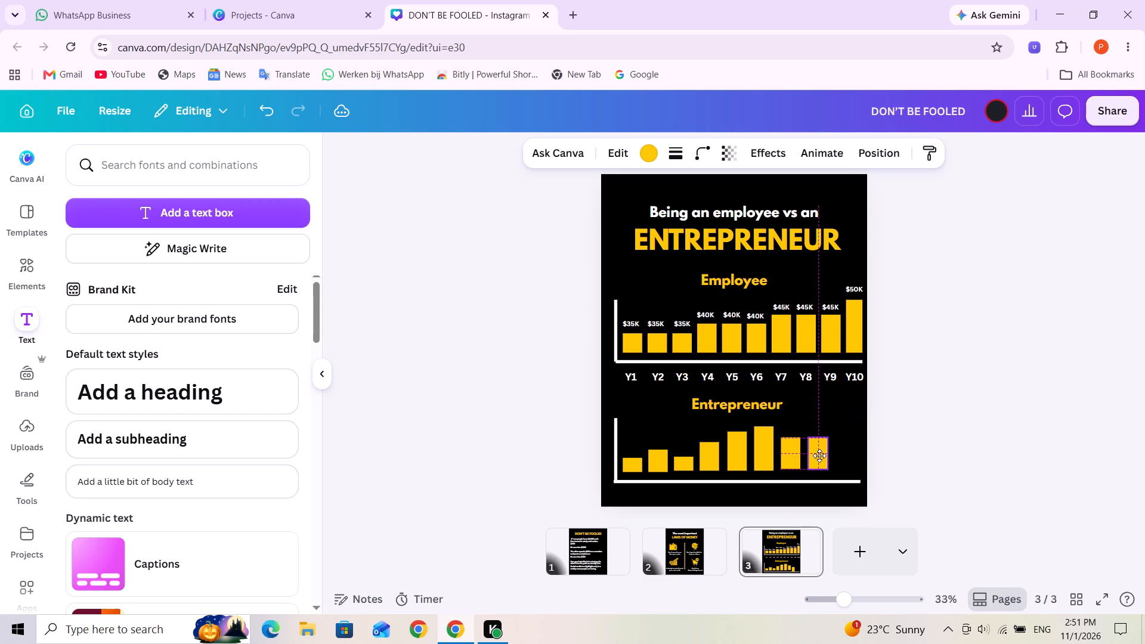
left_click_drag(819, 456, 818, 456)
left_click_drag(820, 436, 821, 421)
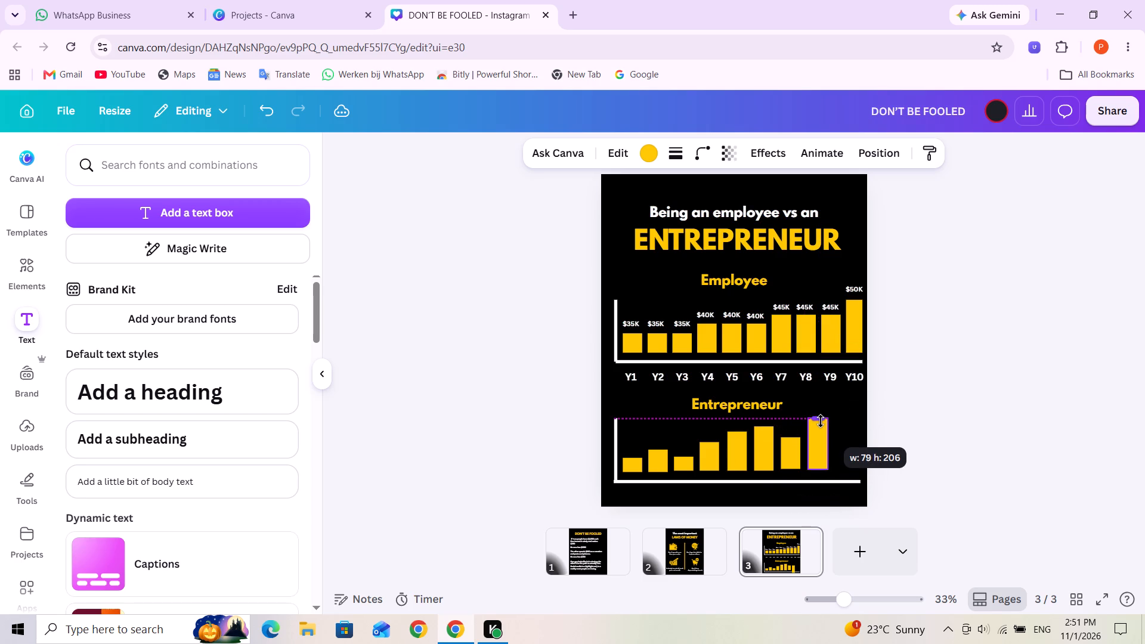
Stretch the eighth Entrepreneur bar above the vertical axis top to a height of about 225.
left_click_drag(821, 421, 821, 409)
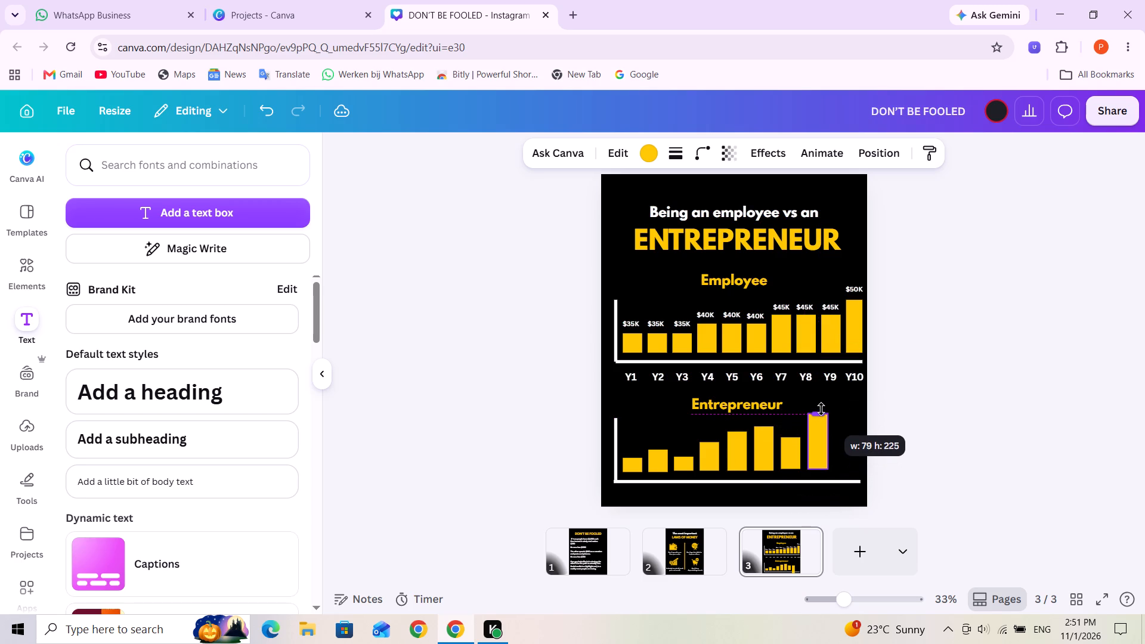
left_click_drag(821, 409, 821, 410)
Duplicate the eighth Entrepreneur bar, place the copy as the ninth bar and make it slightly shorter than the eighth.
left_click(818, 382)
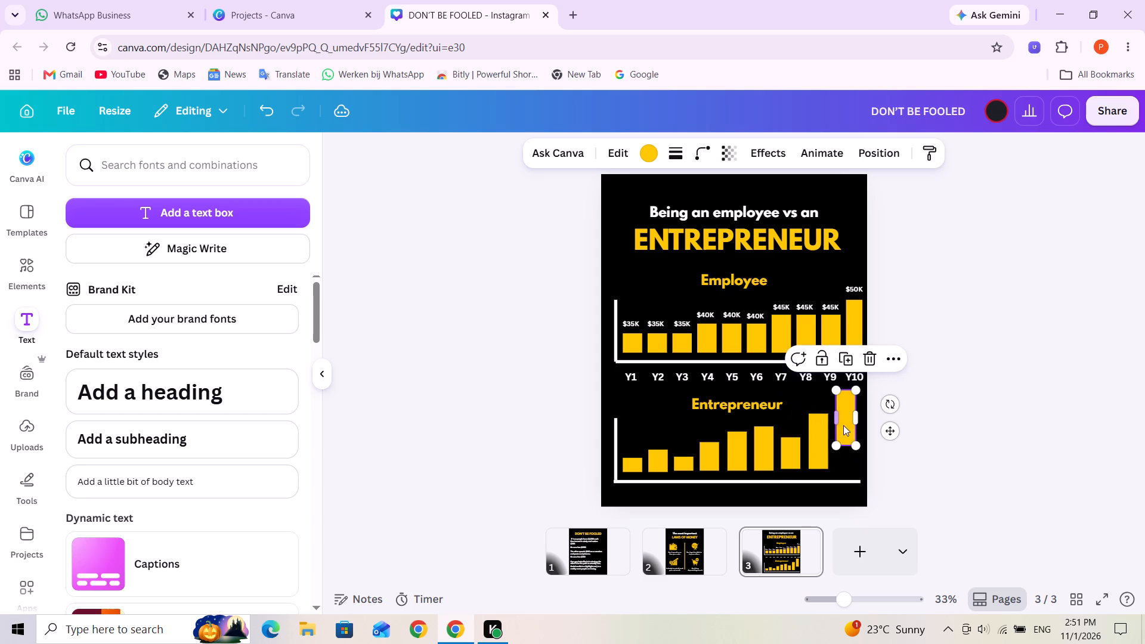
left_click_drag(844, 425, 841, 450)
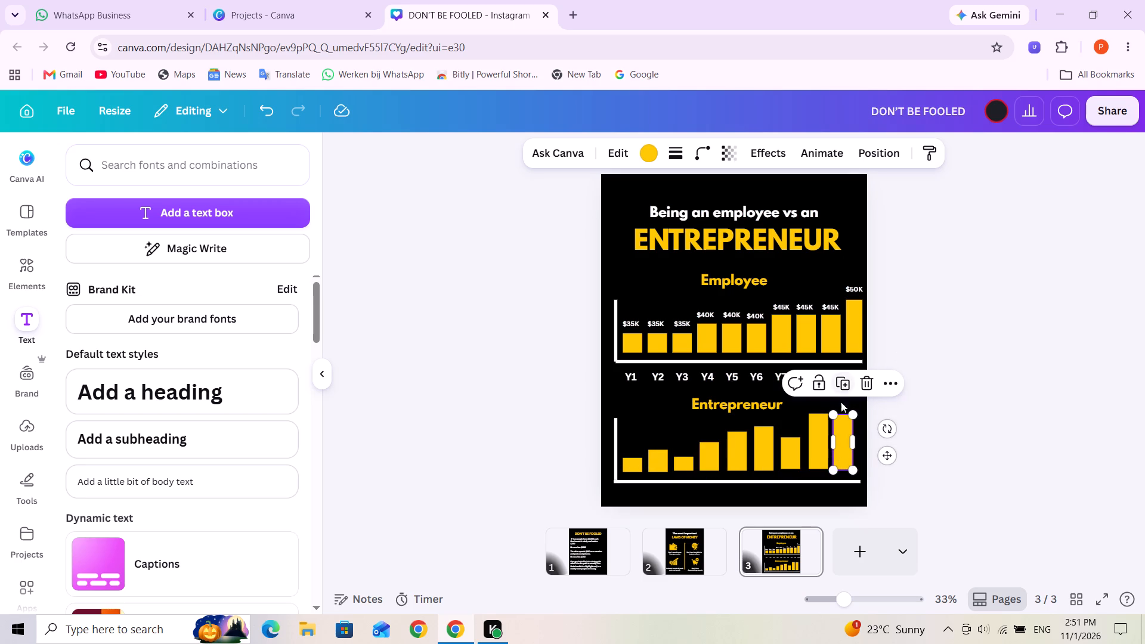
left_click_drag(841, 417, 841, 423)
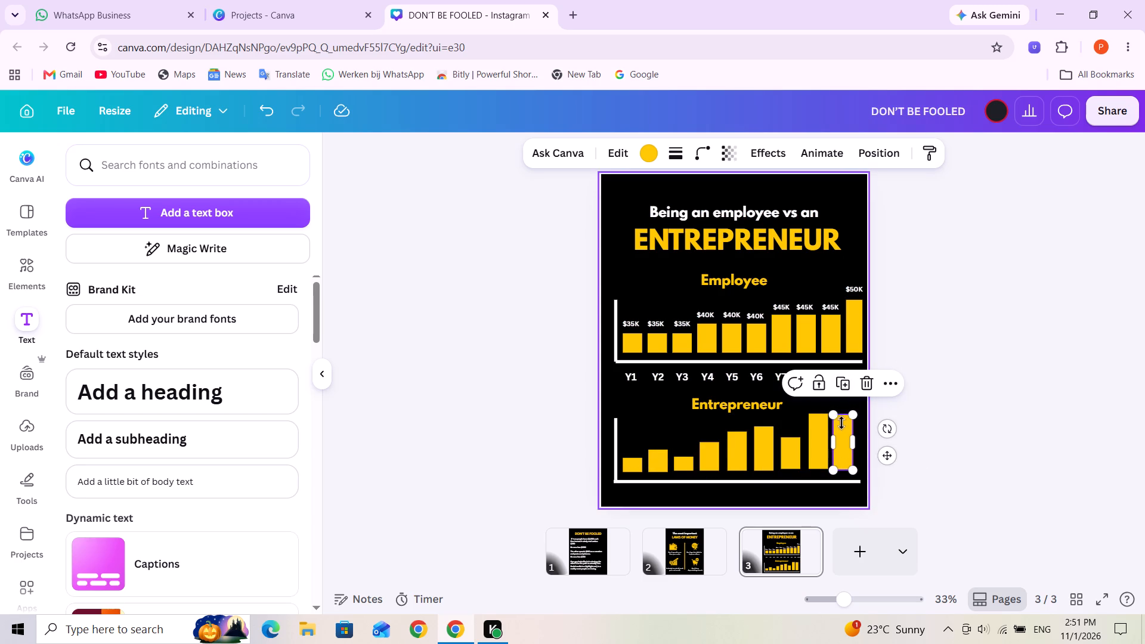
left_click_drag(841, 423, 841, 422)
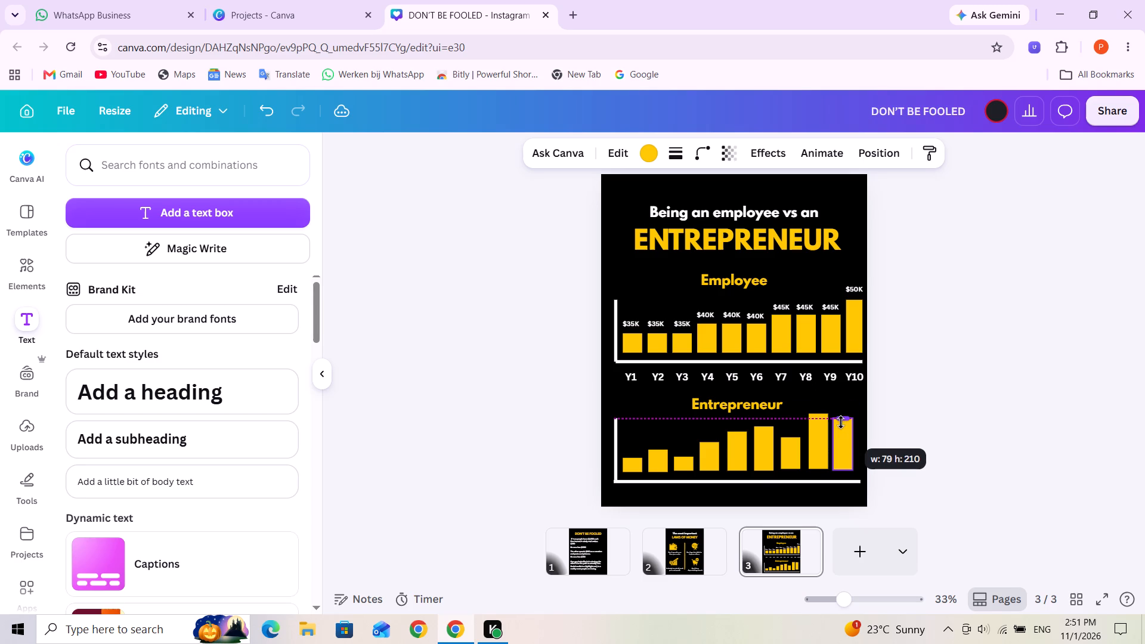
left_click_drag(841, 422, 839, 426)
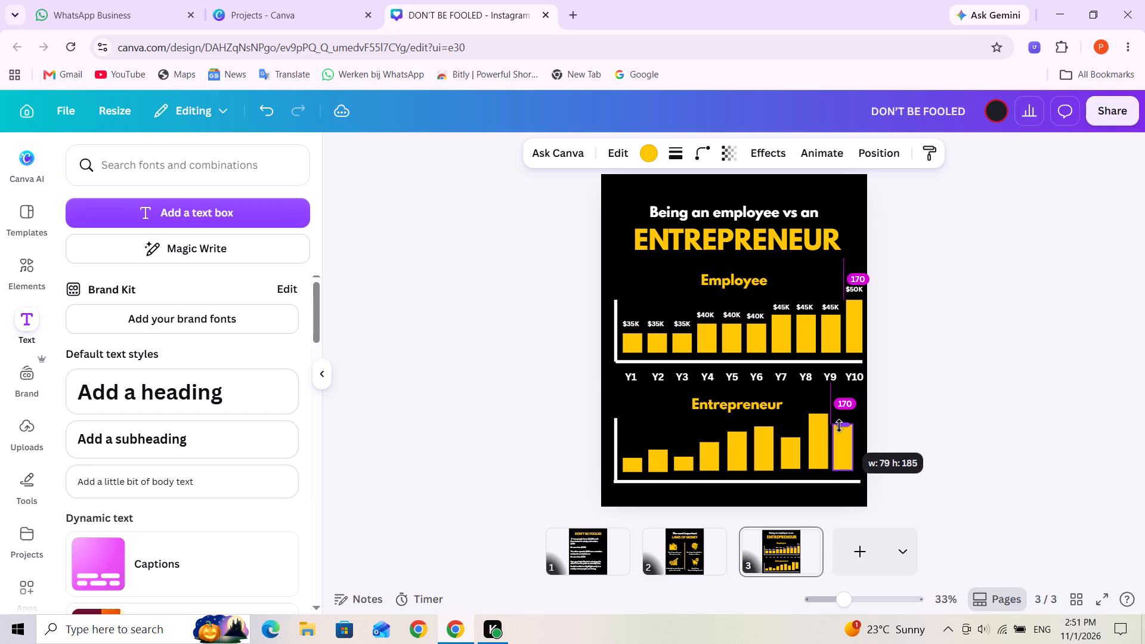
left_click_drag(839, 426, 839, 425)
Duplicate the Employee chart's Y10 bar and move the copy beside the ninth Entrepreneur bar as the tenth bar.
left_click(853, 336)
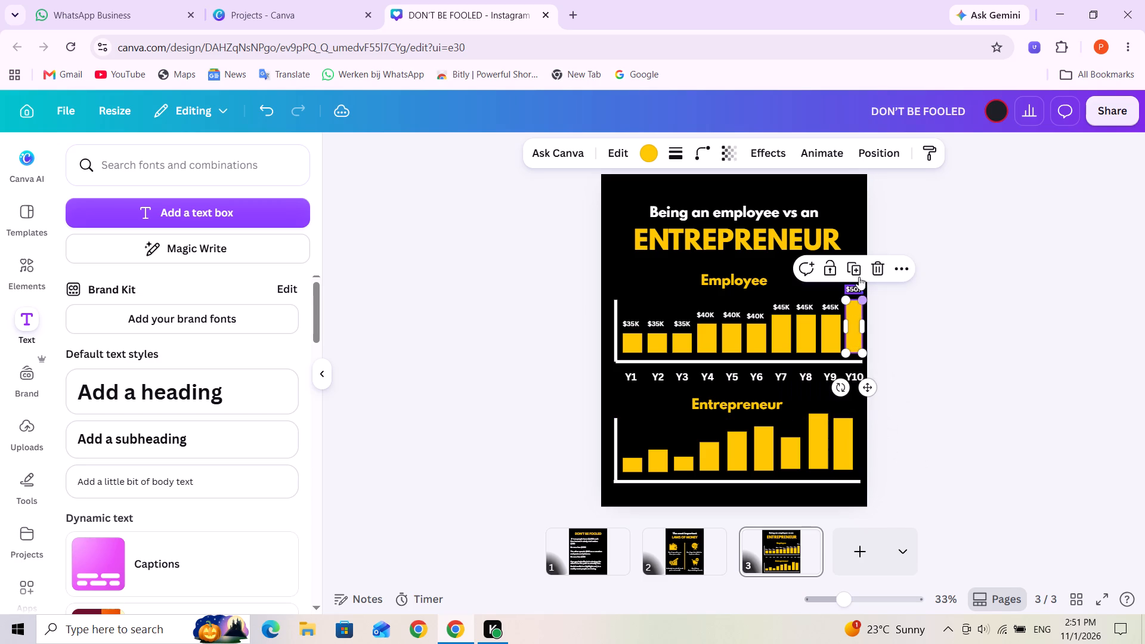
left_click(861, 265)
left_click_drag(862, 340, 868, 457)
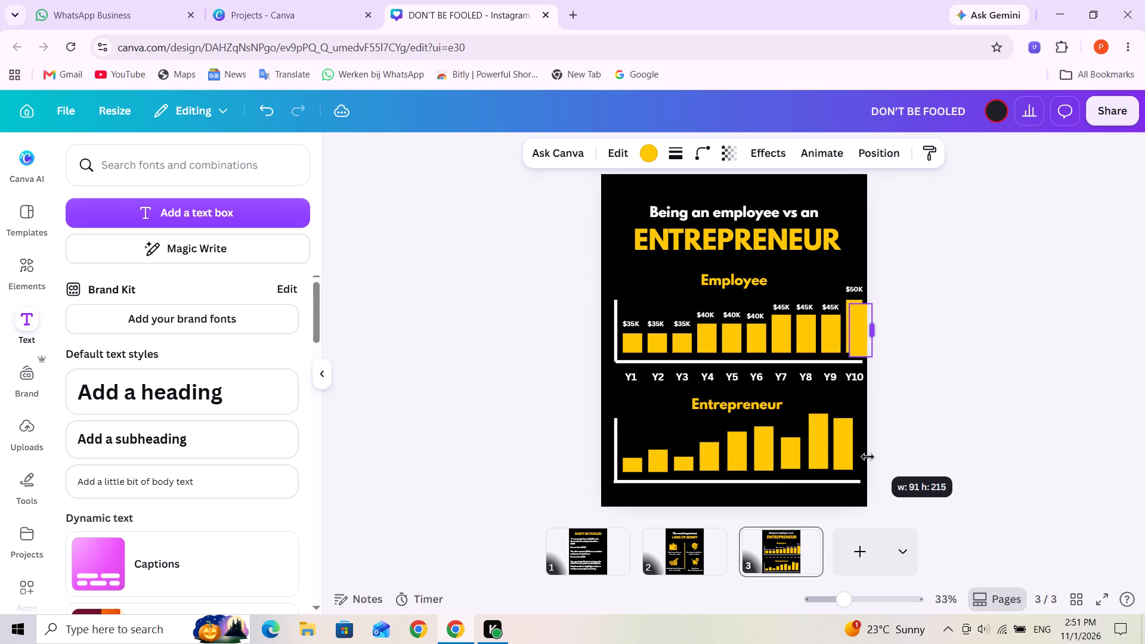
left_click_drag(868, 457, 868, 455)
left_click_drag(861, 329, 867, 456)
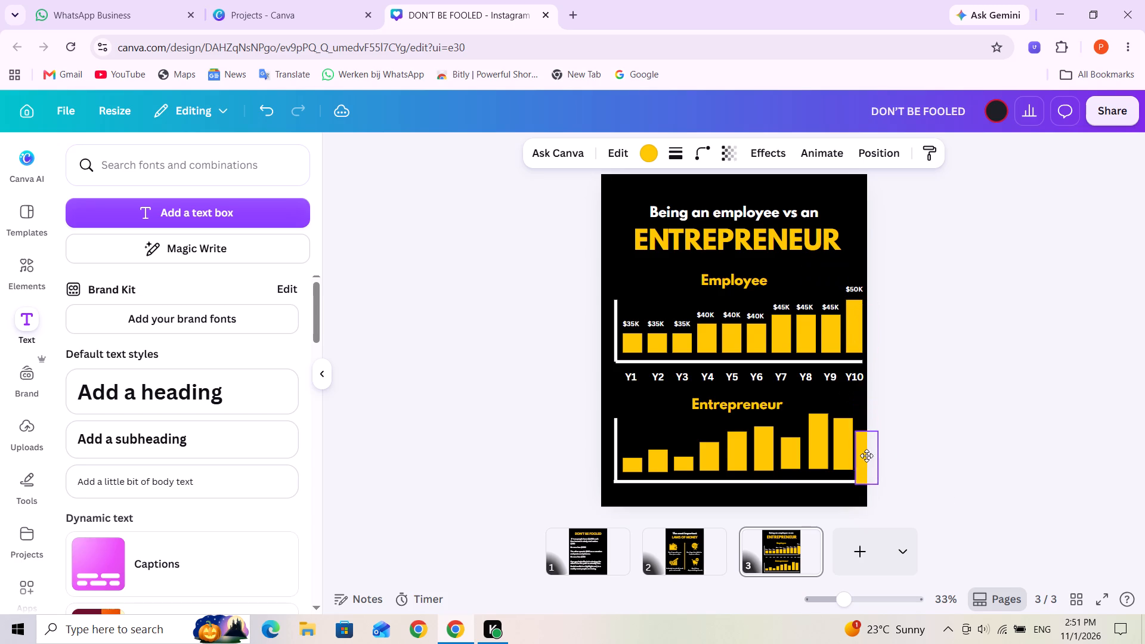
left_click_drag(867, 456, 869, 440)
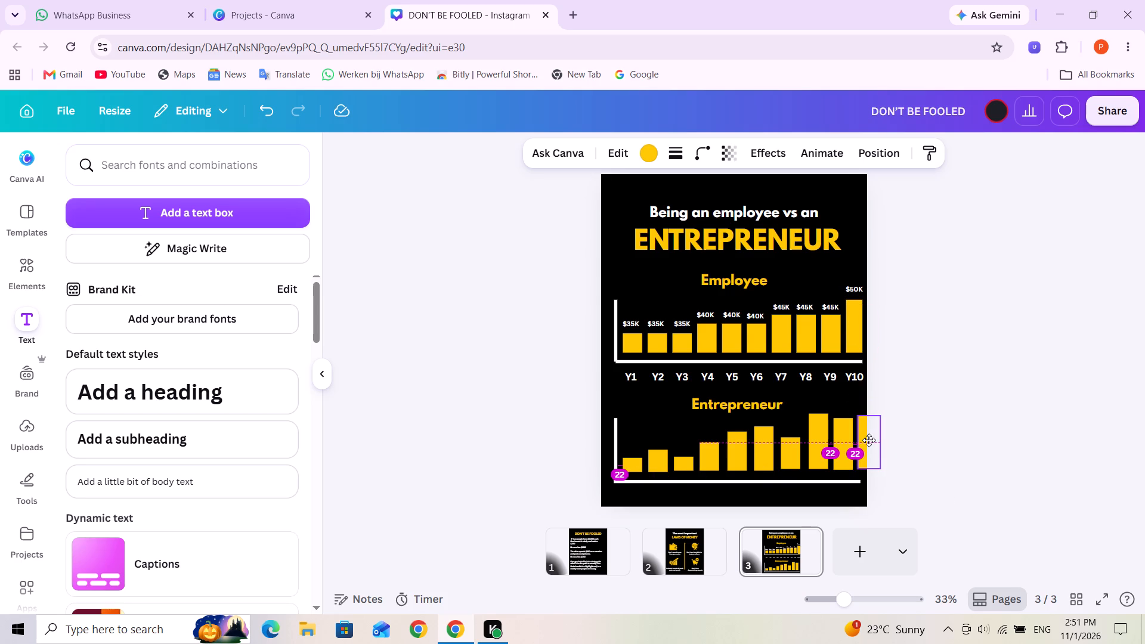
left_click_drag(869, 440, 867, 423)
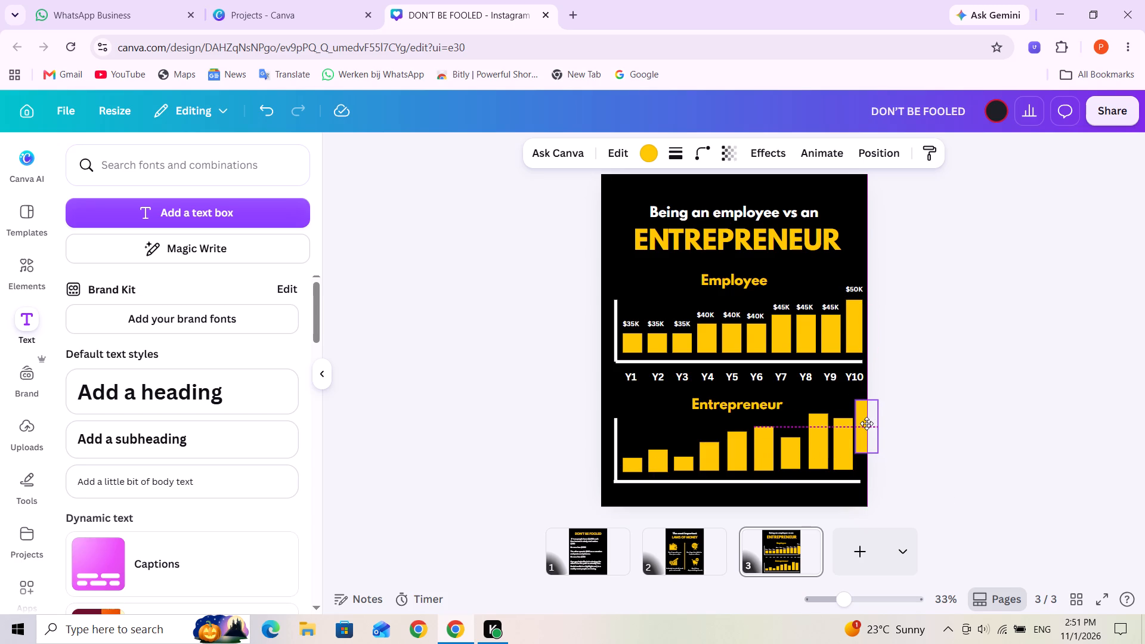
left_click_drag(867, 423, 868, 423)
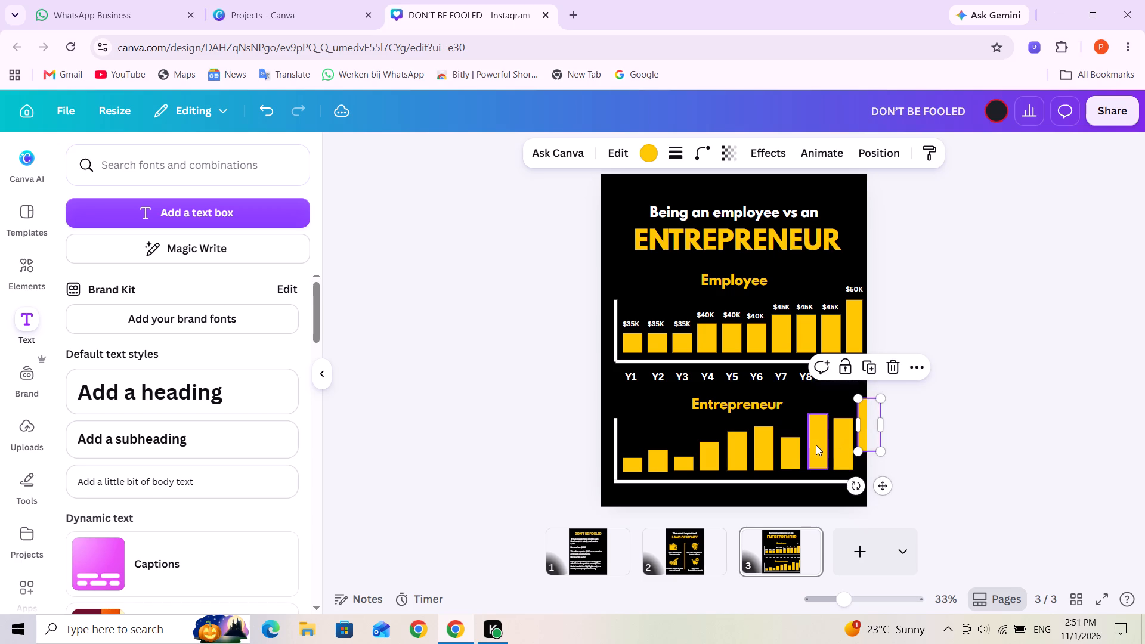
Shift the second through ninth Entrepreneur bars closer together so they are evenly spaced beneath the Y2 to Y9 labels.
left_click(817, 445)
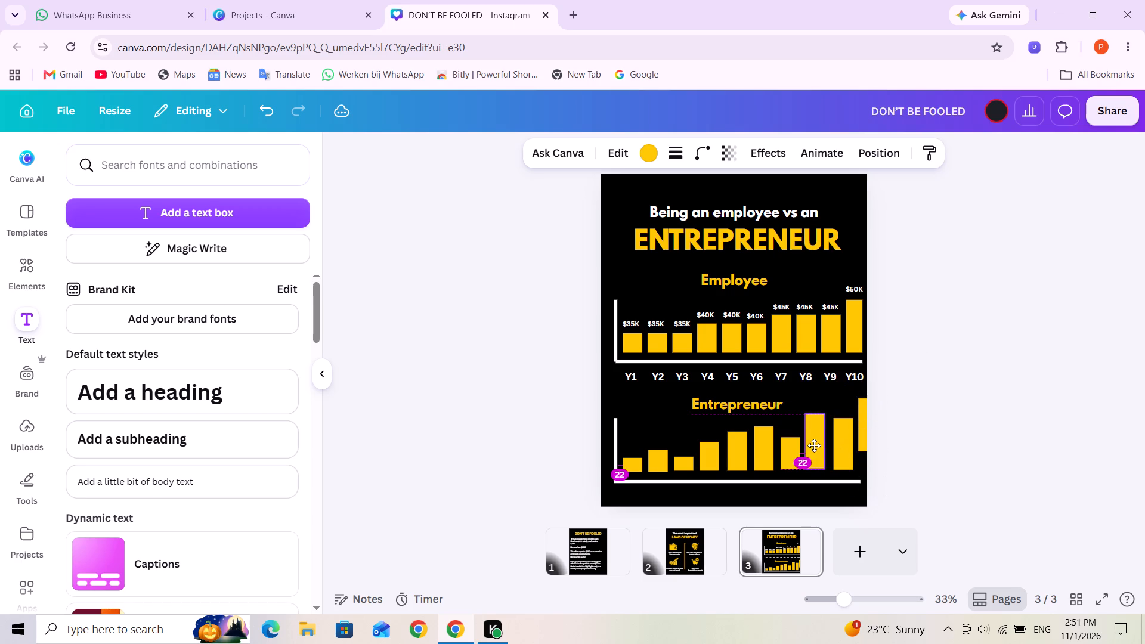
left_click(844, 448)
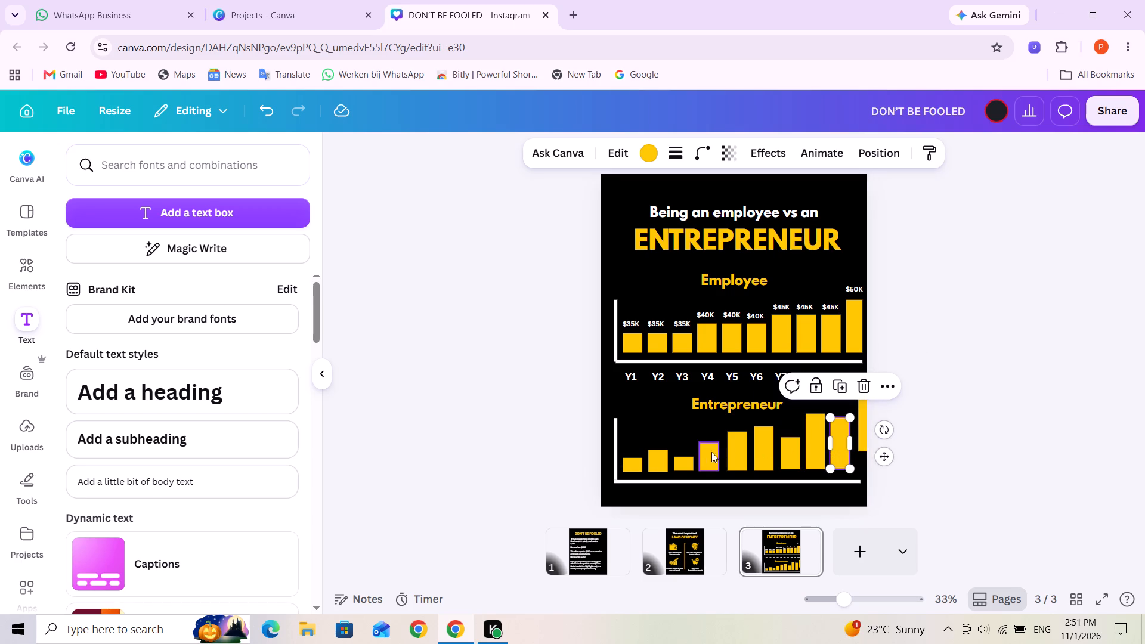
left_click(658, 458)
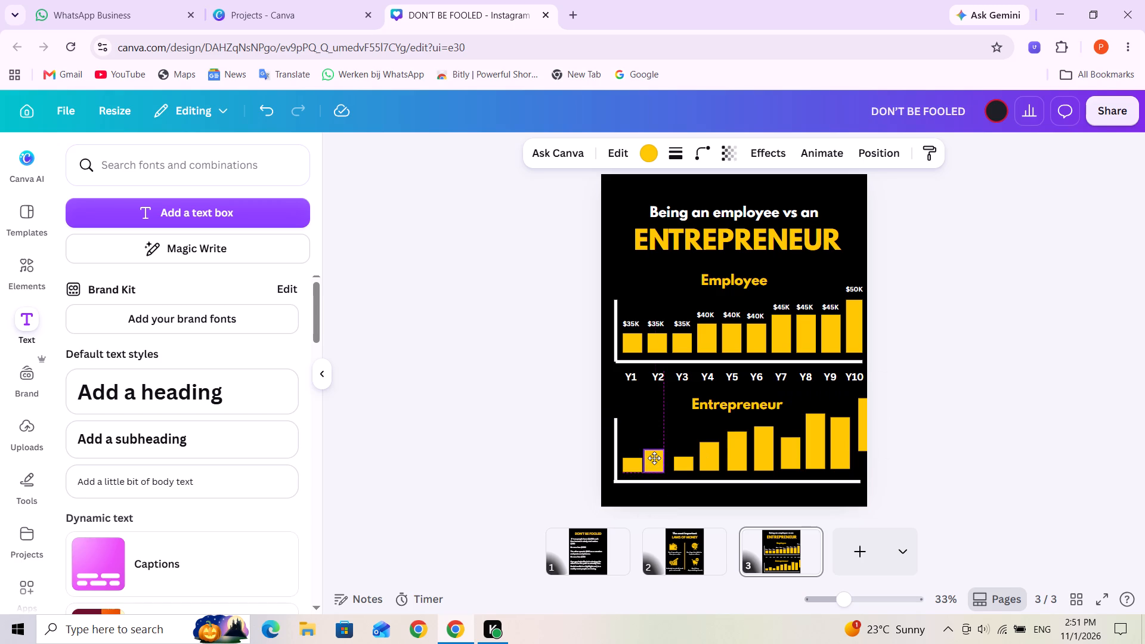
left_click(683, 467)
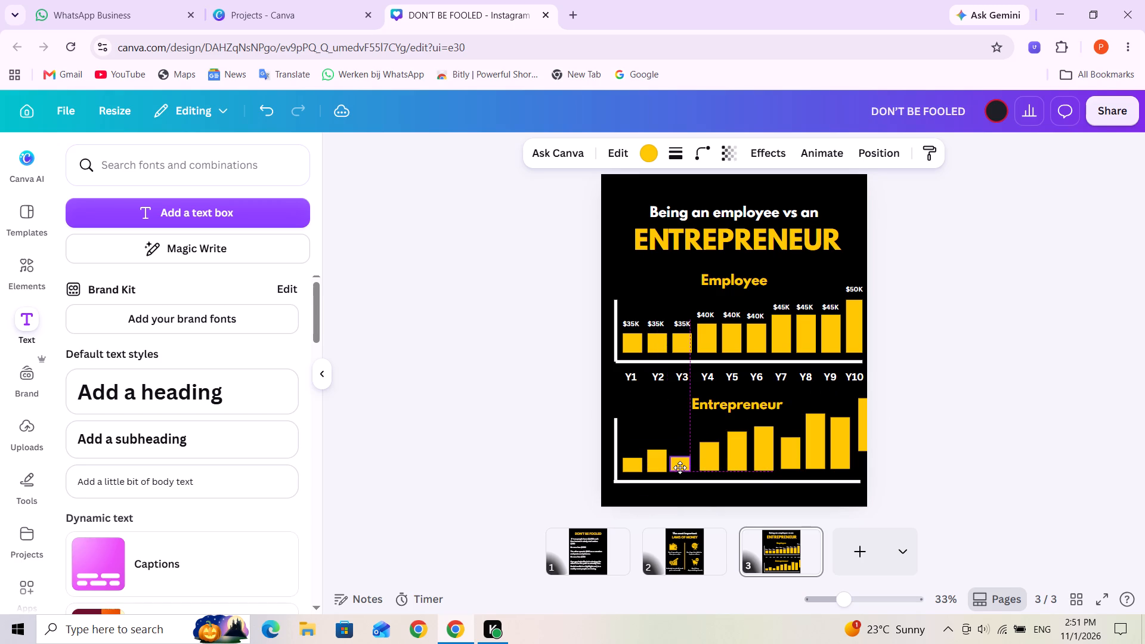
left_click_drag(706, 460, 701, 460)
left_click_drag(741, 459, 734, 459)
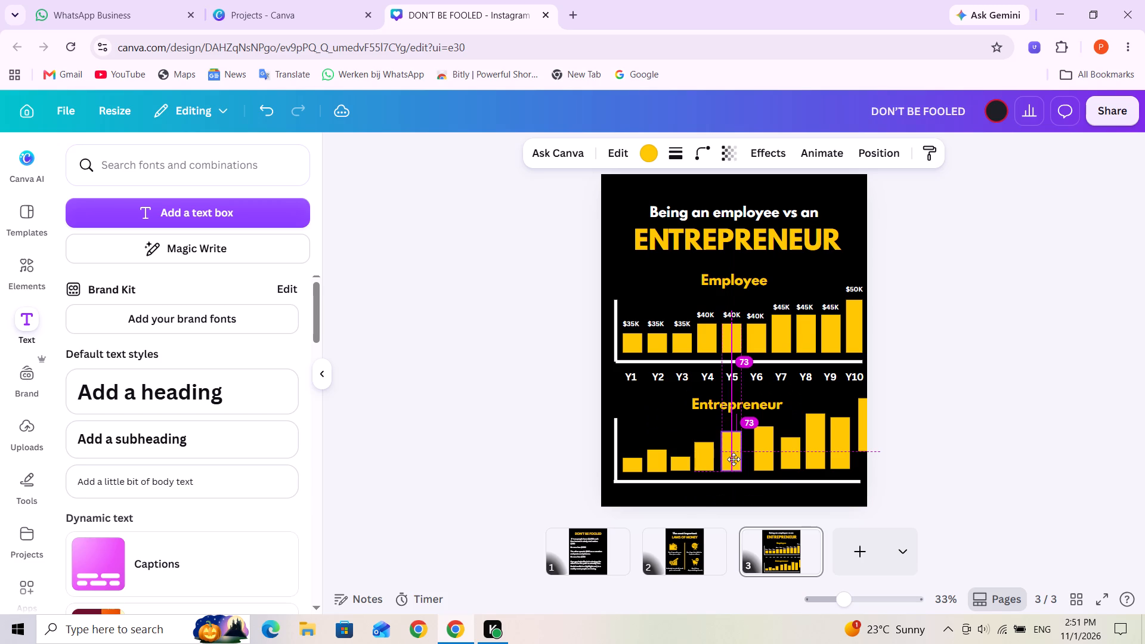
left_click_drag(734, 459, 732, 459)
left_click_drag(761, 459, 753, 459)
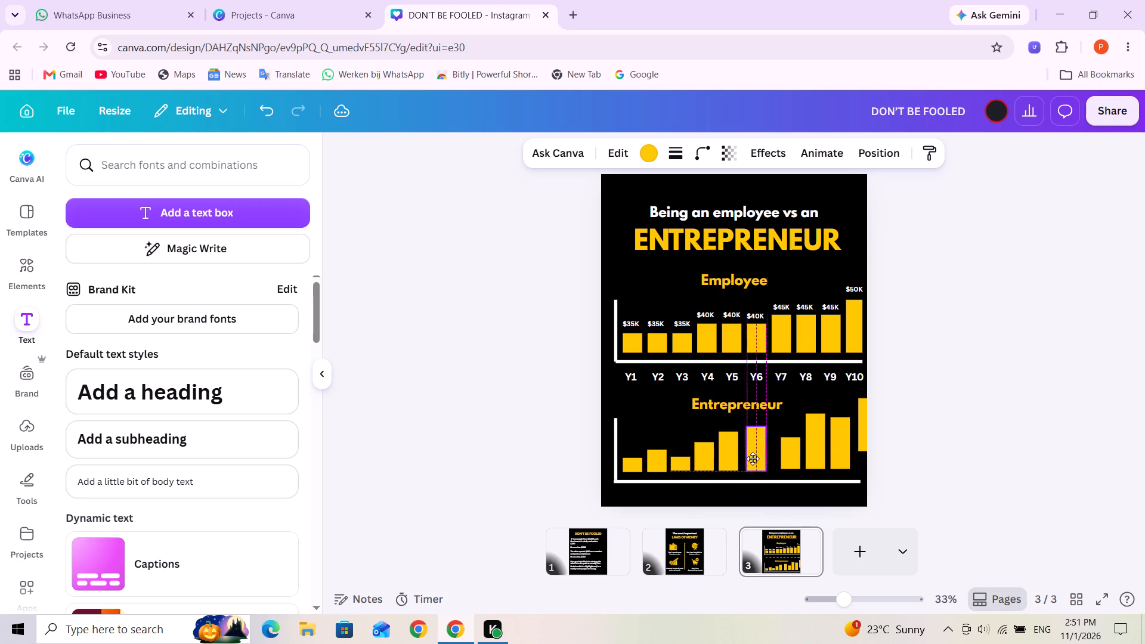
left_click_drag(753, 459, 751, 459)
left_click_drag(792, 462, 781, 462)
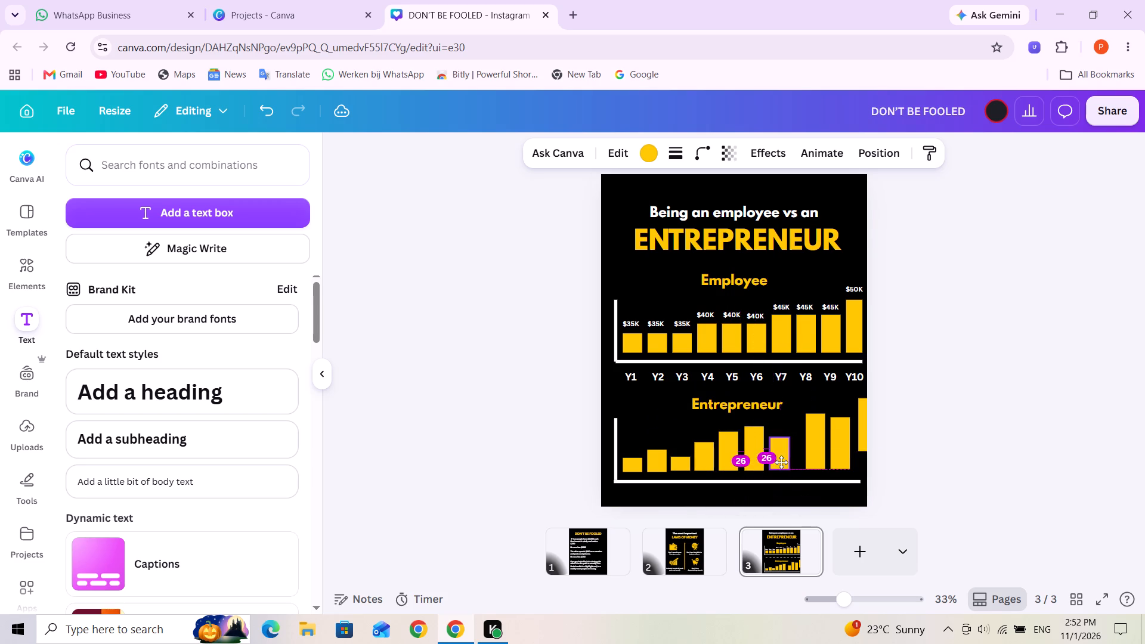
left_click_drag(781, 462, 781, 462)
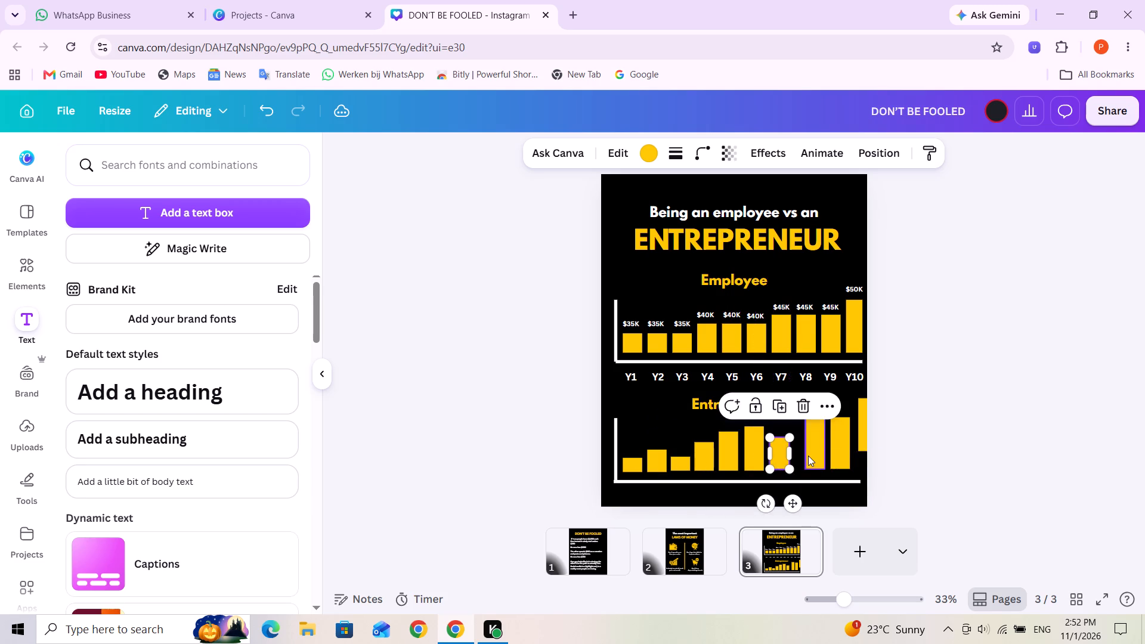
left_click_drag(809, 456, 801, 456)
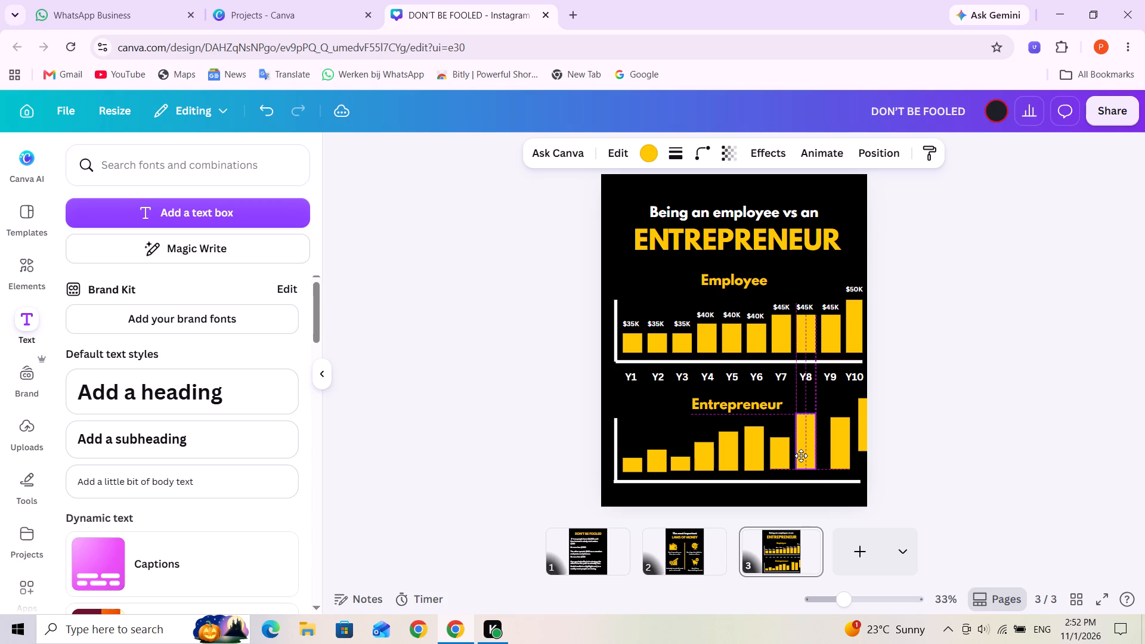
left_click_drag(801, 456, 800, 456)
left_click_drag(833, 456, 825, 456)
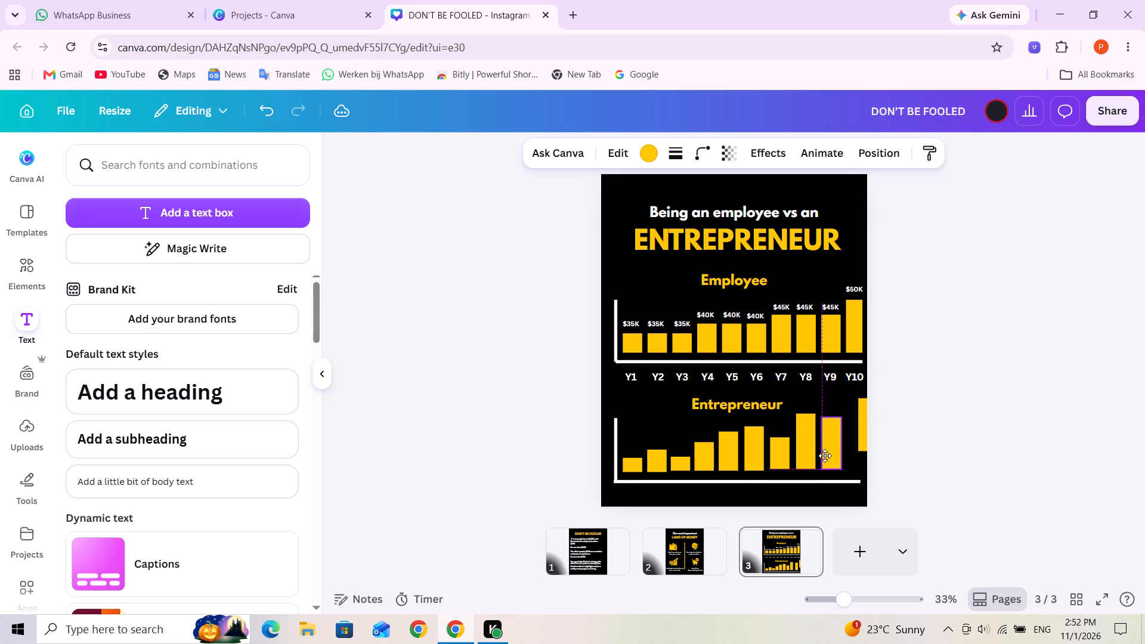
left_click_drag(825, 456, 824, 456)
Place the tenth Entrepreneur bar just after the ninth, under Y10, and narrow it to about 55 wide, ending at the axis line's end.
left_click_drag(858, 438, 849, 459)
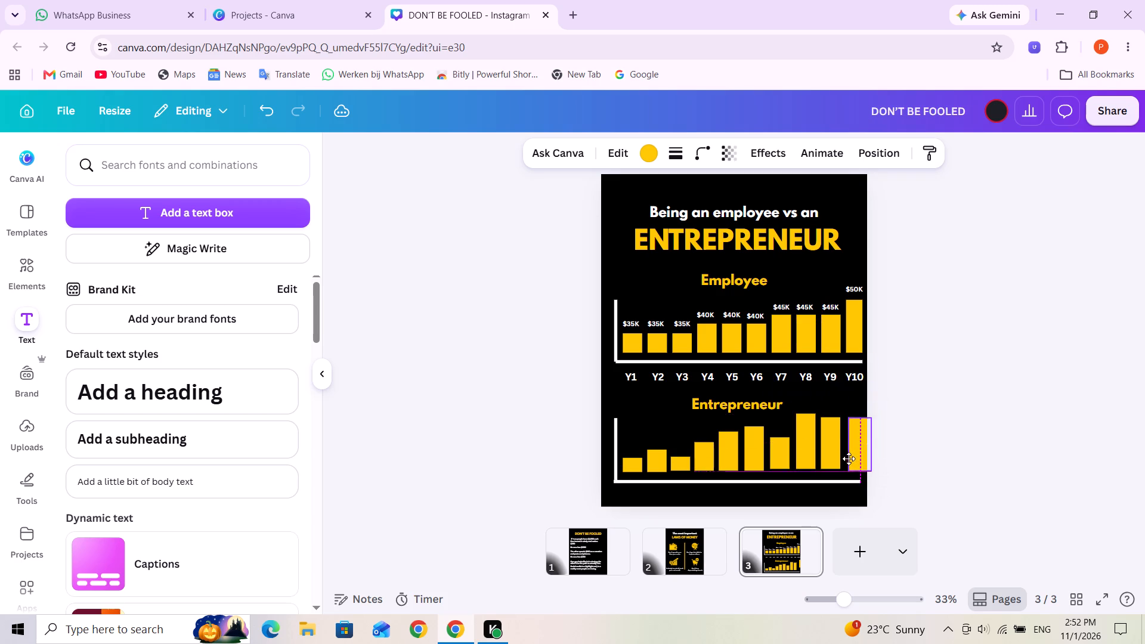
left_click_drag(849, 459, 847, 456)
left_click_drag(869, 452, 864, 452)
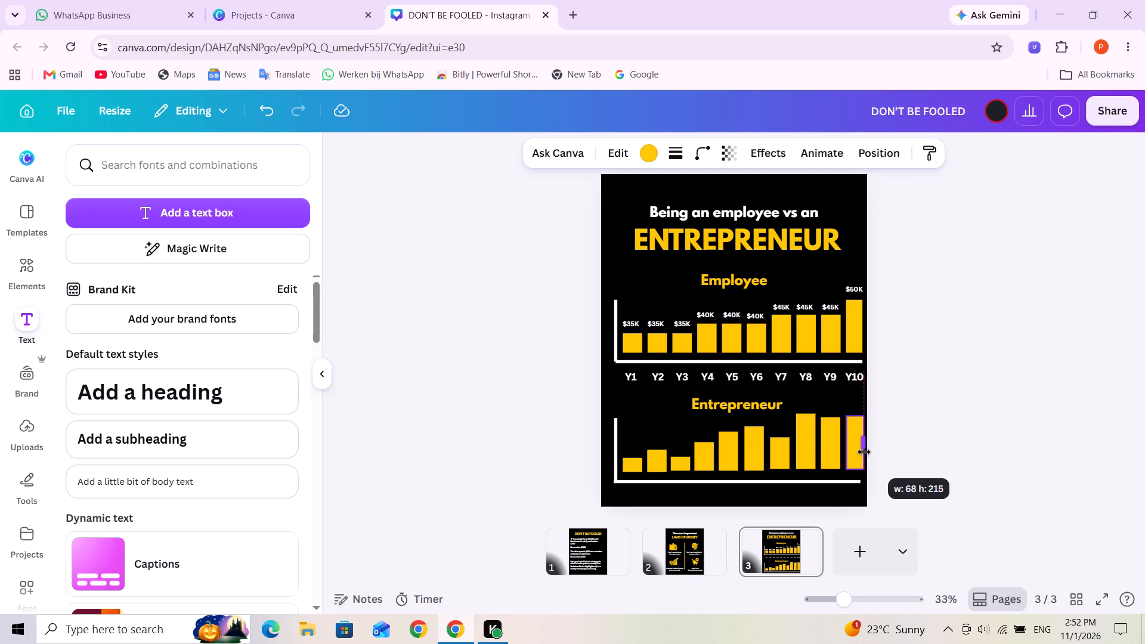
left_click_drag(864, 452, 861, 452)
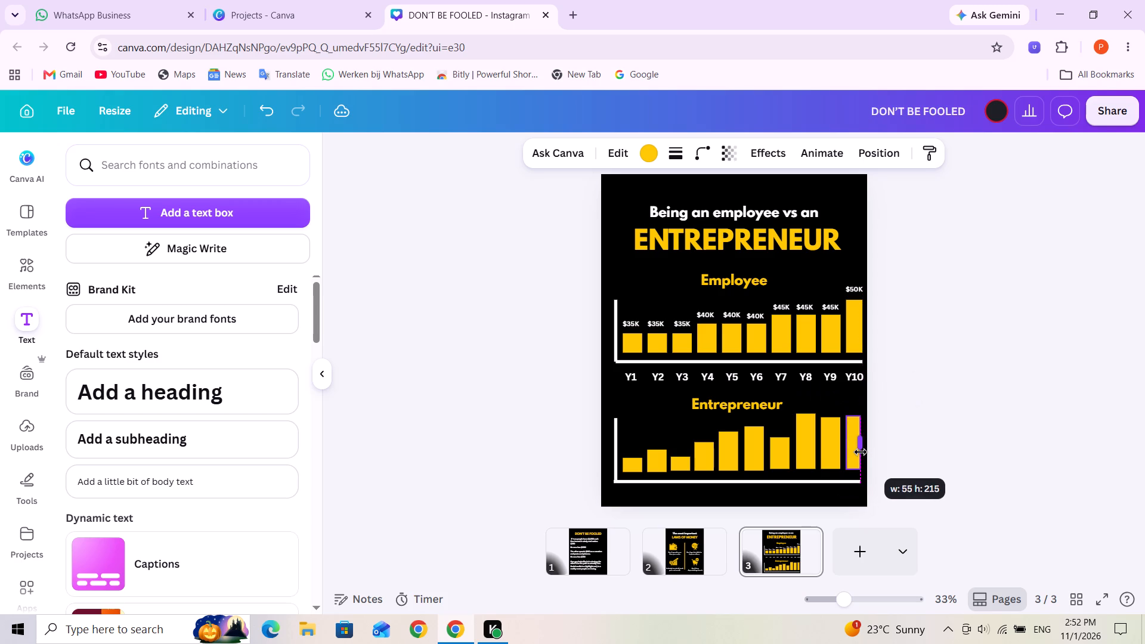
left_click_drag(861, 452, 861, 452)
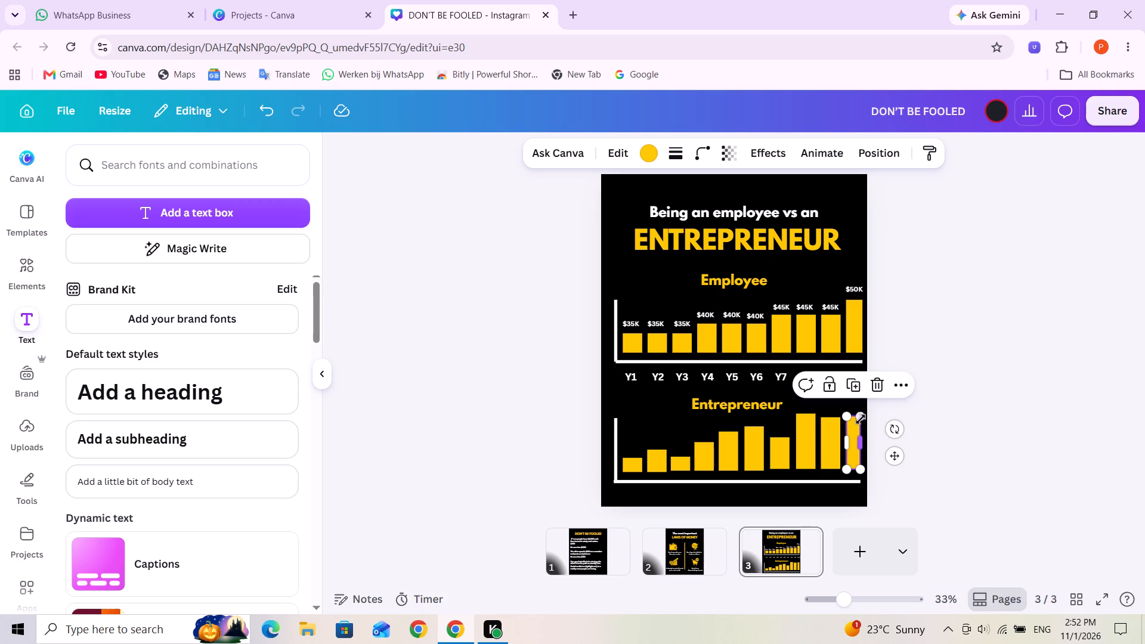
Stretch the tenth Entrepreneur bar upward so it is the tallest in the chart.
left_click(849, 416)
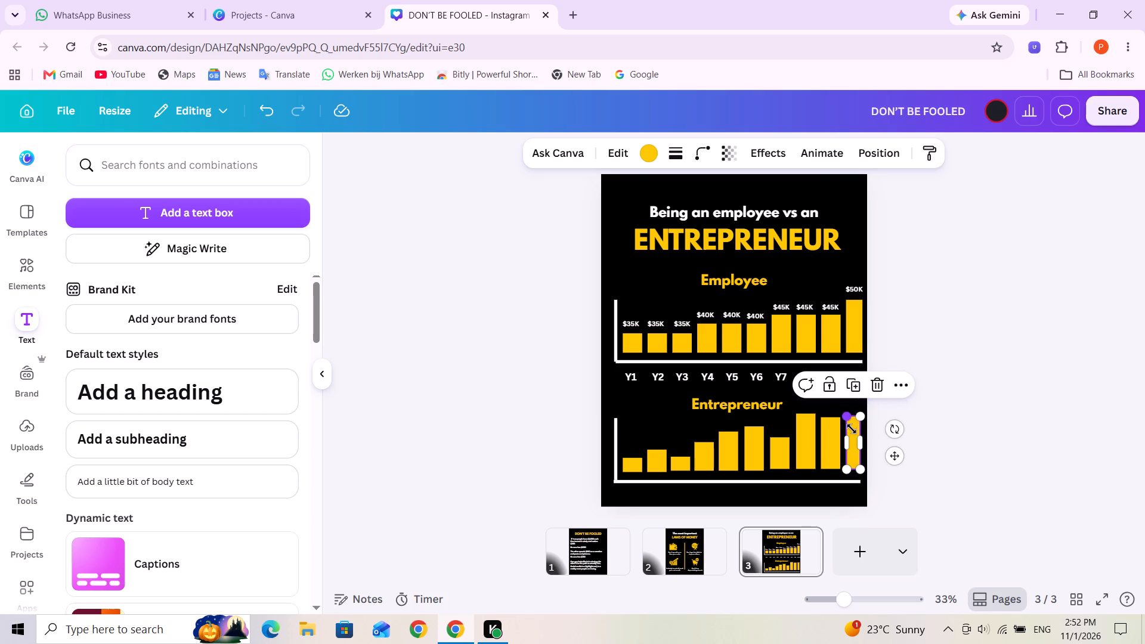
left_click(903, 450)
left_click(849, 438)
left_click_drag(853, 416, 853, 415)
left_click_drag(853, 415, 853, 402)
left_click(909, 416)
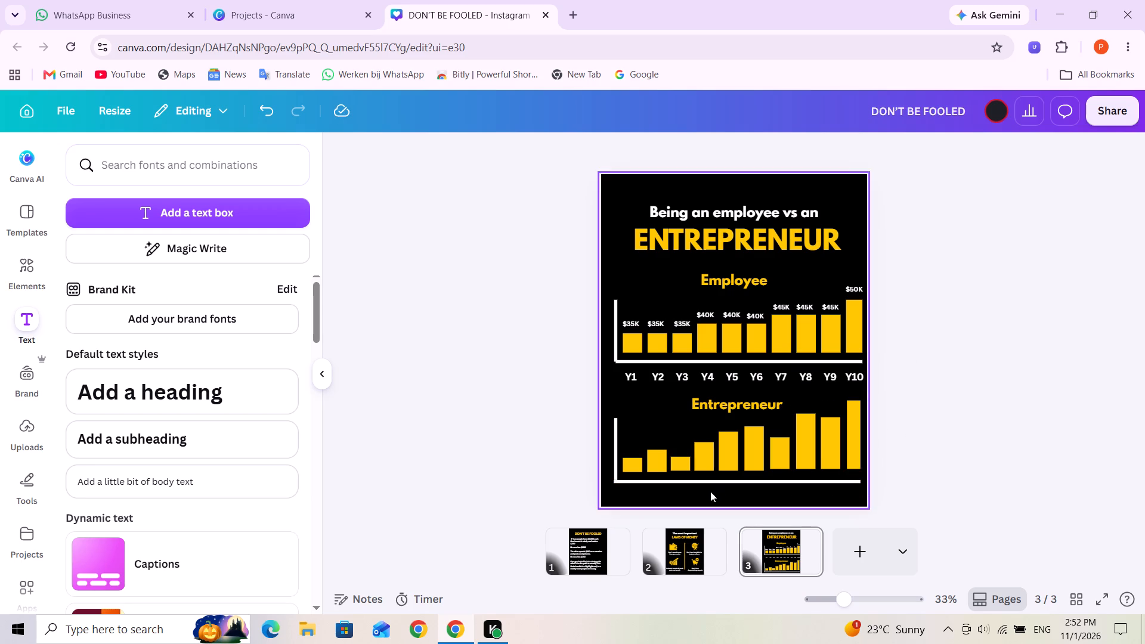
Duplicate the Employee chart's Y1 "$35K" label, place the copy just above the first Entrepreneur bar and change its text to "$20k".
left_click(629, 326)
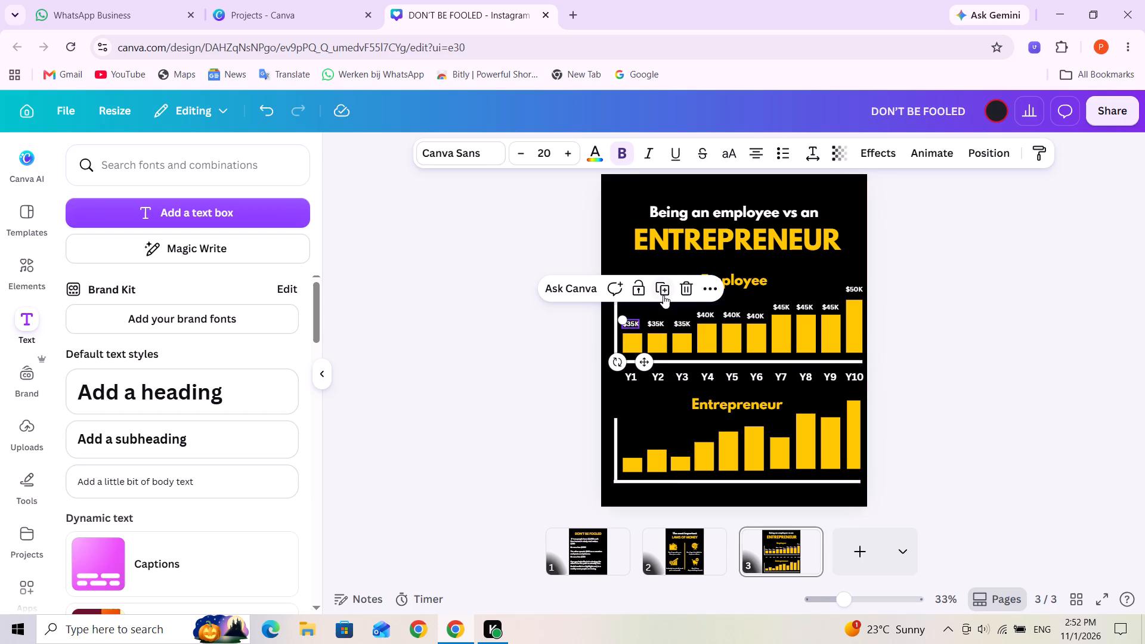
left_click(663, 295)
left_click_drag(634, 326, 629, 434)
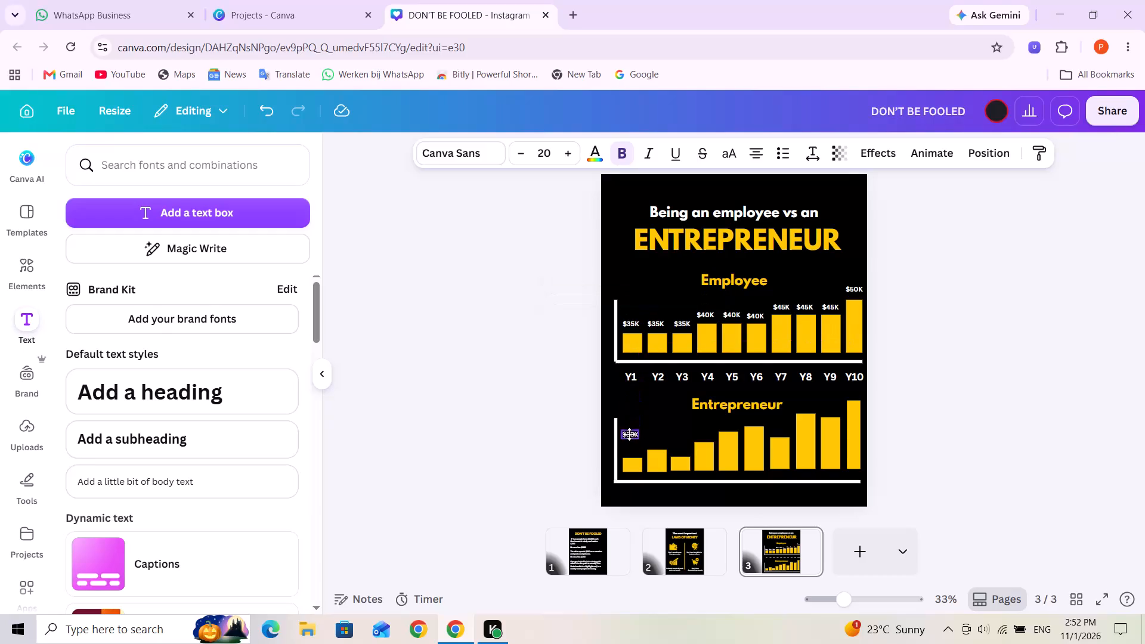
left_click_drag(629, 434, 629, 445)
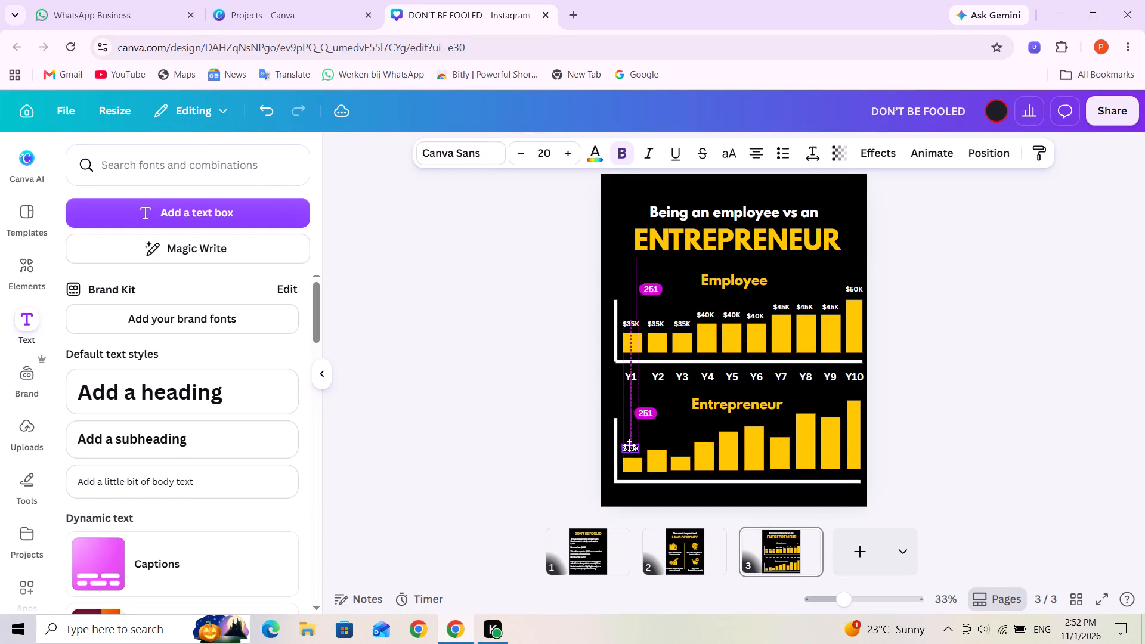
left_click_drag(629, 445, 629, 445)
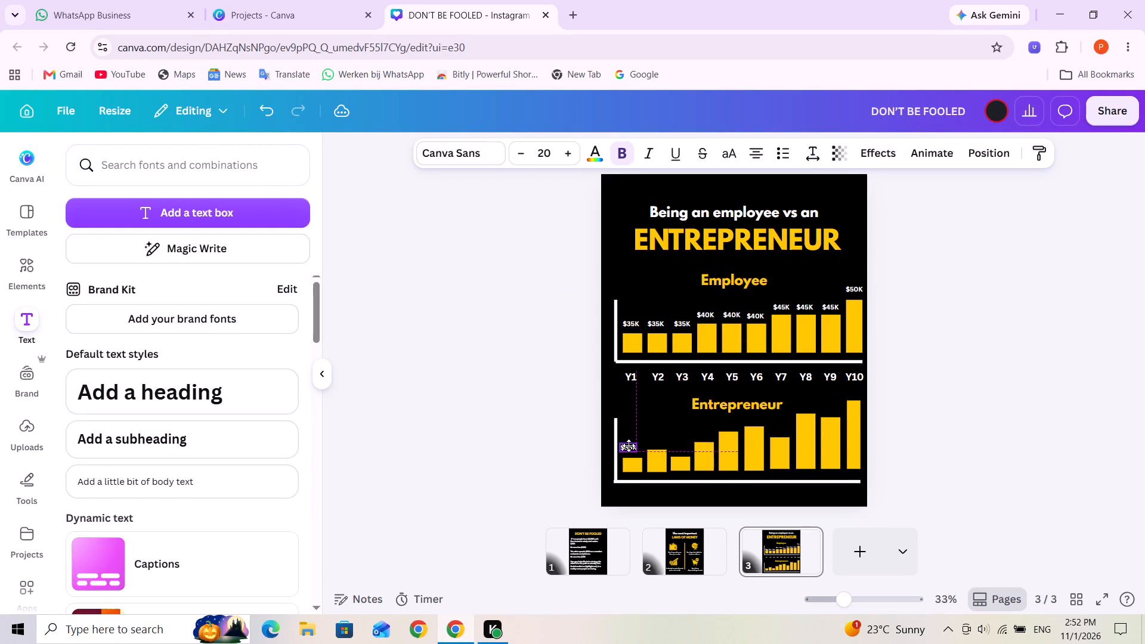
left_click_drag(629, 445, 630, 446)
triple_click(630, 446)
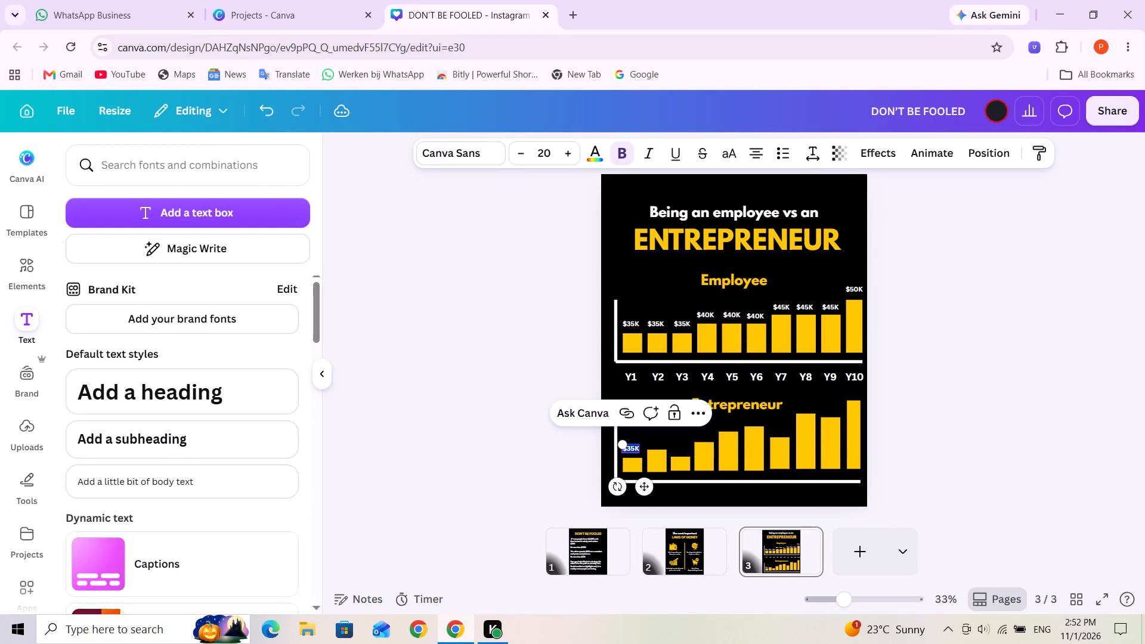
type("$20k")
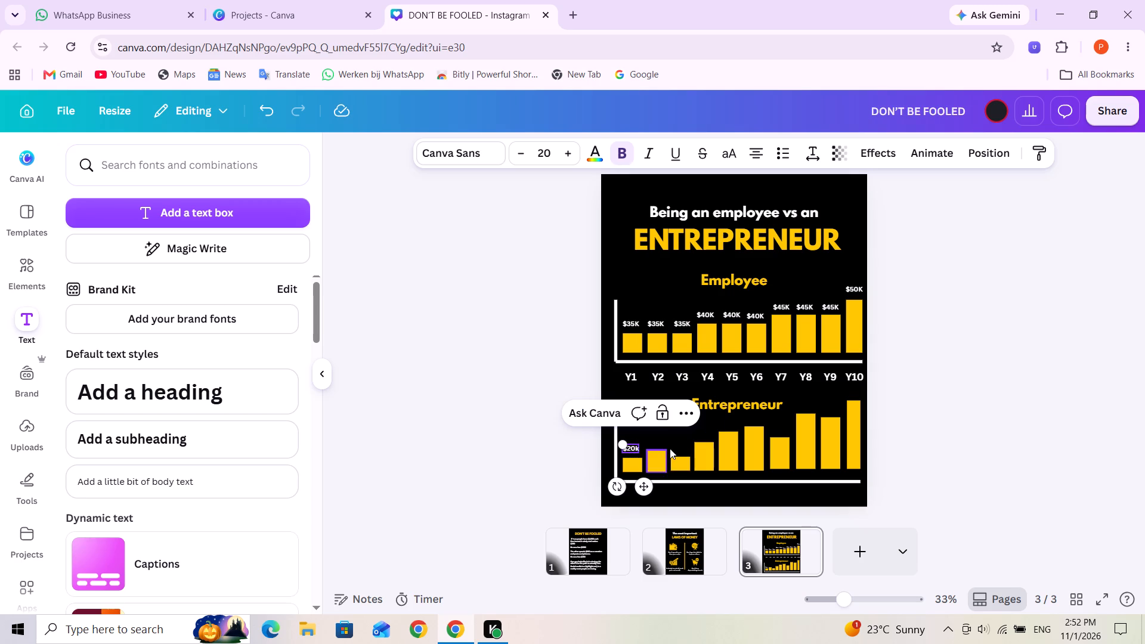
left_click(666, 440)
Duplicate the "$20k" label, place the copy above the second Entrepreneur bar and change its text to "$30k".
left_click(629, 451)
left_click(660, 406)
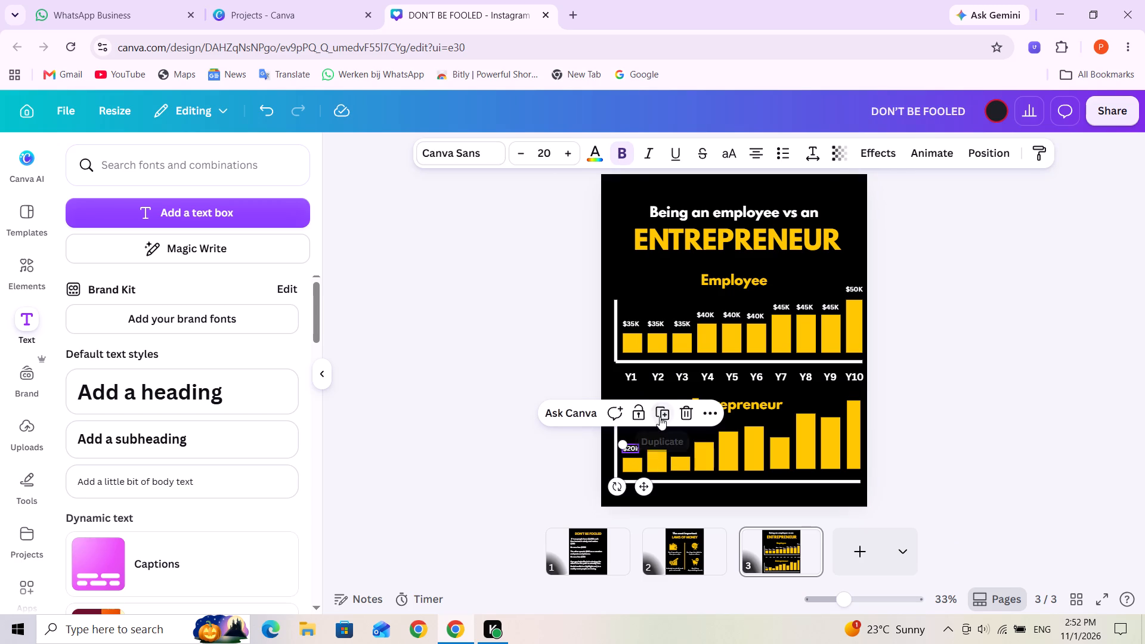
left_click_drag(635, 454, 655, 441)
double_click(655, 441)
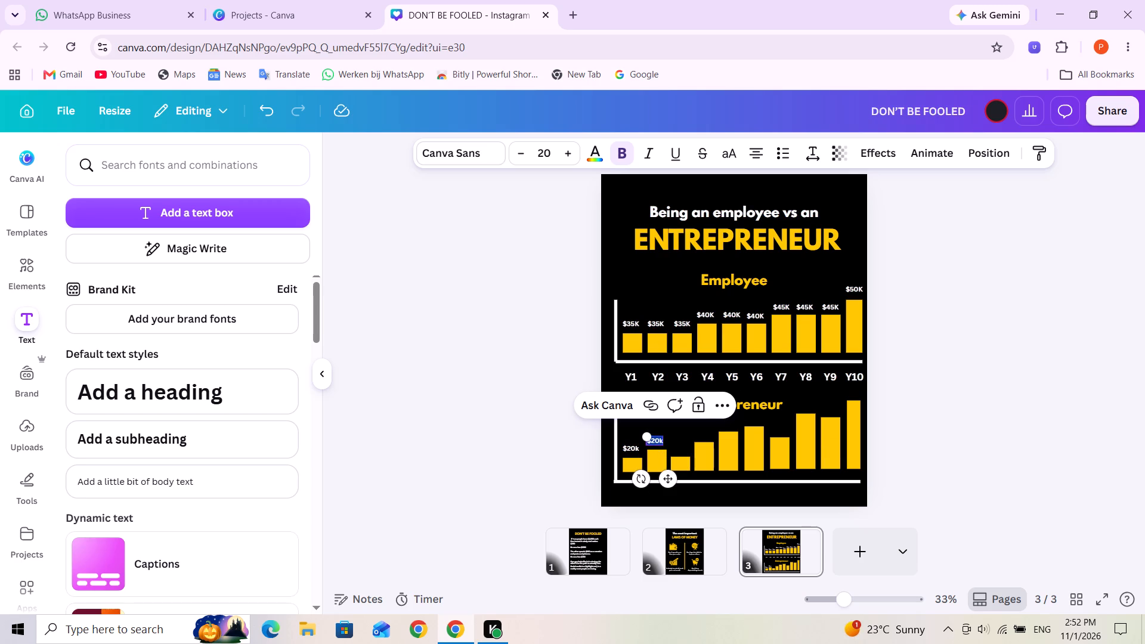
key("shift+dollar")
type("30k")
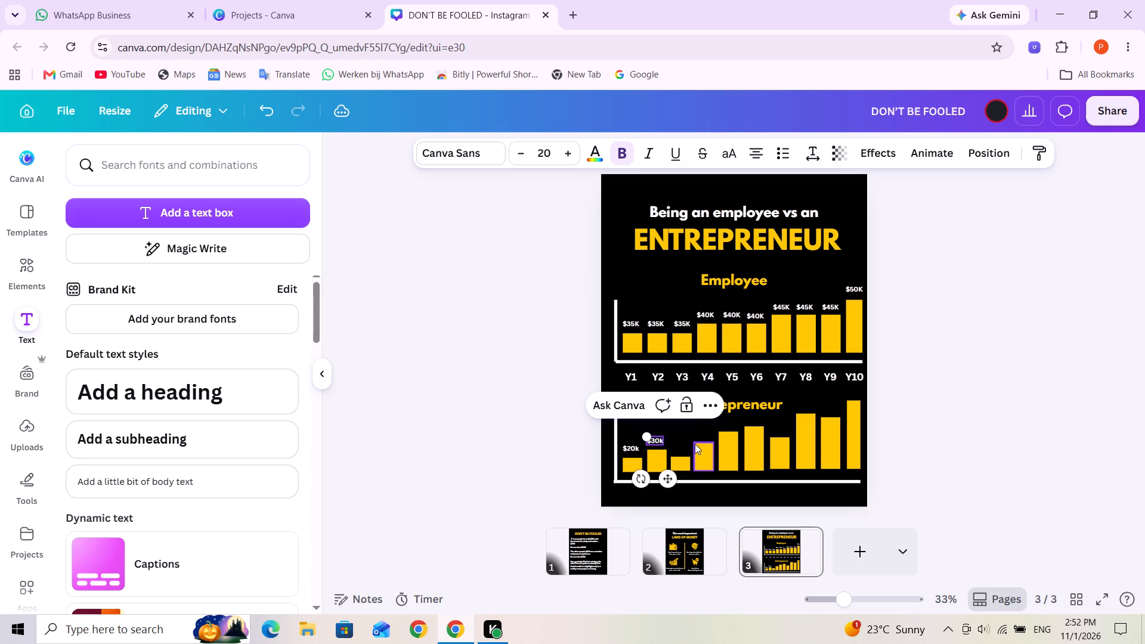
left_click(689, 444)
Duplicate the second Entrepreneur bar's label, place the copy above the third bar and change its text to "$25k".
left_click(664, 439)
left_click(649, 438)
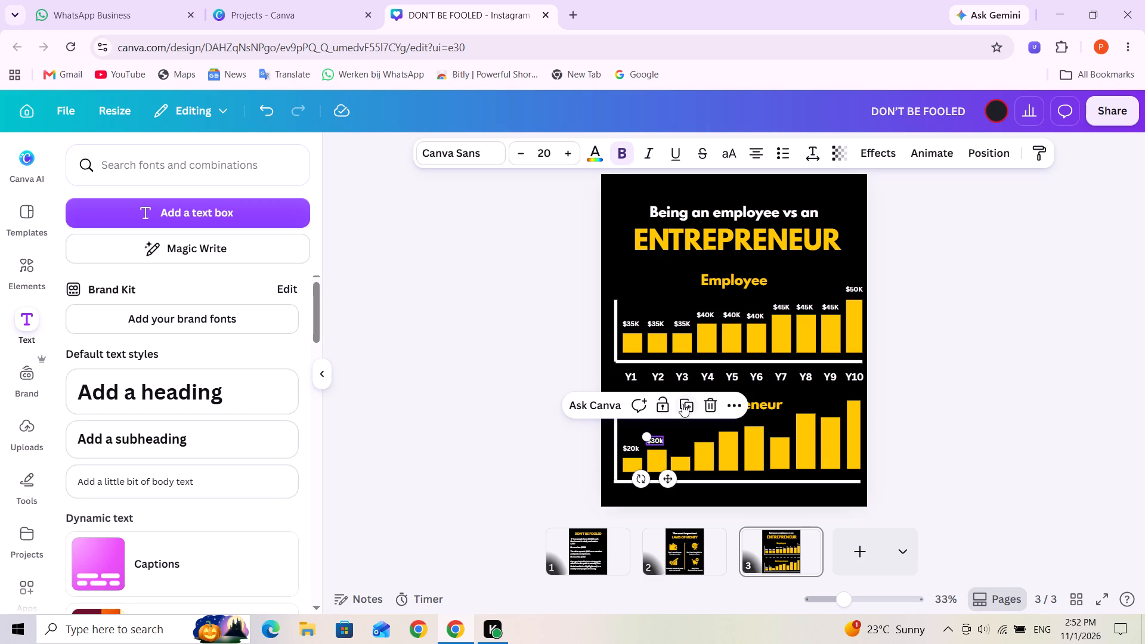
left_click(682, 404)
left_click_drag(677, 427, 679, 442)
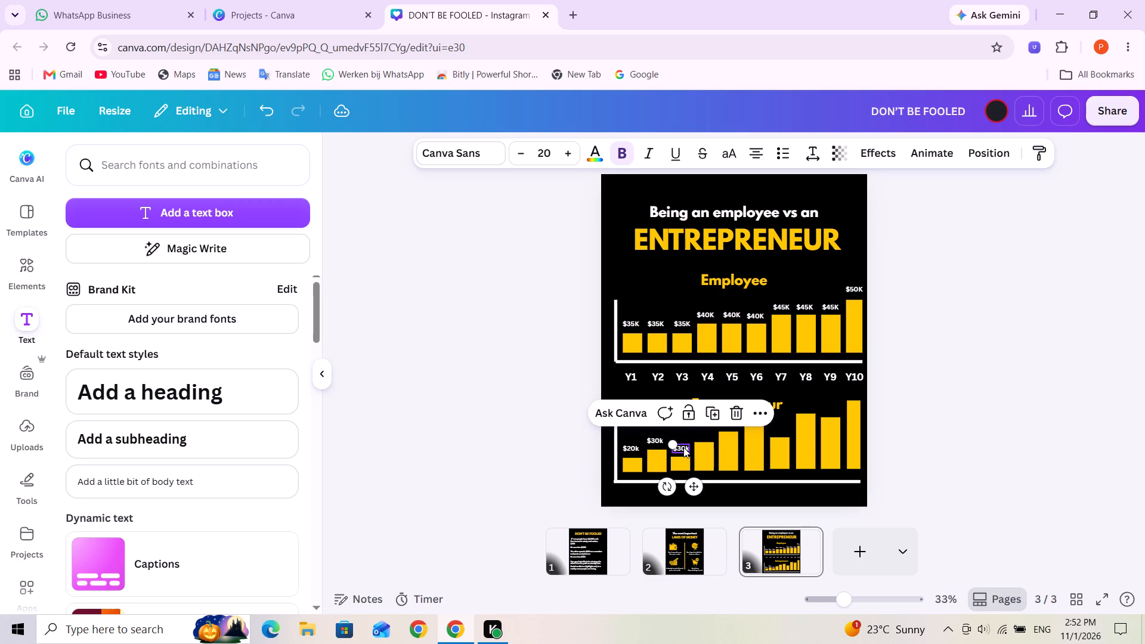
triple_click(681, 446)
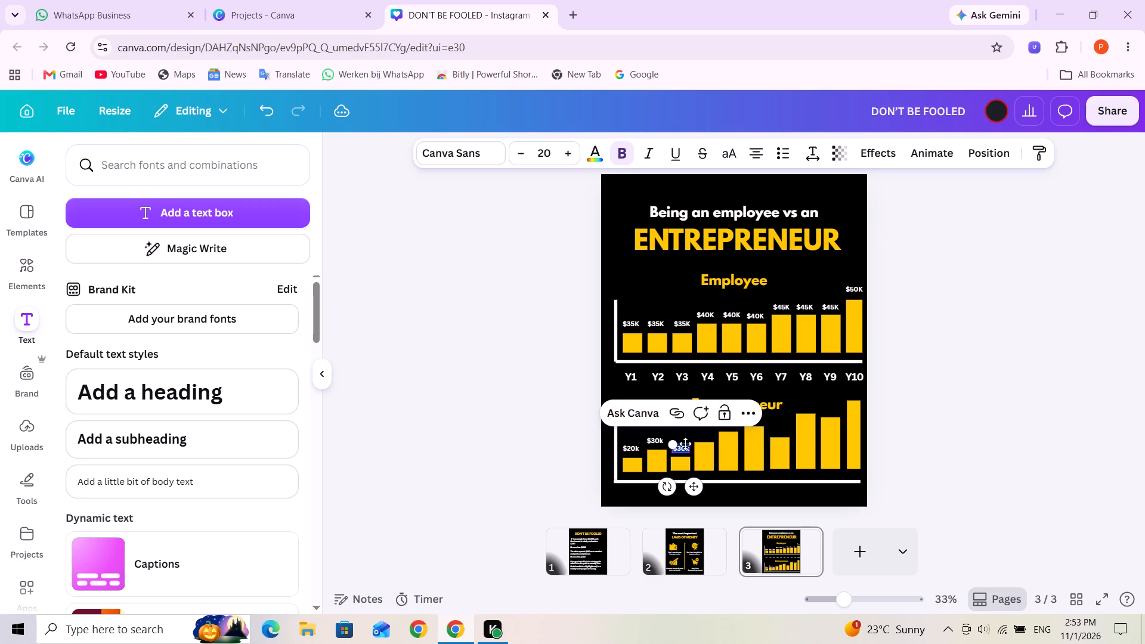
type("$25k")
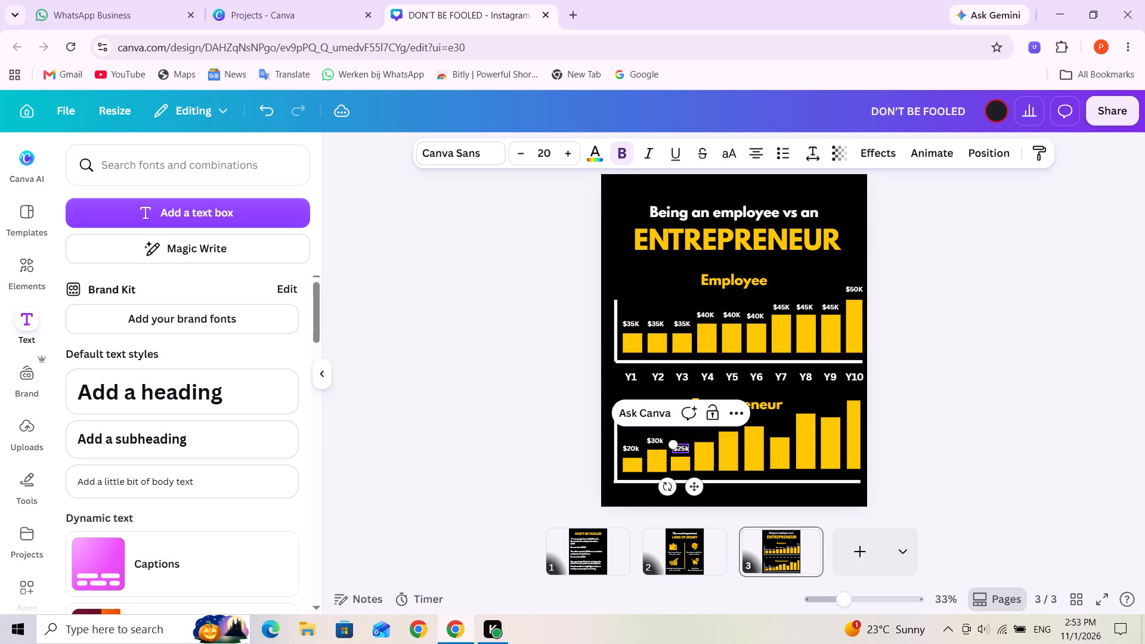
left_click(723, 458)
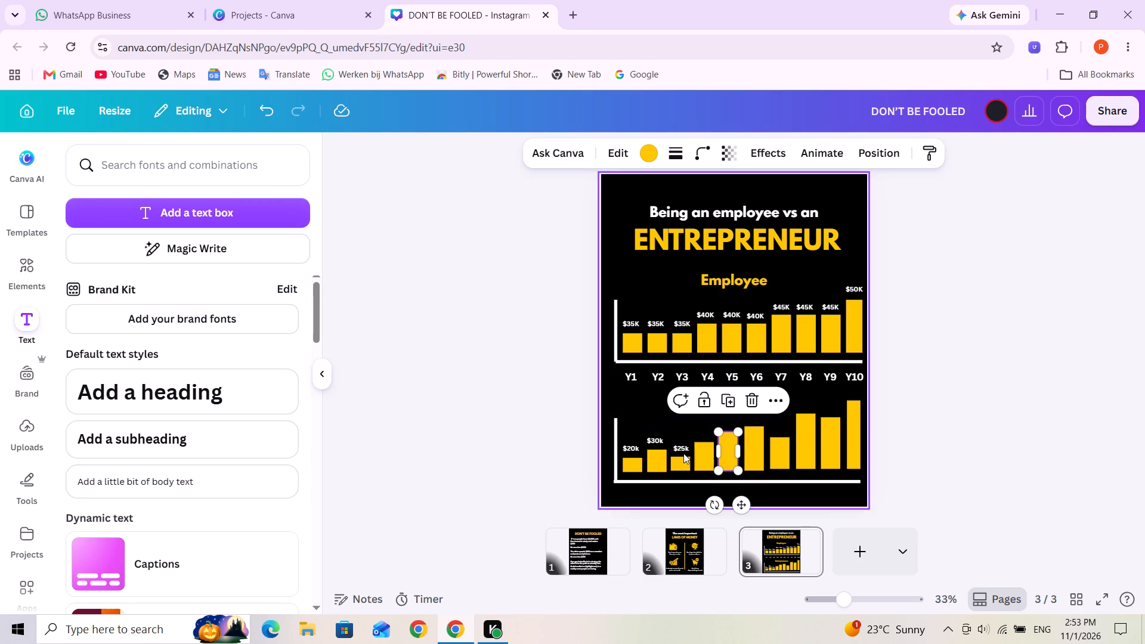
Duplicate the third Entrepreneur bar's label, place the copy above the fourth bar and change its text to "$35k".
left_click(683, 441)
left_click(677, 448)
left_click(706, 415)
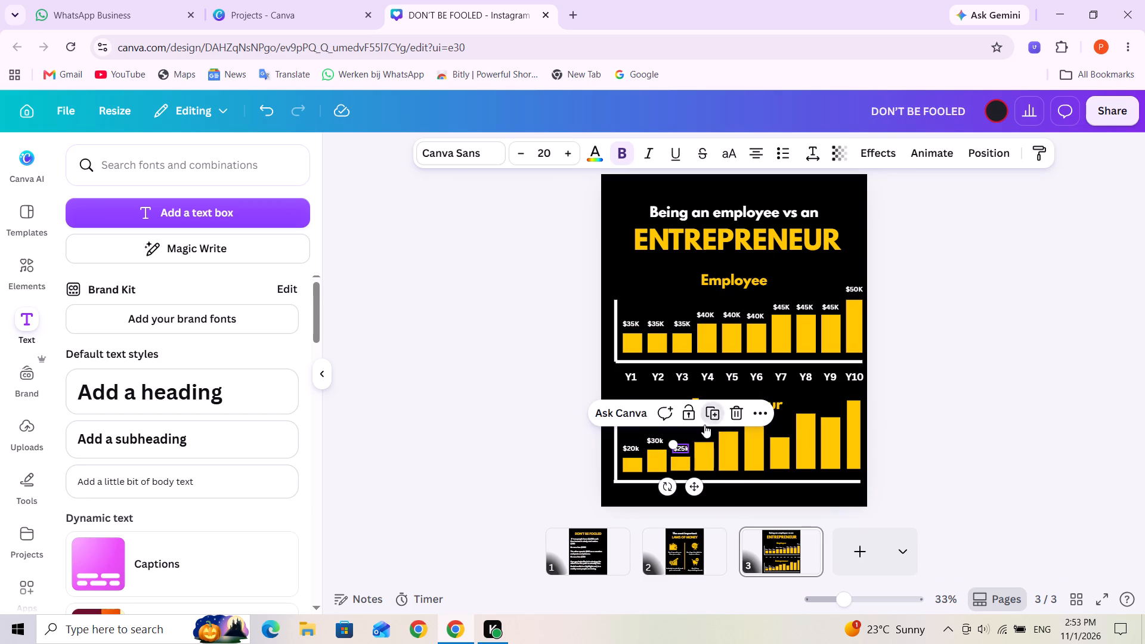
left_click_drag(708, 460, 703, 437)
triple_click(701, 438)
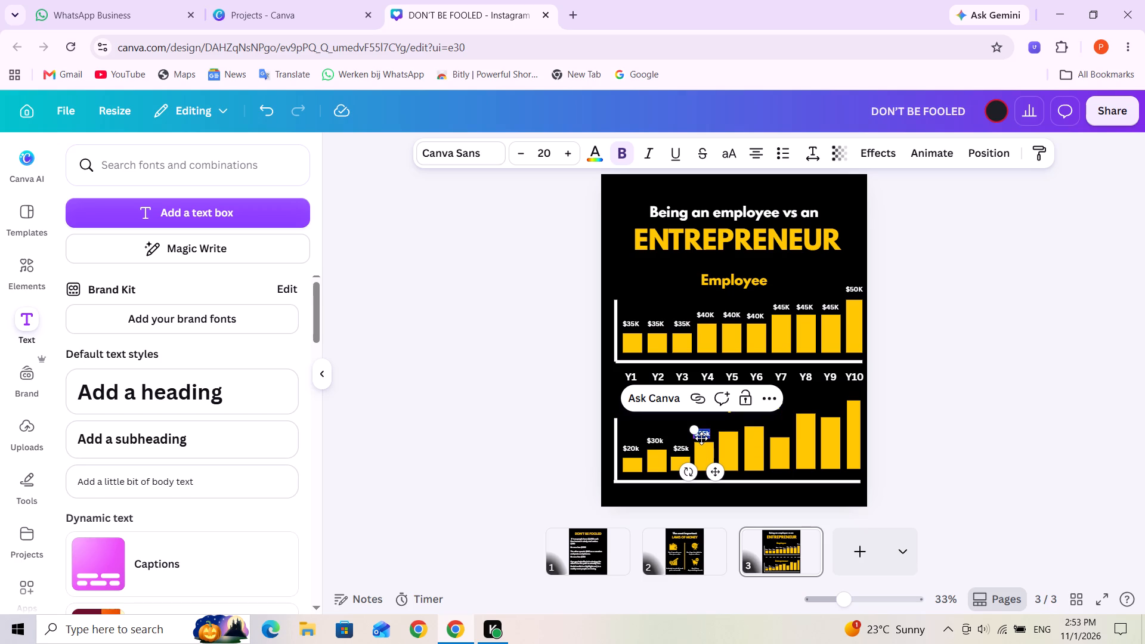
type("$35k")
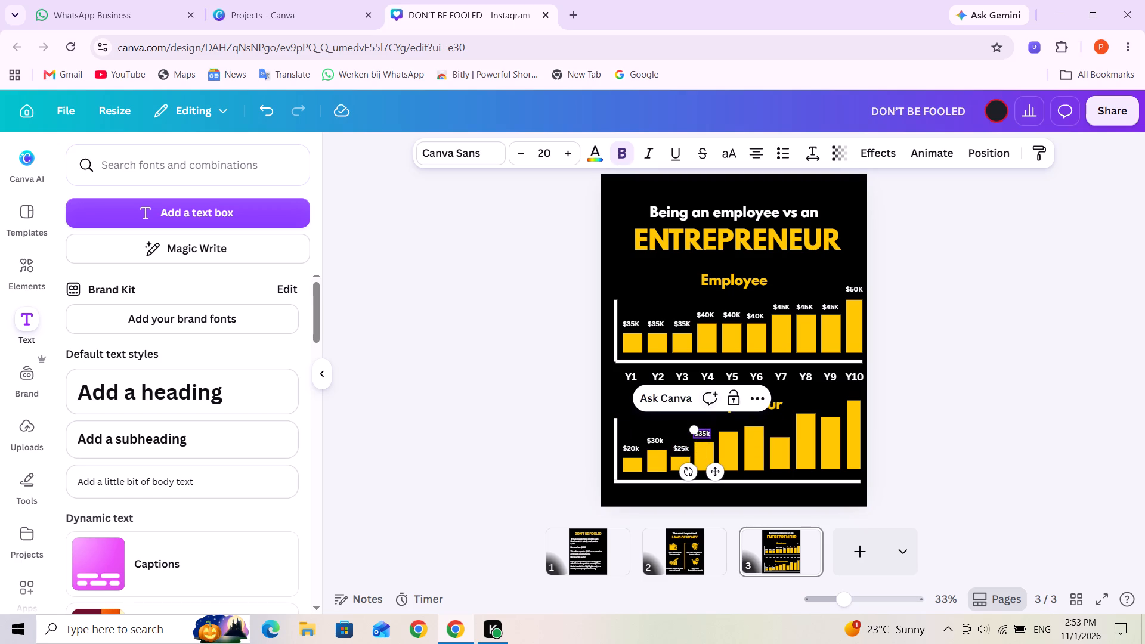
left_click(731, 447)
Duplicate the fourth Entrepreneur bar's label, place the copy above the fifth bar and change its text to "$65k".
left_click(705, 433)
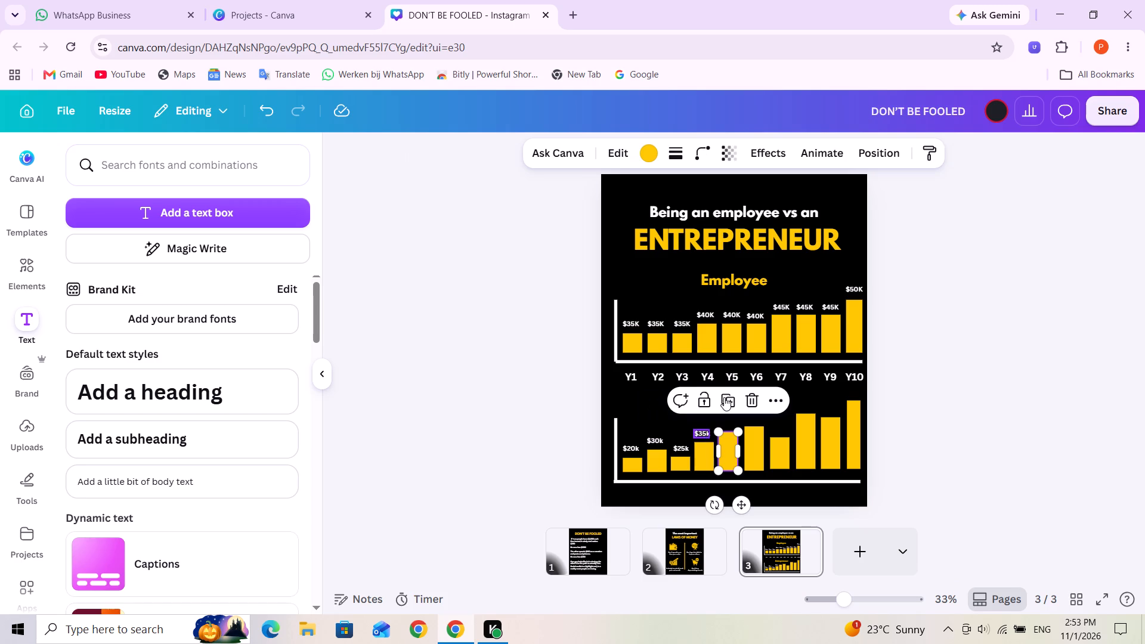
left_click(727, 396)
left_click(722, 418)
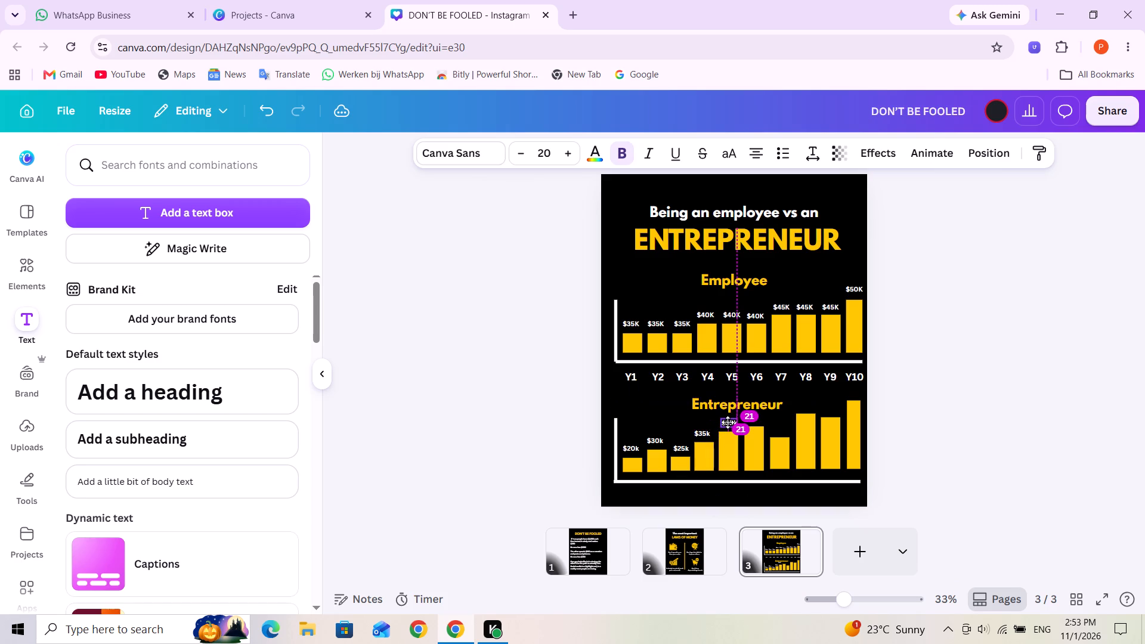
triple_click(726, 421)
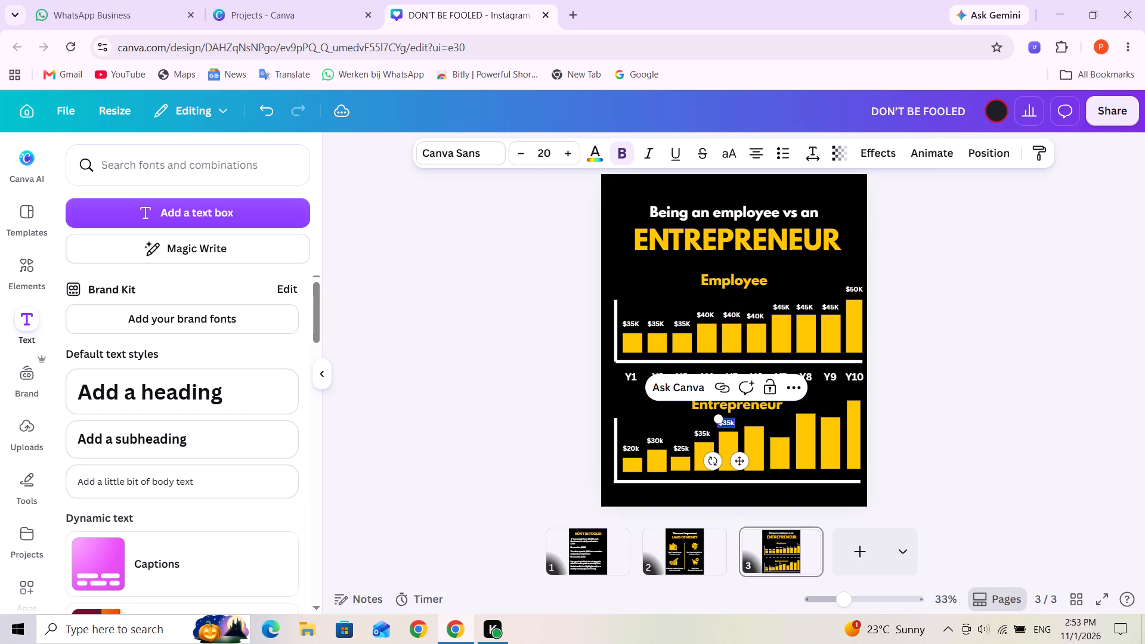
type("$65k")
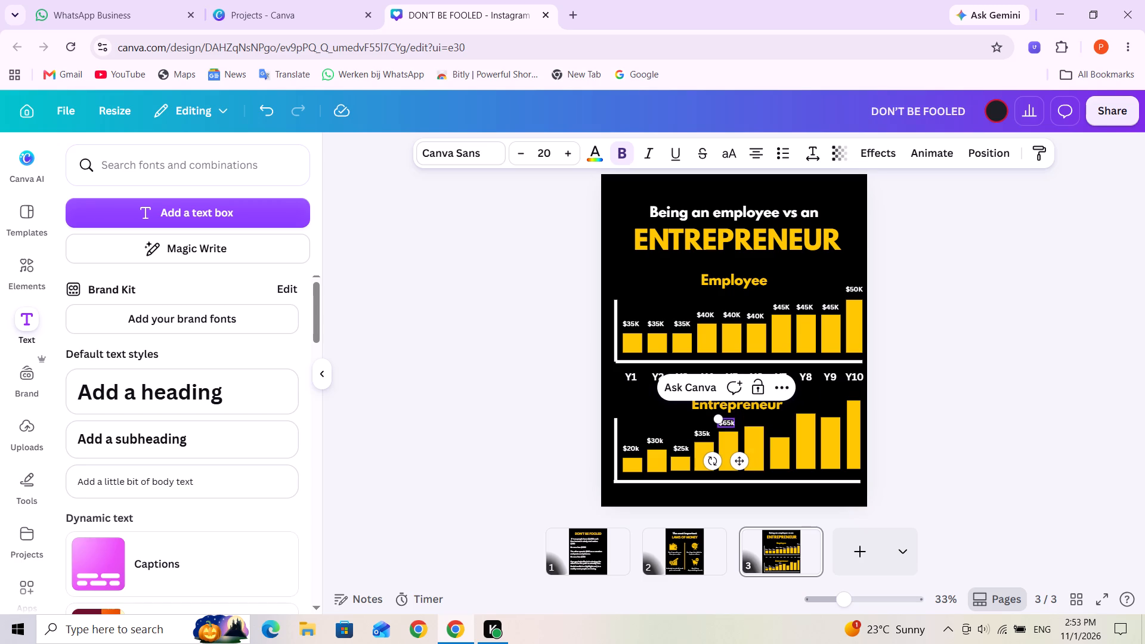
left_click(751, 447)
Duplicate the fifth Entrepreneur bar's label, place the copy above the sixth bar and change its text to "90k".
left_click(731, 424)
left_click(759, 385)
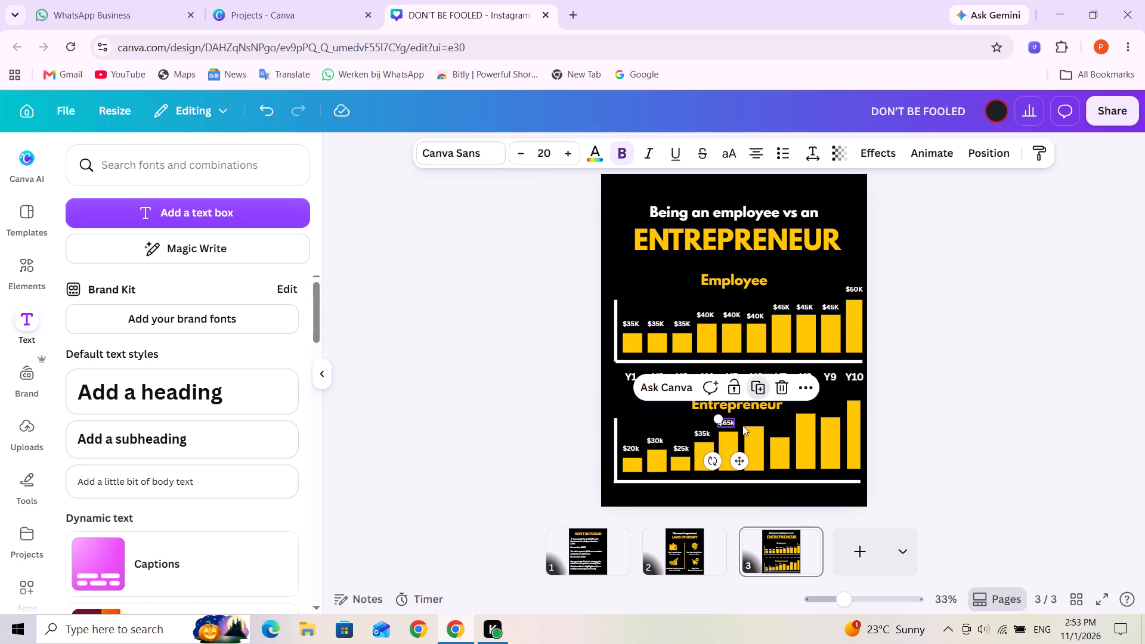
left_click_drag(751, 410, 751, 417)
double_click(751, 417)
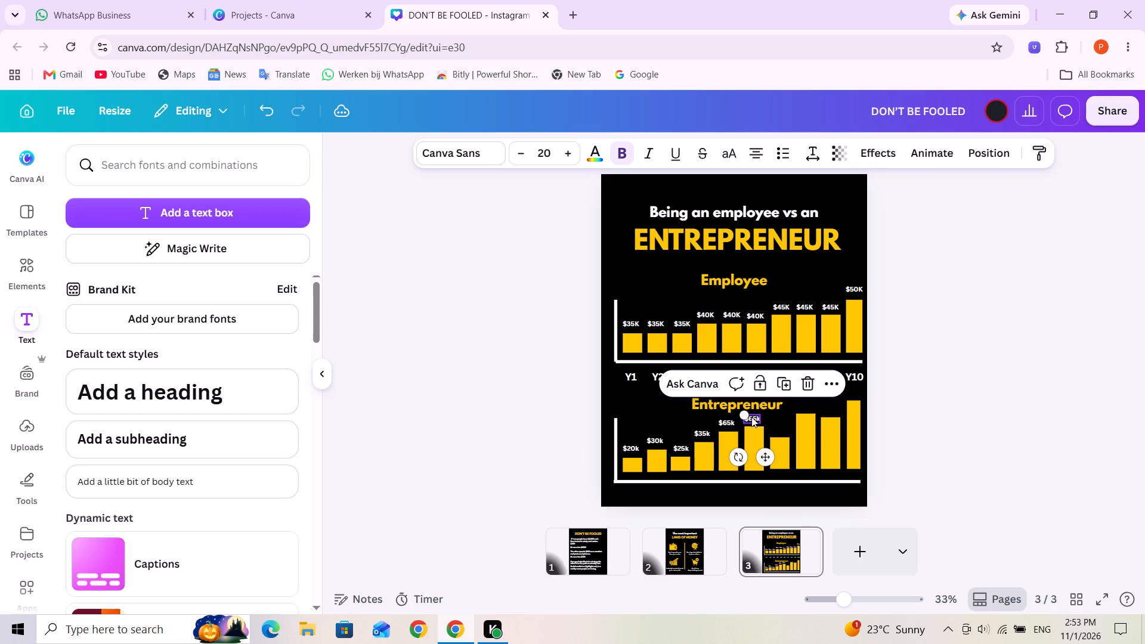
type("85k")
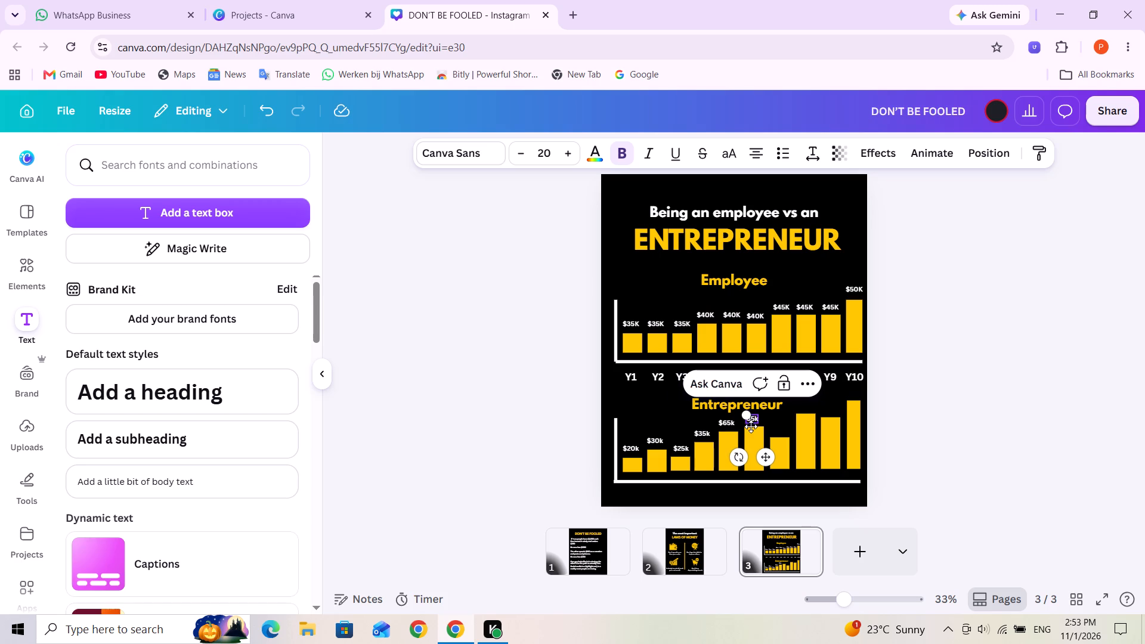
triple_click(752, 422)
type("90k")
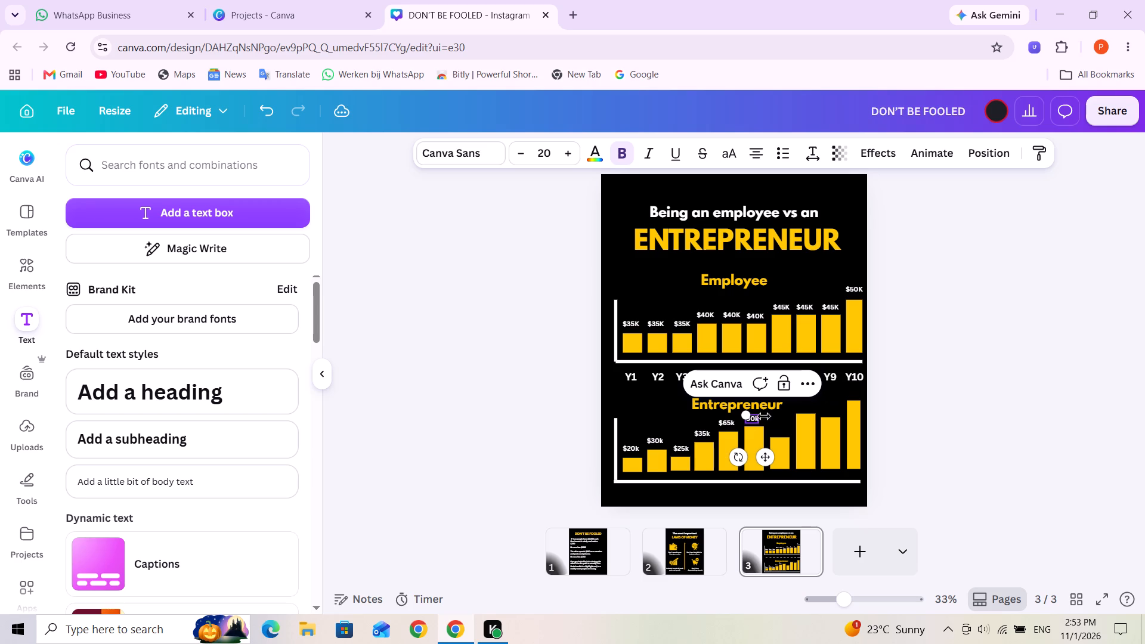
left_click(776, 429)
Duplicate the sixth Entrepreneur bar's label, place the copy just above the seventh bar and change its text to "85k".
left_click(757, 419)
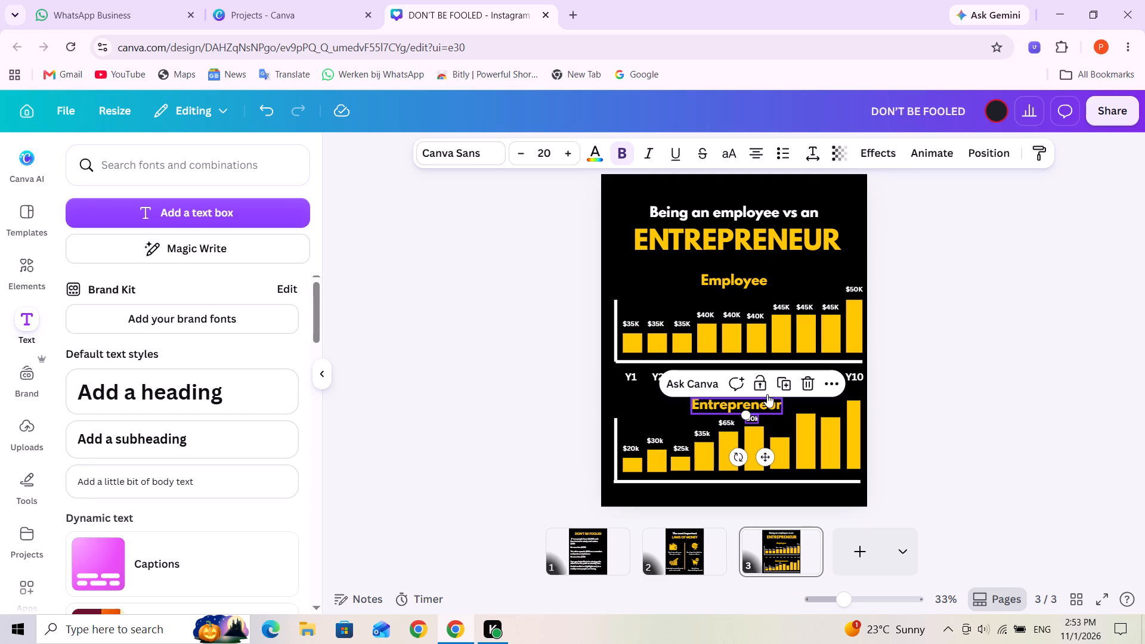
left_click(786, 382)
left_click_drag(779, 415, 780, 426)
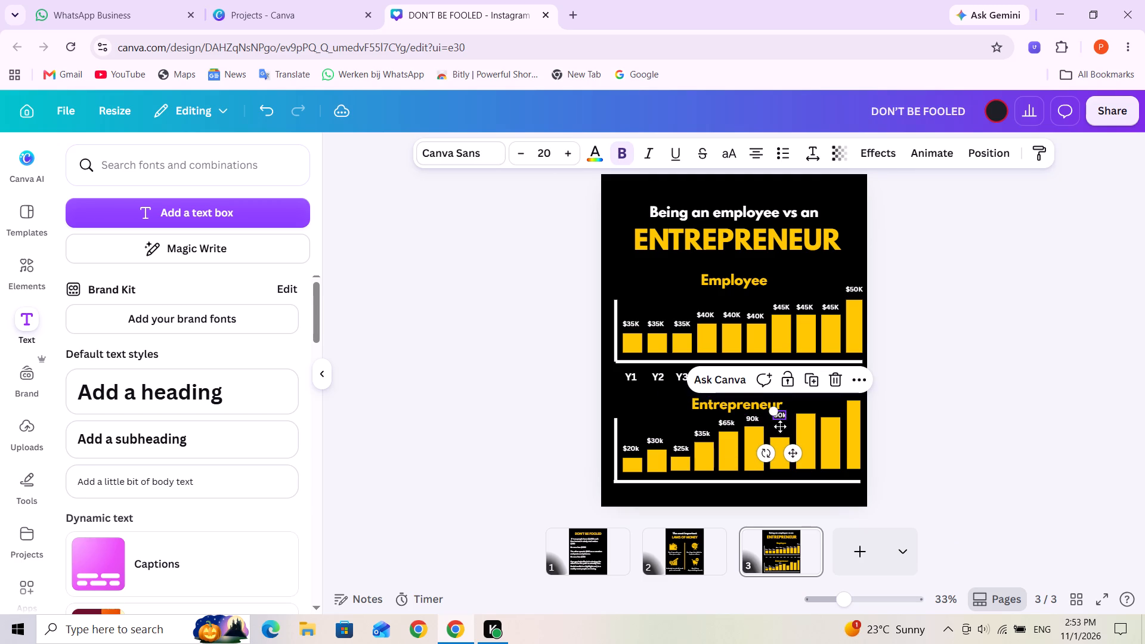
left_click_drag(780, 426, 779, 428)
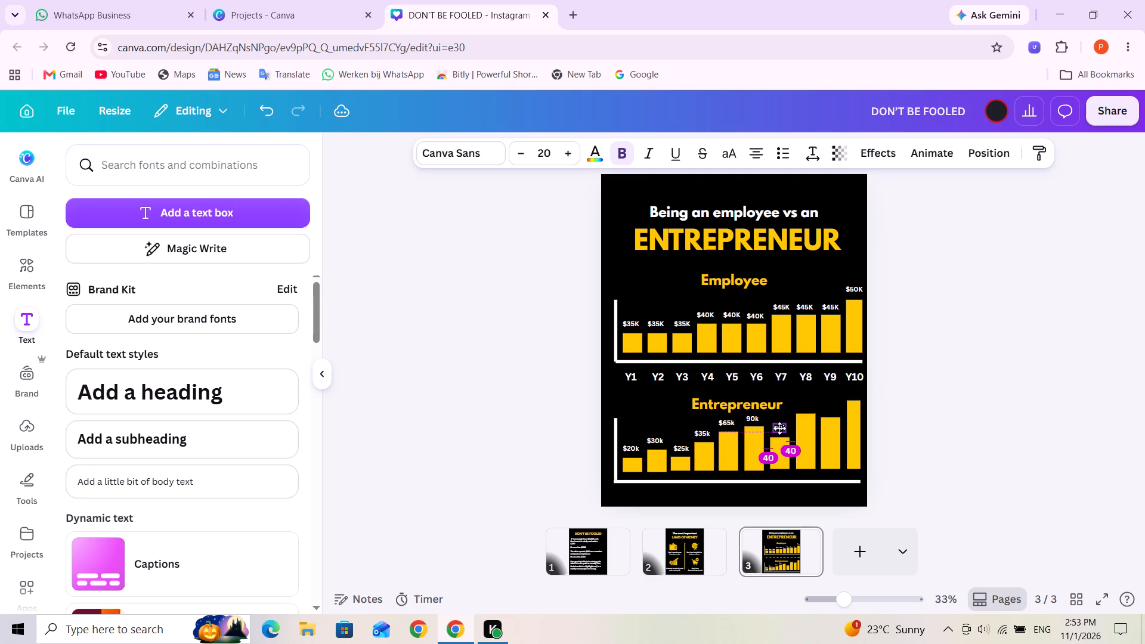
double_click(779, 428)
type("85k")
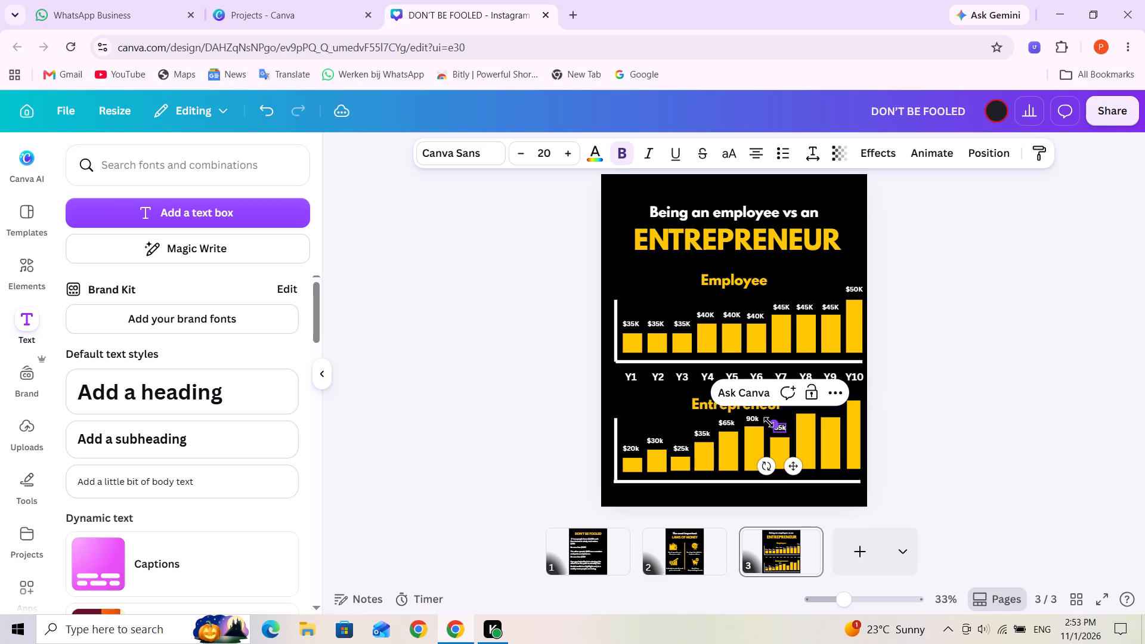
left_click(806, 431)
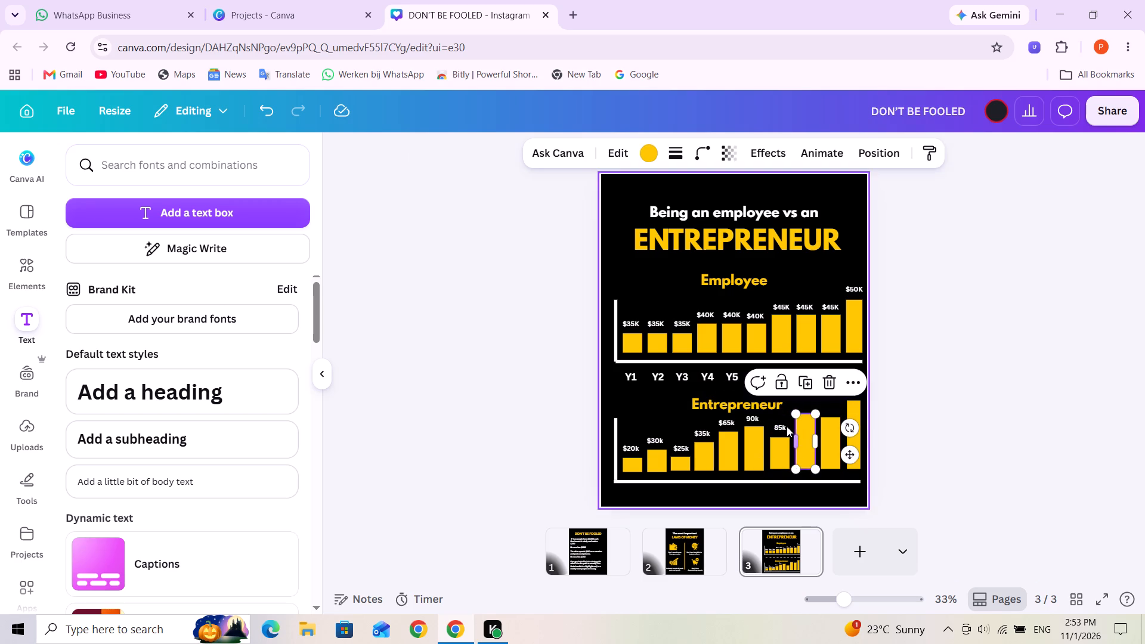
Duplicate the seventh Entrepreneur bar's label, place the copy above the eighth bar and change its text to "$130k".
left_click(781, 429)
left_click(807, 392)
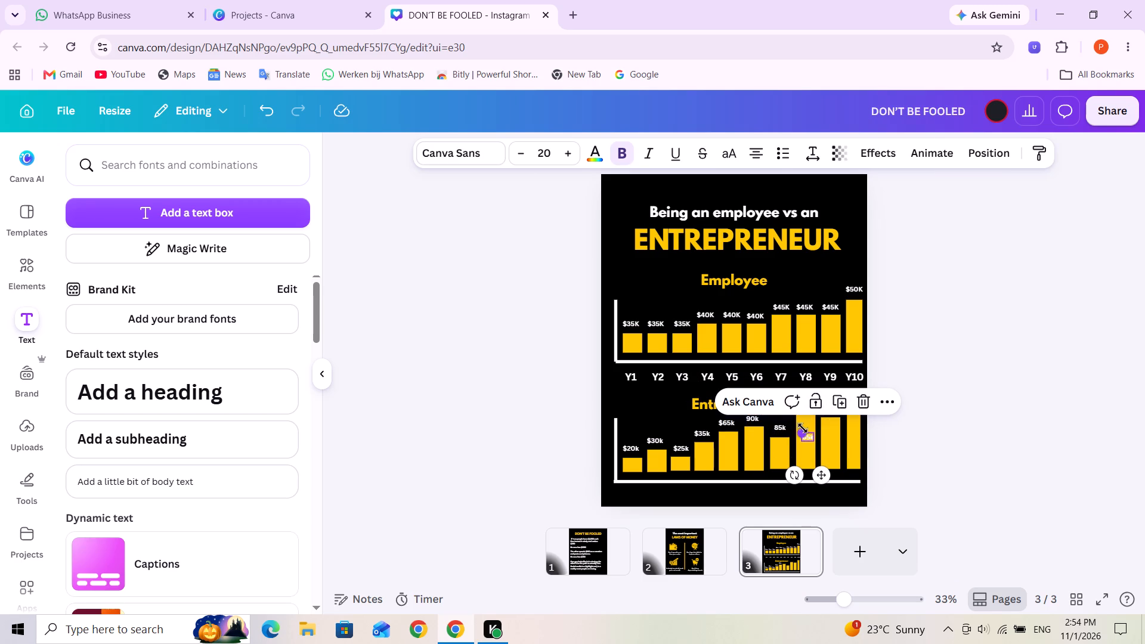
left_click_drag(807, 435, 803, 404)
double_click(803, 404)
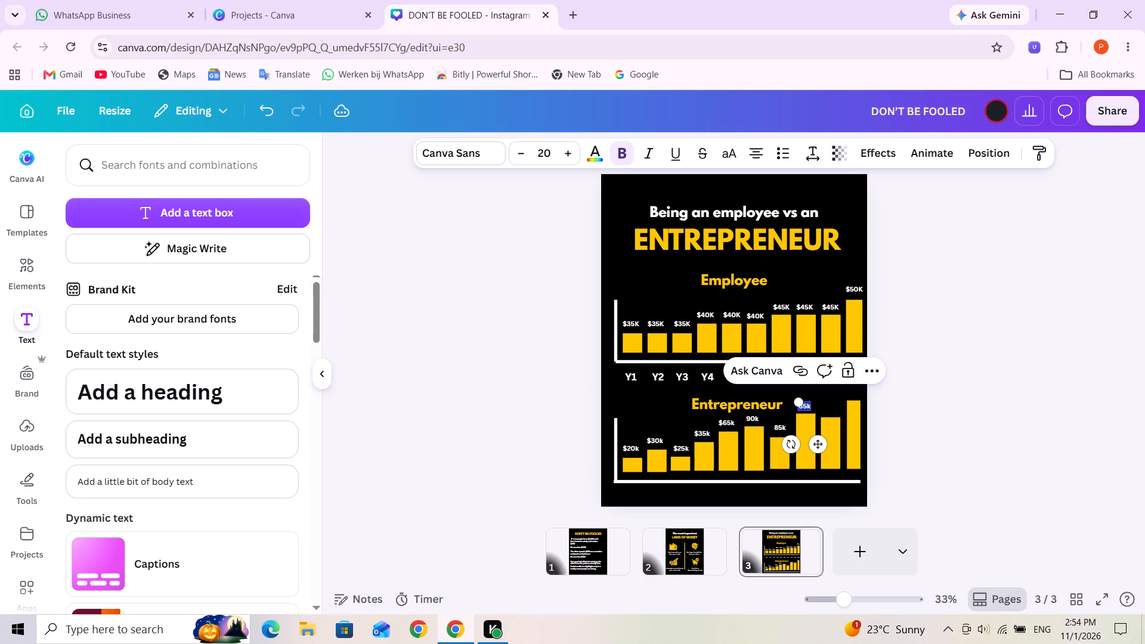
type("$130k")
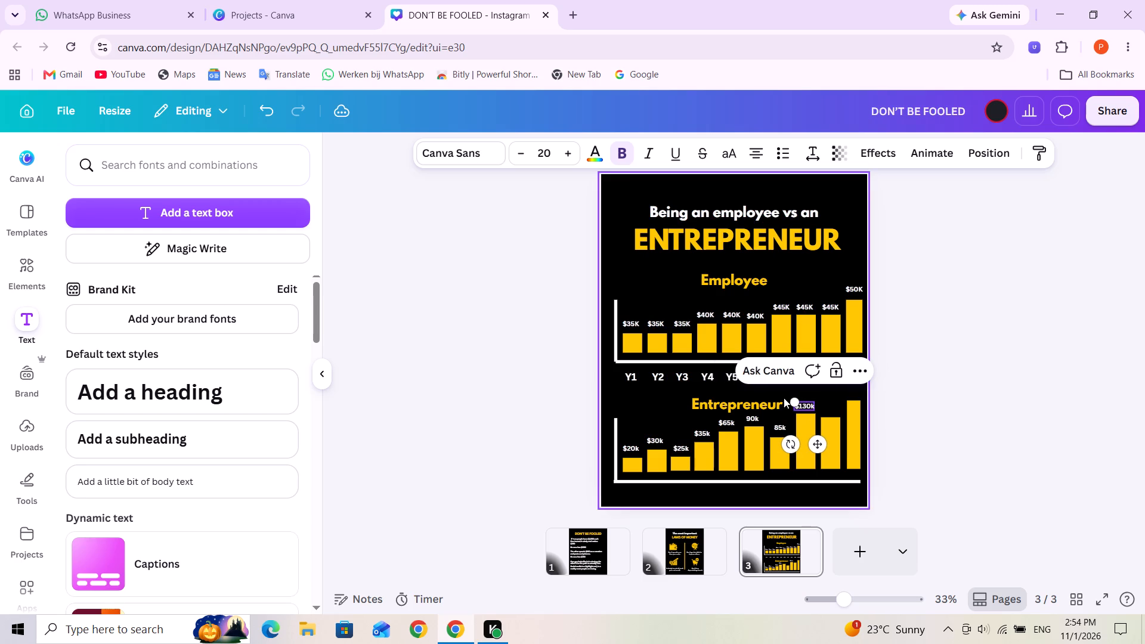
left_click(824, 404)
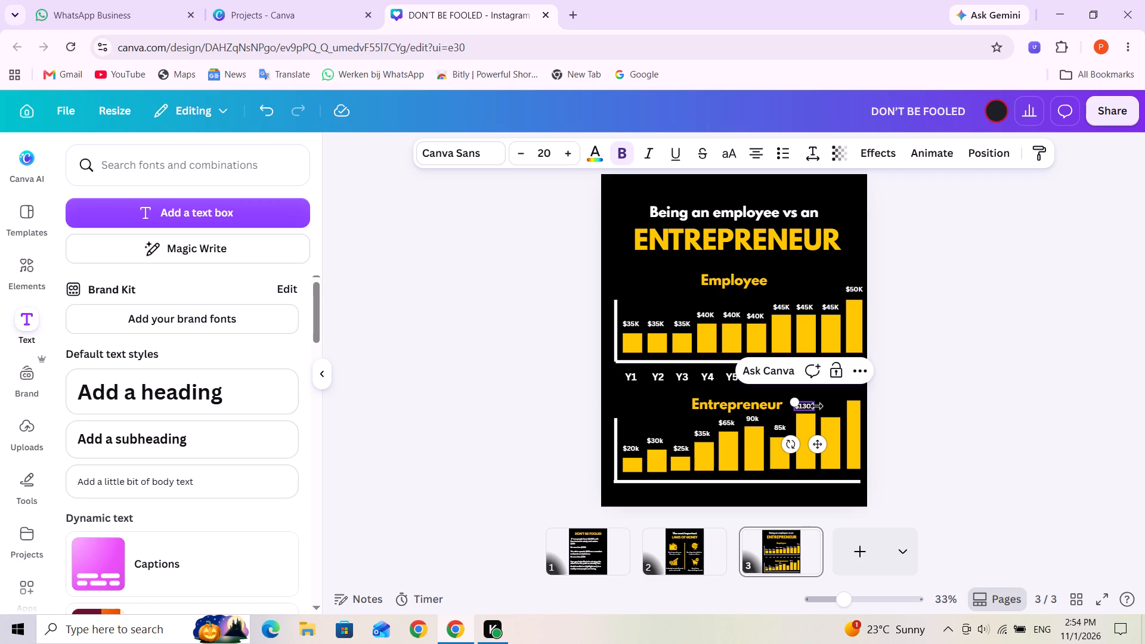
left_click(830, 406)
left_click(809, 407)
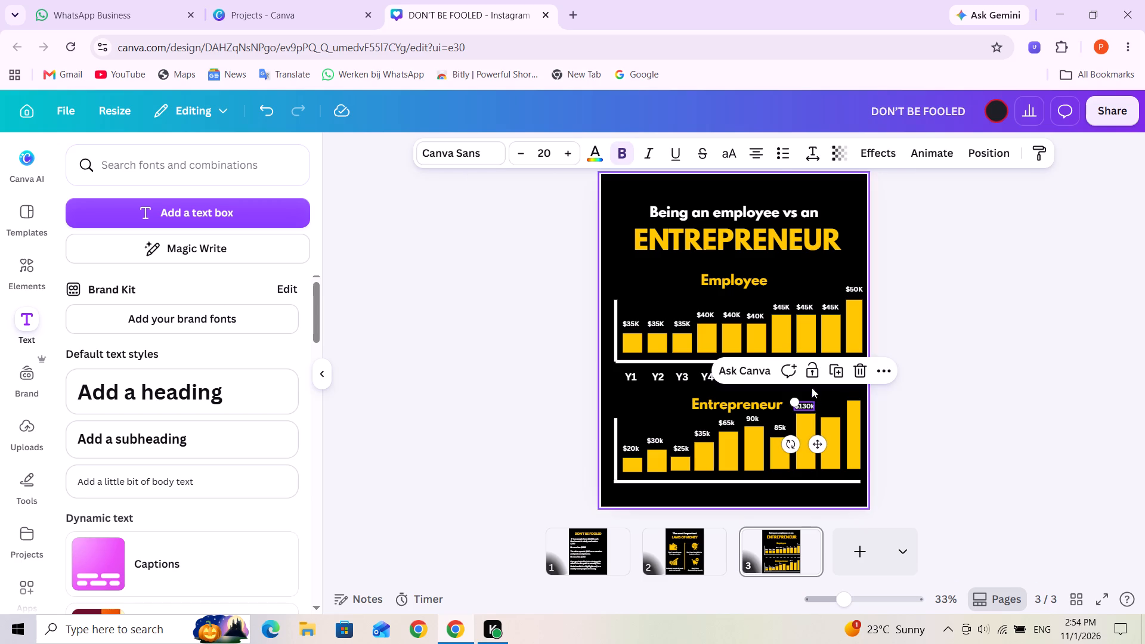
Duplicate the eighth Entrepreneur bar's label, place the copy just above the ninth bar and change its text to "$115k".
left_click(833, 370)
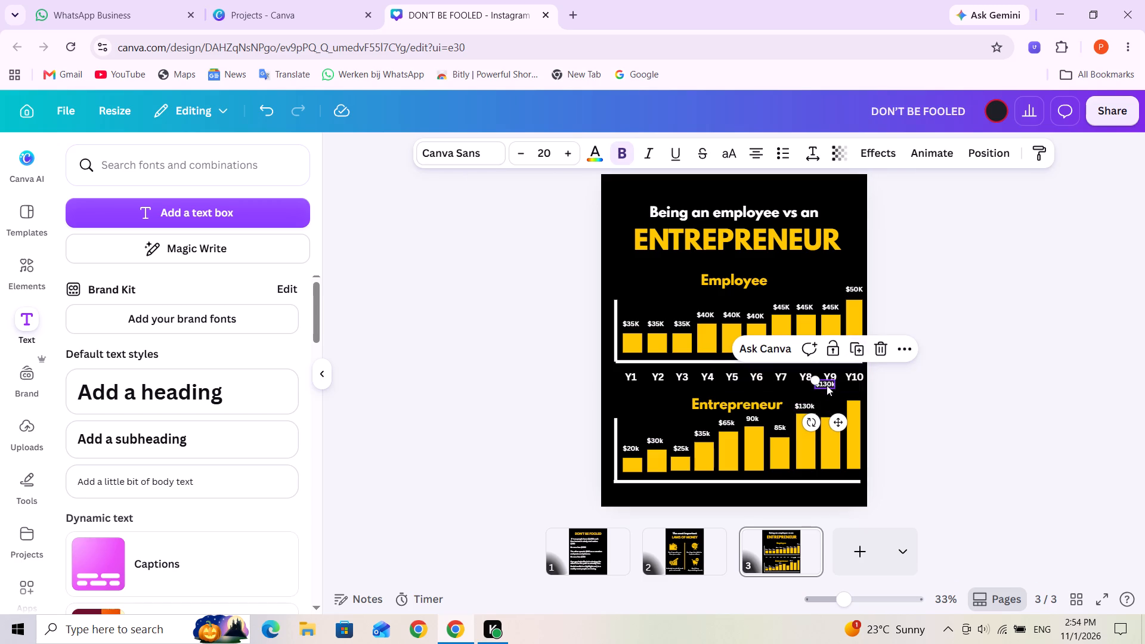
left_click_drag(827, 384, 831, 410)
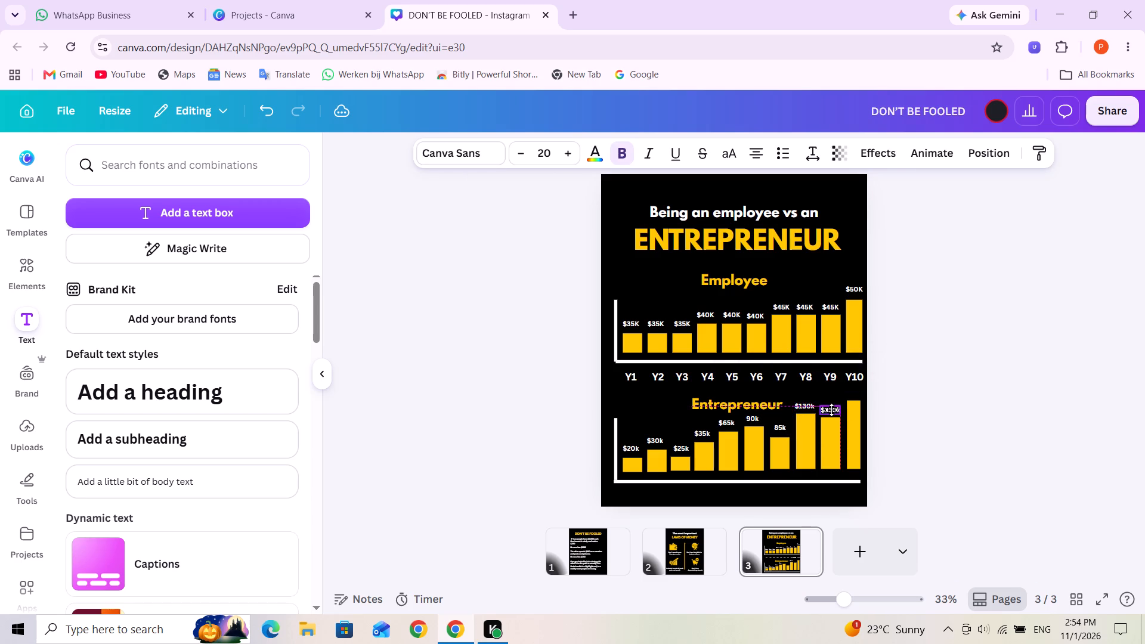
left_click_drag(831, 410, 830, 410)
left_click(830, 410)
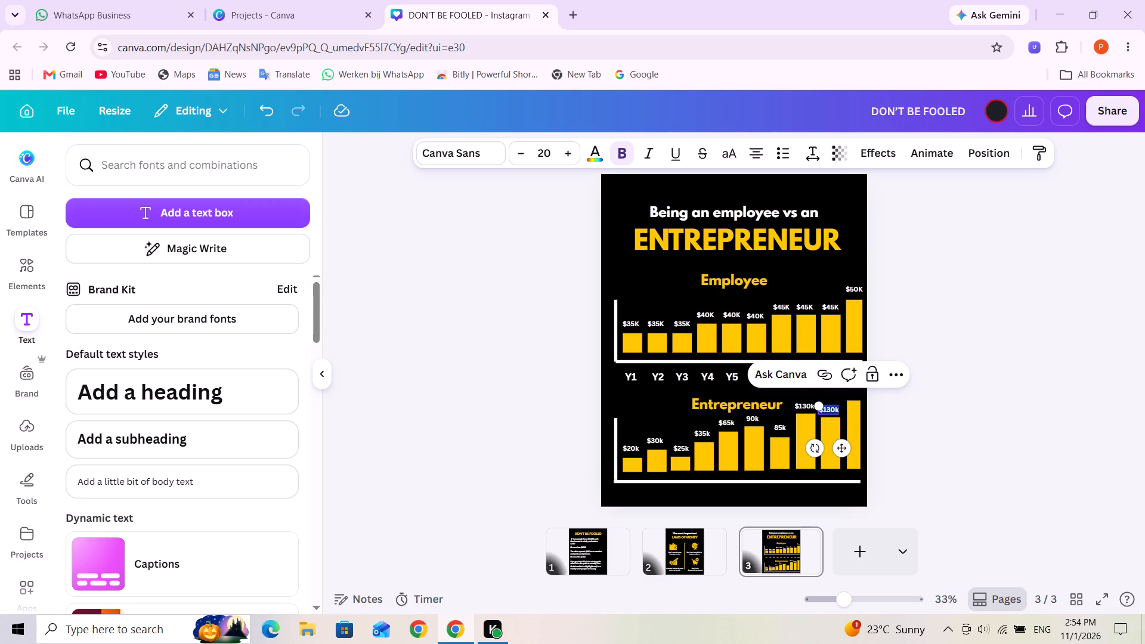
type("$15")
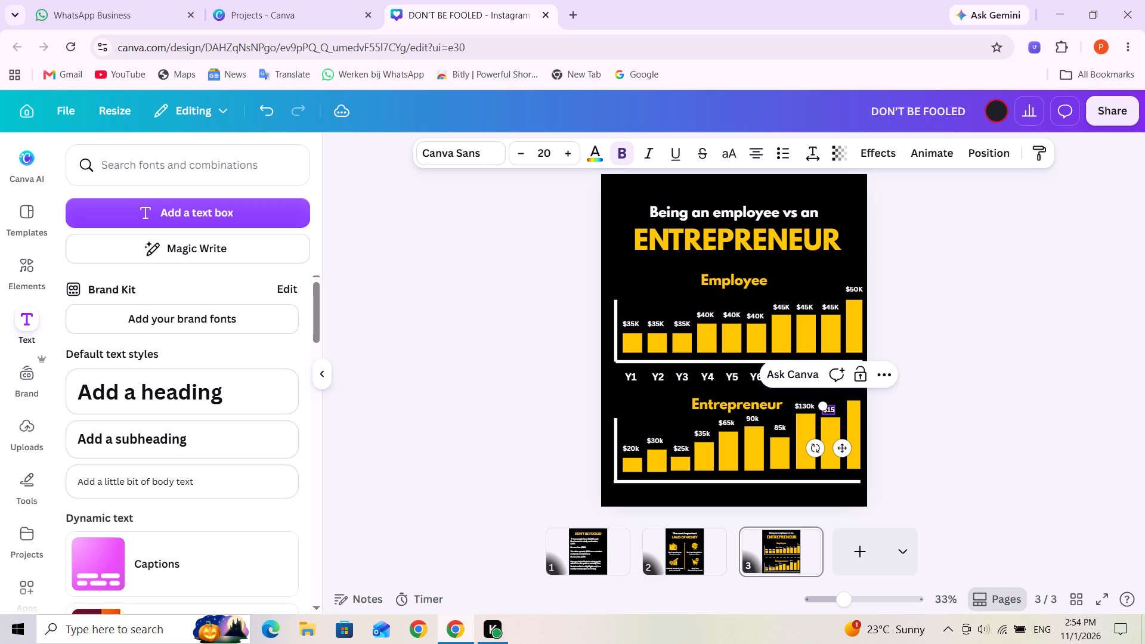
key("k")
left_click(893, 418)
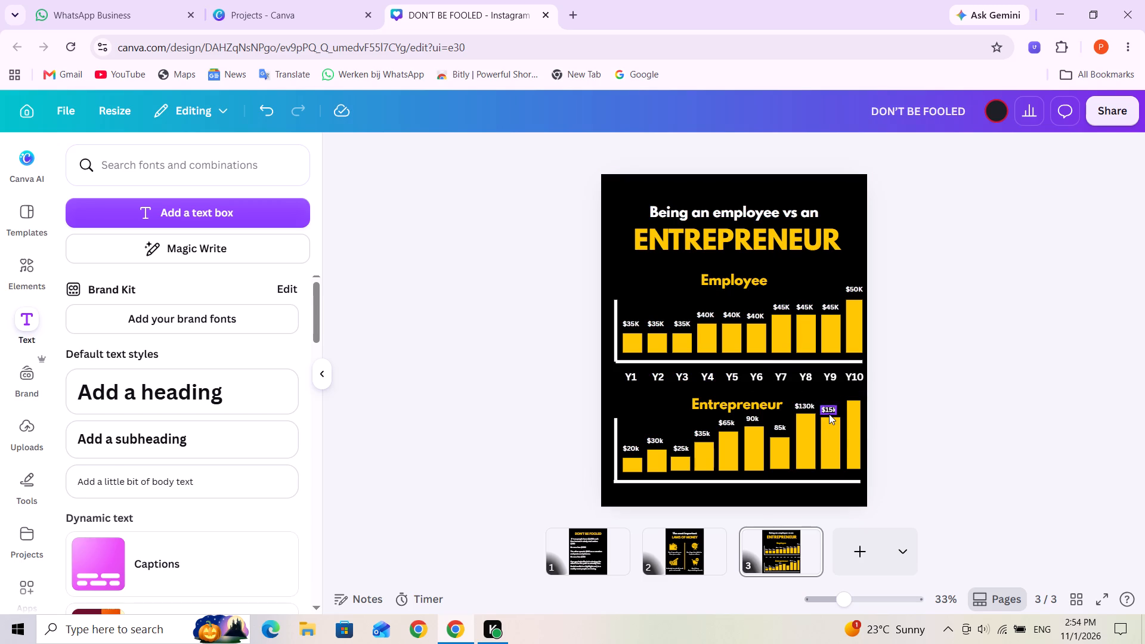
left_click(826, 411)
left_click(826, 411)
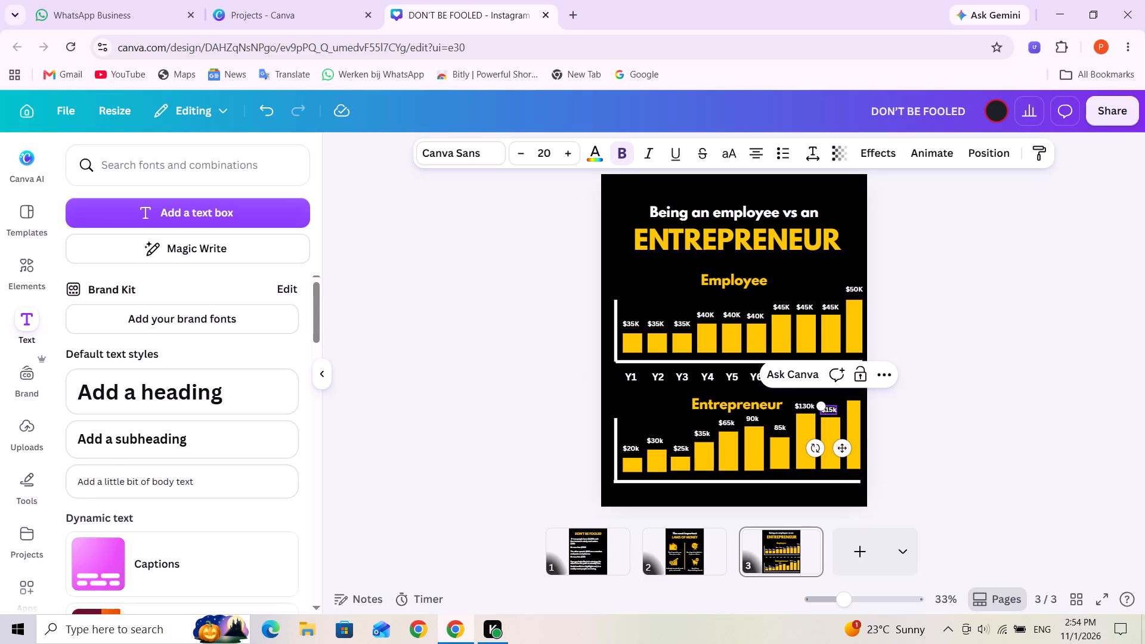
key("1")
left_click(899, 417)
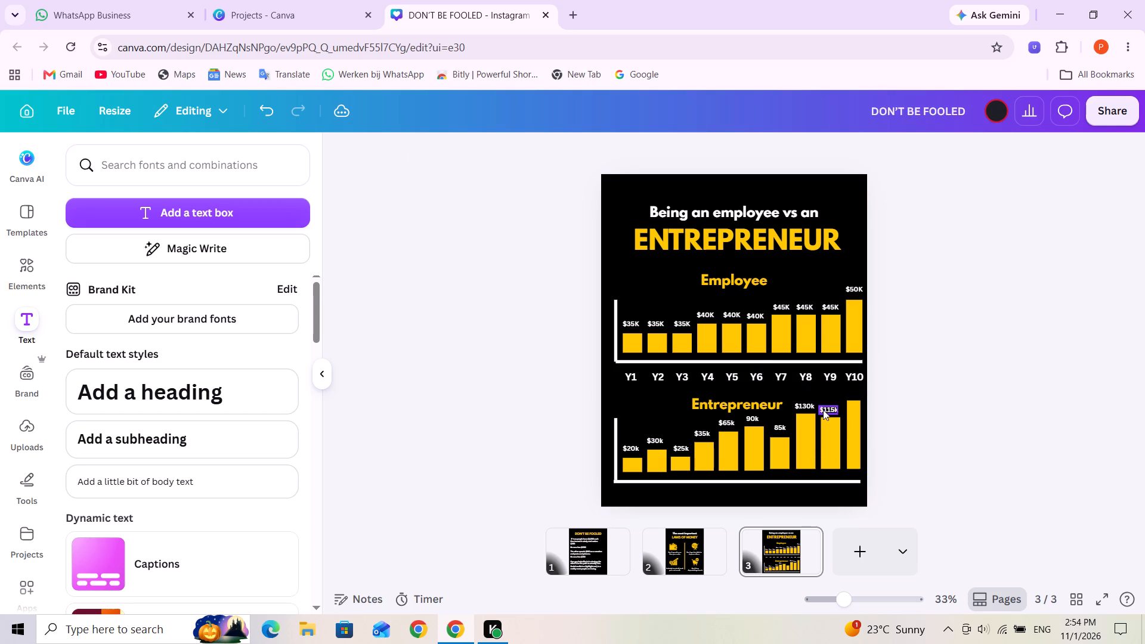
left_click(824, 410)
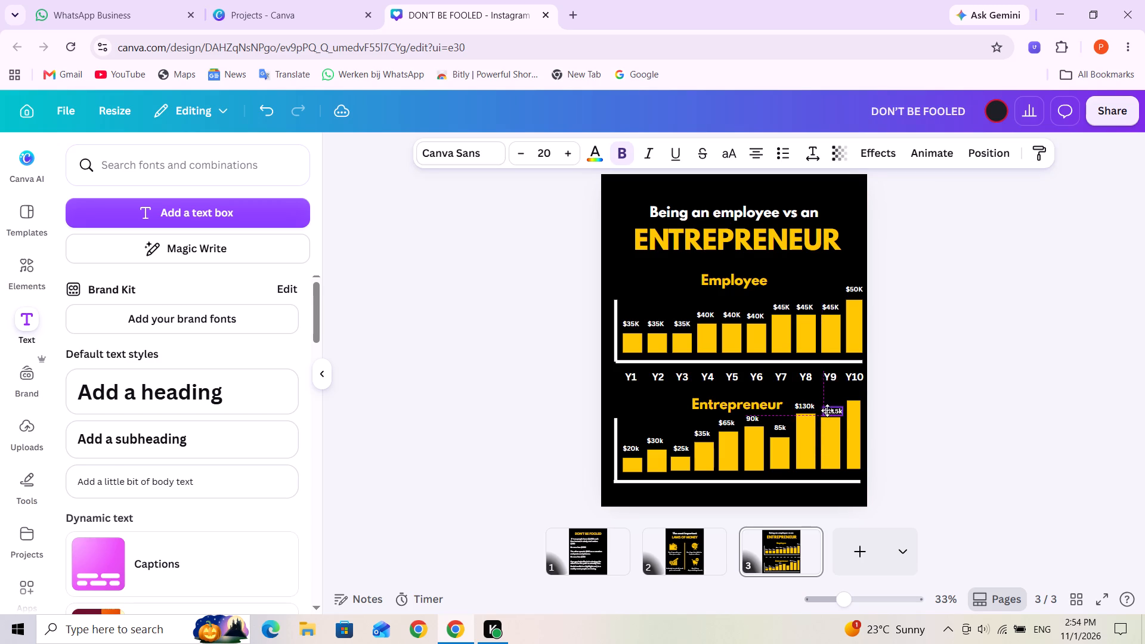
left_click(895, 436)
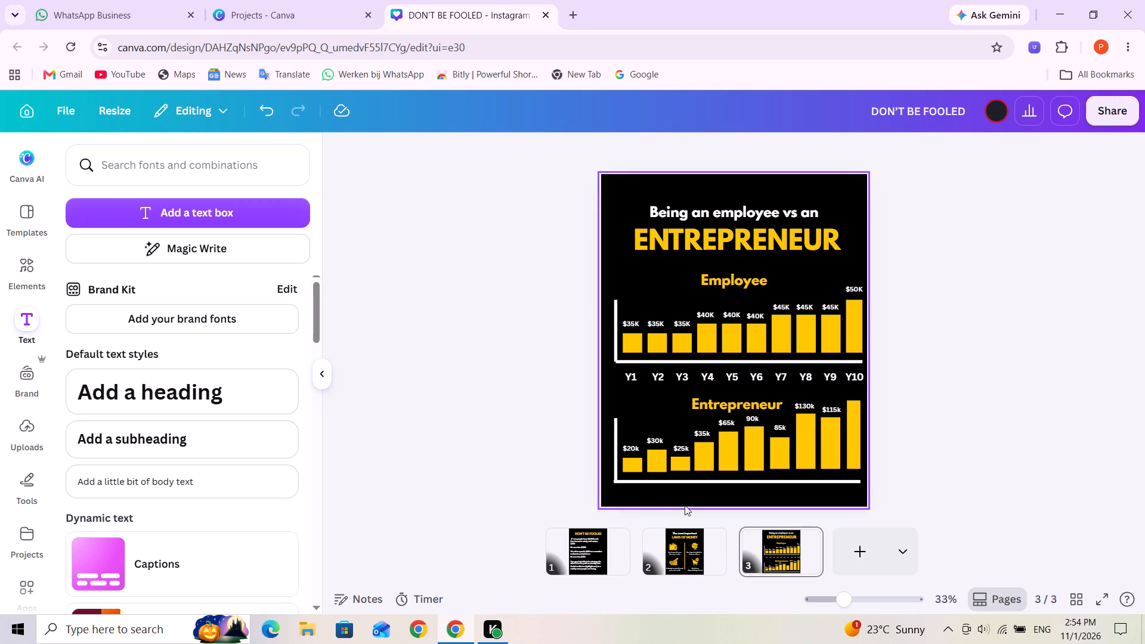
Duplicate the ninth Entrepreneur bar's label, place the copy above the tenth bar and change its text to "$175k".
left_click(834, 407)
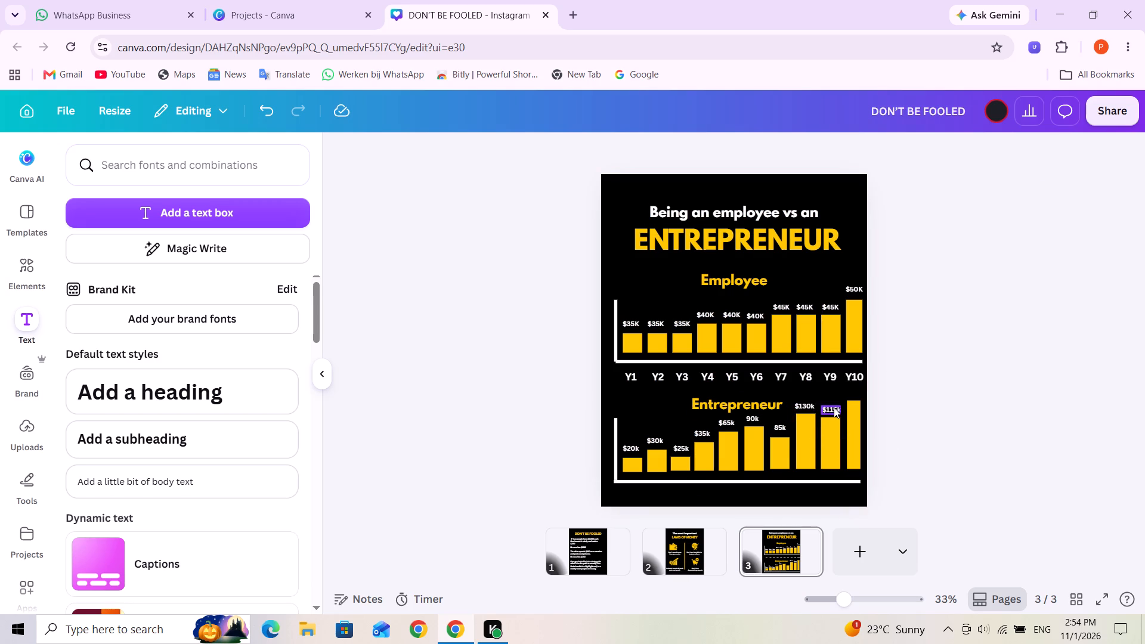
left_click(859, 377)
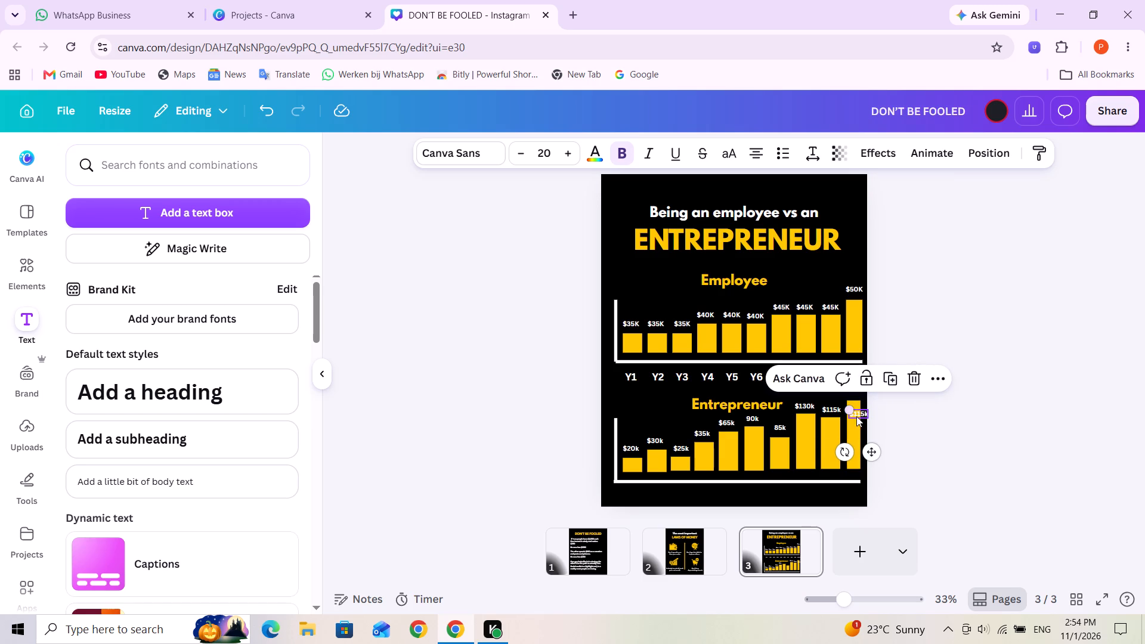
left_click_drag(861, 413, 855, 390)
double_click(853, 392)
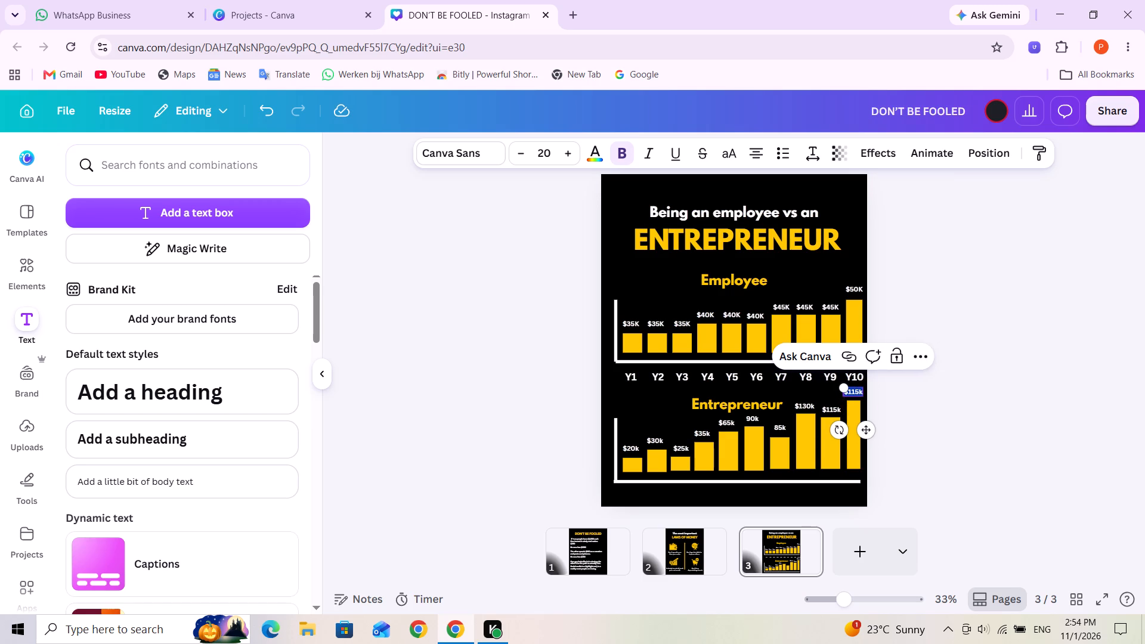
type("$175k")
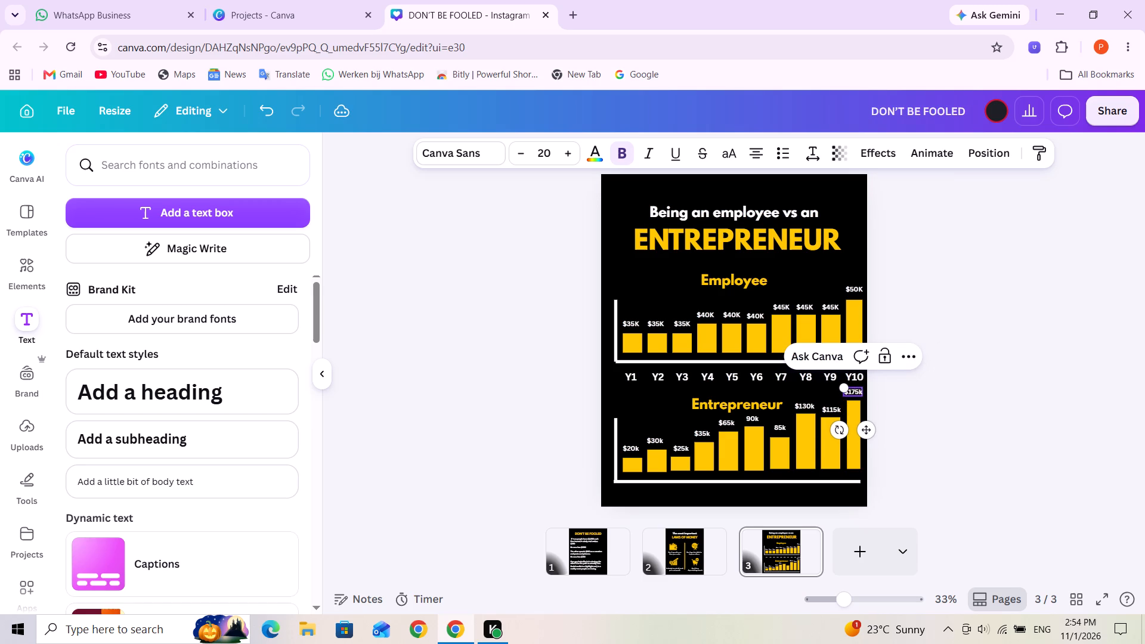
left_click(963, 454)
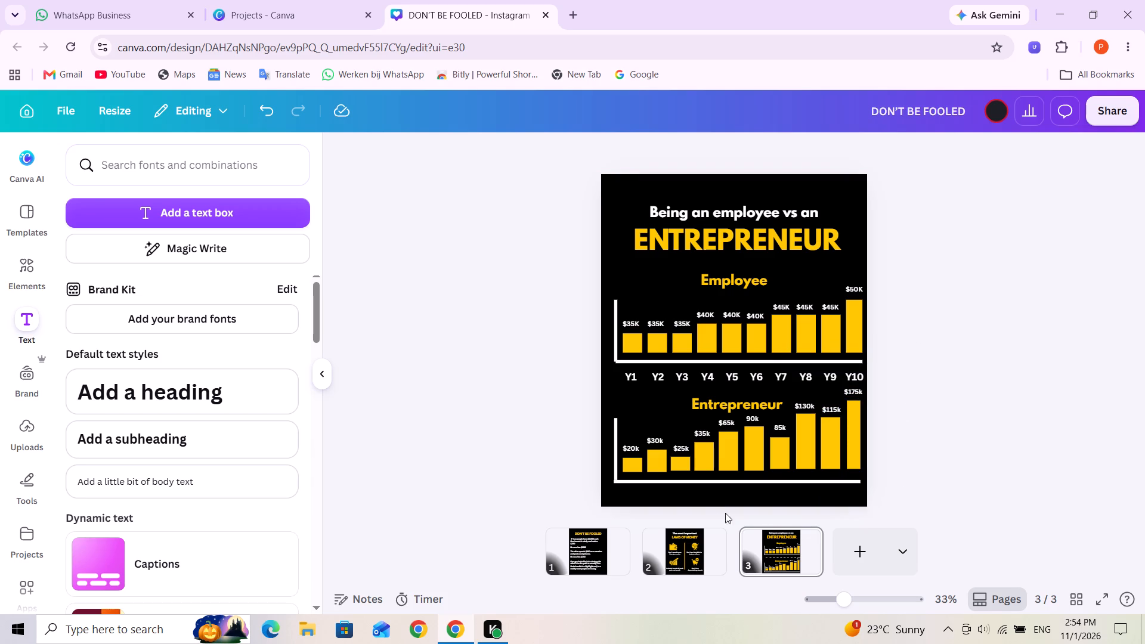
Duplicate the Employee chart's "Y1" label and place the copy below the Entrepreneur chart's baseline, under the first bar.
left_click(632, 380)
left_click(668, 342)
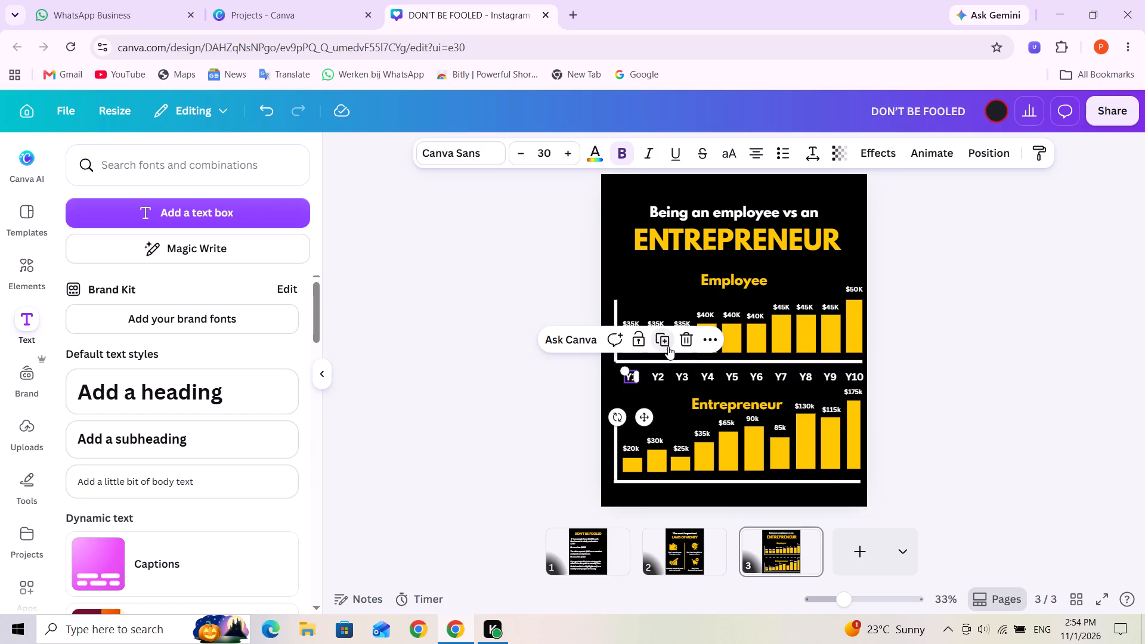
left_click_drag(633, 382, 635, 429)
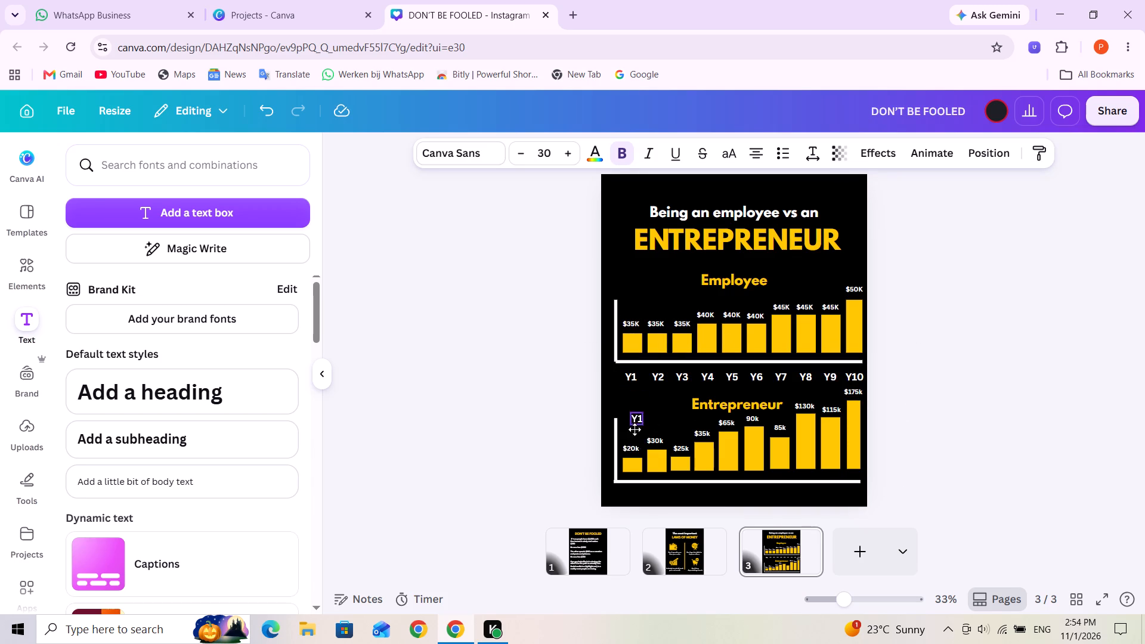
left_click_drag(635, 429, 628, 497)
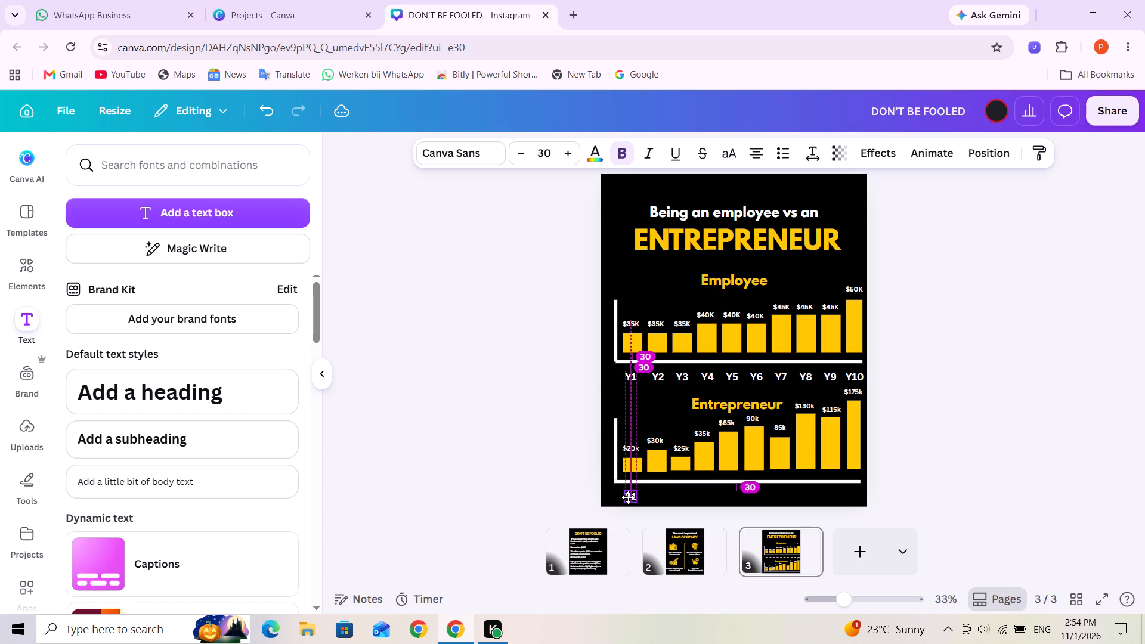
left_click_drag(628, 497, 629, 497)
Duplicate the Employee chart's "Y2" label and place the copy under the second Entrepreneur bar, beside the lower "Y1".
left_click(654, 377)
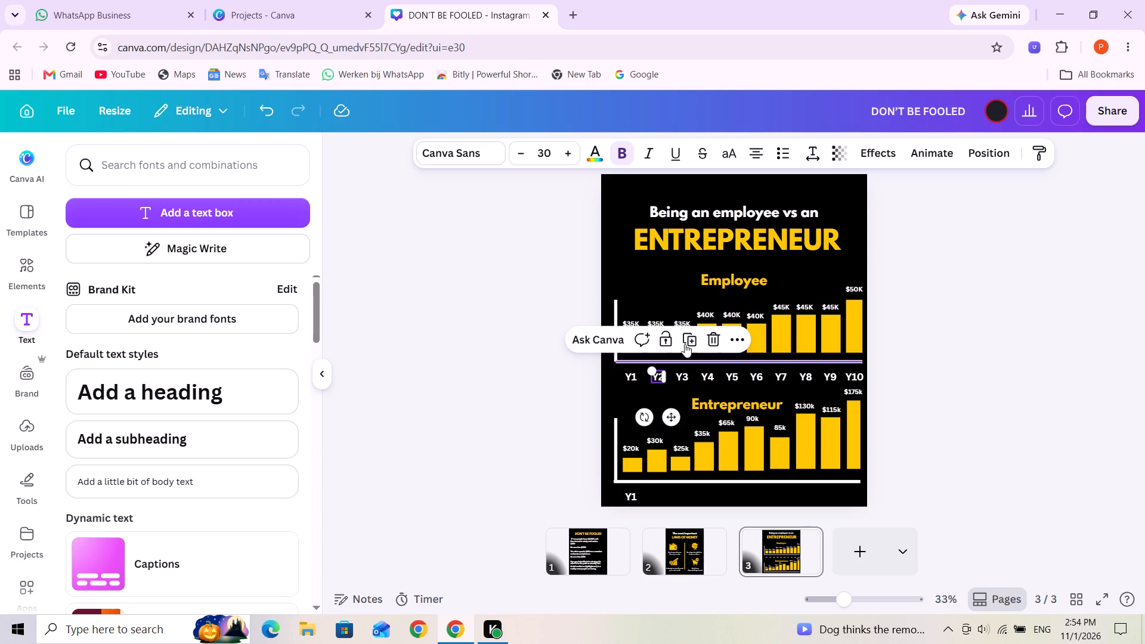
left_click(693, 335)
left_click_drag(664, 379, 663, 477)
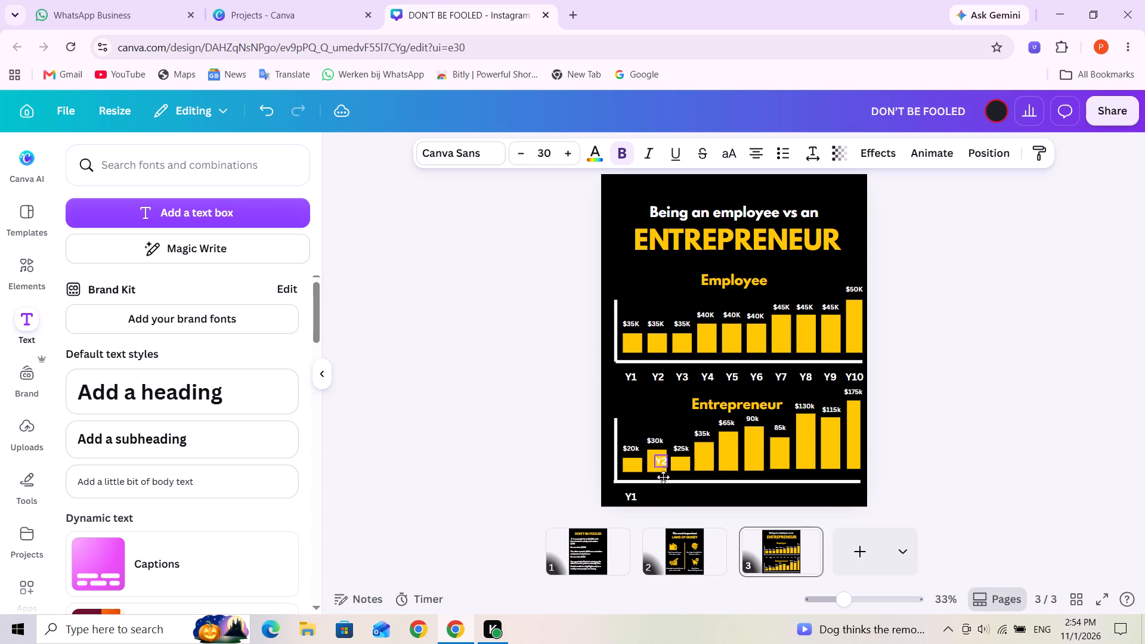
left_click_drag(663, 477, 660, 494)
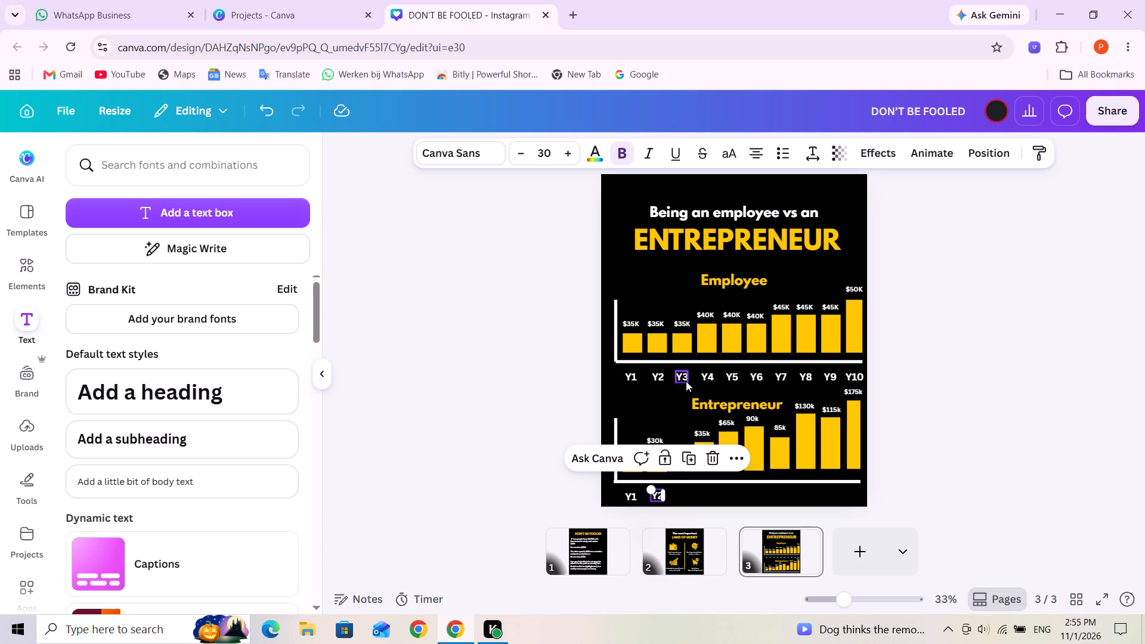
Duplicate the Employee chart's "Y3" label and place the copy under the third Entrepreneur bar, in line with the lower year labels.
left_click(683, 378)
left_click(708, 340)
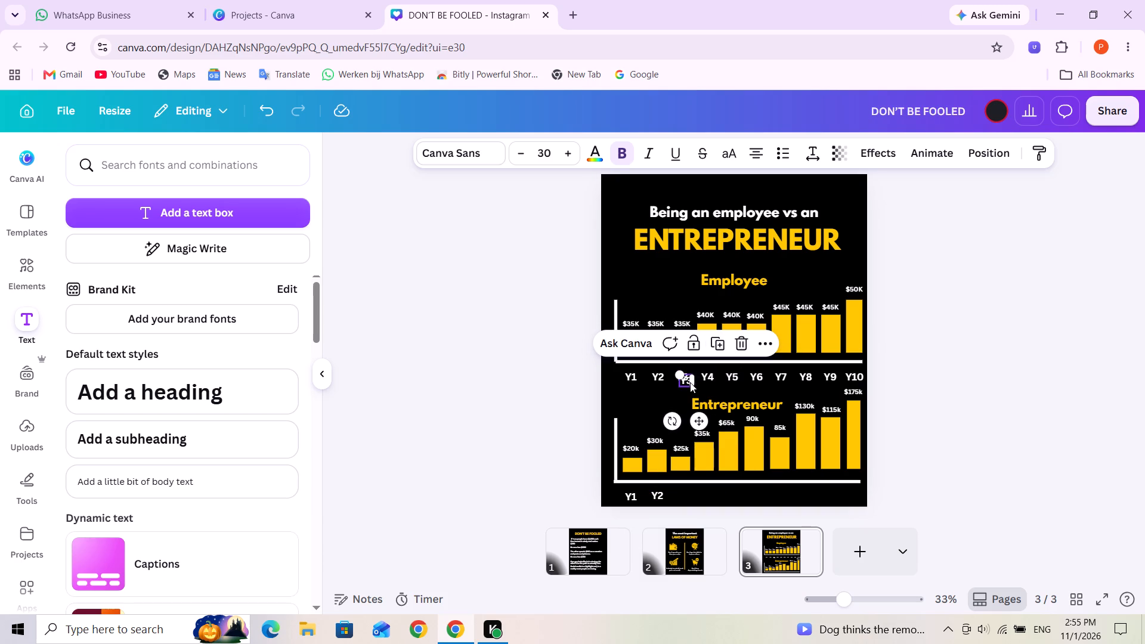
left_click_drag(686, 381, 684, 496)
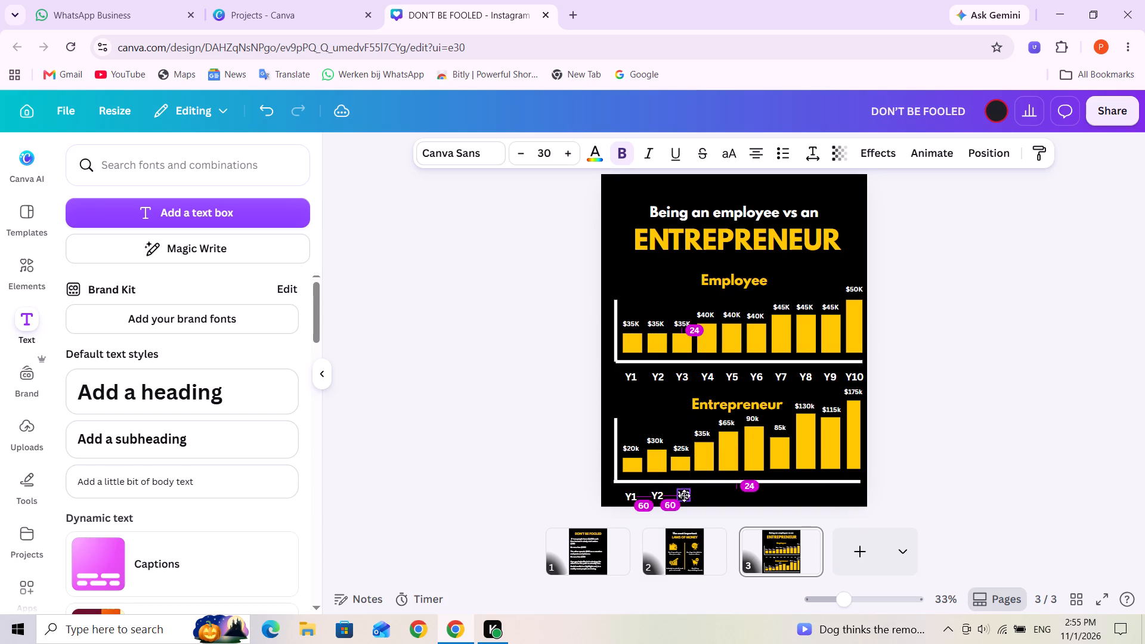
left_click_drag(684, 496, 682, 497)
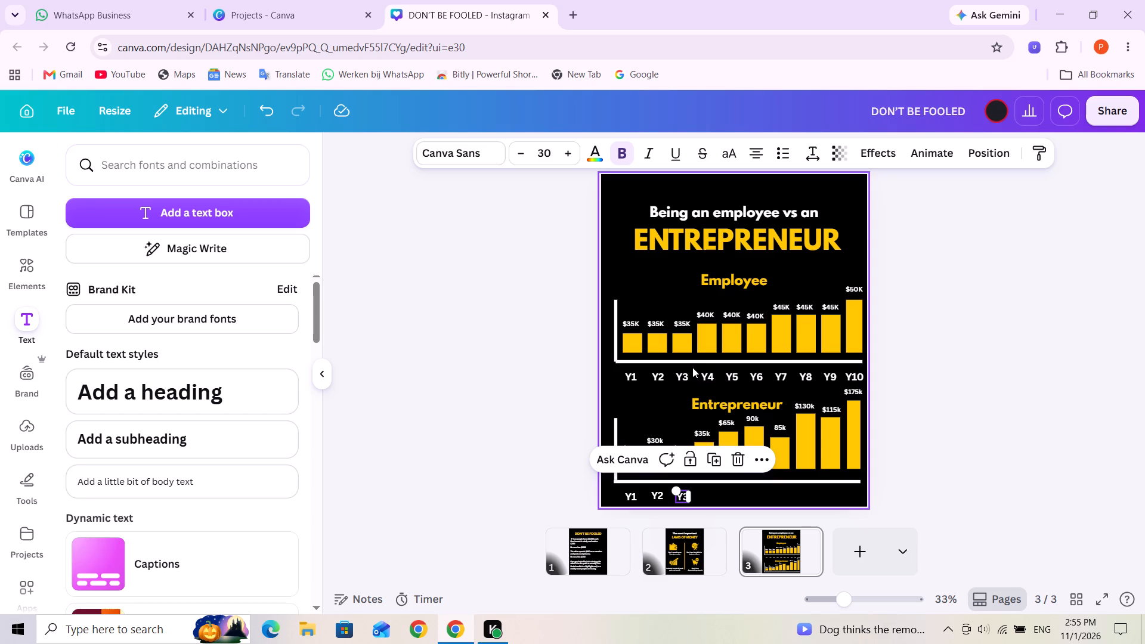
Duplicate the Employee chart's "Y4" label and place the copy under the fourth Entrepreneur bar, in line with the lower year labels.
left_click(704, 379)
left_click(737, 339)
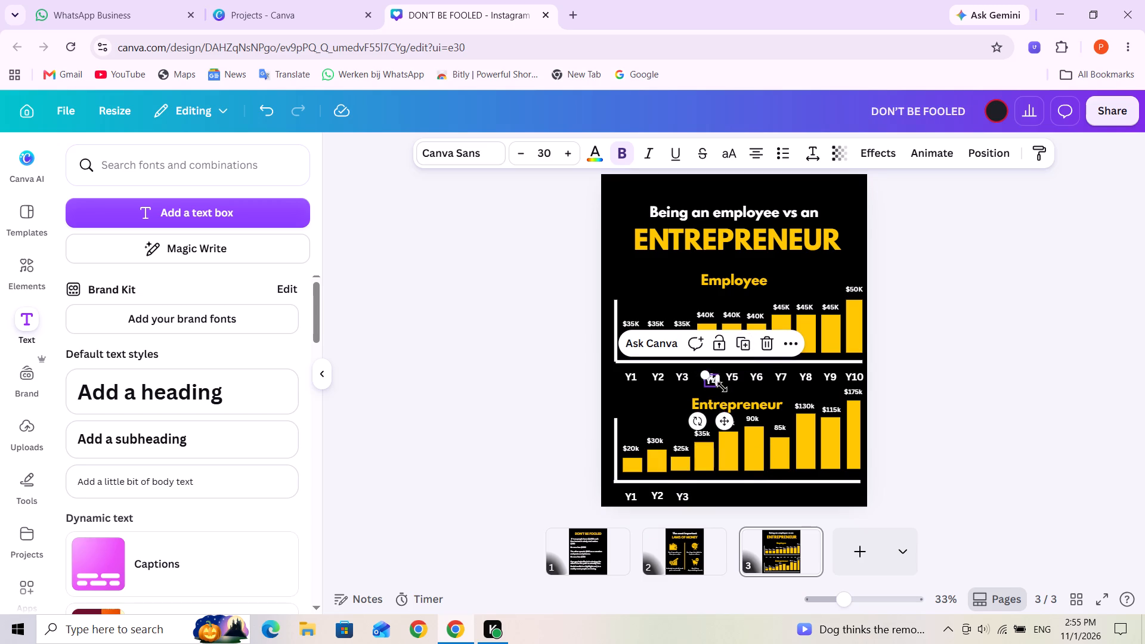
left_click_drag(712, 380, 711, 500)
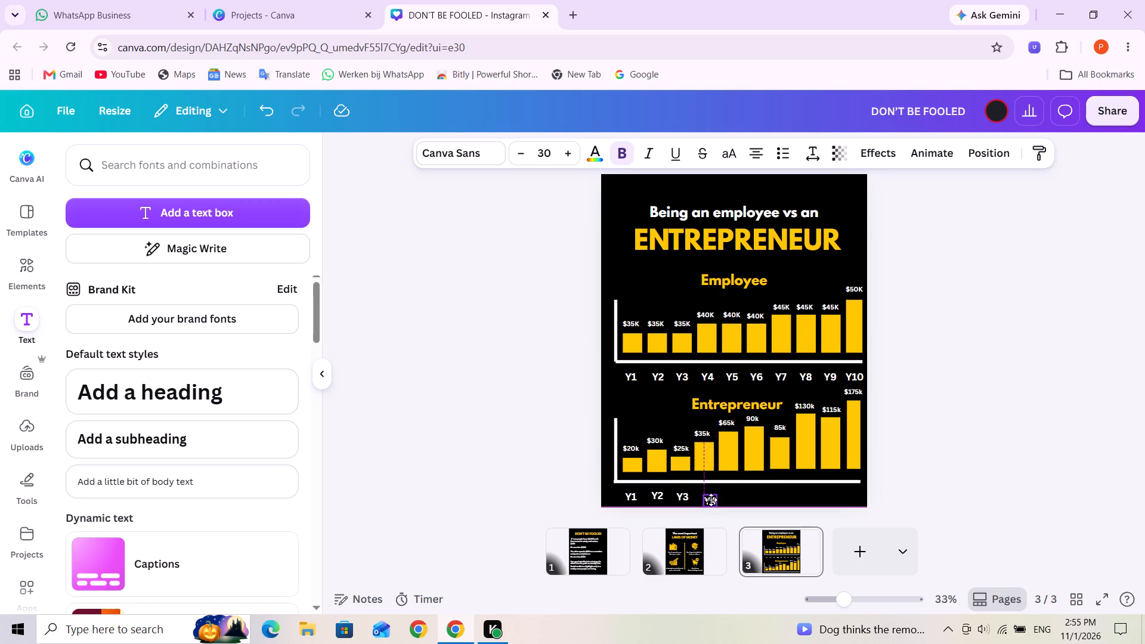
left_click_drag(711, 500, 706, 495)
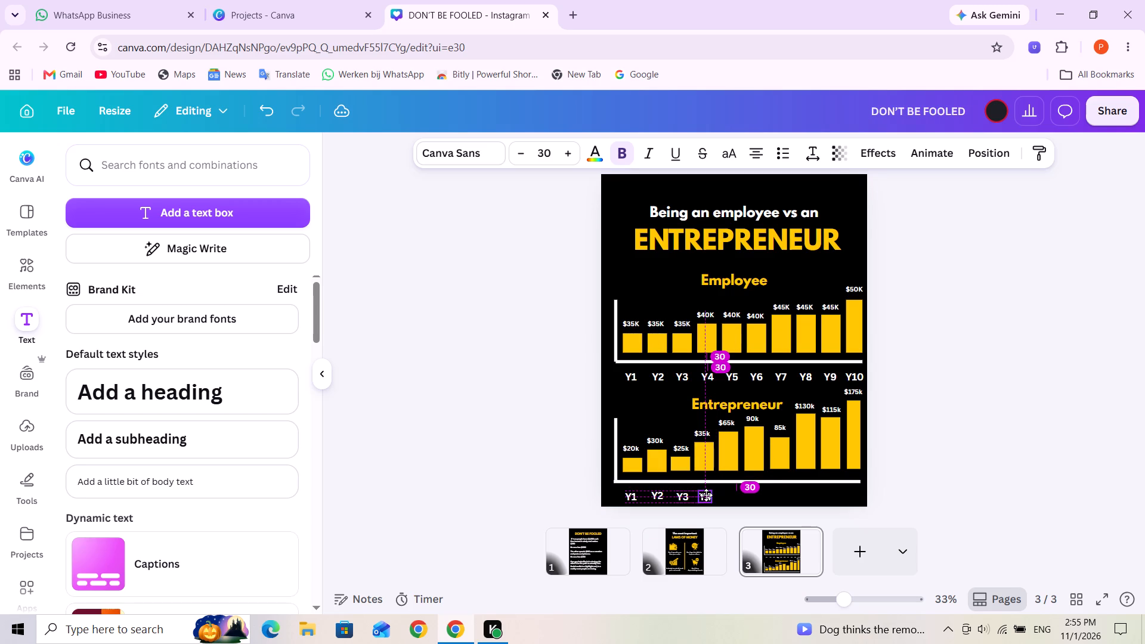
left_click_drag(706, 495, 705, 494)
Duplicate the Employee chart's "Y5" label and place the copy under the fifth Entrepreneur bar, in line with the lower year labels.
left_click(729, 377)
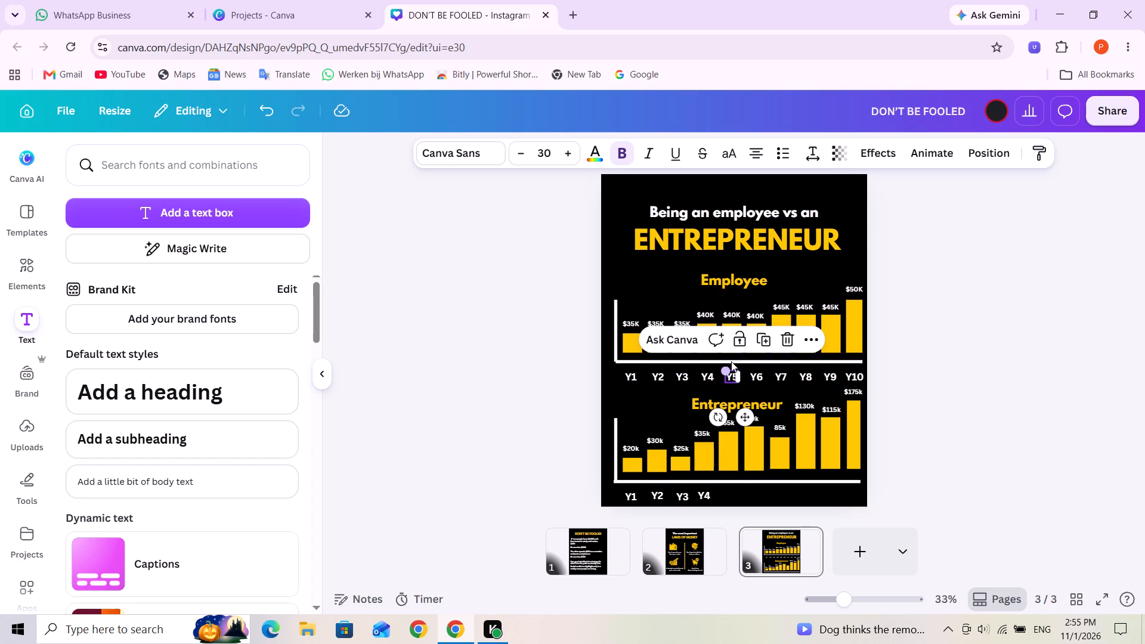
left_click(763, 339)
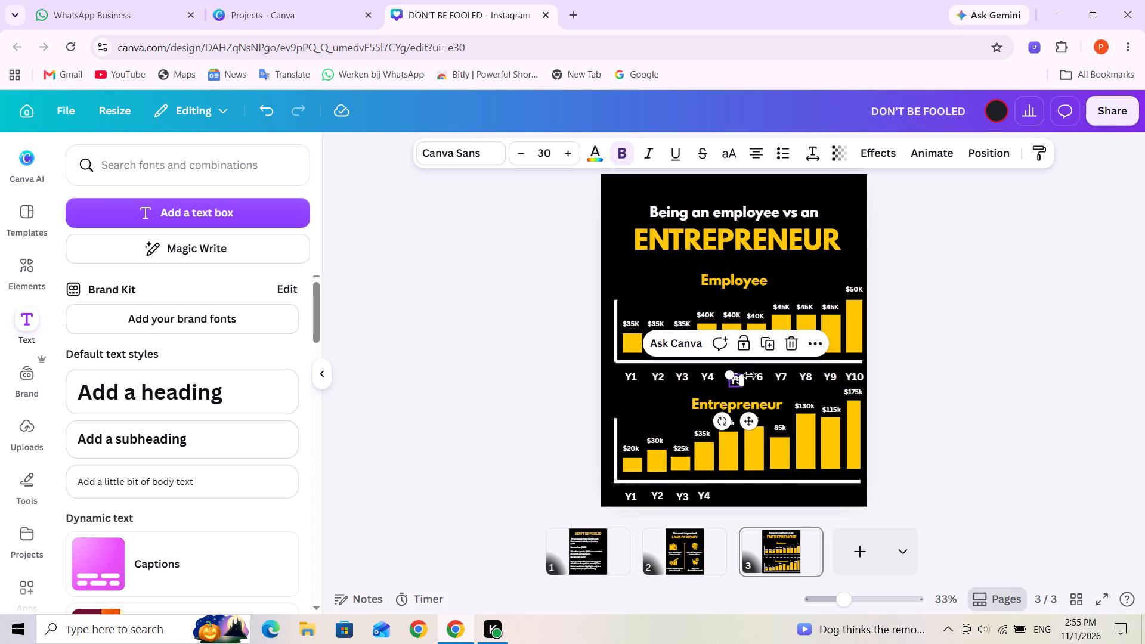
left_click_drag(736, 379, 732, 489)
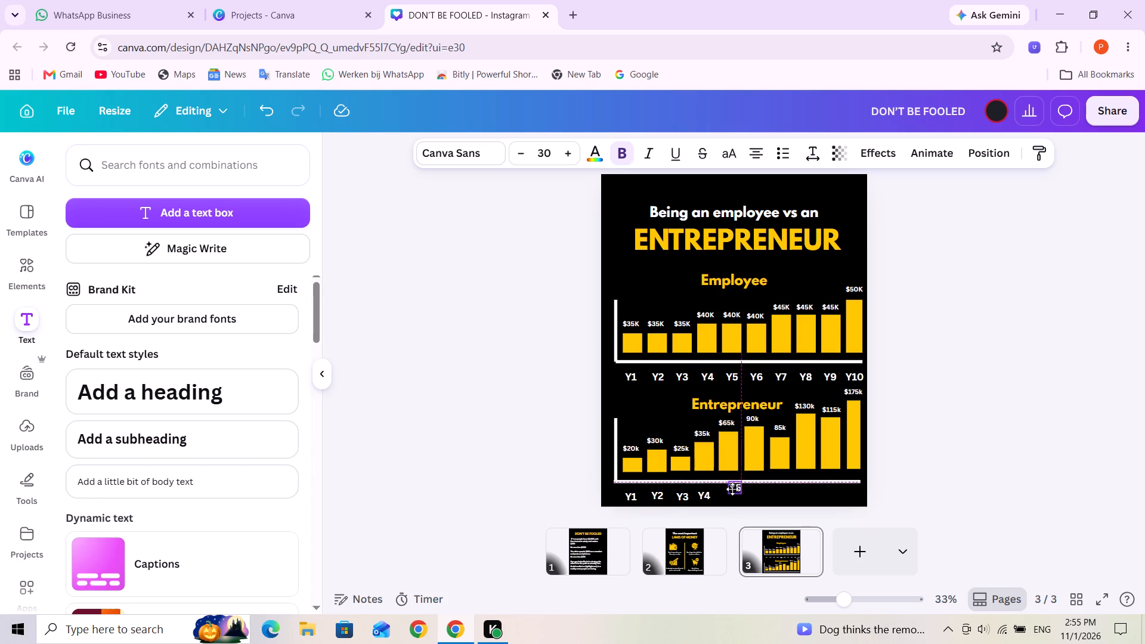
left_click_drag(732, 489, 731, 495)
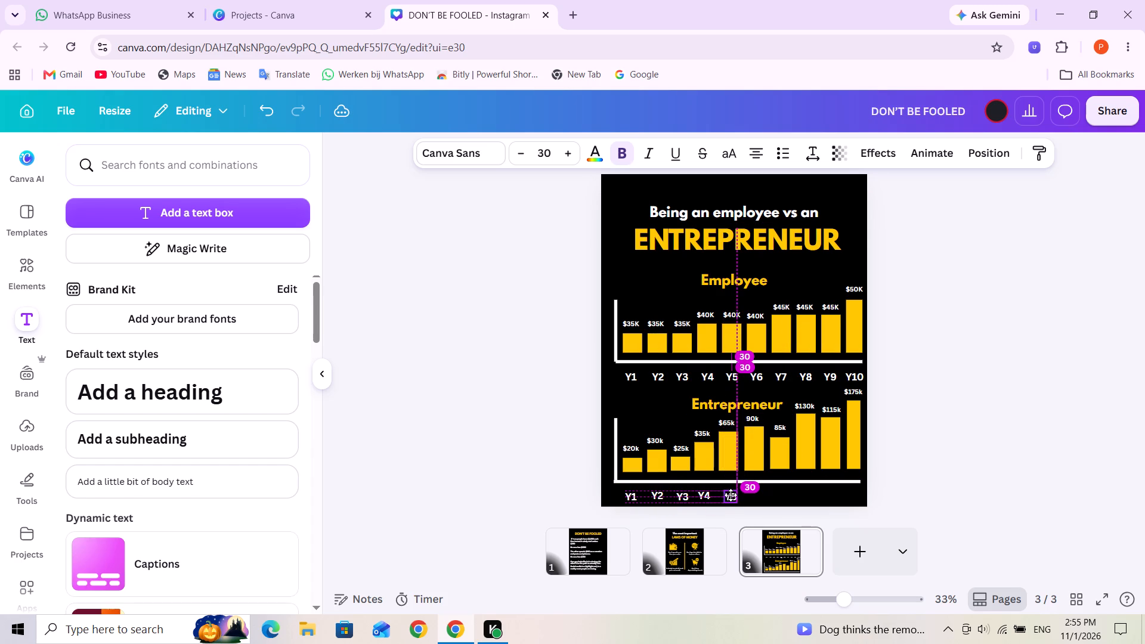
left_click_drag(731, 495, 730, 495)
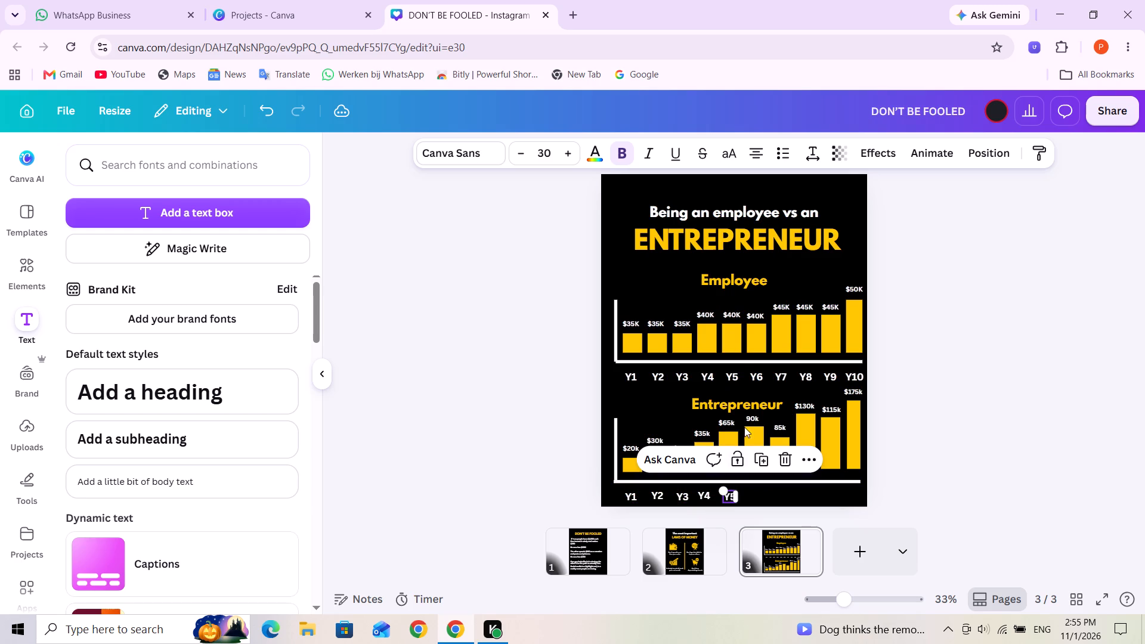
Duplicate the Employee chart's "Y6" label and place the copy under the sixth Entrepreneur bar, in line with the lower year labels.
left_click(755, 377)
left_click(787, 340)
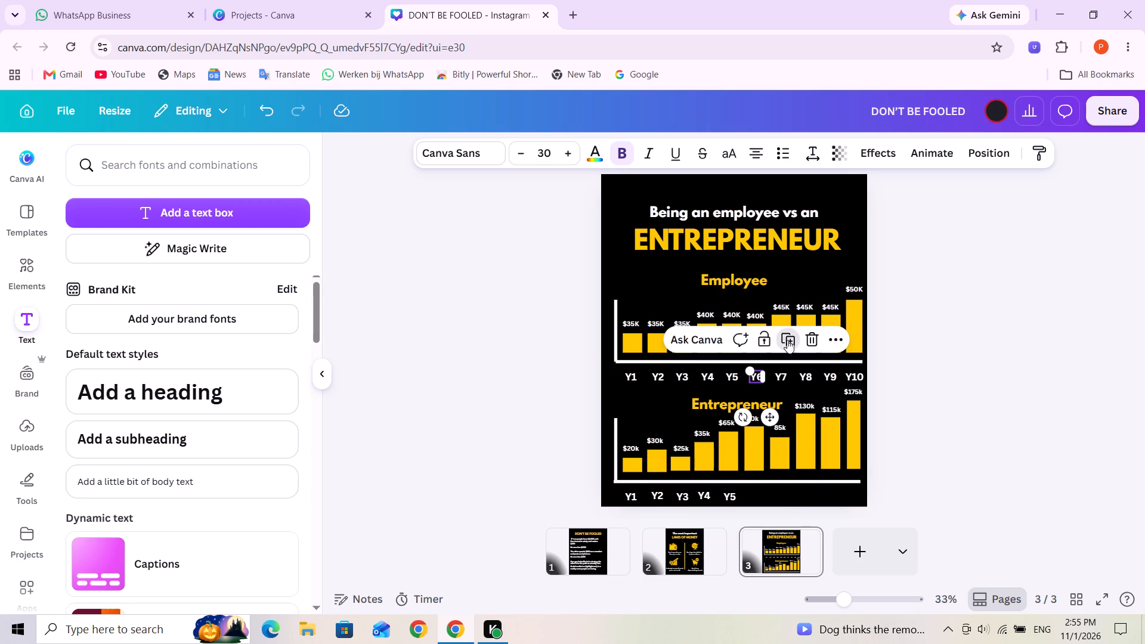
left_click_drag(759, 380, 760, 469)
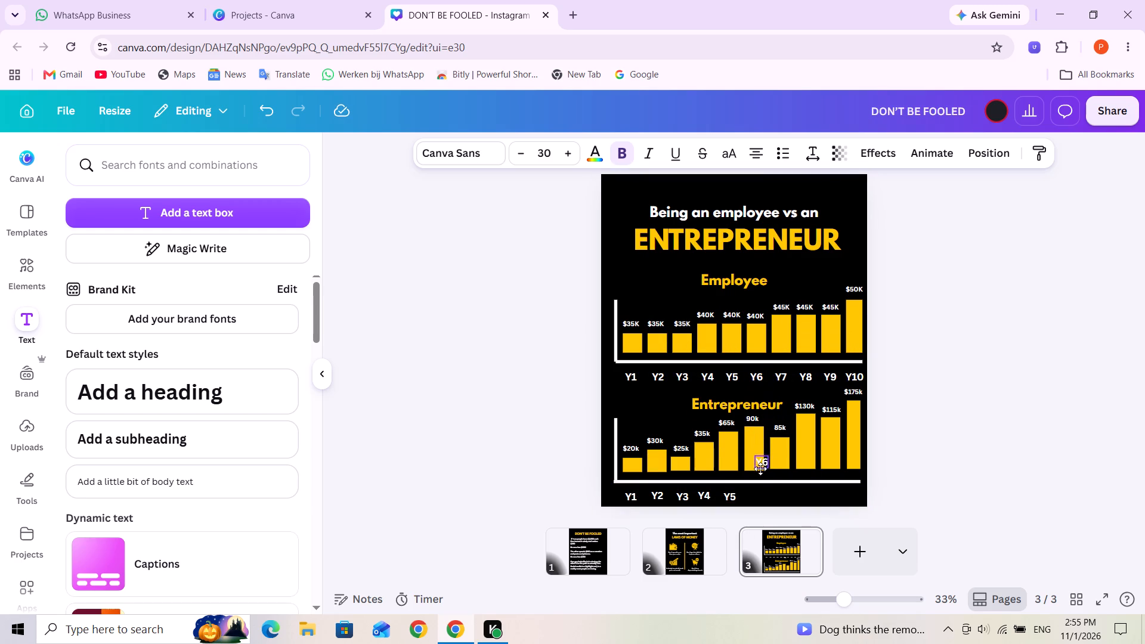
left_click_drag(760, 469, 756, 496)
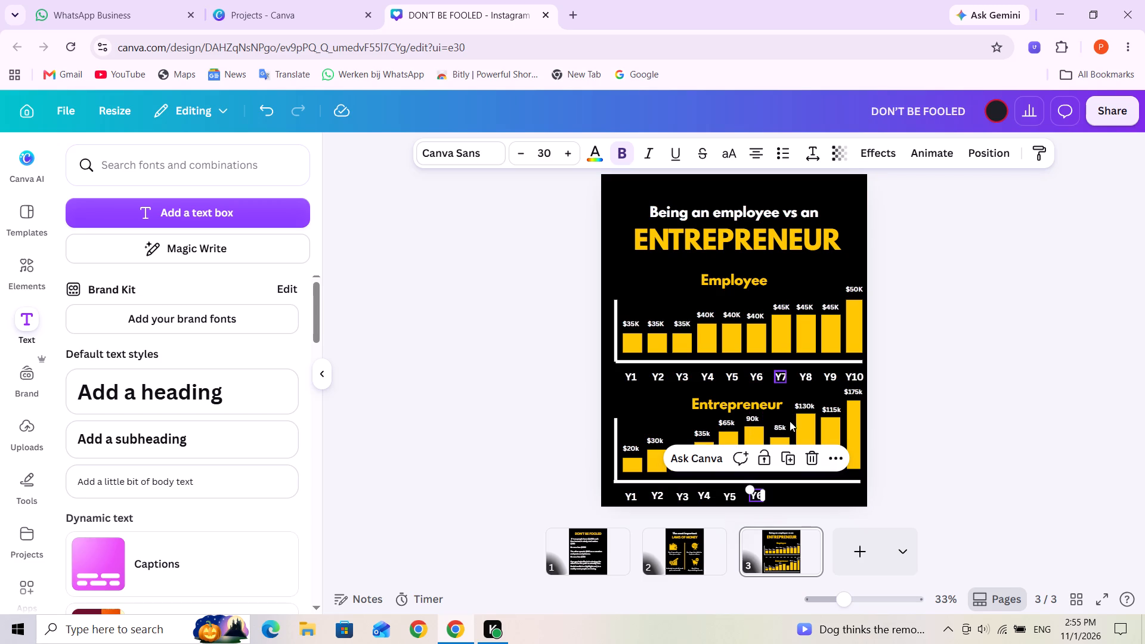
Duplicate the Employee chart's "Y7" label and place the copy under the seventh Entrepreneur bar, in line with the lower year labels.
left_click(778, 379)
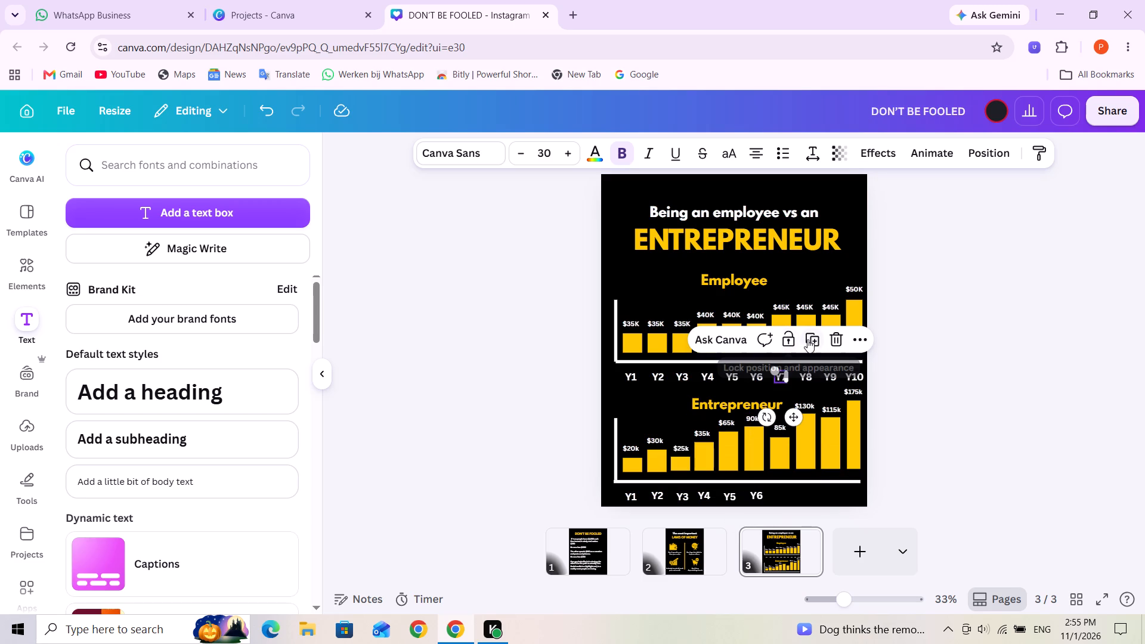
left_click(813, 340)
left_click_drag(786, 382, 782, 493)
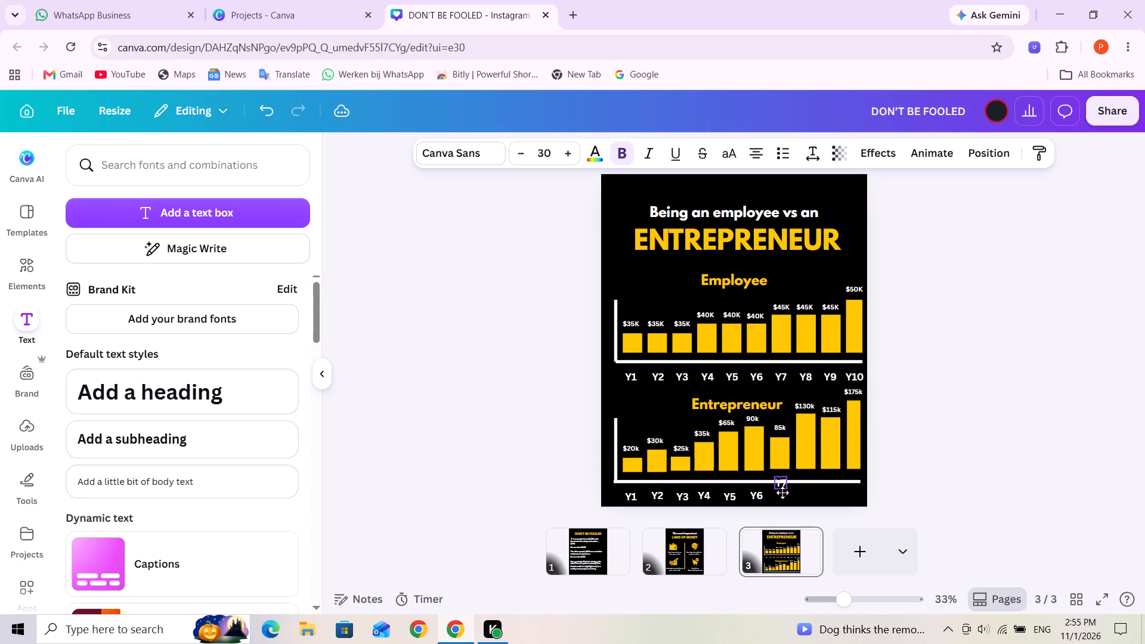
left_click_drag(782, 493, 784, 497)
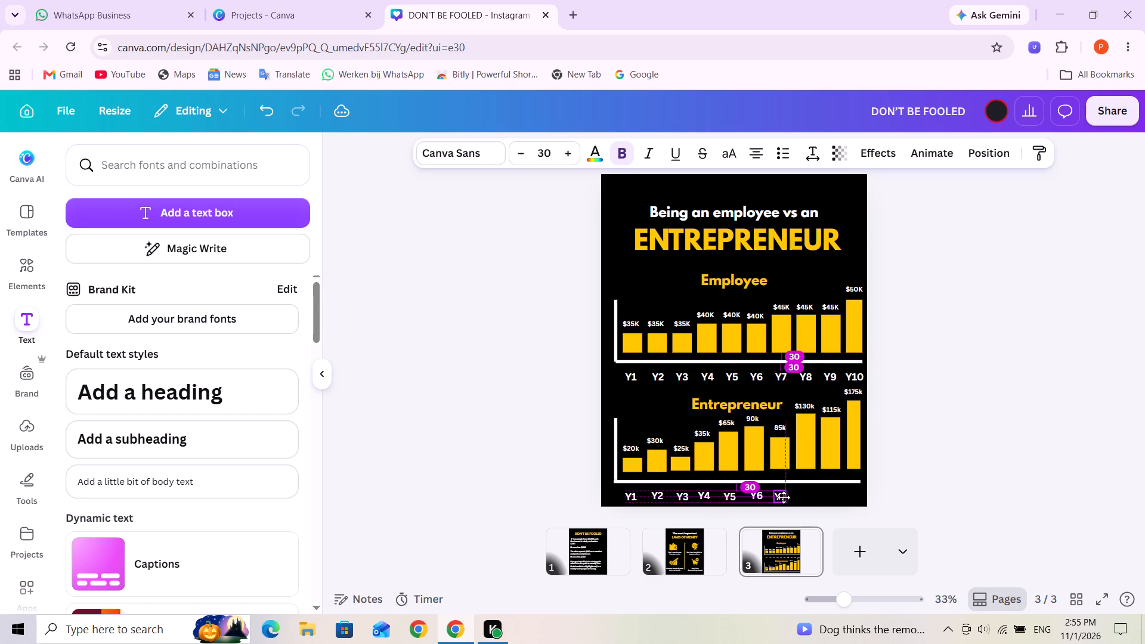
left_click_drag(784, 497, 784, 497)
Duplicate the Employee chart's "Y8" label and place the copy under the eighth Entrepreneur bar, in line with the lower year labels.
left_click(807, 377)
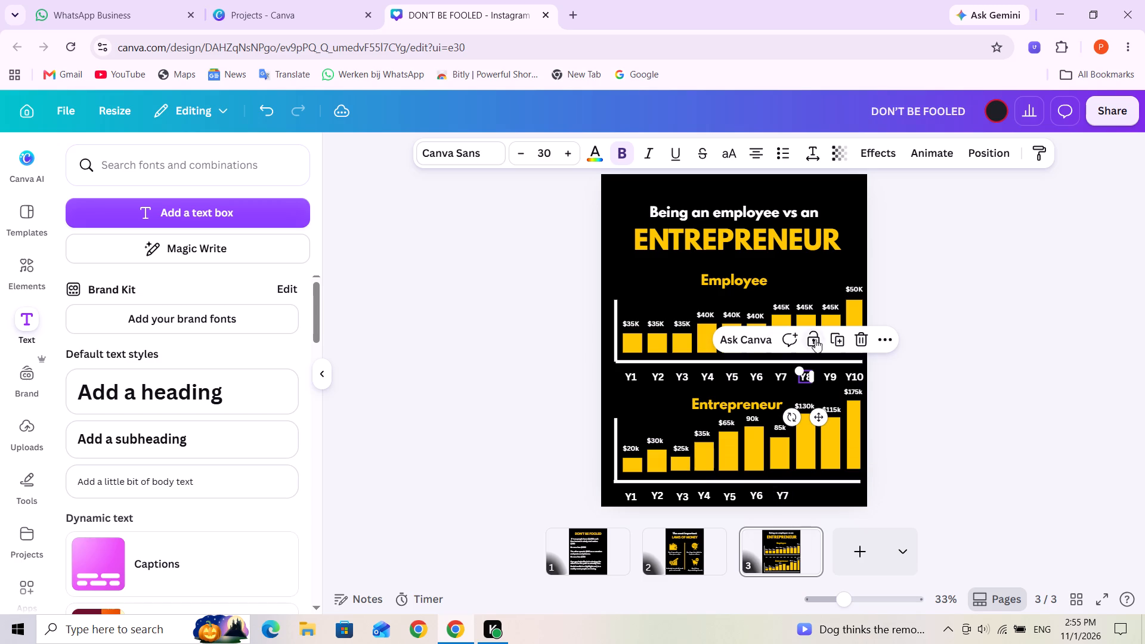
left_click(835, 341)
left_click_drag(811, 380, 812, 431)
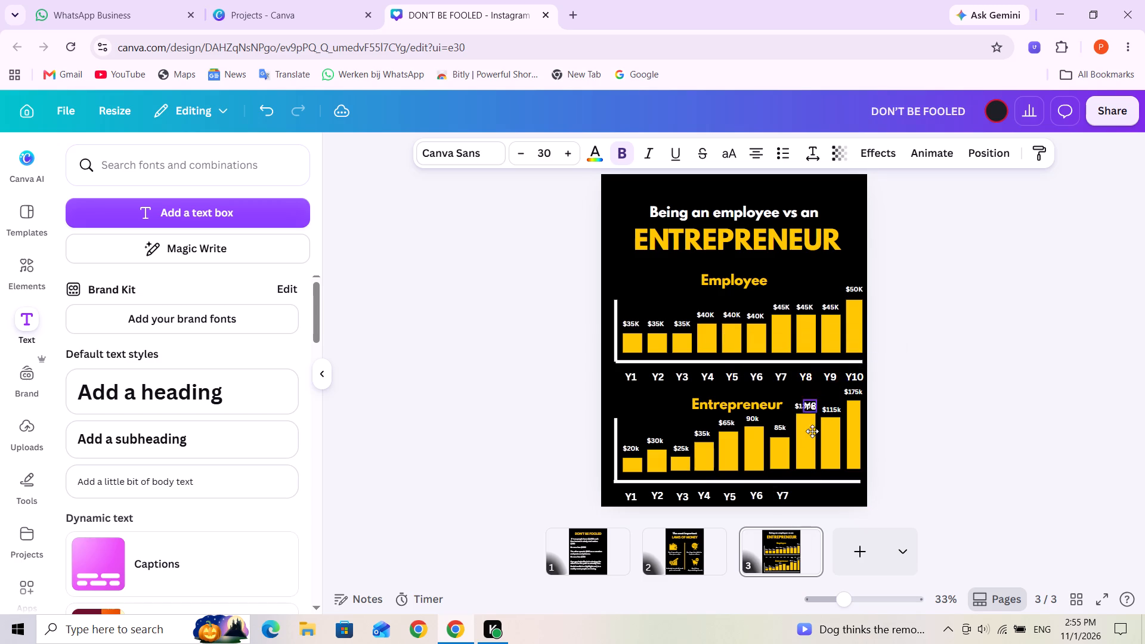
left_click_drag(812, 431, 810, 497)
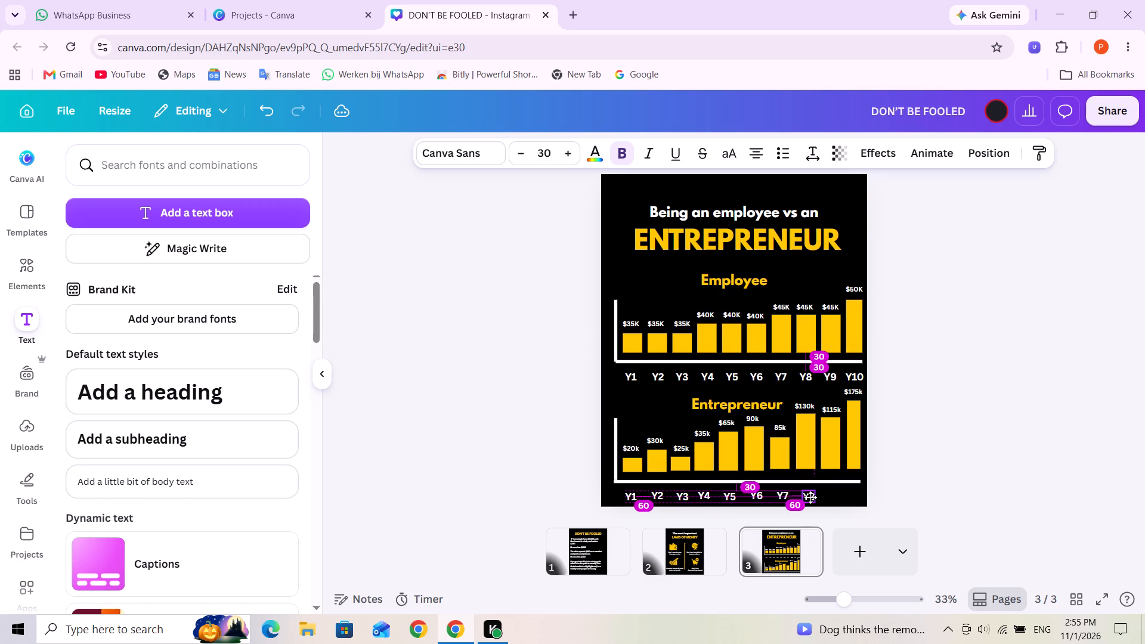
left_click_drag(810, 497, 810, 497)
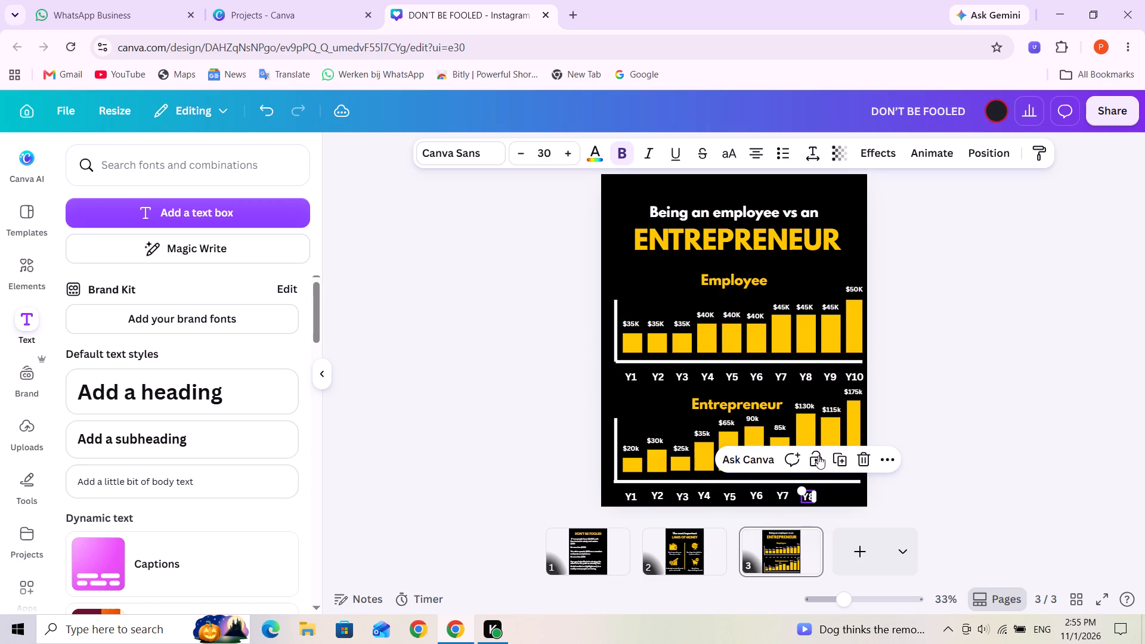
Duplicate the Employee chart's "Y9" label and place the copy under the ninth Entrepreneur bar, in line with the lower year labels.
left_click(830, 384)
left_click(829, 375)
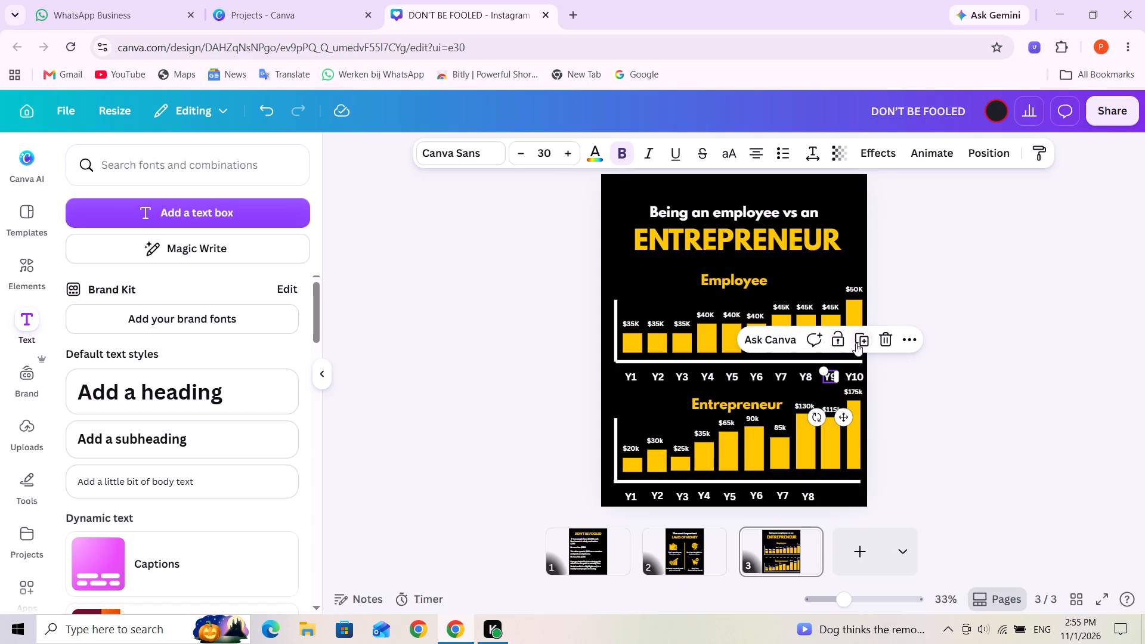
left_click(858, 342)
left_click_drag(837, 381, 837, 420)
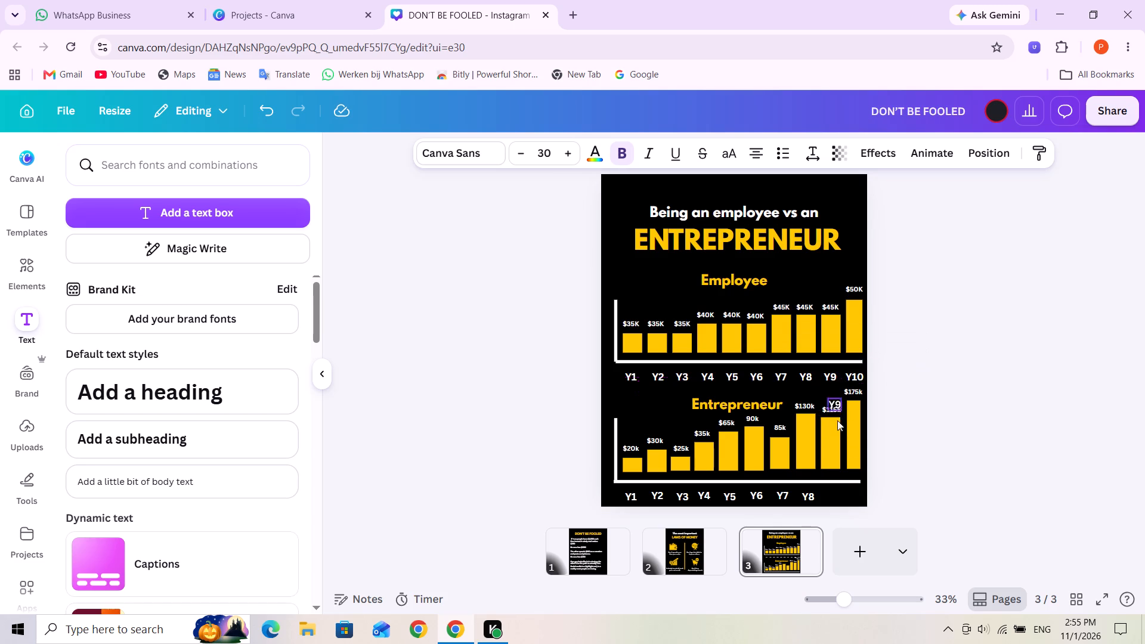
left_click_drag(837, 420, 835, 498)
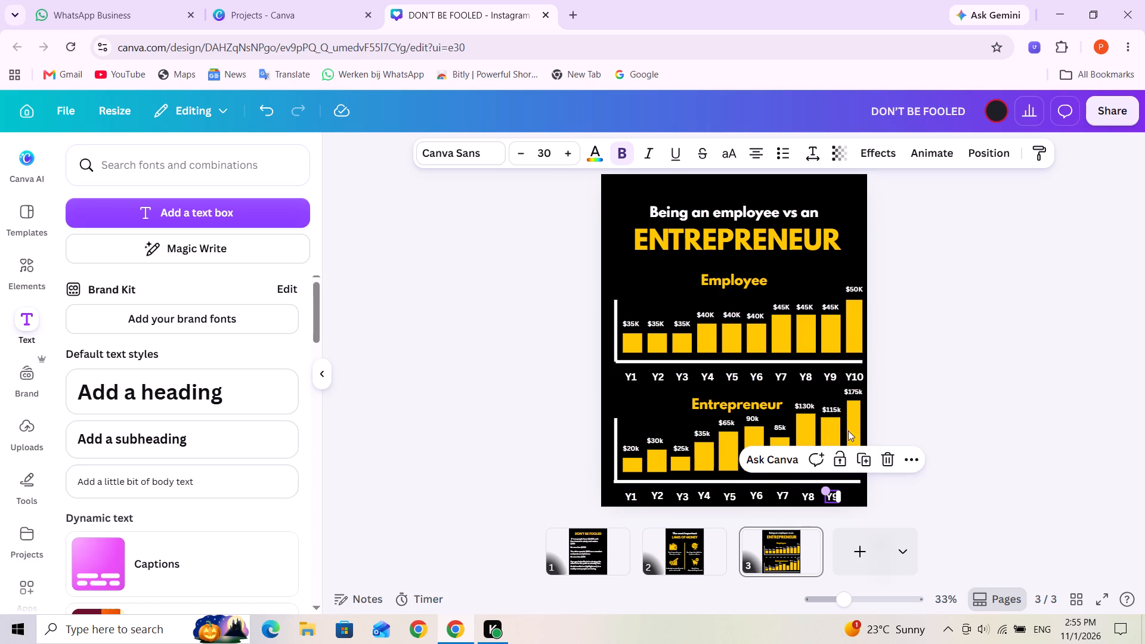
left_click(914, 426)
Duplicate the Employee chart's "Y10" label and place the copy under the tenth Entrepreneur bar, in line with the lower year labels.
left_click(858, 373)
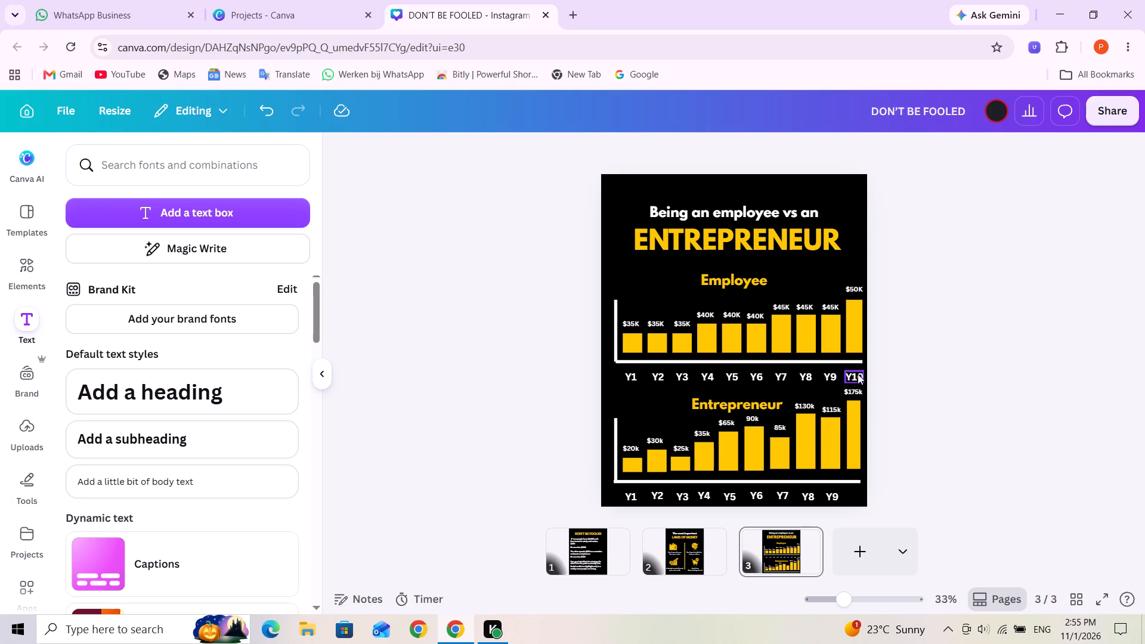
left_click(888, 345)
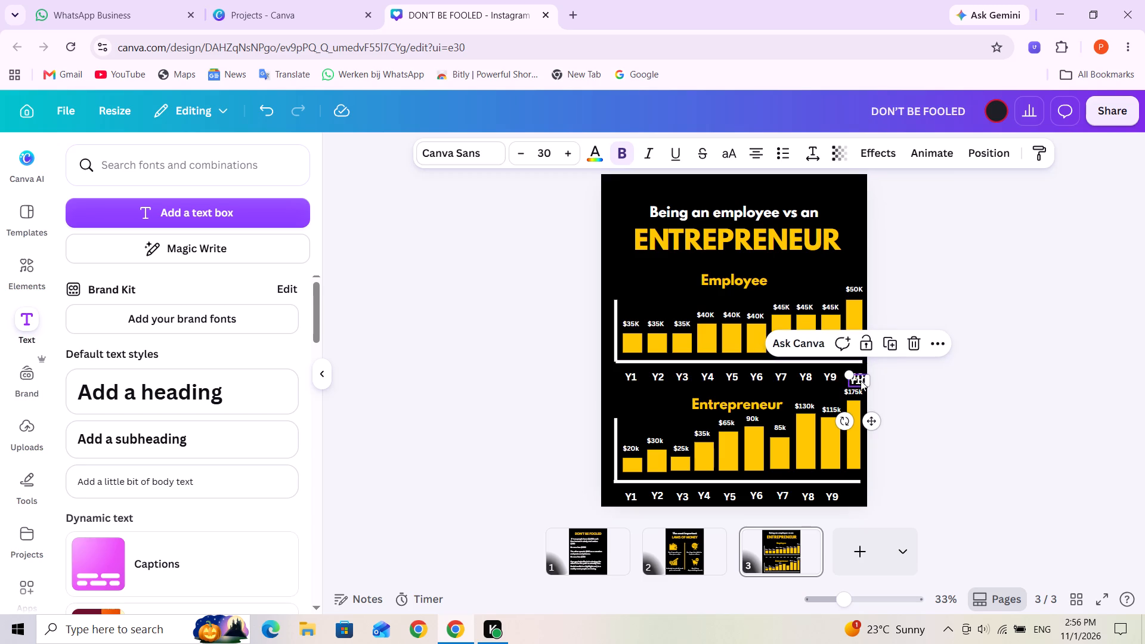
left_click_drag(859, 380, 855, 497)
left_click(929, 484)
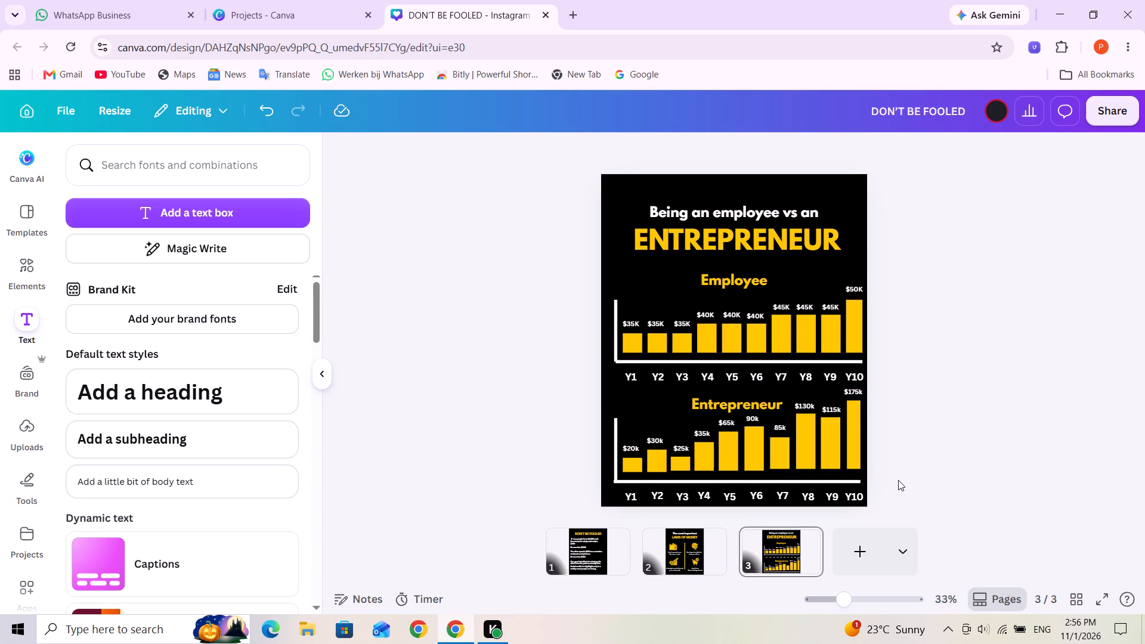
Add a fourth page to the design after the employee-versus-entrepreneur page.
left_click(853, 550)
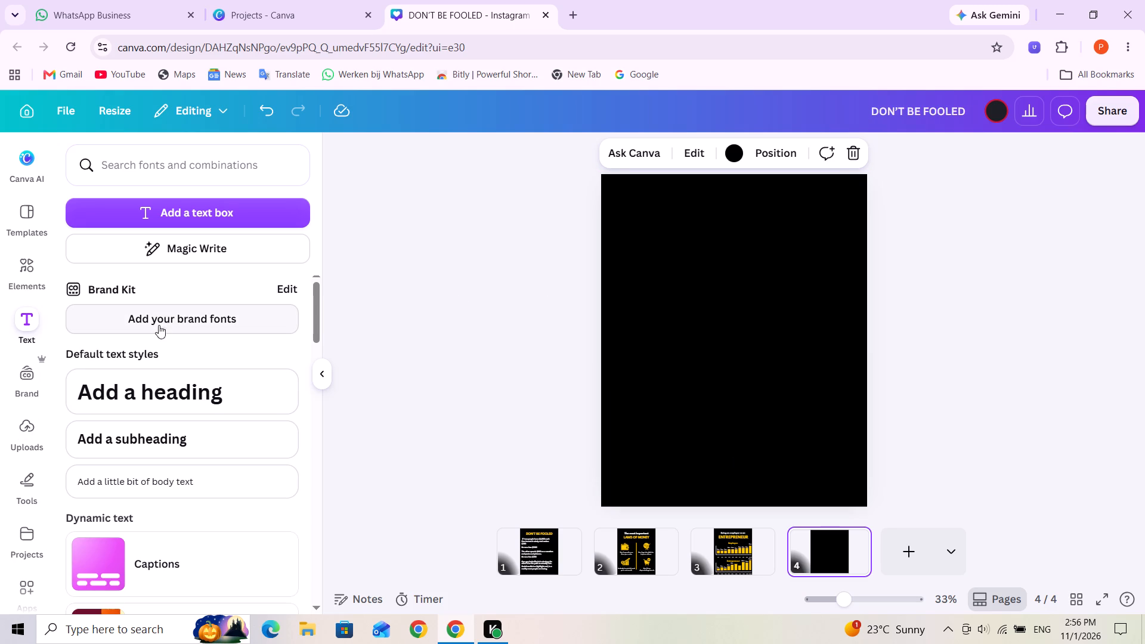
Add a subheading to page 4 reading "You don't want money..." with "You want to:" on the second line.
left_click(166, 436)
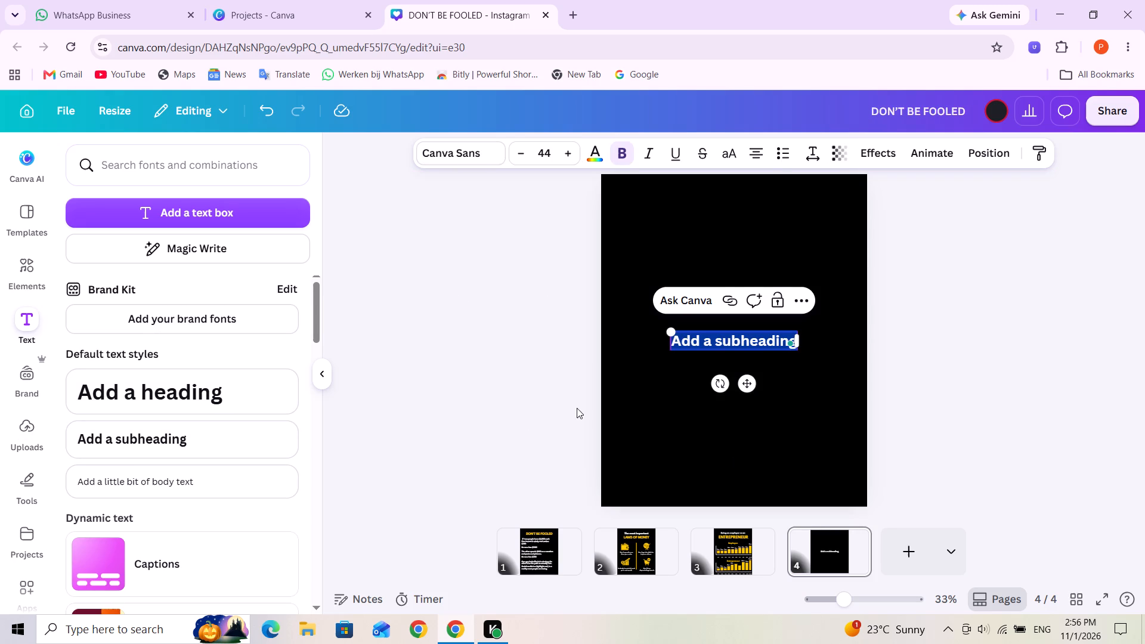
type("ou don't wnt")
key("BackSpace")
key("BackSpace")
type("ant money")
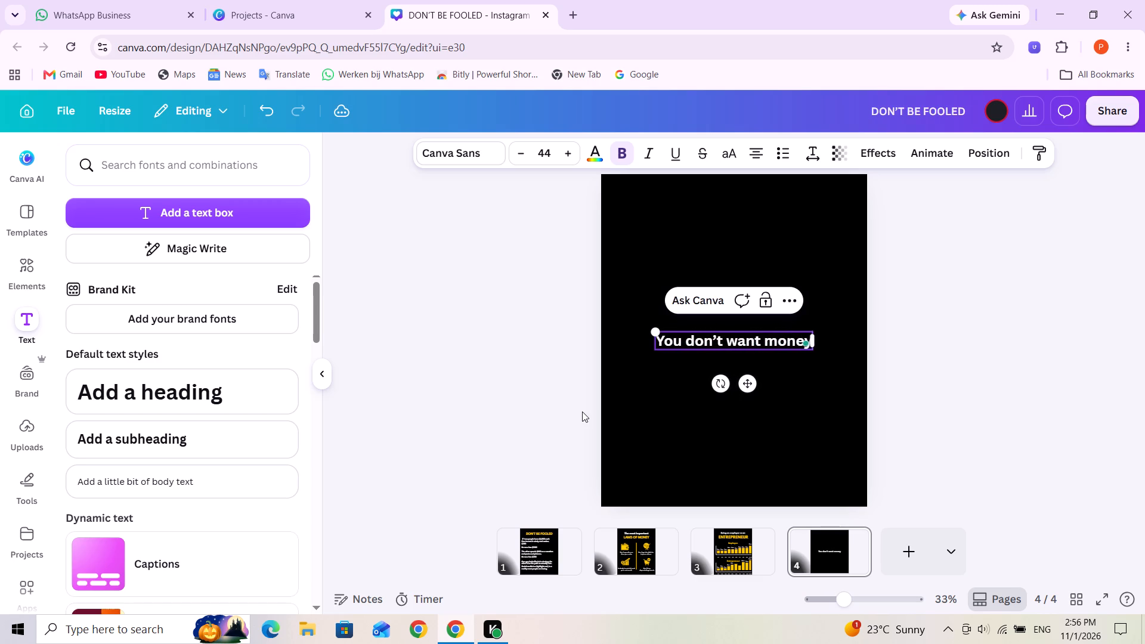
type("...")
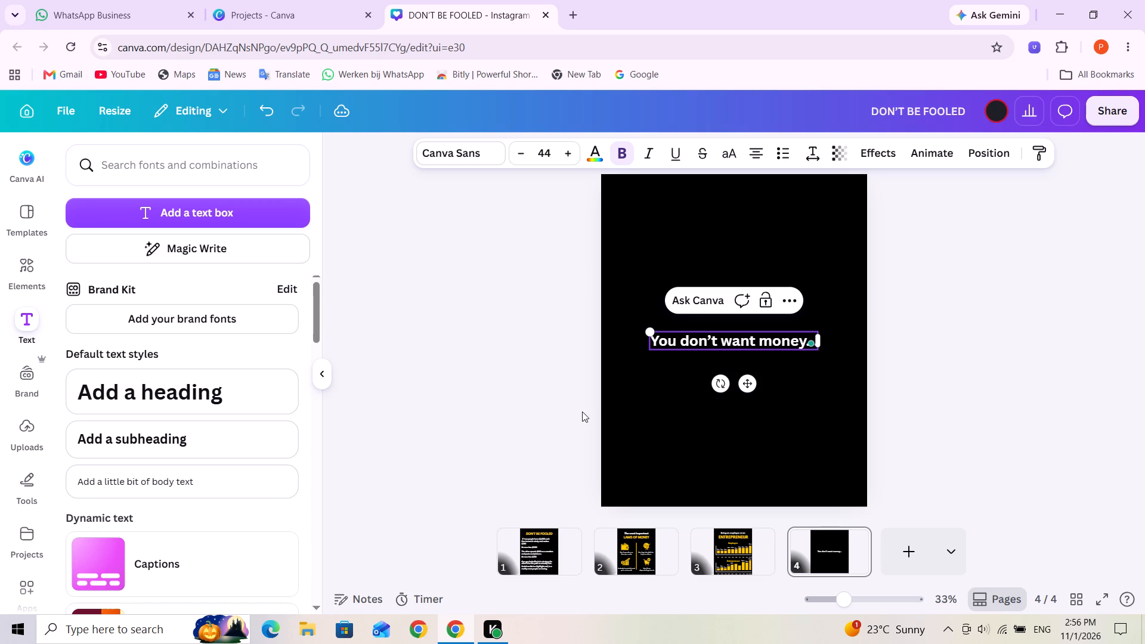
key("Return")
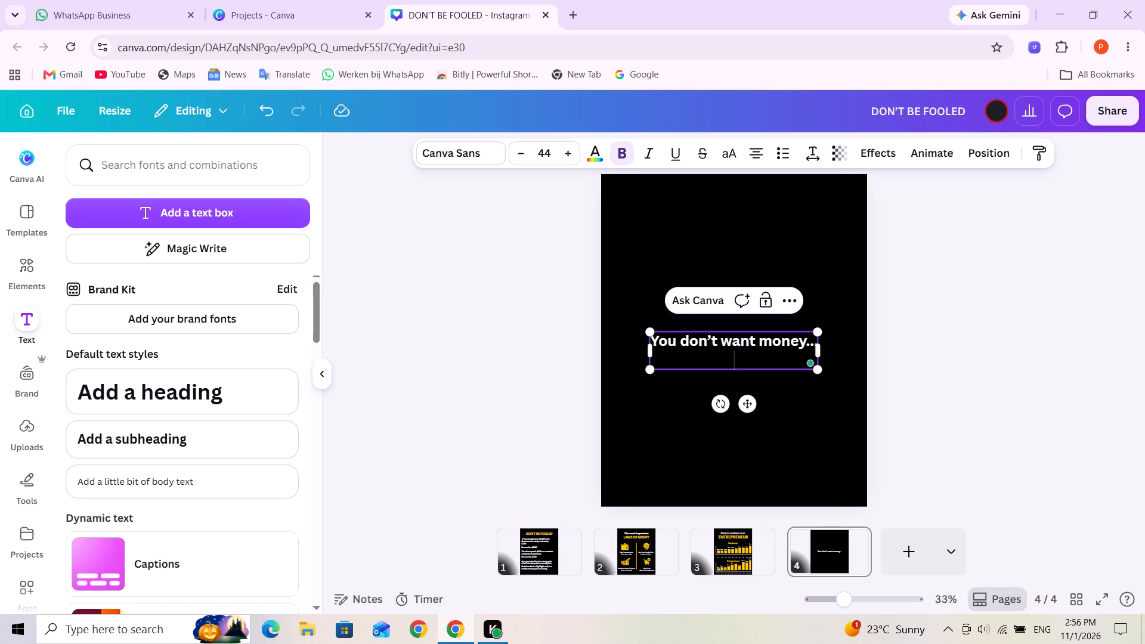
key("BackSpace")
key("BackSpace")
key("BackSpace")
key("BackSpace")
key("BackSpace")
type("ou")
key("space")
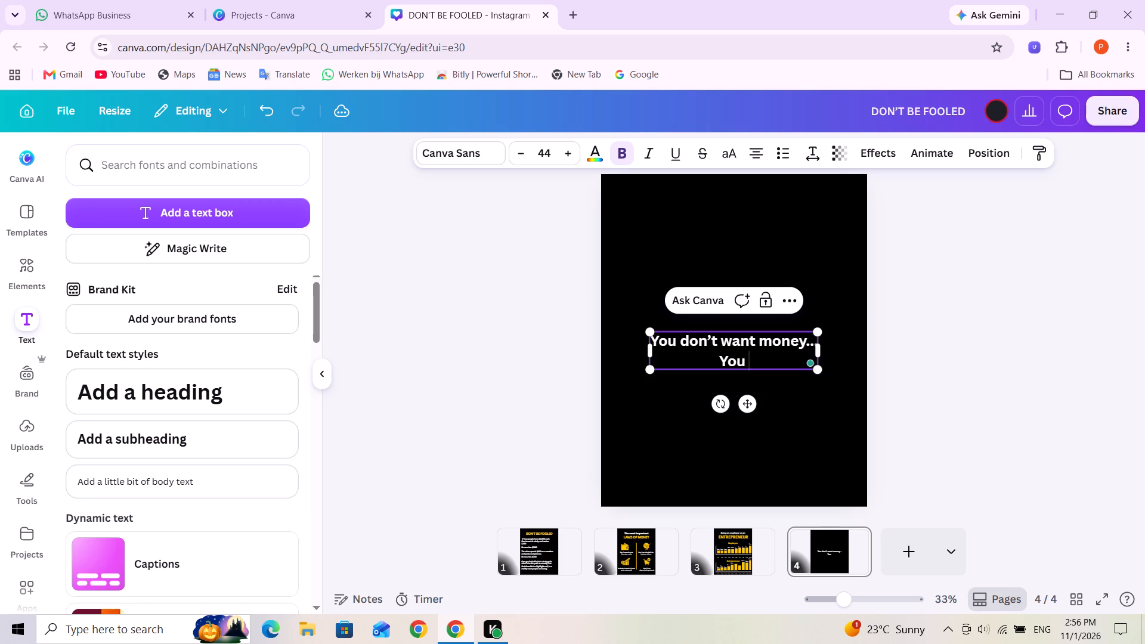
type("want to")
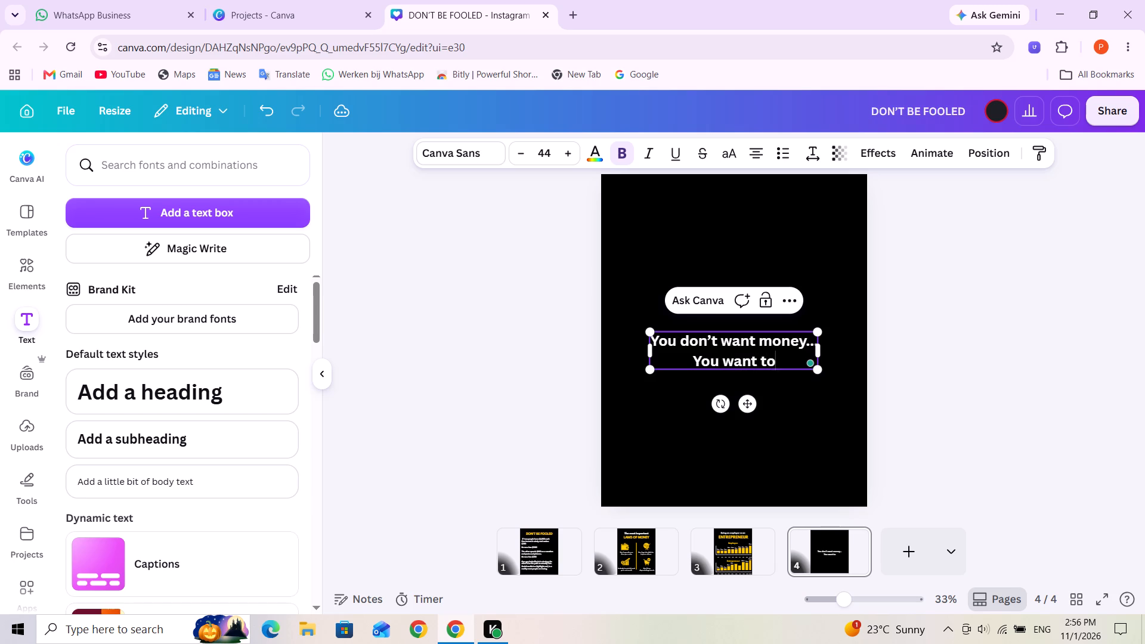
key("shift+colon")
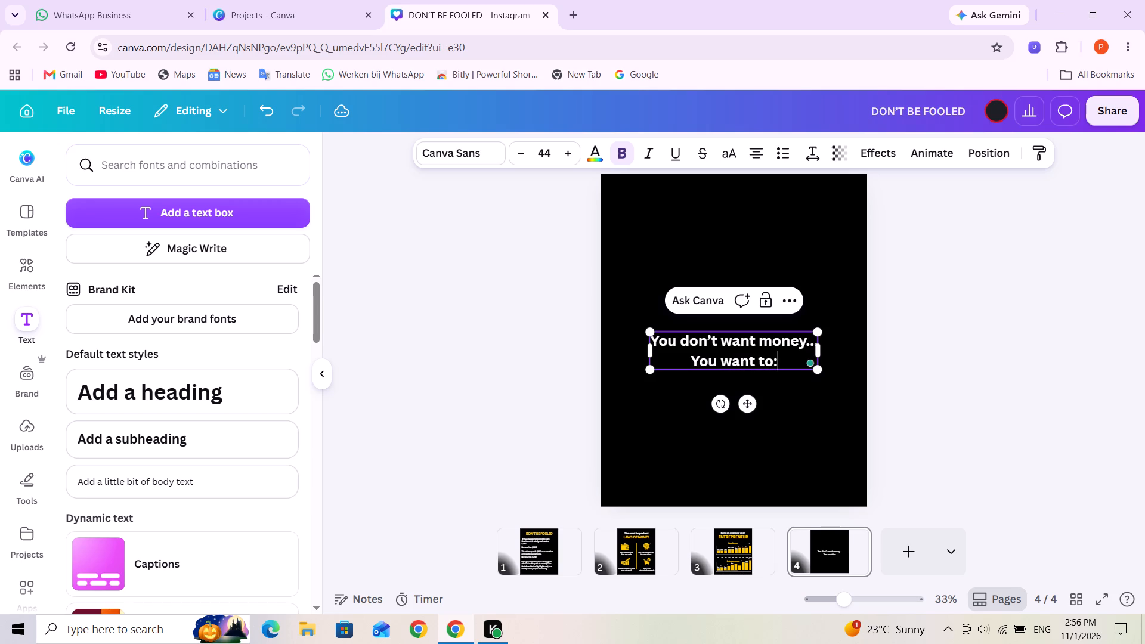
Add the list lines "-Quit your job" and "Eat good food" below "You want to:", making the second a bullet.
key("Return")
key("minus")
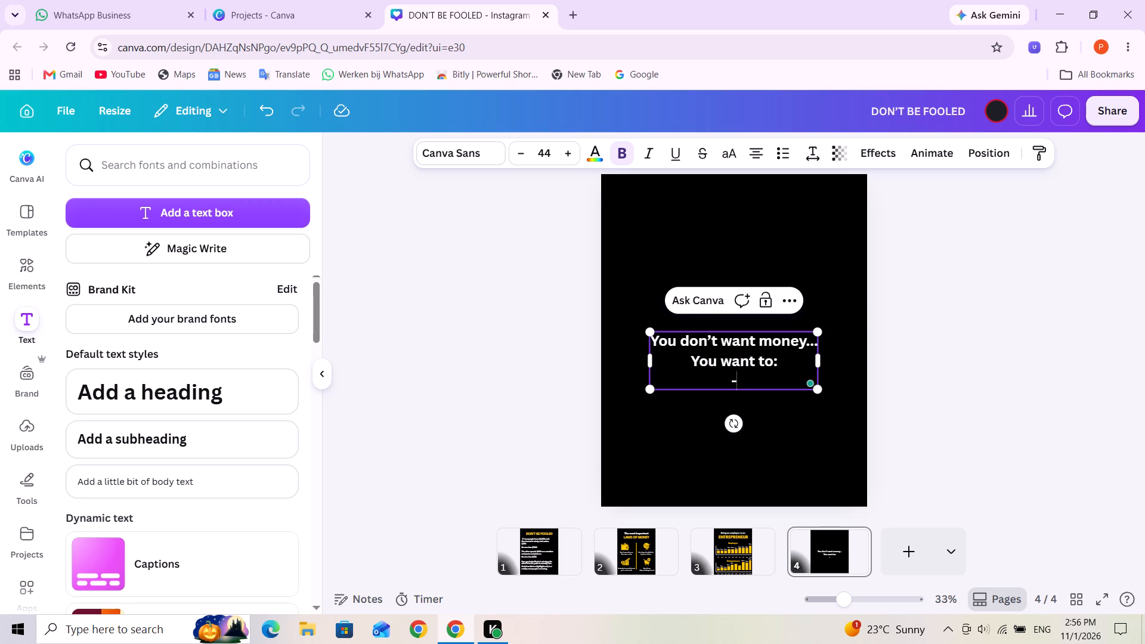
key("q")
type("your job")
key("Return")
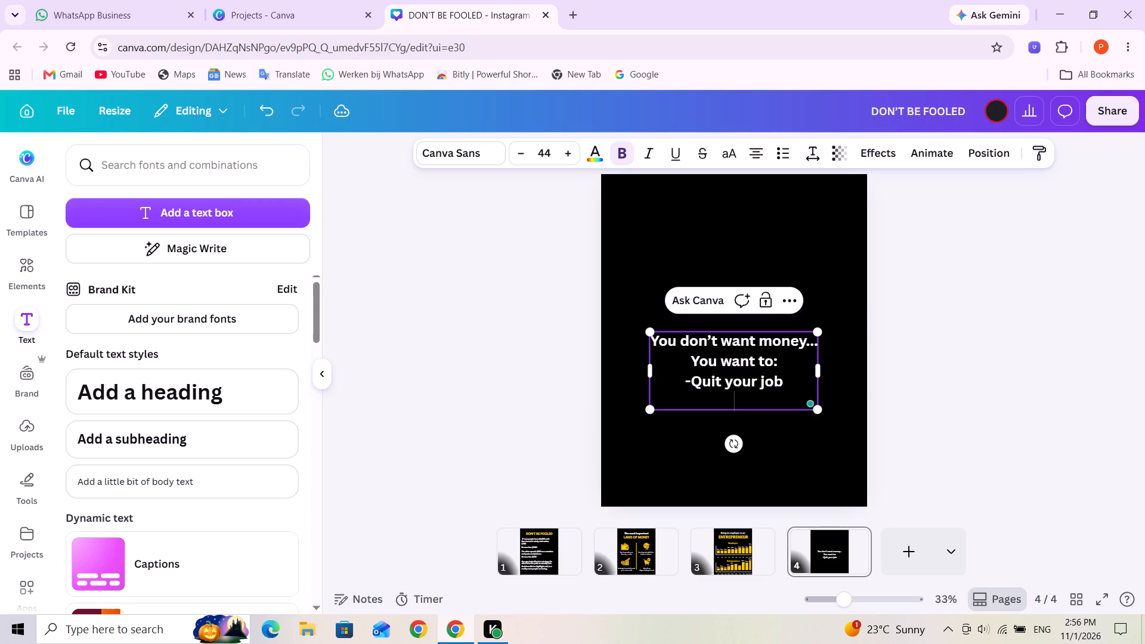
key("minus")
key("space")
type("good")
key("BackSpace")
key("BackSpace")
key("BackSpace")
key("BackSpace")
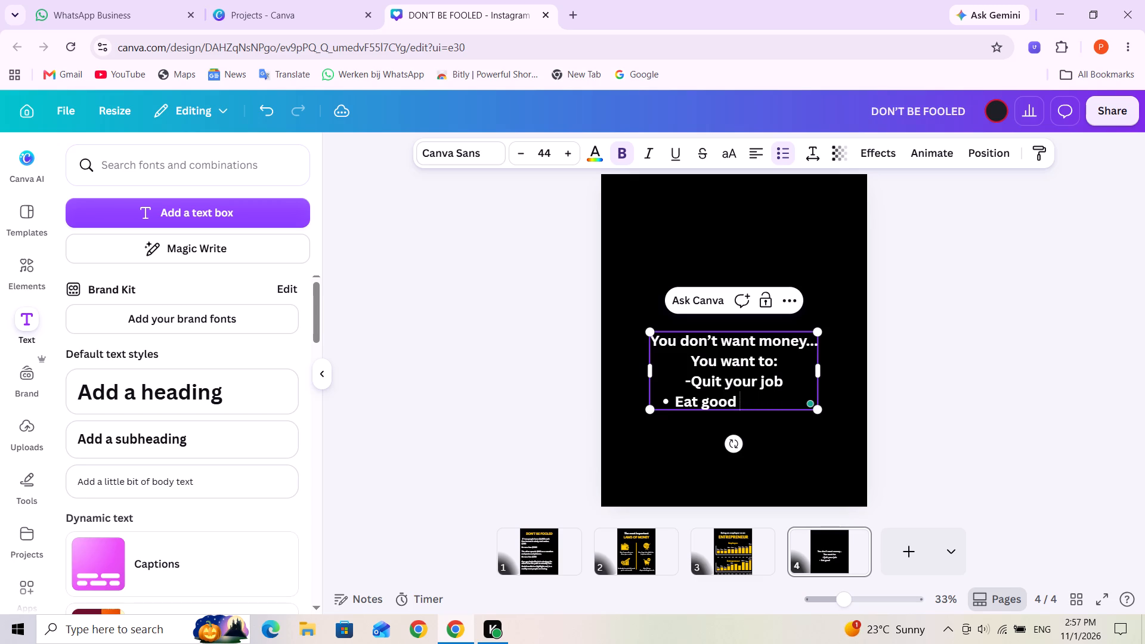
key("g")
key("BackSpace")
type("food")
Add bullets "- Spend more time with family", "- Shop without checking the prices" and "- Be able to travel anywhere you want".
key("Return")
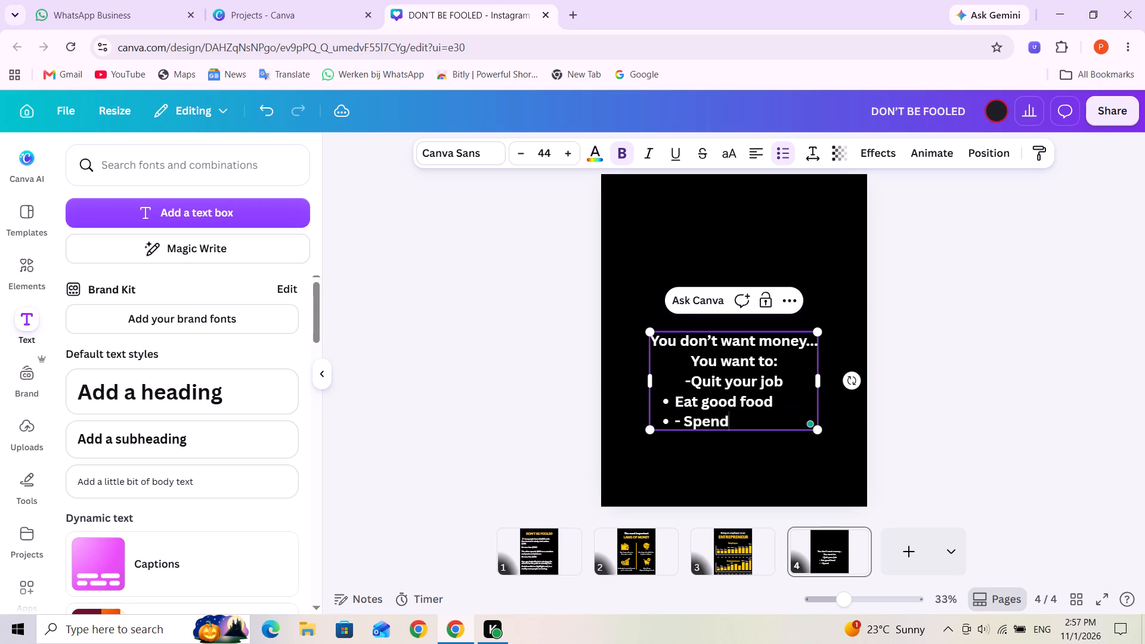
key("space")
type("more")
key("space")
type("time with")
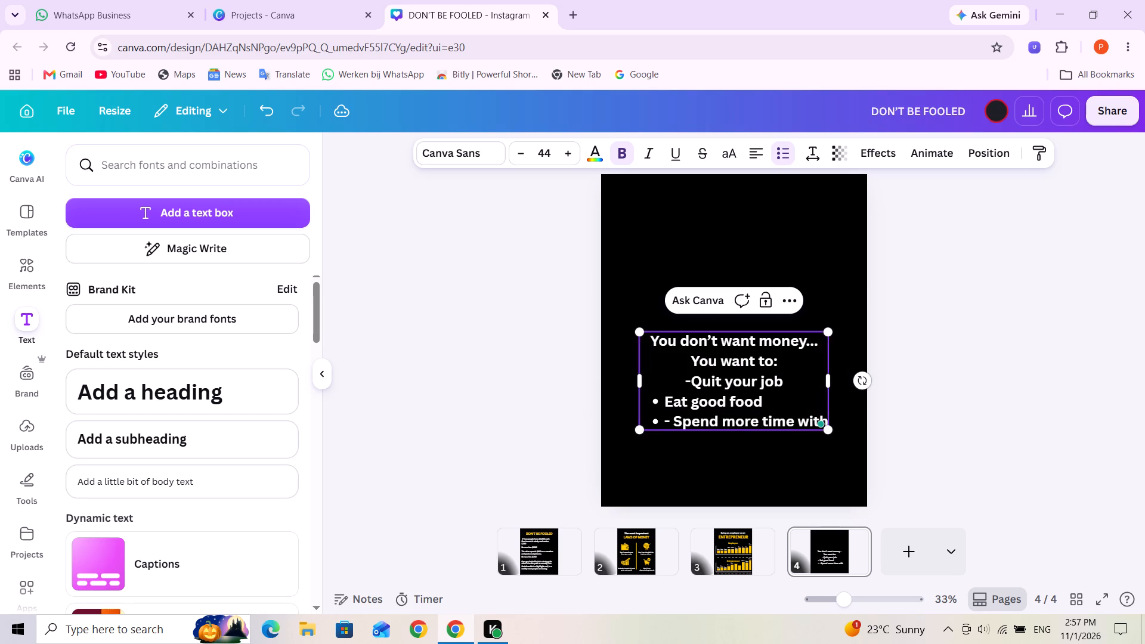
key("space")
type("family")
key("Return")
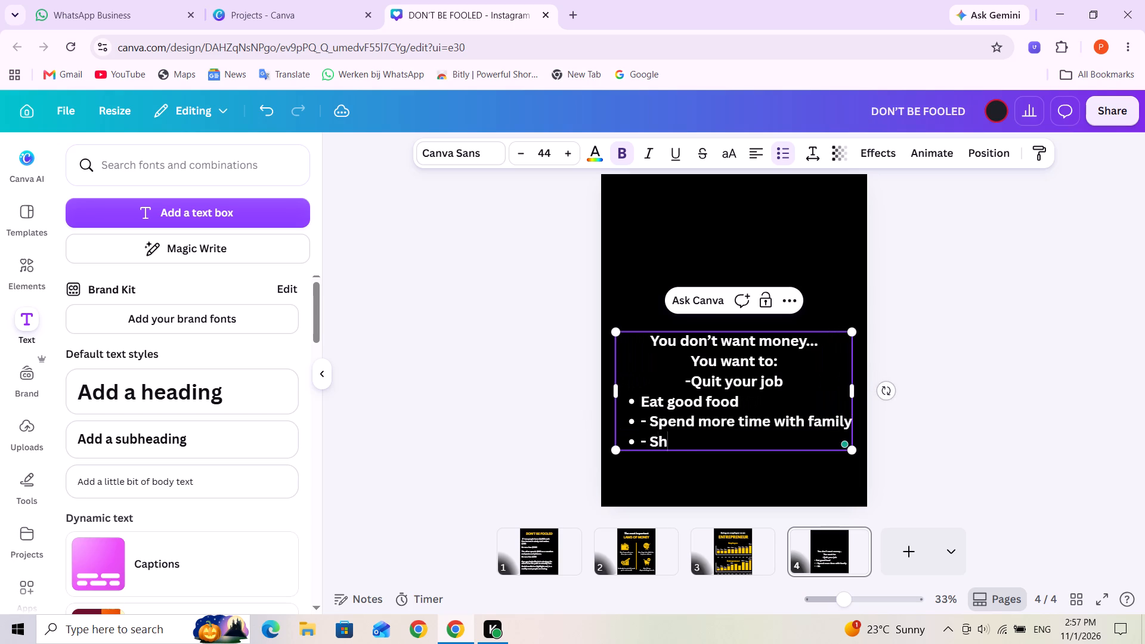
key("space")
type("without")
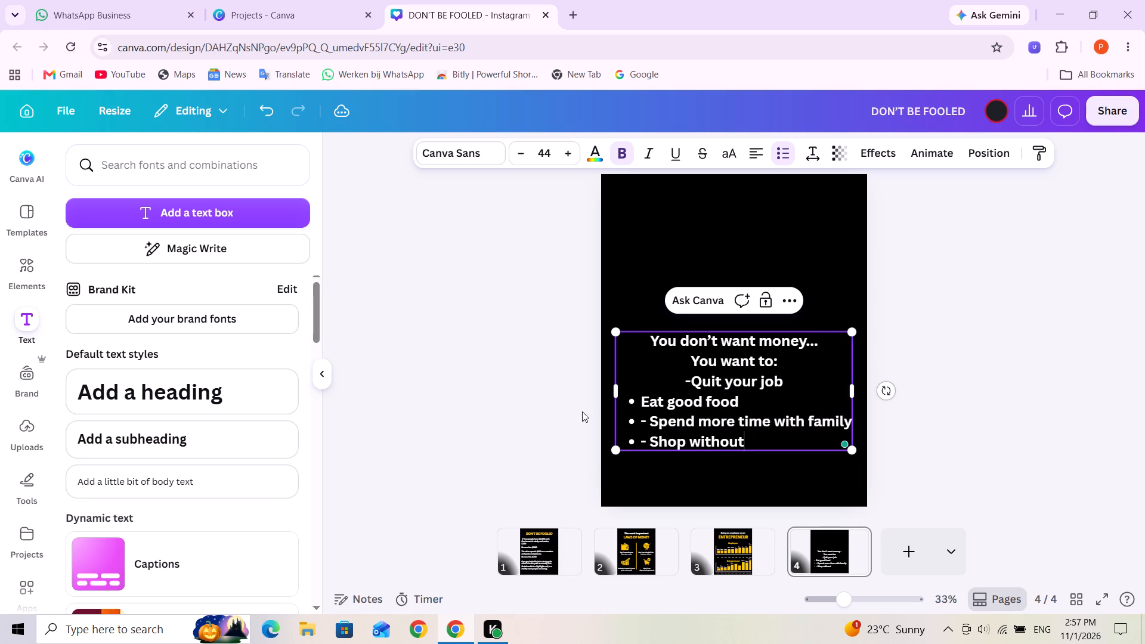
Complete the bullet "- Shop without checking the prices" and add the bullet "- Be able to travel anywhere you want" below it.
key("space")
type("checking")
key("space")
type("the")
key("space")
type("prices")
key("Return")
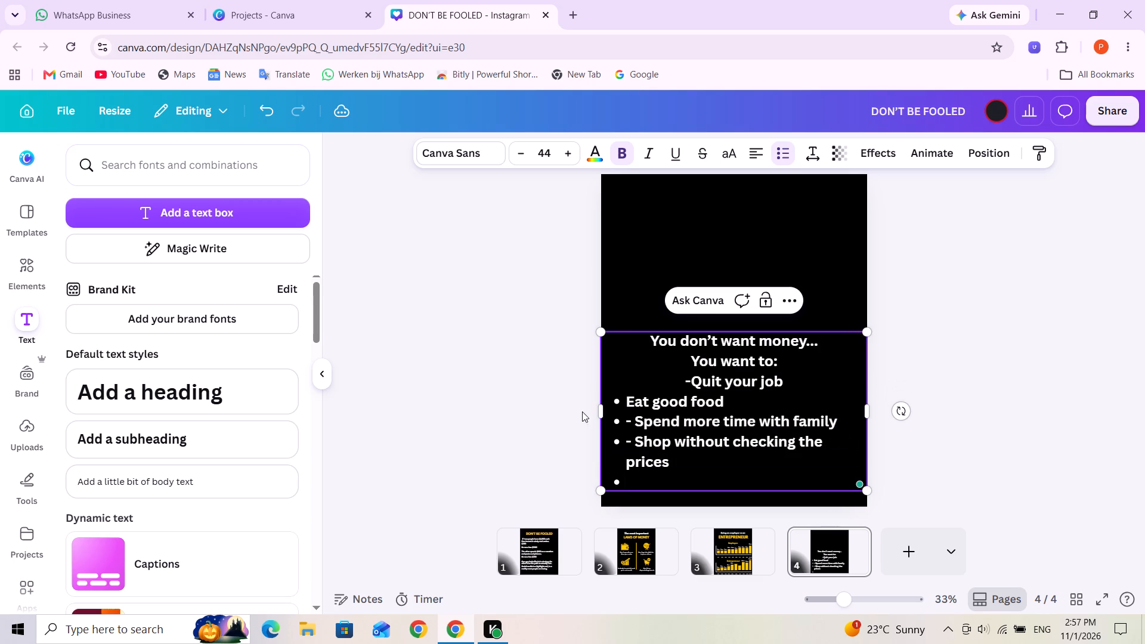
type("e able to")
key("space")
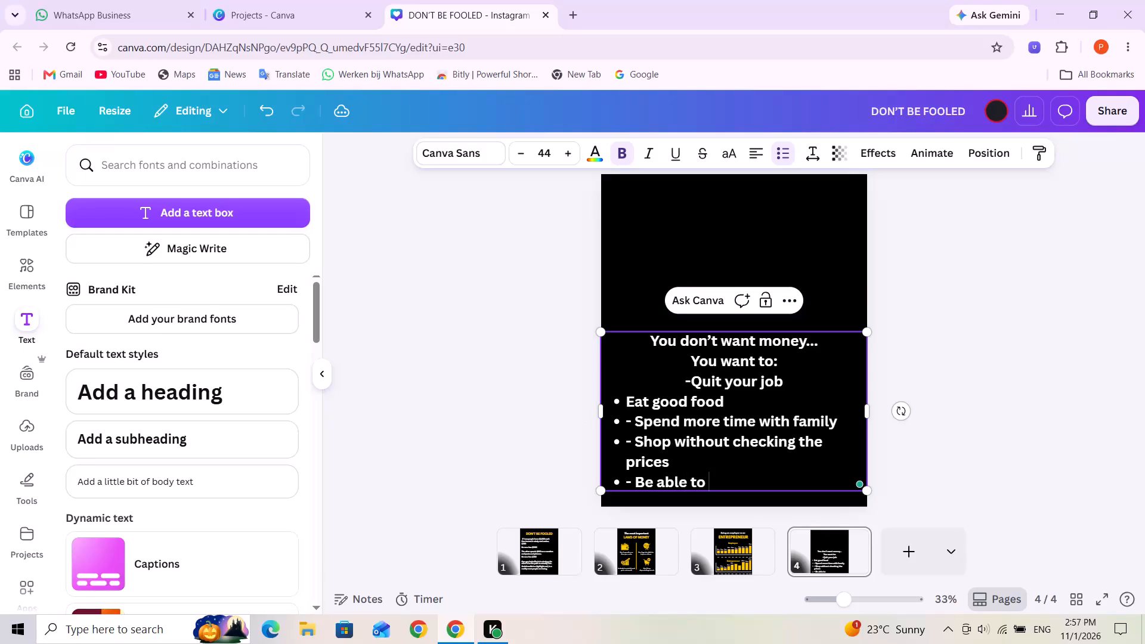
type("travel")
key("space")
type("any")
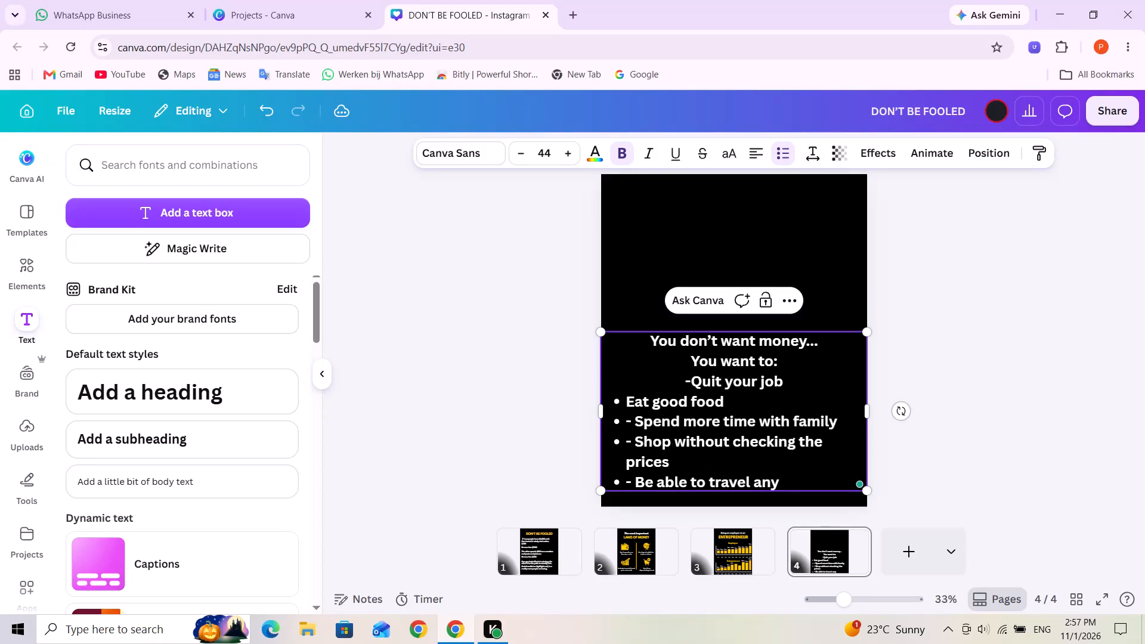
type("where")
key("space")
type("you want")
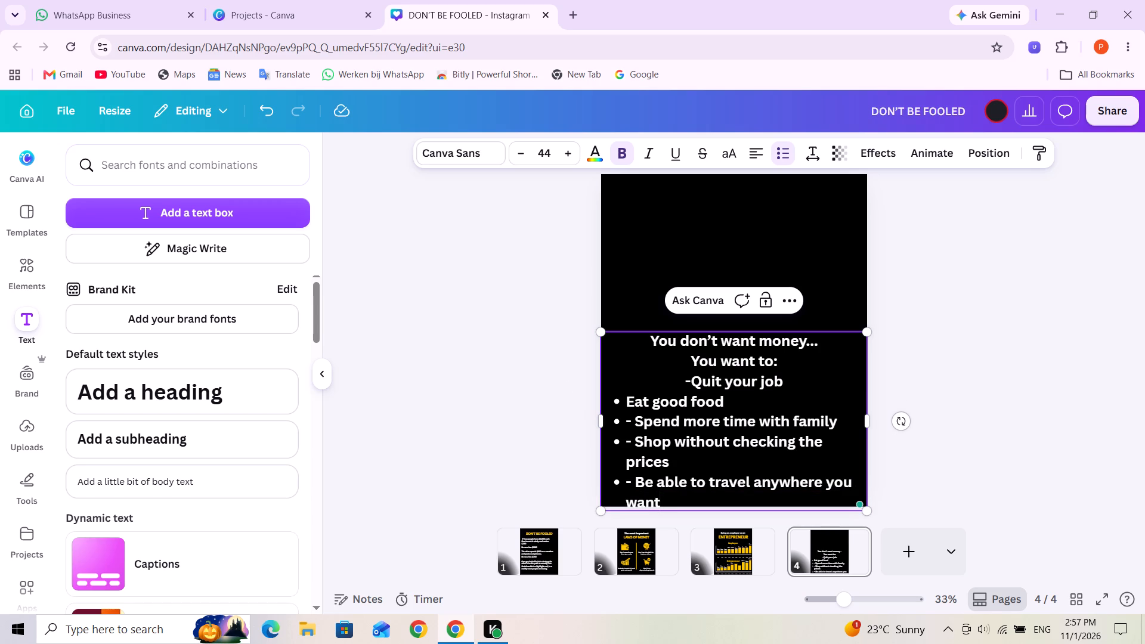
Move the "You don't want money..." text block up on page 4 so that it starts near the page's top edge.
left_click(827, 375)
left_click(781, 266)
left_click(734, 338)
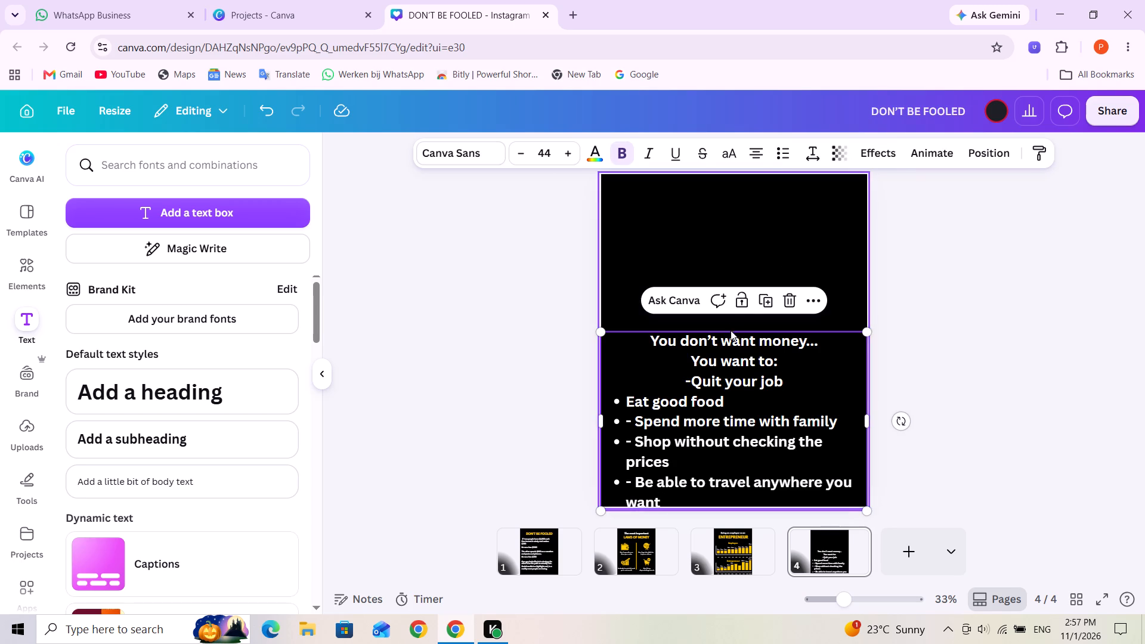
left_click(731, 332)
left_click_drag(731, 332, 731, 210)
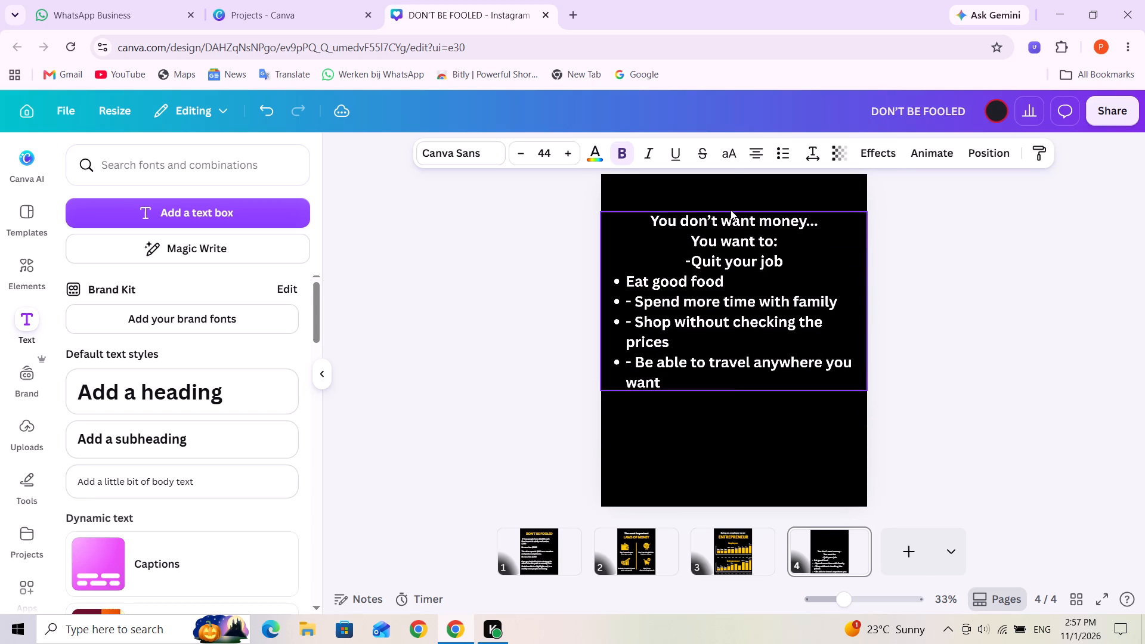
Move the page 4 text block up near the top of the page, keeping it horizontally centred.
left_click_drag(731, 210, 734, 205)
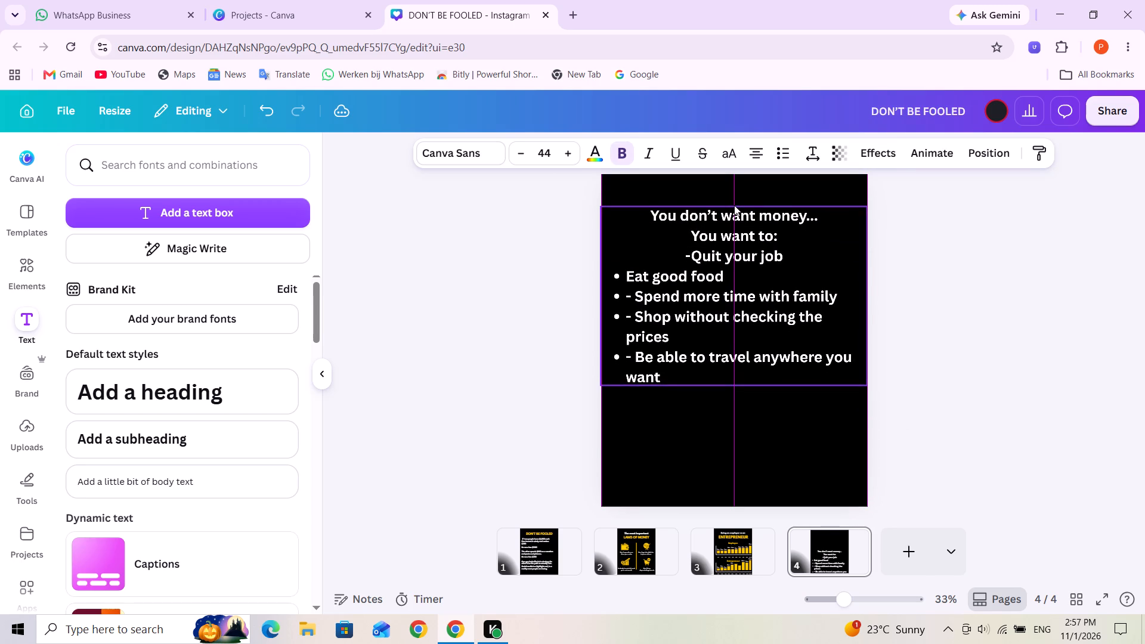
left_click_drag(734, 205, 734, 204)
left_click(655, 209)
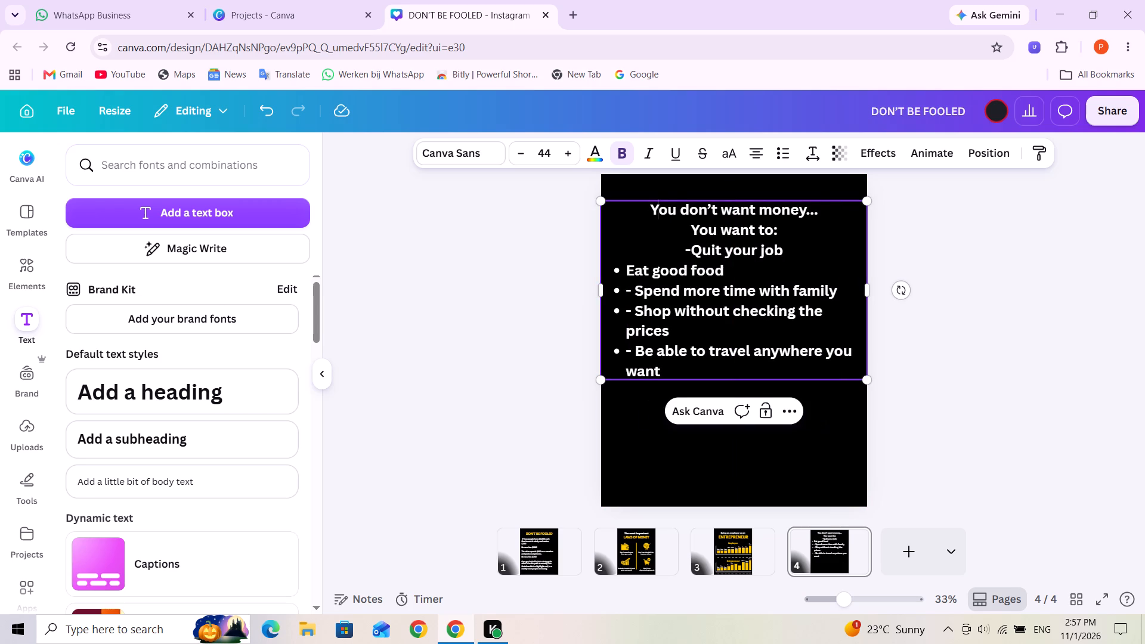
Left-align the lines "You don't want money..." and "You want to:" on page 4.
double_click(655, 209)
left_click(656, 208)
left_click_drag(655, 210, 680, 212)
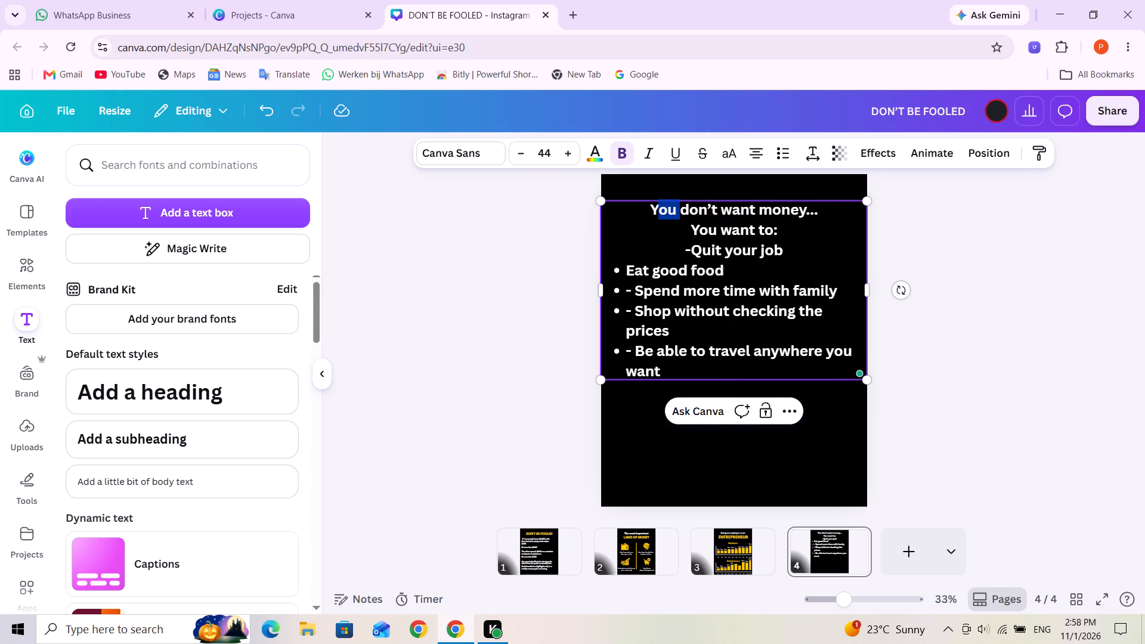
left_click_drag(680, 212, 797, 234)
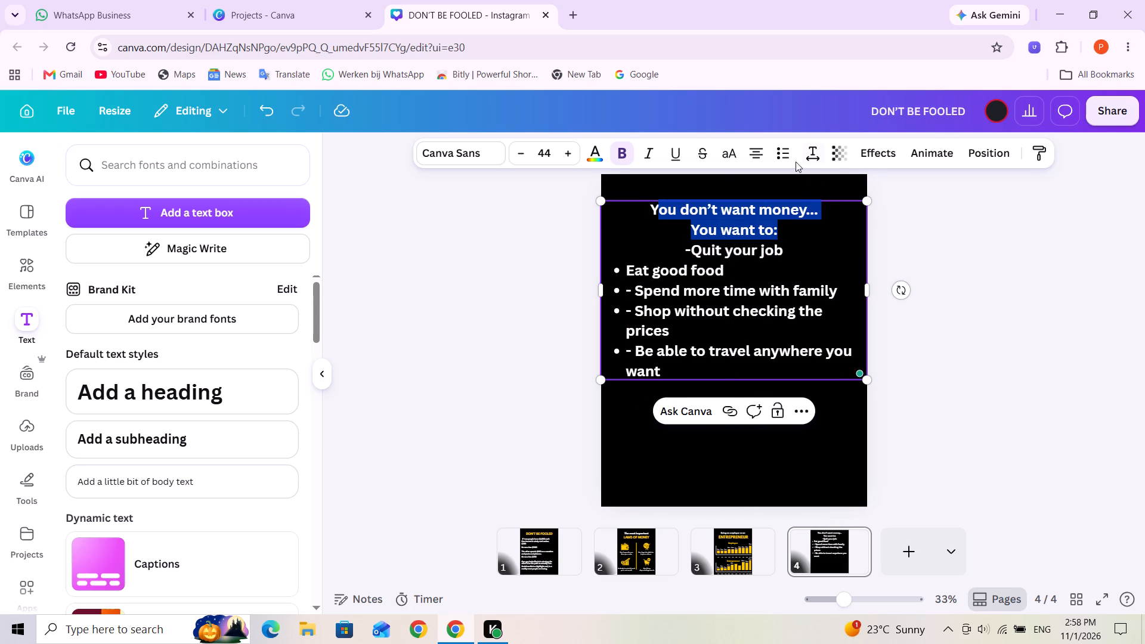
left_click(750, 153)
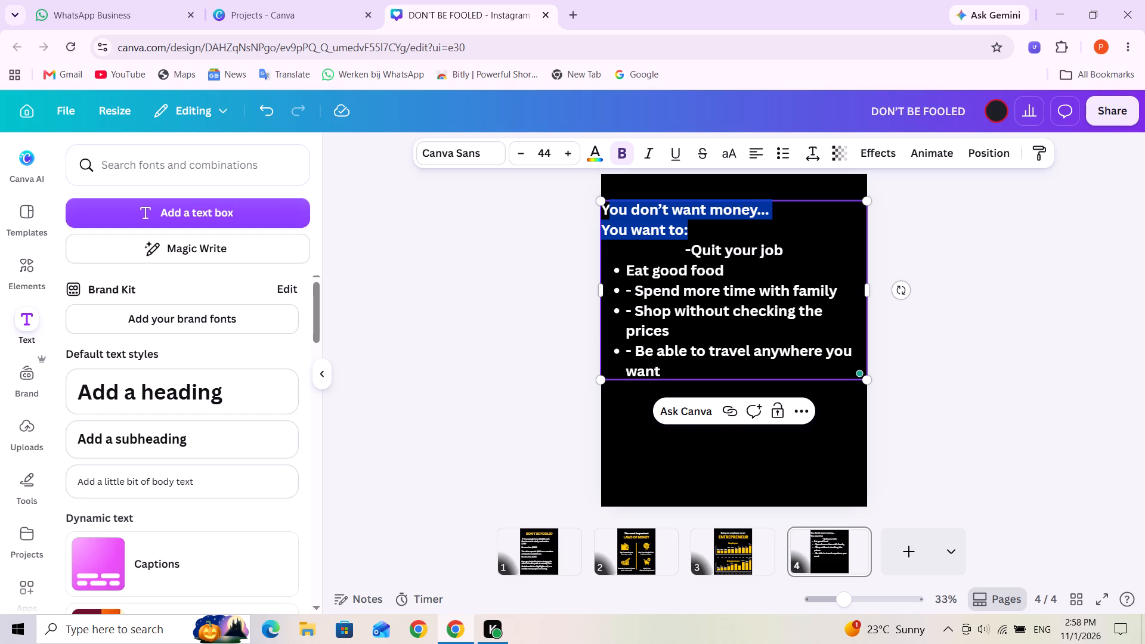
left_click(790, 235)
left_click(943, 287)
Shift the page 4 text block slightly inward from the page's left edge and narrow it to fit within the right edge.
left_click_drag(657, 225, 662, 225)
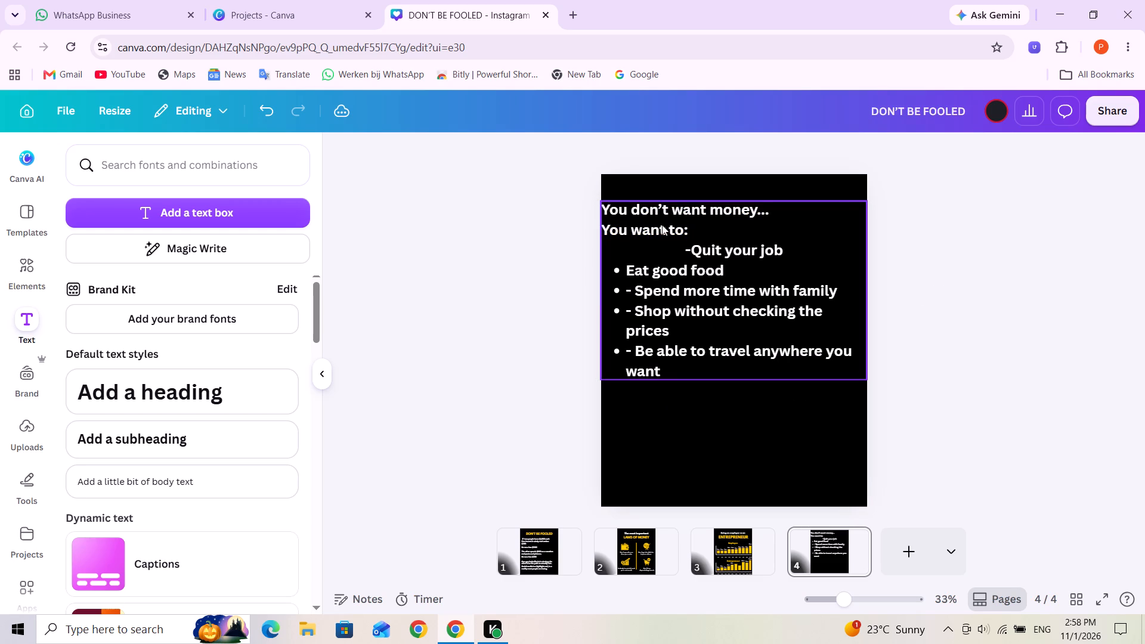
left_click_drag(662, 225, 667, 224)
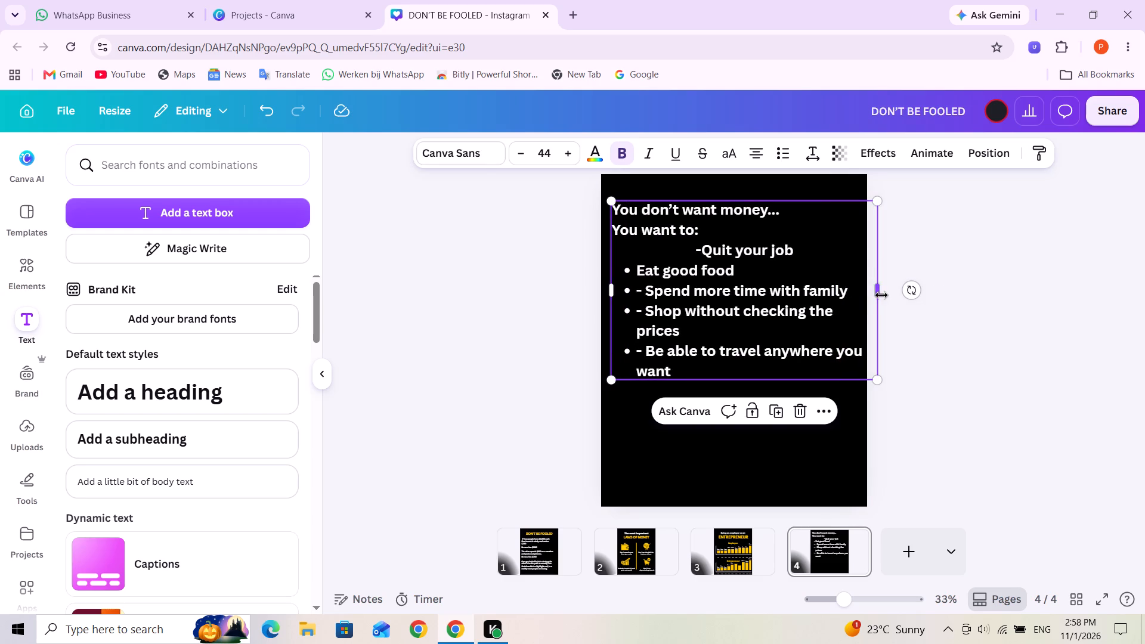
left_click_drag(881, 295, 849, 296)
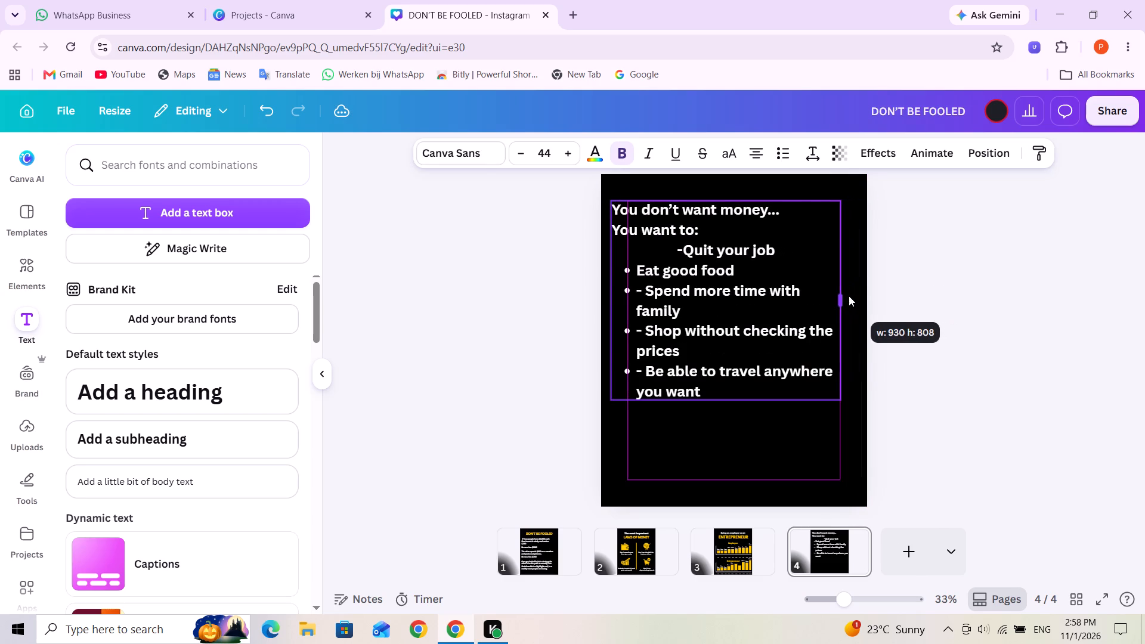
left_click_drag(849, 296, 856, 295)
Turn the centred "Quit your job" line into a left-aligned plain line starting with a dash.
left_click(686, 249)
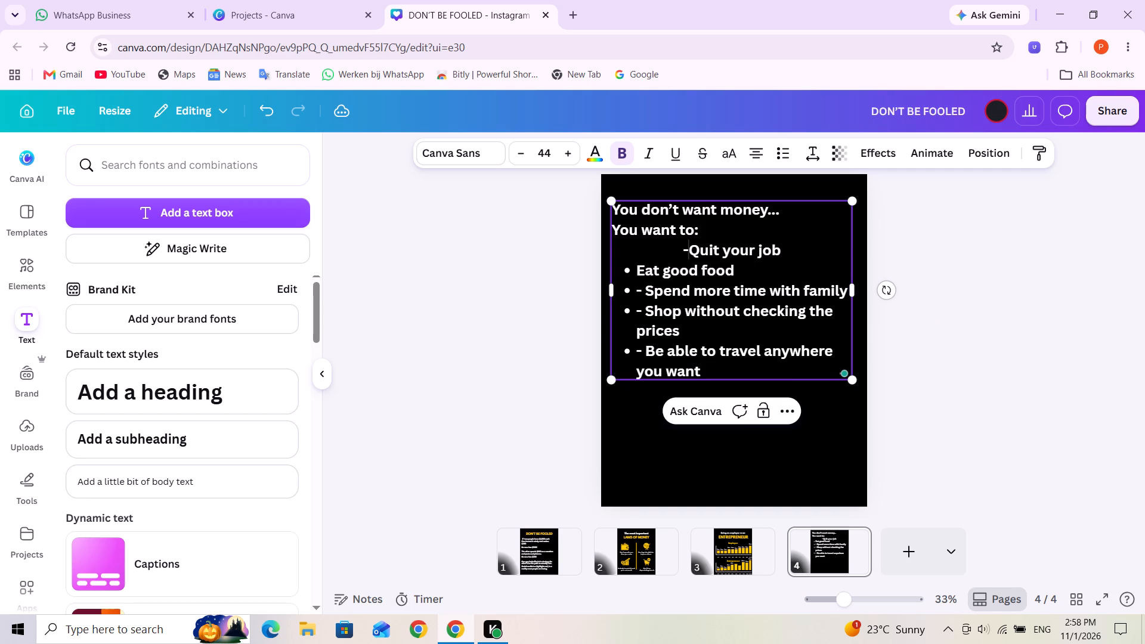
left_click(693, 249)
left_click(691, 249)
key("space")
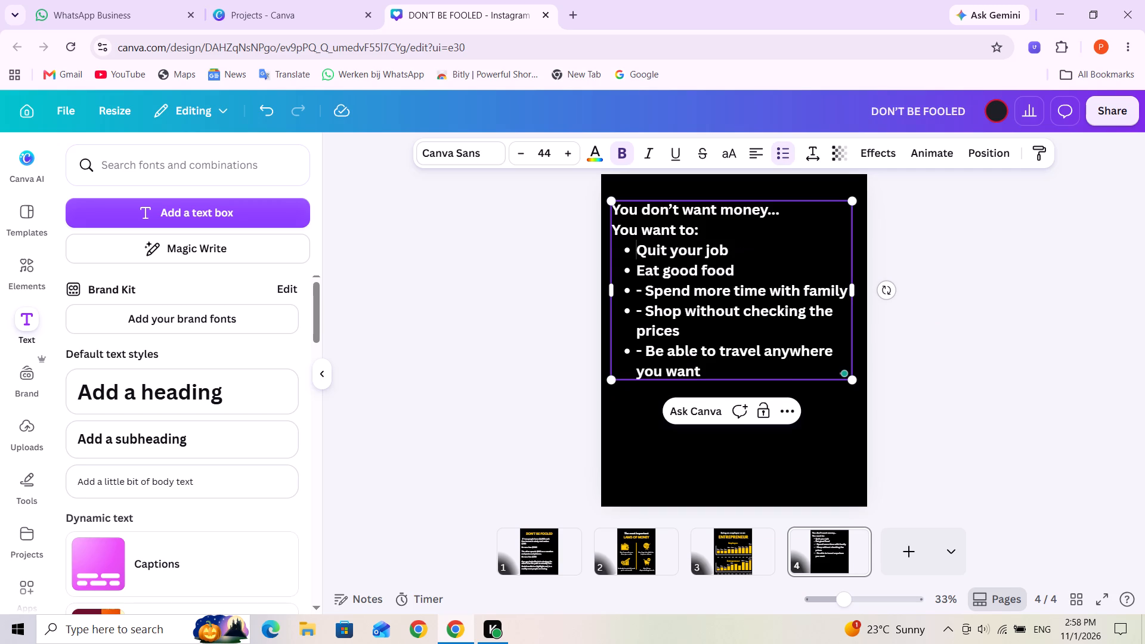
double_click(626, 249)
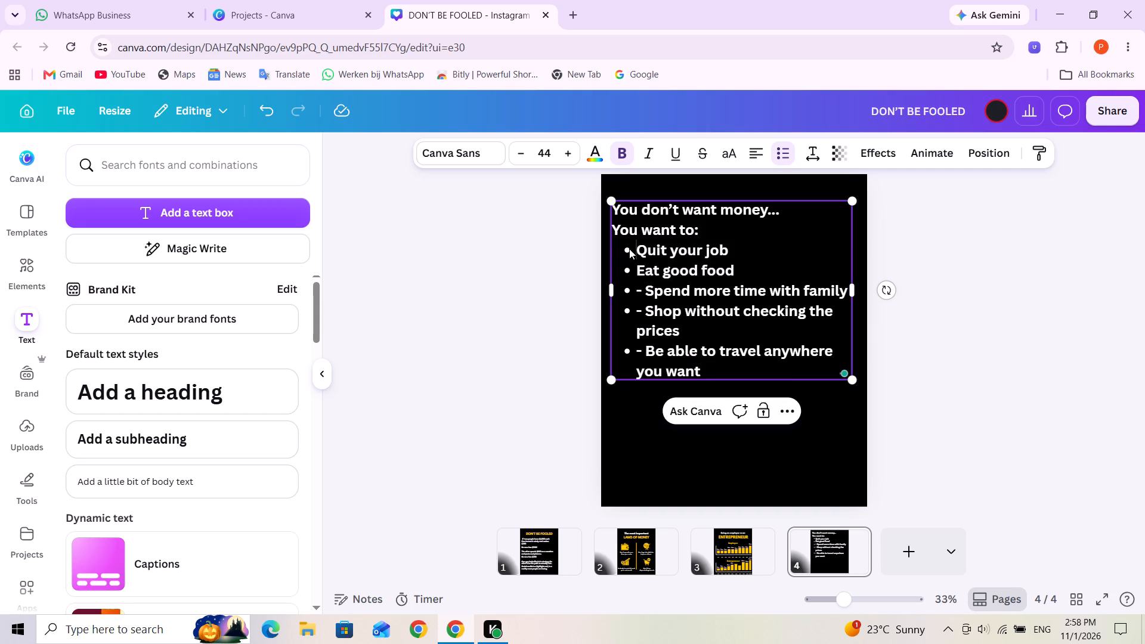
left_click(637, 252)
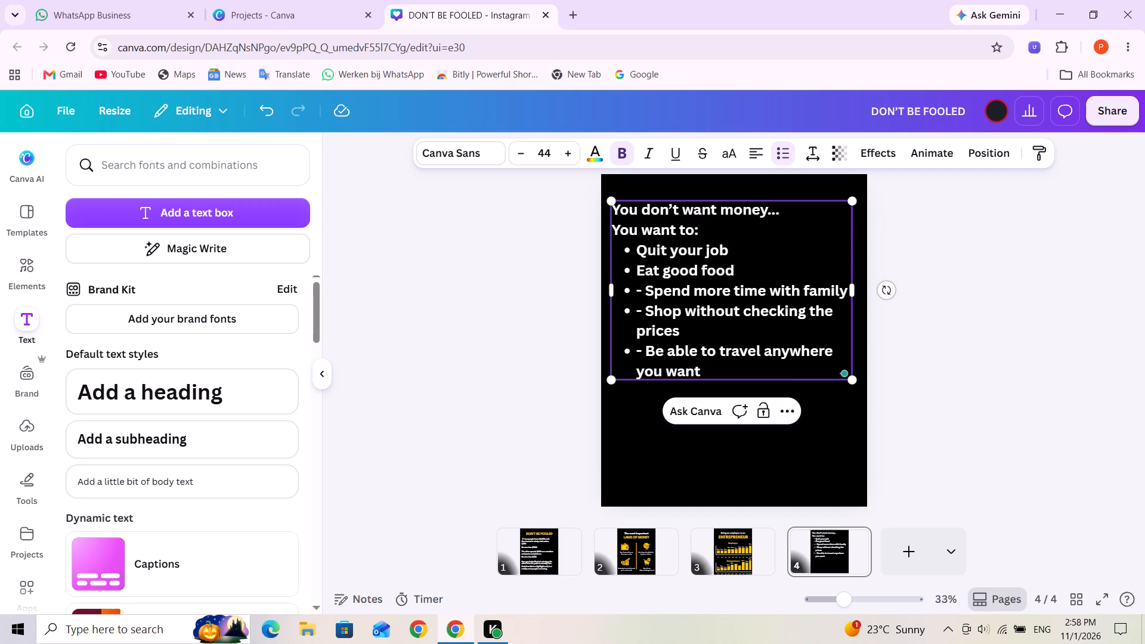
left_click(626, 247)
left_click(633, 250)
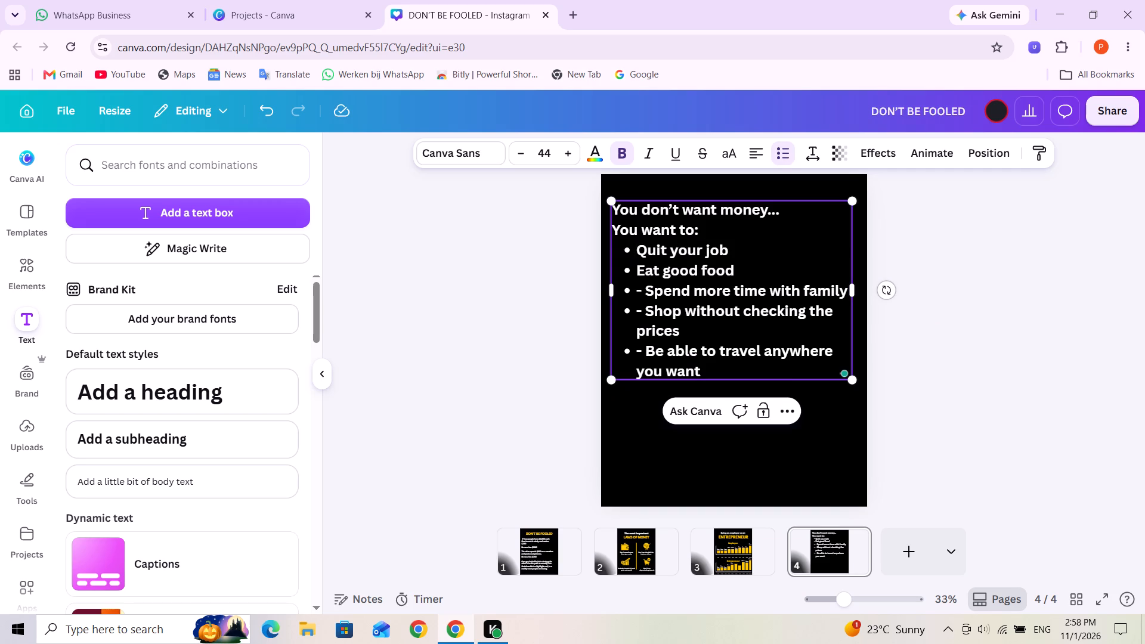
left_click(635, 251)
key("BackSpace")
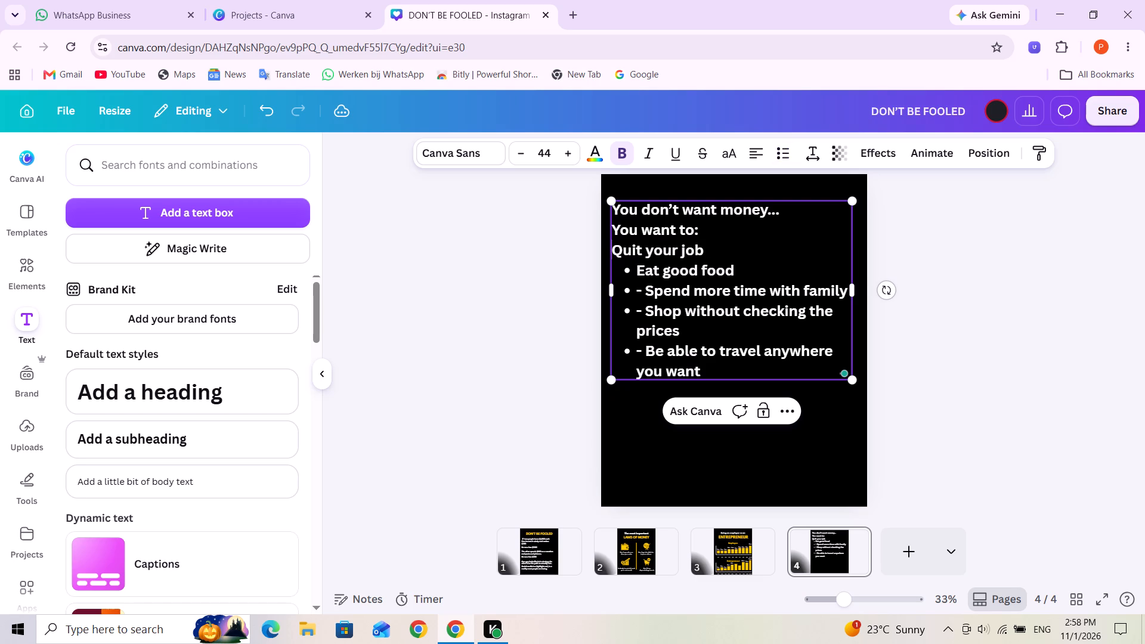
key("minus")
key("space")
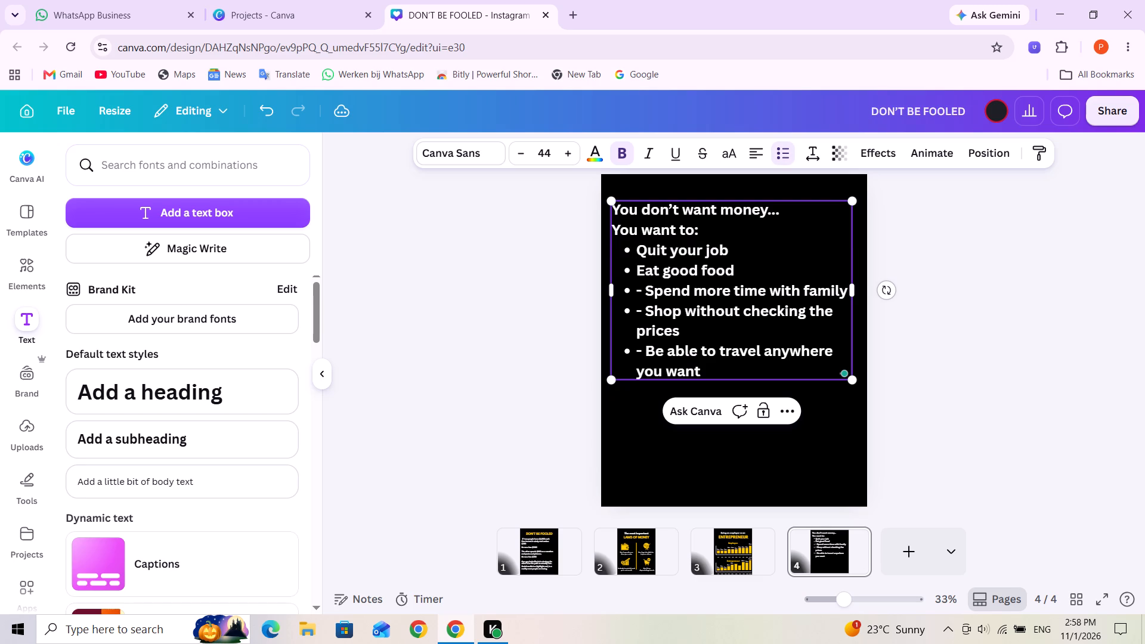
key("BackSpace")
key("minus")
Replace the bullets of "Eat good food" and "Spend more time with family" with a leading dash on each line.
left_click(636, 268)
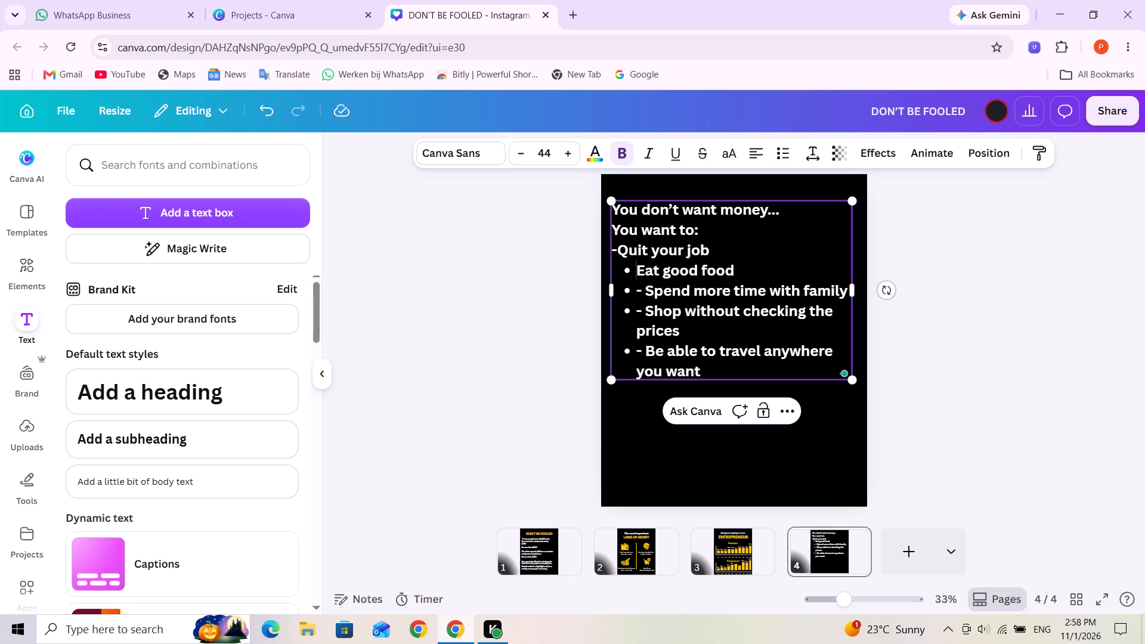
left_click(638, 271)
key("BackSpace")
key("minus")
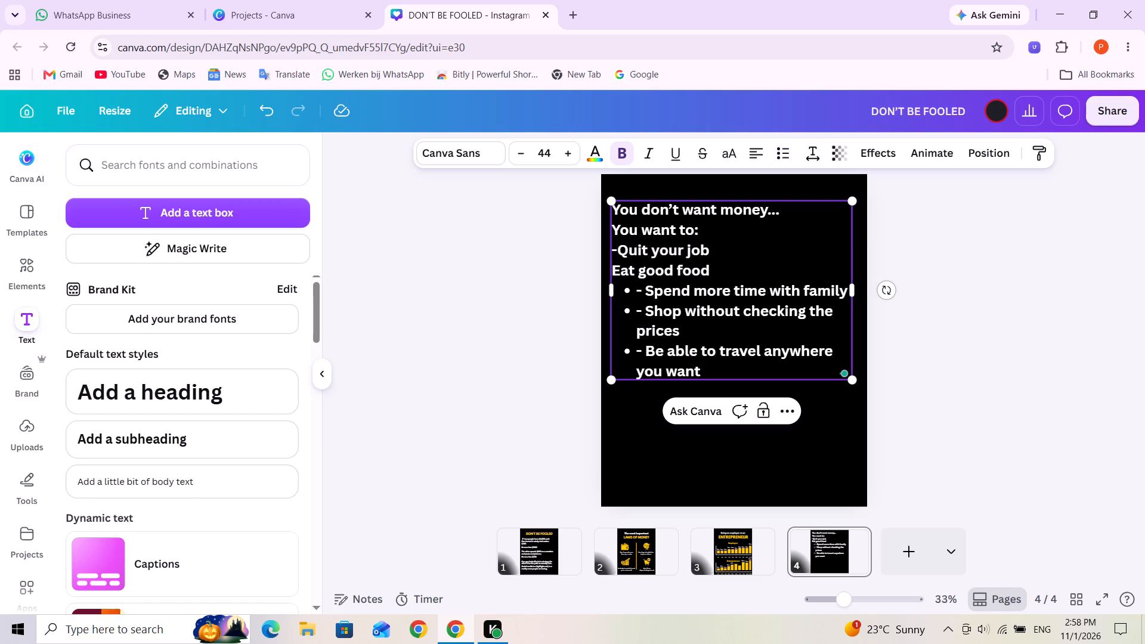
left_click(646, 291)
key("BackSpace")
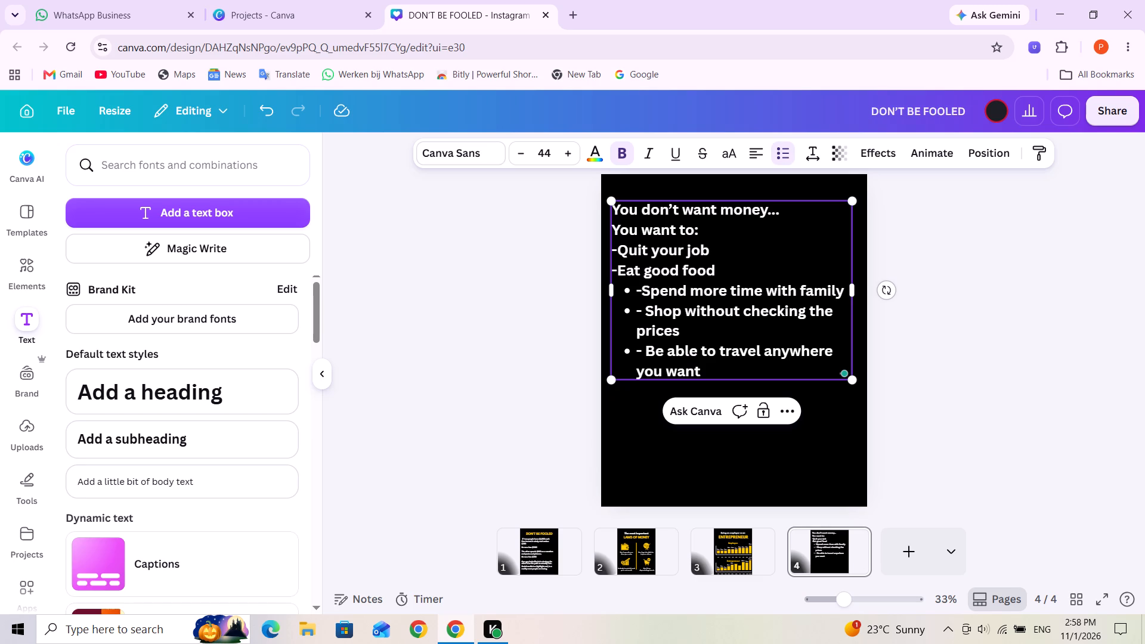
key("BackSpace")
key("BackSpace")
key("minus")
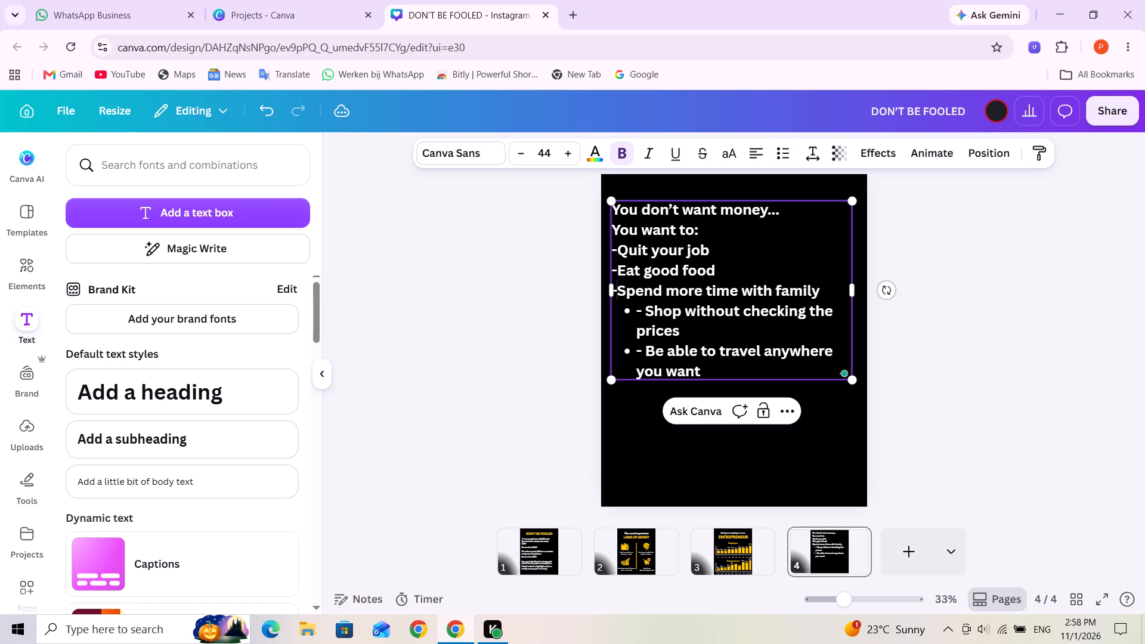
Remove the bullets from "Shop without checking the prices" and "Be able to travel anywhere you want", starting each line with a dash.
left_click(643, 311)
key("BackSpace")
key("BackSpace")
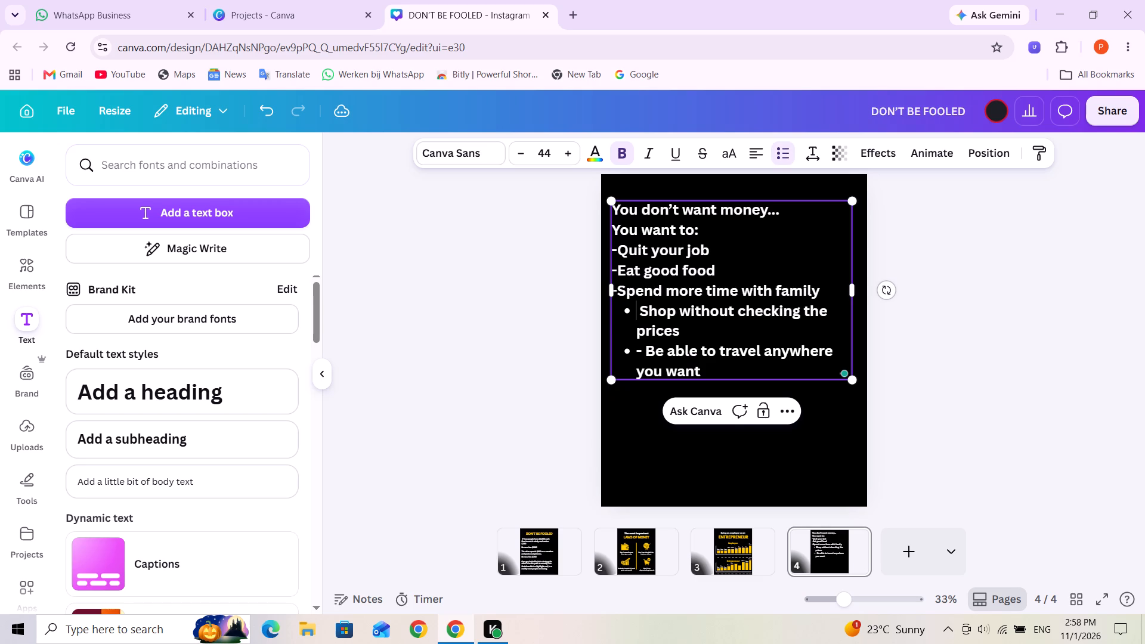
key("minus")
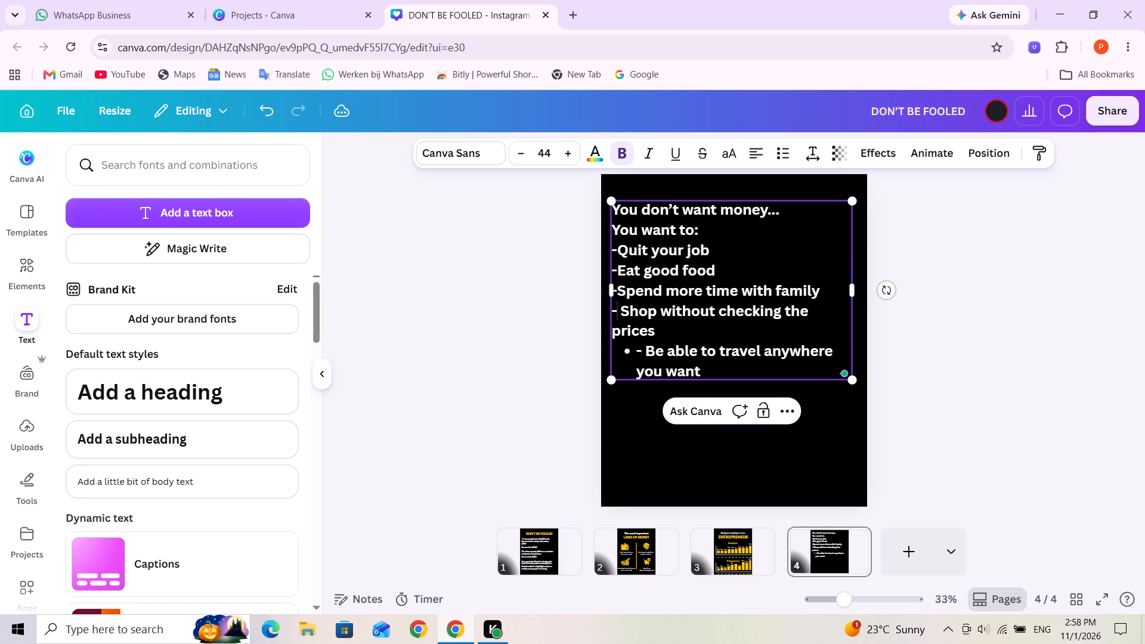
left_click(643, 349)
key("BackSpace")
key("BackSpace")
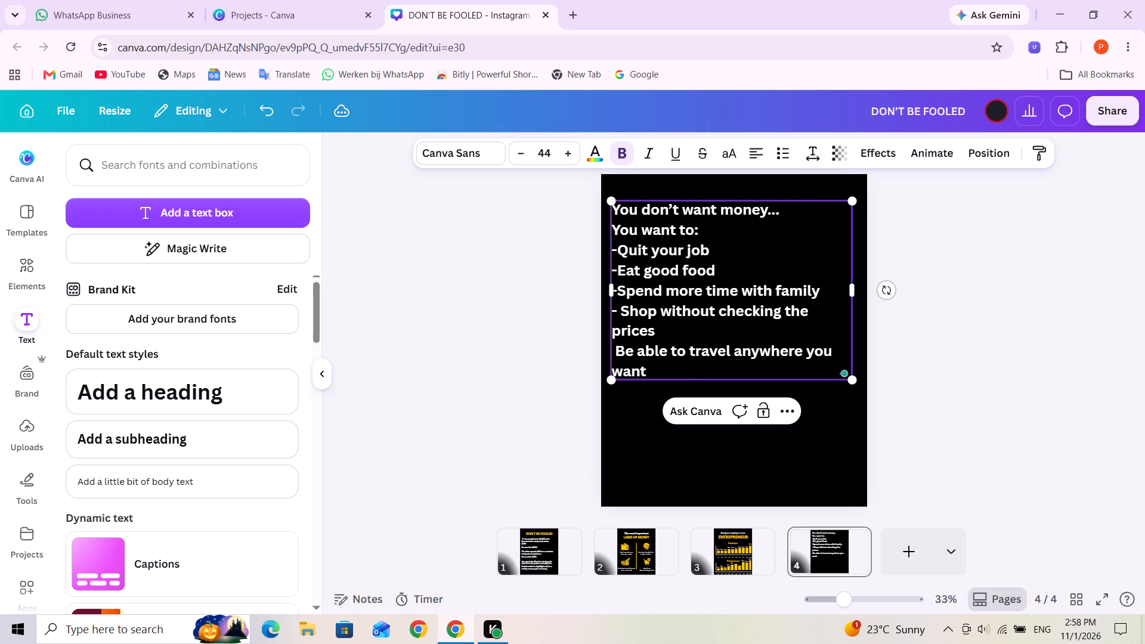
key("BackSpace")
key("minus")
key("Return")
left_click(613, 346)
key("minus")
left_click(802, 468)
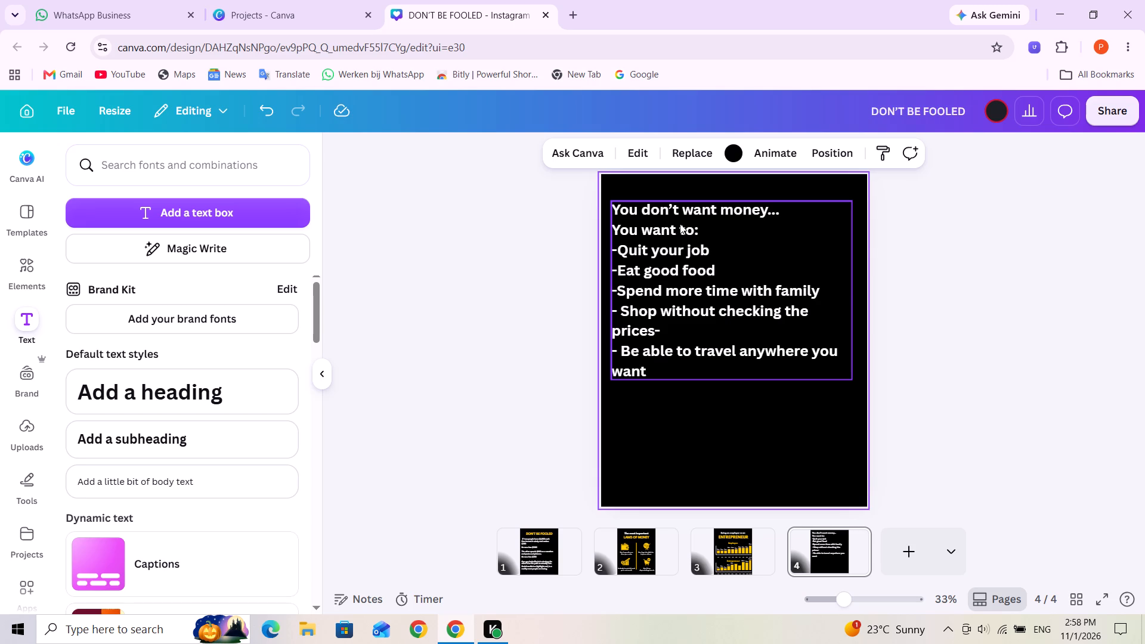
Change the font of the whole page 4 text block to League Spartan.
left_click(638, 208)
left_click(616, 208)
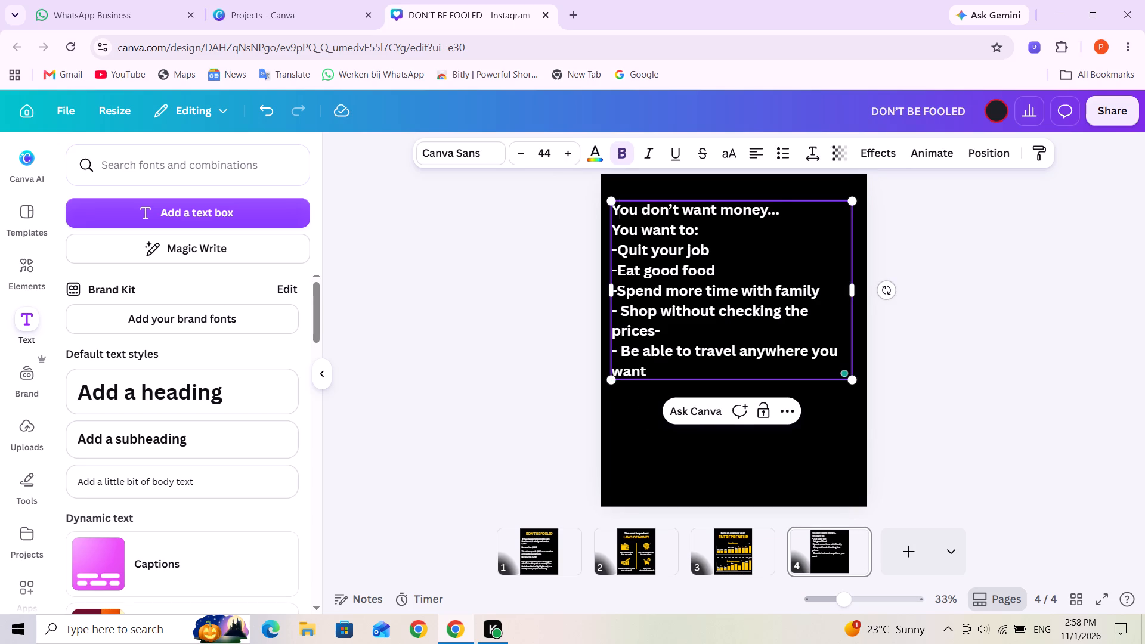
key("ctrl+a")
left_click(469, 158)
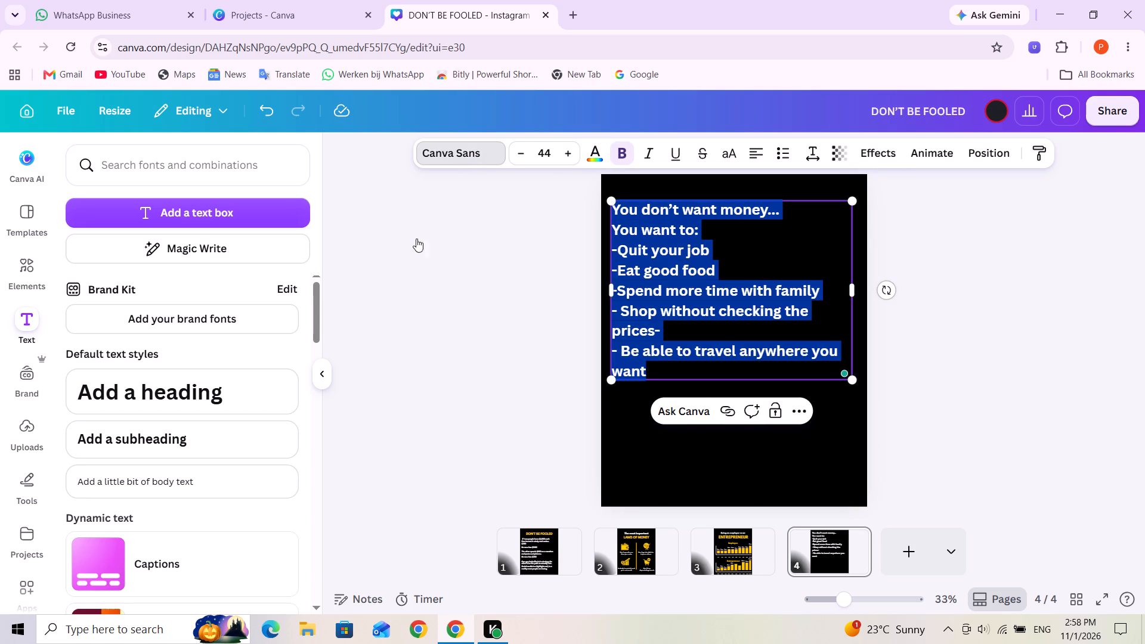
left_click(159, 360)
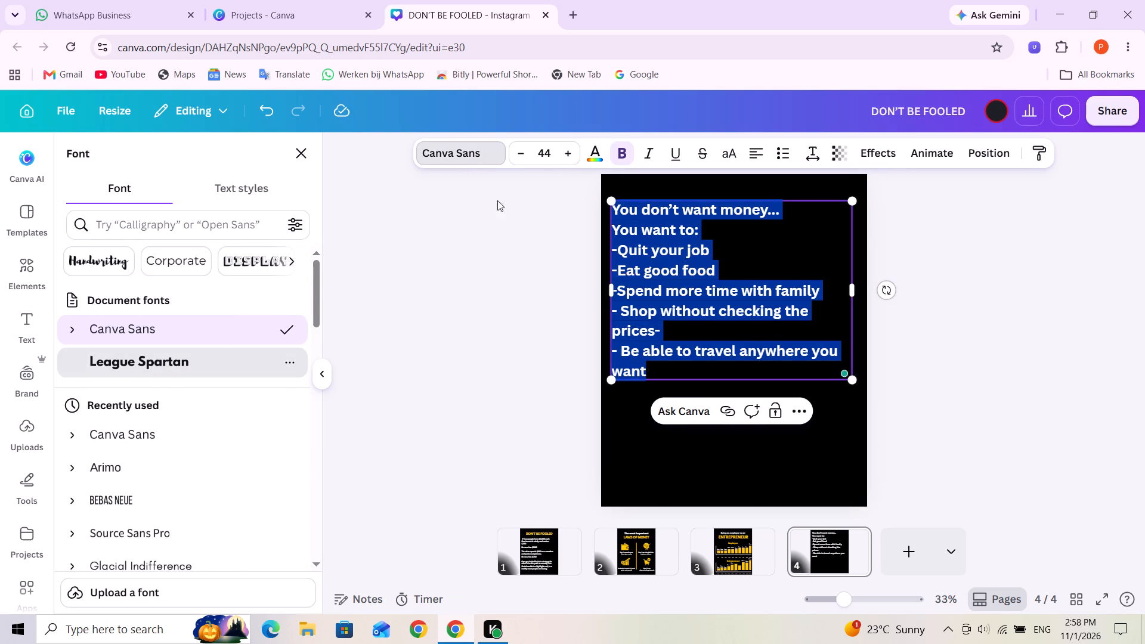
Set the font size of the whole page 4 text block to 35.
left_click(544, 155)
key("3")
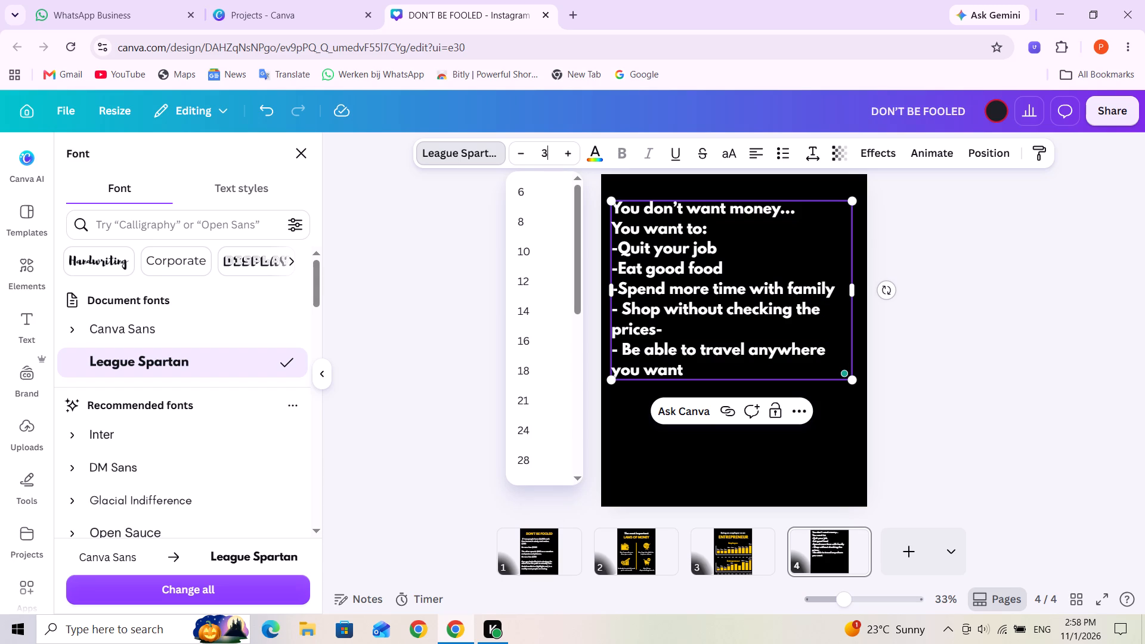
key("0")
key("Return")
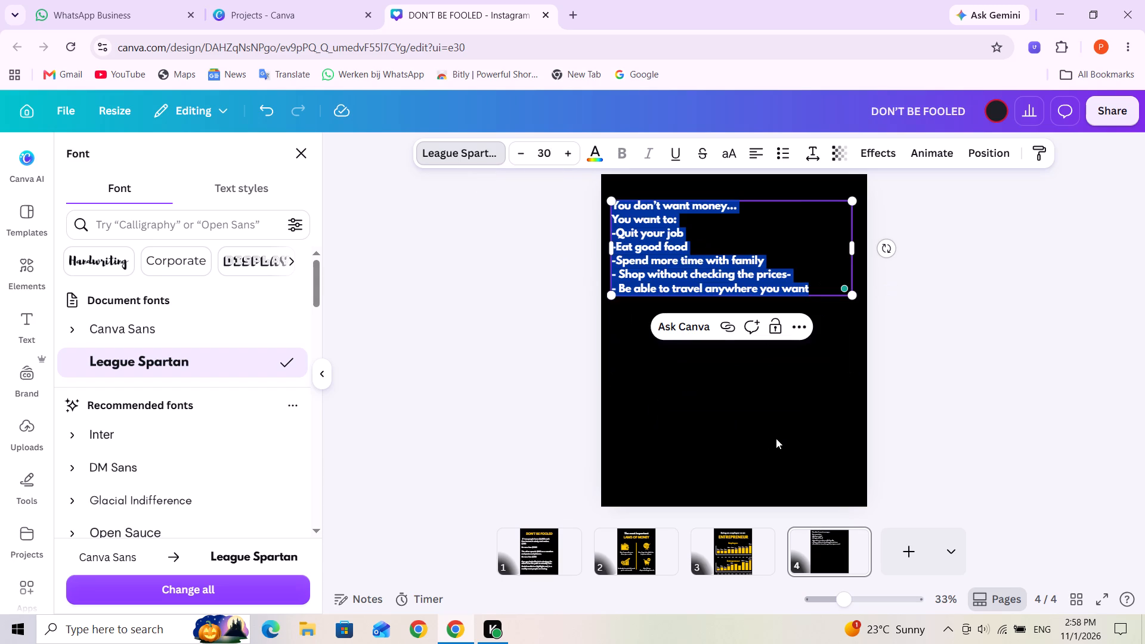
left_click(550, 150)
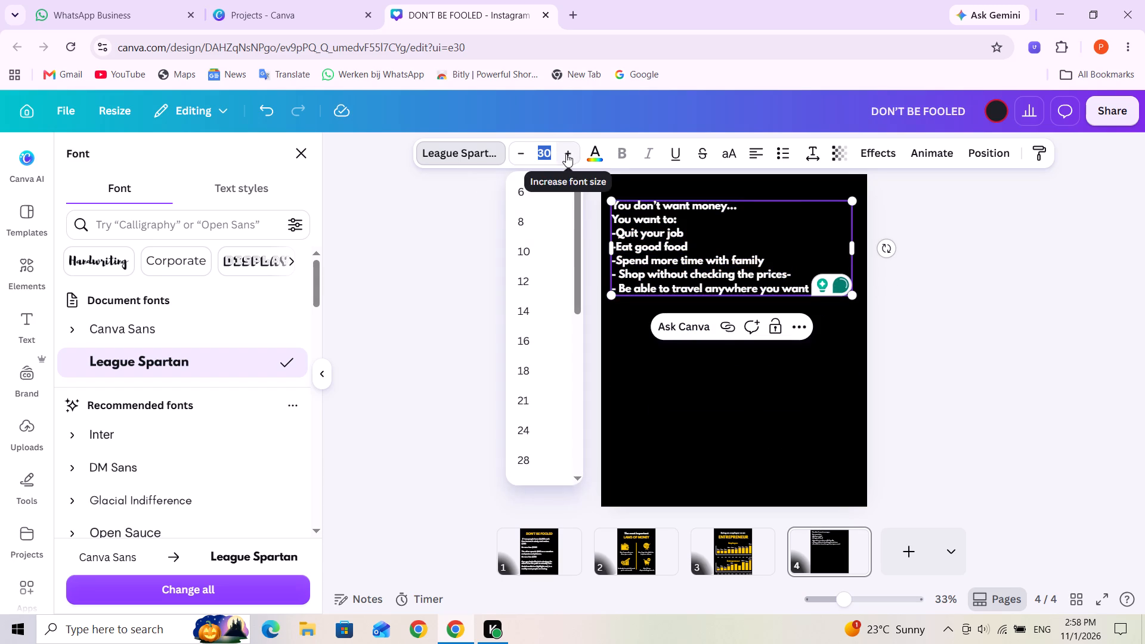
triple_click(567, 154)
triple_click(567, 154)
left_click(567, 154)
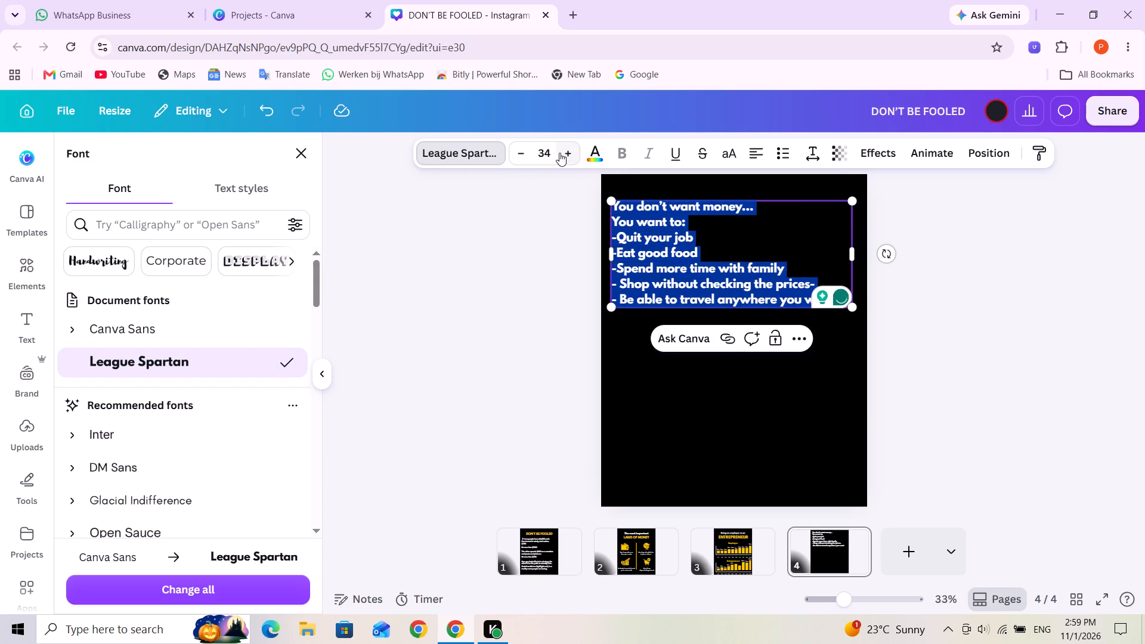
left_click(564, 151)
double_click(525, 153)
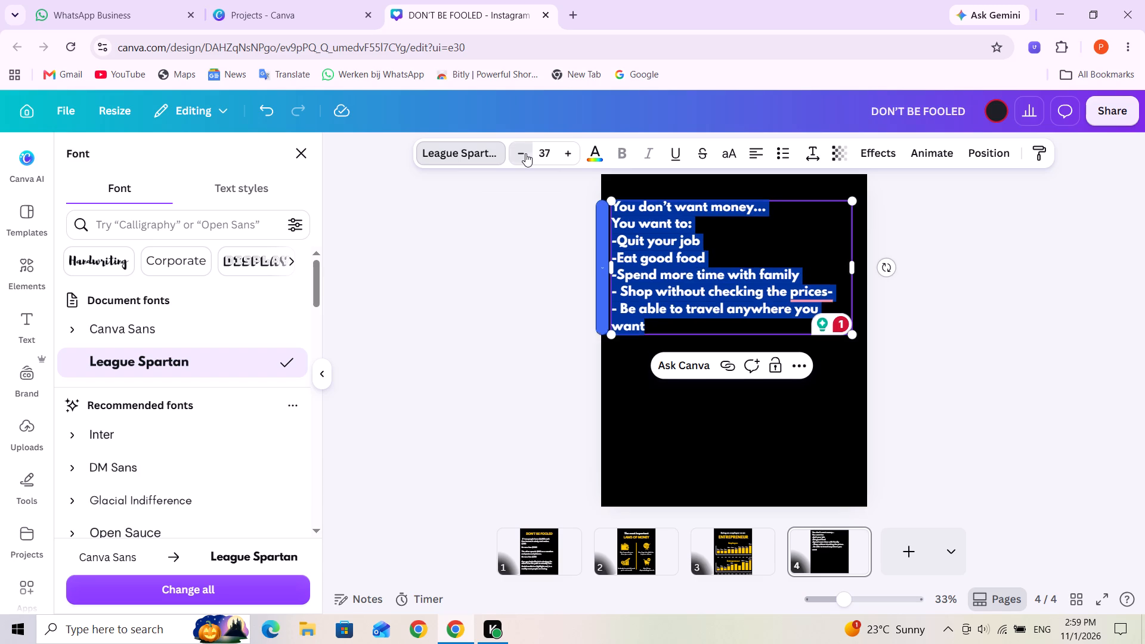
left_click(525, 153)
left_click(769, 414)
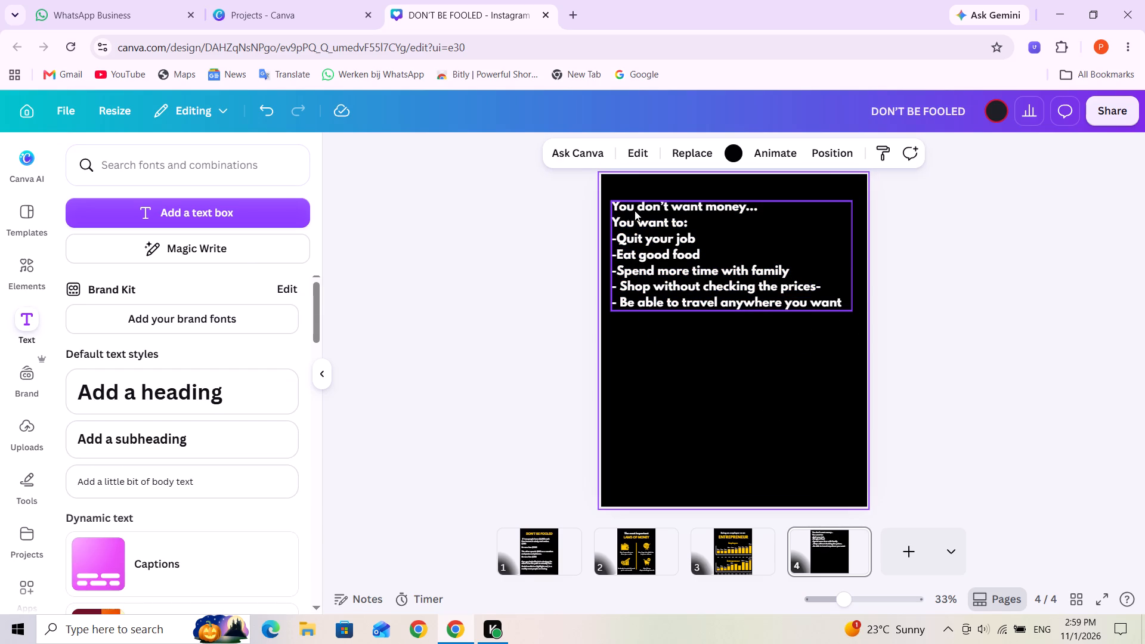
Color the lines "You don't want money..." and "You want to:" on page 4 with the design's yellow.
left_click(615, 206)
left_click(609, 206)
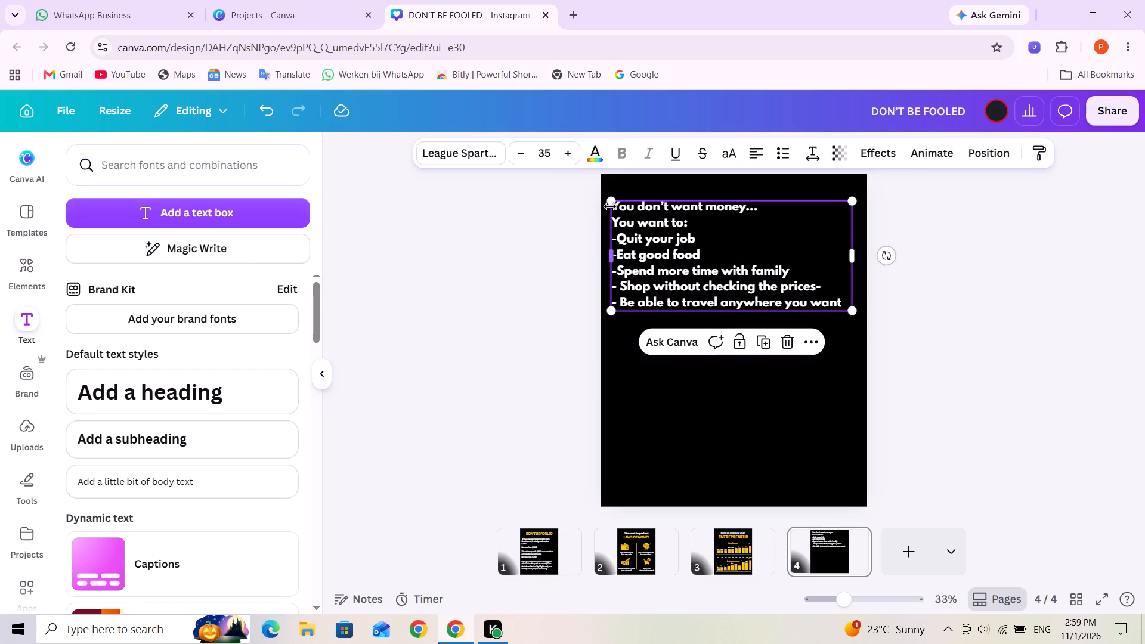
triple_click(612, 207)
left_click(613, 207)
left_click_drag(613, 207, 623, 209)
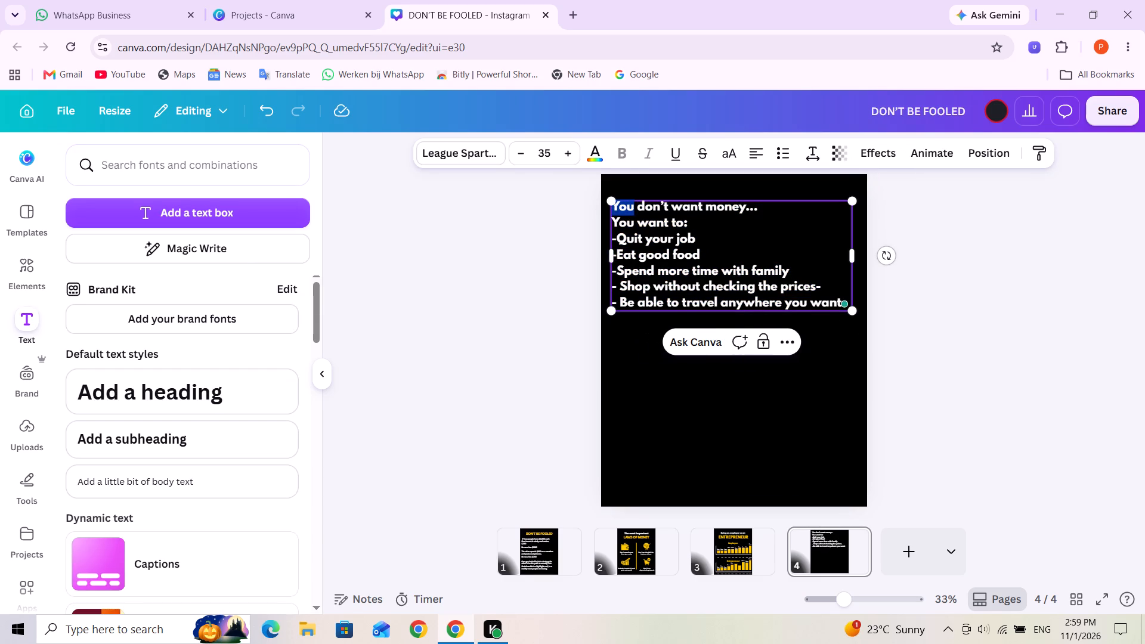
left_click_drag(623, 209, 714, 230)
left_click(590, 151)
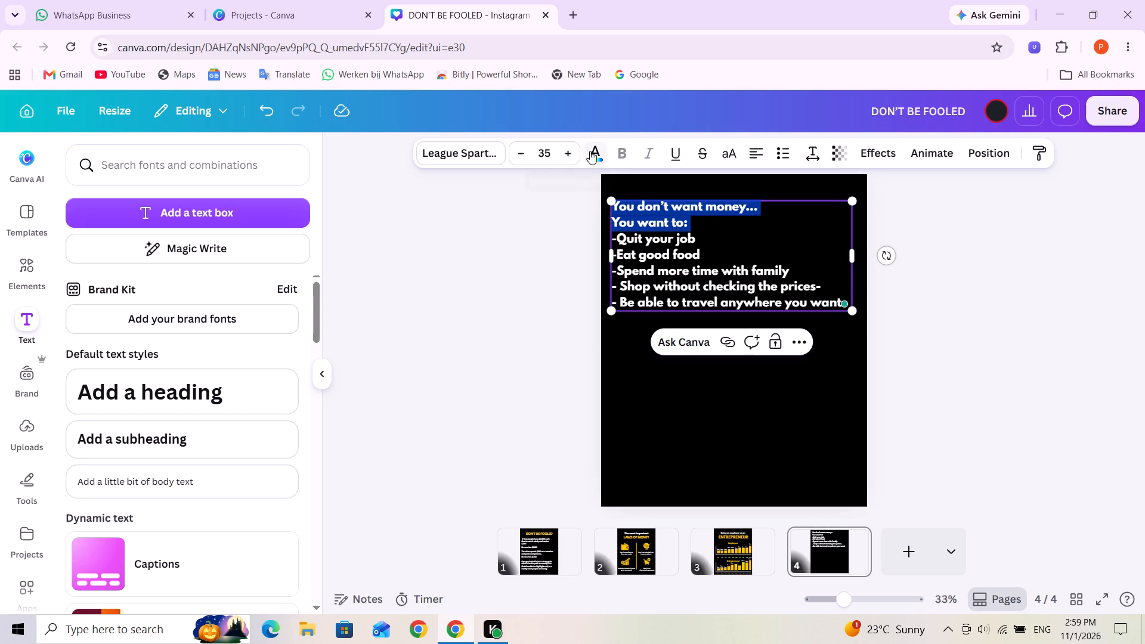
left_click(155, 270)
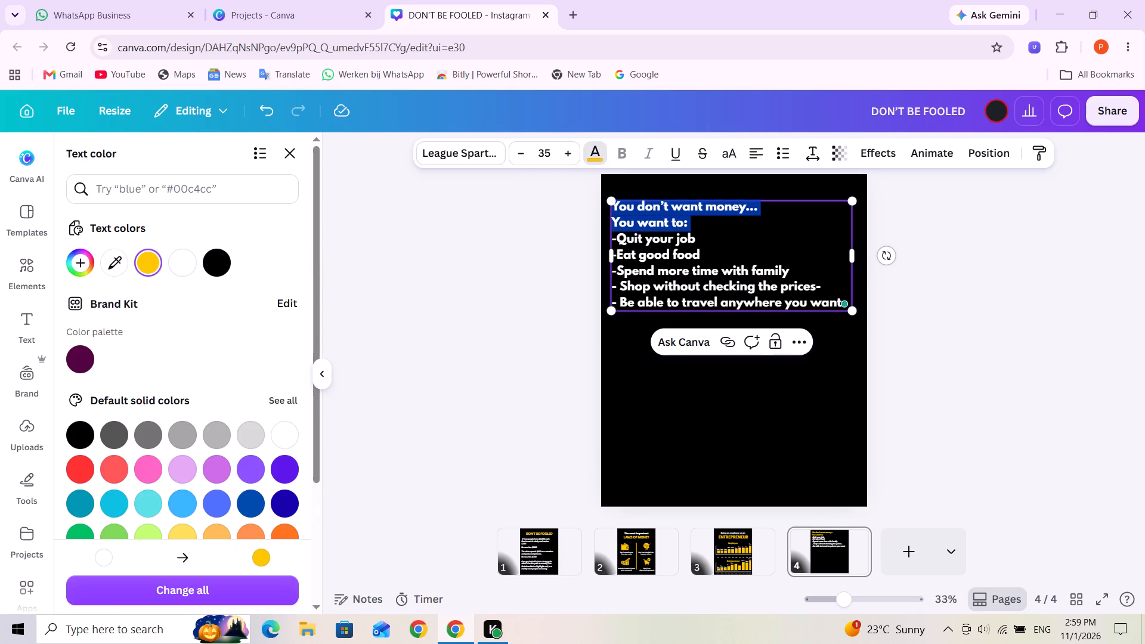
Remove the stray dash after "prices" in the "Shop without checking the prices" line using the suggested punctuation correction.
left_click(725, 288)
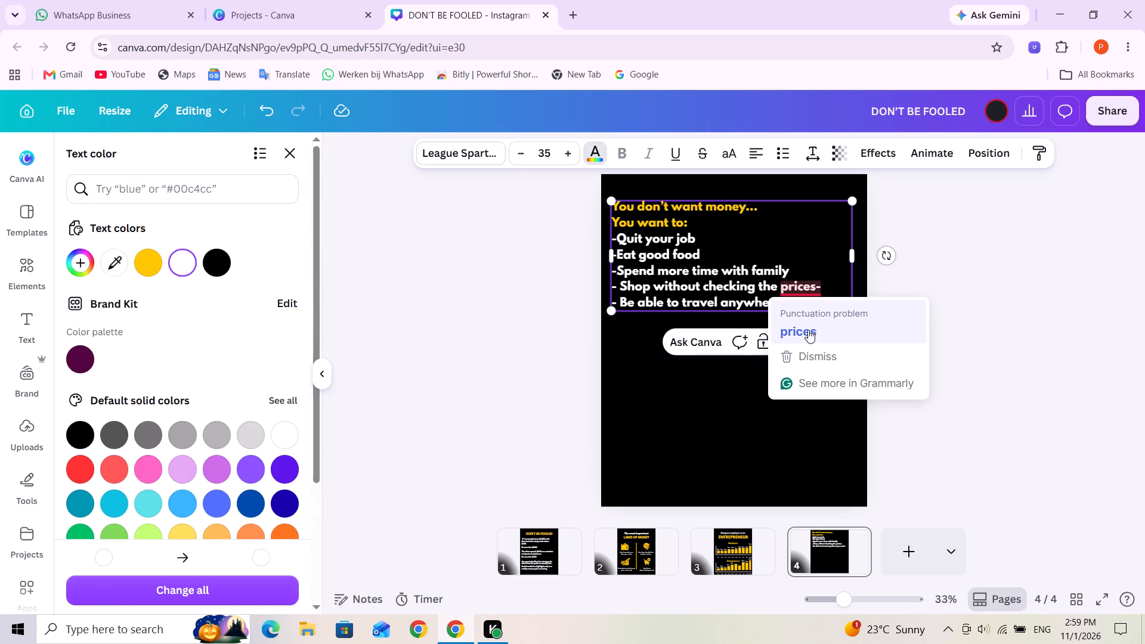
left_click(807, 332)
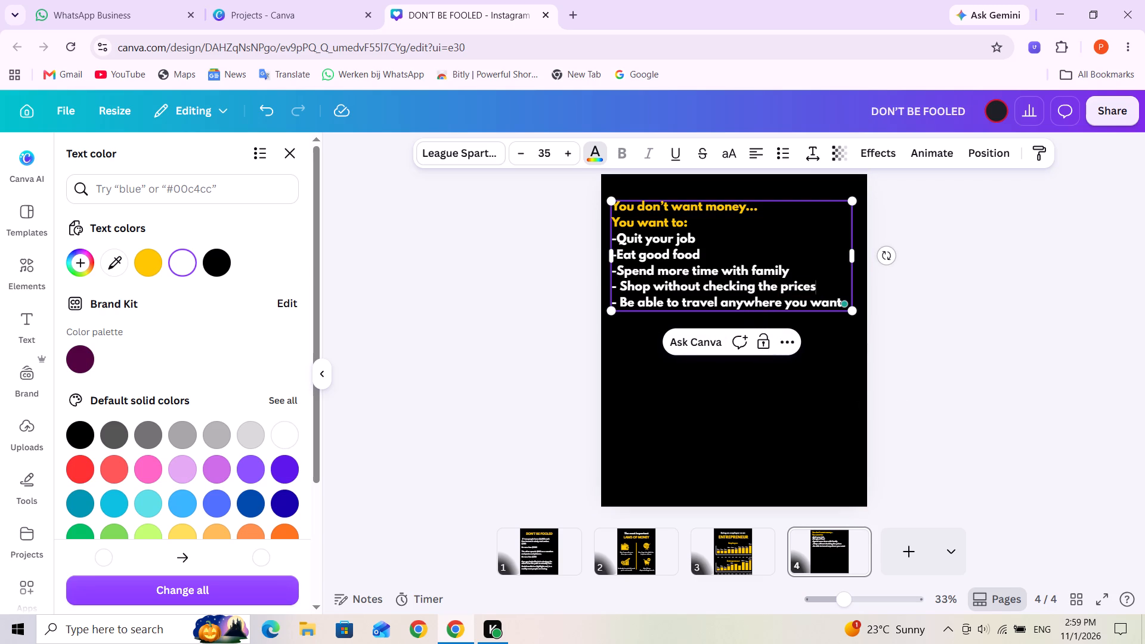
Add a subheading text box below the list on page 4 reading "You want freedom.".
left_click(16, 331)
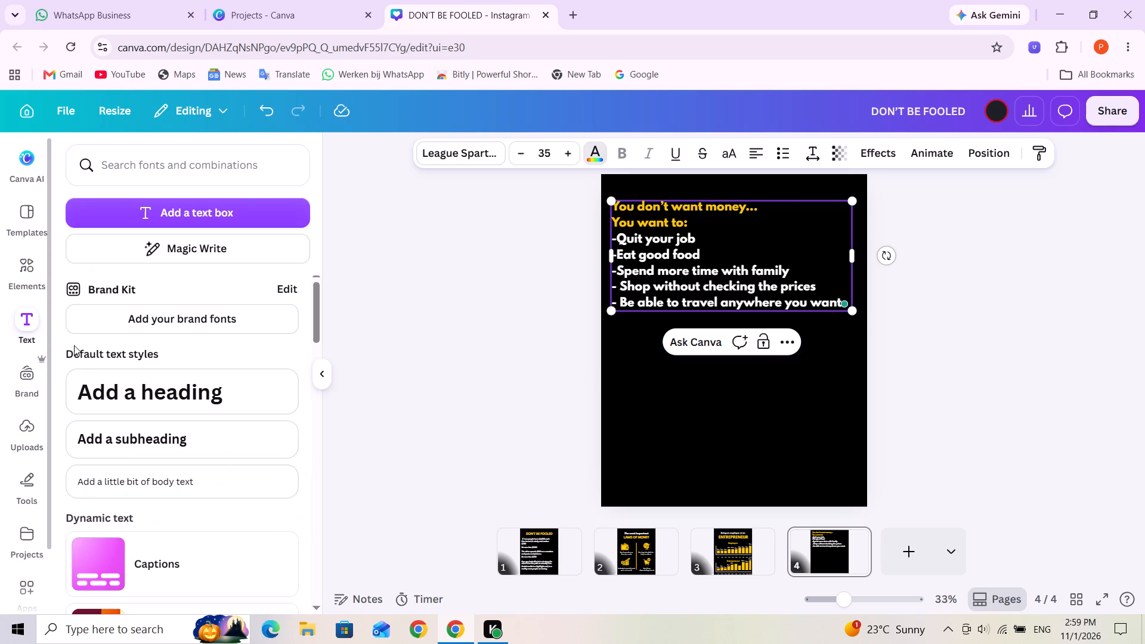
left_click(143, 435)
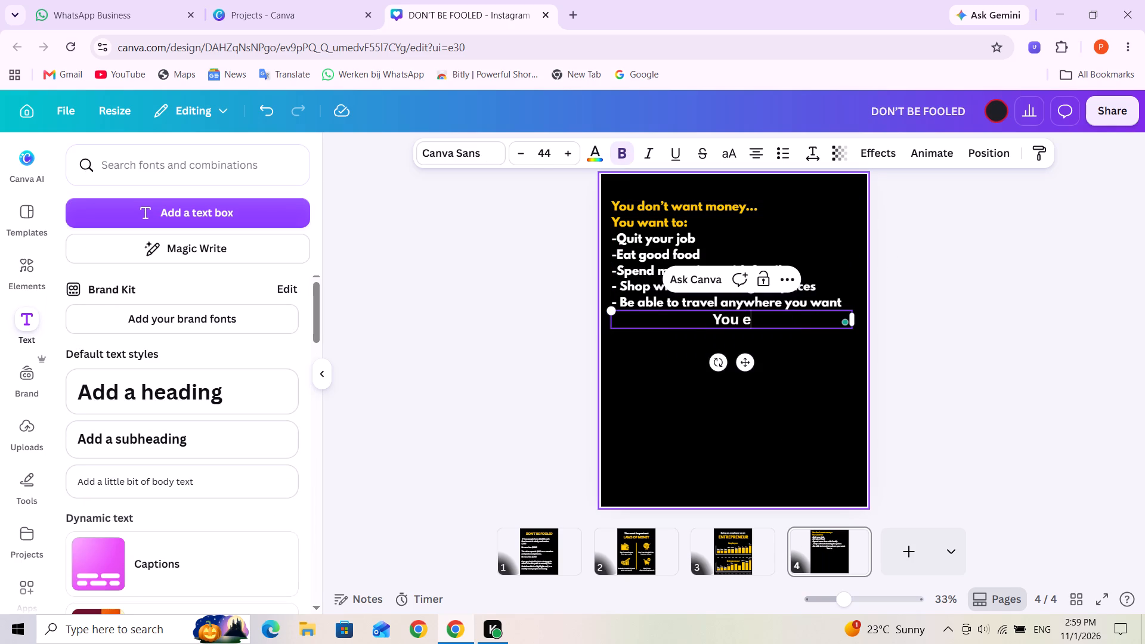
key("BackSpace")
key("BackSpace")
key("BackSpace")
key("w")
type("ab")
key("t")
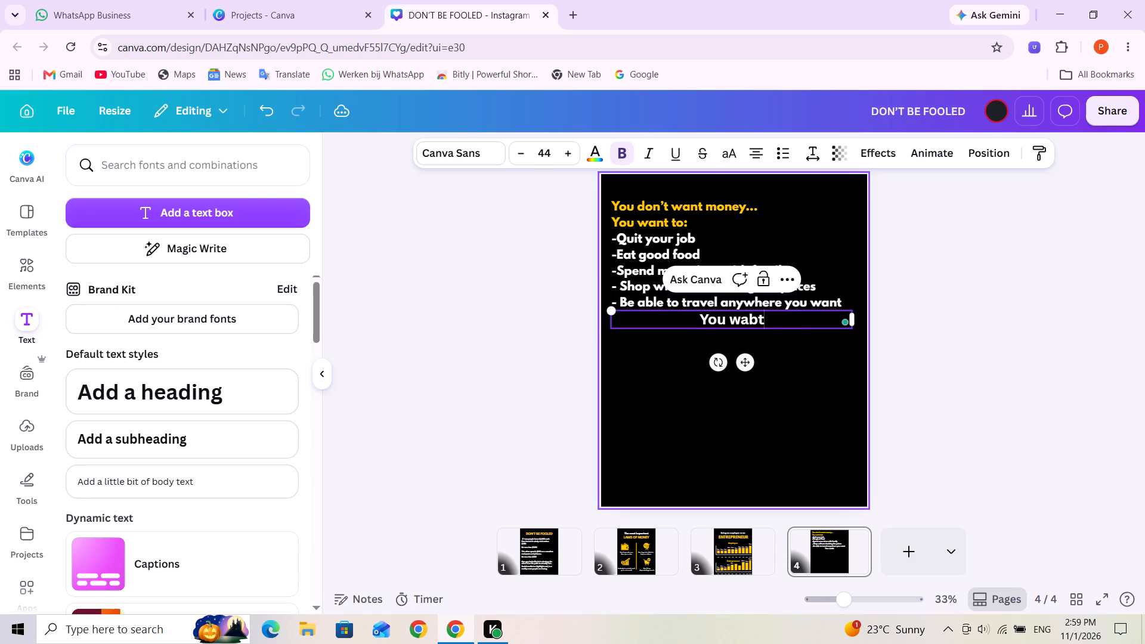
key("BackSpace")
key("BackSpace")
key("n")
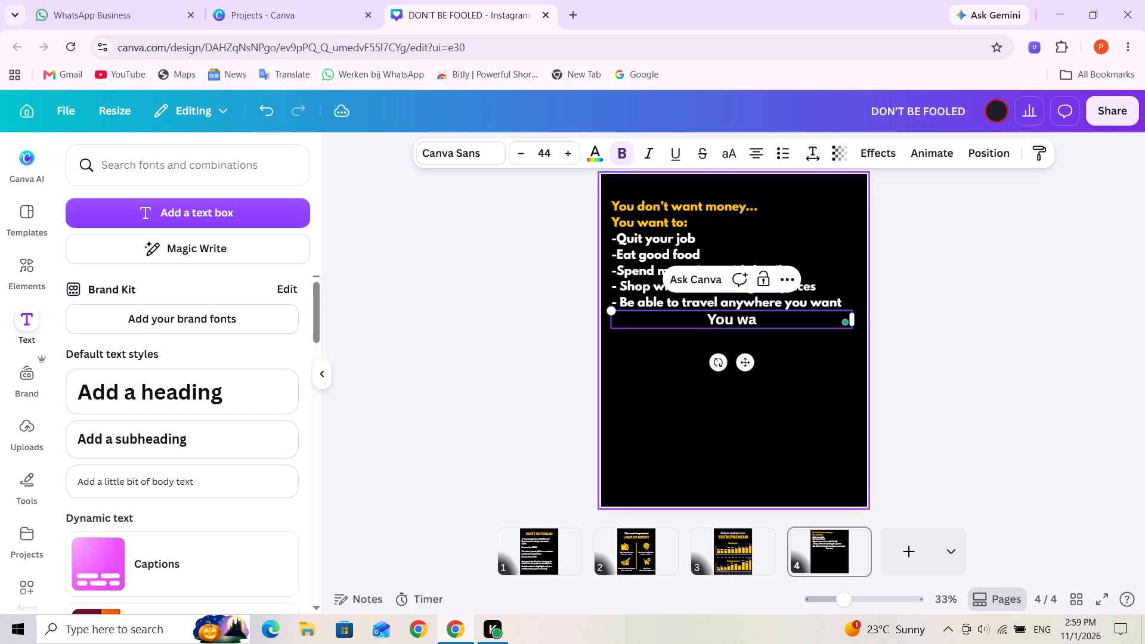
type("t")
key("space")
key("f")
key("r")
key("e")
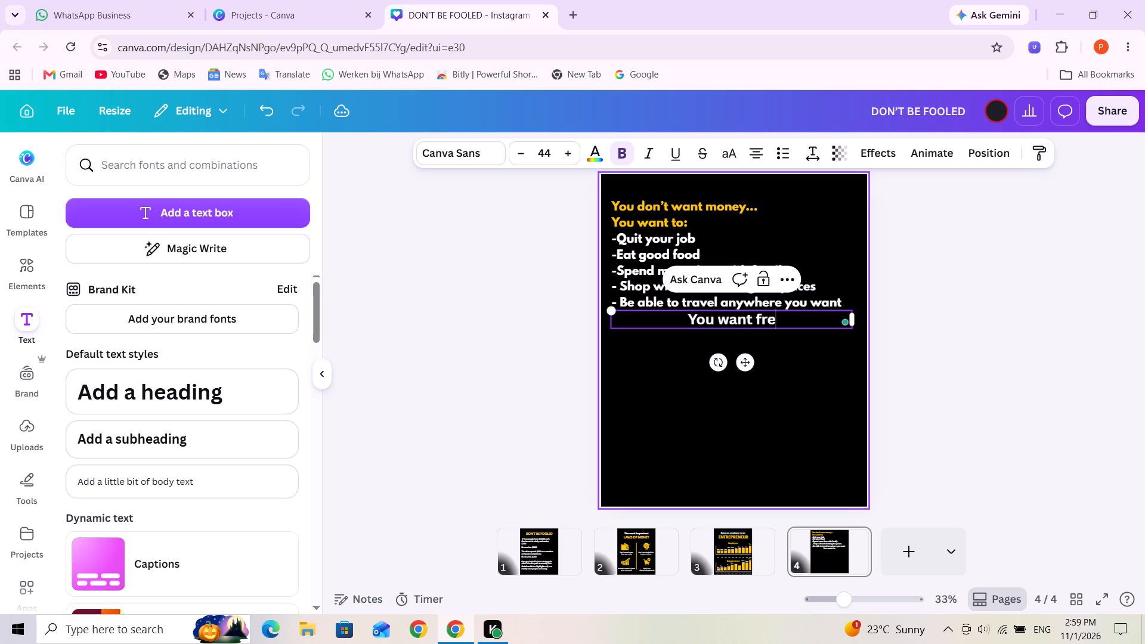
key("e")
key("d")
key("o")
key("m")
key("period")
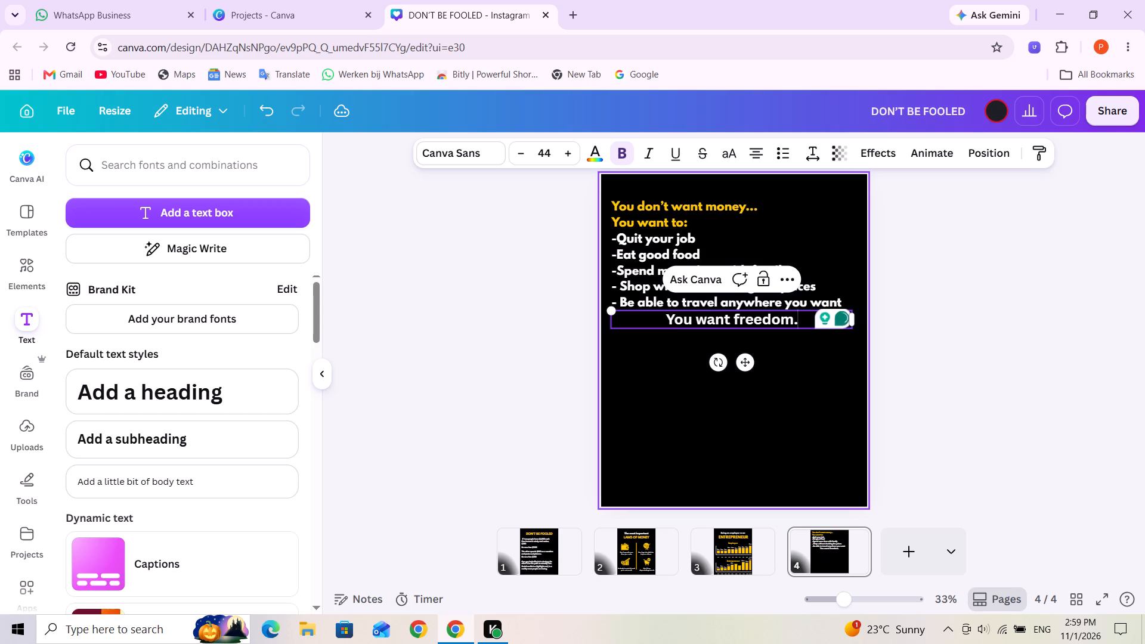
Add a second line beginning "But freedom" to the new subheading text.
key("Return")
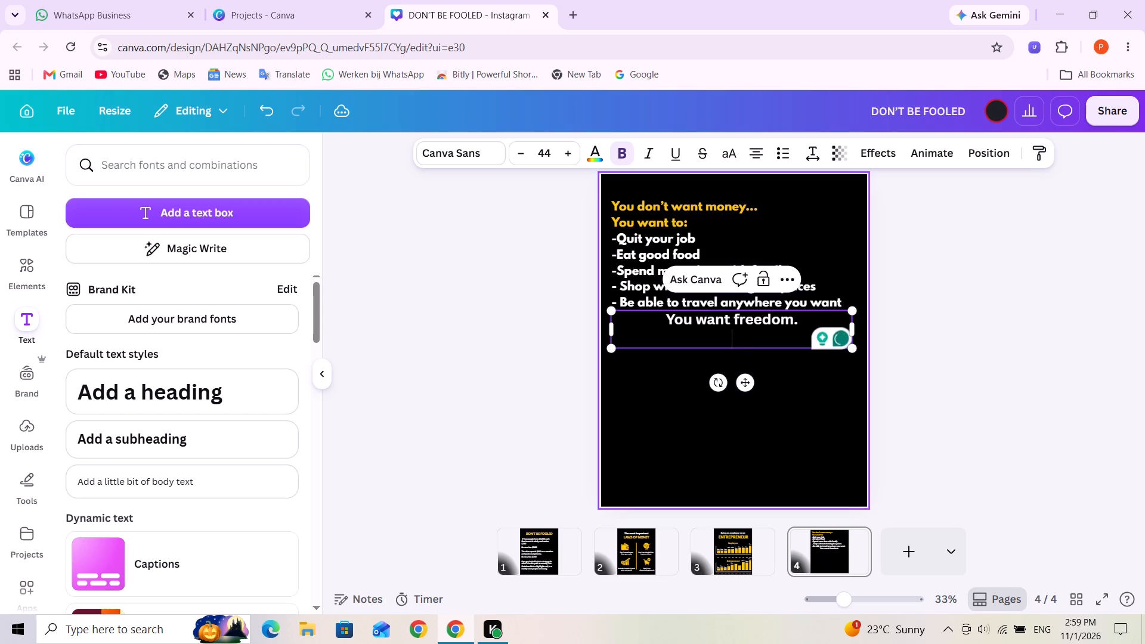
key("t")
key("space")
type("fr")
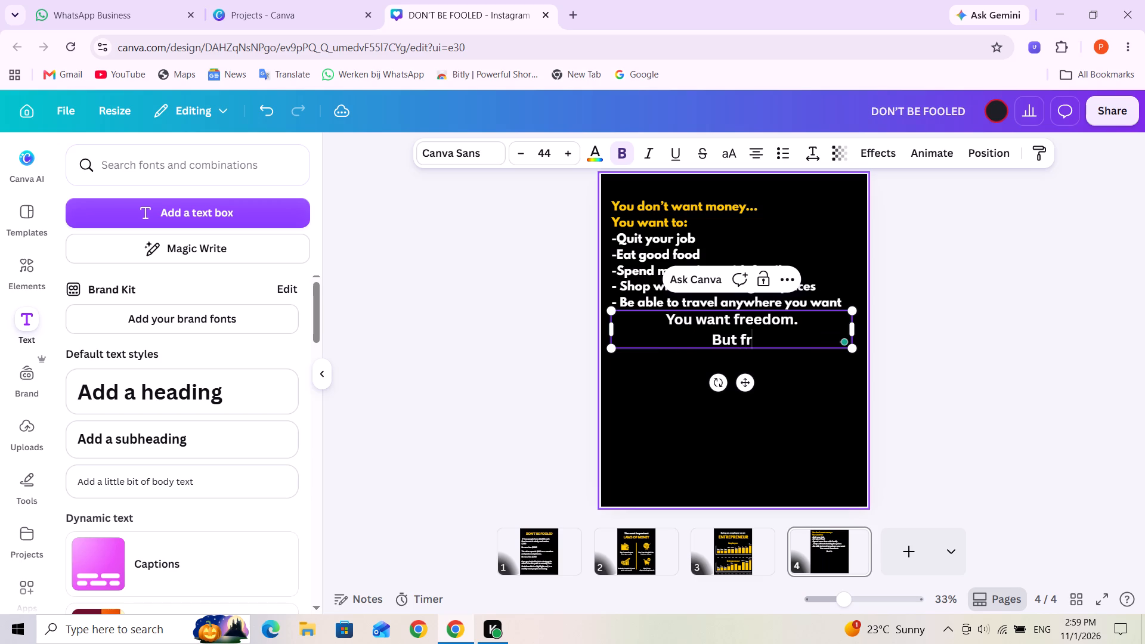
key("e")
key("e")
key("d")
type("om")
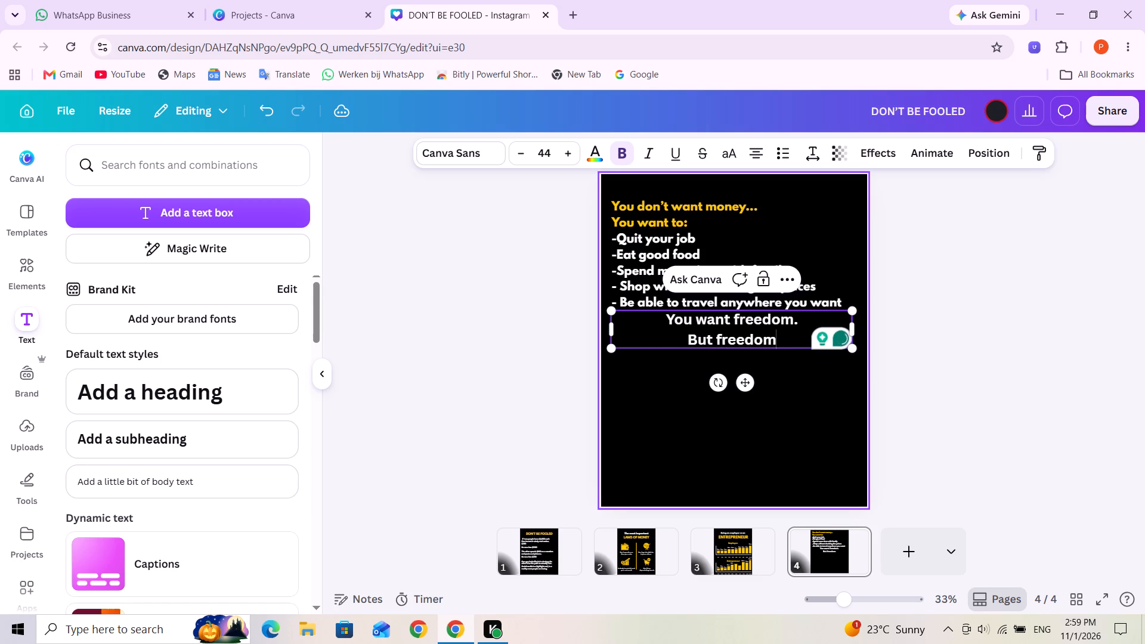
Complete the second line of the text box on page 4 as "But freedom requires money.".
key("space")
type("e")
key("w")
key("BackSpace")
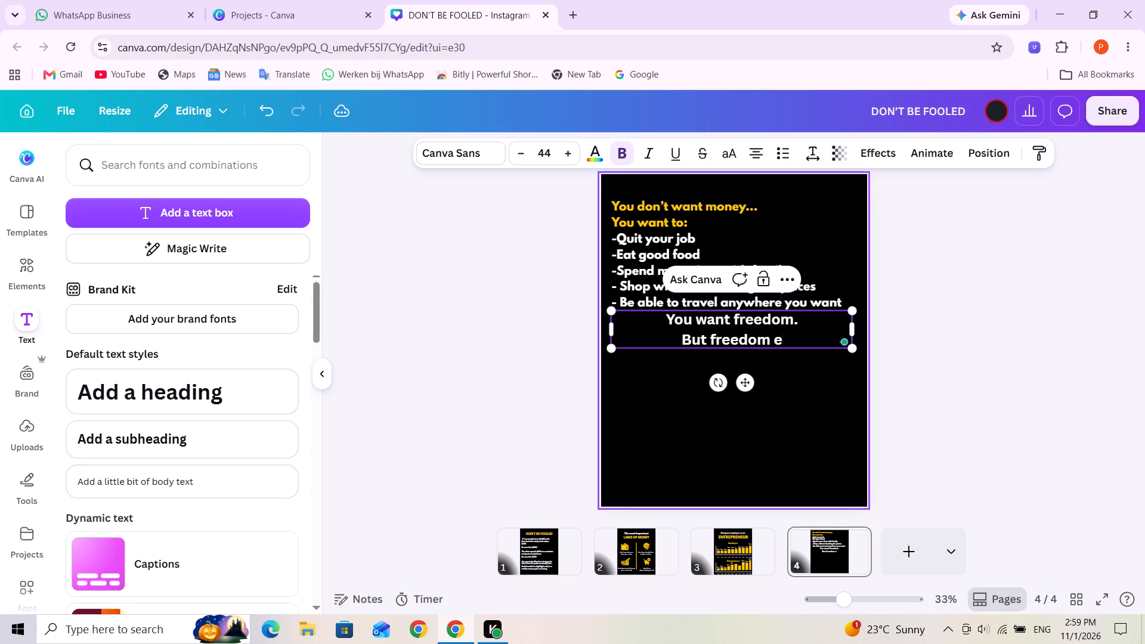
key("BackSpace")
type("re")
key("q")
key("u")
type("ir")
key("e")
key("s")
key("space")
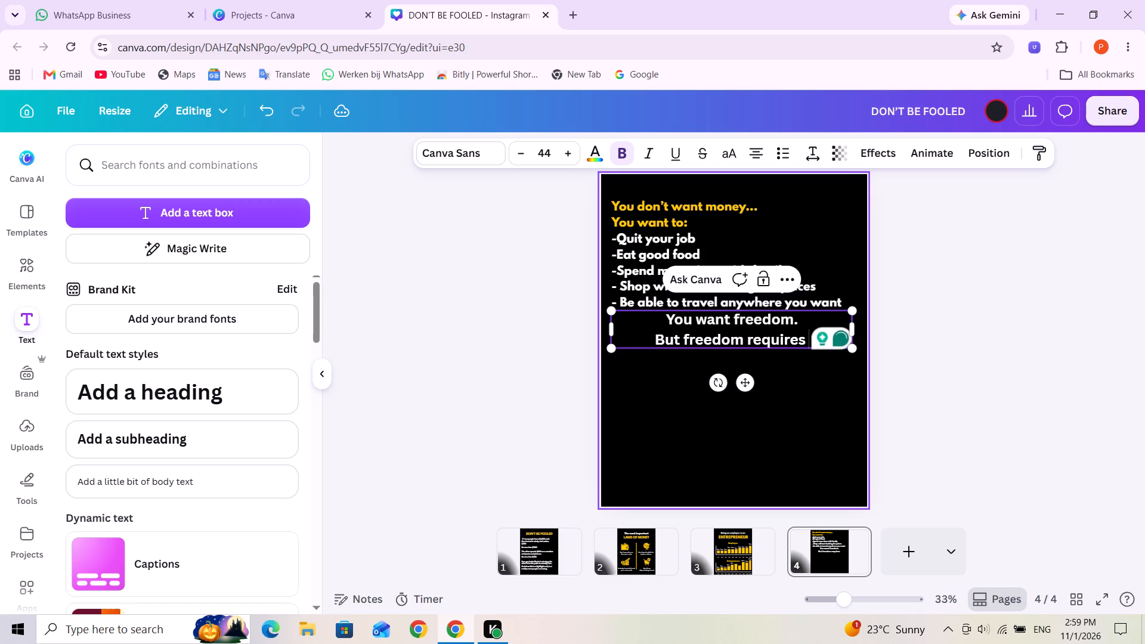
type("m")
type("on")
key("e")
key("y")
key("period")
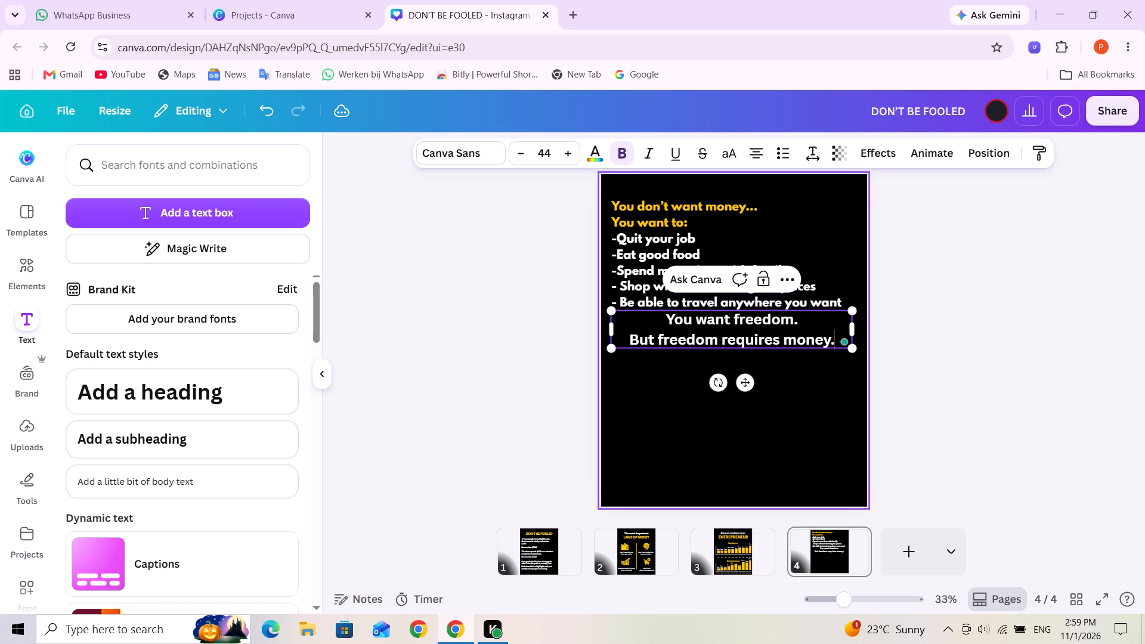
Add a third line to the text box reading "Sooner you get it, sooner you'll be free!".
key("o")
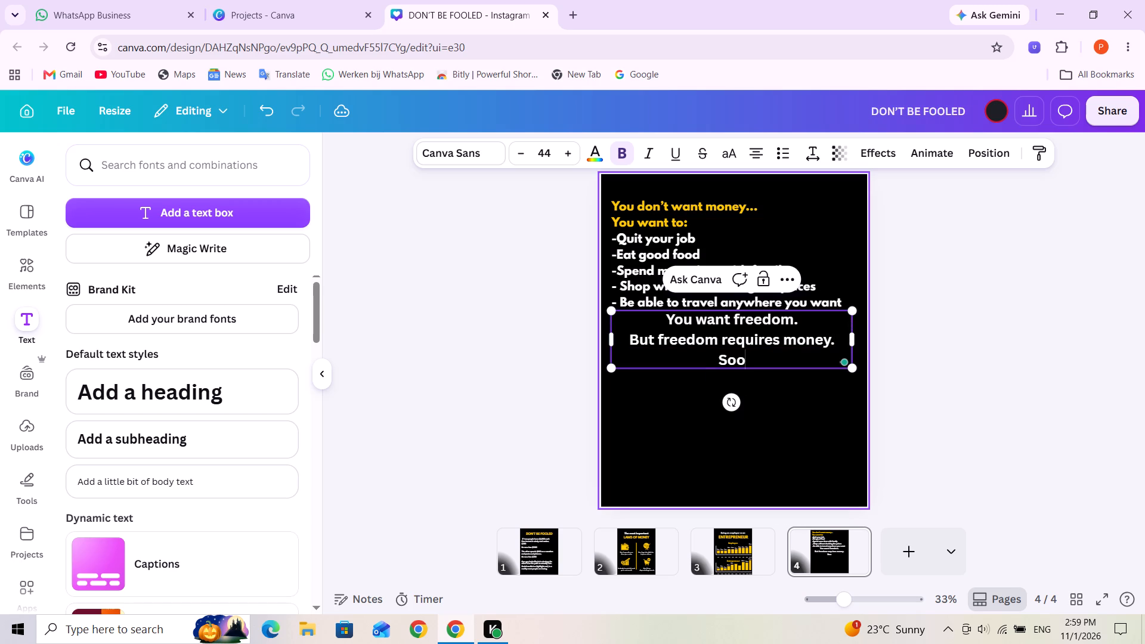
type("ne")
key("r")
key("space")
key("y")
type("ou")
key("space")
type("get")
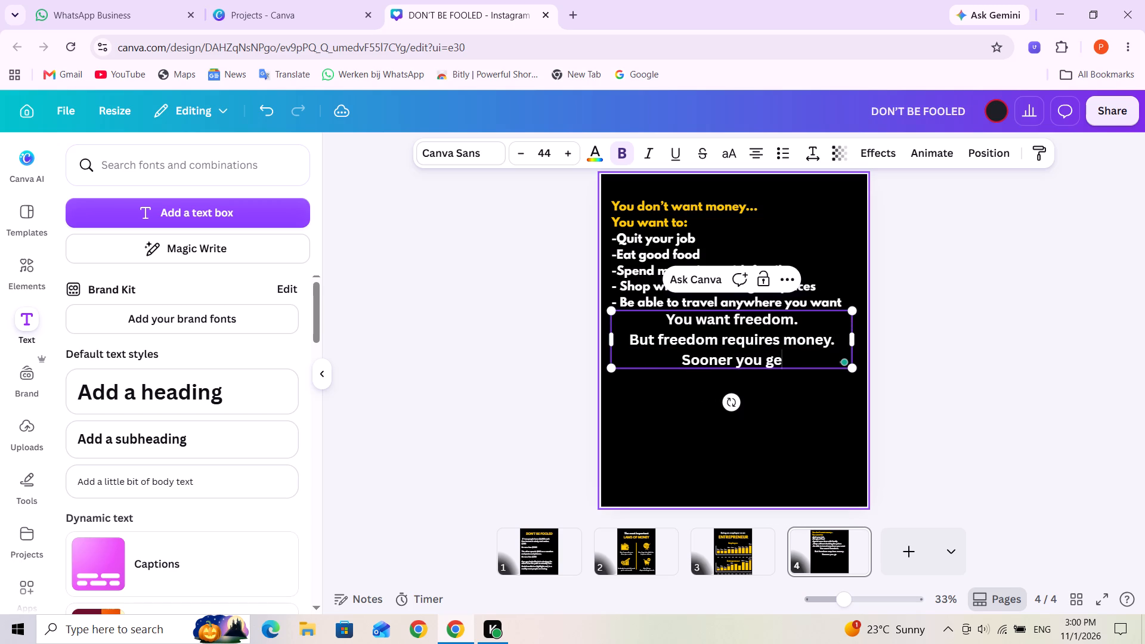
key("space")
key("i")
key("t")
key("comma")
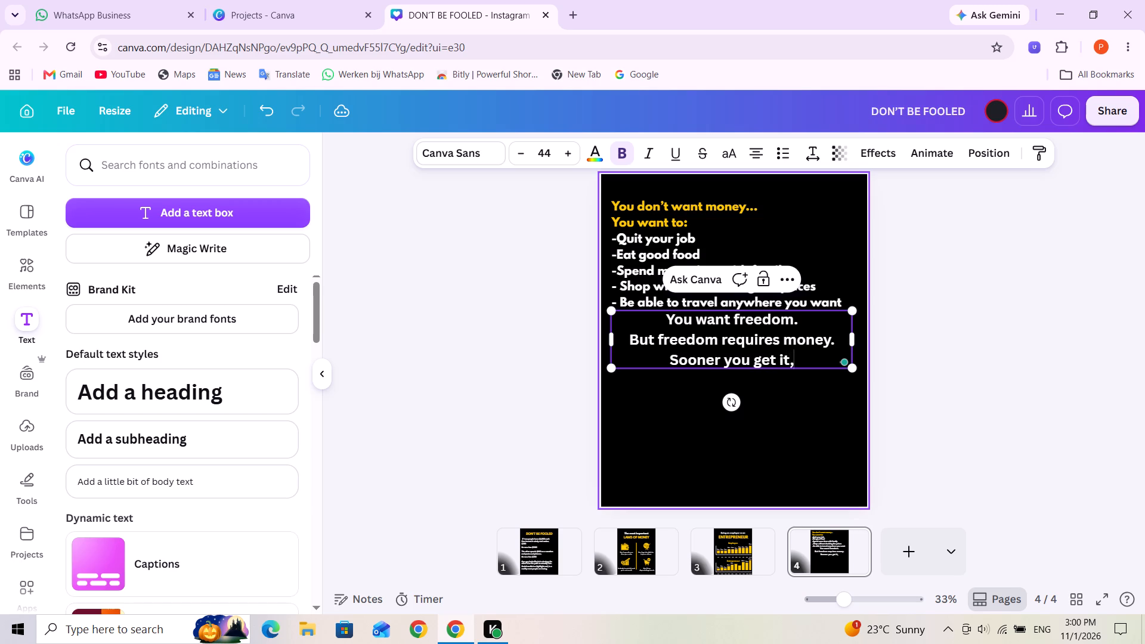
key("space")
type("s")
key("o")
key("o")
type("ne")
key("r")
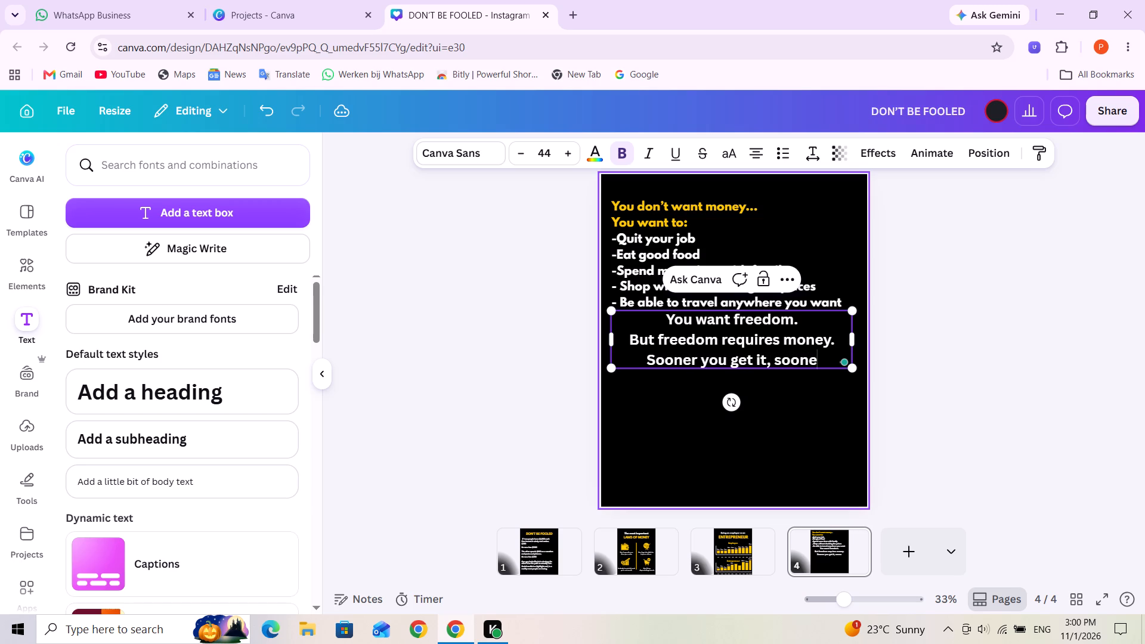
key("space")
type("you")
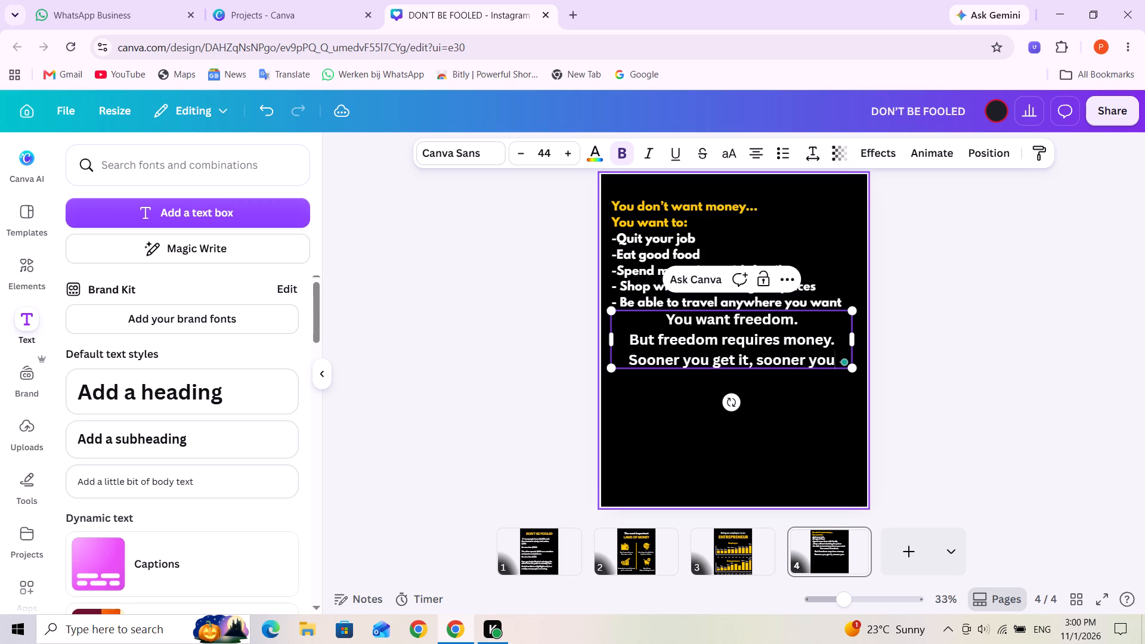
key("apostrophe")
type("ll")
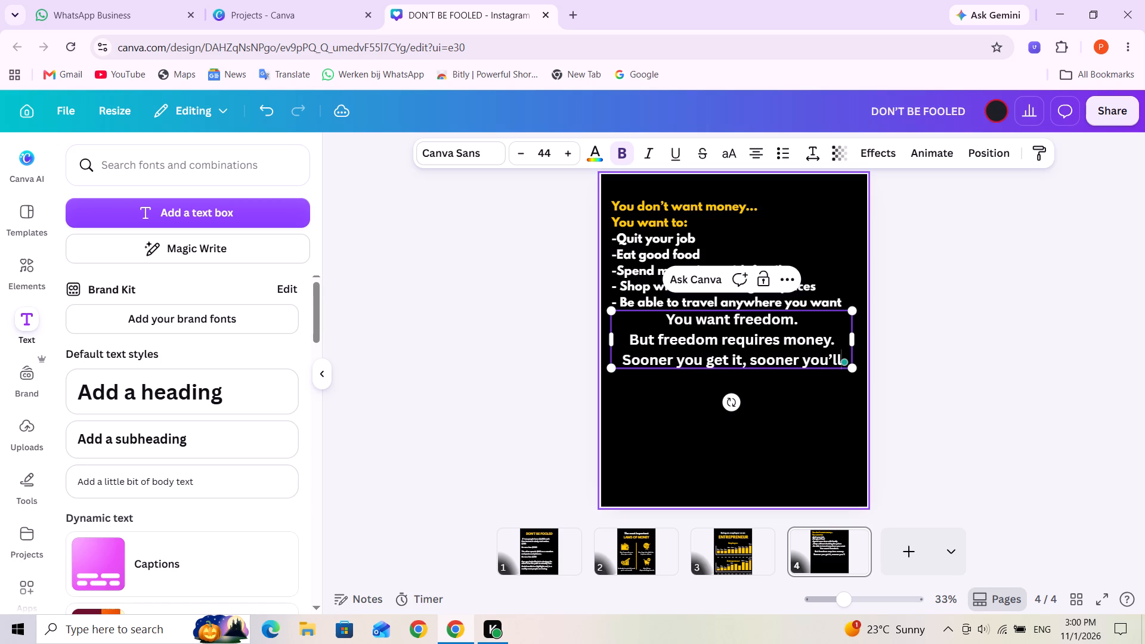
key("space")
type("be")
key("space")
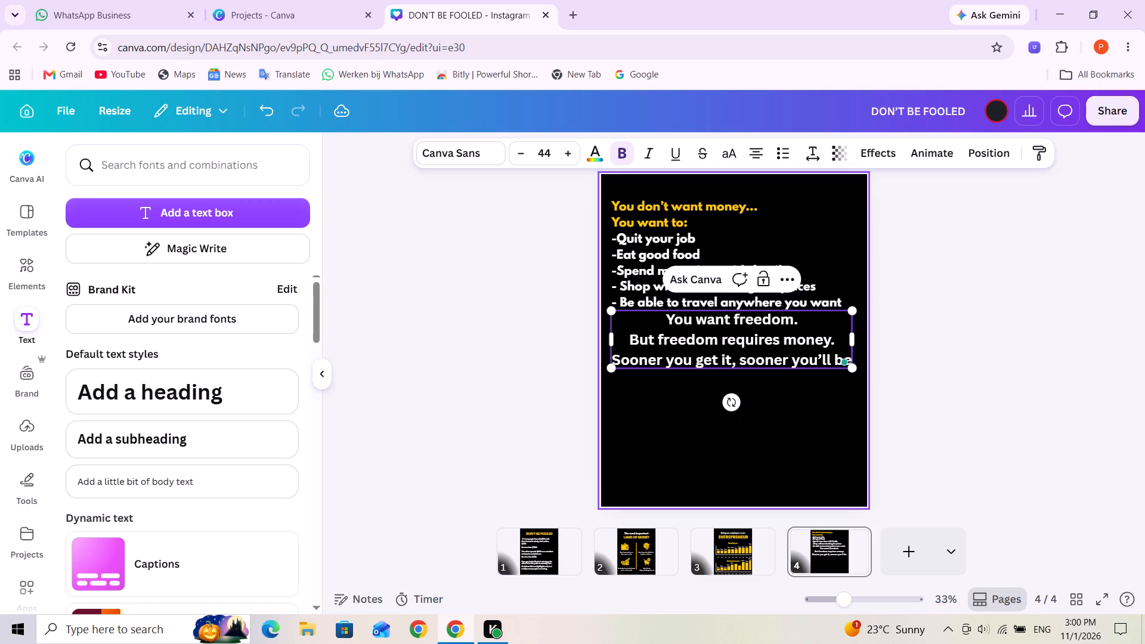
type("free")
key("shift+exclam")
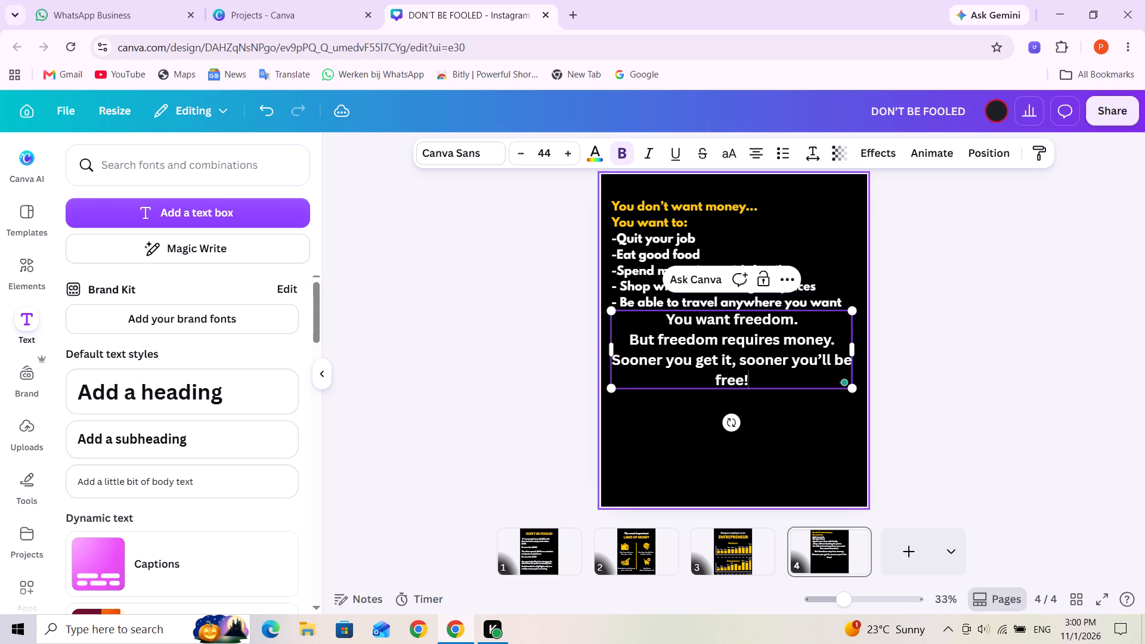
Set all the text in the freedom text box to font size 35 and left-align it.
left_click_drag(667, 326, 713, 342)
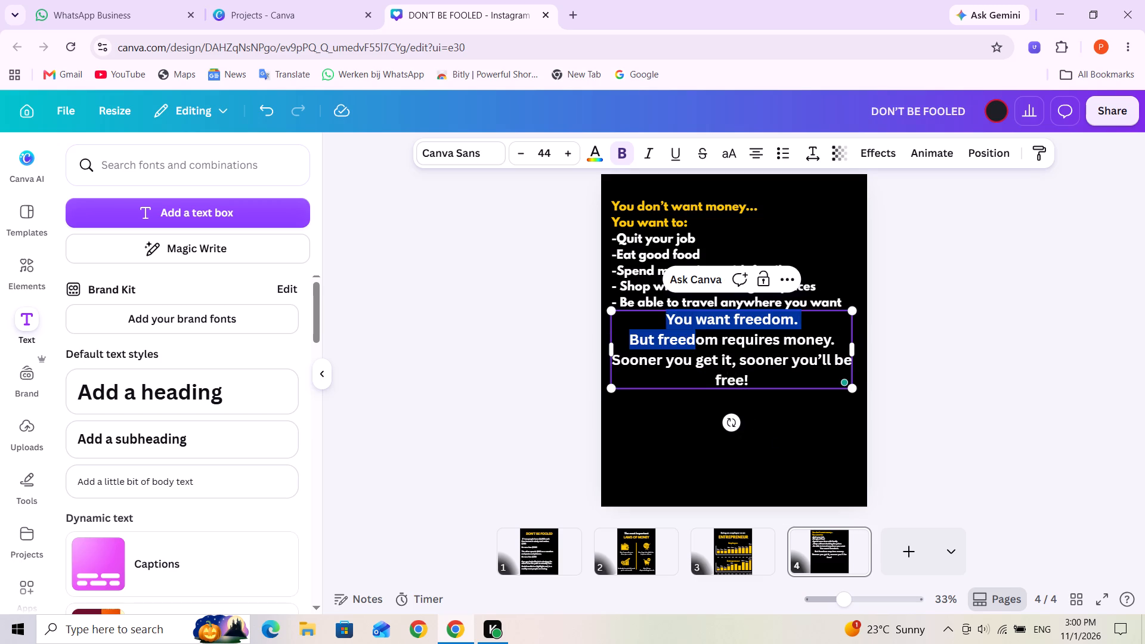
left_click_drag(713, 342, 752, 386)
left_click(556, 157)
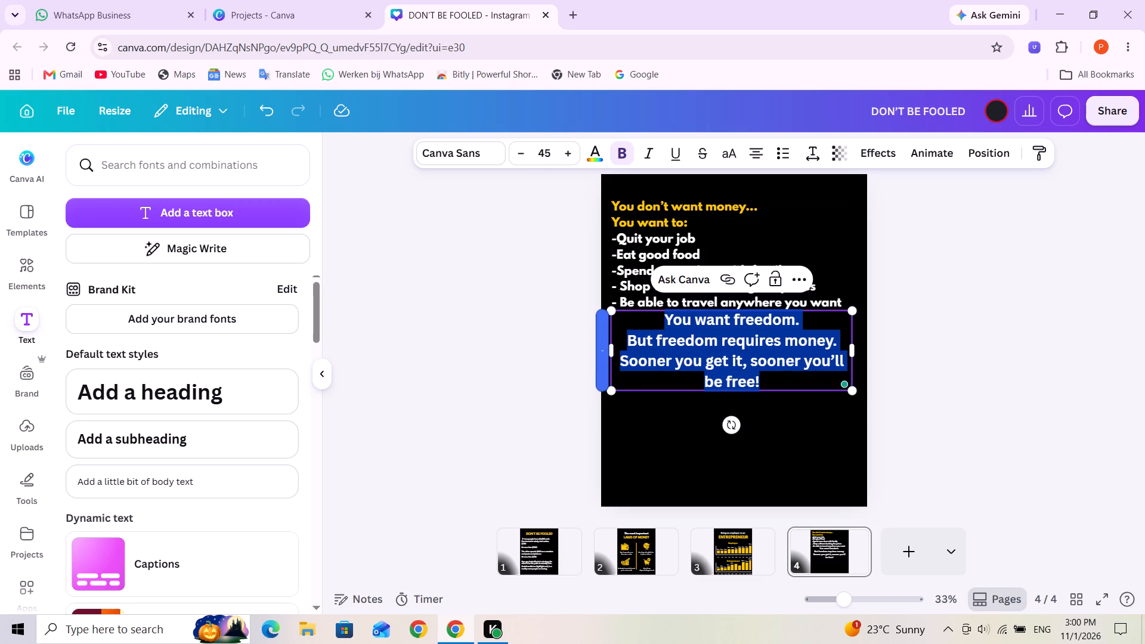
left_click(553, 156)
key("3")
key("5")
key("Return")
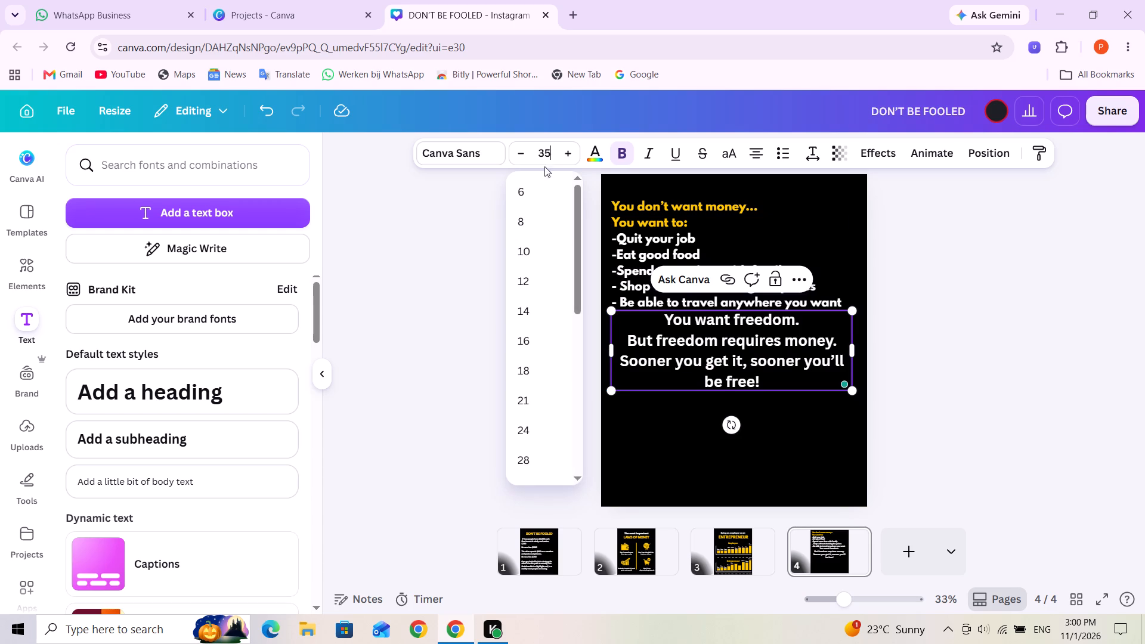
left_click(754, 150)
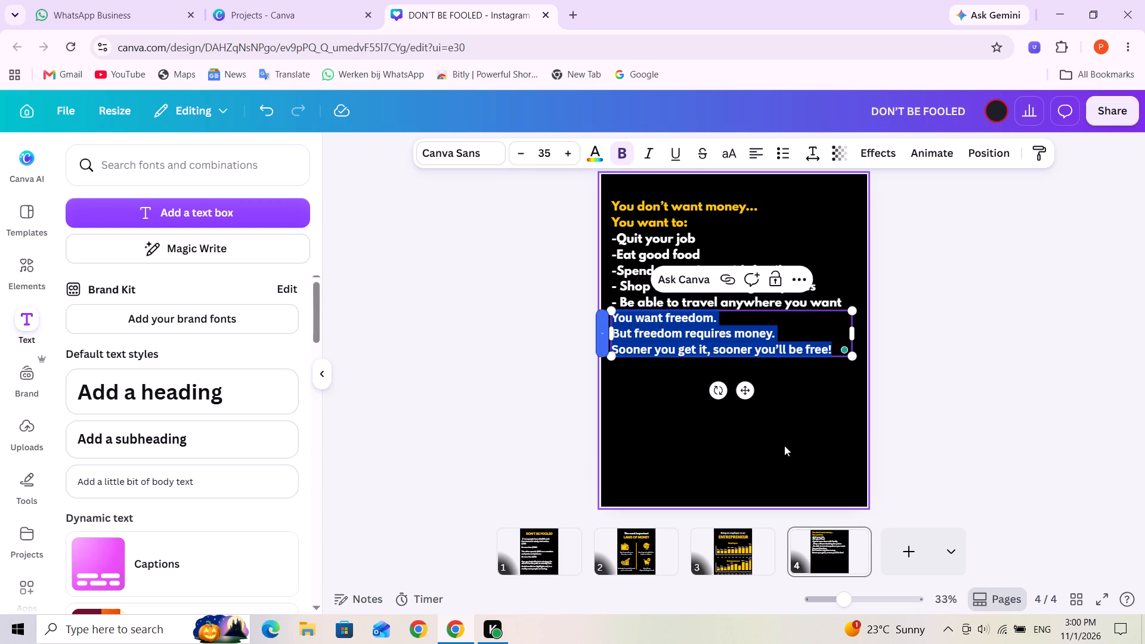
left_click(784, 445)
Move the freedom text box slightly down to leave a small gap beneath the list.
left_click_drag(679, 338, 677, 353)
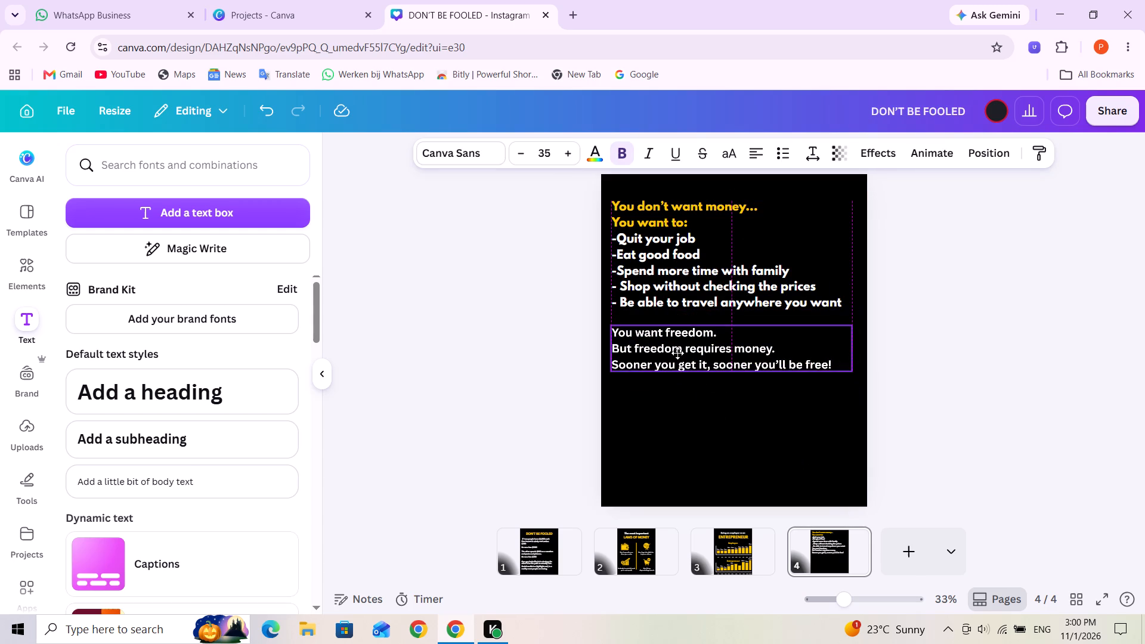
left_click_drag(677, 353, 677, 351)
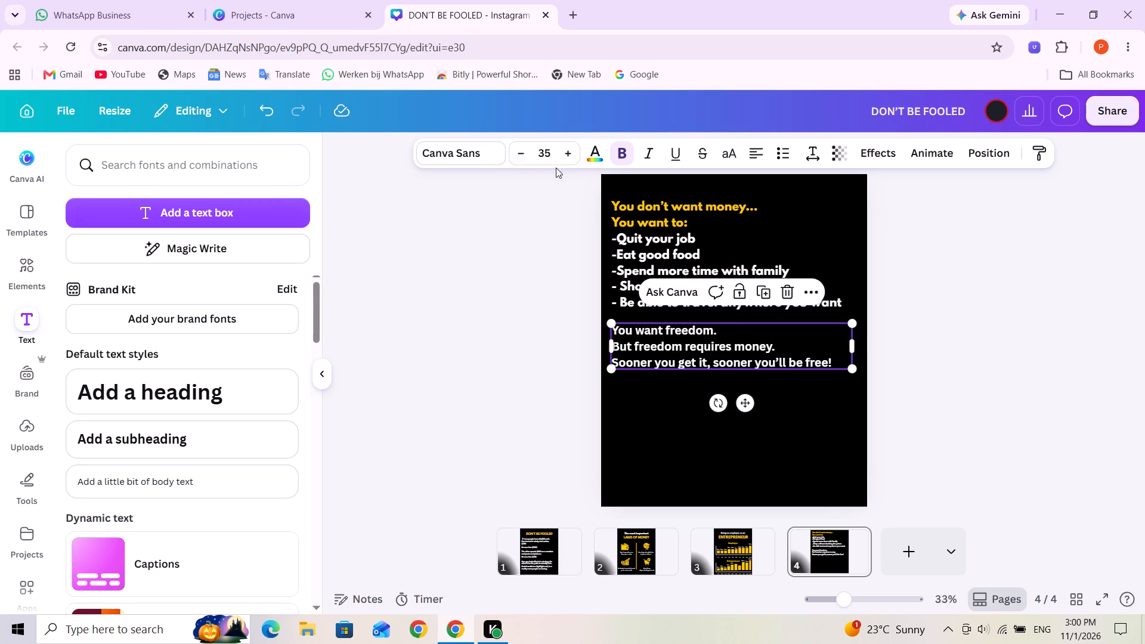
Colour the freedom text yellow and change its font to League Spartan.
left_click(587, 148)
left_click(150, 255)
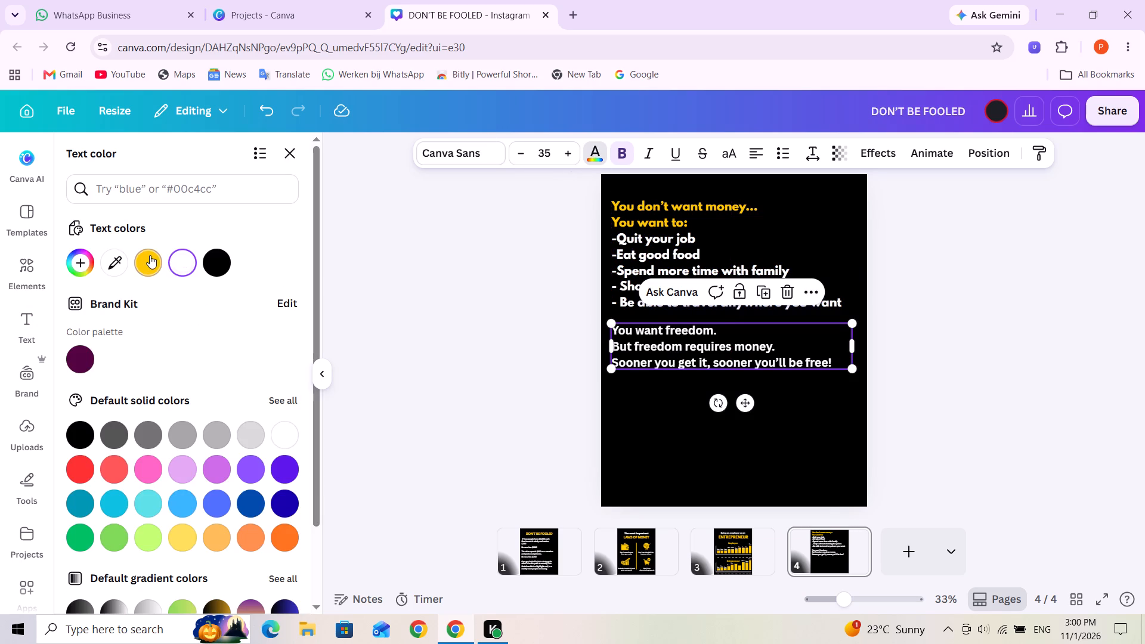
left_click(489, 156)
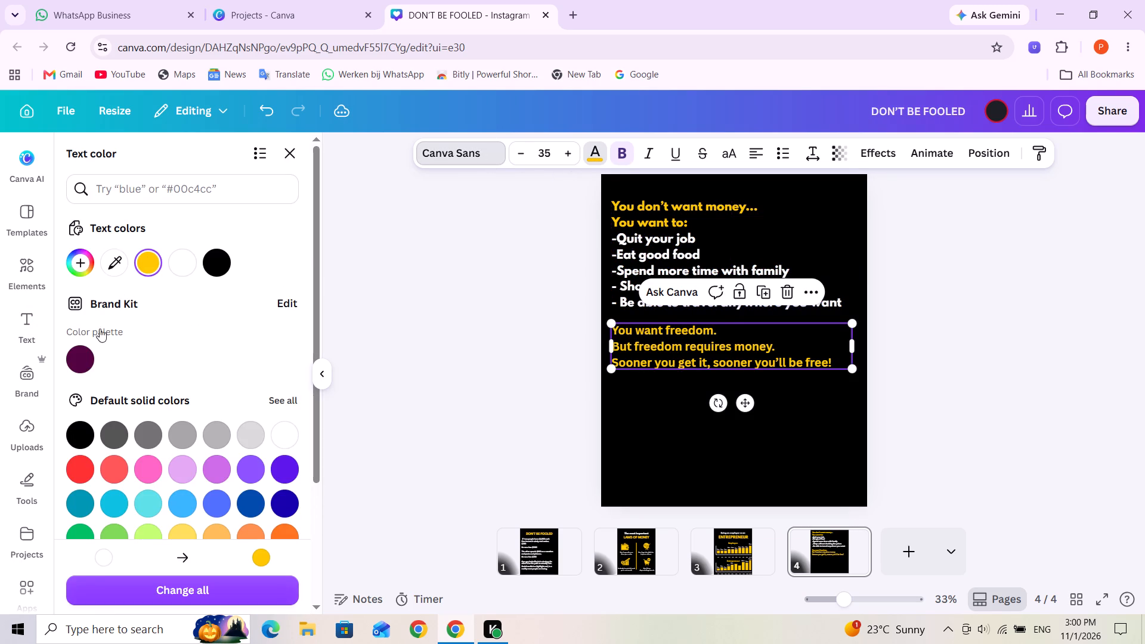
left_click(131, 370)
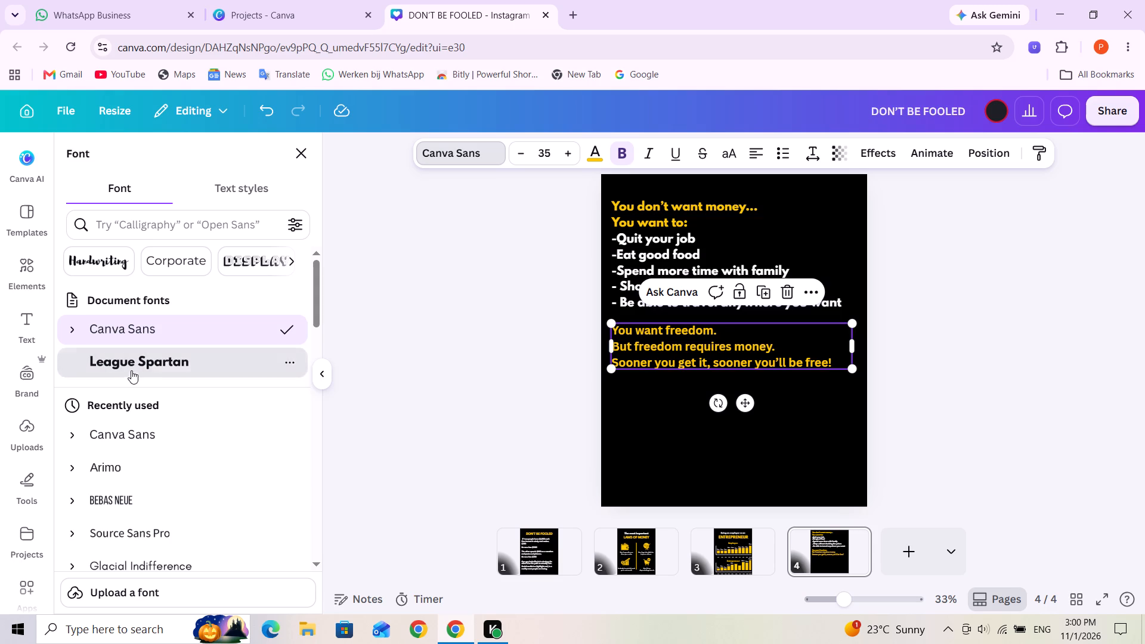
left_click(801, 449)
left_click(801, 449)
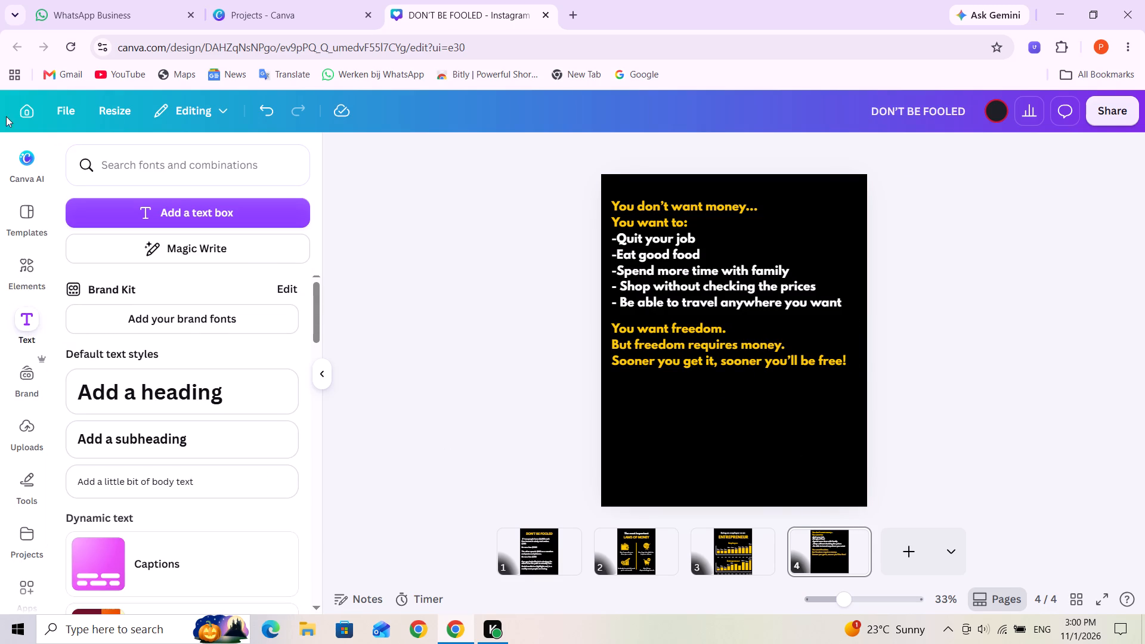
Search the graphics elements for "millionaire".
left_click(27, 281)
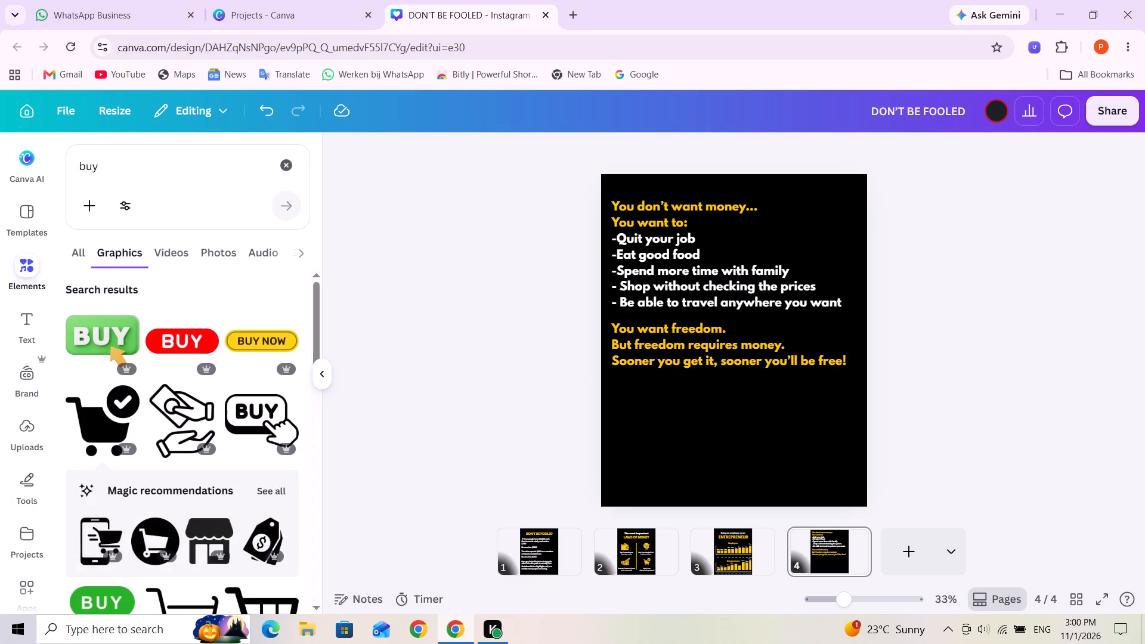
triple_click(180, 184)
double_click(168, 164)
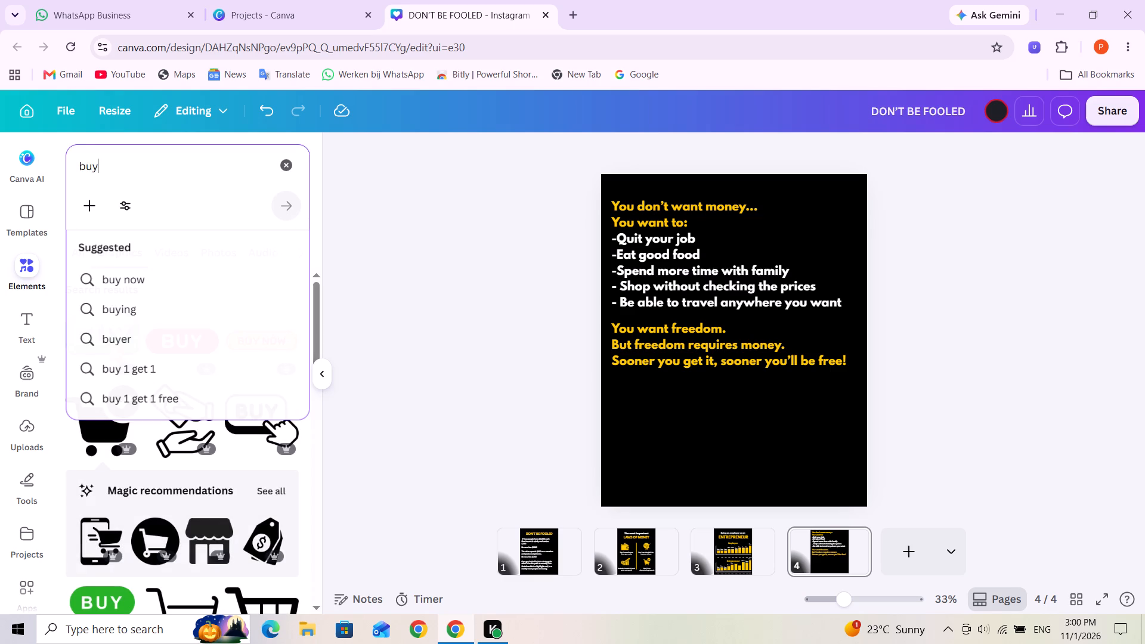
type("millionaire")
key("Return")
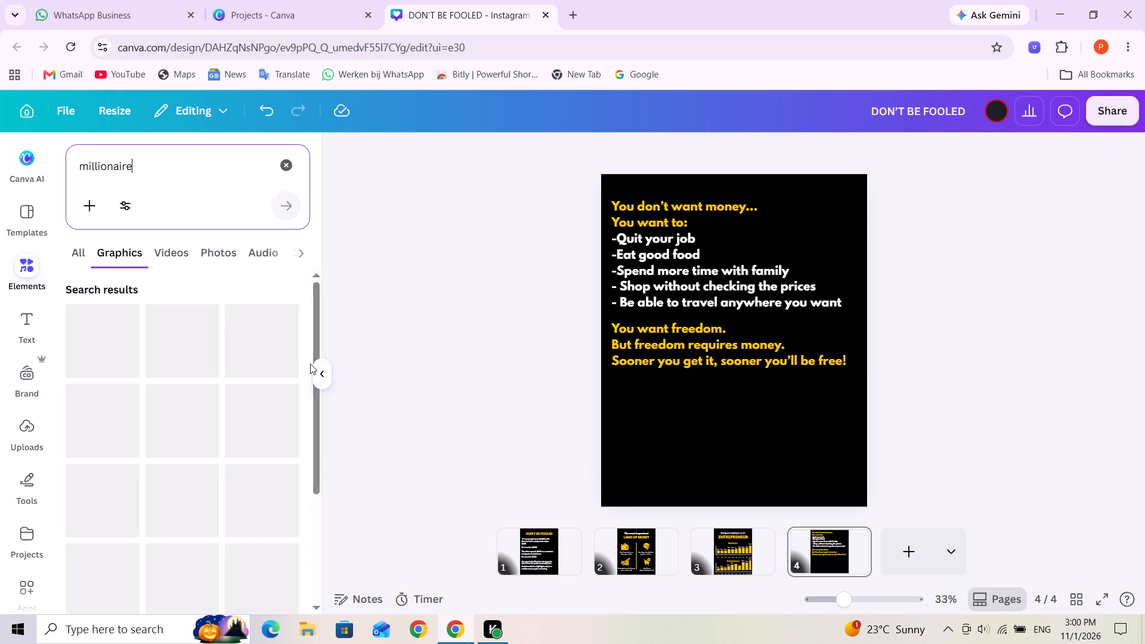
Move the yellow freedom text box down into the lower part of the page, well below the list.
left_click_drag(660, 355, 663, 368)
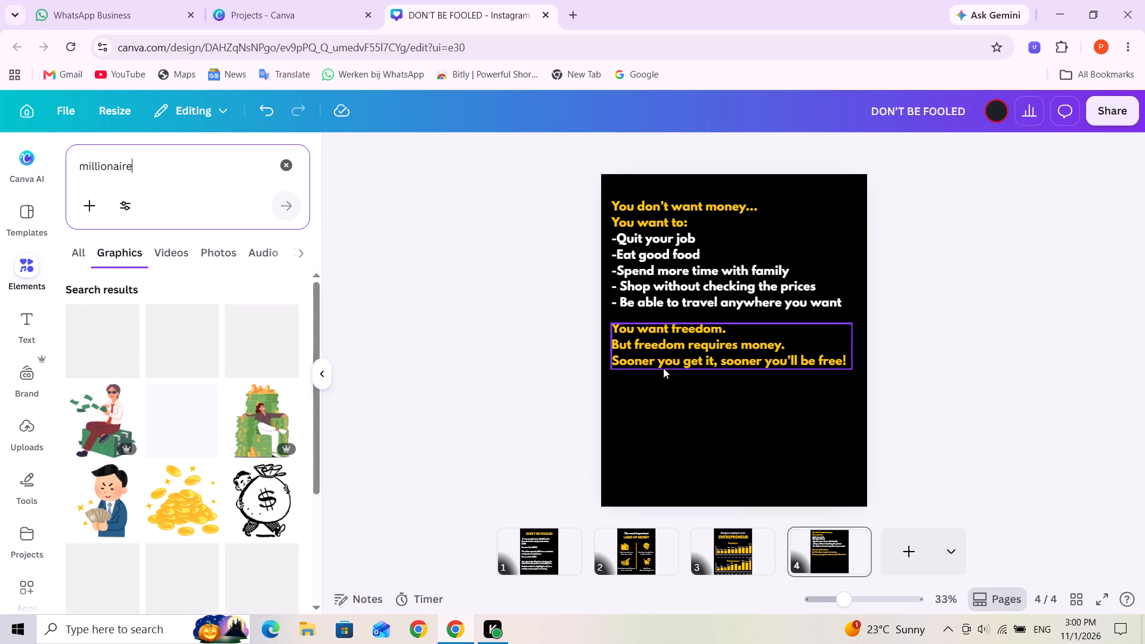
left_click_drag(663, 368, 667, 423)
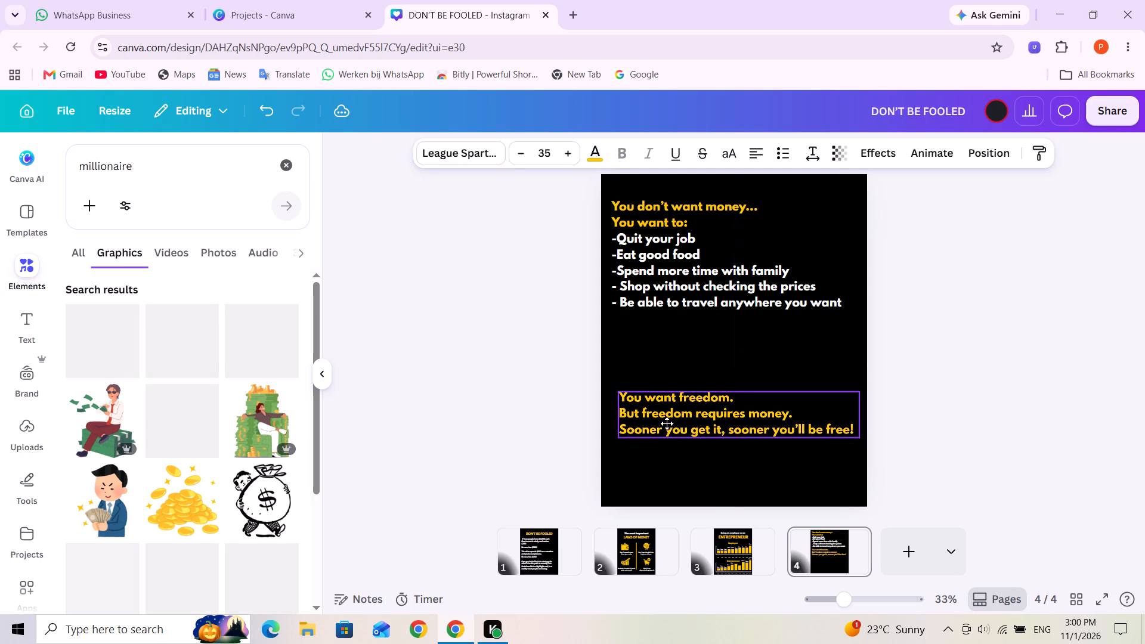
left_click_drag(667, 423, 666, 423)
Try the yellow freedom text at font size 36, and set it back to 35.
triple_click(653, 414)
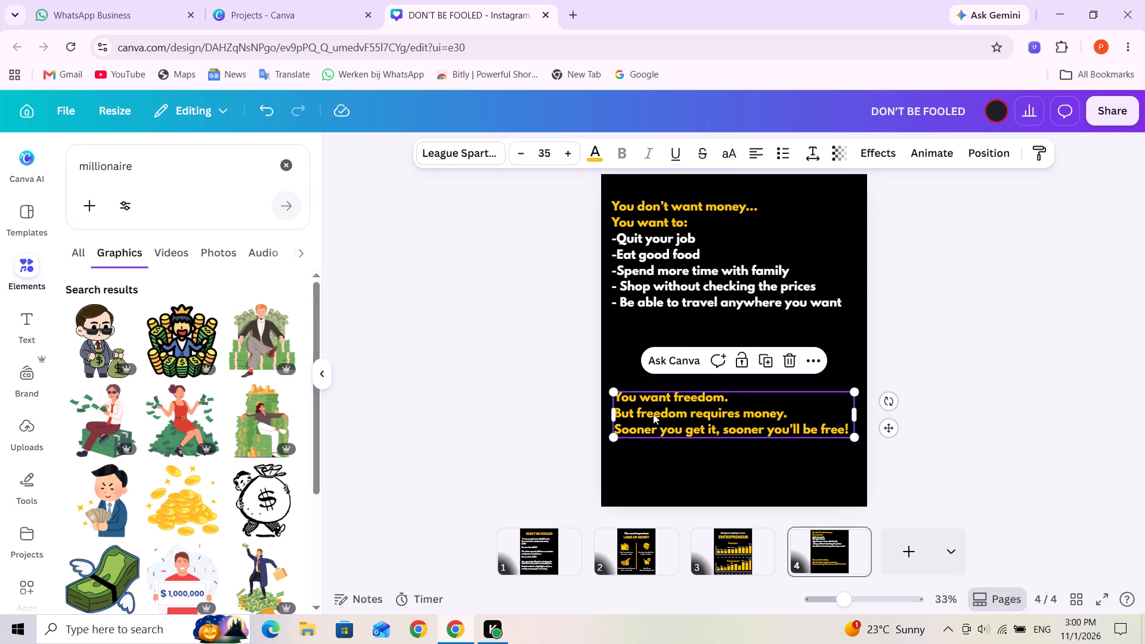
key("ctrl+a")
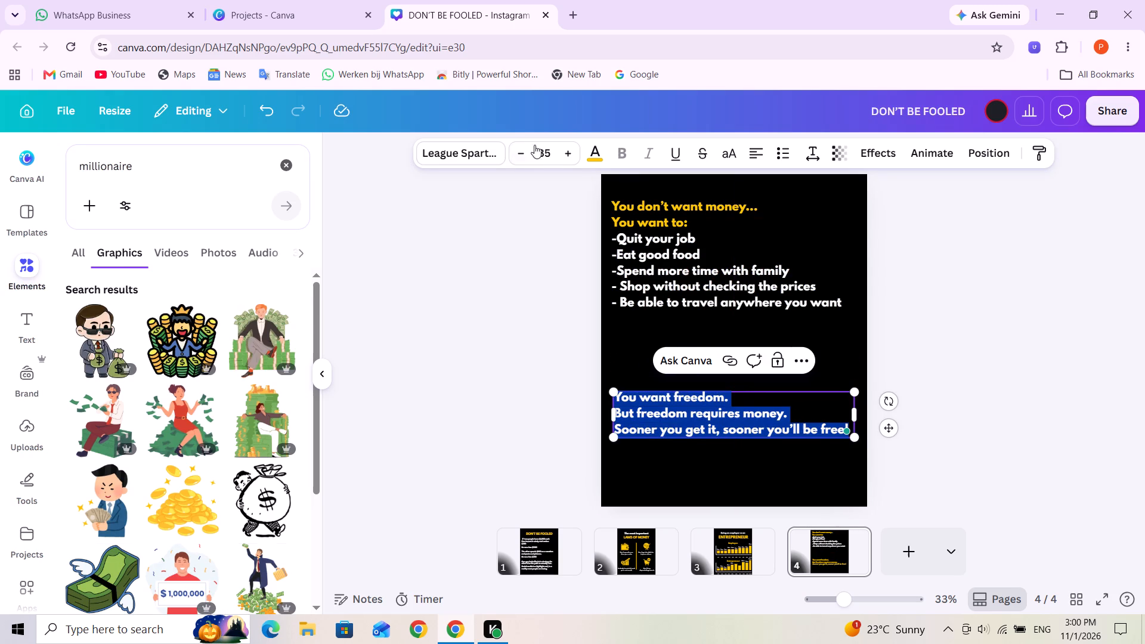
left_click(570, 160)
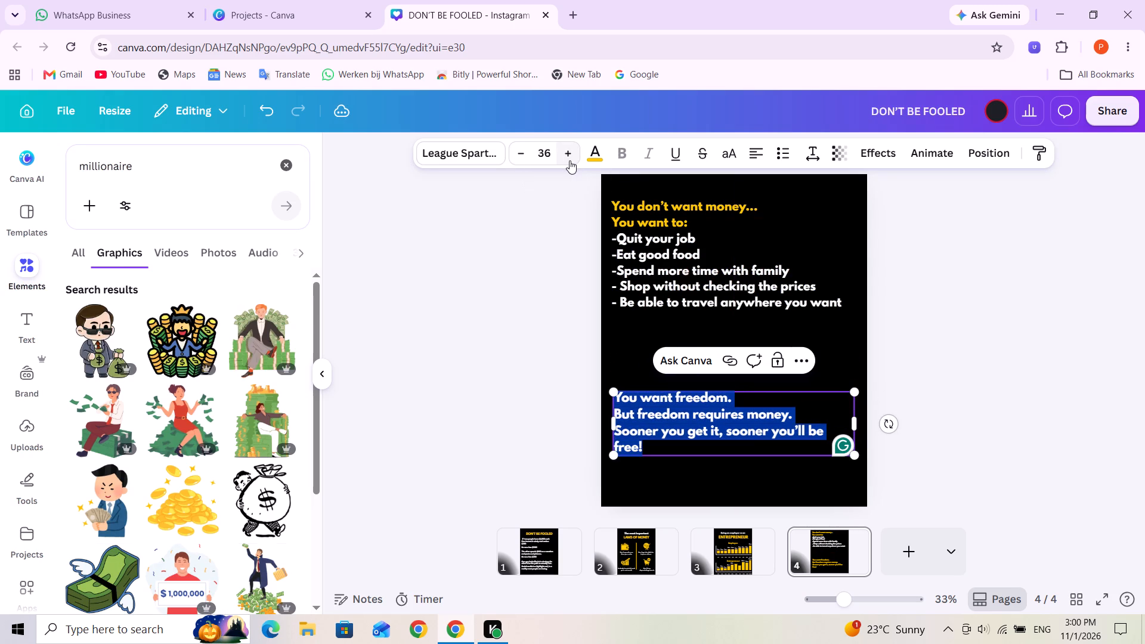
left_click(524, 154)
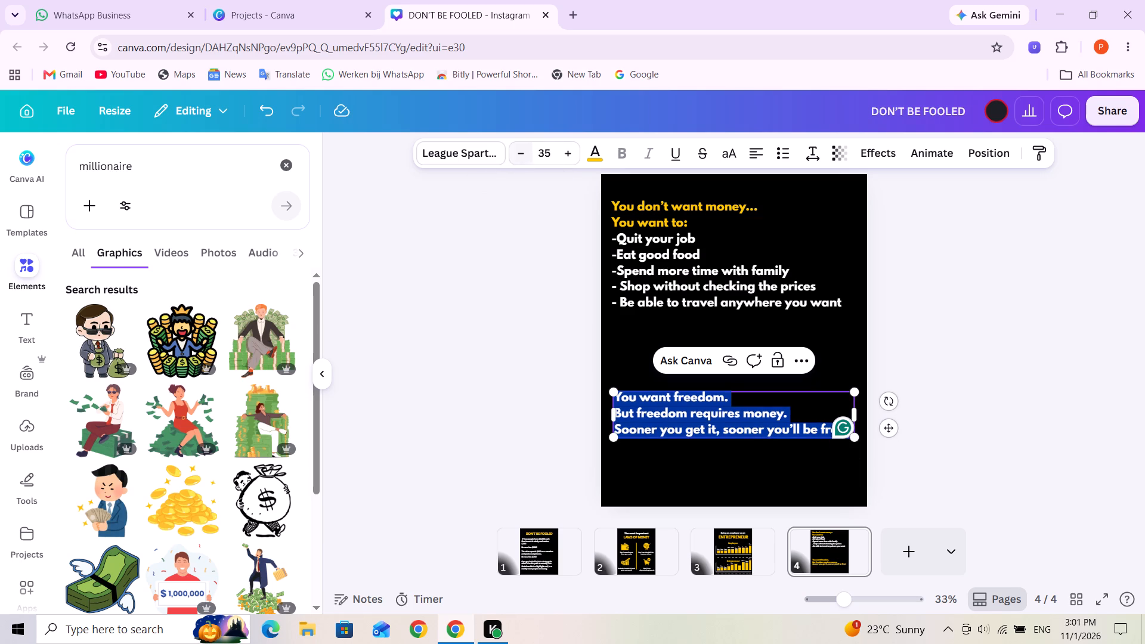
Move the "You don't want money..." list text box down to just above the yellow freedom text.
left_click(622, 275)
left_click_drag(666, 282, 666, 305)
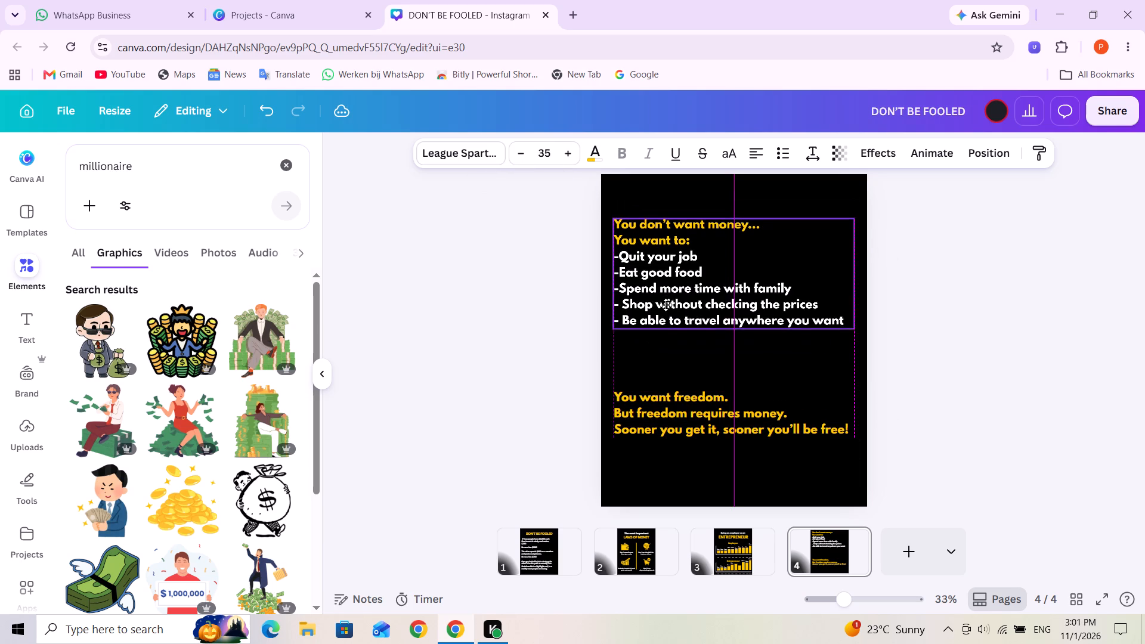
left_click_drag(666, 305, 664, 345)
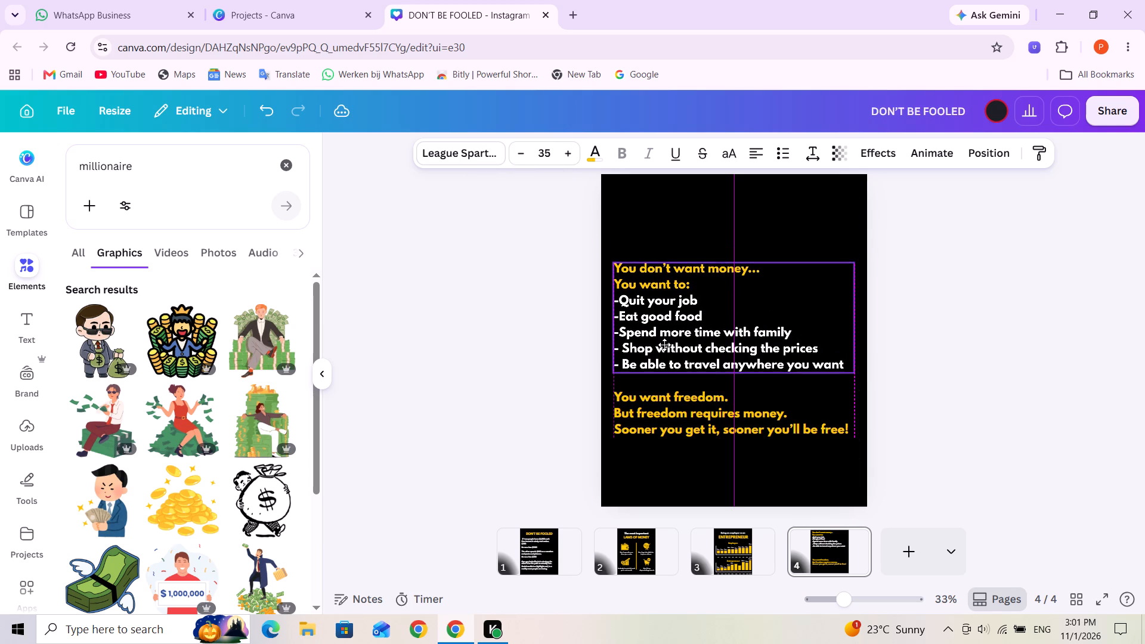
left_click_drag(664, 345, 662, 350)
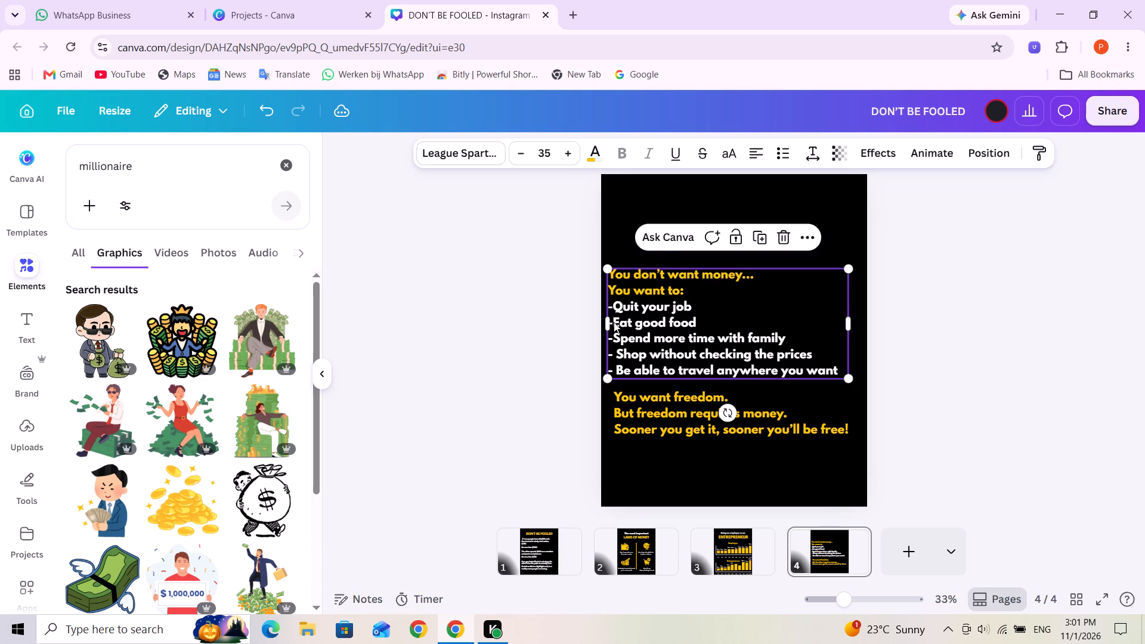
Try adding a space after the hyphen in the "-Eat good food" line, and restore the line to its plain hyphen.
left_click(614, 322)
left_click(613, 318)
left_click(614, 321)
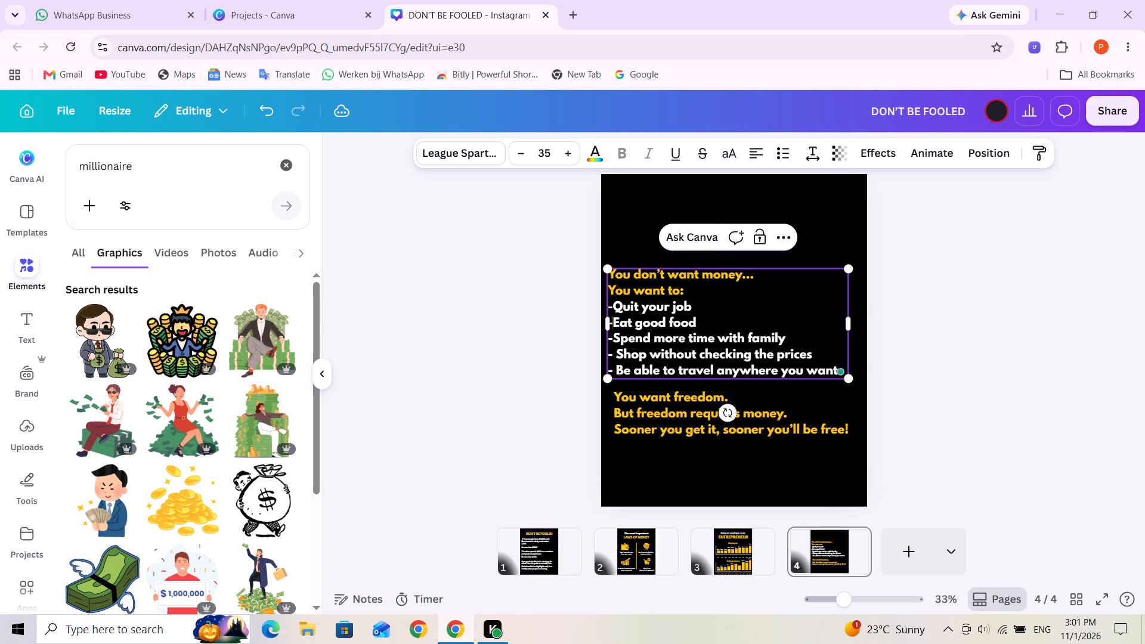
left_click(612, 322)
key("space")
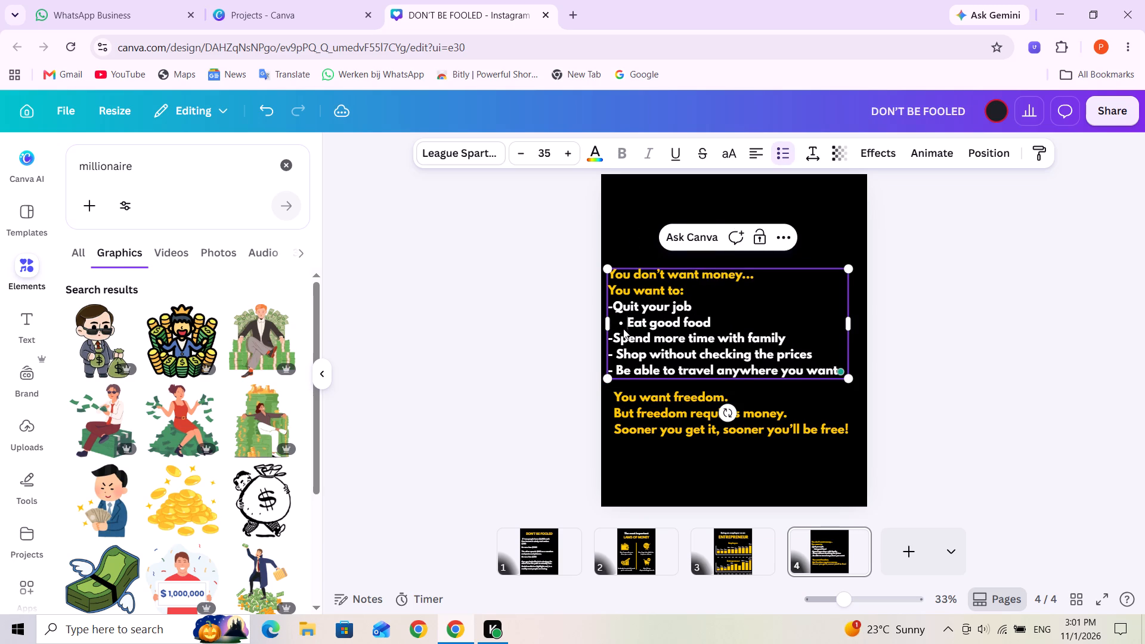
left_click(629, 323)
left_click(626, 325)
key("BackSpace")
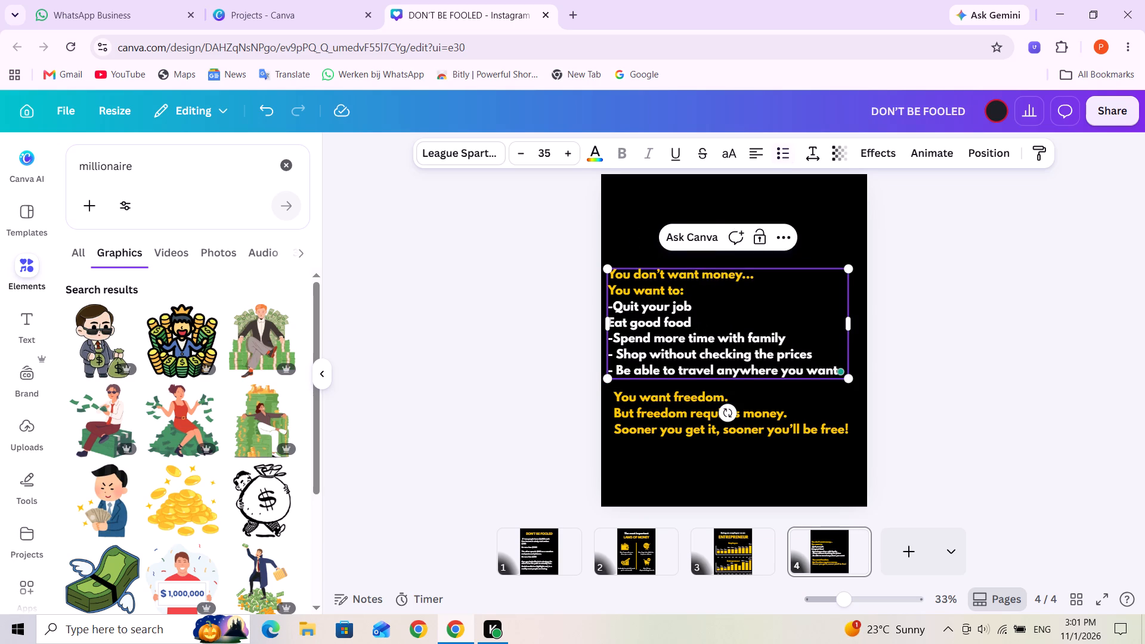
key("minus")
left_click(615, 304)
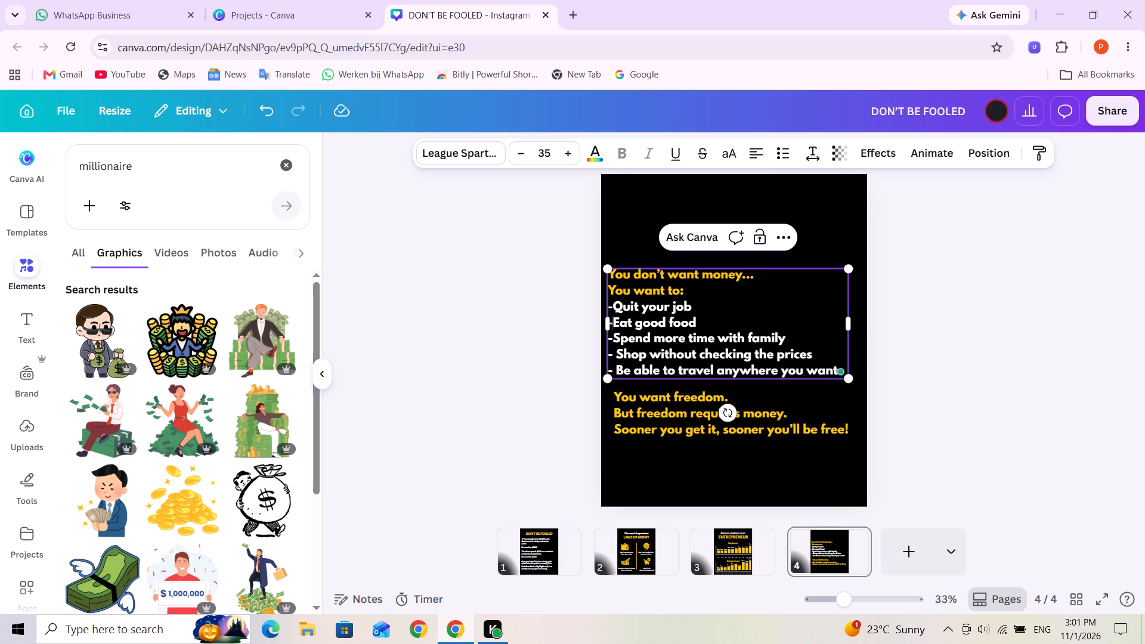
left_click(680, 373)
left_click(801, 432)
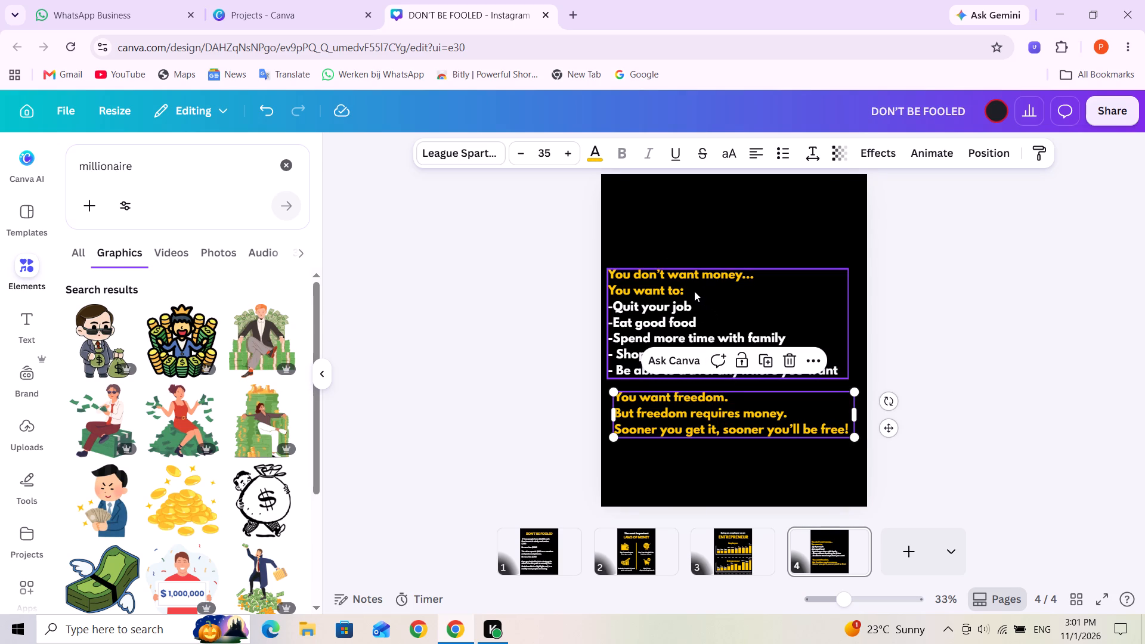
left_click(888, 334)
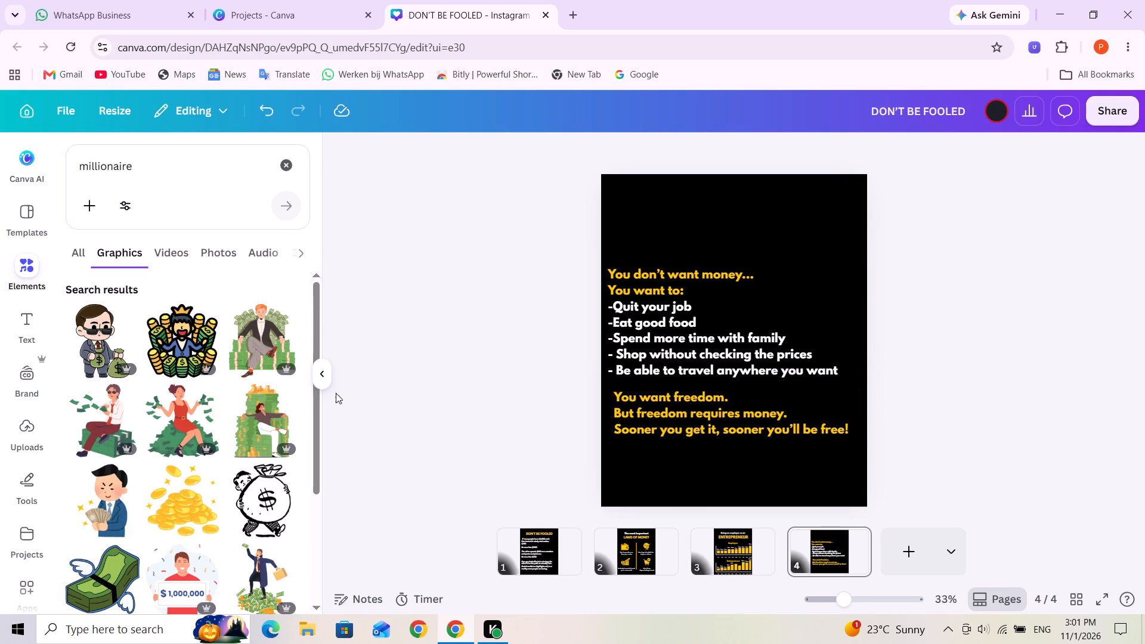
Look through the millionaire graphics results for a figure that suits the money and freedom text.
scroll(240, 406, "down", 2)
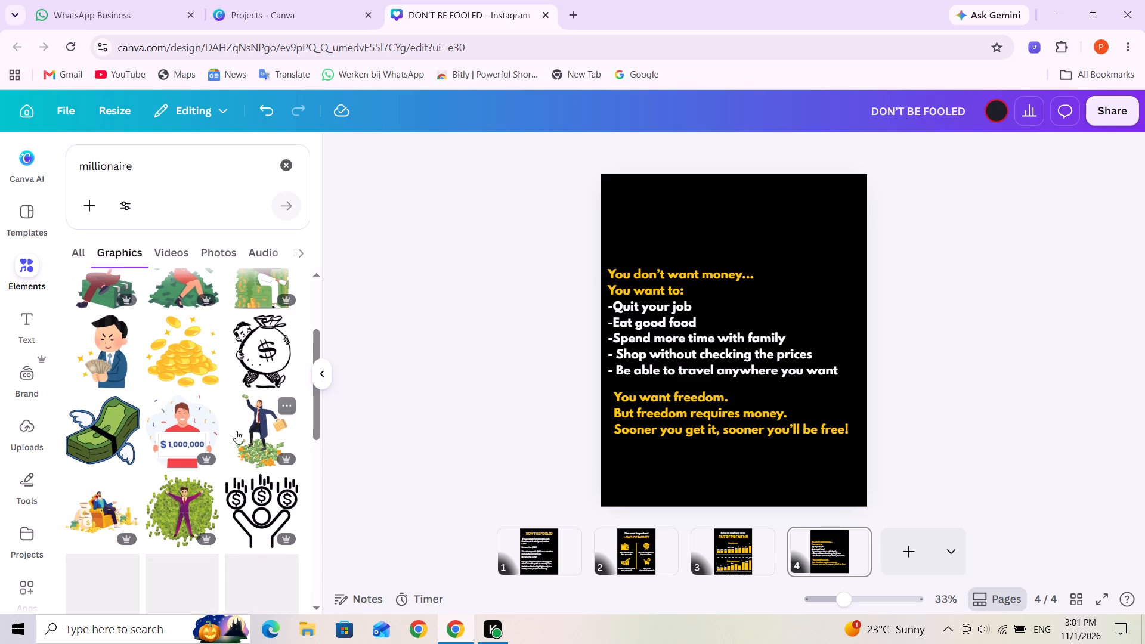
scroll(236, 431, "down", 3)
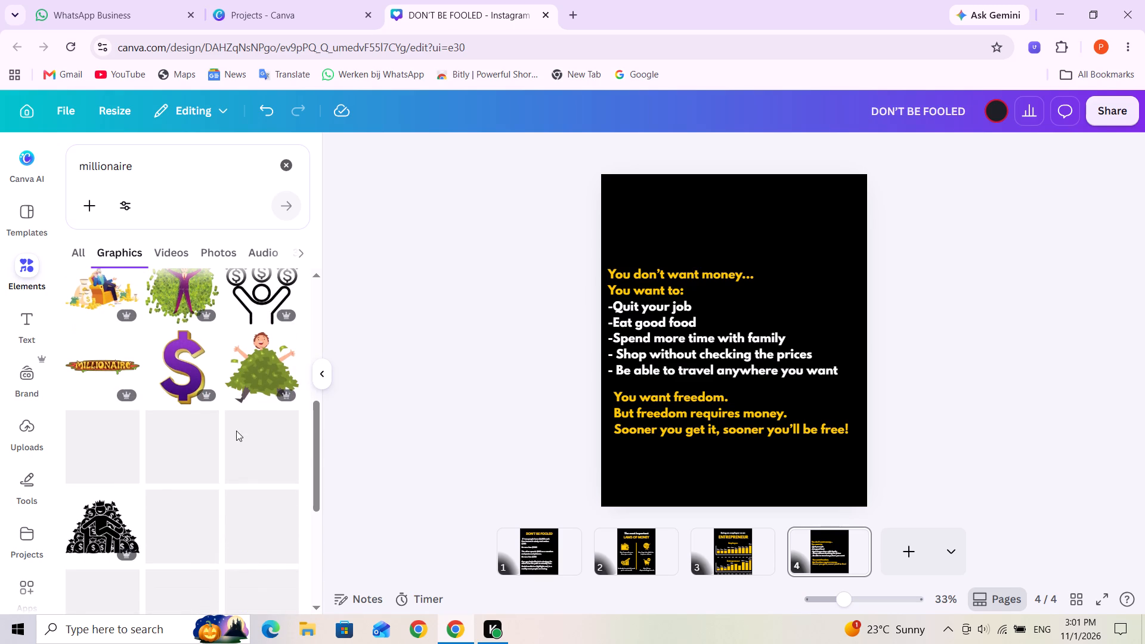
scroll(228, 439, "down", 2)
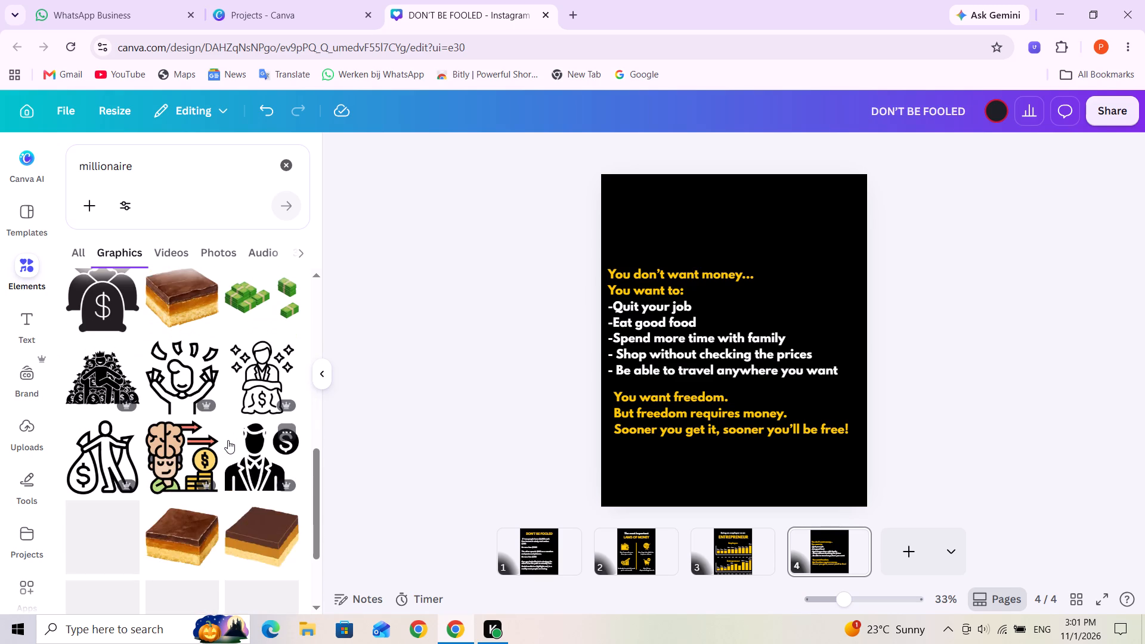
scroll(228, 440, "up", 5)
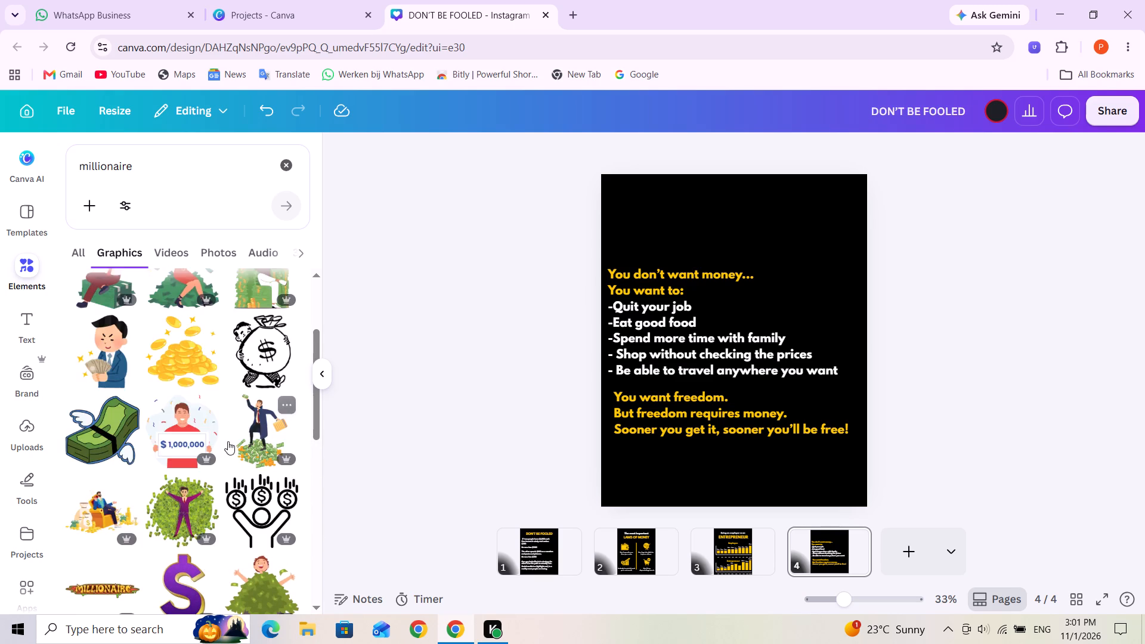
scroll(228, 441, "up", 2)
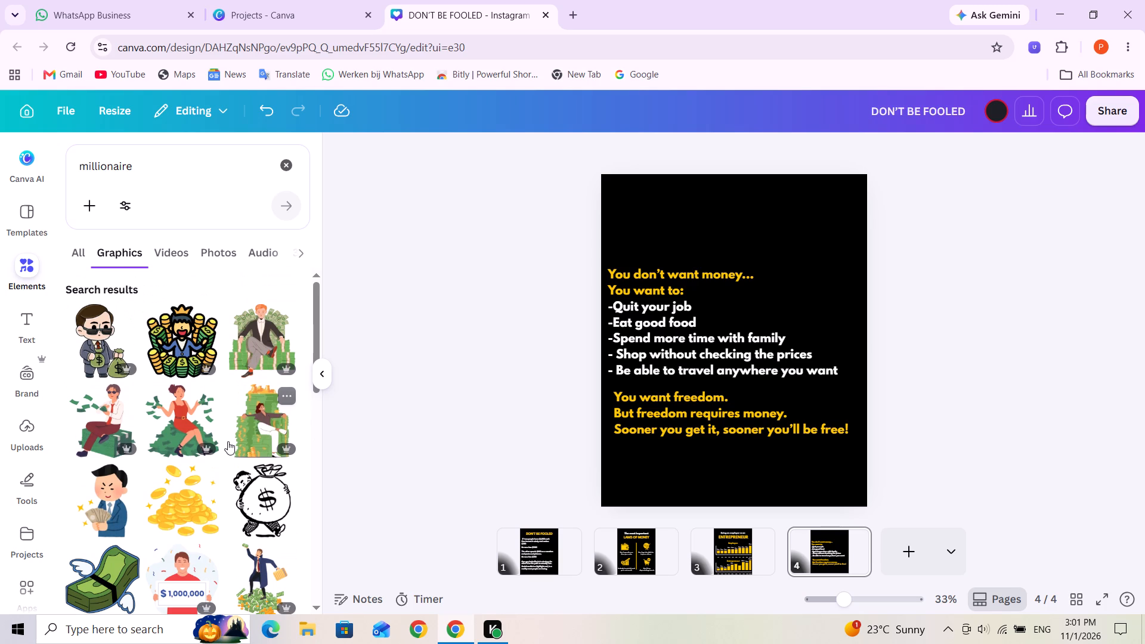
scroll(228, 441, "up", 2)
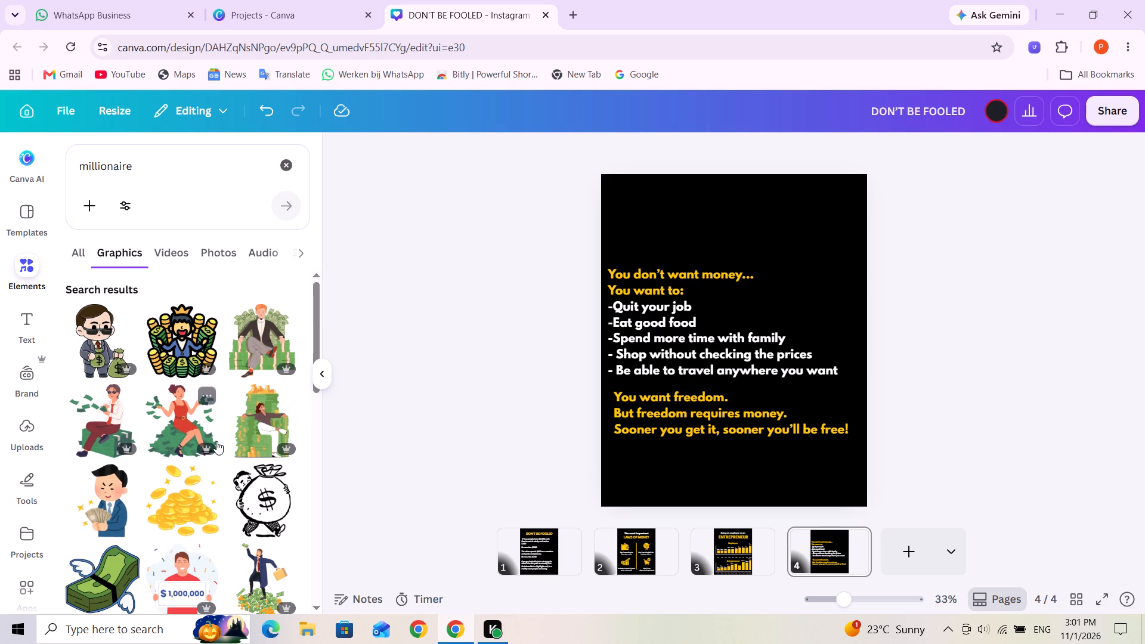
scroll(216, 441, "down", 4)
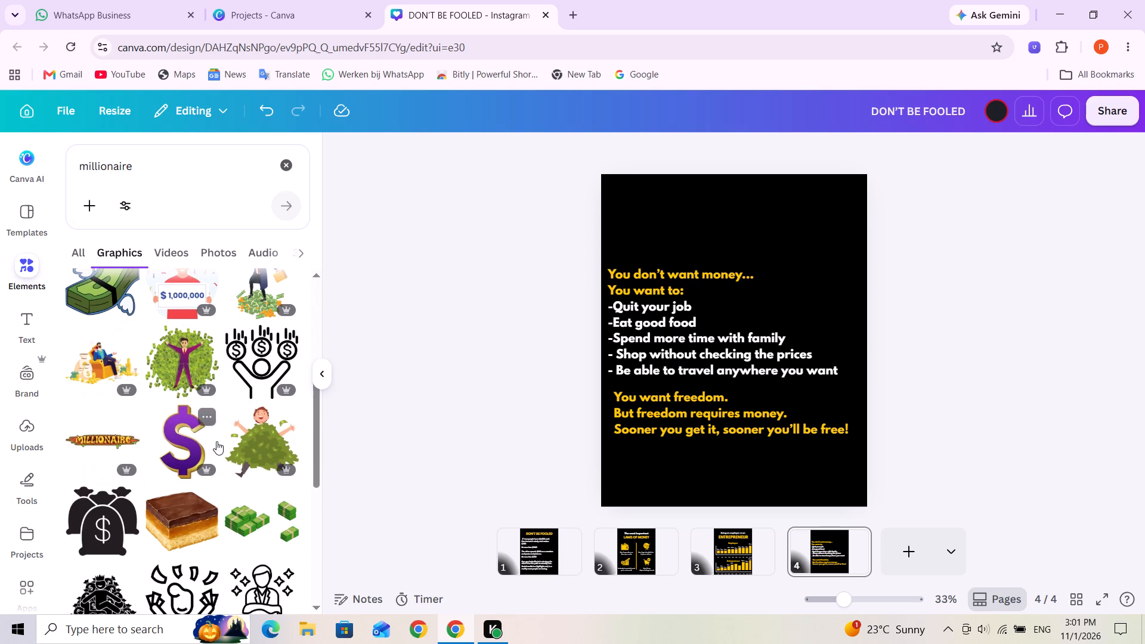
scroll(216, 441, "down", 6)
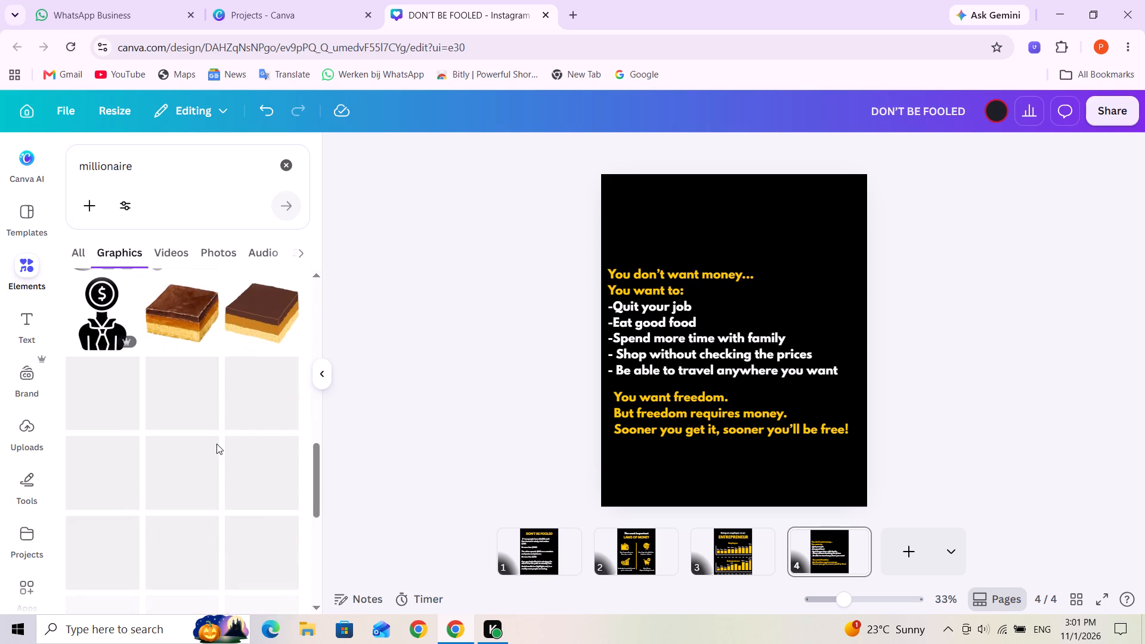
scroll(216, 444, "up", 1)
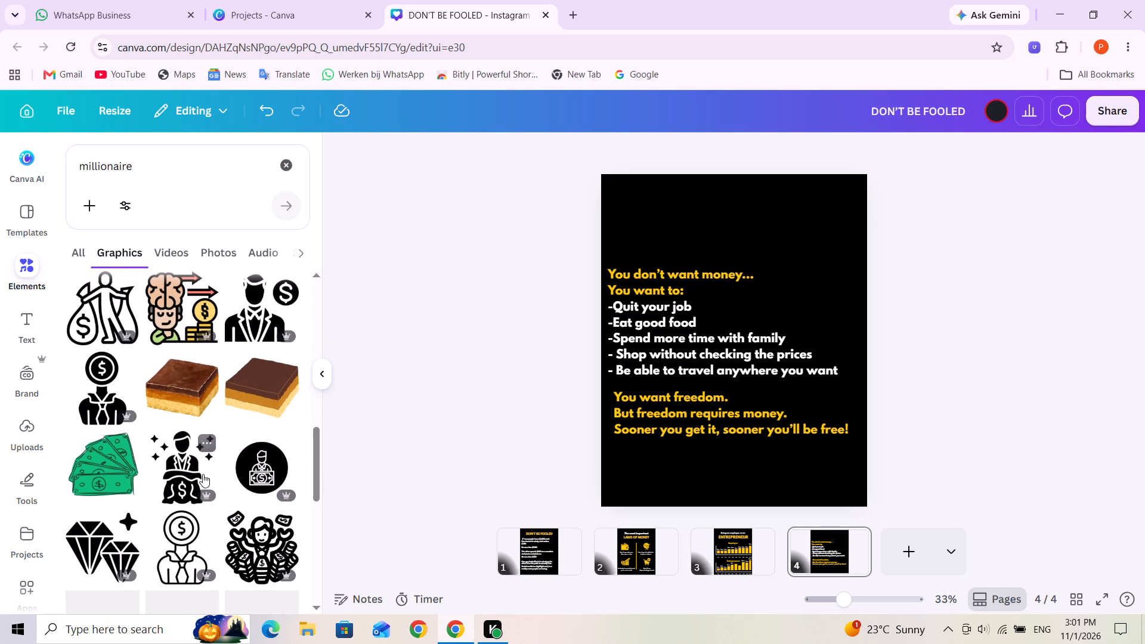
scroll(202, 476, "down", 5)
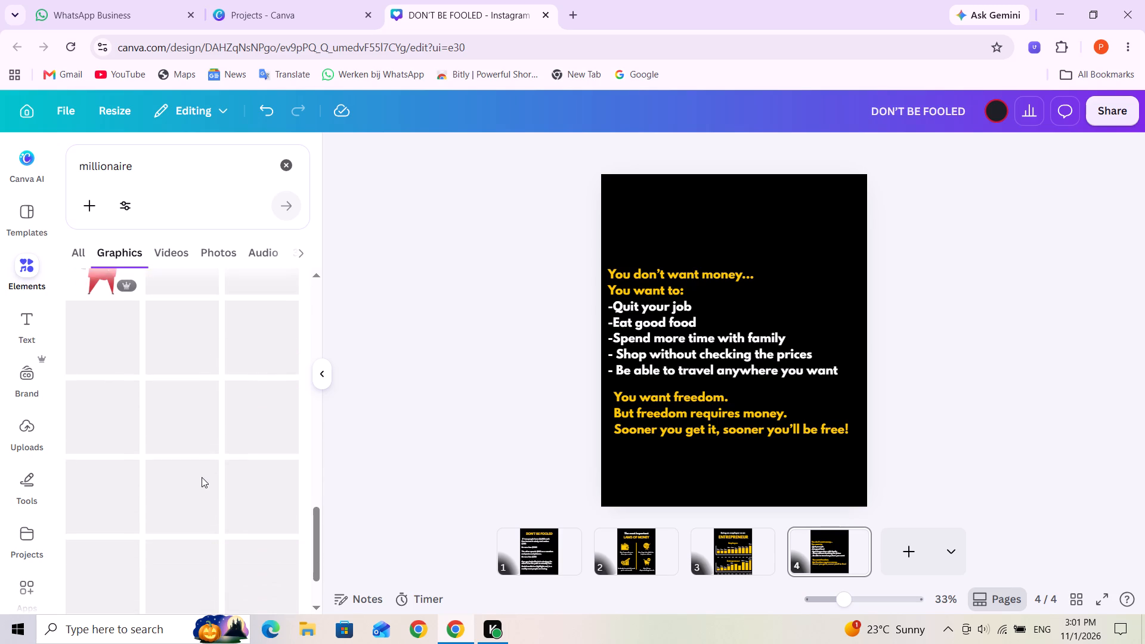
scroll(202, 477, "up", 3)
scroll(202, 477, "down", 1)
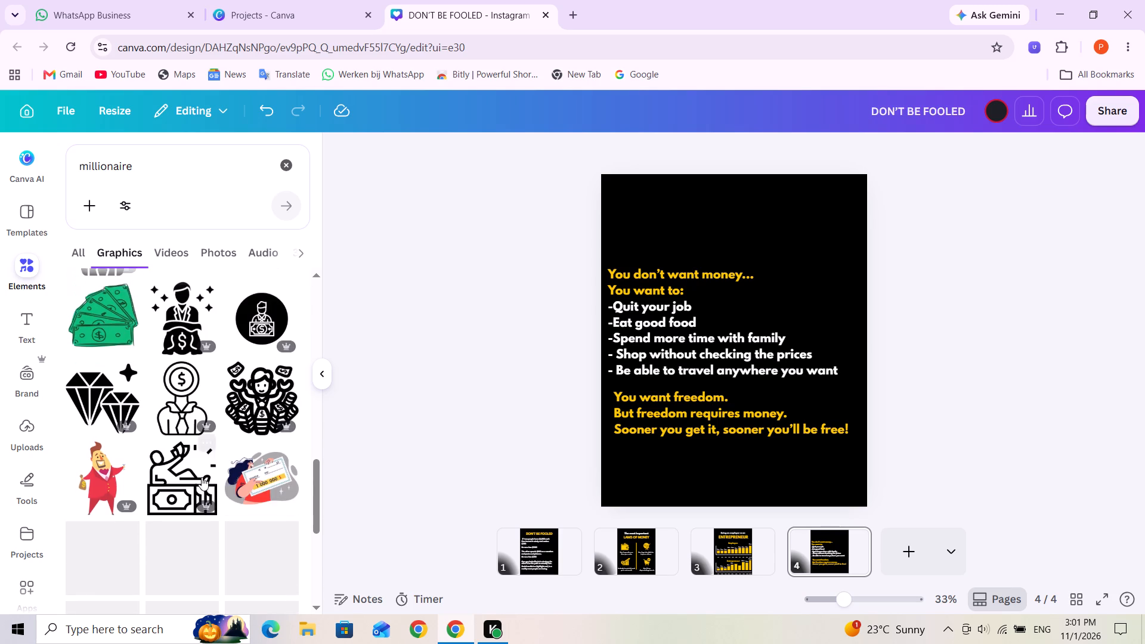
scroll(202, 477, "down", 2)
scroll(202, 477, "up", 2)
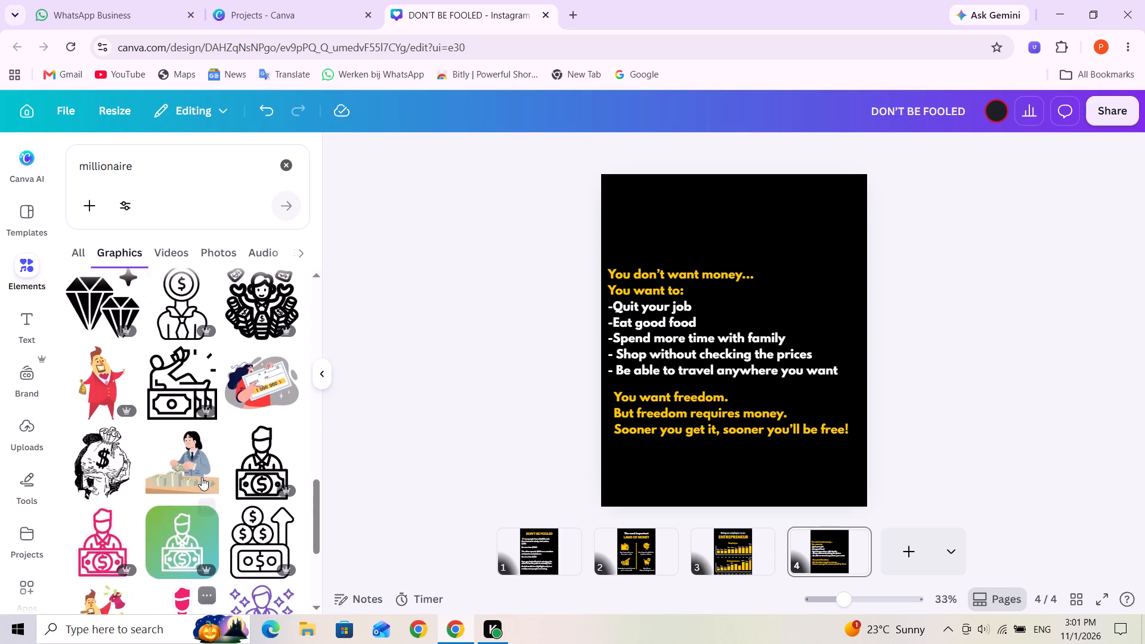
scroll(202, 477, "up", 4)
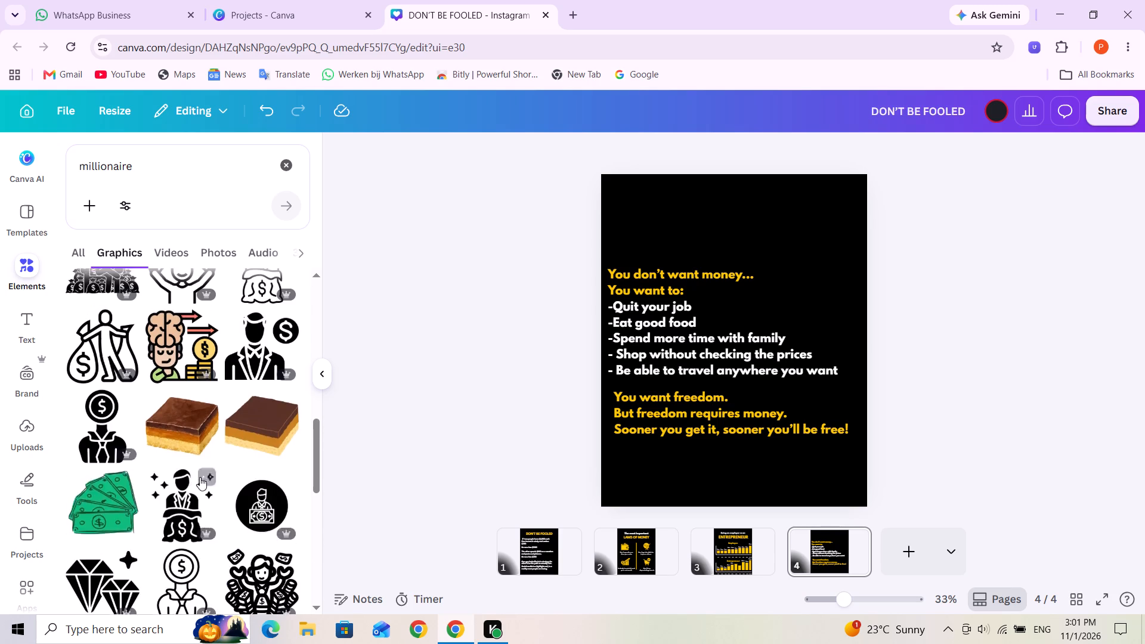
scroll(200, 477, "up", 1)
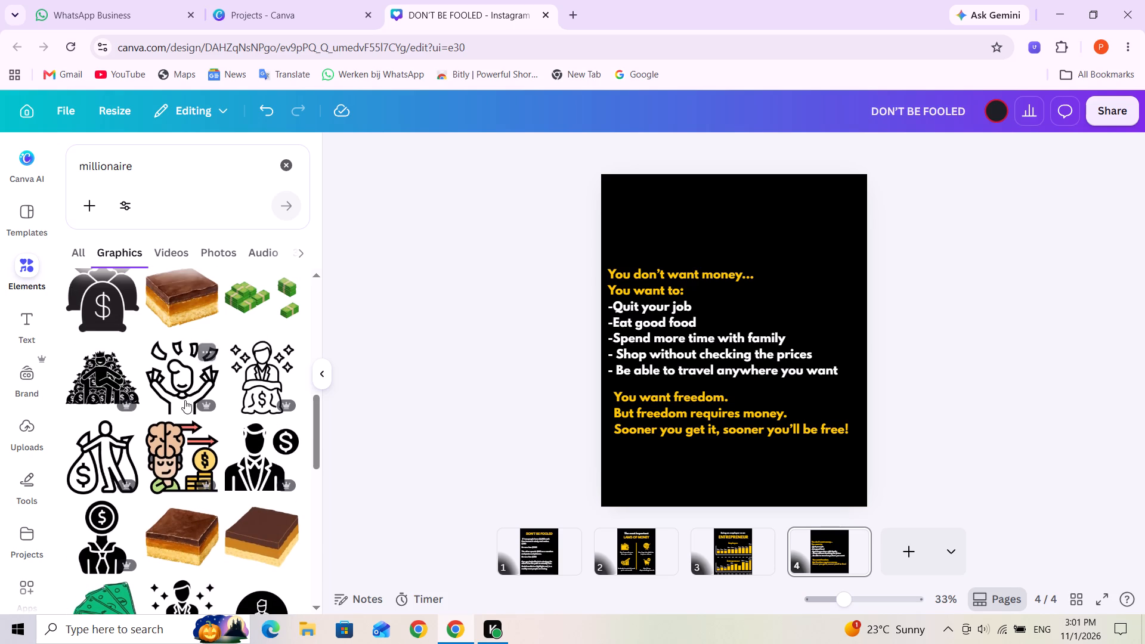
scroll(184, 416, "up", 1)
Insert the outlined suited man with a dollar money bag and sparkles, and place it in the page's upper-right corner.
left_click(267, 438)
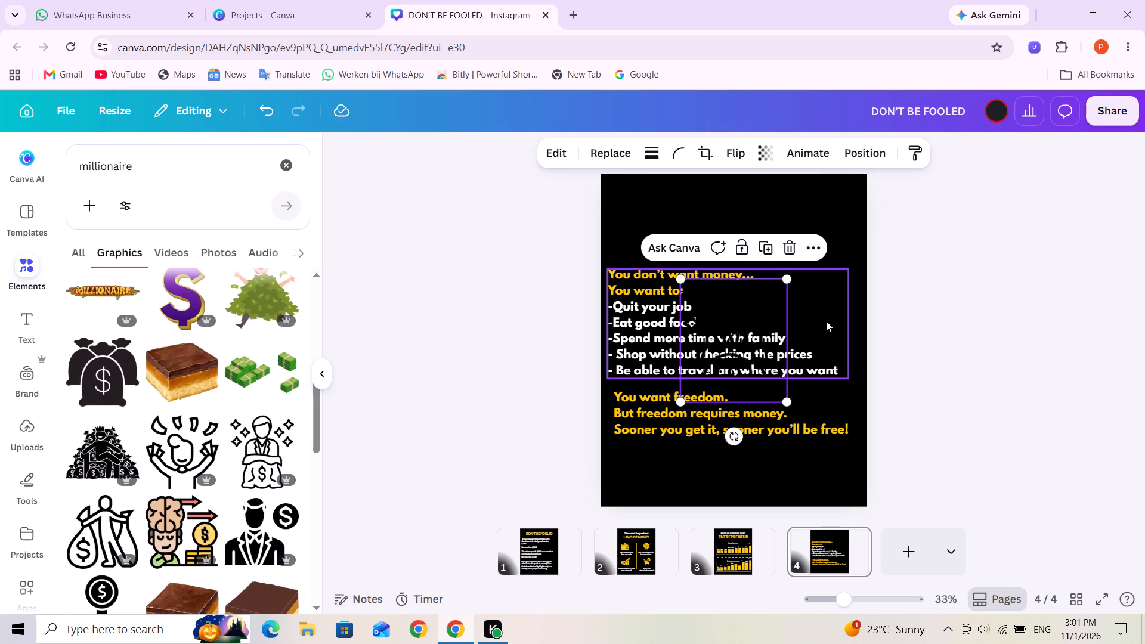
left_click_drag(772, 317, 835, 234)
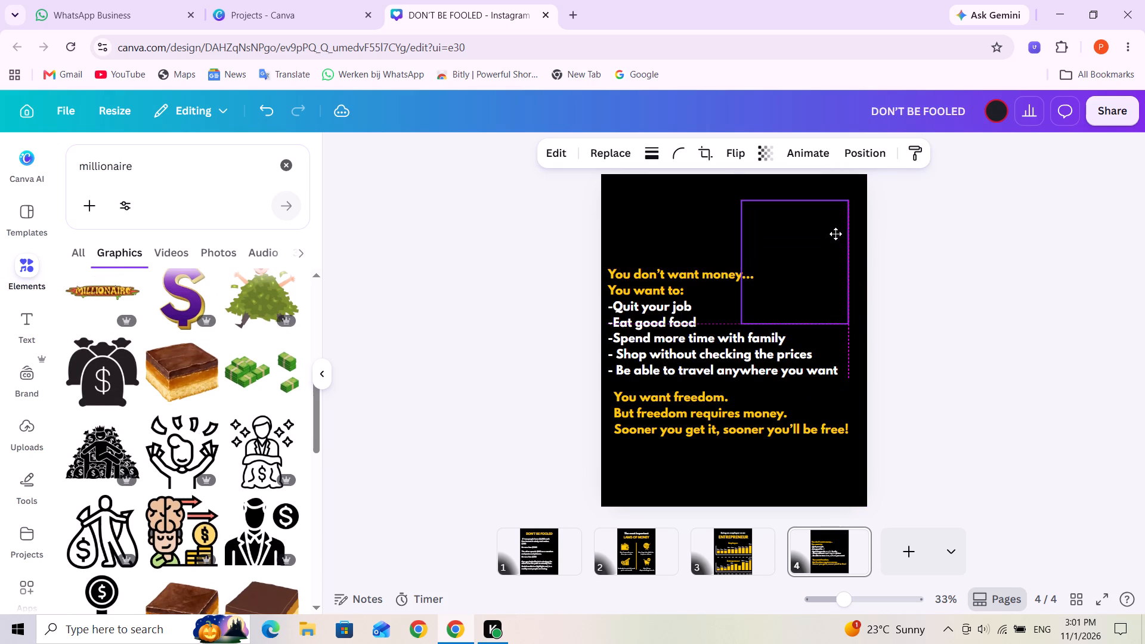
left_click_drag(835, 234, 850, 229)
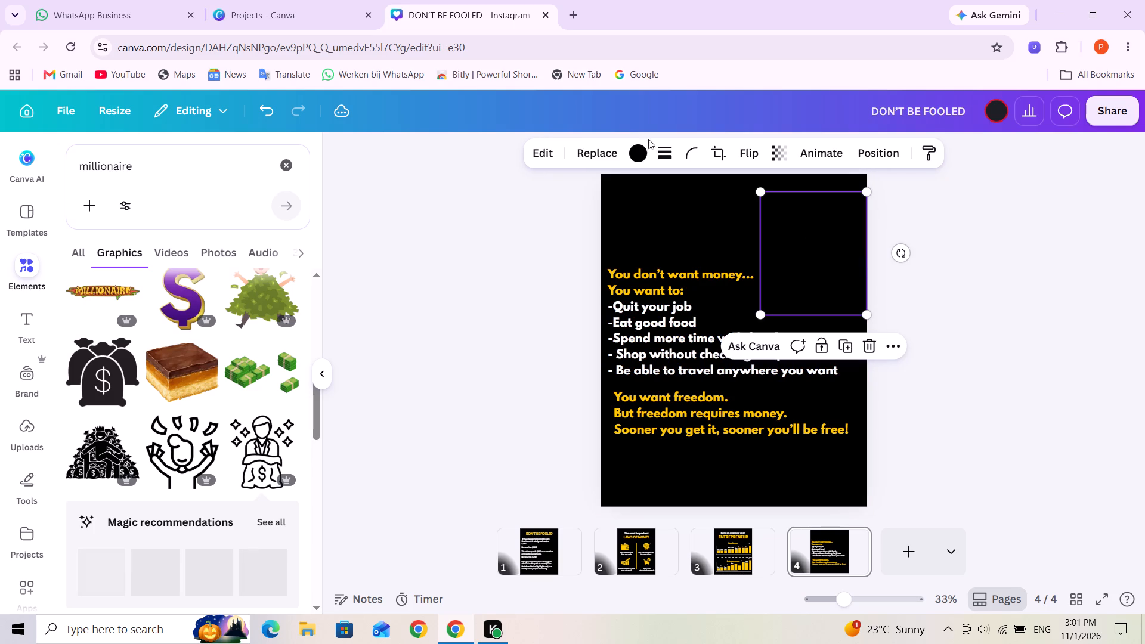
Recolour the suited man graphic from black to the yellow already used in the design.
left_click(641, 153)
left_click(149, 265)
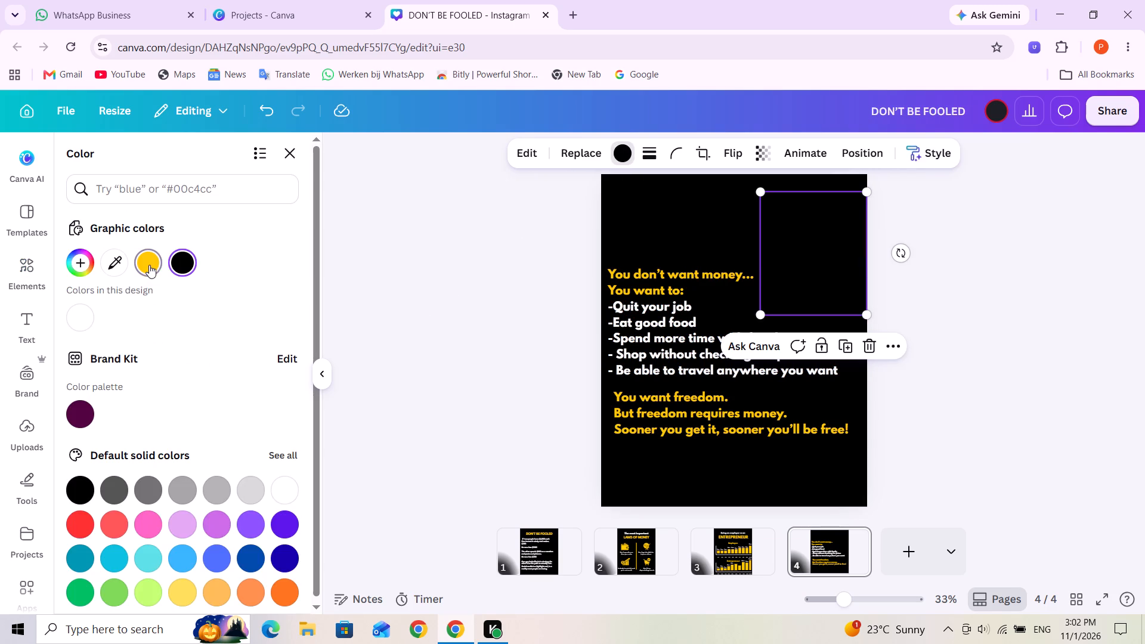
left_click(823, 262)
left_click(942, 435)
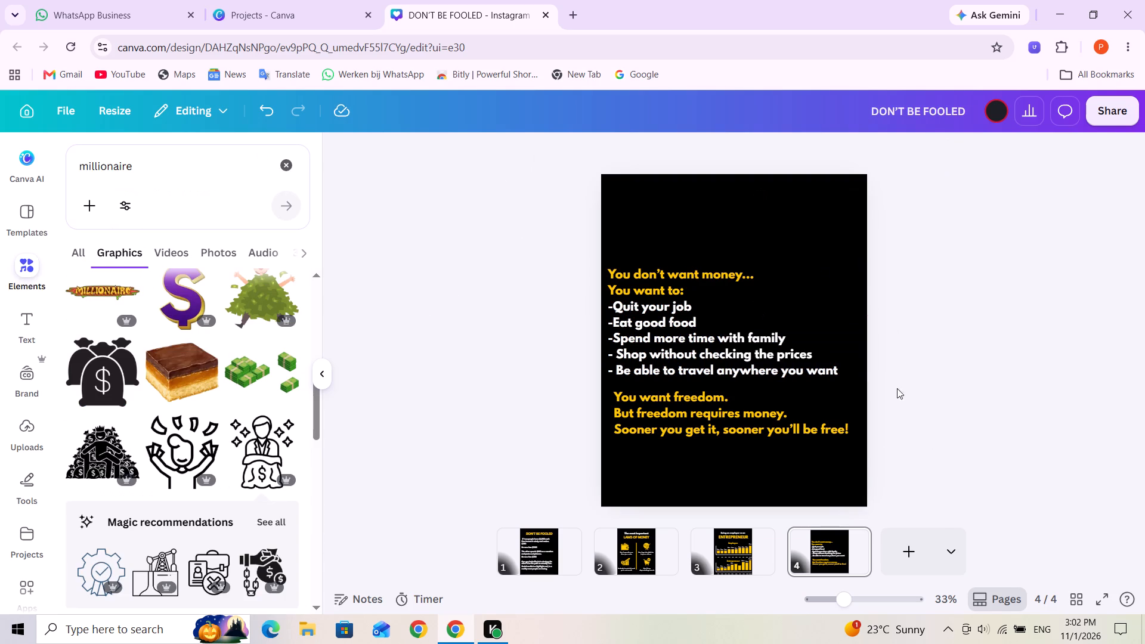
left_click(827, 290)
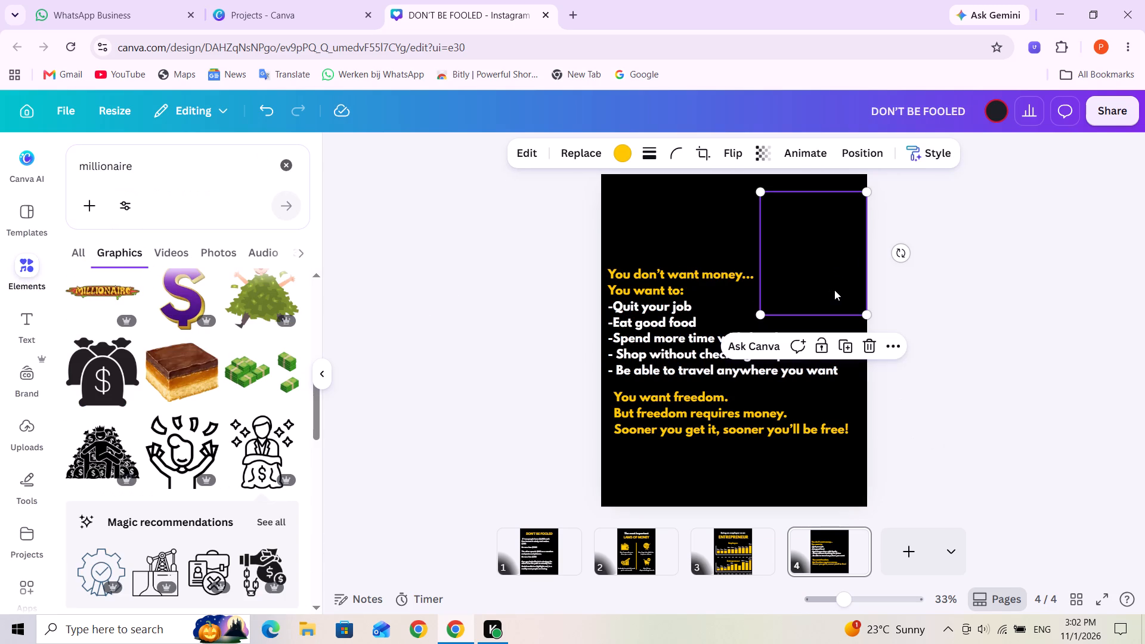
left_click(834, 290)
left_click(944, 325)
Nudge the yellow suited man graphic slightly left, leaving a small gap to the page's right edge.
left_click_drag(842, 288, 835, 289)
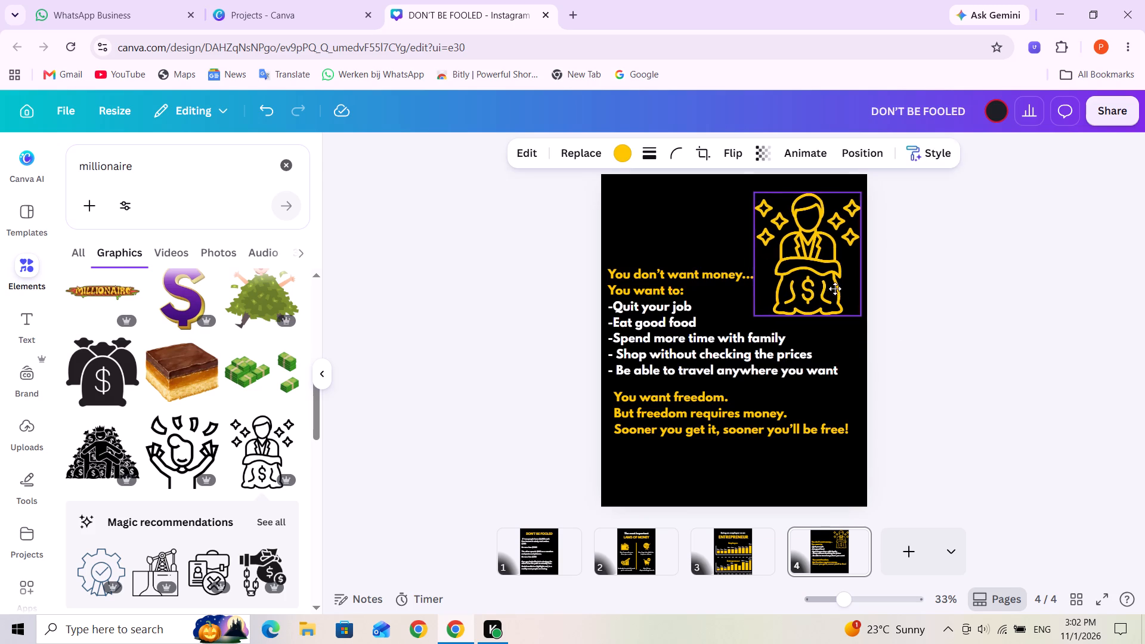
left_click_drag(835, 289, 830, 289)
left_click(934, 312)
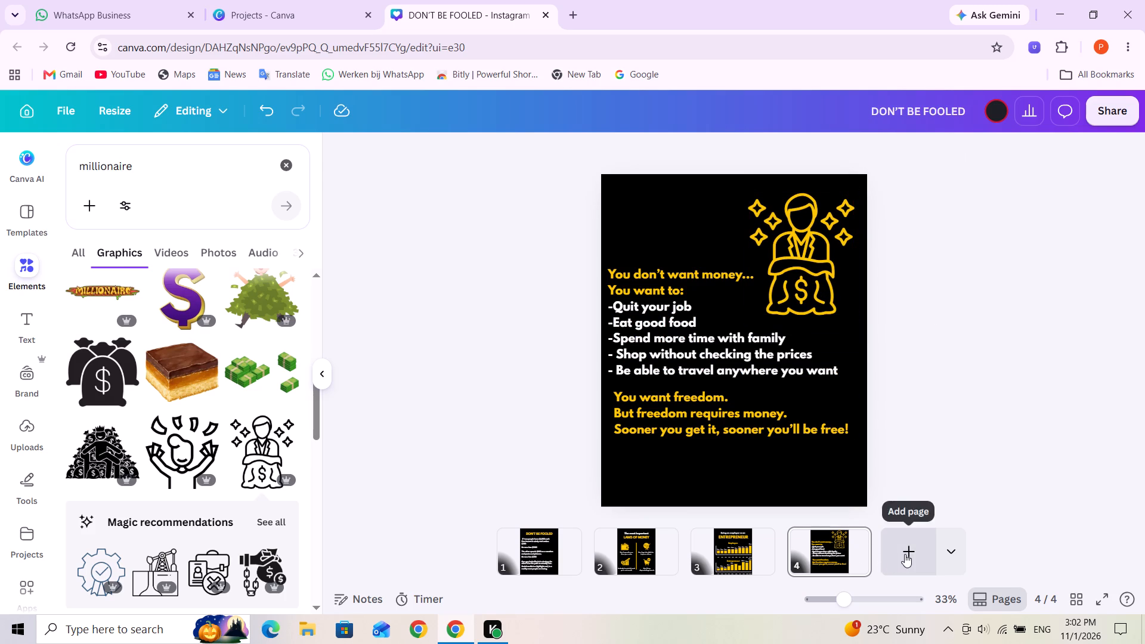
Add a new blank page 5 after page 4.
left_click(905, 554)
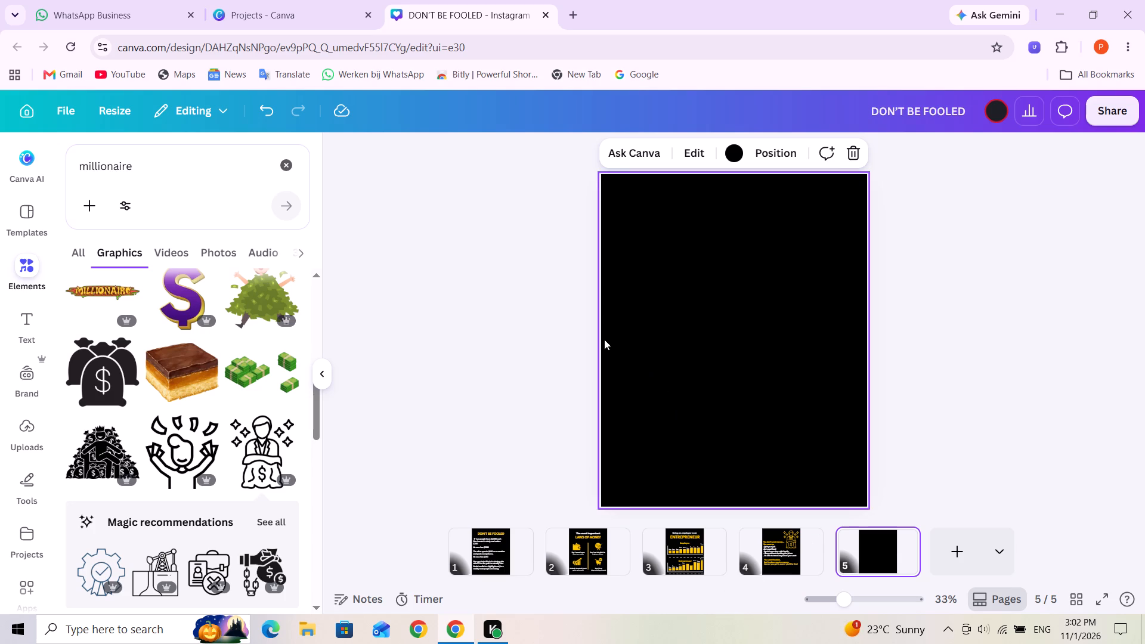
Add a heading to page 5 reading "FUCK IT BRO".
left_click(27, 329)
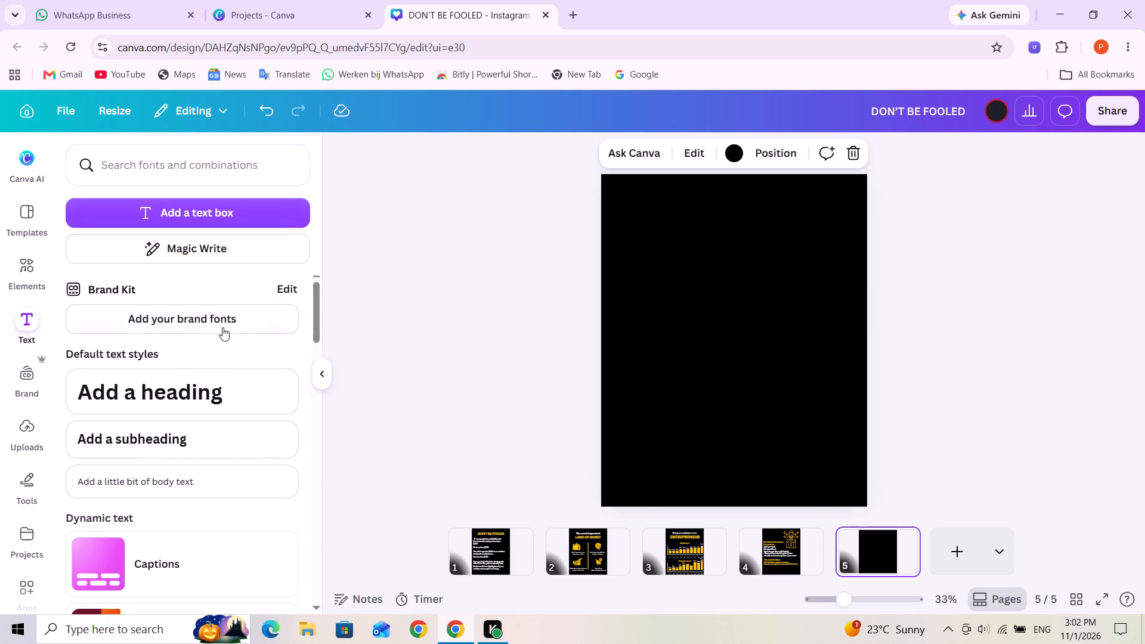
left_click(167, 394)
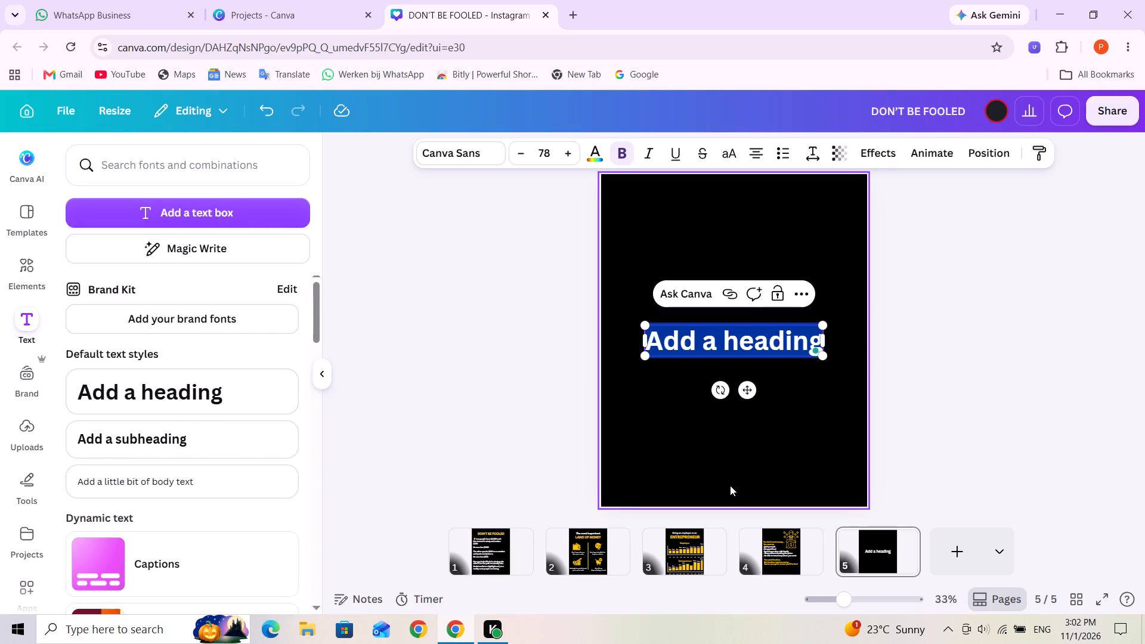
type("FUK IT BRO")
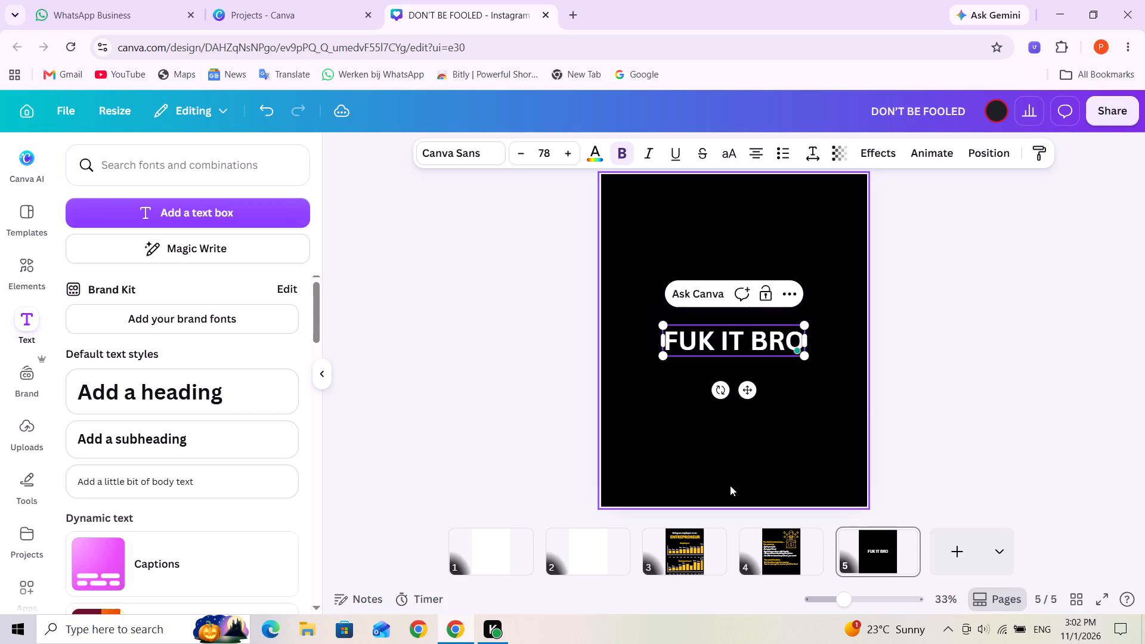
left_click(705, 343)
key("c")
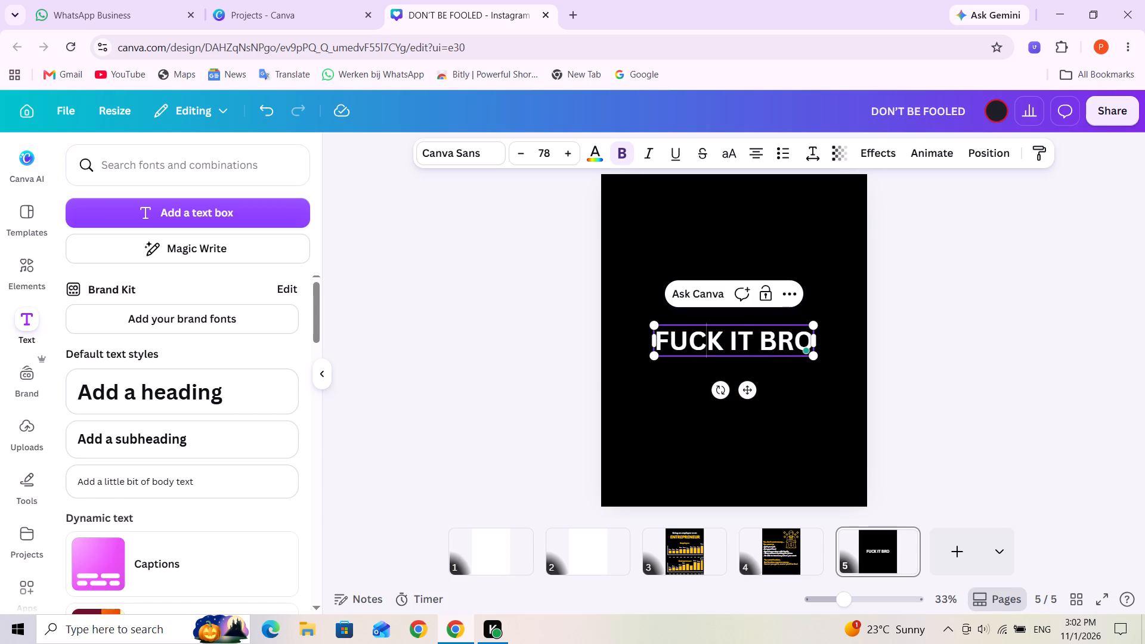
Set the font of the whole page 5 heading to League Spartan.
triple_click(720, 343)
left_click(476, 145)
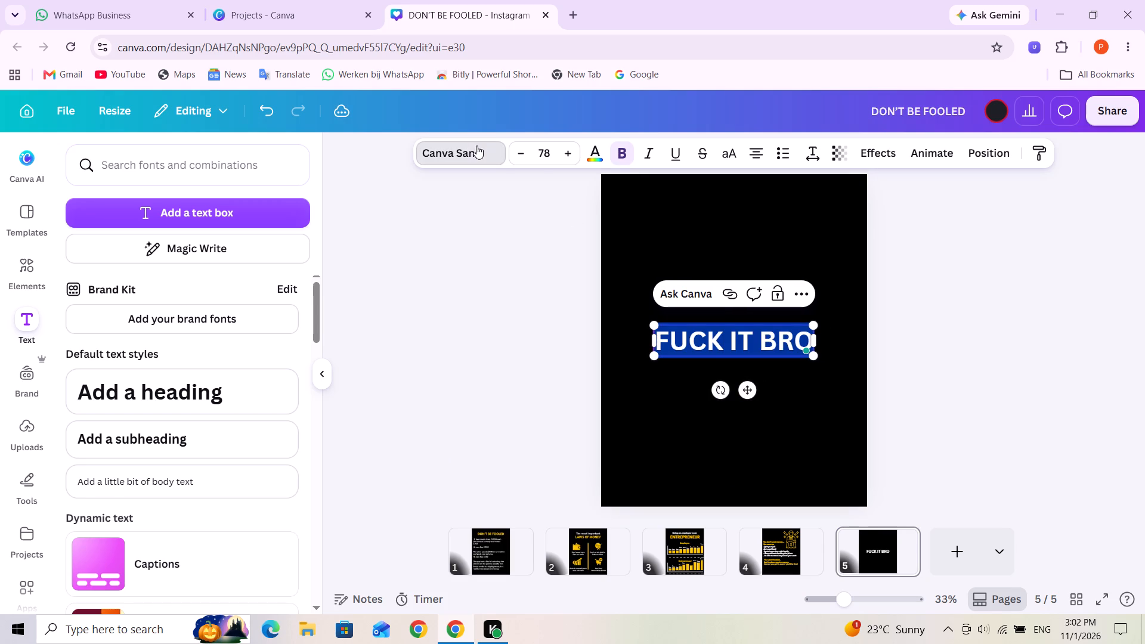
left_click(143, 365)
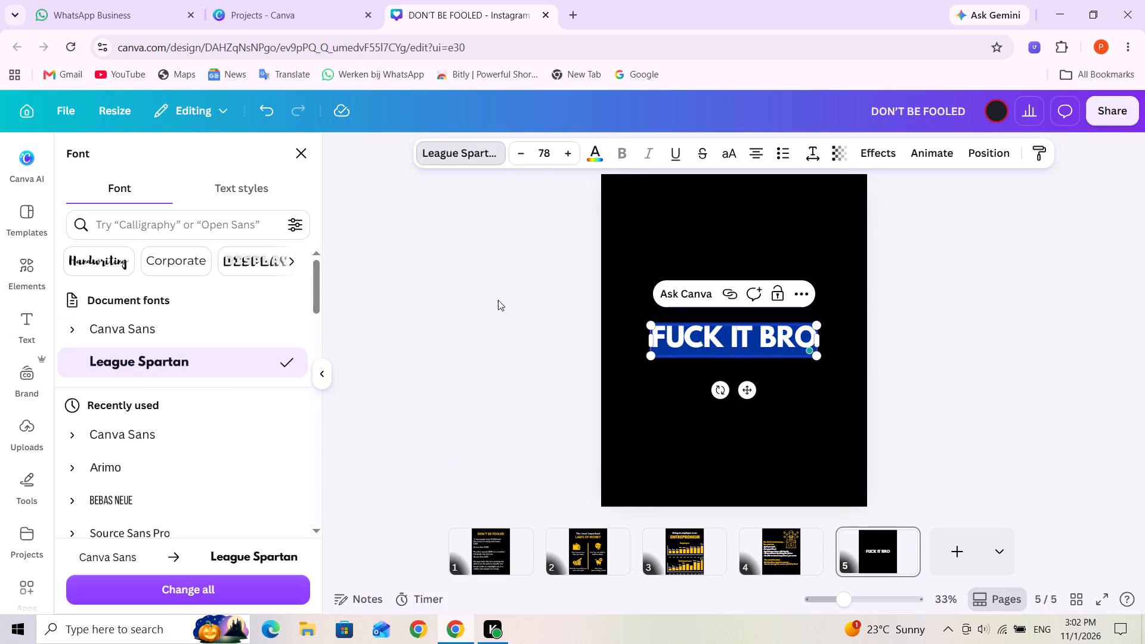
Set the font size of the page 5 heading "FUCK IT BRO" to 60.
left_click(523, 153)
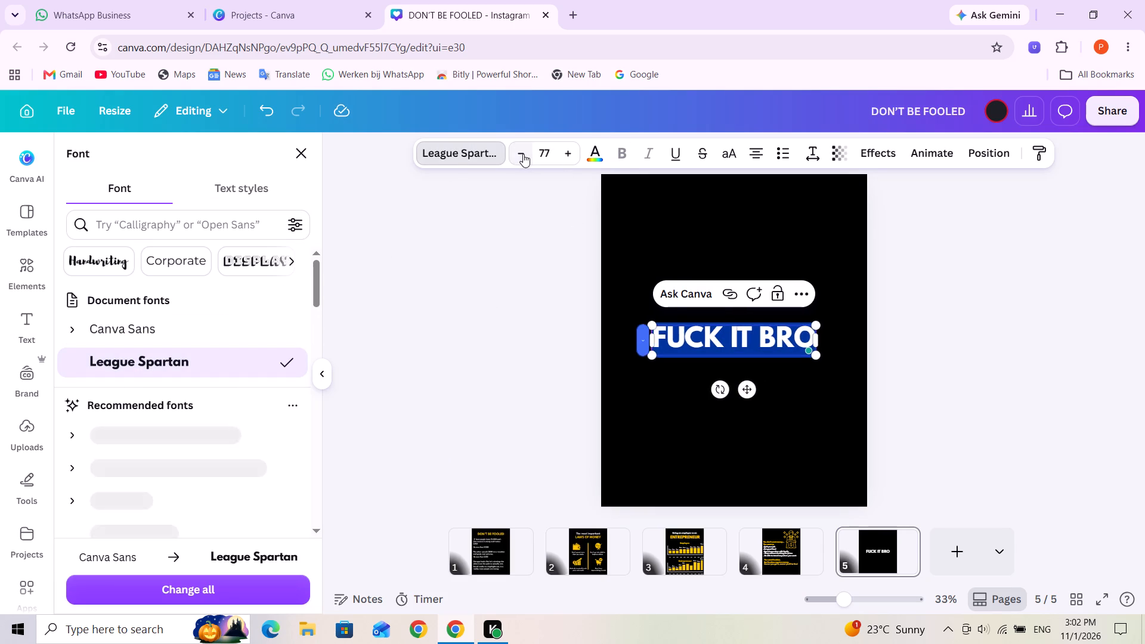
left_click(545, 154)
type("60")
key("Return")
left_click(832, 420)
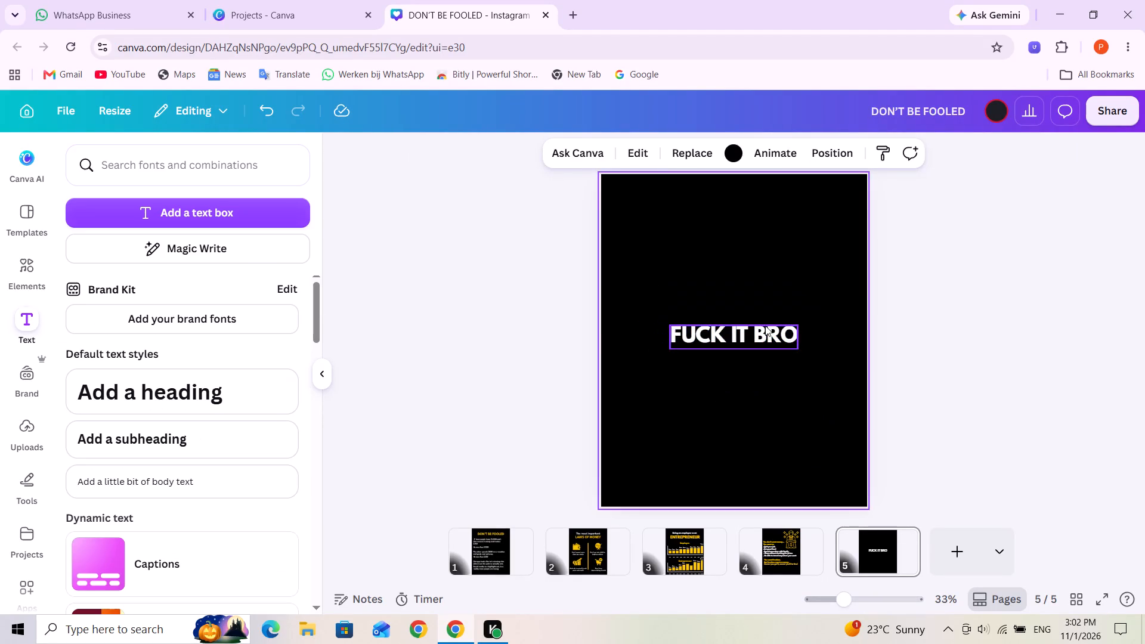
Move the "FUCK IT BRO" heading up to near the top of page 5.
left_click_drag(756, 338, 750, 222)
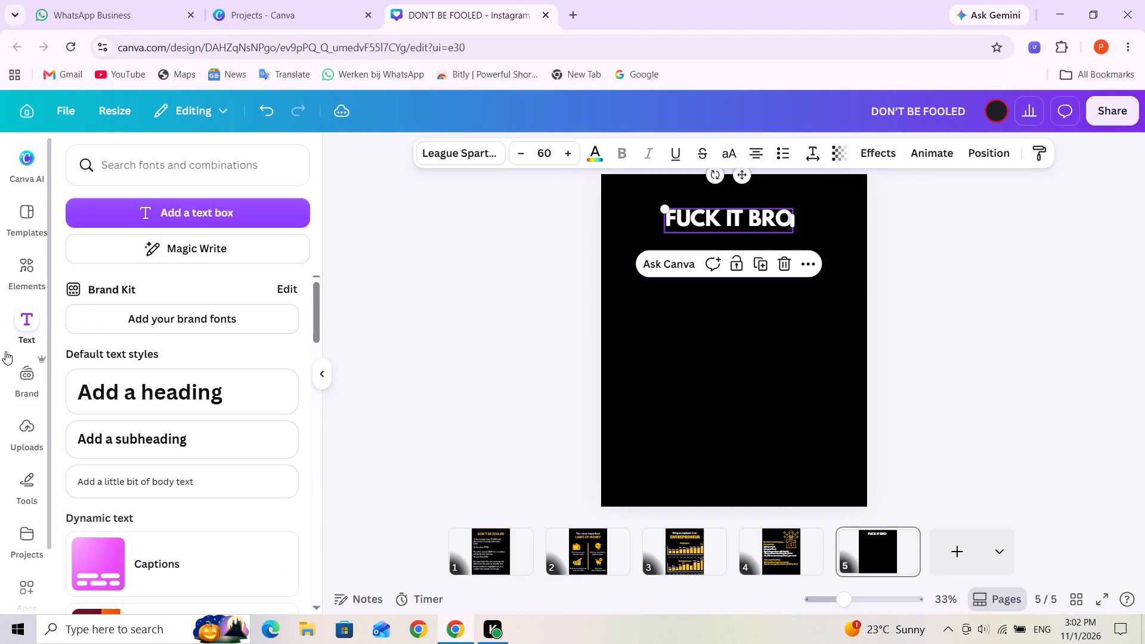
Add a subheading beneath the page 5 heading reading ". YOUR FIRST PODCAST WILL BE AWEFUL.".
left_click(24, 275)
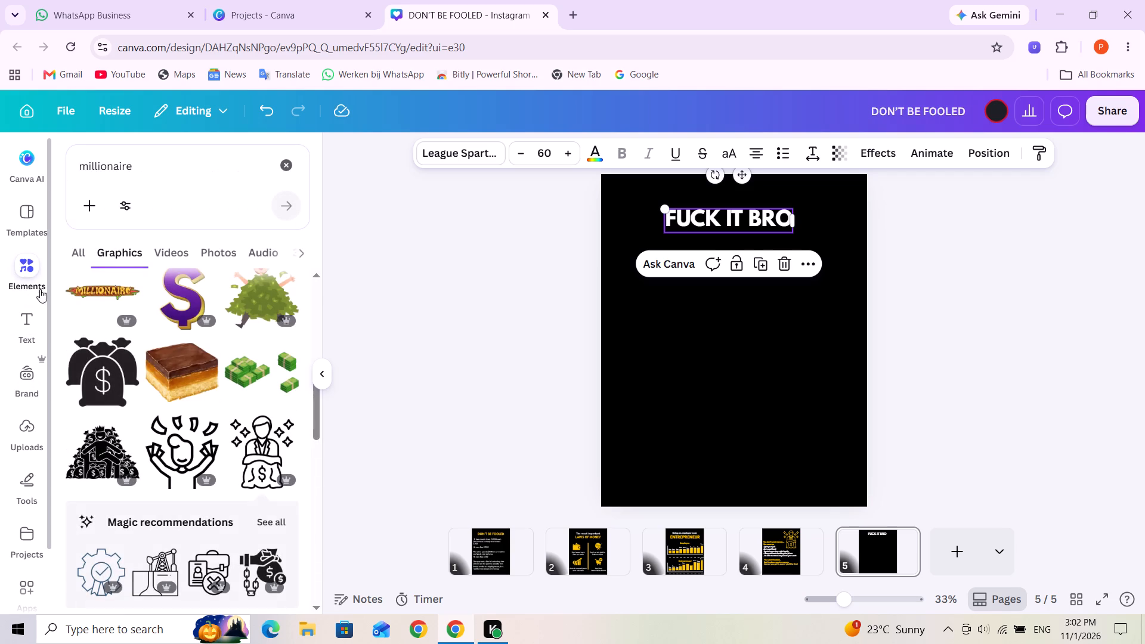
left_click(26, 233)
left_click(27, 326)
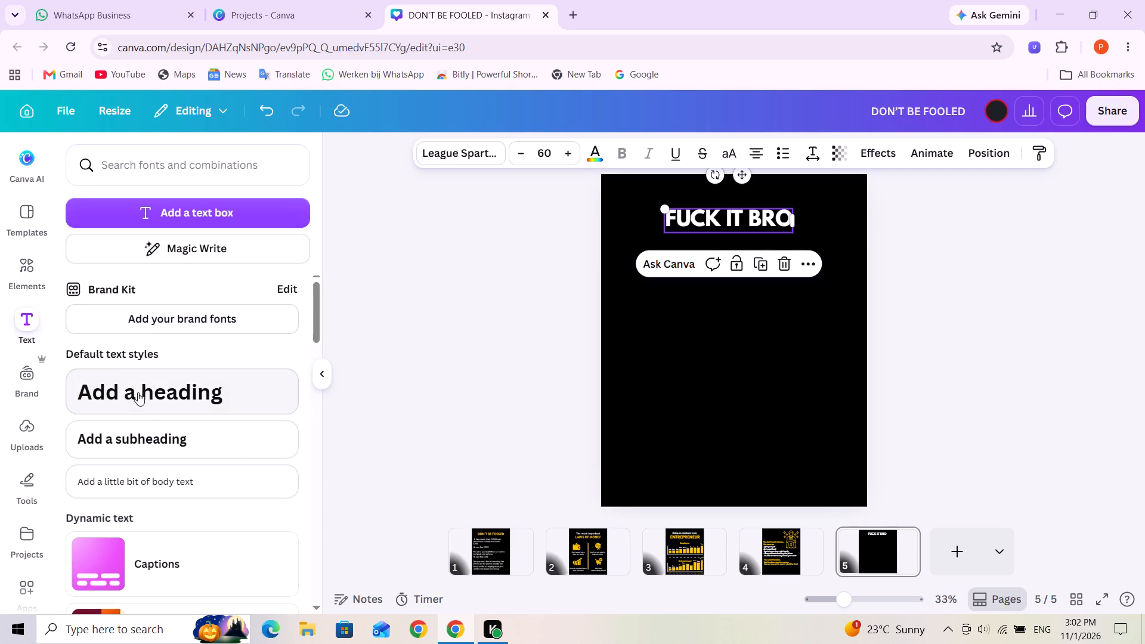
left_click(148, 437)
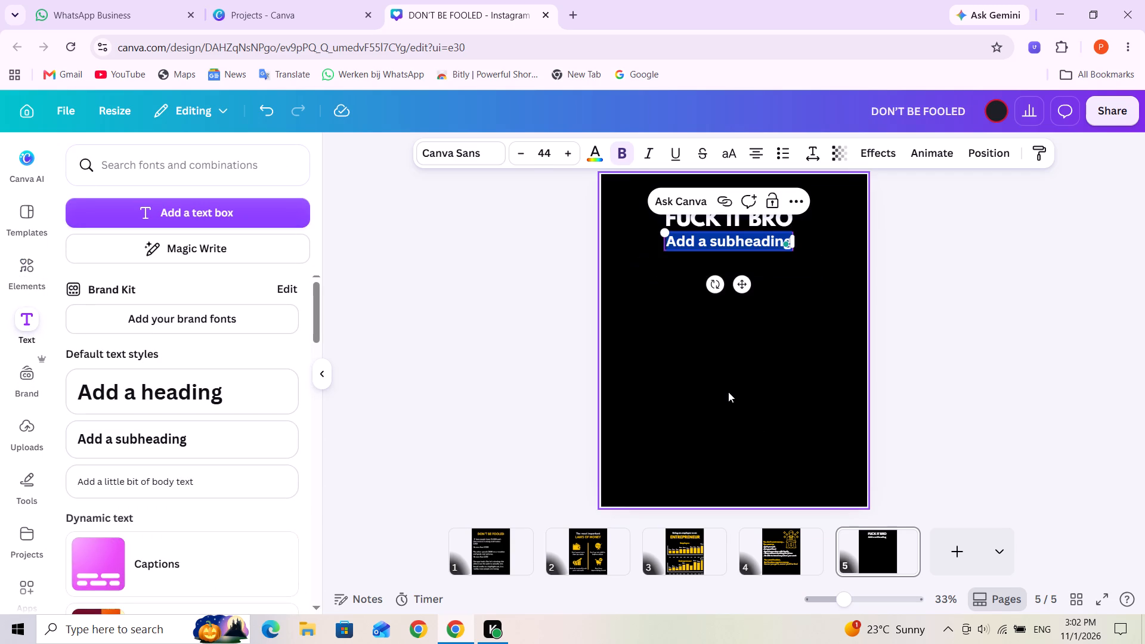
type(".")
key("space")
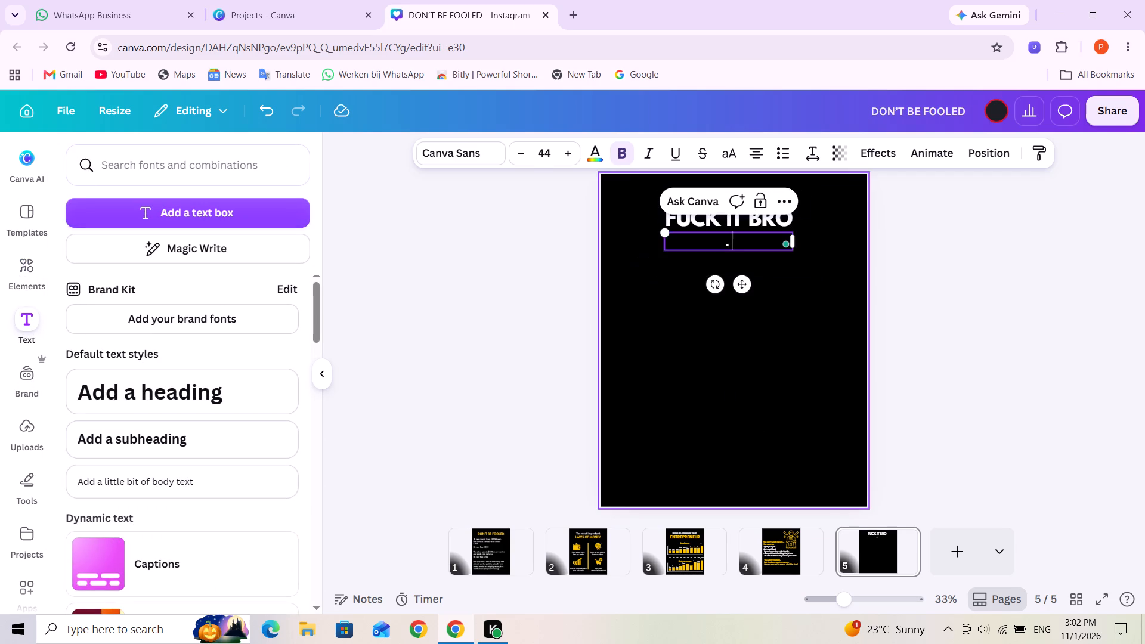
type("OUR")
key("space")
type("F")
key("i")
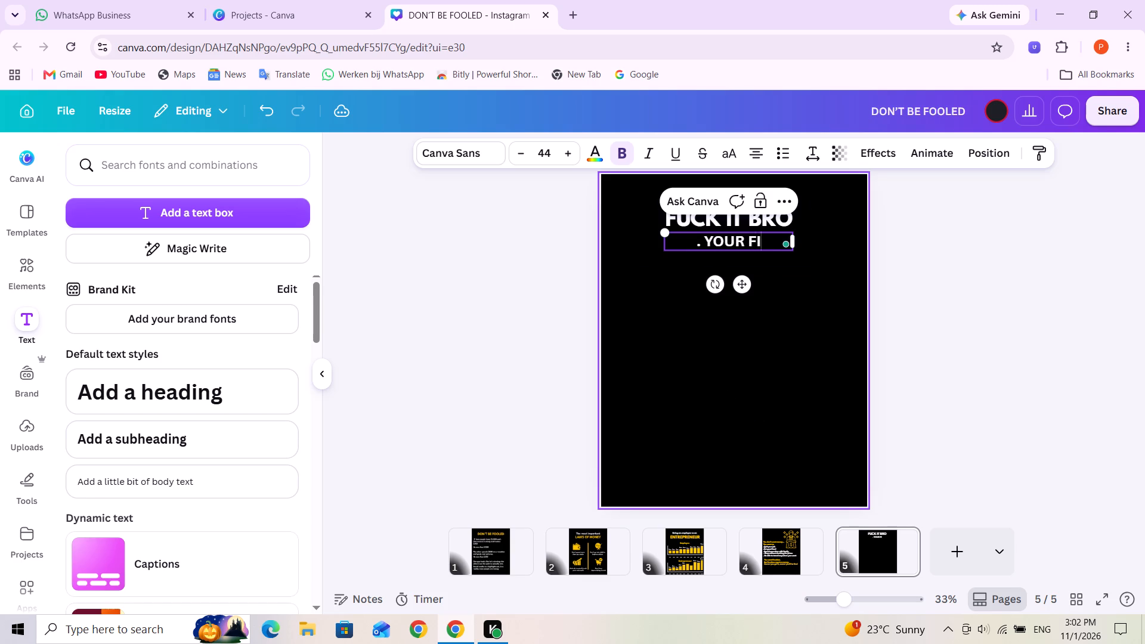
type("RST")
key("space")
type("POD")
key("c")
key("a")
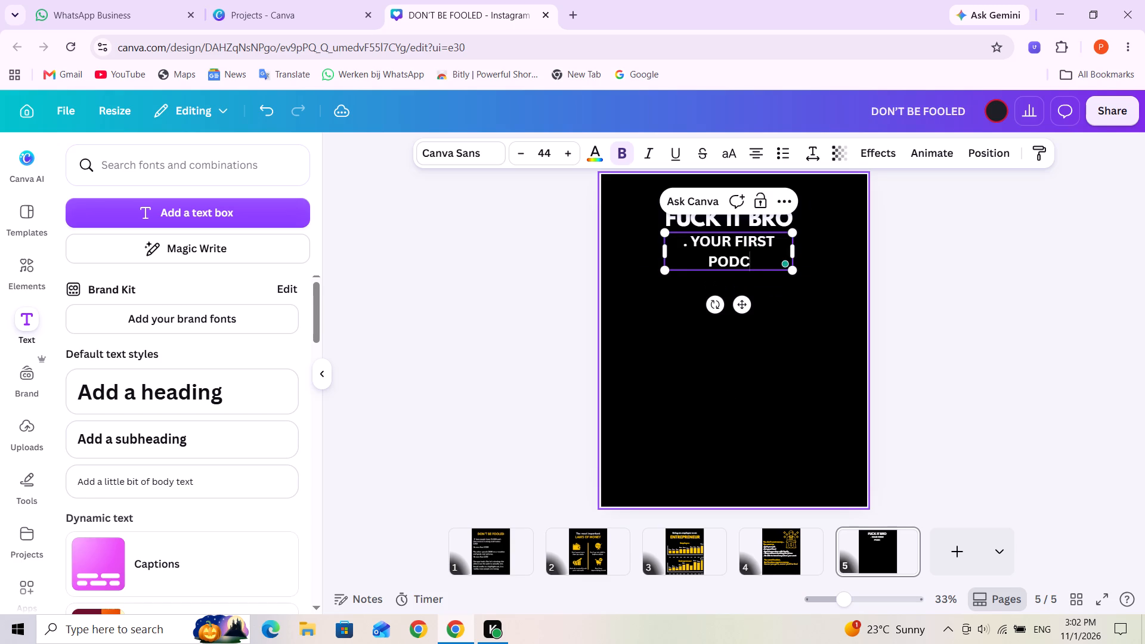
key("s")
key("t")
key("space")
type("WI")
key("l")
type("L BE")
key("space")
type("A")
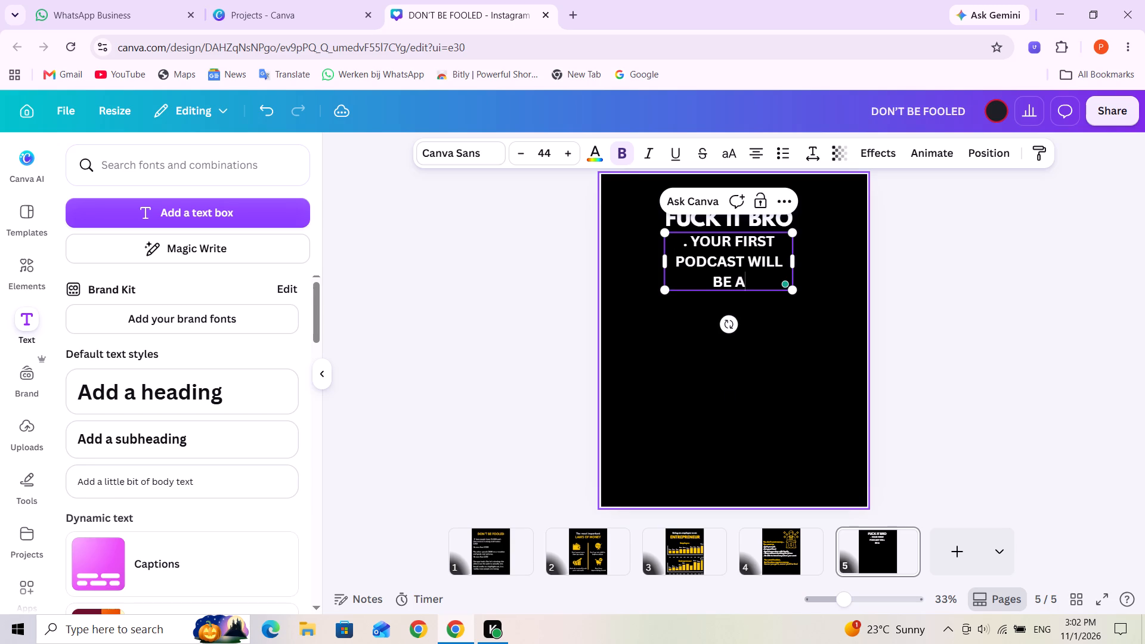
key("w")
type("EFUL")
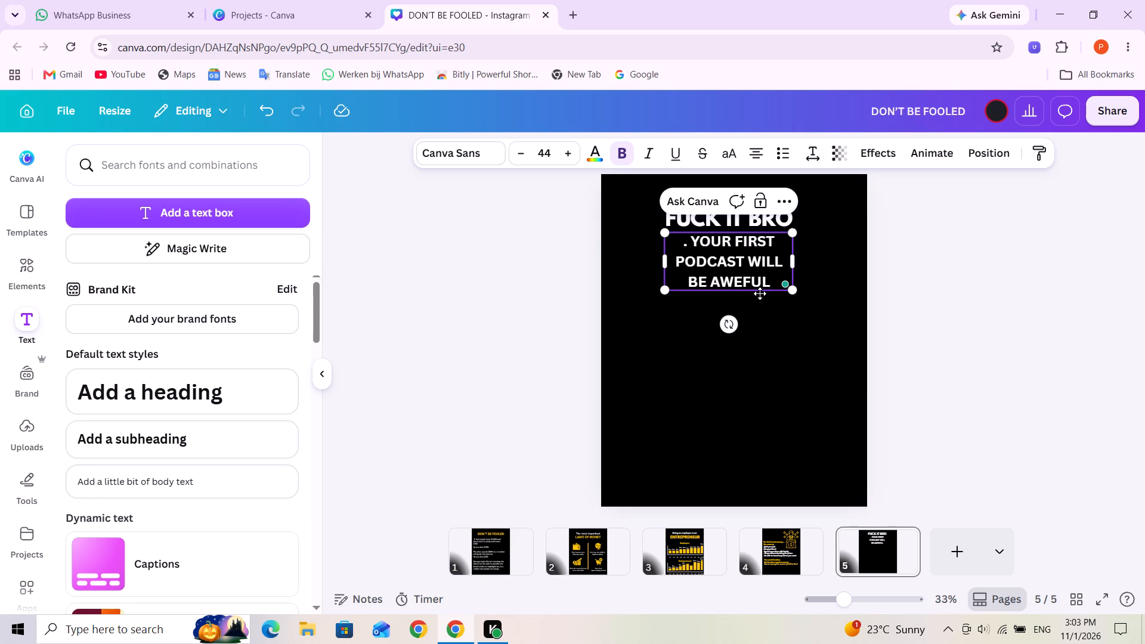
key("period")
Set the font of the podcast subheading's wording, from YOUR through AWEFUL, to League Spartan.
triple_click(740, 264)
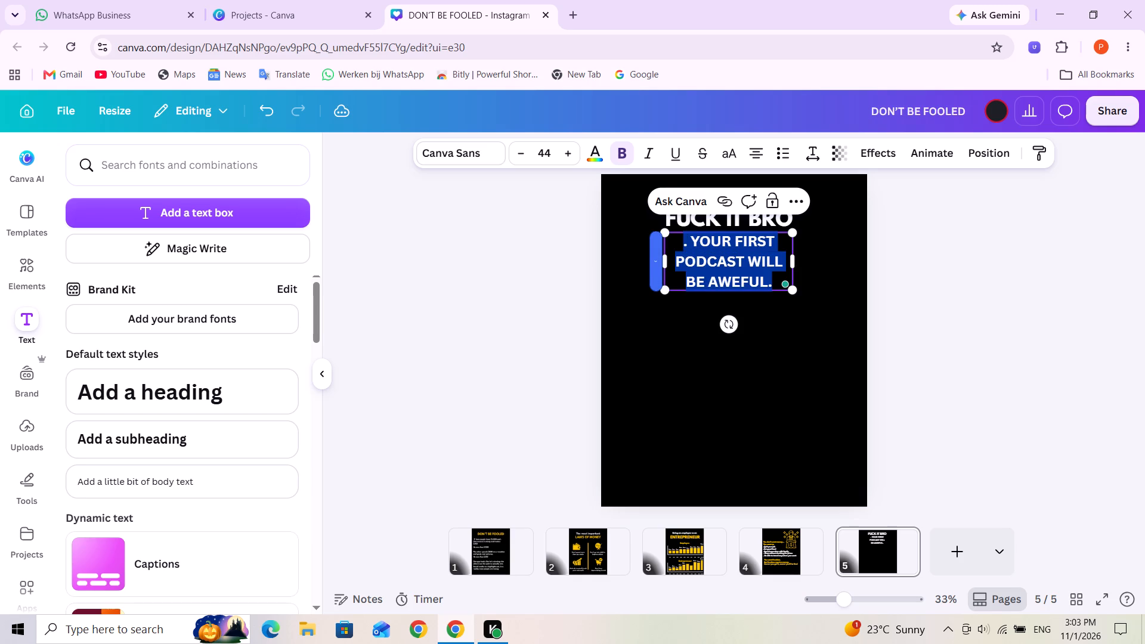
left_click(713, 246)
left_click_drag(695, 237, 769, 287)
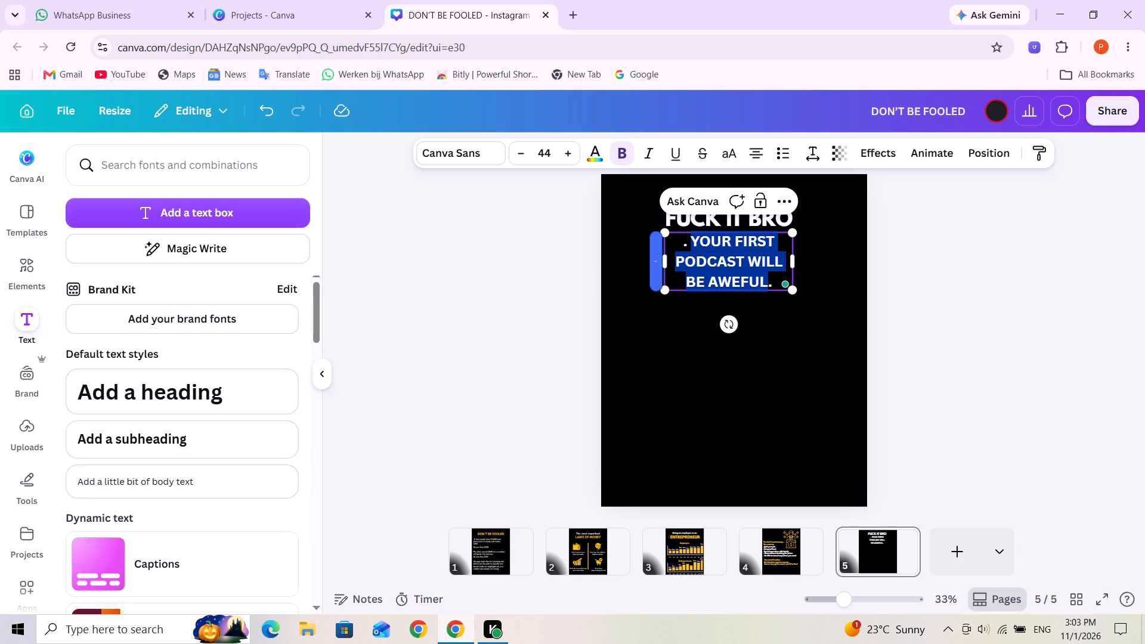
left_click_drag(769, 287, 772, 289)
left_click(485, 149)
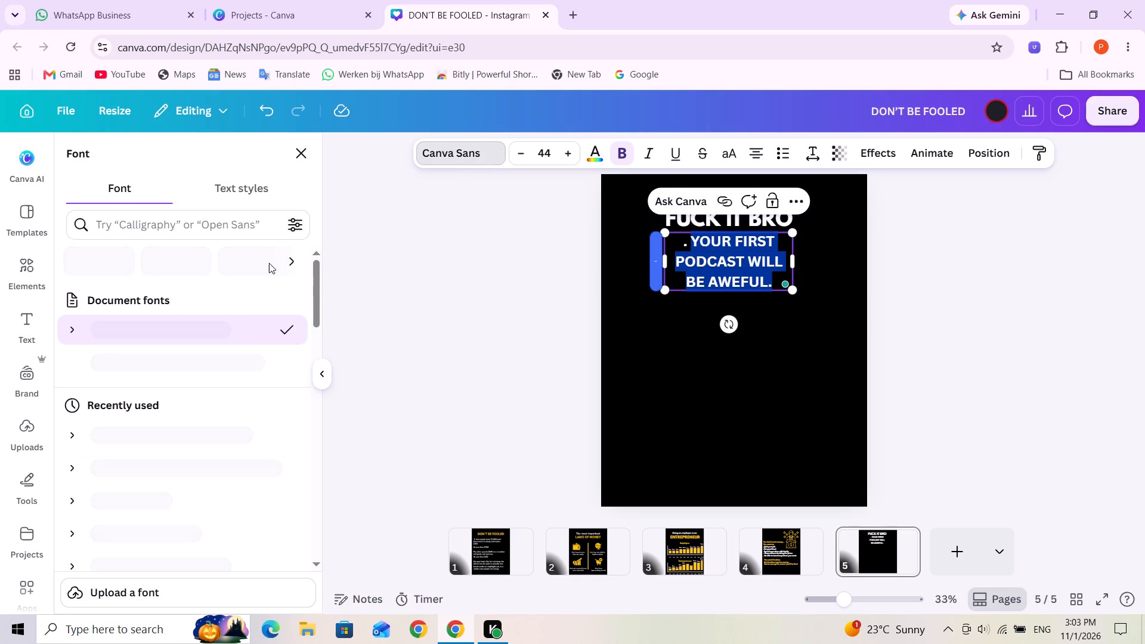
left_click(171, 359)
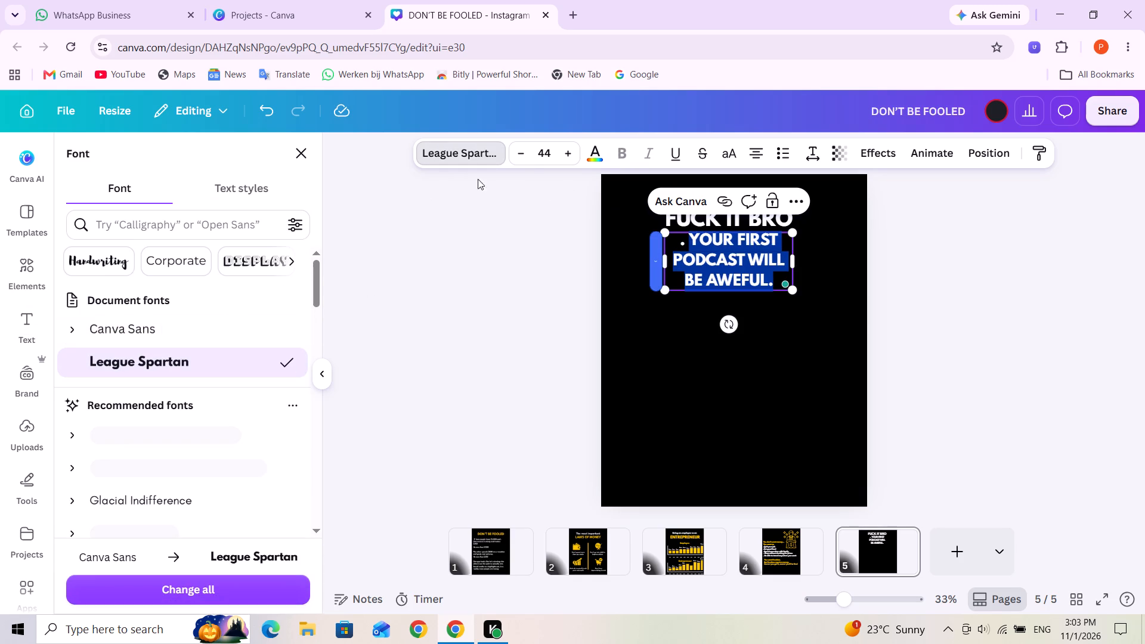
Set the font size of the selected podcast subheading text to 35.
left_click(538, 152)
key("3")
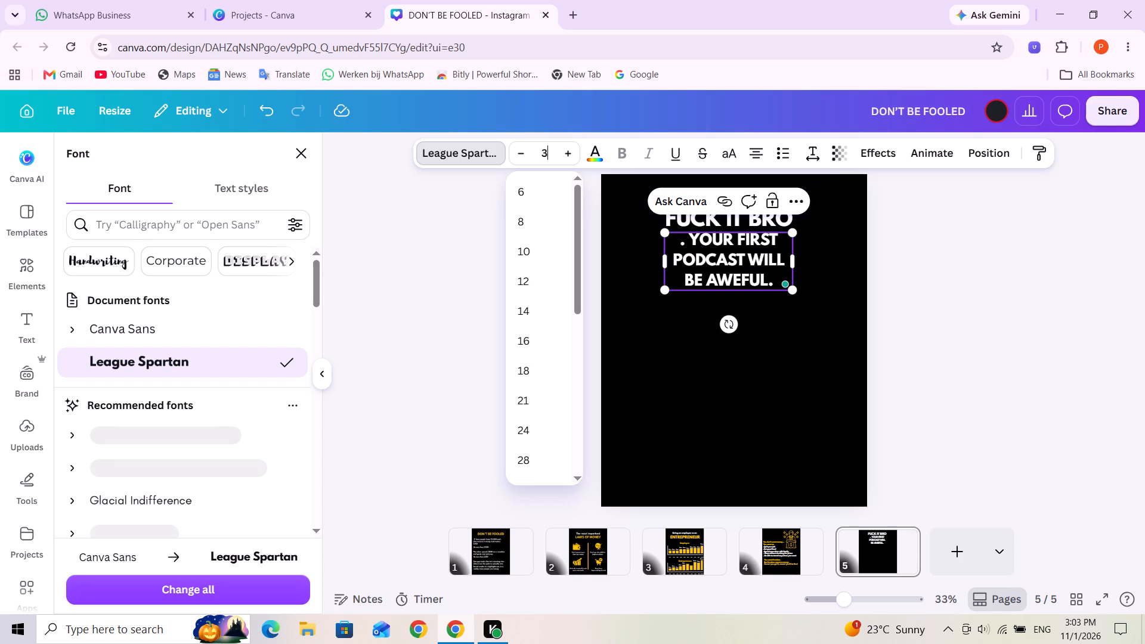
key("5")
key("Return")
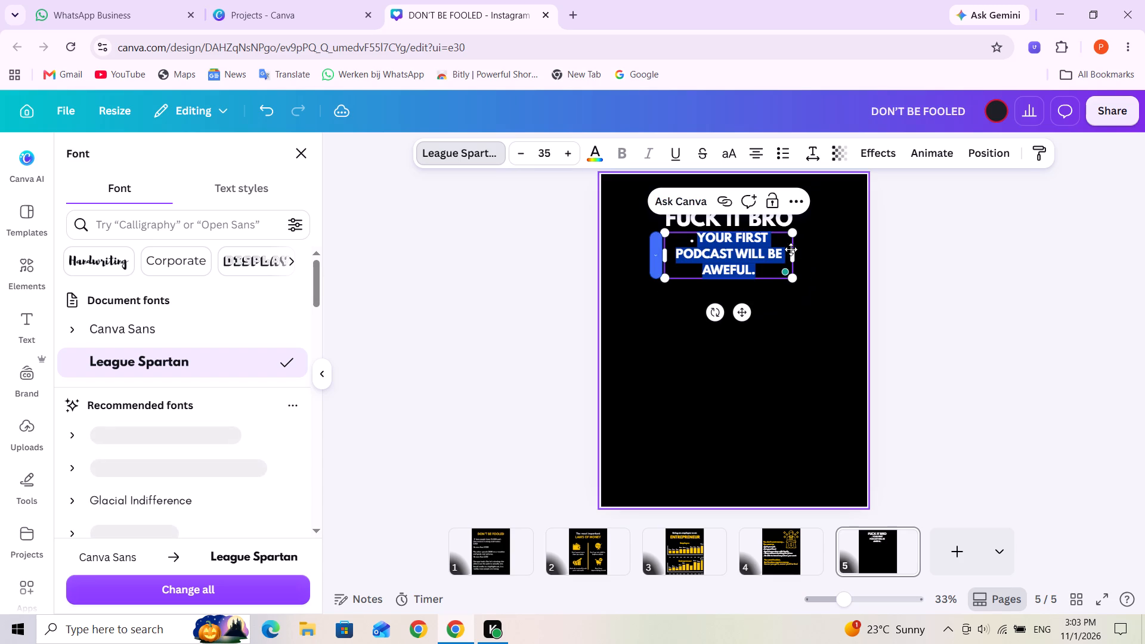
Widen the podcast text box until the whole sentence fits on a single line.
left_click_drag(795, 255, 943, 252)
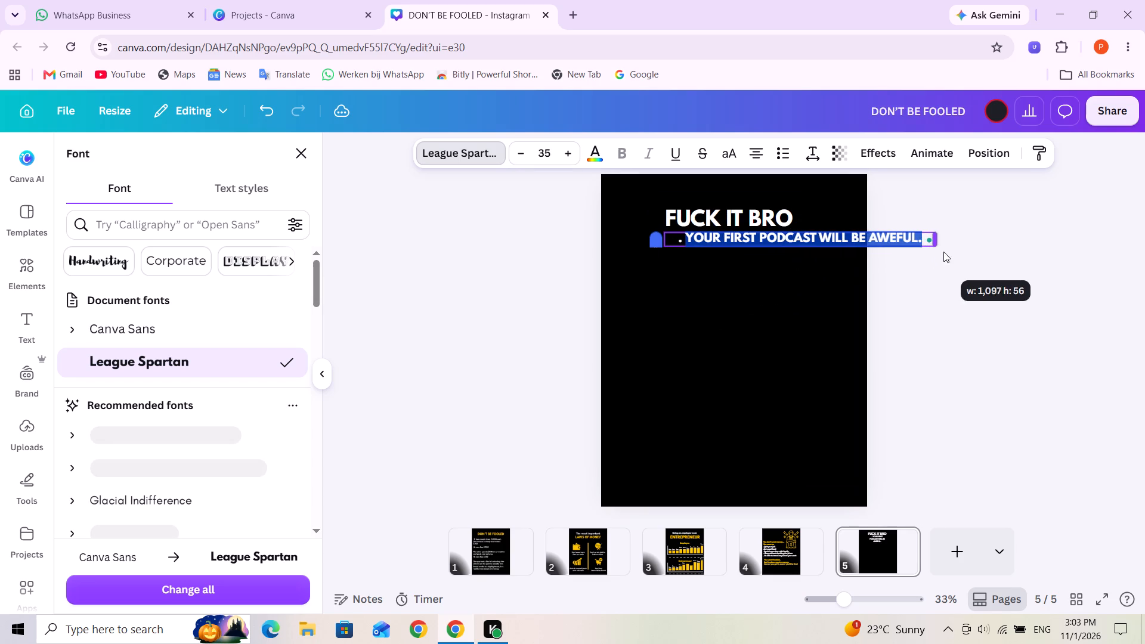
left_click_drag(943, 252, 916, 250)
left_click(758, 339)
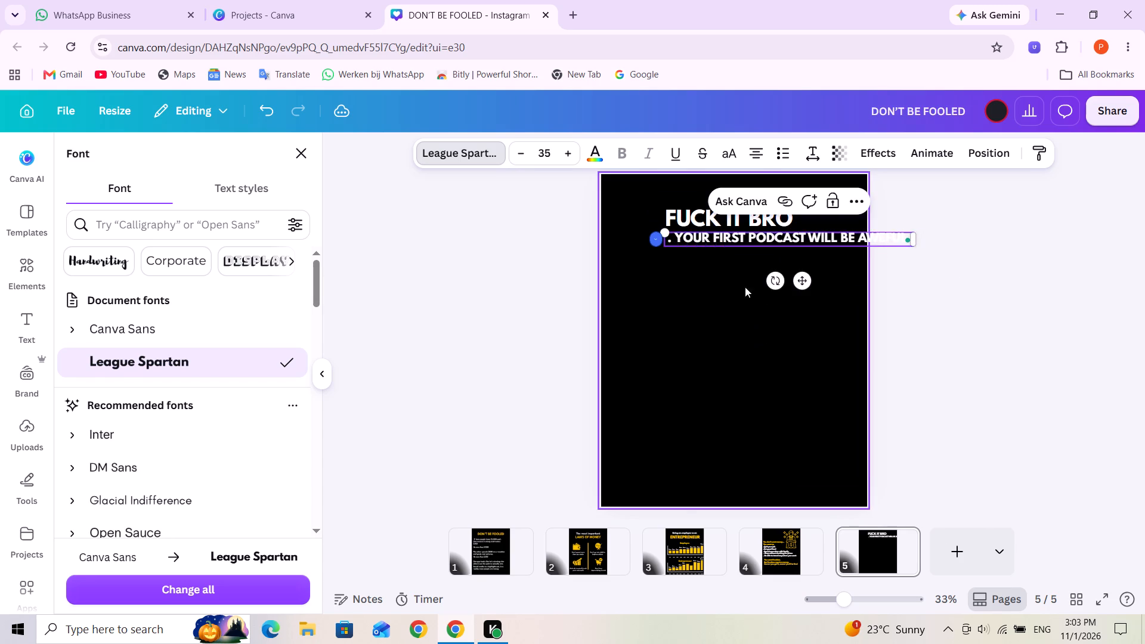
Centre the podcast line horizontally on the page, with a small gap below the "FUCK IT BRO" heading.
left_click_drag(745, 241, 692, 249)
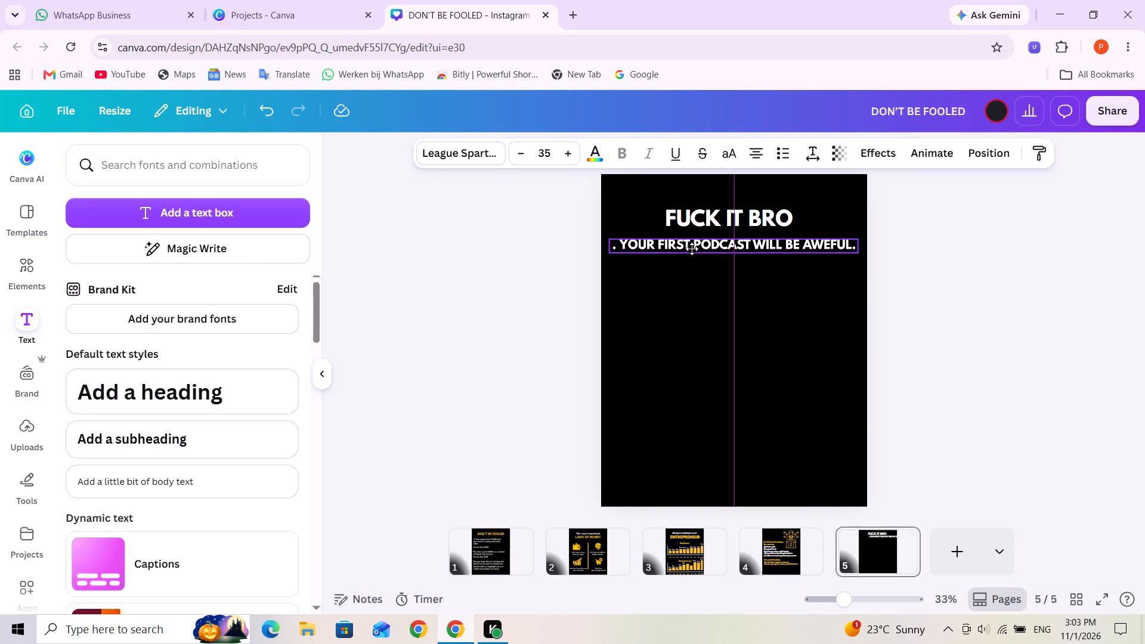
left_click_drag(692, 249, 691, 253)
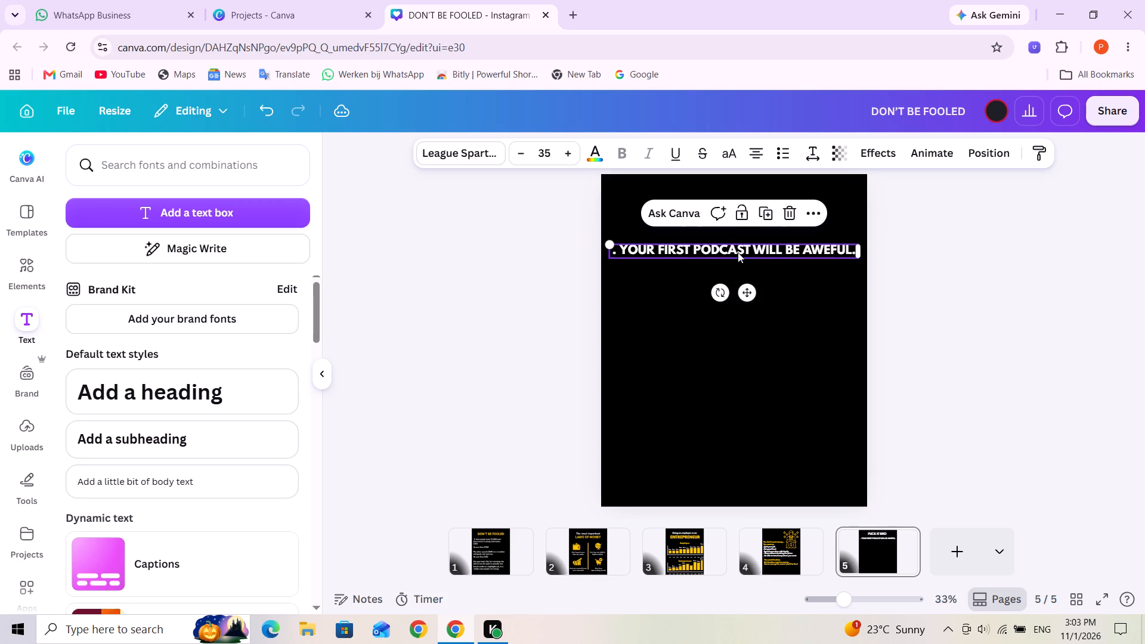
Duplicate the podcast line and place the copy directly beneath the original, aligned with it.
left_click(766, 215)
left_click_drag(757, 255, 755, 260)
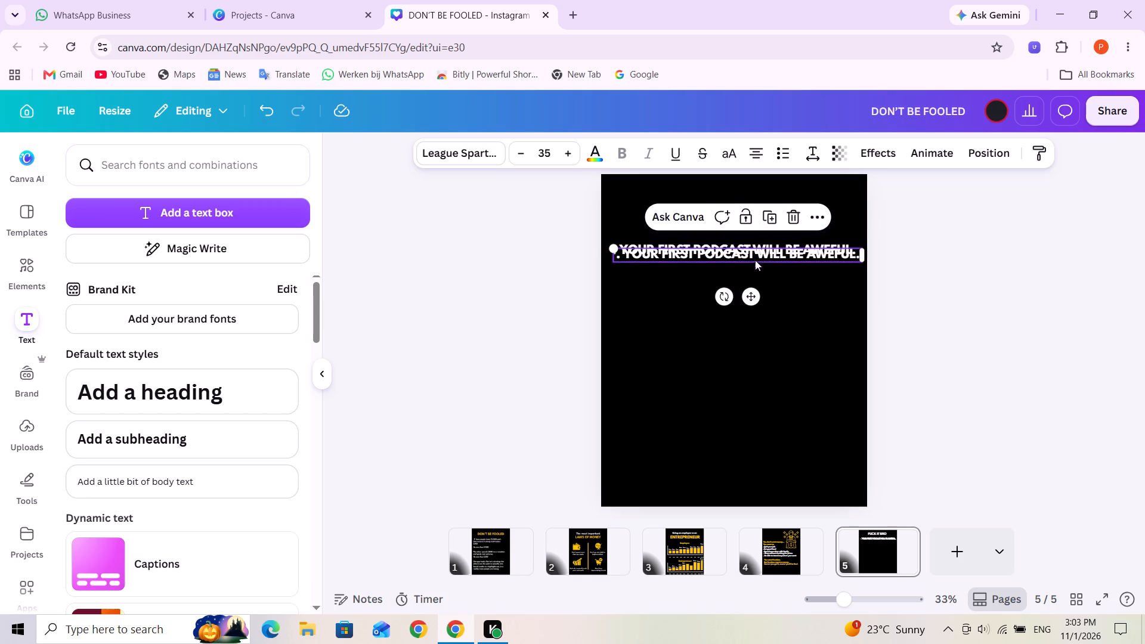
left_click_drag(755, 260, 753, 272)
Duplicate the podcast line eight more times down the page at the same spacing, making ten lines in all.
left_click(764, 233)
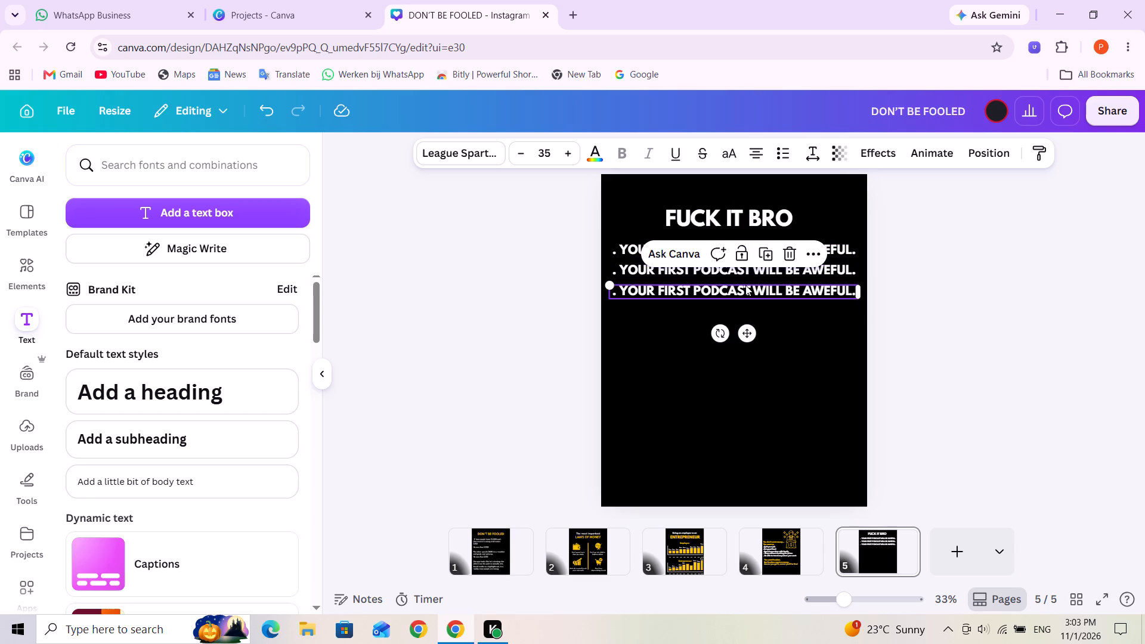
left_click(764, 255)
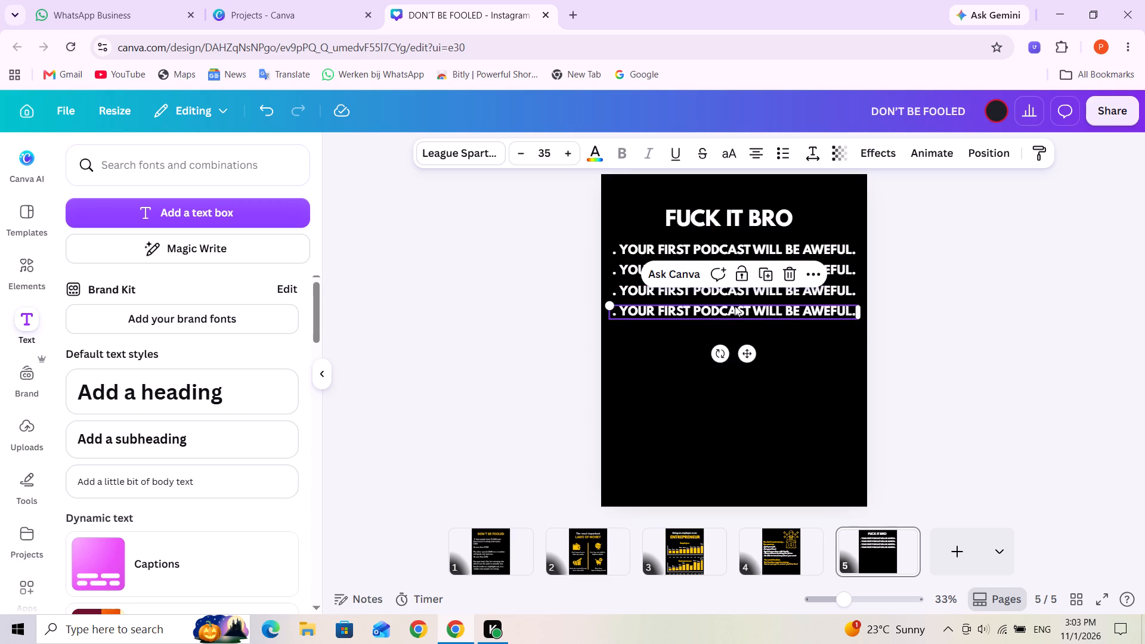
left_click(766, 274)
left_click(766, 293)
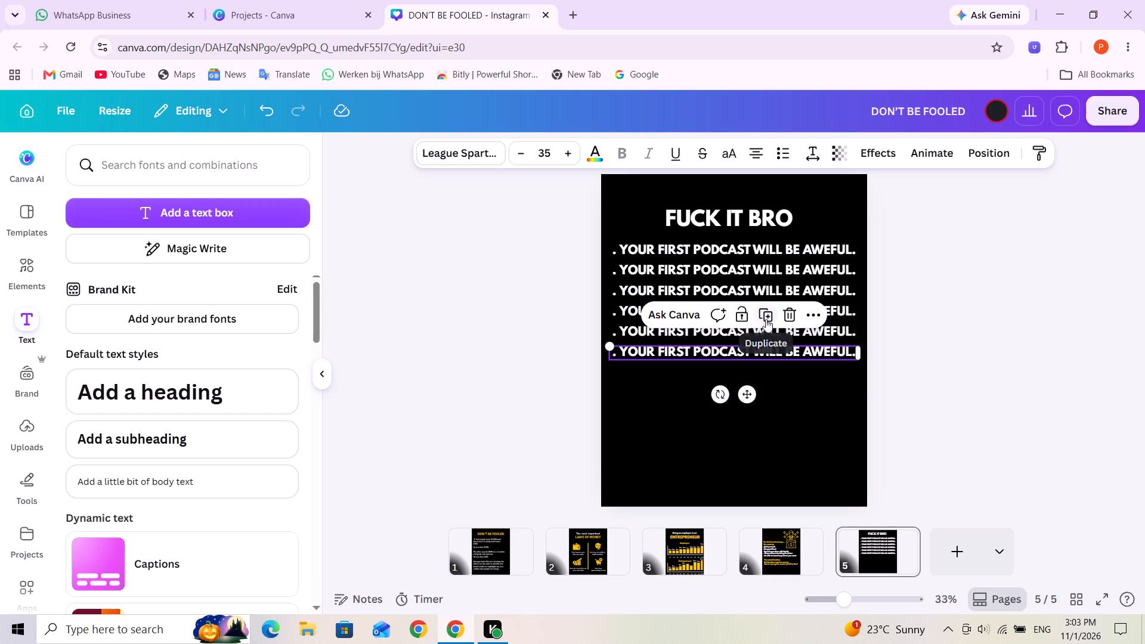
left_click(768, 311)
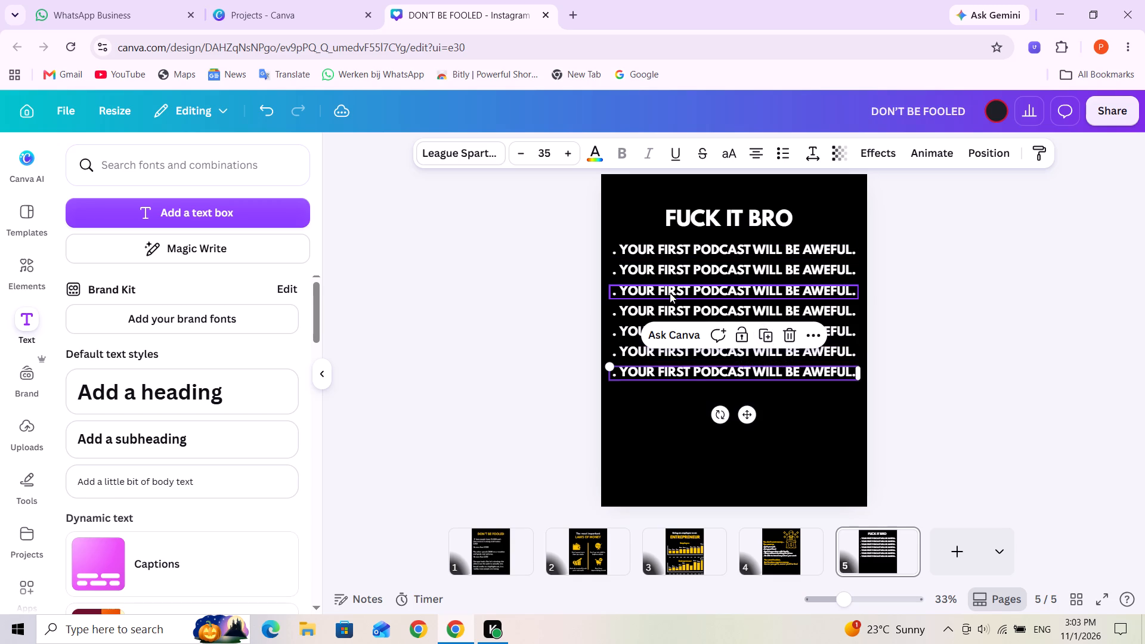
left_click(766, 335)
left_click(769, 350)
left_click(766, 358)
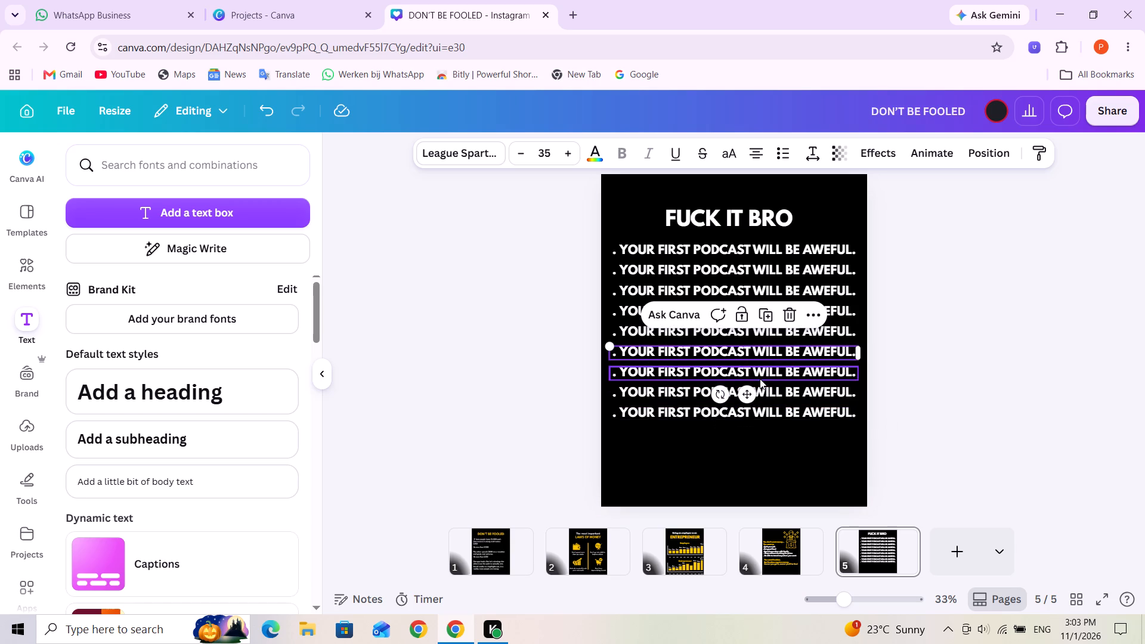
left_click(761, 410)
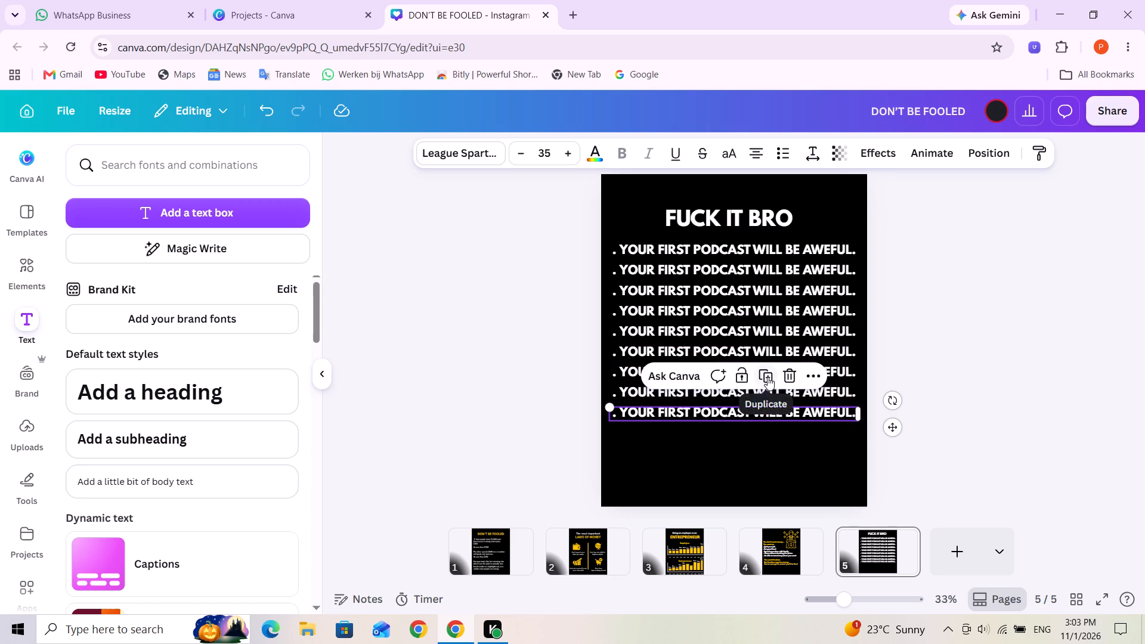
left_click(768, 377)
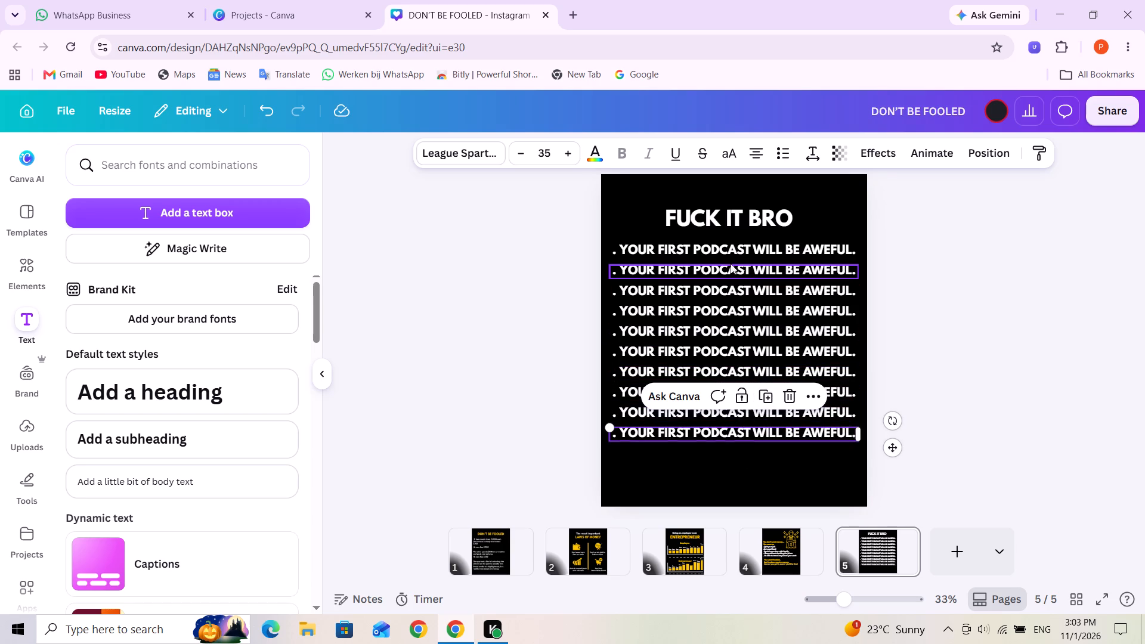
Replace PODCAST with VIDEO in the second line and dismiss the spelling suggestion for AWEFUL.
triple_click(710, 269)
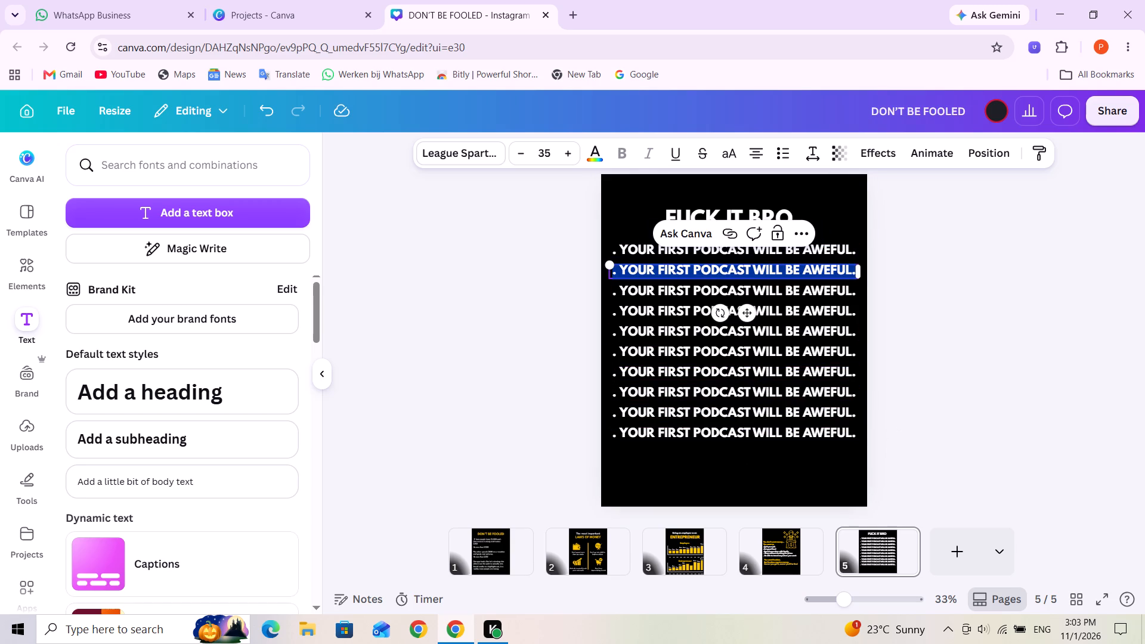
left_click(698, 268)
left_click_drag(694, 269, 707, 270)
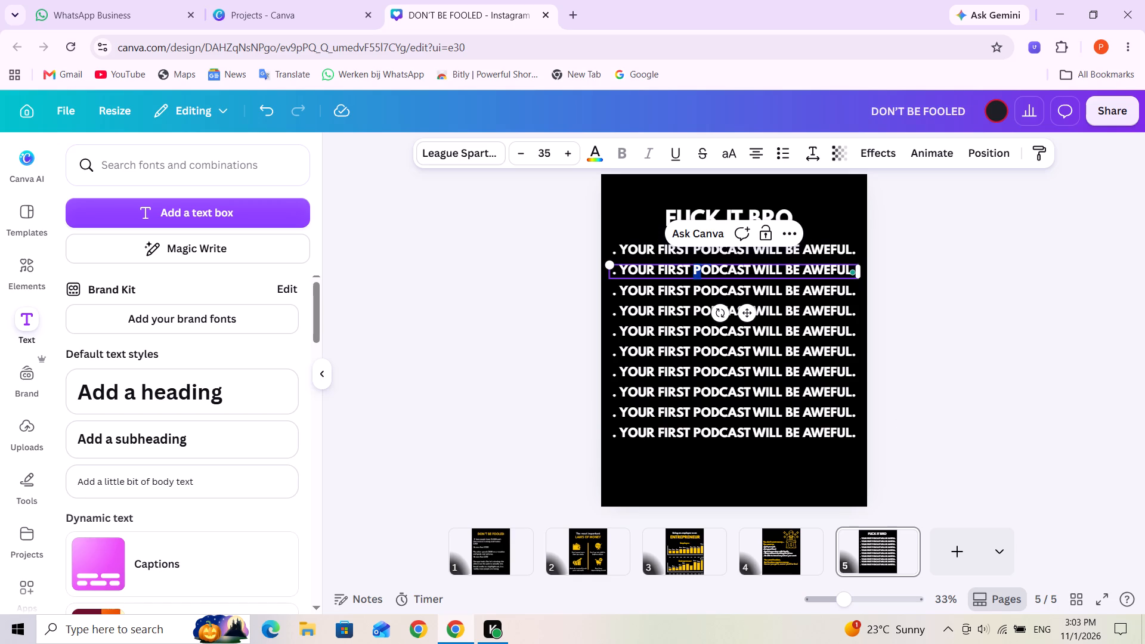
left_click_drag(707, 270, 747, 273)
left_click_drag(747, 273, 748, 273)
type("VIDEO")
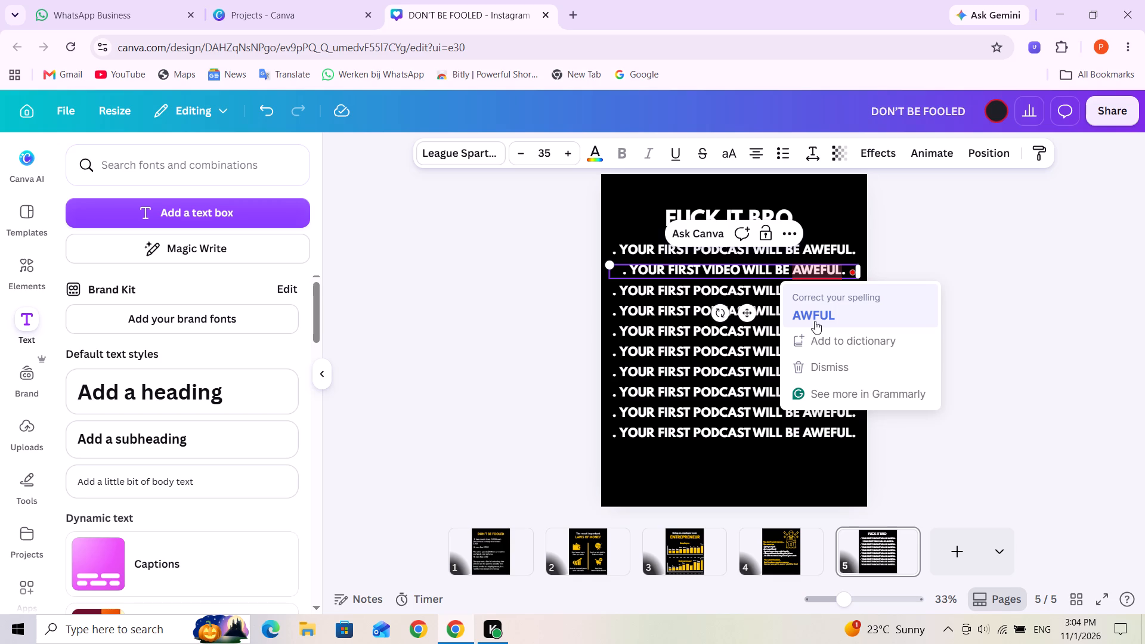
left_click(810, 367)
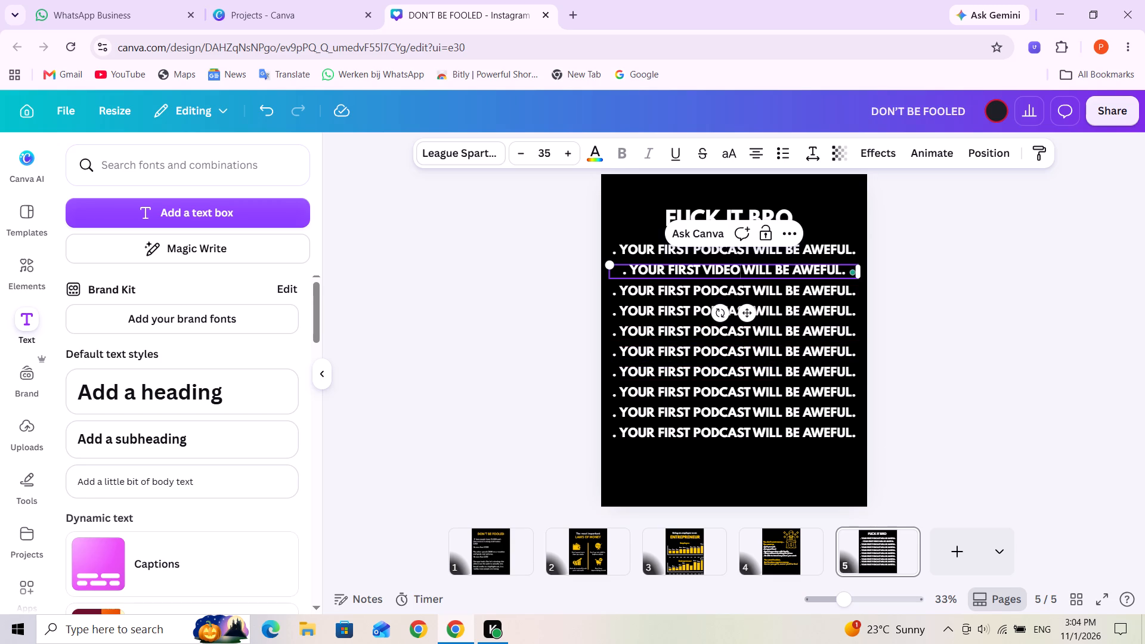
Narrow the text box of the VIDEO line from its right side so it fits closely around the text.
left_click(630, 273)
left_click(699, 294)
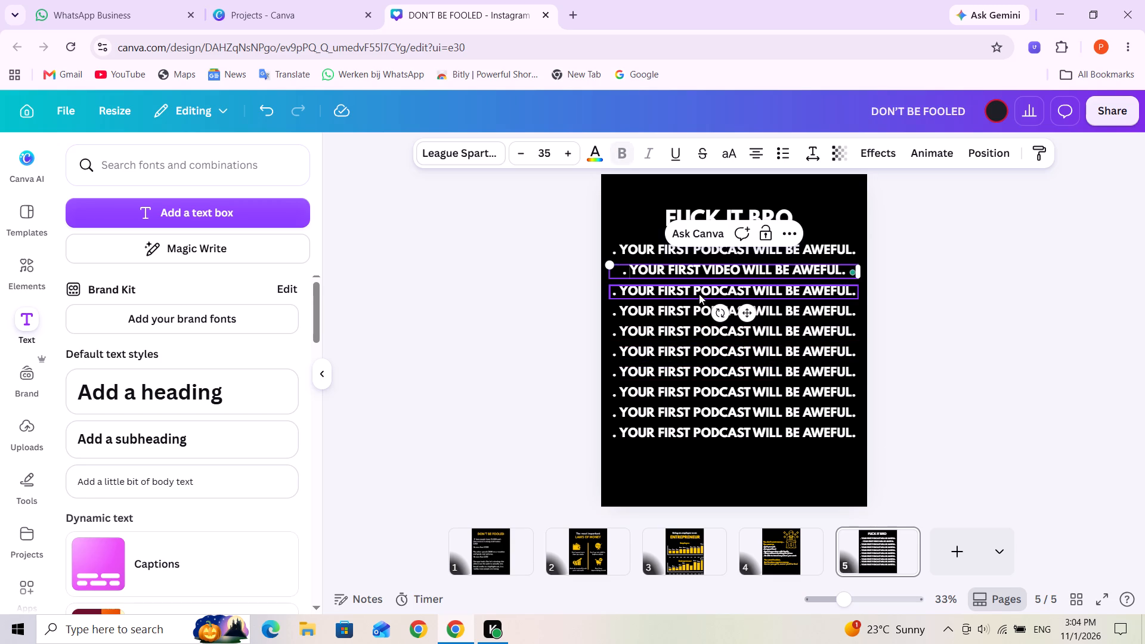
left_click(697, 268)
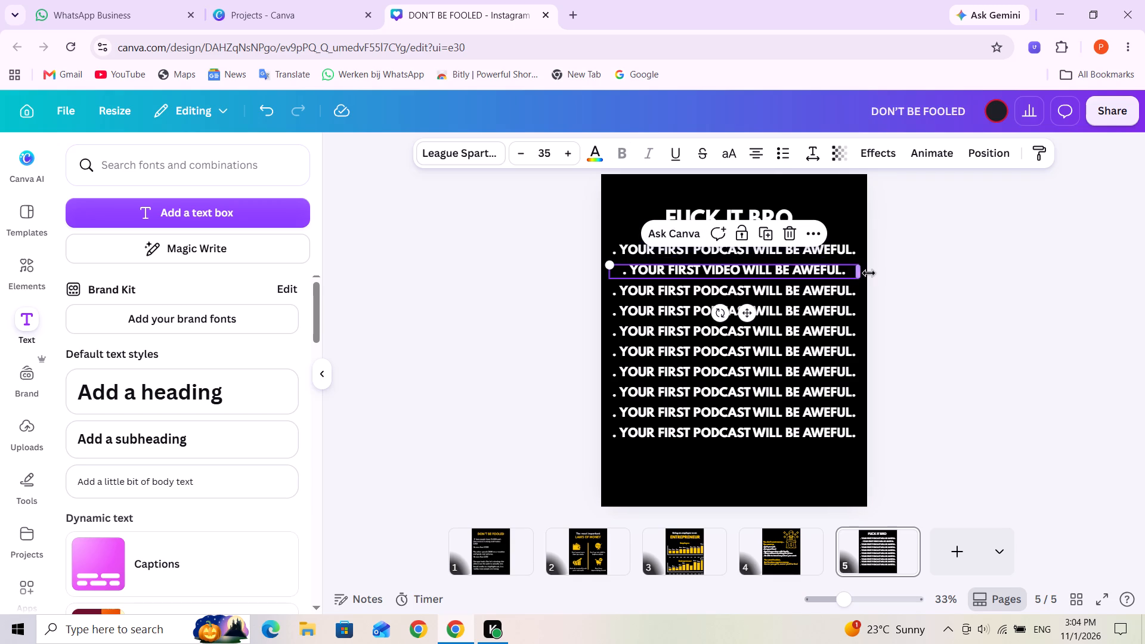
left_click_drag(862, 273, 840, 272)
left_click(778, 273)
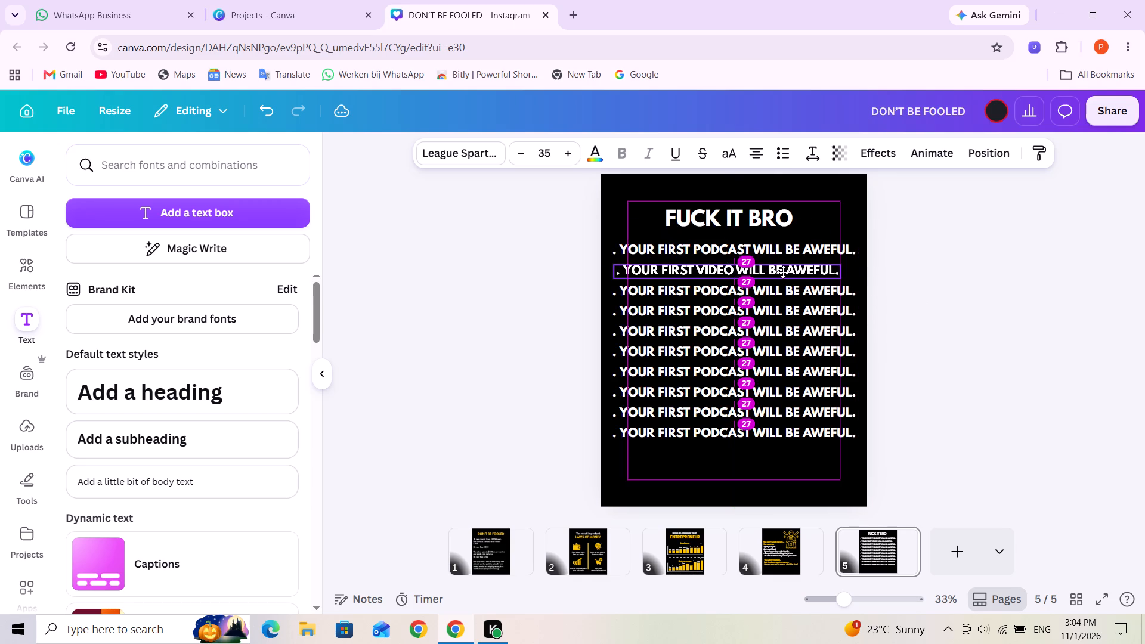
Replace PODCAST with ACTING in the third line of the list.
left_click(803, 296)
double_click(719, 294)
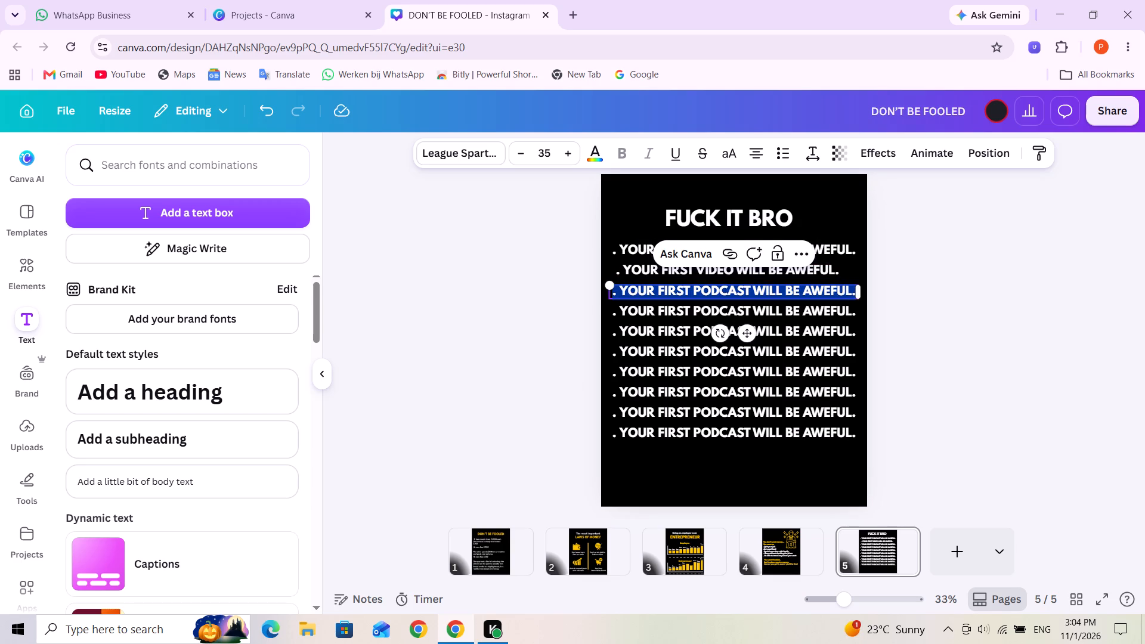
left_click(712, 294)
left_click_drag(694, 290, 747, 286)
type("ACTING")
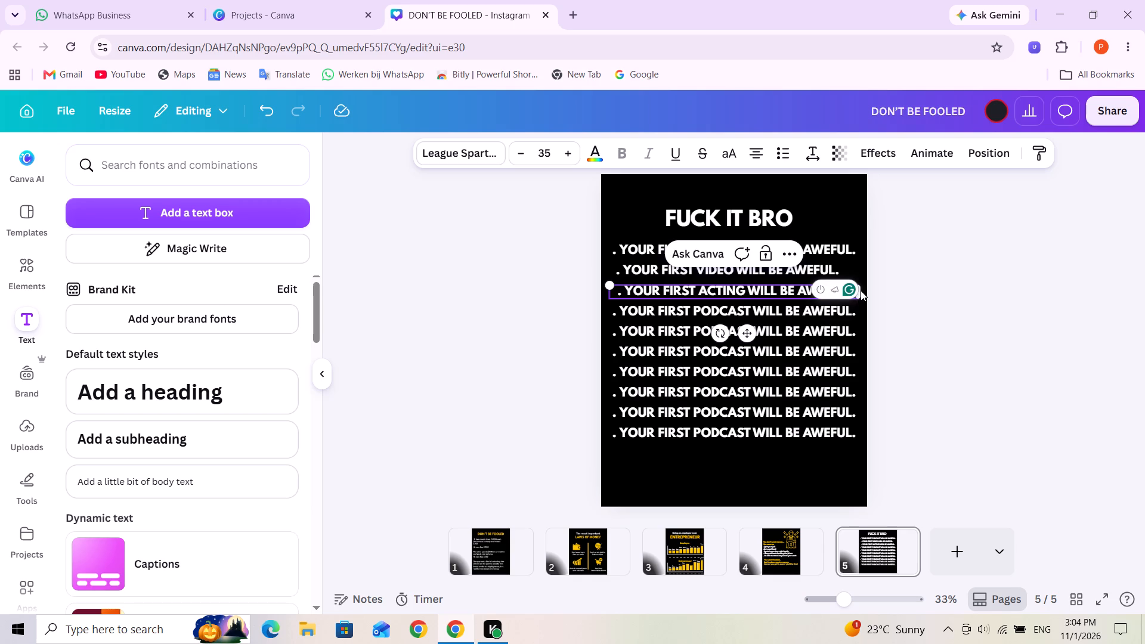
left_click(766, 335)
Narrow the text box of the ACTING line so it fits closely around the text.
left_click(834, 293)
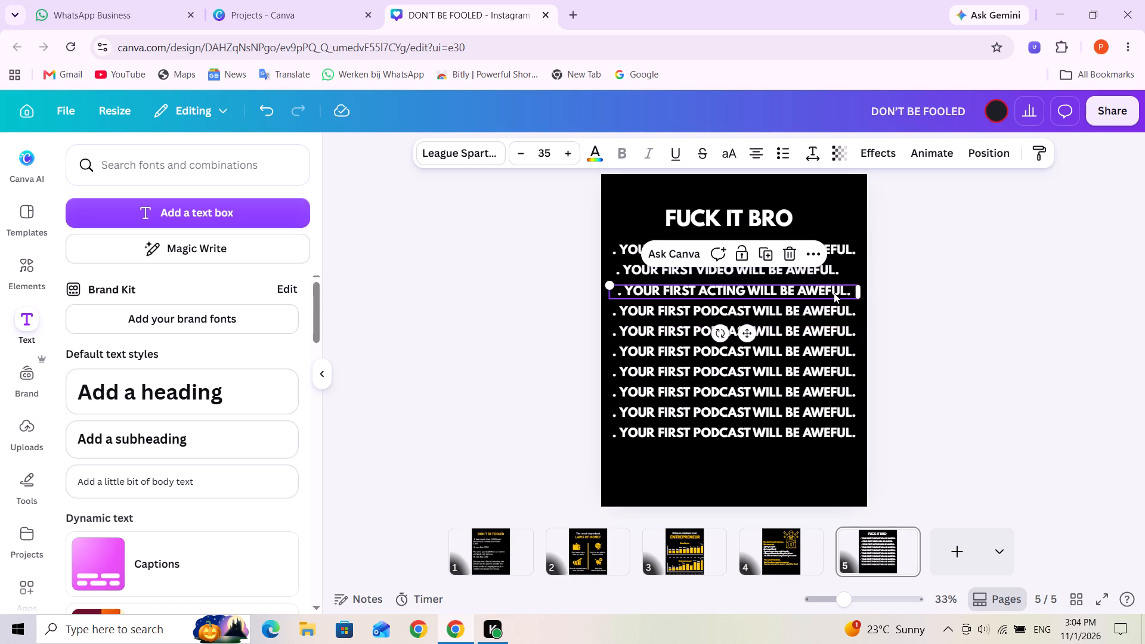
left_click_drag(861, 292, 852, 292)
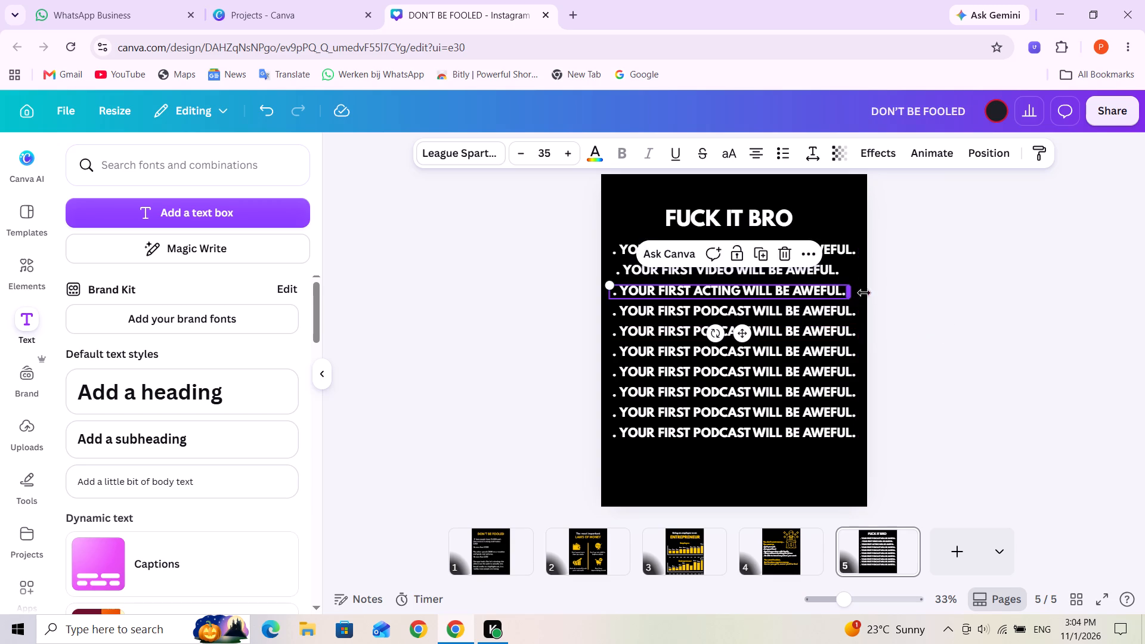
left_click(924, 301)
left_click(748, 290)
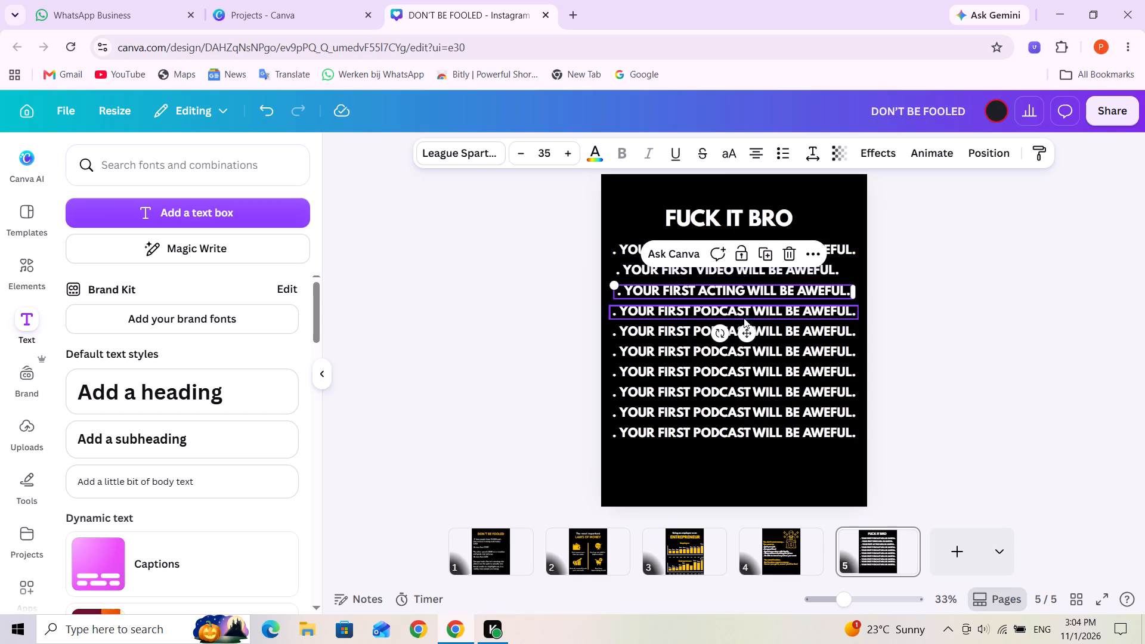
Replace PODCAST with SONG in the fourth line of the list.
left_click(723, 314)
double_click(723, 314)
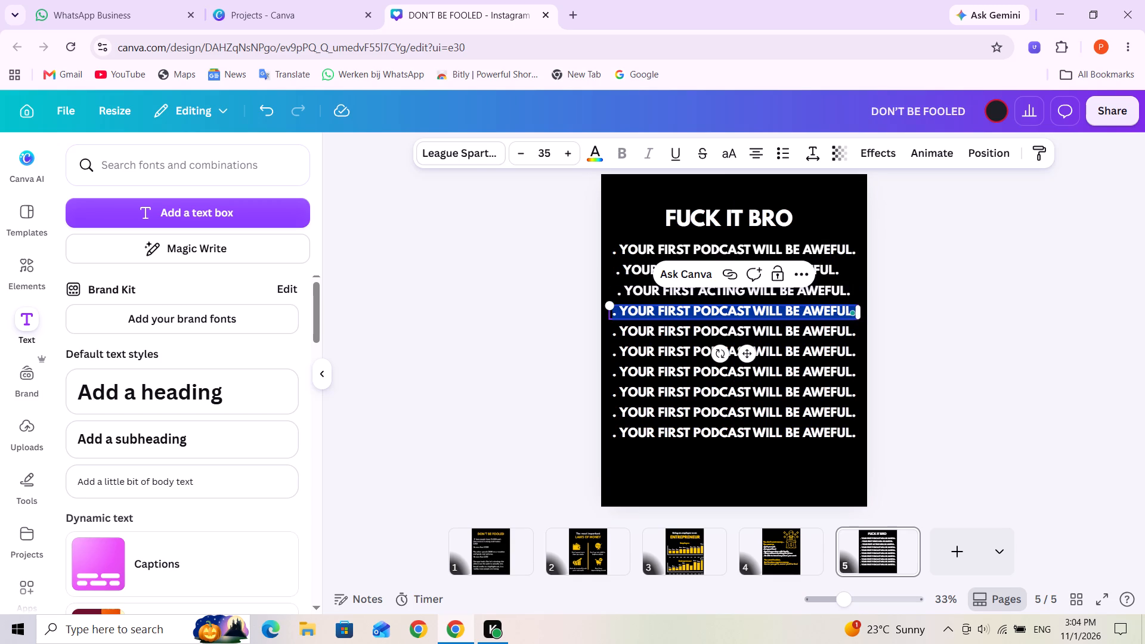
left_click(721, 314)
left_click(700, 311)
left_click(698, 311)
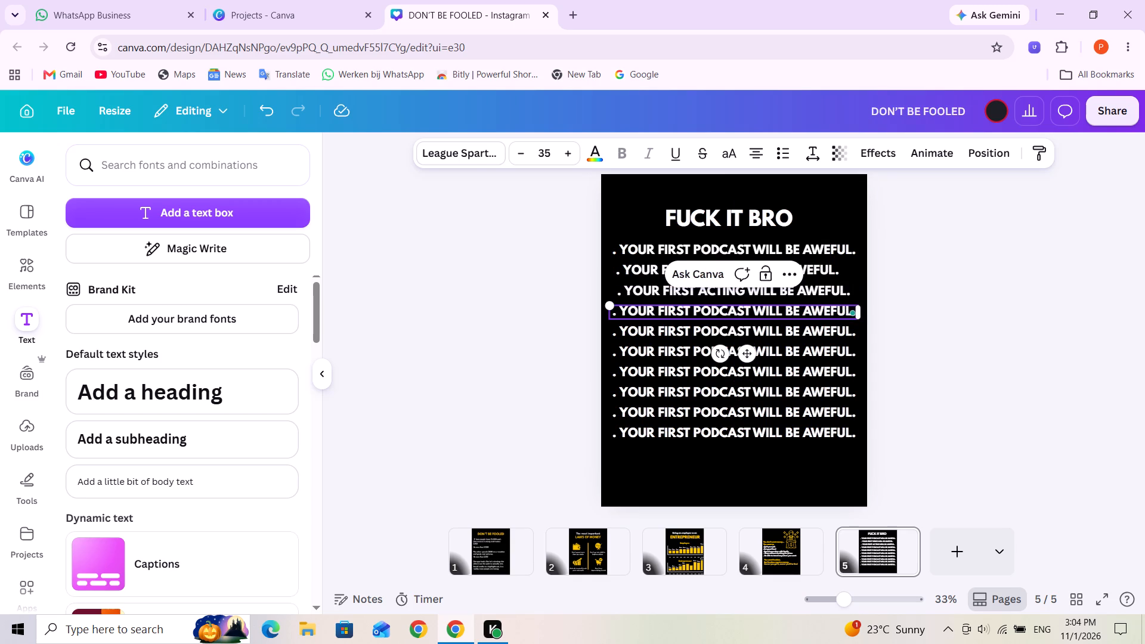
left_click(695, 312)
left_click(695, 312)
left_click(745, 314)
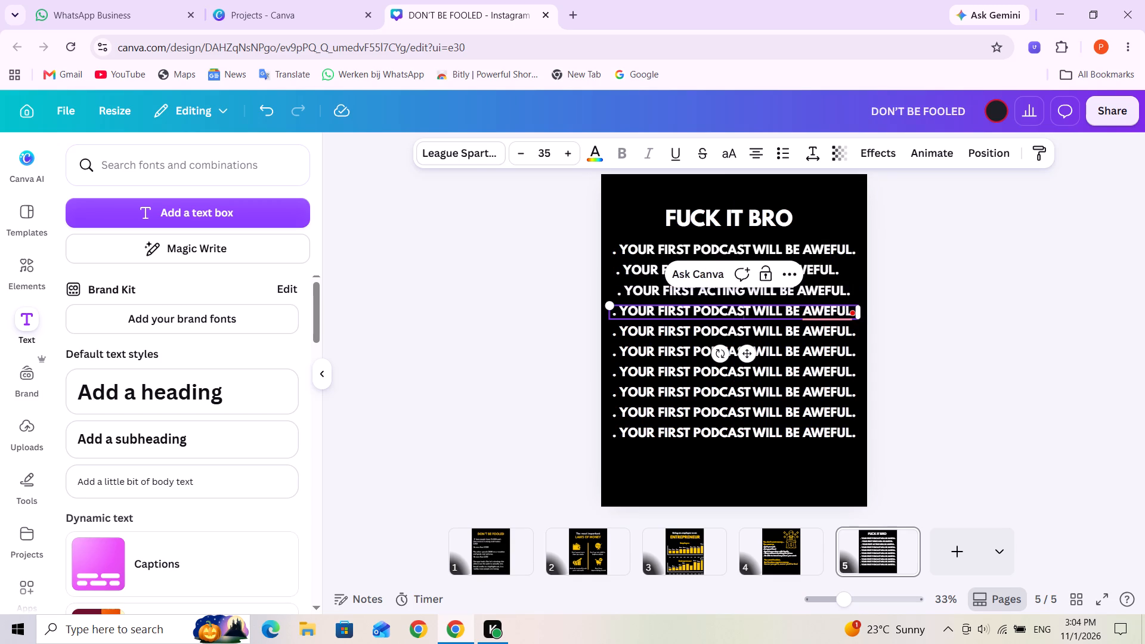
left_click(750, 311)
key("BackSpace")
key("BackSpace")
key("BackSpace")
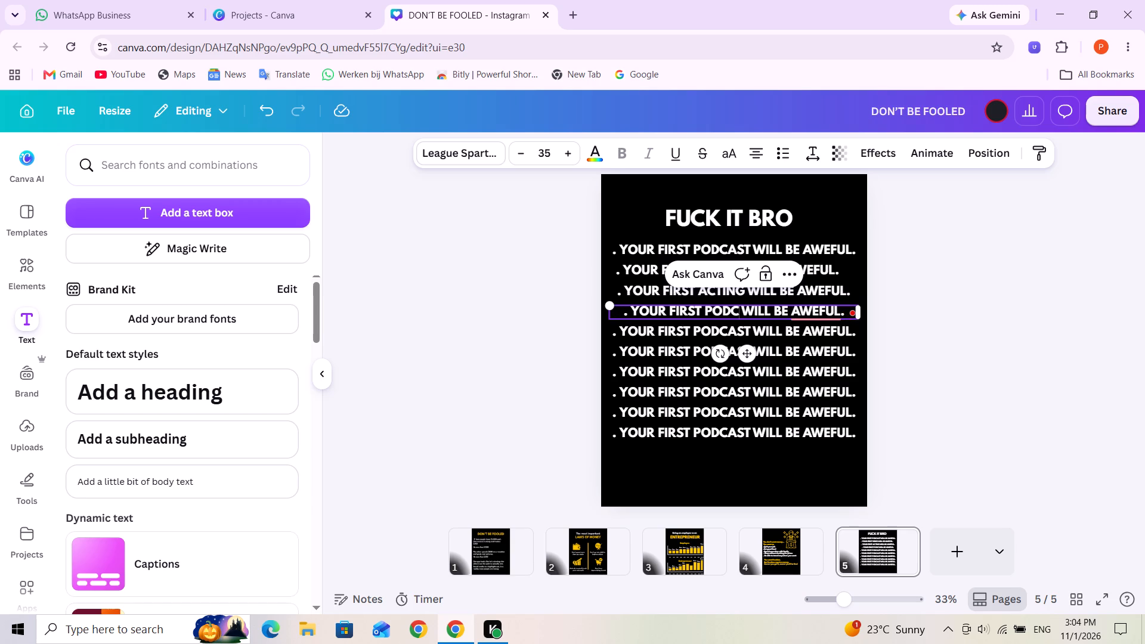
key("BackSpace")
key("BackSpace")
key("BackSpace")
key("BackSpace")
type("SONG")
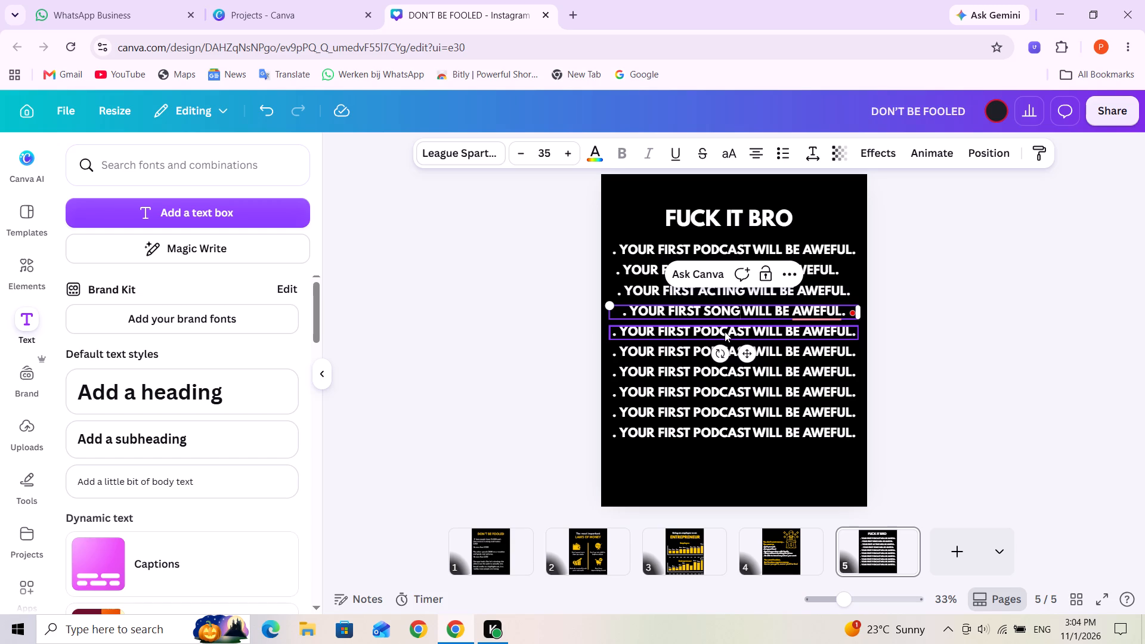
Replace PODCAST with ARTICLE in the fifth line, dismissing the spelling suggestion for AWEFUL and correcting any stray letter in the new word.
double_click(725, 332)
left_click(725, 332)
left_click(725, 332)
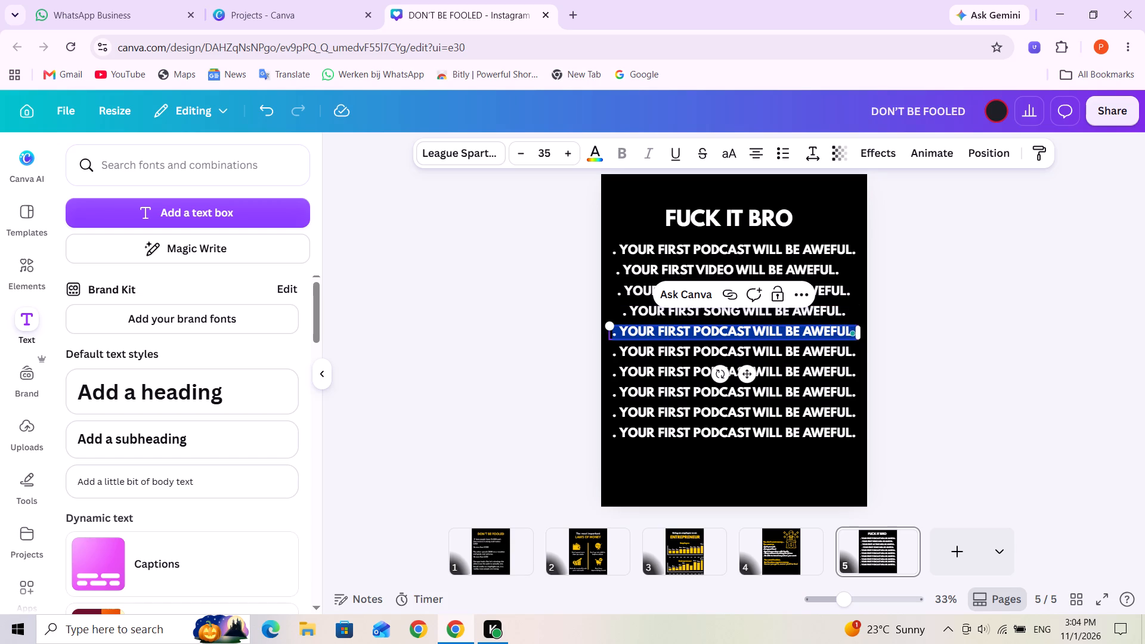
left_click(699, 332)
left_click(747, 332)
left_click(747, 332)
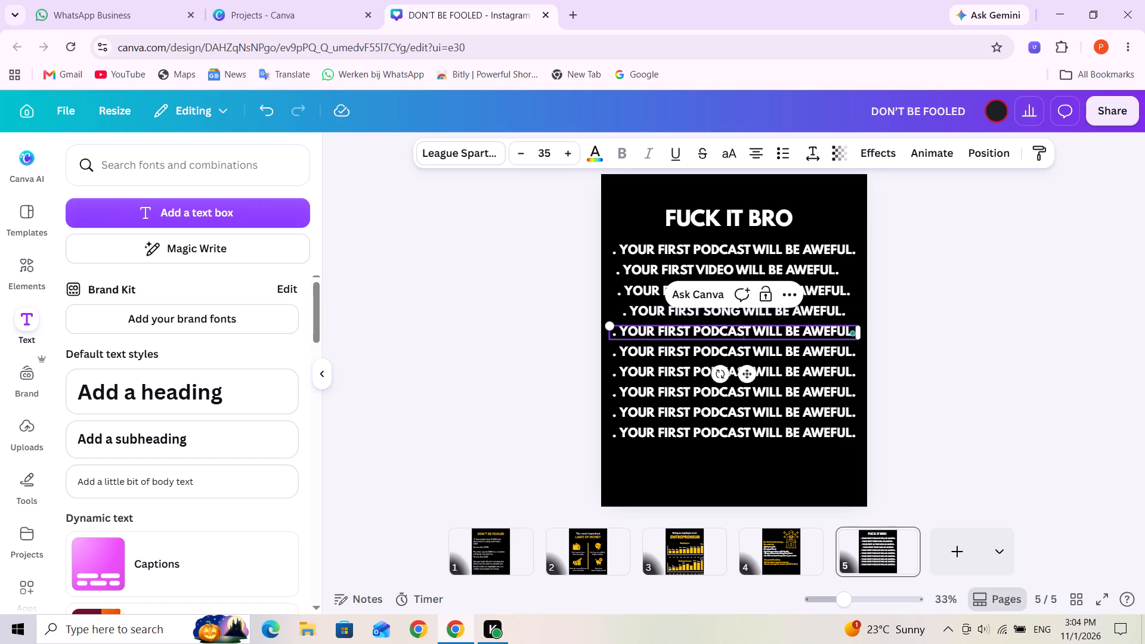
key("BackSpace")
key("BackSpace")
key("BackSpace")
key("BackSpace")
key("BackSpace")
key("BackSpace")
key("BackSpace")
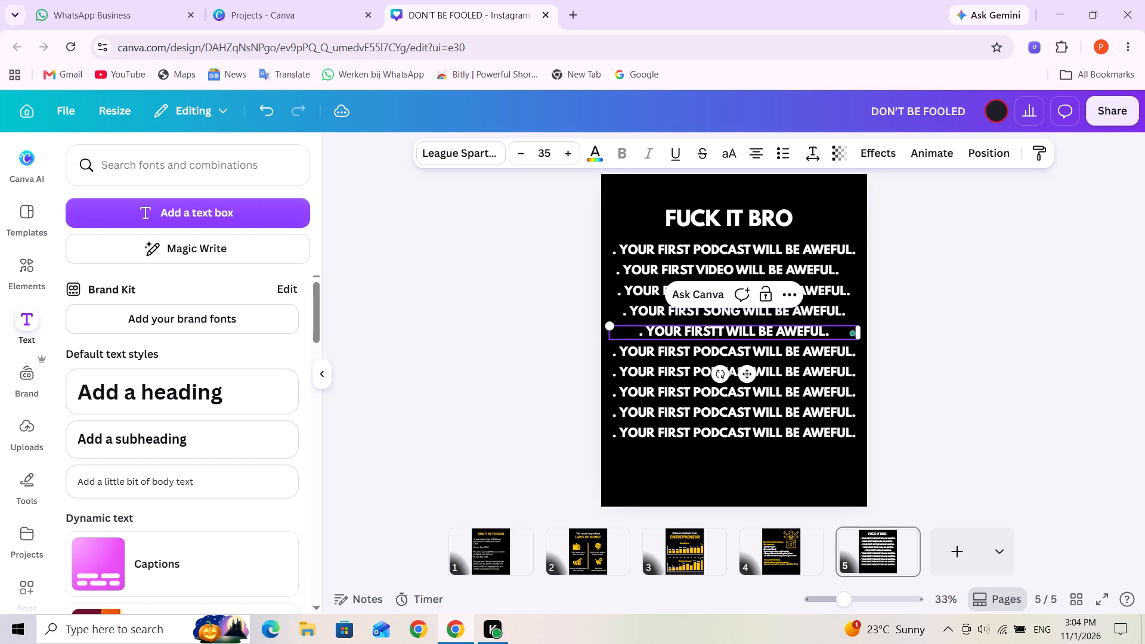
type("ARTICL")
key("e")
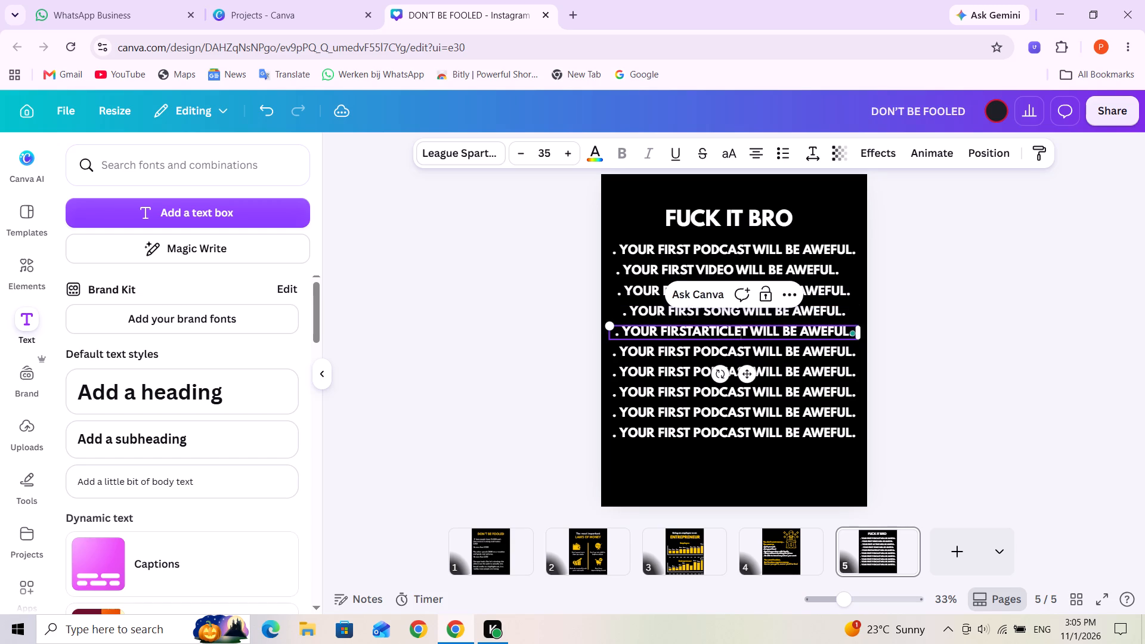
left_click(695, 332)
key("space")
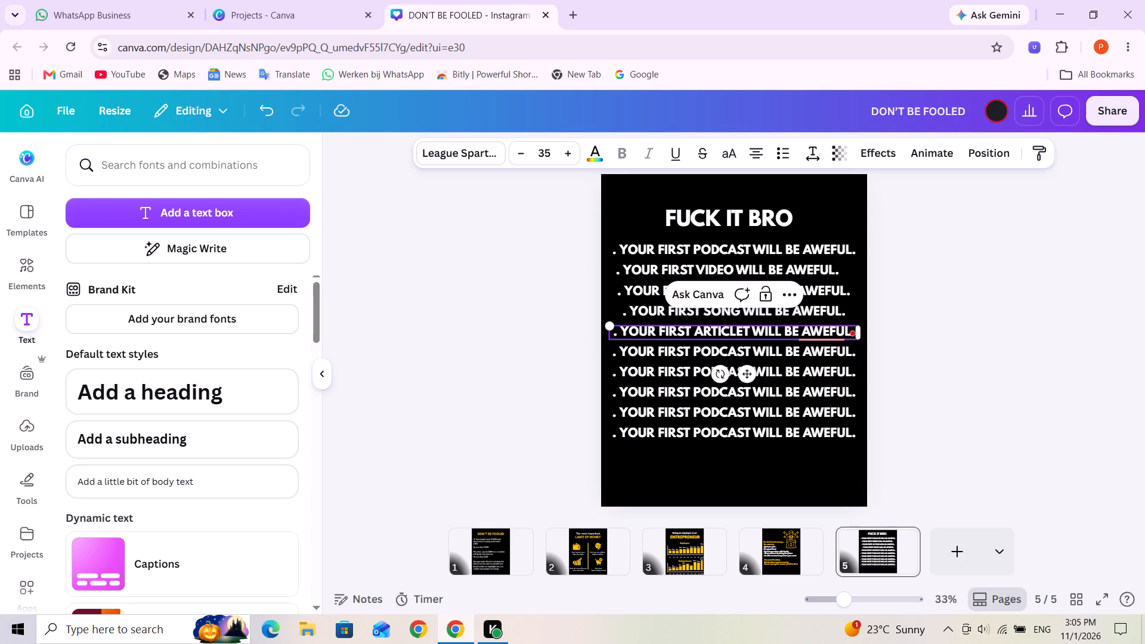
left_click(824, 428)
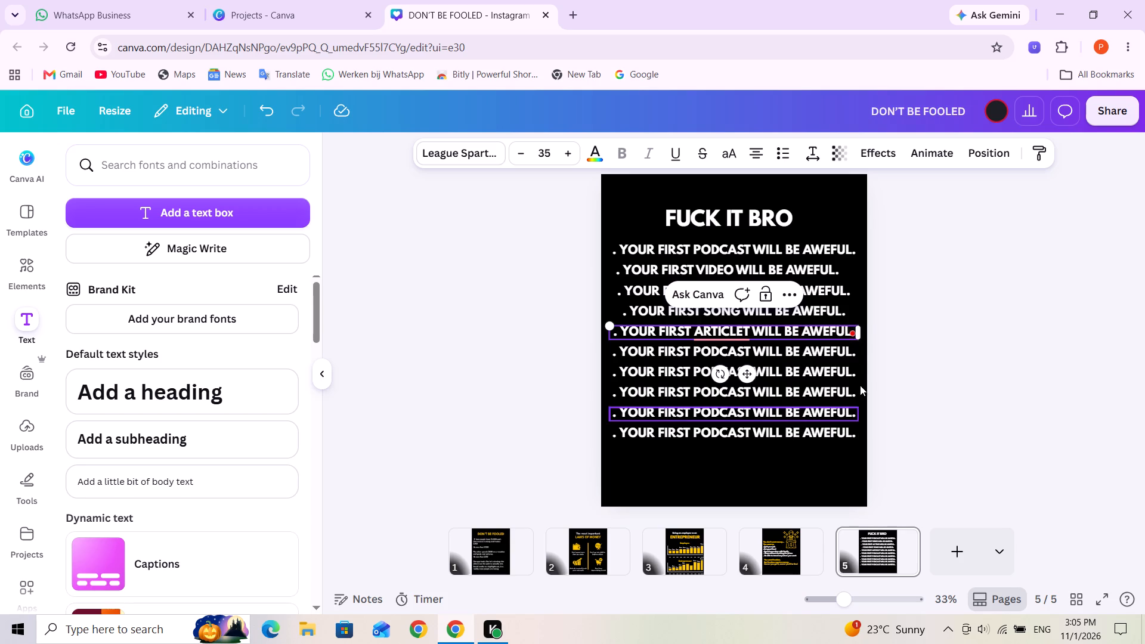
left_click(729, 376)
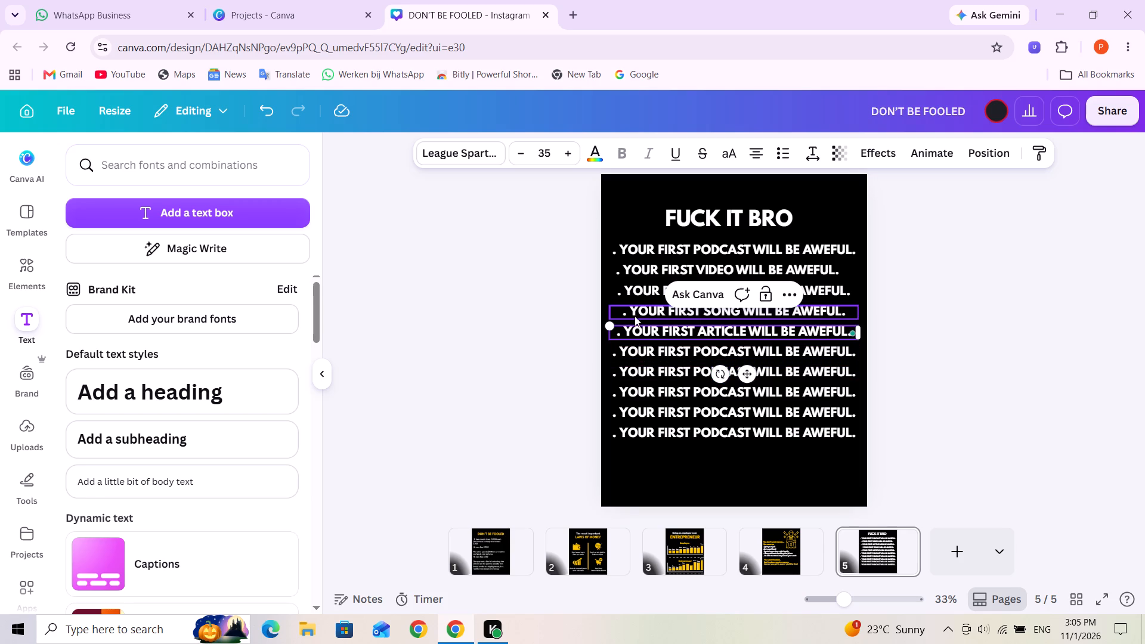
Replace PODCAST with PHOTO in the sixth line of the list.
double_click(713, 354)
left_click(713, 354)
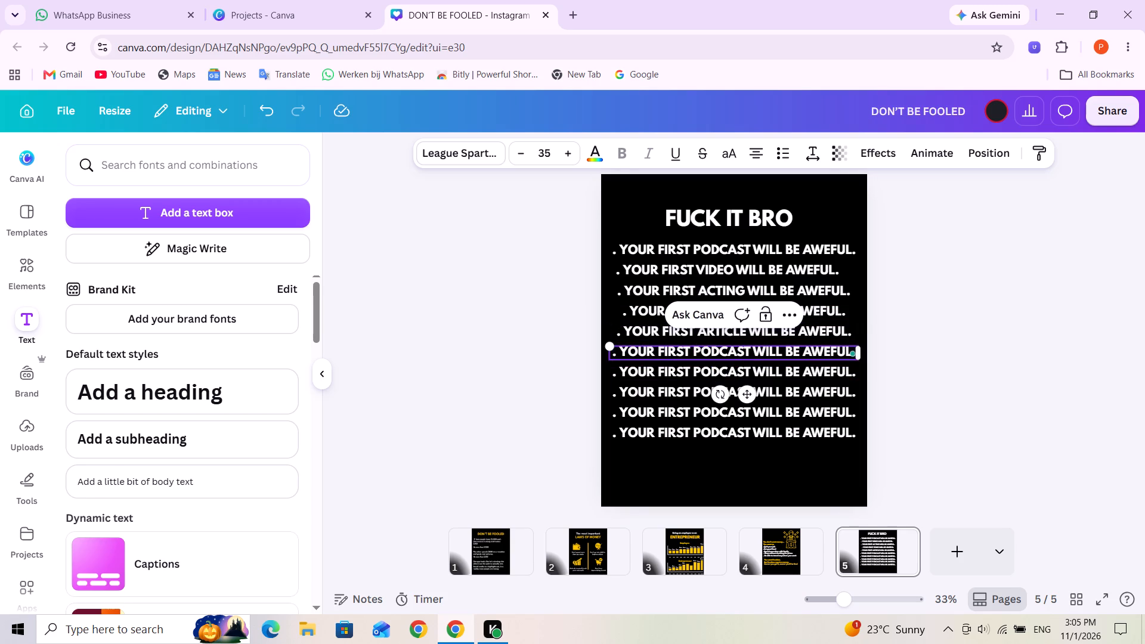
left_click_drag(696, 351, 747, 350)
type("PHOTO")
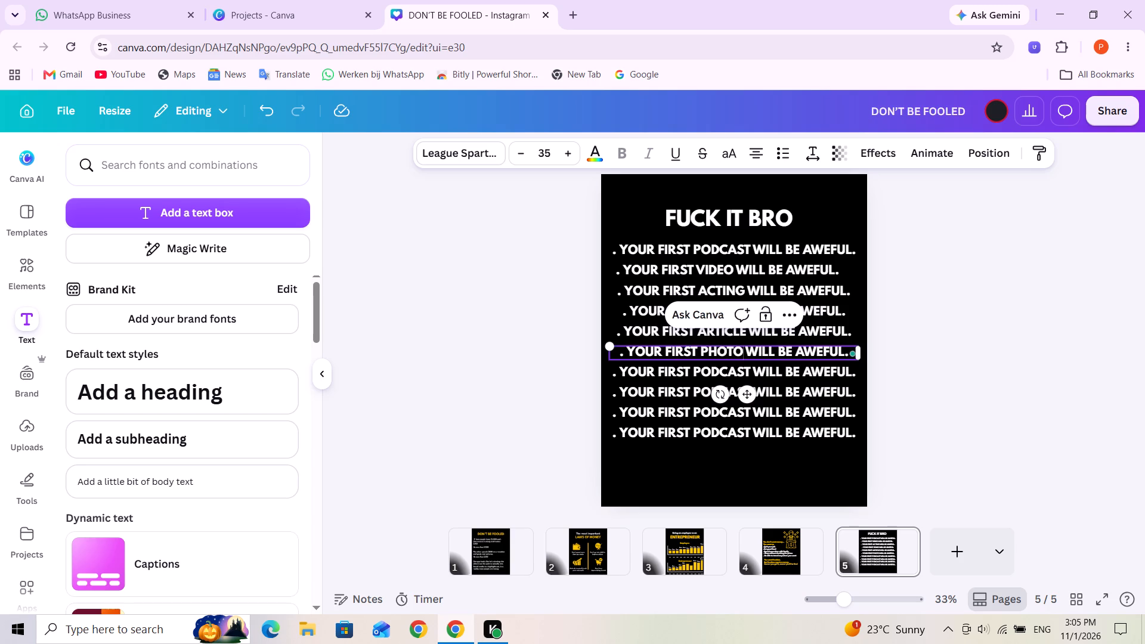
Replace PODCAST with GAME in the seventh line and dismiss the spelling suggestion for AWEFUL.
double_click(711, 370)
left_click(711, 370)
left_click(711, 370)
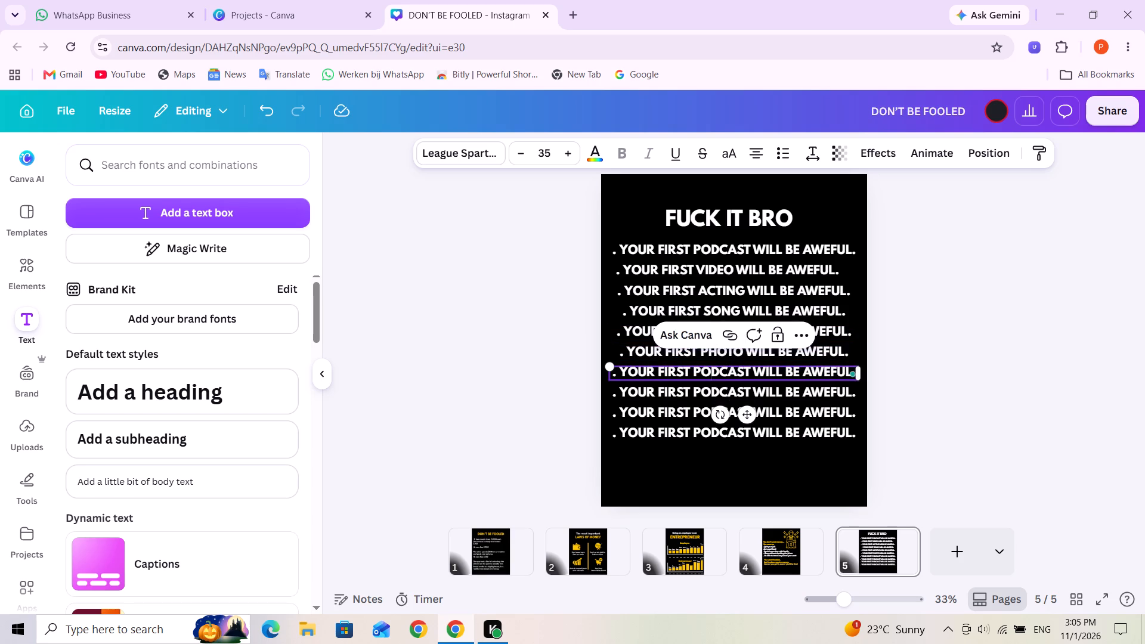
left_click(711, 370)
double_click(703, 373)
type("GAME")
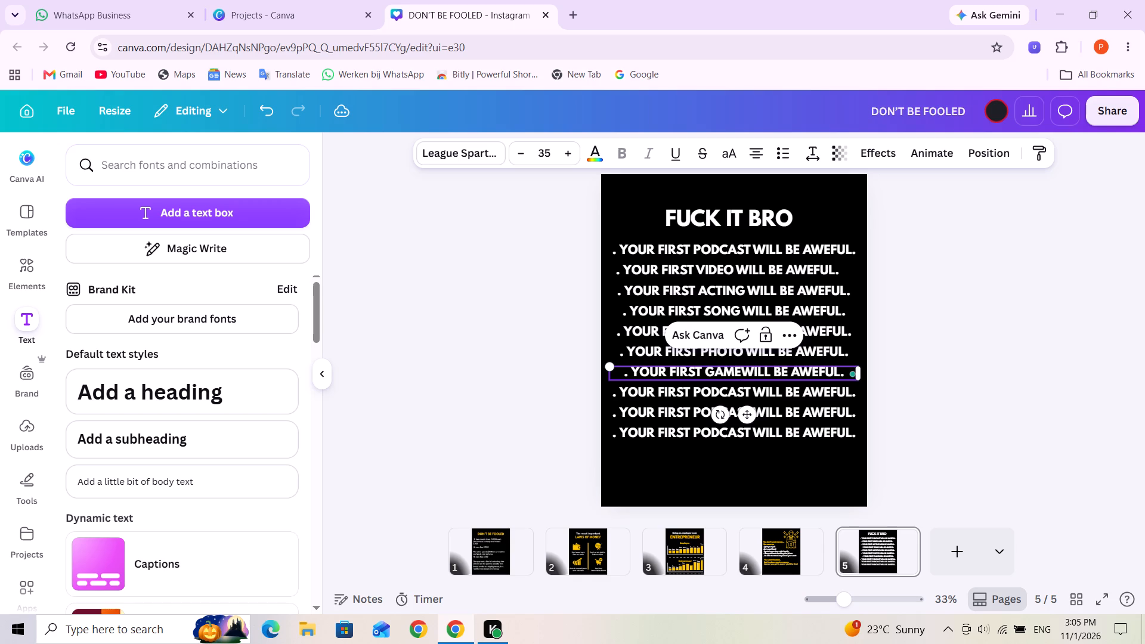
key("space")
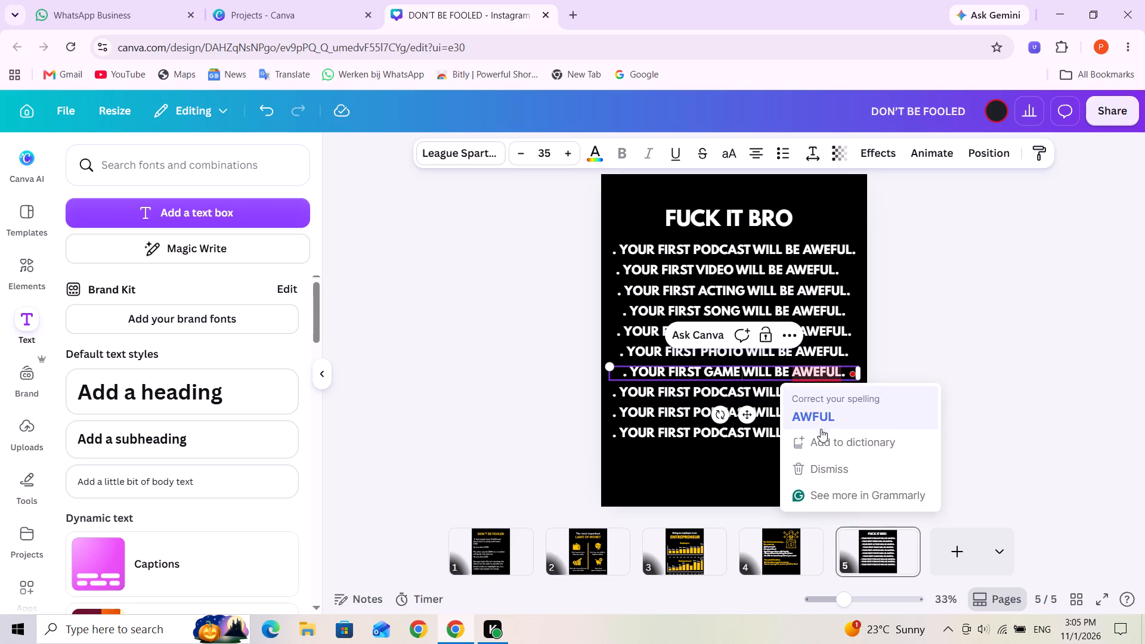
left_click(818, 473)
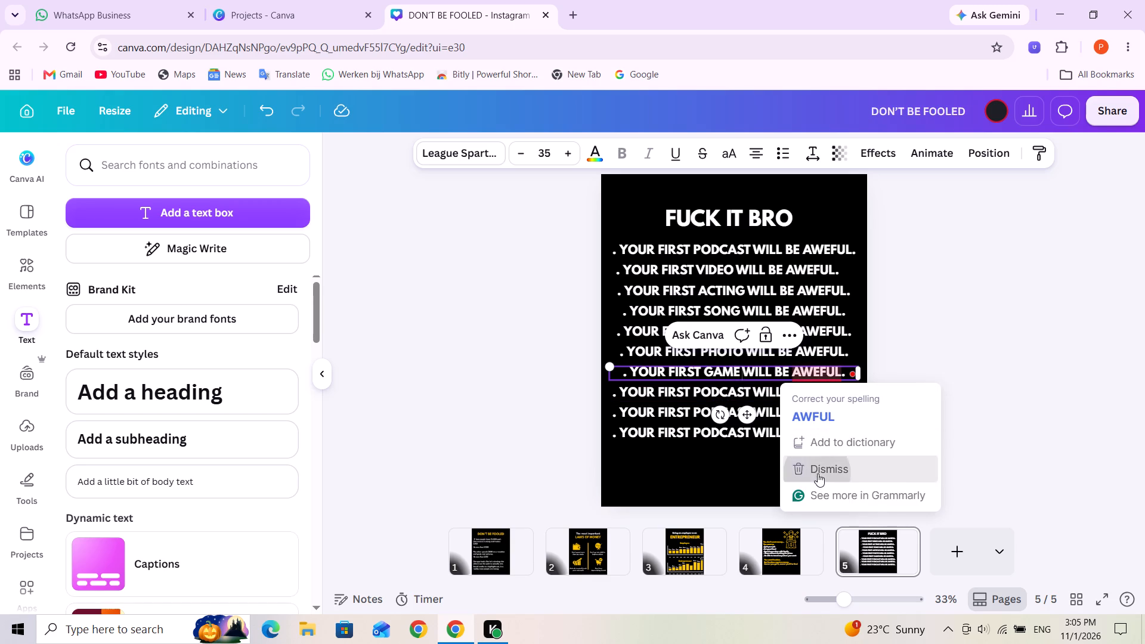
Go through the lines one by one from the ACTING line down to the eighth line to check which words are already used.
triple_click(711, 391)
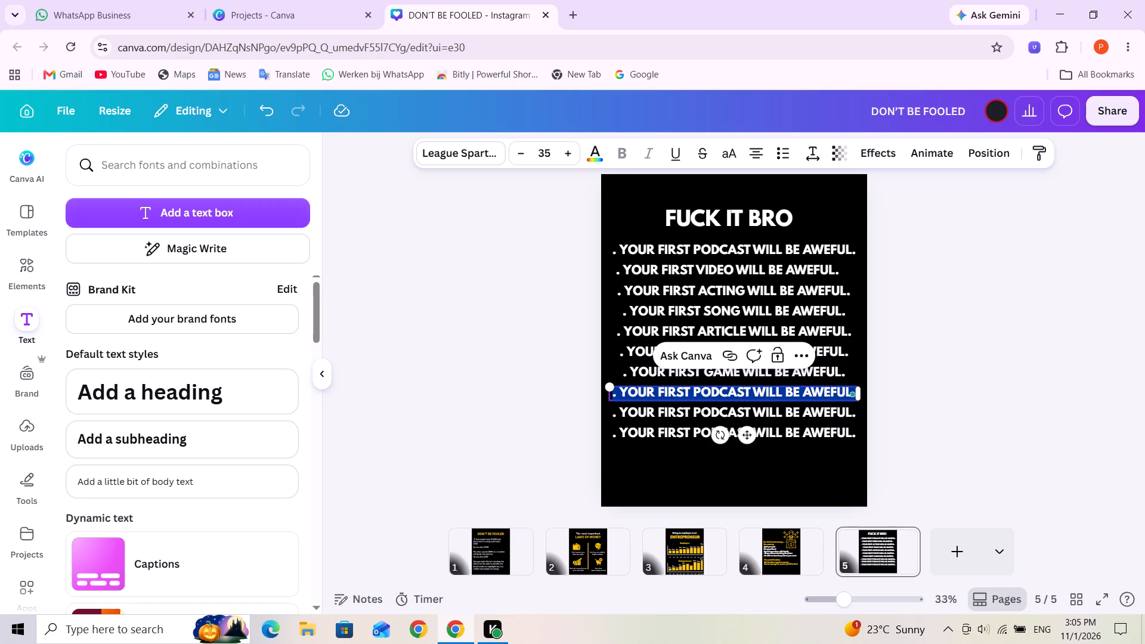
double_click(711, 391)
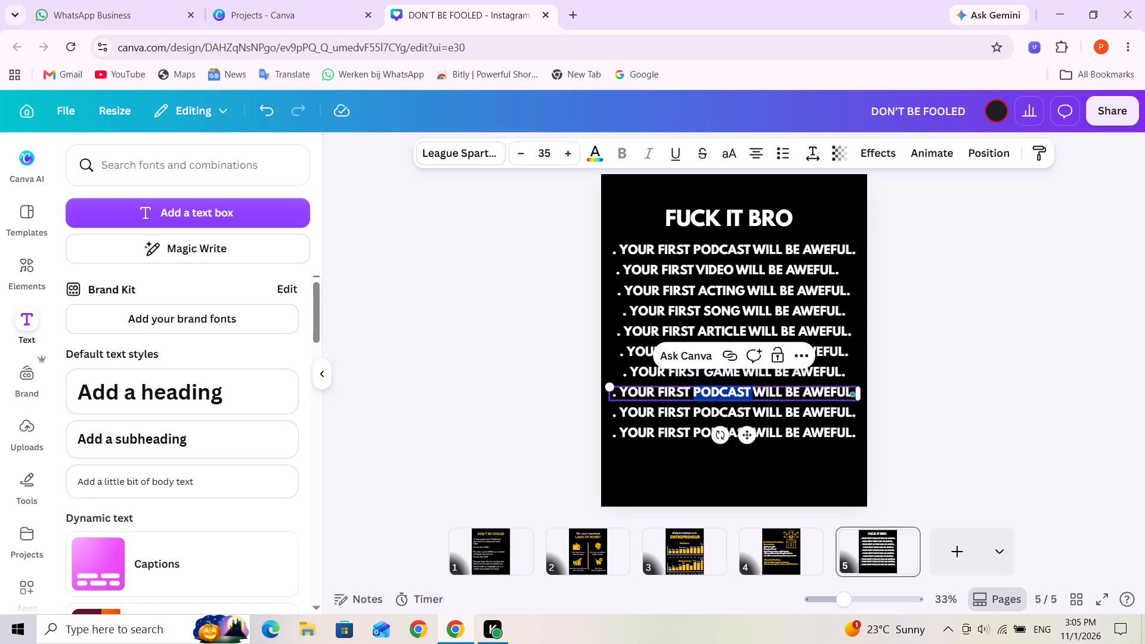
left_click(729, 280)
left_click(726, 295)
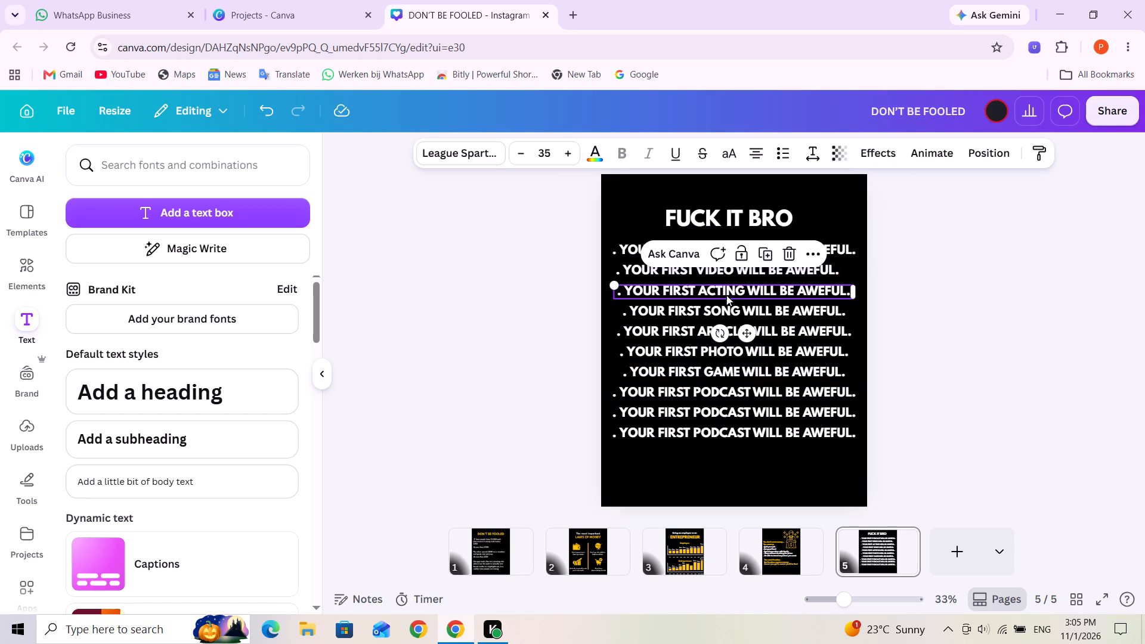
left_click(724, 317)
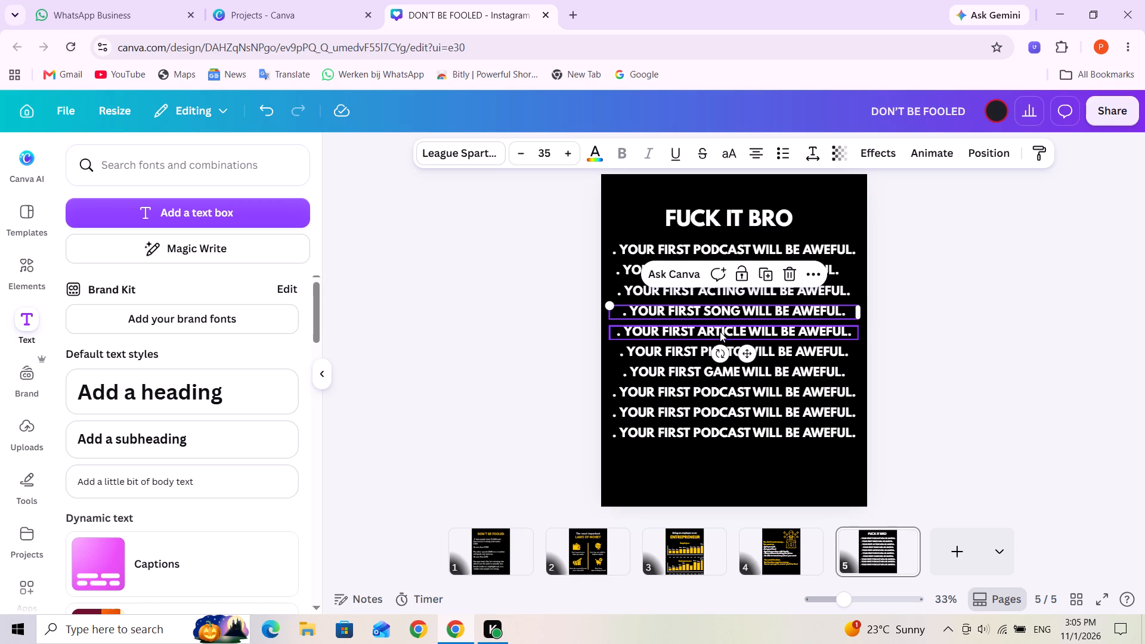
left_click(719, 332)
left_click(719, 356)
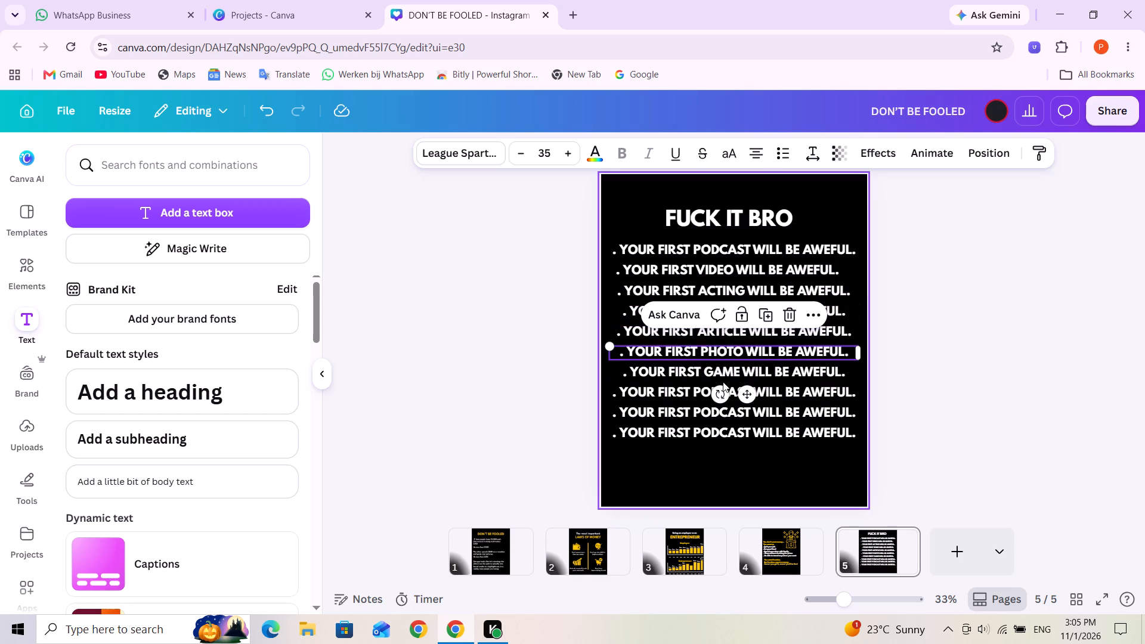
left_click(723, 382)
left_click(721, 373)
left_click(723, 395)
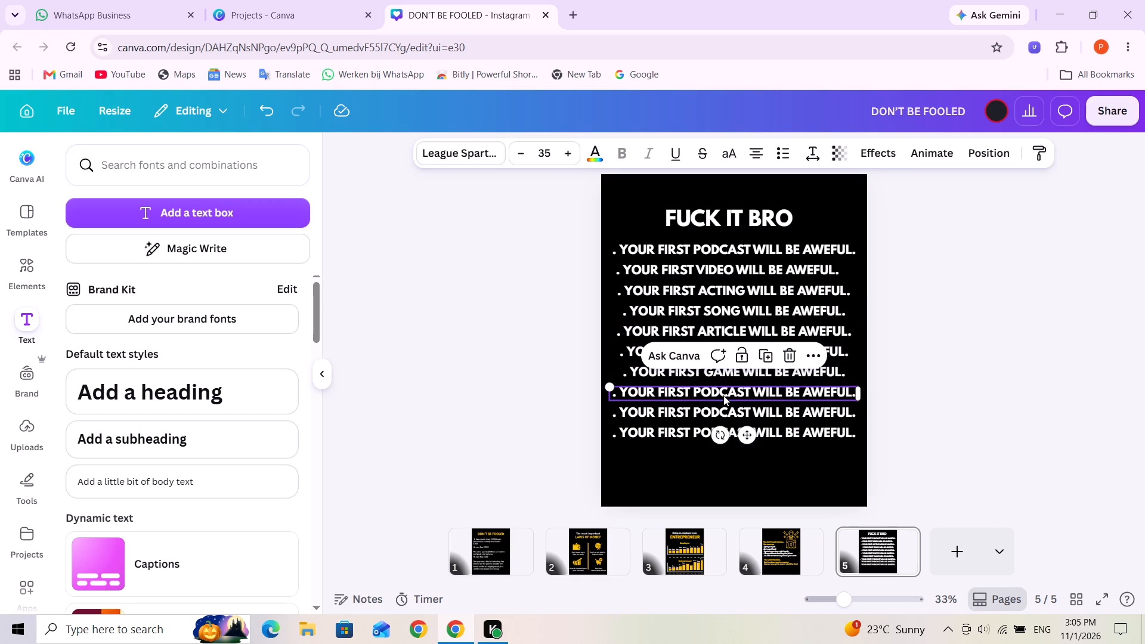
Replace PODCAST with DAY in the eighth line of the list and dismiss the spelling suggestion for AWEFUL.
triple_click(723, 395)
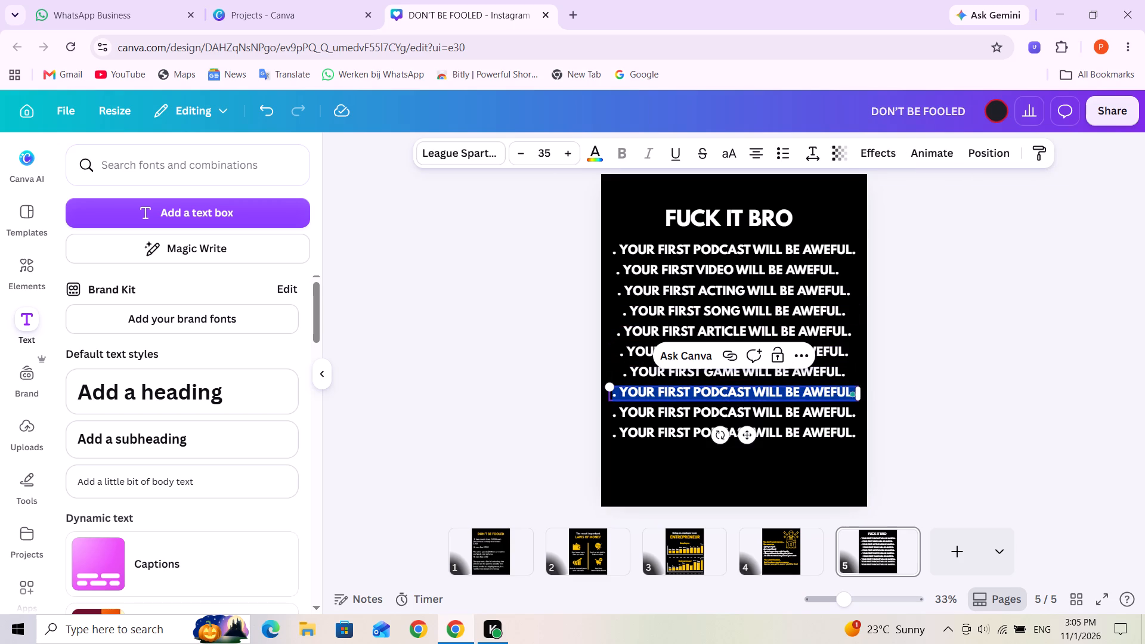
double_click(723, 395)
left_click(722, 395)
type("DAY")
key("space")
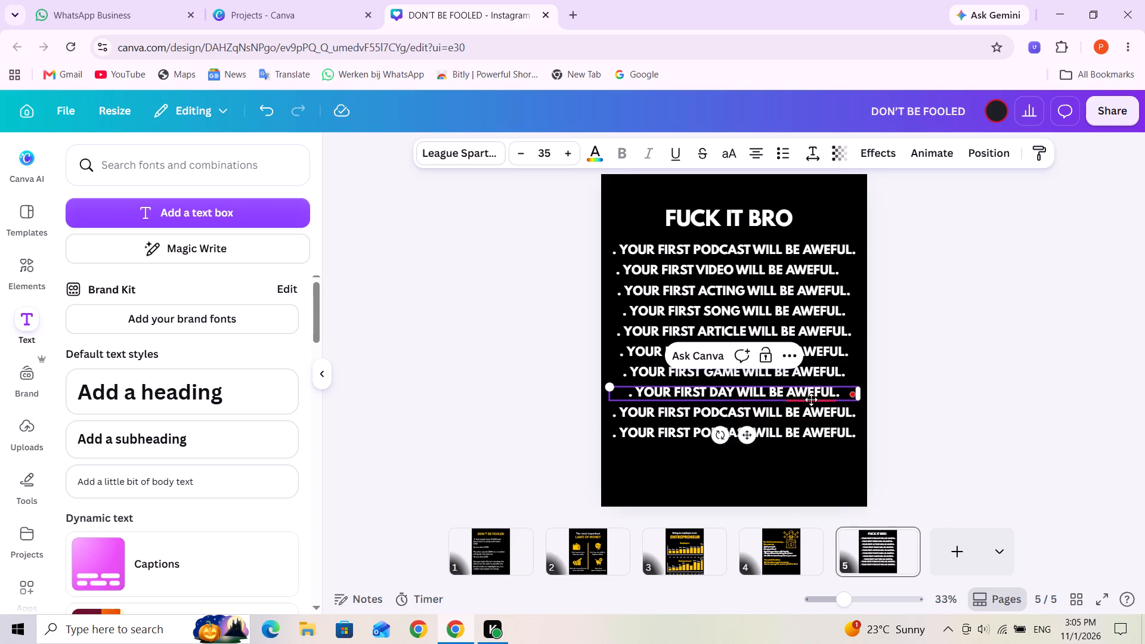
left_click(818, 487)
Narrow the text boxes one by one from the DAY line up to the ACTING line so their leading dots line up.
left_click_drag(861, 395, 861, 395)
left_click_drag(861, 395, 834, 395)
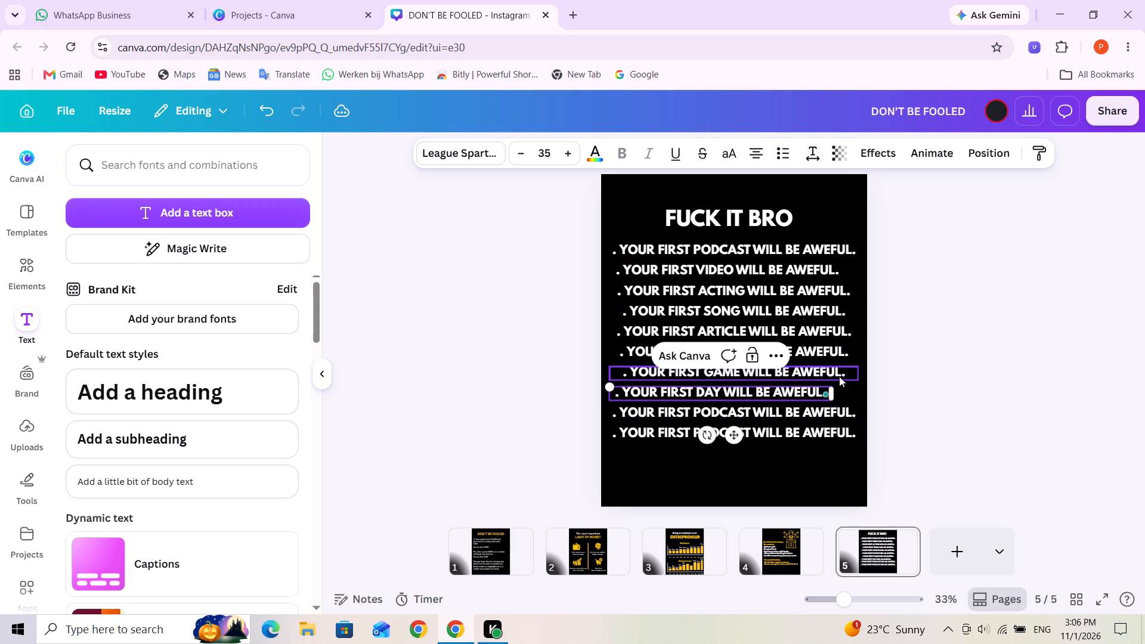
left_click(804, 371)
left_click_drag(861, 374, 845, 376)
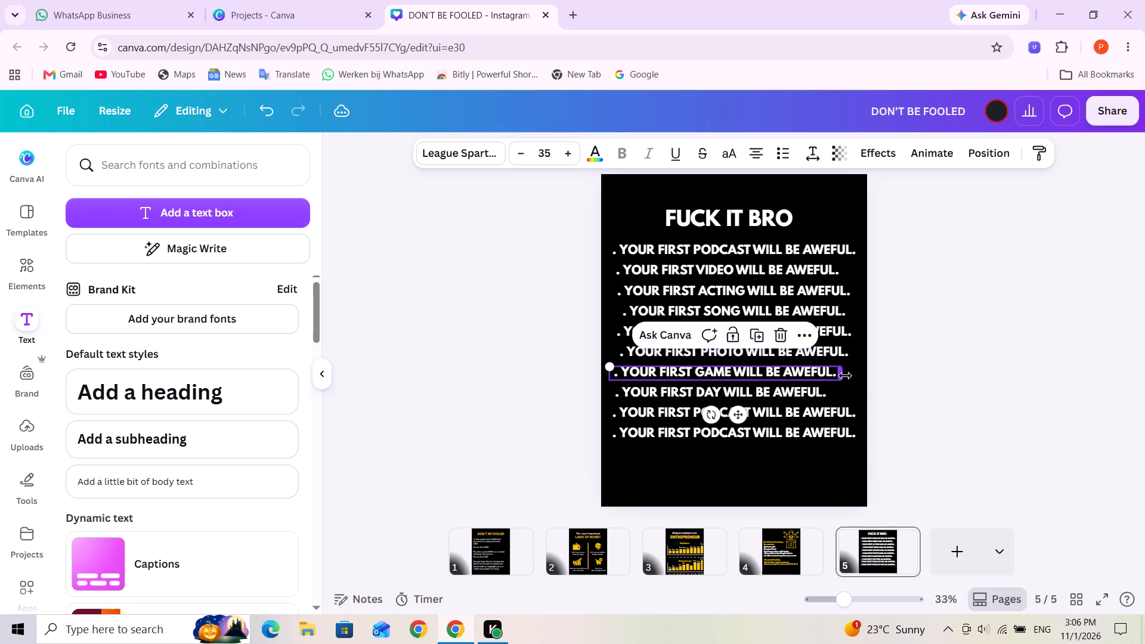
left_click(841, 352)
left_click_drag(859, 352, 852, 352)
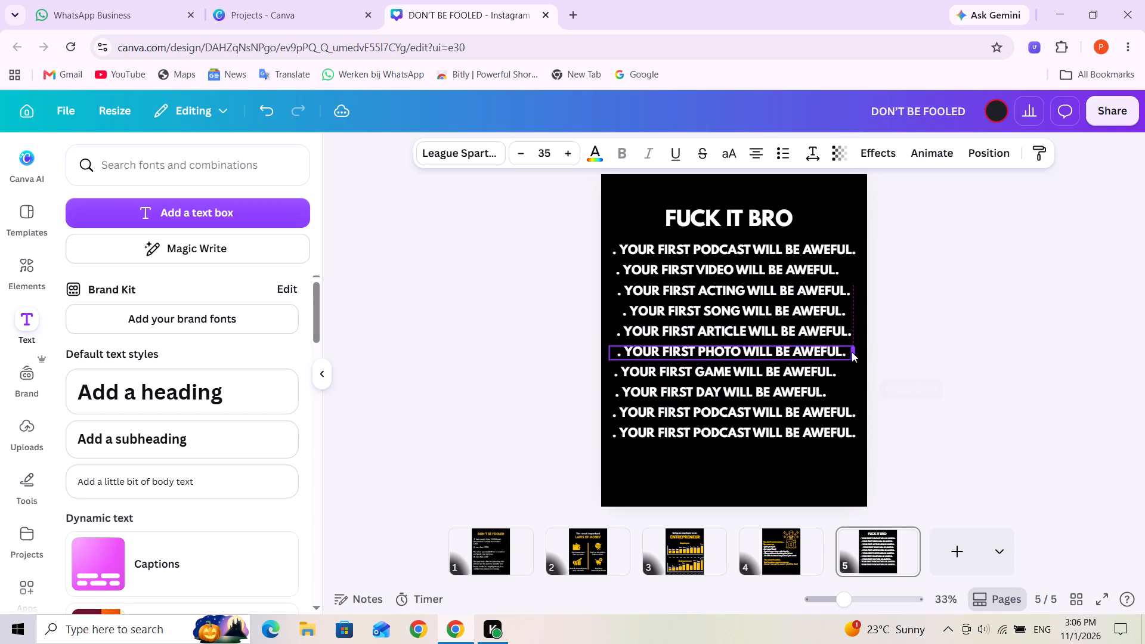
left_click_drag(852, 352, 849, 353)
left_click(847, 335)
left_click(858, 333)
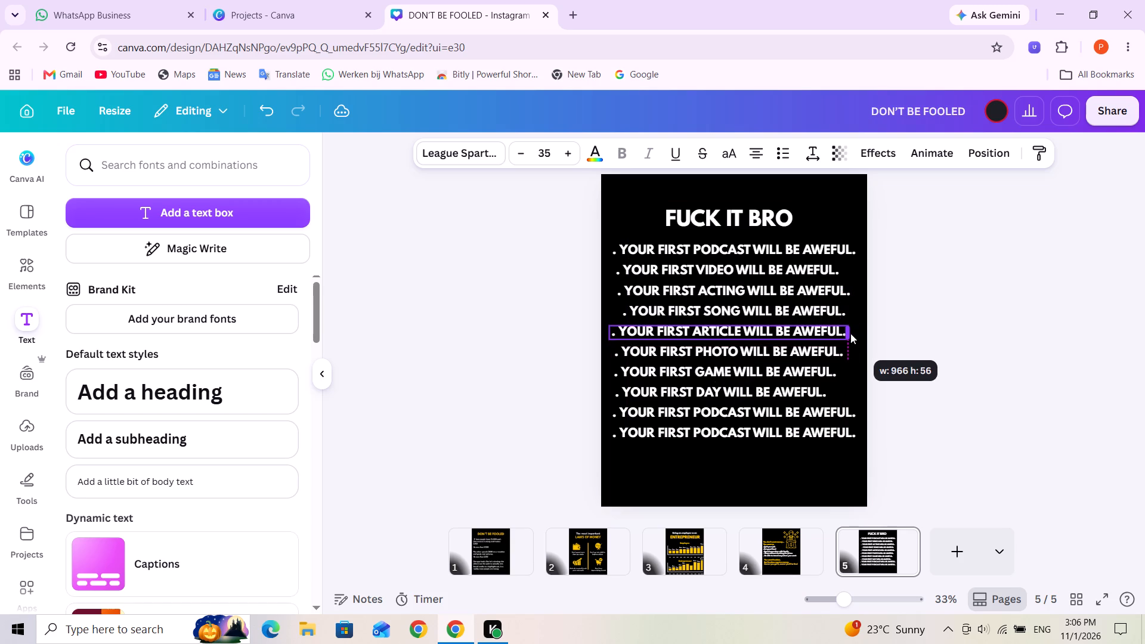
left_click(830, 314)
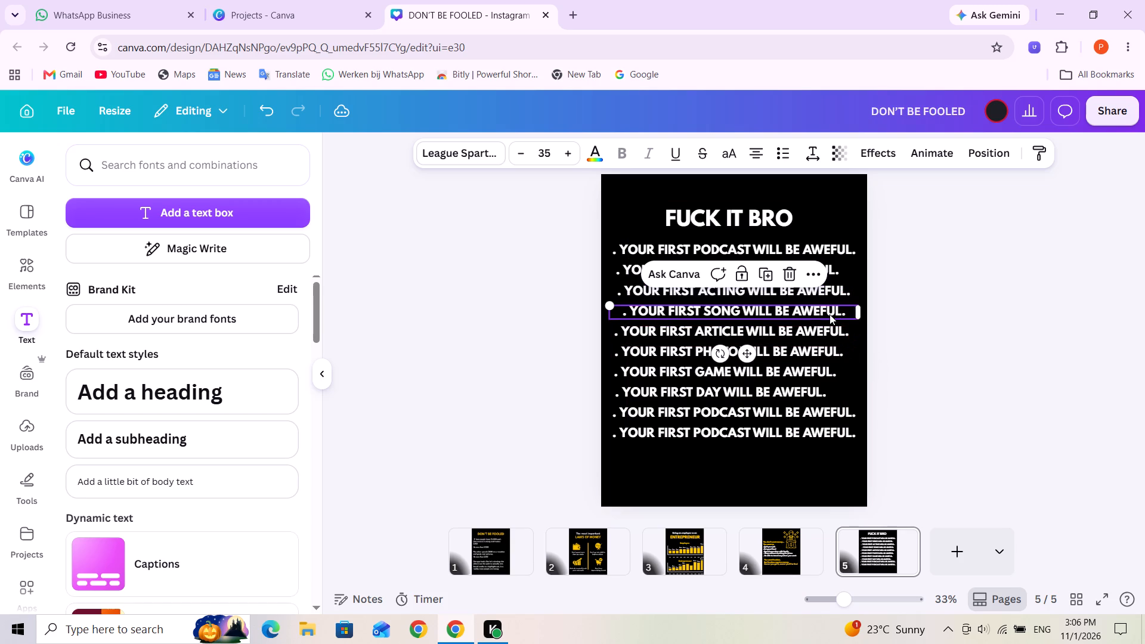
left_click_drag(862, 314, 845, 314)
left_click(835, 291)
left_click(855, 295)
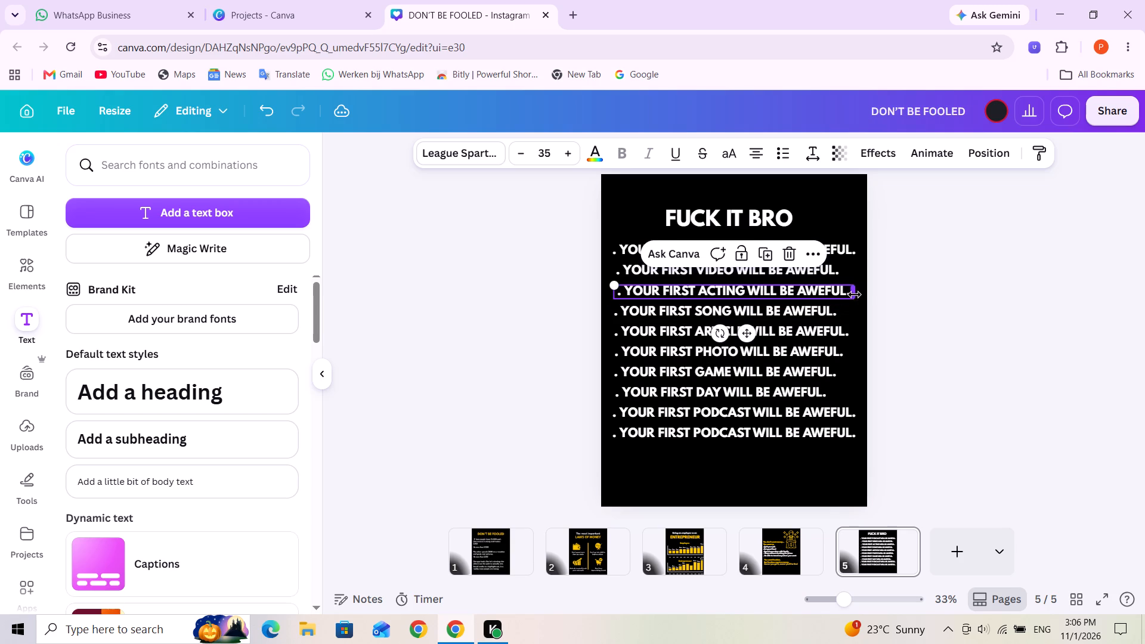
left_click(831, 271)
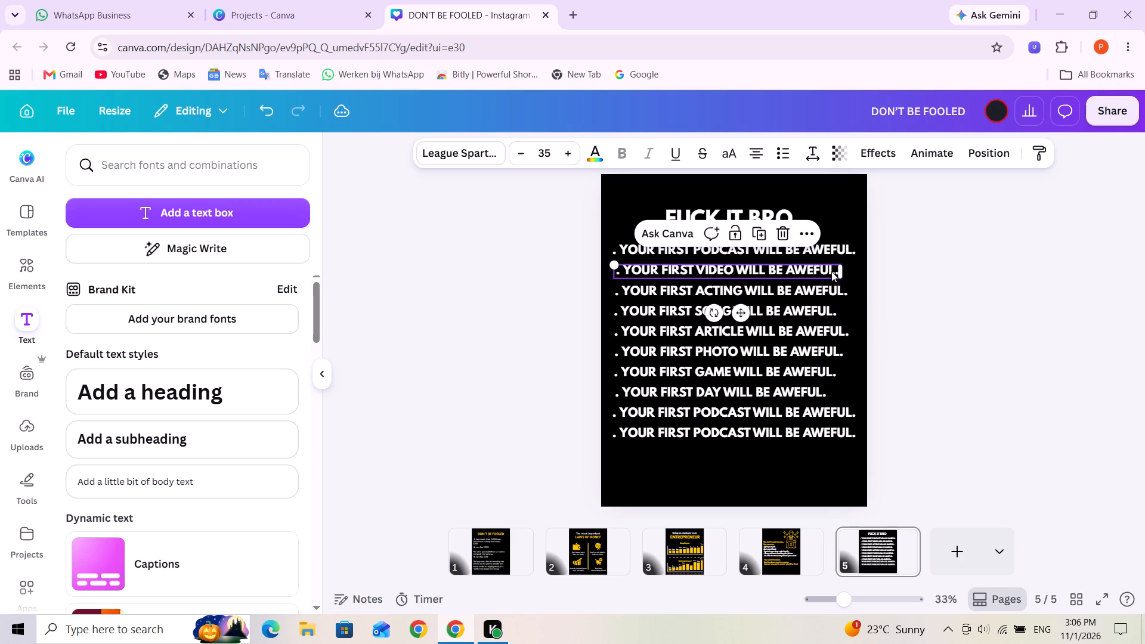
Shift the first PODCAST line slightly to the right and narrow its text box to align it with the lines below.
left_click(841, 247)
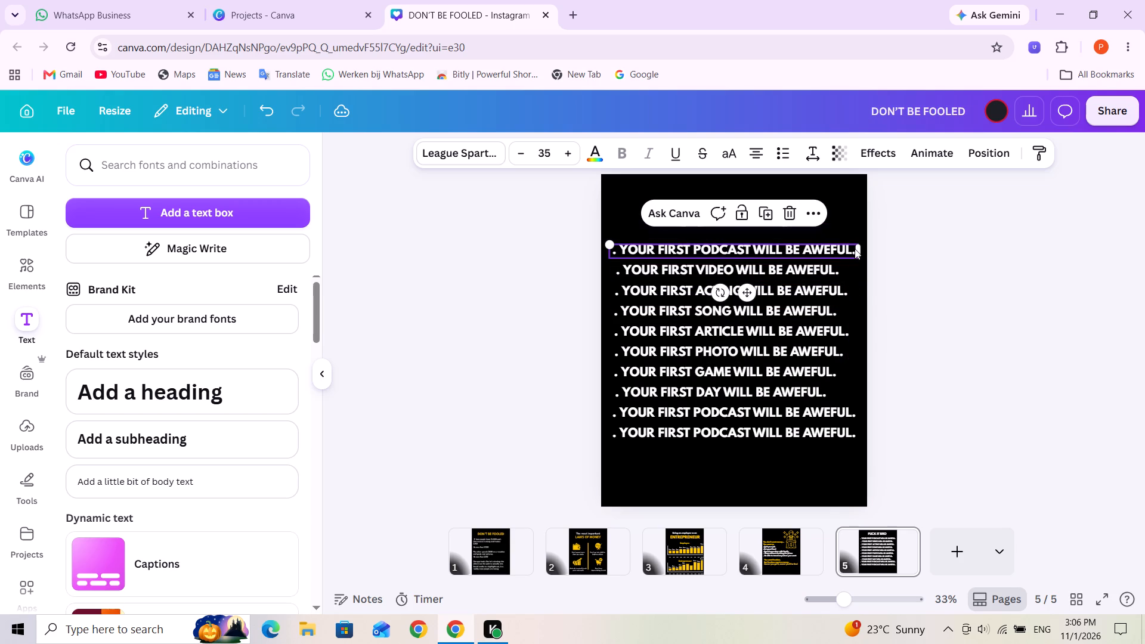
left_click_drag(828, 250, 833, 250)
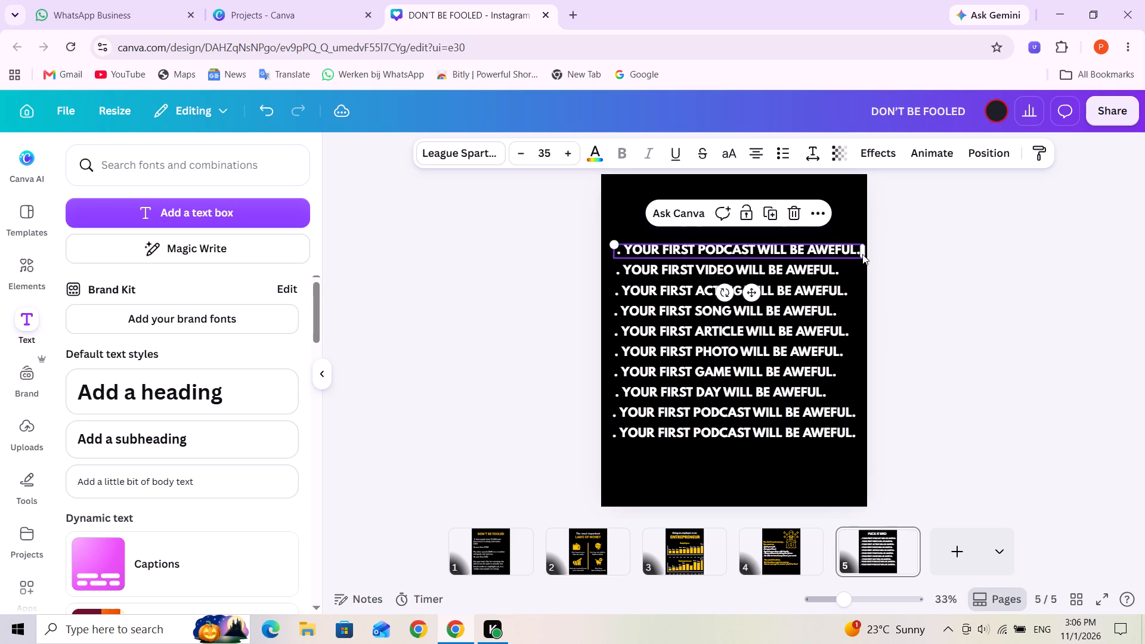
left_click(863, 250)
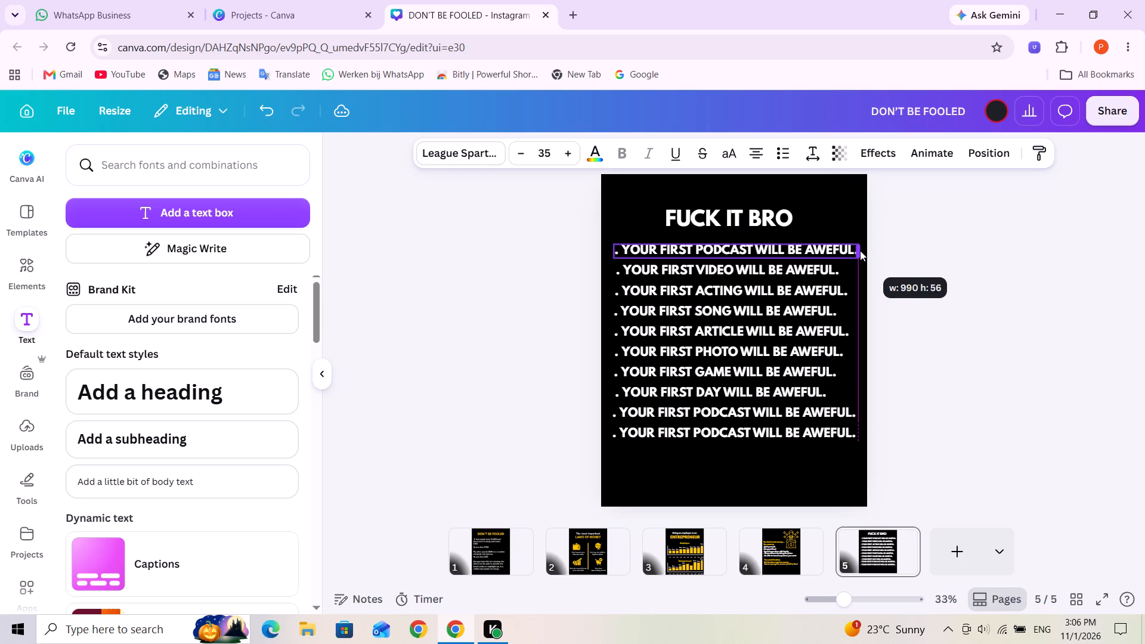
left_click(896, 351)
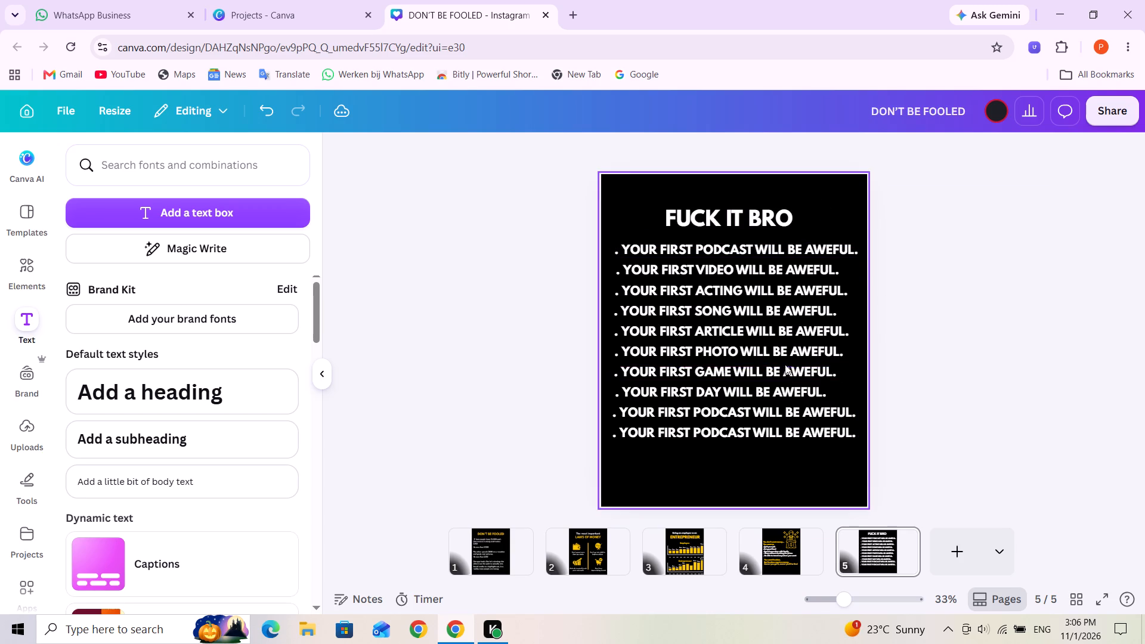
Go through the lines from the last one up to the ARTICLE line to check their wording and alignment.
left_click(724, 439)
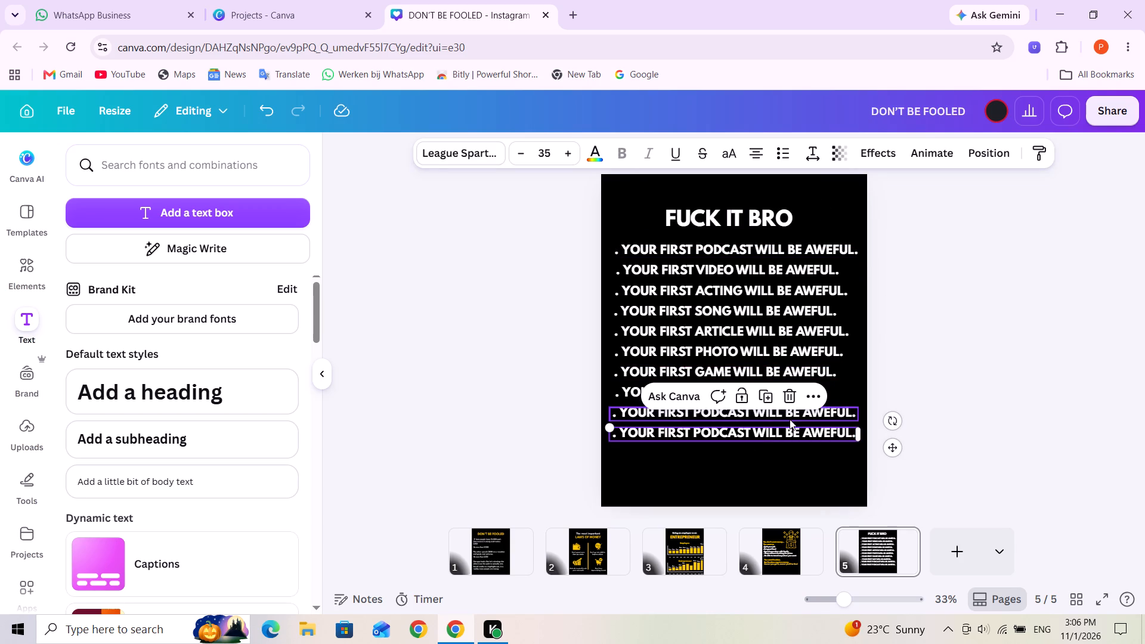
left_click(790, 417)
left_click(760, 397)
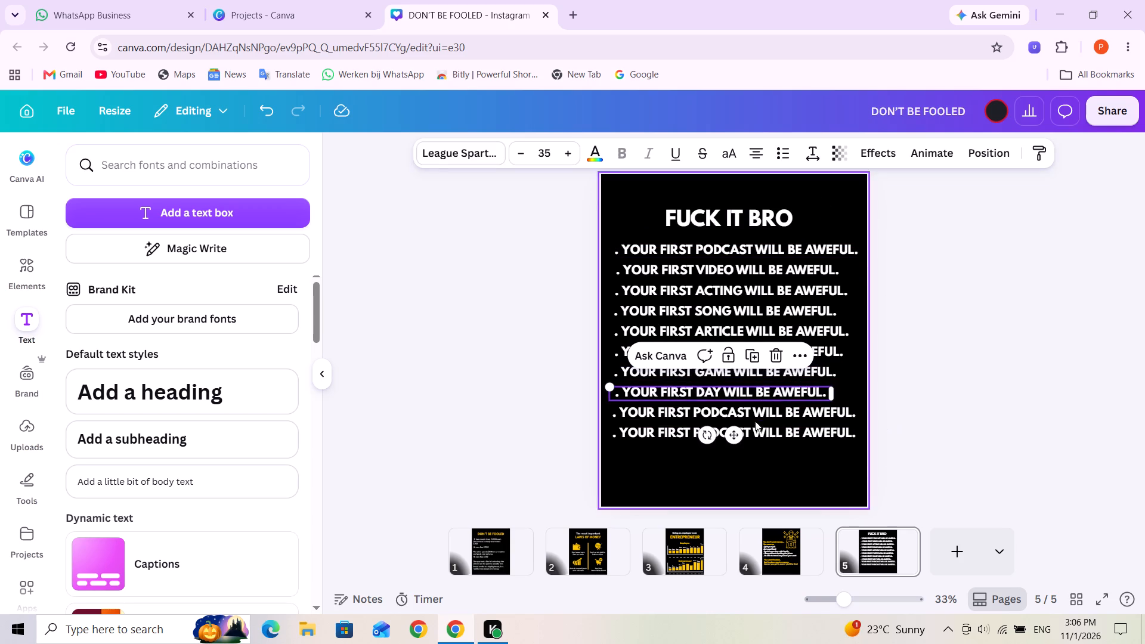
left_click(759, 431)
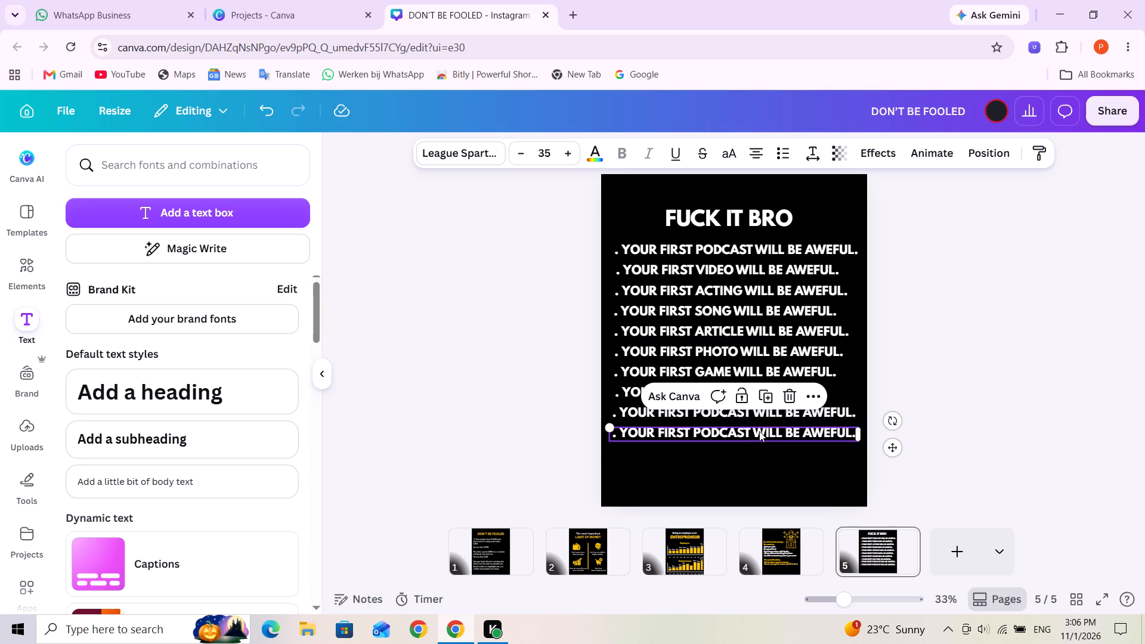
left_click(782, 413)
left_click(827, 411)
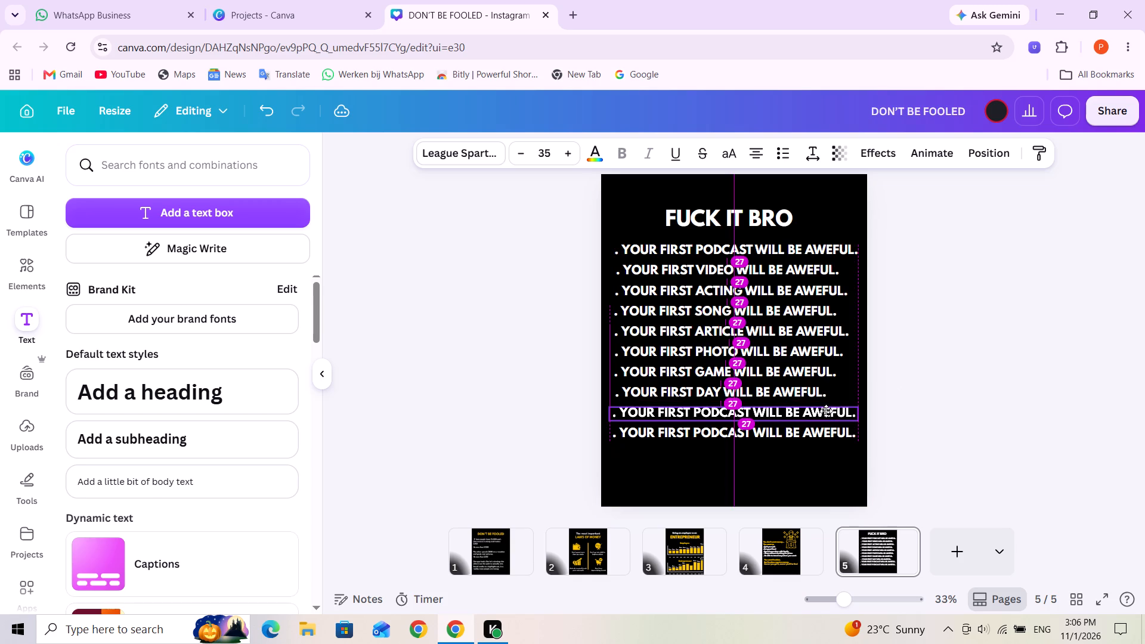
left_click(662, 391)
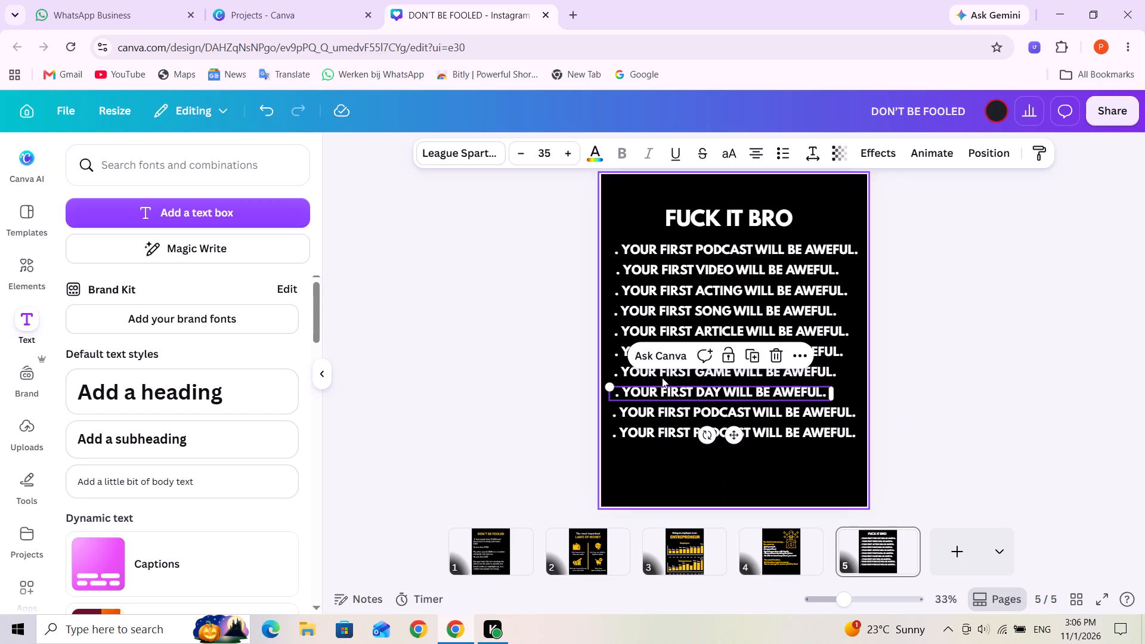
left_click(650, 368)
left_click(645, 374)
left_click(642, 355)
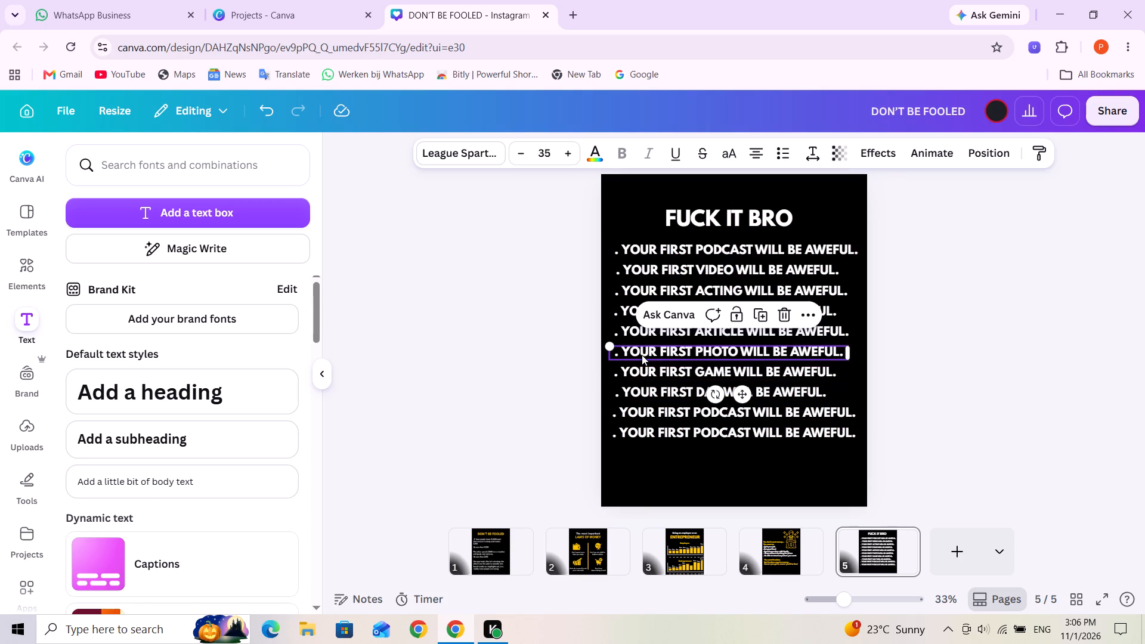
left_click(642, 332)
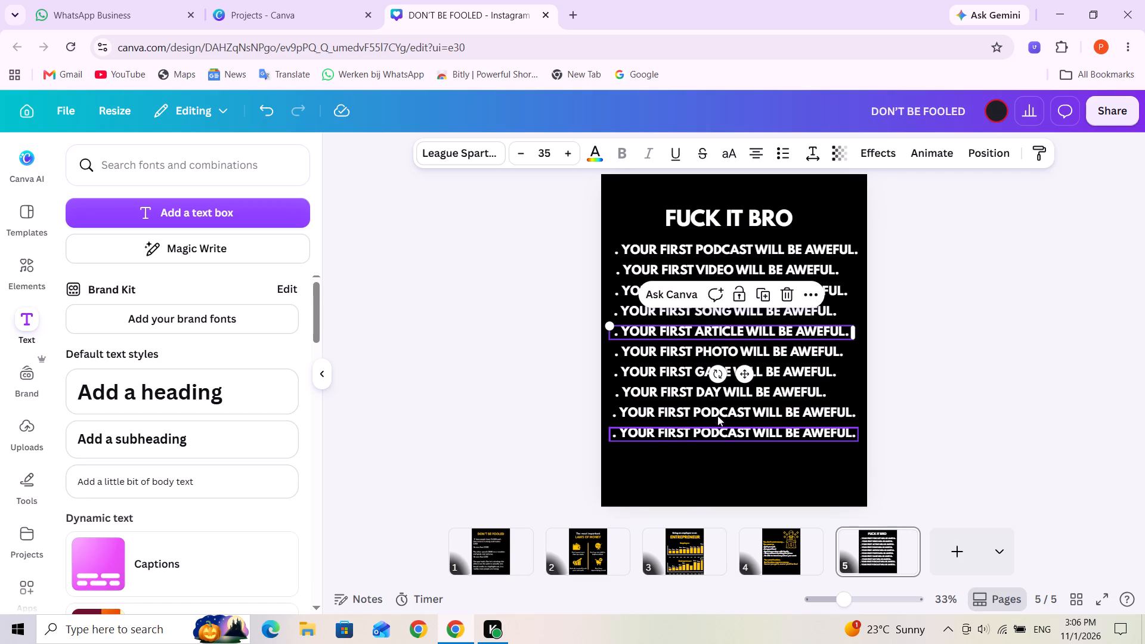
left_click(741, 390)
Replace the ninth line's text after the leading dot with "BUY YOU CAN'T MAKE YOUR 50TH".
left_click(734, 414)
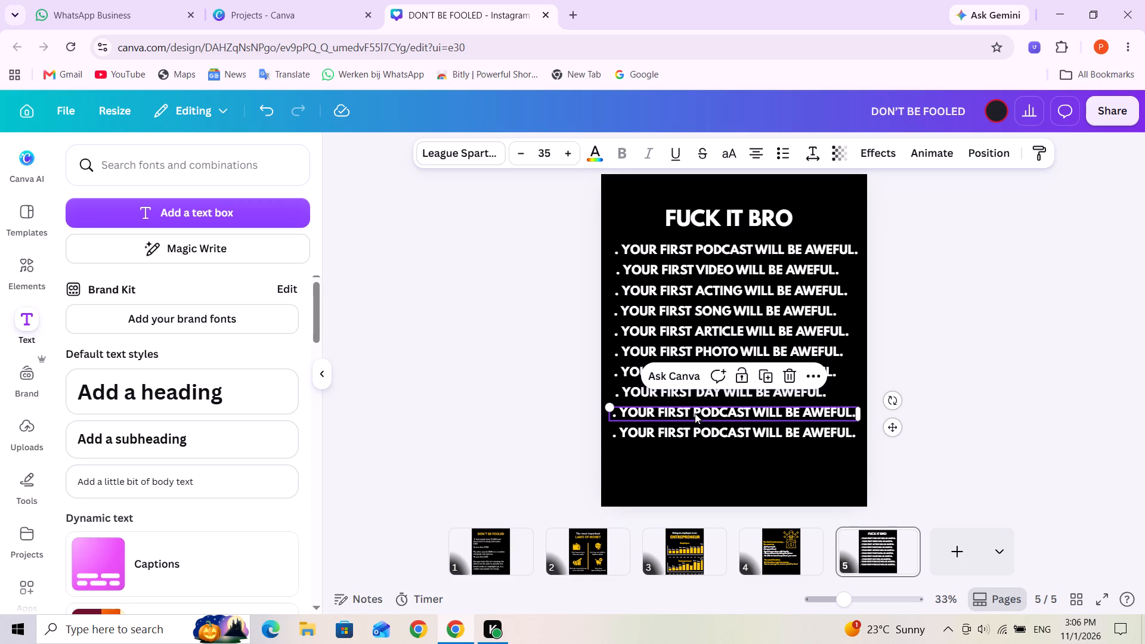
triple_click(629, 412)
left_click(623, 414)
left_click_drag(623, 414, 653, 414)
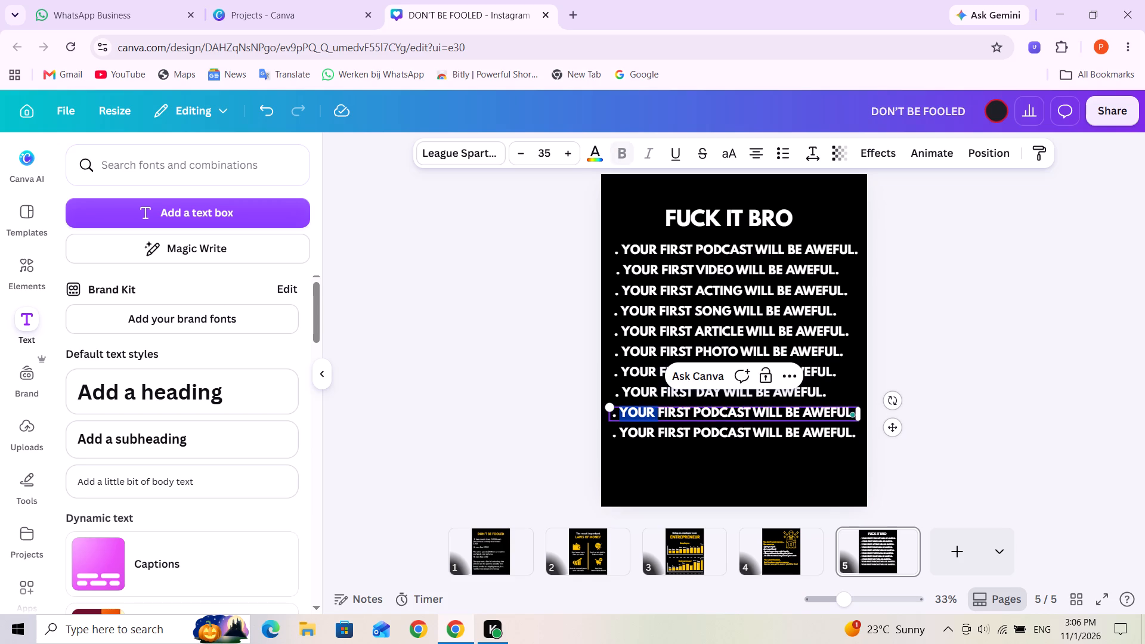
left_click_drag(653, 414, 855, 441)
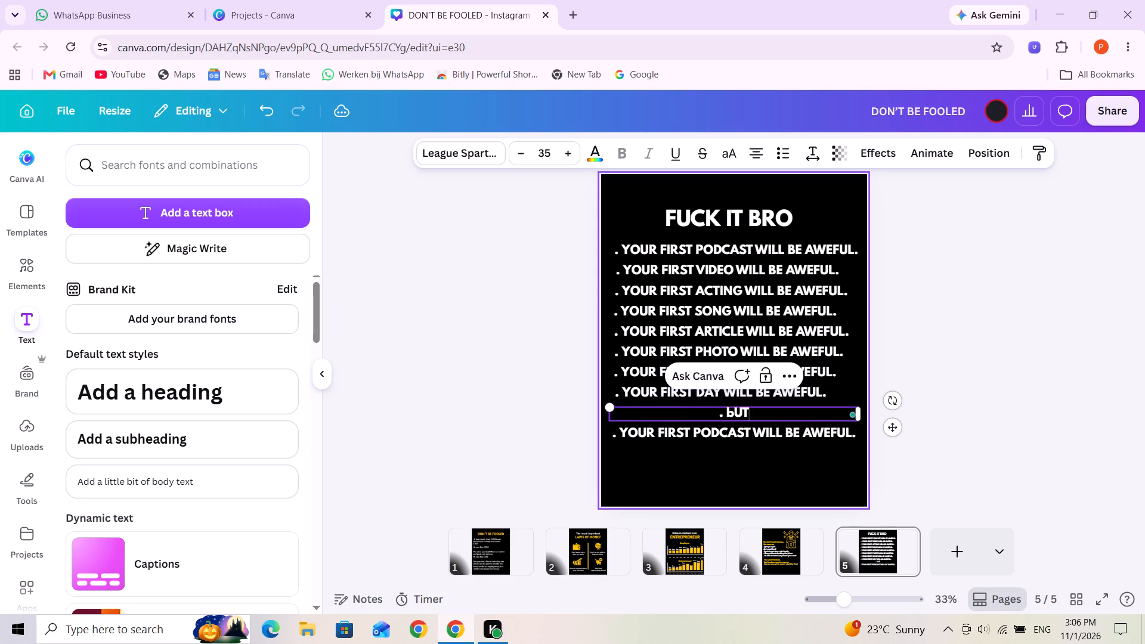
key("BackSpace")
key("BackSpace")
key("BackSpace")
key("b")
type("UY YOUU")
key("BackSpace")
key("space")
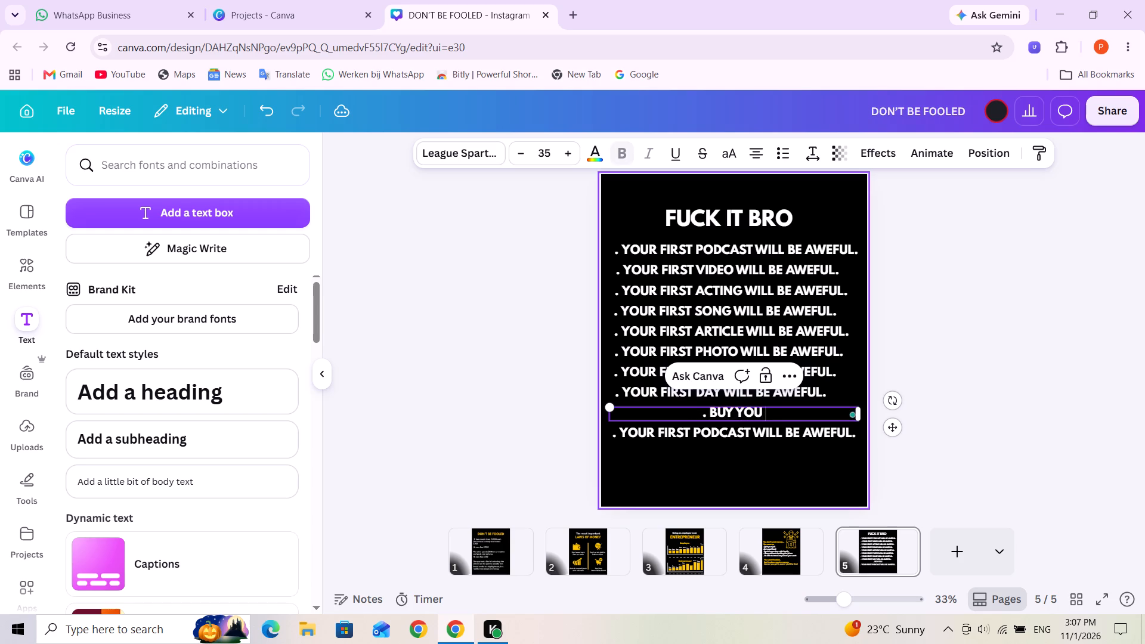
type("C")
type("AN'T MAKE")
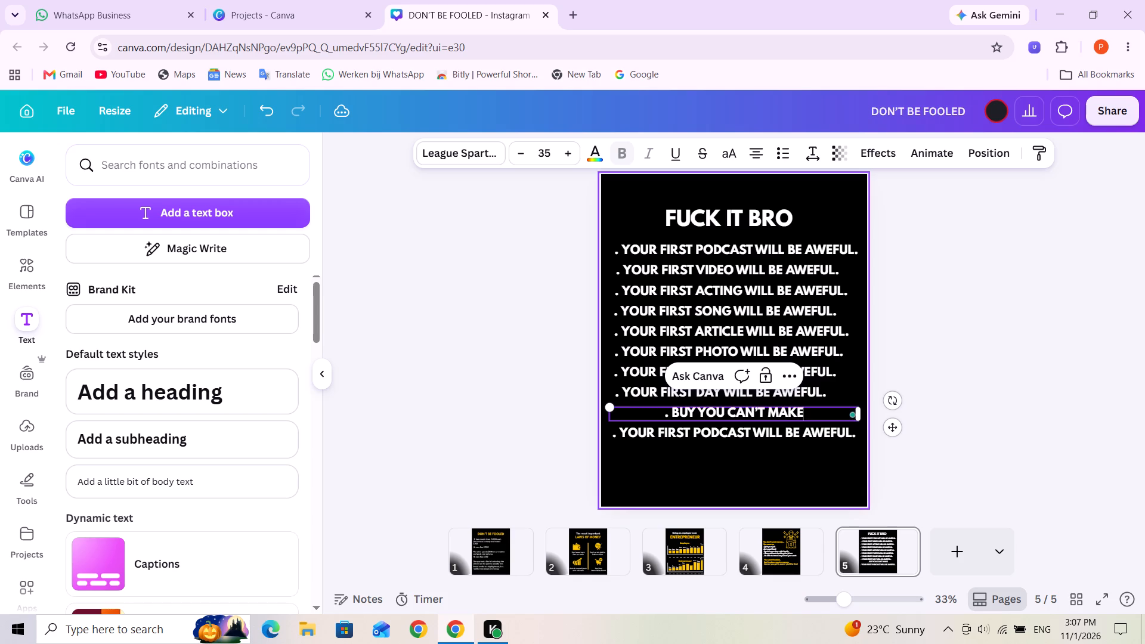
key("space")
type("YOUR")
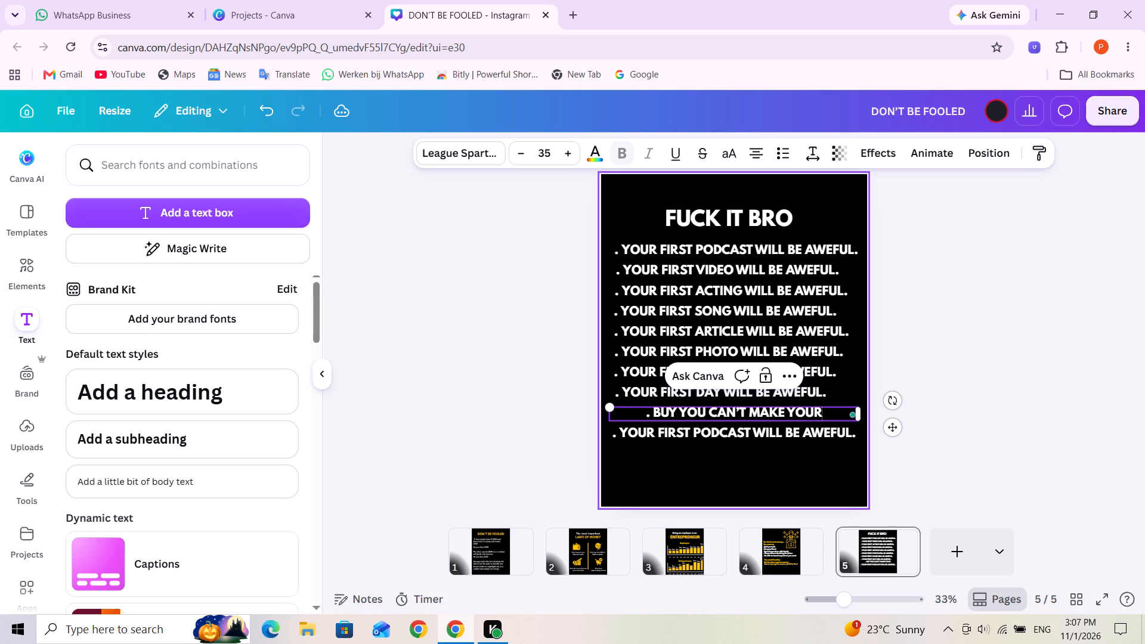
key("space")
type("50TH")
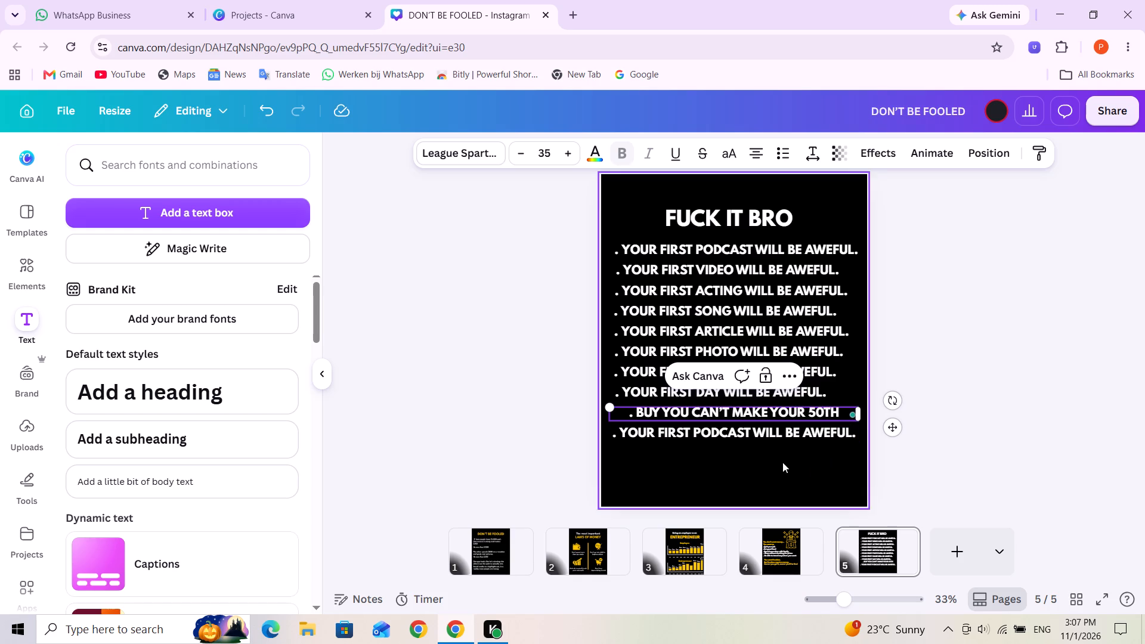
Replace the whole last line with "WITHOUT MAKING YOUR FIRST.", correcting any mistyped letters.
triple_click(682, 435)
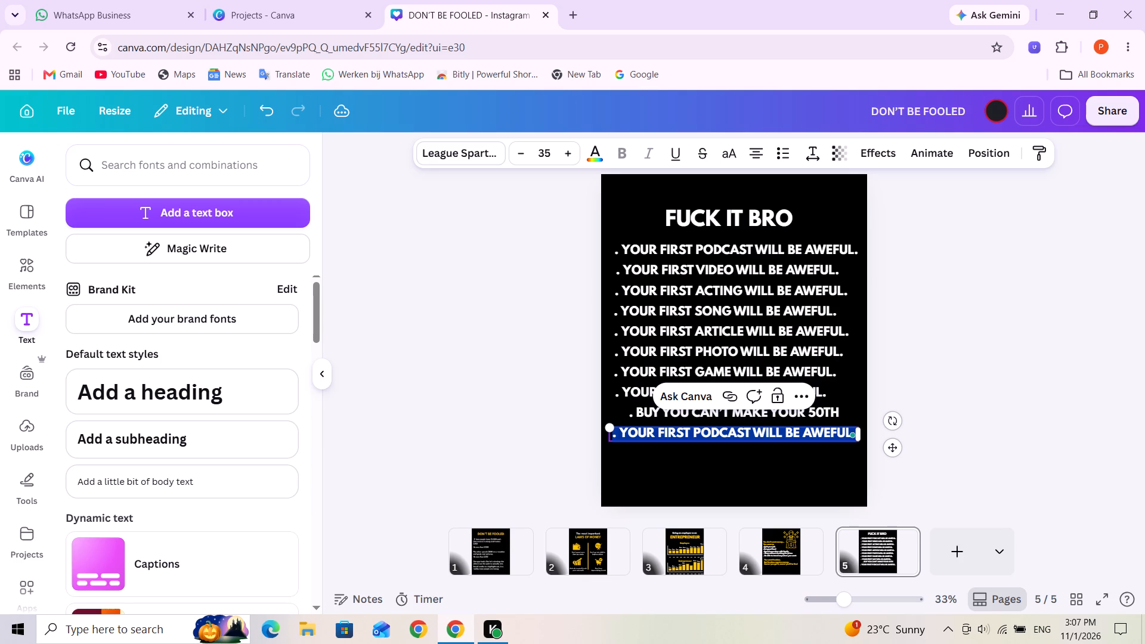
type("WITHOUT")
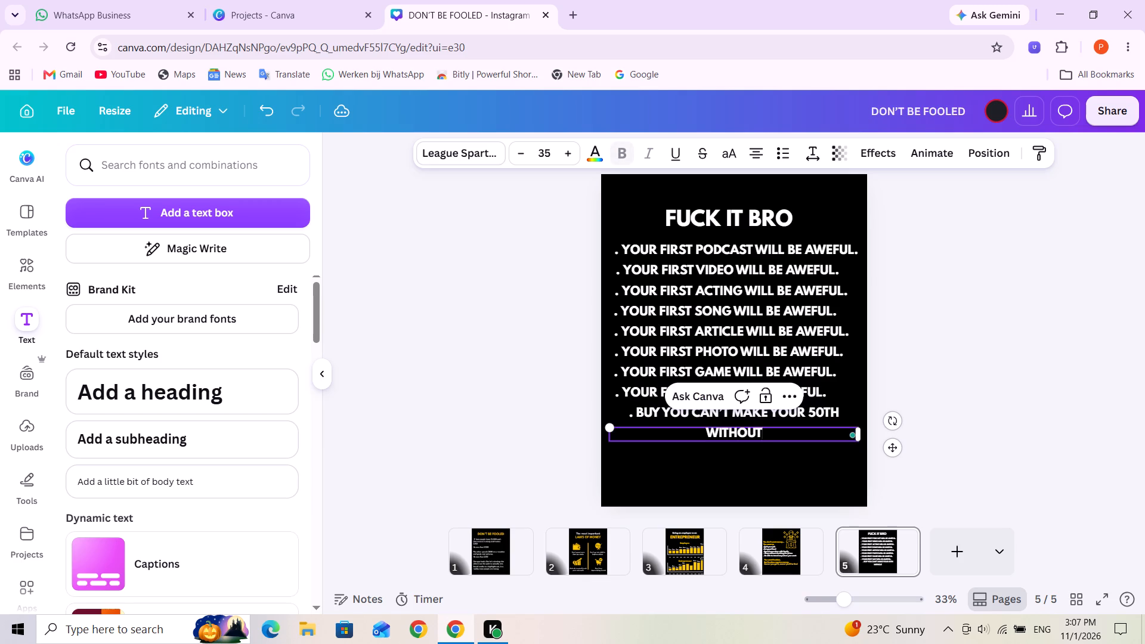
key("space")
type("MK")
key("BackSpace")
type("AKING")
key("space")
type("YOUR DIRST")
key("BackSpace")
key("BackSpace")
key("BackSpace")
key("BackSpace")
key("BackSpace")
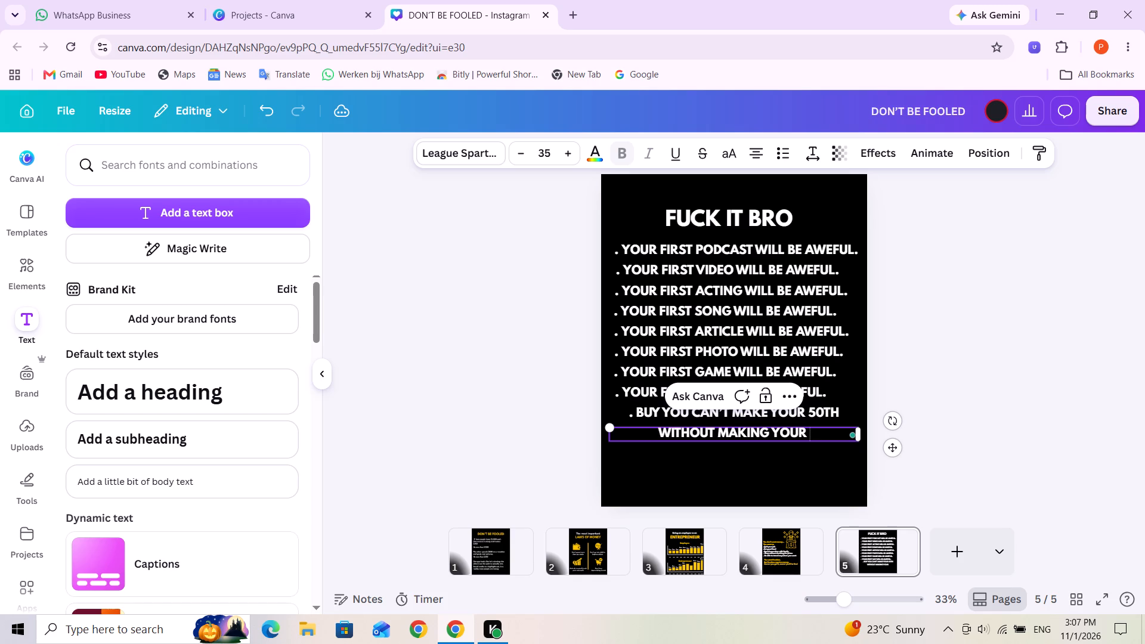
type("FIRST")
key("period")
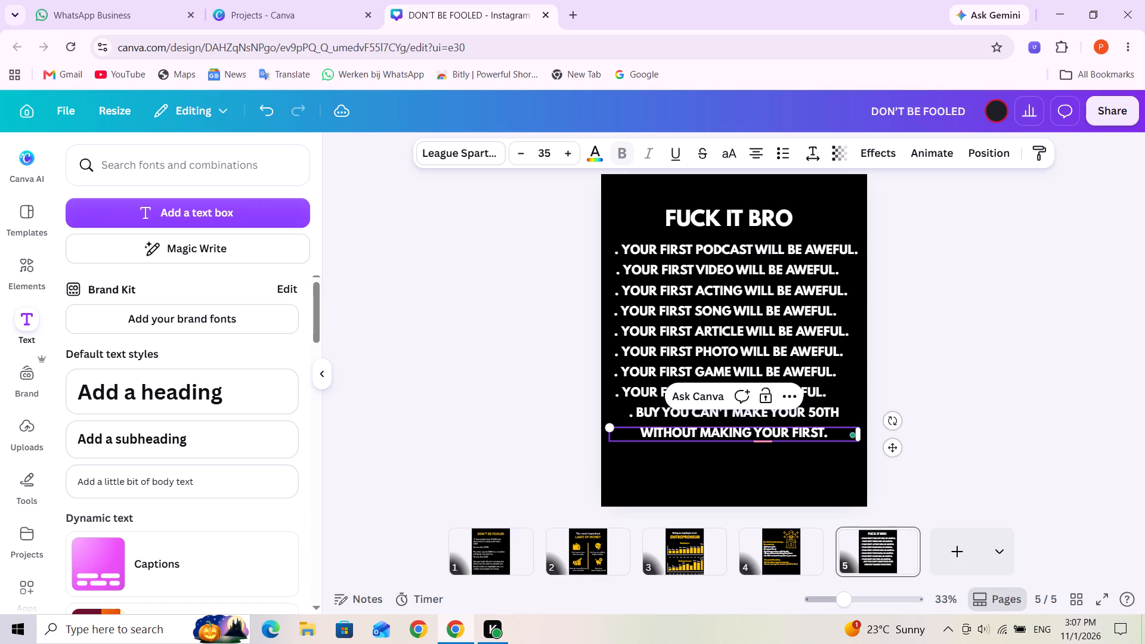
Narrow the text boxes of the two closing lines to fit their text and shift the last line to align under the one above.
left_click(636, 414)
left_click_drag(859, 413, 835, 417)
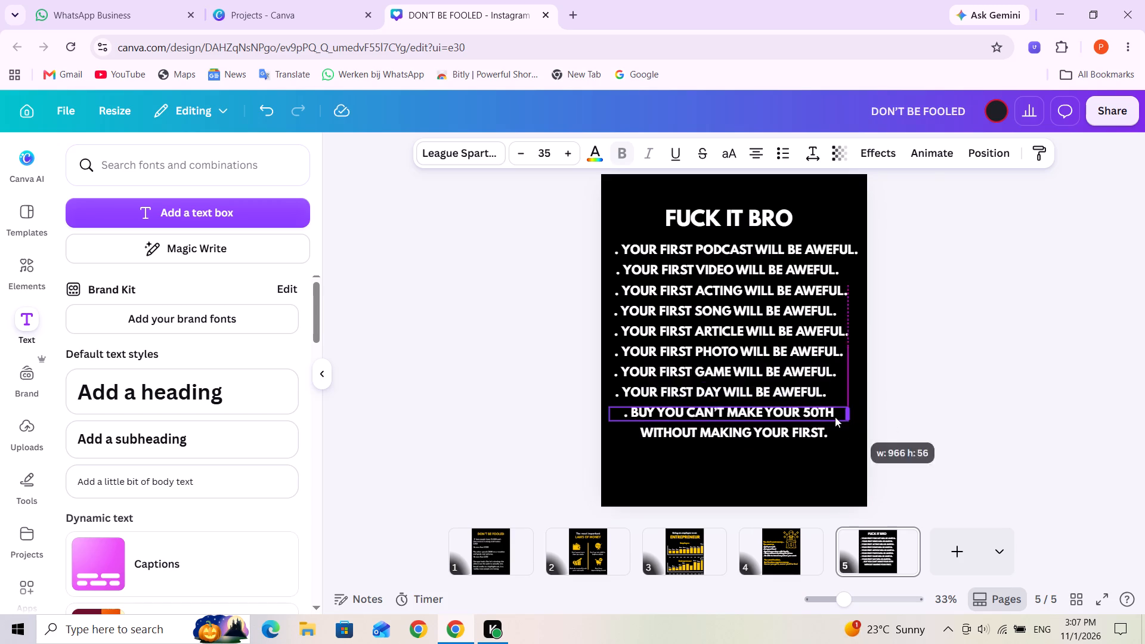
left_click_drag(835, 417, 828, 417)
left_click(817, 436)
left_click_drag(862, 434, 803, 434)
left_click(824, 450)
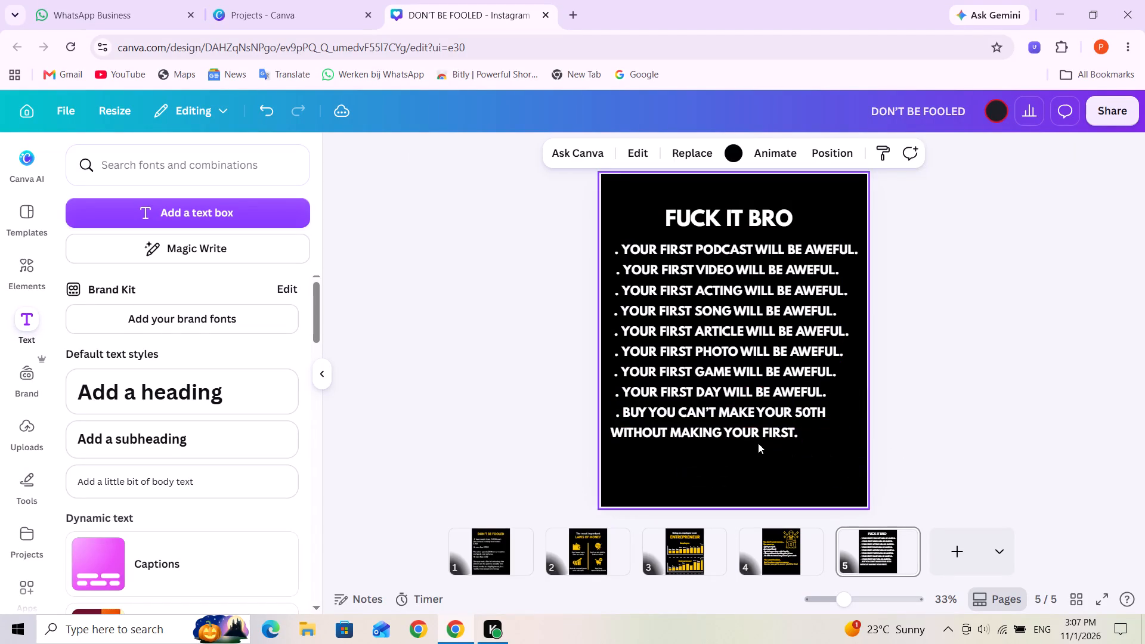
left_click_drag(741, 436, 751, 438)
left_click(642, 407)
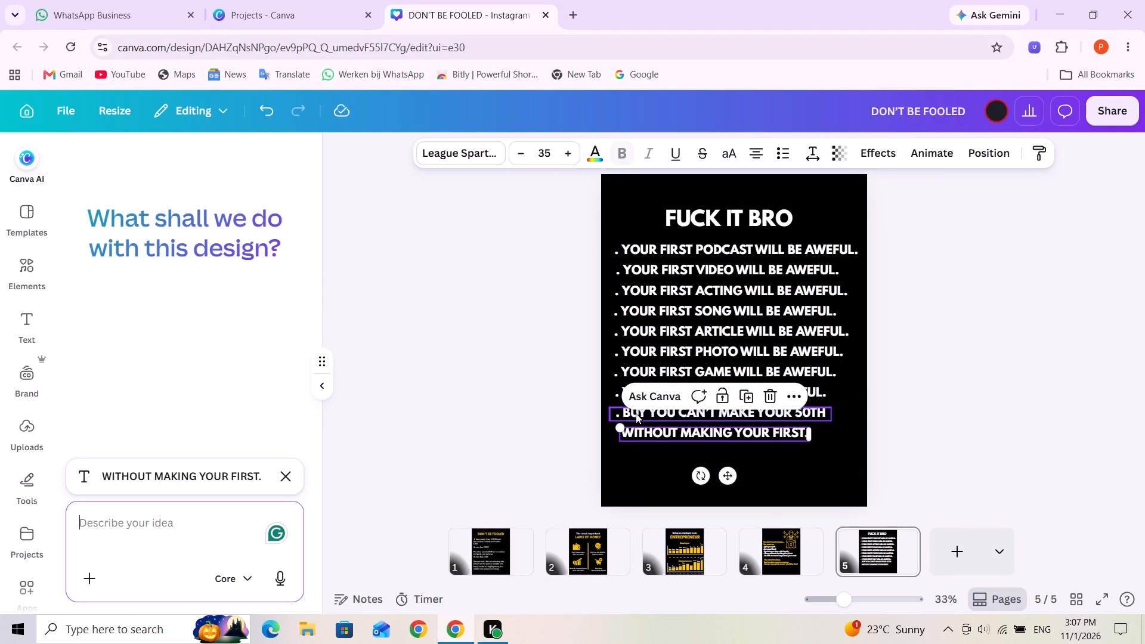
Colour both closing lines, "BUY YOU CAN'T MAKE YOUR 50TH" and "WITHOUT MAKING YOUR FIRST.", in the design's yellow.
left_click(636, 418)
triple_click(625, 412)
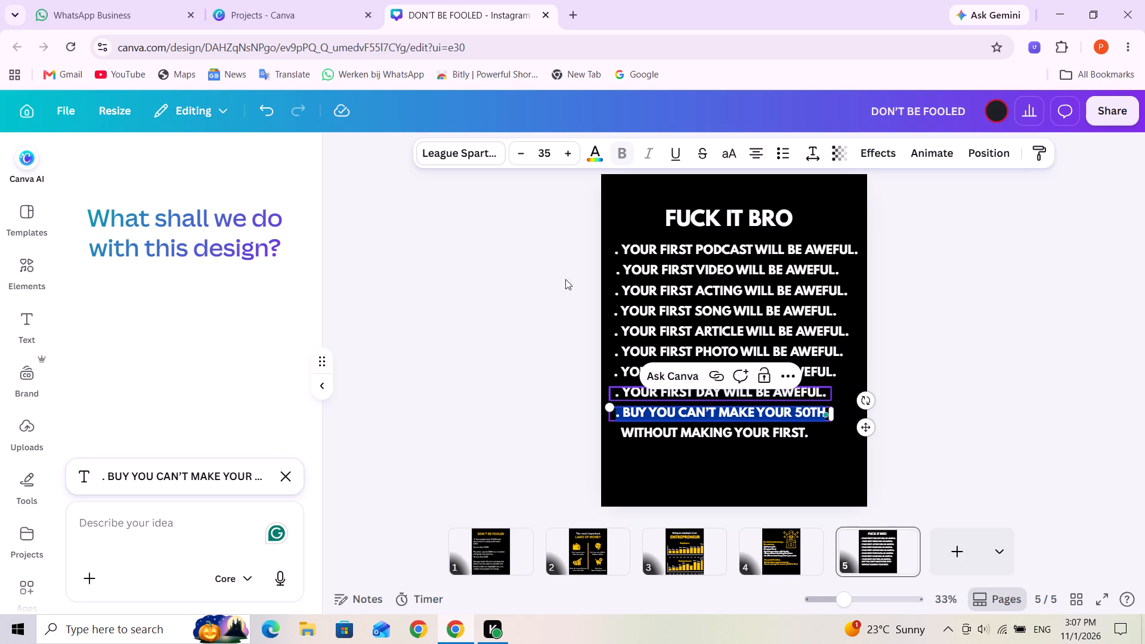
left_click(589, 159)
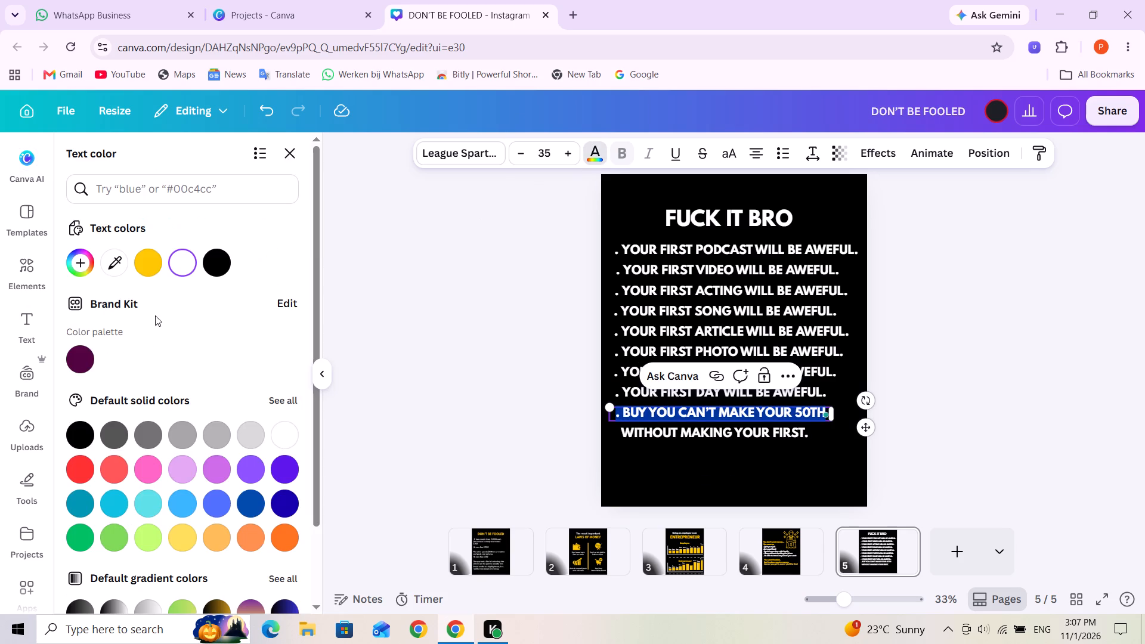
left_click(147, 274)
triple_click(752, 439)
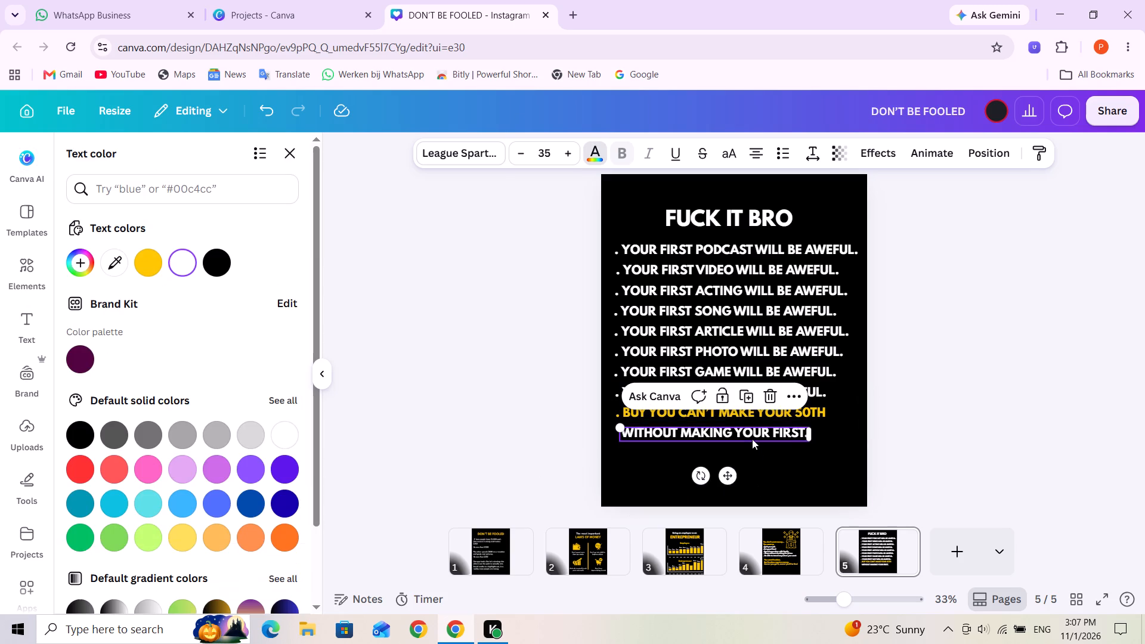
left_click(143, 263)
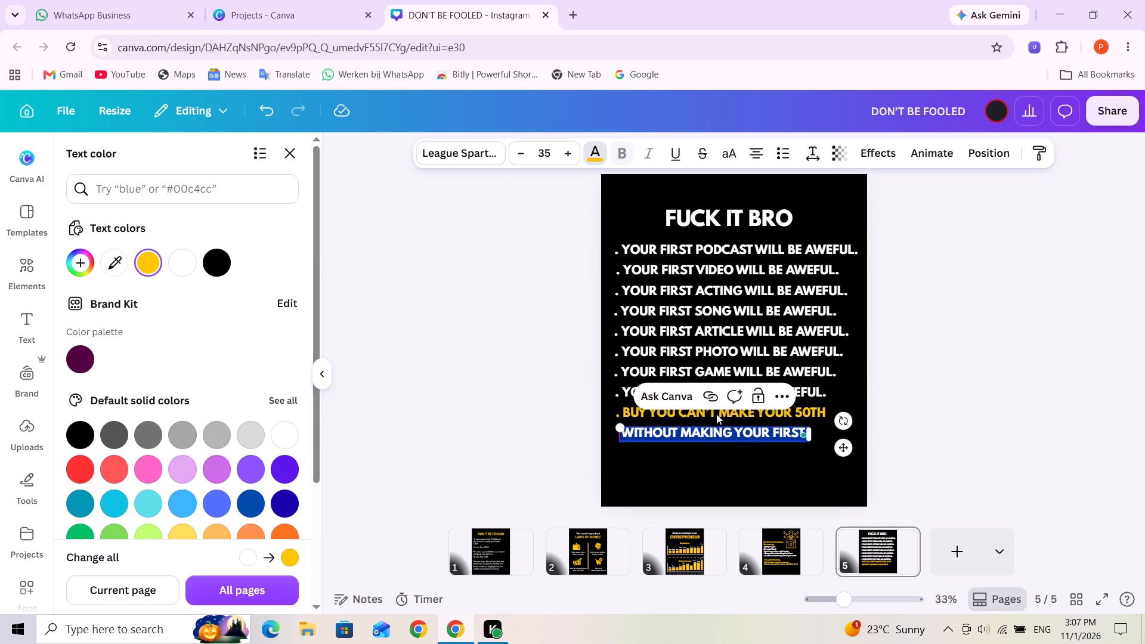
left_click(932, 420)
left_click(1014, 450)
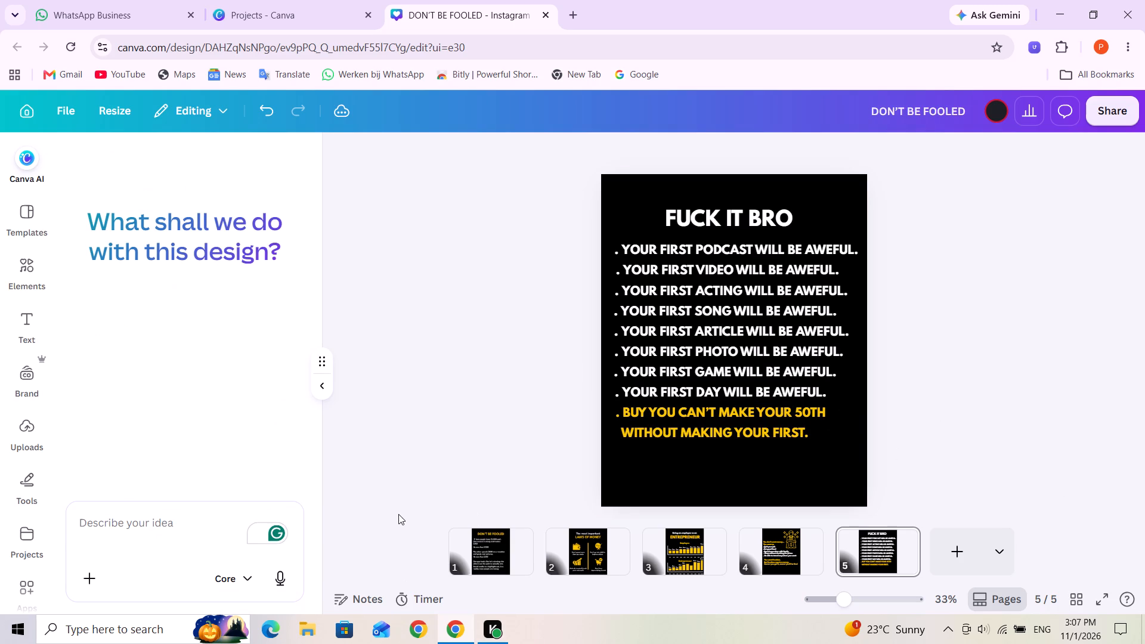
Colour the "FUCK IT BRO" title in the same yellow.
left_click(751, 222)
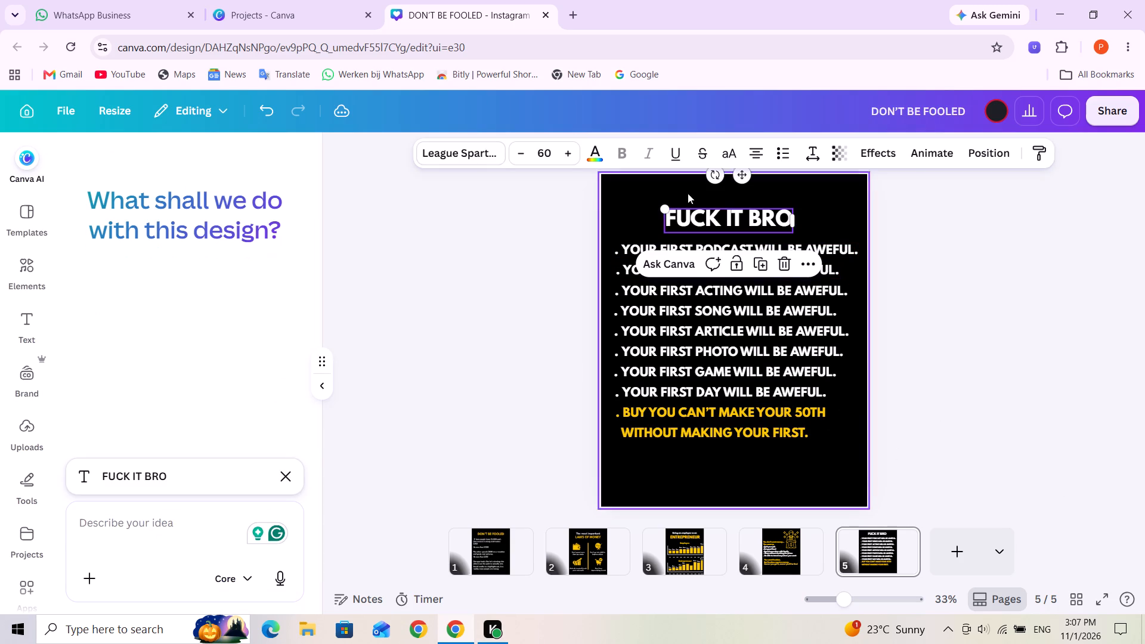
left_click(602, 150)
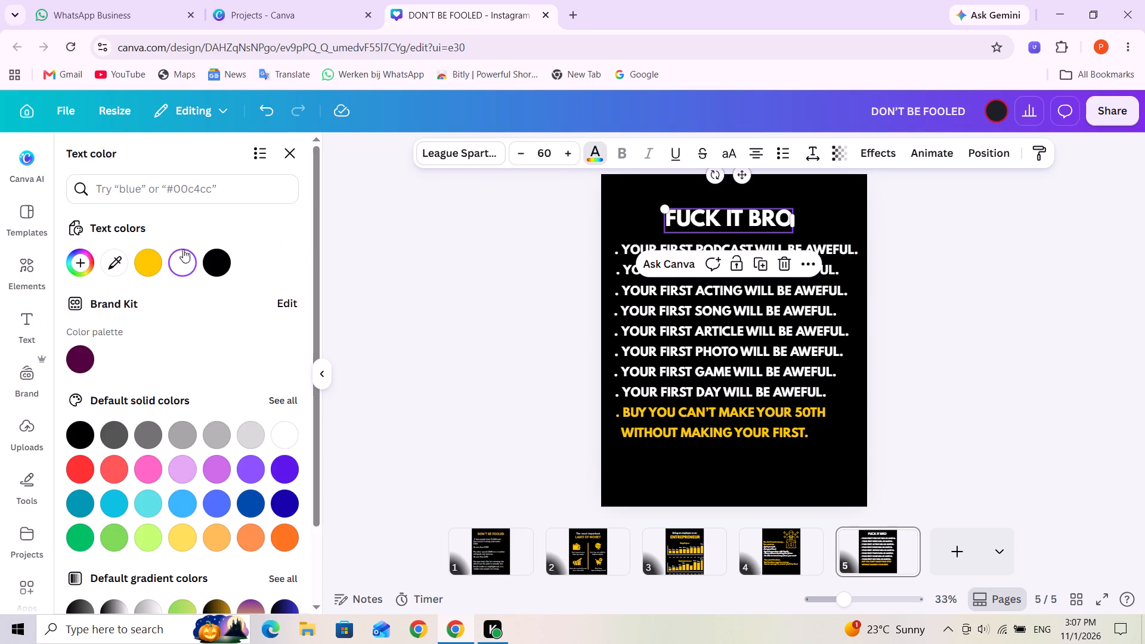
left_click(143, 267)
left_click(432, 336)
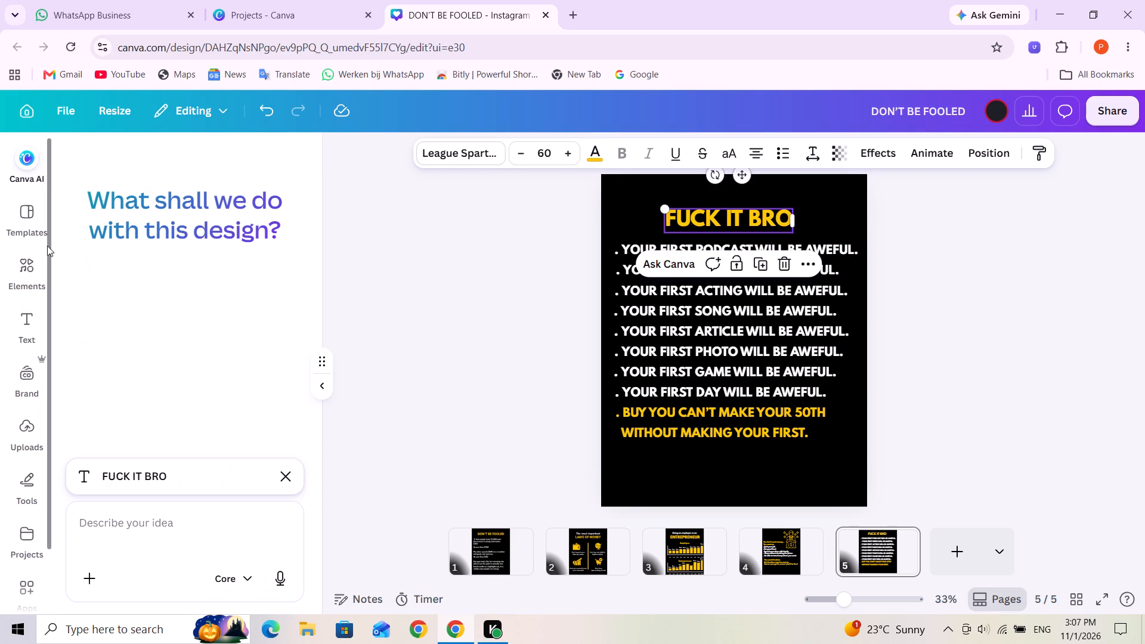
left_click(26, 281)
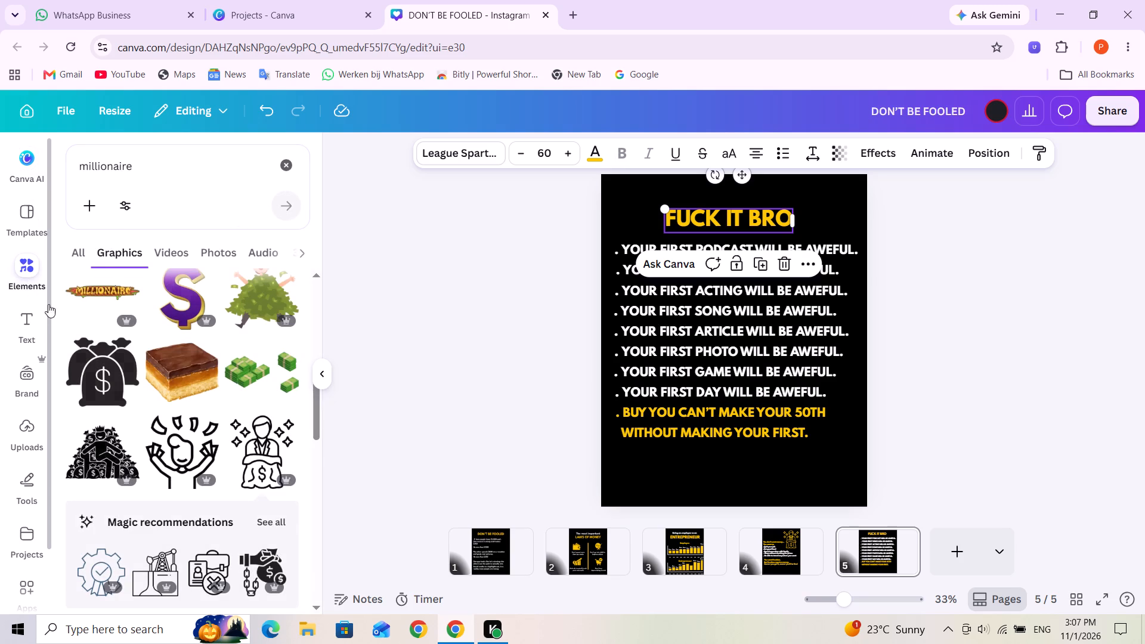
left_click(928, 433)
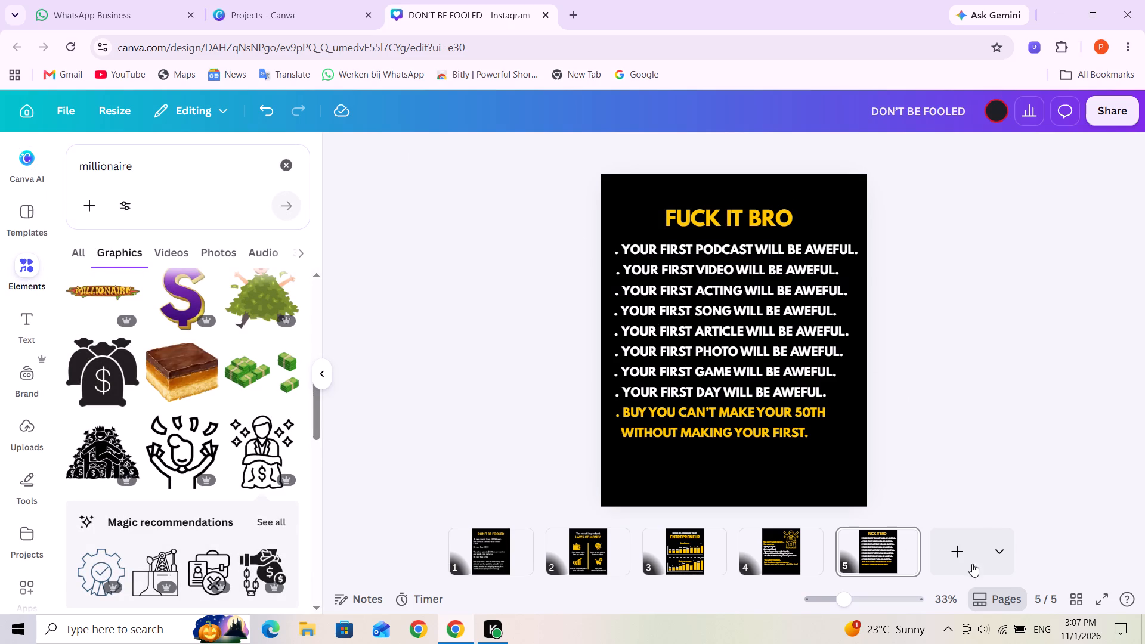
Add a new page after page 5 with a heading reading "EFFORTS".
left_click(963, 559)
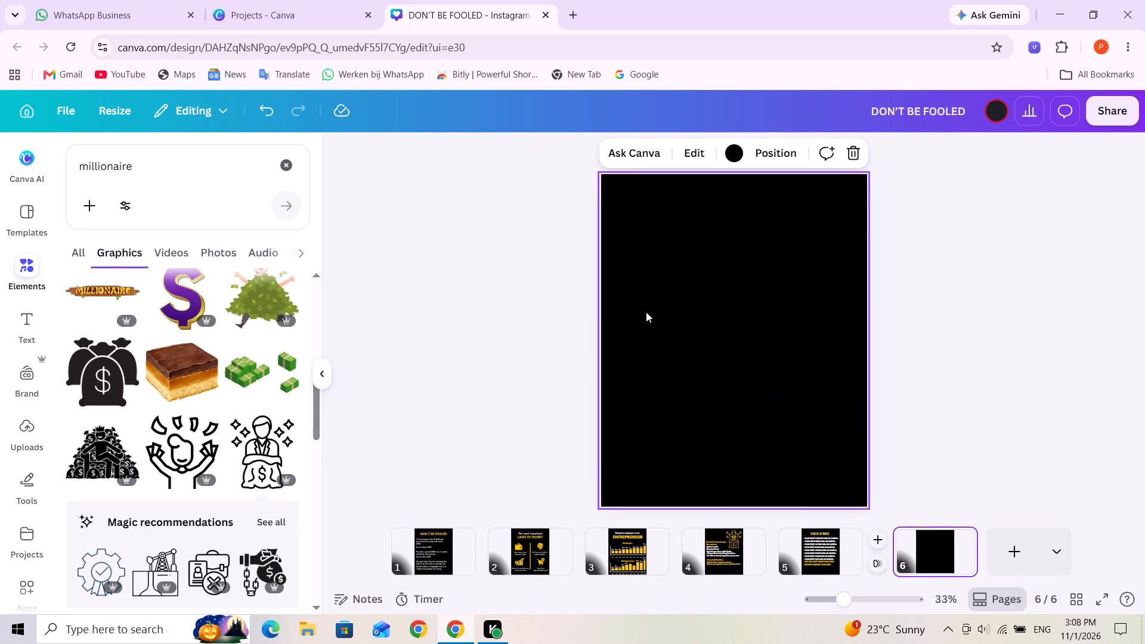
left_click(26, 338)
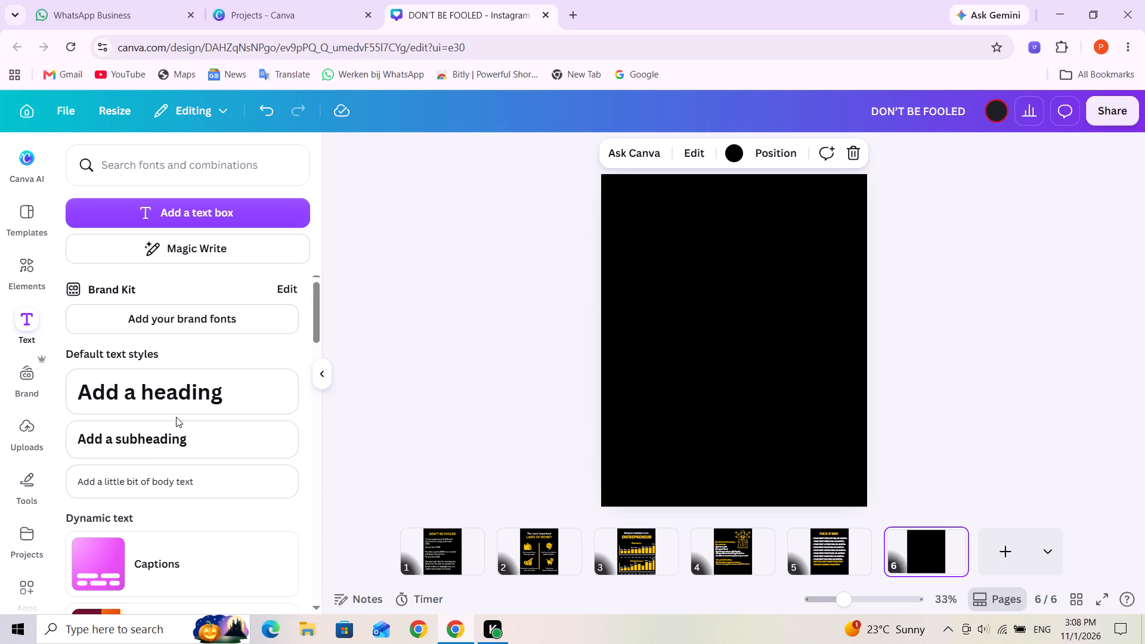
left_click(180, 386)
type("EFFORTS")
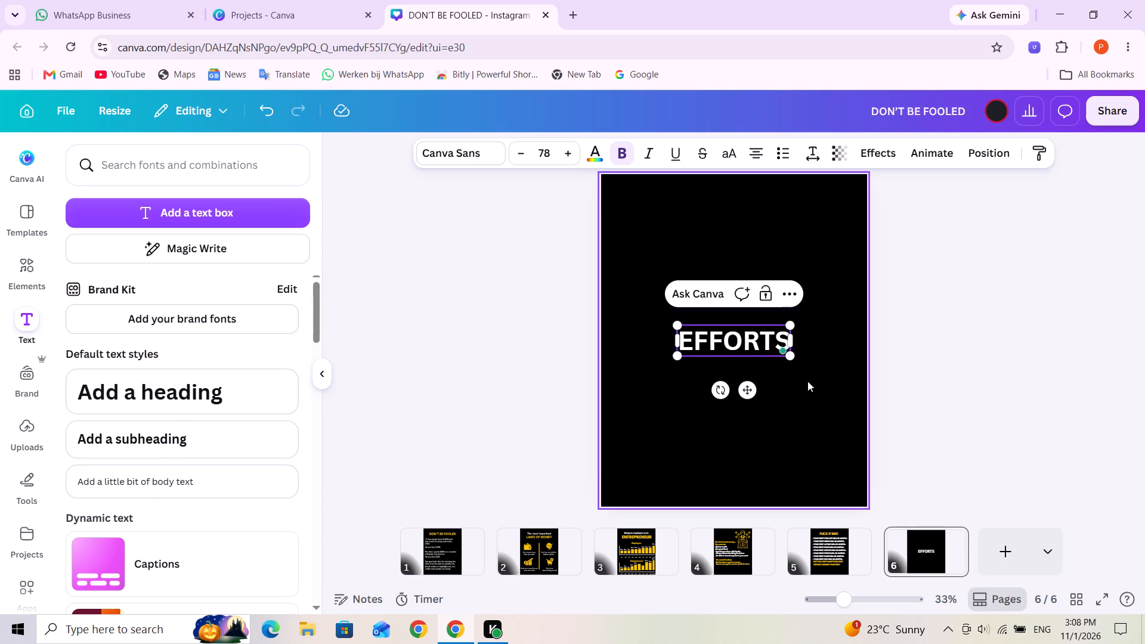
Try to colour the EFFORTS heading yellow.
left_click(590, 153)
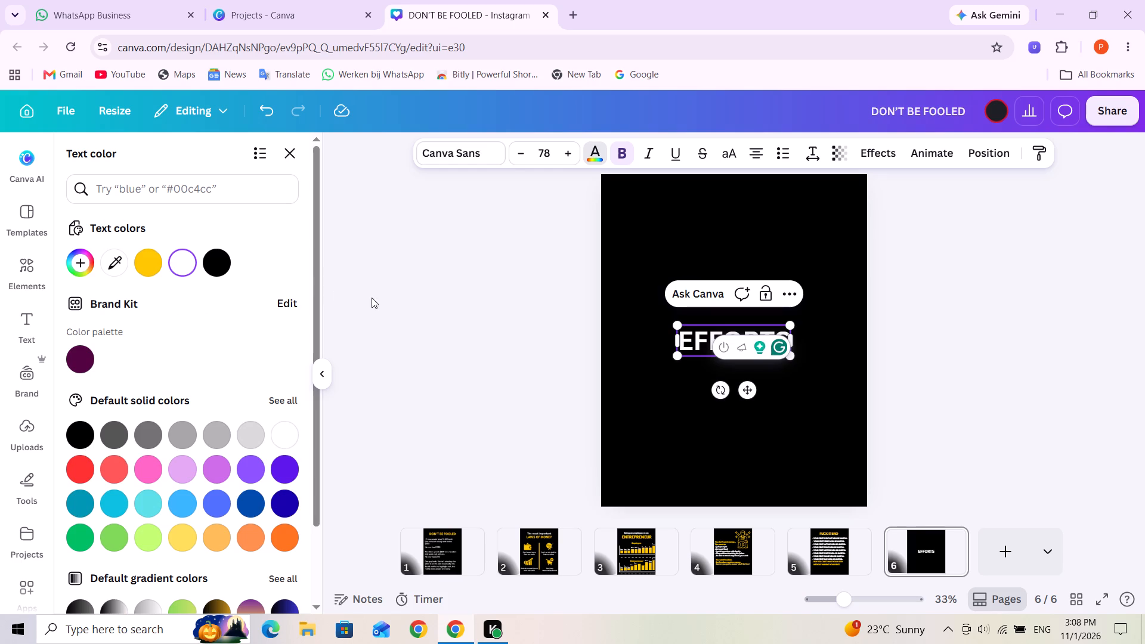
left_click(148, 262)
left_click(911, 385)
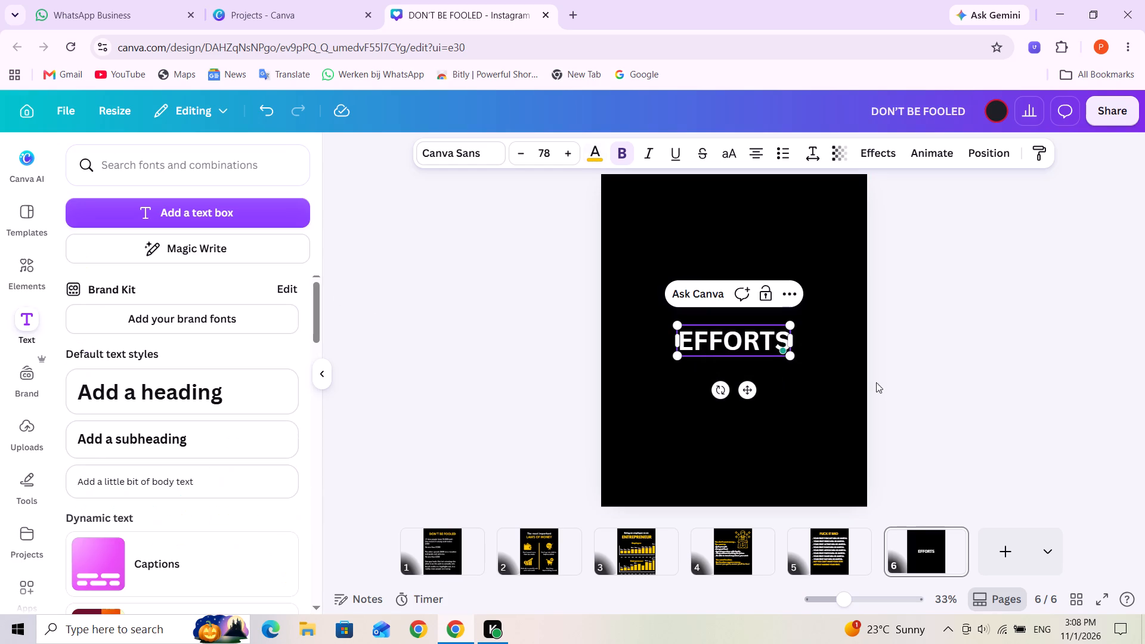
Set the full EFFORTS heading in the League Spartan font and colour it the design's yellow.
left_click(744, 346)
left_click(747, 361)
triple_click(748, 356)
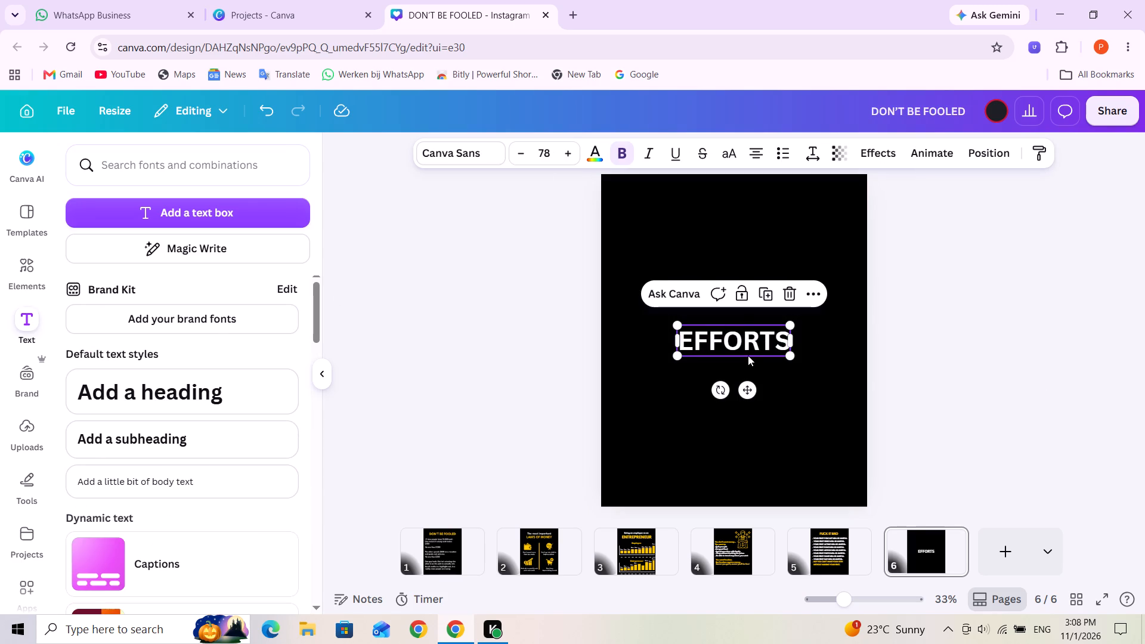
triple_click(746, 348)
left_click(469, 150)
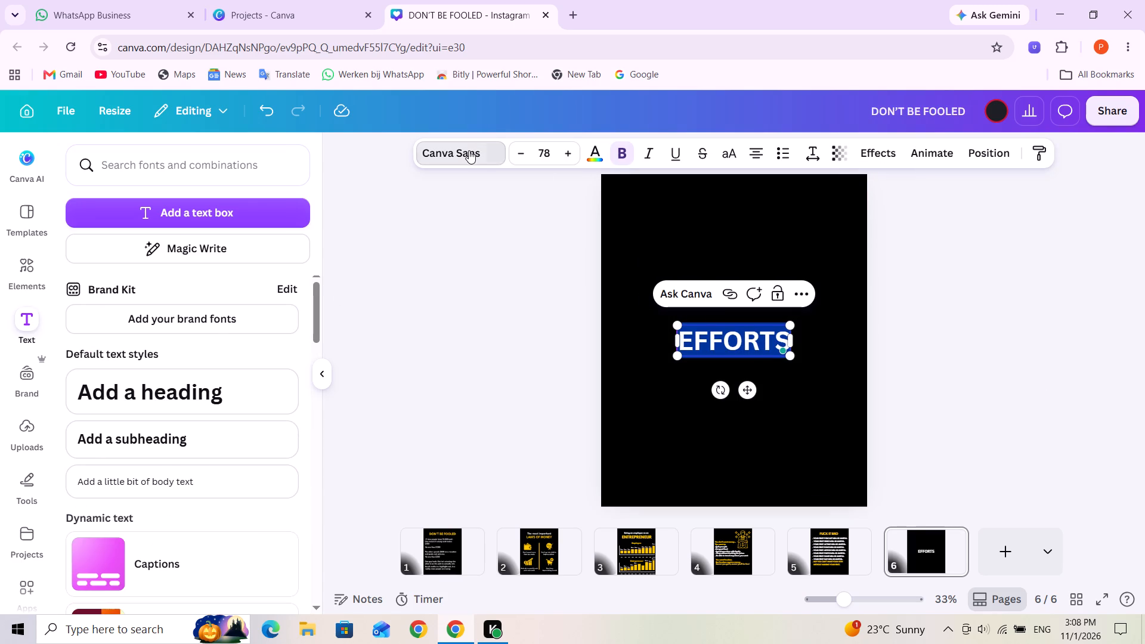
left_click(157, 366)
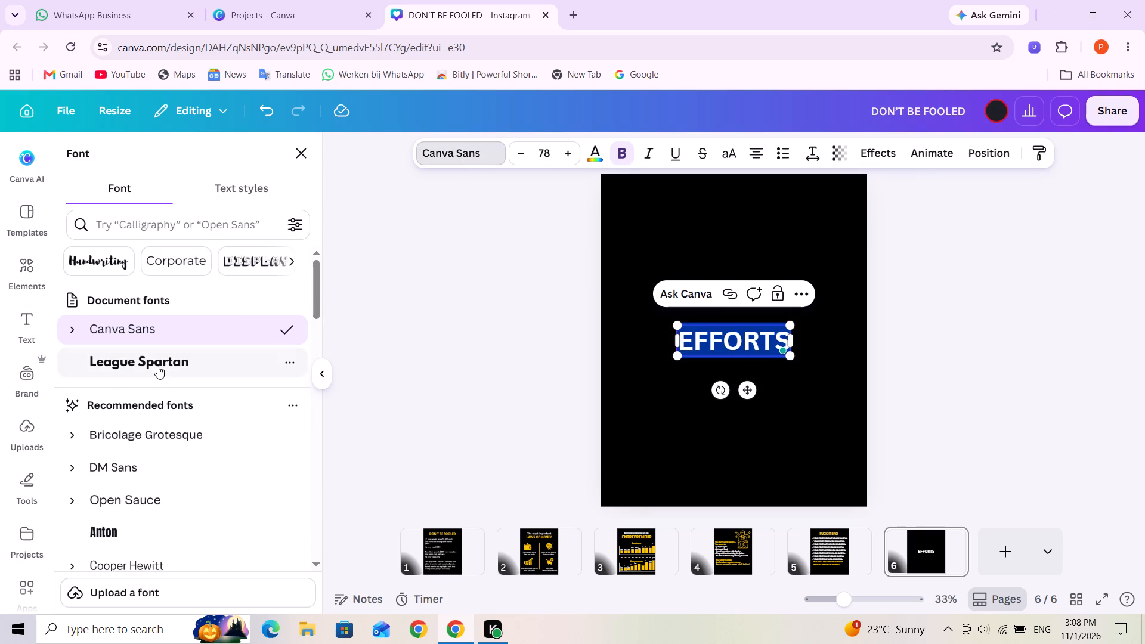
left_click(589, 156)
left_click(146, 259)
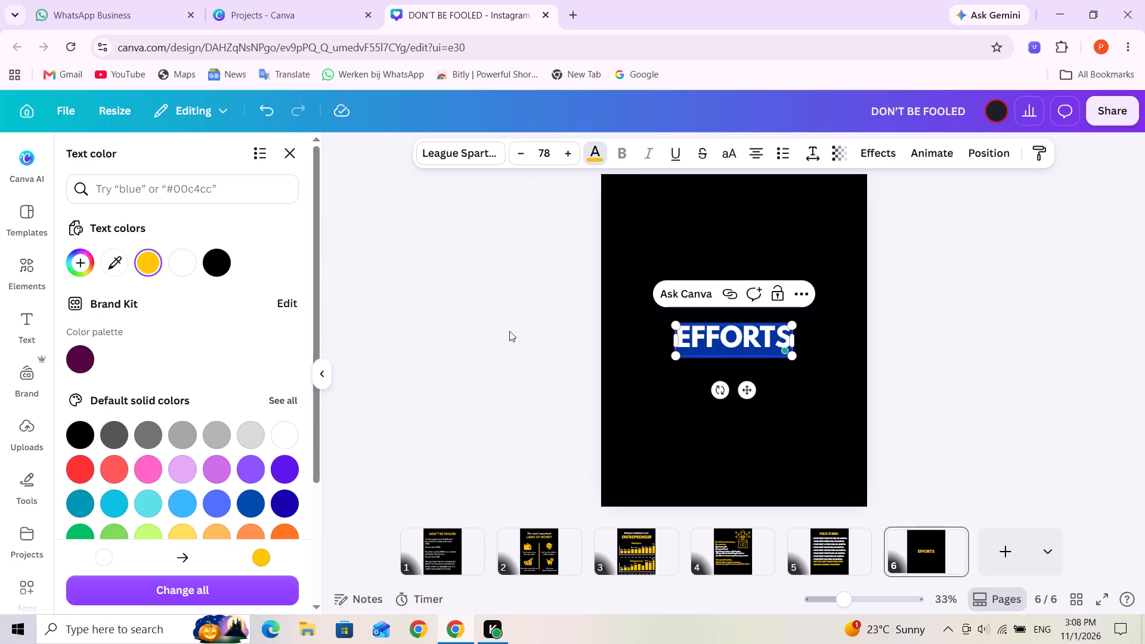
left_click(852, 420)
Move the EFFORTS heading up to the top of the page, centred horizontally.
left_click_drag(735, 335, 733, 258)
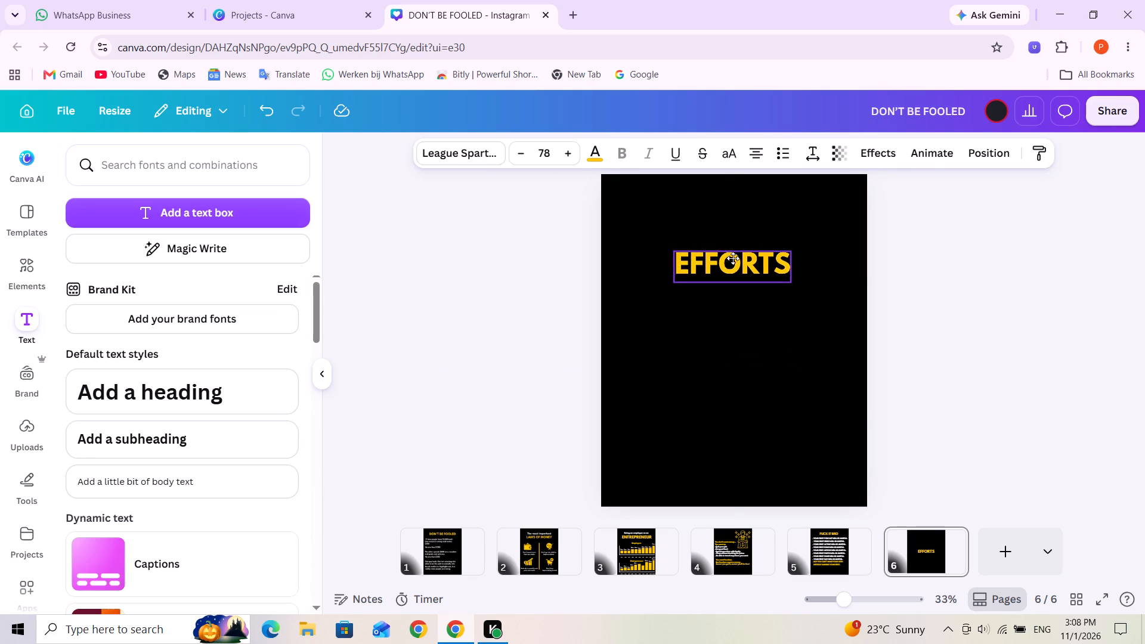
left_click_drag(733, 258, 736, 215)
Search the graphics elements for "Efforts".
left_click(42, 229)
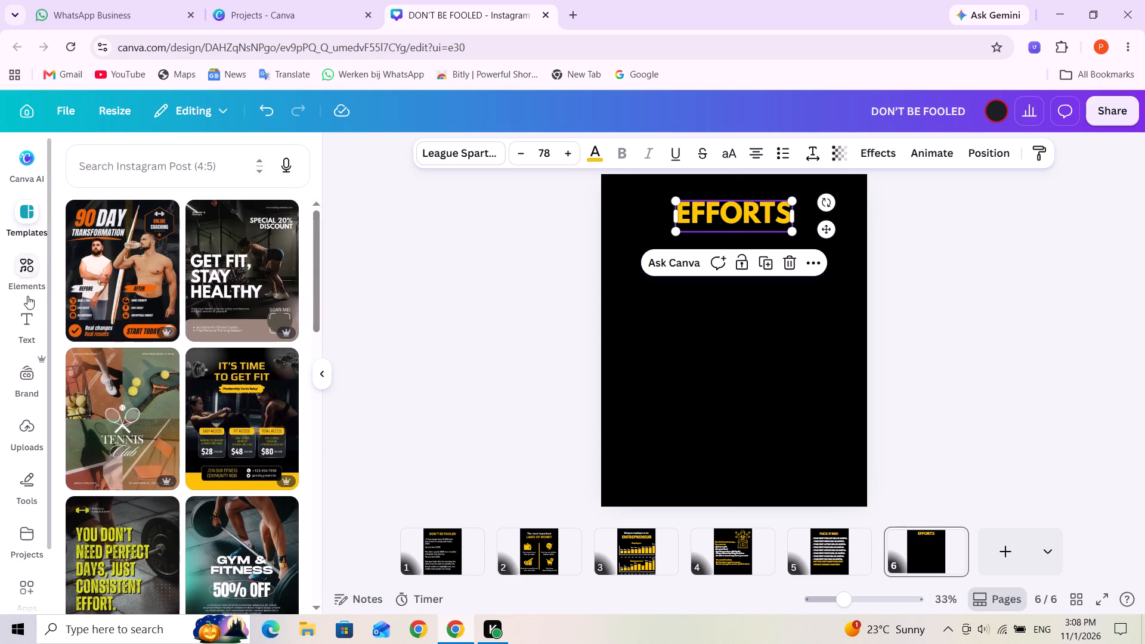
left_click(25, 283)
triple_click(191, 179)
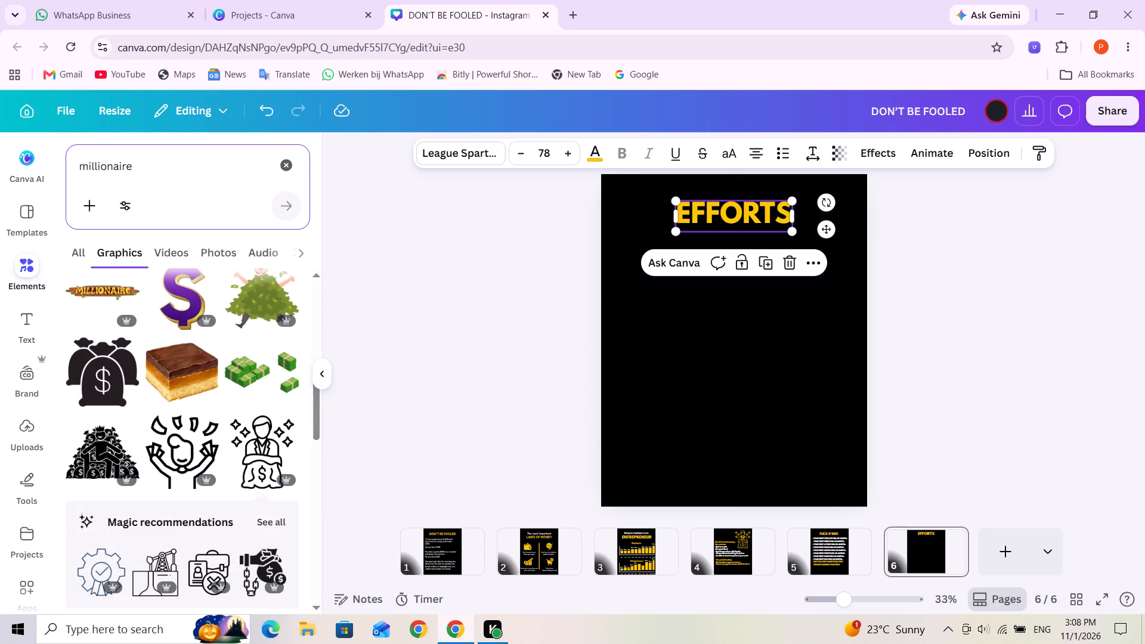
double_click(188, 174)
key("e")
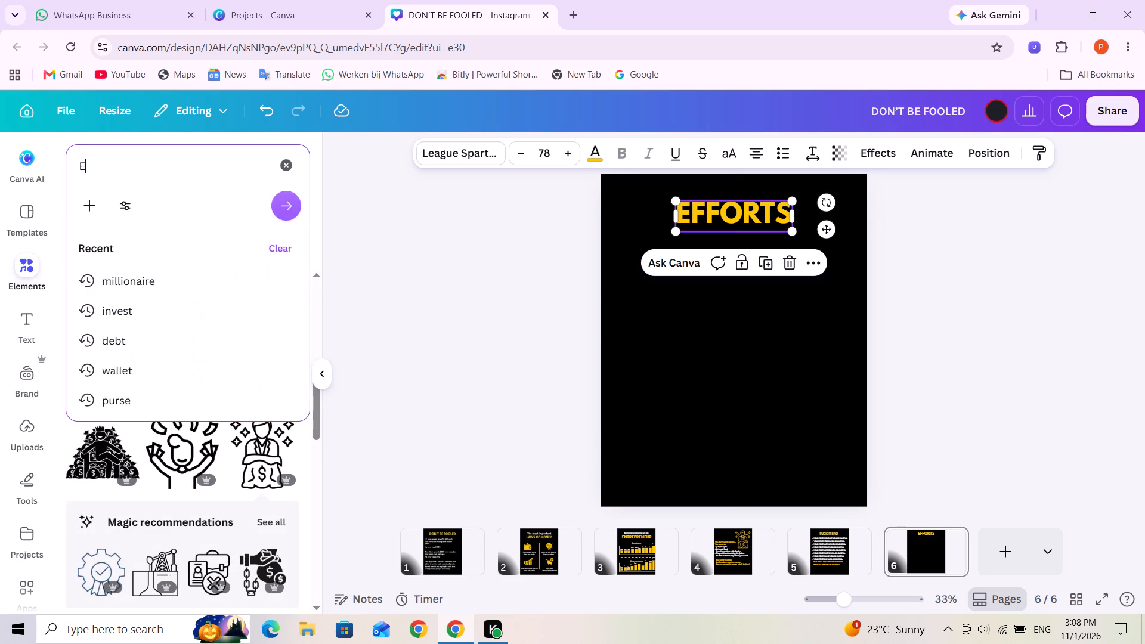
type("fforts")
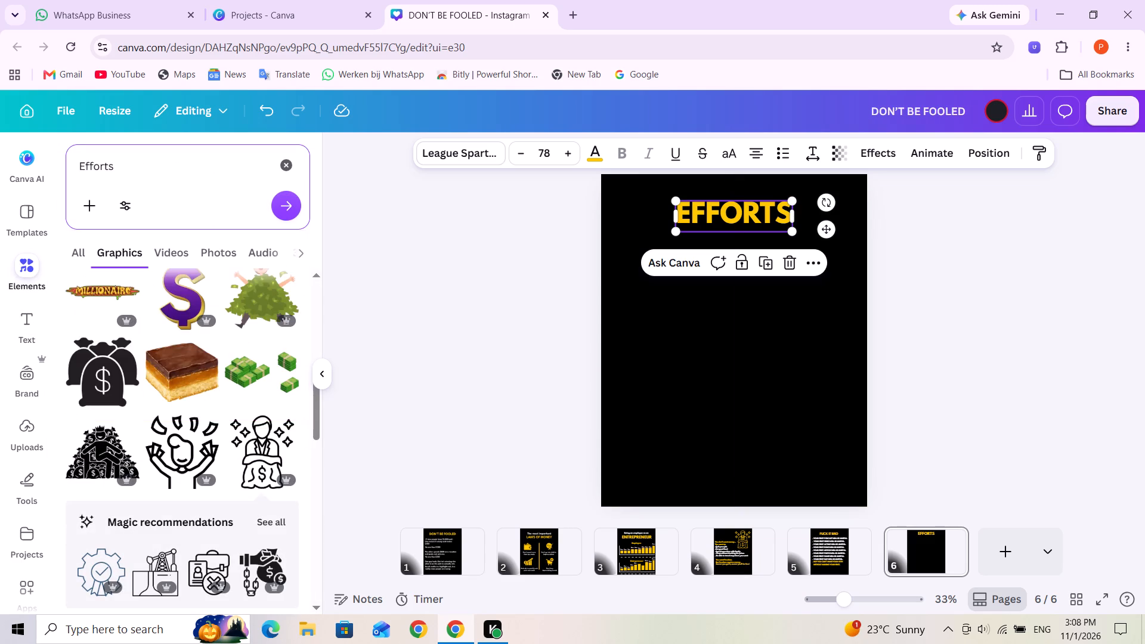
key("Return")
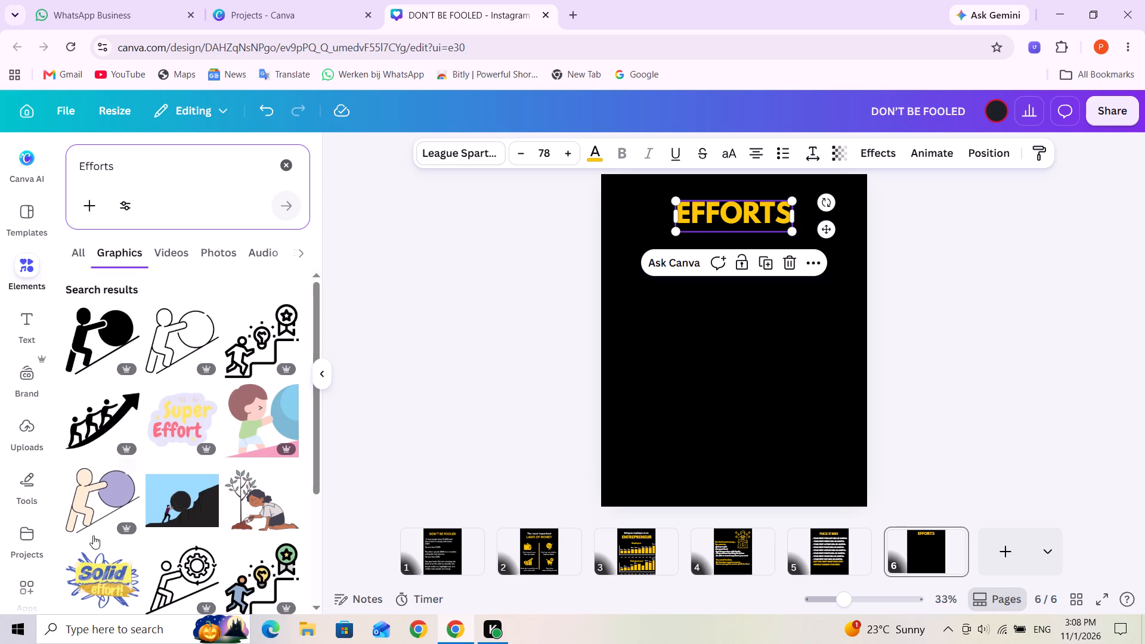
Look through the "Efforts" graphics for an illustration suited to the EFFORTS page.
scroll(179, 467, "down", 1)
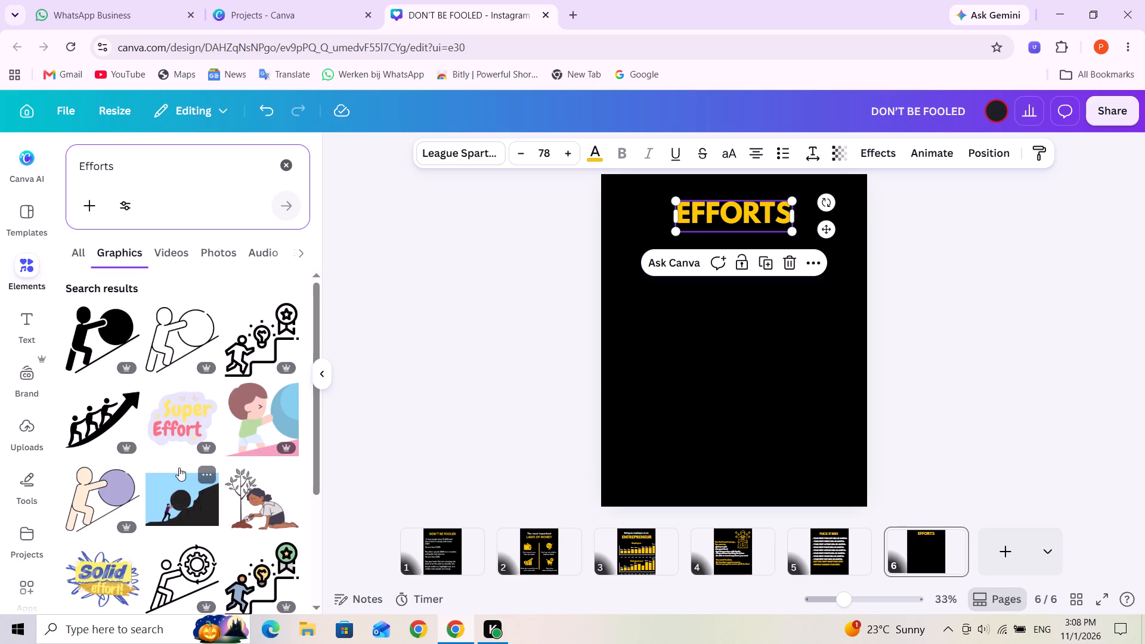
scroll(181, 469, "up", 2)
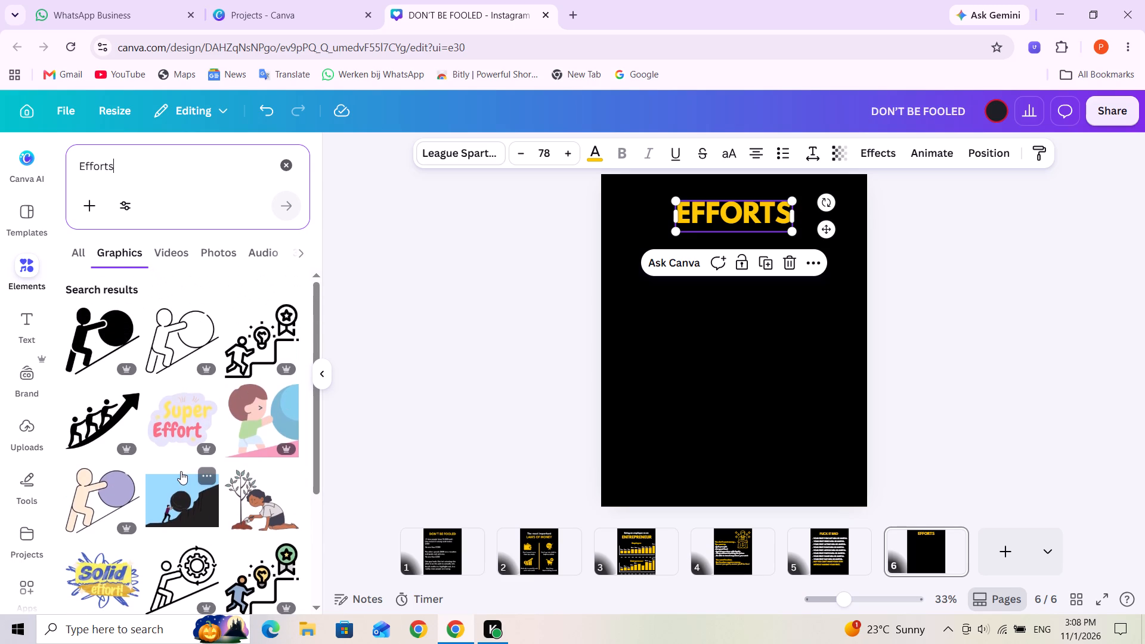
scroll(181, 474, "down", 3)
scroll(184, 476, "up", 4)
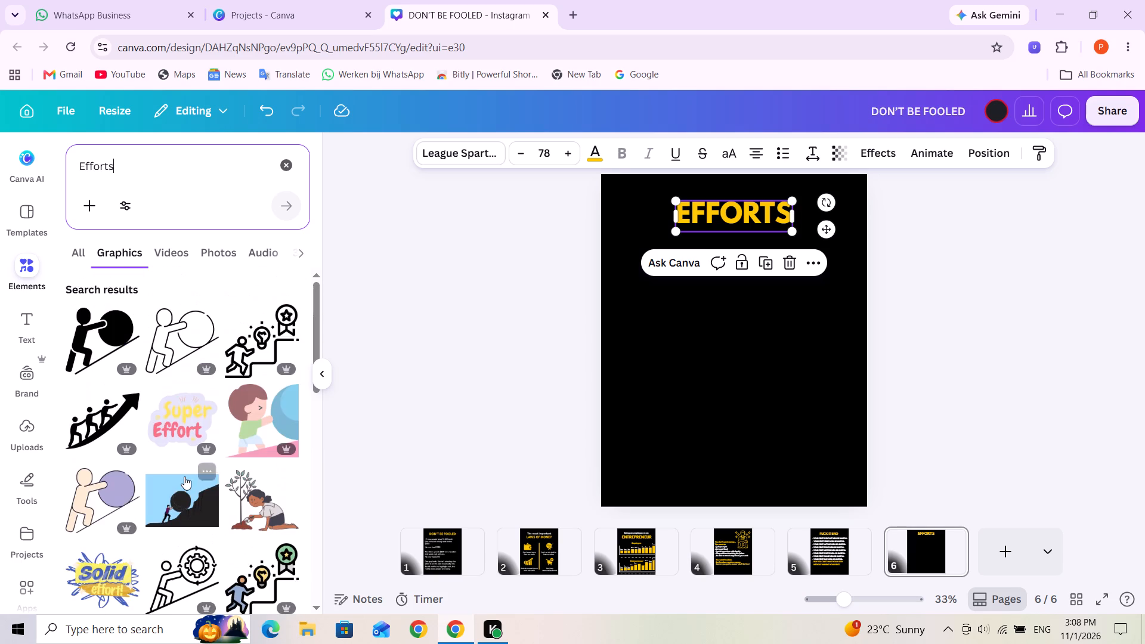
scroll(184, 476, "down", 2)
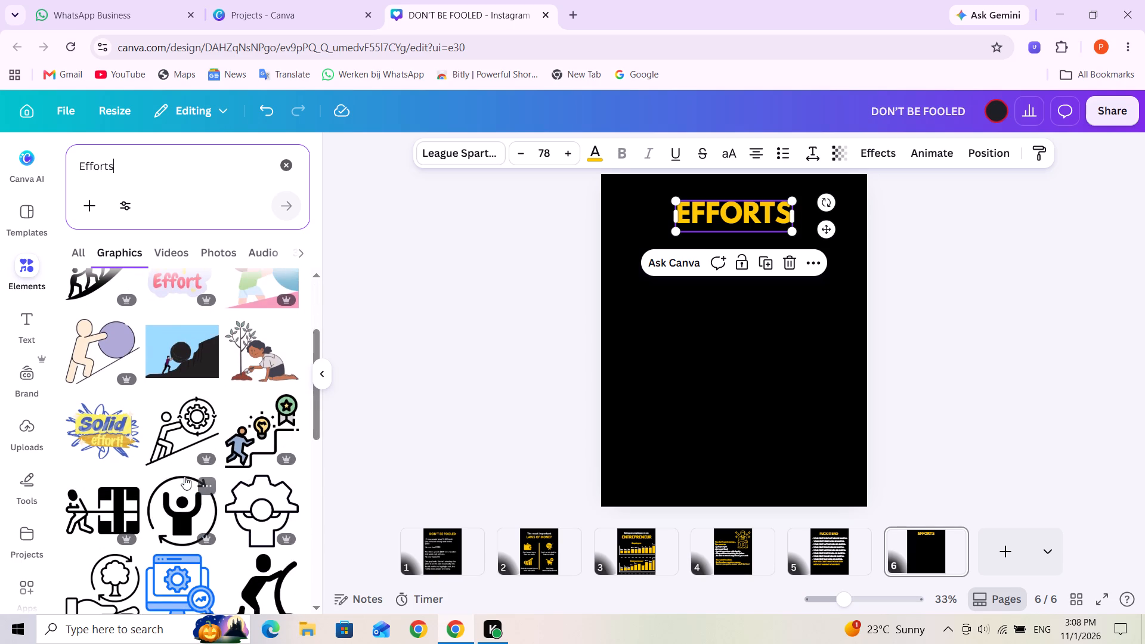
scroll(185, 479, "down", 5)
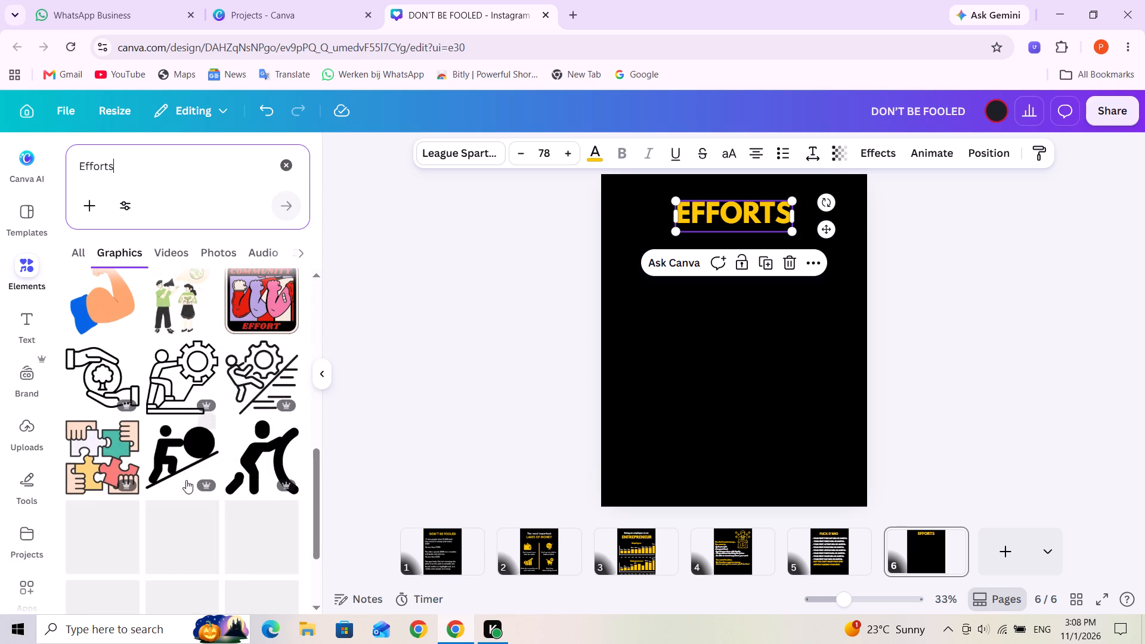
scroll(186, 480, "down", 1)
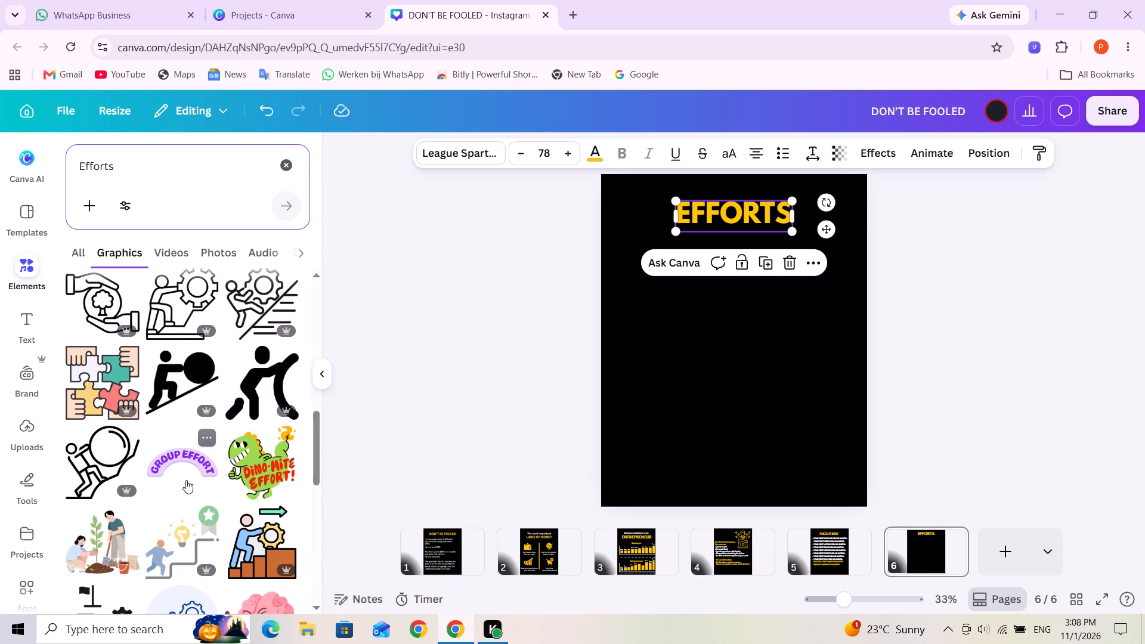
scroll(186, 481, "down", 4)
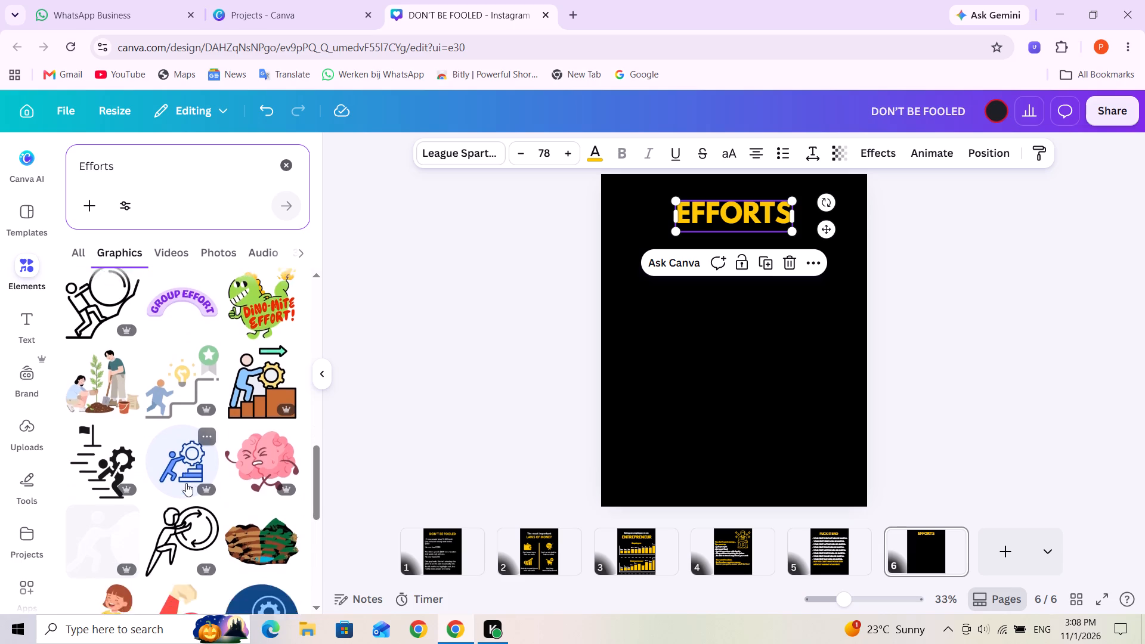
scroll(186, 483, "down", 3)
scroll(204, 518, "up", 3)
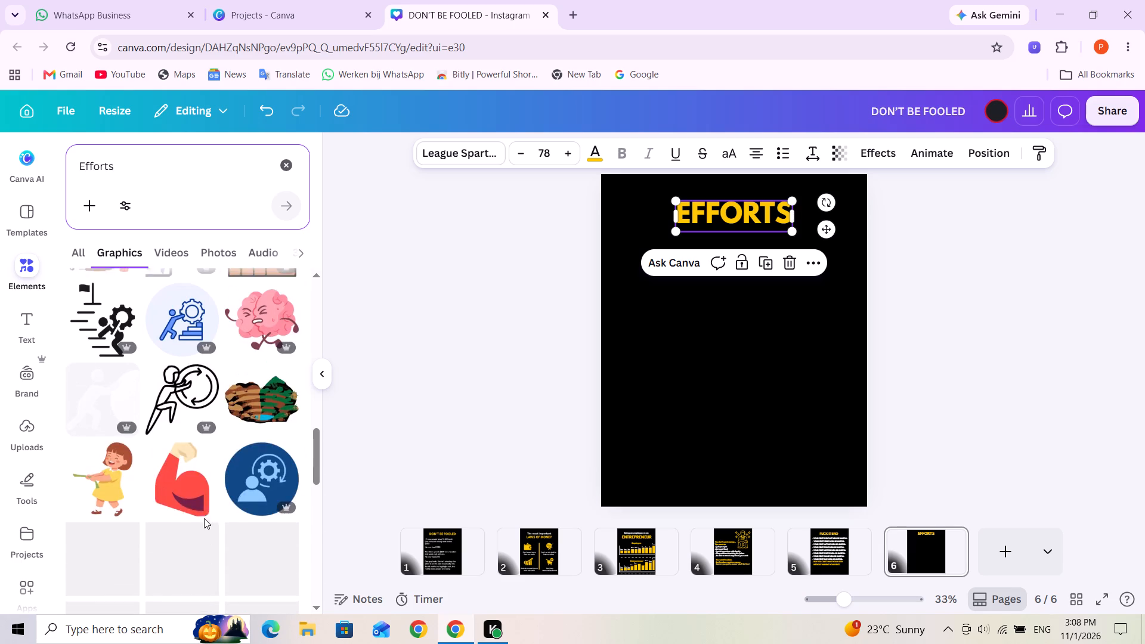
scroll(174, 499, "down", 3)
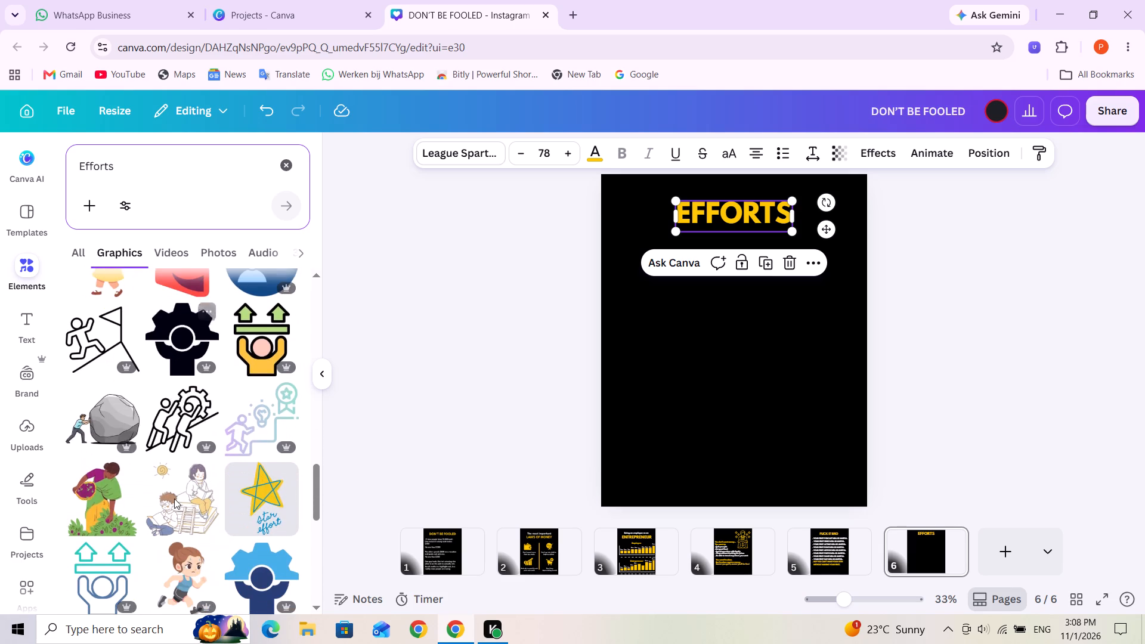
scroll(174, 499, "down", 3)
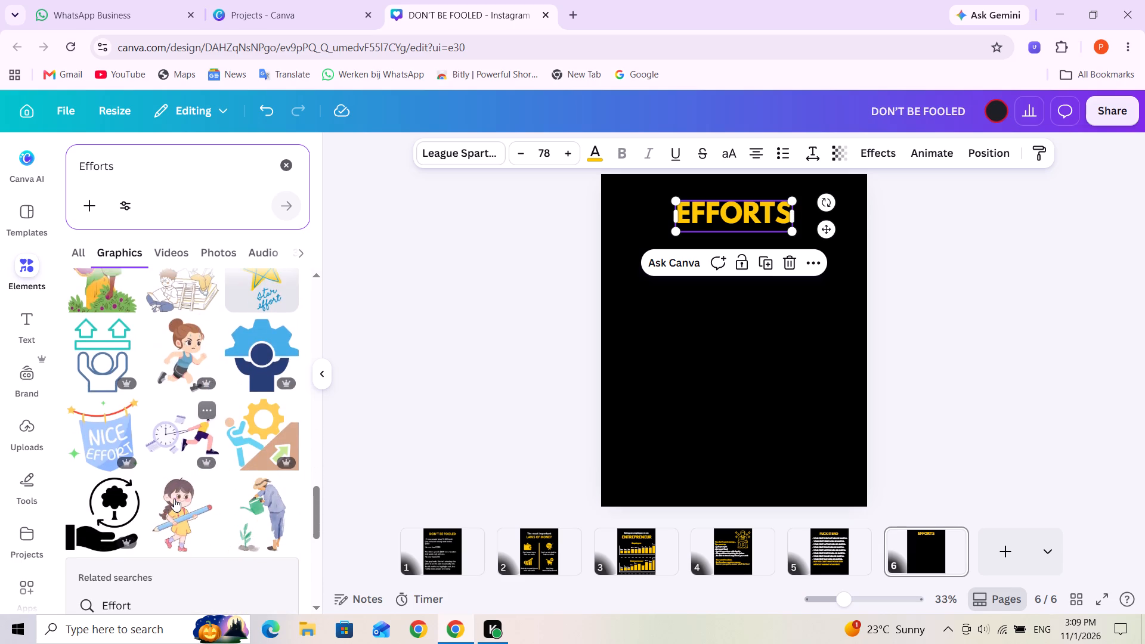
scroll(174, 499, "down", 4)
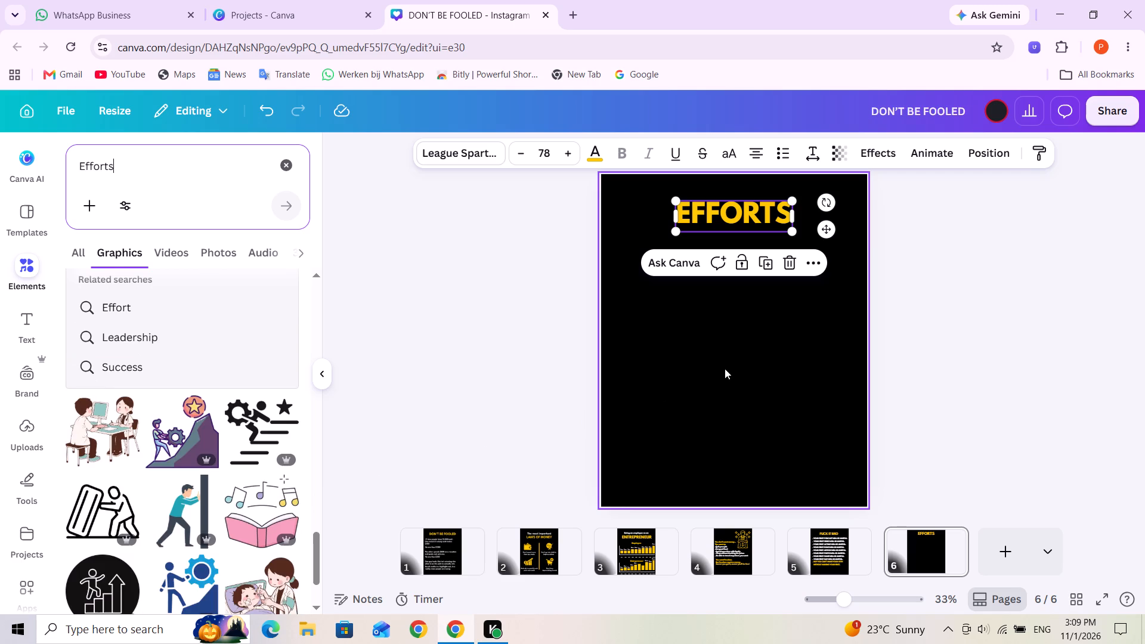
scroll(181, 448, "down", 2)
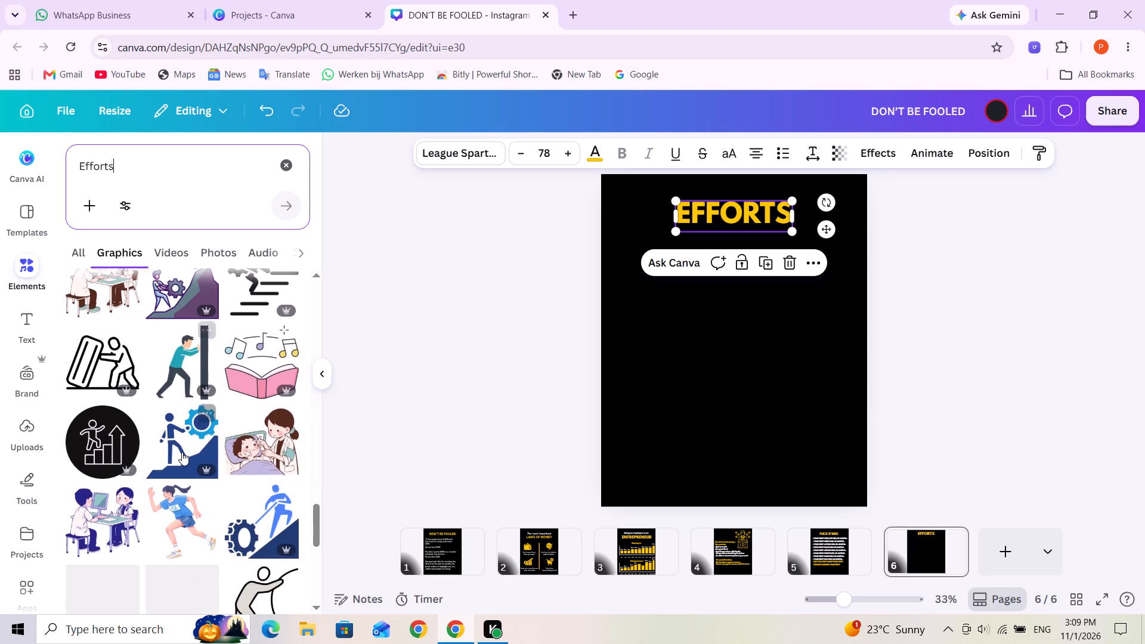
scroll(182, 452, "down", 5)
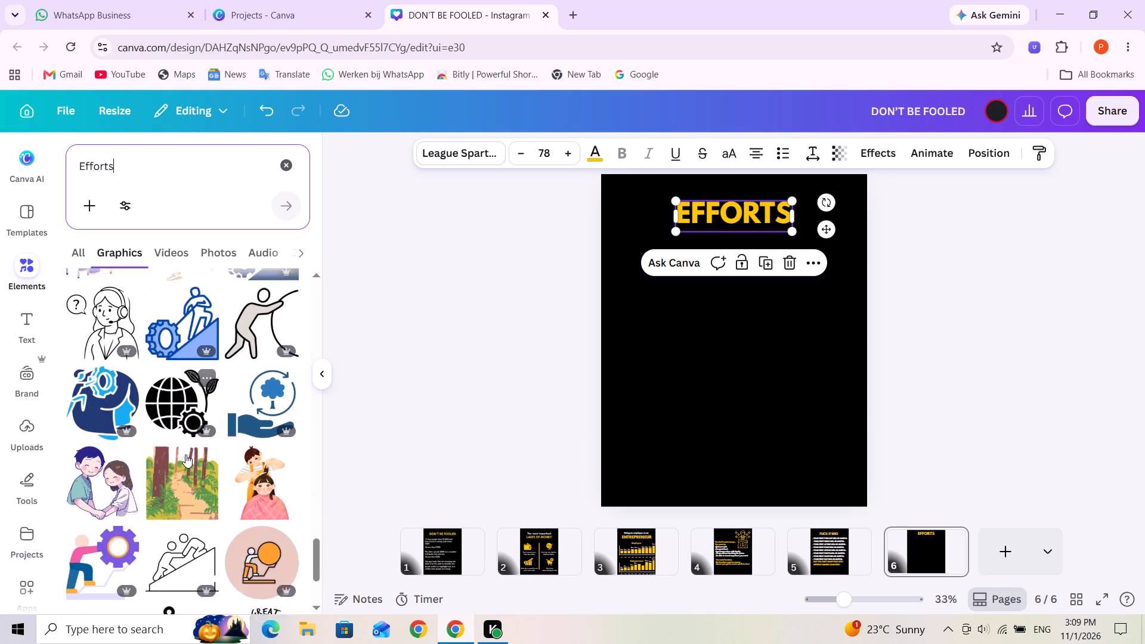
scroll(185, 455, "down", 3)
scroll(187, 457, "up", 1)
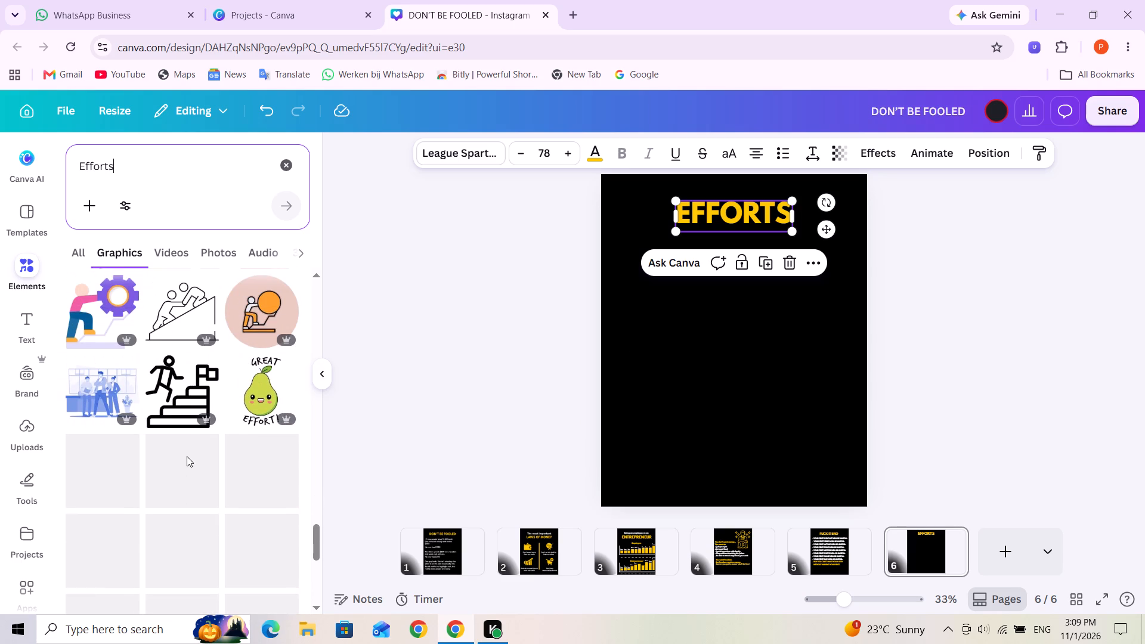
scroll(187, 457, "down", 2)
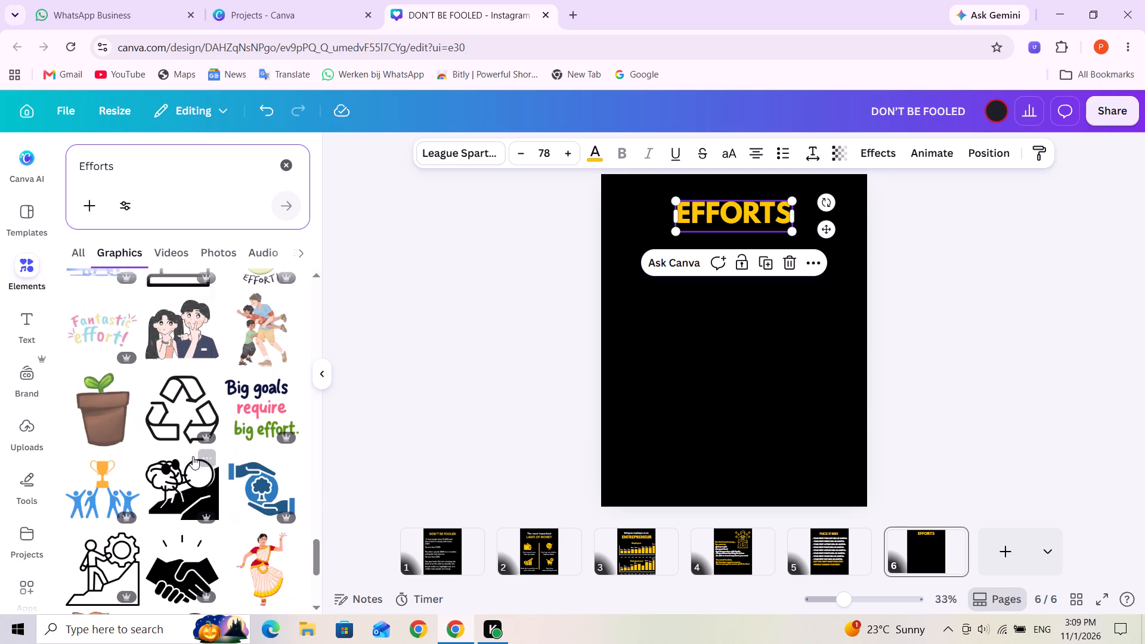
scroll(214, 454, "down", 3)
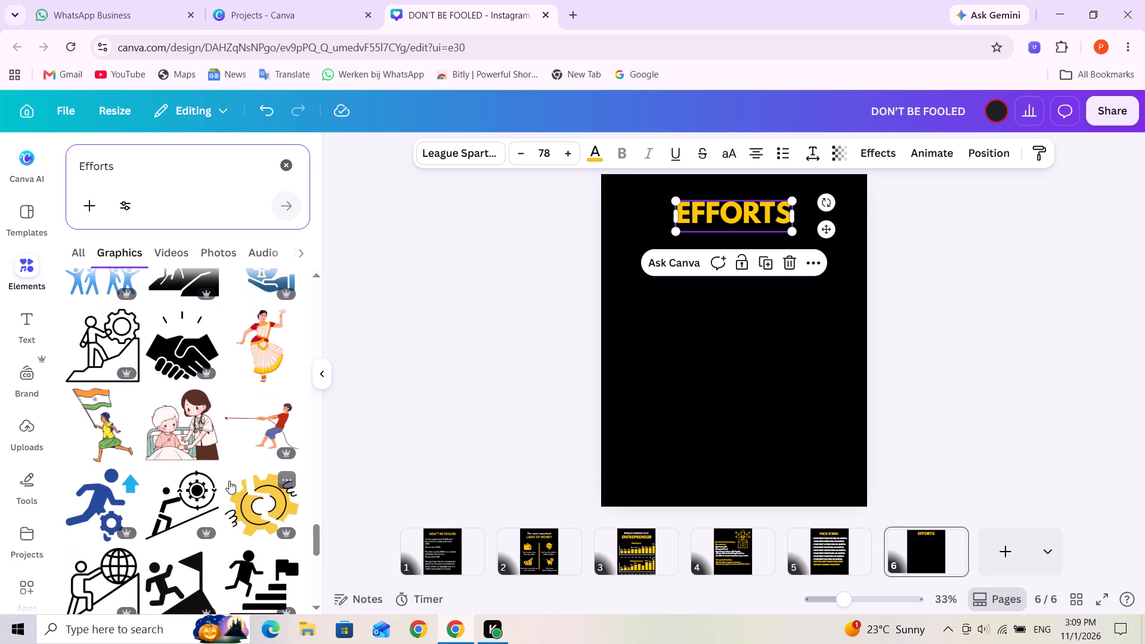
scroll(235, 484, "down", 1)
scroll(235, 484, "up", 3)
scroll(235, 484, "down", 3)
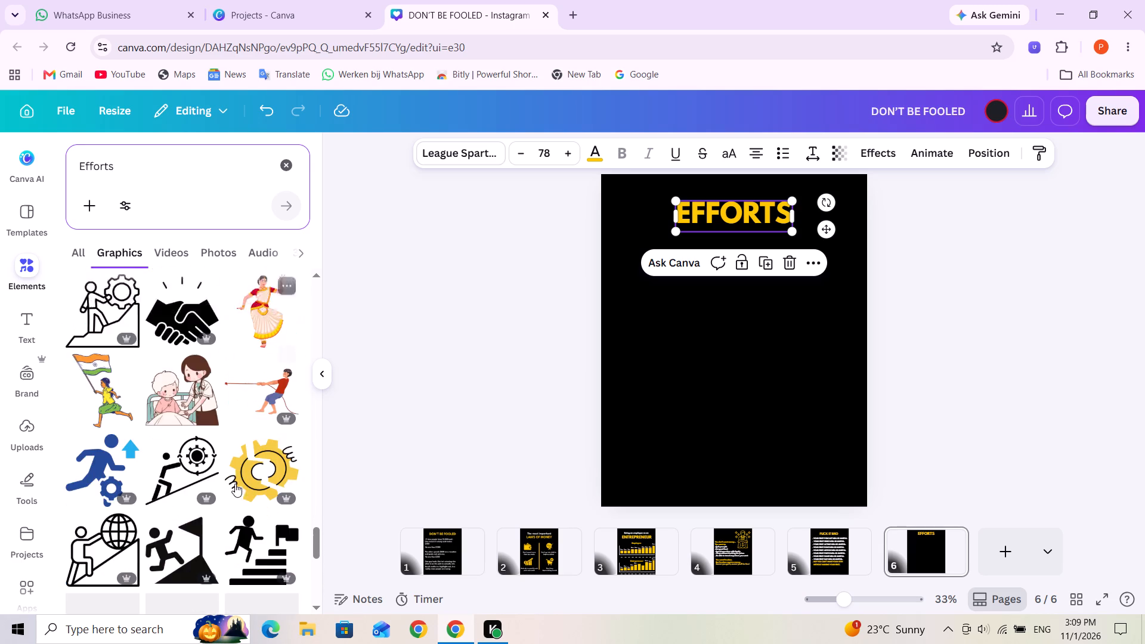
scroll(238, 493, "down", 3)
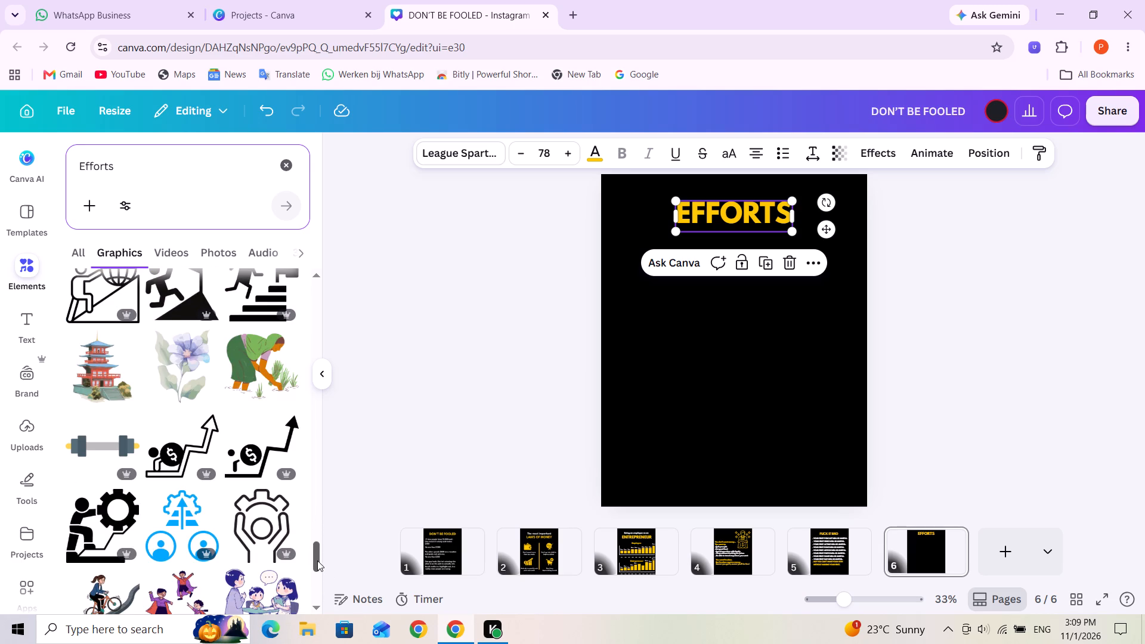
scroll(312, 558, "down", 2)
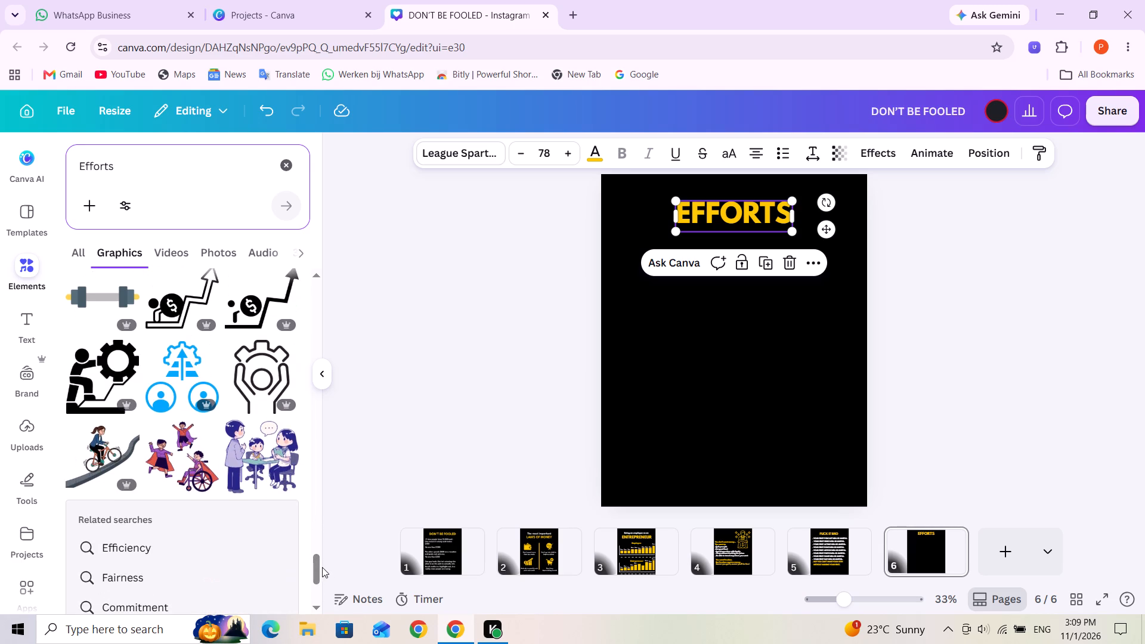
left_click_drag(321, 569, 319, 563)
Insert the solid graphic of a person pushing a gear uphill and place it just below the EFFORTS heading.
left_click(78, 441)
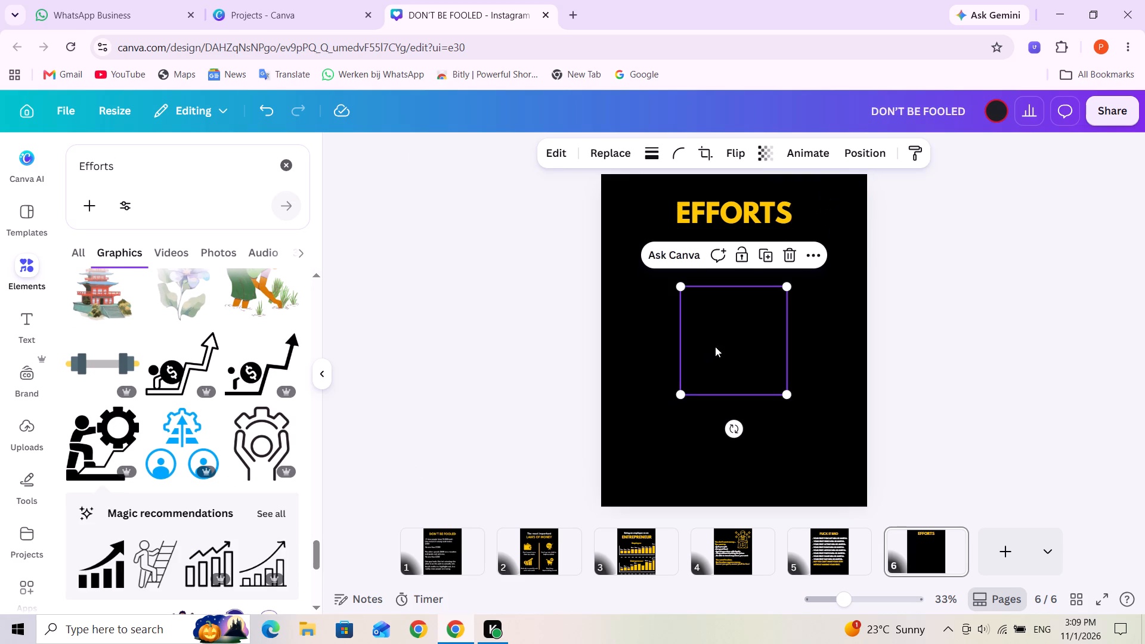
left_click_drag(734, 342, 729, 307)
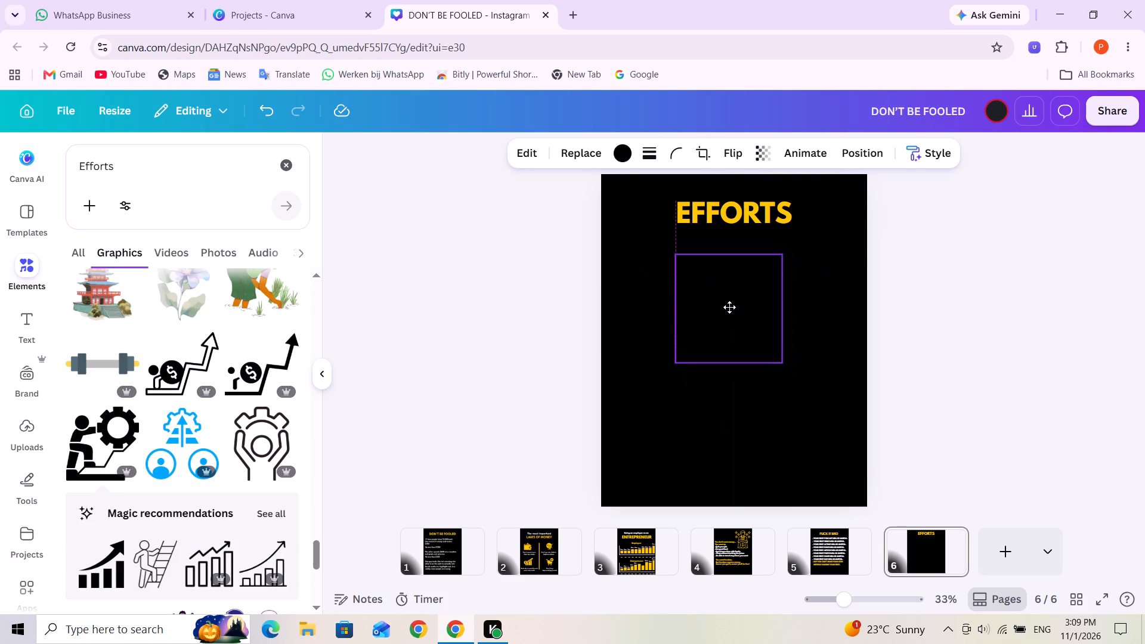
left_click_drag(729, 307, 731, 299)
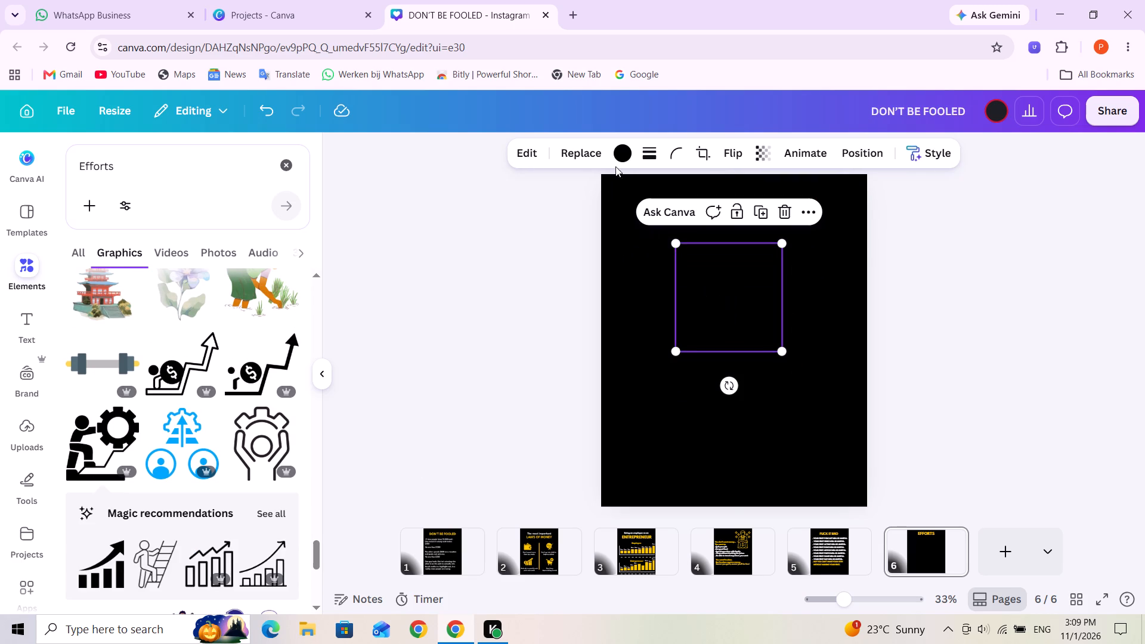
Colour the gear-pushing graphic the design's yellow and centre it horizontally beneath the EFFORTS heading.
left_click(619, 155)
left_click(153, 261)
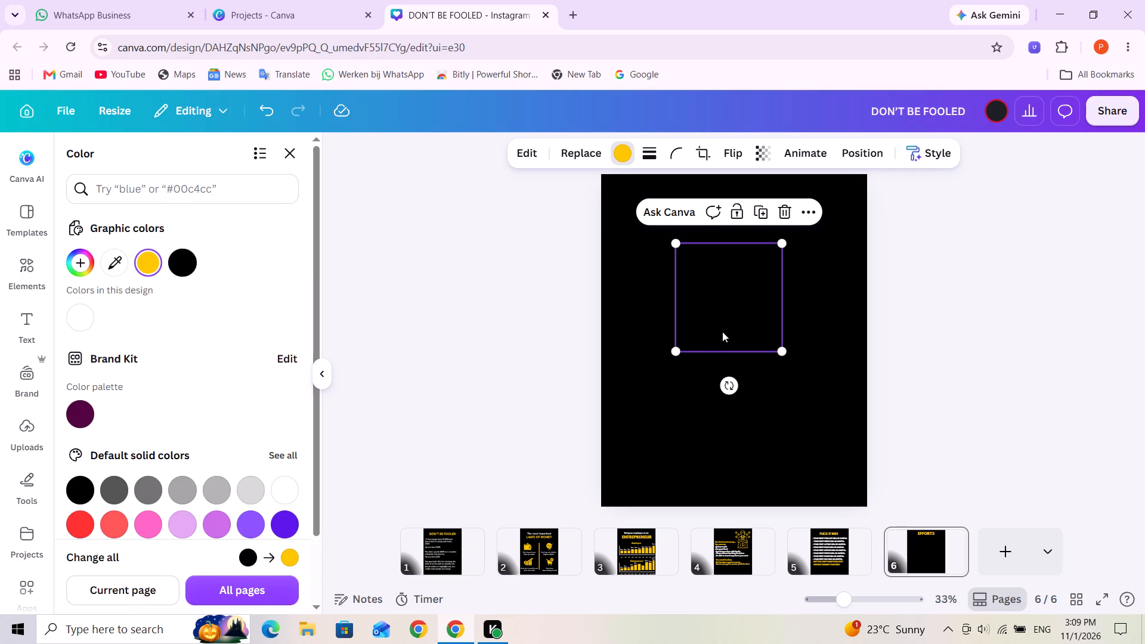
left_click(824, 305)
left_click(742, 306)
left_click(806, 306)
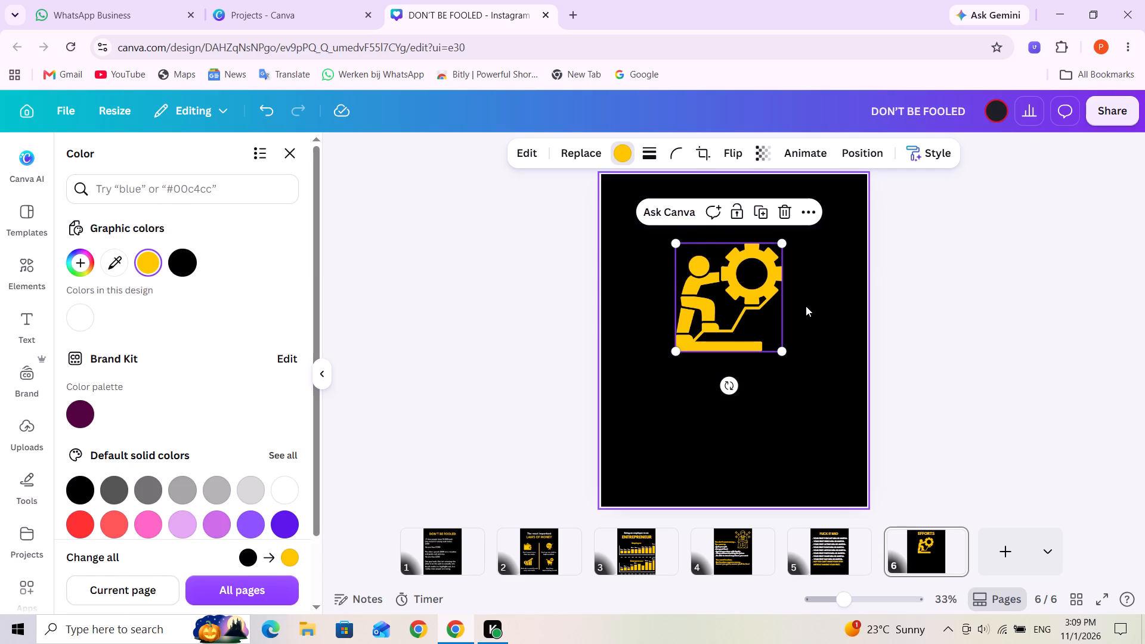
left_click_drag(753, 302, 758, 302)
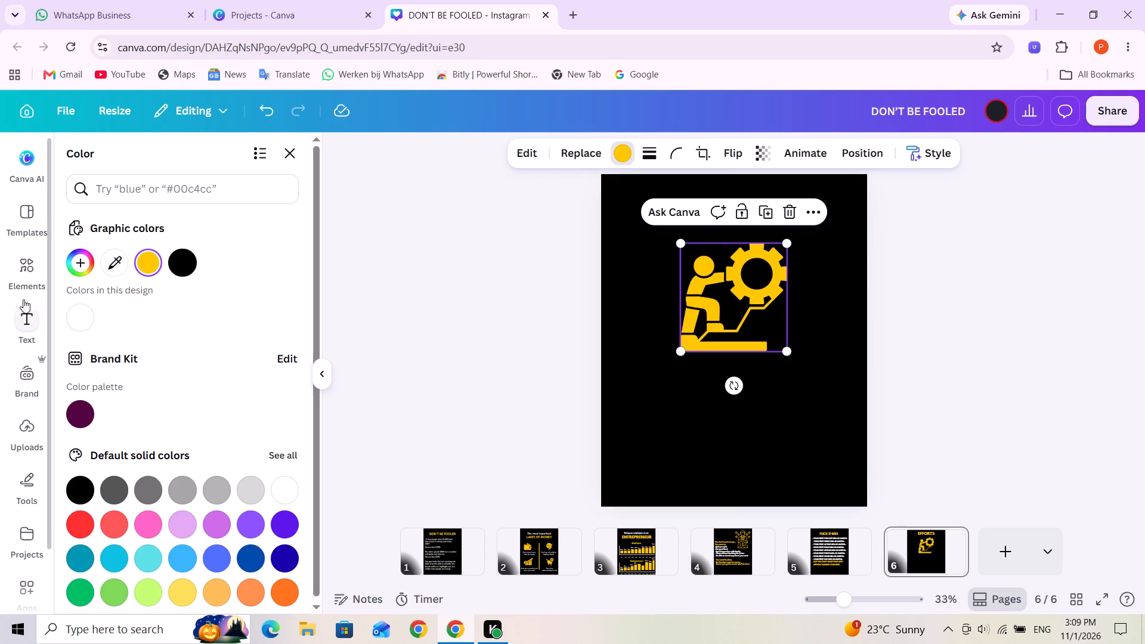
Add a subheading reading "(1.00)" and place it below the gear-pushing graphic, slightly left of the page centre.
left_click(27, 329)
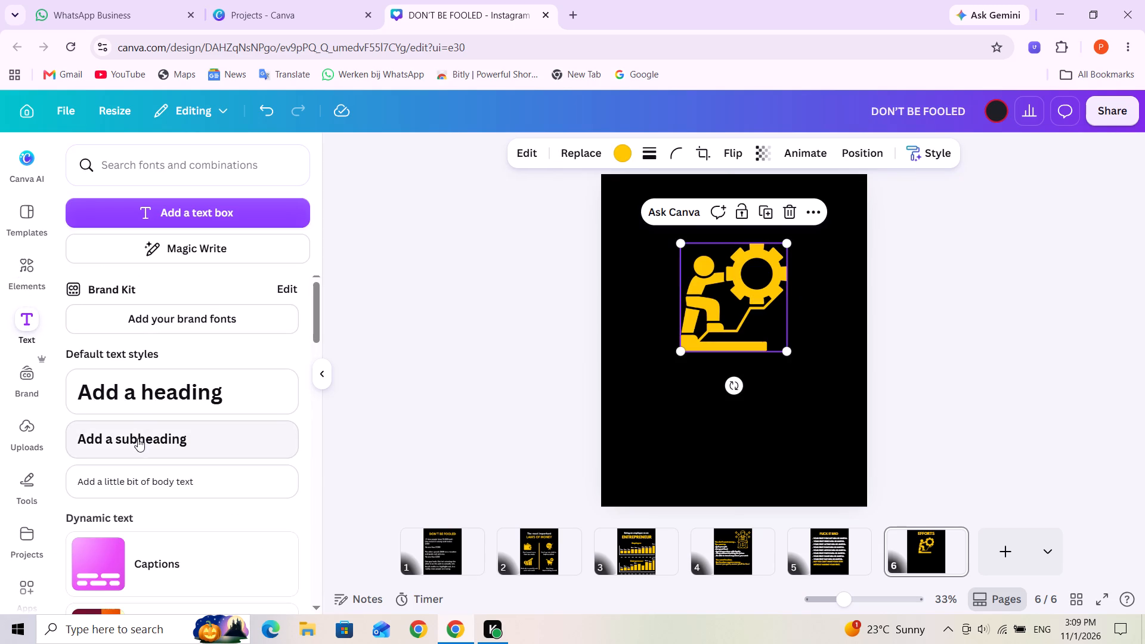
left_click(138, 438)
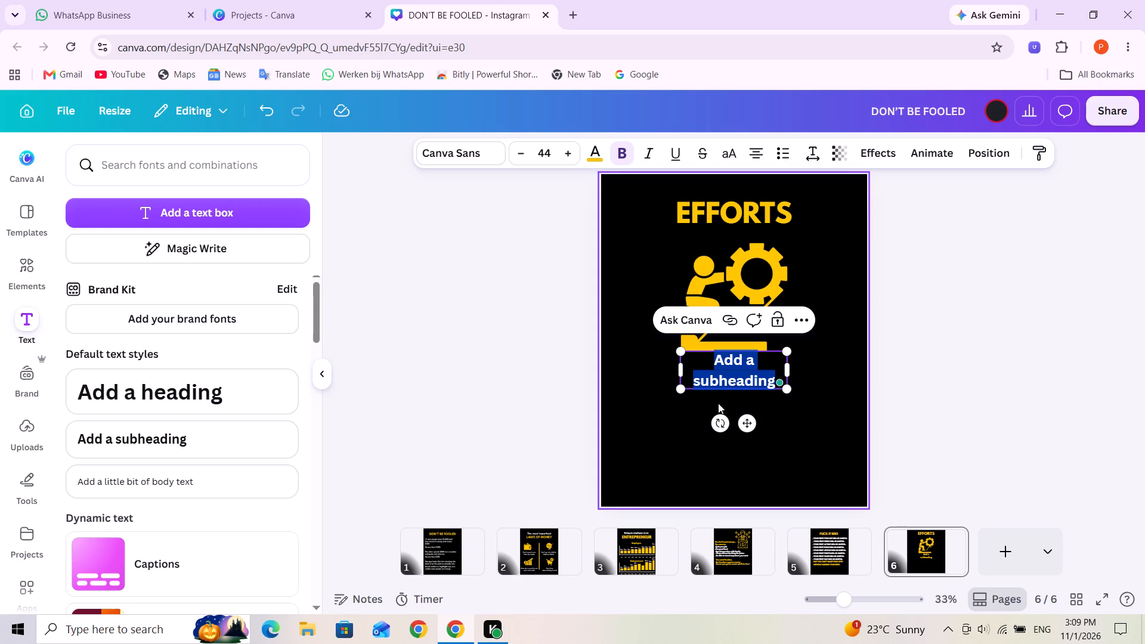
type("(1")
type(".00")
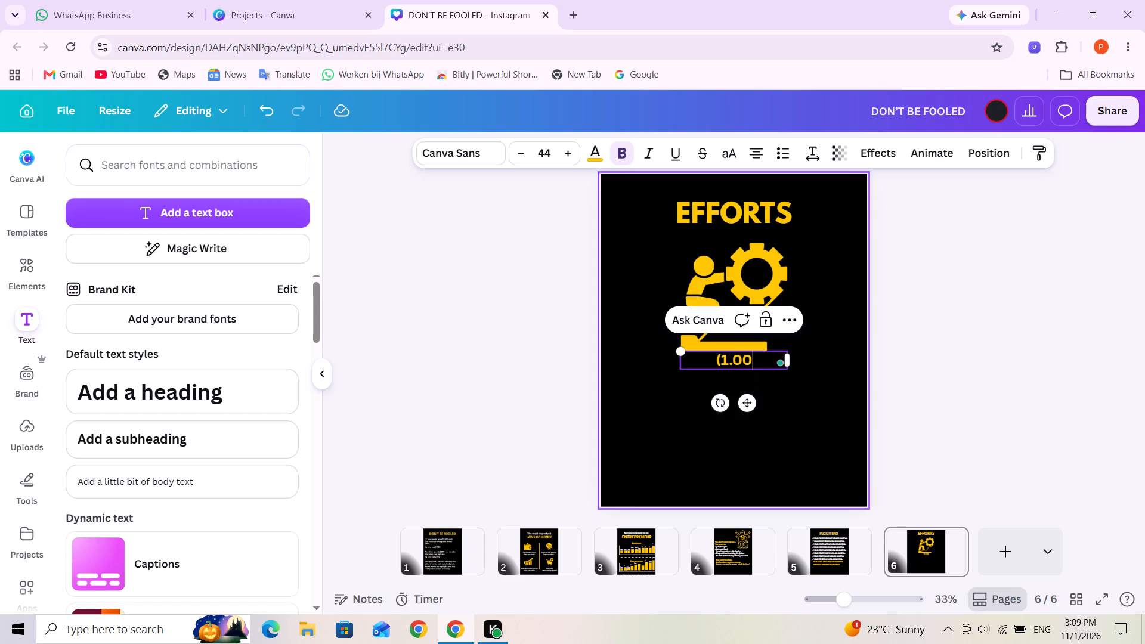
key("shift+parenright")
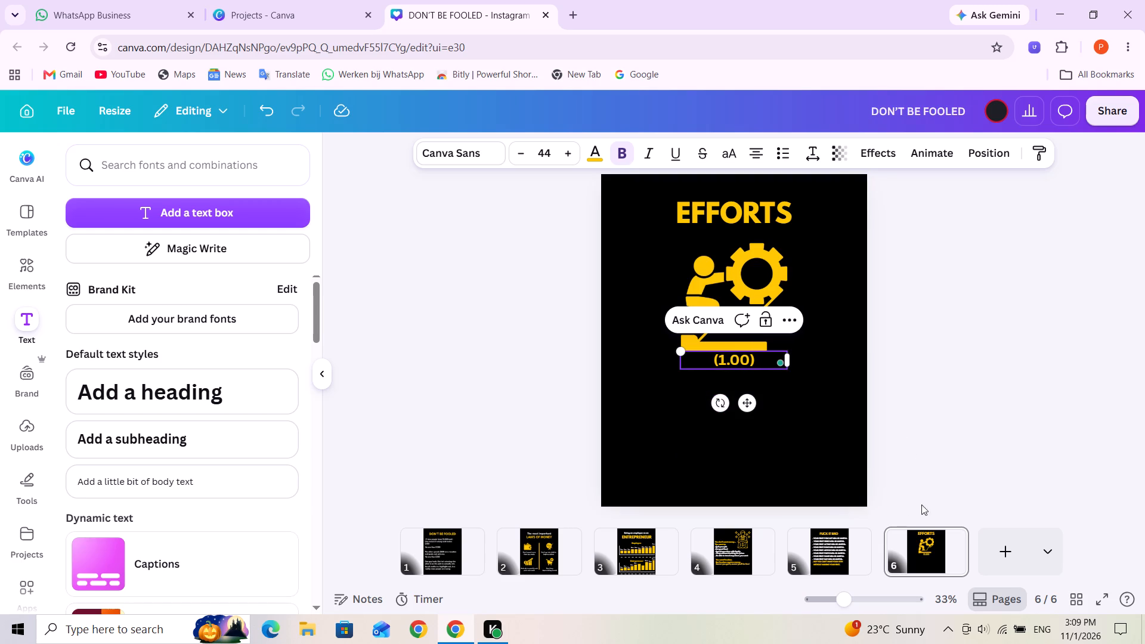
left_click(788, 407)
left_click_drag(732, 364, 713, 387)
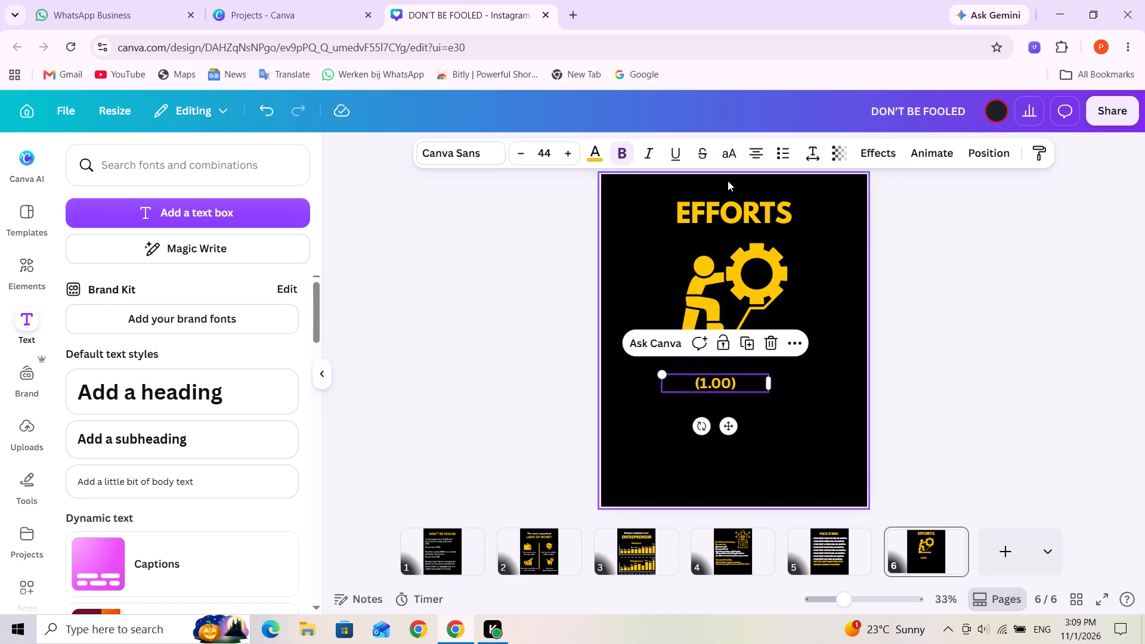
Apply uppercase to the "(1.00)" subheading and extend its text to "(1.00)366".
left_click(728, 149)
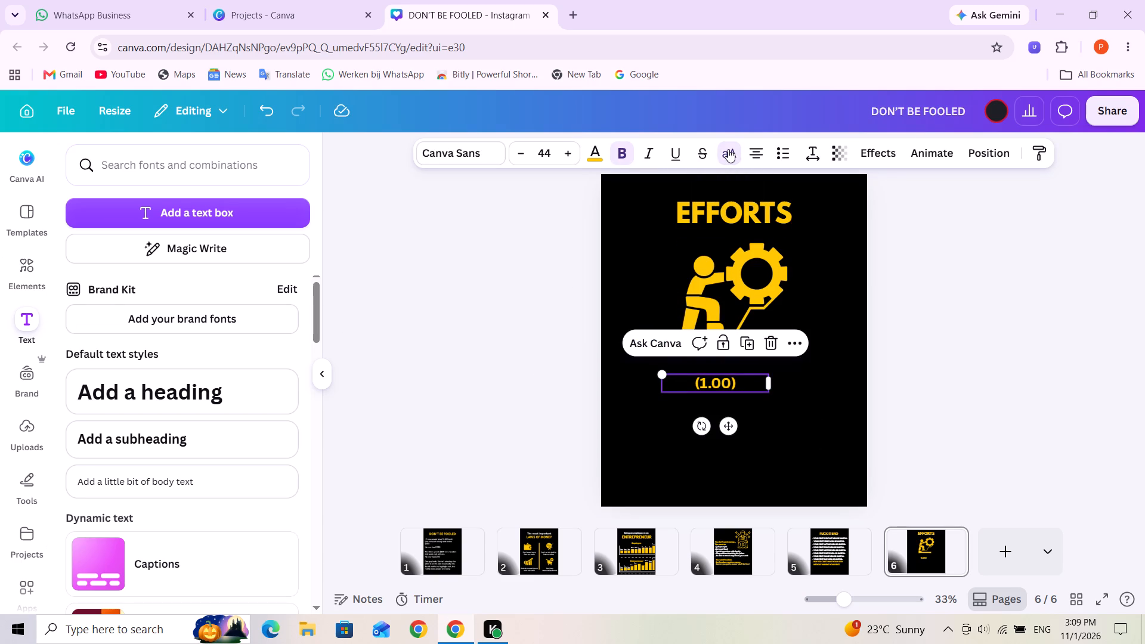
left_click(738, 385)
left_click(739, 380)
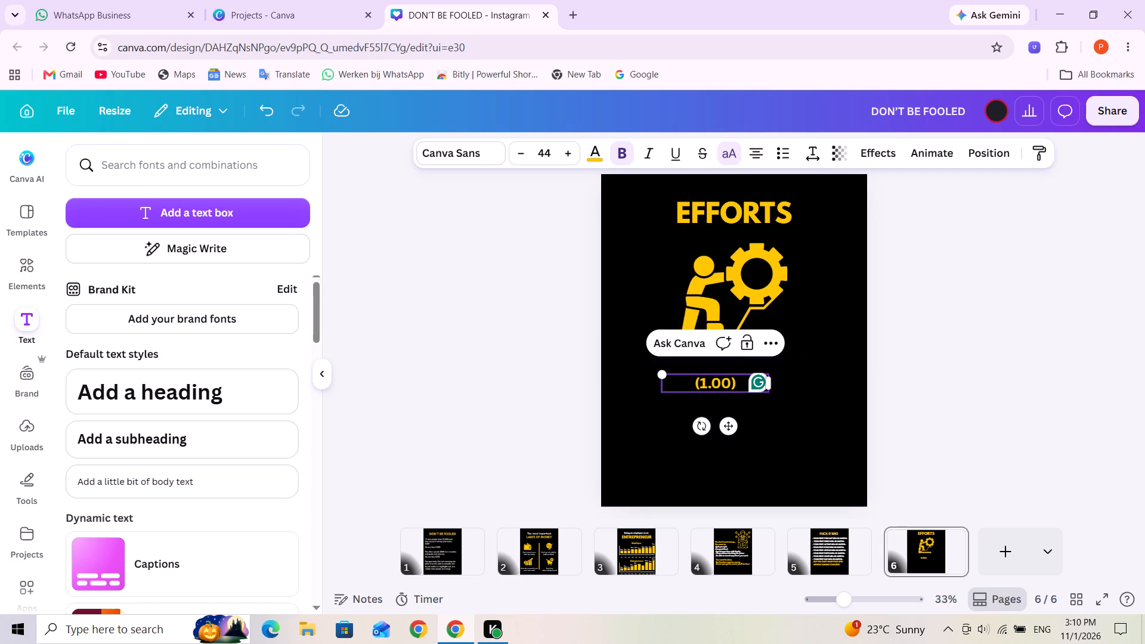
left_click(739, 380)
type("364")
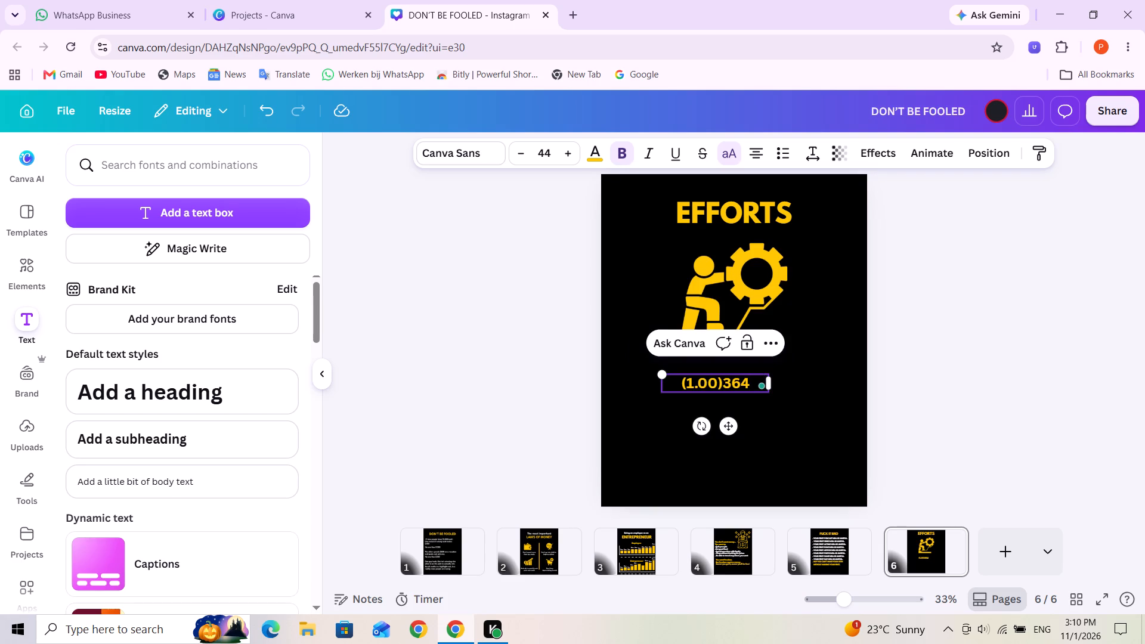
left_click(751, 388)
key("BackSpace")
key("6")
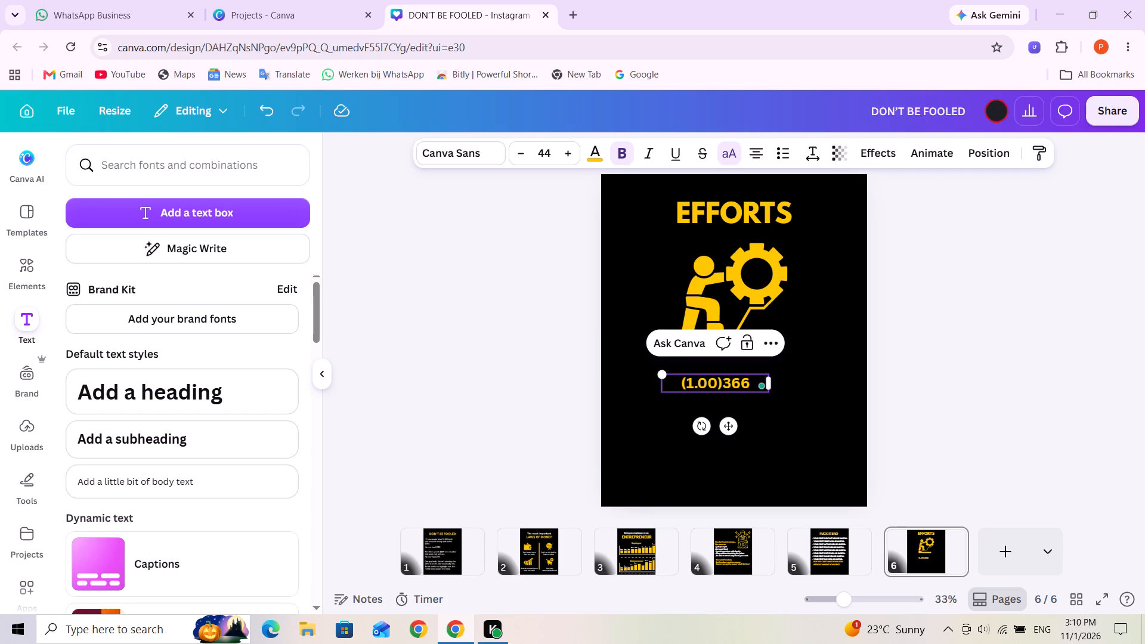
Correct the formula text below the gear-pushing graphic to read "(1.00)365".
key("BackSpace")
key("5")
Turn off uppercase for the "365" part of the formula text.
triple_click(745, 389)
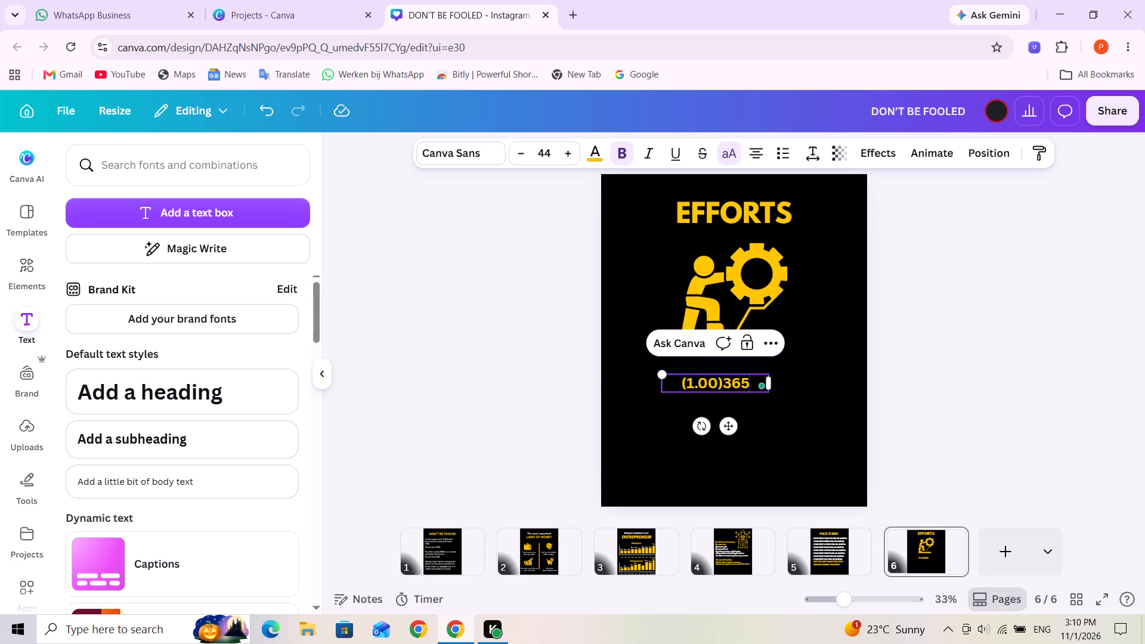
left_click(736, 384)
left_click_drag(750, 381, 735, 382)
left_click_drag(735, 382, 724, 382)
left_click(729, 159)
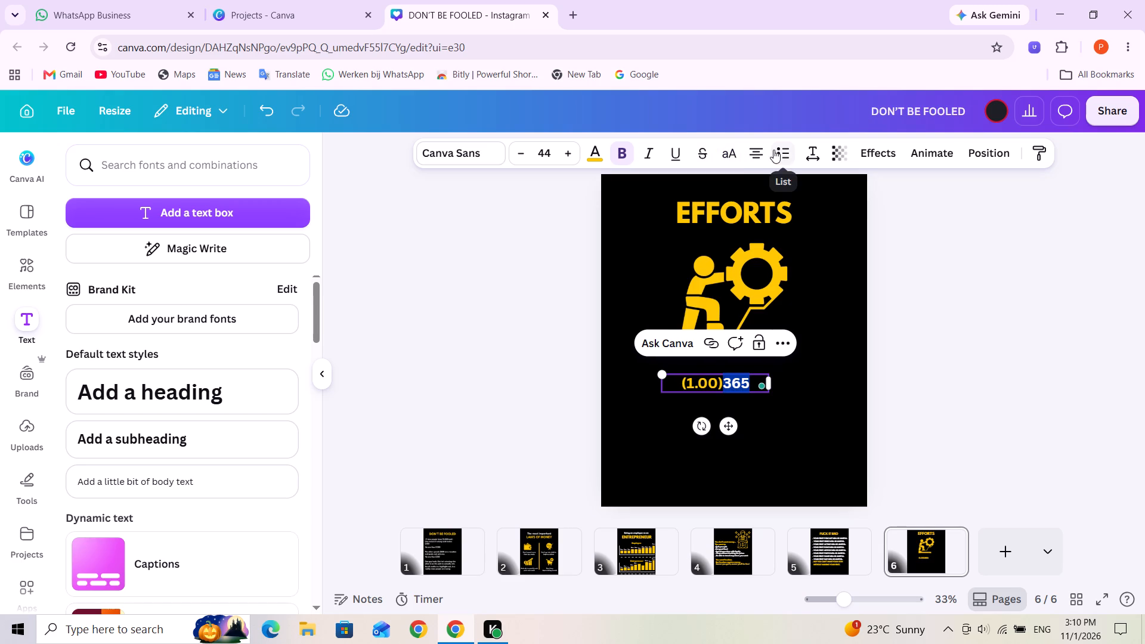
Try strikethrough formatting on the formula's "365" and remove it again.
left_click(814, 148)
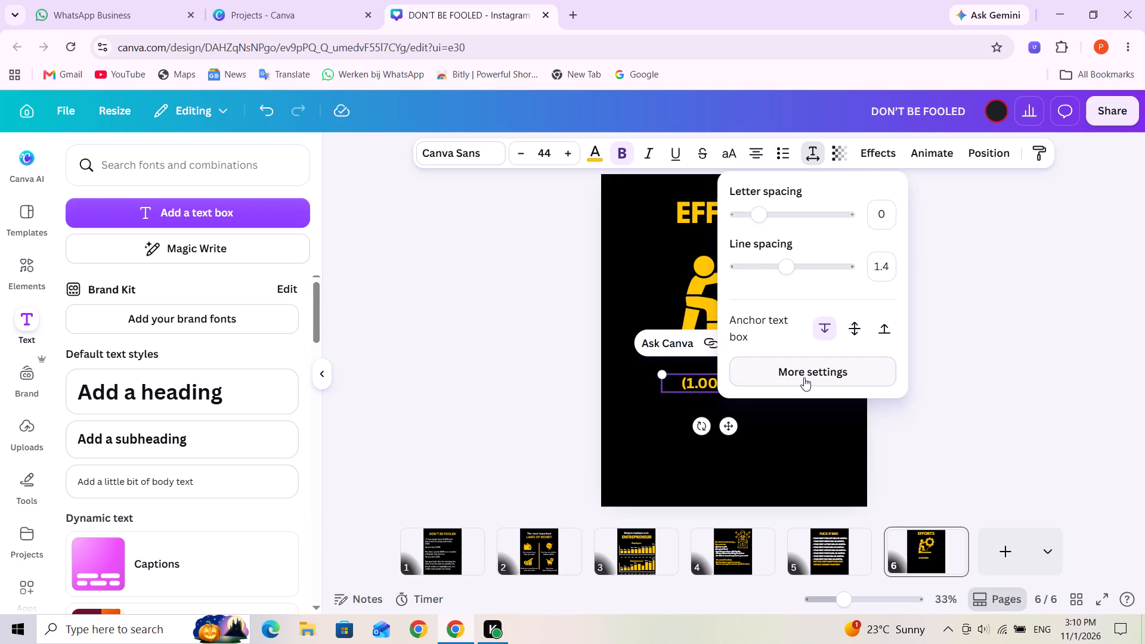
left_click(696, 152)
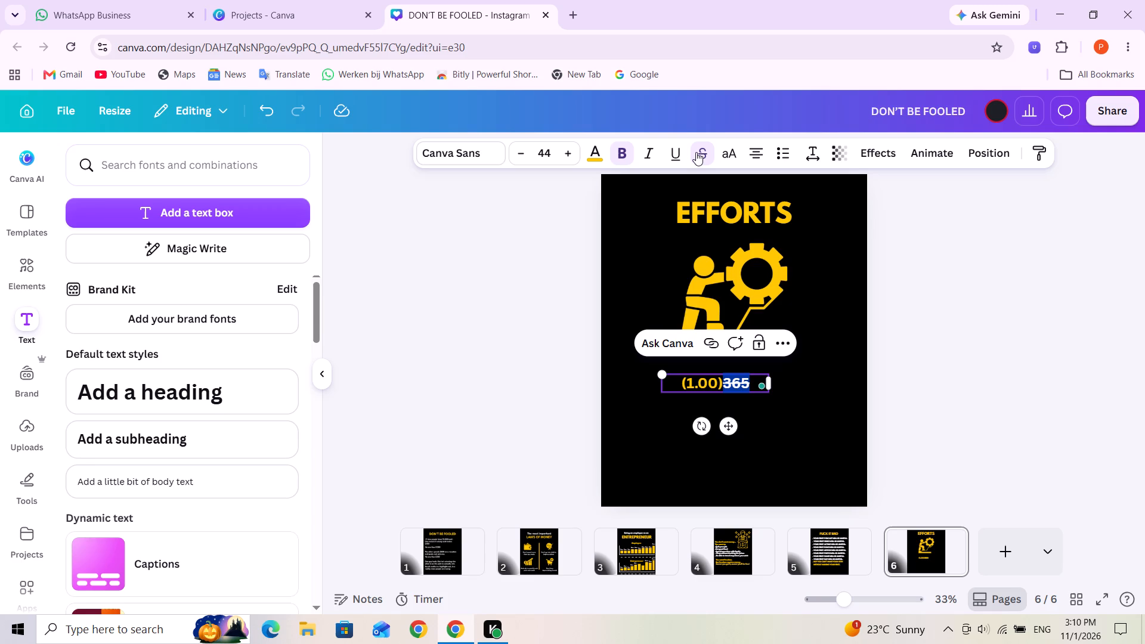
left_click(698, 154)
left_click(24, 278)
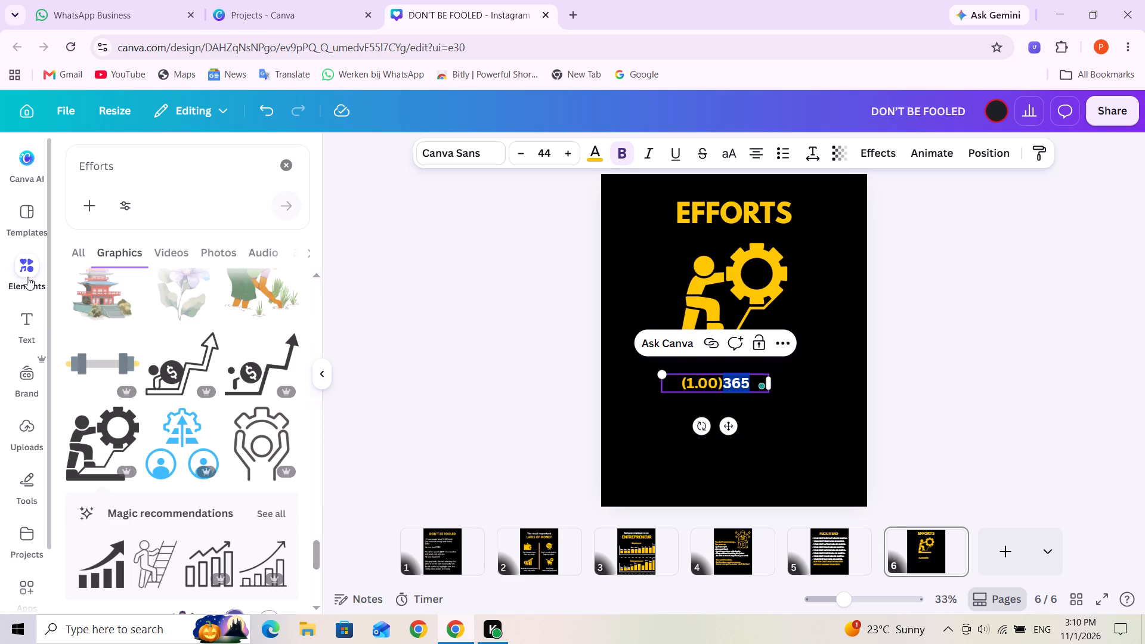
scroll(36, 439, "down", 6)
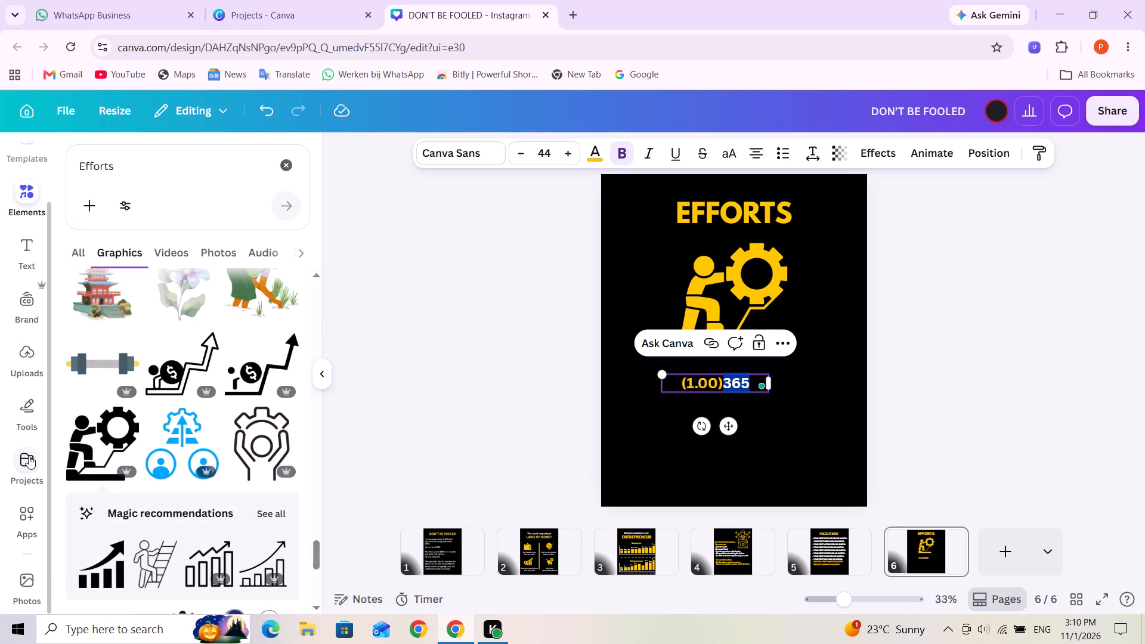
Shift the "(1.00)365" formula toward the page's left side and narrow its text box to fit the text.
left_click(834, 394)
left_click_drag(741, 385, 741, 385)
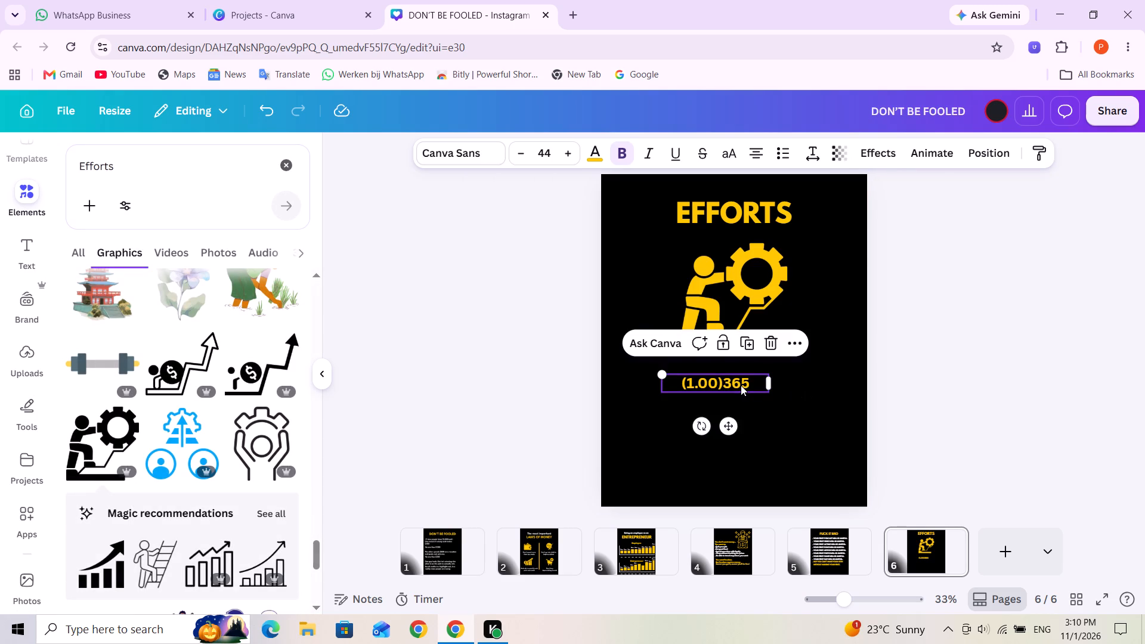
left_click_drag(741, 385, 729, 387)
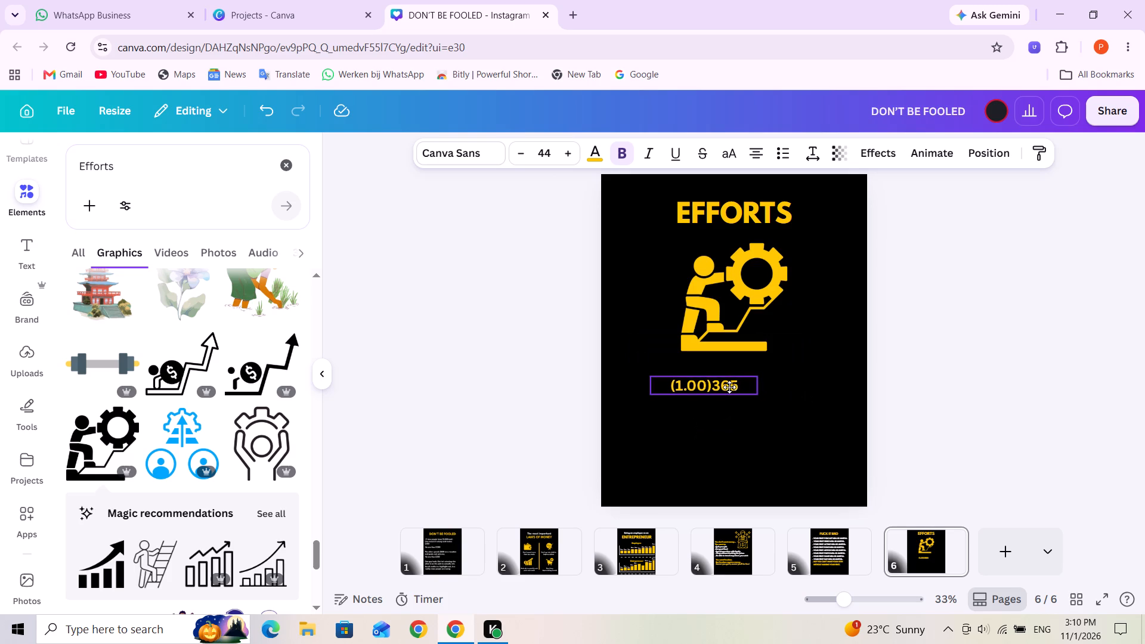
left_click_drag(729, 387, 713, 388)
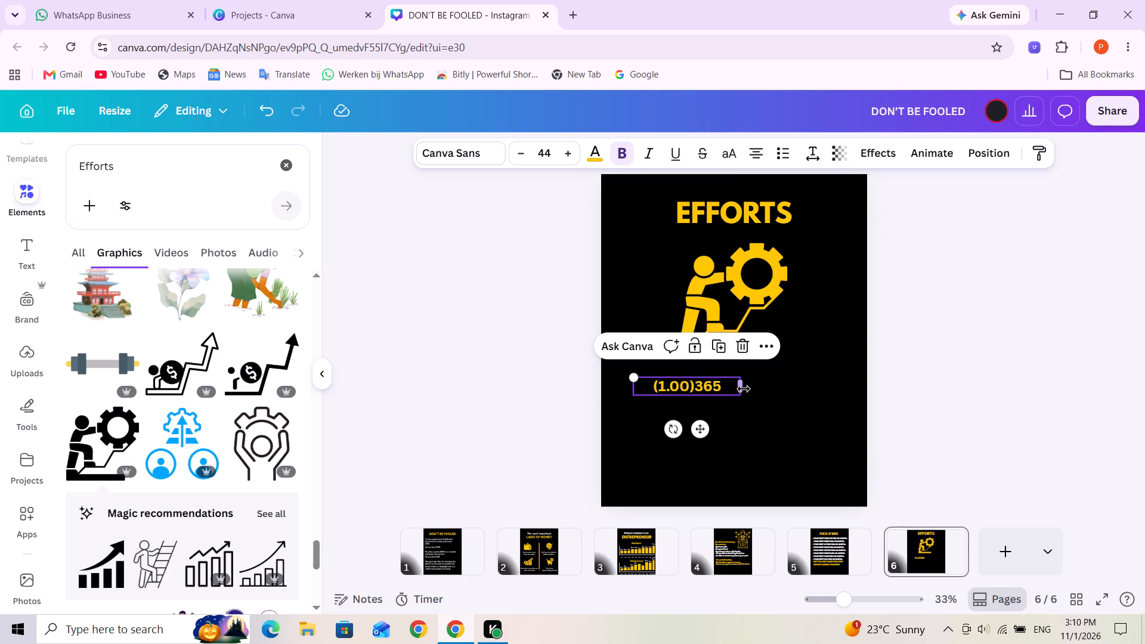
left_click_drag(741, 389, 712, 391)
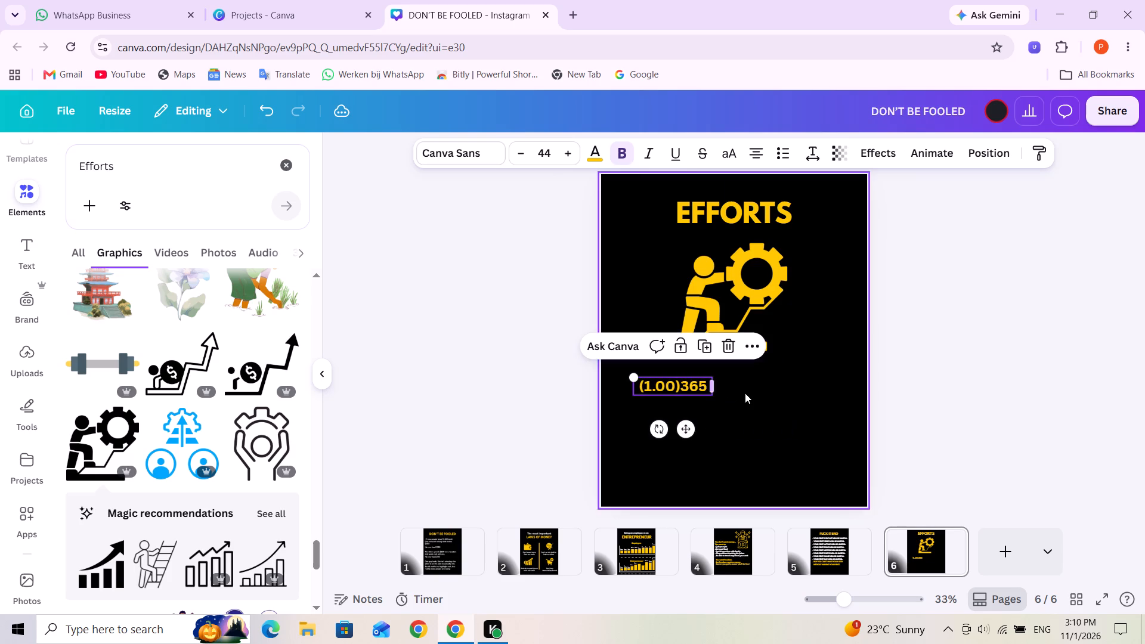
left_click(745, 393)
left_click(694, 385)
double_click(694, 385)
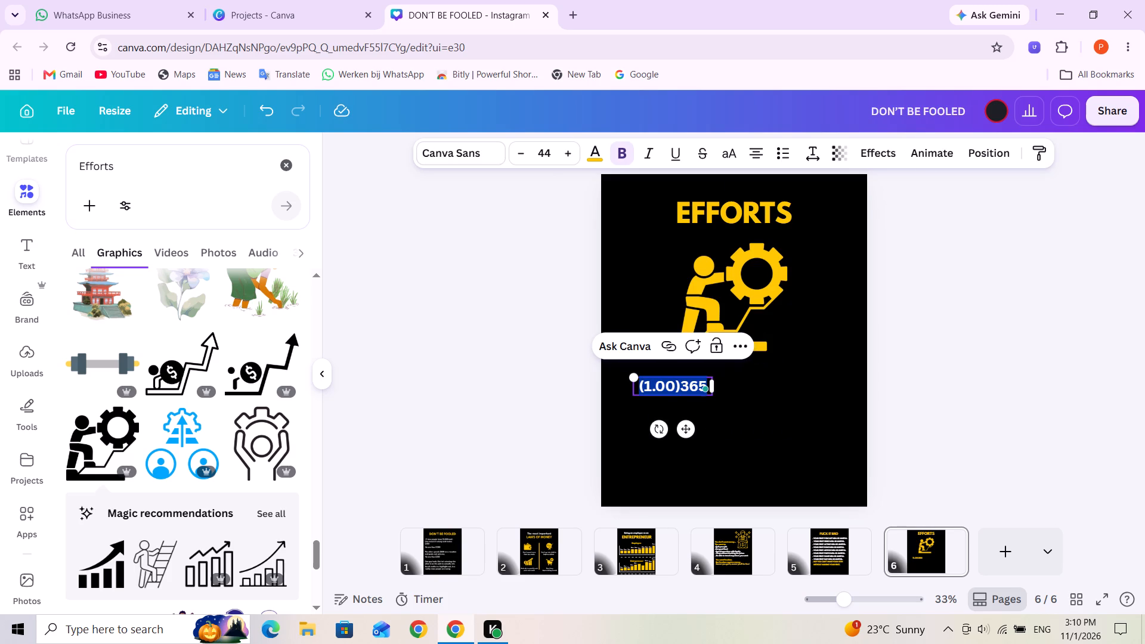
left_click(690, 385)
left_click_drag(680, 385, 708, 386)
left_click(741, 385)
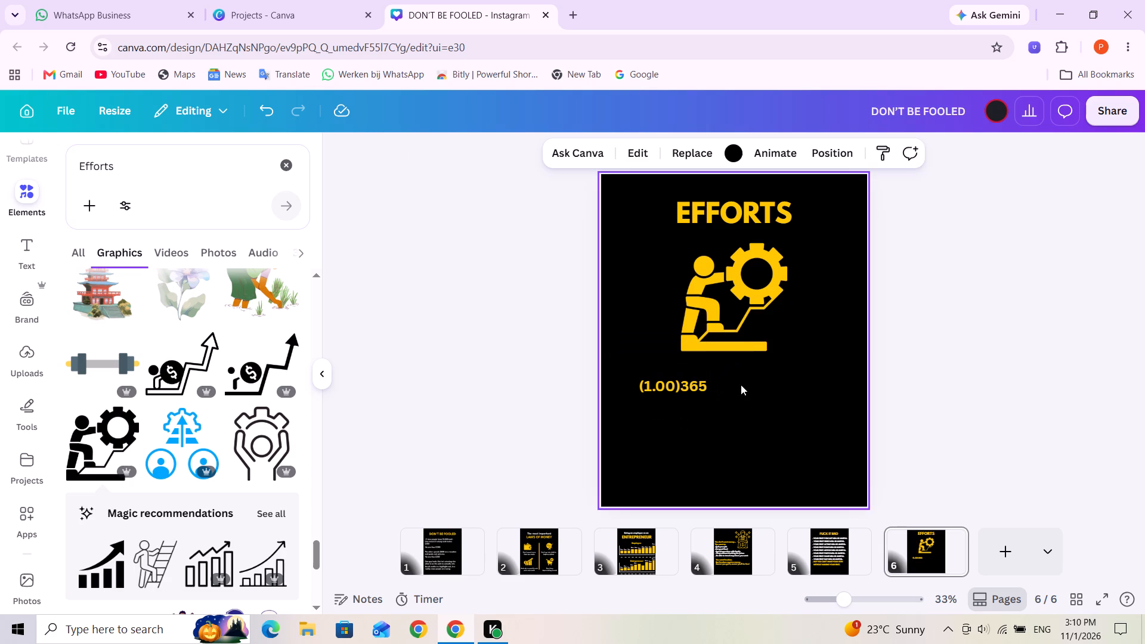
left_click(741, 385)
Duplicate the "(1.00)365" text, place the copy immediately to its right on the same line, and replace its text with "= 1.00".
left_click(688, 386)
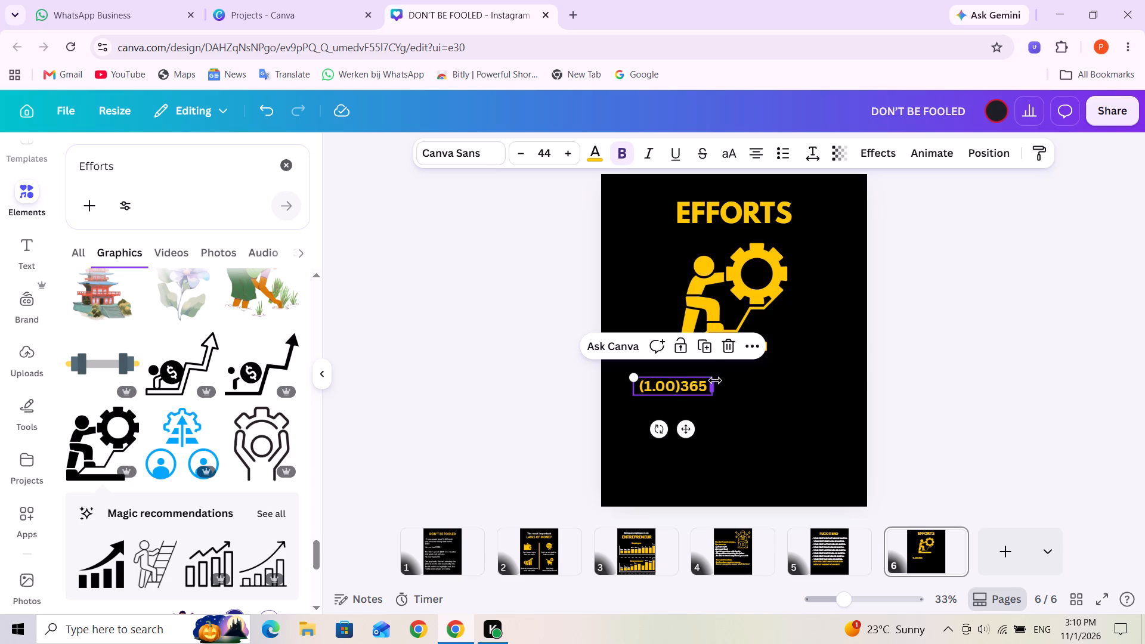
left_click(702, 349)
left_click_drag(701, 389, 775, 386)
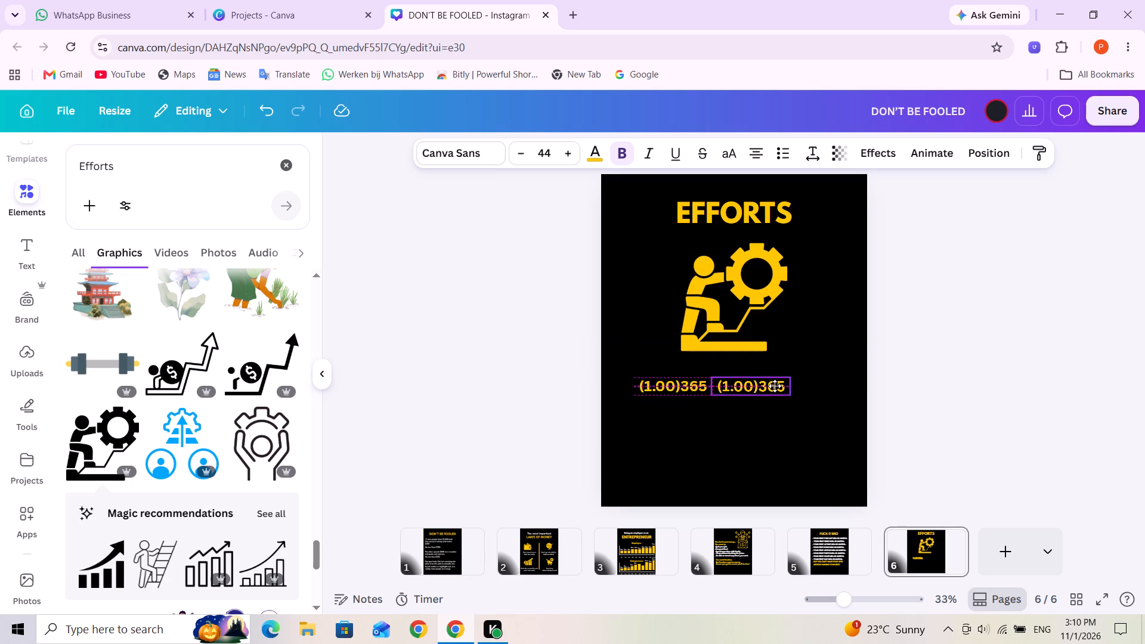
left_click_drag(775, 386, 775, 385)
triple_click(775, 385)
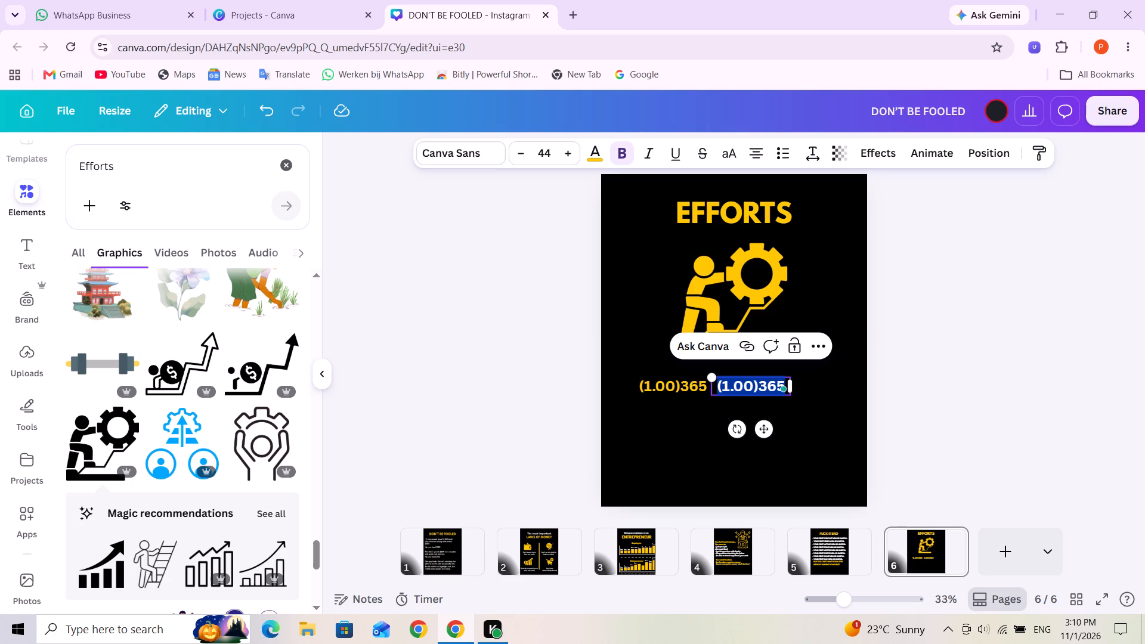
key("equal")
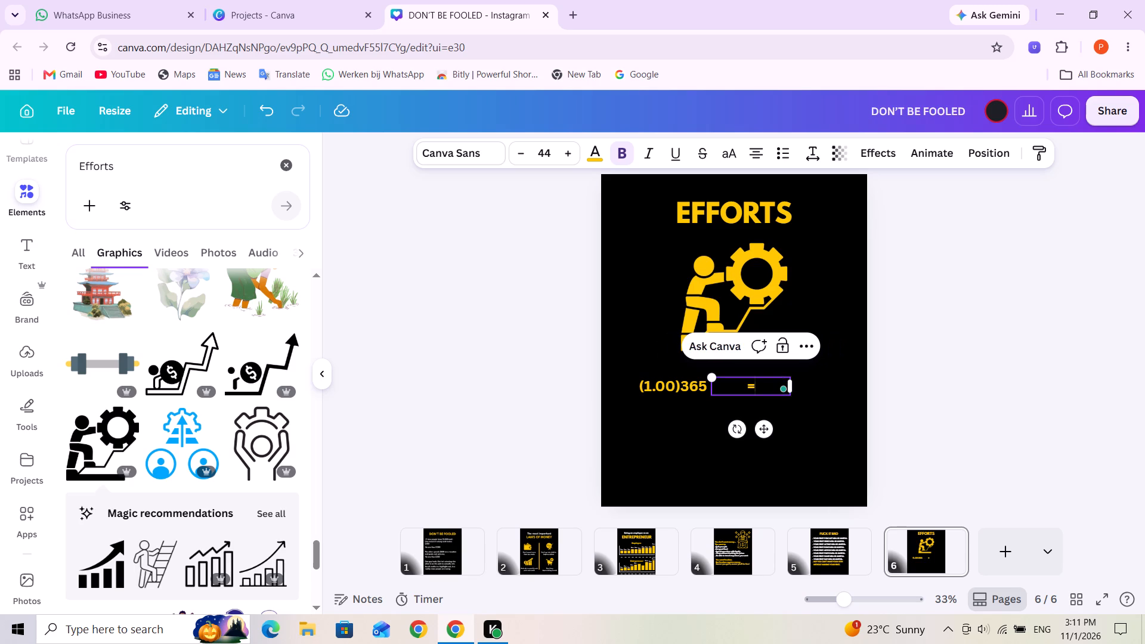
key("space")
type("1.00")
Widen the gap between the equals sign and 1.00 with five extra spaces.
left_click(741, 389)
key("space")
key("space")
key("space")
key("space")
key("space")
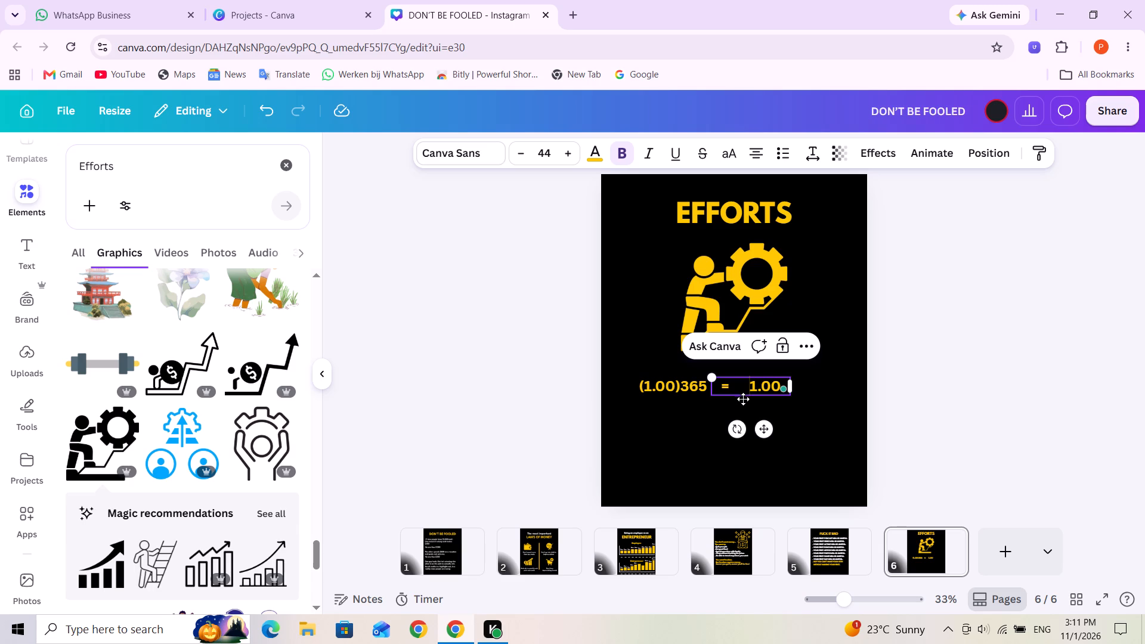
left_click(788, 428)
left_click(759, 386)
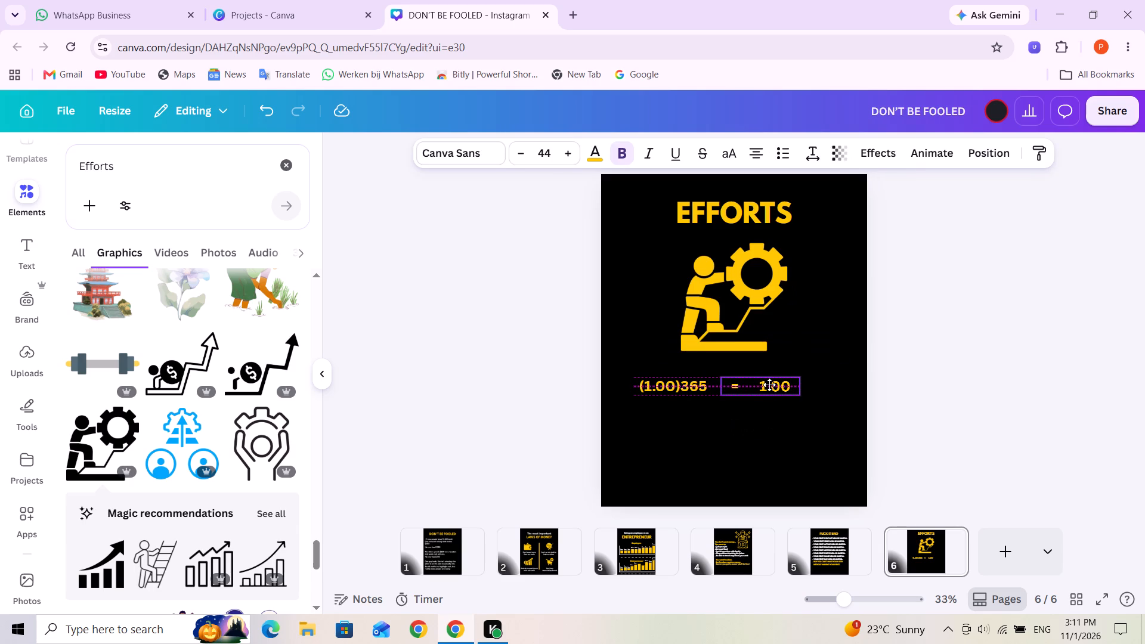
left_click(819, 393)
Recolour the "(1.00)365" formula text white.
left_click(670, 380)
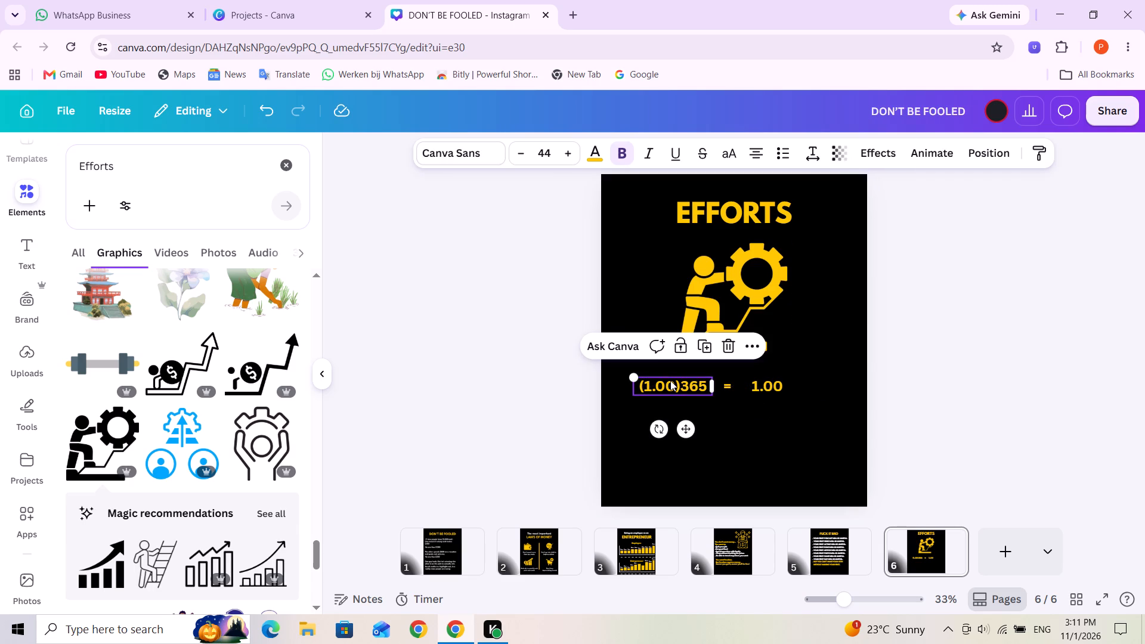
triple_click(676, 381)
left_click(676, 381)
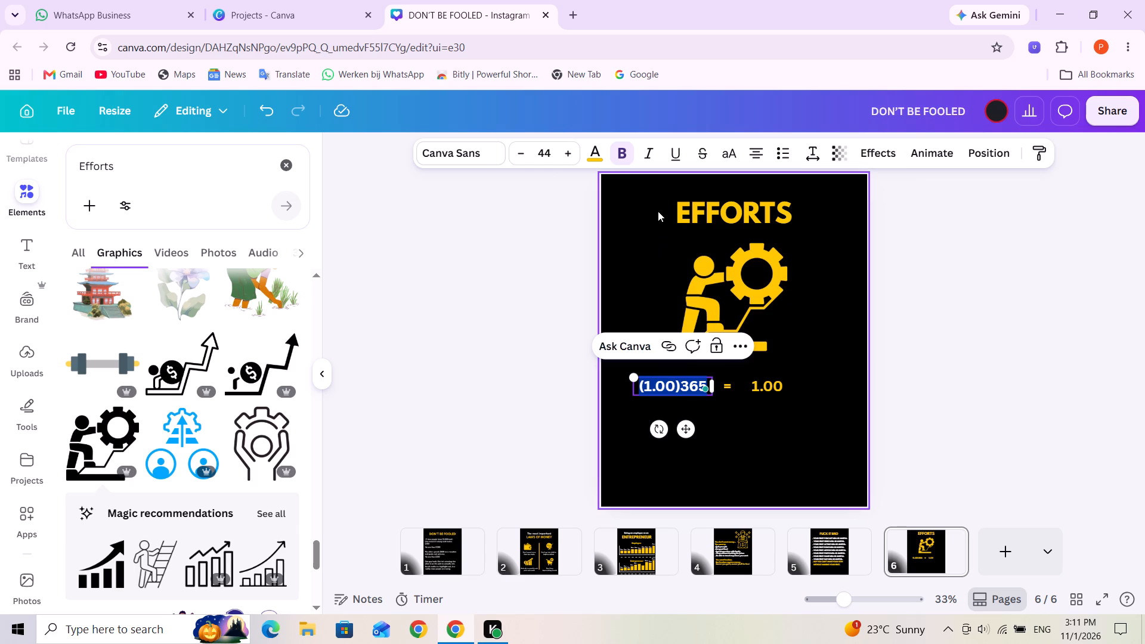
left_click(596, 154)
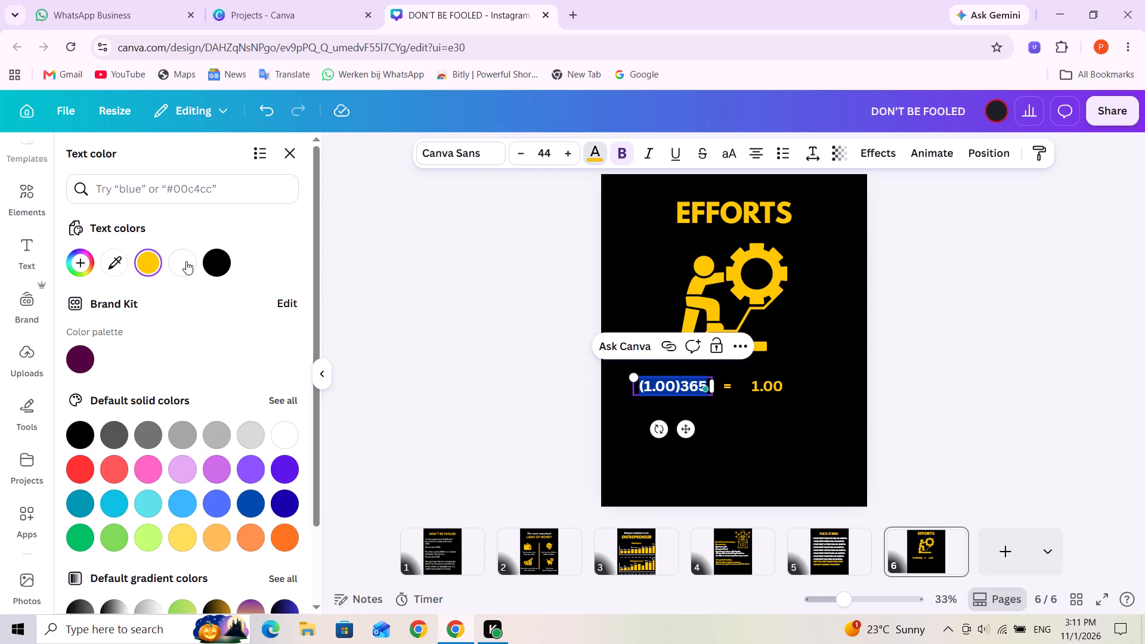
left_click(186, 261)
left_click(723, 421)
left_click(725, 421)
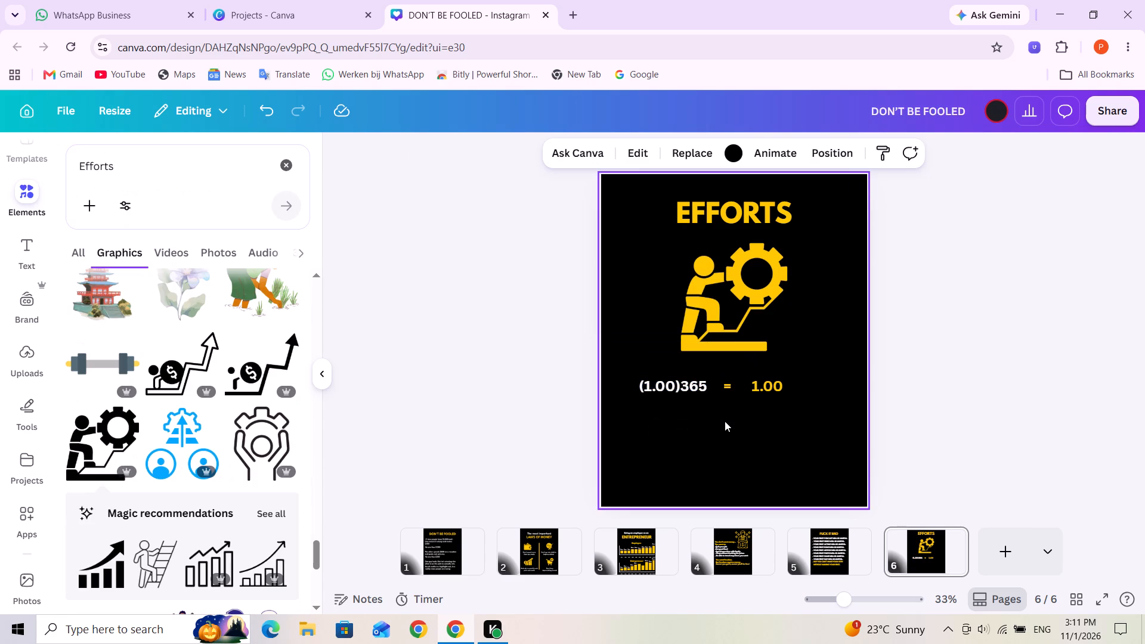
Duplicate the white "(1.00)365" formula and place the copy directly below the original.
left_click(691, 389)
left_click(713, 340)
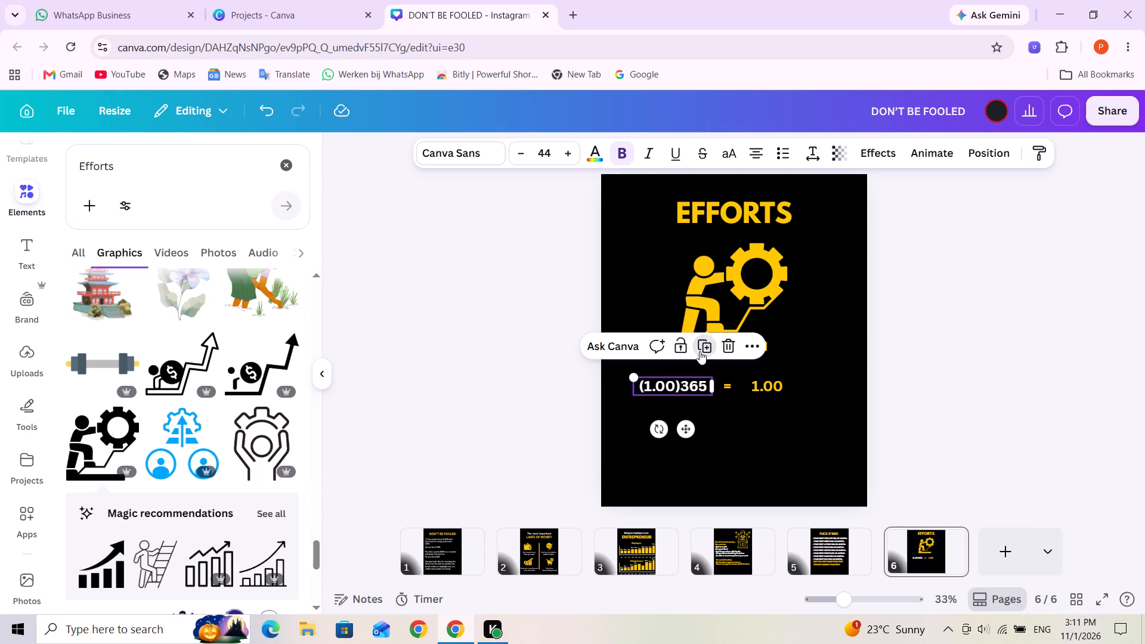
left_click(698, 400)
left_click_drag(695, 392, 695, 412)
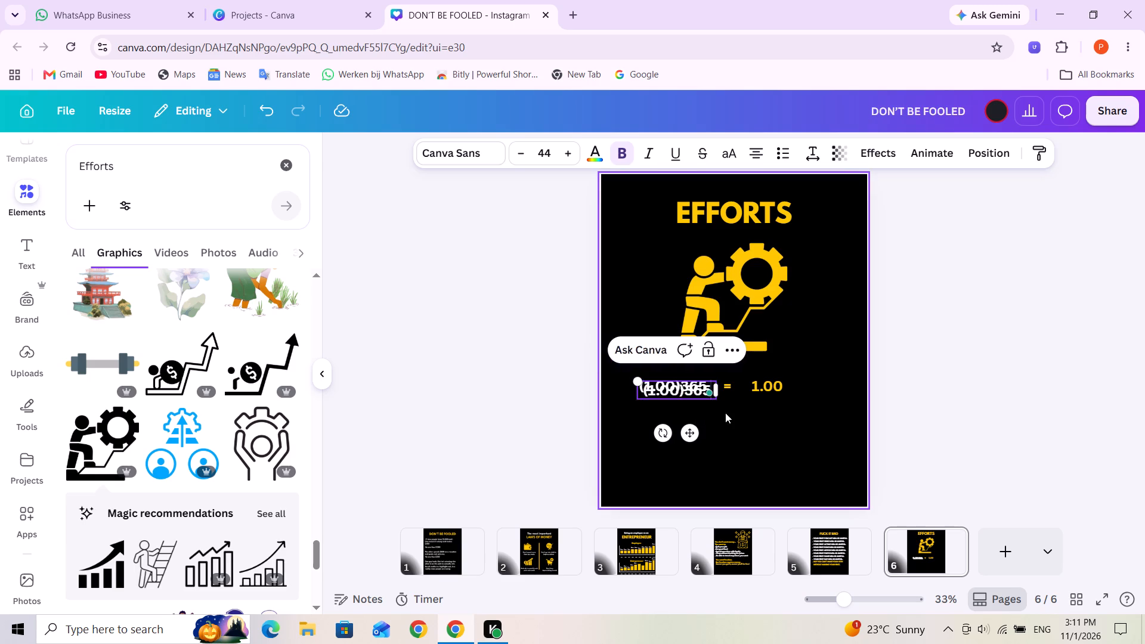
left_click(725, 413)
left_click_drag(695, 390, 695, 413)
Change the lower formula copy to read "(1.01)365".
left_click(653, 410)
left_click(673, 413)
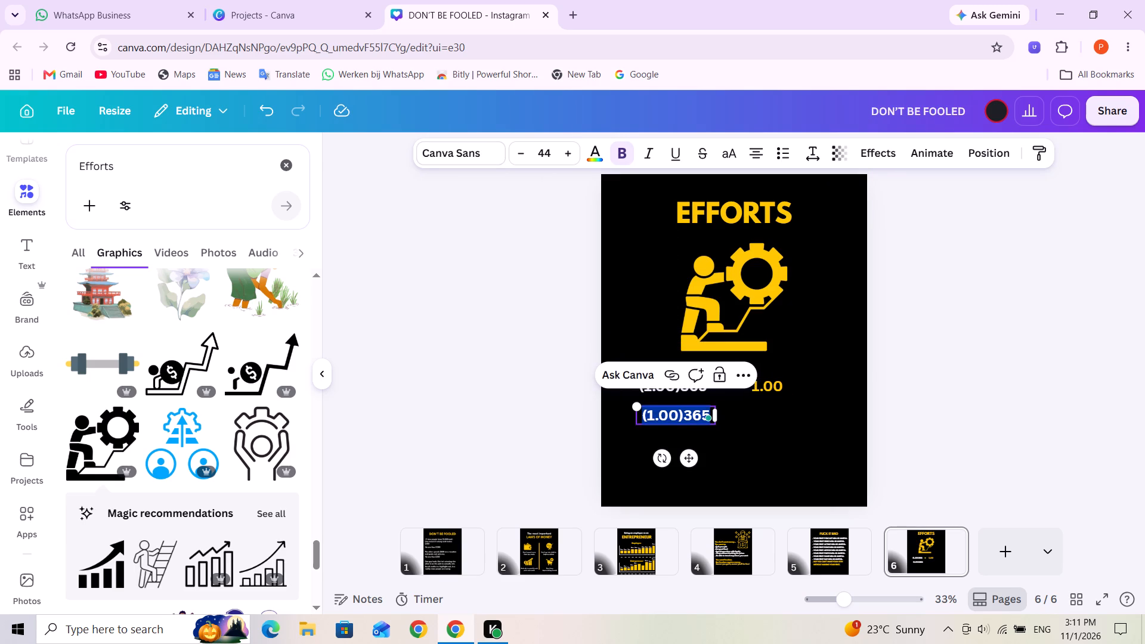
left_click(682, 414)
left_click(677, 417)
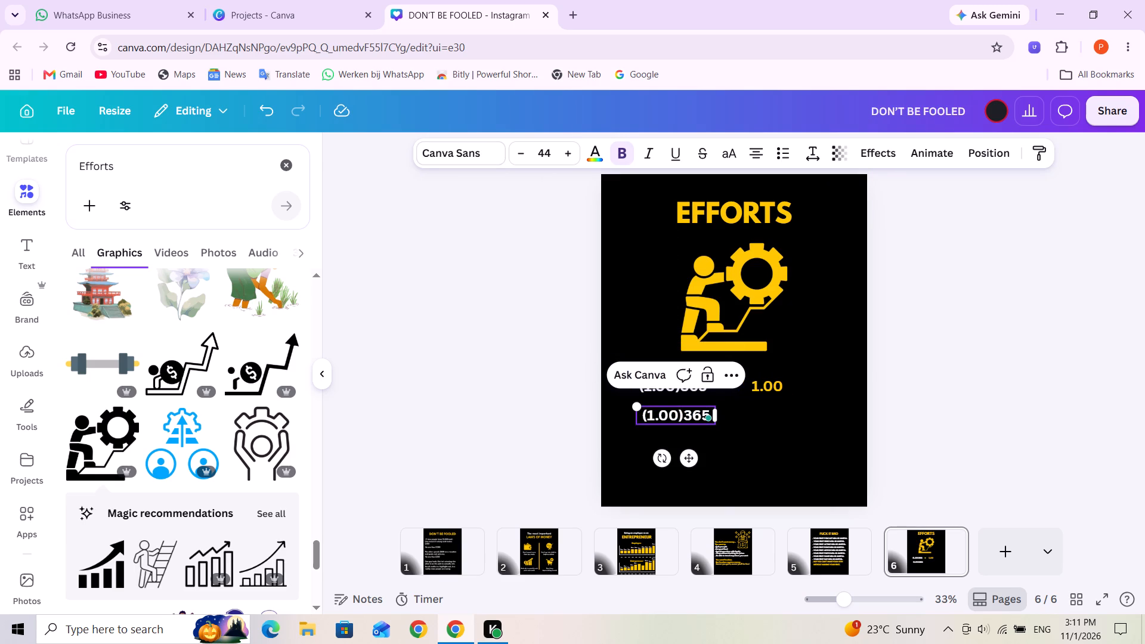
key("BackSpace")
key("1")
left_click(765, 423)
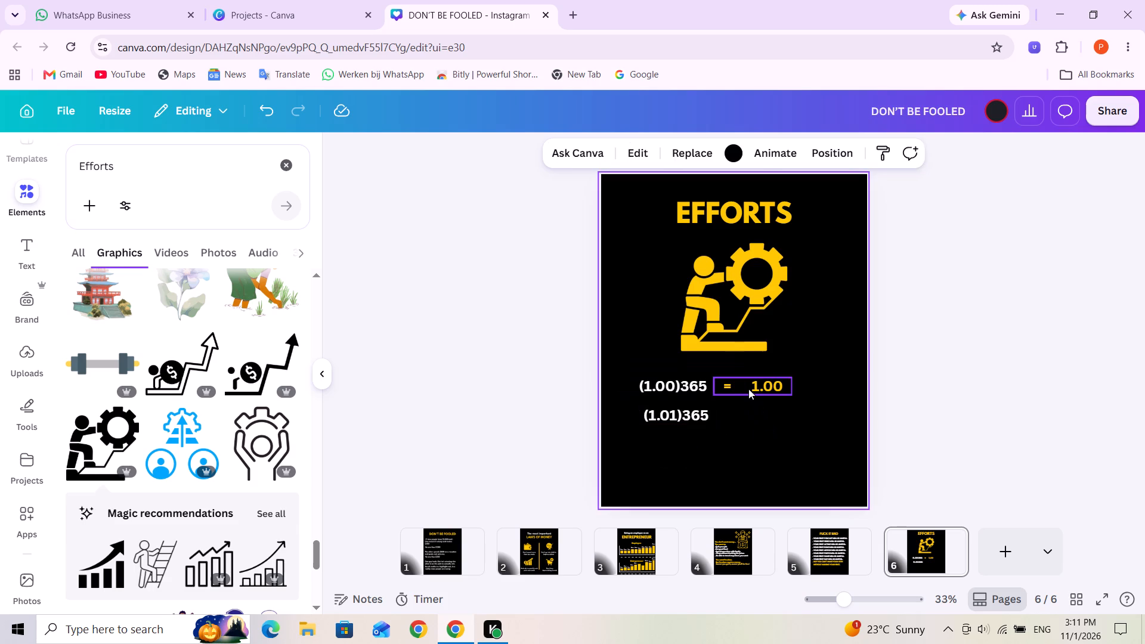
Duplicate the yellow "= 1.00" text and place the copy beside "(1.01)365" on the same line.
left_click(738, 386)
left_click(781, 349)
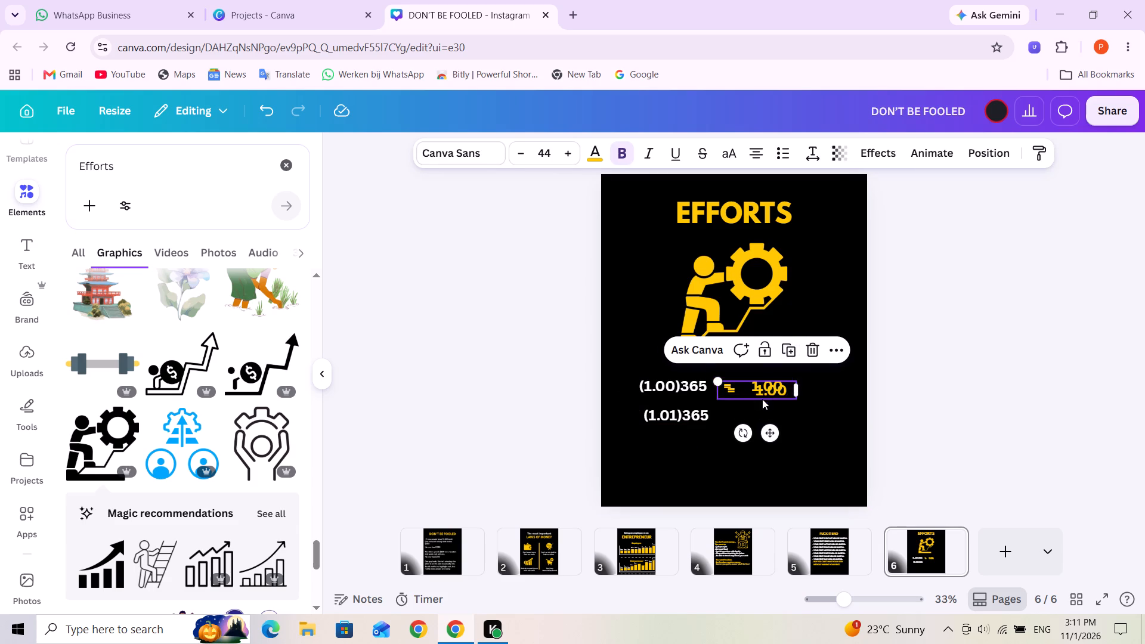
left_click_drag(762, 388, 759, 413)
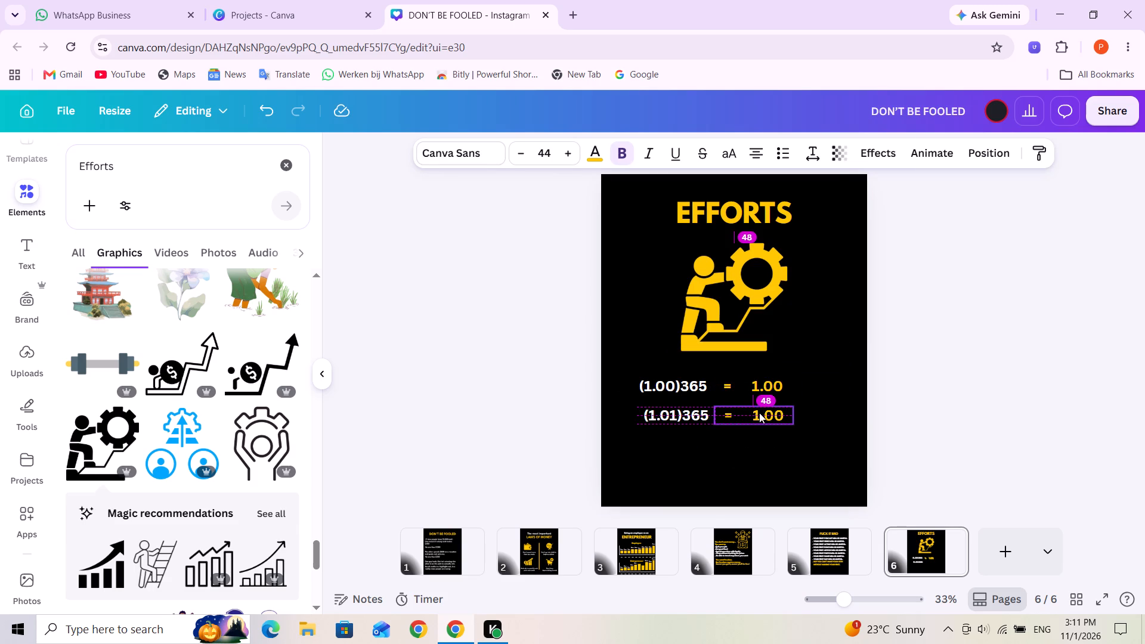
Change the yellow result beside "(1.01)365" to 37.8 and narrow its text box to line up beneath "= 1.00".
double_click(759, 413)
double_click(759, 413)
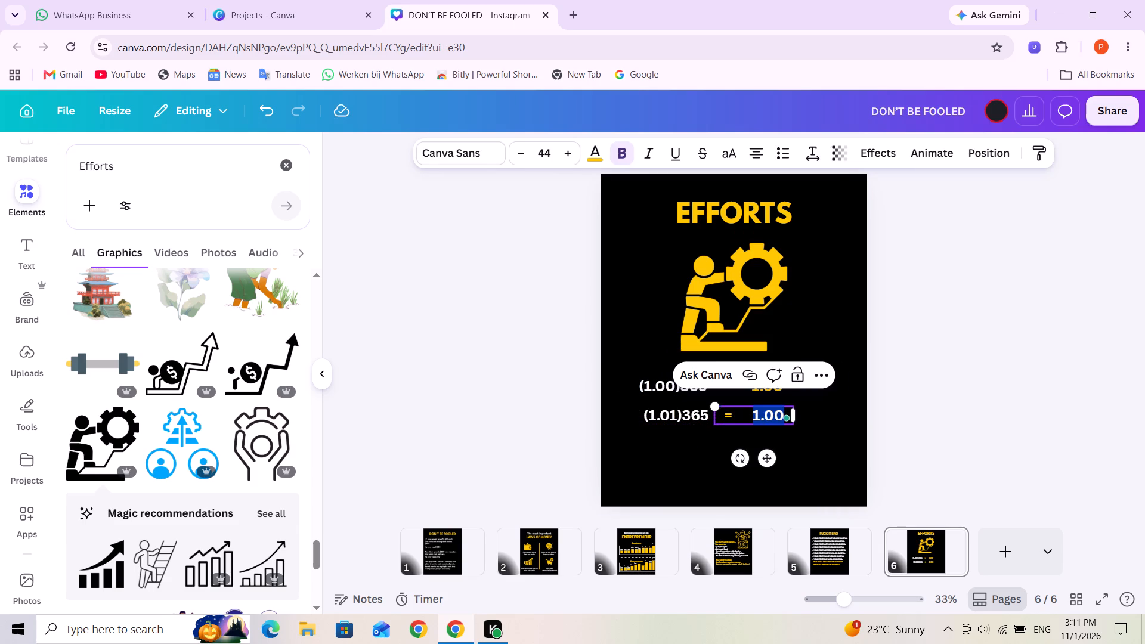
type("37")
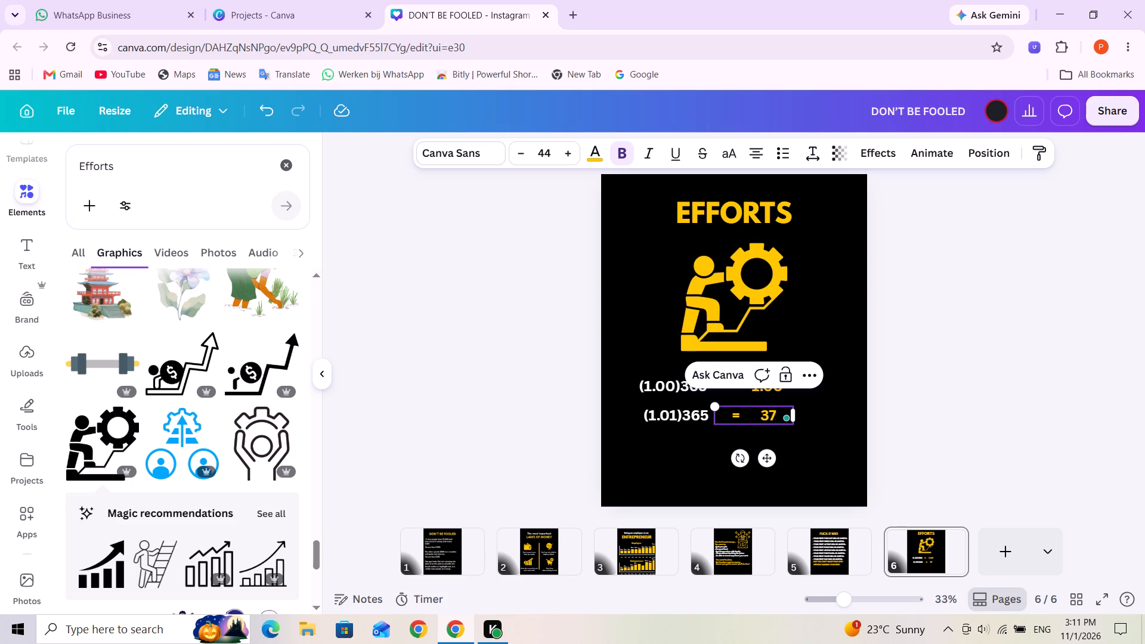
type(".8")
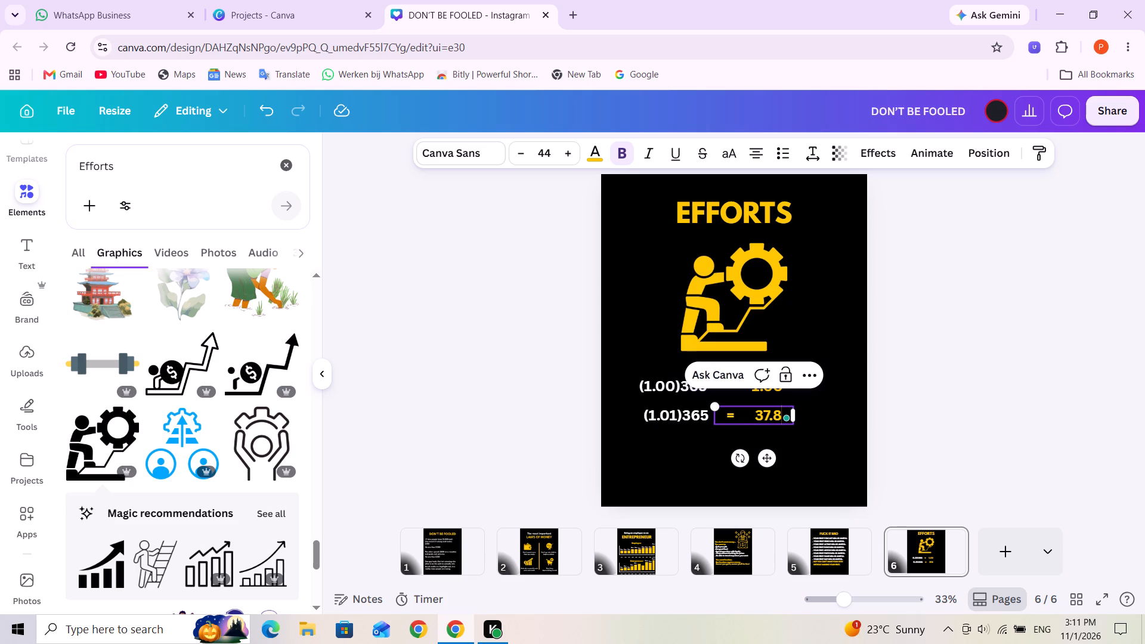
left_click(814, 419)
left_click(785, 419)
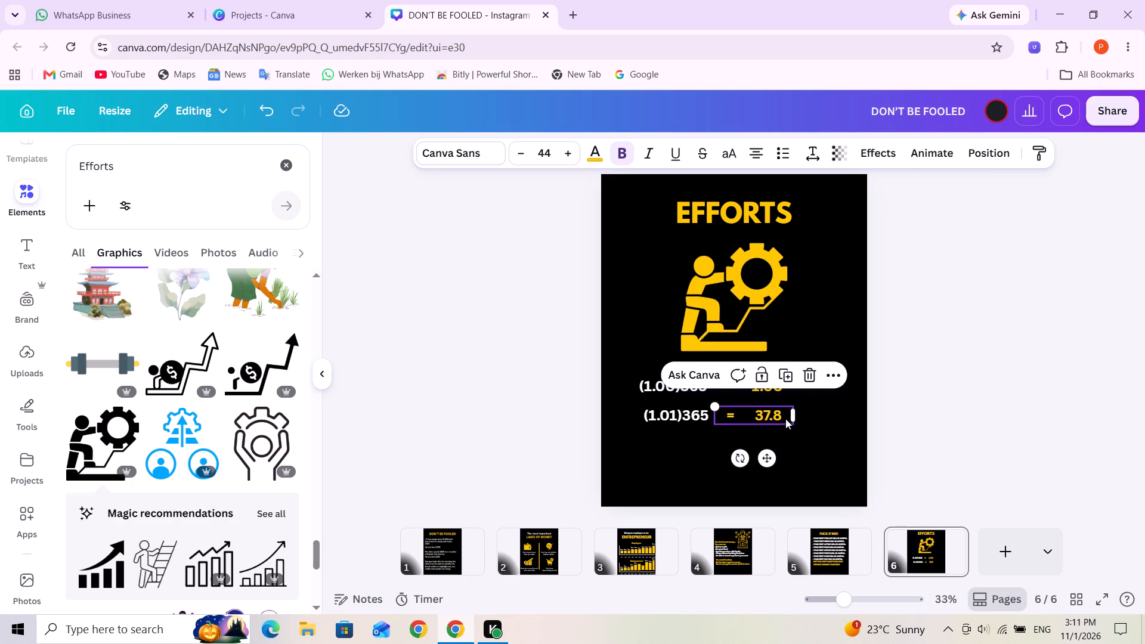
left_click_drag(794, 416, 776, 416)
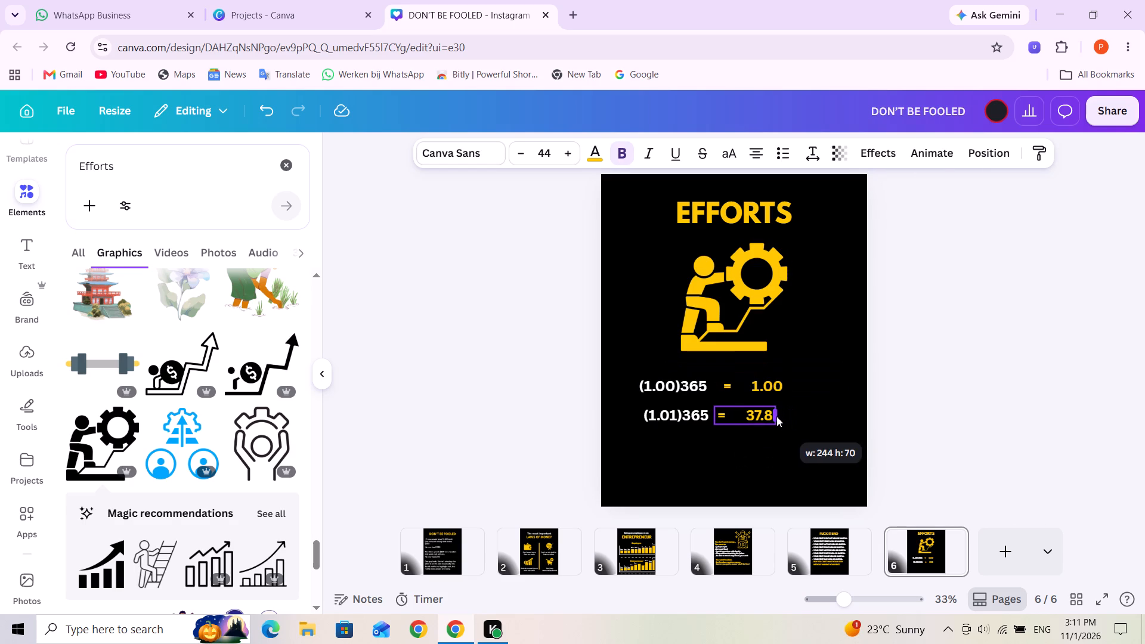
left_click_drag(776, 416, 787, 416)
left_click(817, 408)
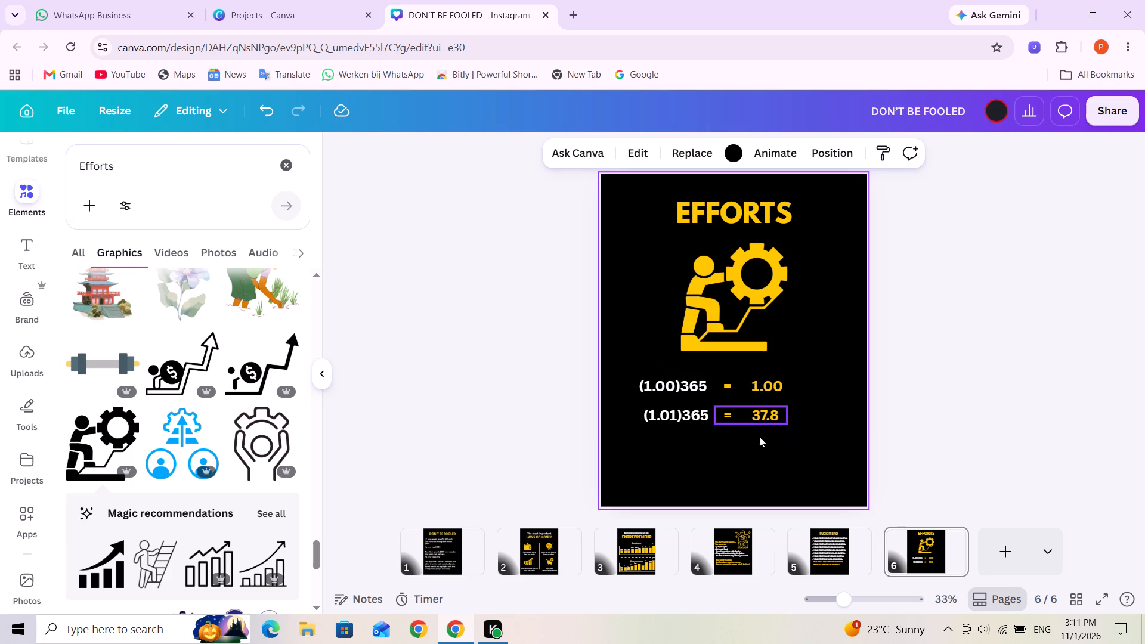
Add a subheading text box and place it below the two formula lines.
left_click(33, 261)
left_click(159, 439)
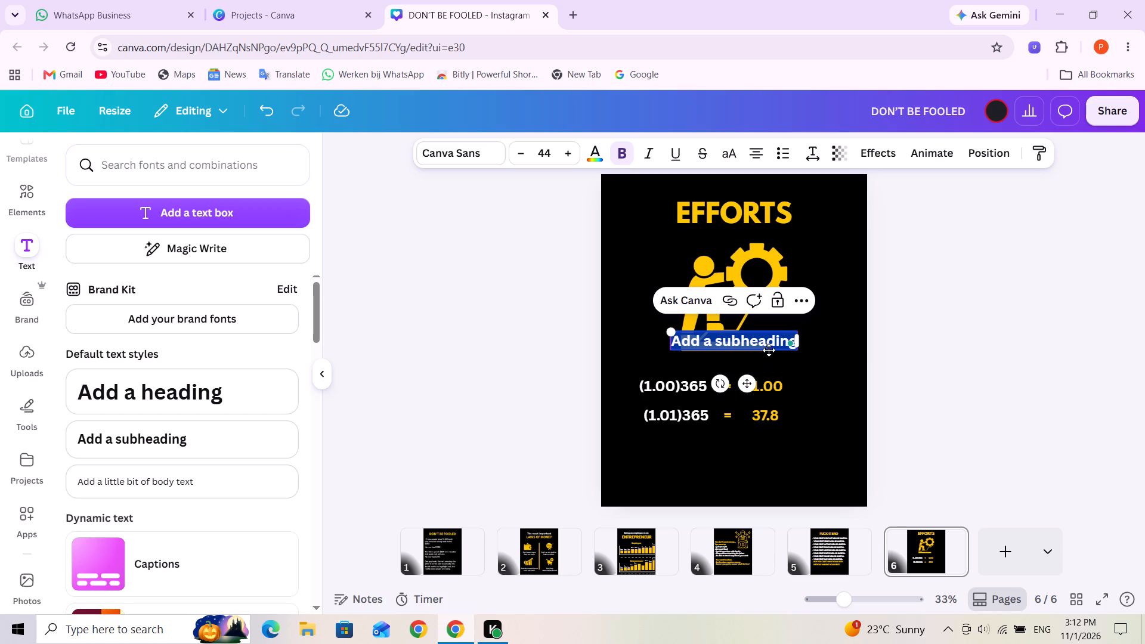
left_click(809, 364)
left_click_drag(751, 337, 751, 377)
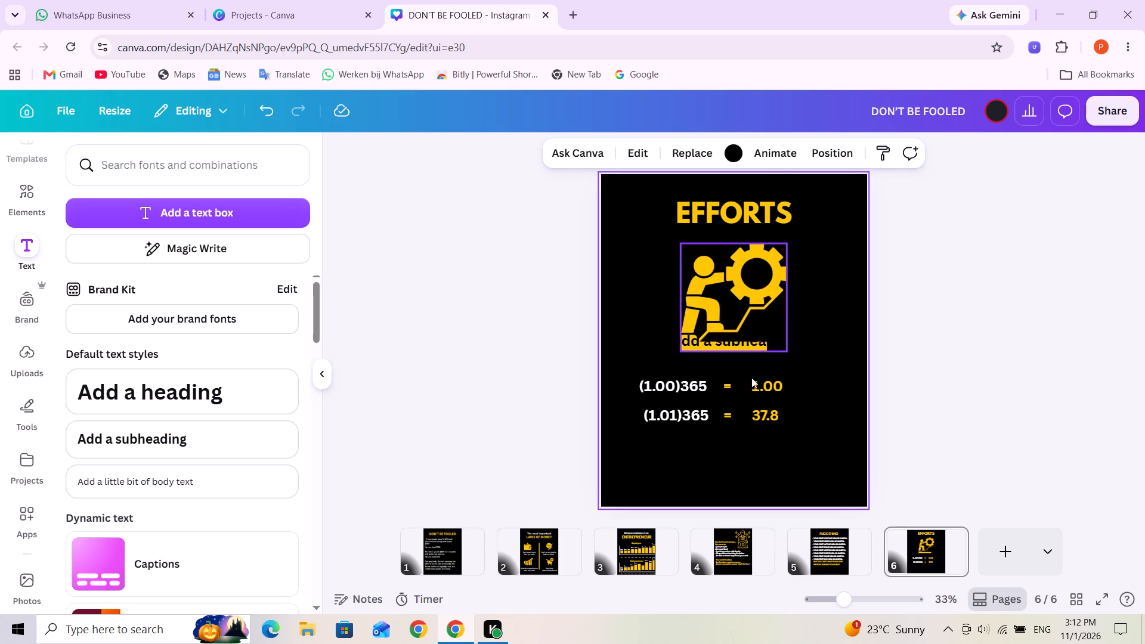
left_click_drag(751, 377, 716, 448)
Replace the subheading text with "A Marginal Effort every day can show great results in the long run!" and widen its box across the page.
triple_click(716, 448)
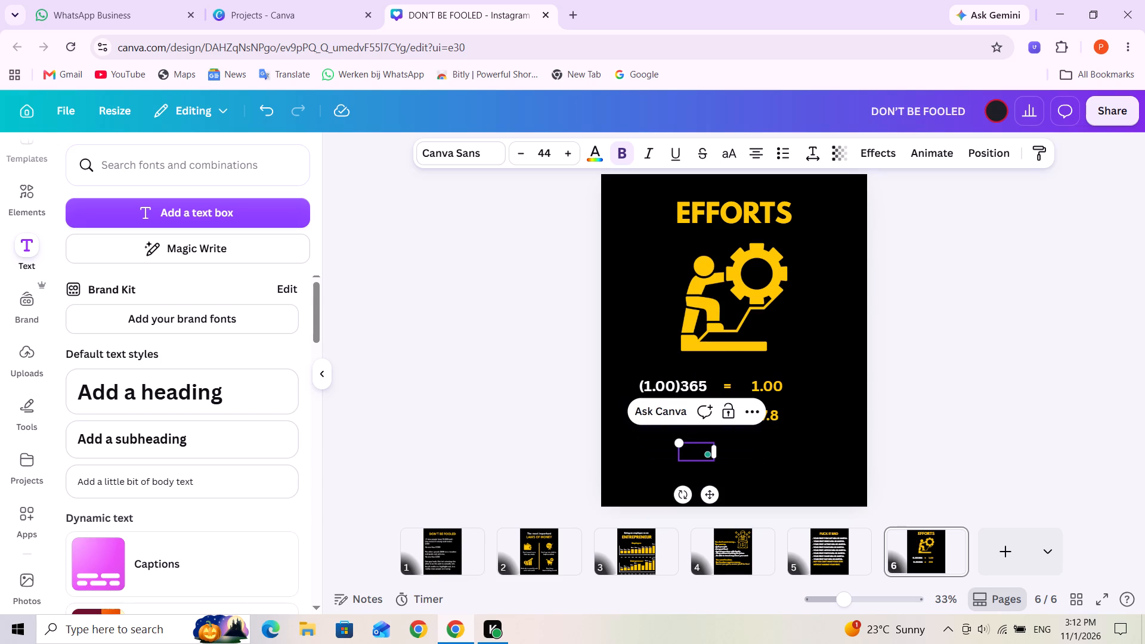
key("r")
type("ginal")
key("space")
key("e")
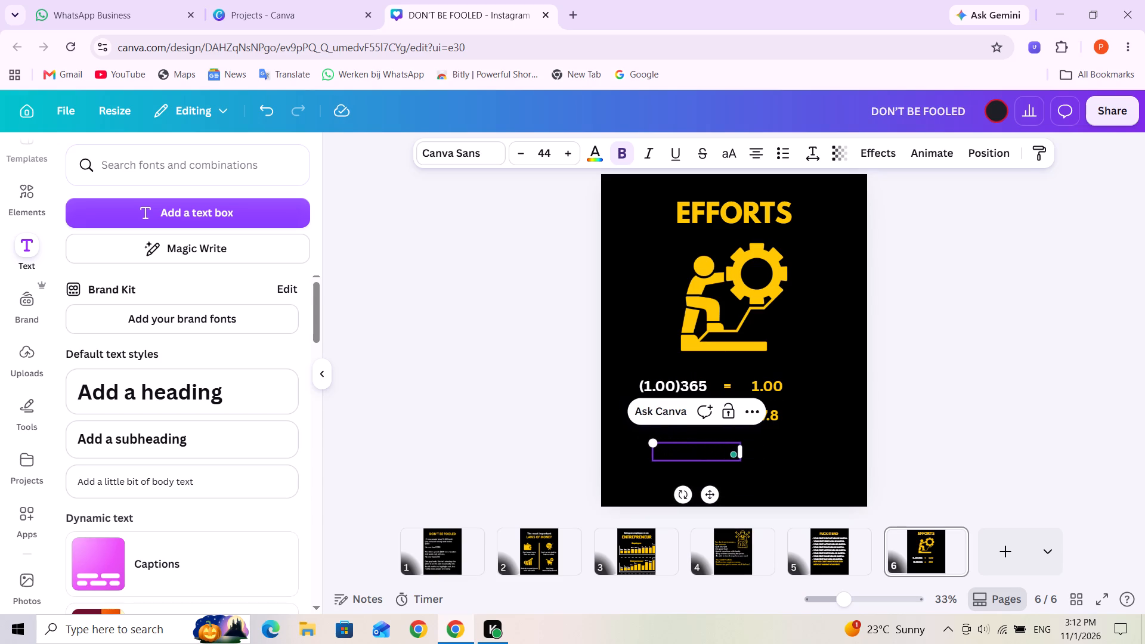
type("ffort every day")
key("space")
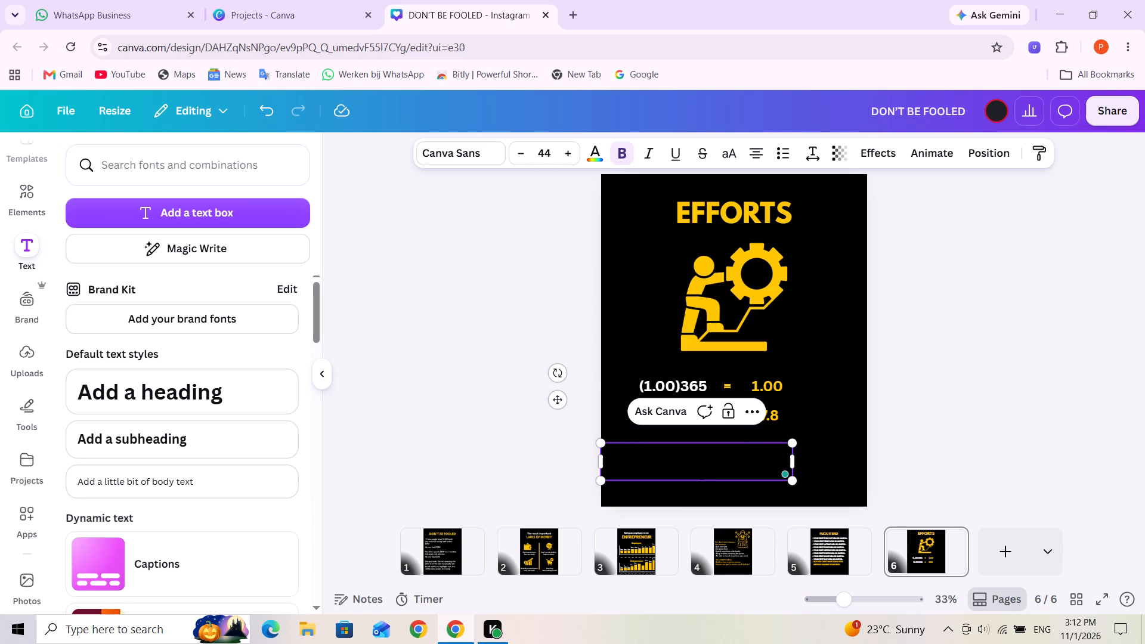
type("can show")
key("Return")
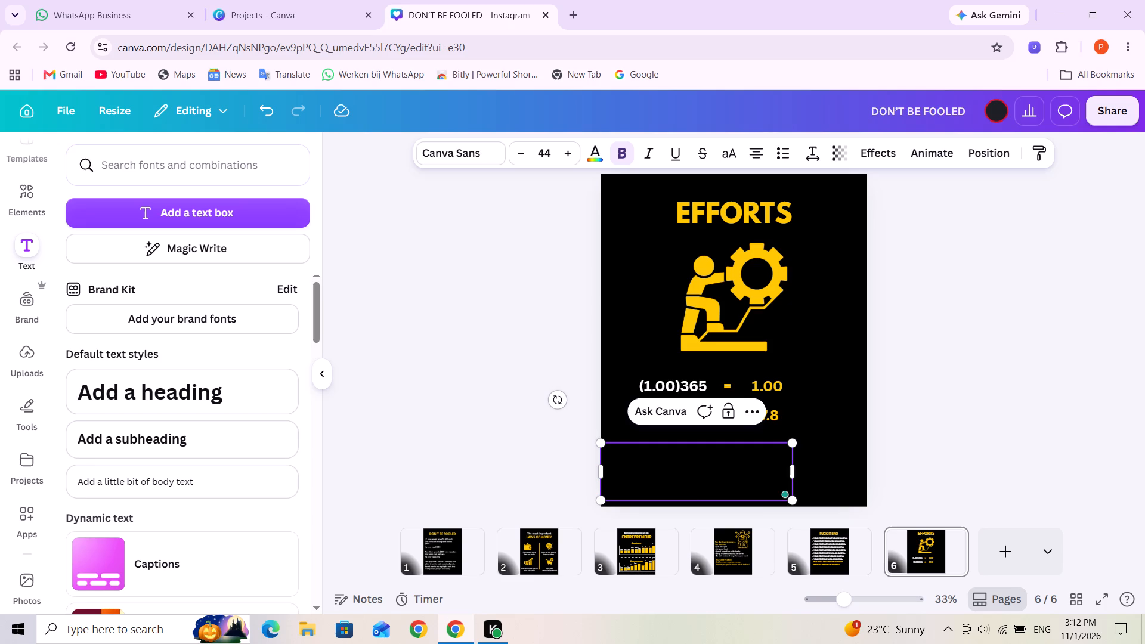
type("great results in the long run")
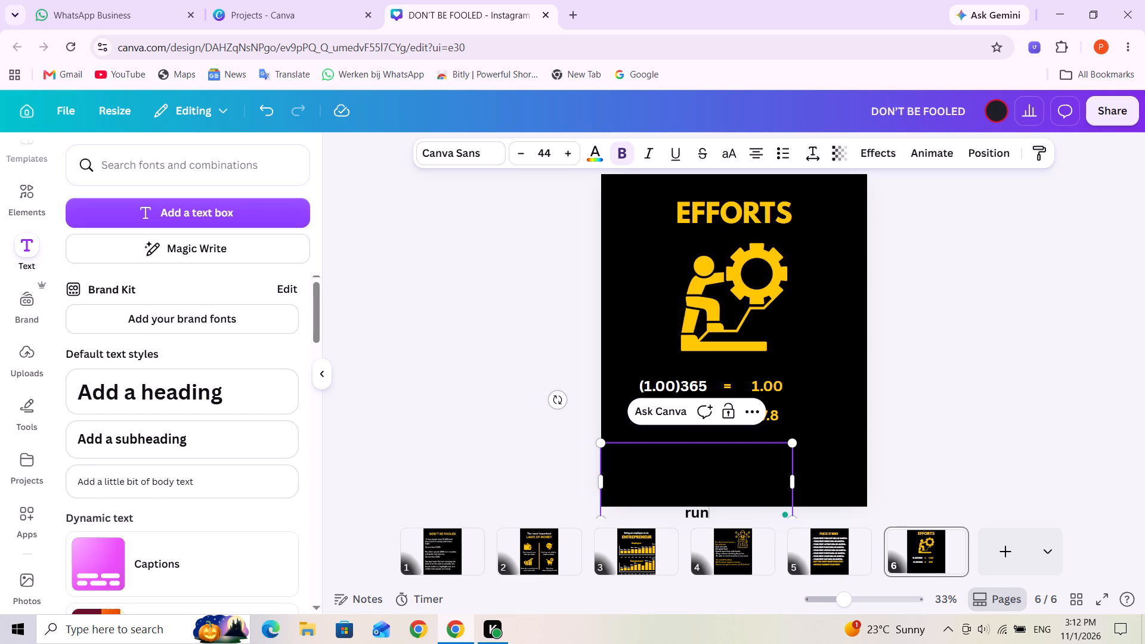
key("shift+exclam")
left_click_drag(797, 490, 861, 475)
Format the whole "A Marginal Effort" sentence in white with the League Spartan font.
triple_click(821, 469)
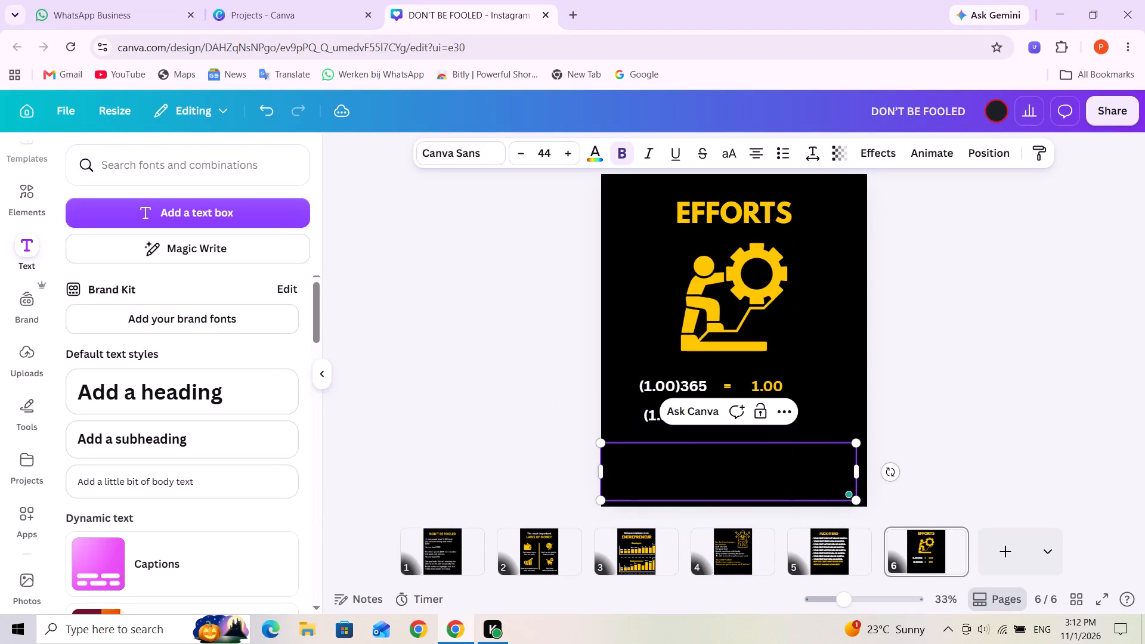
key("ctrl+a")
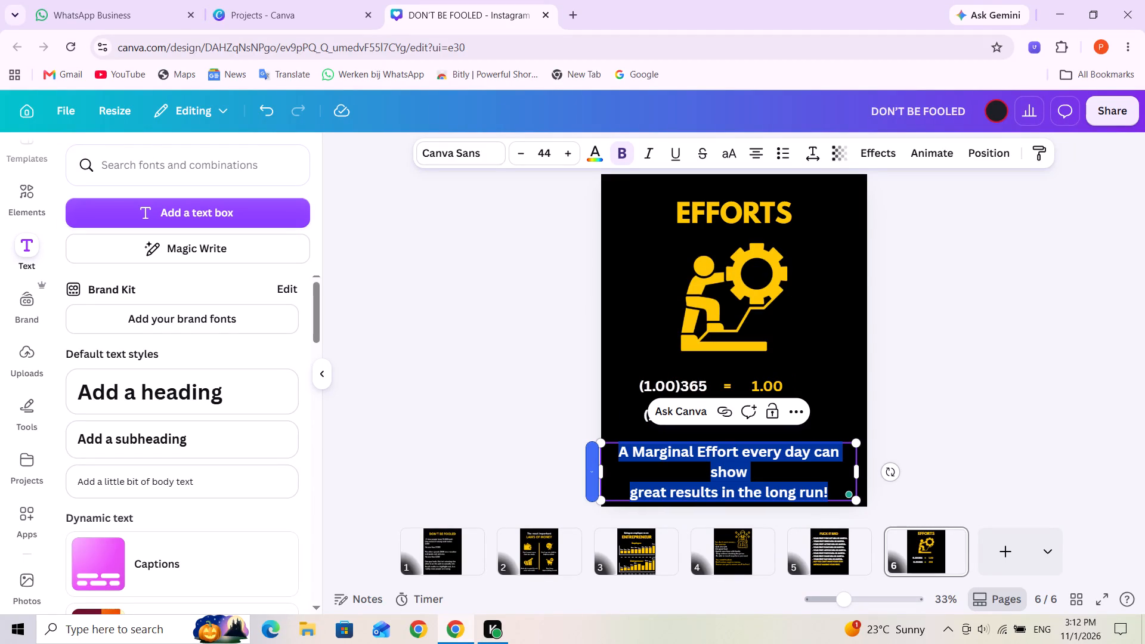
left_click(599, 158)
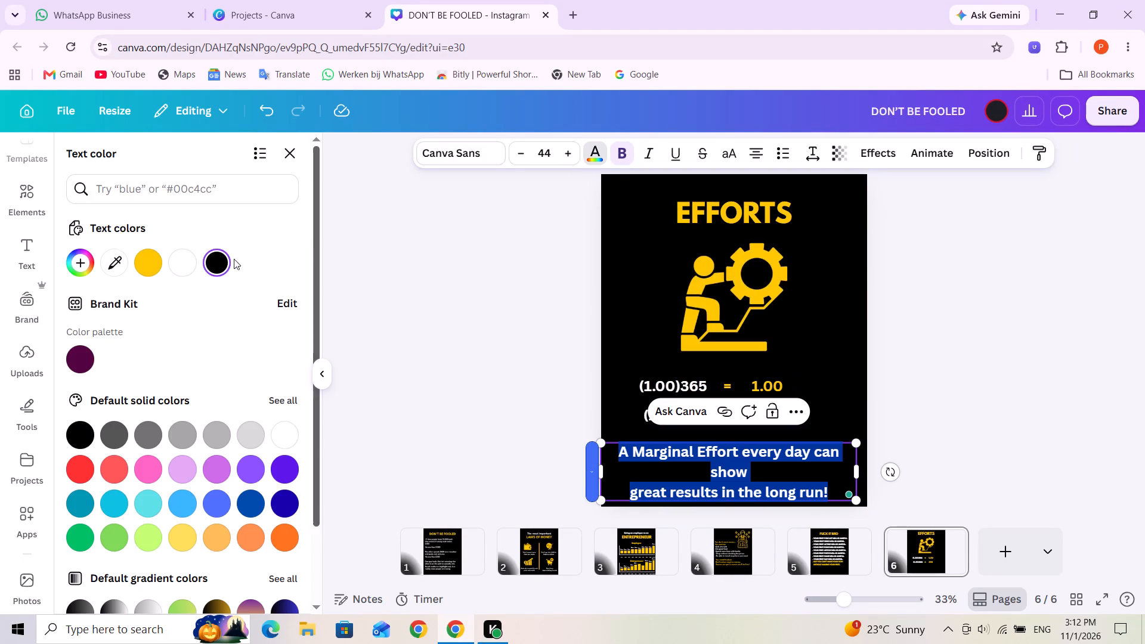
left_click(180, 262)
left_click(481, 150)
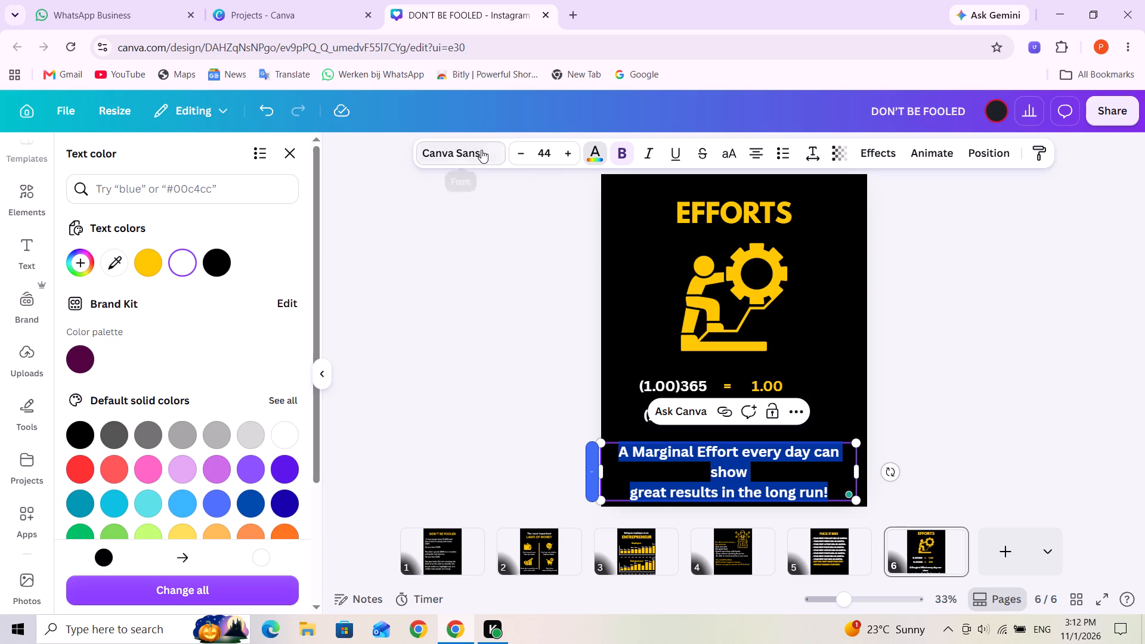
left_click(156, 369)
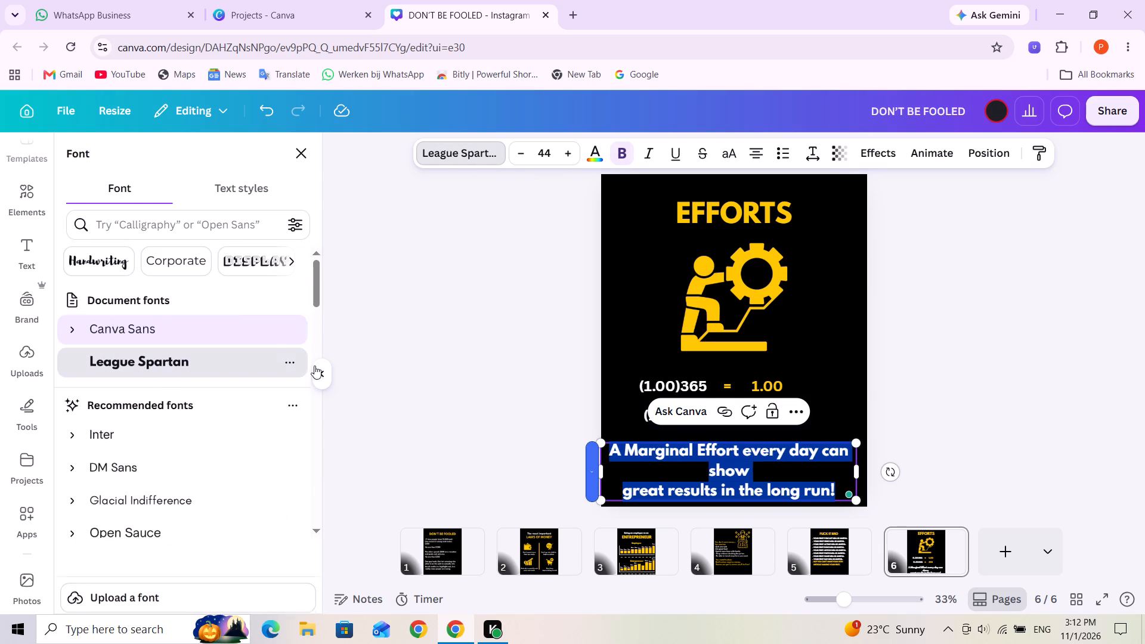
Set the font size of the "A Marginal Effort" sentence to 35.
left_click(555, 151)
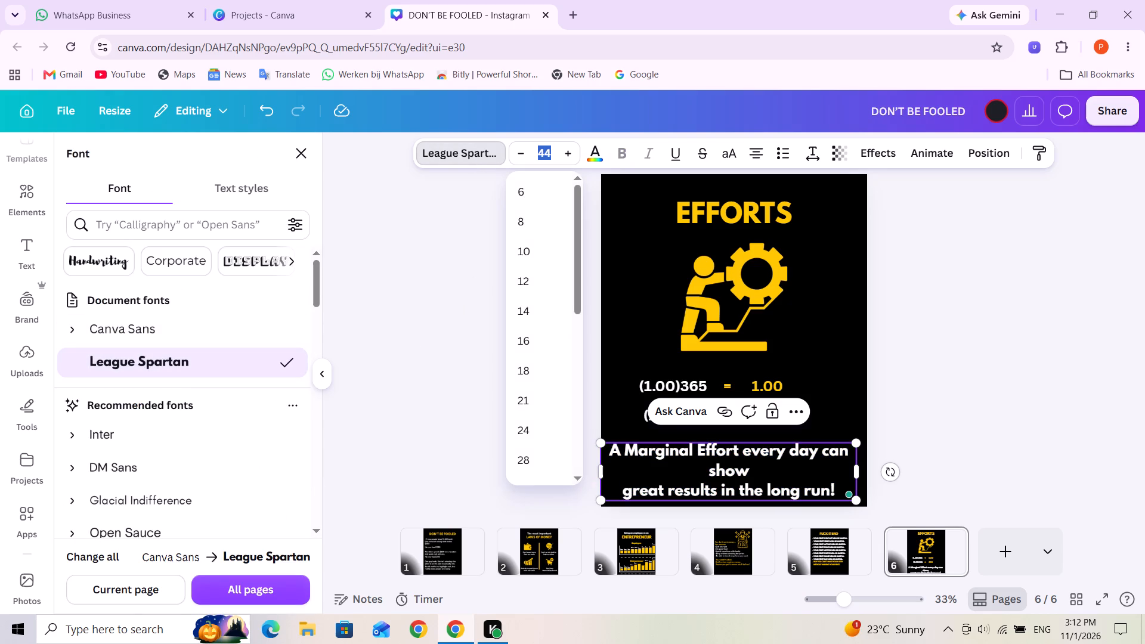
key("3")
key("0")
key("Return")
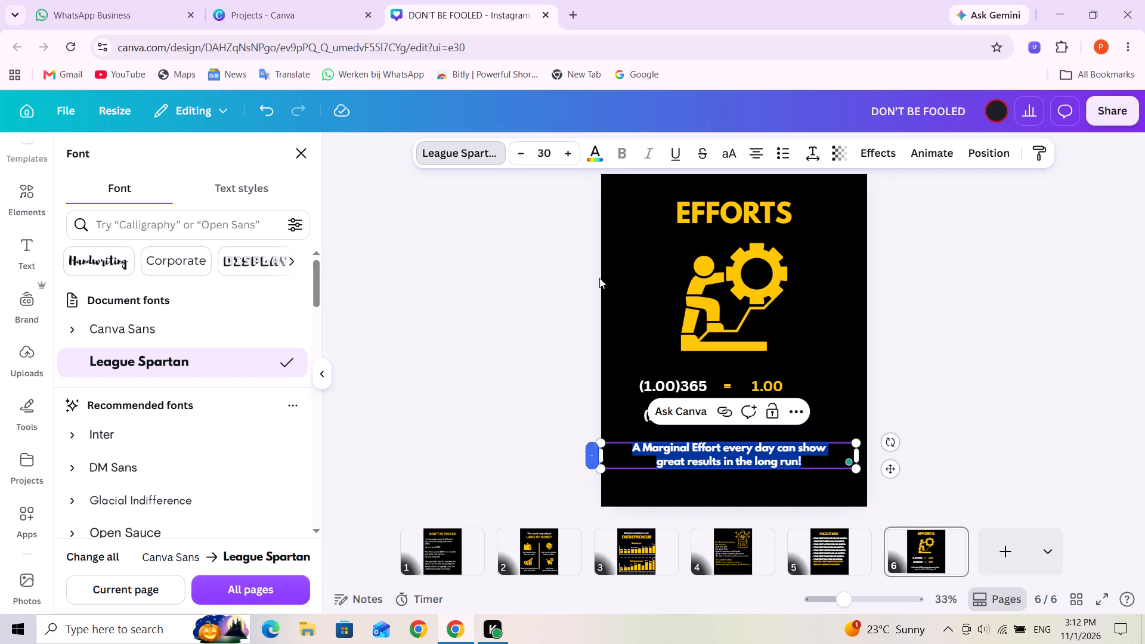
left_click(575, 152)
triple_click(571, 152)
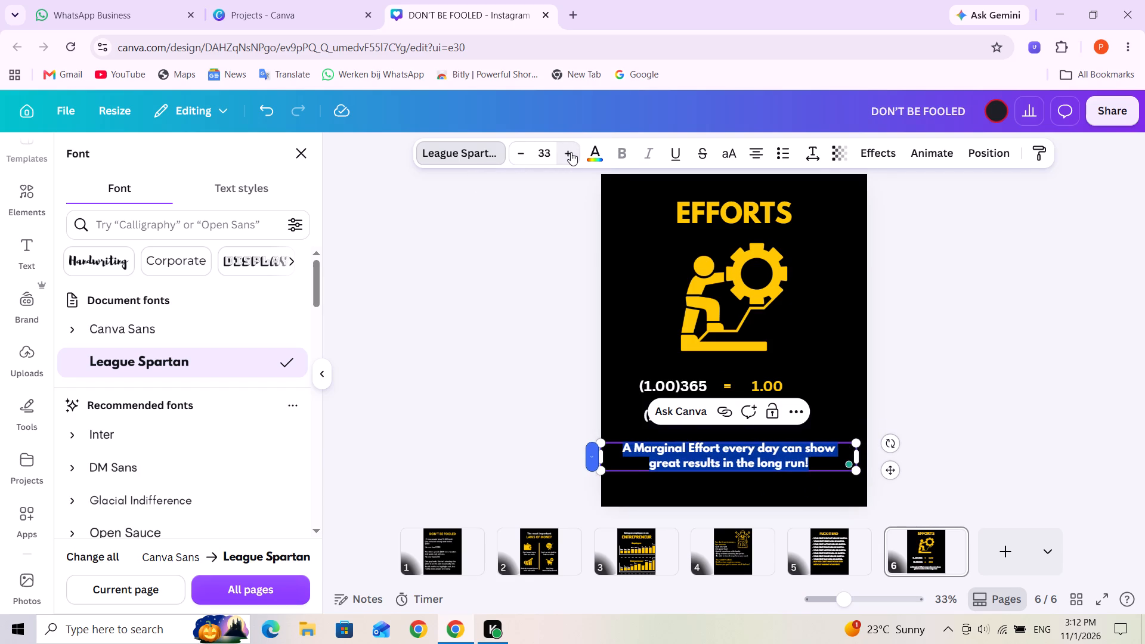
left_click(571, 152)
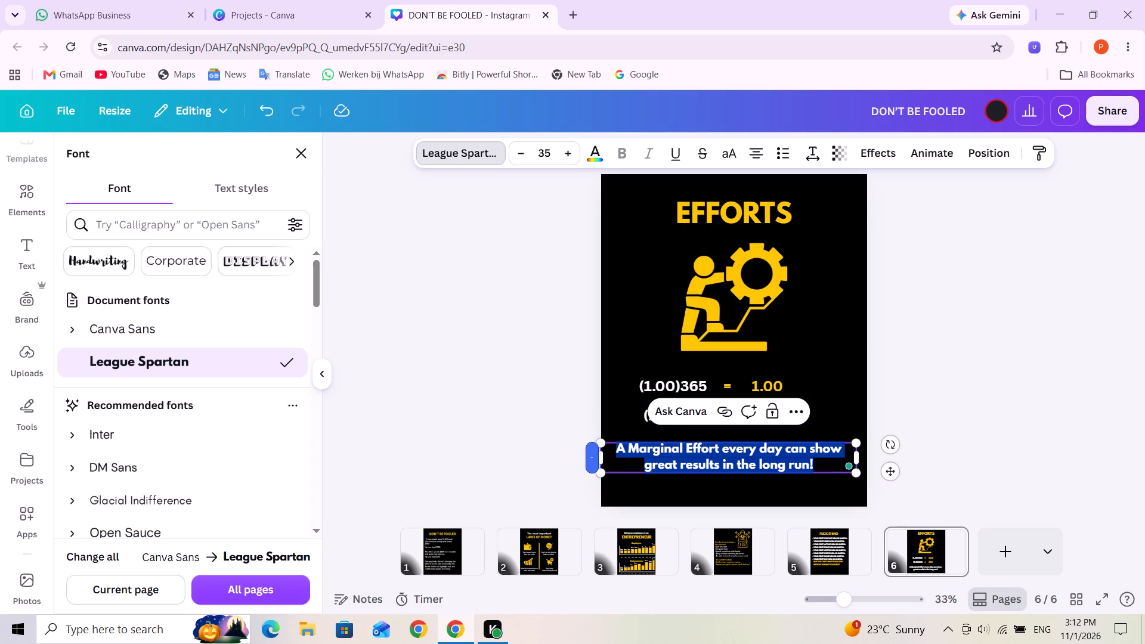
Narrow the "A Marginal Effort" text box and centre it horizontally on the page, just below the formulas.
left_click_drag(858, 458, 838, 454)
left_click(949, 436)
left_click(843, 390)
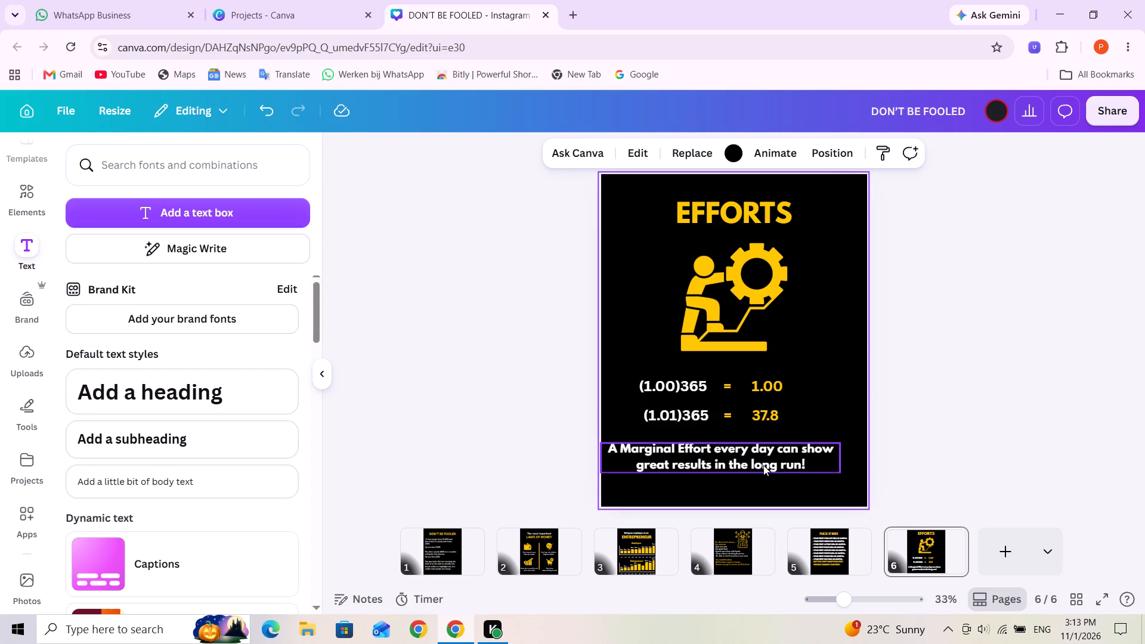
left_click_drag(763, 460, 779, 457)
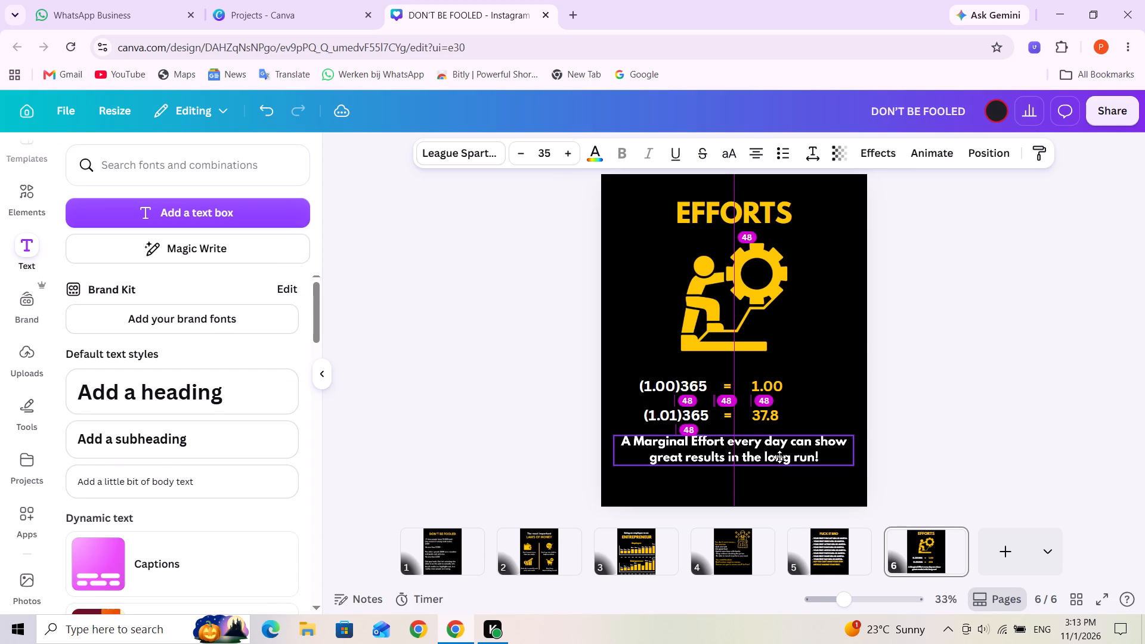
left_click_drag(779, 457, 779, 459)
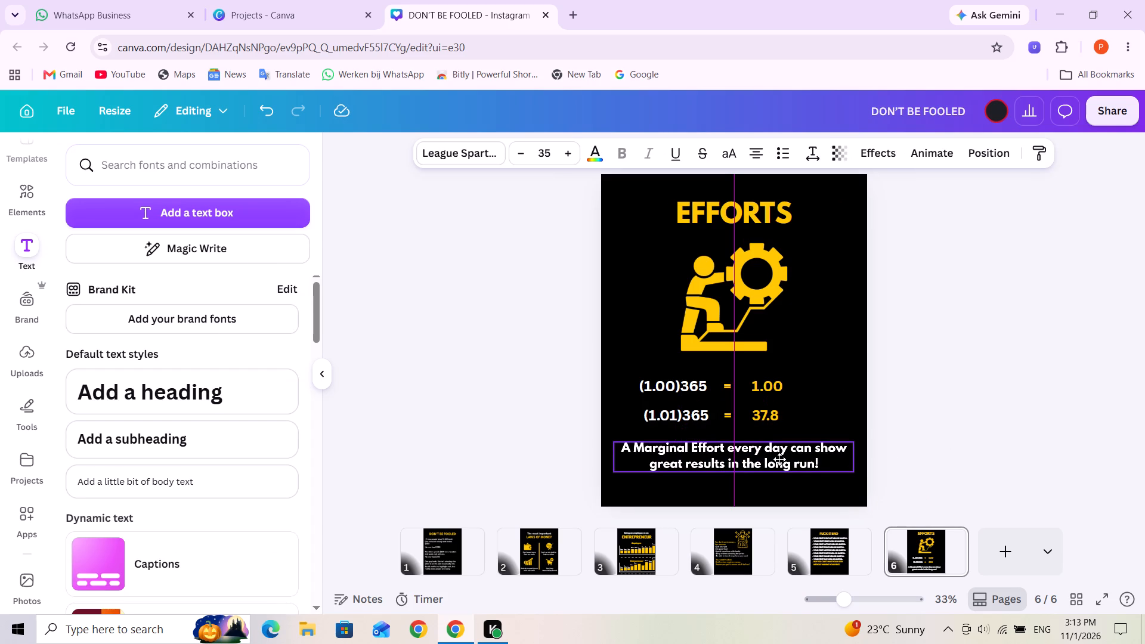
left_click_drag(779, 459, 780, 459)
Add a seventh page and insert a heading reading "DEBT TRAP !".
left_click(1002, 556)
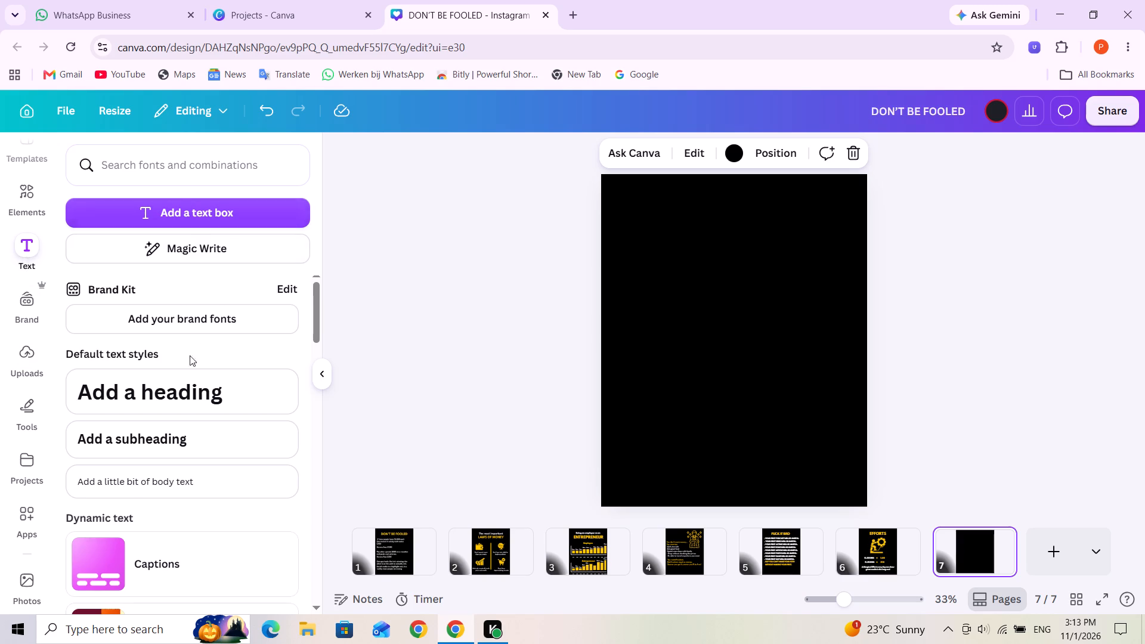
left_click(183, 403)
type("DEBT")
key("space")
type("TRAP !")
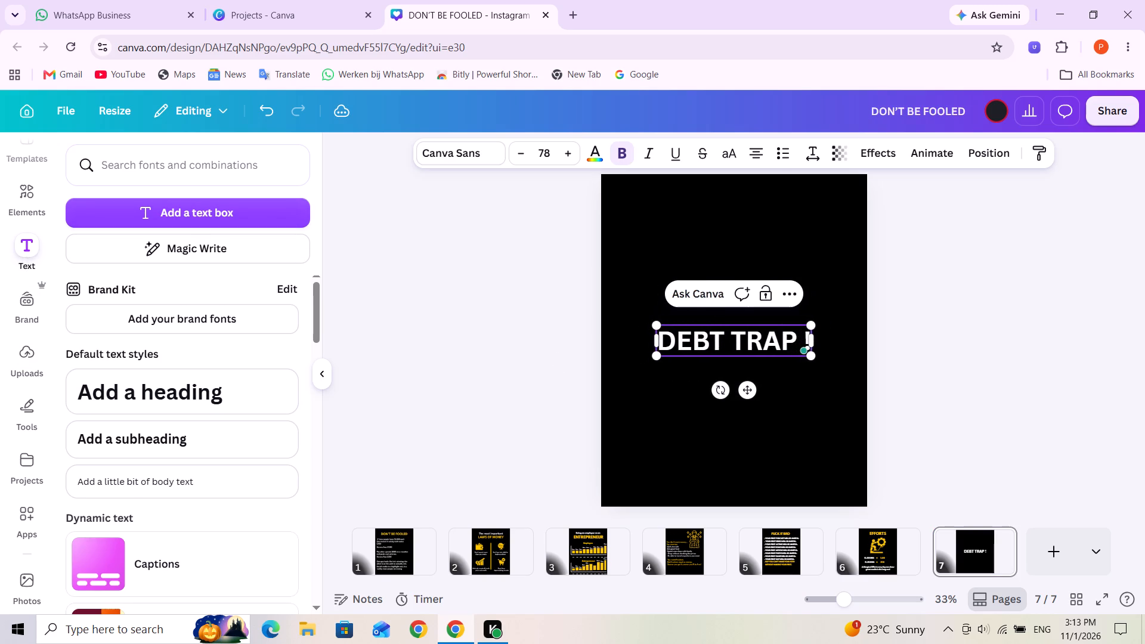
Format the "DEBT TRAP !" heading in League Spartan at font size 60.
triple_click(747, 352)
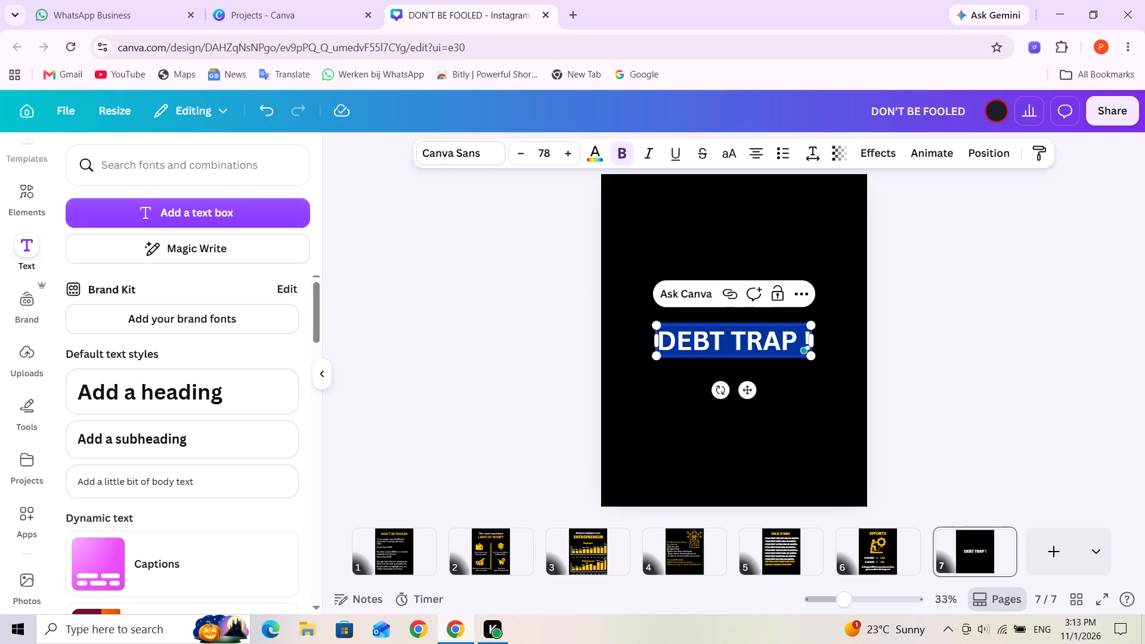
left_click(468, 153)
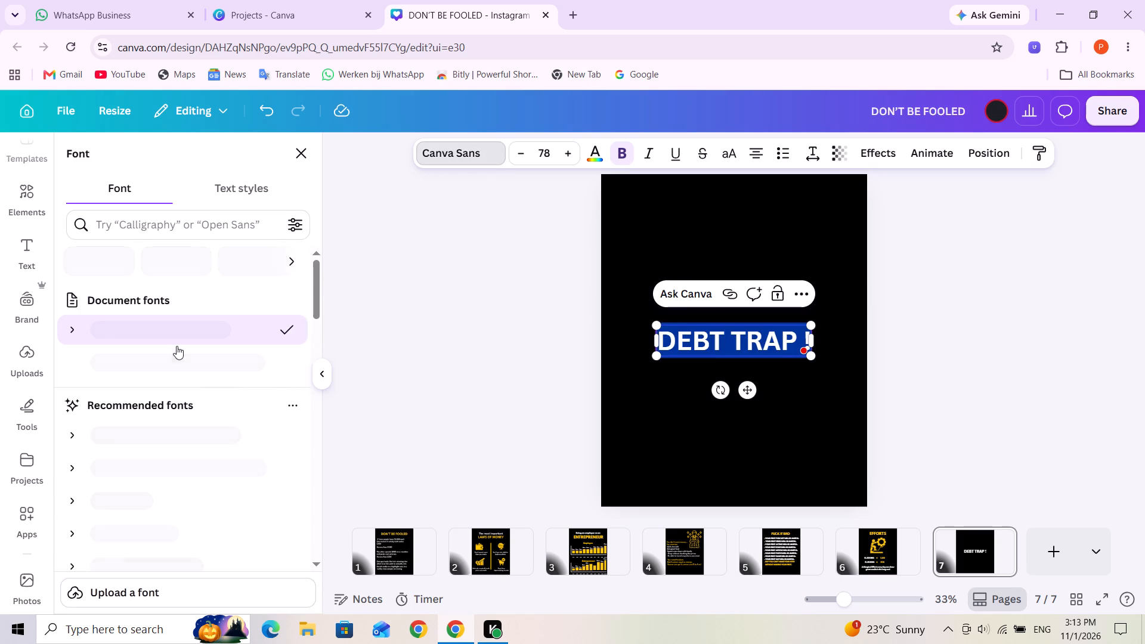
left_click(187, 359)
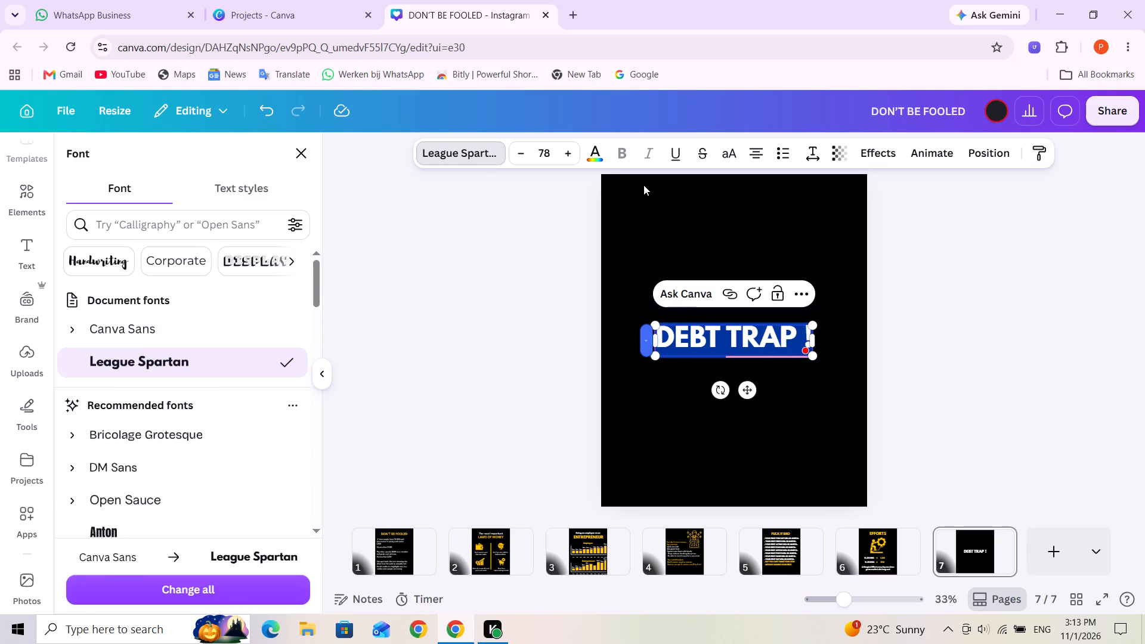
left_click(522, 154)
triple_click(522, 154)
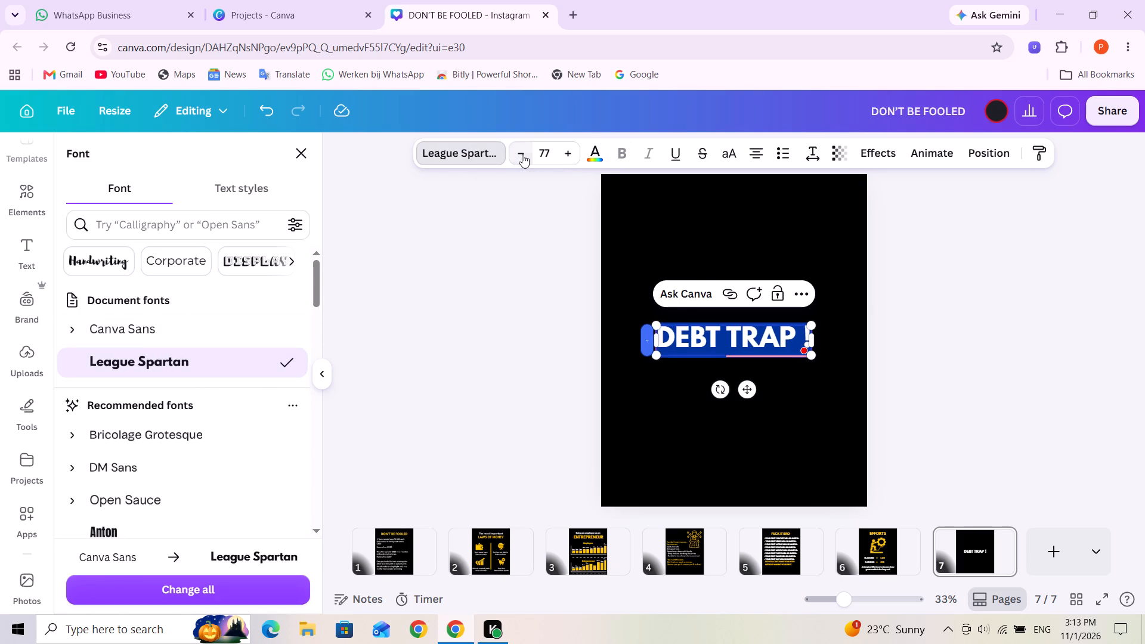
triple_click(522, 154)
triple_click(522, 154)
triple_click(522, 154)
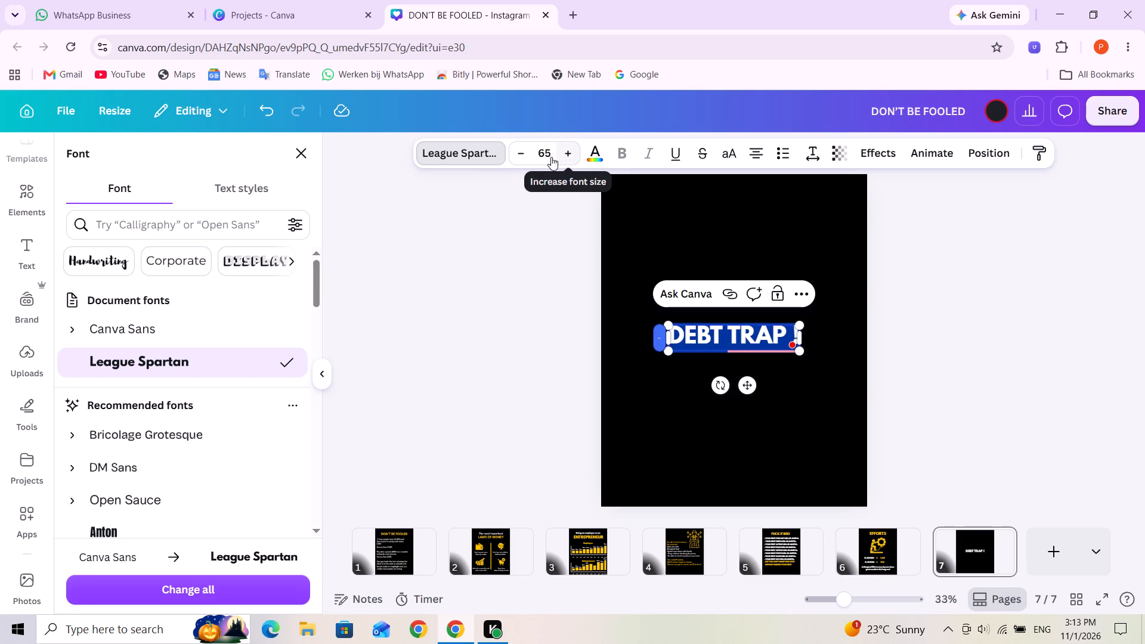
left_click(535, 157)
triple_click(523, 155)
double_click(523, 155)
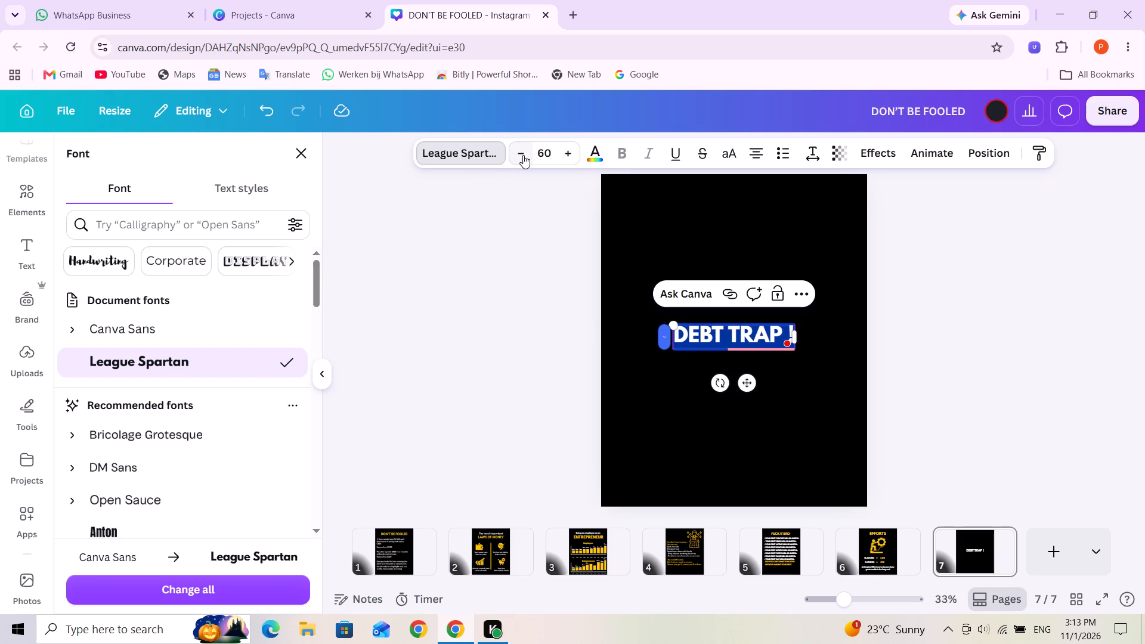
left_click(865, 465)
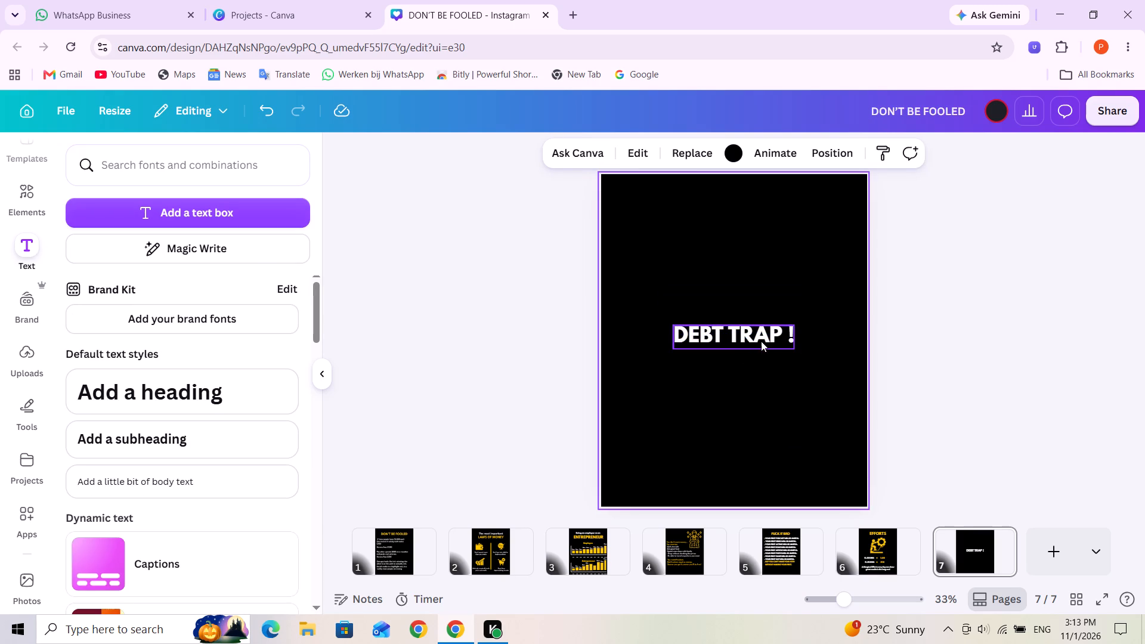
left_click(761, 341)
left_click(816, 391)
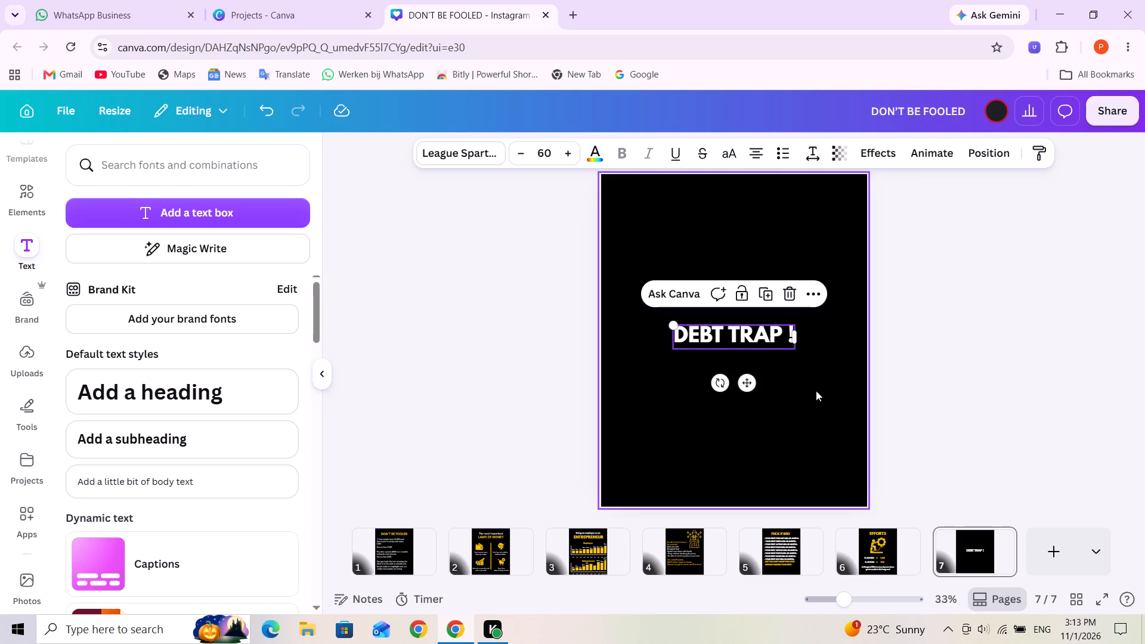
Move the "DEBT TRAP !" heading up near the top of page 7, keeping it horizontally centred.
left_click_drag(738, 332, 734, 218)
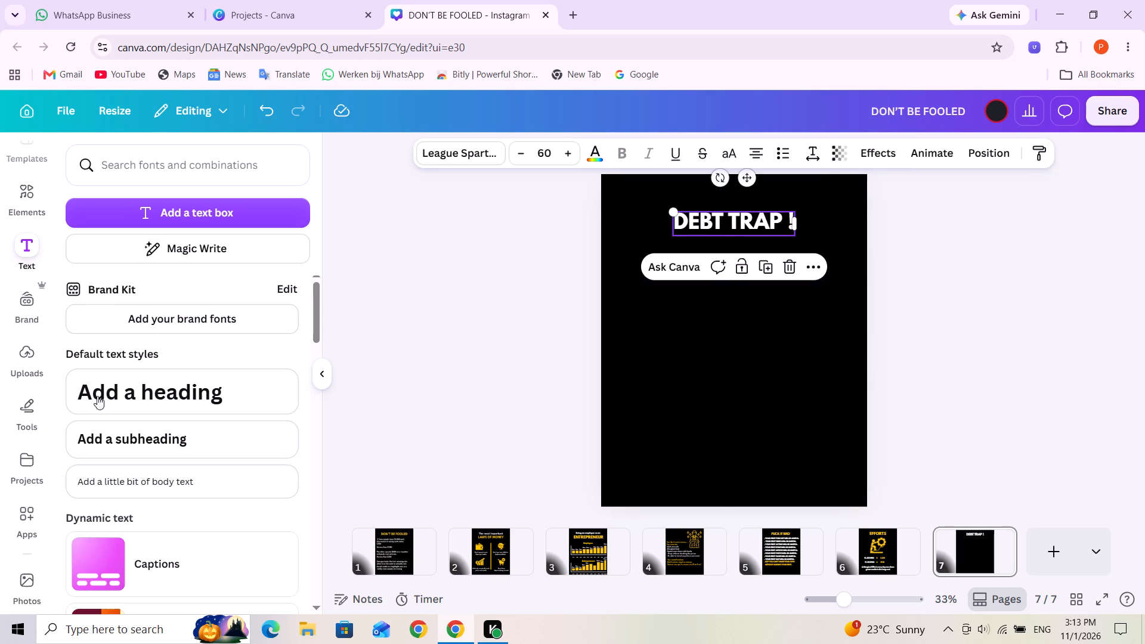
Add a subheading text box to page 7 in League Spartan at font size 35.
left_click(121, 447)
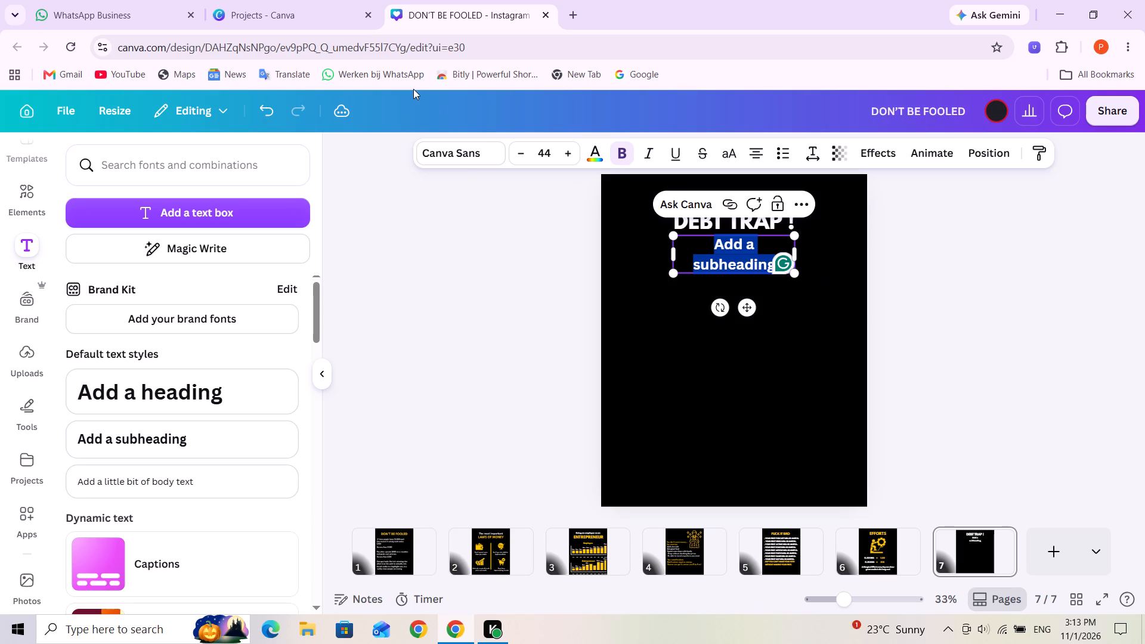
left_click(472, 143)
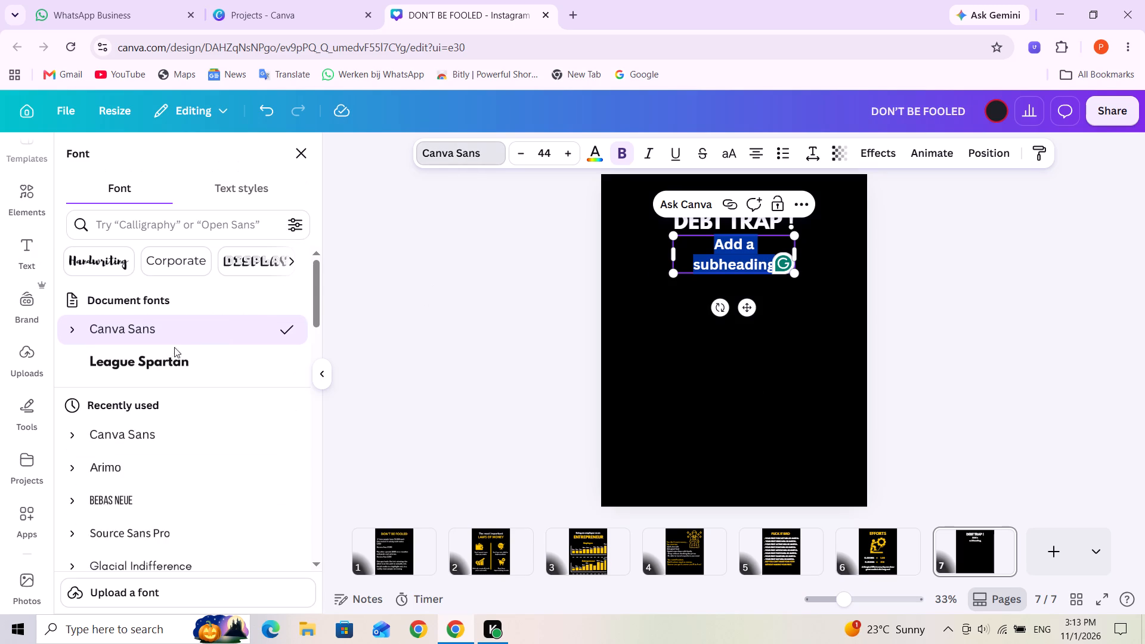
left_click(172, 358)
left_click(548, 153)
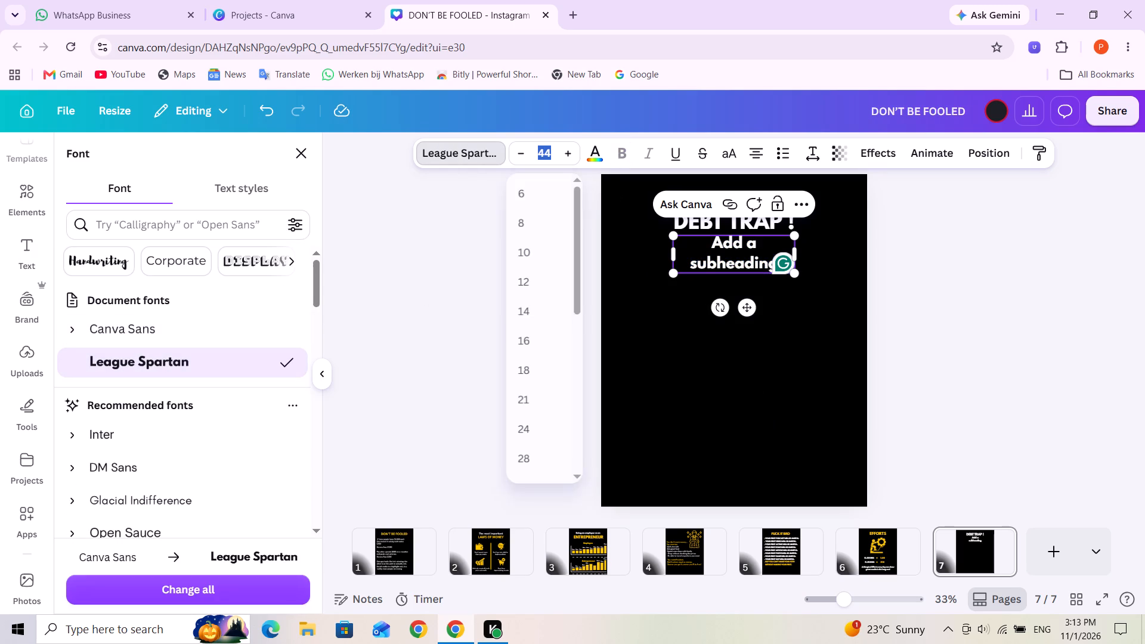
type("35")
key("Return")
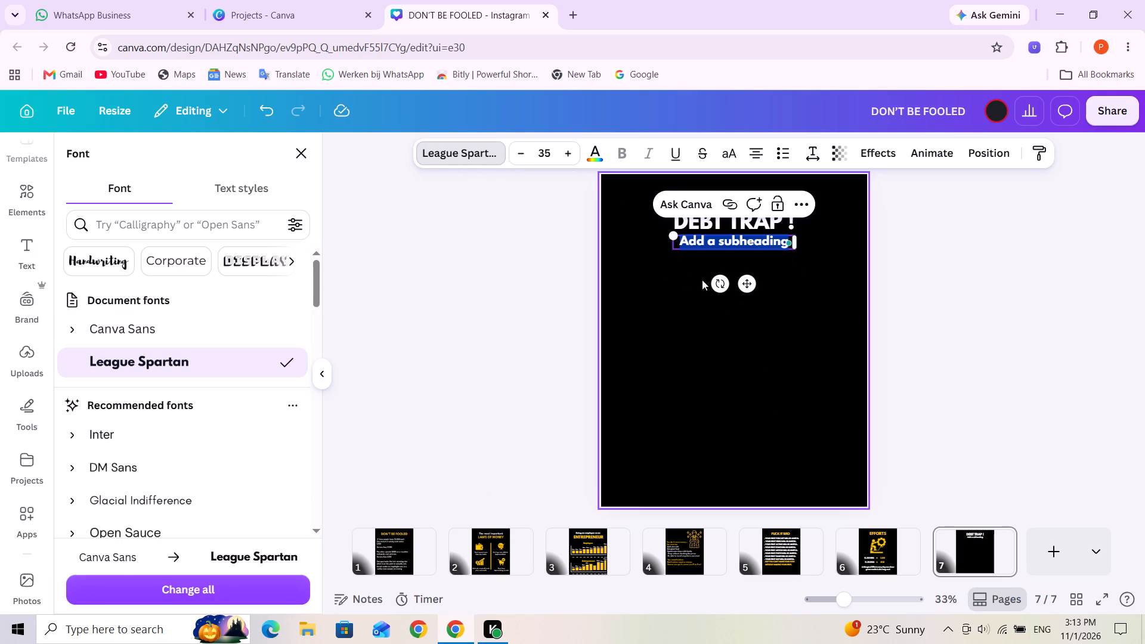
left_click(783, 269)
Place the subheading below the "DEBT TRAP !" heading, aligned with the page's left margin.
left_click_drag(750, 243, 700, 270)
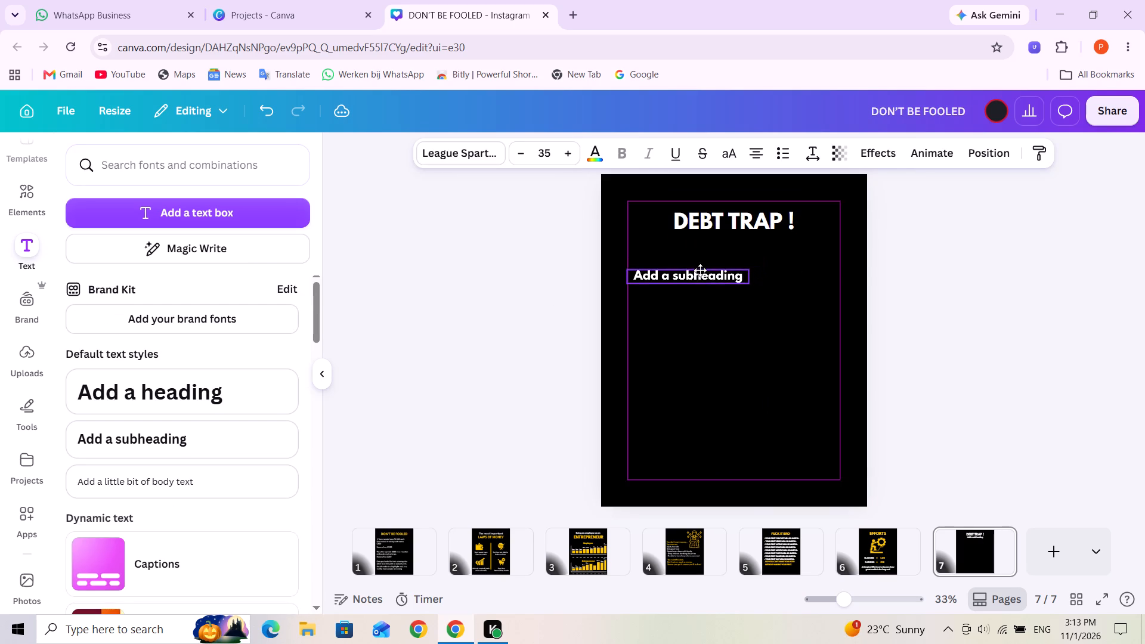
left_click_drag(700, 270, 704, 273)
Replace the subheading placeholder with two lines reading "College: $ 40,000" and "Wedding: $30,000".
triple_click(704, 273)
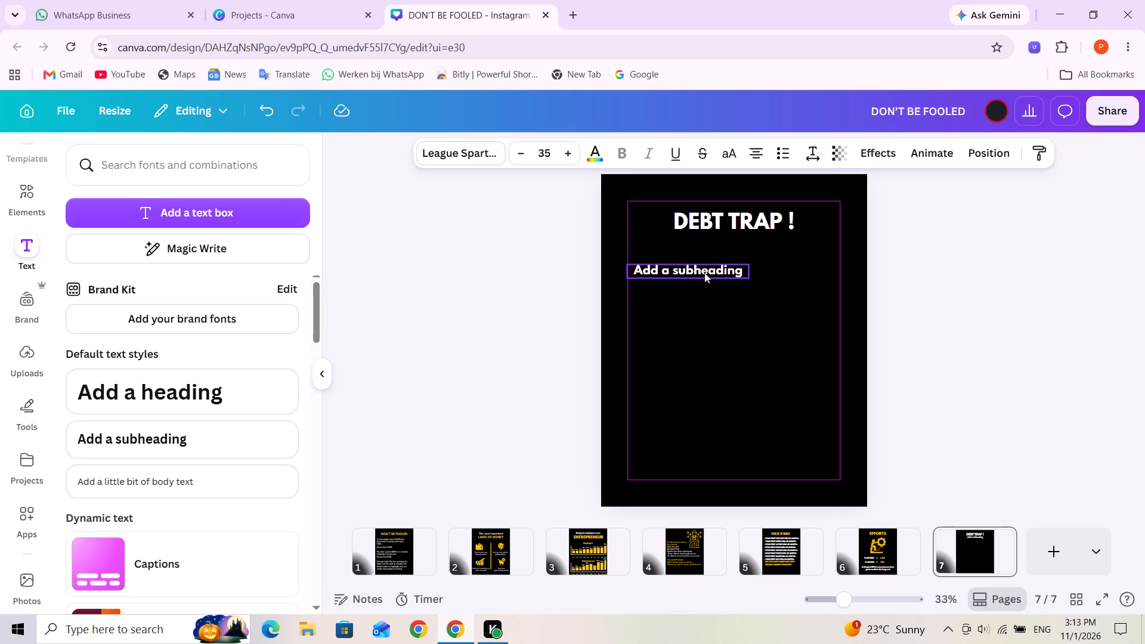
key("c")
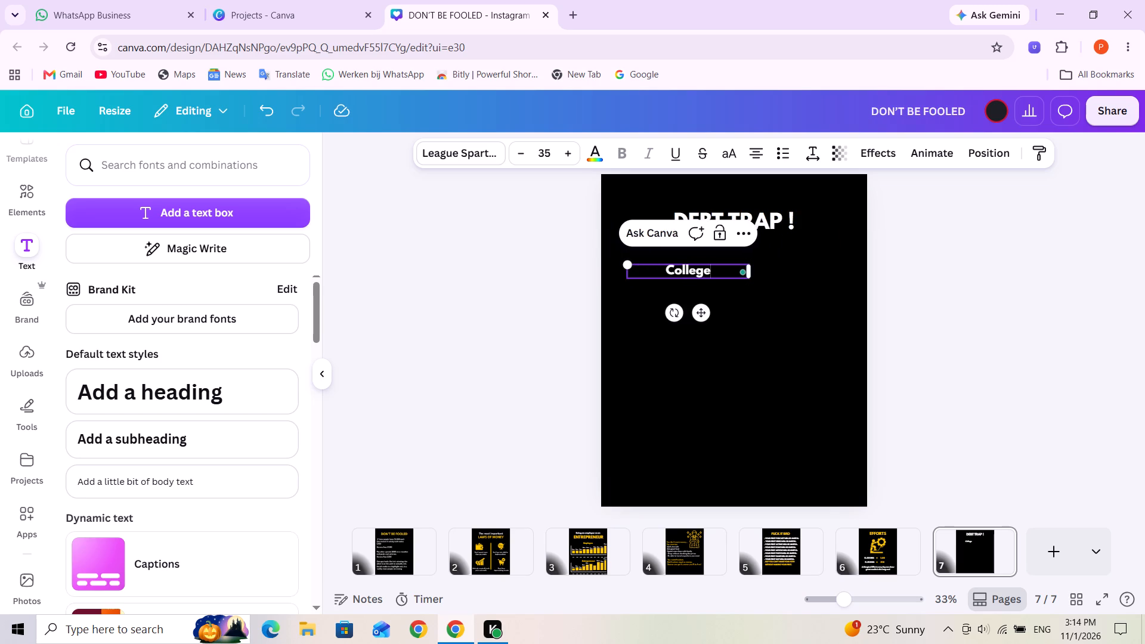
type(":")
key("space")
type("$ 40,00")
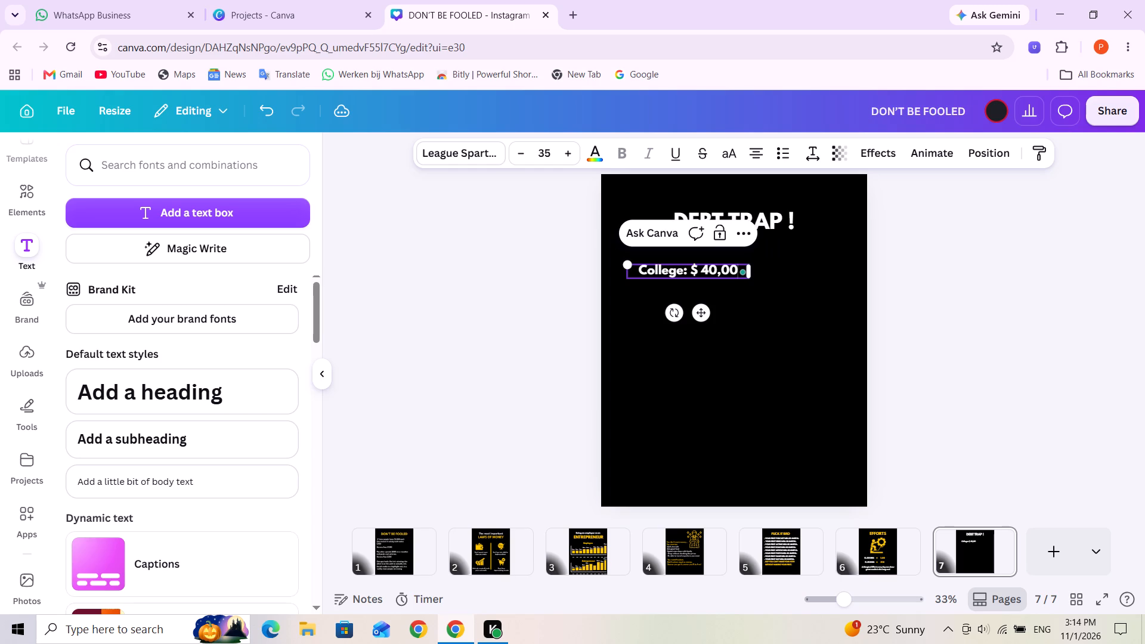
key("0")
key("Return")
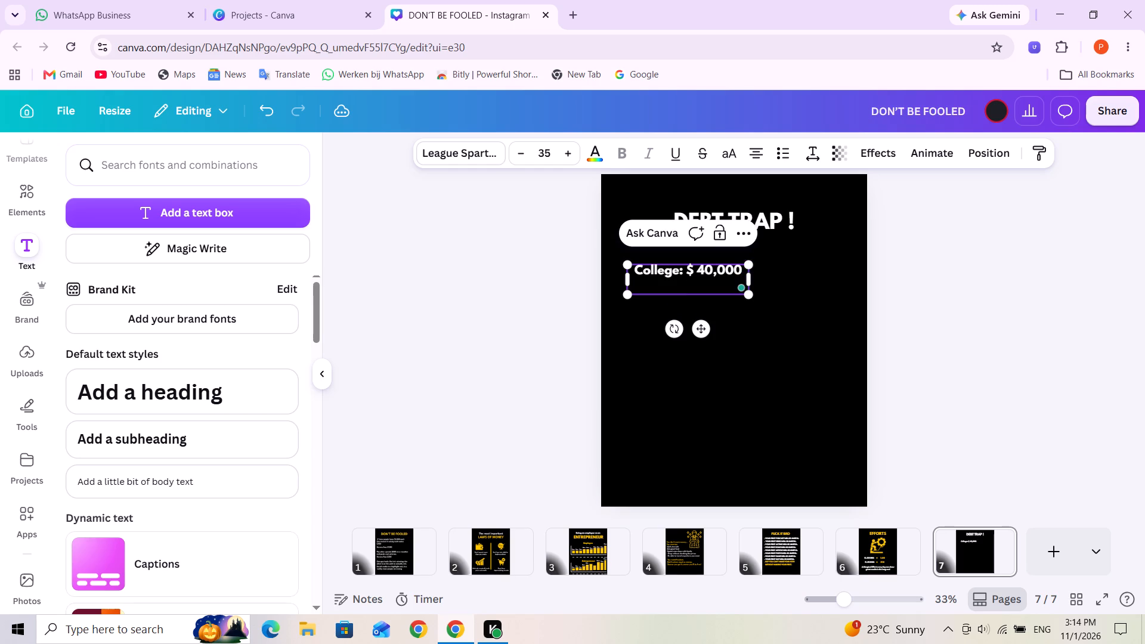
type("edding")
type(": $30")
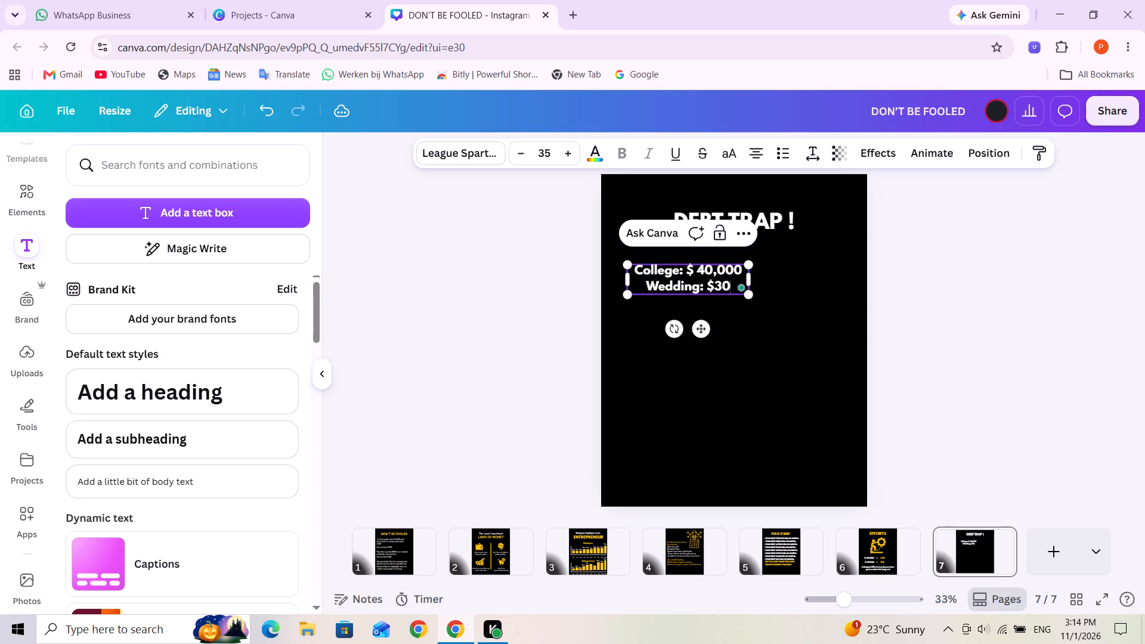
key("comma")
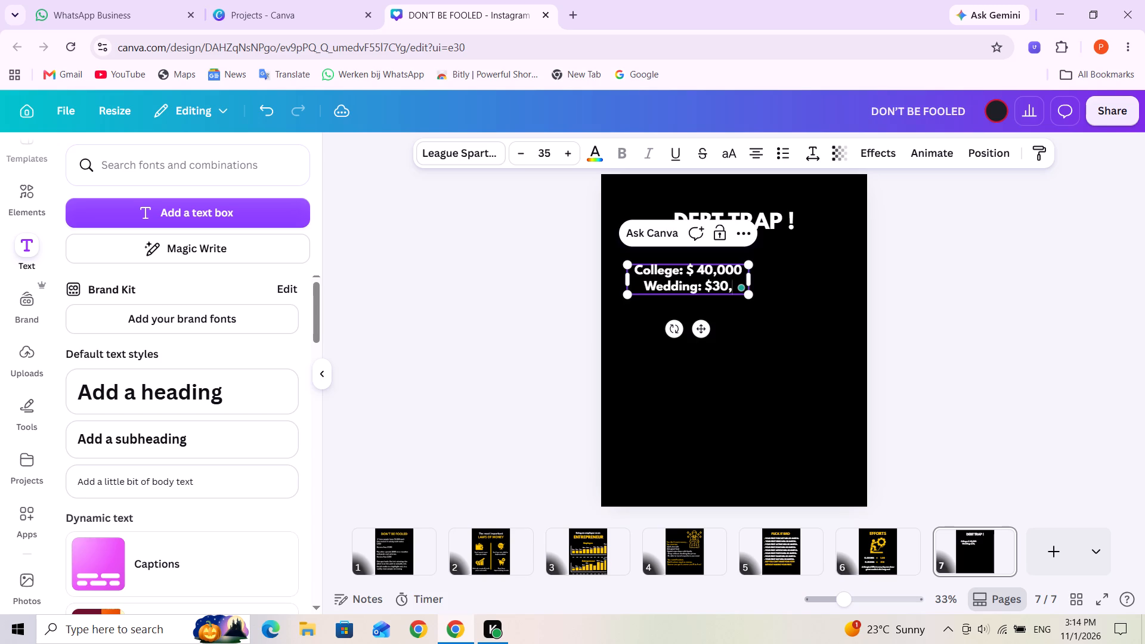
type("000")
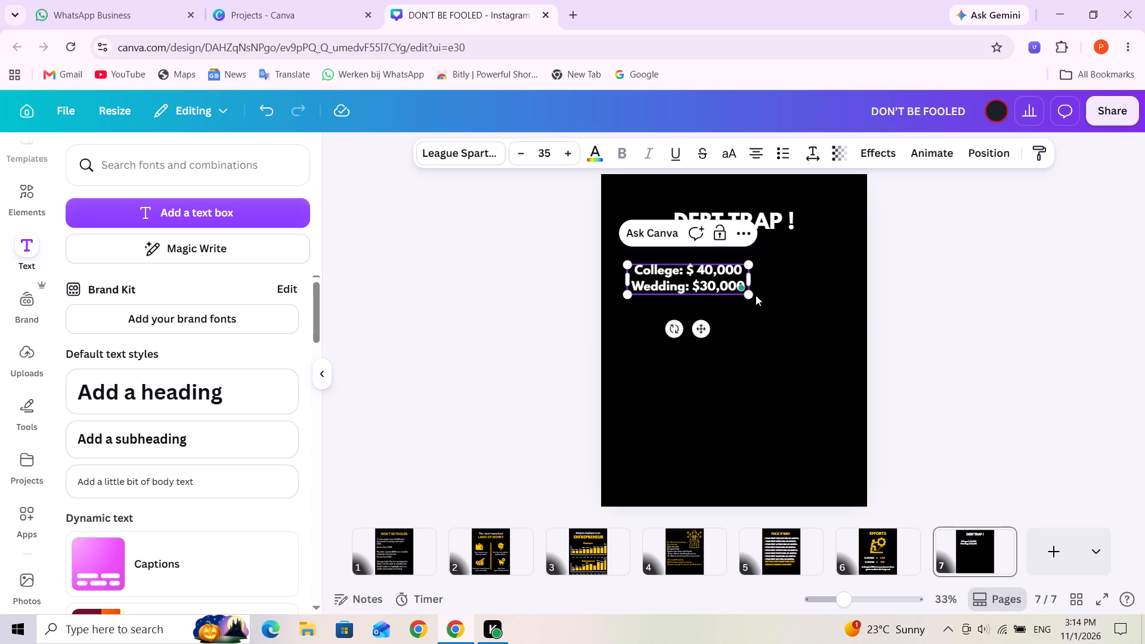
left_click(775, 307)
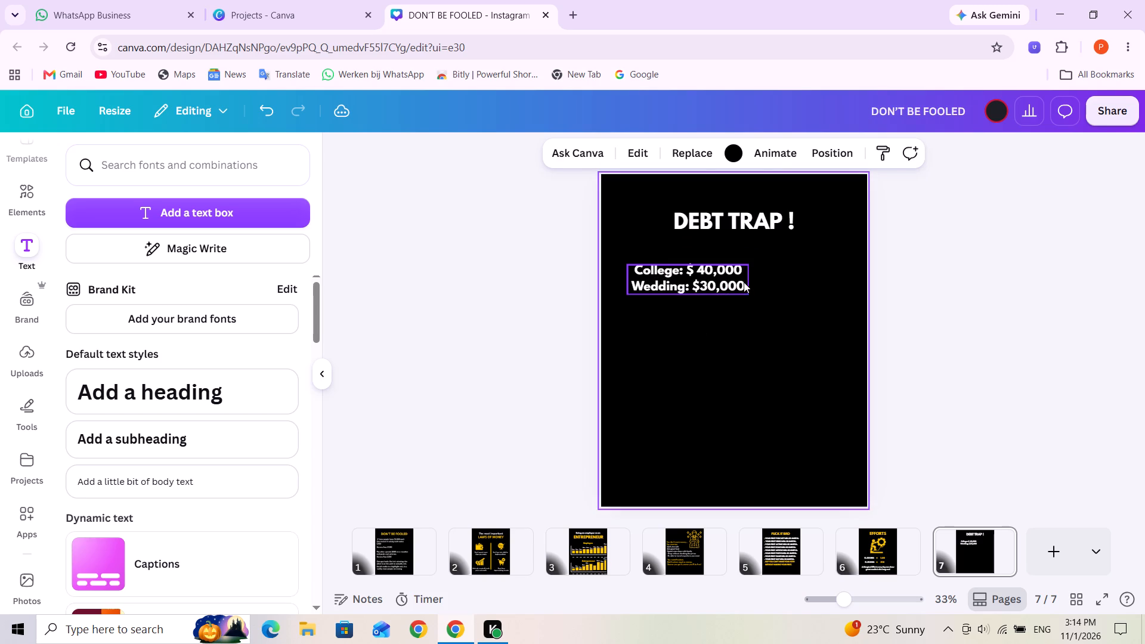
Add a third line reading "House: #250,000" below the Wedding line.
left_click(744, 282)
left_click(744, 282)
key("Return")
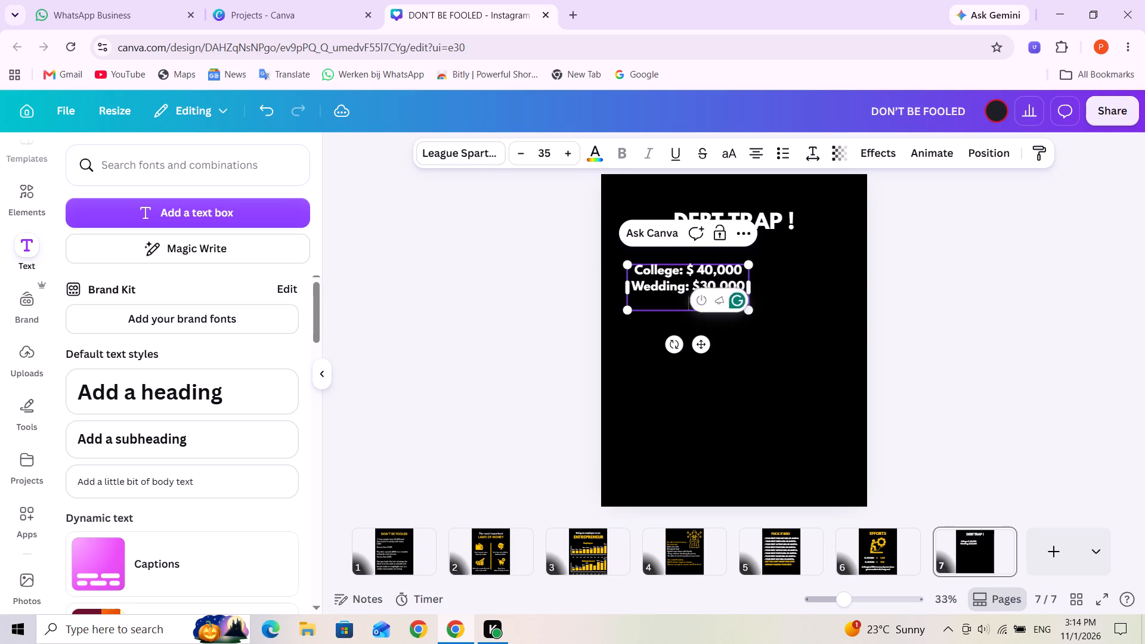
key("BackSpace")
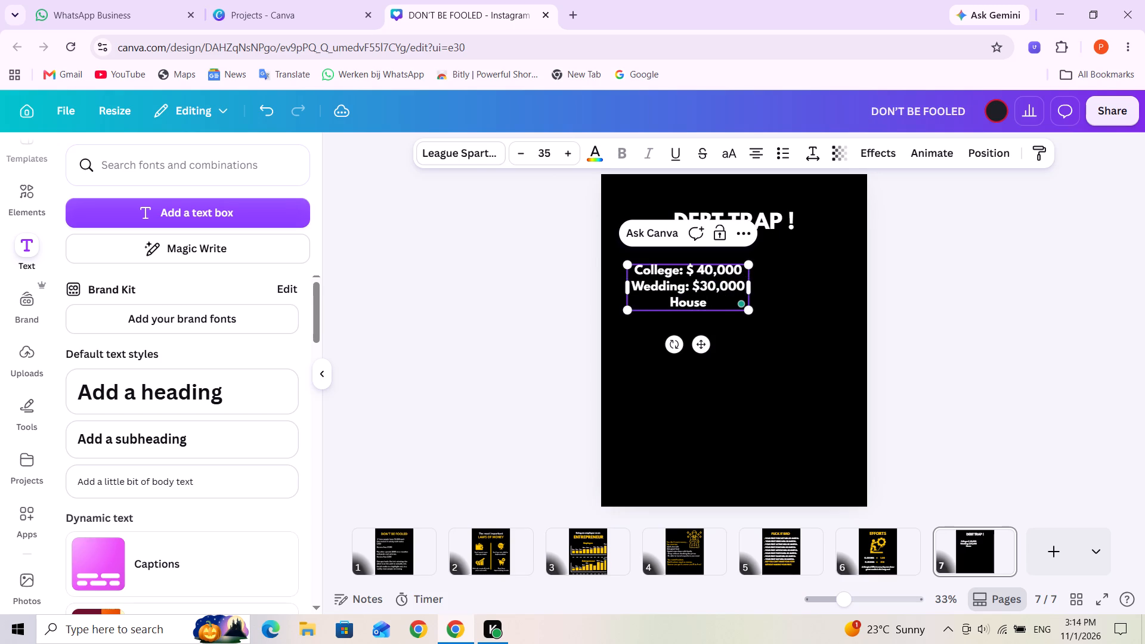
key("shift+colon")
key("space")
key("shift+numbersign")
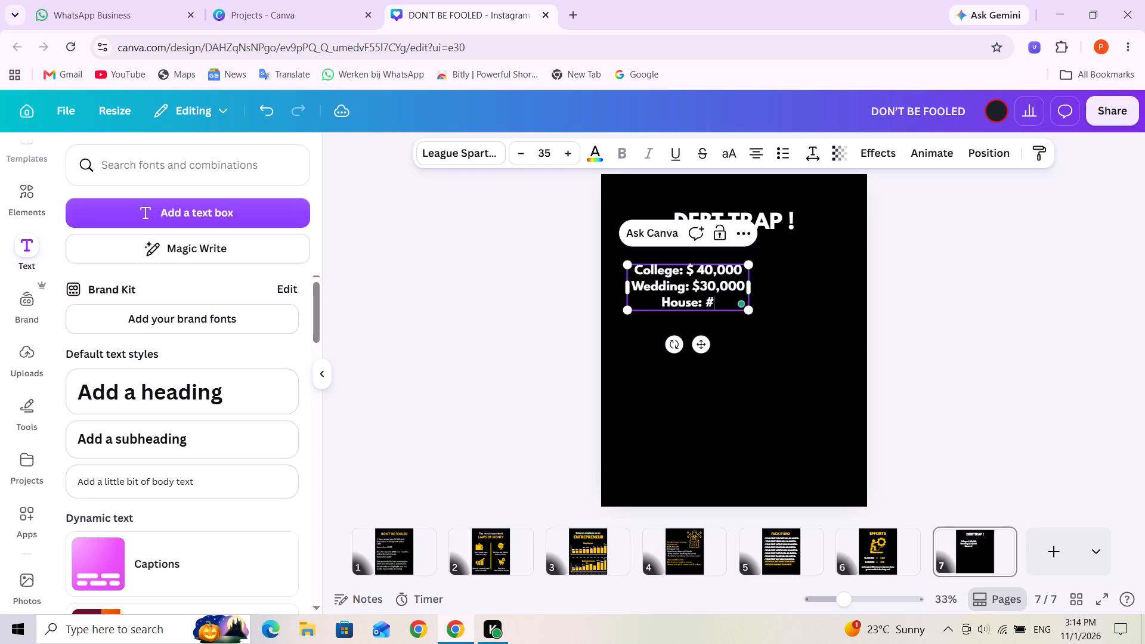
type("250,000")
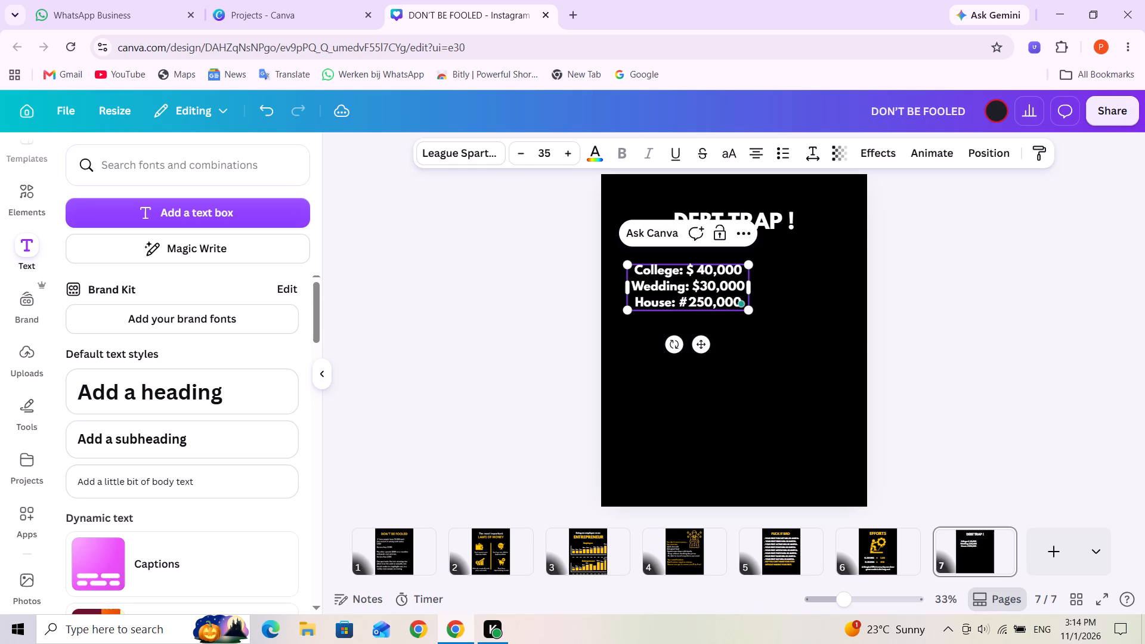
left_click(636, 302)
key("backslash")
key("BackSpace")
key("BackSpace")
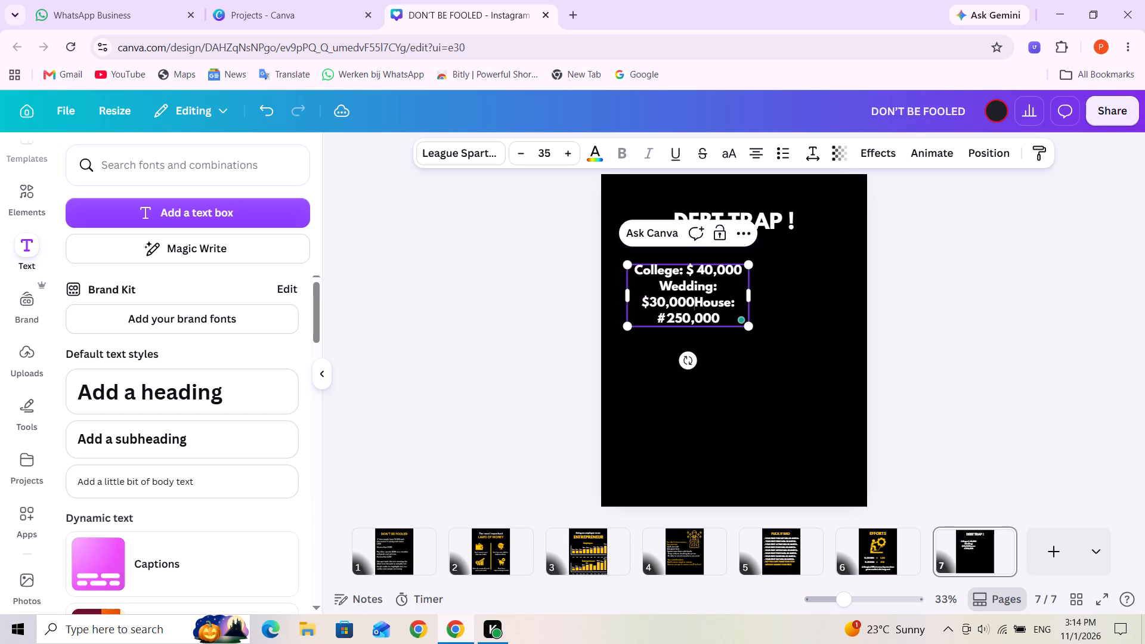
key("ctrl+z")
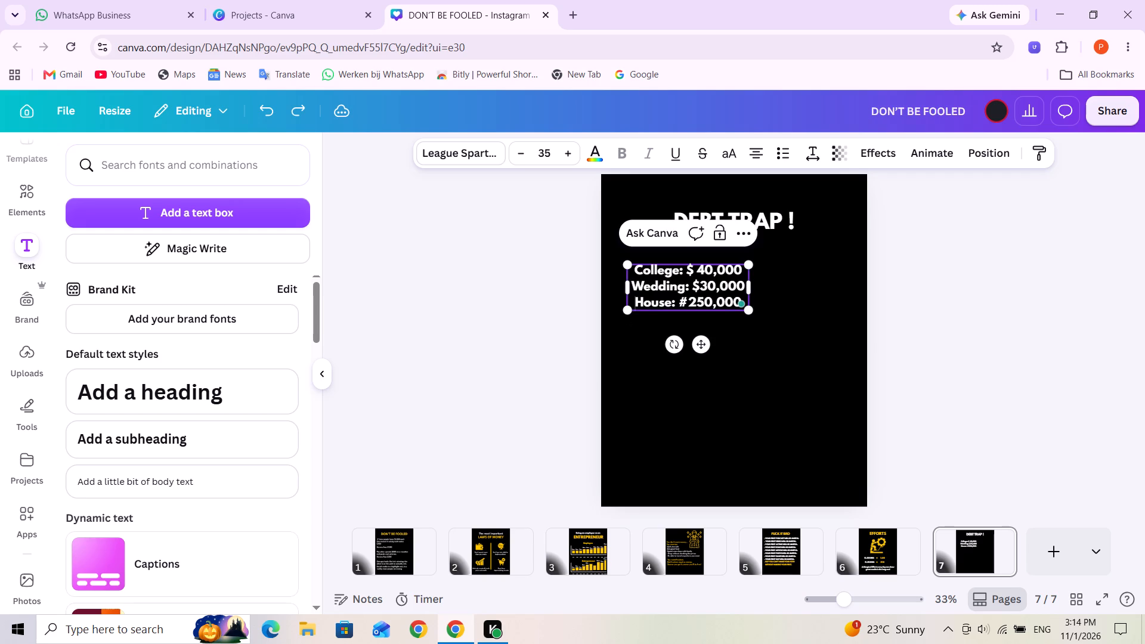
Add a fourth line reading "New car: $35,000" below the House line.
left_click(744, 298)
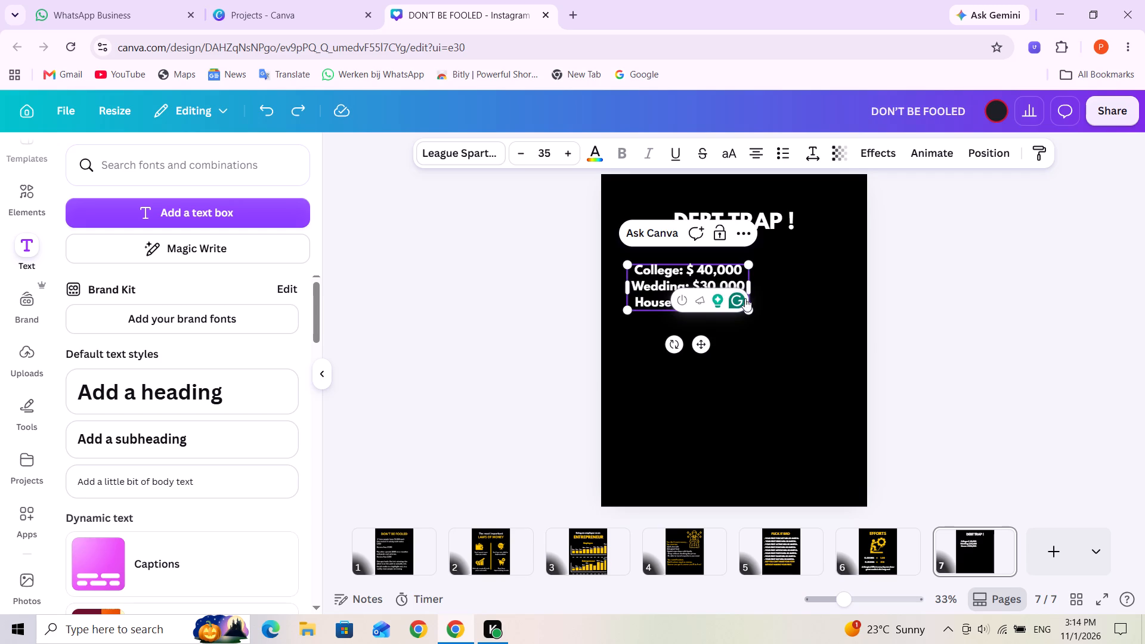
left_click(783, 297)
double_click(725, 301)
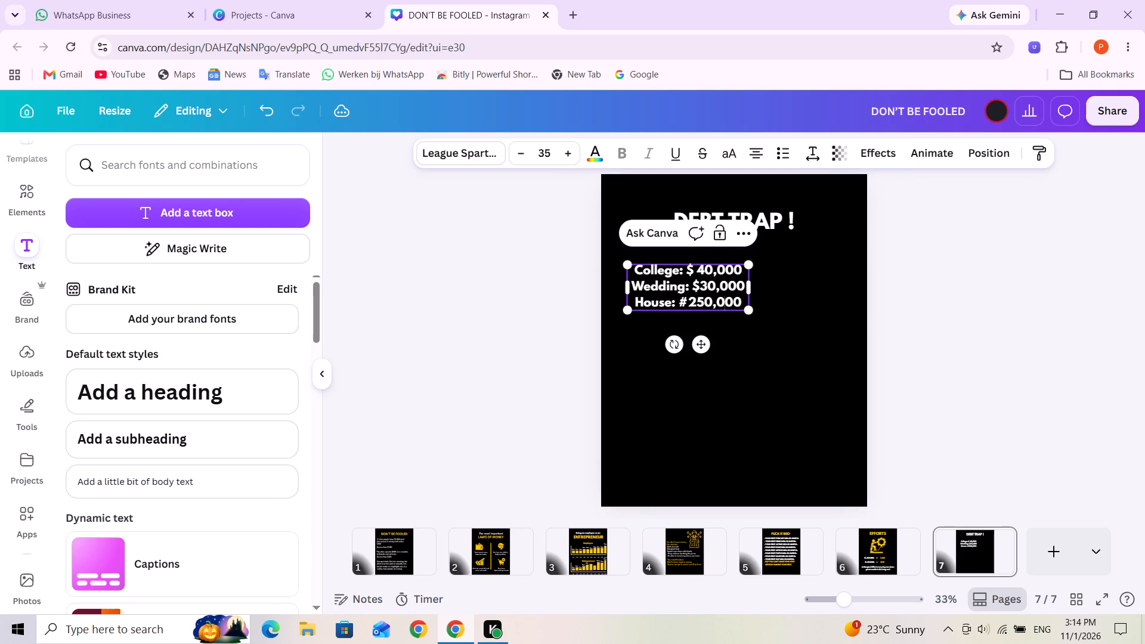
key("Right")
key("Right")
key("Right")
key("Right")
key("Return")
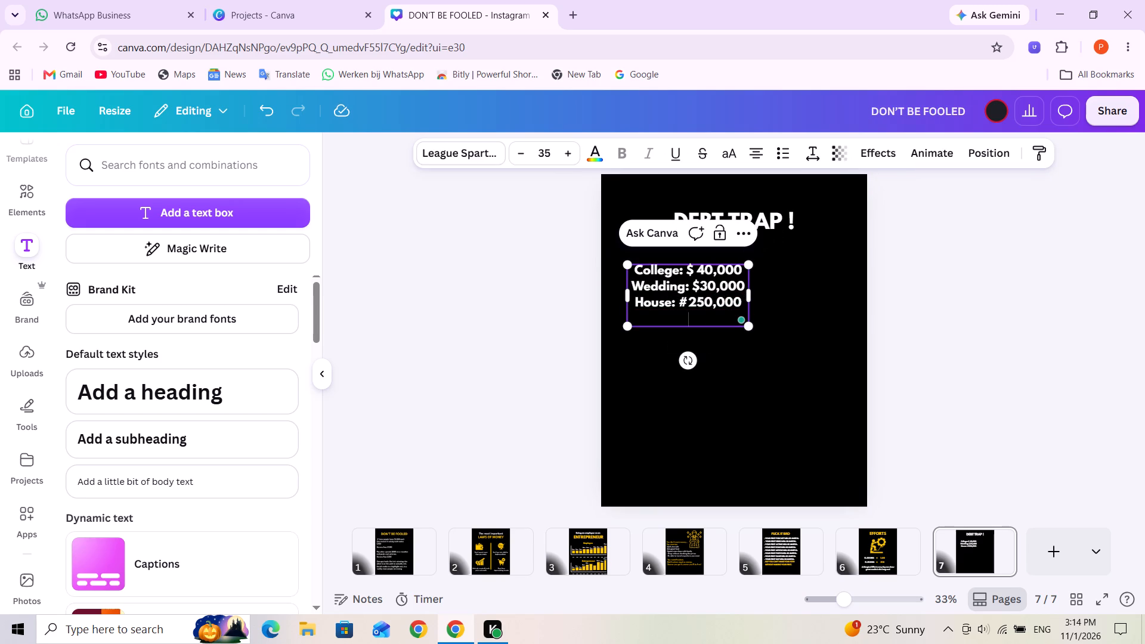
type("ew car")
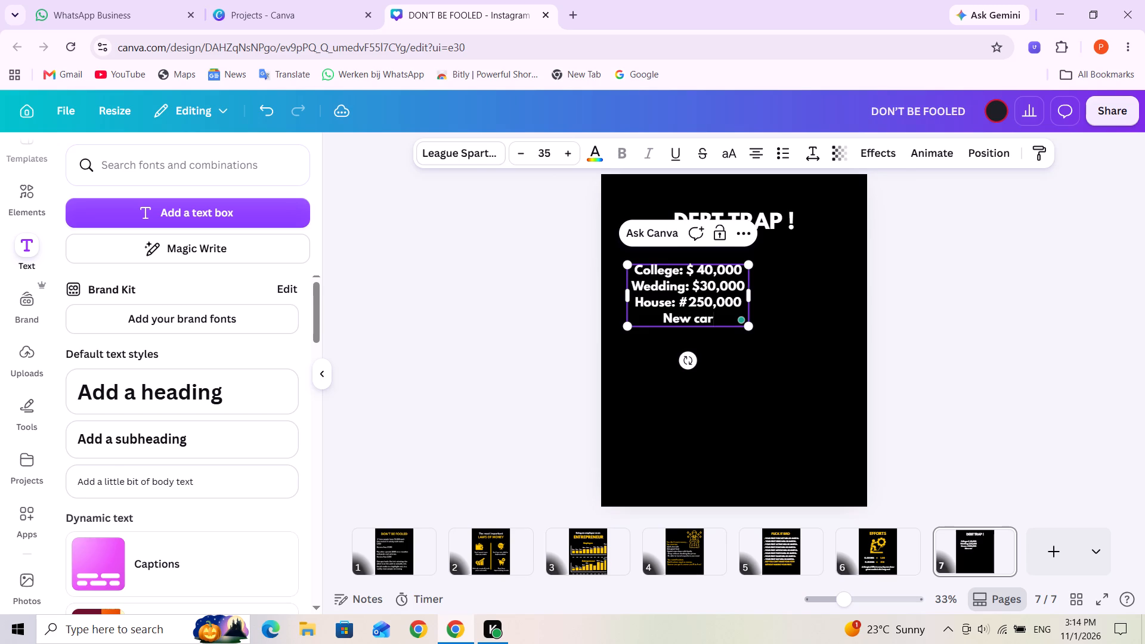
type(": $")
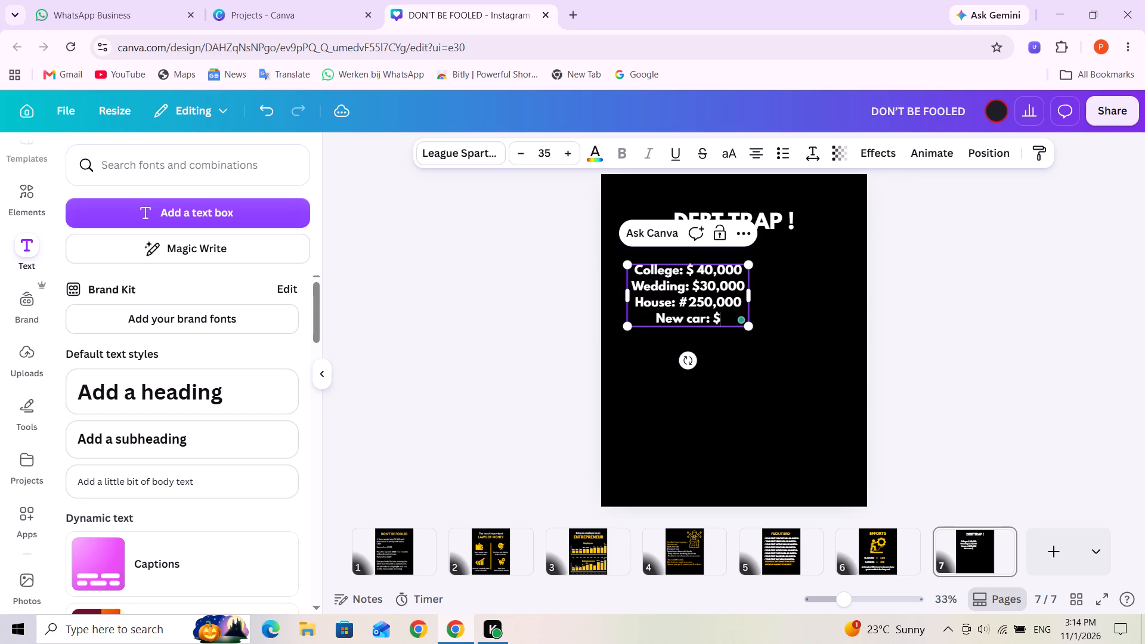
type("35")
key("comma")
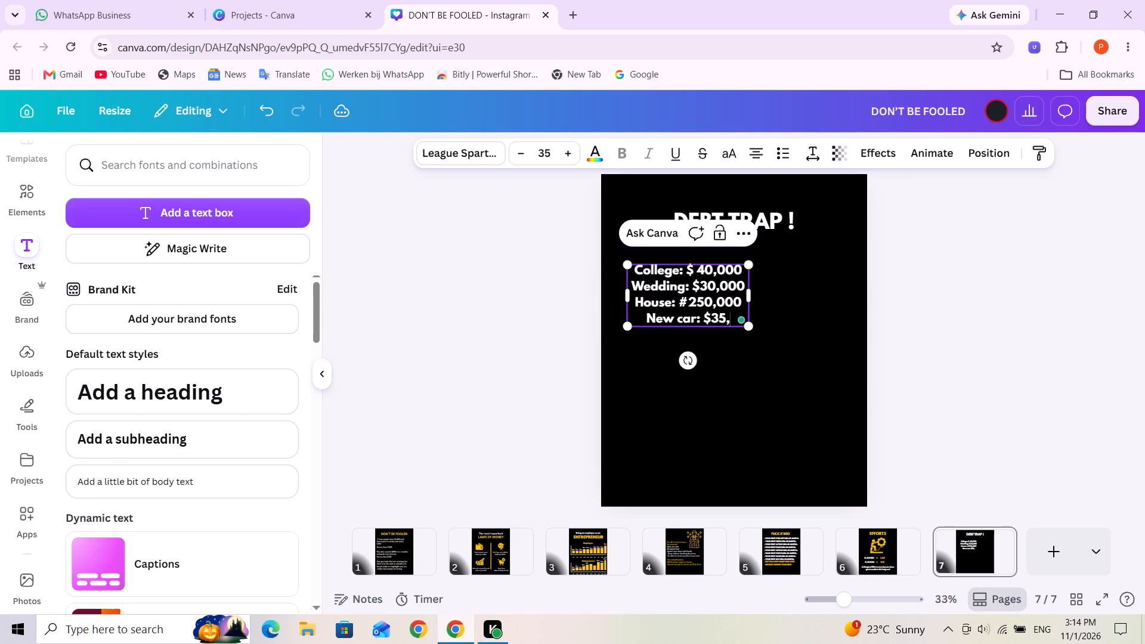
type("000")
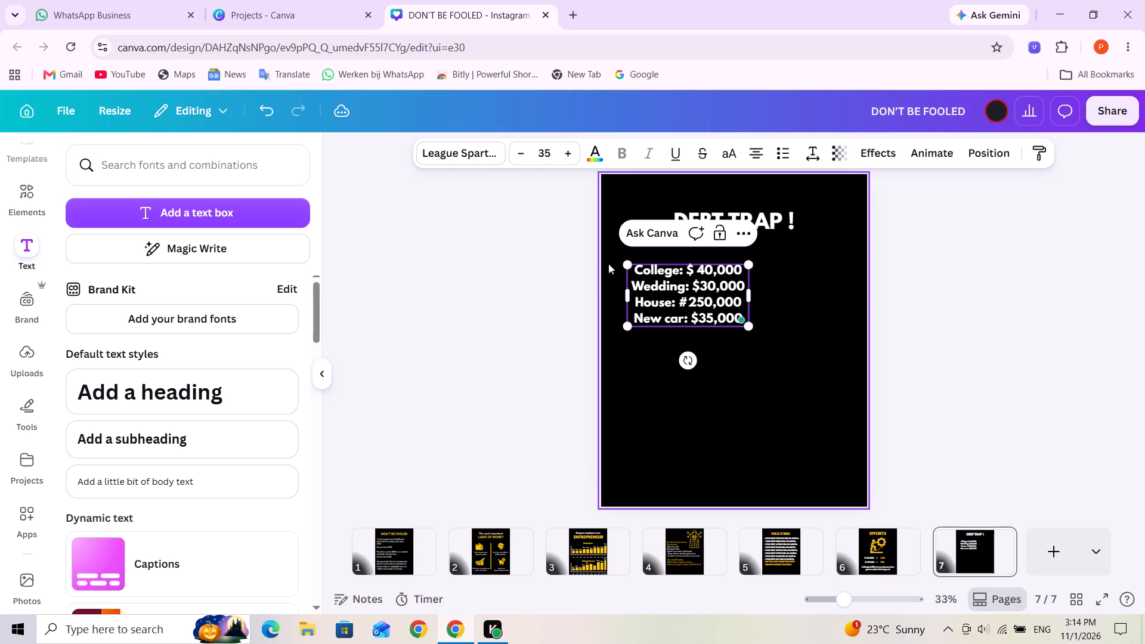
Cycle the list formatting of all four cost lines through to none, leaving them as plain left-aligned text.
triple_click(668, 288)
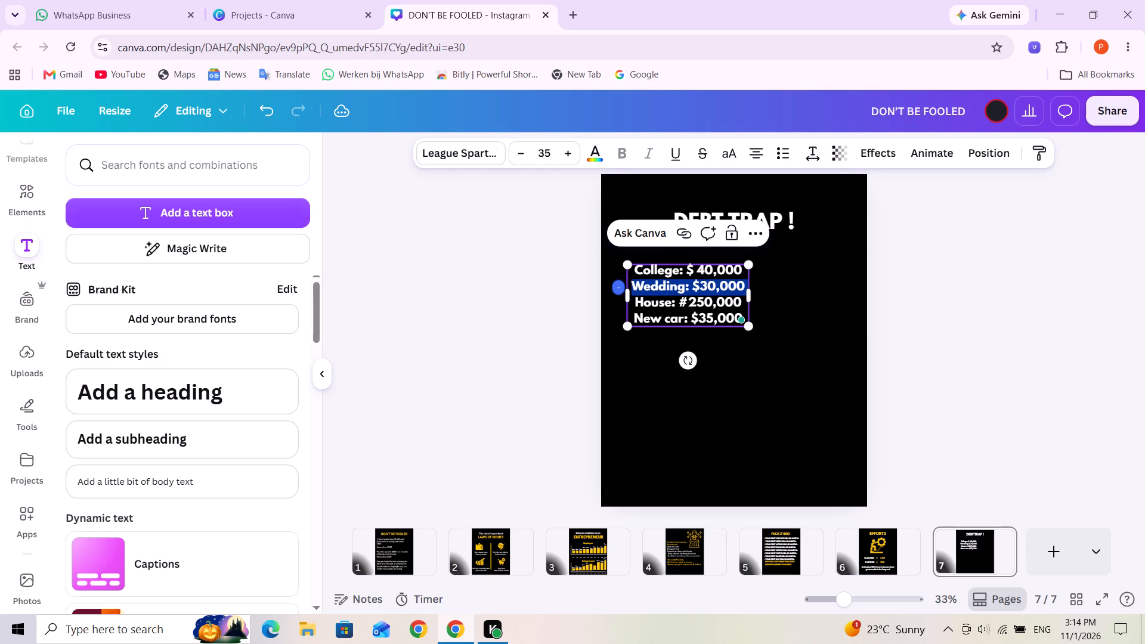
key("ctrl+a")
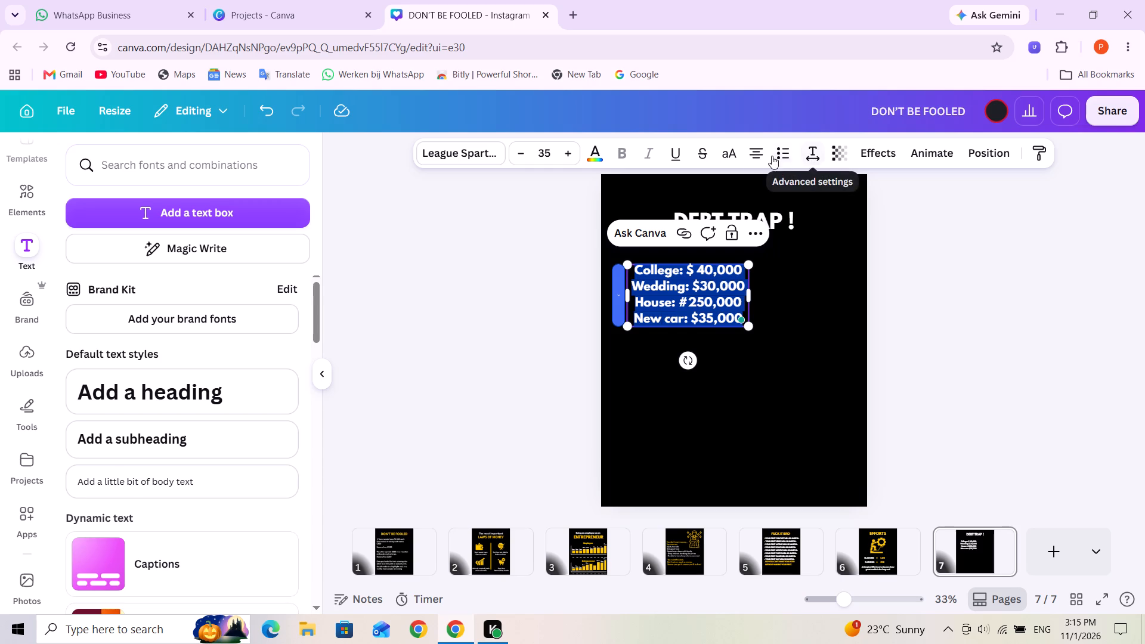
left_click(788, 156)
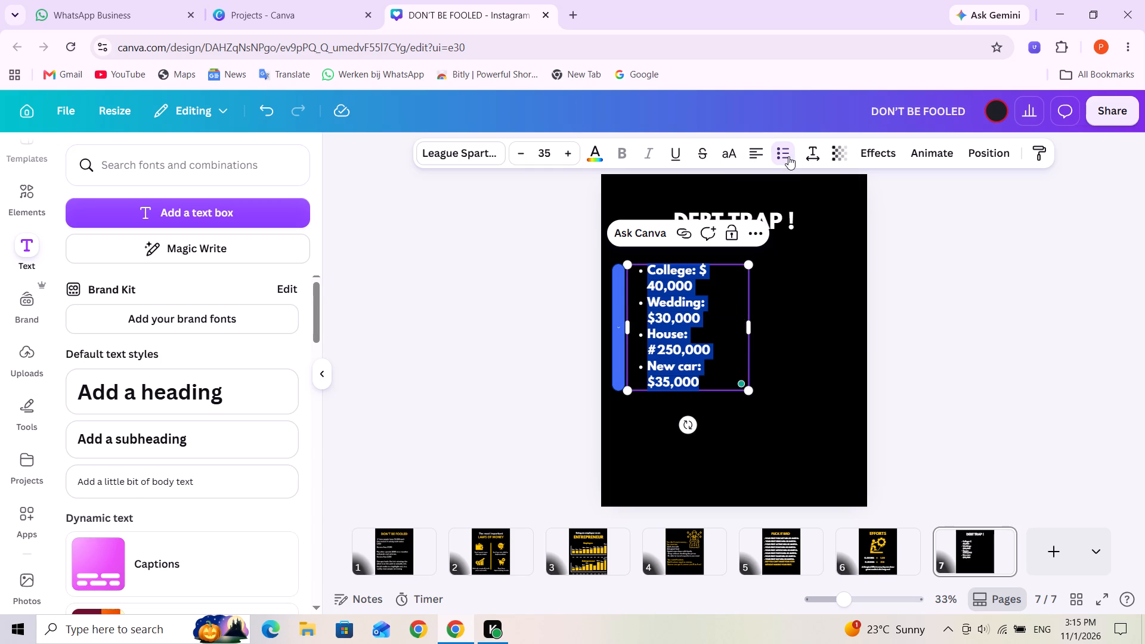
left_click(788, 156)
left_click(788, 156)
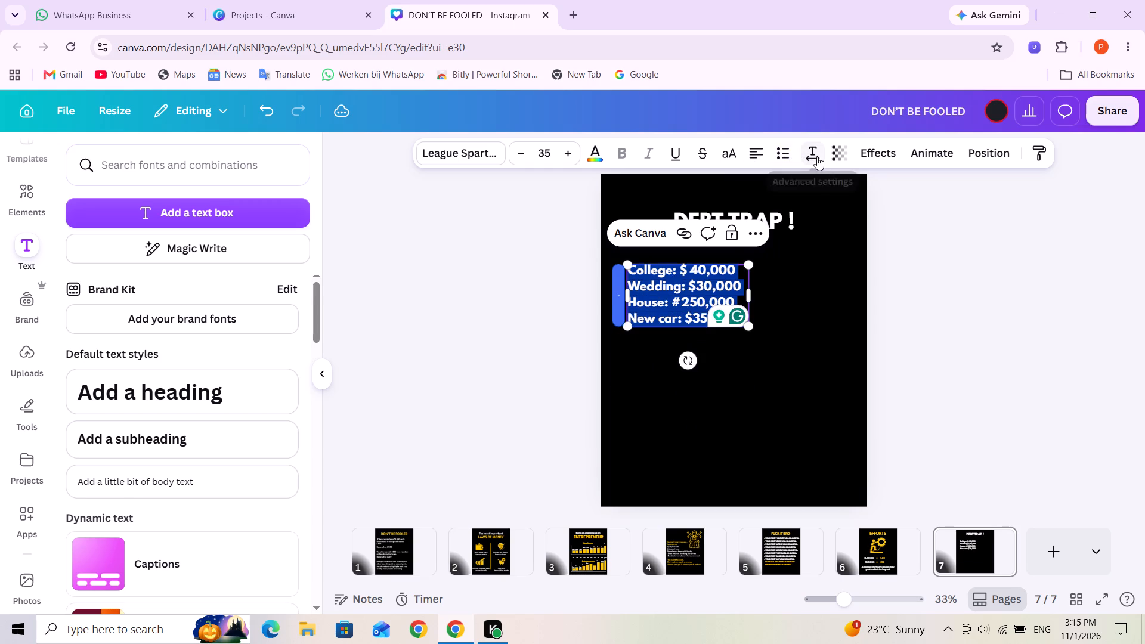
Set the line spacing of the four cost lines to 1.5.
left_click(812, 155)
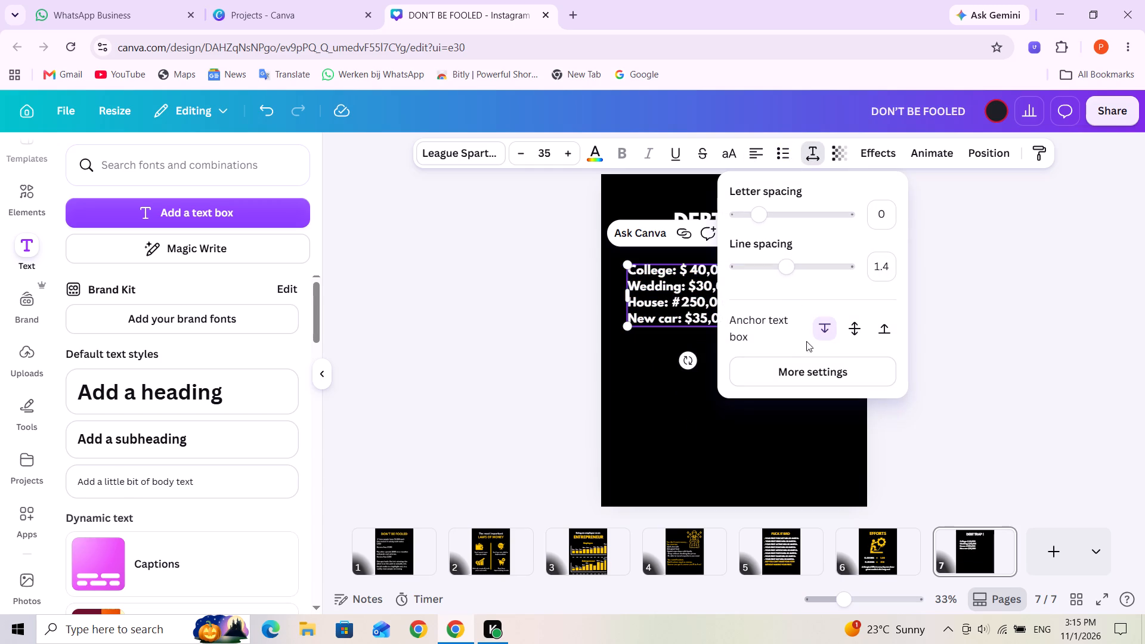
left_click(890, 262)
type("1.5")
key("Return")
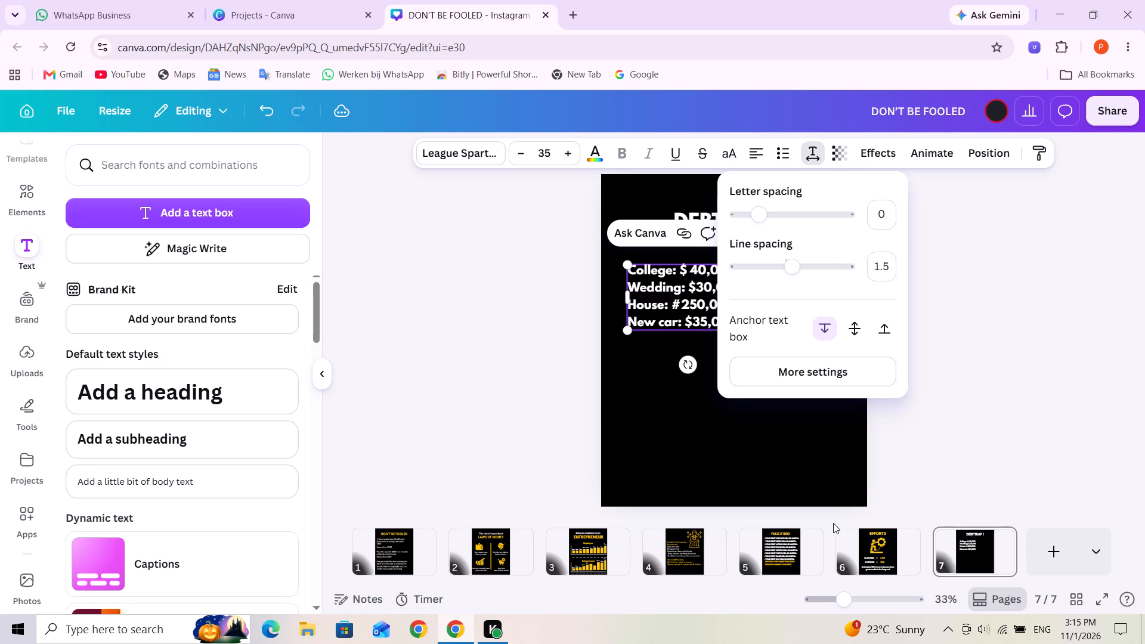
left_click(833, 523)
left_click(825, 460)
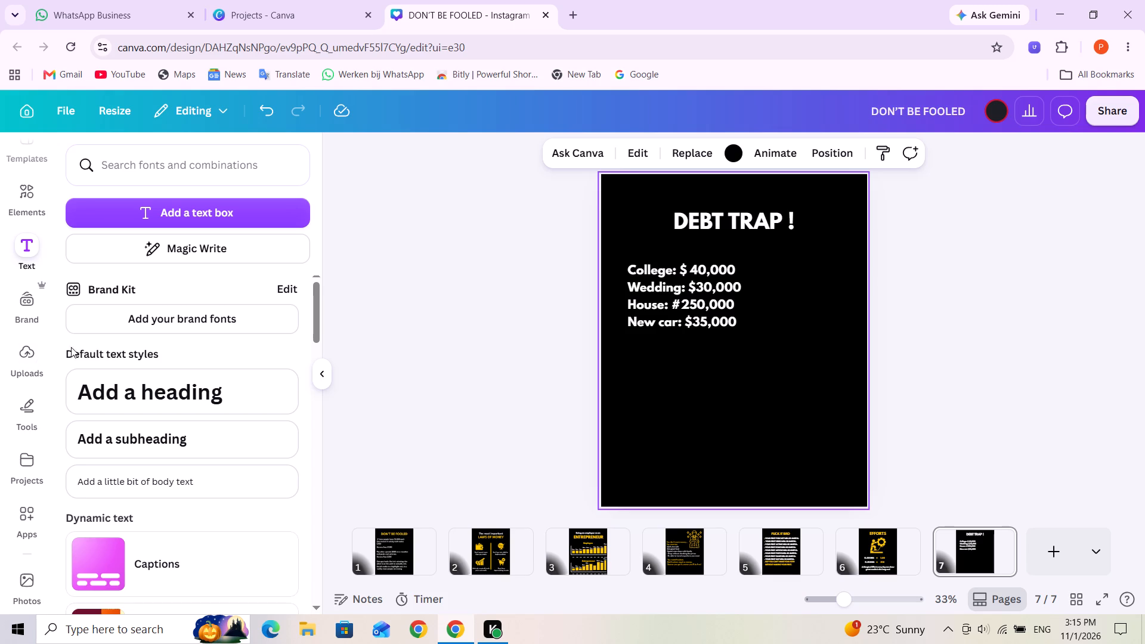
Add a subheading text box in League Spartan at size 35 and place it below the New car line.
left_click(129, 455)
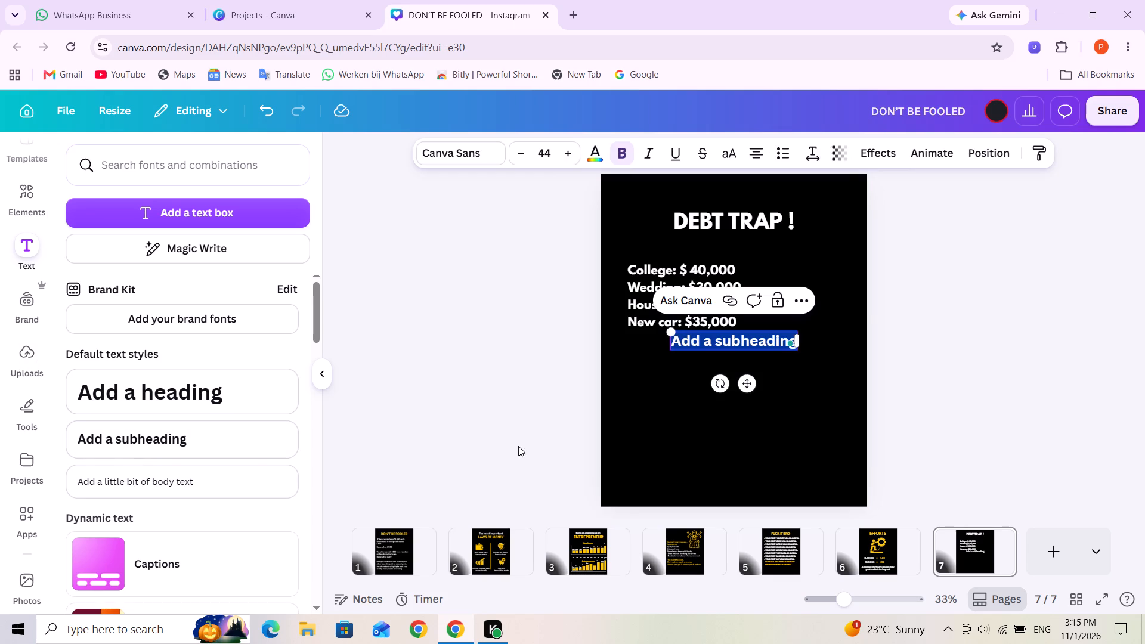
left_click(549, 148)
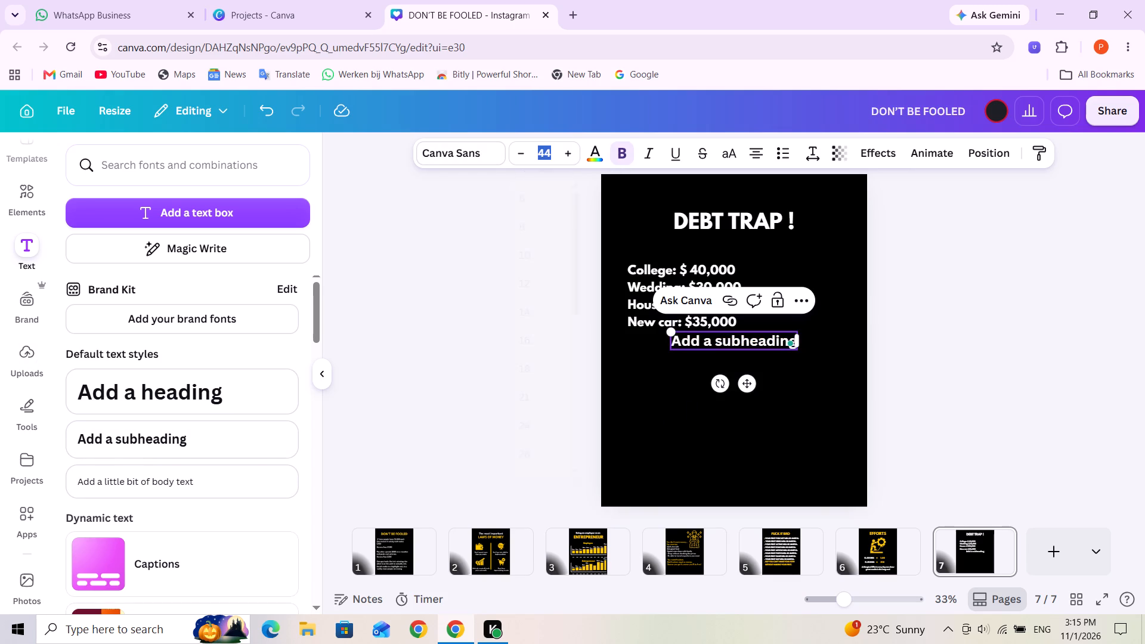
key("3")
key("5")
key("Return")
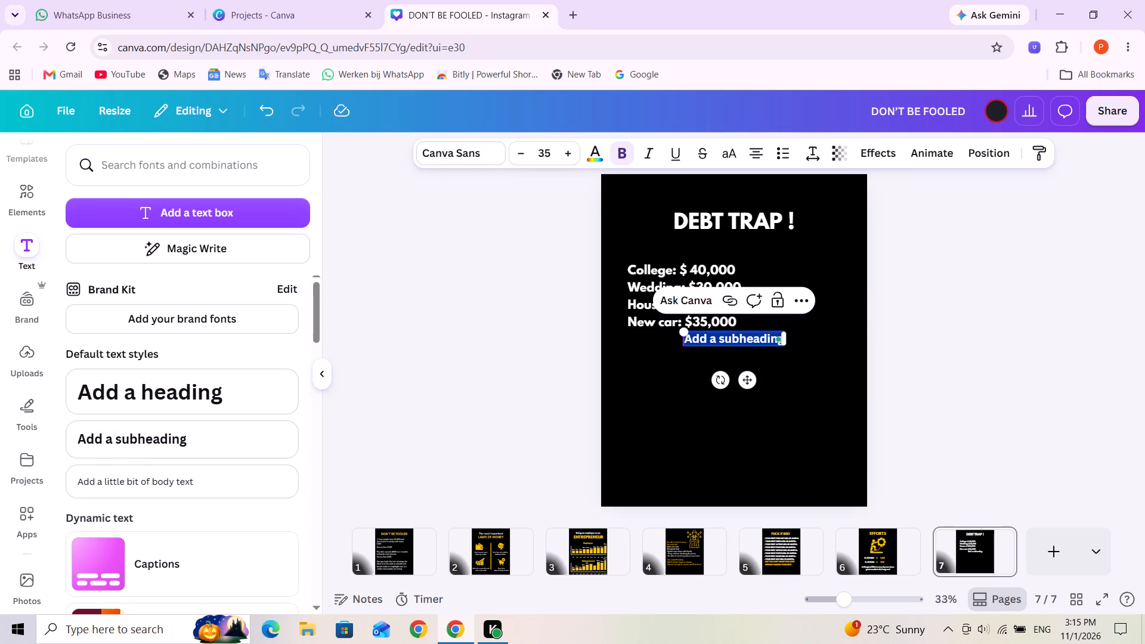
left_click(479, 156)
left_click(146, 352)
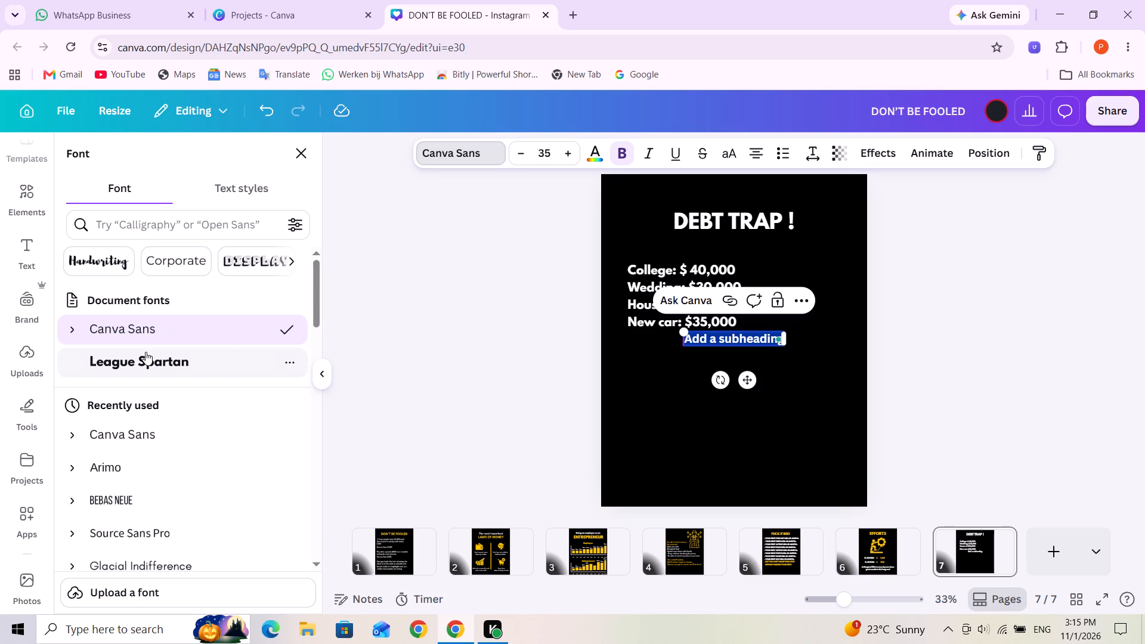
left_click(793, 366)
left_click_drag(760, 340, 711, 358)
Replace the subheading placeholder with "Over $300,000 in debt after your first".
triple_click(711, 358)
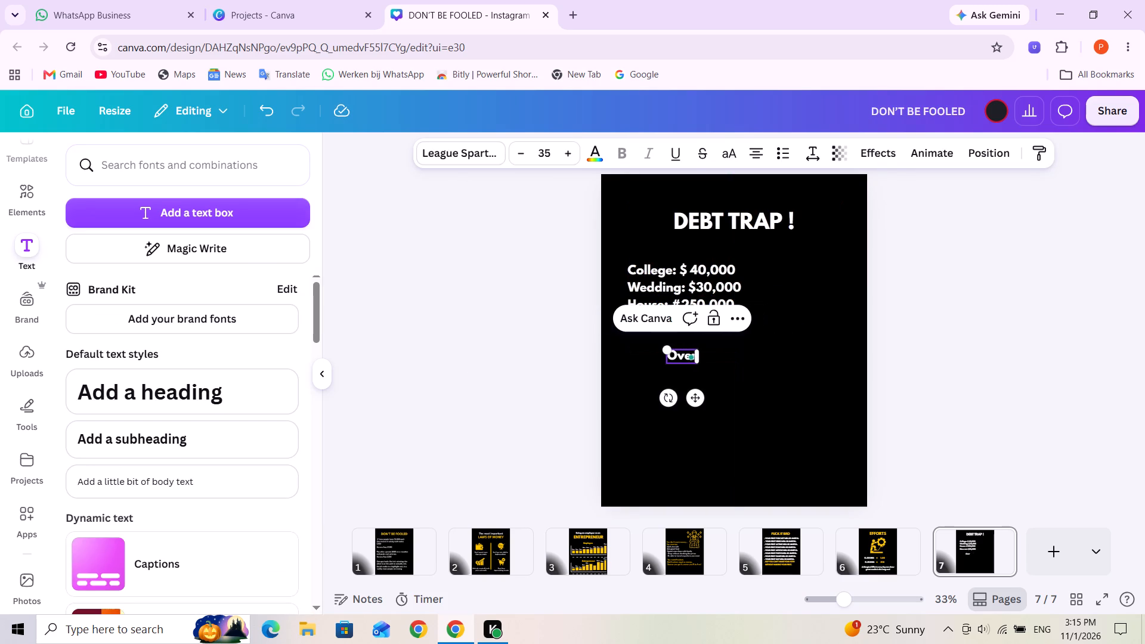
key("space")
type("$3")
type("00,")
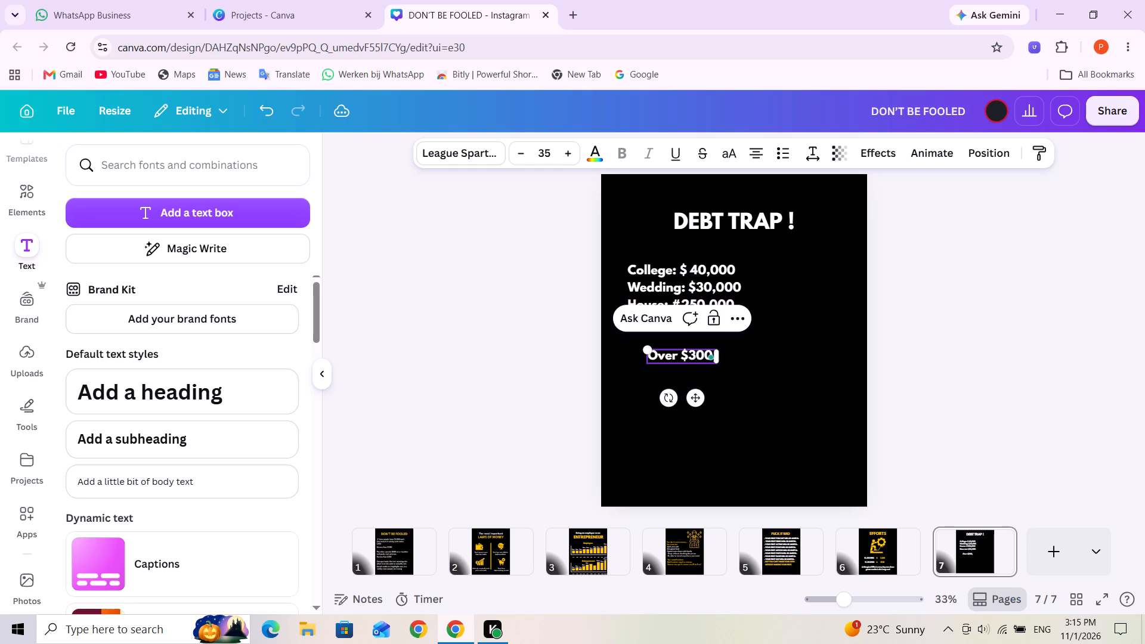
type("000 in debt")
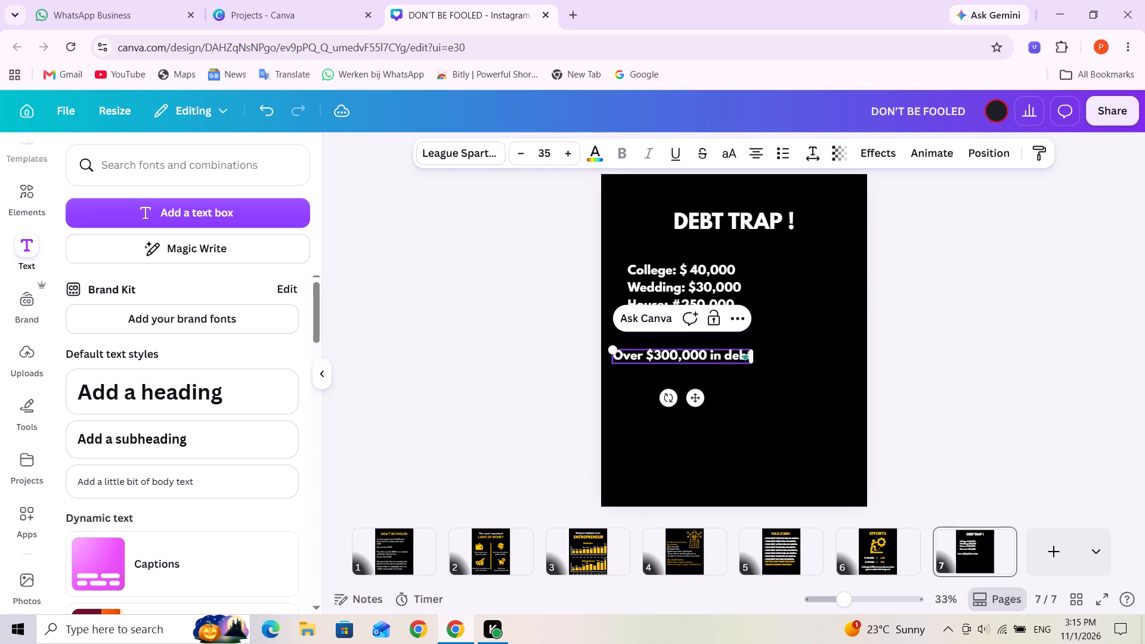
key("space")
type("after your")
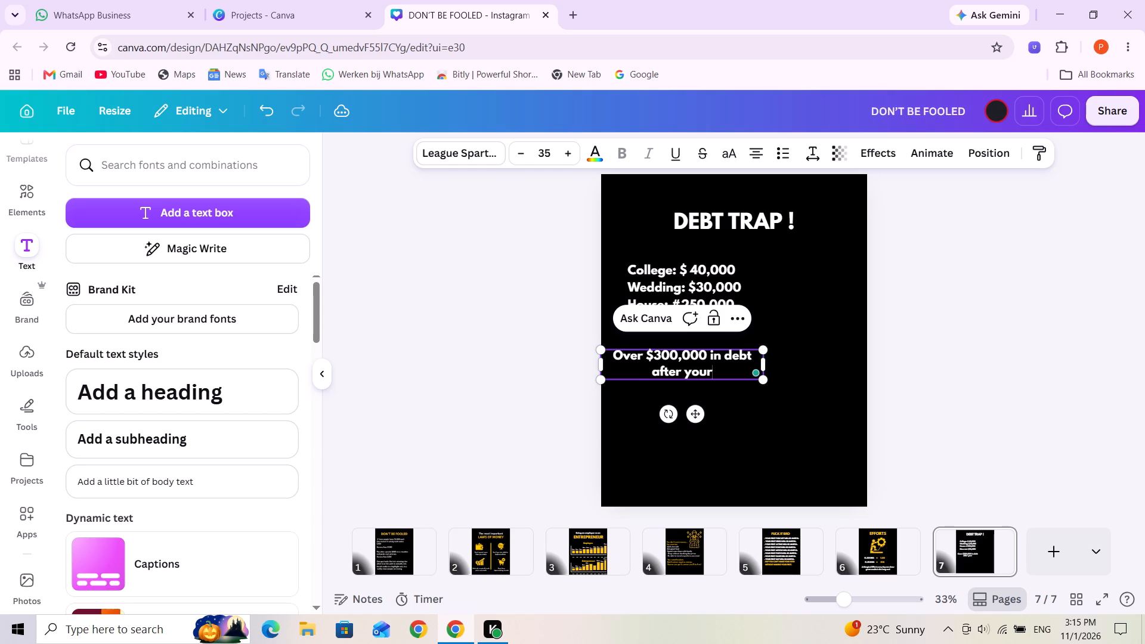
key("space")
type("fir")
type("st")
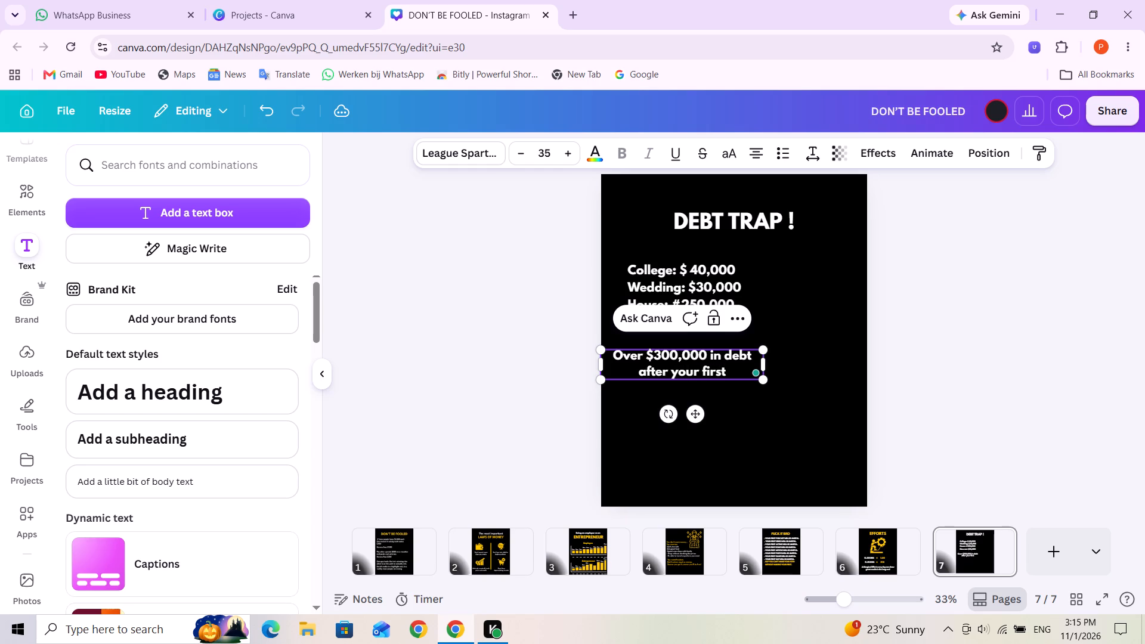
Widen the debt text box so its sentence fits on one line, and centre it horizontally on the page.
left_click(758, 366)
left_click_drag(769, 363, 862, 358)
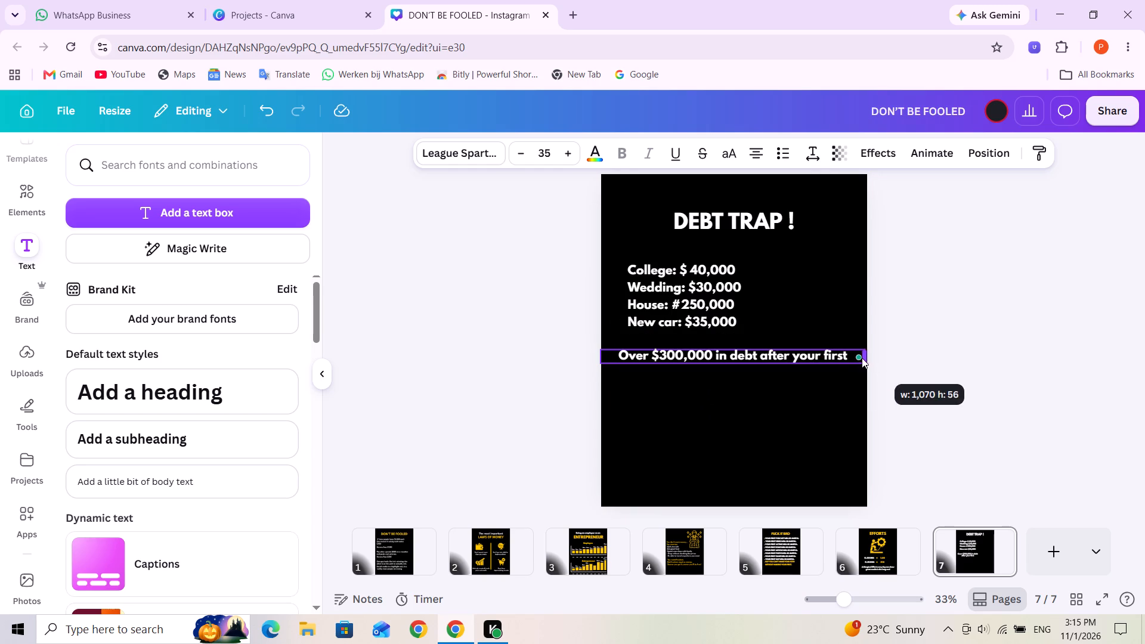
left_click_drag(862, 358, 842, 360)
left_click(974, 374)
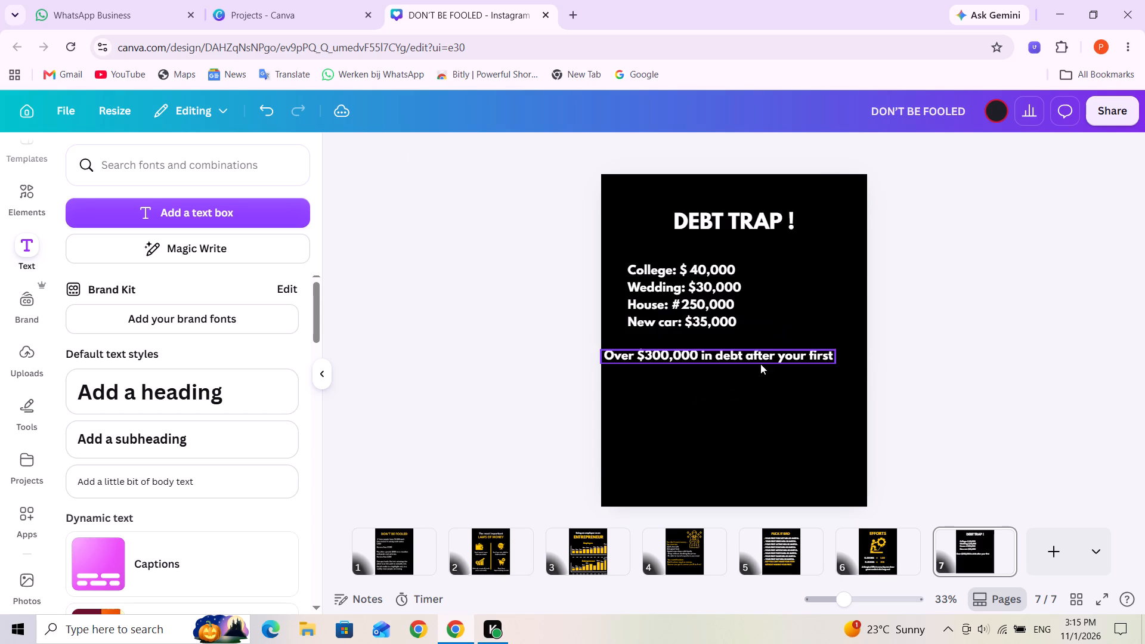
left_click_drag(759, 364, 778, 363)
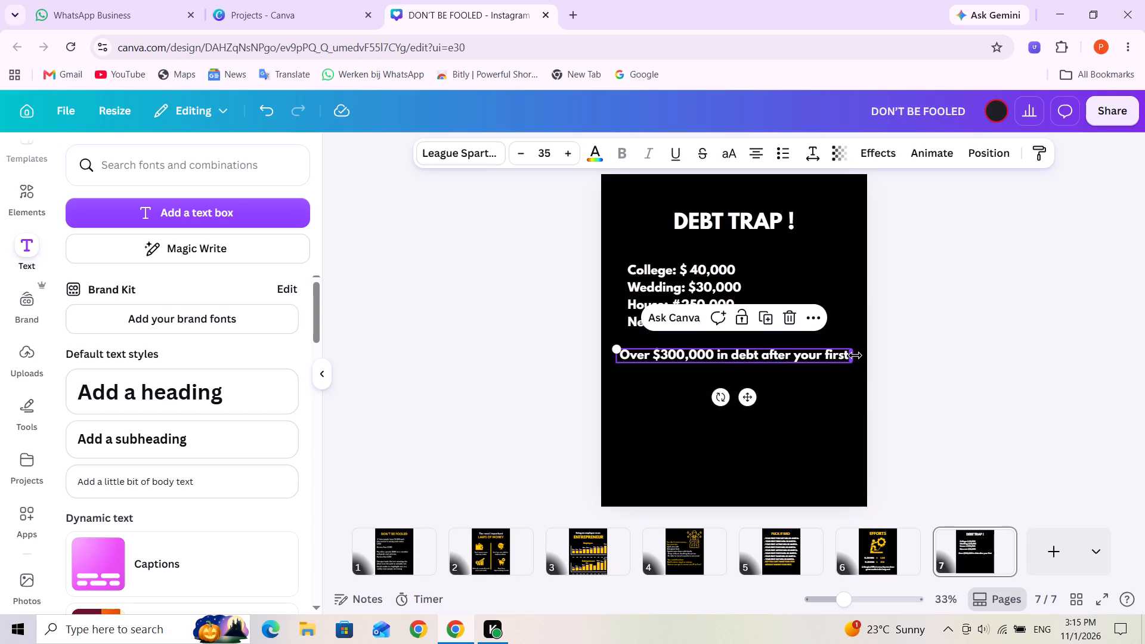
Add a second line reading "few years after graduating college" to the debt text.
double_click(847, 353)
key("Return")
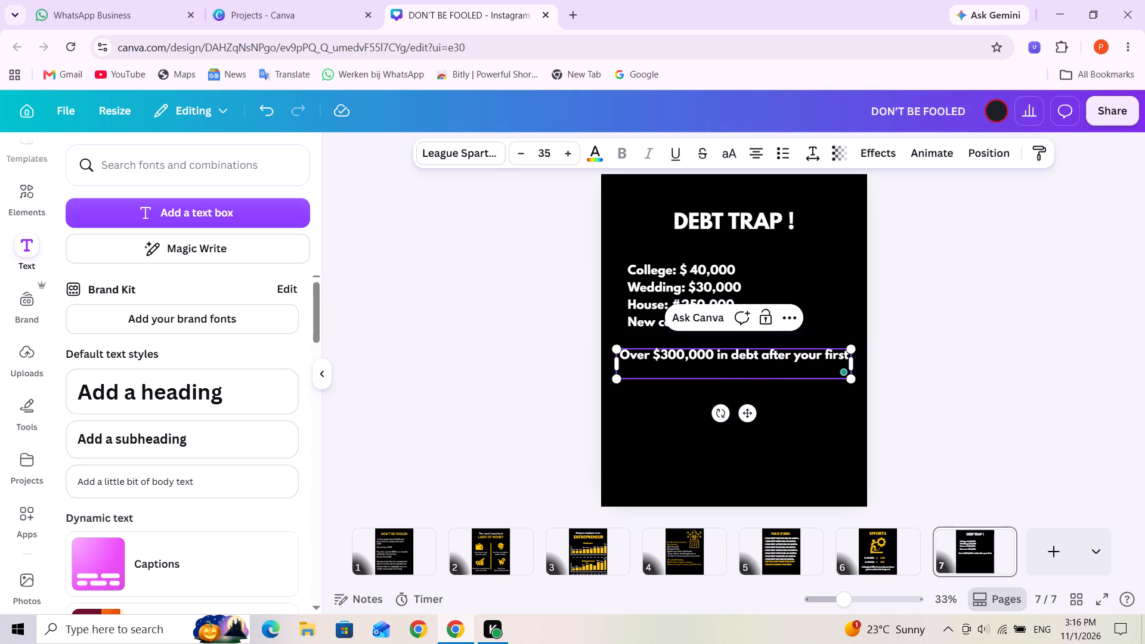
type("few")
key("space")
type("ye")
type("ars")
key("space")
type("af")
type("ter gradu")
key("a")
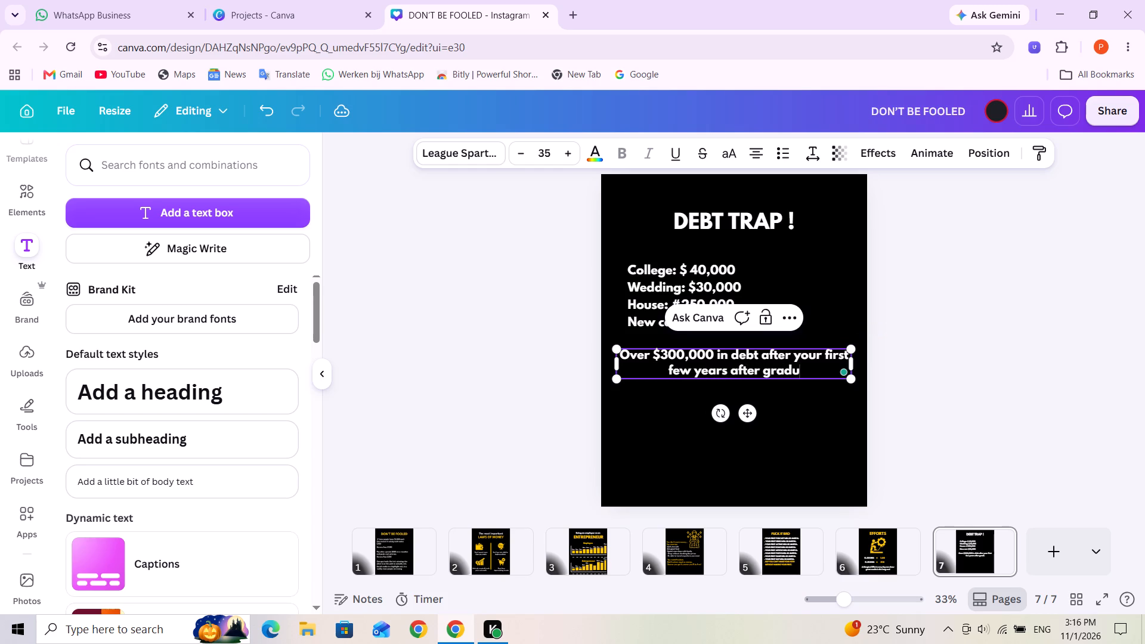
type("lly")
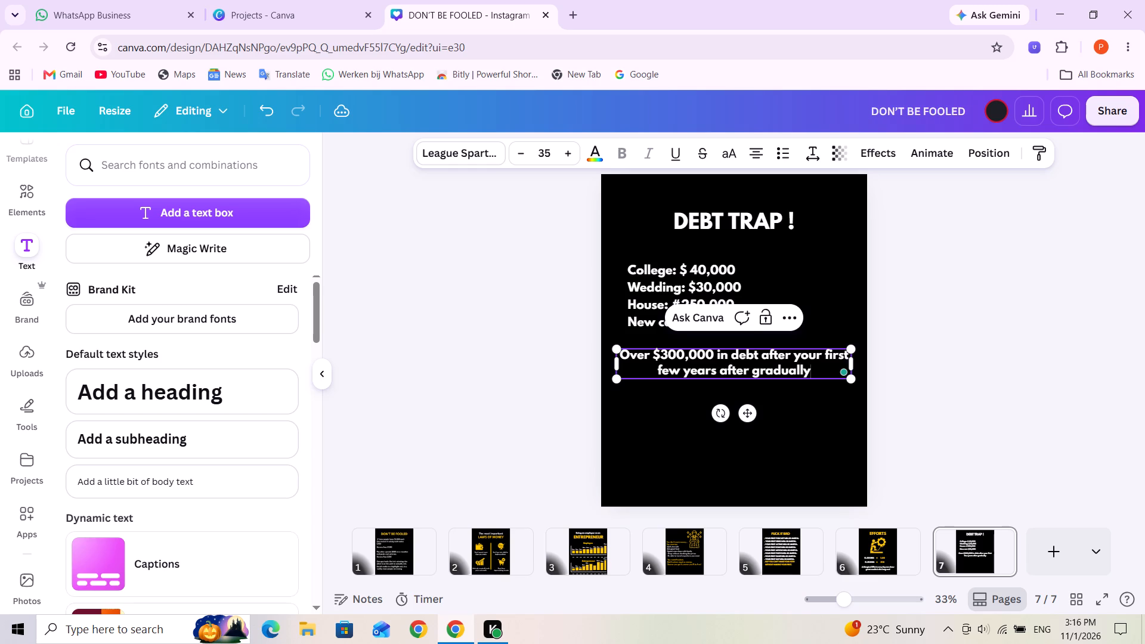
key("BackSpace")
key("BackSpace")
key("BackSpace")
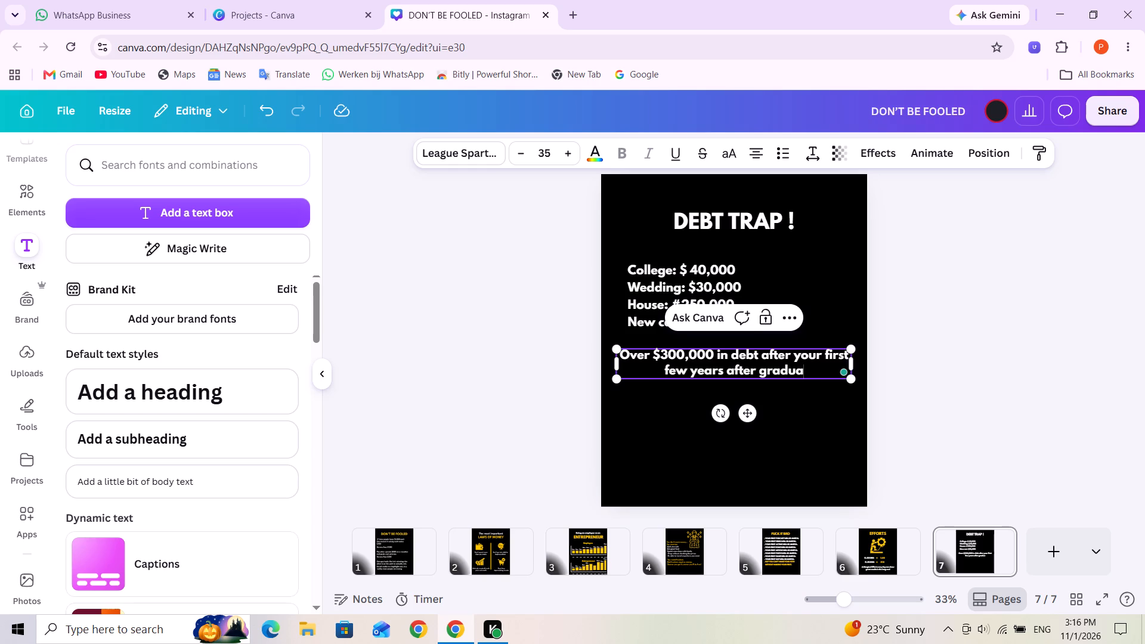
type("ting co")
type("llege")
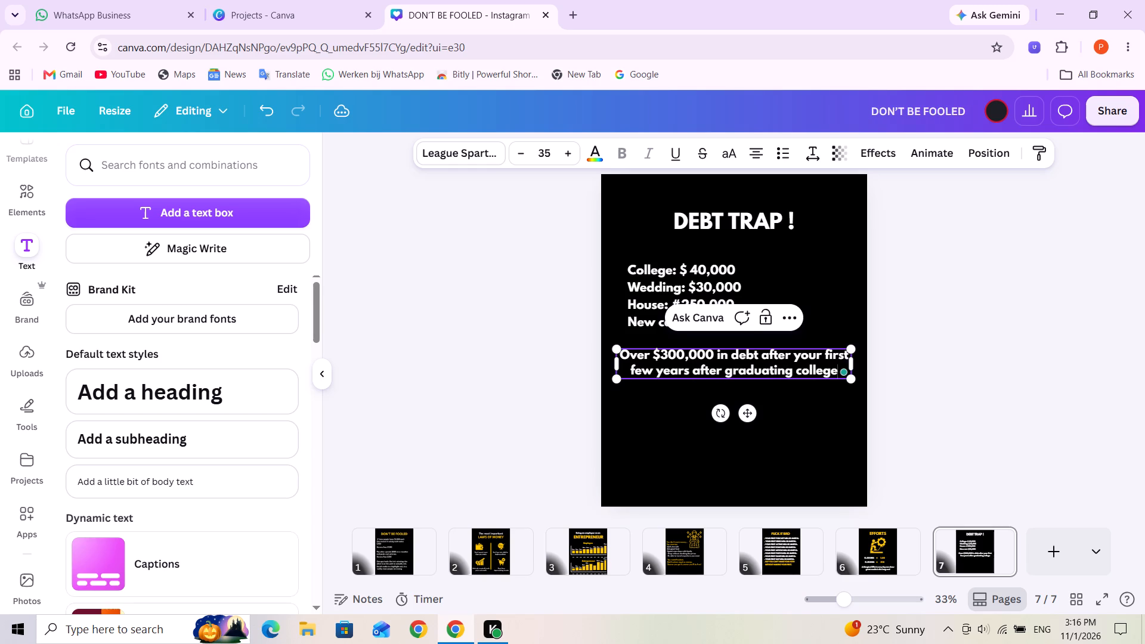
Extend the debt text to read "graduating from college, but" and "society will call you a loser if you don't follow this trap!".
key("space")
type("n")
type("ut")
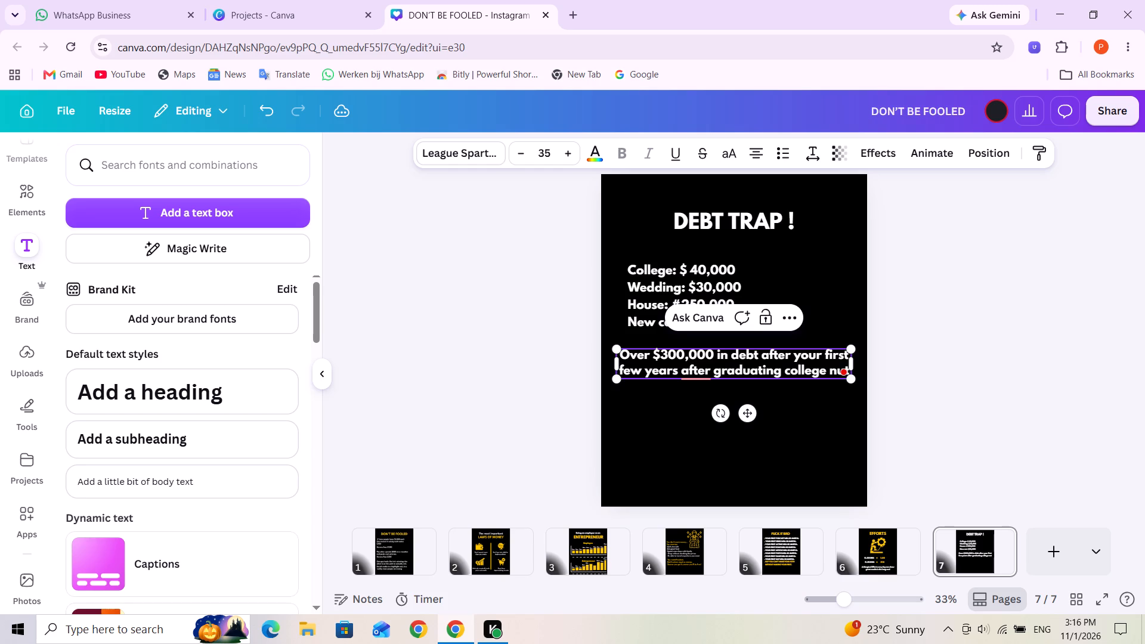
key("BackSpace")
key("BackSpace")
key("BackSpace")
type("but")
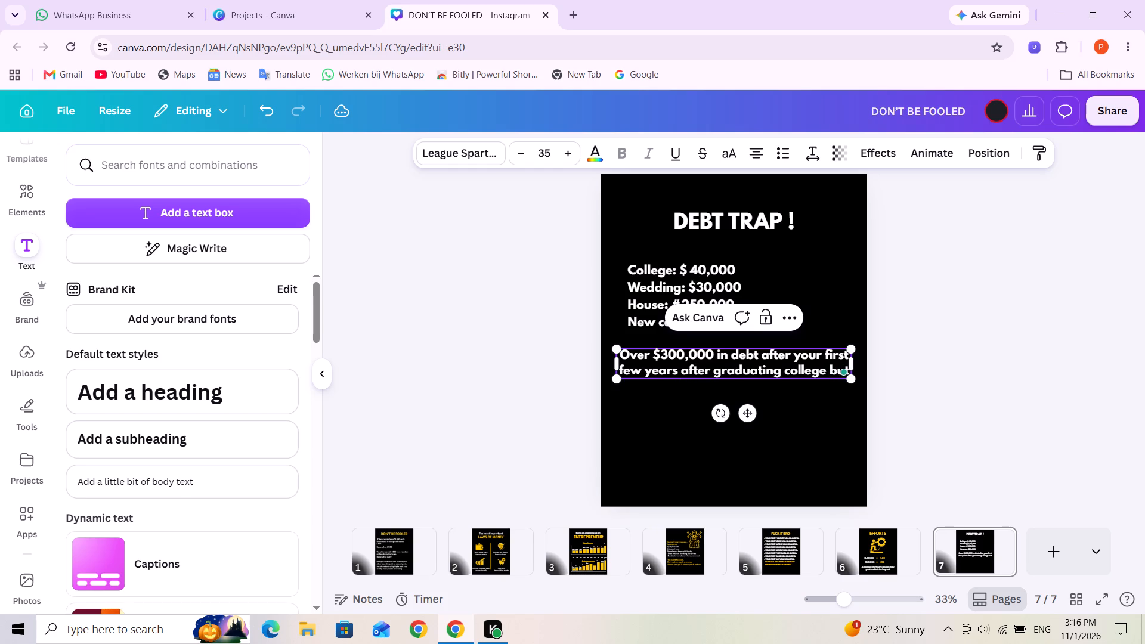
key("Return")
type("society")
key("space")
type("wil")
type("l call")
key("space")
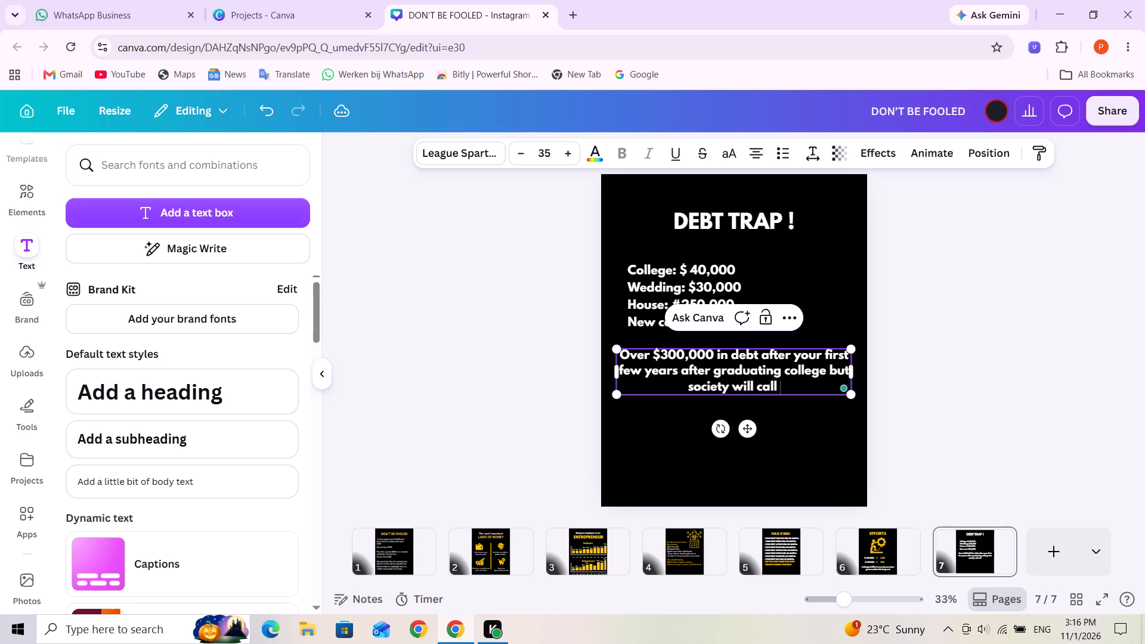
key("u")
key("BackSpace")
Complete the debt text's sentence after "society will call" with "you a loser if you don't follow this trap!".
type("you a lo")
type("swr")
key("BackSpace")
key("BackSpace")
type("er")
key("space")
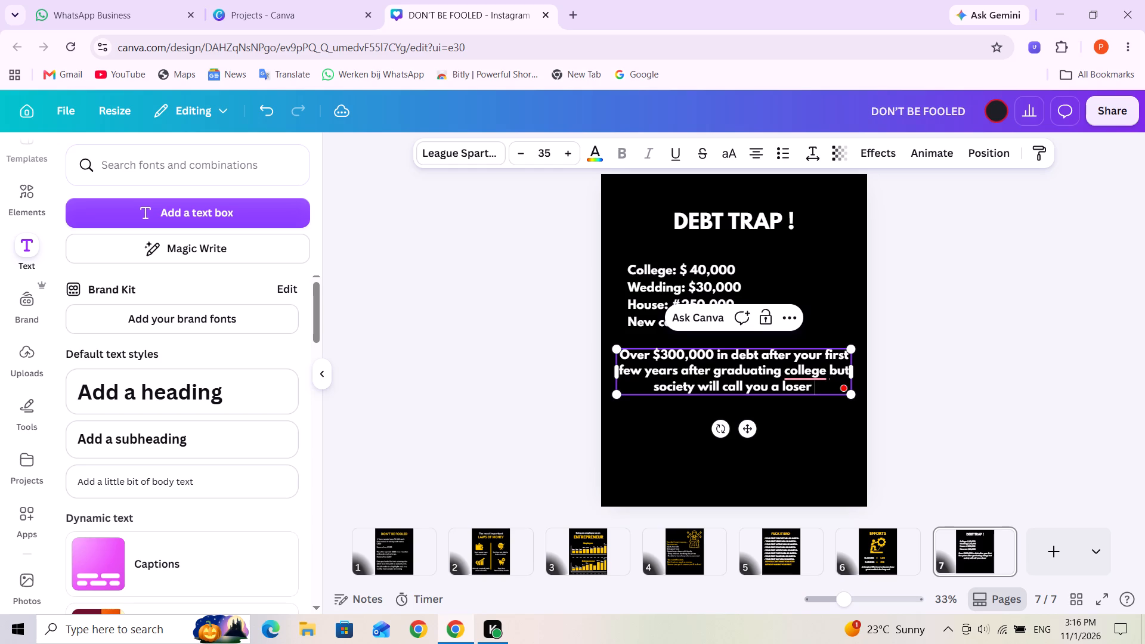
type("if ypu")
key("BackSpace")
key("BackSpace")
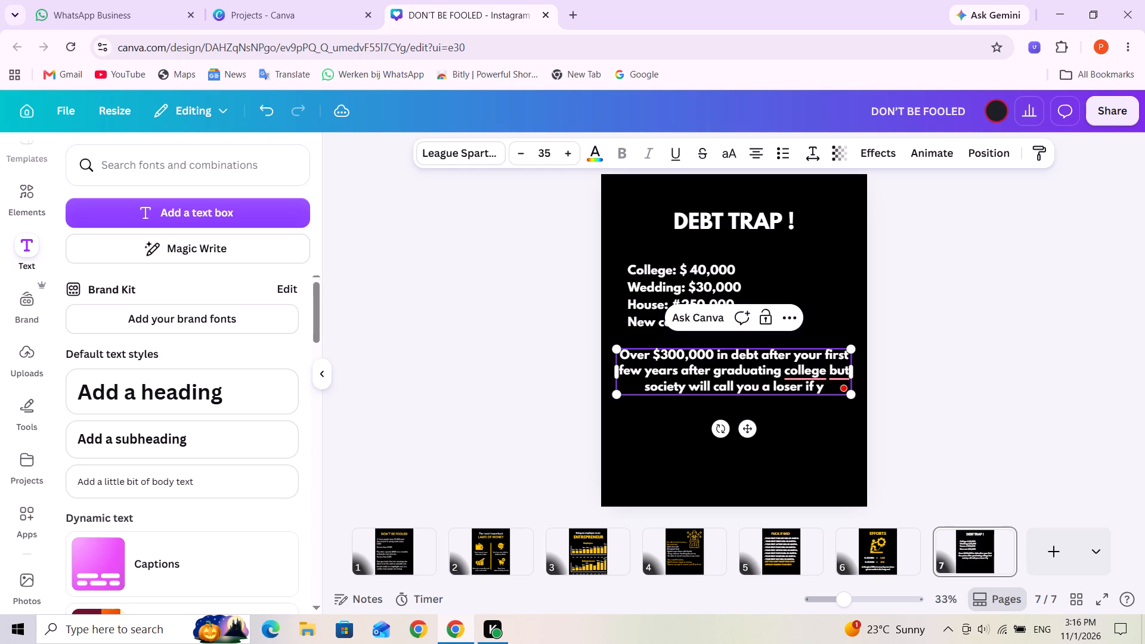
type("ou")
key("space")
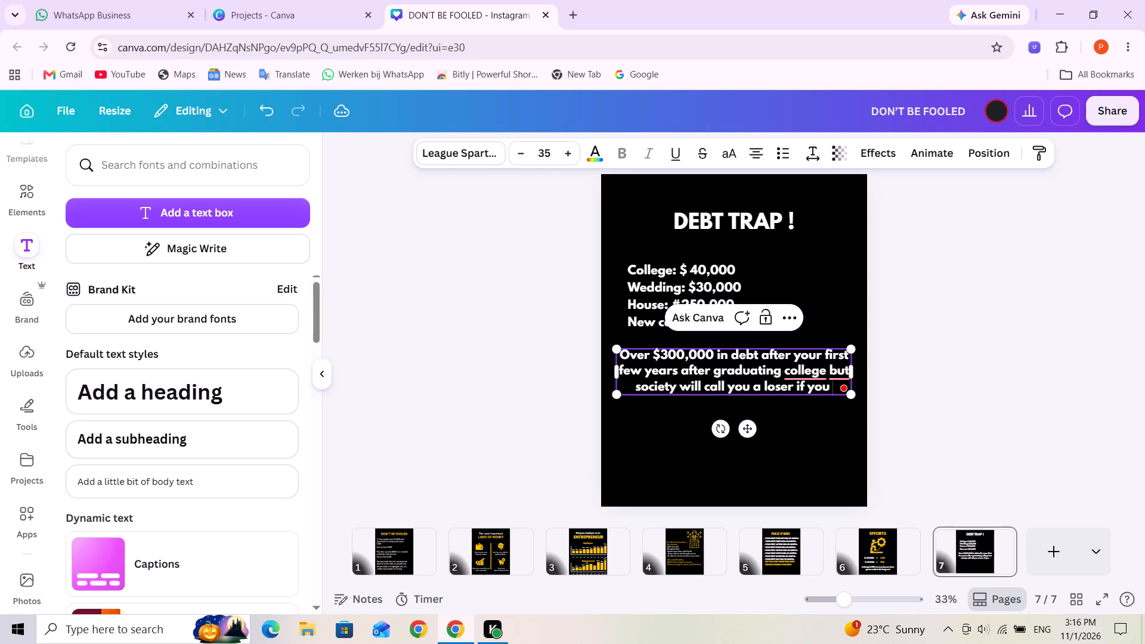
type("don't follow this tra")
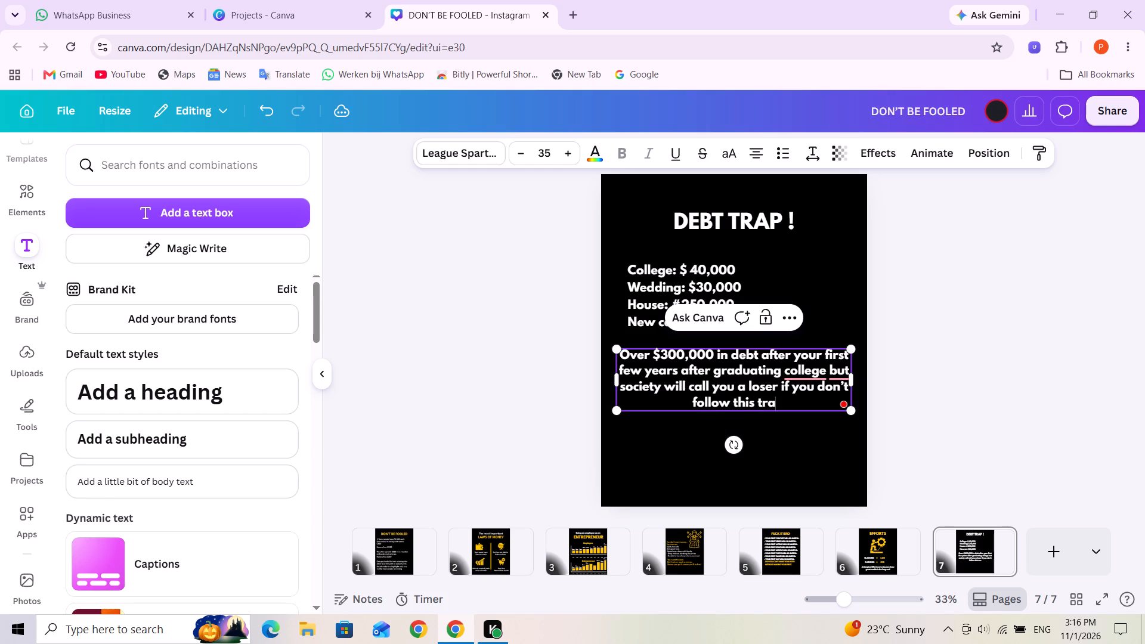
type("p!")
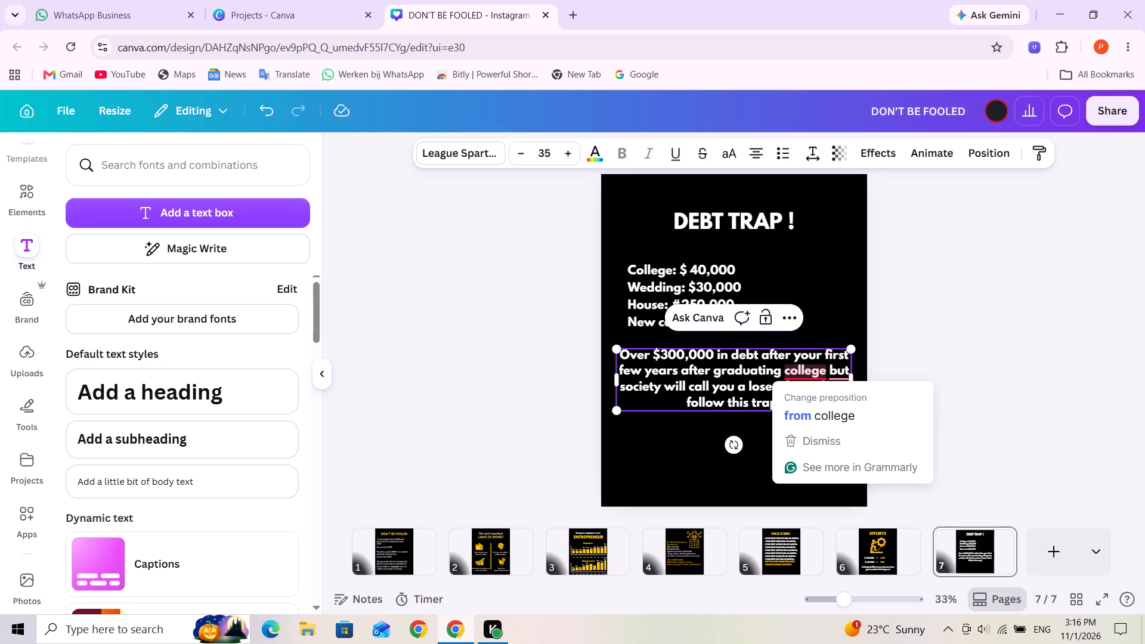
Apply the suggested grammar corrections so the debt text reads "graduating from college, but".
left_click(816, 416)
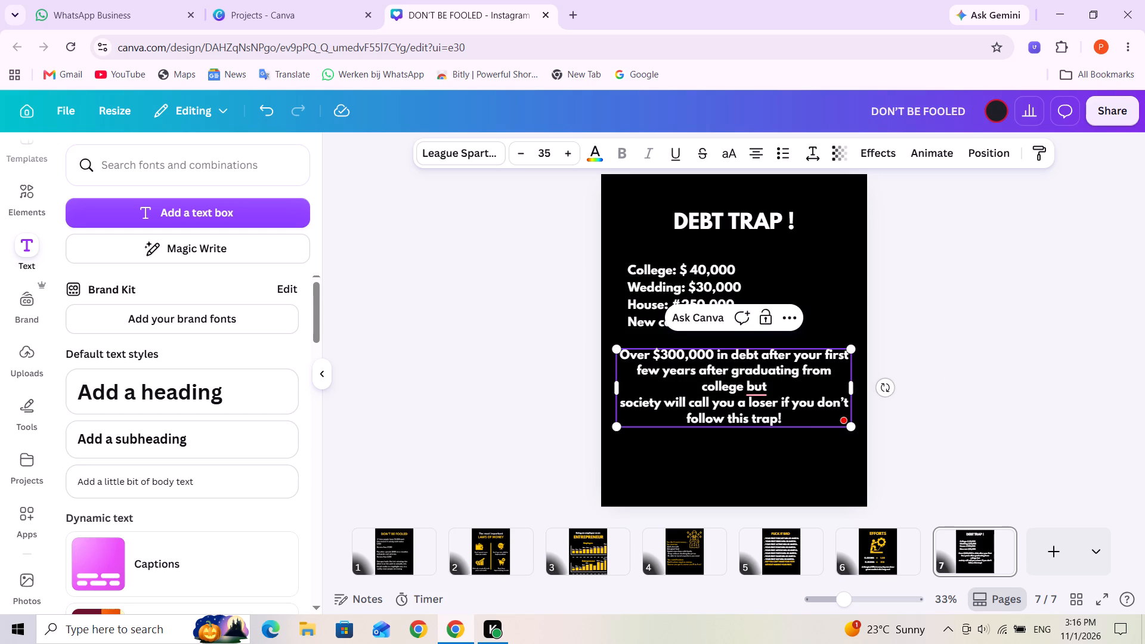
left_click(769, 426)
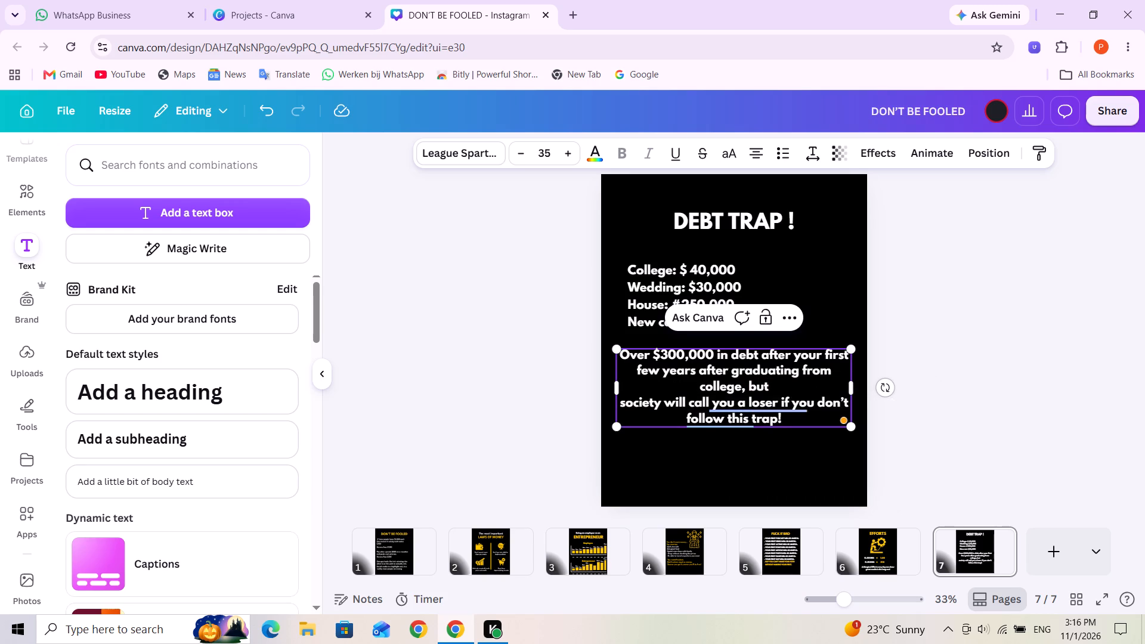
Widen the debt text box past the page's right edge so "college, but" no longer wraps onto its own line.
left_click_drag(852, 391, 893, 388)
left_click(795, 458)
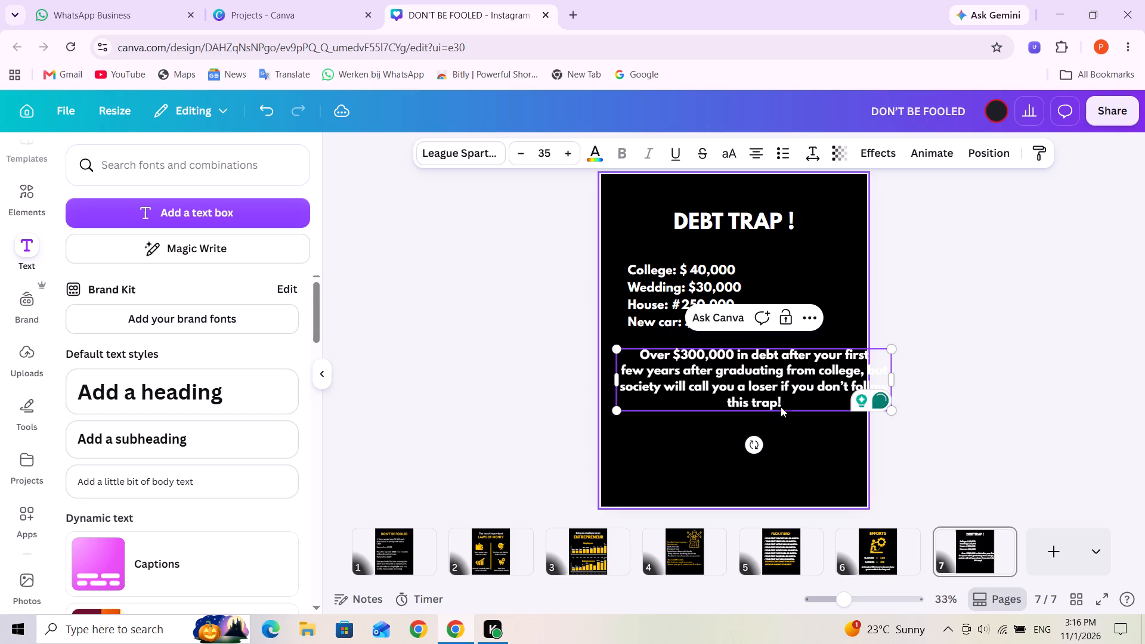
Move the debt paragraph slightly down to the page's left edge and adjust its box to about the page's width.
left_click_drag(772, 390, 756, 411)
left_click(801, 431)
left_click_drag(772, 381, 763, 387)
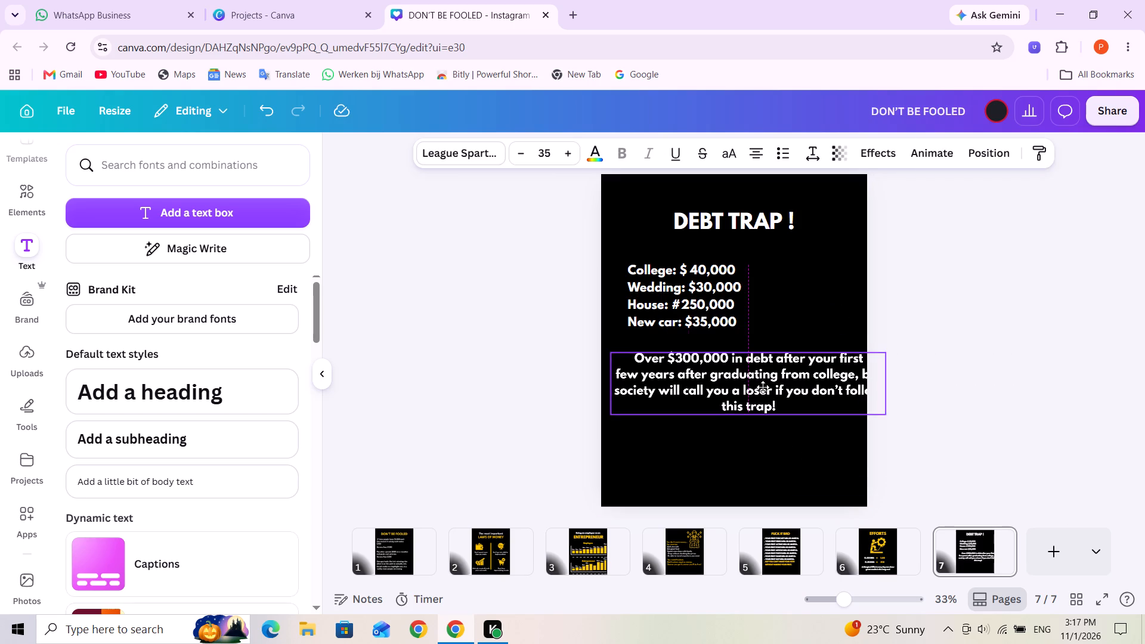
left_click_drag(763, 387, 756, 386)
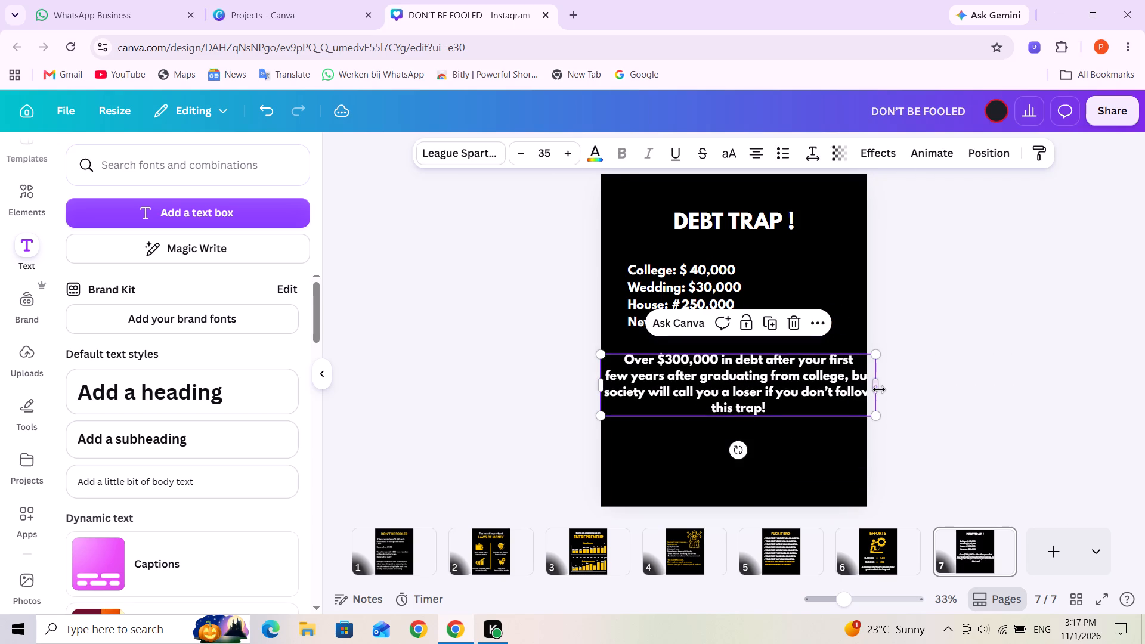
left_click_drag(880, 388, 831, 389)
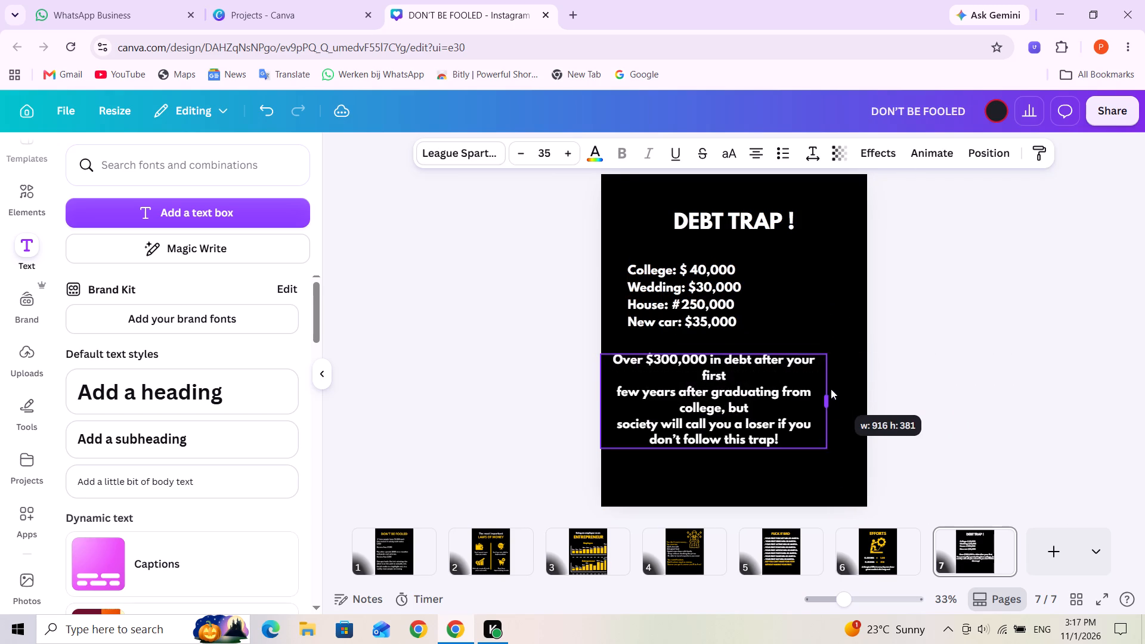
left_click_drag(831, 389, 877, 381)
Reduce the font size of the whole debt paragraph to 30.
triple_click(744, 373)
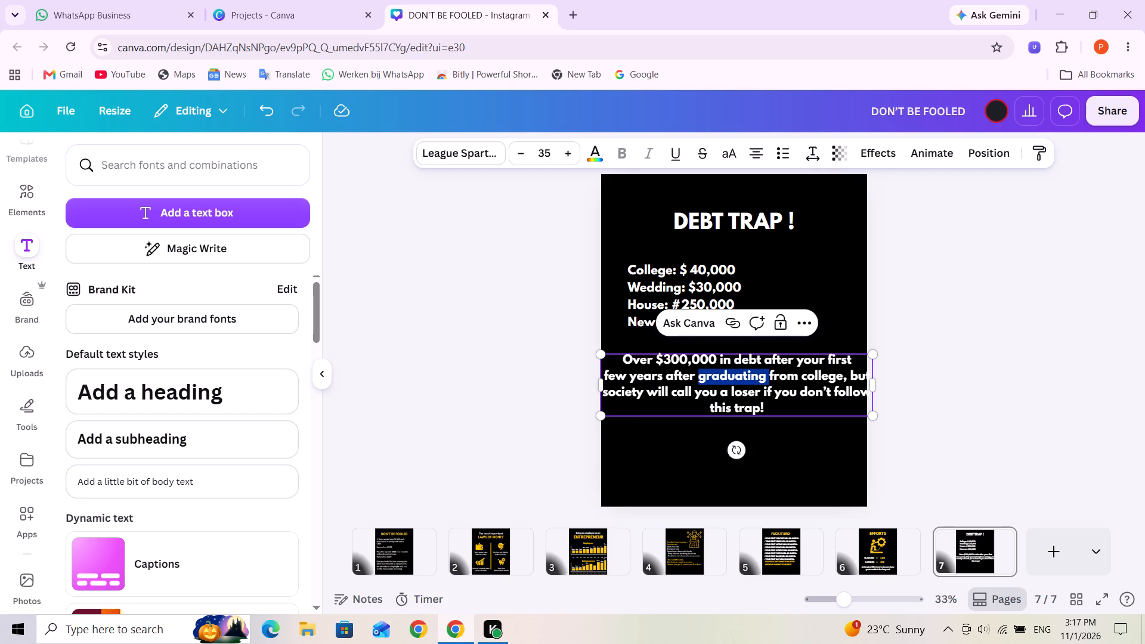
key("ctrl+a")
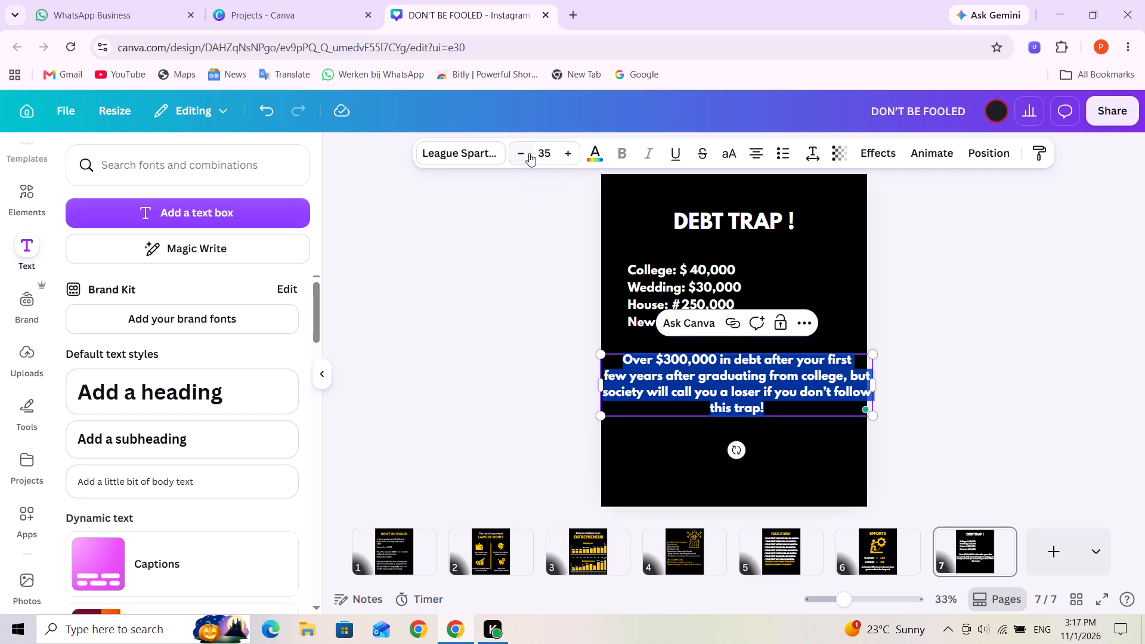
left_click(546, 157)
triple_click(521, 158)
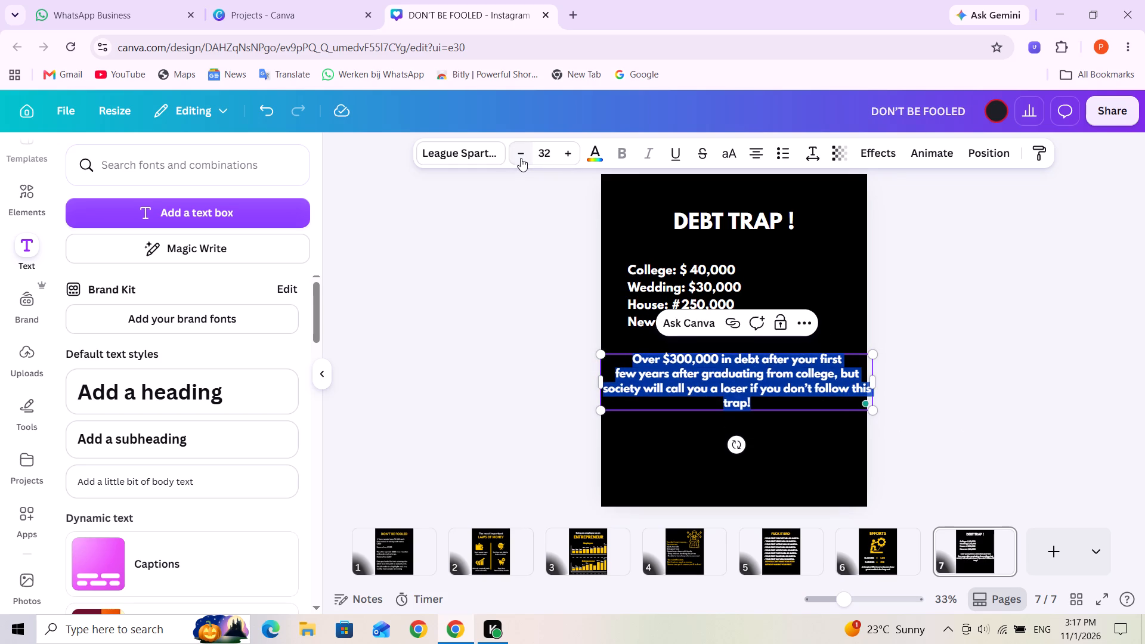
left_click(521, 158)
left_click(521, 158)
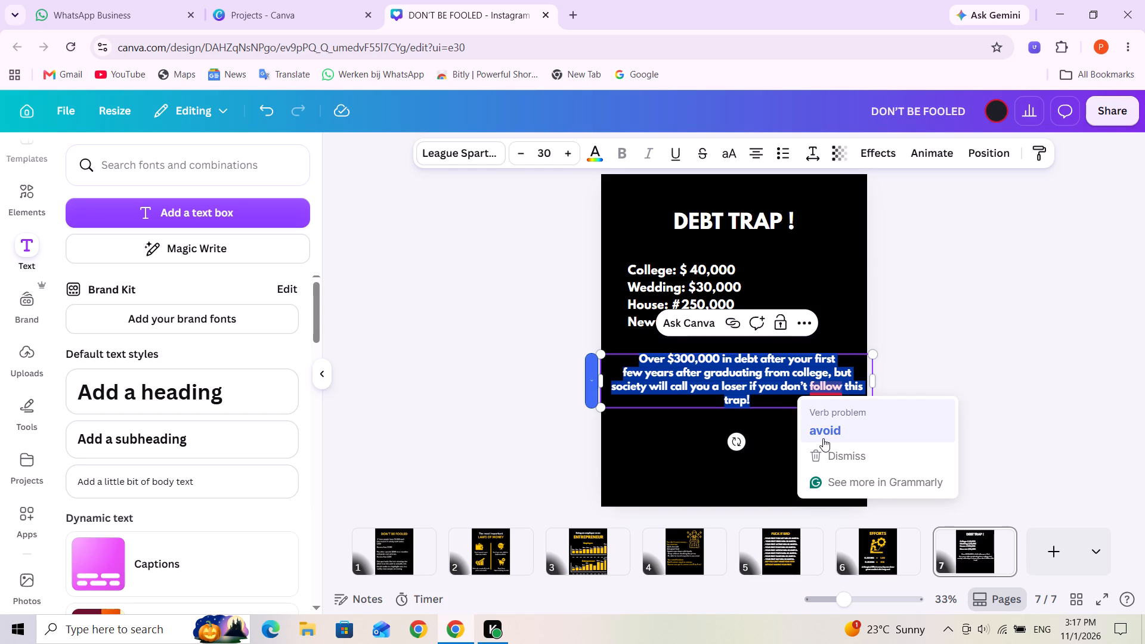
Replace "follow" with the suggested word "avoid" in the debt paragraph.
left_click(823, 438)
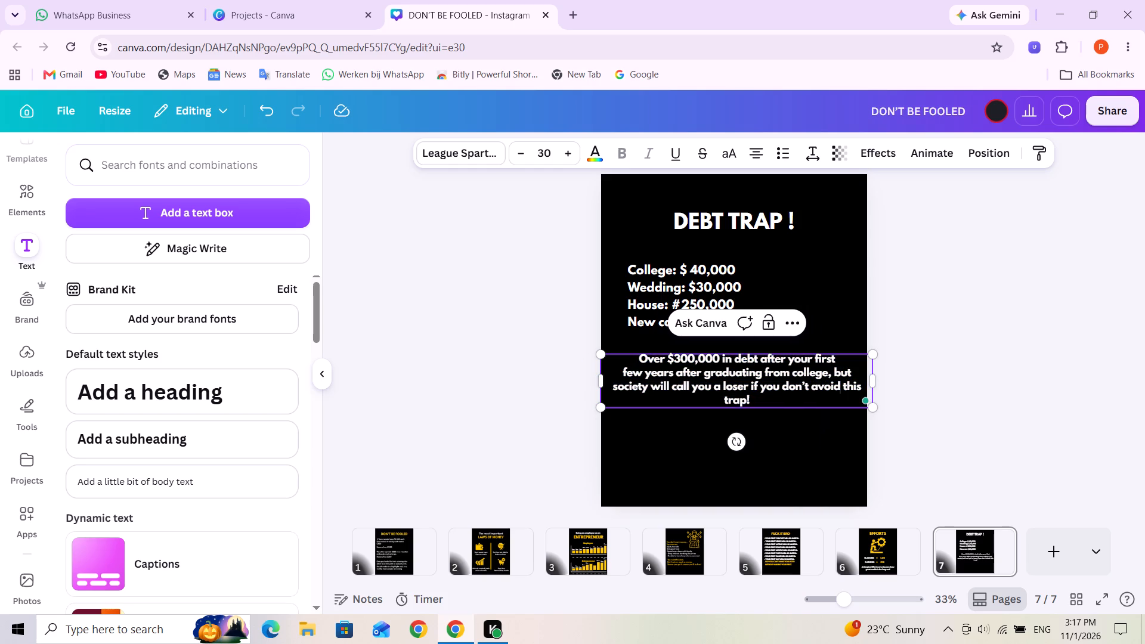
Narrow the debt paragraph's box to about nine-tenths of the page width and place it roughly centred just below the cost list.
left_click_drag(875, 379, 847, 384)
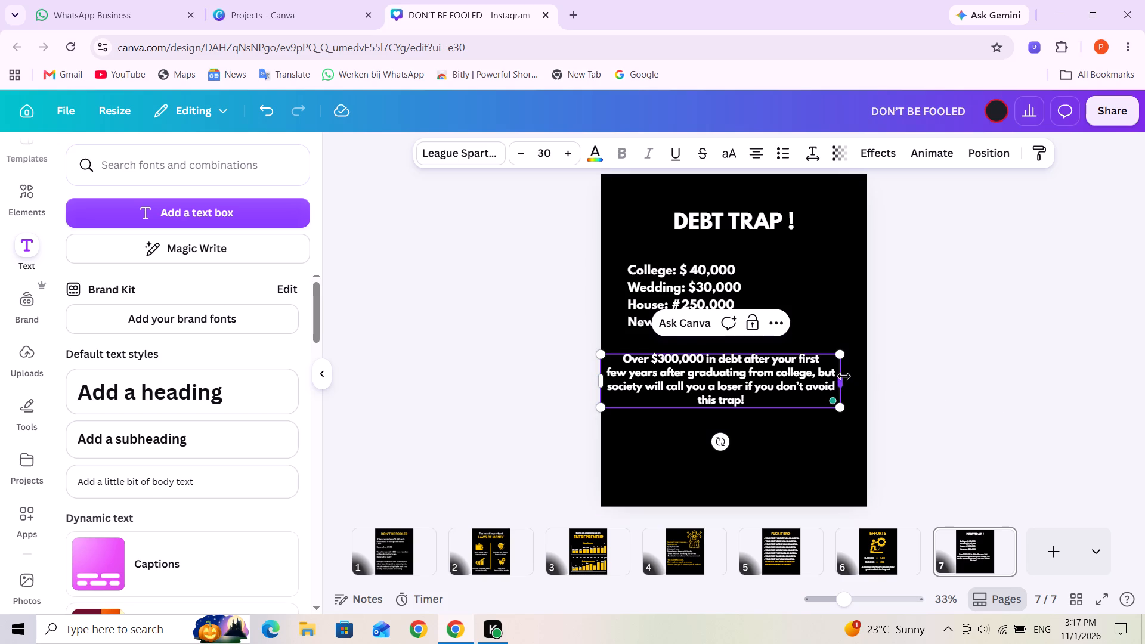
left_click(896, 390)
left_click_drag(698, 379, 707, 385)
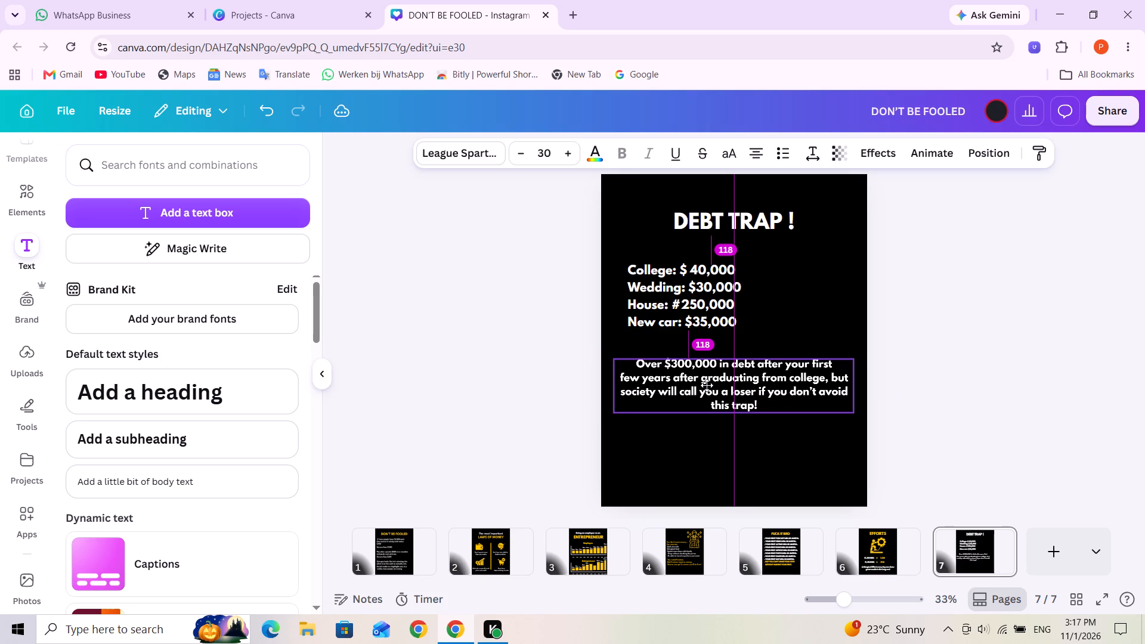
left_click_drag(707, 385, 710, 378)
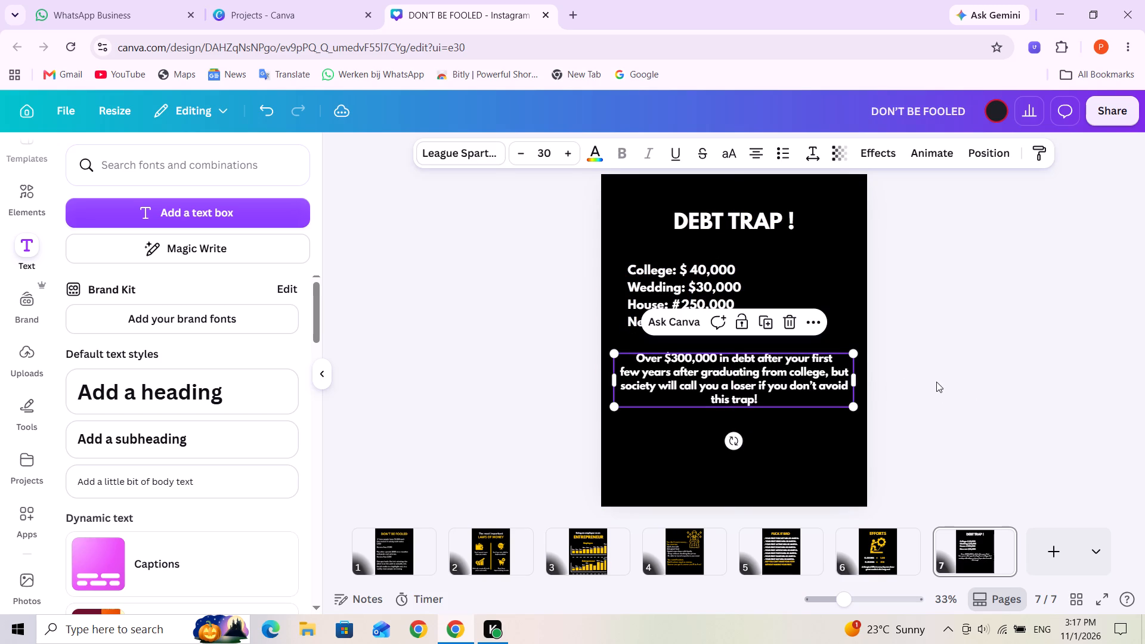
left_click(936, 382)
left_click_drag(797, 390, 785, 383)
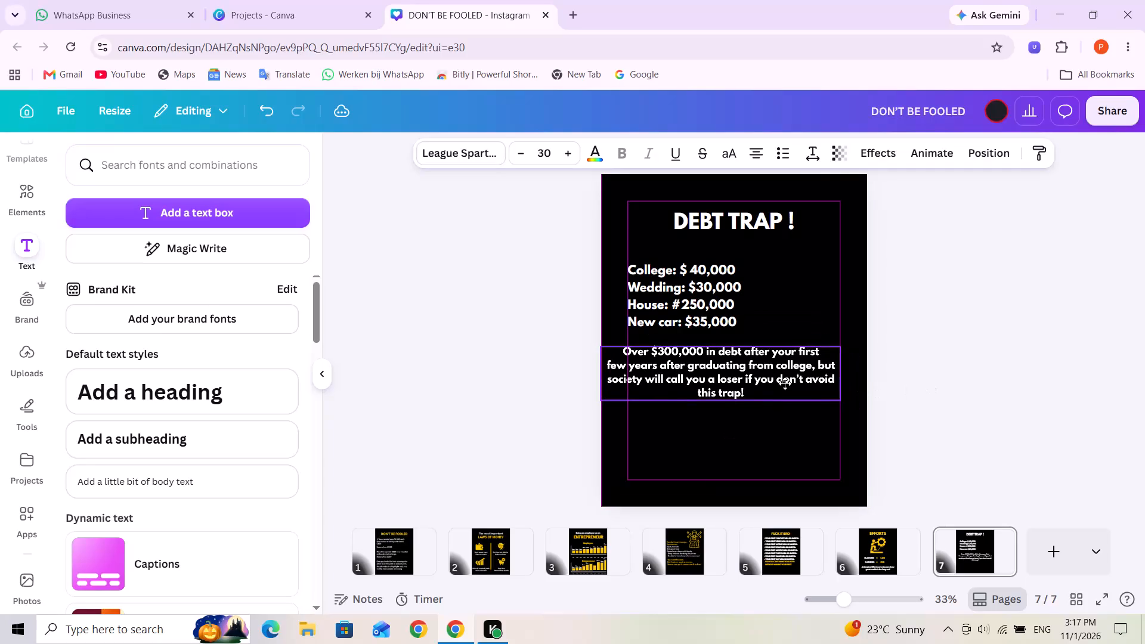
left_click_drag(785, 383, 791, 382)
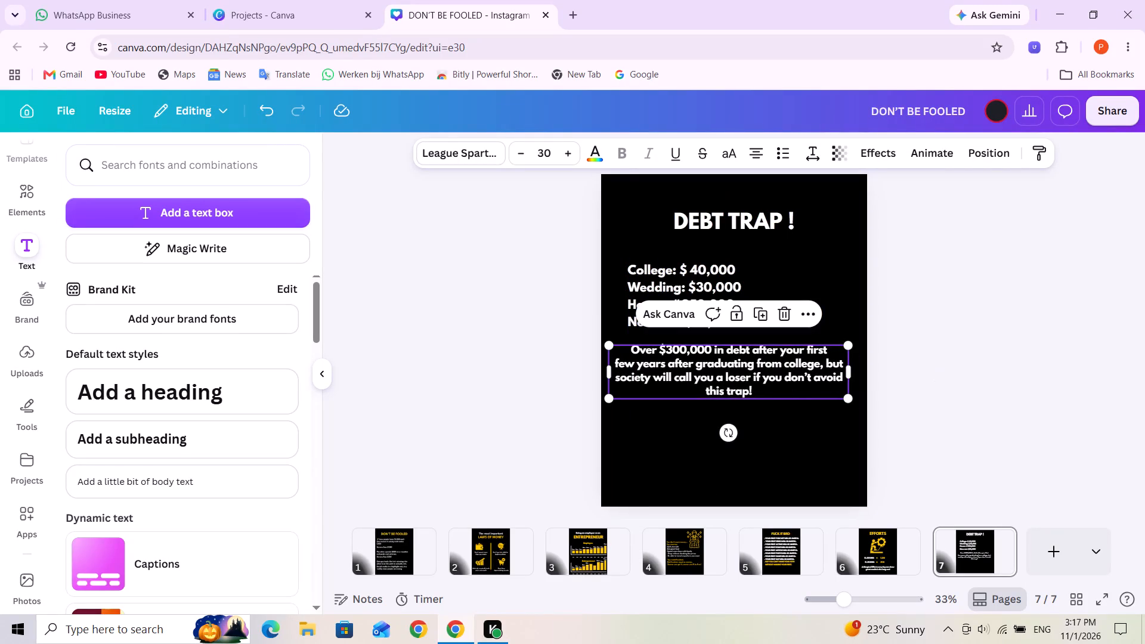
Search the graphics elements for "debt trap".
left_click(20, 196)
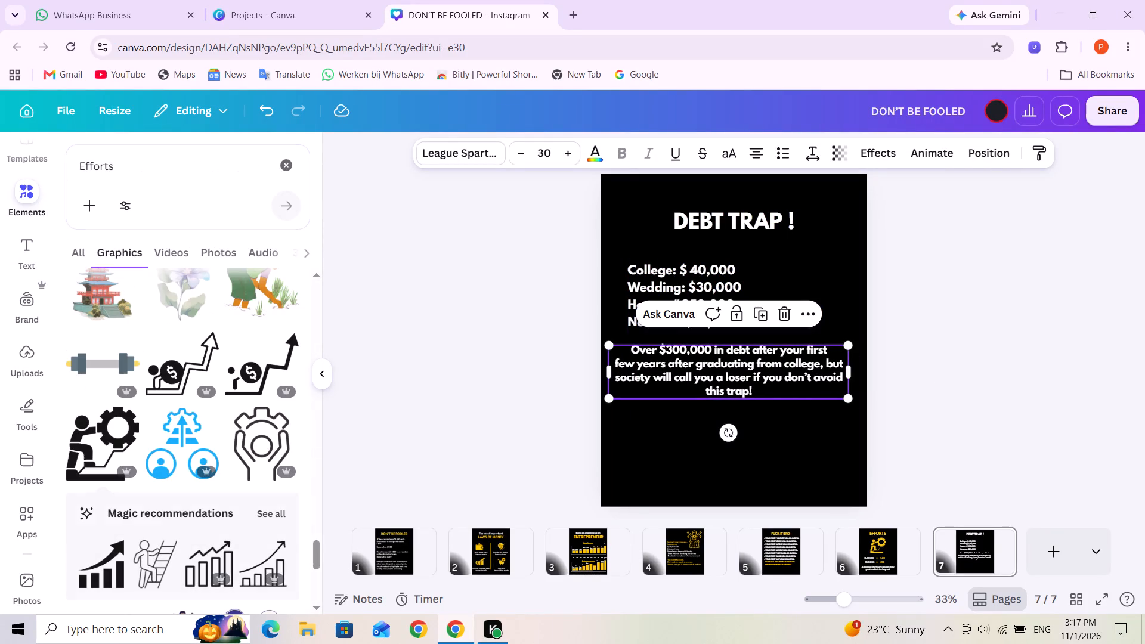
triple_click(145, 173)
type("debt trap")
key("Return")
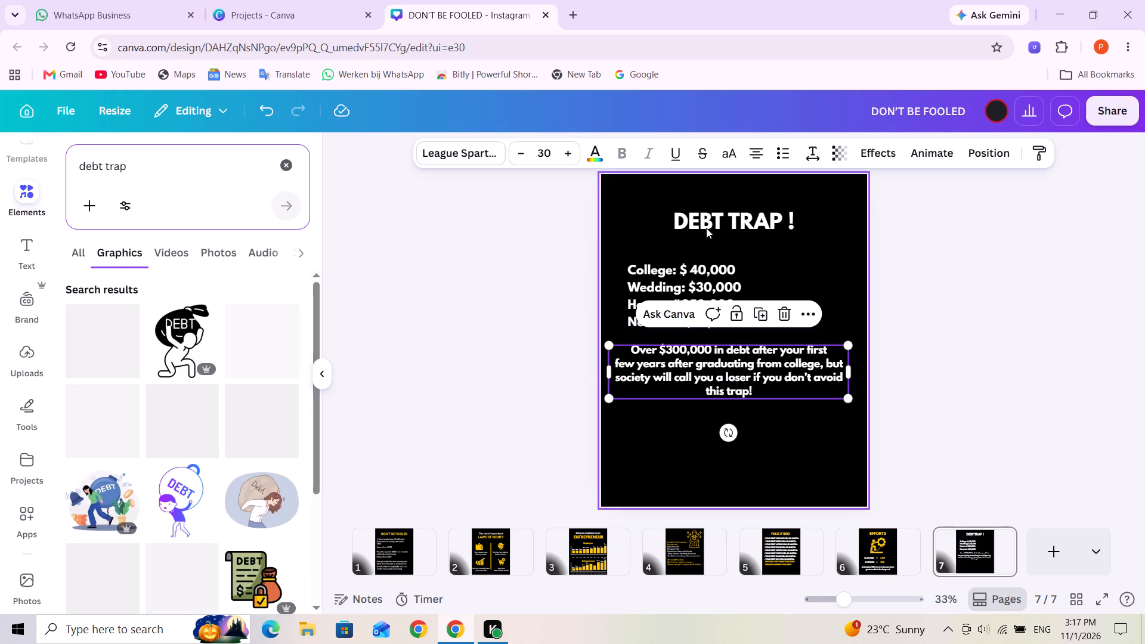
Change the DEBT TRAP ! heading's text colour to the design's yellow.
left_click(769, 219)
left_click(596, 157)
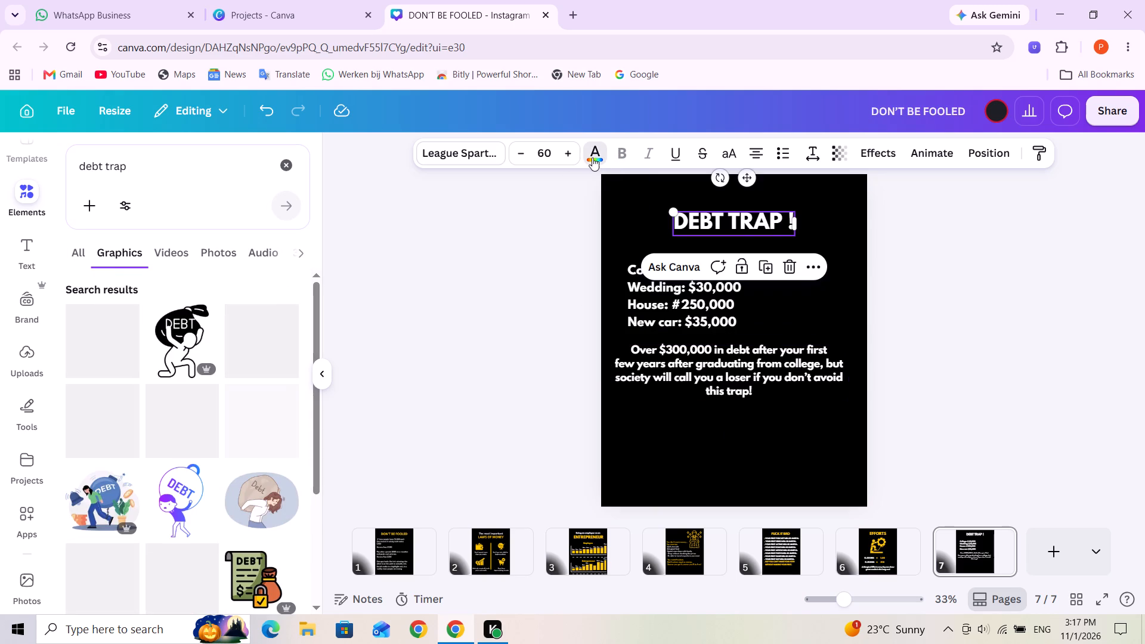
left_click(156, 270)
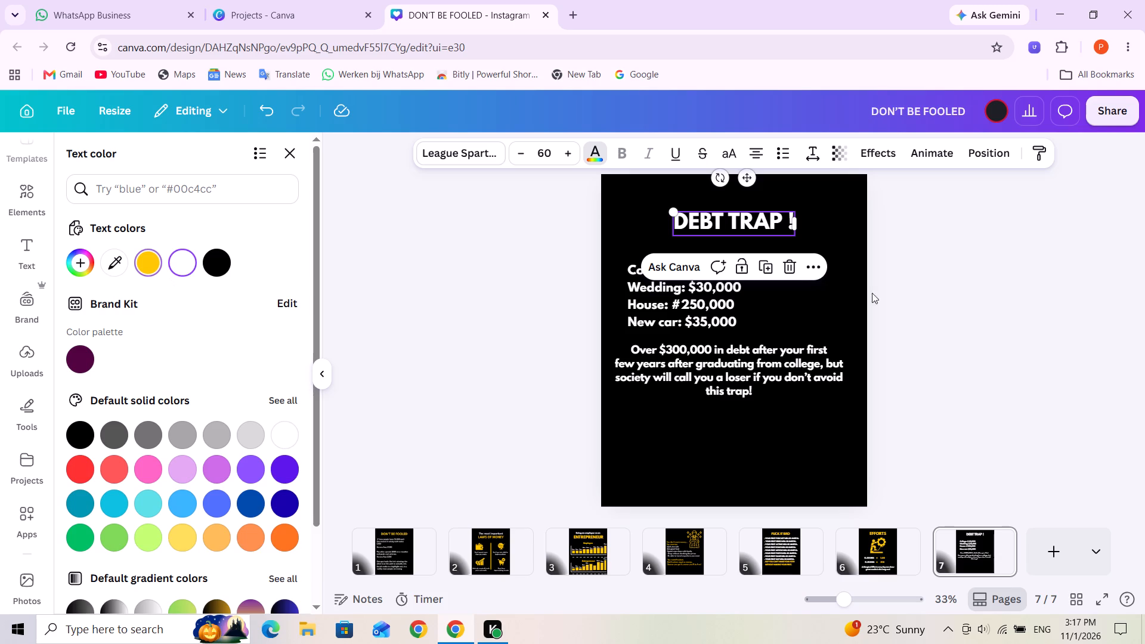
left_click(877, 294)
Spread the page's text by moving the debt paragraph and cost list further down and the DEBT TRAP ! heading slightly down.
left_click_drag(764, 371, 763, 392)
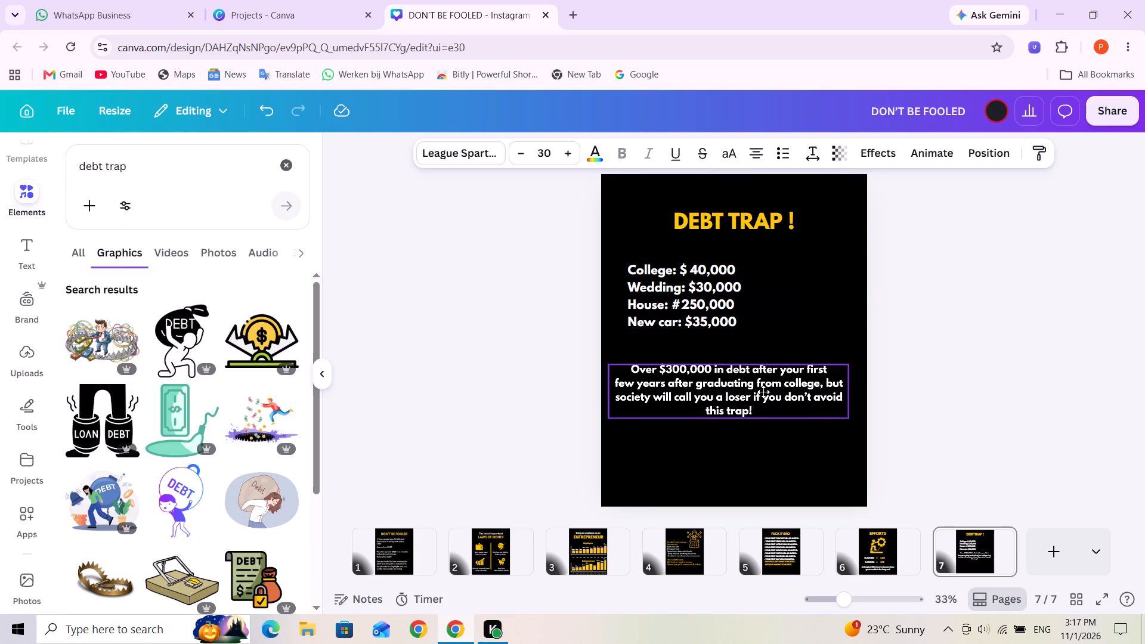
left_click_drag(763, 392, 762, 425)
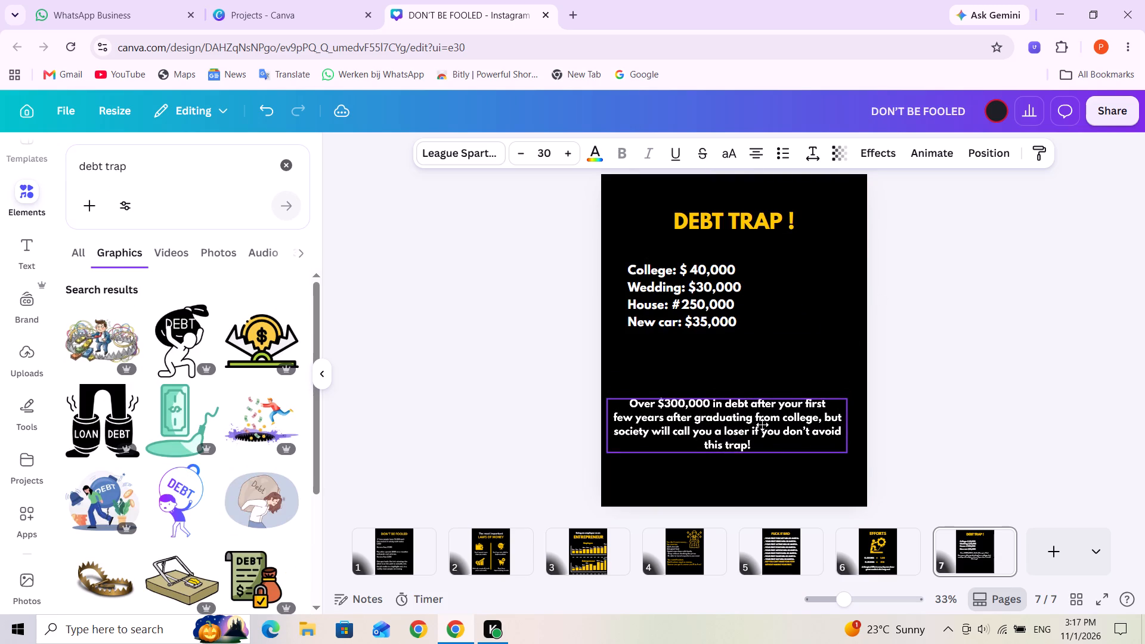
left_click_drag(762, 425, 765, 422)
left_click_drag(685, 304, 685, 329)
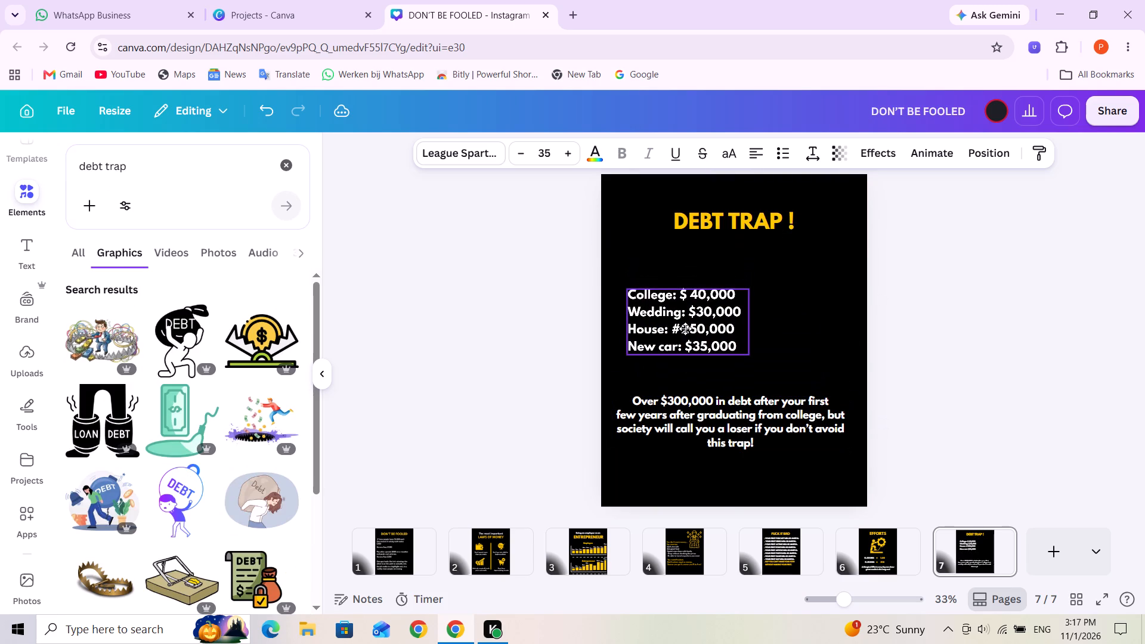
left_click_drag(685, 329, 685, 339)
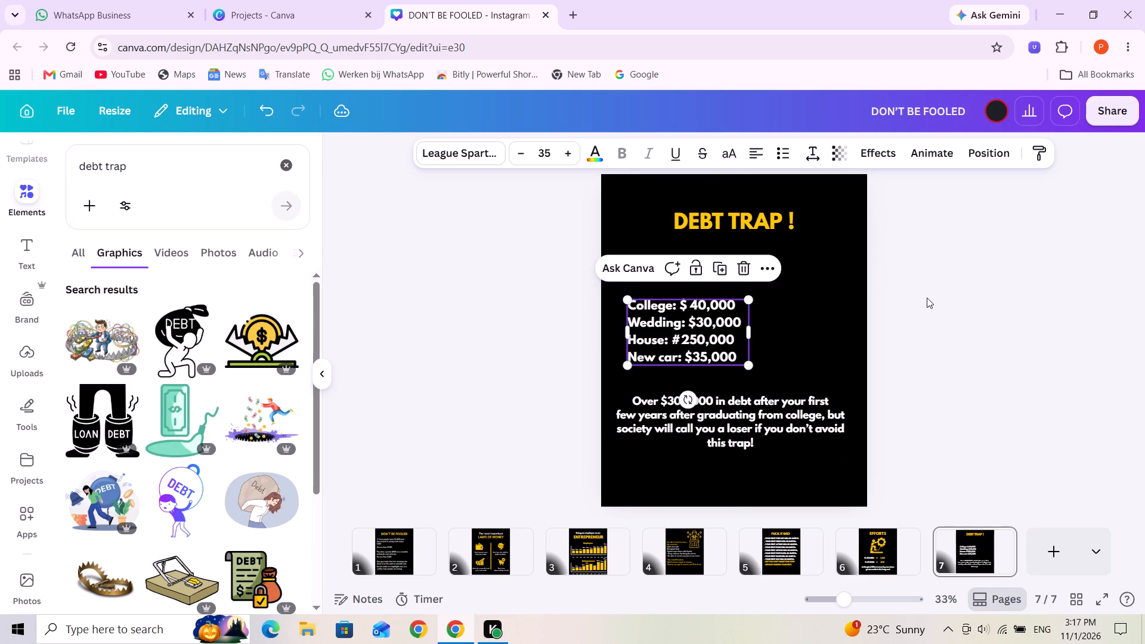
left_click(946, 295)
left_click_drag(766, 227, 765, 234)
Insert the graphic of a kneeling figure carrying a DEBT sack and place it beside the cost list, to its right.
scroll(198, 394, "down", 2)
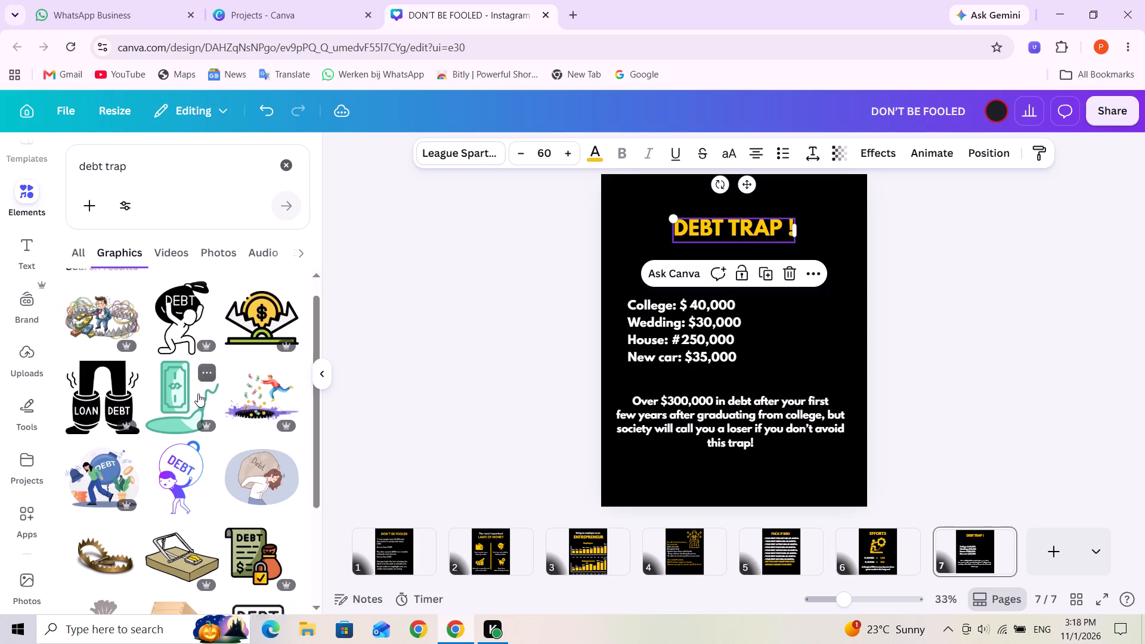
scroll(209, 432, "down", 2)
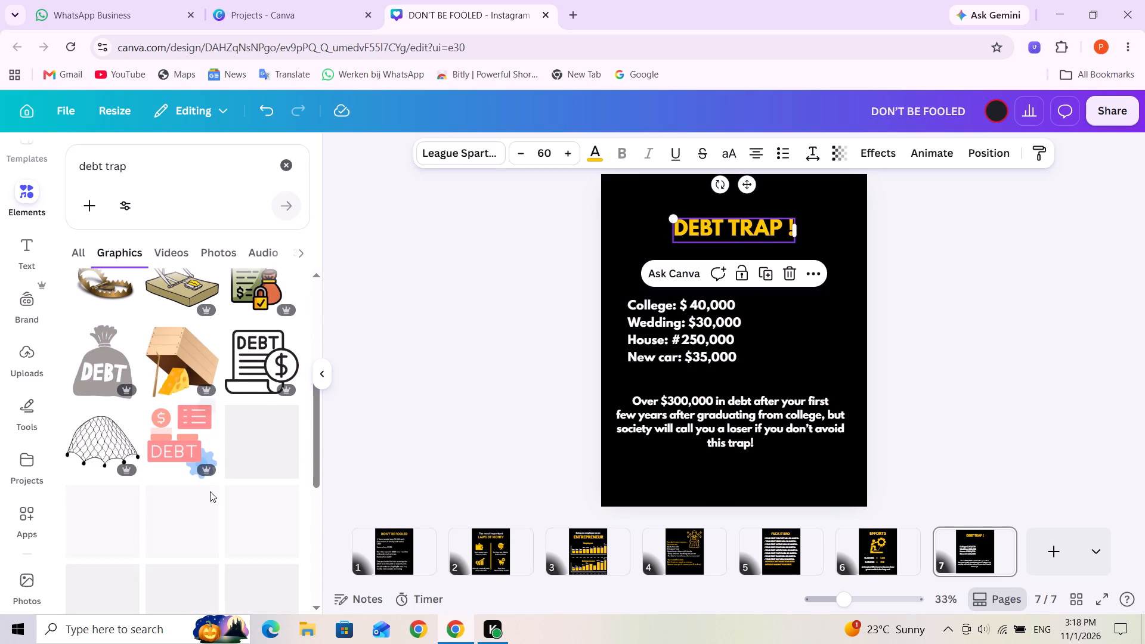
scroll(210, 491, "up", 6)
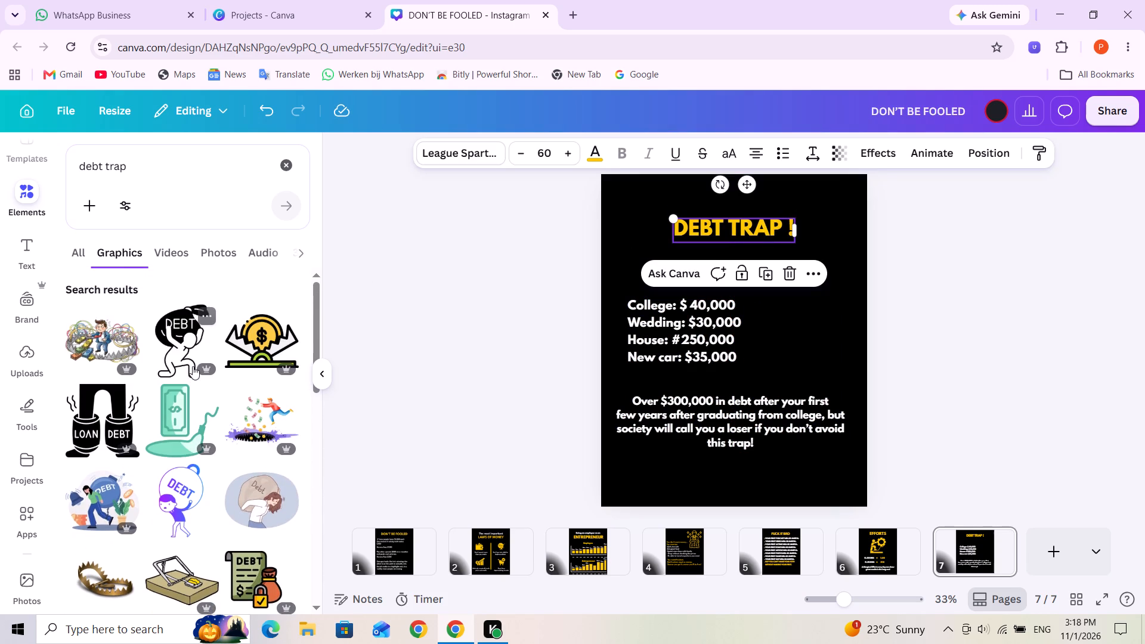
left_click(161, 347)
left_click_drag(772, 333, 773, 332)
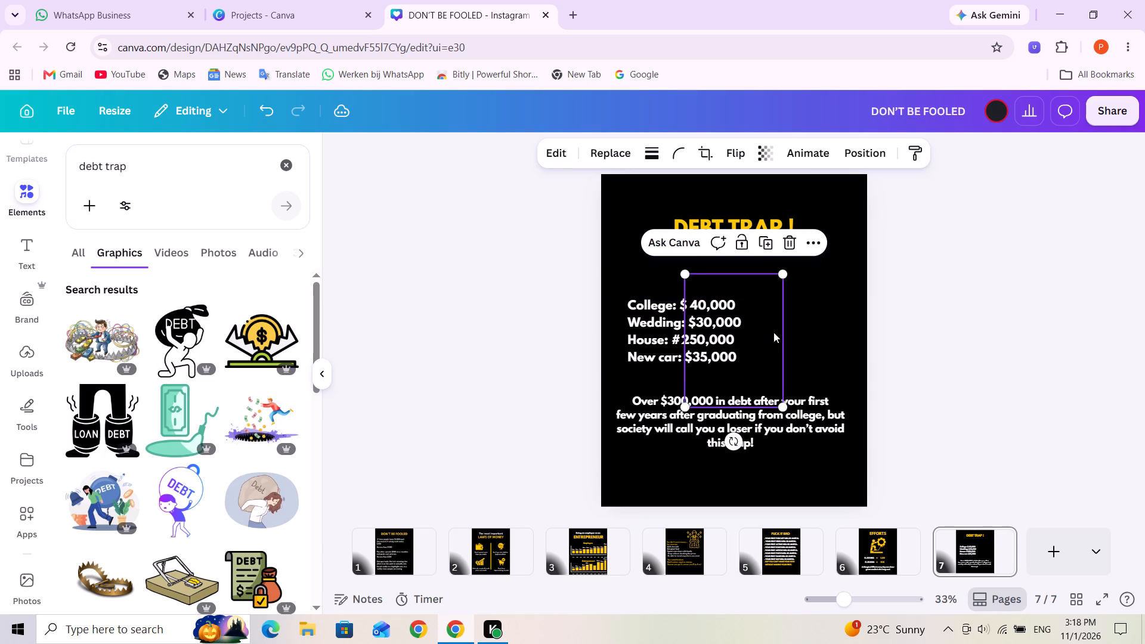
left_click_drag(773, 332, 843, 310)
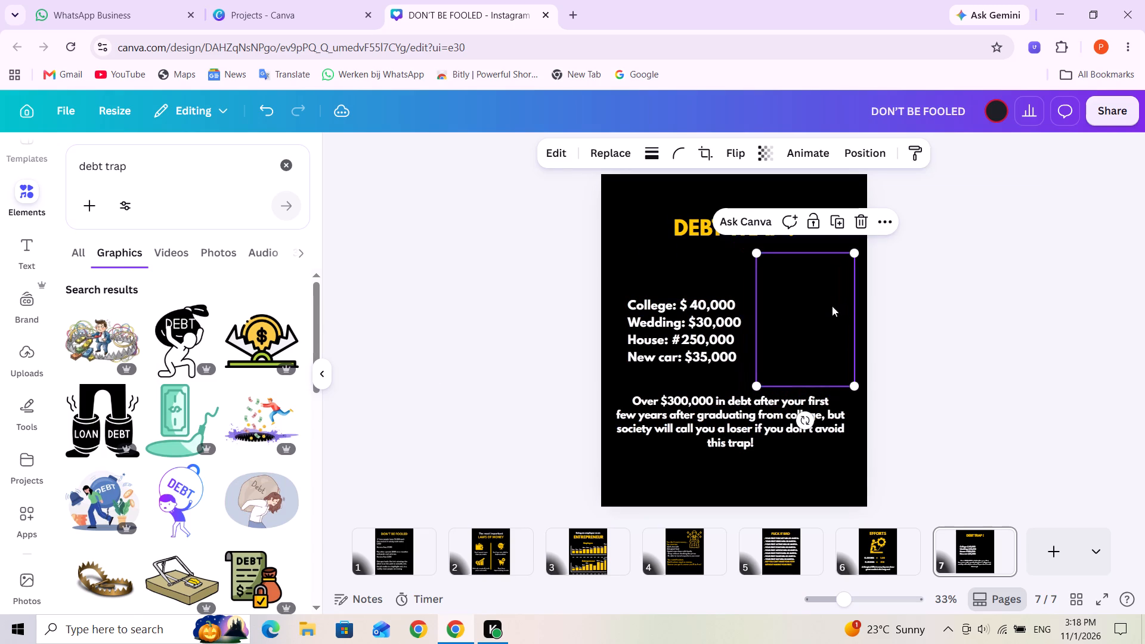
left_click(703, 233)
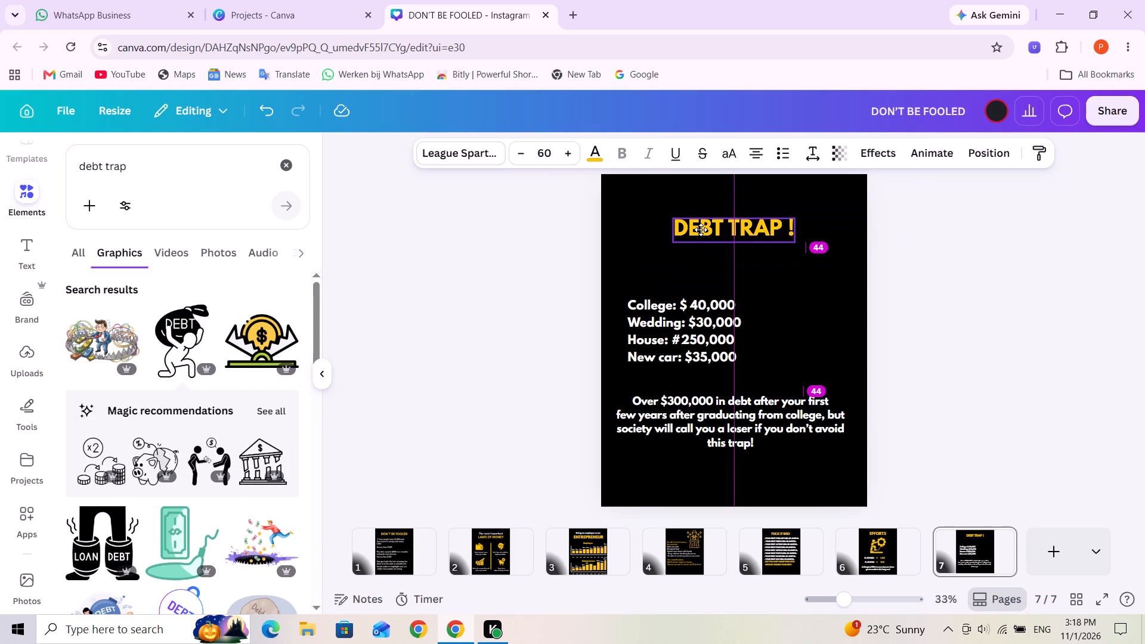
Recolour the black debt-sack graphic to the design's yellow.
left_click(793, 296)
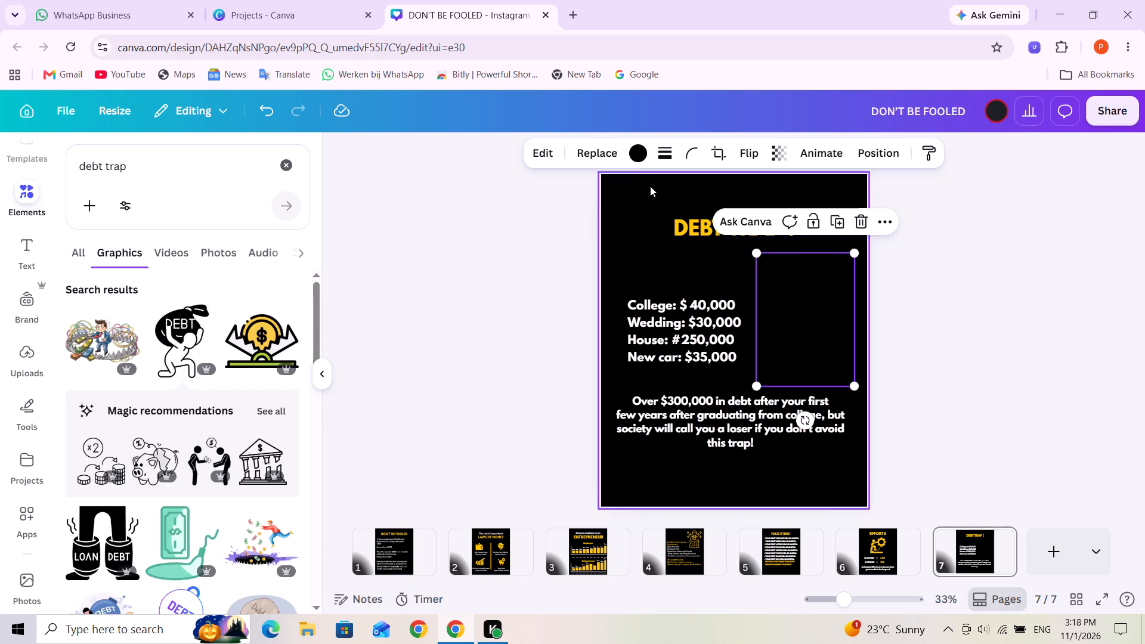
left_click(640, 160)
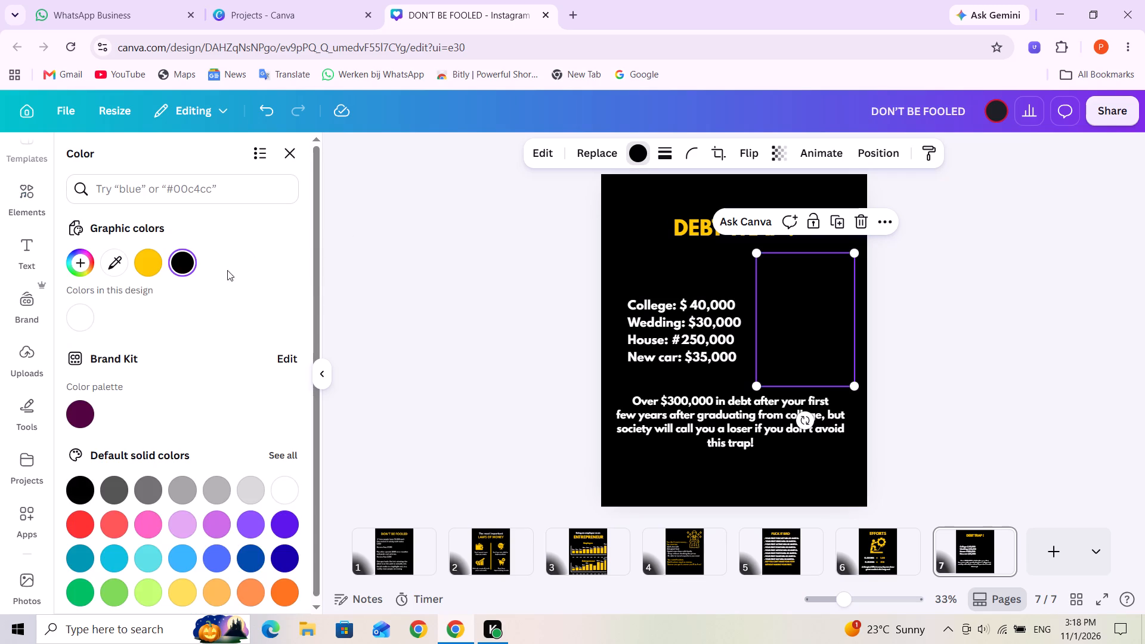
left_click(147, 260)
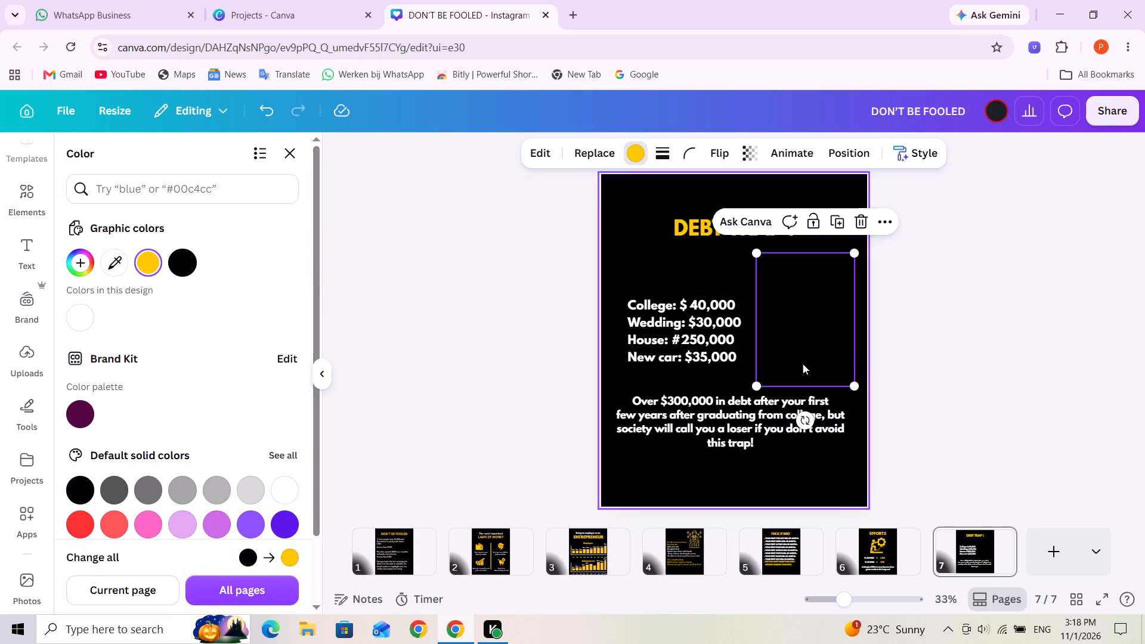
Move the debt paragraph slightly down to the page's horizontal centre and lower the cost list beside the debt graphic.
left_click_drag(780, 428, 782, 438)
left_click_drag(707, 349, 707, 359)
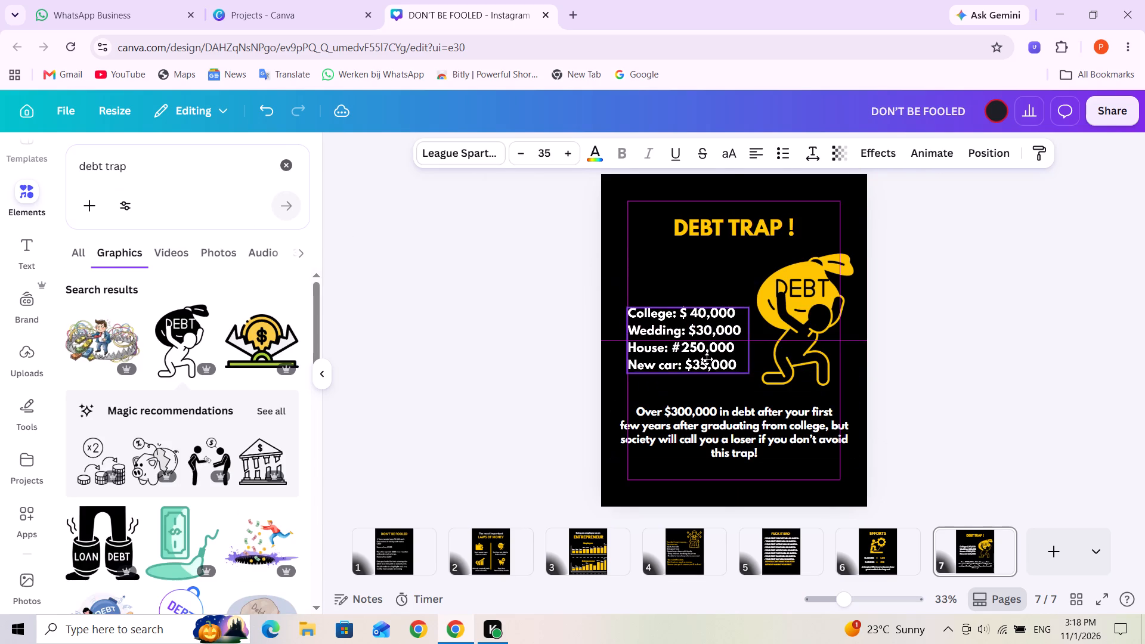
left_click_drag(707, 359, 704, 362)
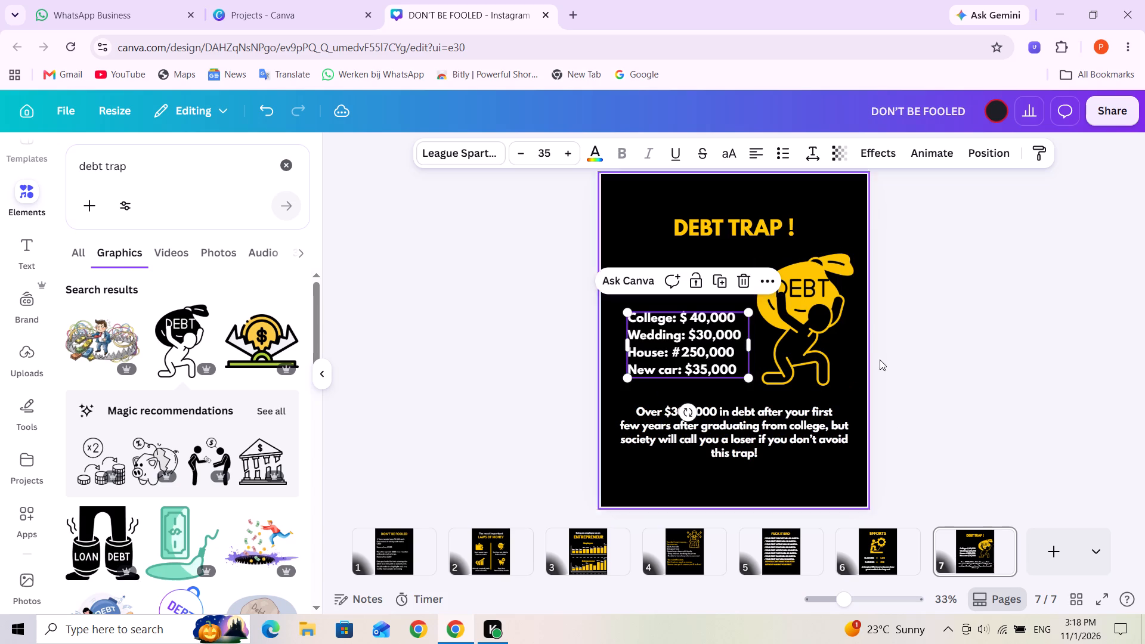
left_click(881, 360)
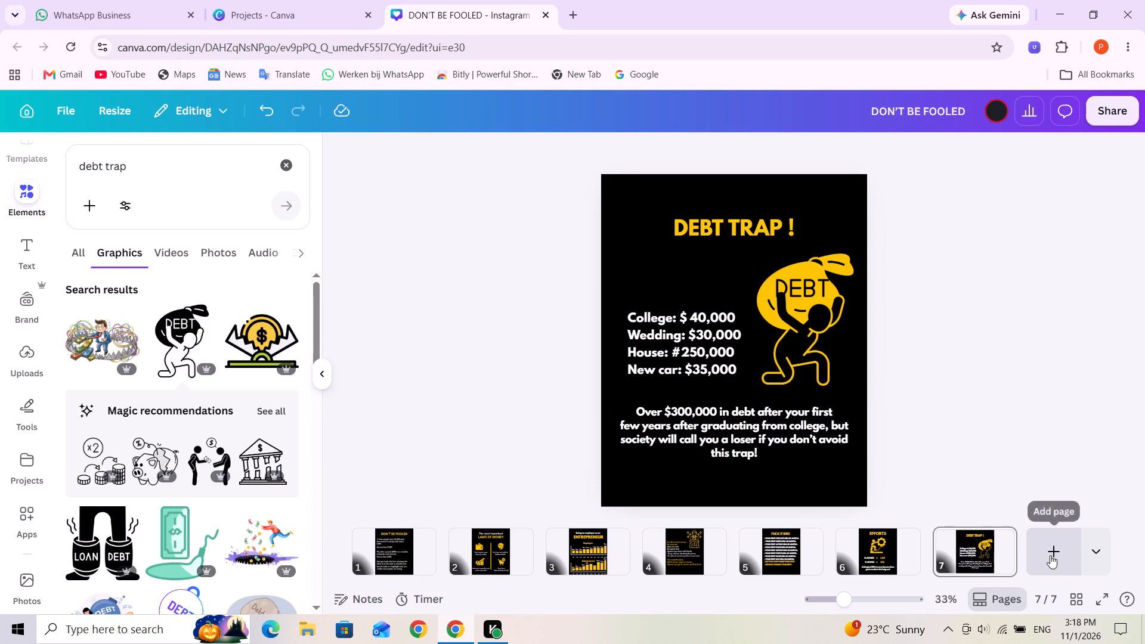
Add page 8 with a two-line heading reading "4 SIMPLE" and "RULES" in capitals.
left_click(1050, 555)
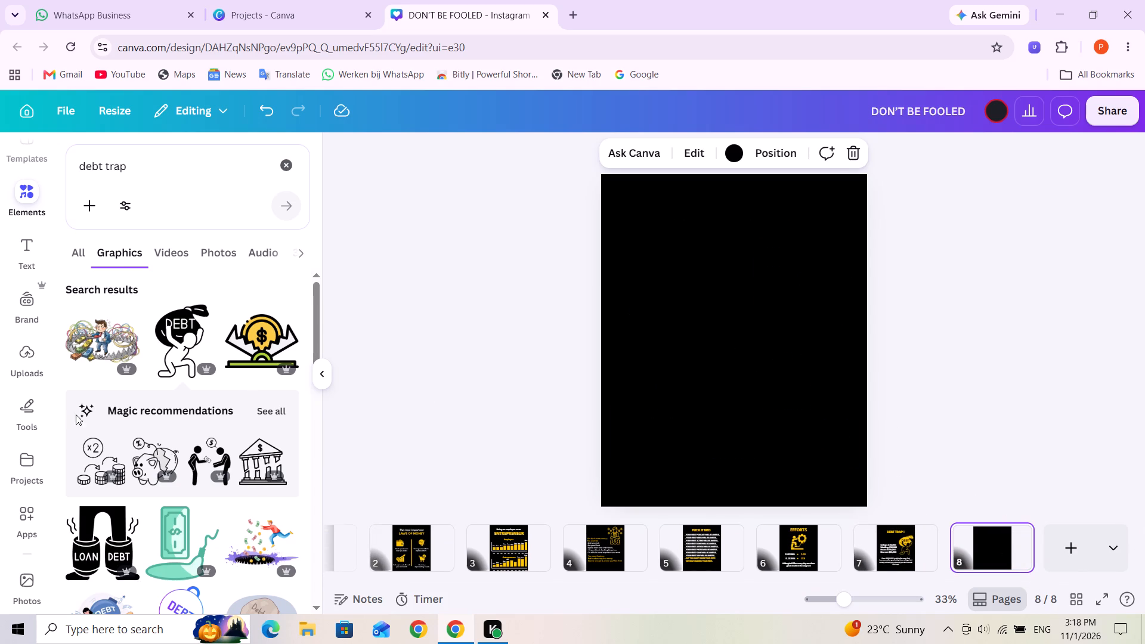
left_click(25, 268)
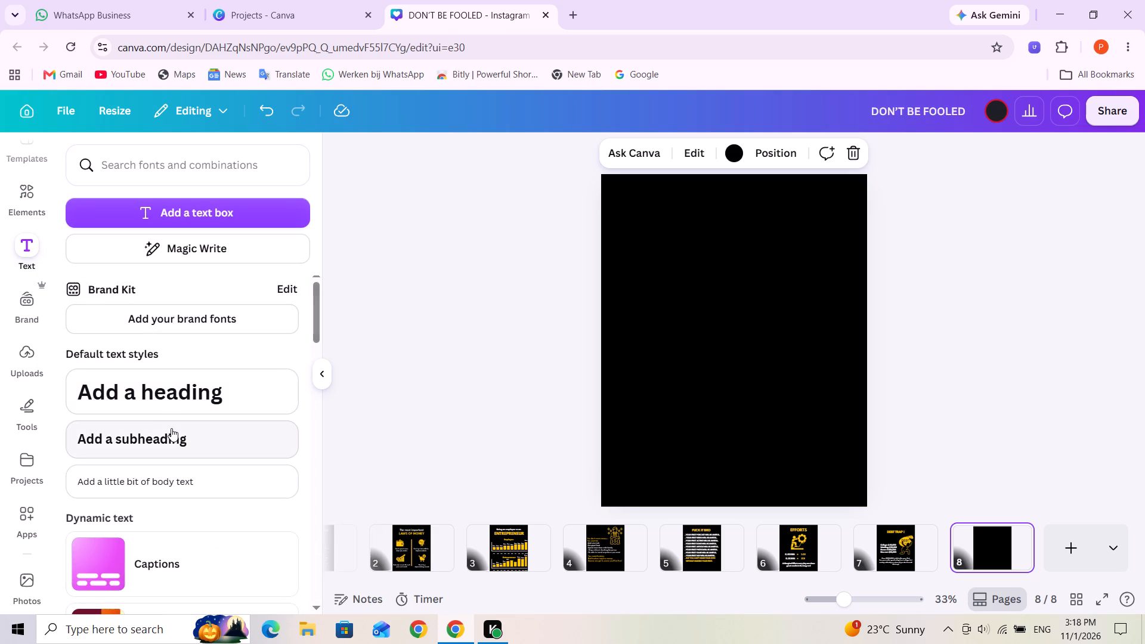
left_click(178, 403)
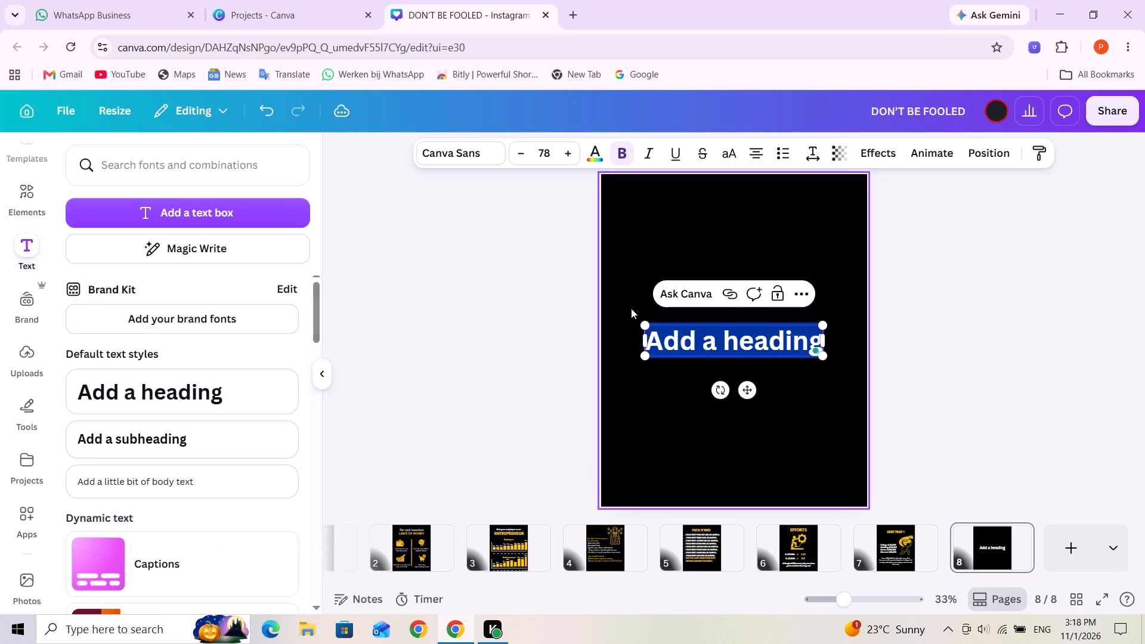
key("4")
key("space")
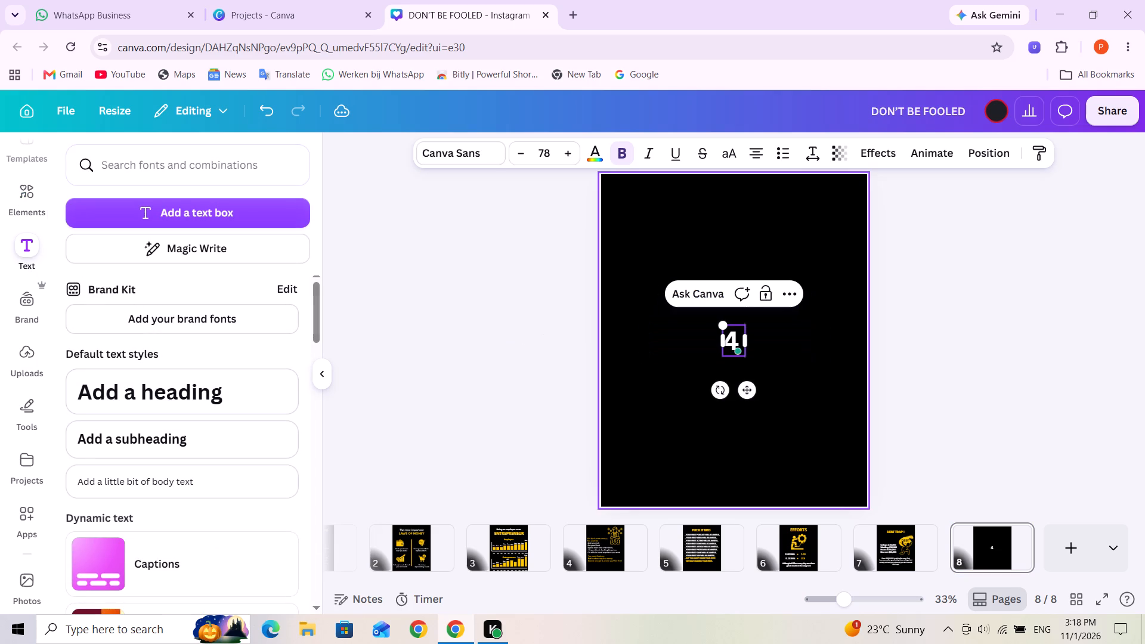
type("s")
key("BackSpace")
type("simple")
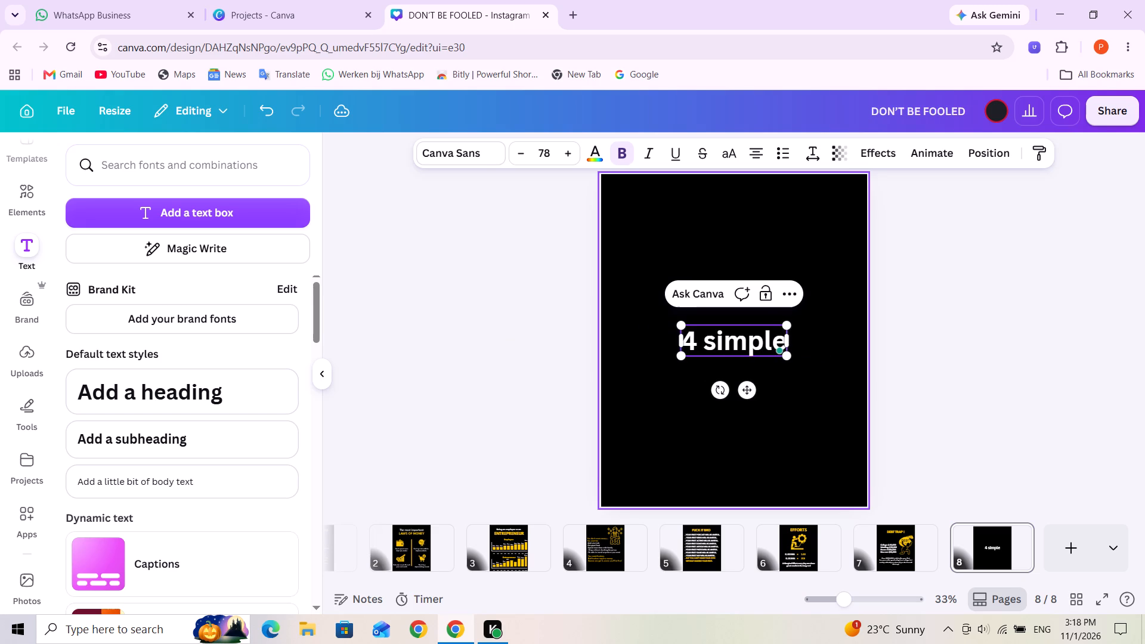
key("Return")
type("RULES")
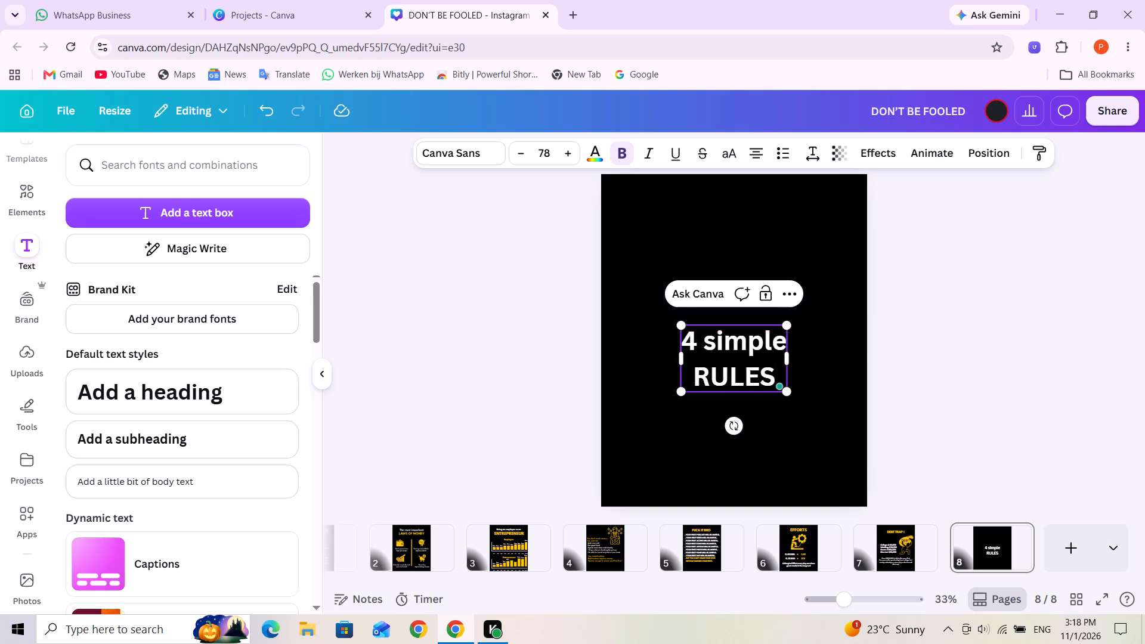
left_click_drag(702, 336, 783, 348)
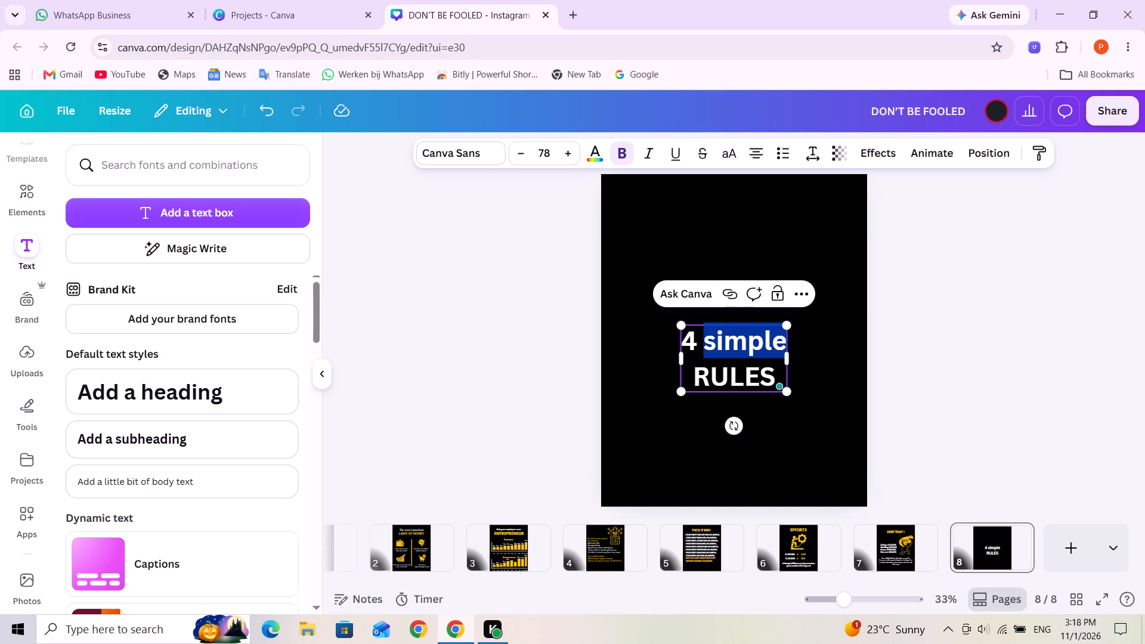
type("SIMPLE")
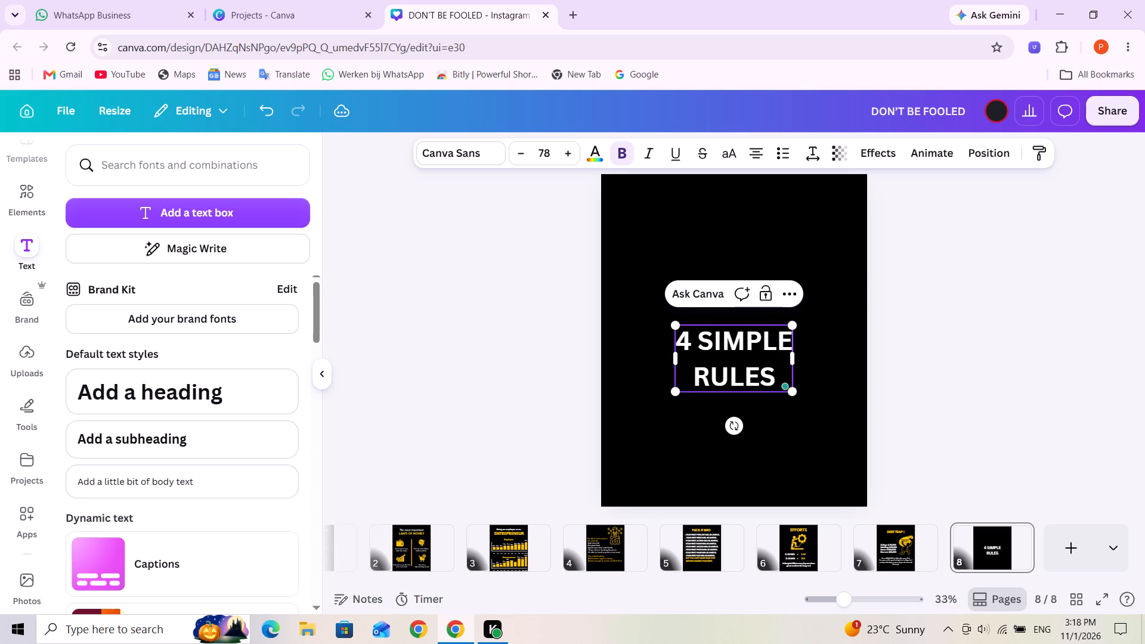
Set the whole 4 SIMPLE RULES heading's font size to 60.
key("ctrl+a")
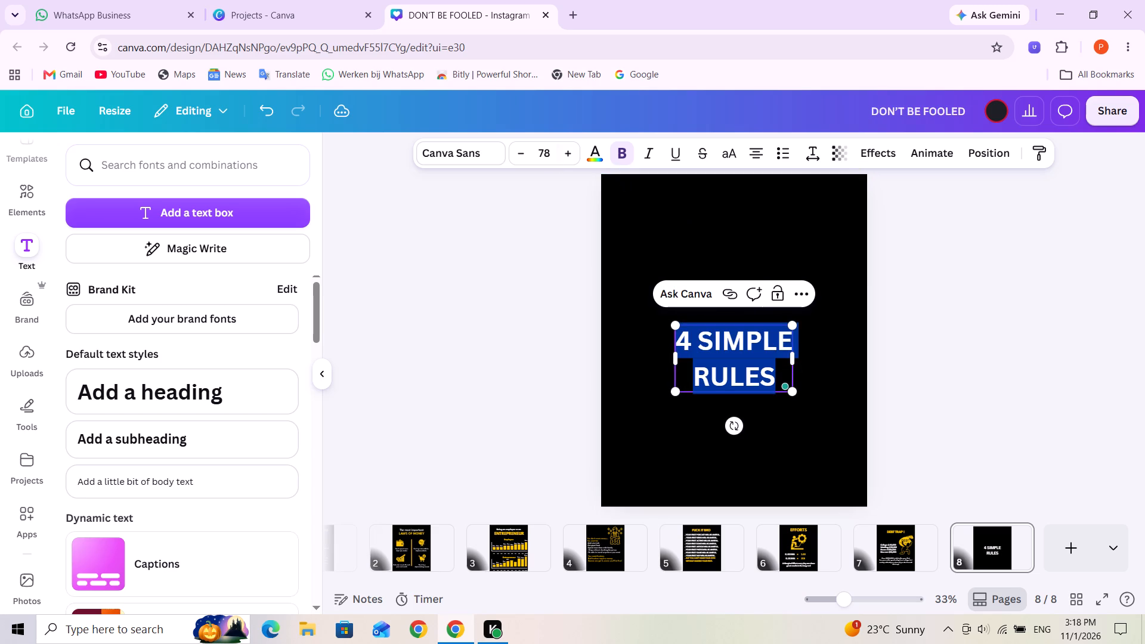
left_click(547, 155)
type("60")
key("Return")
Set the whole 4 SIMPLE RULES heading in the League Spartan font.
left_click(478, 154)
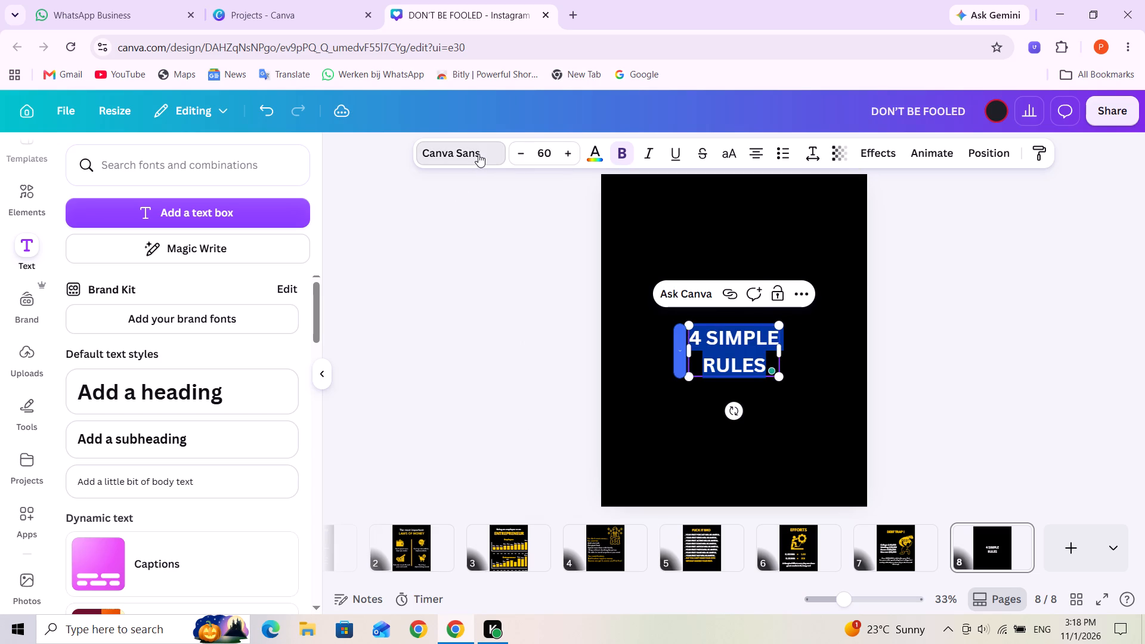
left_click(185, 368)
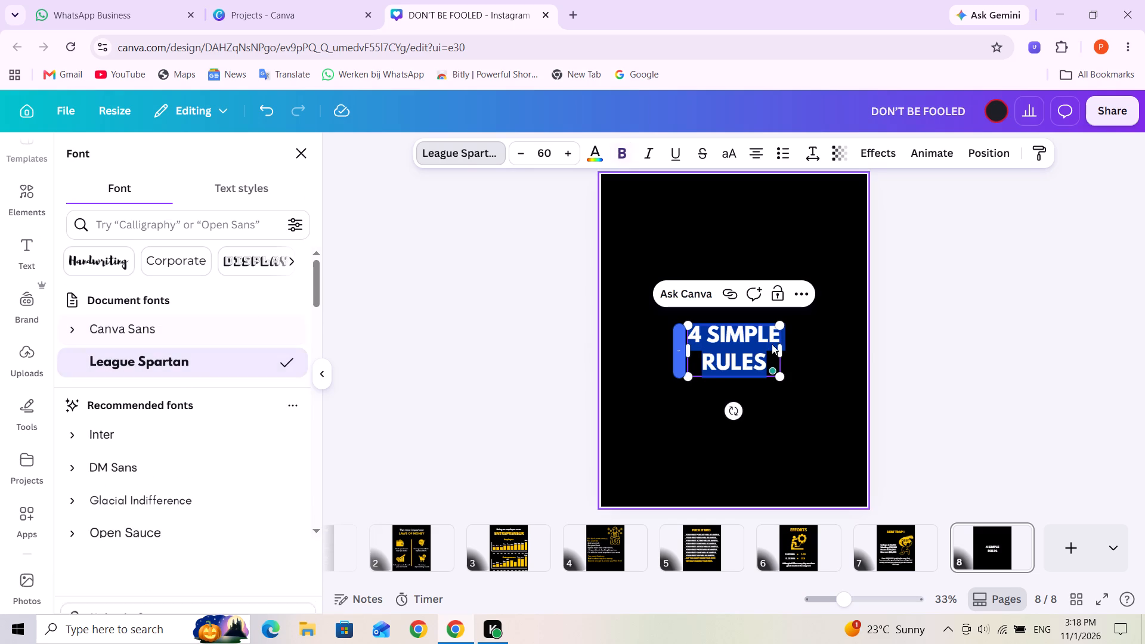
left_click(837, 370)
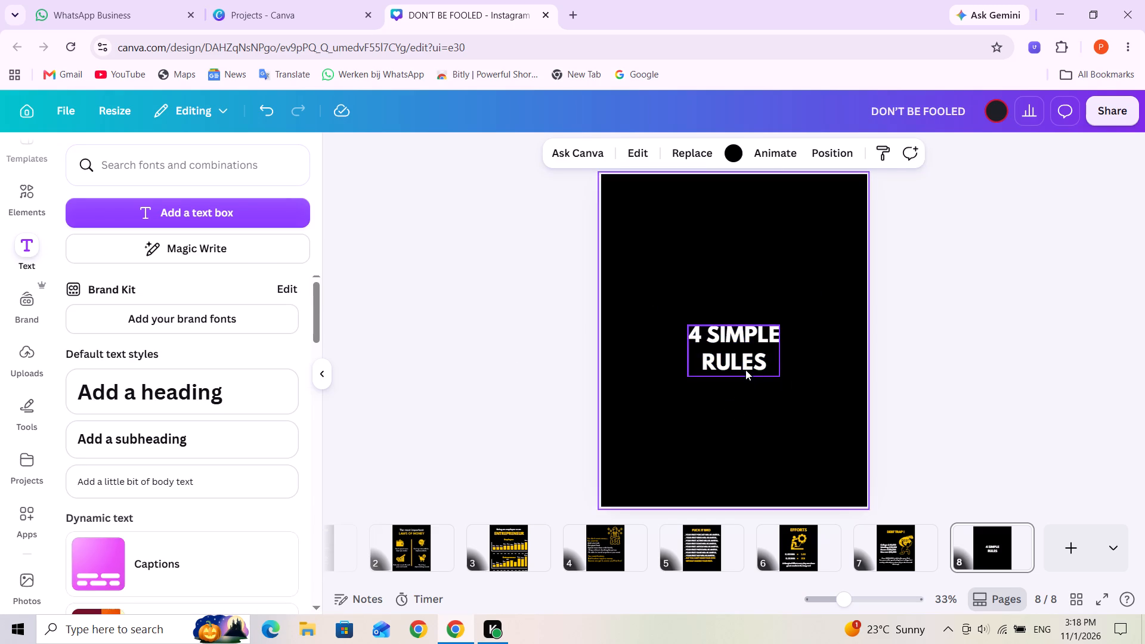
Recolour the word RULES in the heading to the design's yellow, leaving 4 SIMPLE white.
double_click(745, 368)
left_click(745, 366)
left_click(745, 366)
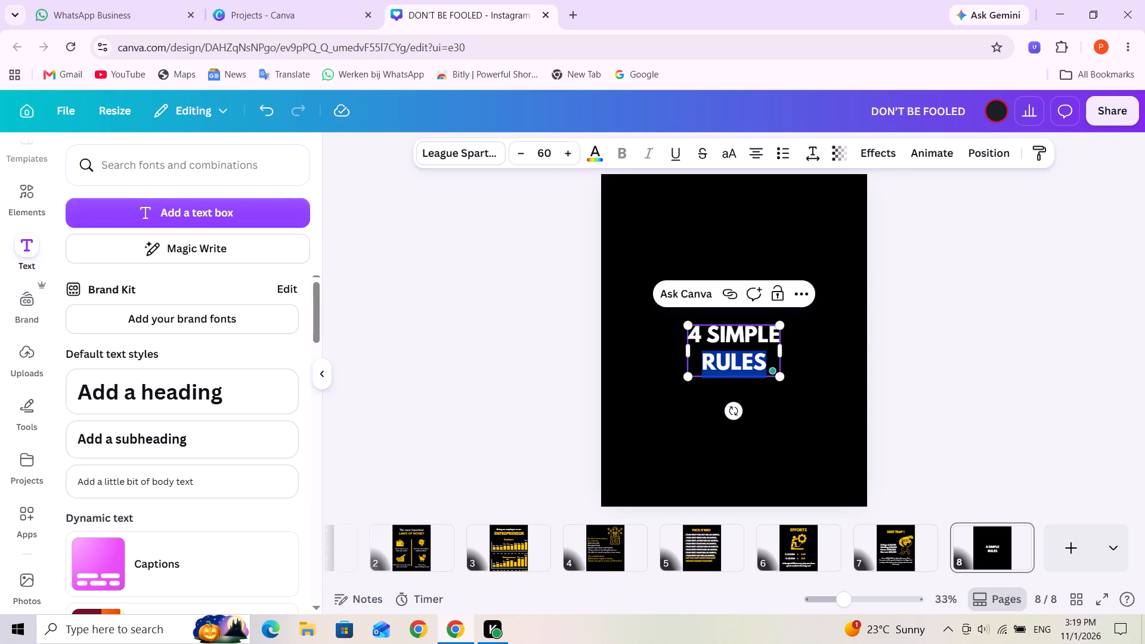
left_click(589, 156)
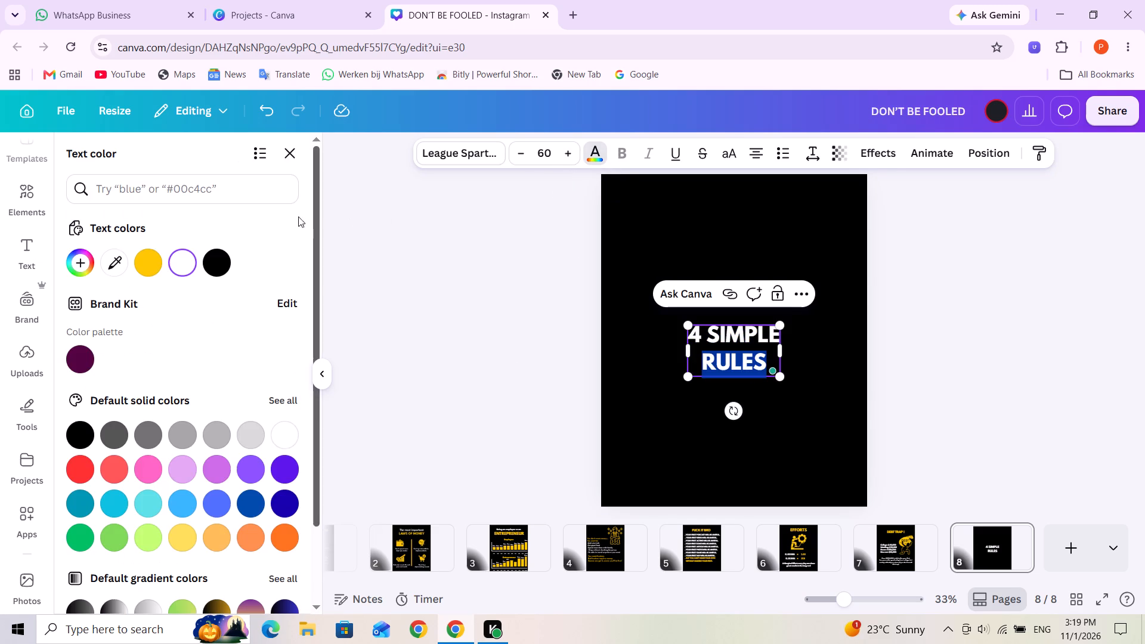
left_click(153, 258)
left_click(830, 371)
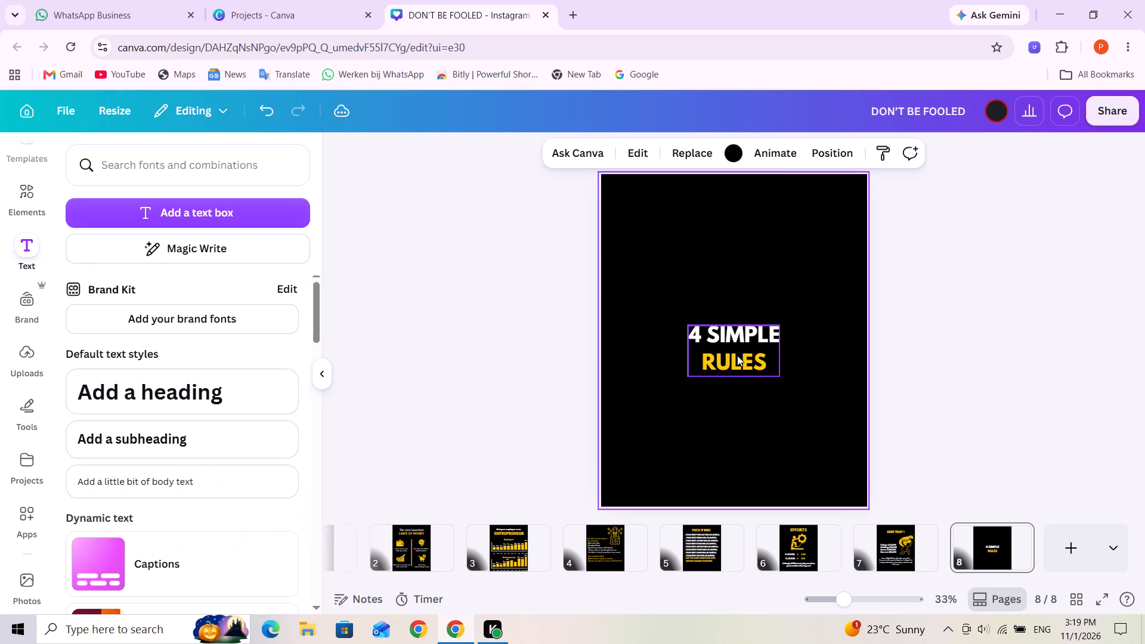
Move the 4 SIMPLE RULES heading up near the top of page 8, centred horizontally.
left_click_drag(737, 355, 737, 240)
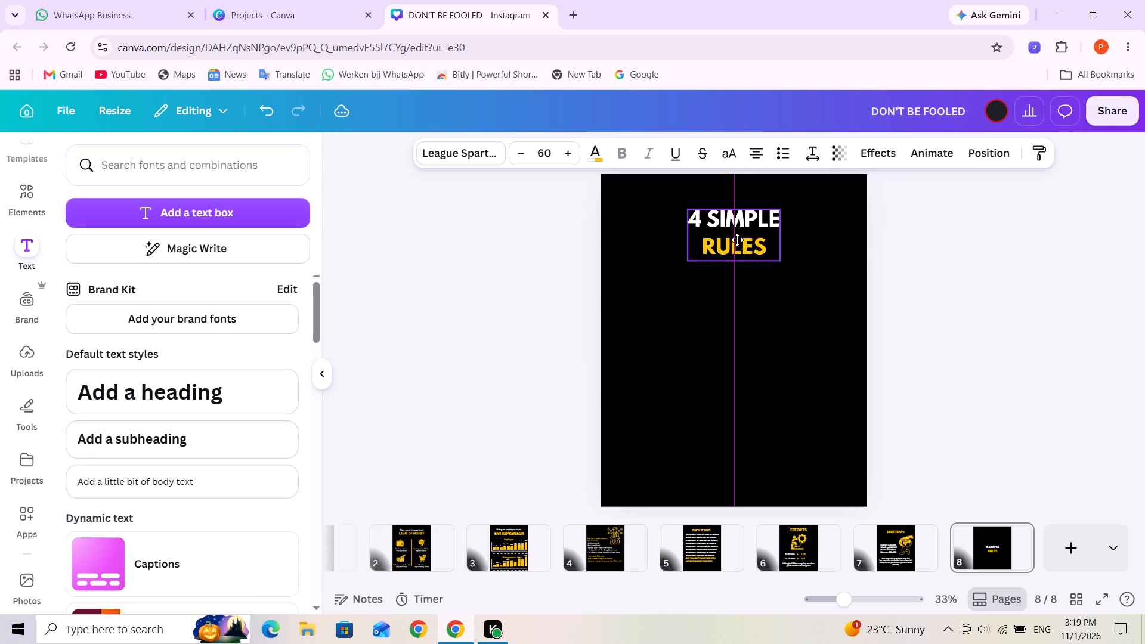
left_click_drag(737, 240, 737, 236)
left_click(800, 391)
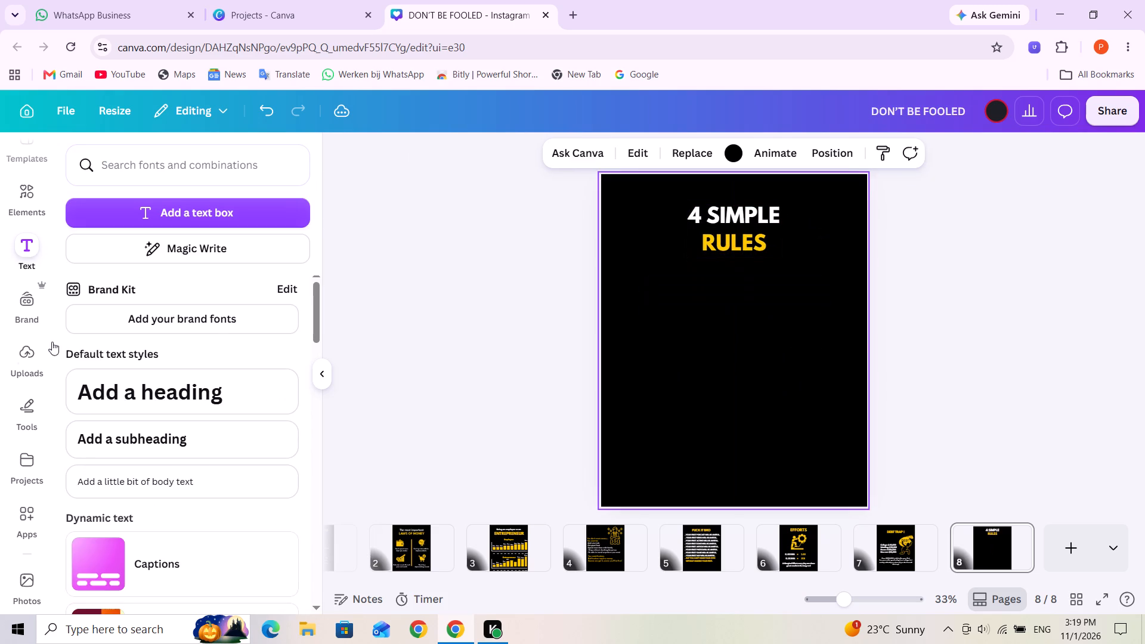
Draw a straight vertical line about 750 long below the heading and centre it horizontally on the page.
left_click(18, 417)
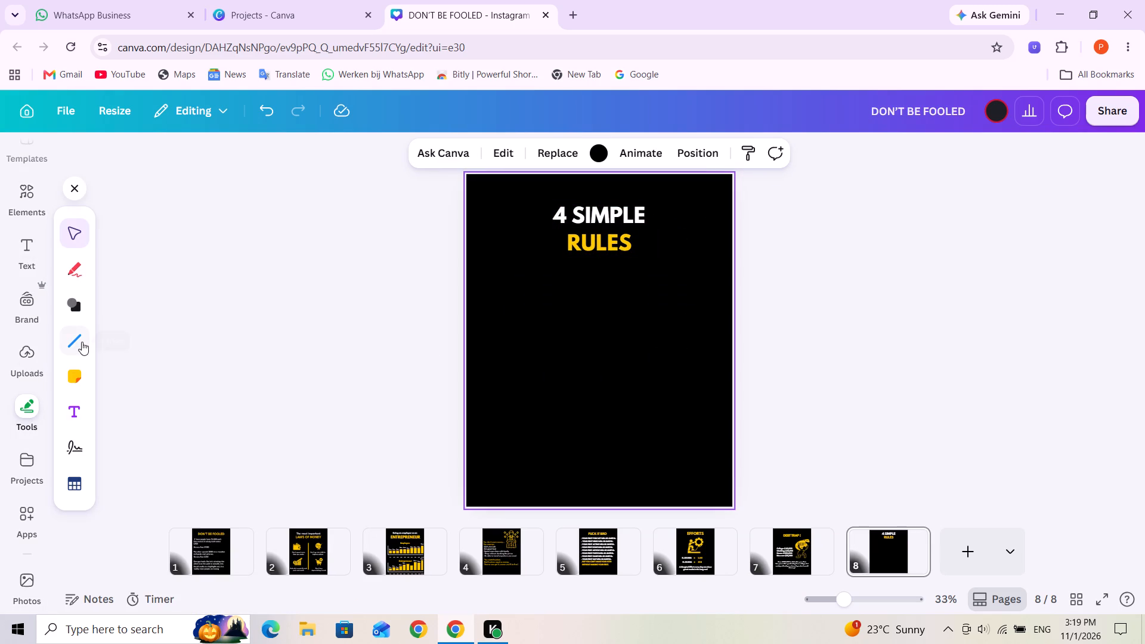
left_click(82, 342)
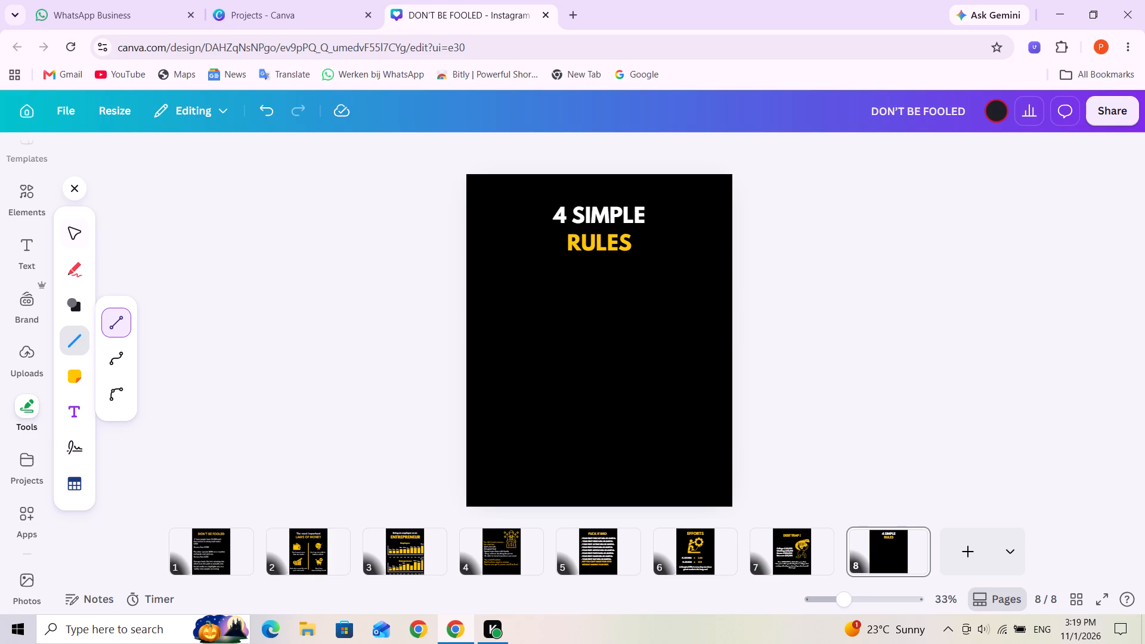
left_click_drag(588, 289, 590, 429)
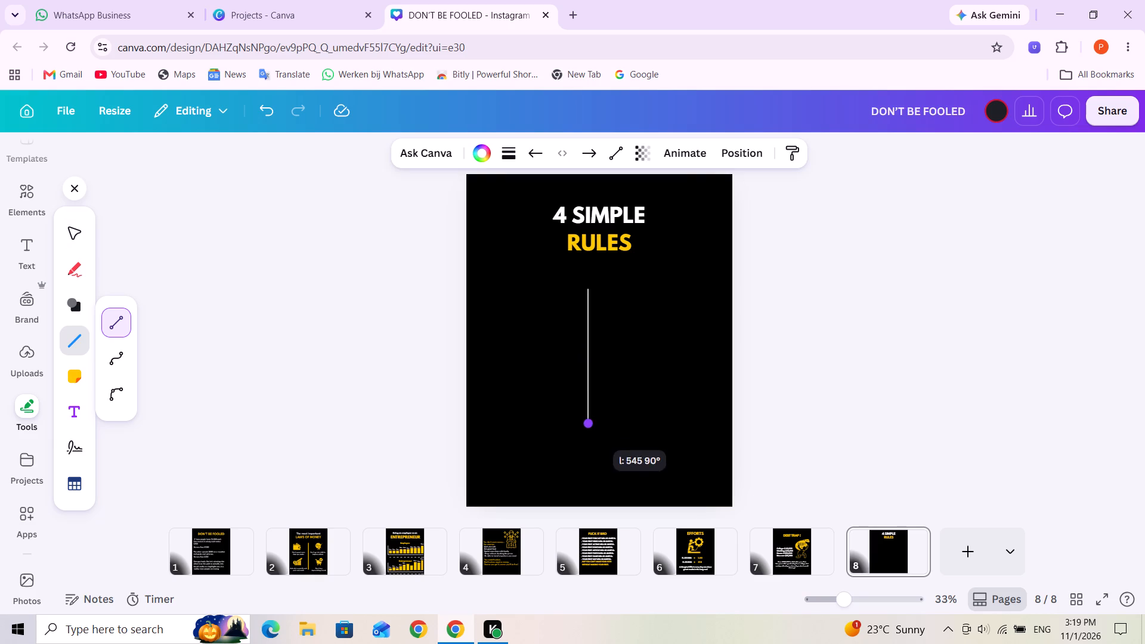
left_click_drag(590, 429, 589, 474)
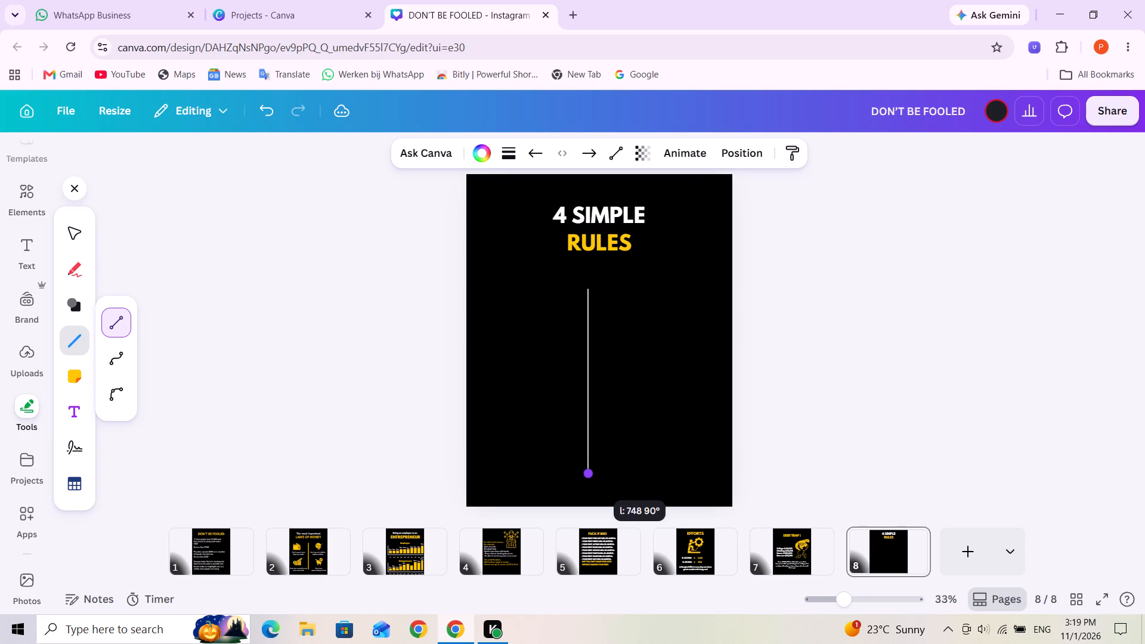
left_click_drag(589, 474, 589, 475)
left_click_drag(589, 420, 601, 407)
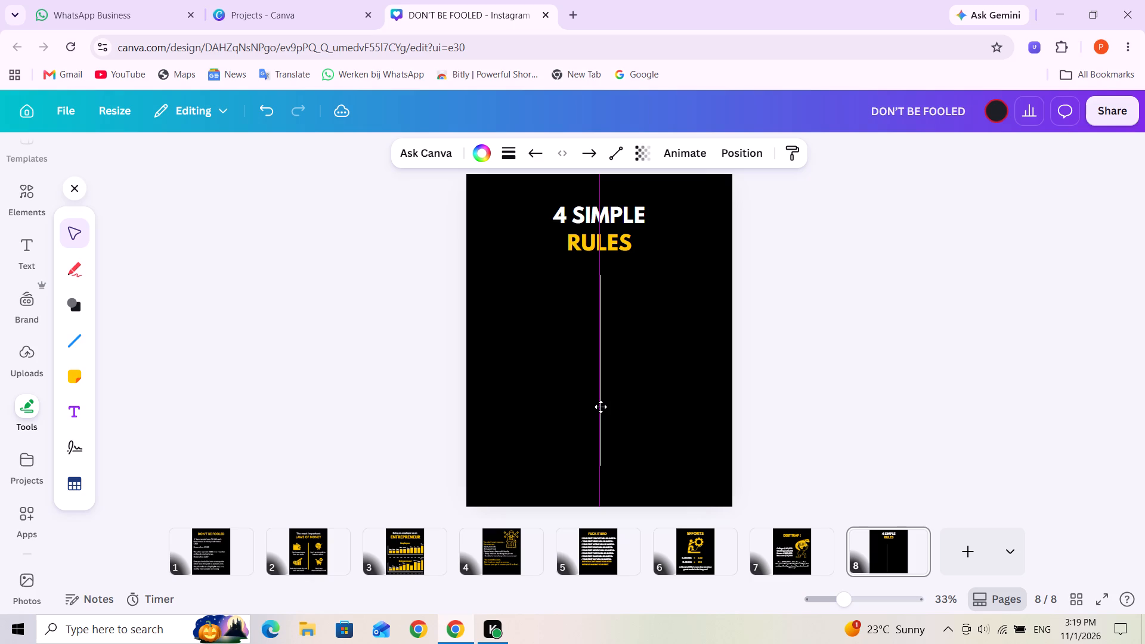
left_click_drag(601, 407, 601, 410)
left_click_drag(601, 410, 601, 405)
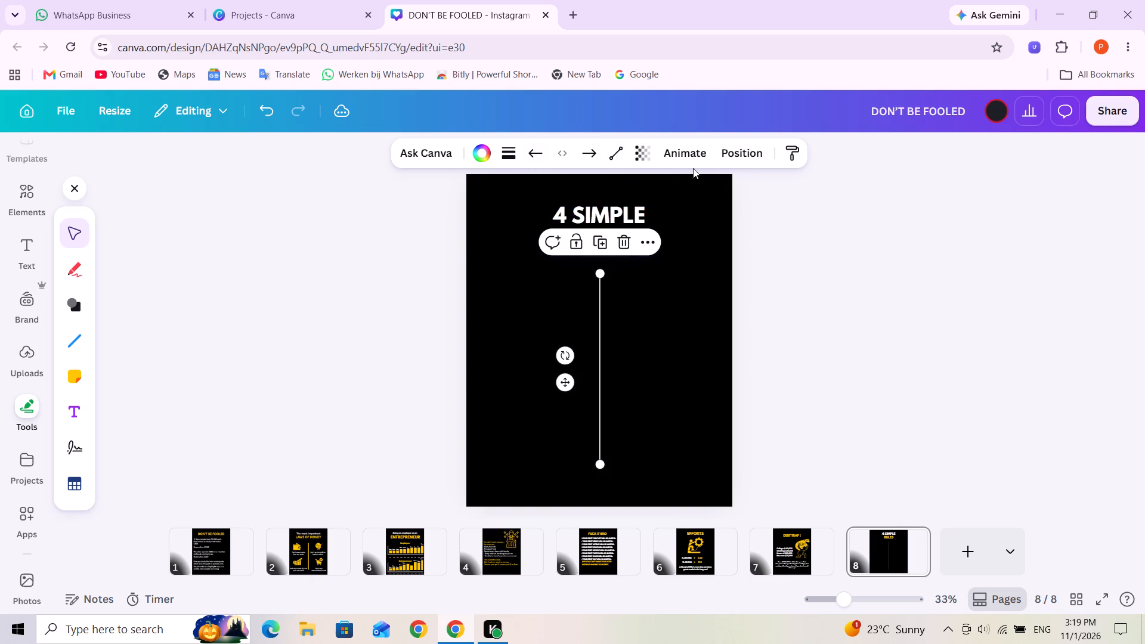
Style the vertical line with a stroke weight of 15 and the design's yellow.
left_click(502, 156)
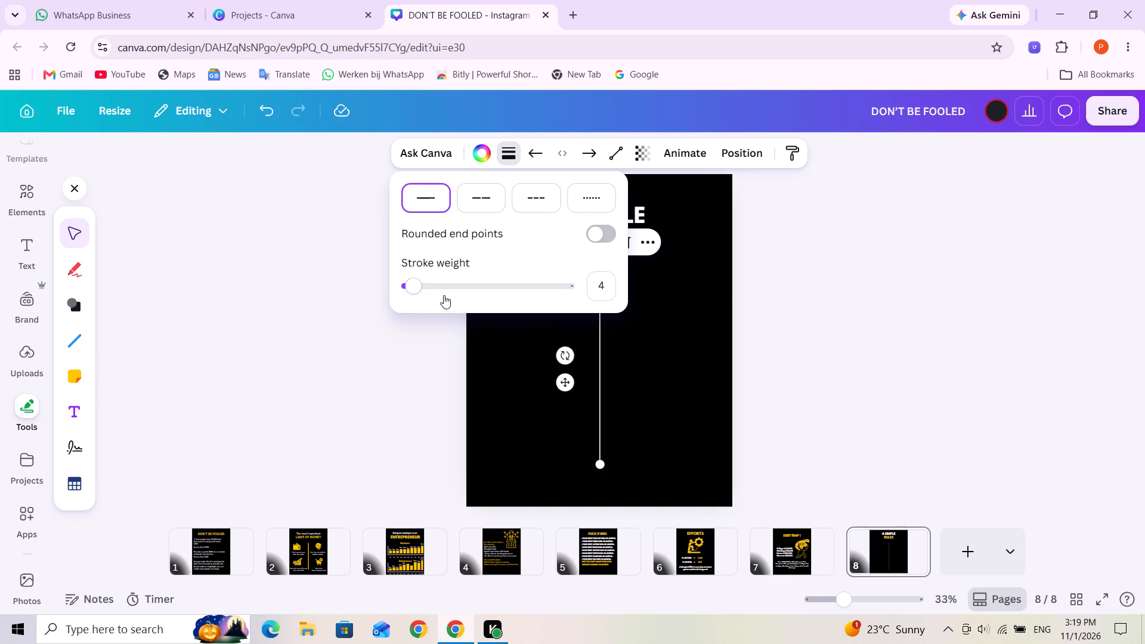
left_click_drag(416, 287, 429, 289)
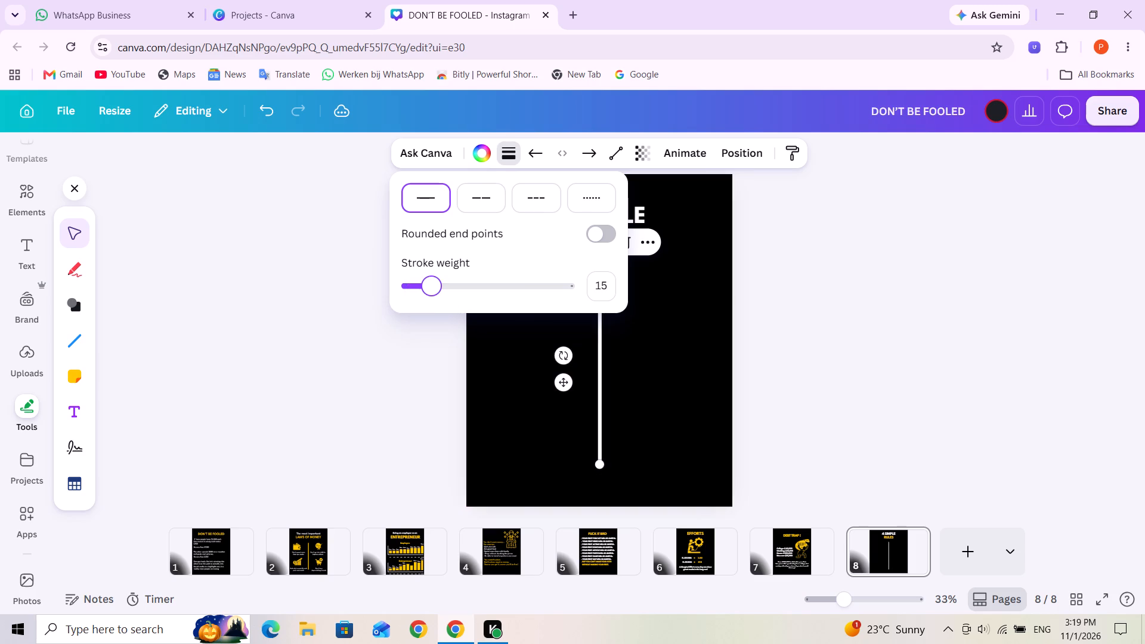
left_click(816, 420)
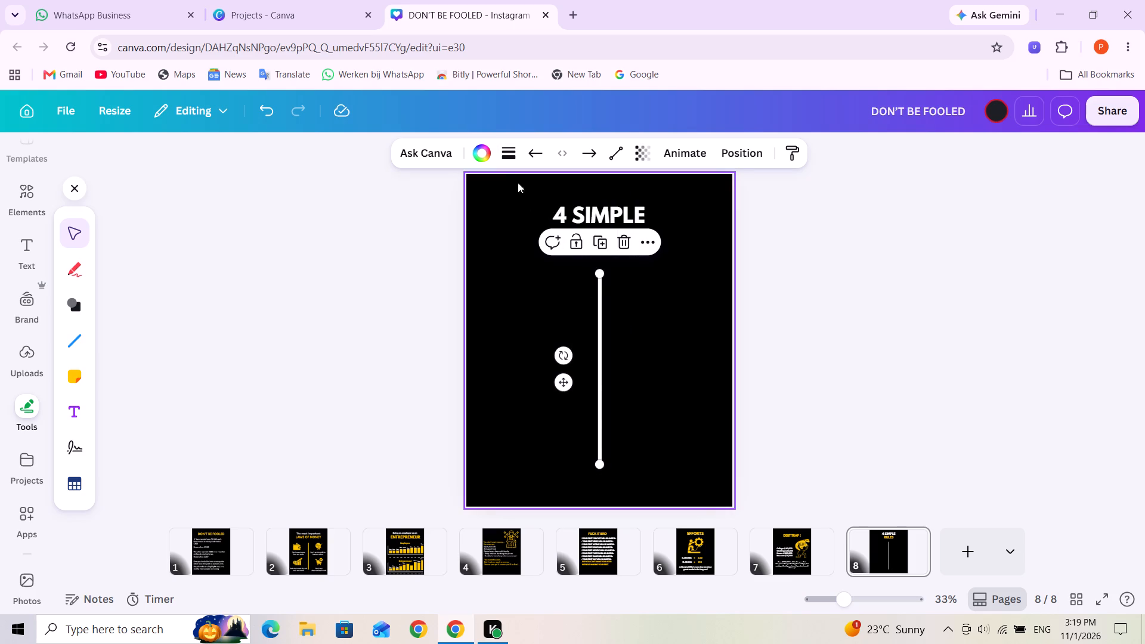
left_click(485, 154)
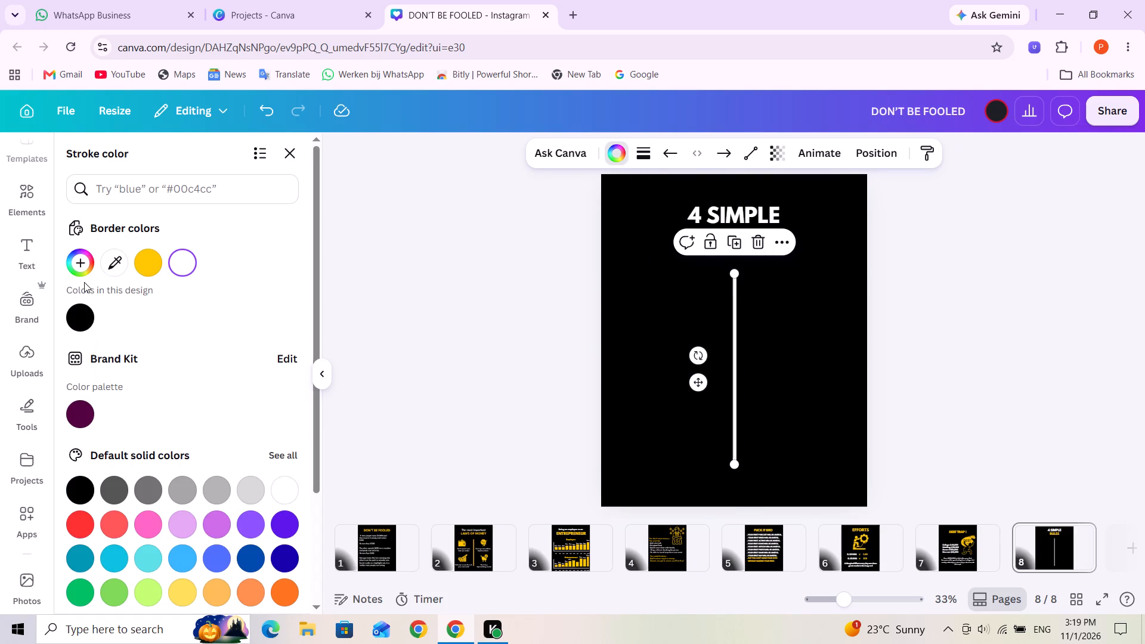
left_click(147, 256)
left_click(773, 344)
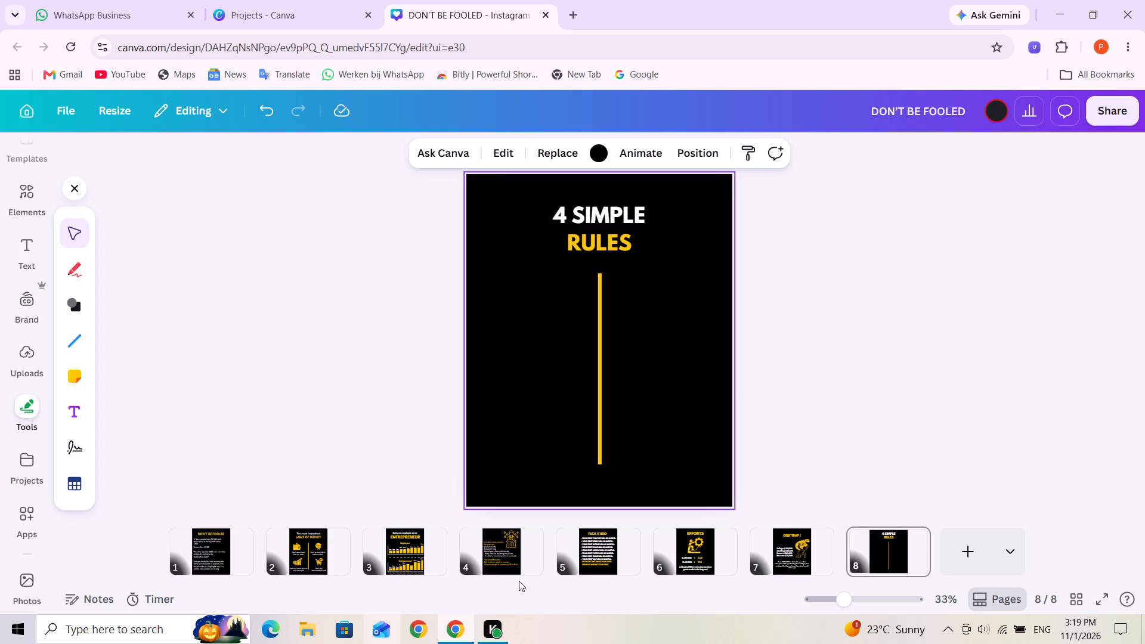
Search the elements for WAKE UP and add the black outline graphic of a person stretching in bed under a sun.
left_click(29, 210)
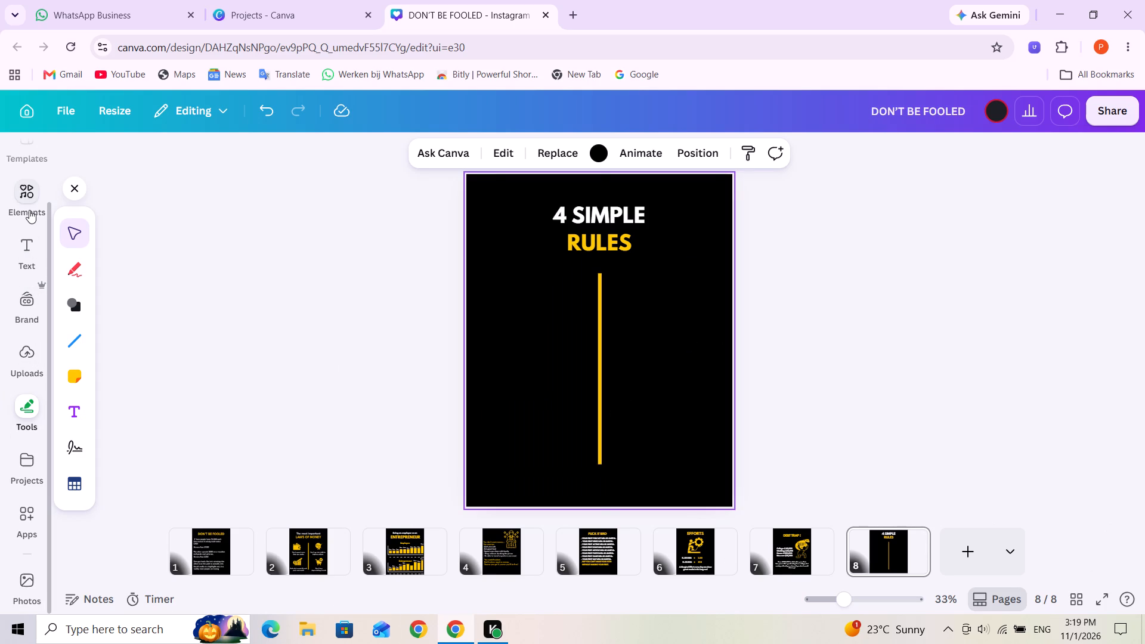
triple_click(180, 175)
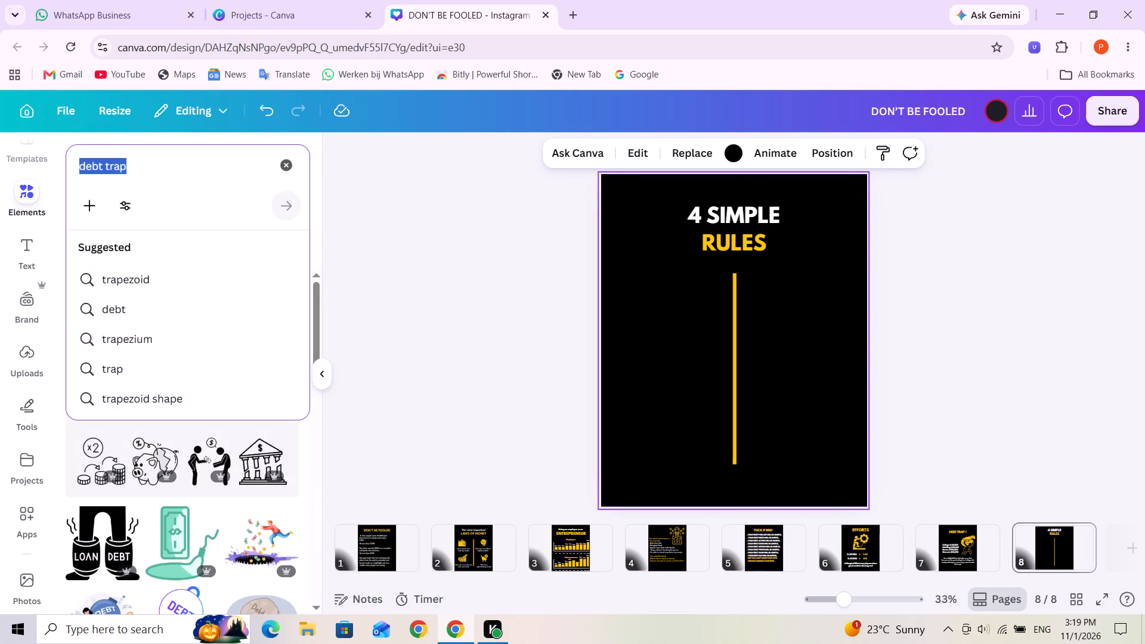
key("w")
type("AKE U")
key("o")
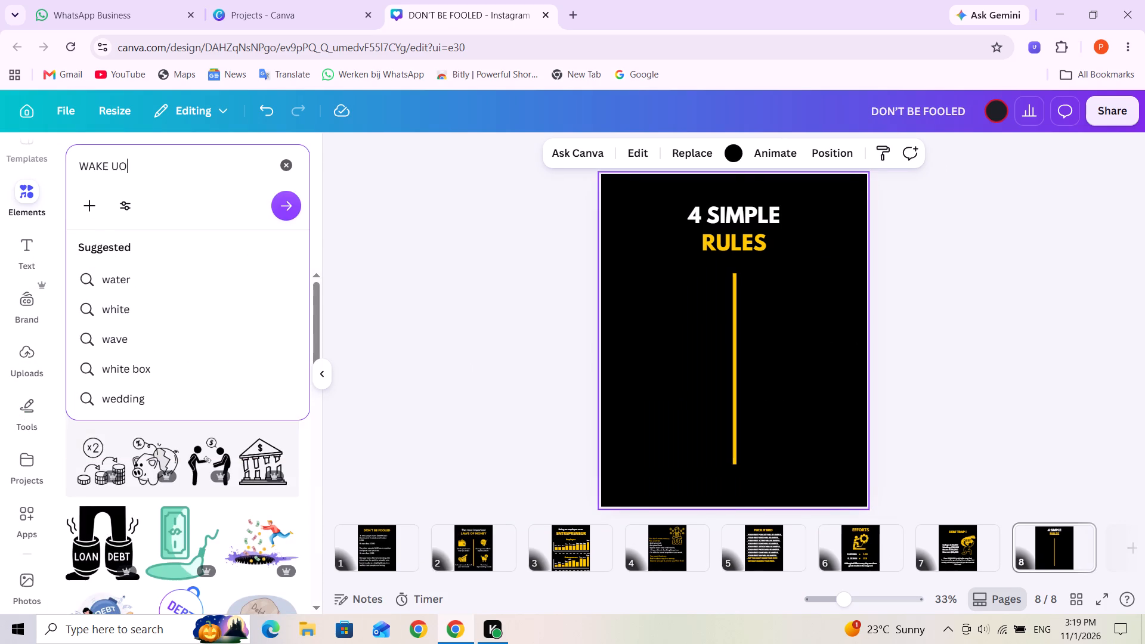
key("BackSpace")
key("p")
key("Return")
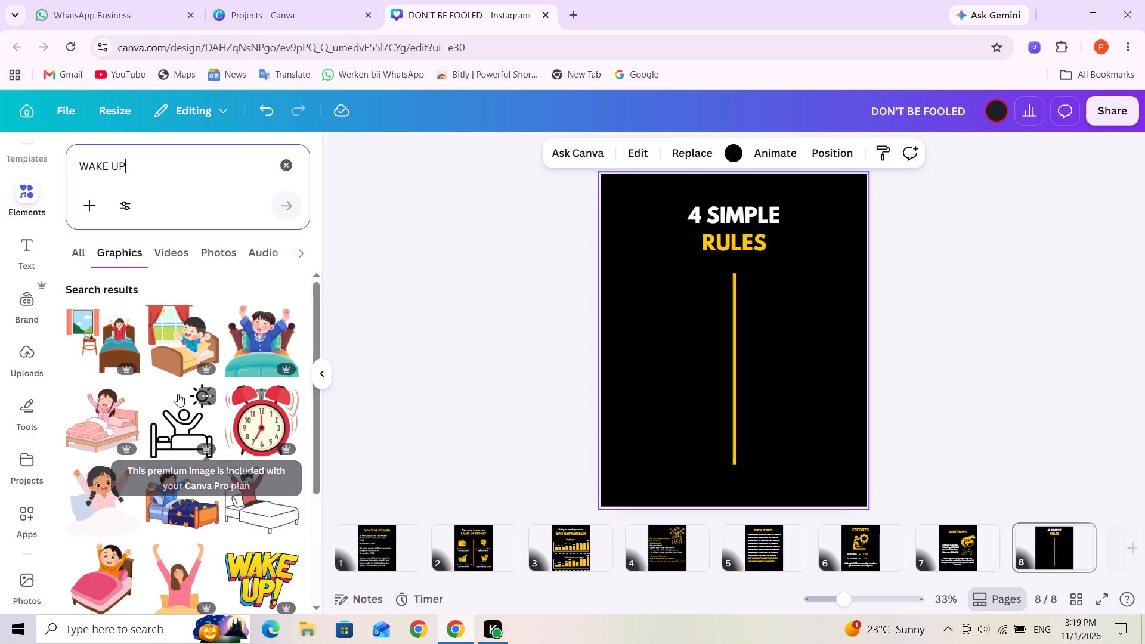
left_click(173, 432)
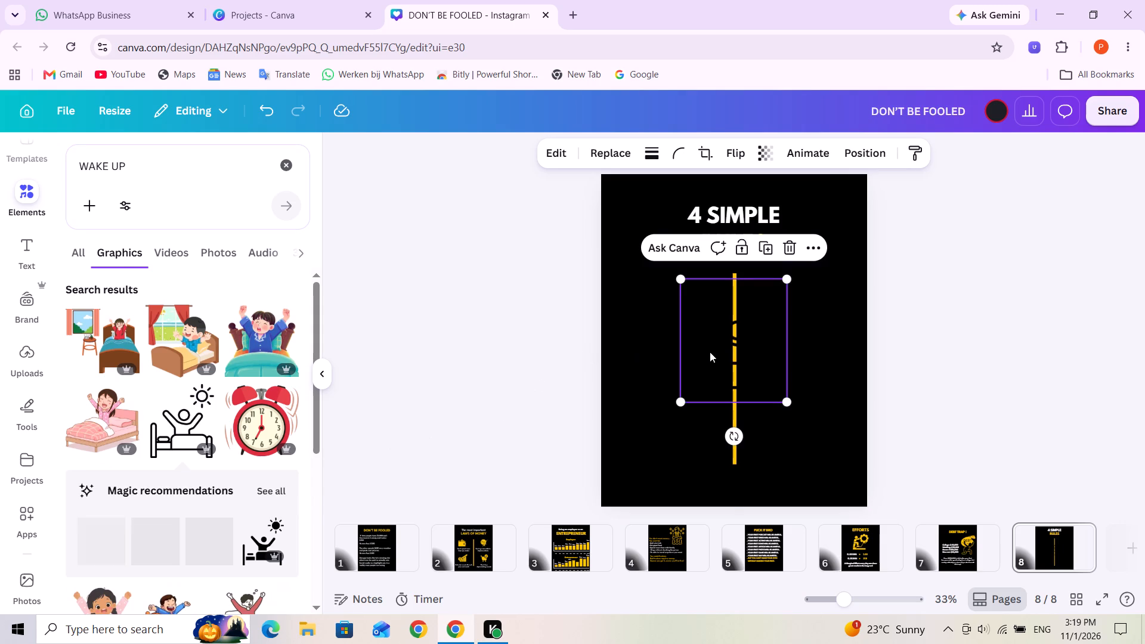
Shrink the wake-up graphic and place it to the left of the yellow line's upper part, below the heading.
left_click_drag(707, 352, 648, 341)
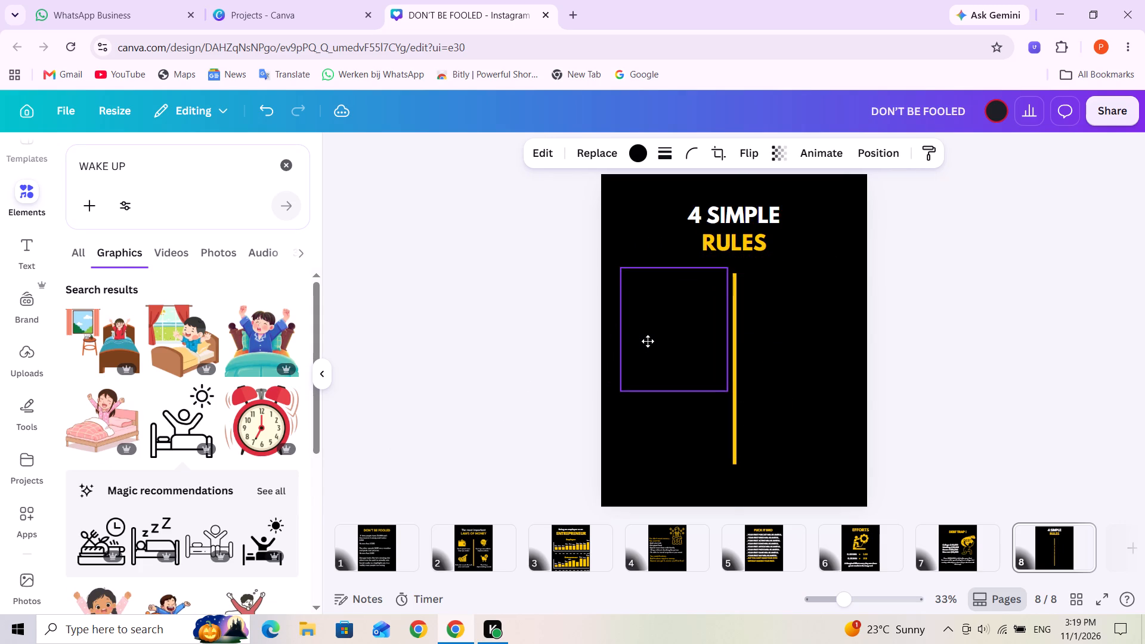
left_click_drag(648, 341, 646, 354)
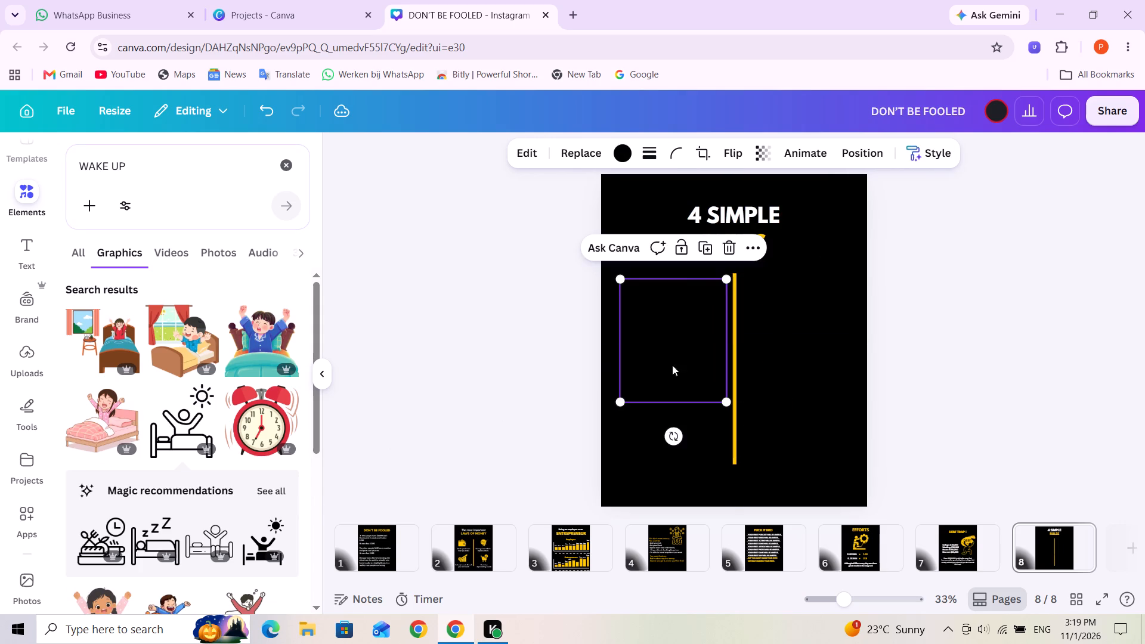
left_click_drag(728, 401, 694, 357)
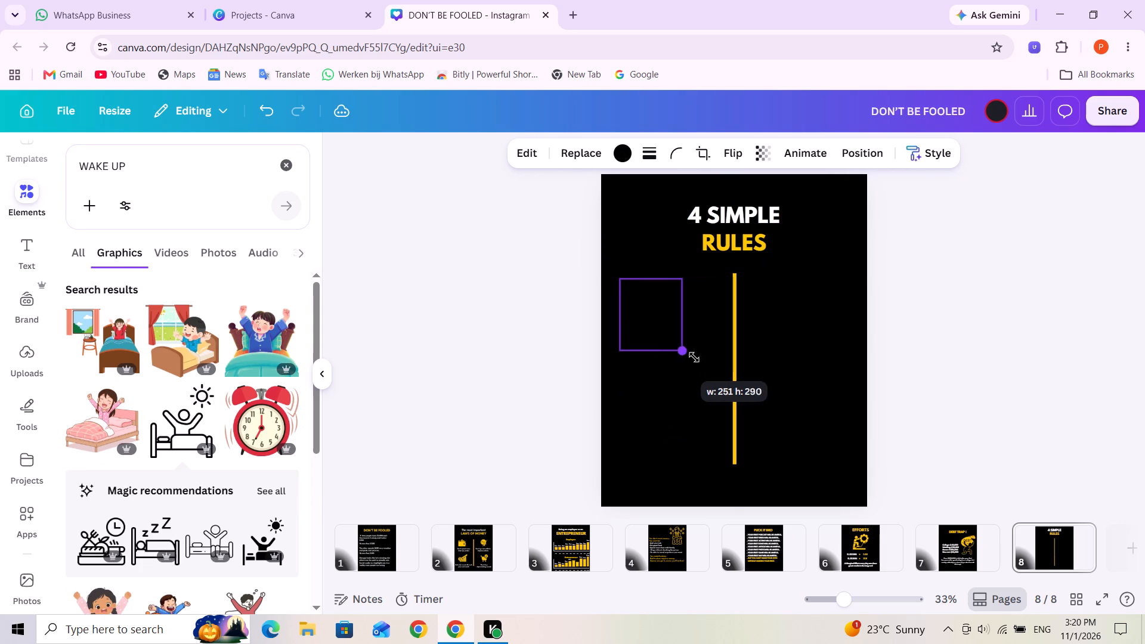
left_click_drag(694, 357, 699, 360)
left_click_drag(671, 339, 683, 339)
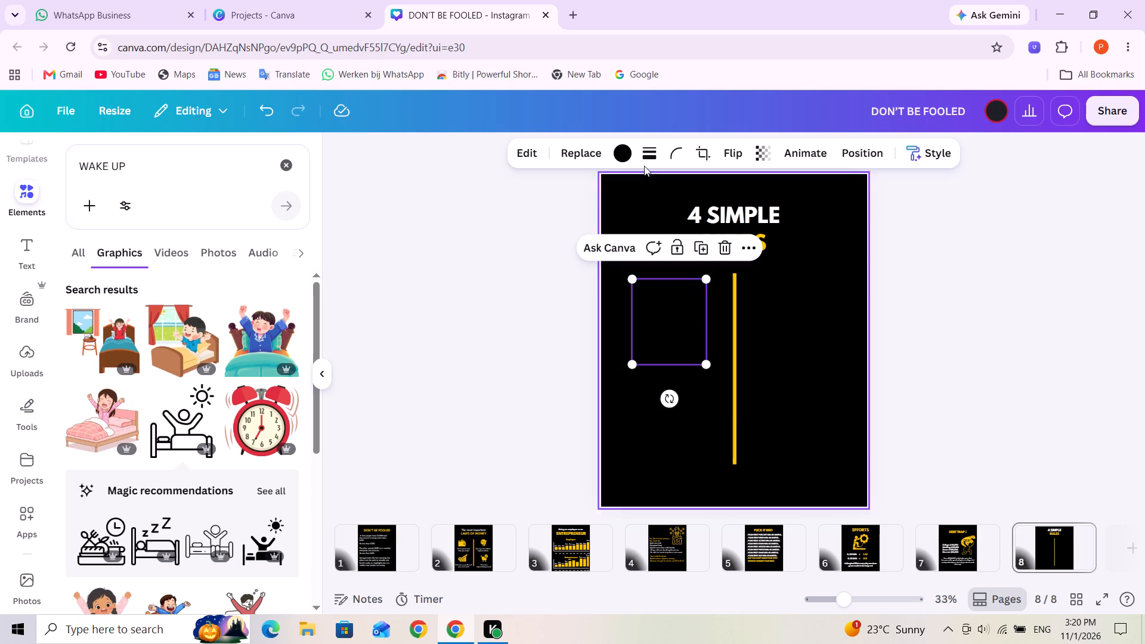
Recolour the black wake-up graphic to light green.
left_click(624, 157)
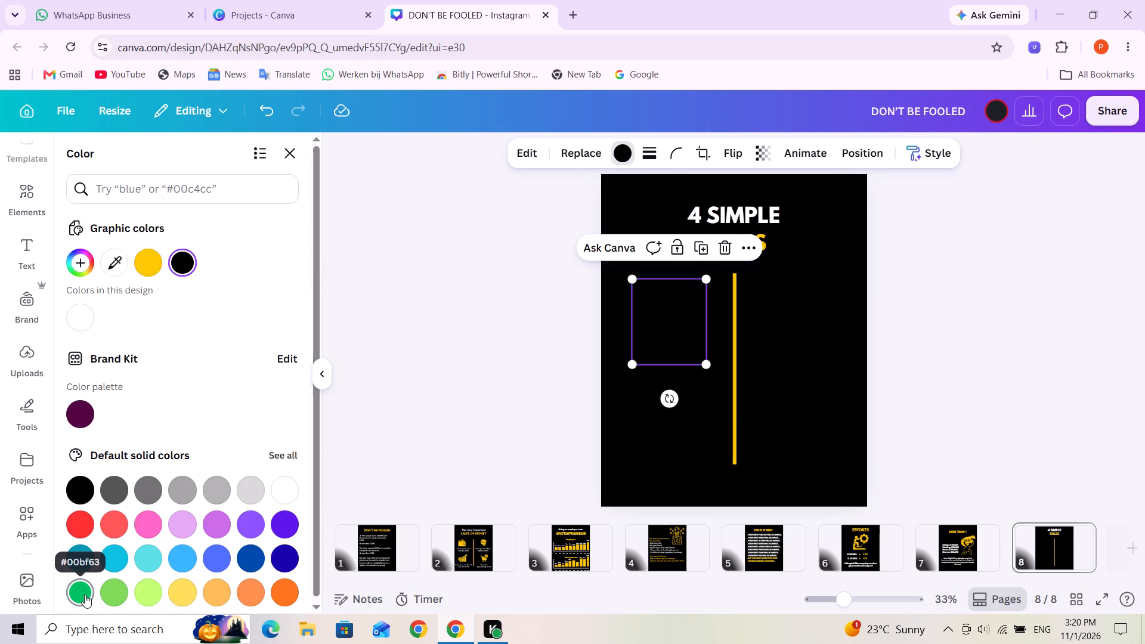
left_click(108, 597)
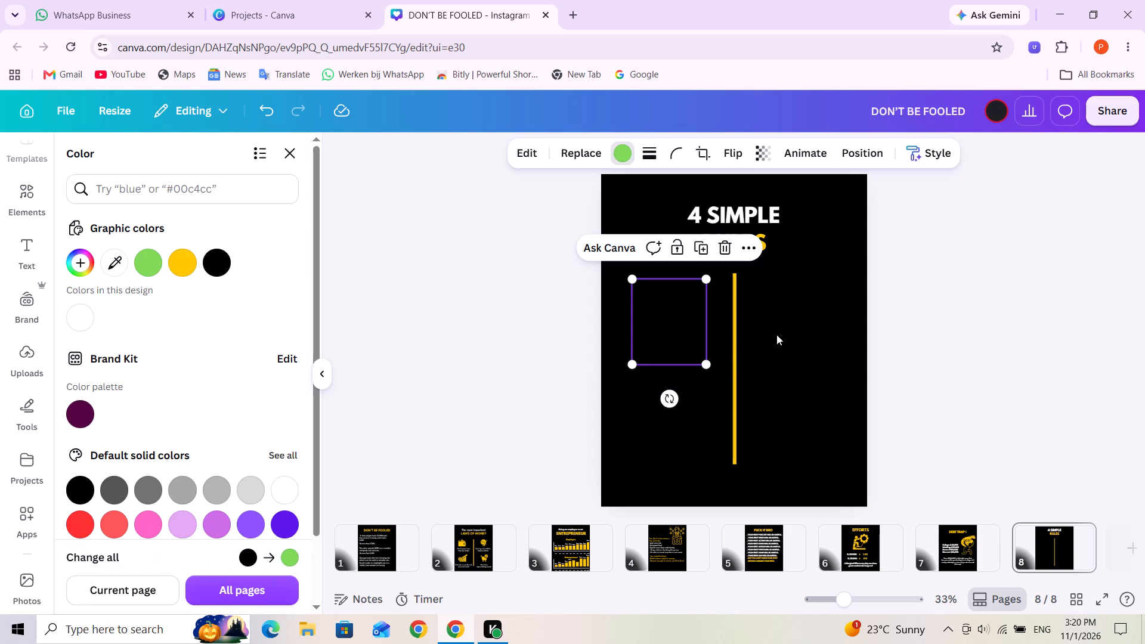
scroll(776, 335, "down", 2)
left_click(782, 334)
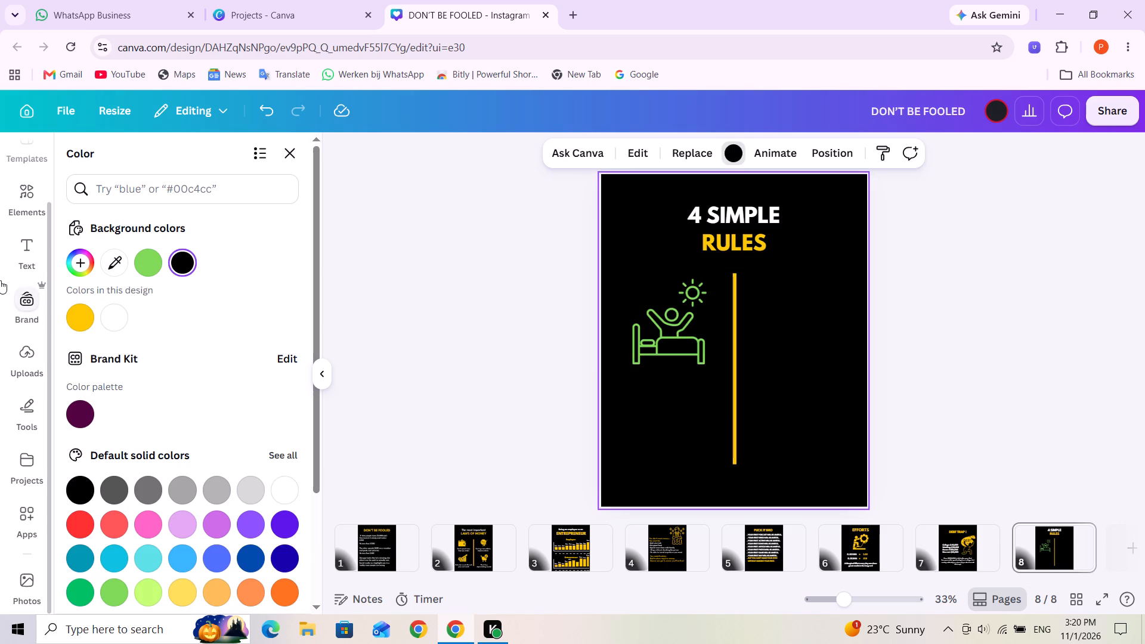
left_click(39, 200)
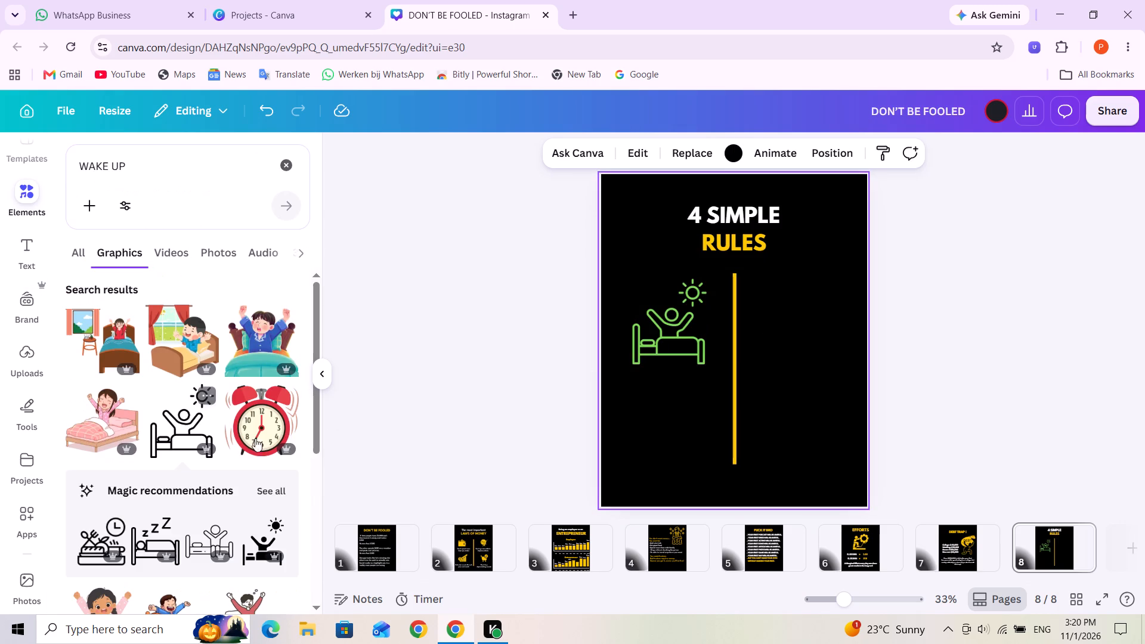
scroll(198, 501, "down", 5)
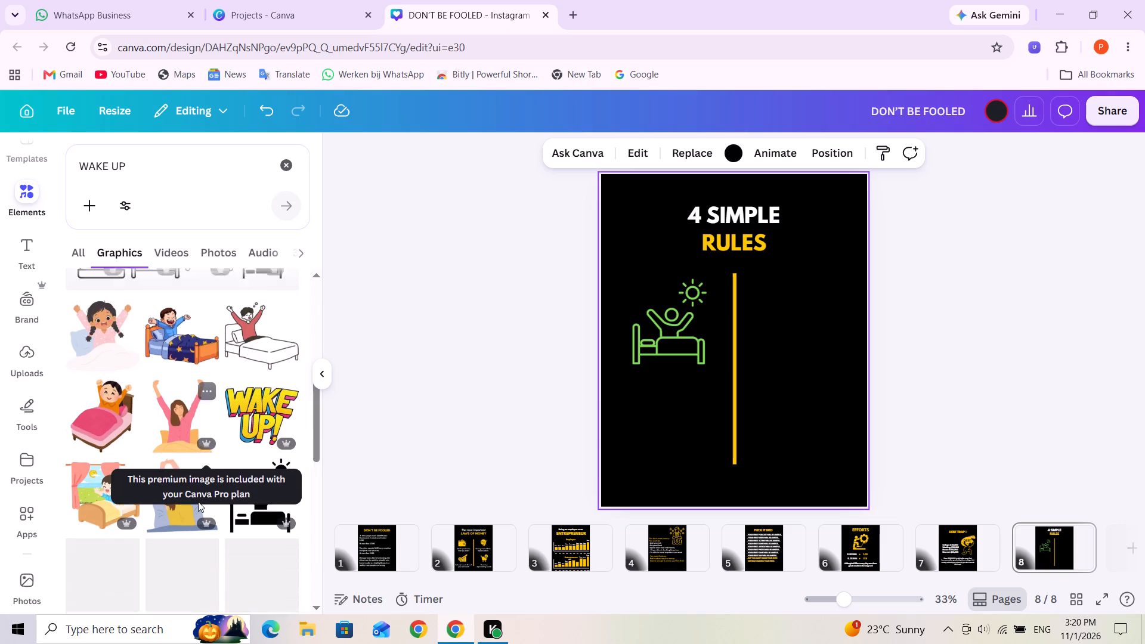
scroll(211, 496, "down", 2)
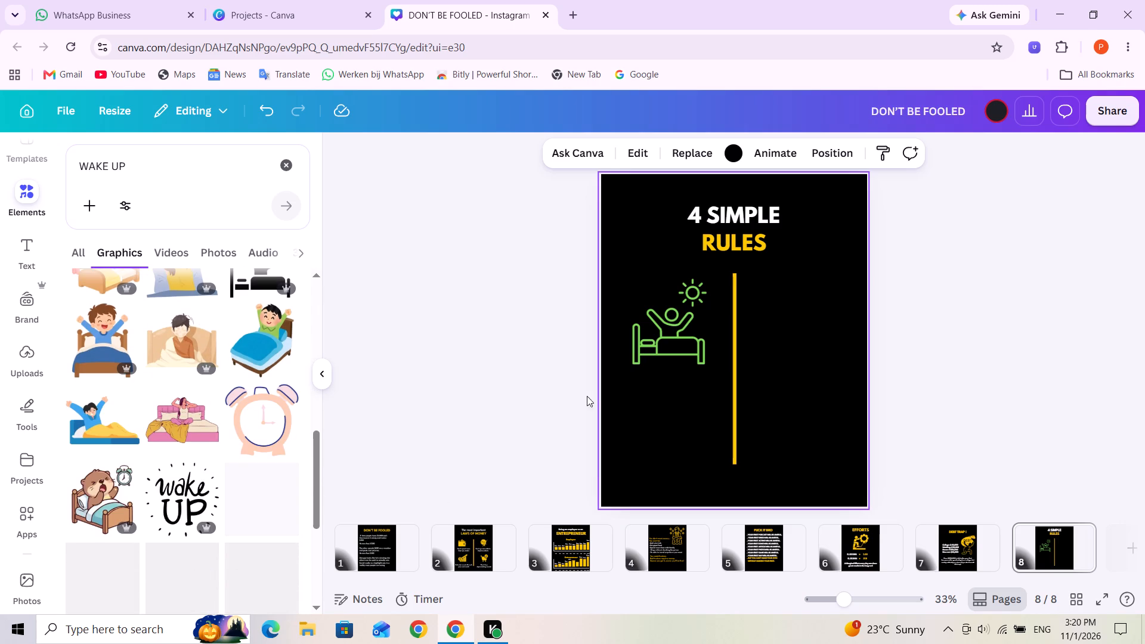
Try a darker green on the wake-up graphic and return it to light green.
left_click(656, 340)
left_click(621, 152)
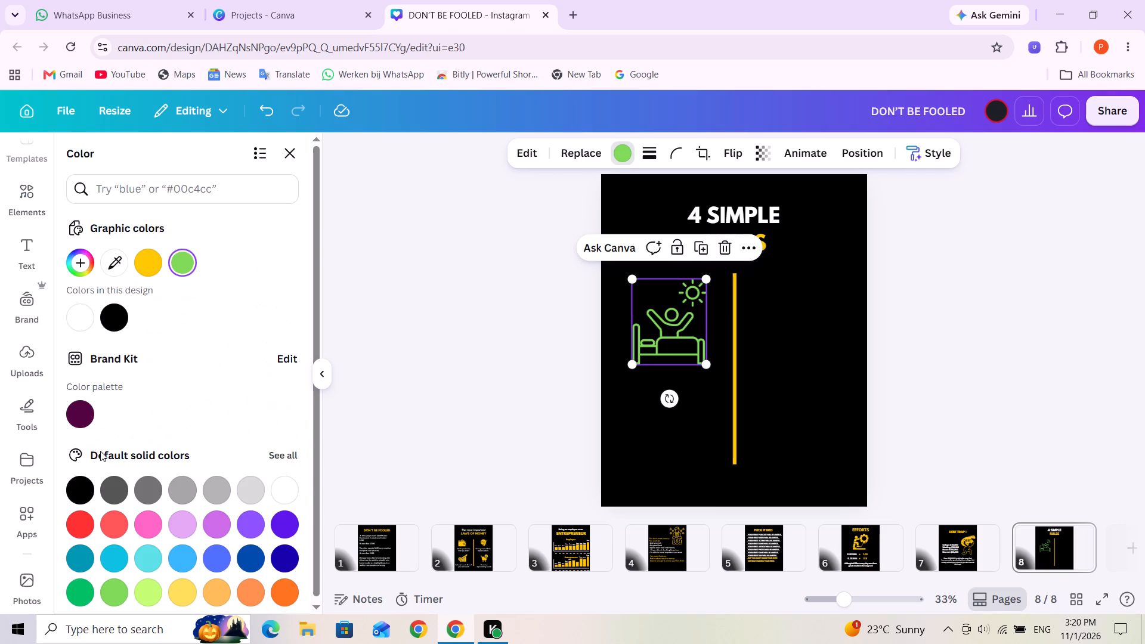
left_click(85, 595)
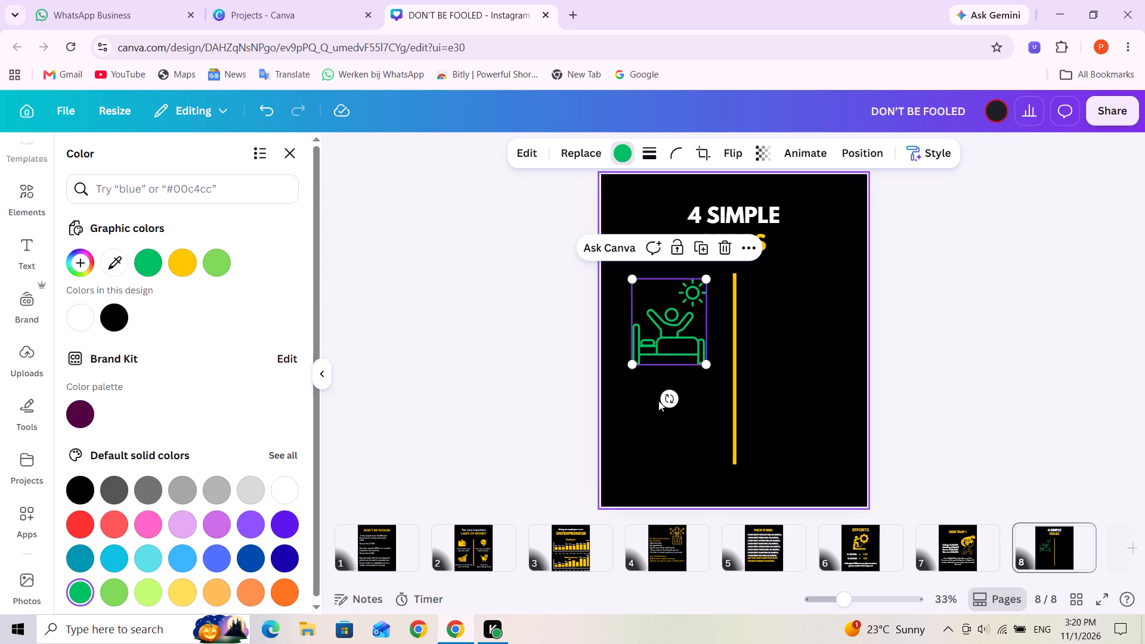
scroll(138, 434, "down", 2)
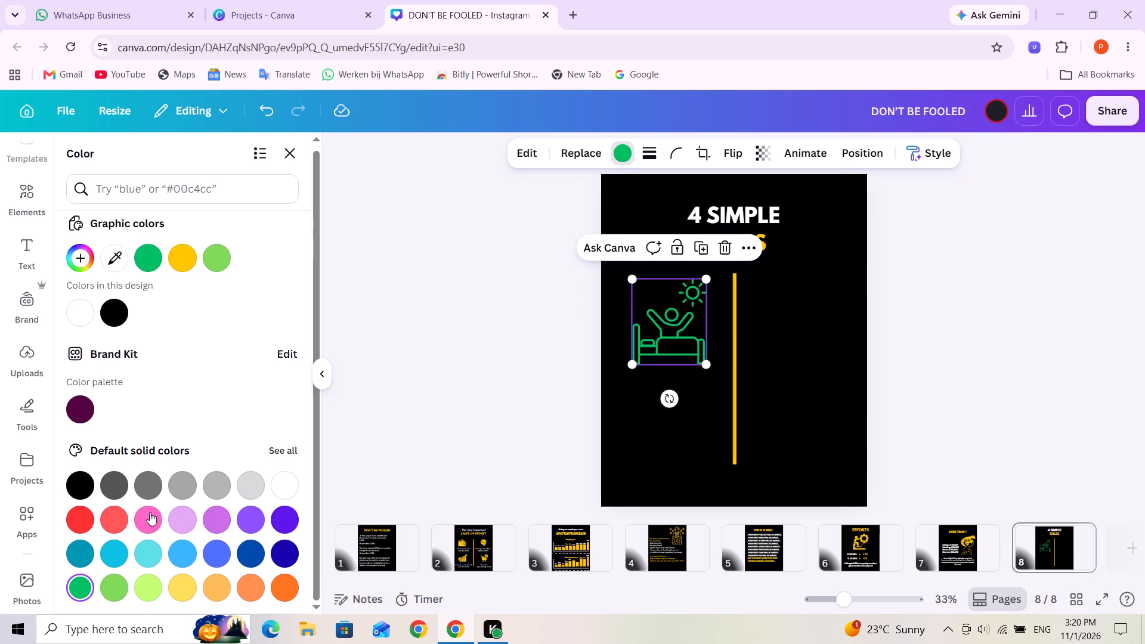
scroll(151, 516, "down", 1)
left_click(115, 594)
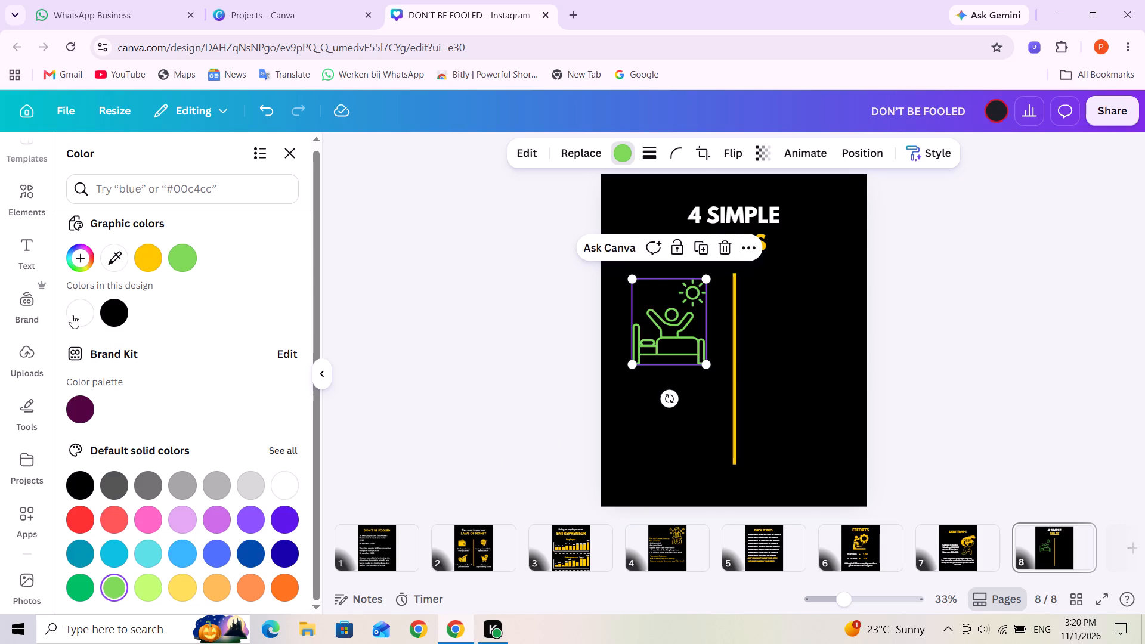
Add a body text caption on page 8 reading "Wake up early and do".
left_click(23, 251)
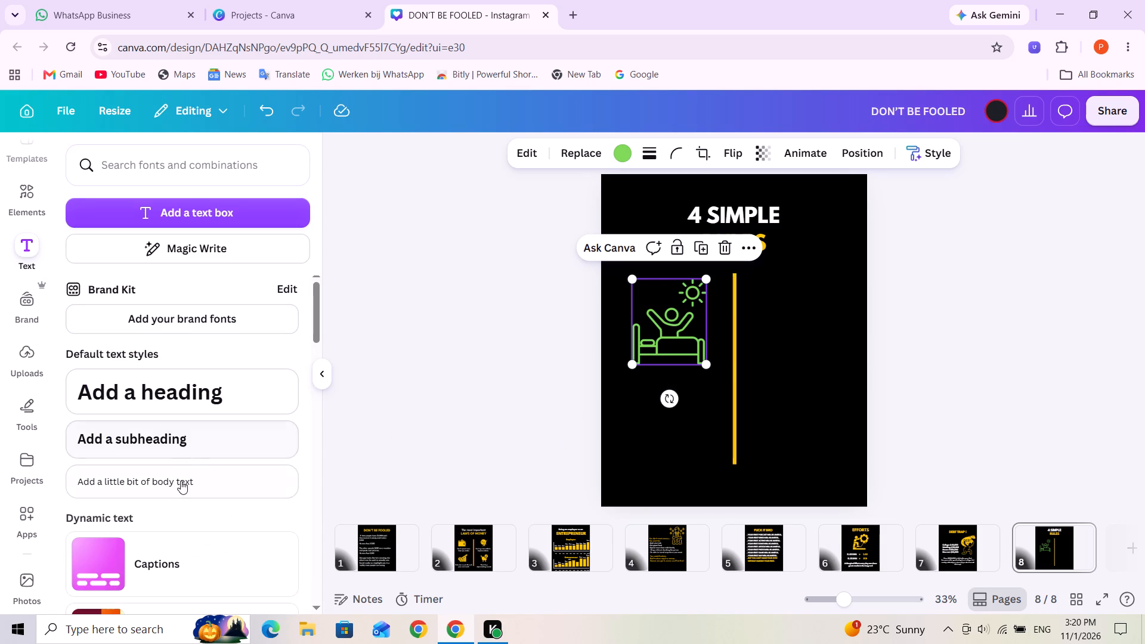
left_click(181, 481)
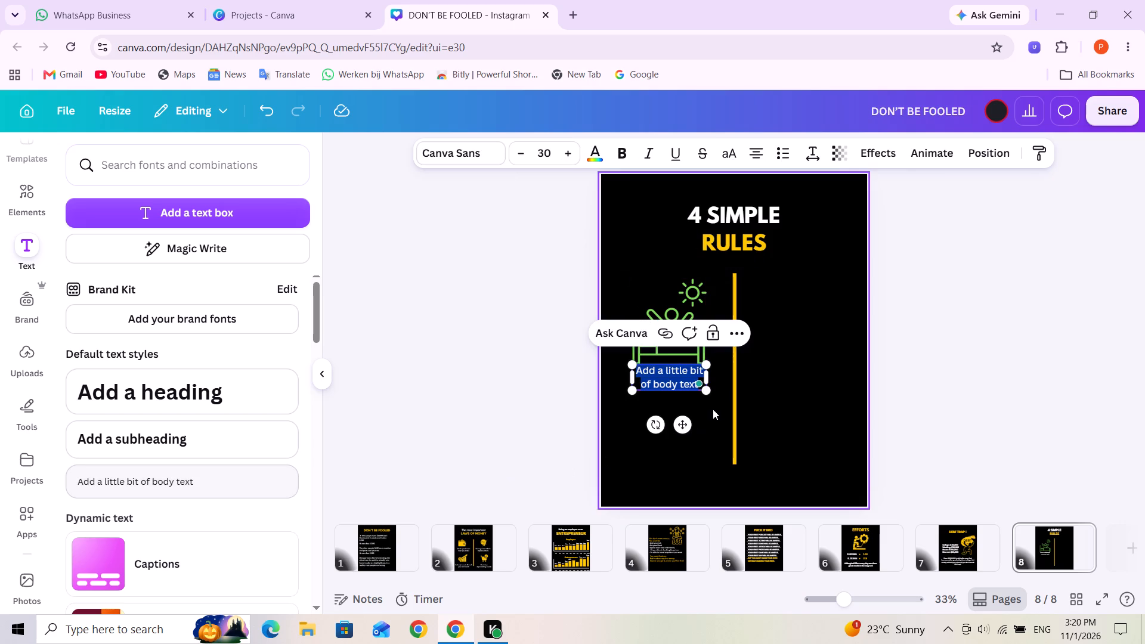
type("WAKE")
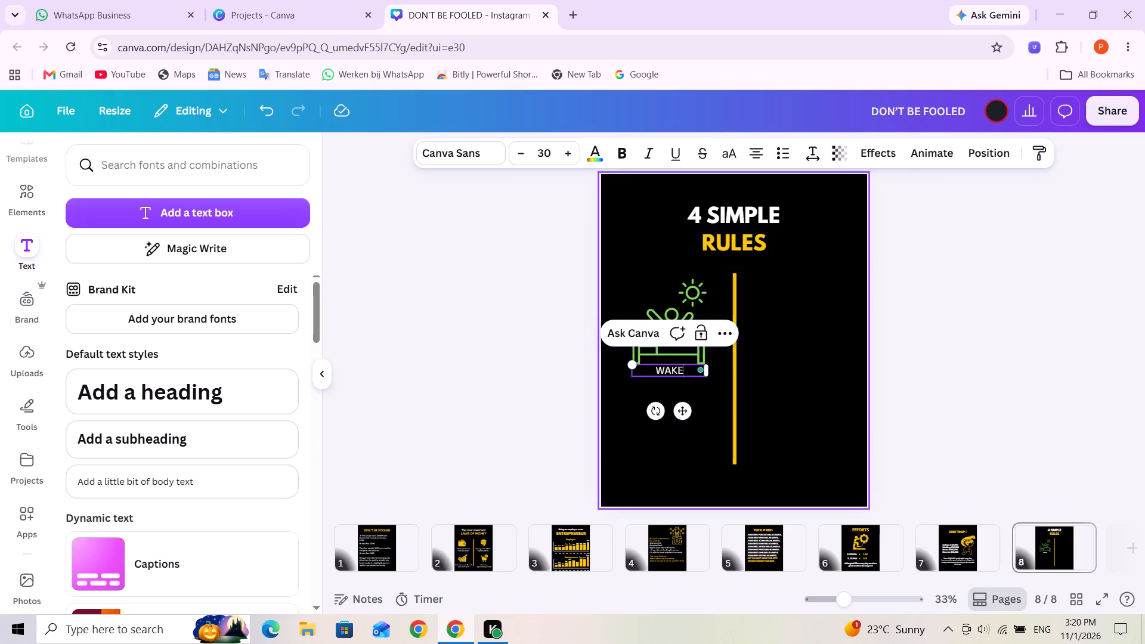
key("BackSpace")
key("BackSpace")
key("BackSpace")
type("ake up early")
key("space")
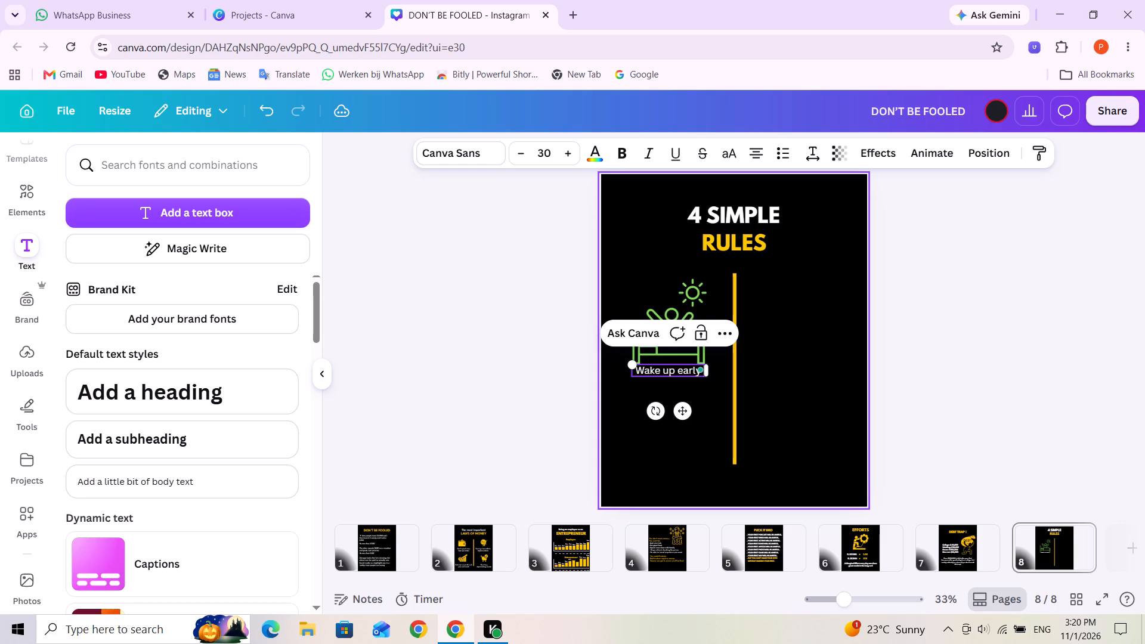
type("and do")
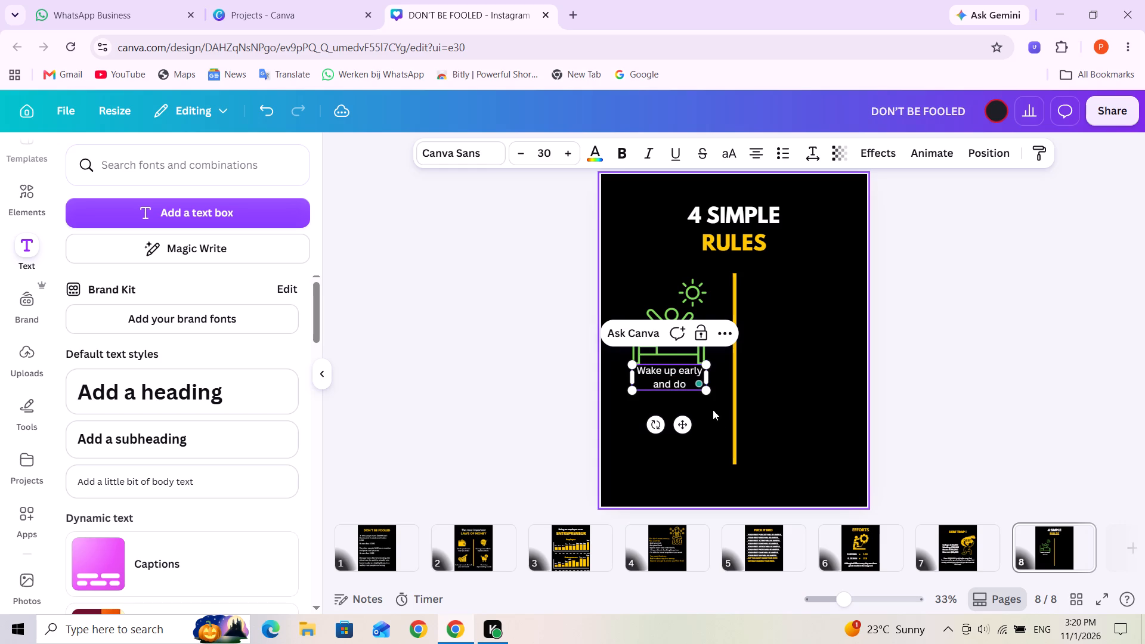
Widen the caption so it fits on one line and centre it just below the wake-up graphic.
left_click_drag(711, 379, 747, 379)
left_click(781, 380)
left_click_drag(704, 370, 684, 382)
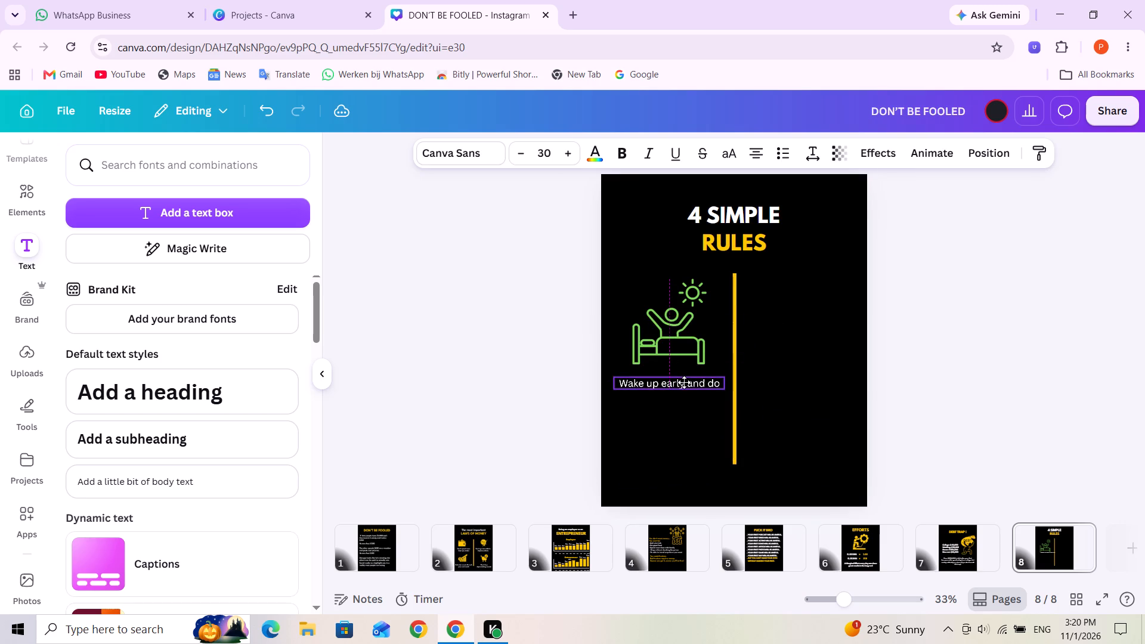
left_click_drag(684, 382, 685, 382)
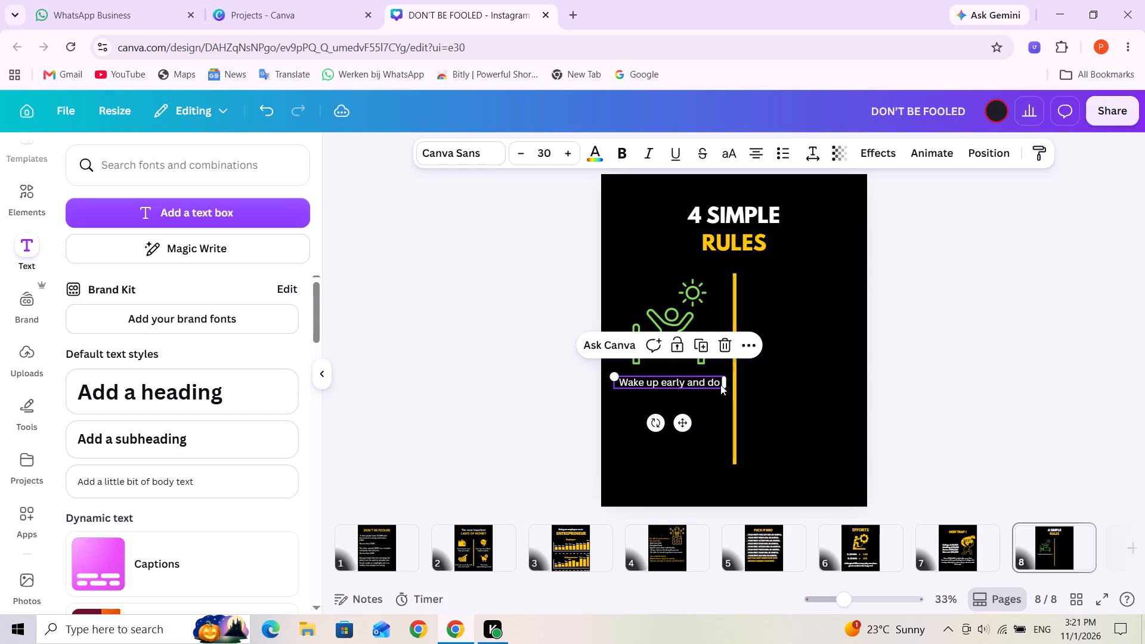
Add a second line to the caption reading "the hardest tasks first".
double_click(716, 379)
left_click(716, 379)
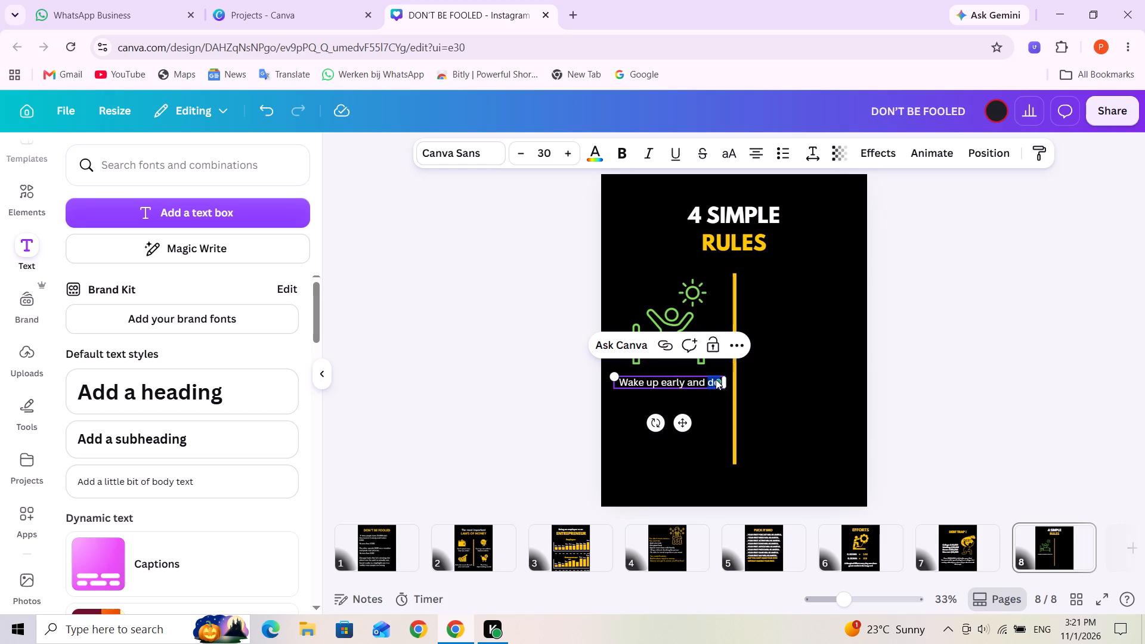
left_click(699, 382)
key("Right")
key("Right")
key("Right")
key("Right")
key("Right")
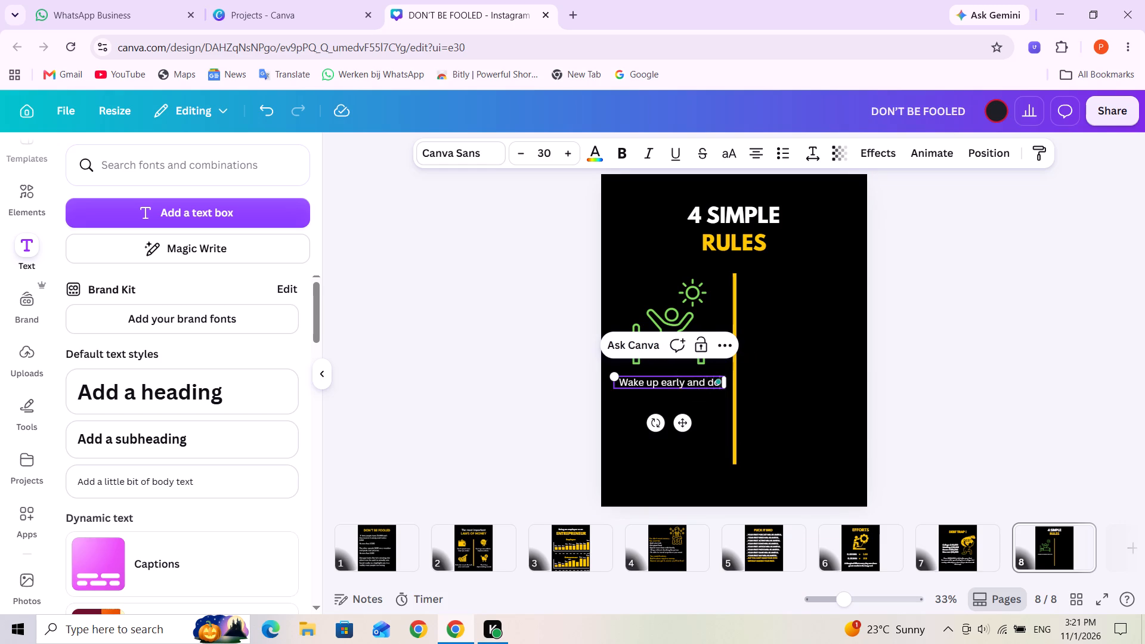
key("Right")
key("Return")
type("the hardes")
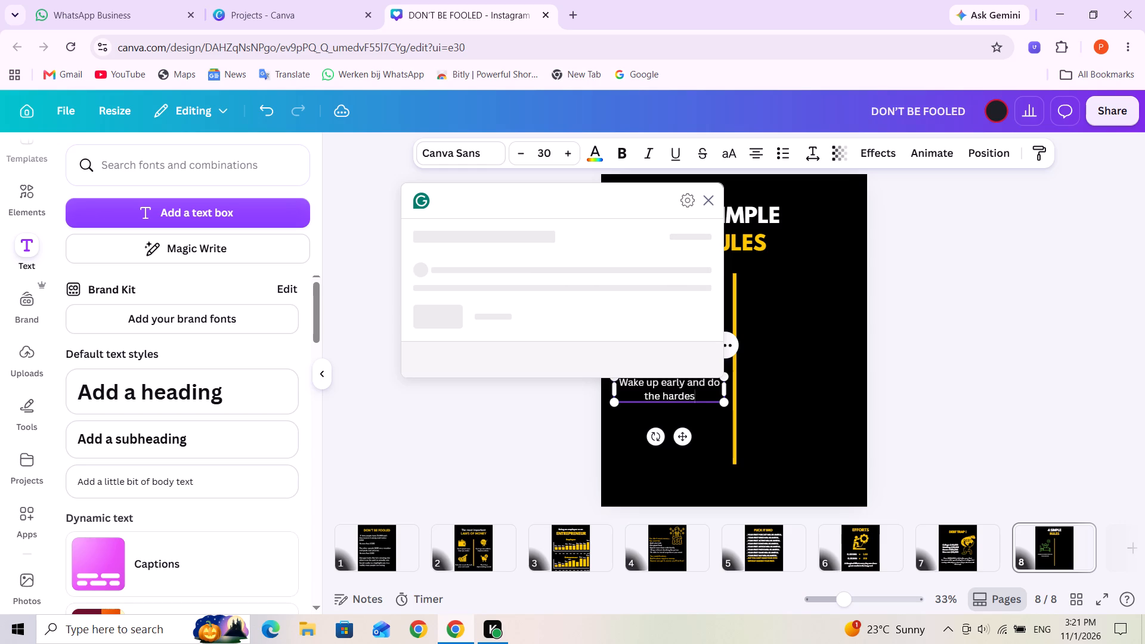
type("t")
key("space")
left_click(703, 200)
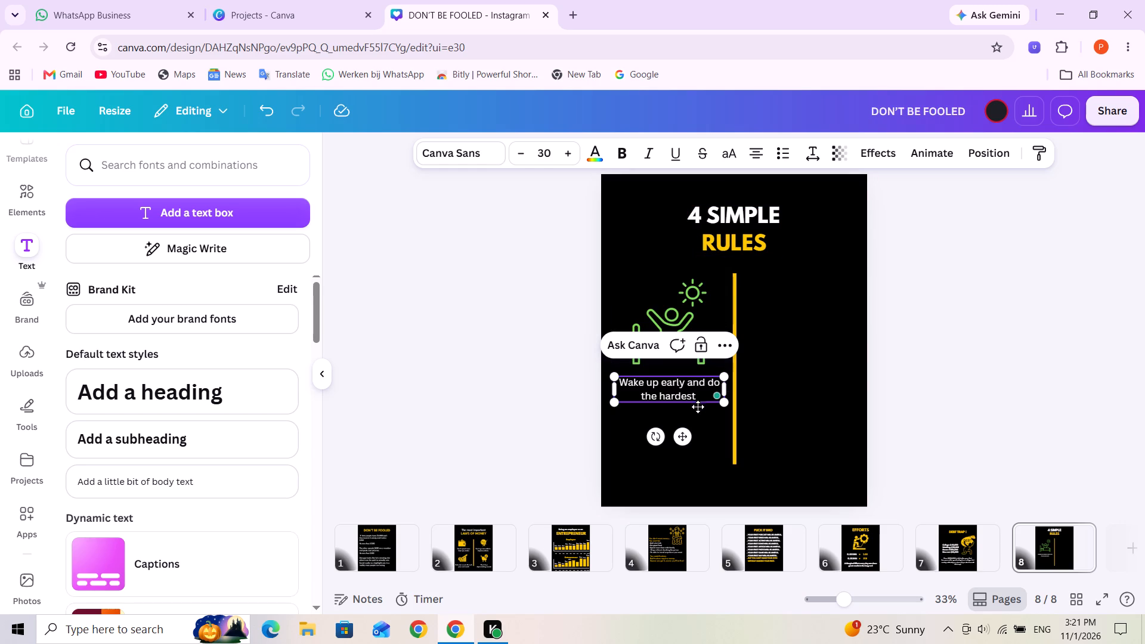
type("tasks")
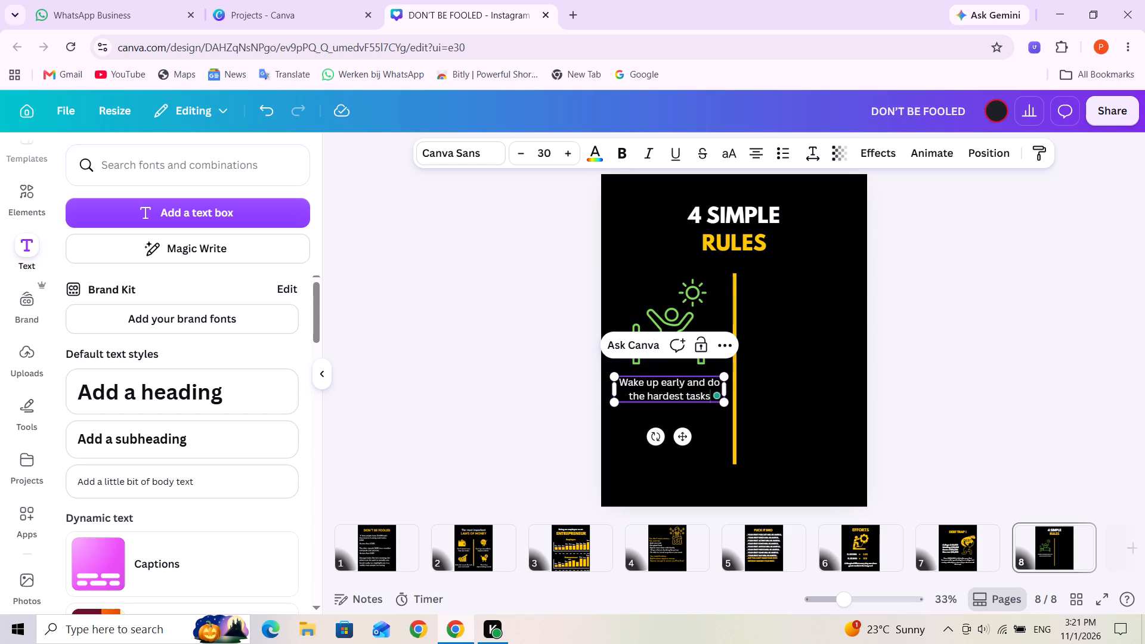
key("space")
type("first")
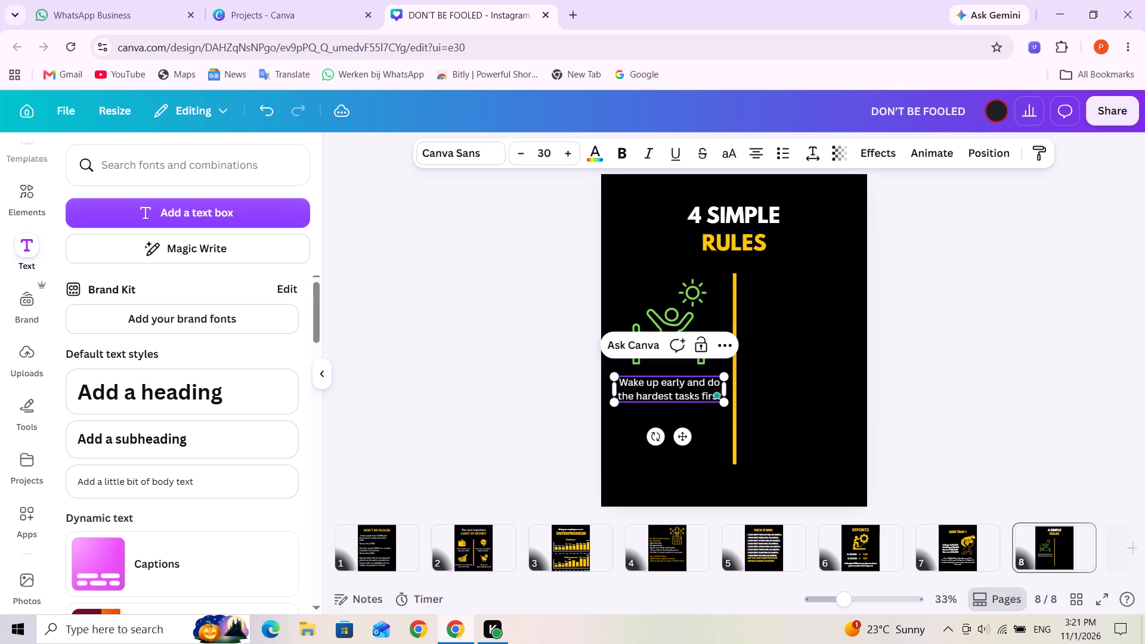
Make the whole wake-up caption bold and set its font to League Spartan.
triple_click(674, 389)
key("ctrl+a")
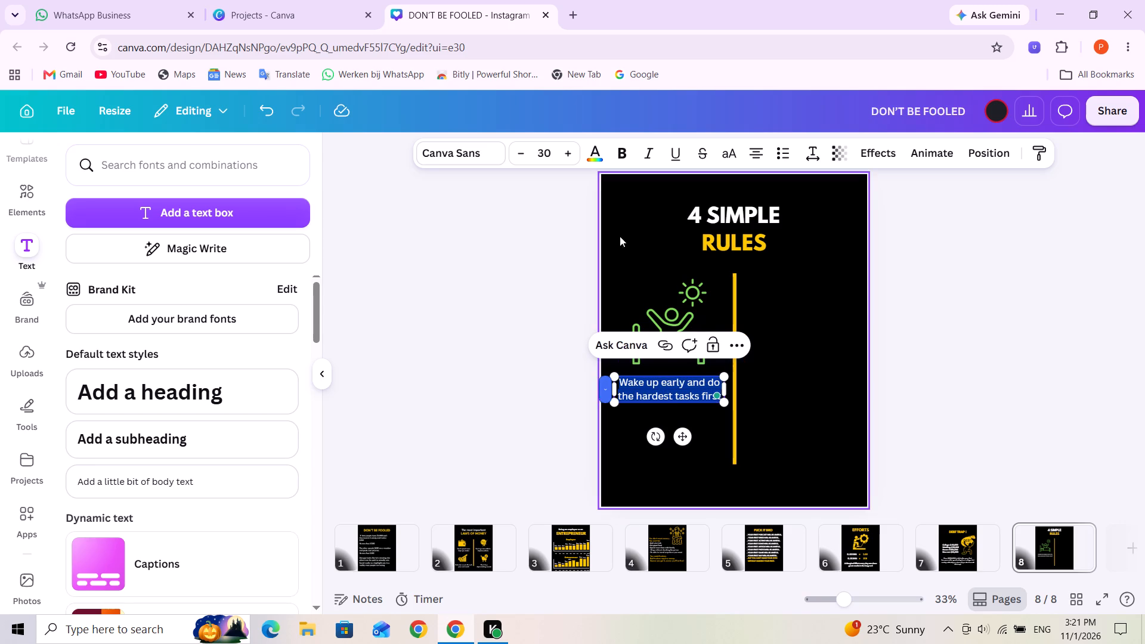
left_click(616, 153)
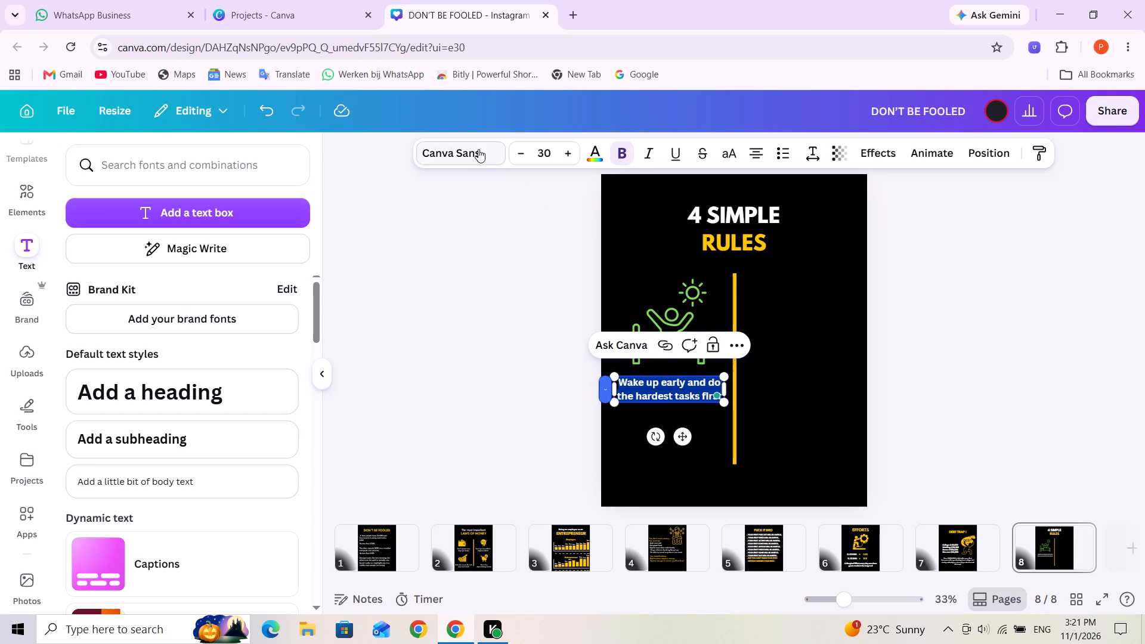
left_click(478, 149)
left_click(177, 366)
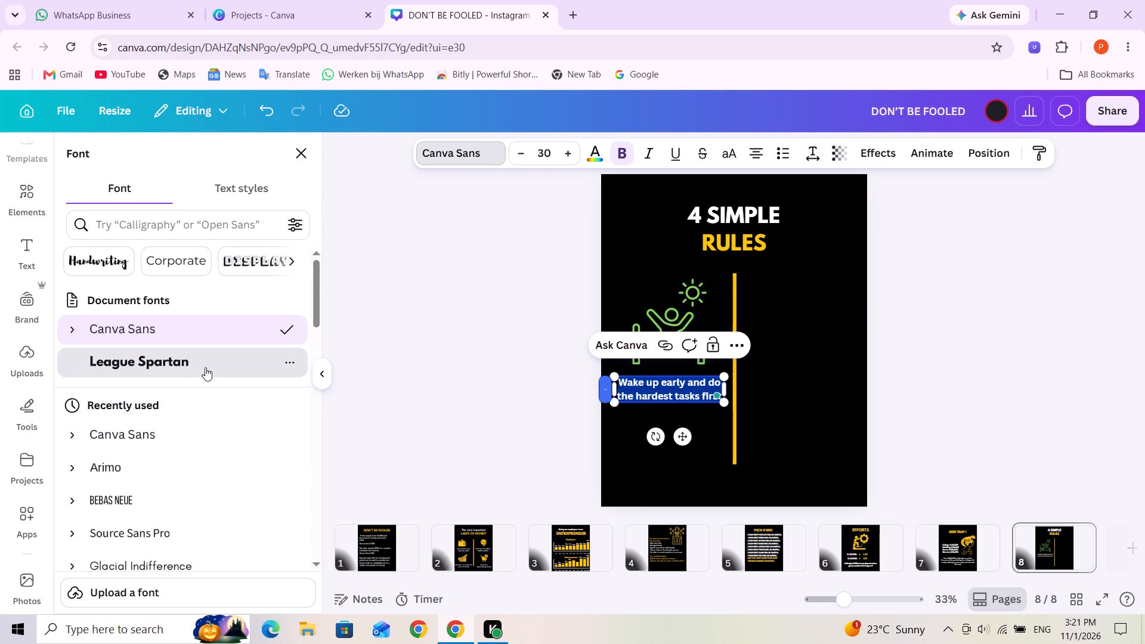
Widen the caption's text box slightly and shift it left, clear of the yellow line.
left_click_drag(726, 402, 738, 395)
left_click(802, 377)
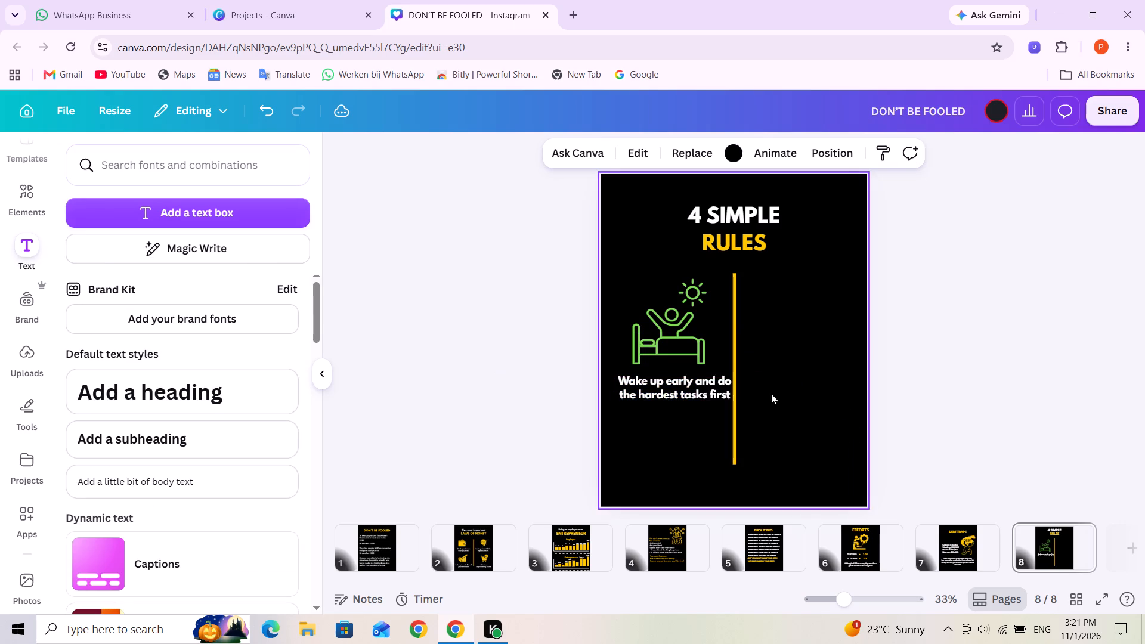
left_click_drag(683, 391, 675, 391)
left_click(799, 379)
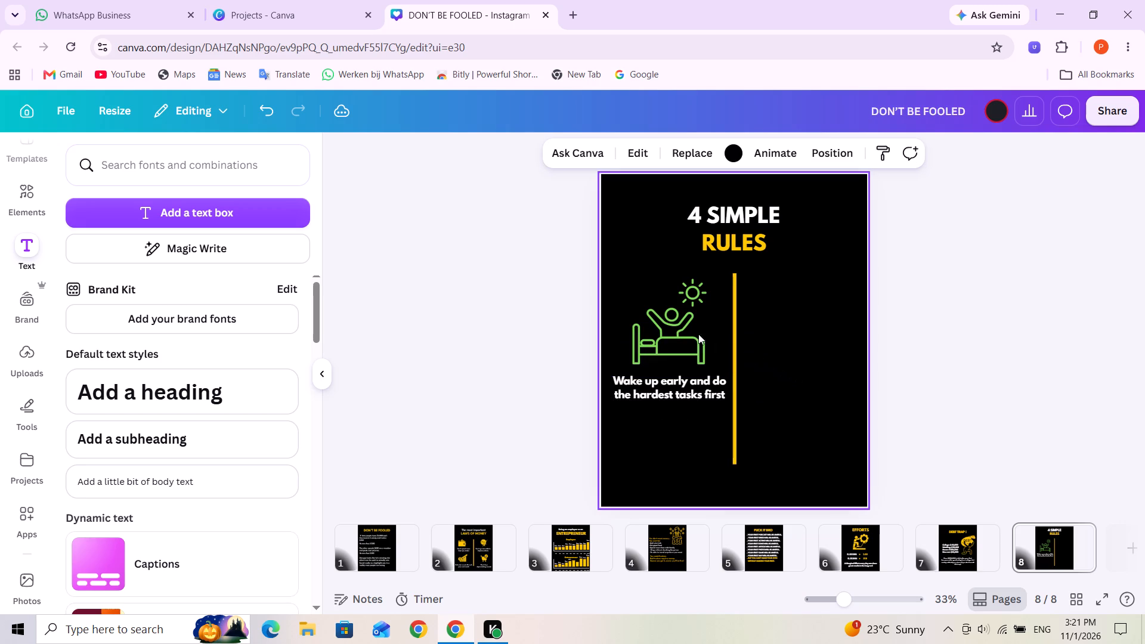
Shrink the wake-up graphic and move its two-line caption up directly beneath it.
left_click(685, 330)
left_click_drag(705, 361, 693, 343)
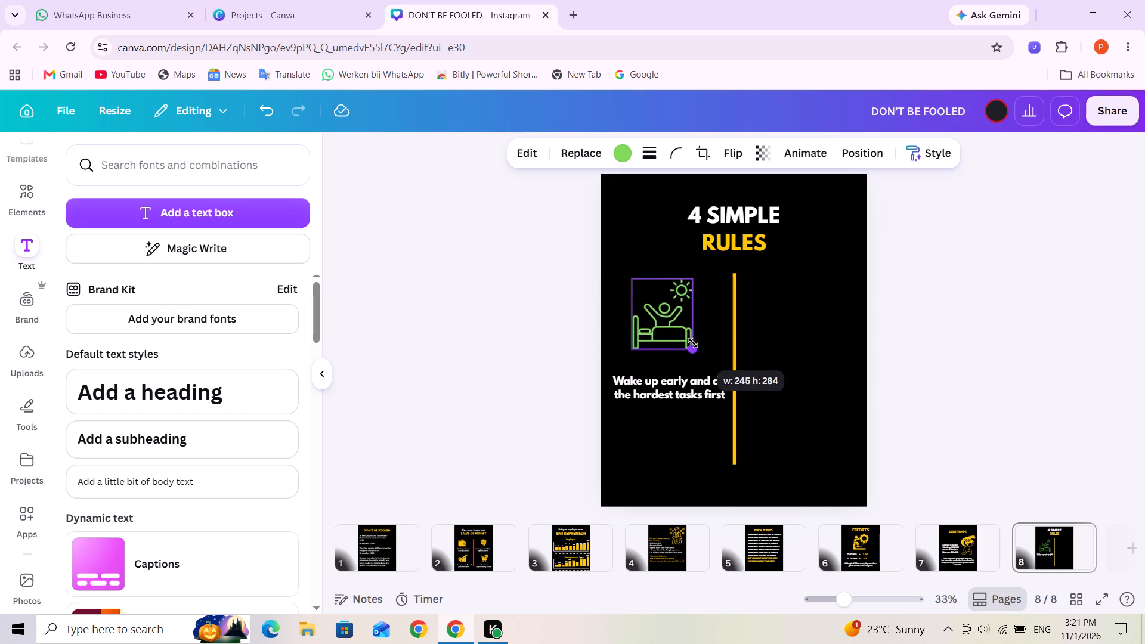
left_click_drag(693, 343, 685, 332)
left_click_drag(691, 394, 688, 368)
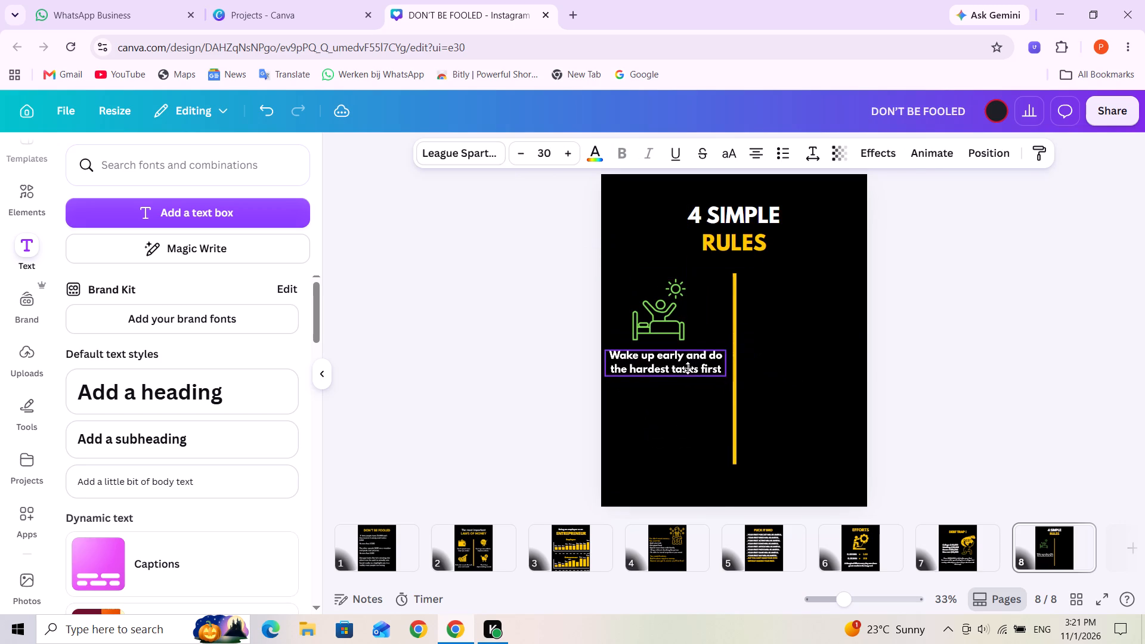
left_click_drag(688, 368, 689, 369)
left_click(827, 371)
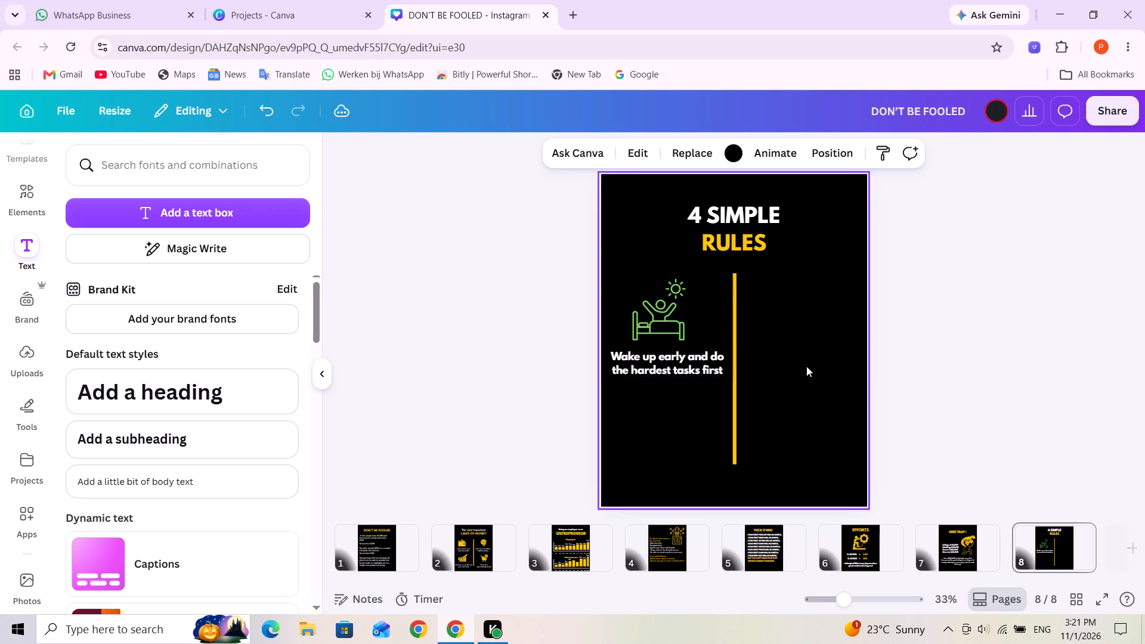
Search the graphics for "work hard" and look through the results for an illustration of someone working.
left_click(23, 200)
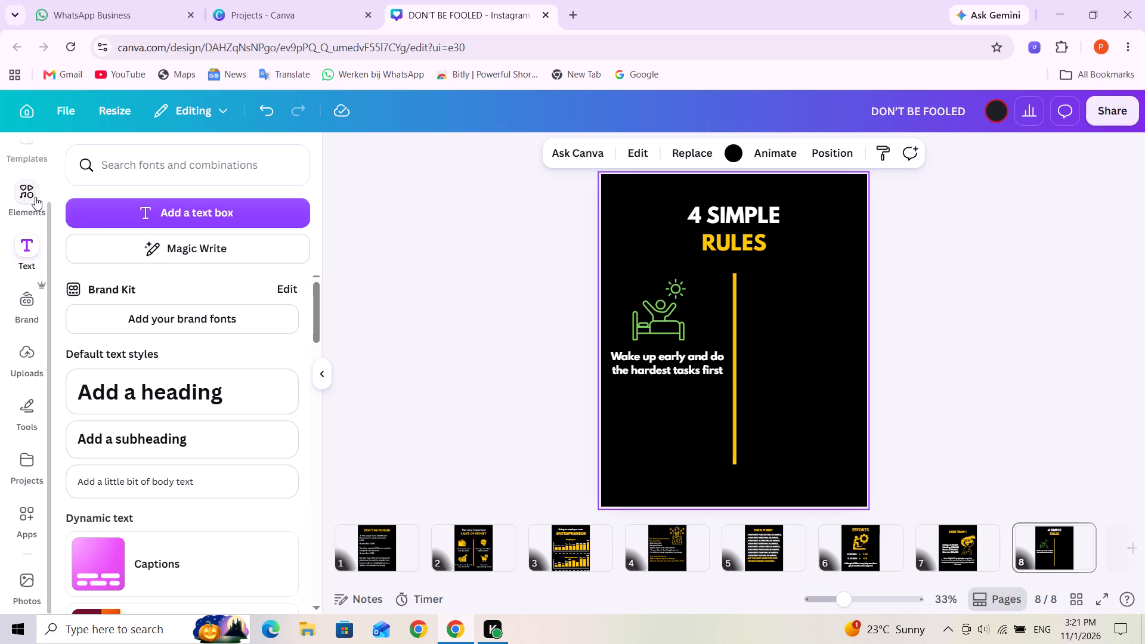
triple_click(151, 166)
type("work hard")
key("Return")
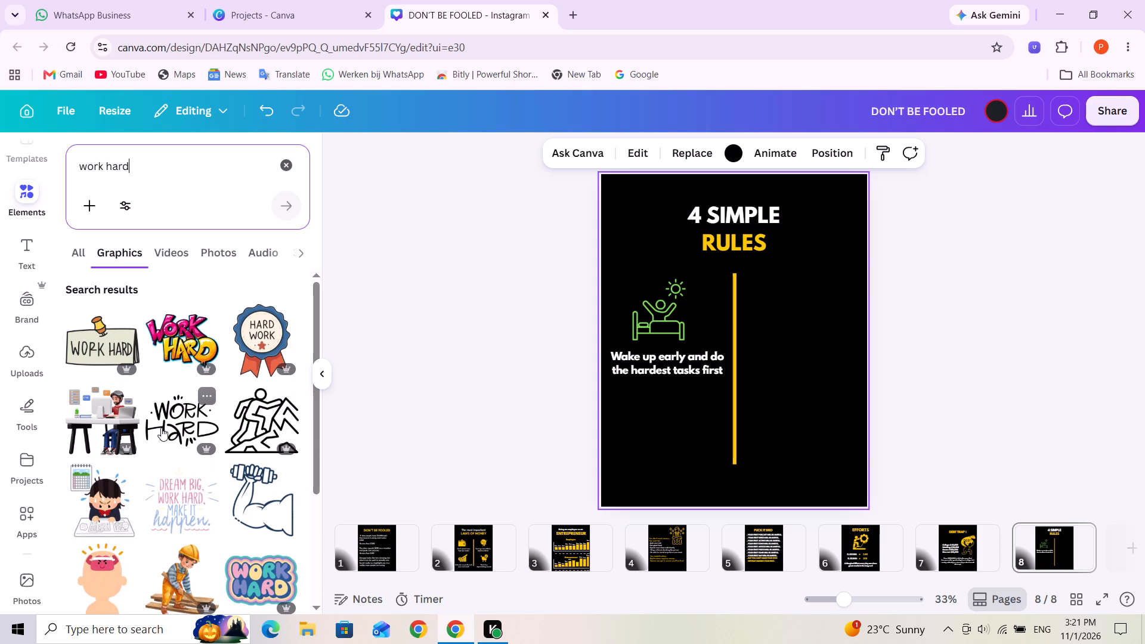
scroll(162, 434, "down", 1)
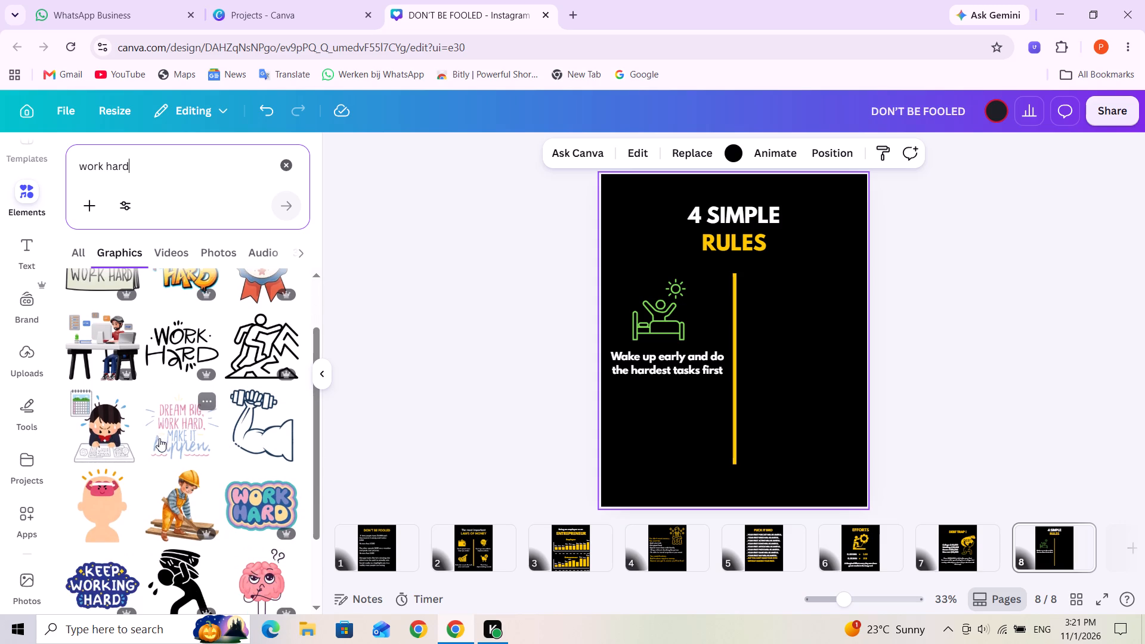
scroll(159, 438, "up", 1)
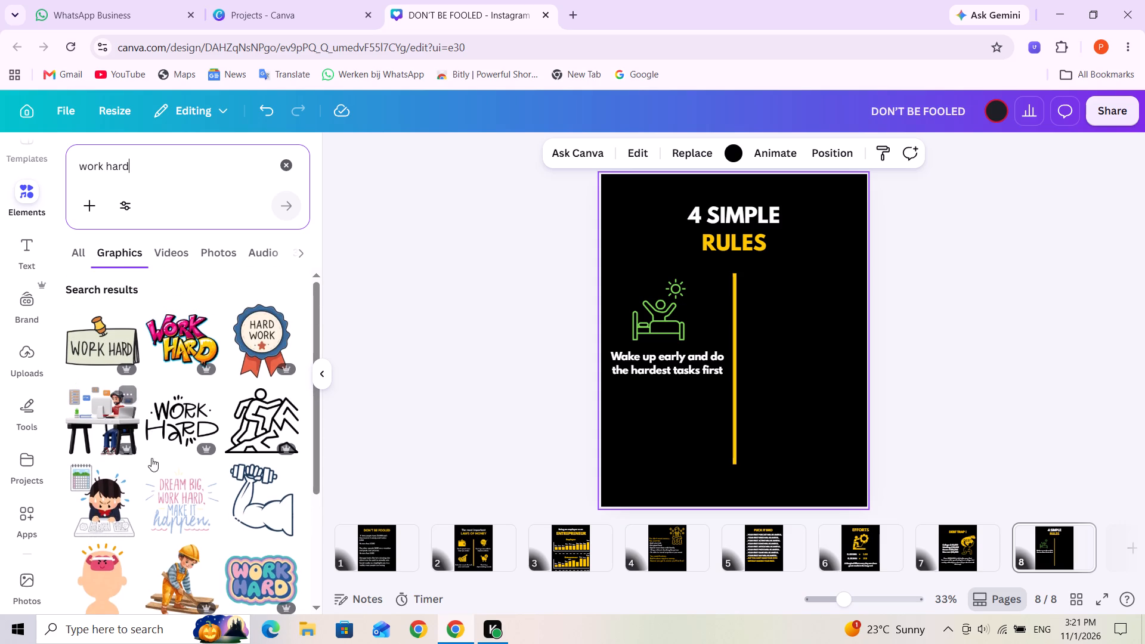
scroll(153, 461, "down", 4)
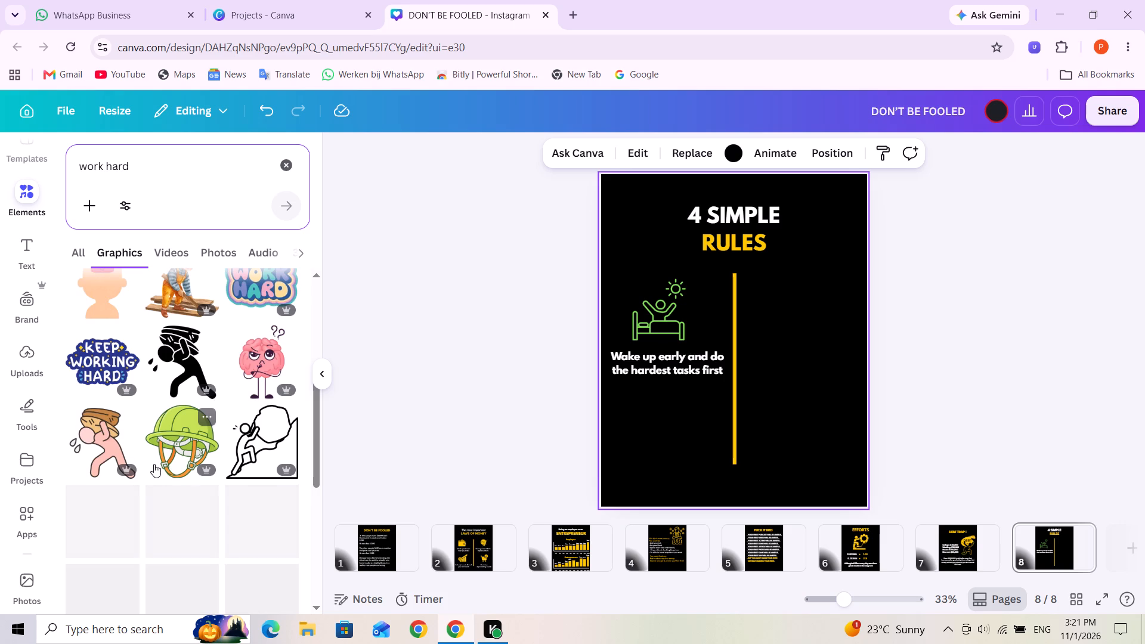
scroll(154, 464, "down", 2)
scroll(178, 469, "up", 2)
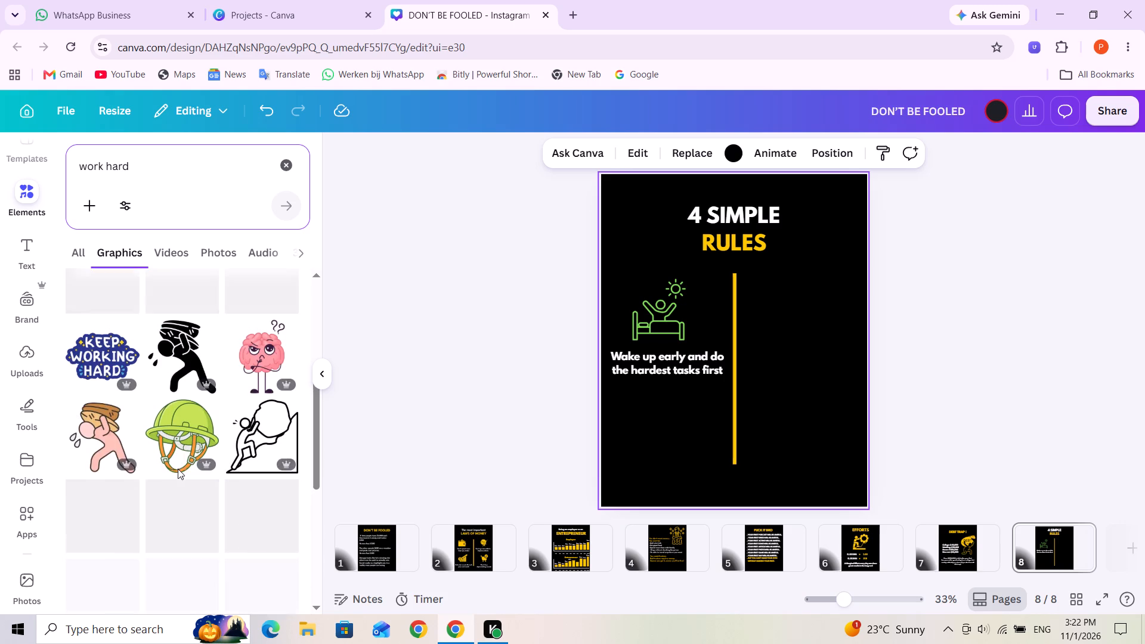
scroll(181, 469, "down", 1)
scroll(184, 470, "up", 1)
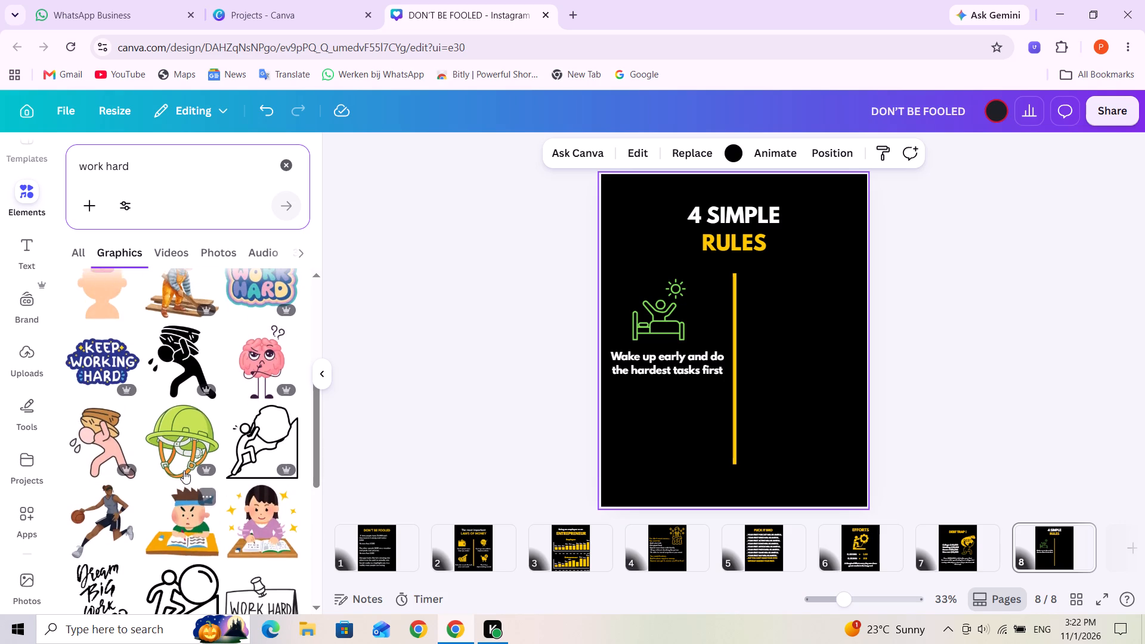
scroll(185, 471, "down", 3)
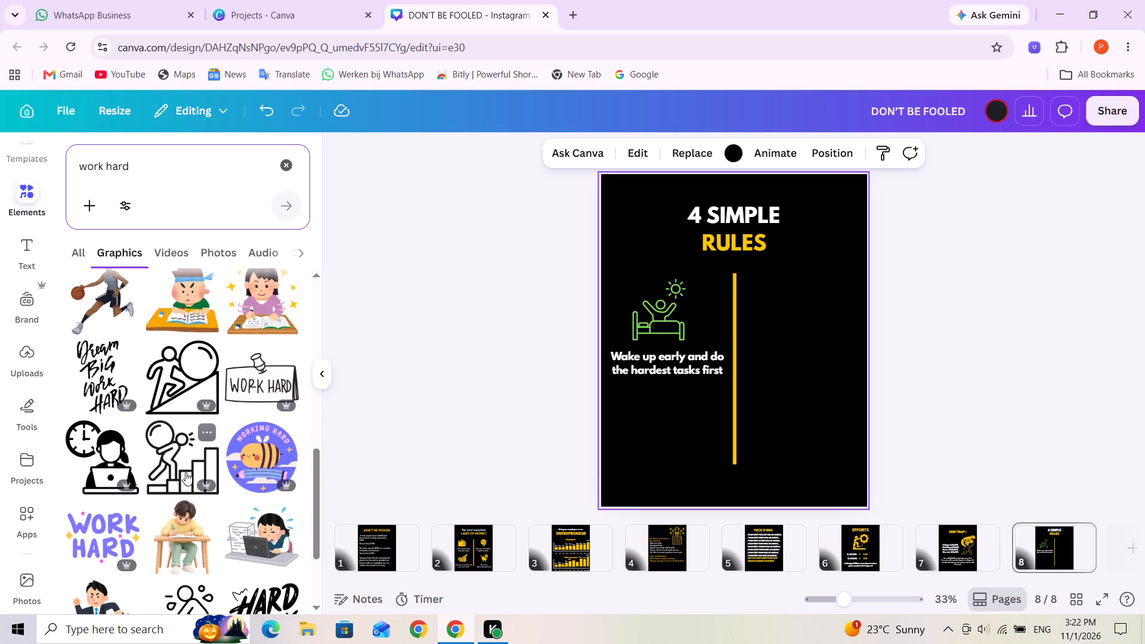
scroll(185, 472, "down", 4)
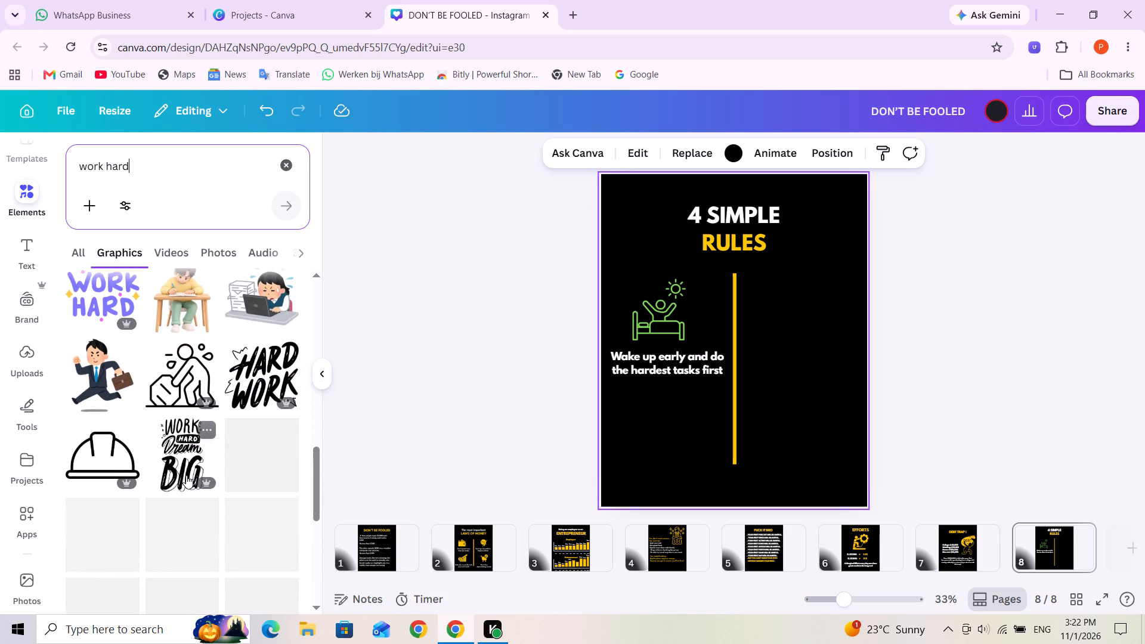
scroll(186, 475, "down", 1)
scroll(186, 475, "up", 2)
scroll(186, 475, "down", 1)
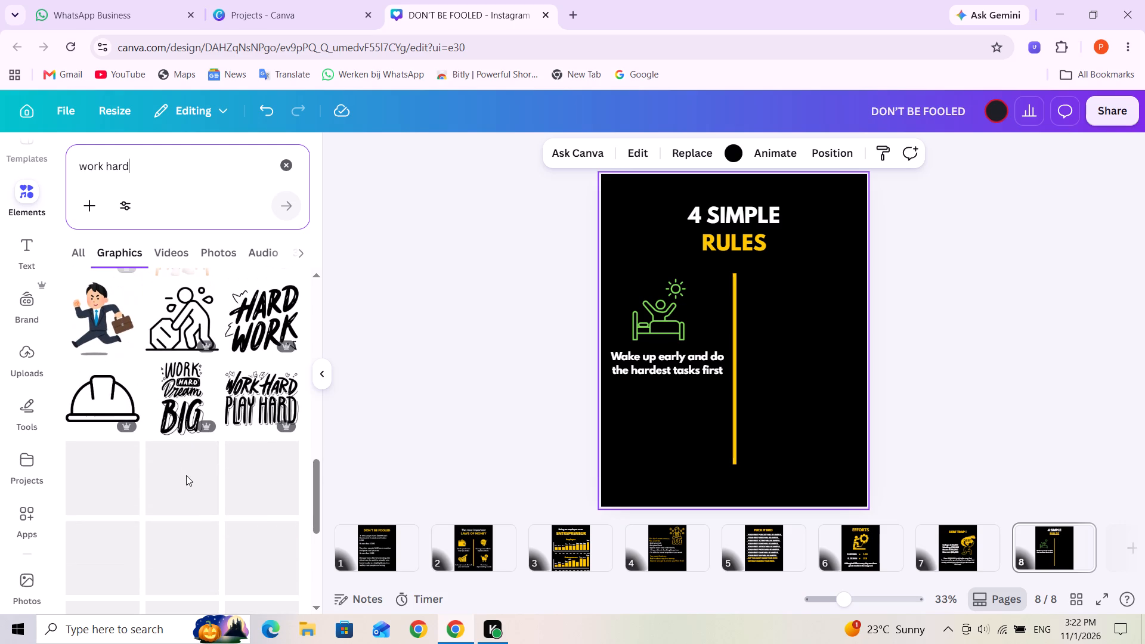
scroll(186, 476, "down", 1)
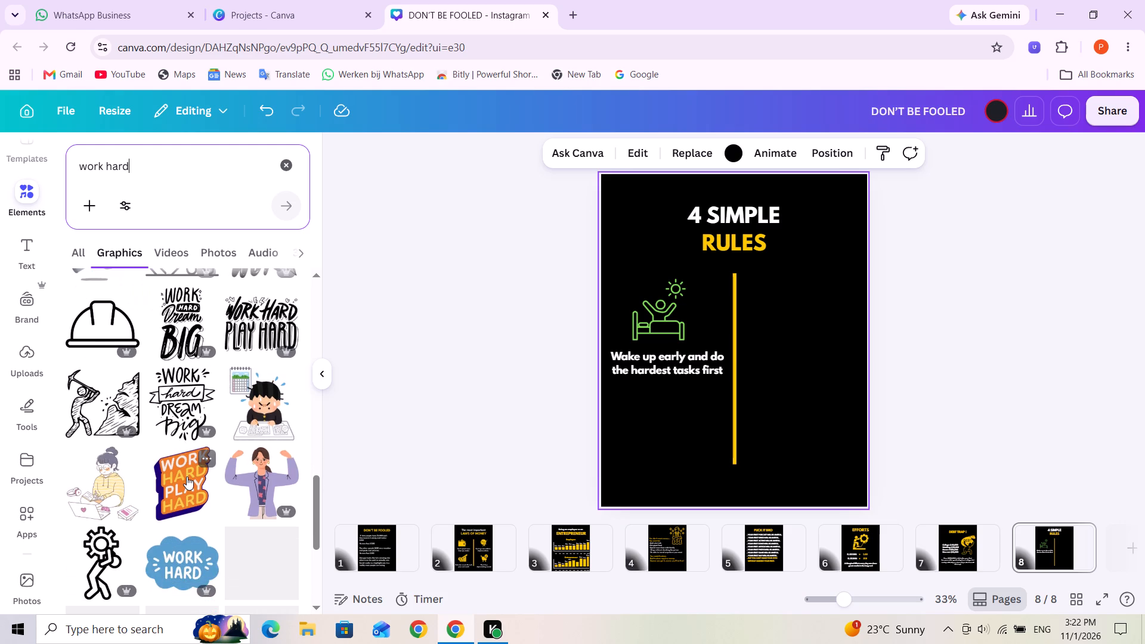
scroll(187, 476, "down", 3)
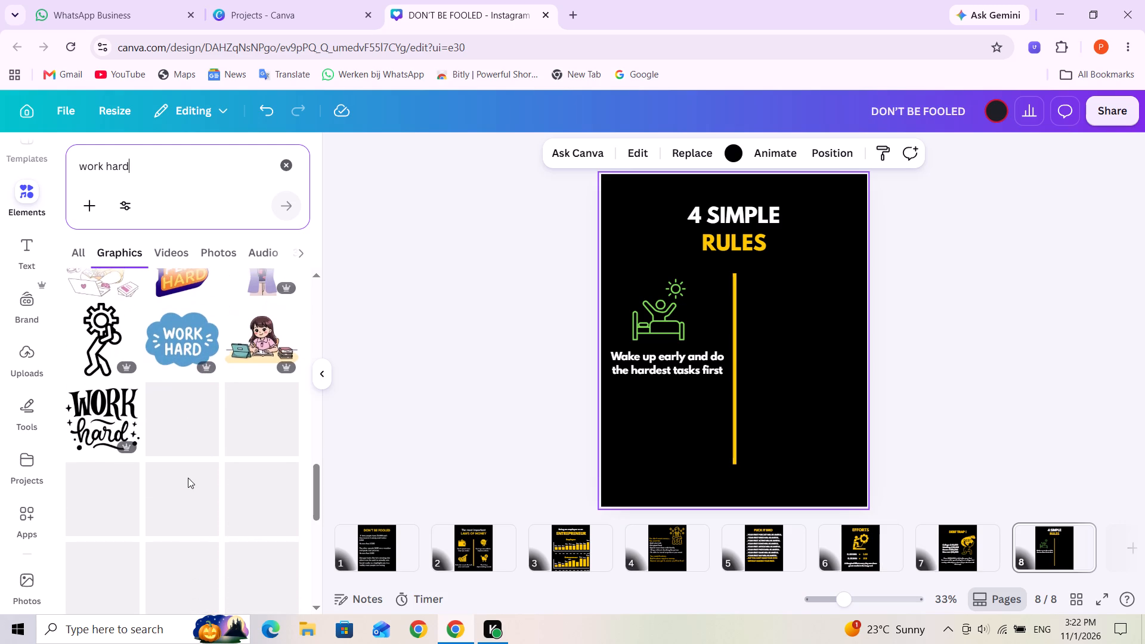
scroll(188, 478, "down", 2)
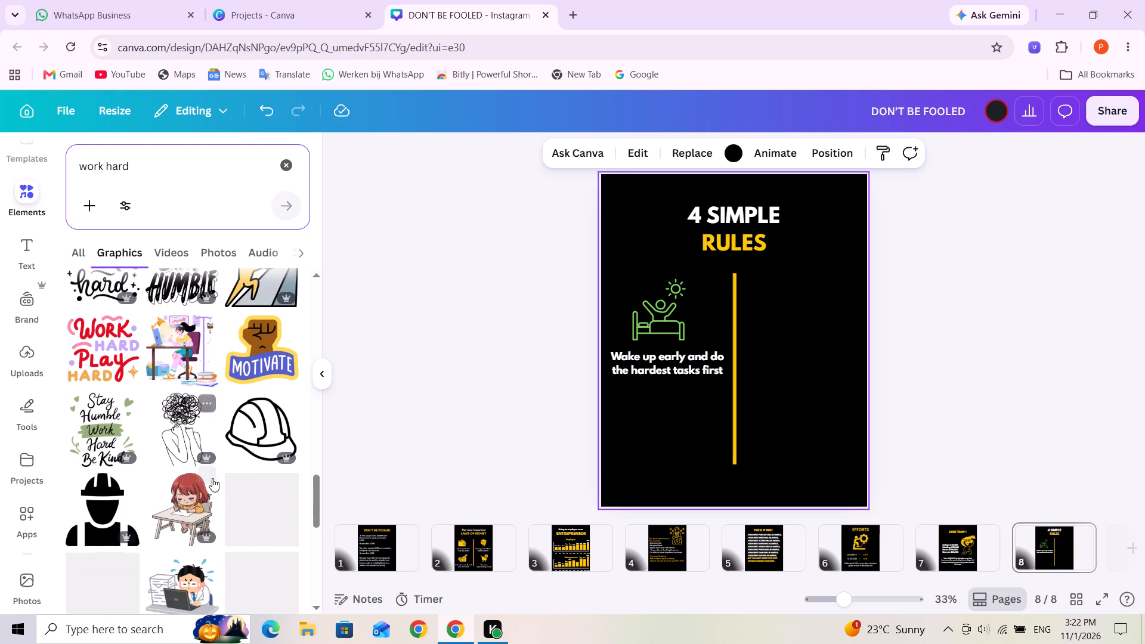
scroll(212, 479, "down", 2)
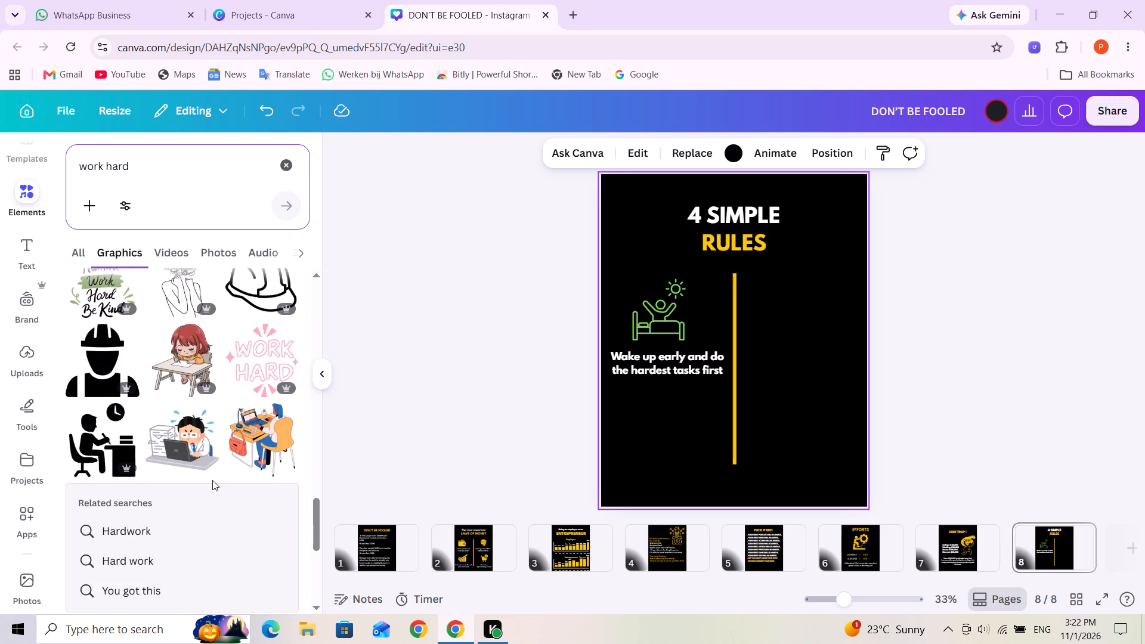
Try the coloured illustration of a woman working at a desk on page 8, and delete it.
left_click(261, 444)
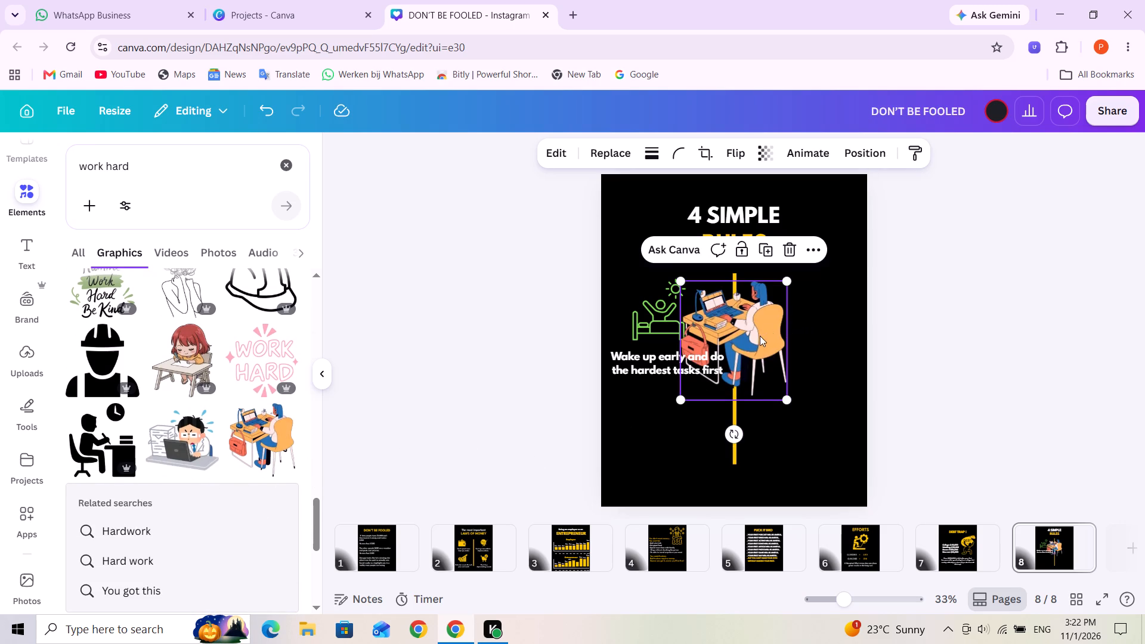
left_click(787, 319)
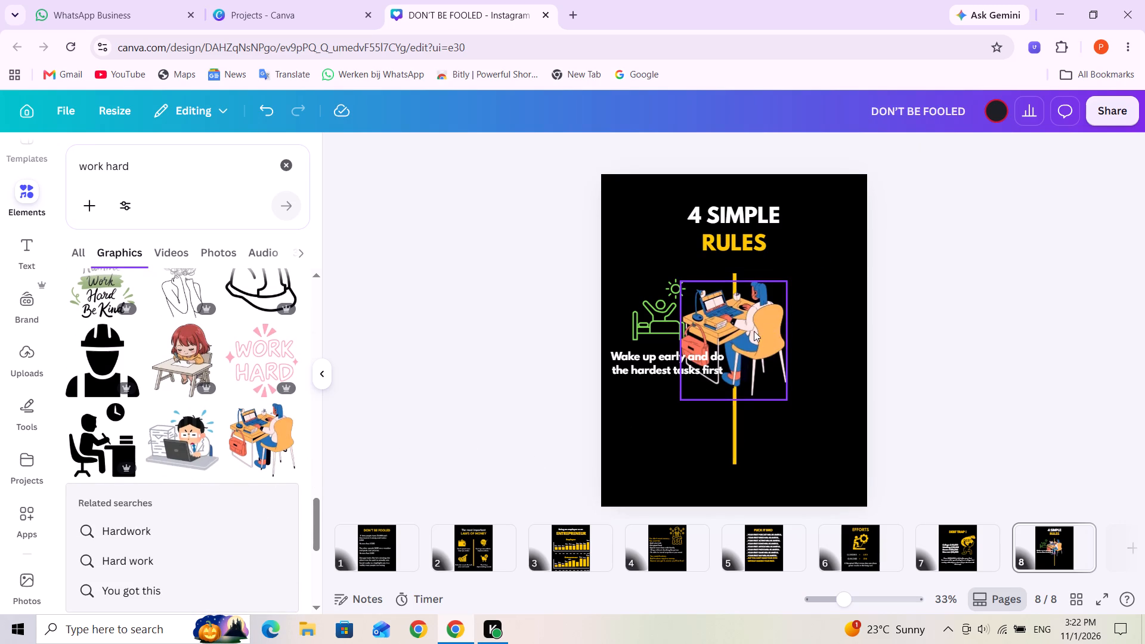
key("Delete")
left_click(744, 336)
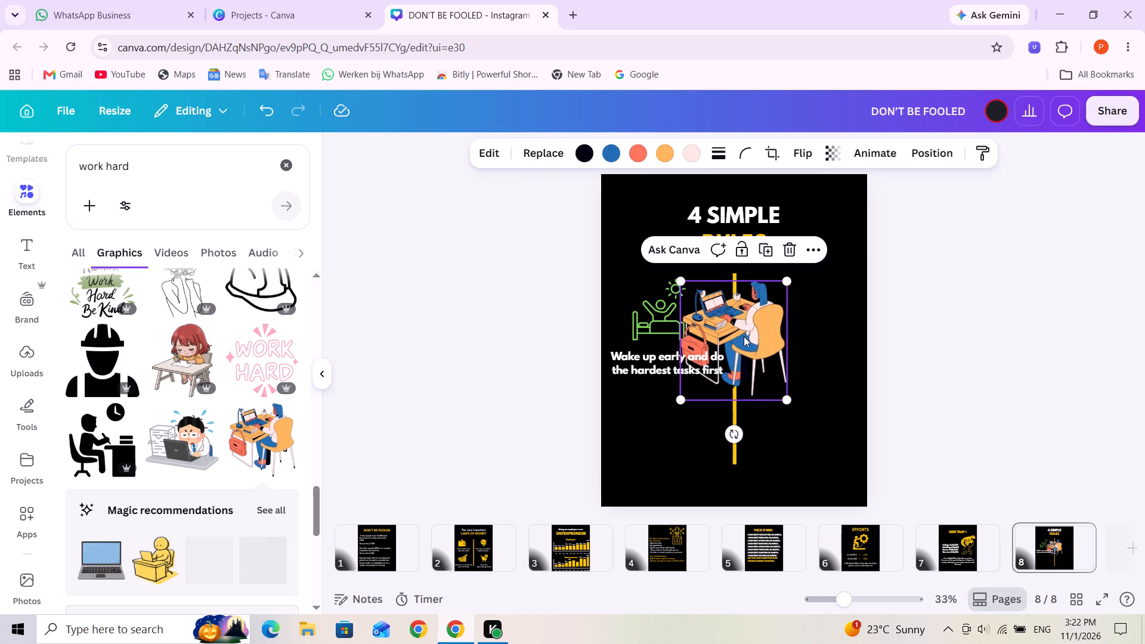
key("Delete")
Add the solid black desk-worker-with-clock graphic, shrink it to the wake-up graphic's height, and align it across the yellow line.
left_click(101, 451)
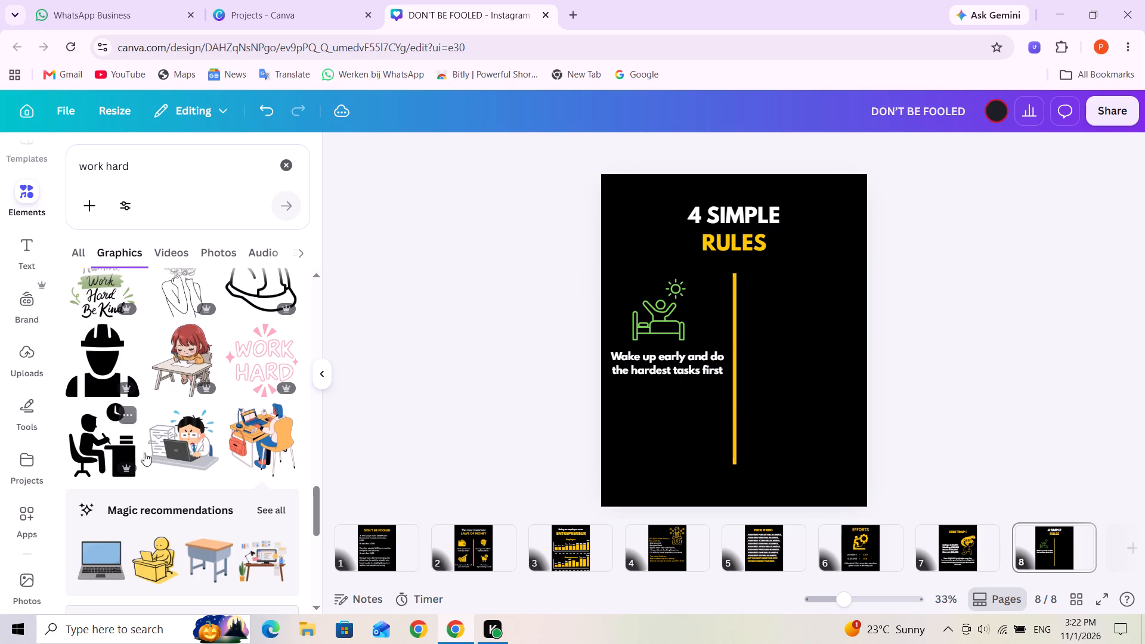
left_click_drag(767, 342, 822, 345)
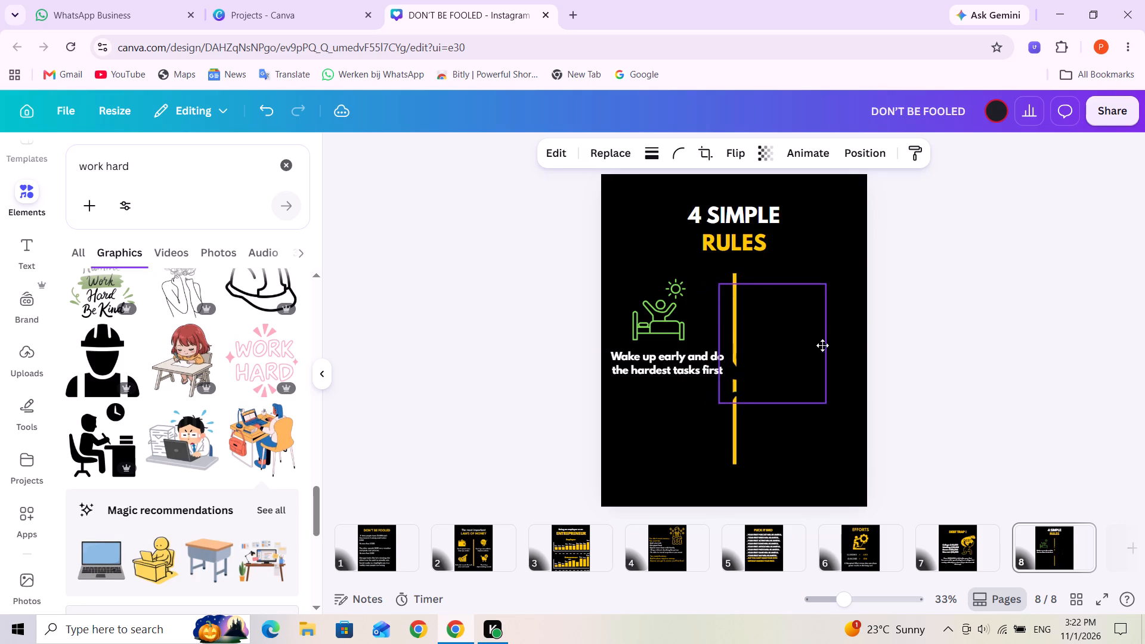
left_click_drag(822, 345, 840, 340)
left_click_drag(857, 395, 827, 343)
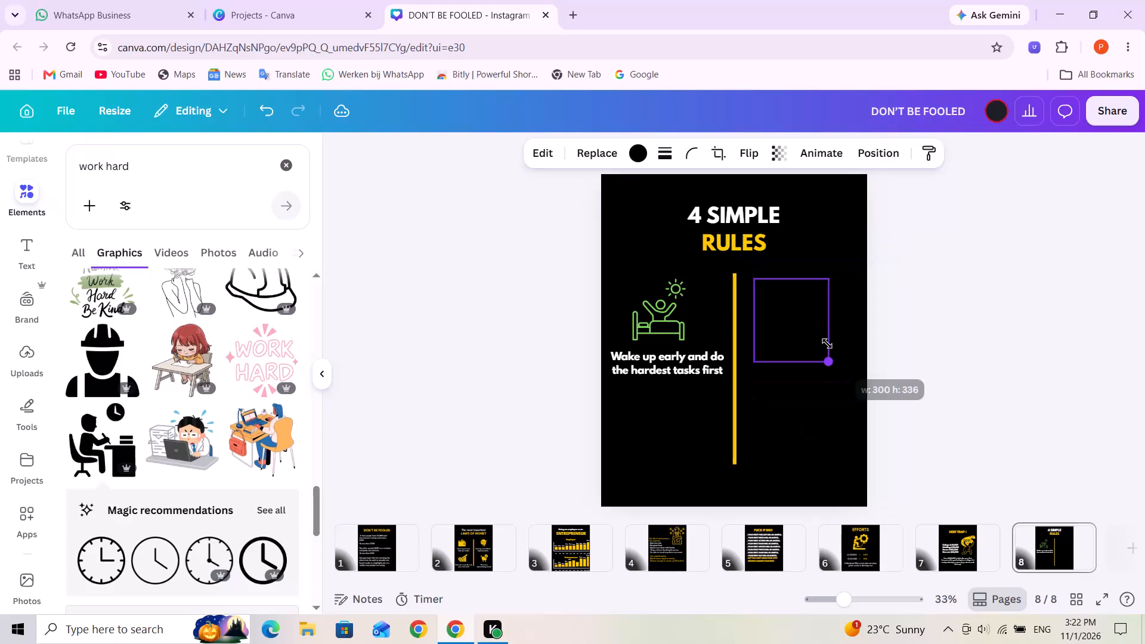
left_click_drag(827, 343, 822, 335)
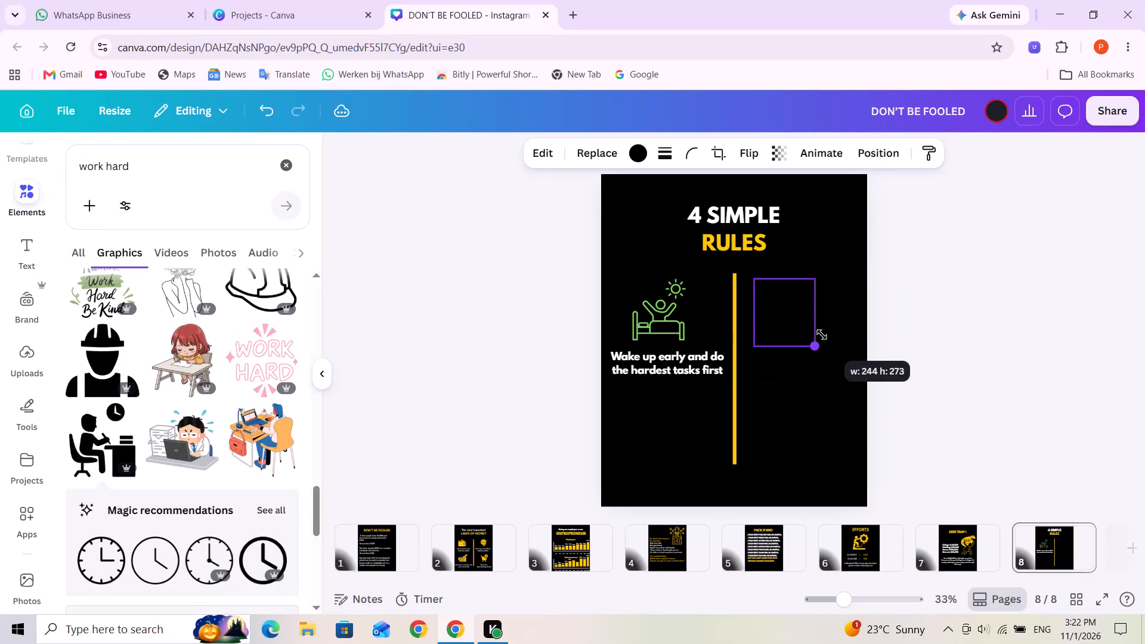
left_click_drag(822, 335, 821, 323)
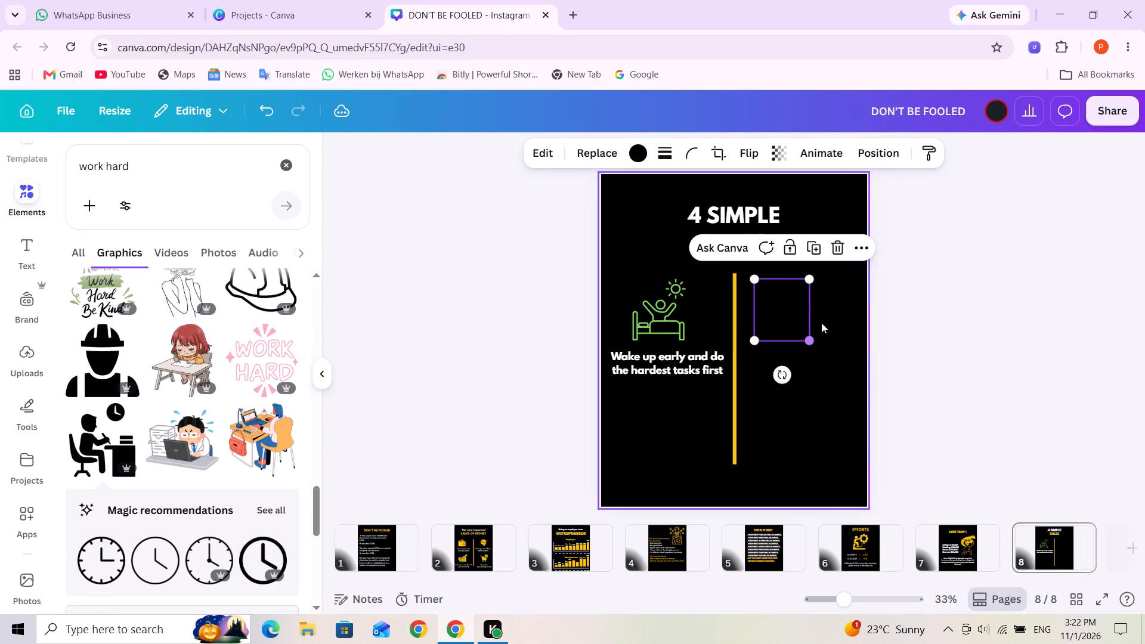
left_click_drag(794, 308, 816, 308)
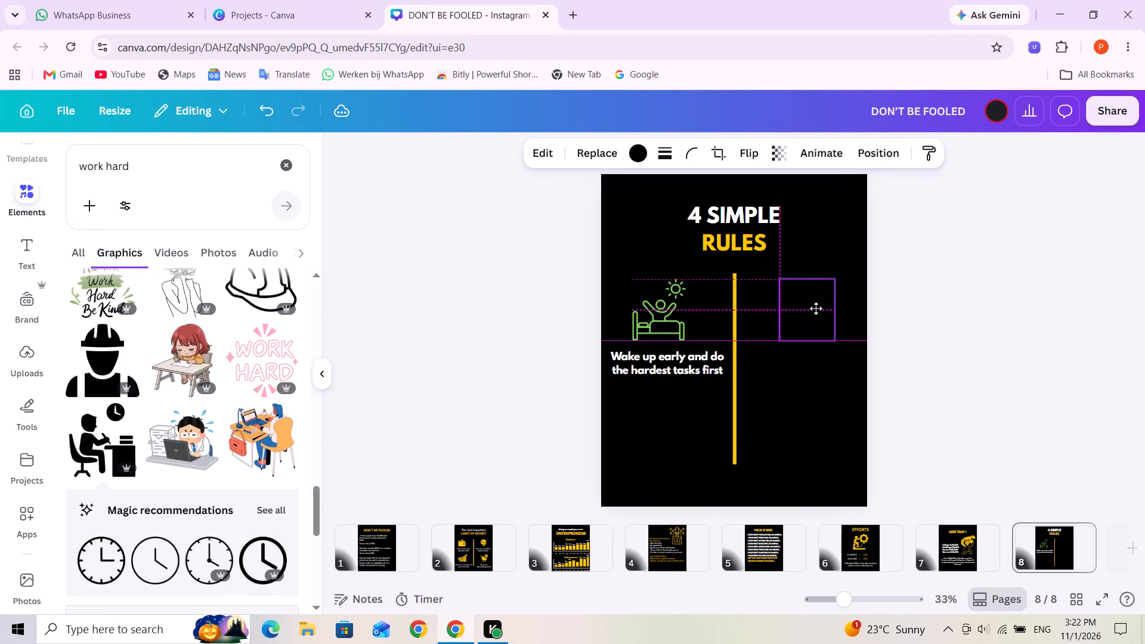
left_click_drag(816, 308, 815, 305)
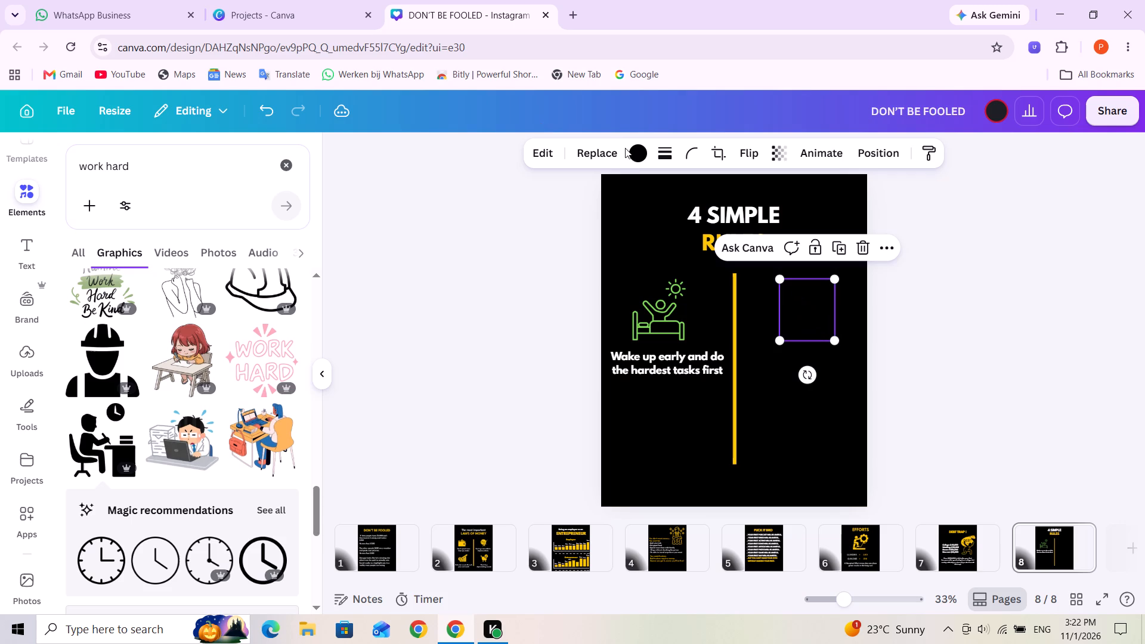
Recolour the desk-worker graphic to the same green as the wake-up graphic.
left_click(635, 153)
left_click(178, 261)
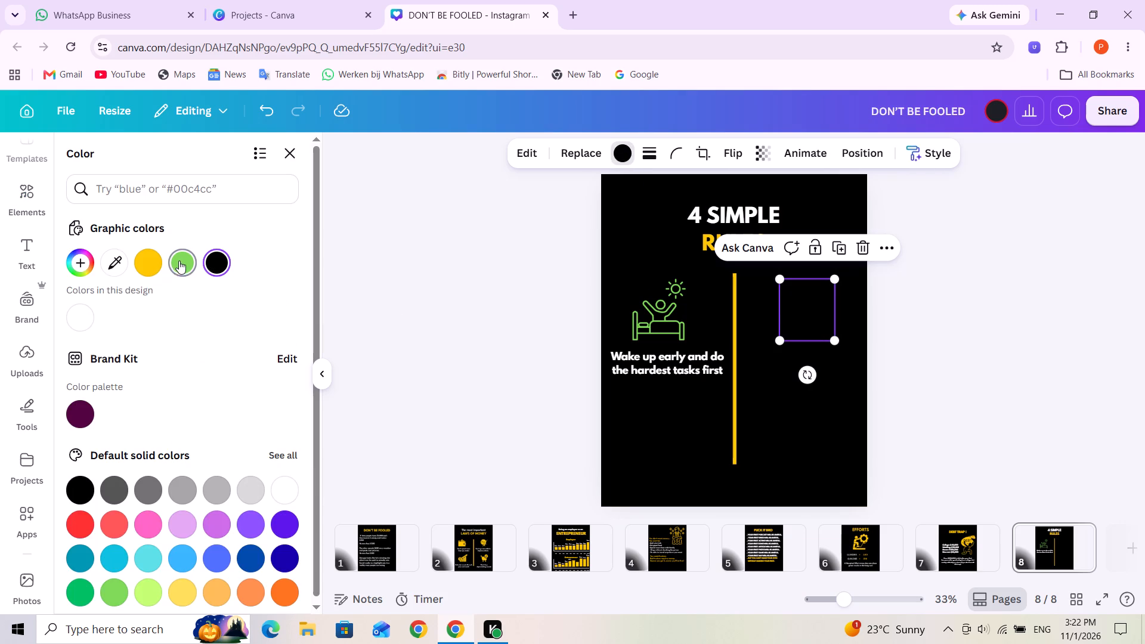
Duplicate the wake-up caption and place the copy beneath the desk-worker graphic, level with the original.
left_click(660, 361)
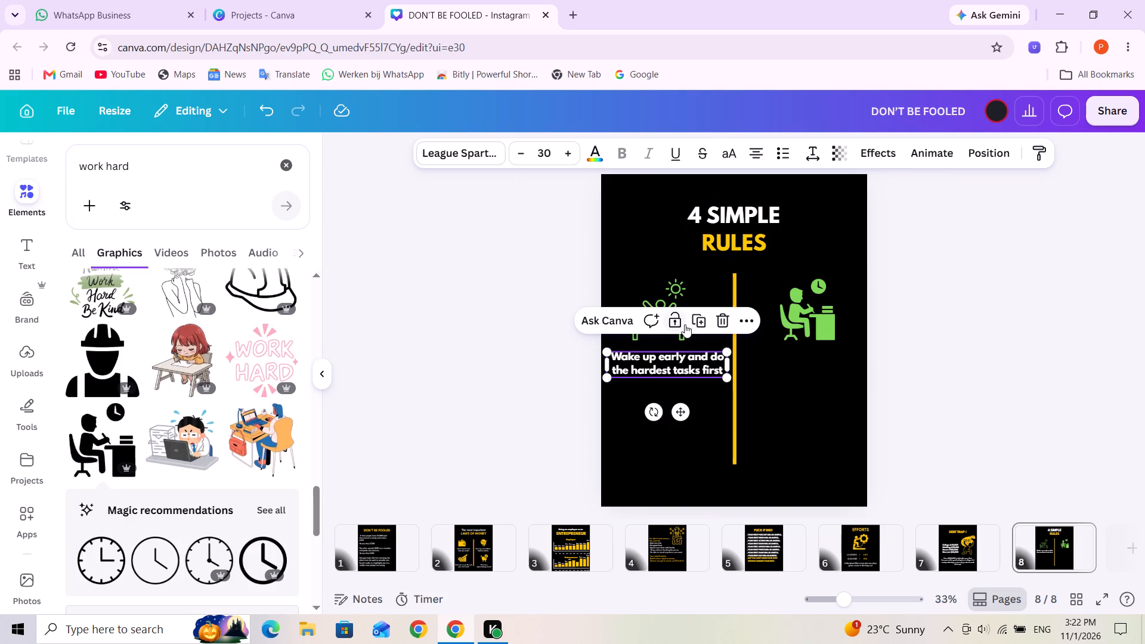
left_click(701, 323)
left_click_drag(692, 374, 816, 369)
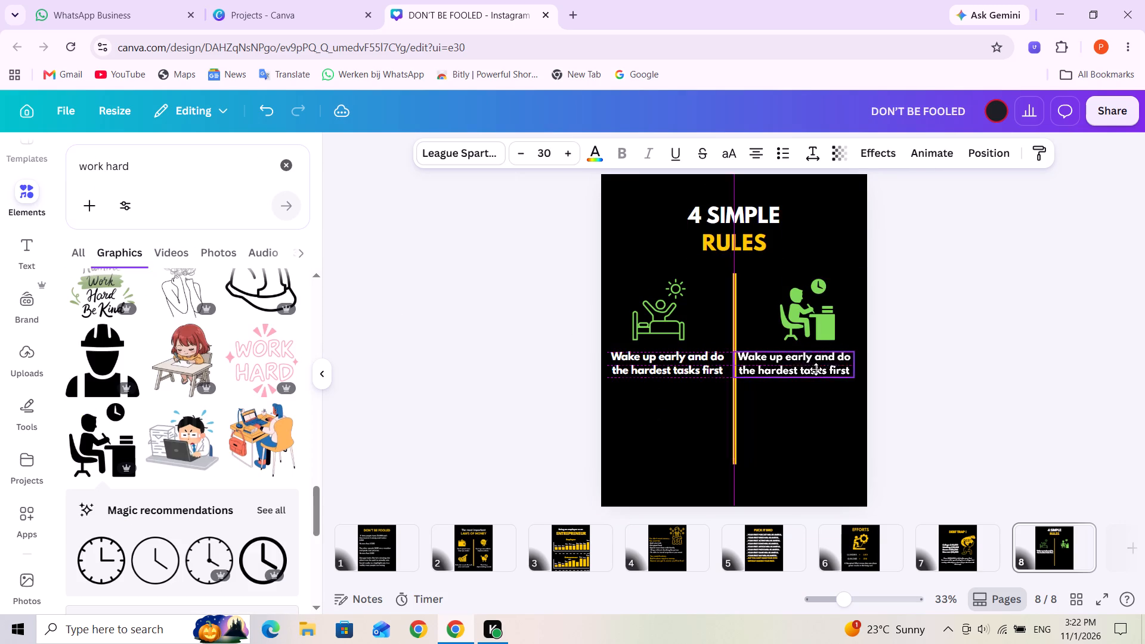
left_click_drag(816, 369, 823, 370)
Replace the copied caption's text with two lines: "Work harder than" and "you did yesterday".
triple_click(823, 370)
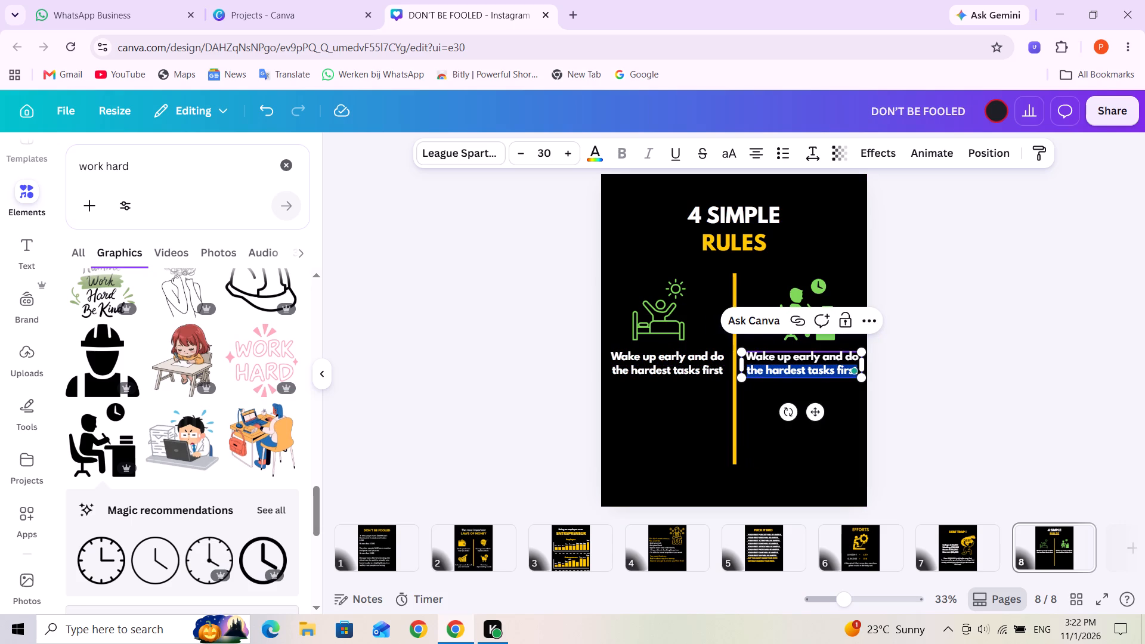
key("ctrl+a")
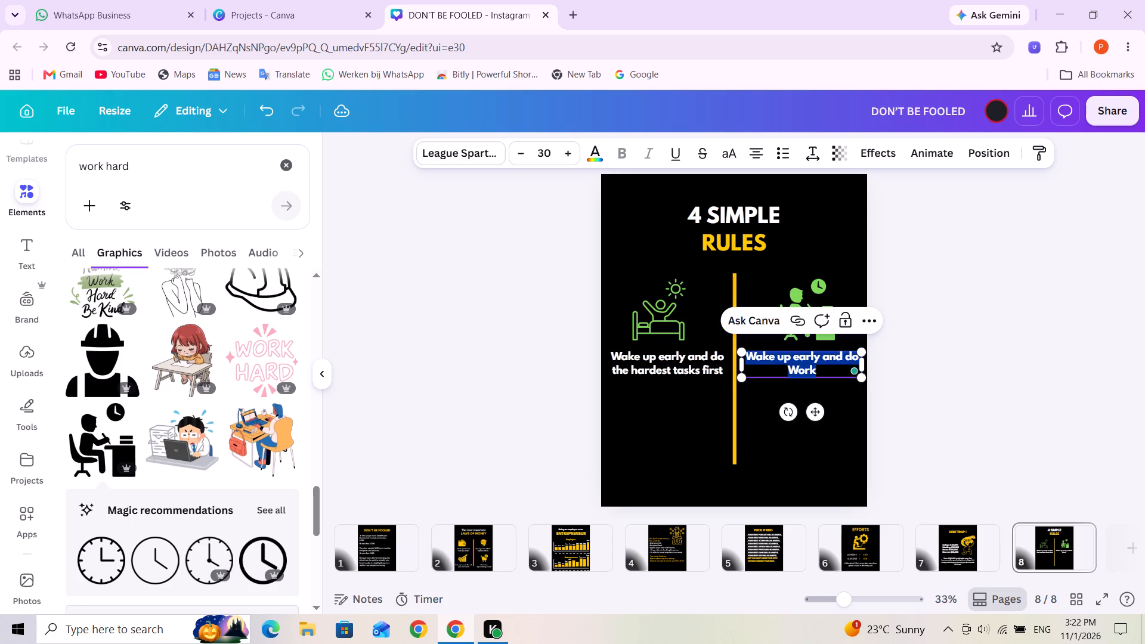
type("k harder")
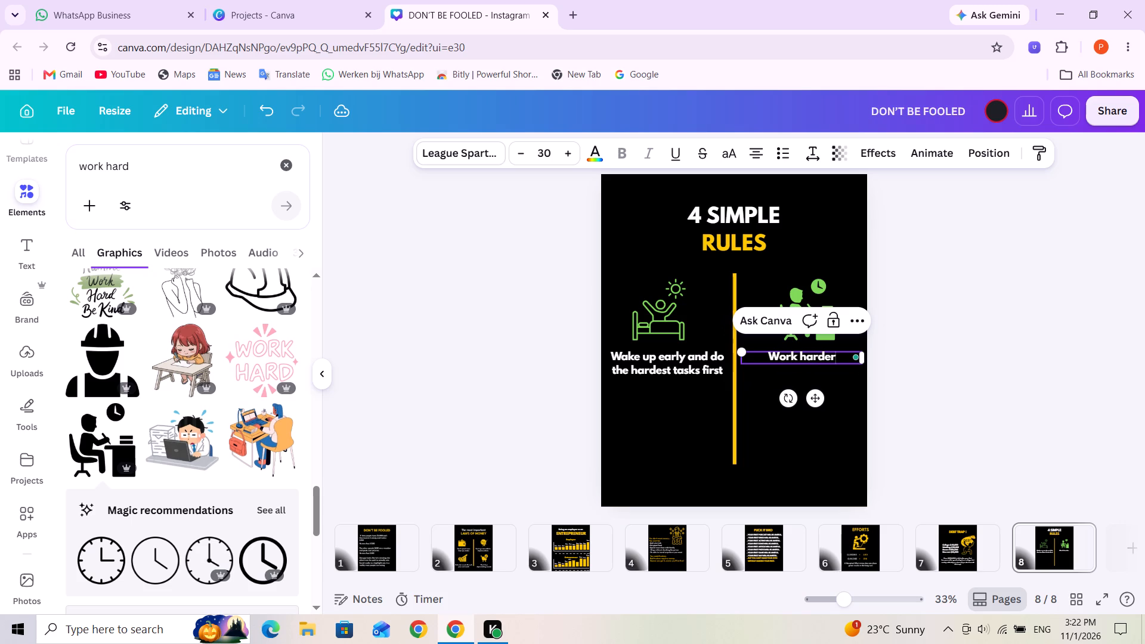
key("space")
type("than")
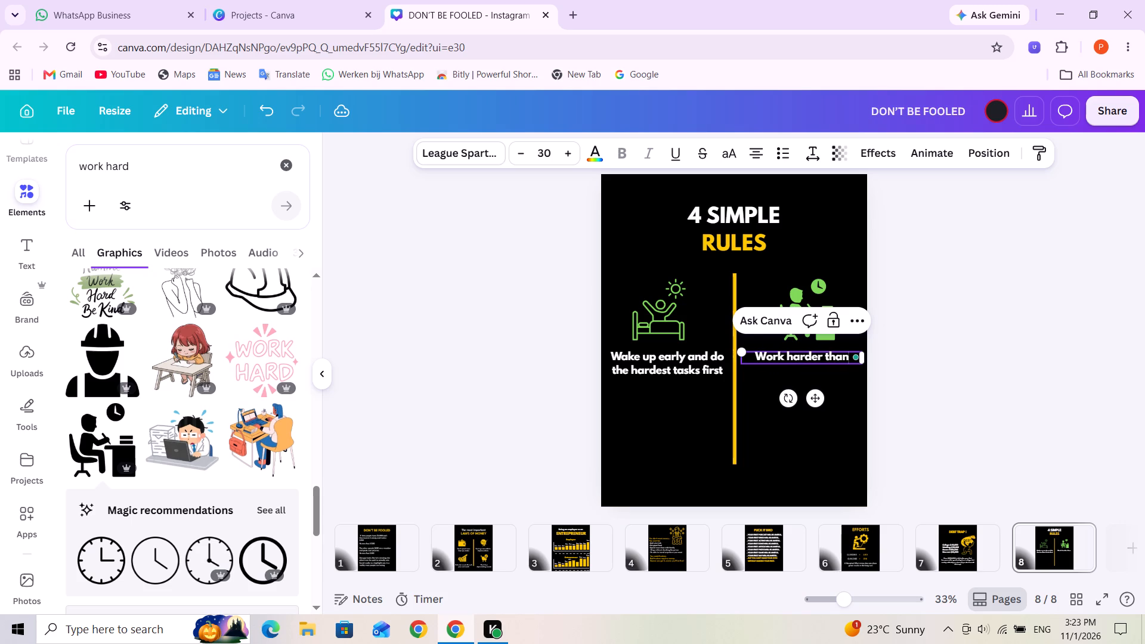
key("Return")
key("y")
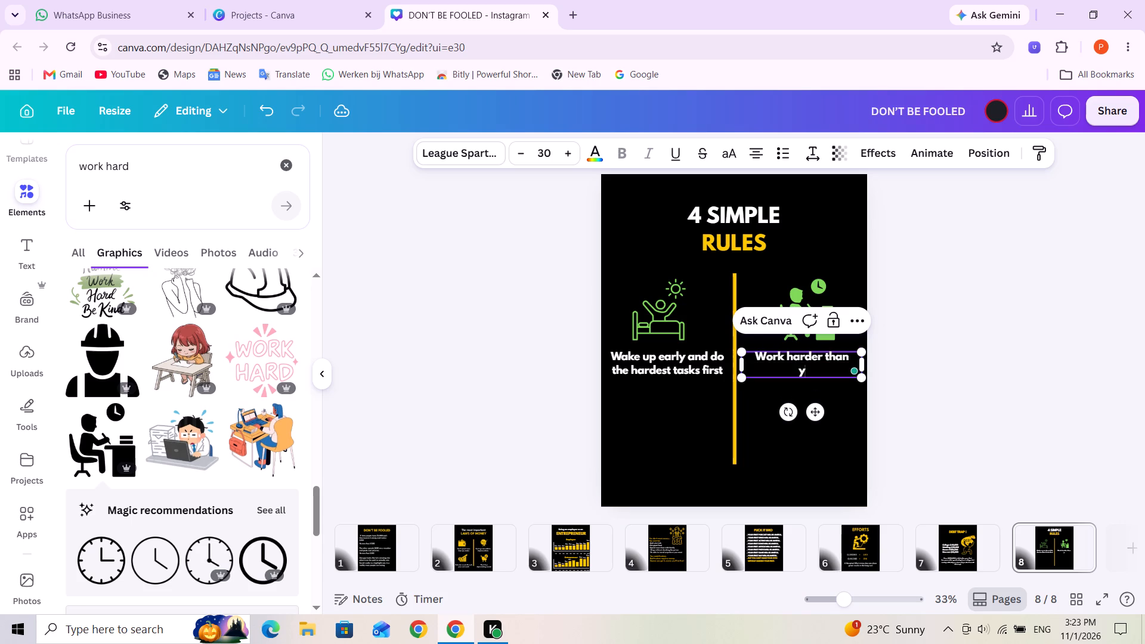
type("ou did yesterday")
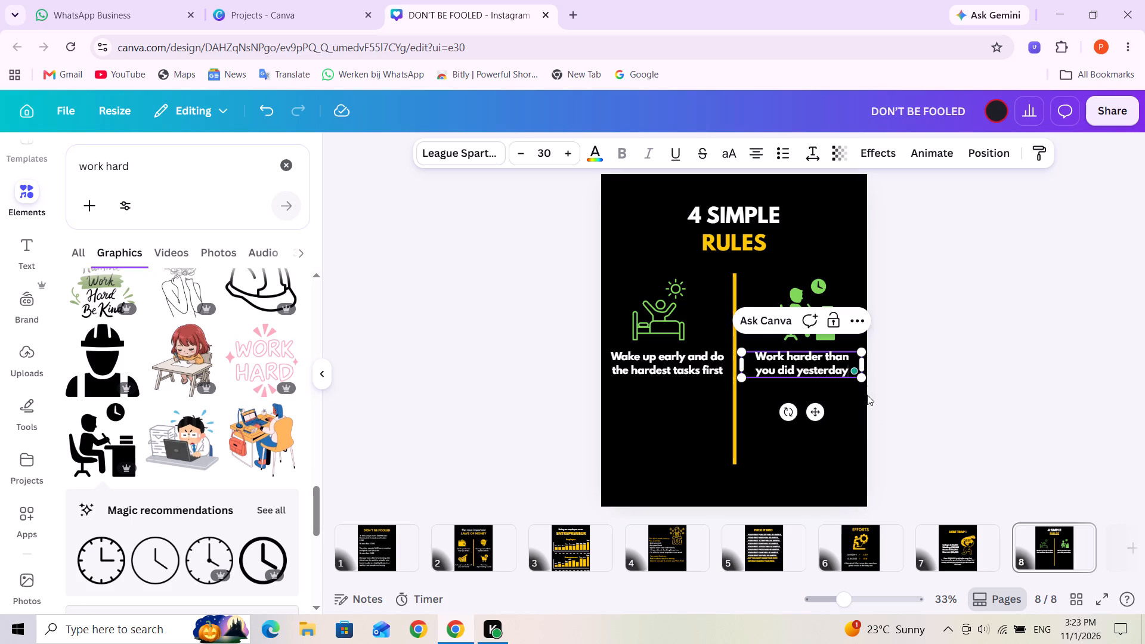
Narrow the "Work harder than you did yesterday" text box and reposition it beneath the desk-worker graphic, level with the other caption.
left_click_drag(865, 369, 846, 369)
left_click(894, 369)
left_click_drag(766, 369, 779, 368)
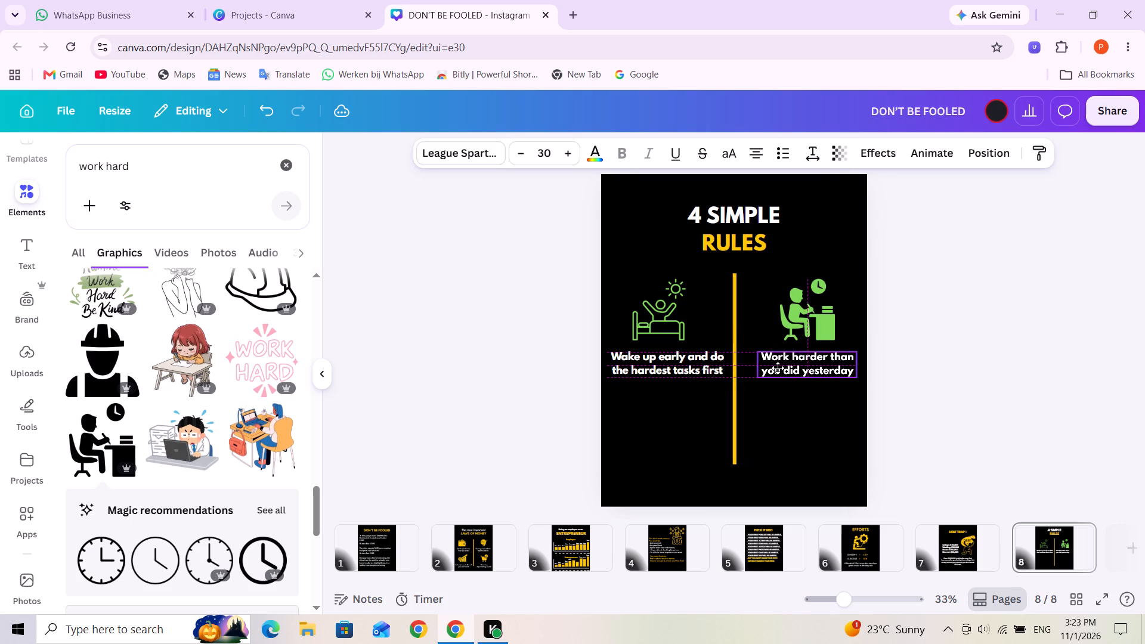
left_click_drag(828, 369, 819, 369)
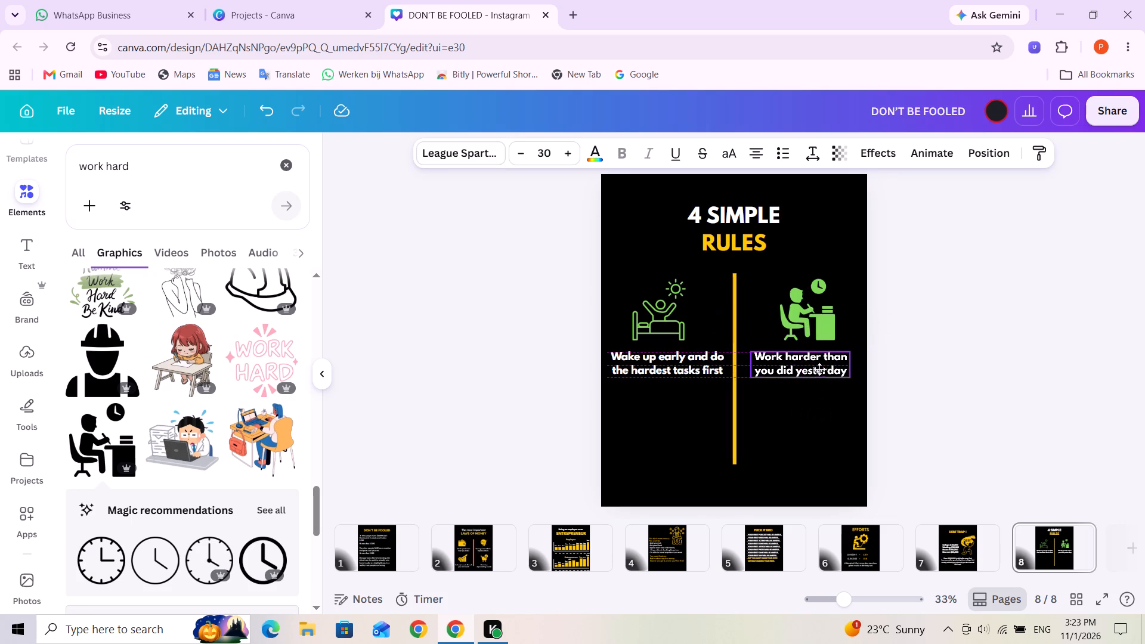
Nudge the "Work harder than you did yesterday" caption slightly sideways to finish its placement beneath the desk-worker graphic.
left_click_drag(819, 369, 822, 369)
left_click(790, 426)
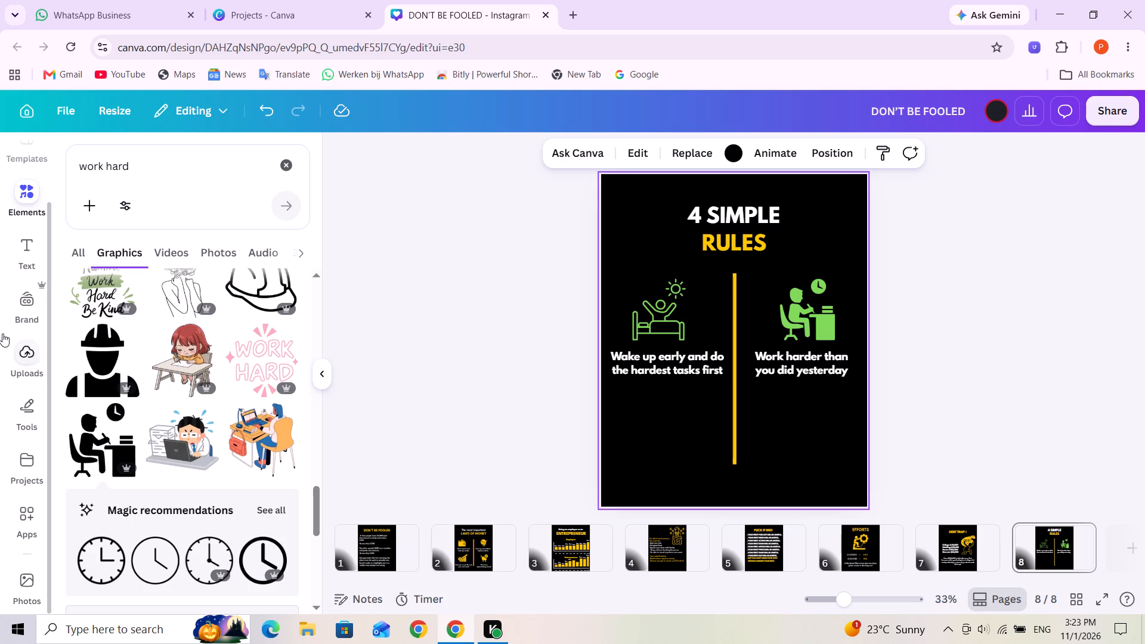
Search the graphics for "exercise" and add the outlined side-stretching figure to page 8.
left_click(23, 199)
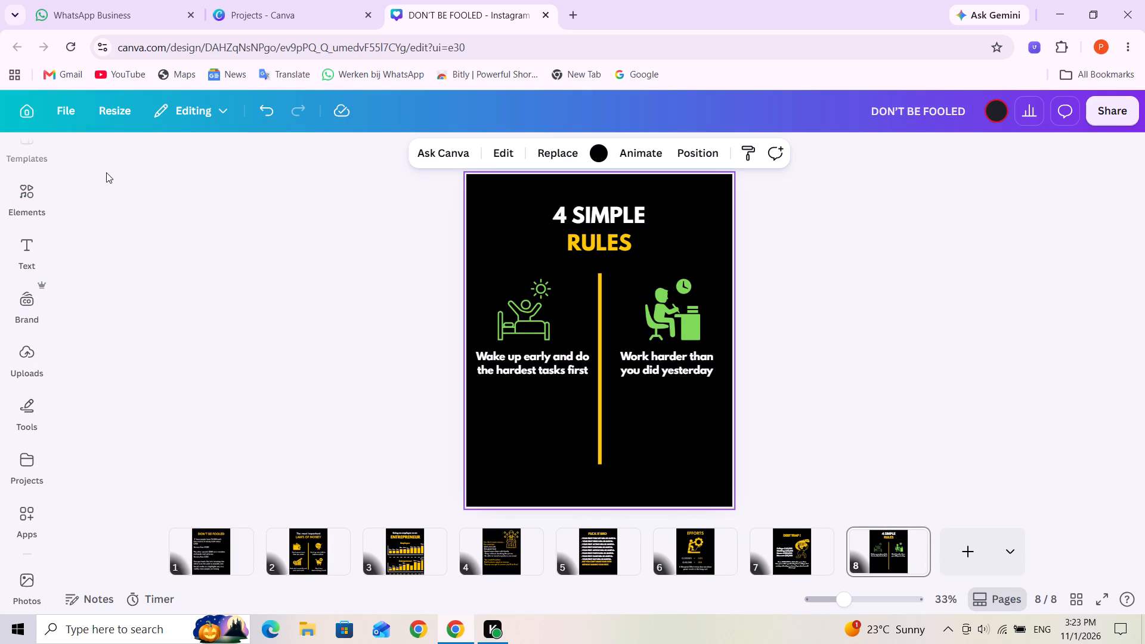
left_click(30, 218)
triple_click(126, 174)
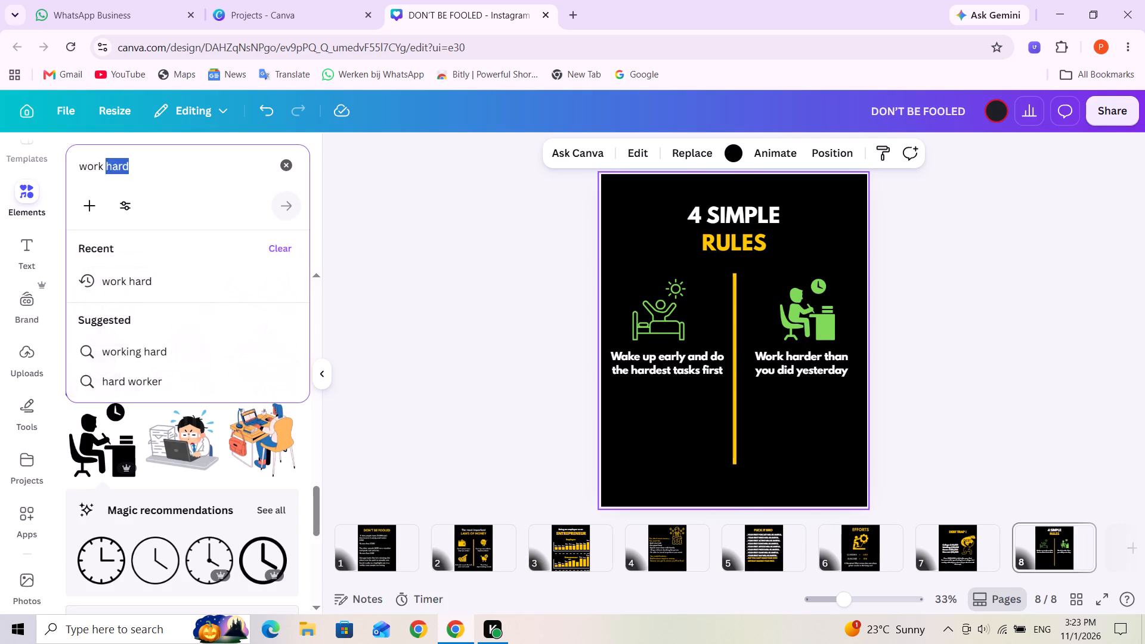
triple_click(124, 174)
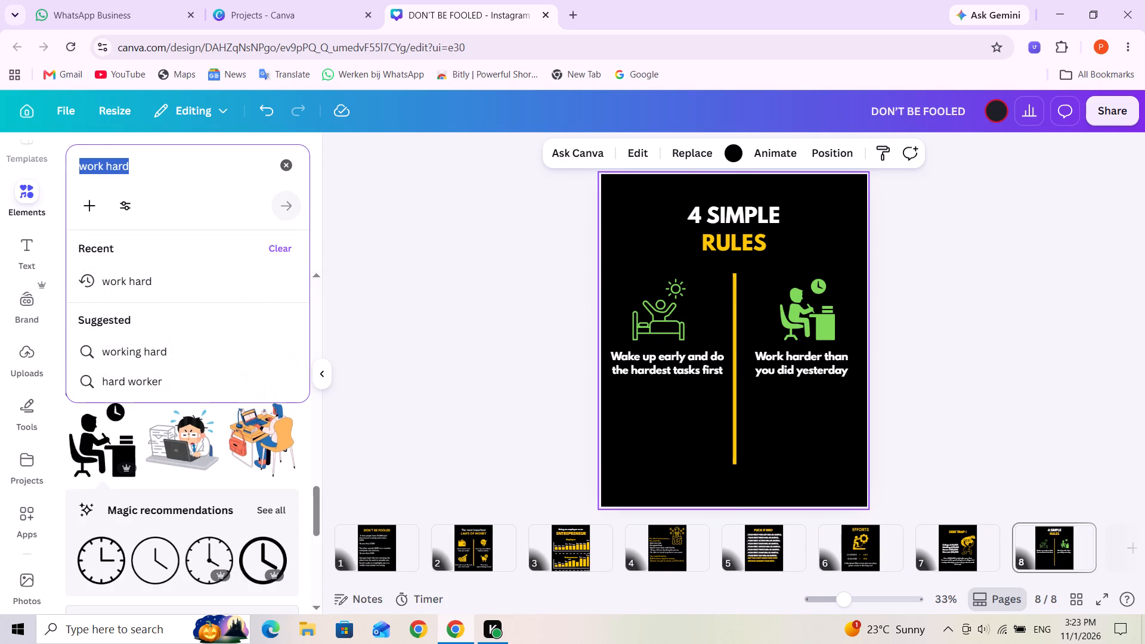
type("exercise")
key("Return")
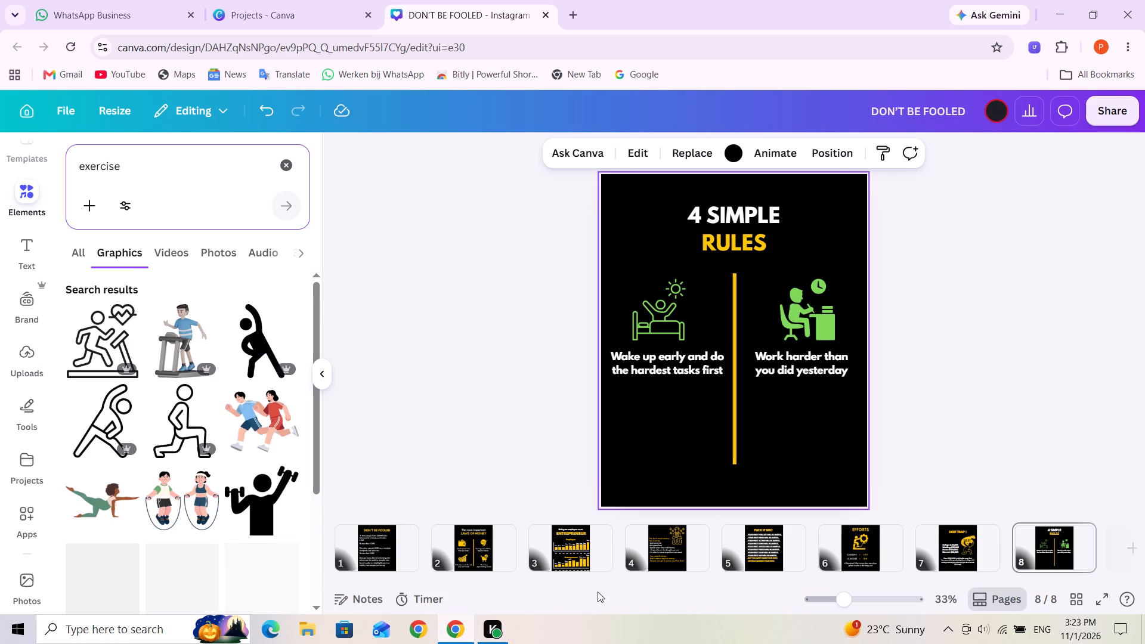
left_click(101, 426)
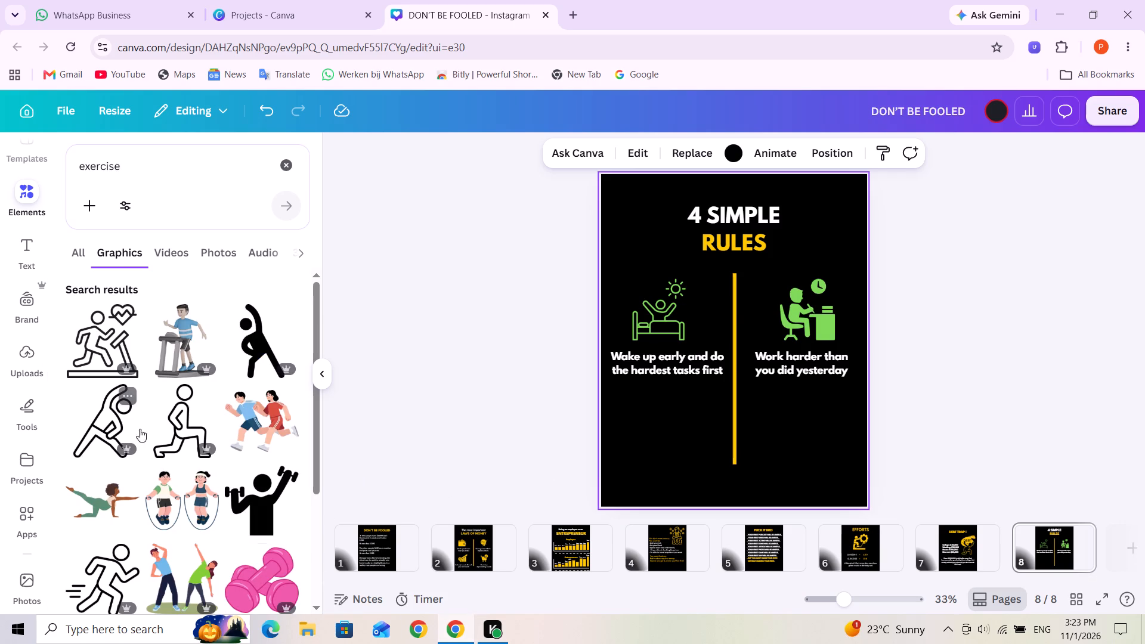
Shrink the stretching figure to about 197 by 250 and place it beneath the "Wake up early" caption.
left_click_drag(754, 324, 769, 315)
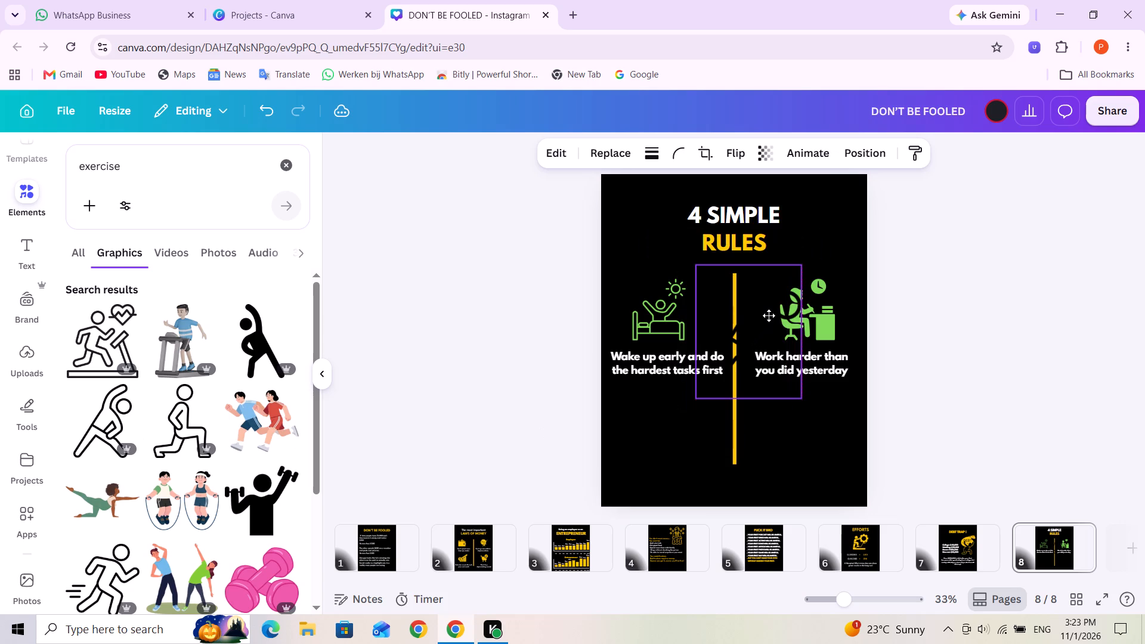
left_click_drag(769, 315, 769, 328)
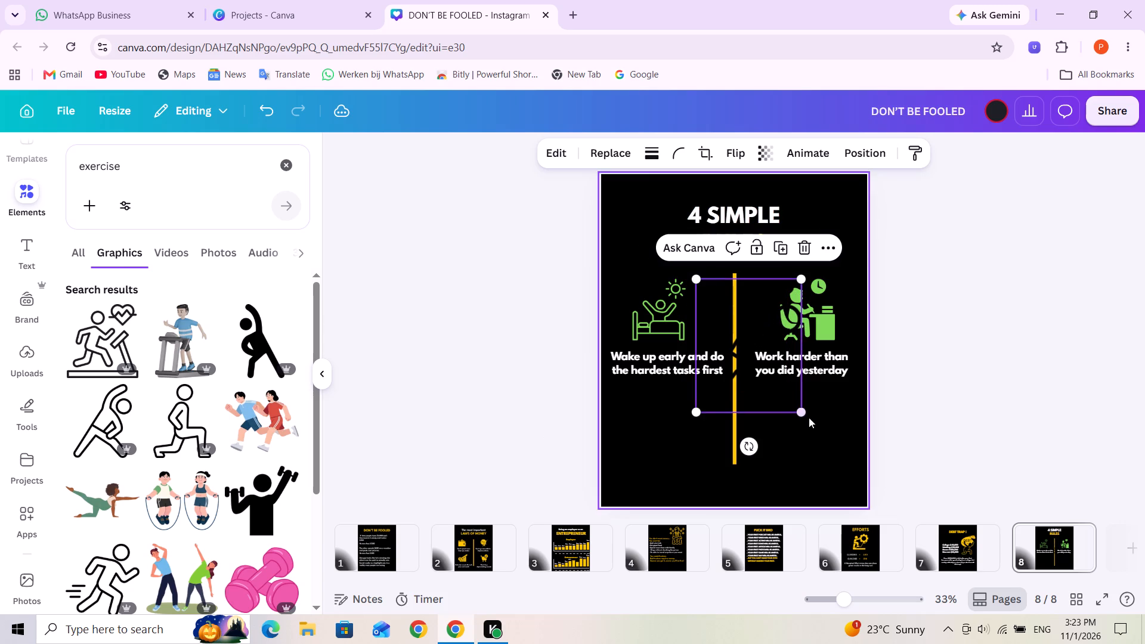
left_click_drag(806, 414, 770, 328)
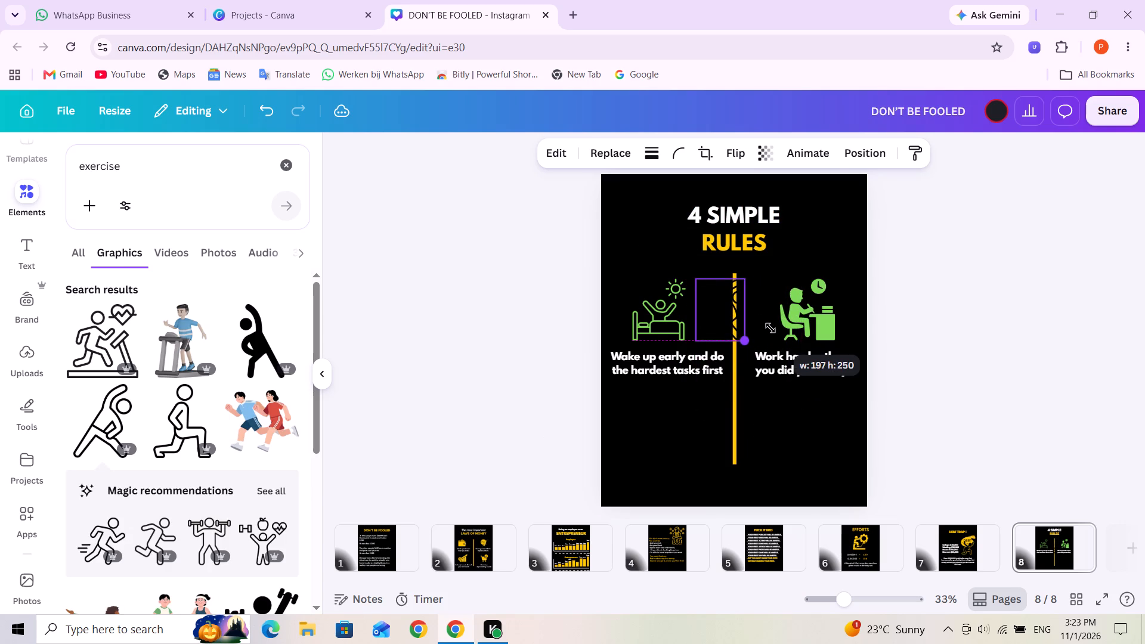
left_click_drag(770, 328, 772, 329)
left_click_drag(726, 305, 673, 423)
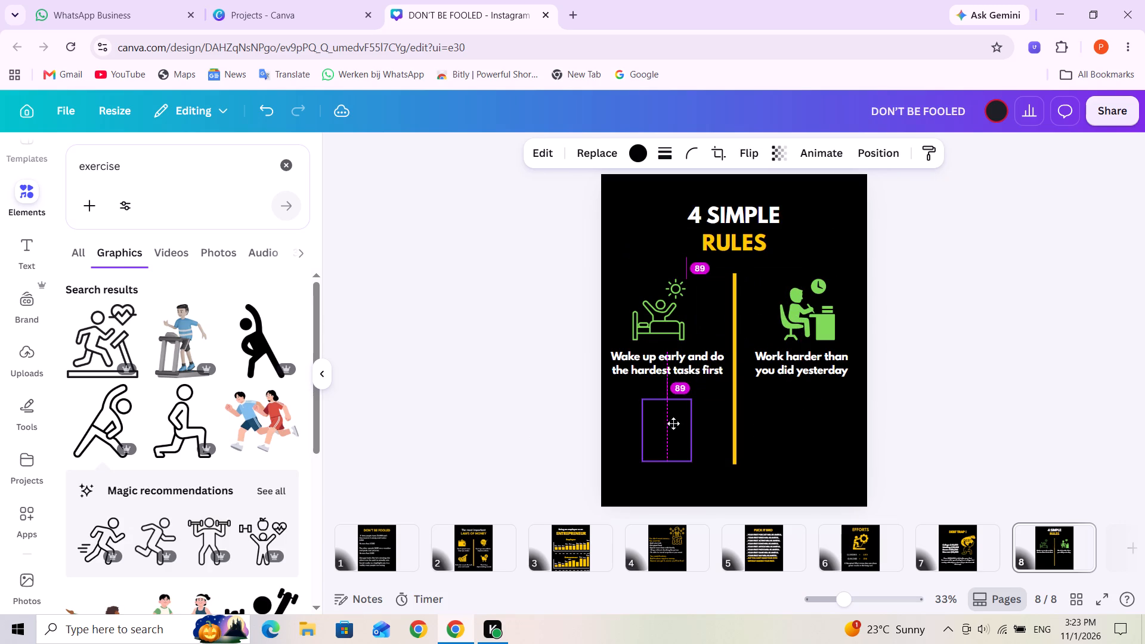
left_click_drag(673, 423, 669, 422)
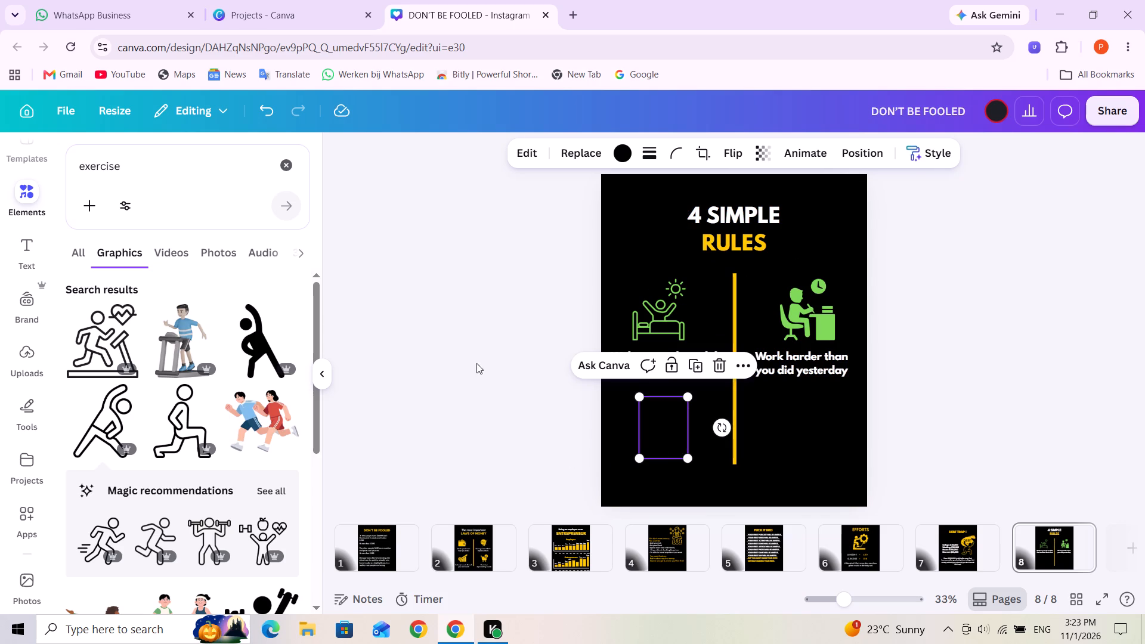
Recolour the stretching figure to the same yellow as the divider.
left_click(627, 154)
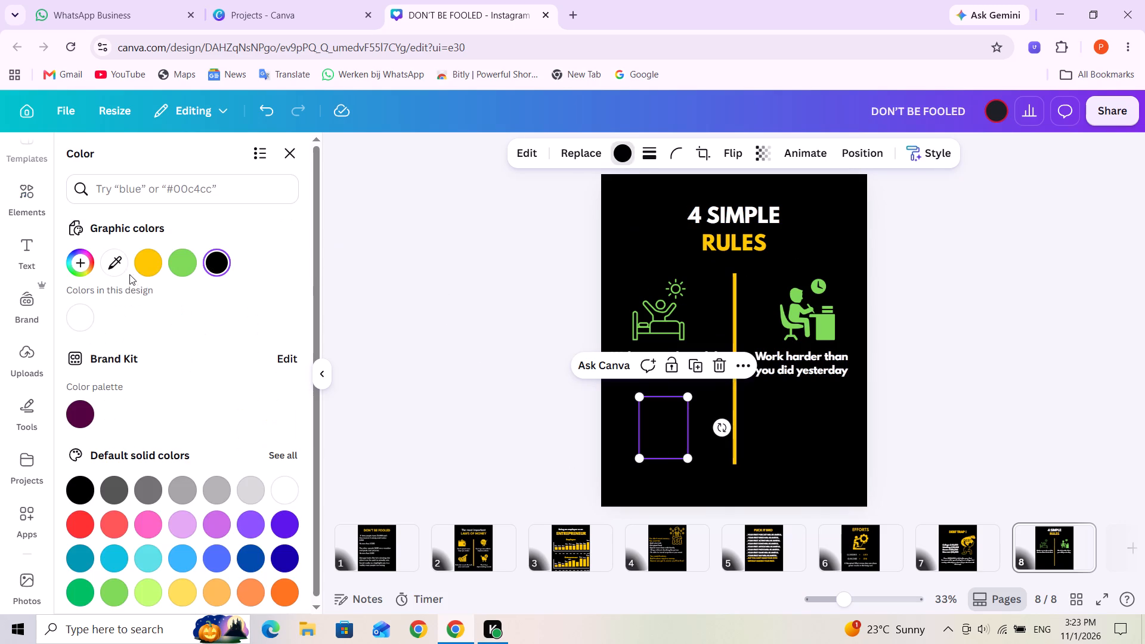
left_click(141, 264)
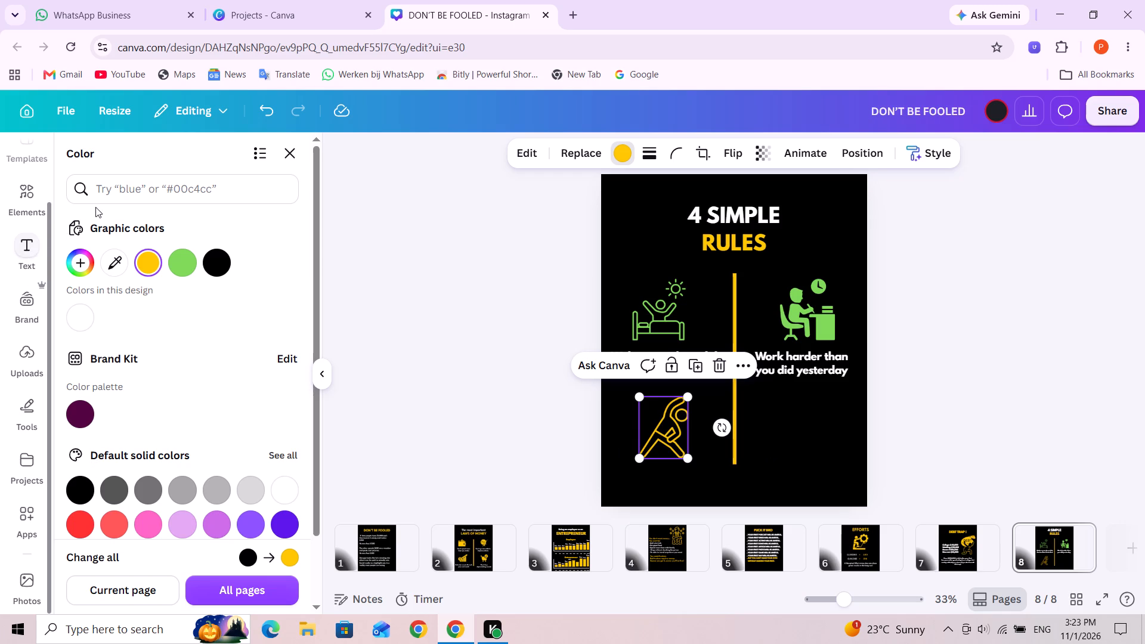
Search the graphics for "sitting".
left_click(32, 205)
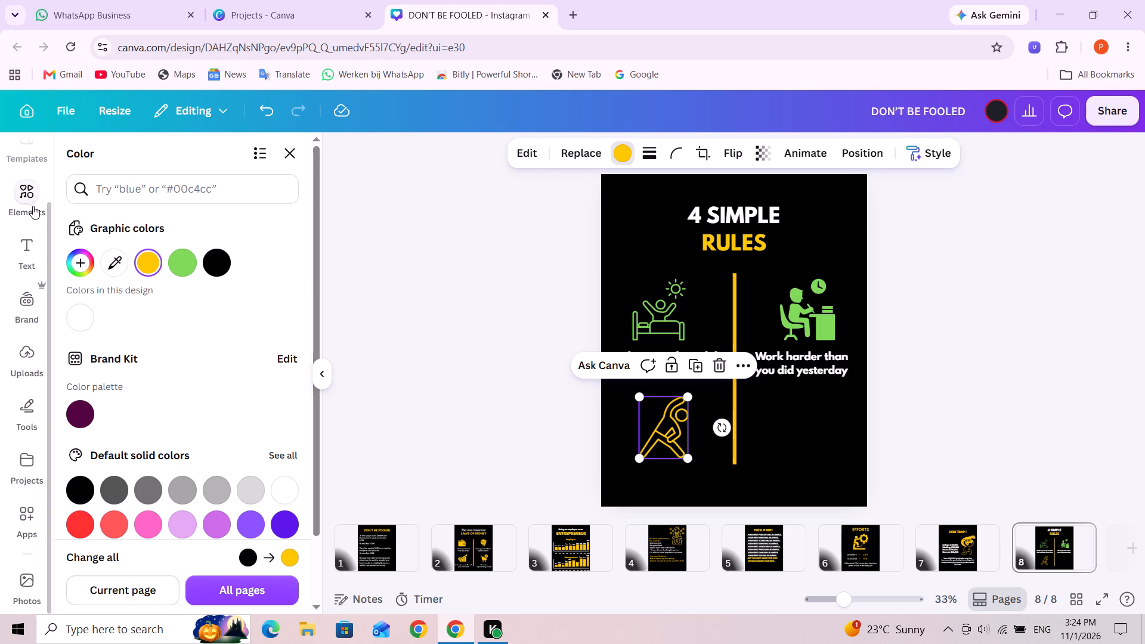
triple_click(177, 184)
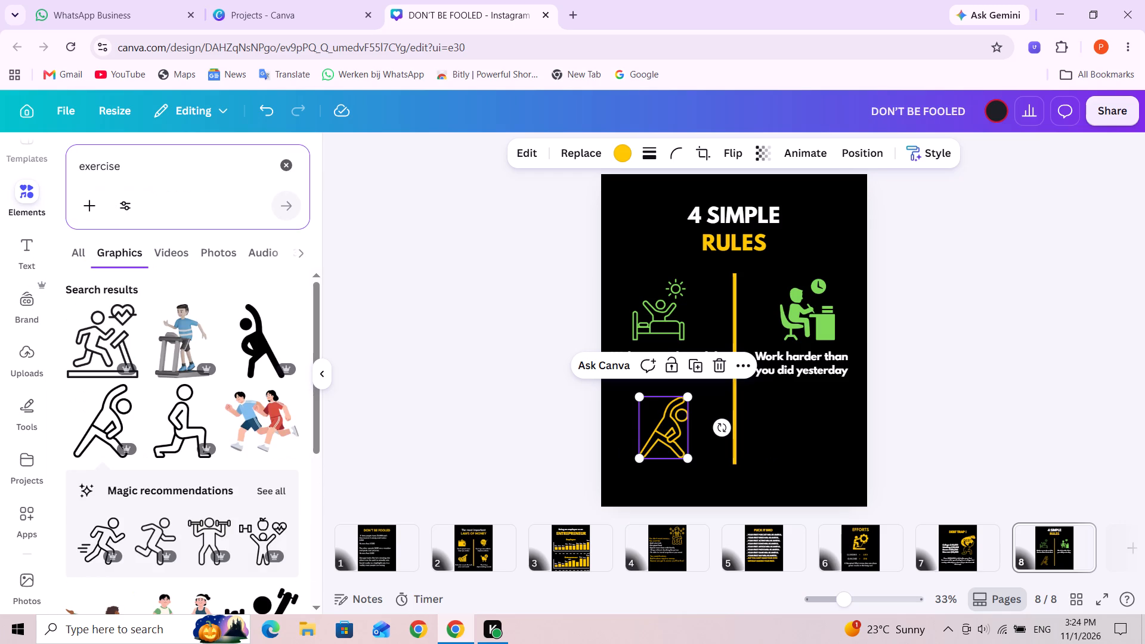
double_click(177, 178)
triple_click(177, 171)
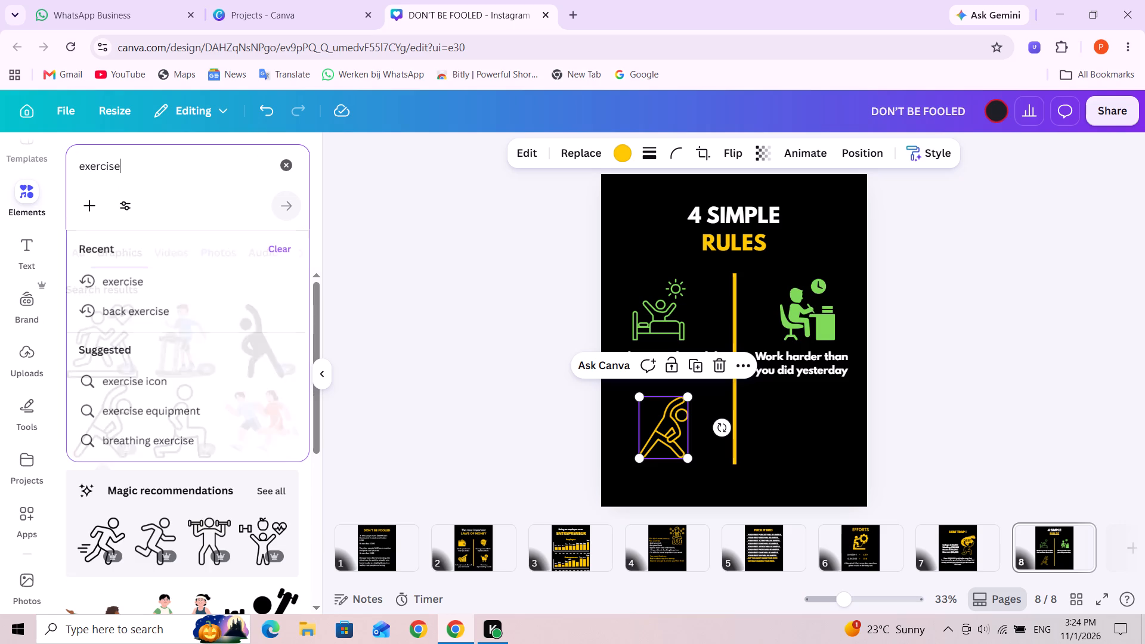
type("sitting")
key("Return")
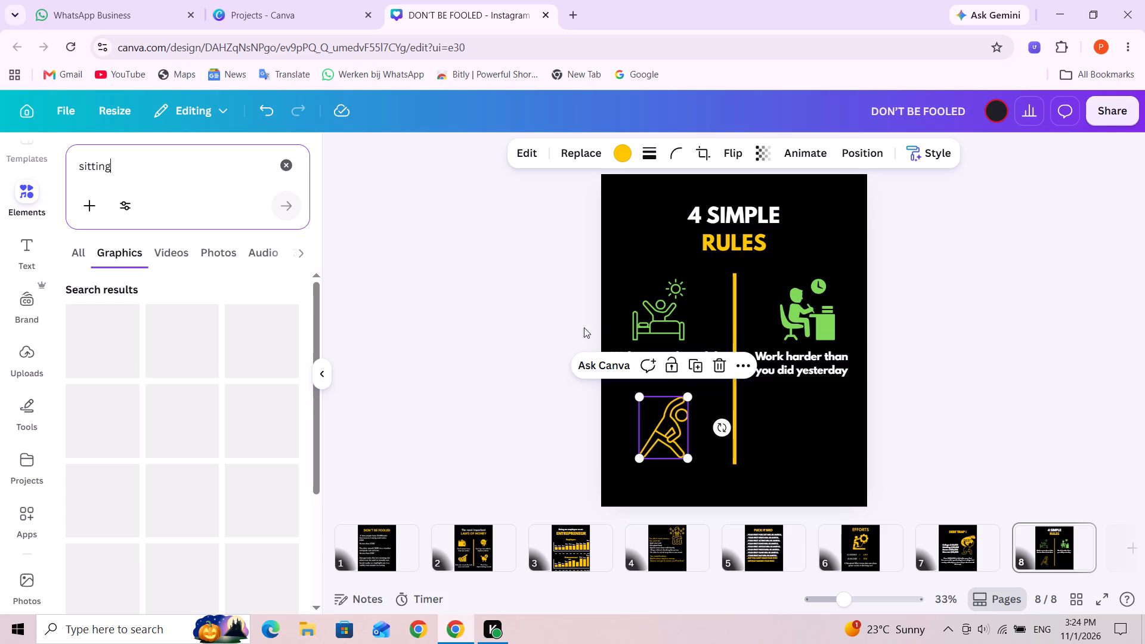
Duplicate the "Work harder than you did yesterday" caption and place the copy beneath the stretching figure.
left_click(788, 358)
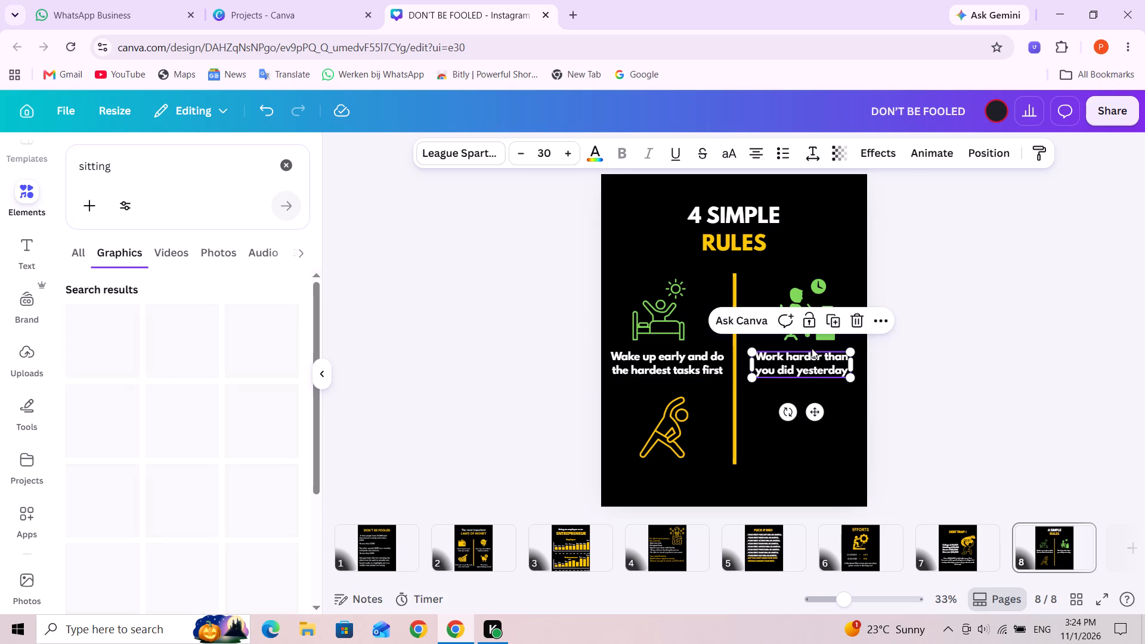
left_click(829, 323)
left_click_drag(809, 358, 800, 374)
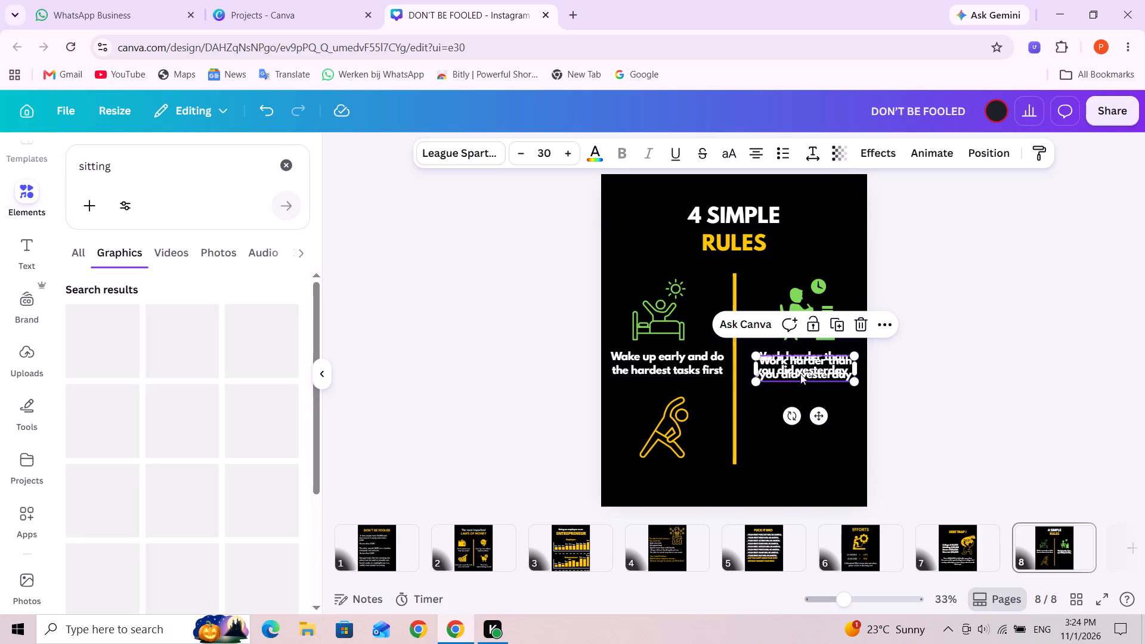
left_click_drag(800, 374, 666, 470)
Replace the copied caption's text with three lines: "Never go more than", "3 days without" and "exercise".
triple_click(664, 475)
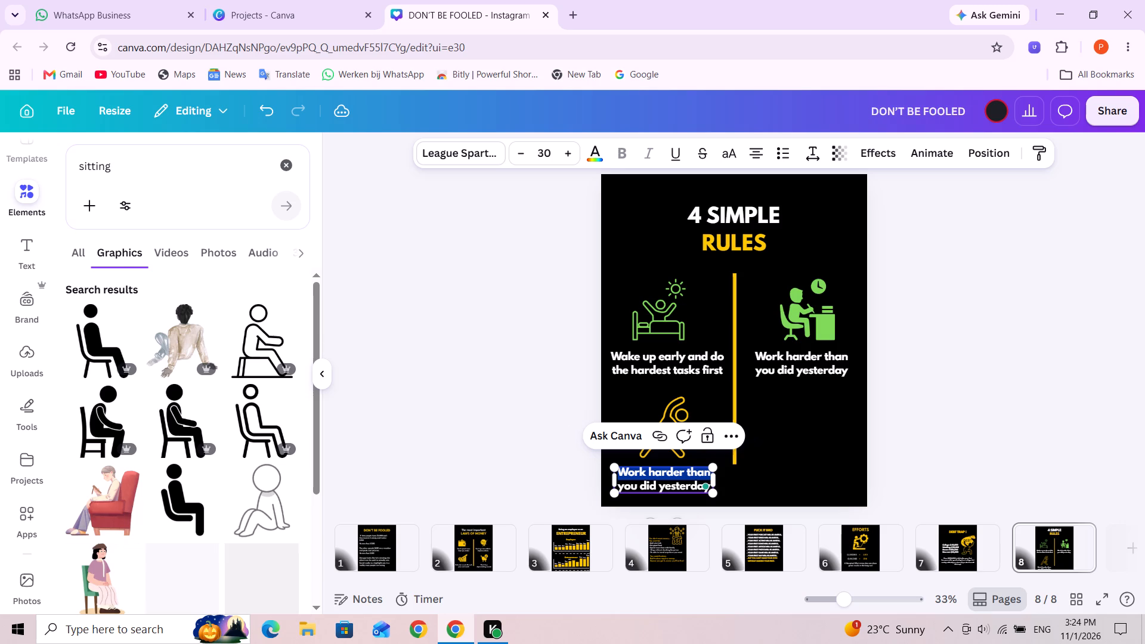
key("ctrl+a")
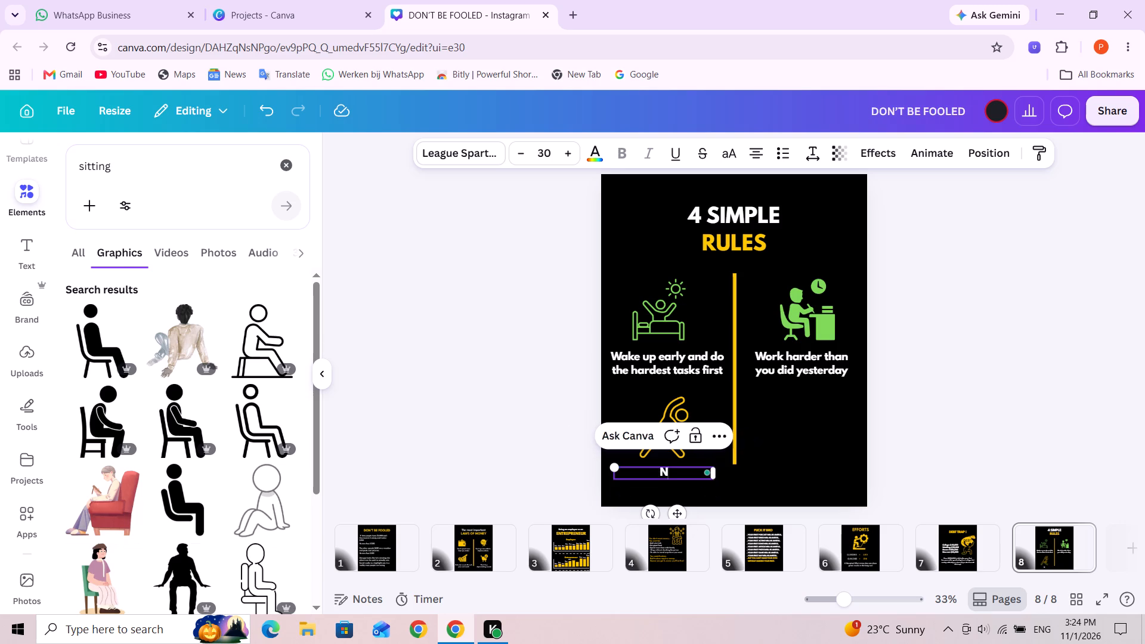
type("ever")
key("space")
type("go m")
type("ore than")
key("Return")
type("3 days")
key("space")
type("with")
type("out")
key("space")
key("Return")
type("exercise")
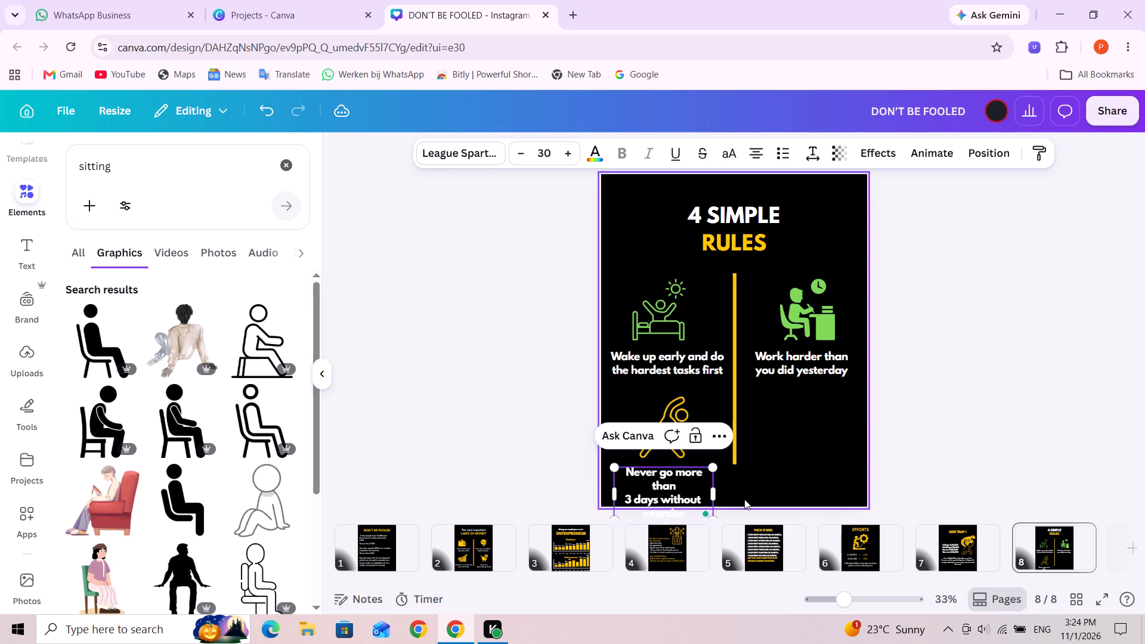
Widen the exercise caption's text box so that "Never go more than" fits on one line.
left_click_drag(715, 495, 759, 482)
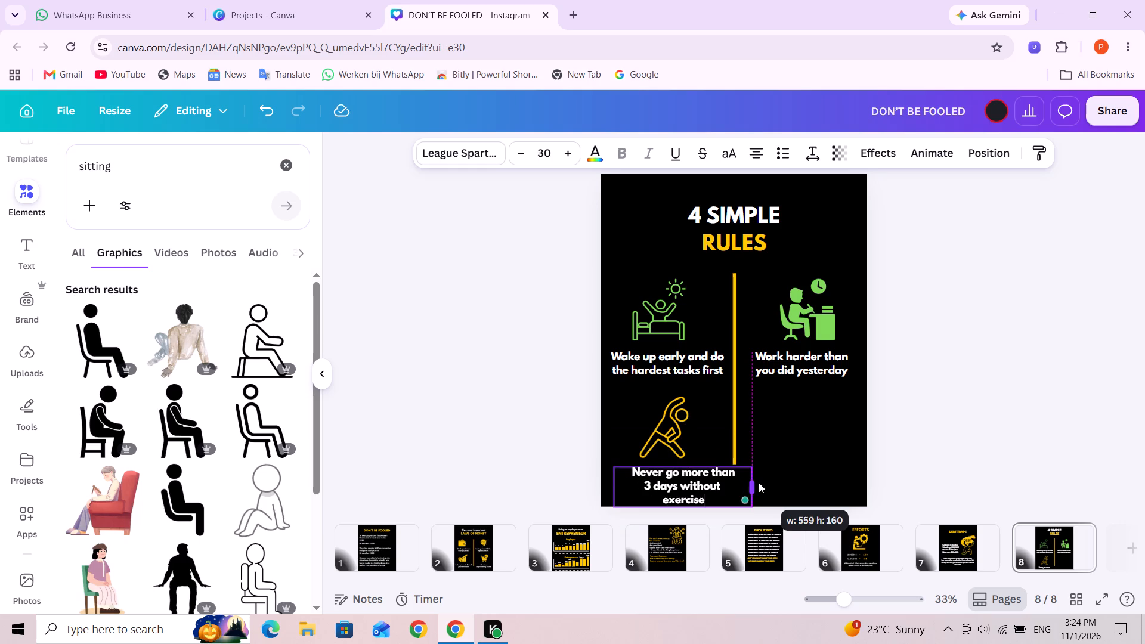
left_click_drag(759, 482, 778, 475)
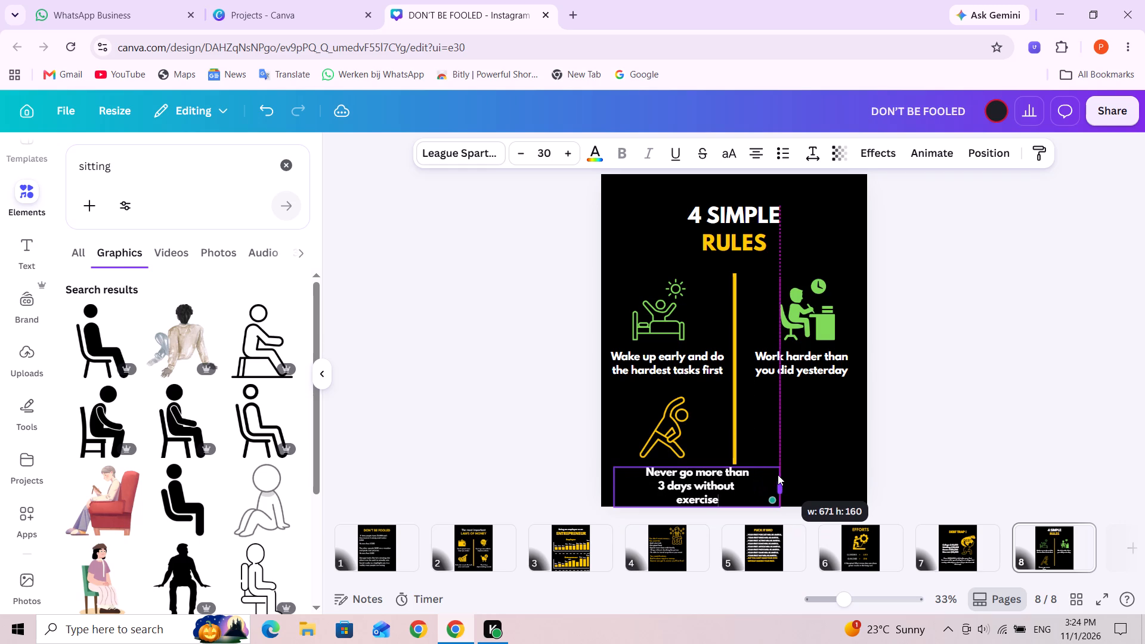
left_click_drag(778, 475, 739, 472)
left_click(816, 466)
Shift the stretching figure and its caption slightly up and left, keeping the caption fully inside the page.
left_click(671, 439)
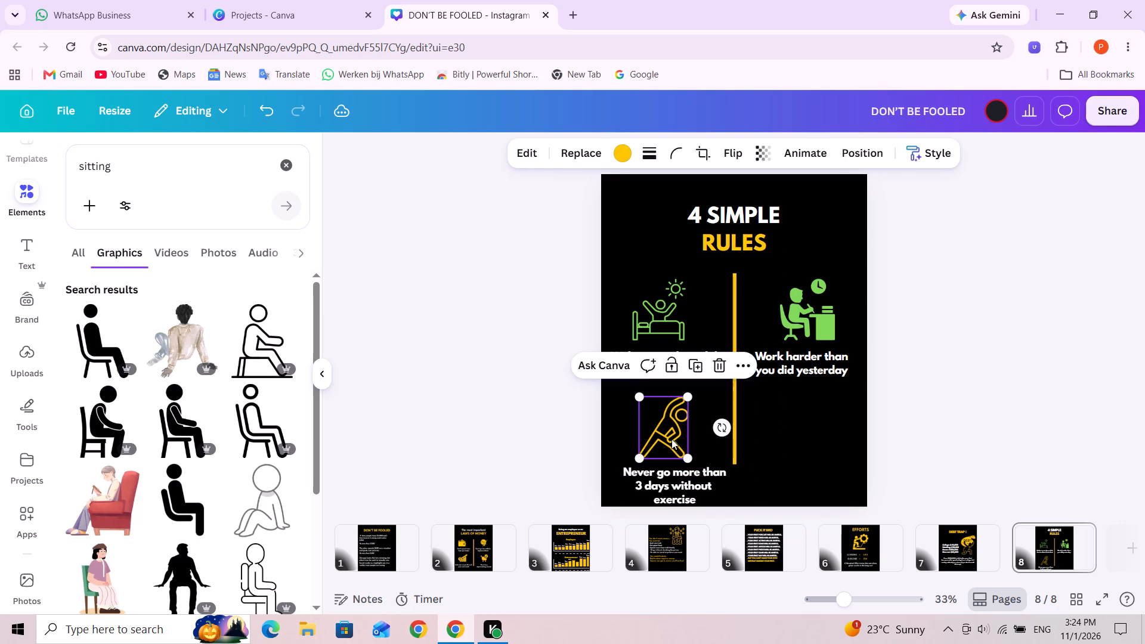
left_click(671, 439)
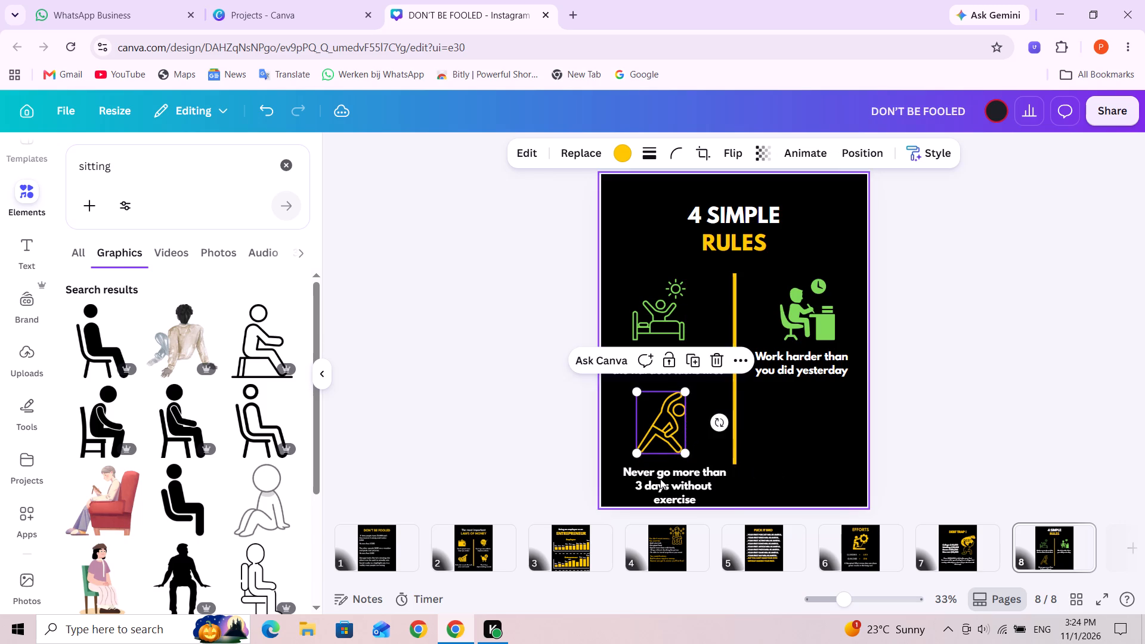
left_click_drag(660, 479, 651, 475)
left_click(841, 454)
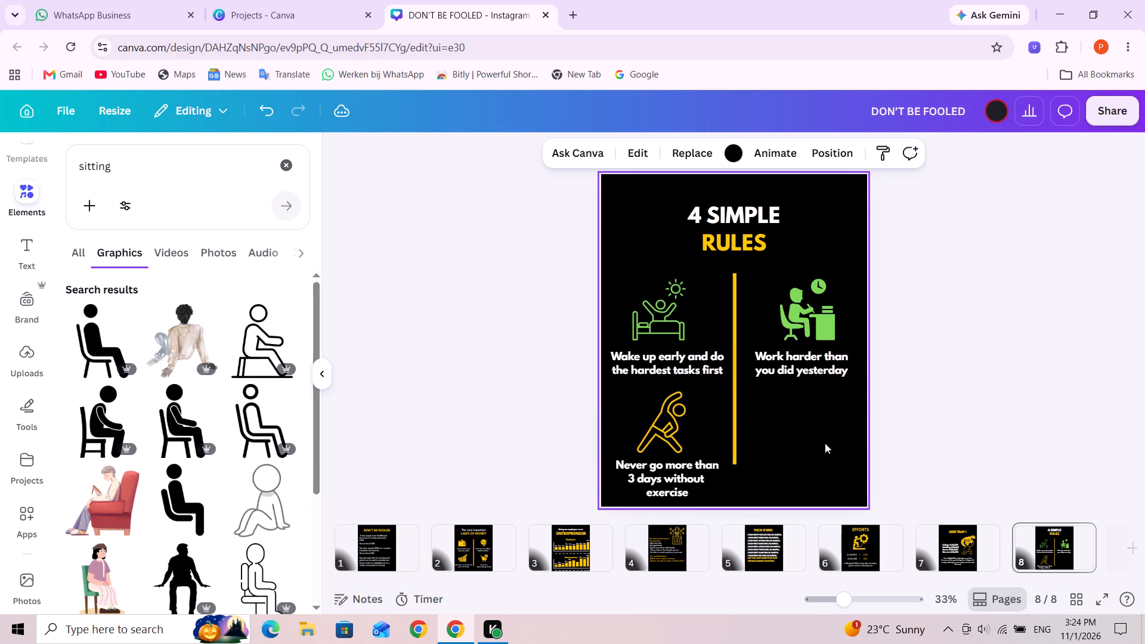
Extend the yellow divider's lower end down alongside the exercise caption, making the line about 861 long.
left_click(732, 456)
left_click_drag(737, 464, 737, 481)
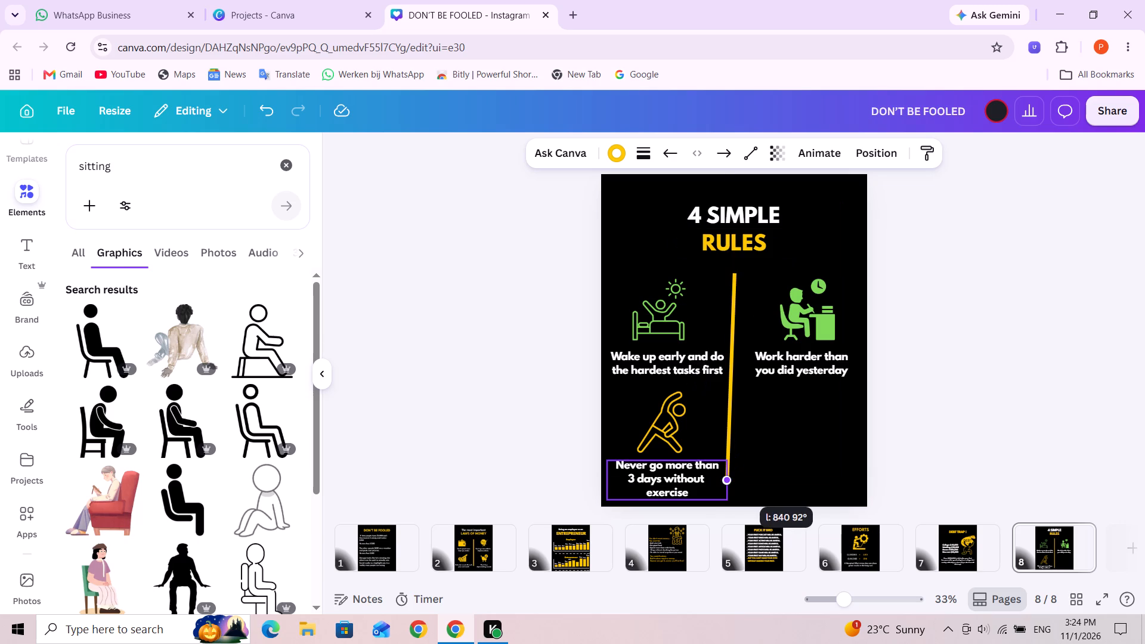
left_click_drag(737, 481, 741, 485)
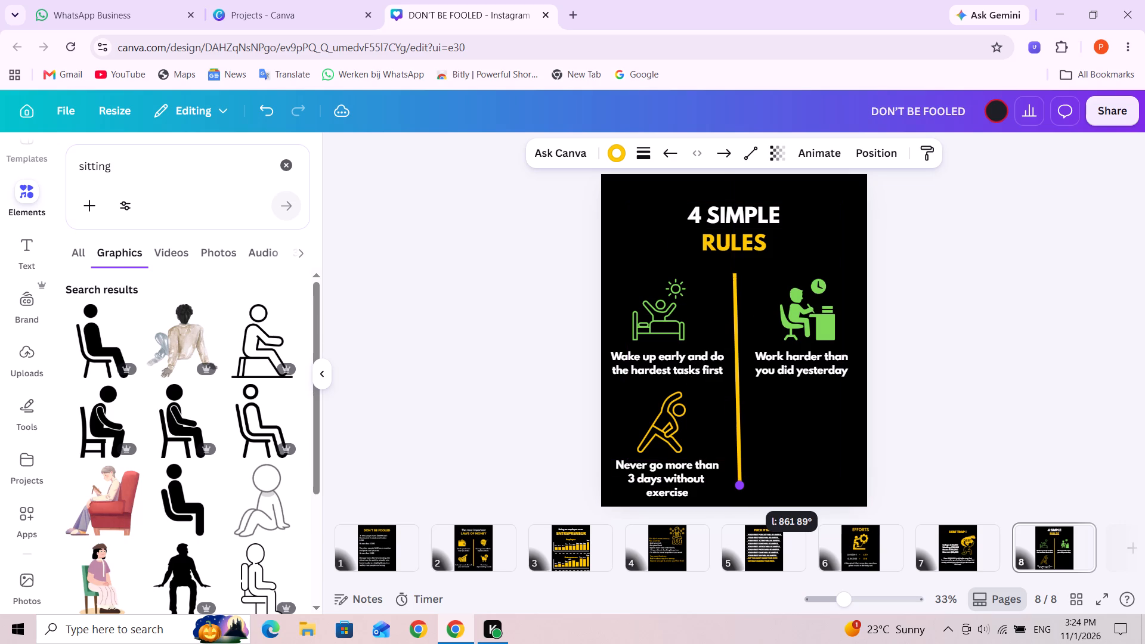
left_click_drag(741, 485, 740, 485)
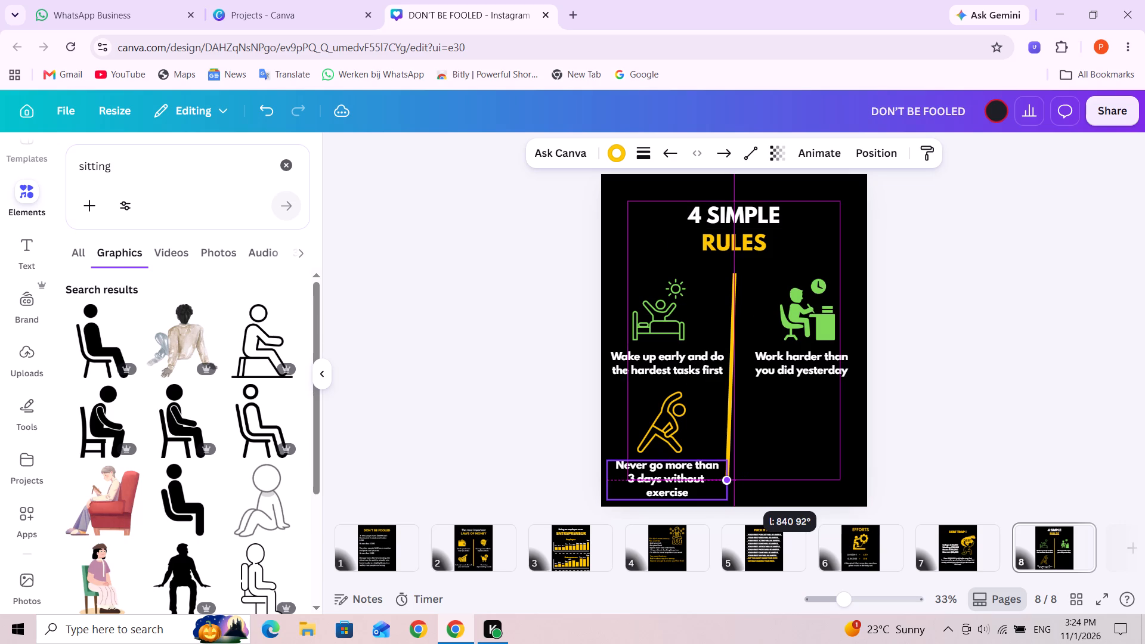
left_click_drag(740, 485, 742, 485)
left_click(803, 465)
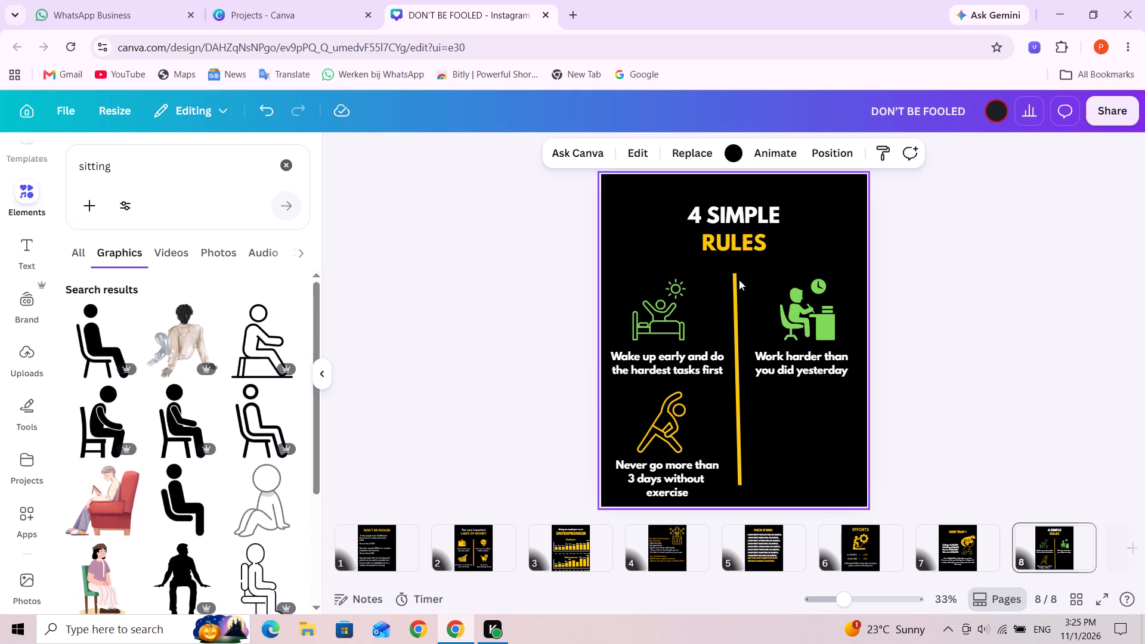
Bring the yellow divider's upper end down level with the top graphics, making the line about 838 long.
left_click(738, 280)
left_click_drag(736, 274, 745, 275)
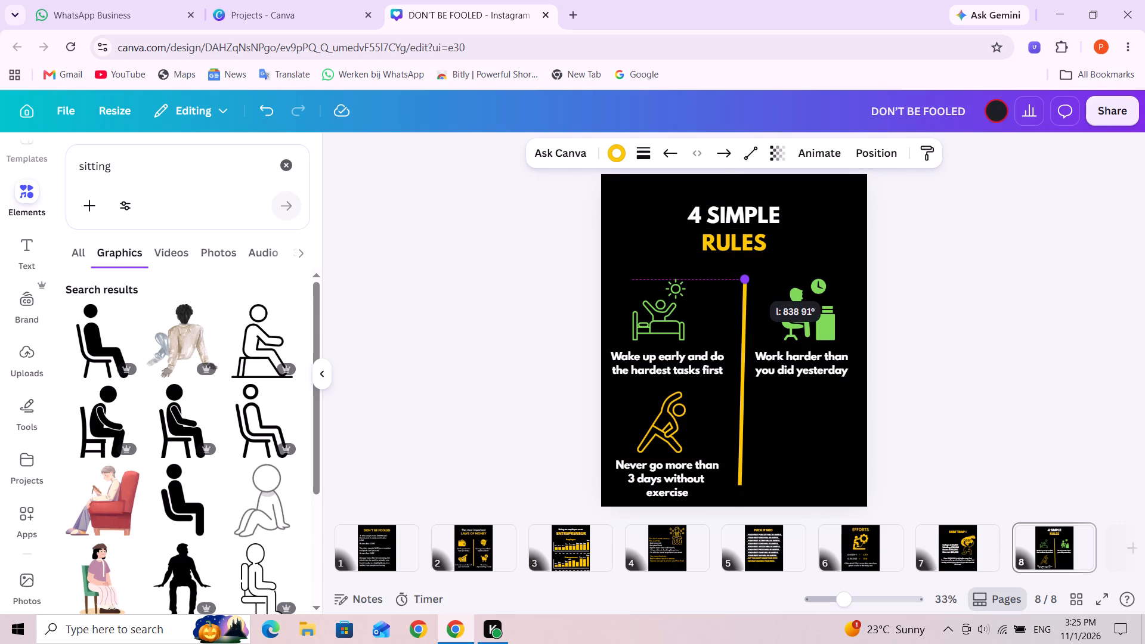
left_click_drag(745, 275, 744, 277)
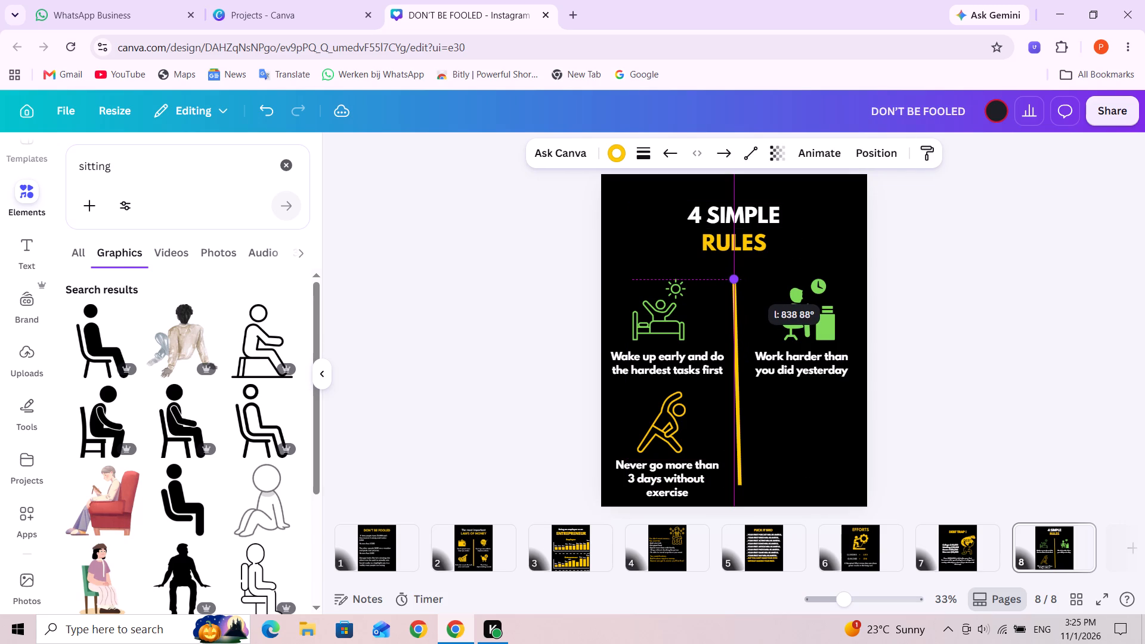
left_click_drag(744, 277, 747, 280)
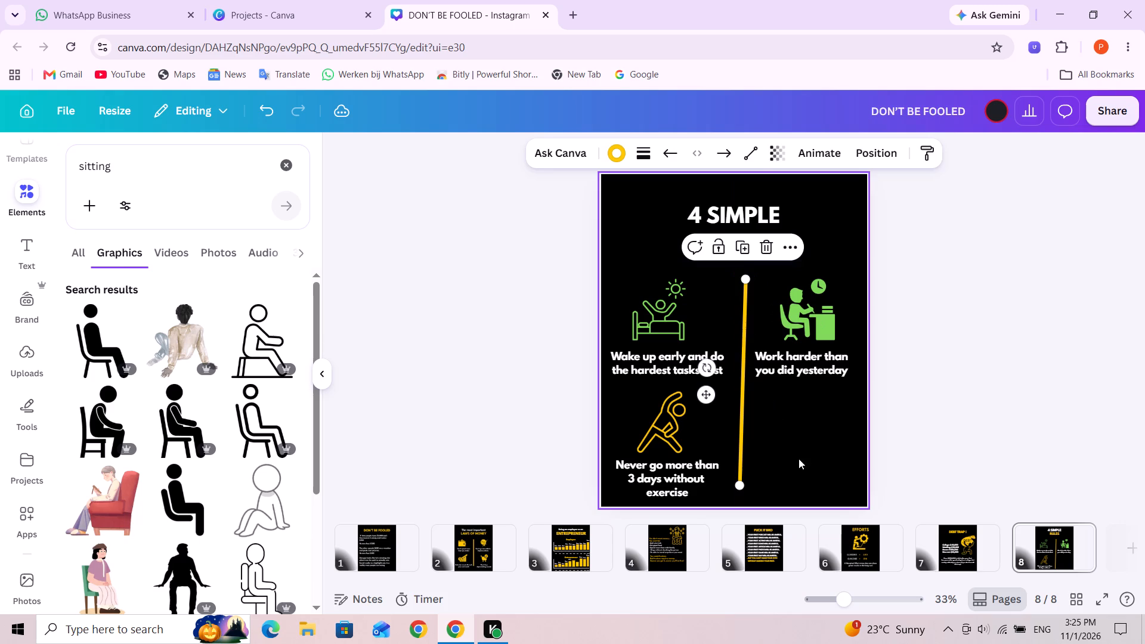
left_click(799, 459)
Nudge the yellow divider slightly left and rotate it to exactly 90°.
left_click(752, 312)
left_click(745, 317)
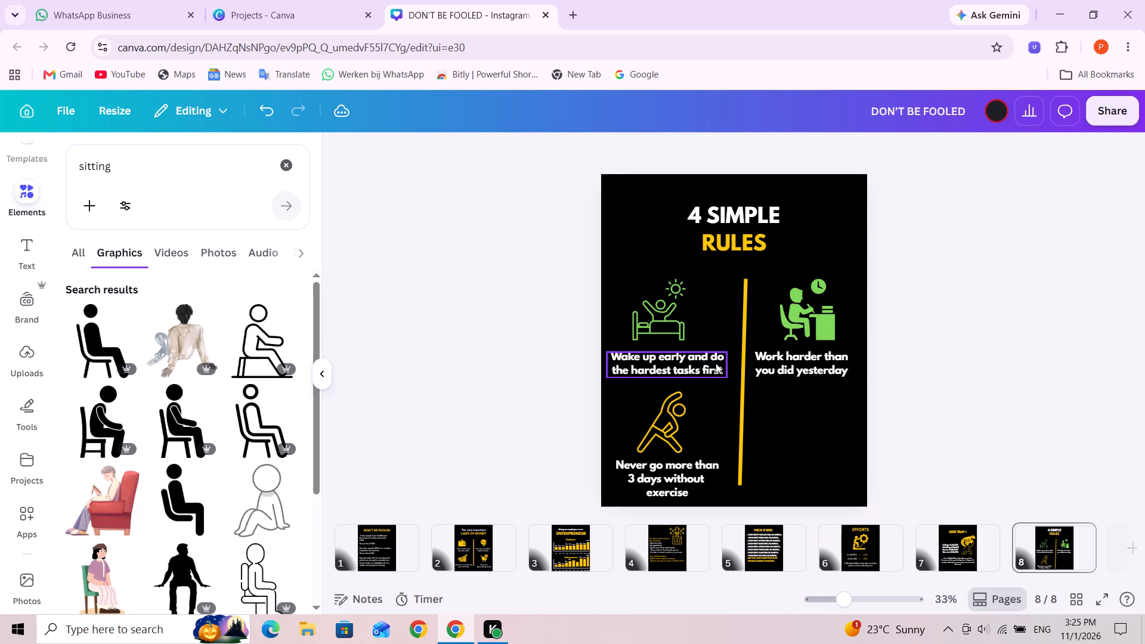
left_click(736, 410)
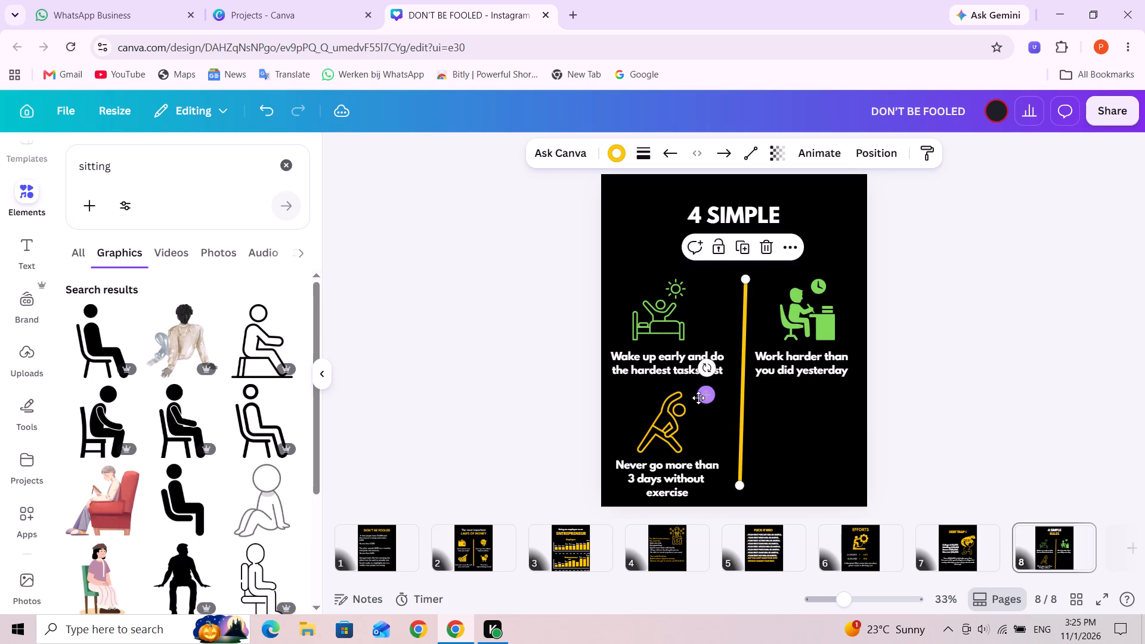
left_click(705, 397)
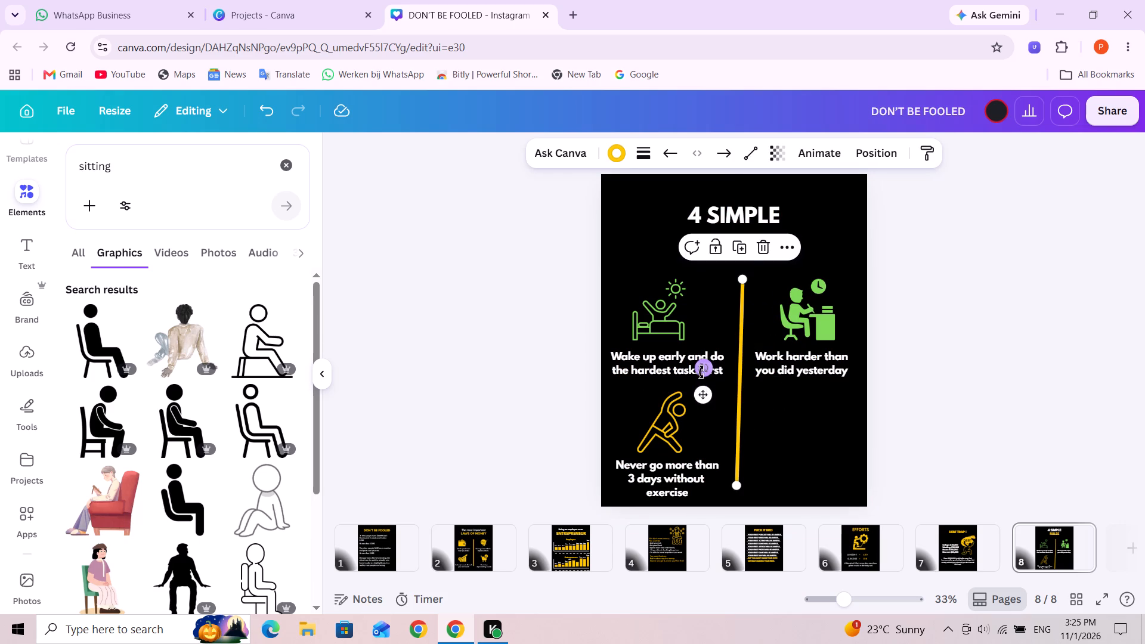
left_click(701, 371)
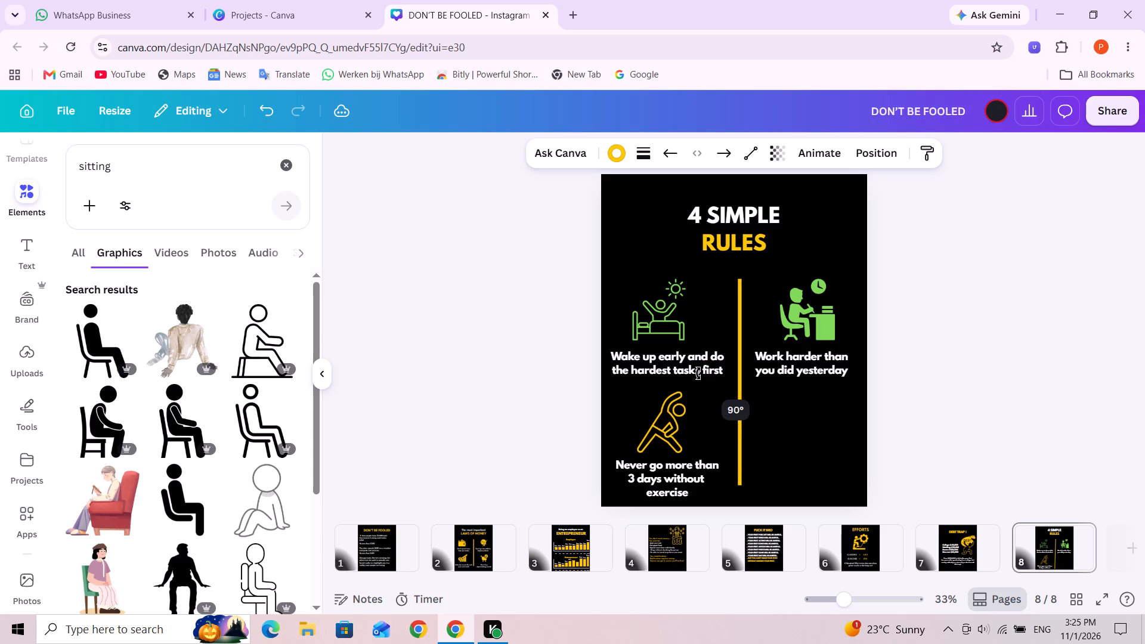
left_click(836, 457)
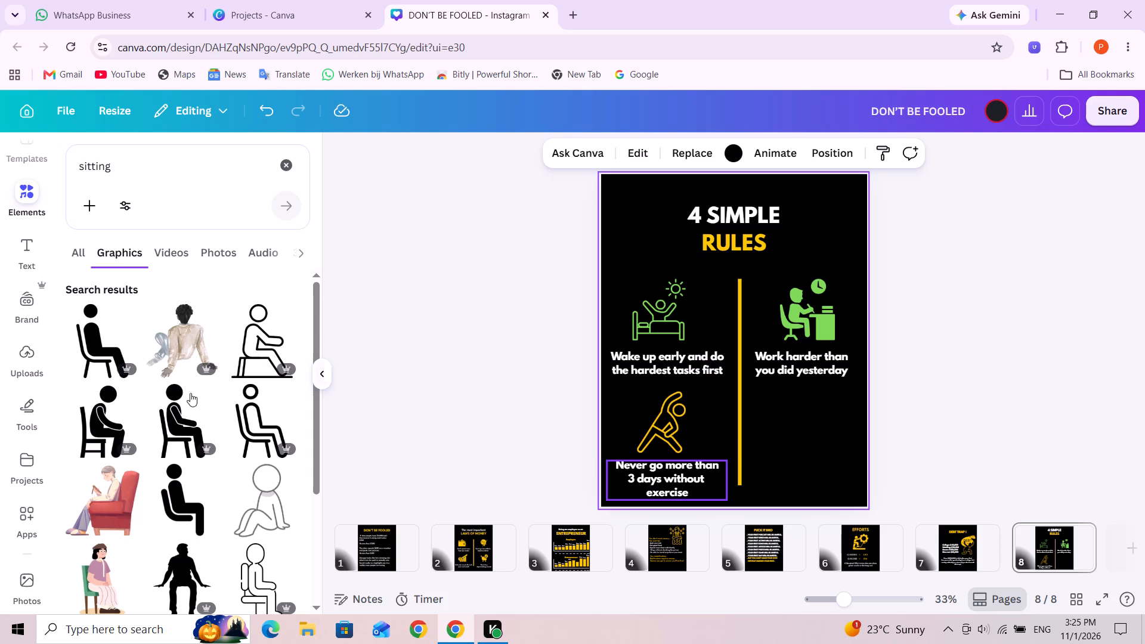
Add the graphic of a black figure sitting at a desk from the sitting results to page 8's empty lower-right quarter.
scroll(221, 428, "down", 1)
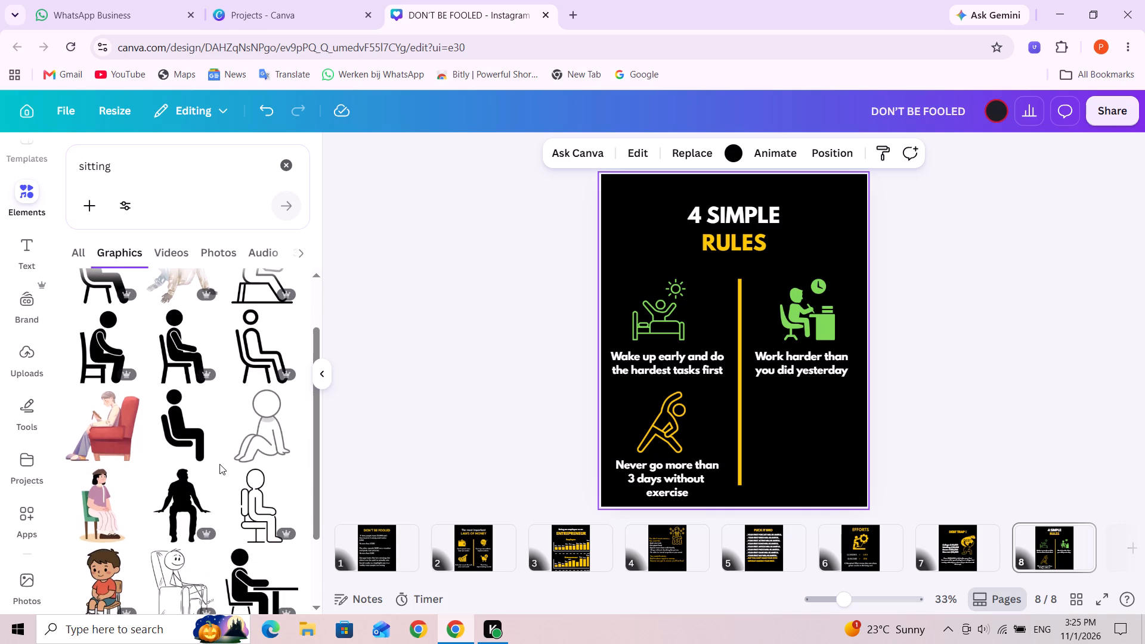
scroll(221, 465, "down", 2)
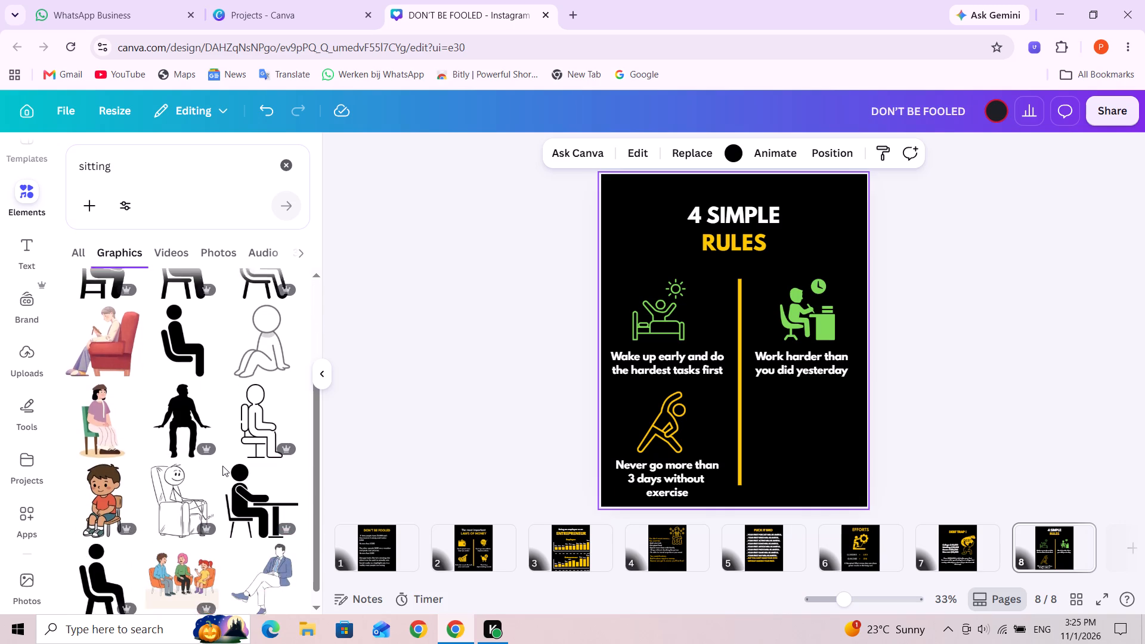
scroll(222, 467, "down", 1)
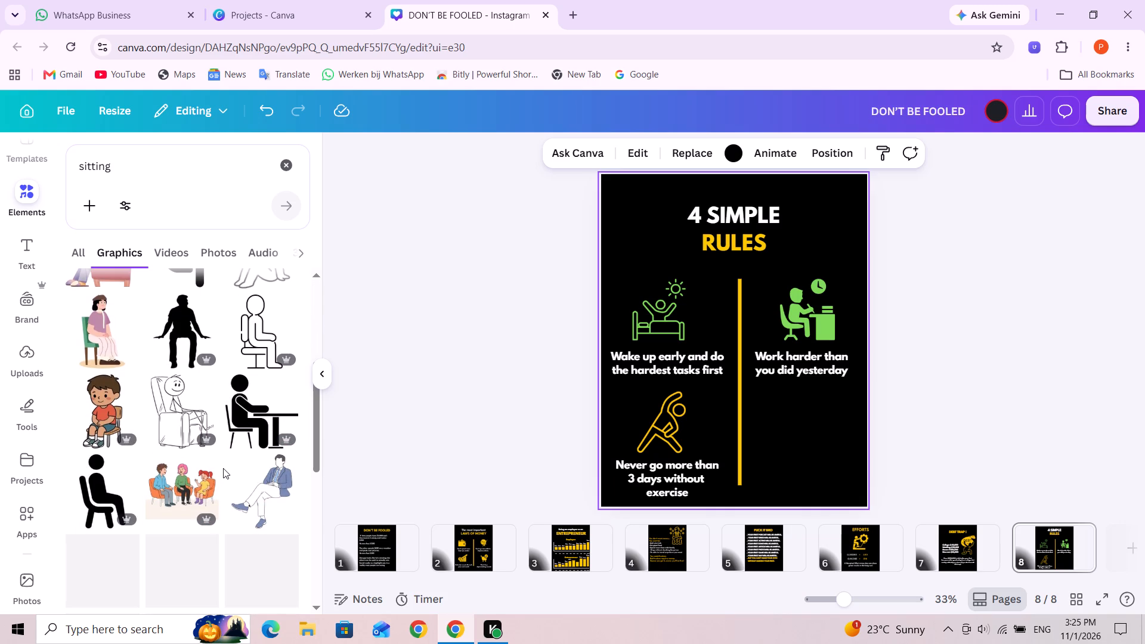
left_click(253, 407)
left_click_drag(754, 375, 801, 456)
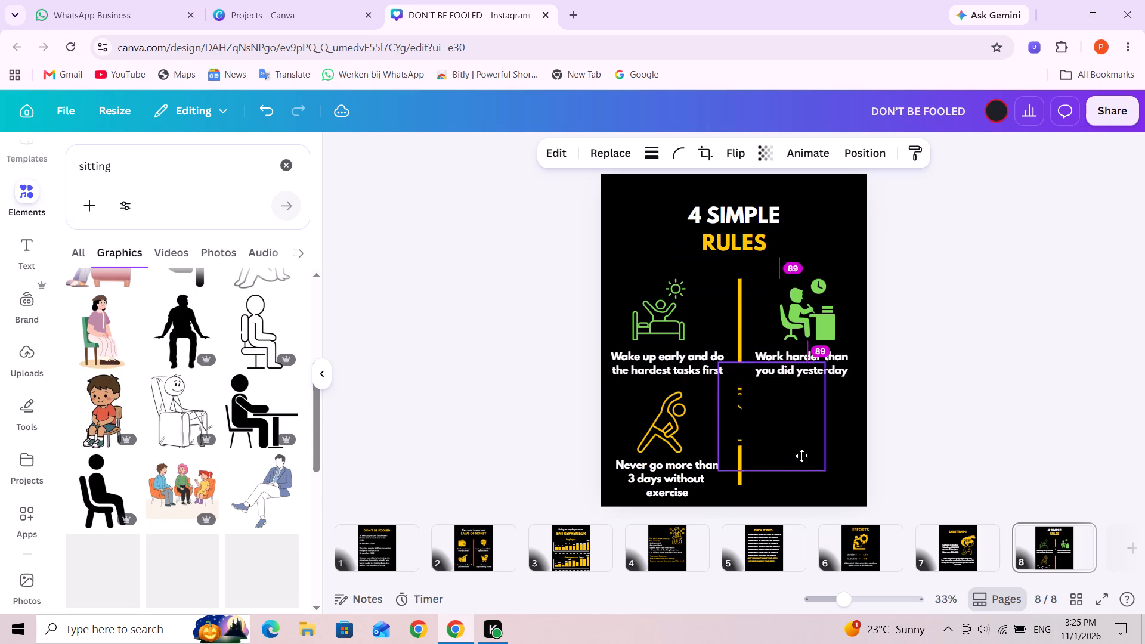
left_click_drag(801, 456, 821, 480)
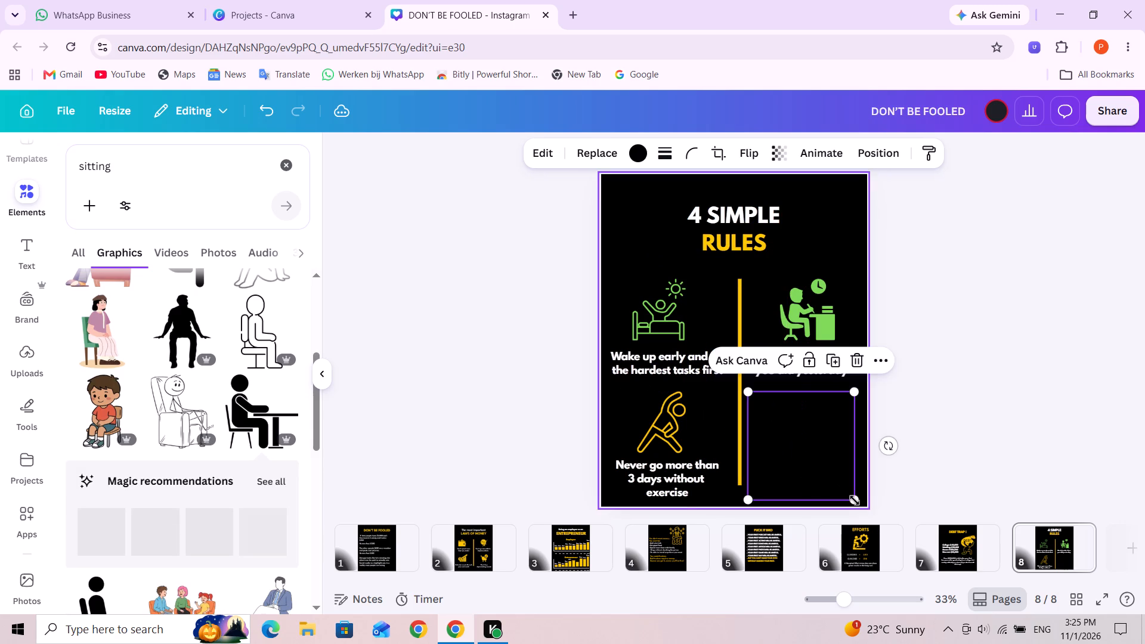
Shrink the seated-at-desk graphic to about 240 wide by 244 high.
left_click_drag(855, 500, 791, 421)
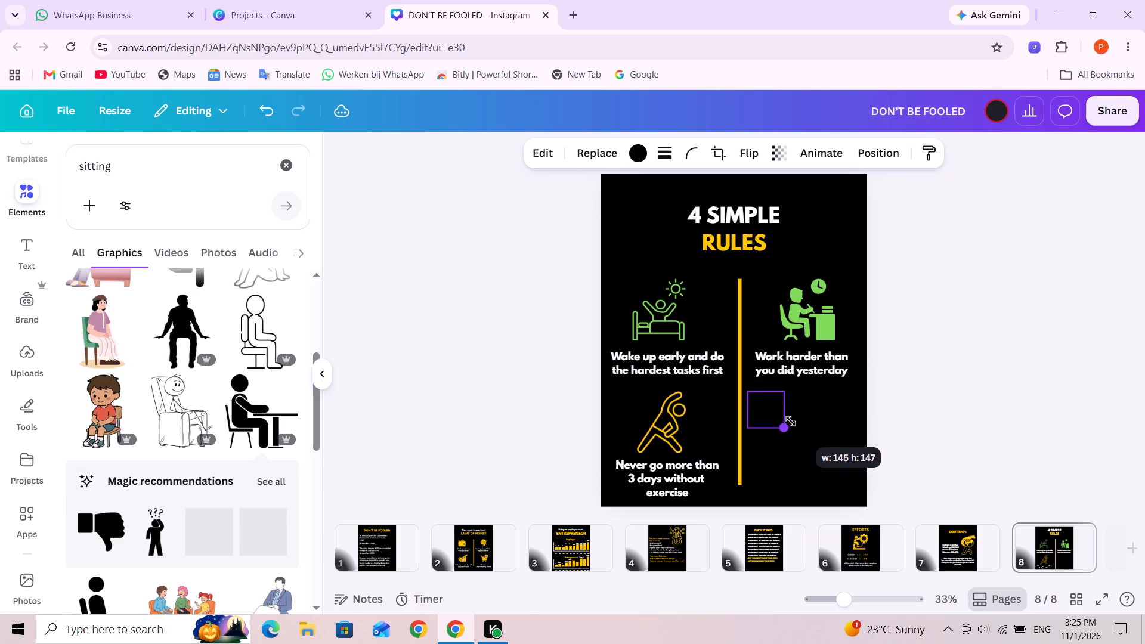
left_click_drag(791, 421, 810, 450)
left_click(810, 450)
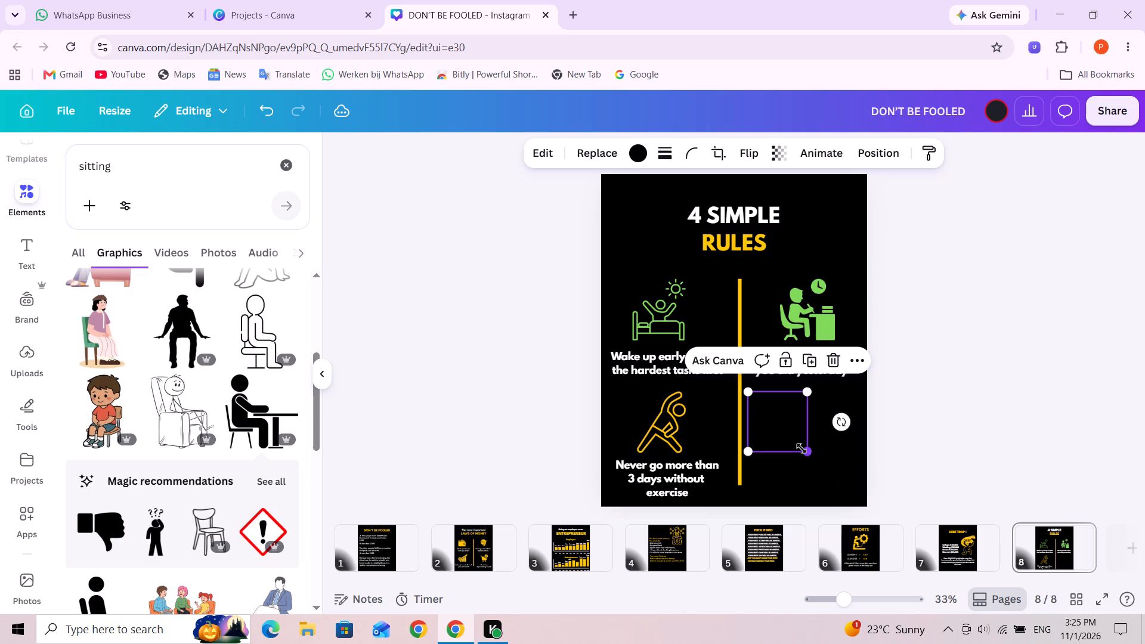
left_click(809, 452)
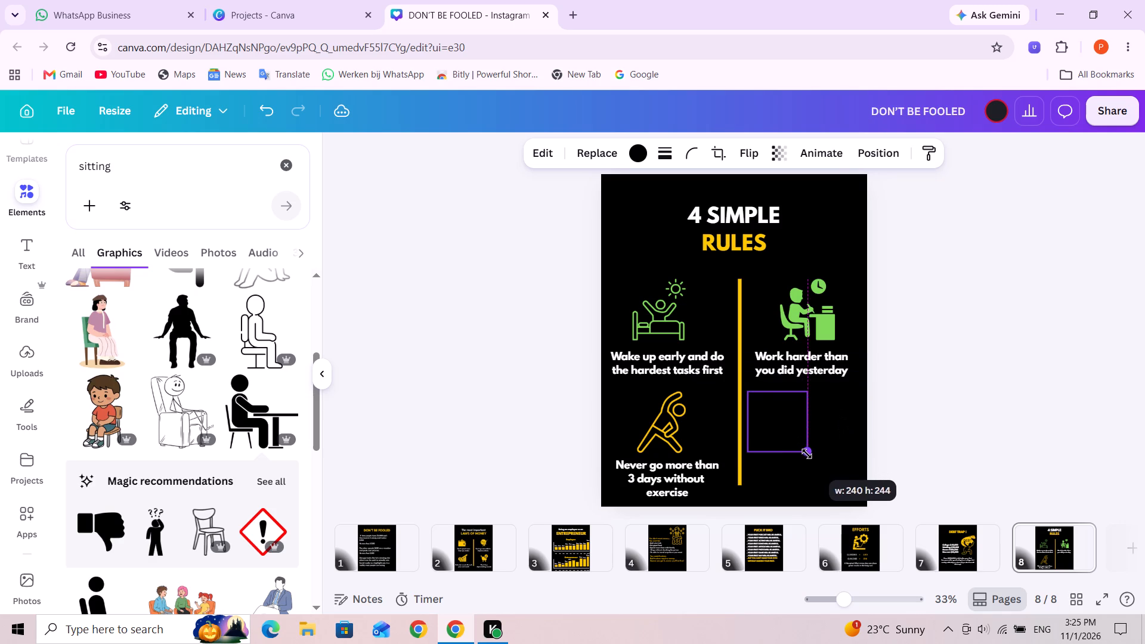
left_click(807, 393)
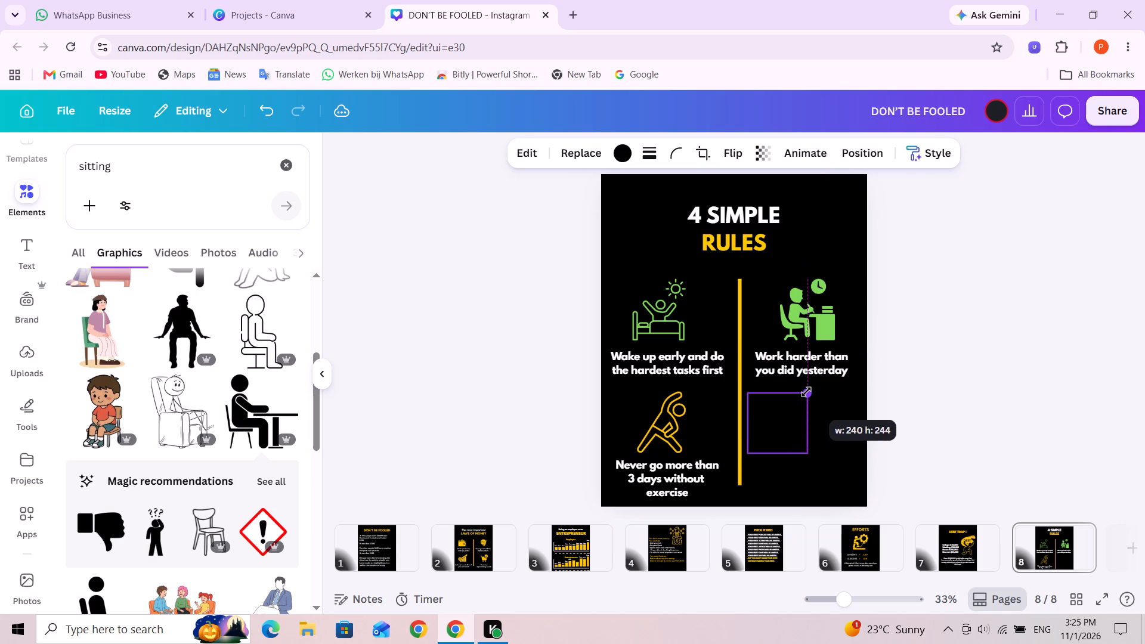
Position the desk graphic beneath the "Work harder than you did yesterday" caption, level with the stretching figure and at roughly matching size.
left_click(874, 413)
left_click_drag(784, 417, 788, 417)
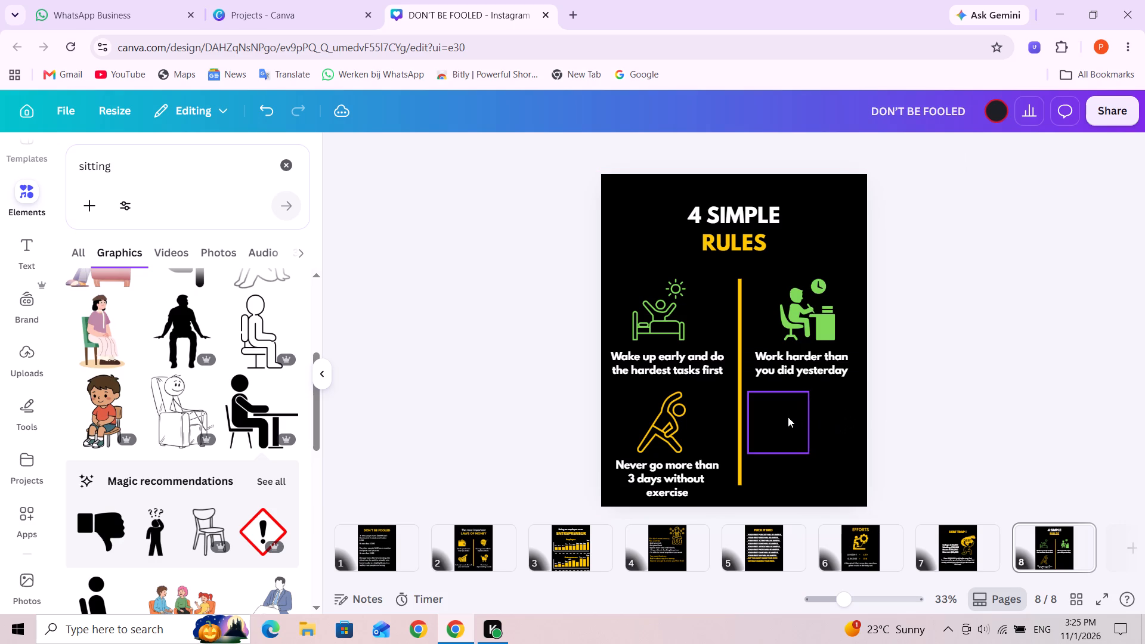
left_click_drag(788, 417, 818, 410)
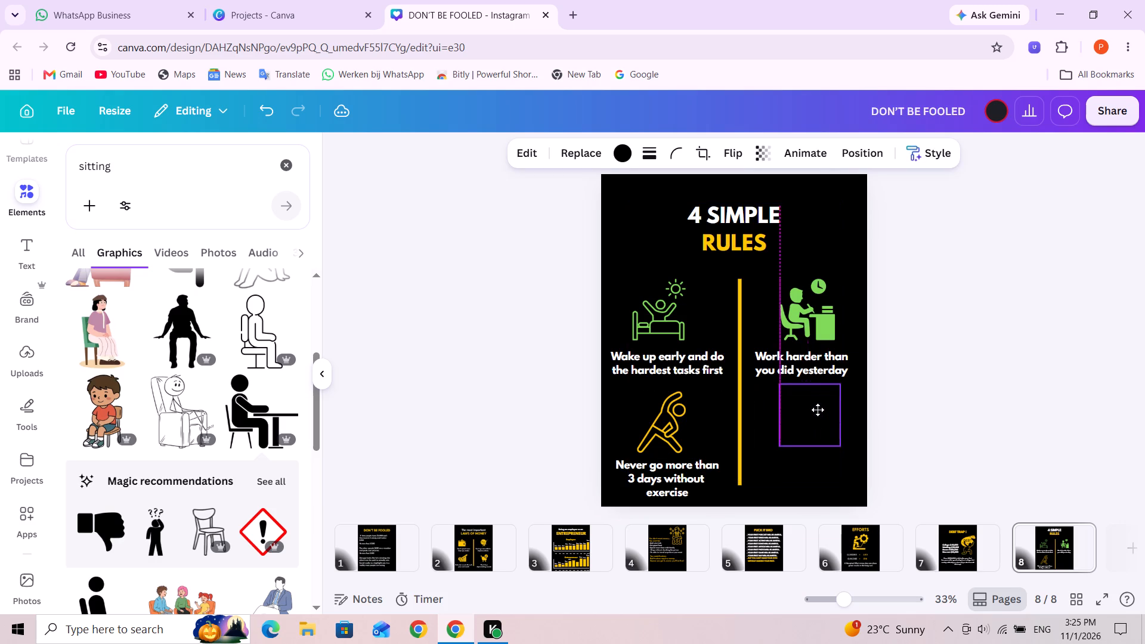
left_click_drag(818, 410, 801, 427)
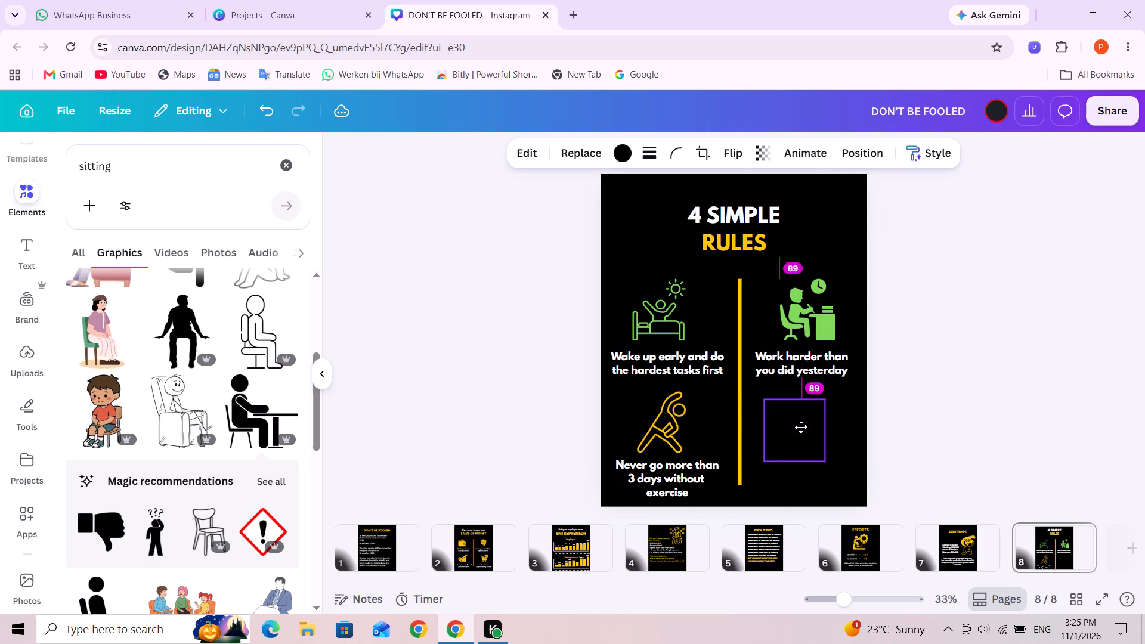
left_click_drag(801, 427, 798, 429)
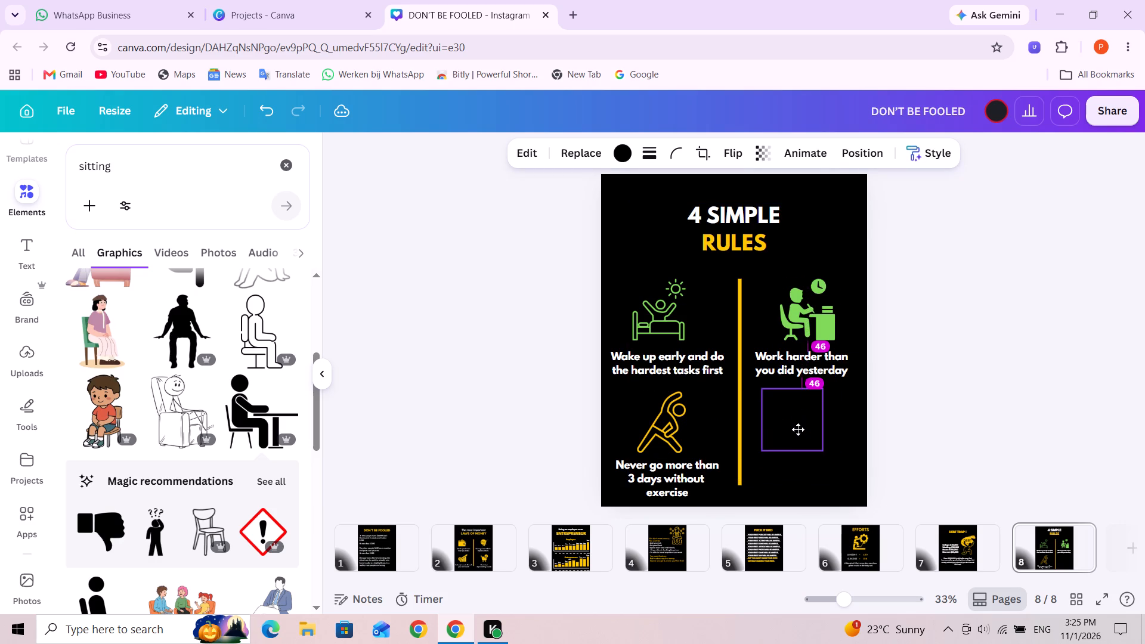
left_click_drag(798, 429, 807, 416)
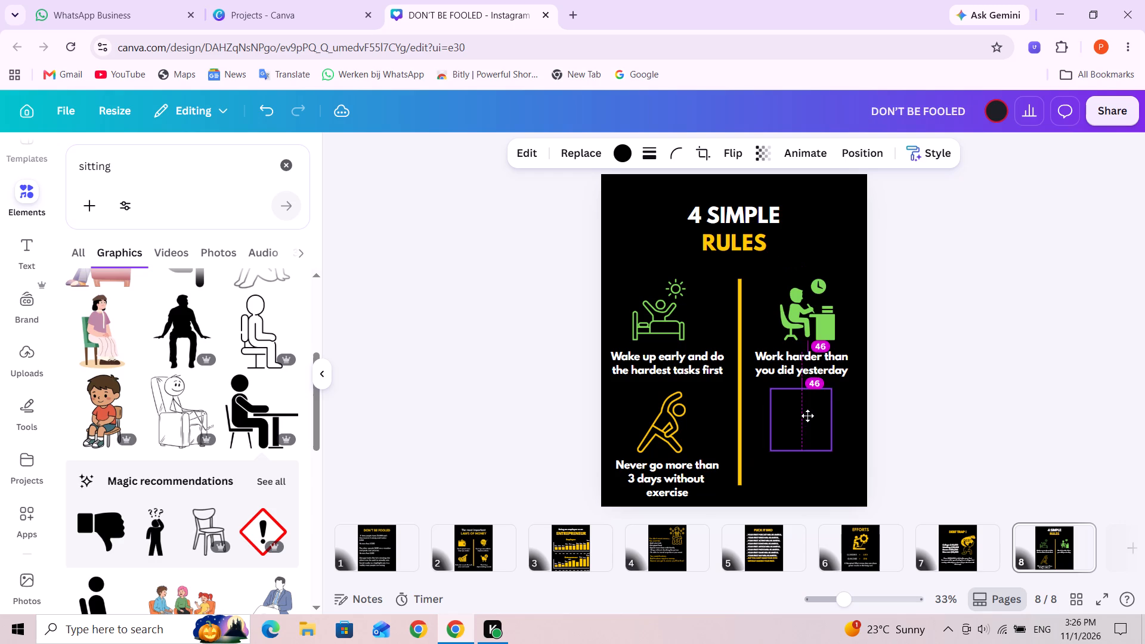
left_click_drag(807, 416, 813, 417)
left_click(837, 400)
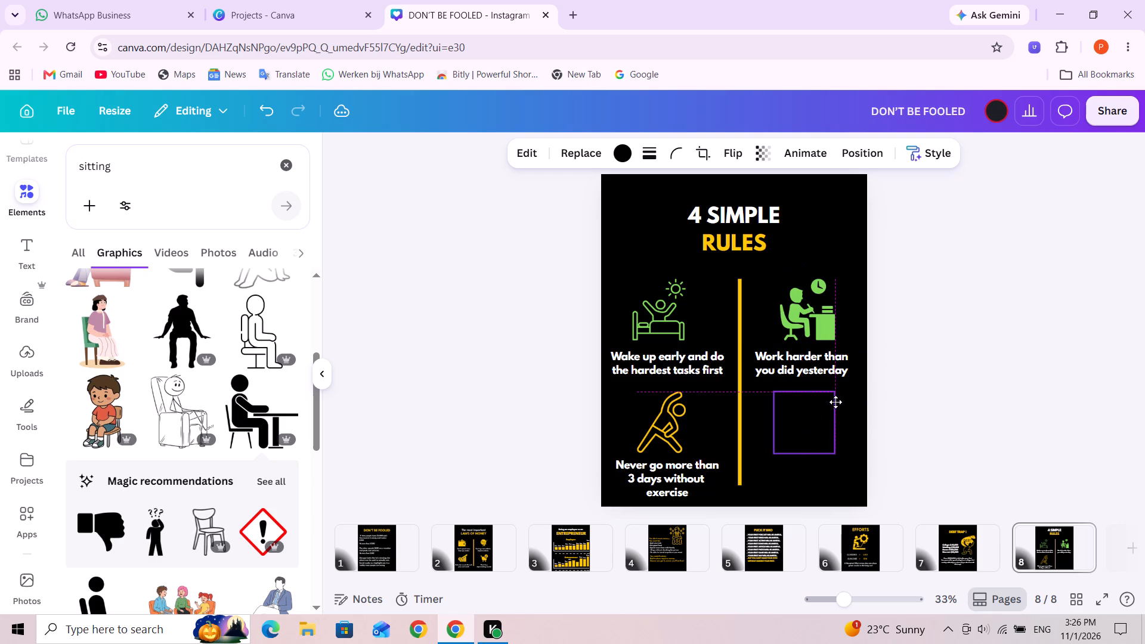
left_click(838, 391)
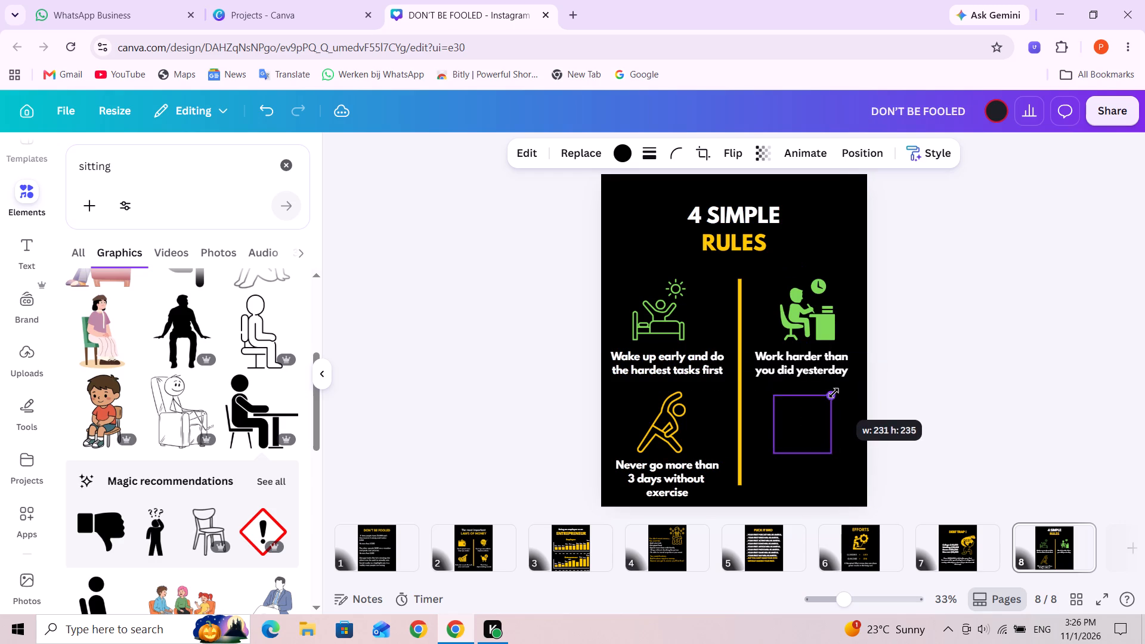
left_click(835, 453)
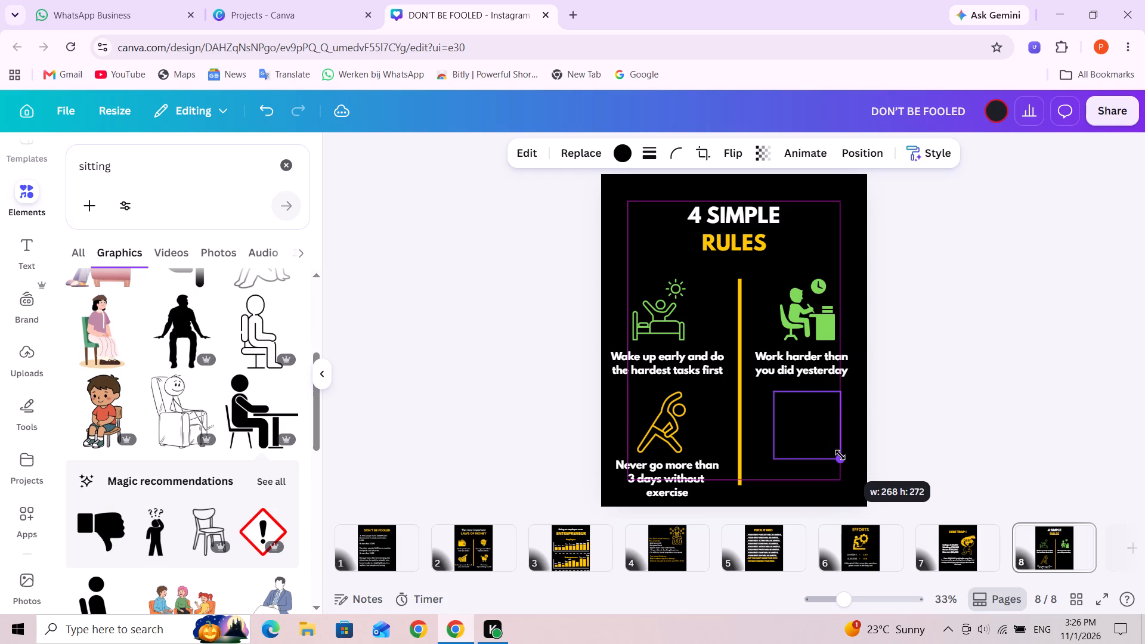
left_click_drag(815, 426, 824, 426)
Recolour the new desk graphic from black to the design's green.
left_click(623, 155)
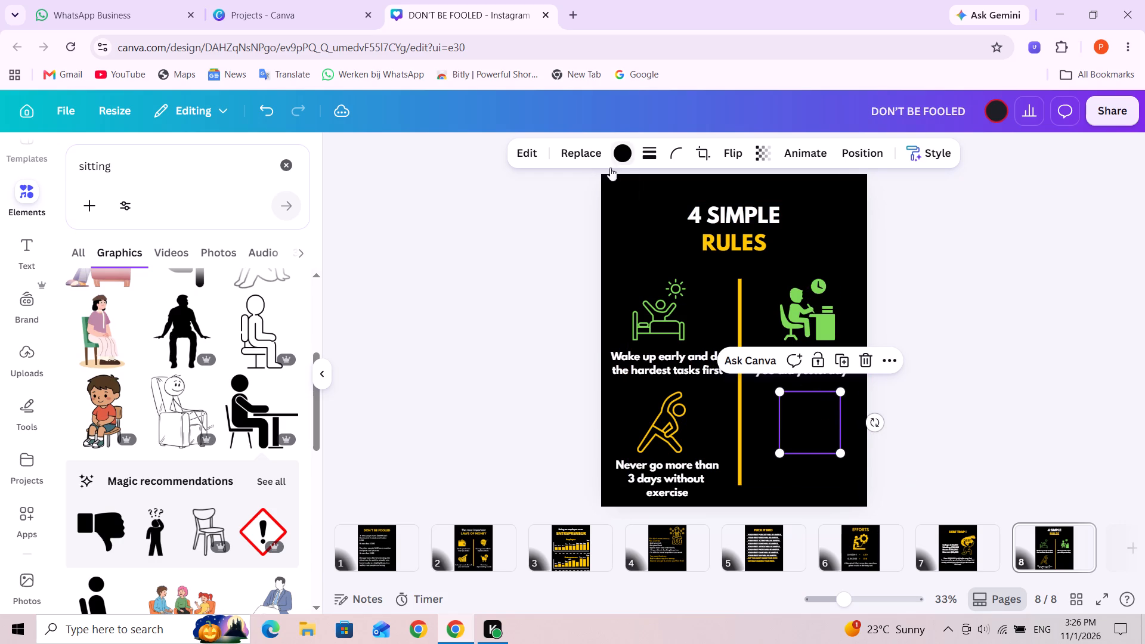
left_click(180, 267)
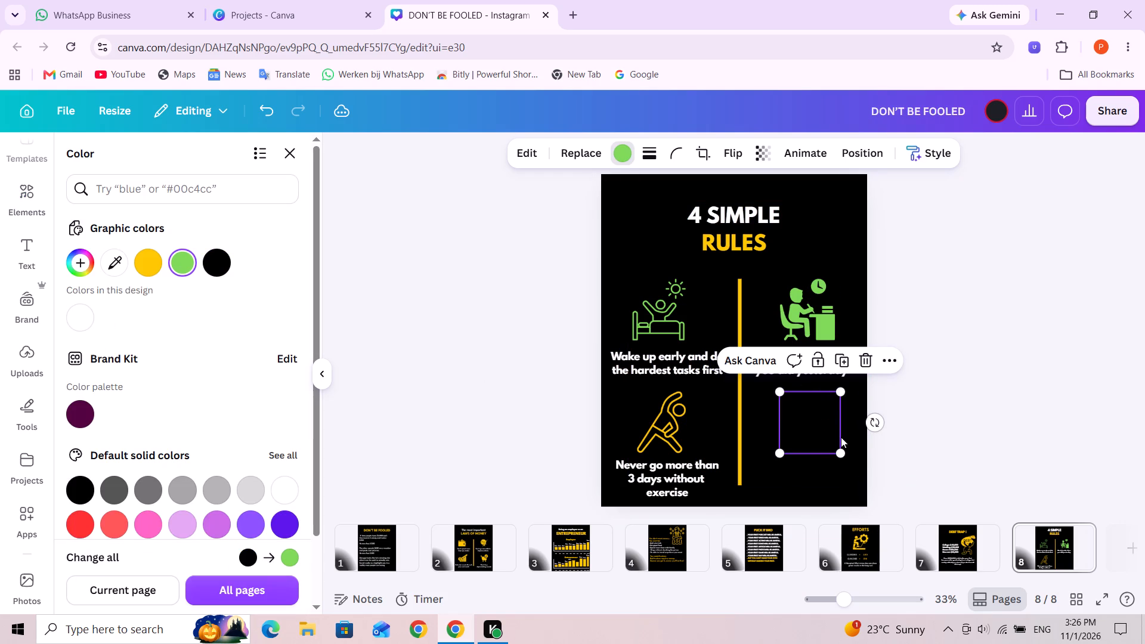
left_click(891, 434)
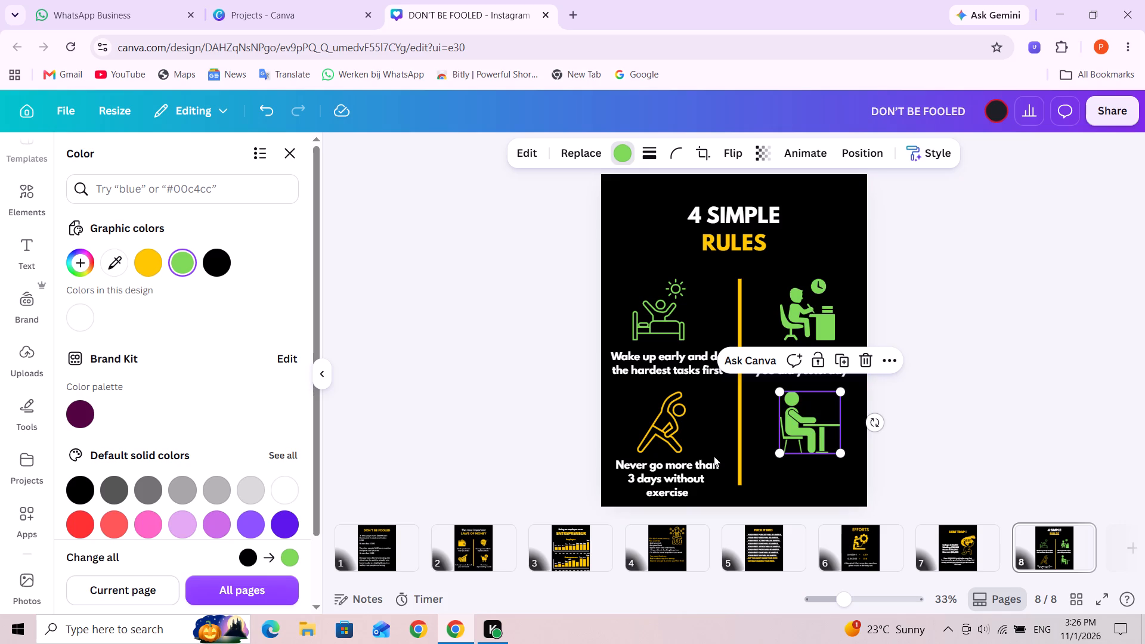
Duplicate the exercise caption and place the copy under the green desk graphic, level with the original.
left_click(679, 481)
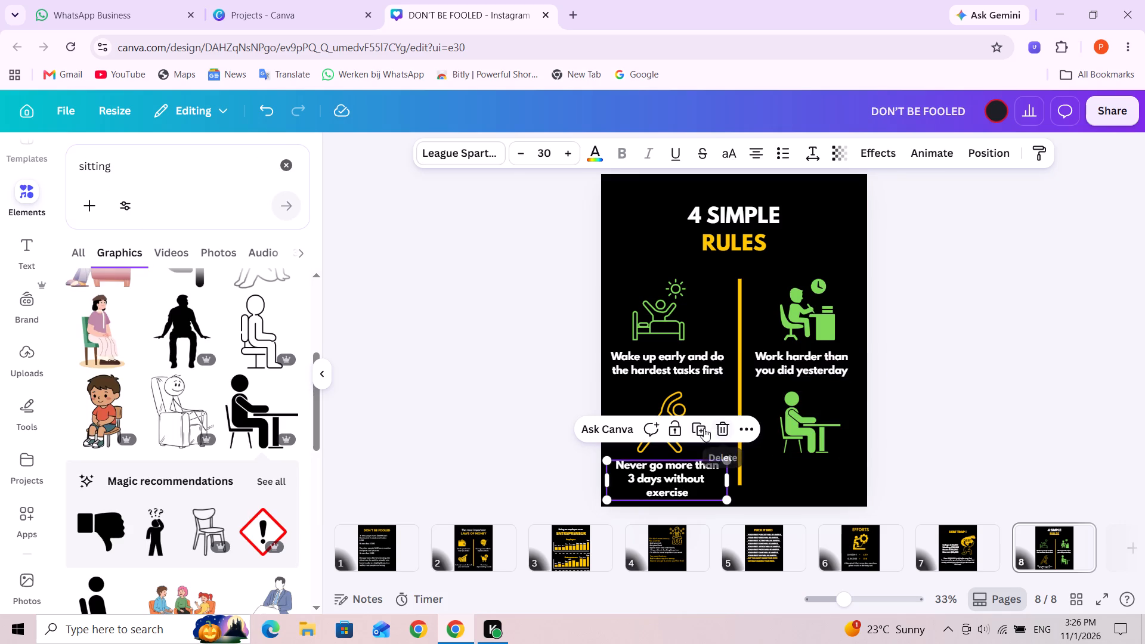
left_click(701, 429)
left_click_drag(702, 481, 817, 478)
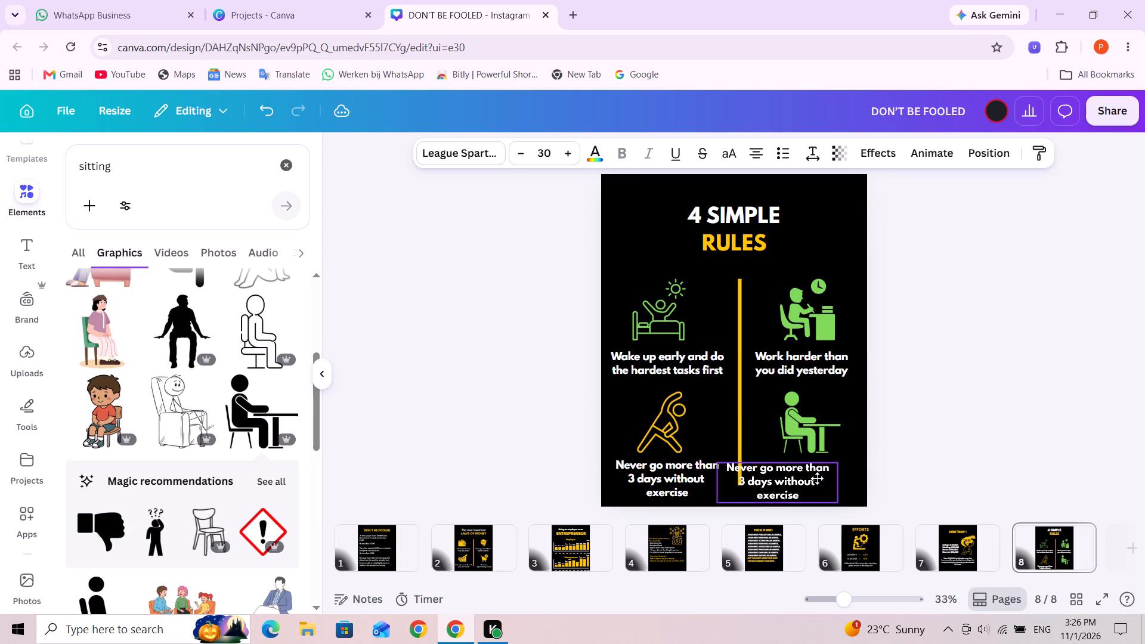
left_click_drag(817, 478, 834, 476)
Replace the copied caption's text with two lines: "Make time to" and "read every day".
triple_click(830, 476)
key("ctrl+a")
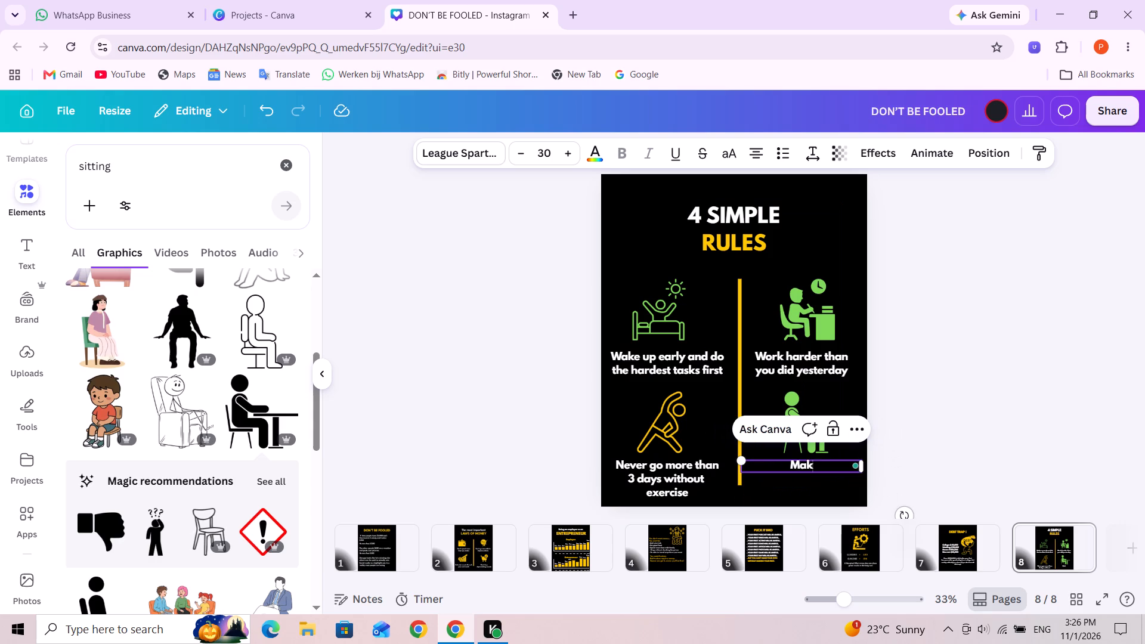
key("space")
type("to")
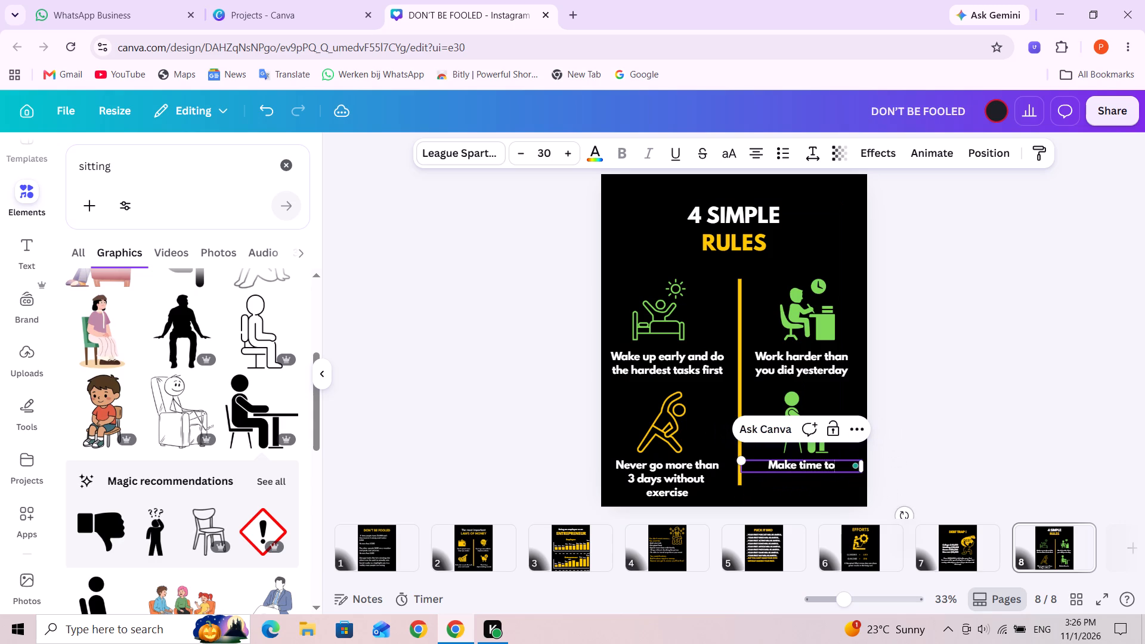
key("Return")
type("read every day")
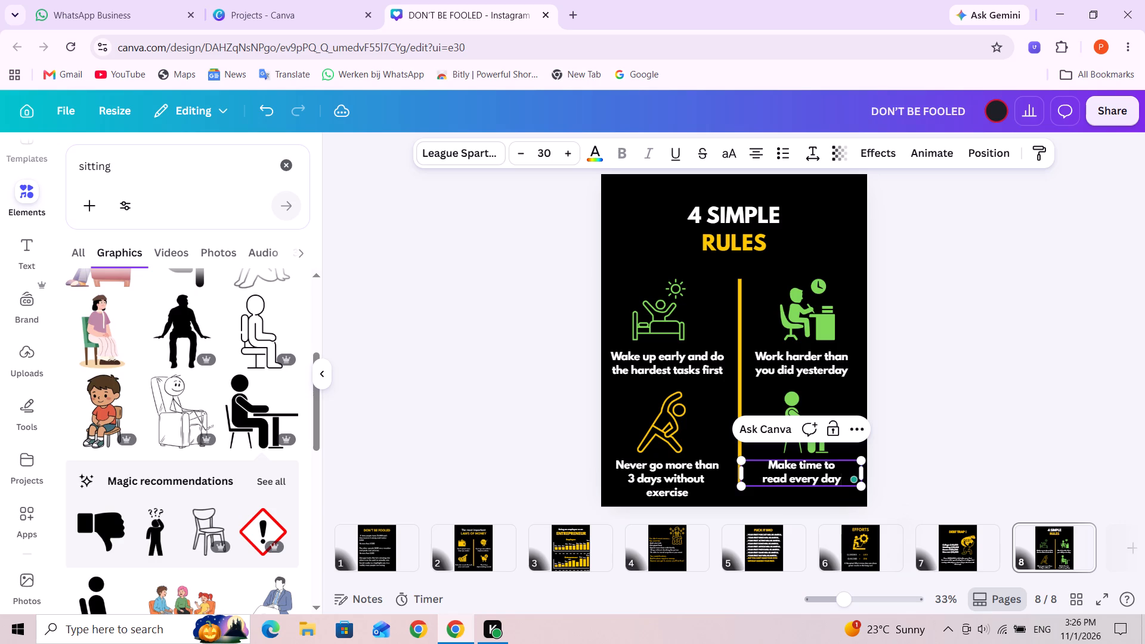
Narrow the "Make time to read every day" caption's text box and centre it beneath the green desk graphic.
left_click_drag(867, 473, 856, 473)
left_click_drag(856, 473, 835, 473)
left_click(919, 462)
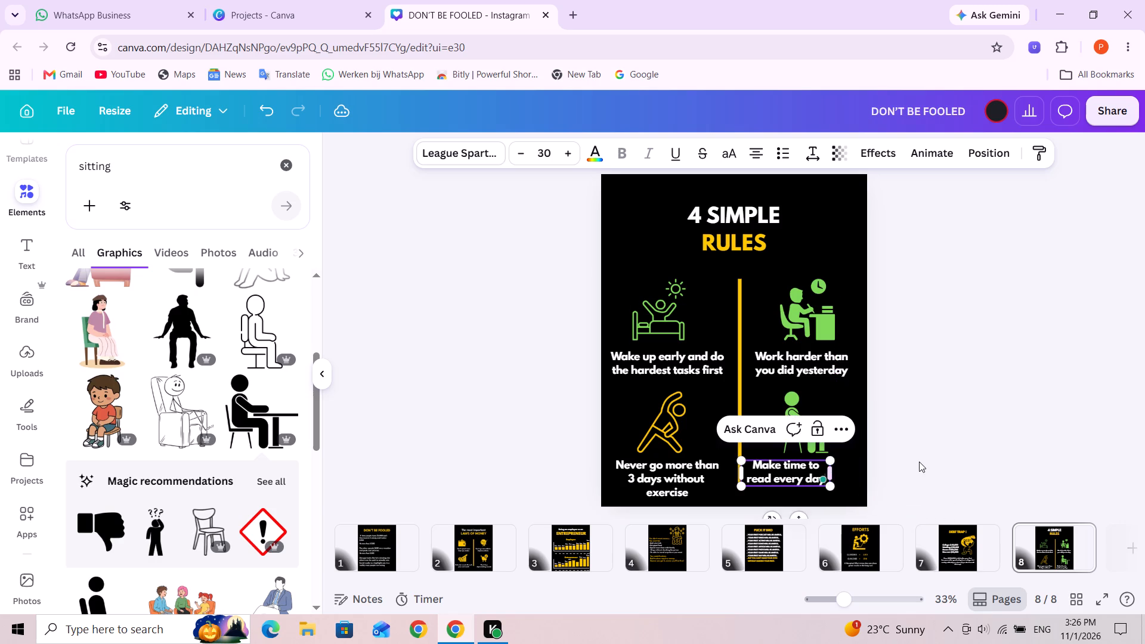
left_click_drag(781, 470, 801, 472)
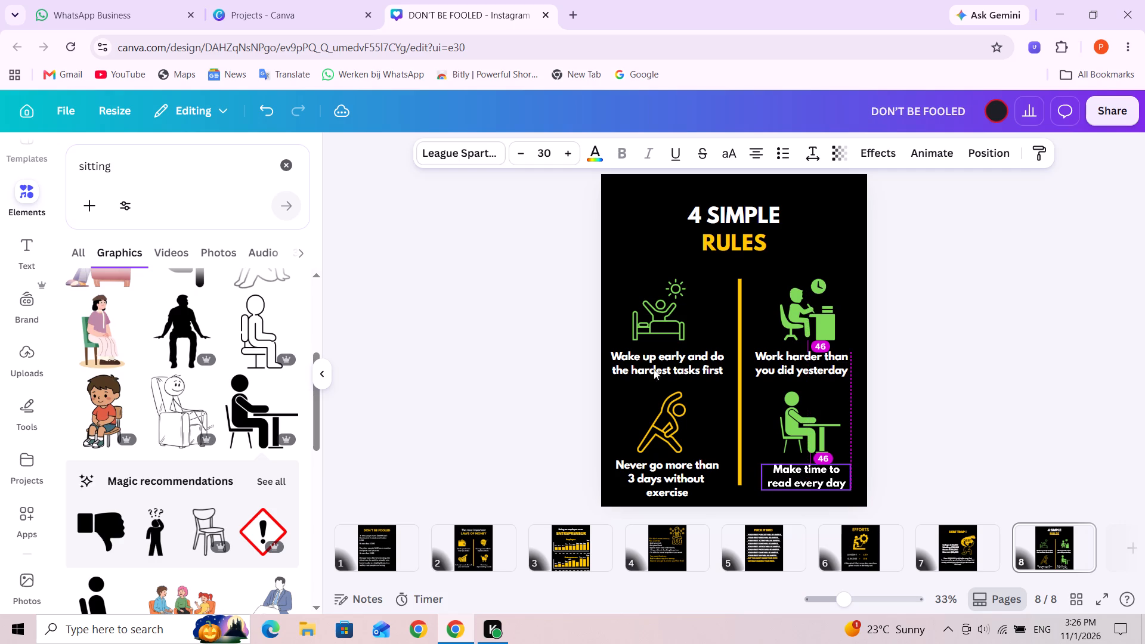
Search the graphics for "read" and look through the results for a reading figure that suits the caption.
triple_click(107, 166)
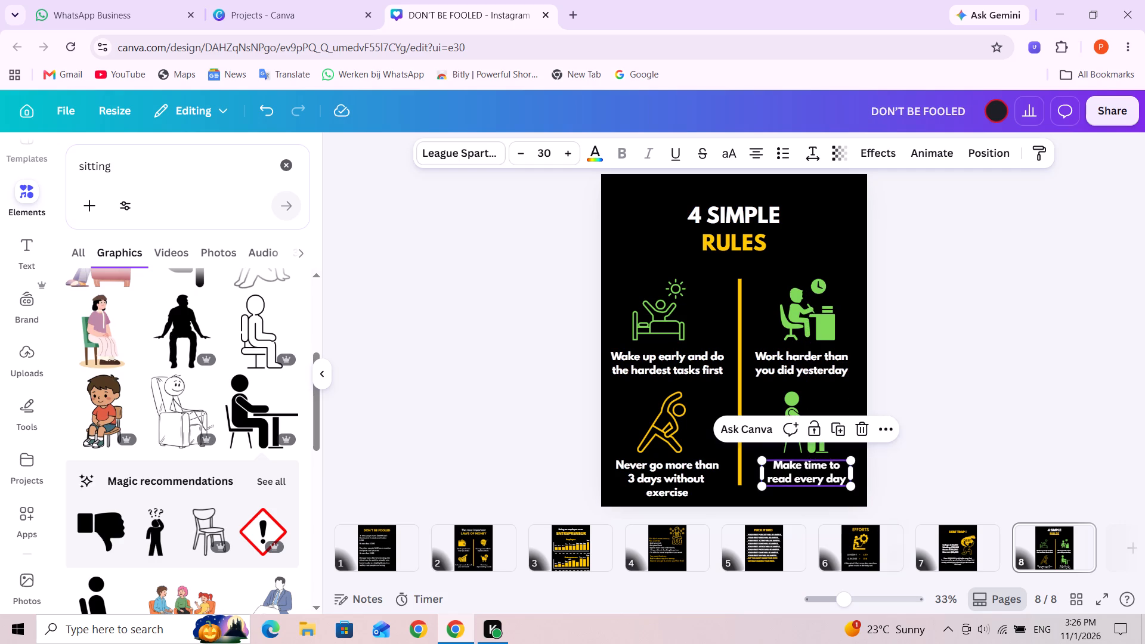
type("read")
key("Return")
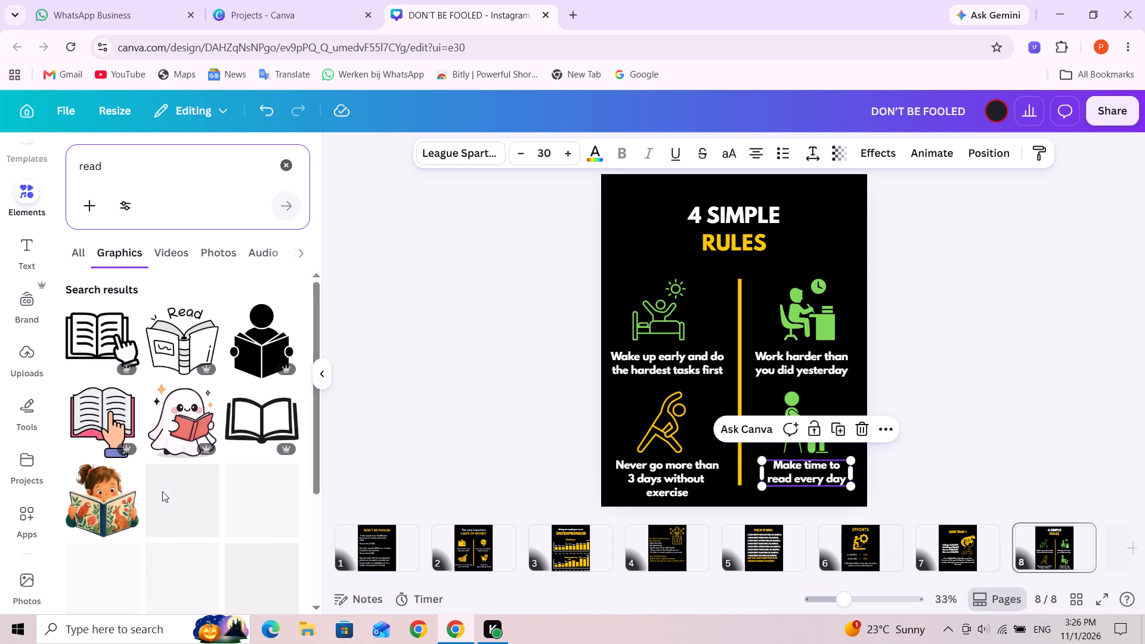
scroll(171, 471, "down", 1)
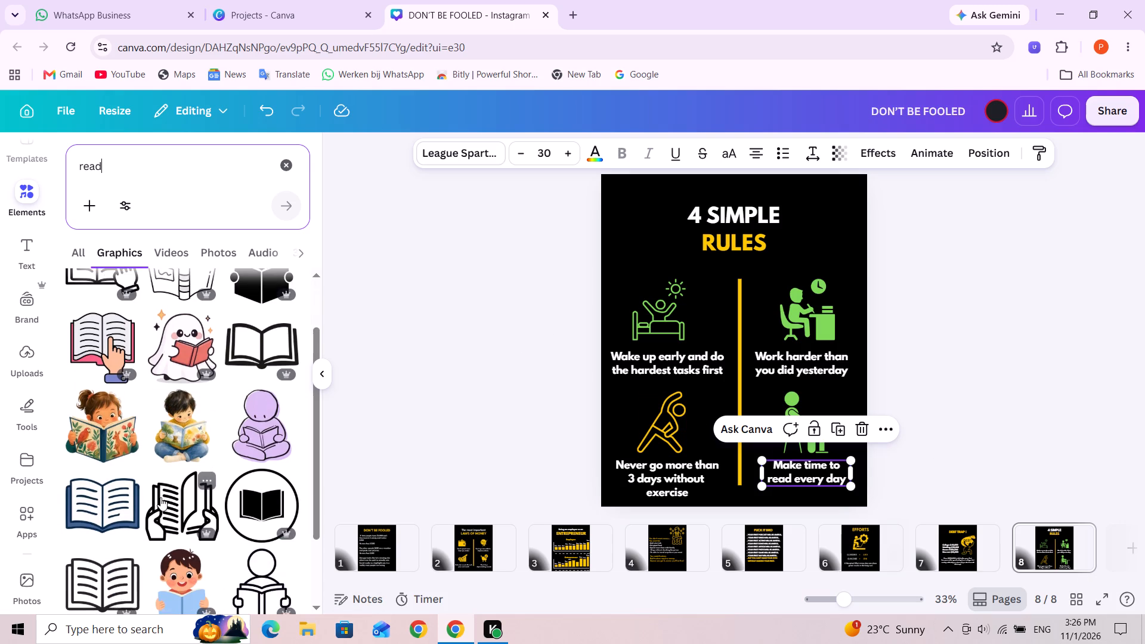
scroll(160, 497, "down", 3)
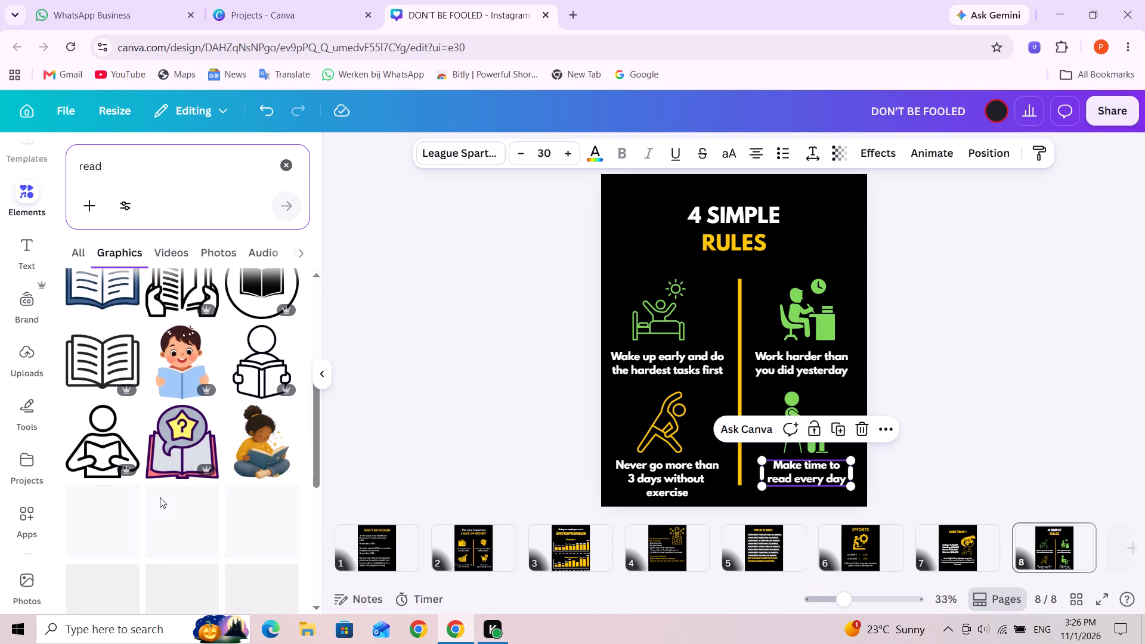
scroll(160, 497, "down", 1)
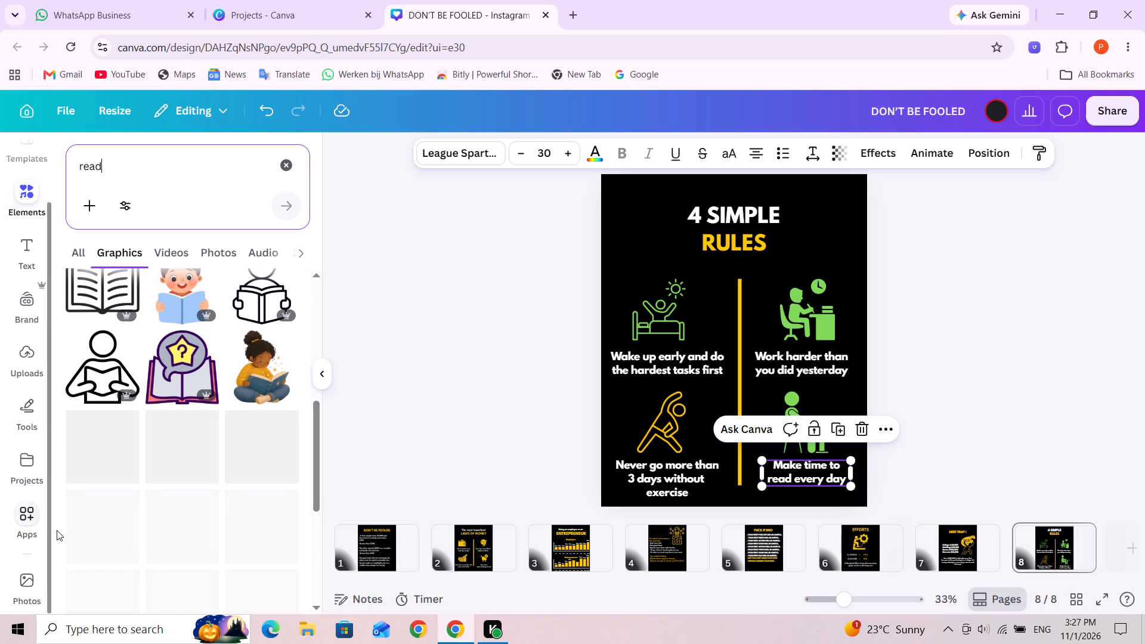
scroll(63, 533, "up", 6)
scroll(129, 501, "up", 4)
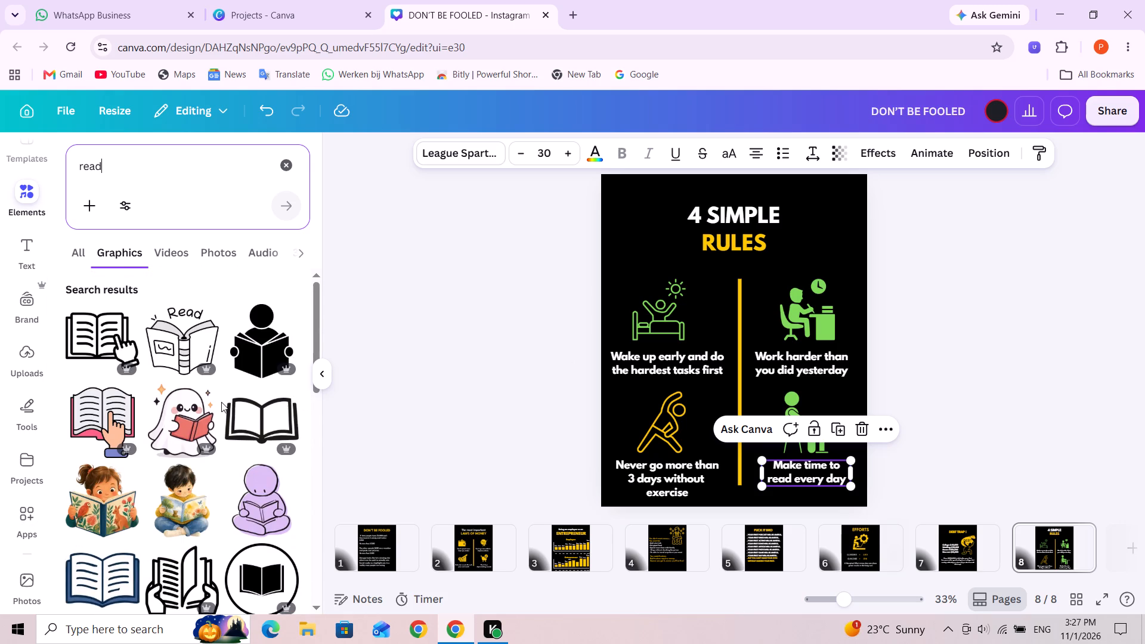
scroll(221, 402, "down", 6)
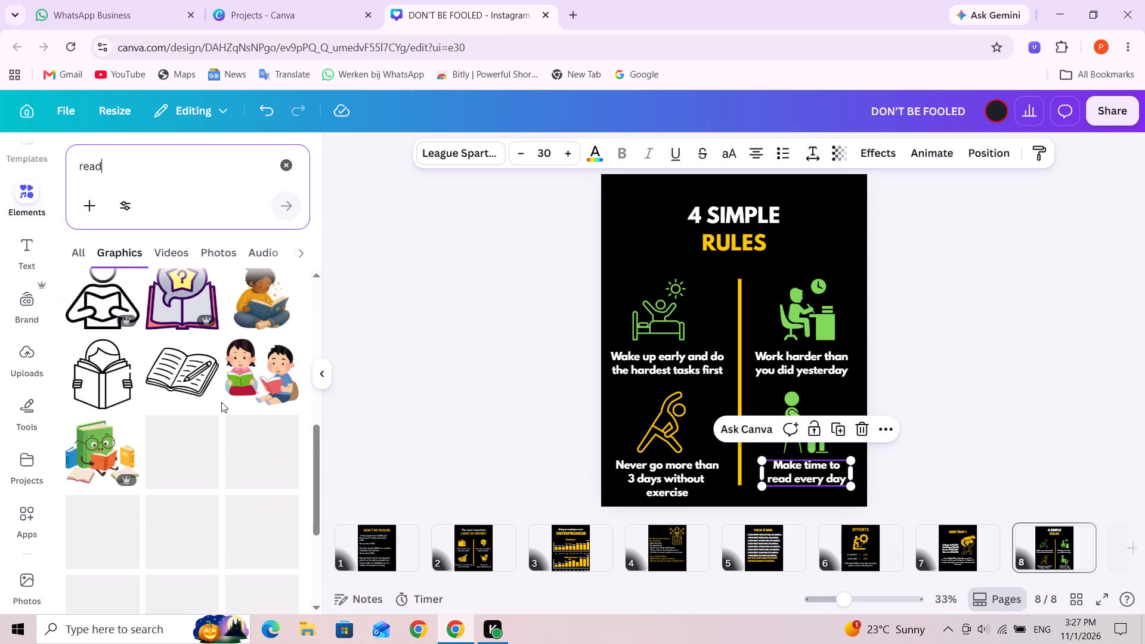
scroll(221, 402, "down", 2)
scroll(221, 402, "up", 1)
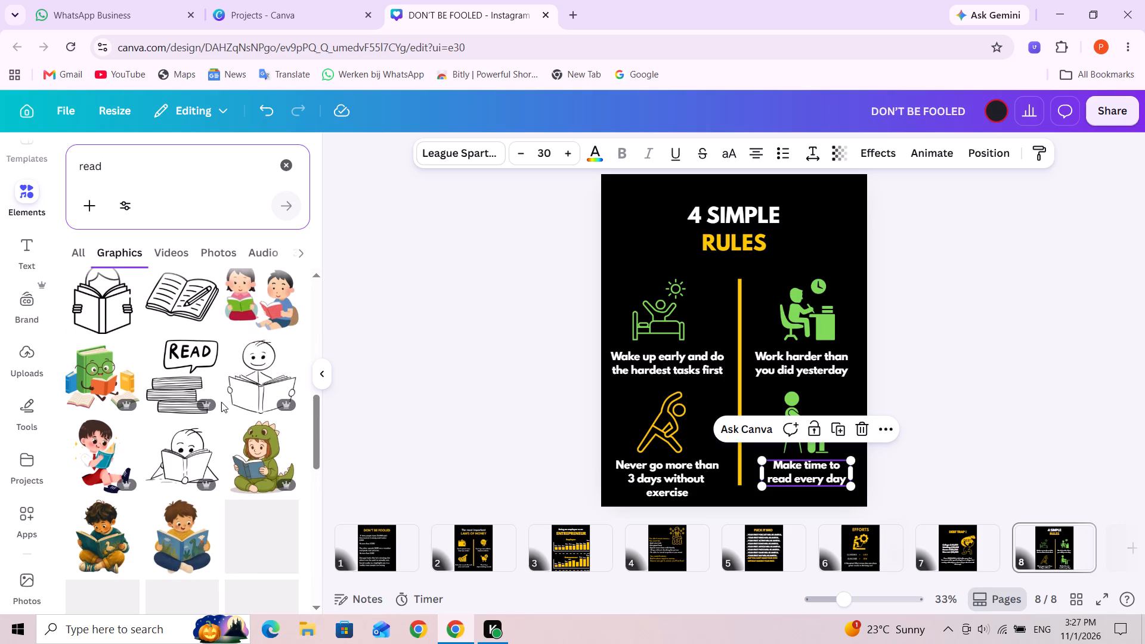
scroll(221, 402, "up", 1)
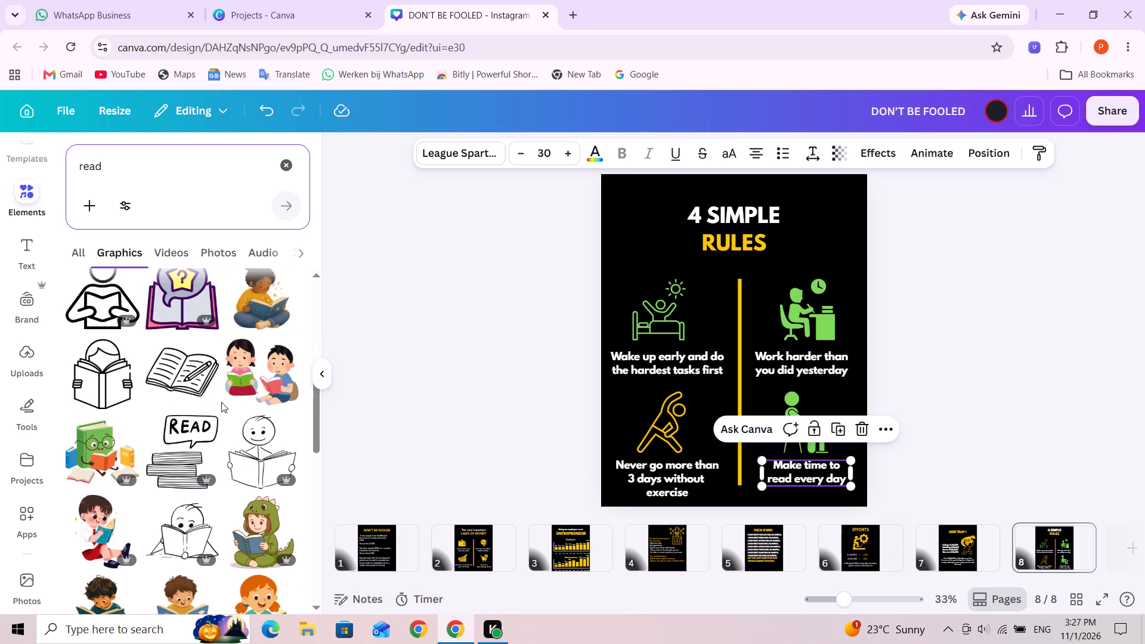
scroll(221, 402, "up", 1)
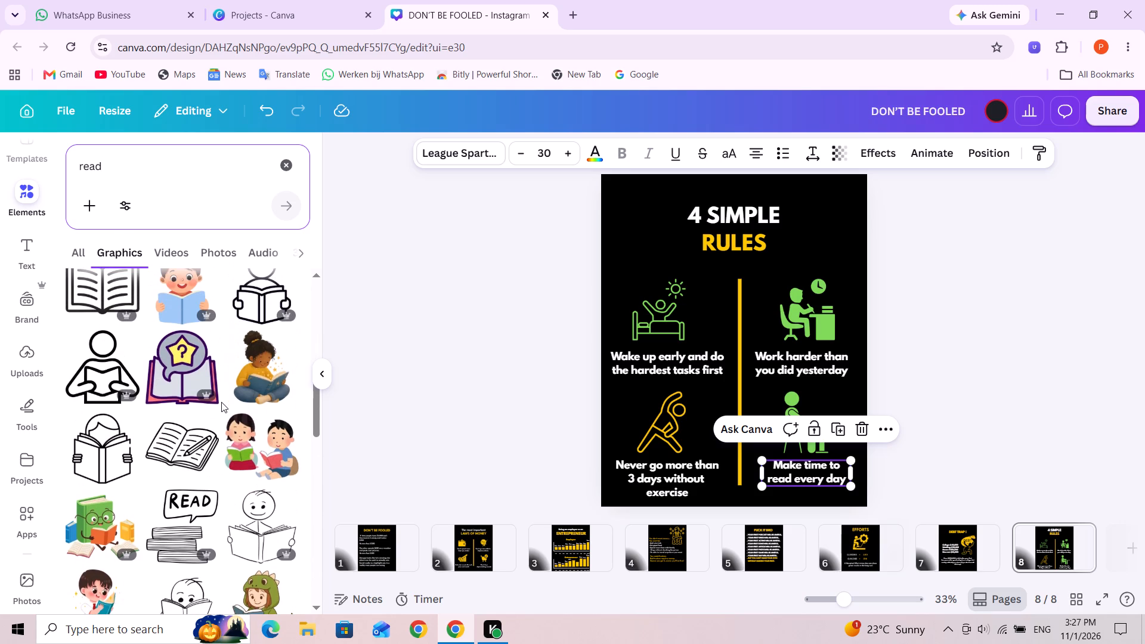
scroll(221, 402, "down", 5)
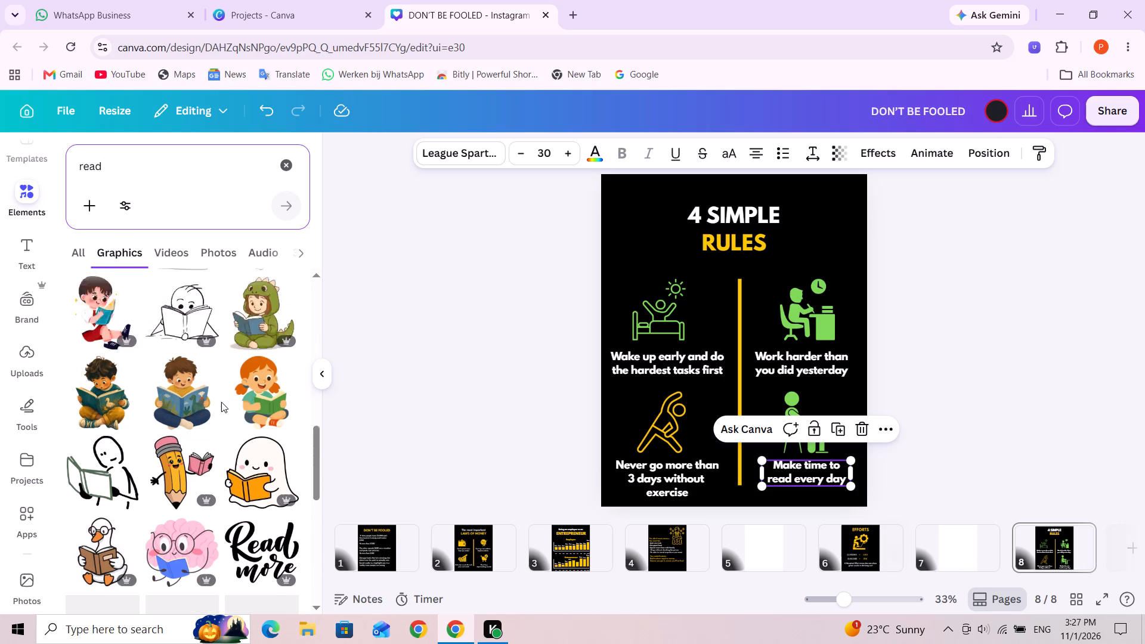
scroll(221, 402, "down", 1)
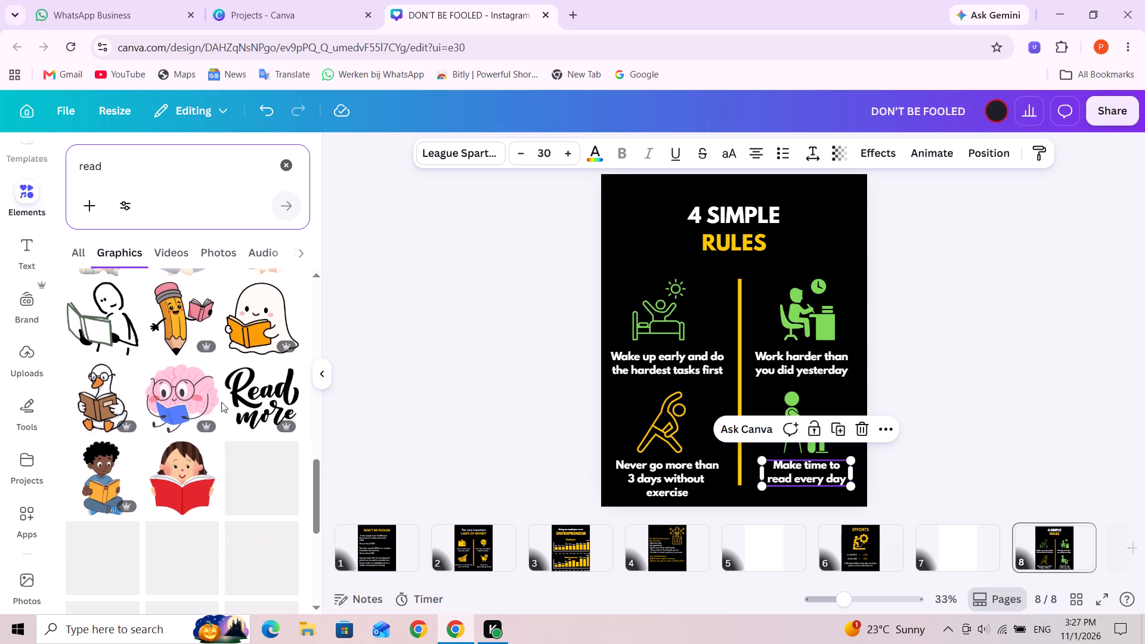
scroll(221, 402, "down", 1)
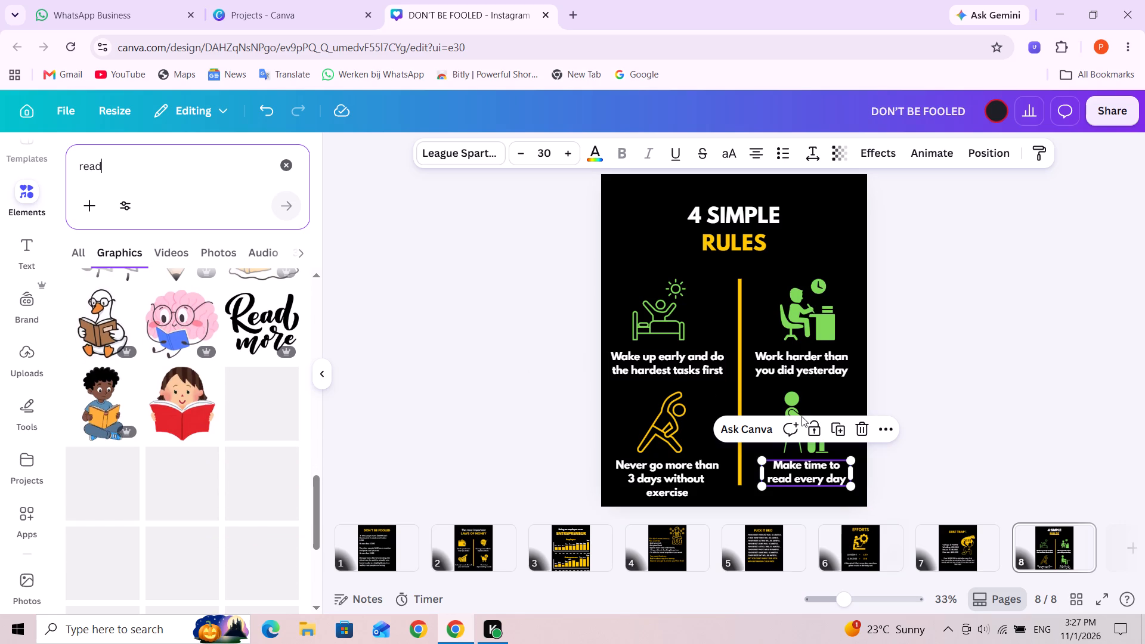
Delete the green seated desk graphic above the "Make time to read every day" caption.
left_click(801, 416)
left_click(792, 410)
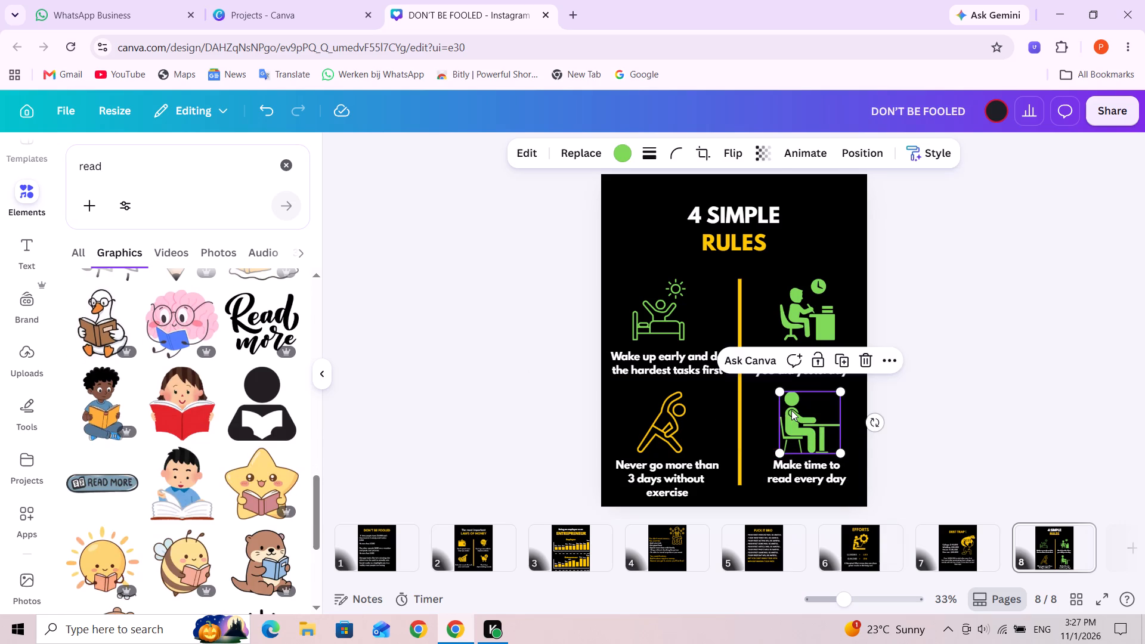
key("Delete")
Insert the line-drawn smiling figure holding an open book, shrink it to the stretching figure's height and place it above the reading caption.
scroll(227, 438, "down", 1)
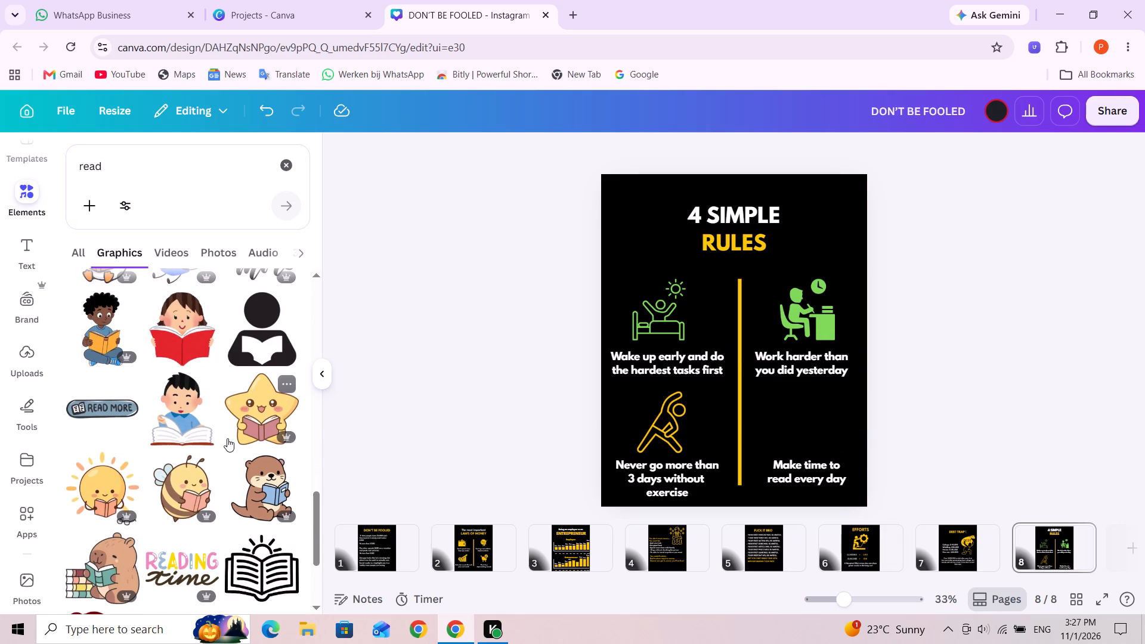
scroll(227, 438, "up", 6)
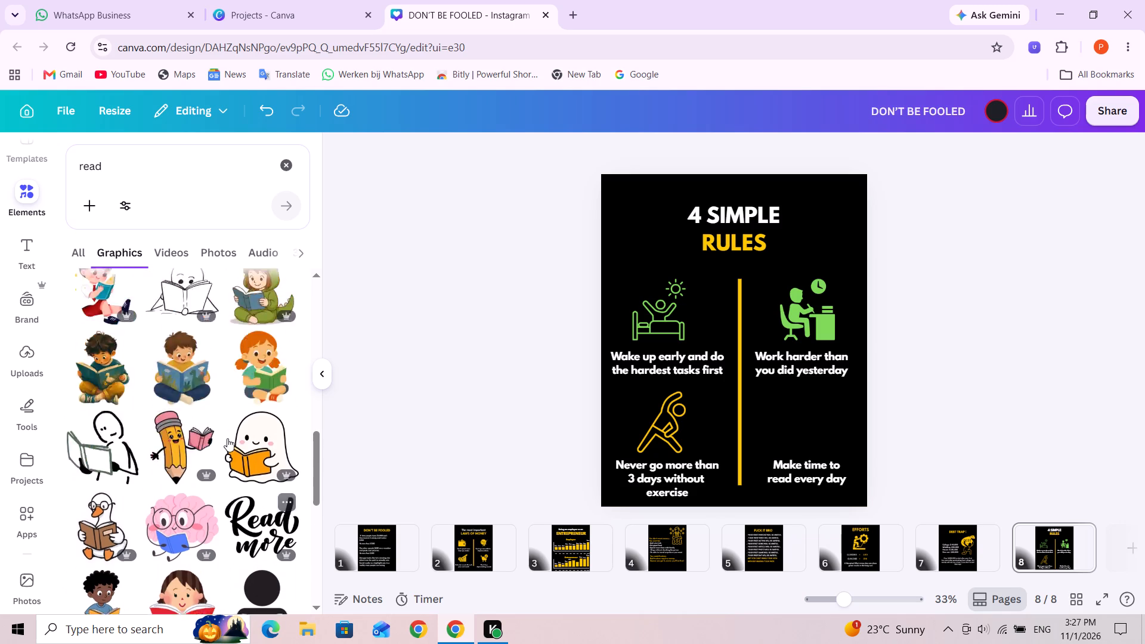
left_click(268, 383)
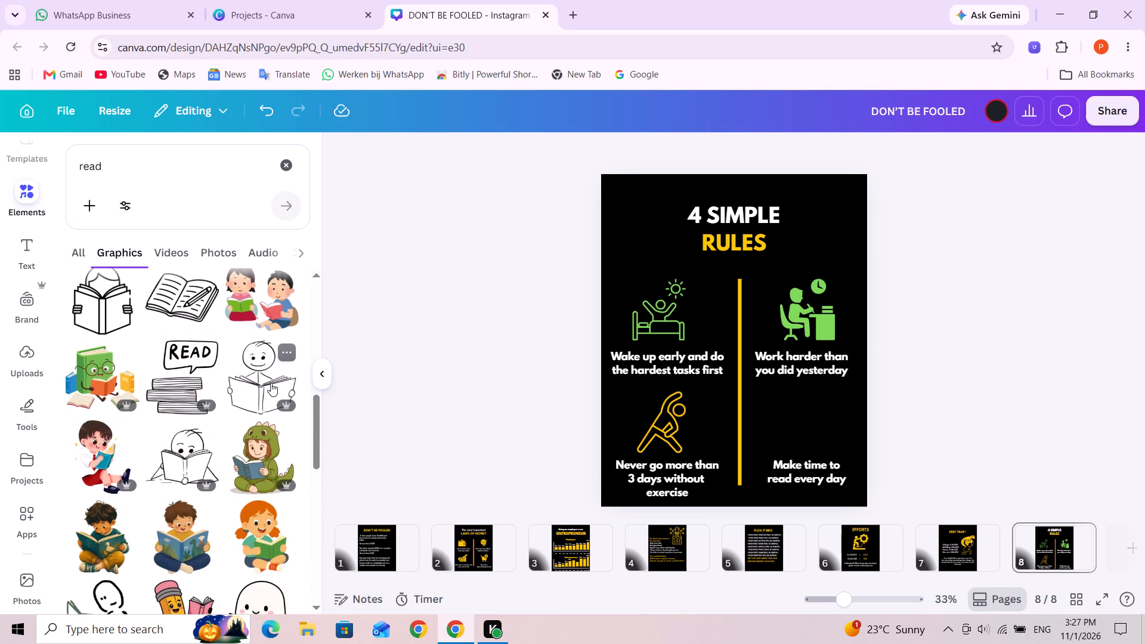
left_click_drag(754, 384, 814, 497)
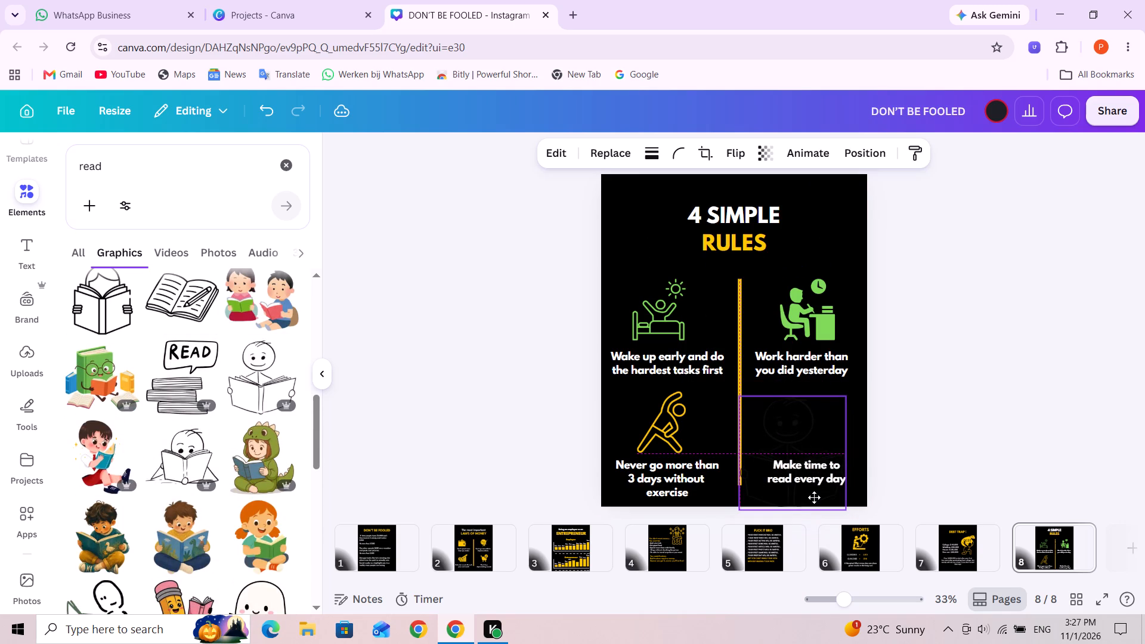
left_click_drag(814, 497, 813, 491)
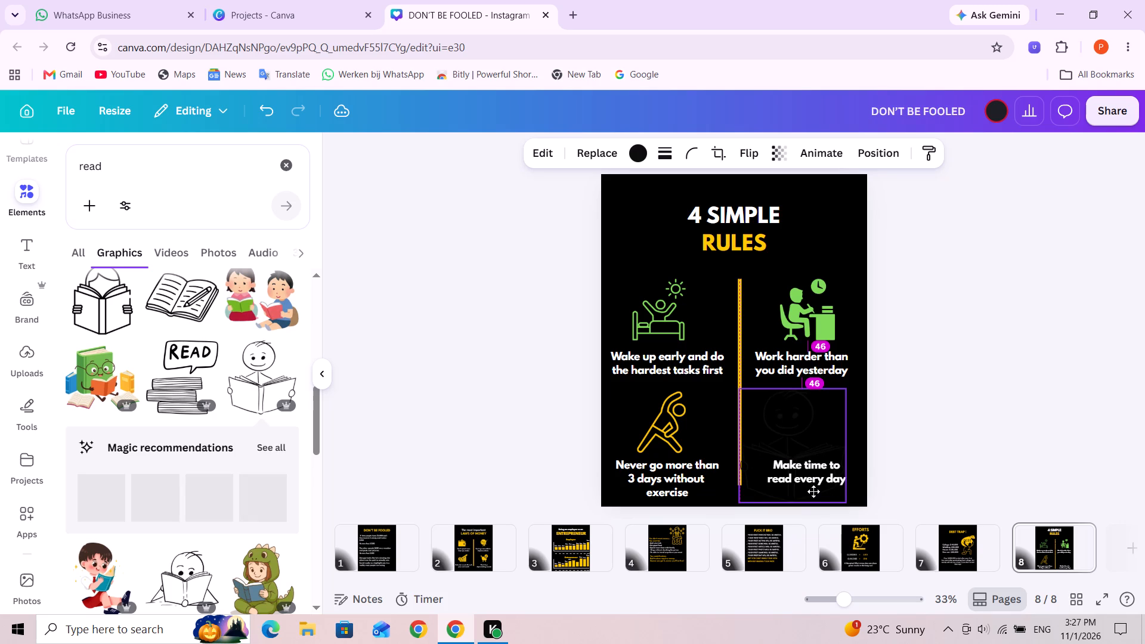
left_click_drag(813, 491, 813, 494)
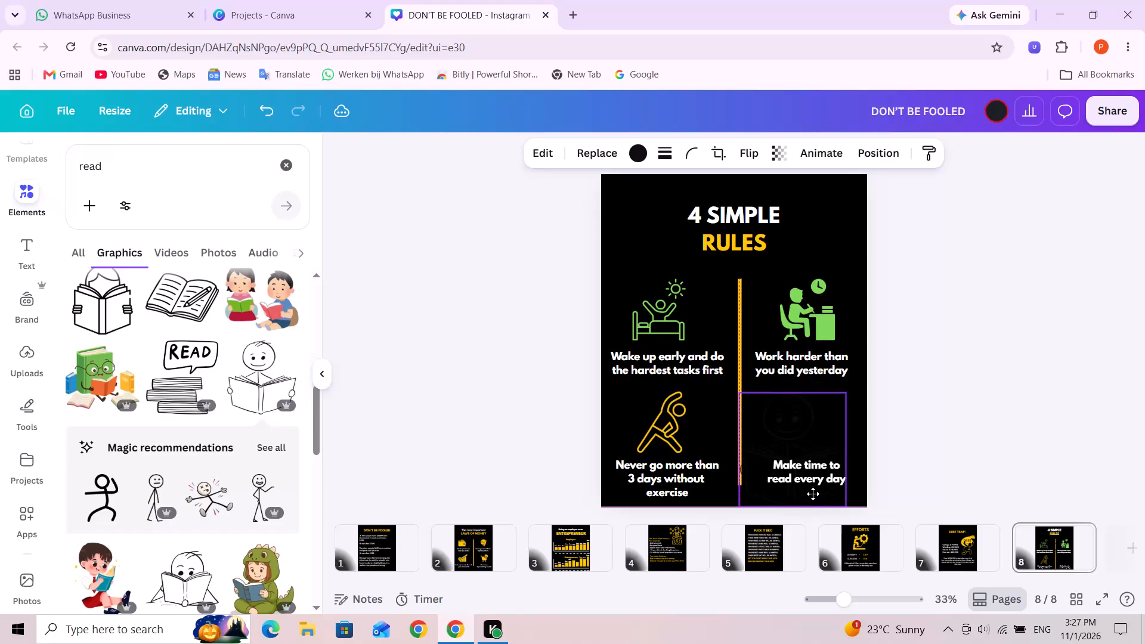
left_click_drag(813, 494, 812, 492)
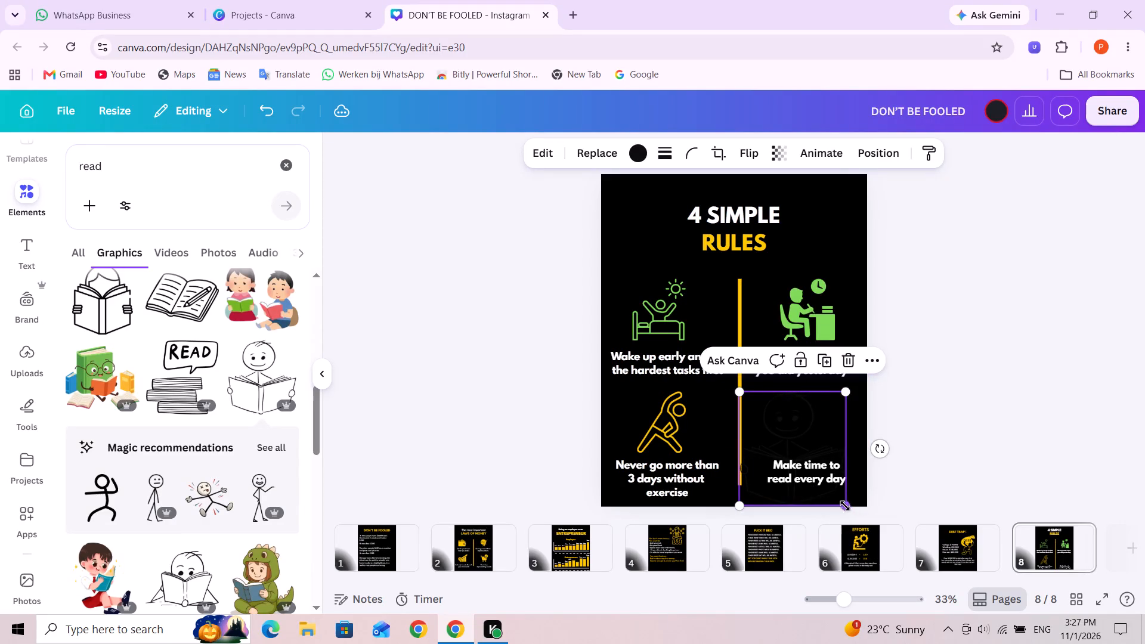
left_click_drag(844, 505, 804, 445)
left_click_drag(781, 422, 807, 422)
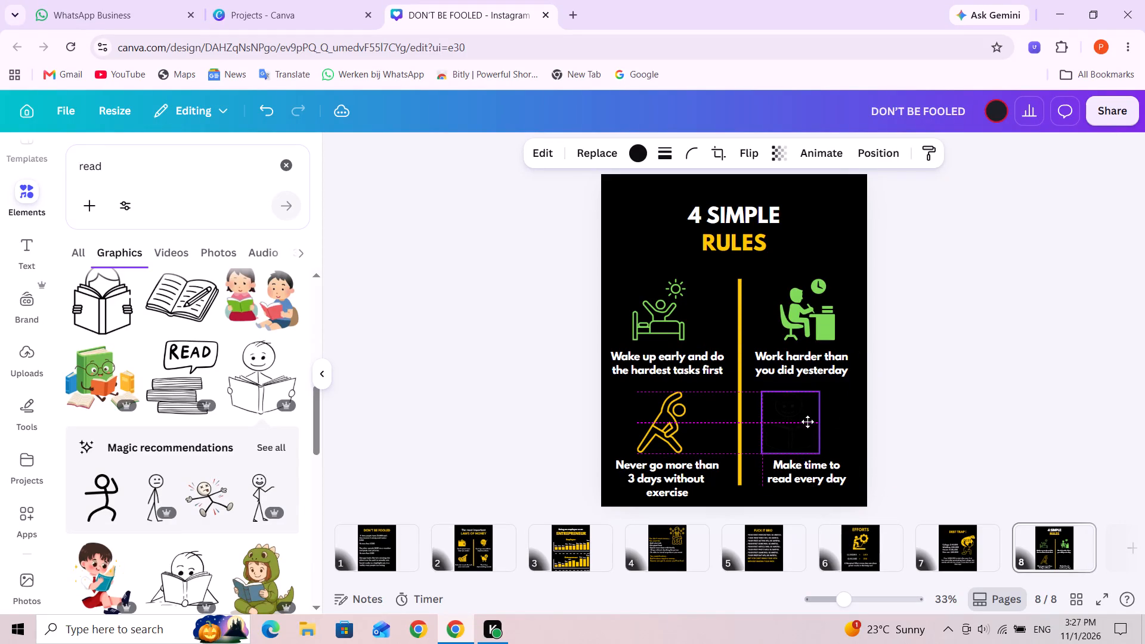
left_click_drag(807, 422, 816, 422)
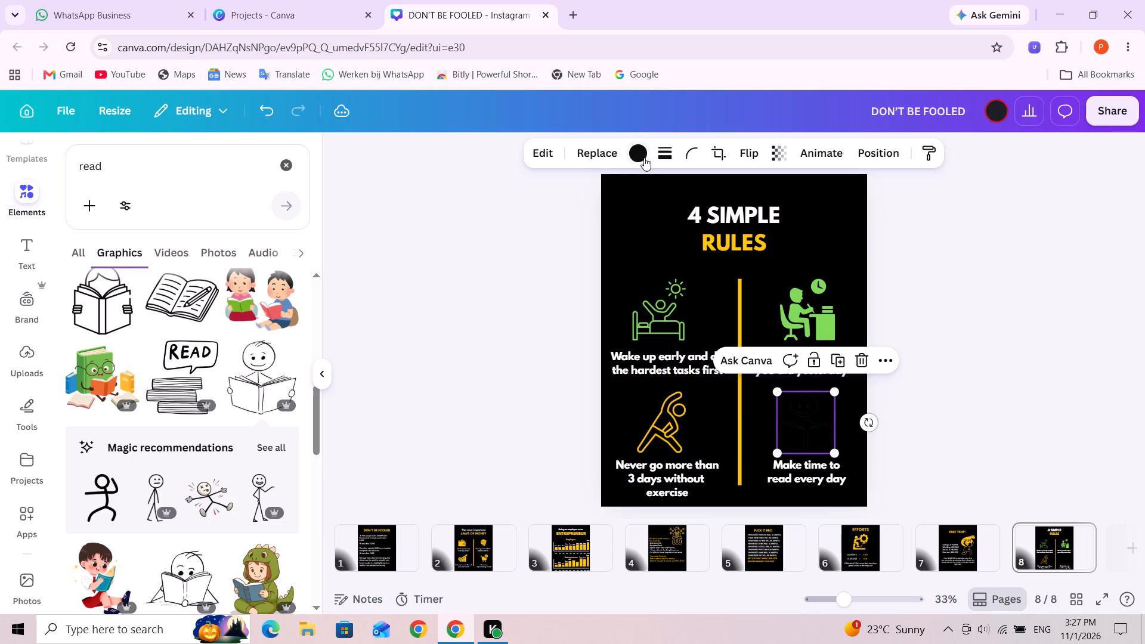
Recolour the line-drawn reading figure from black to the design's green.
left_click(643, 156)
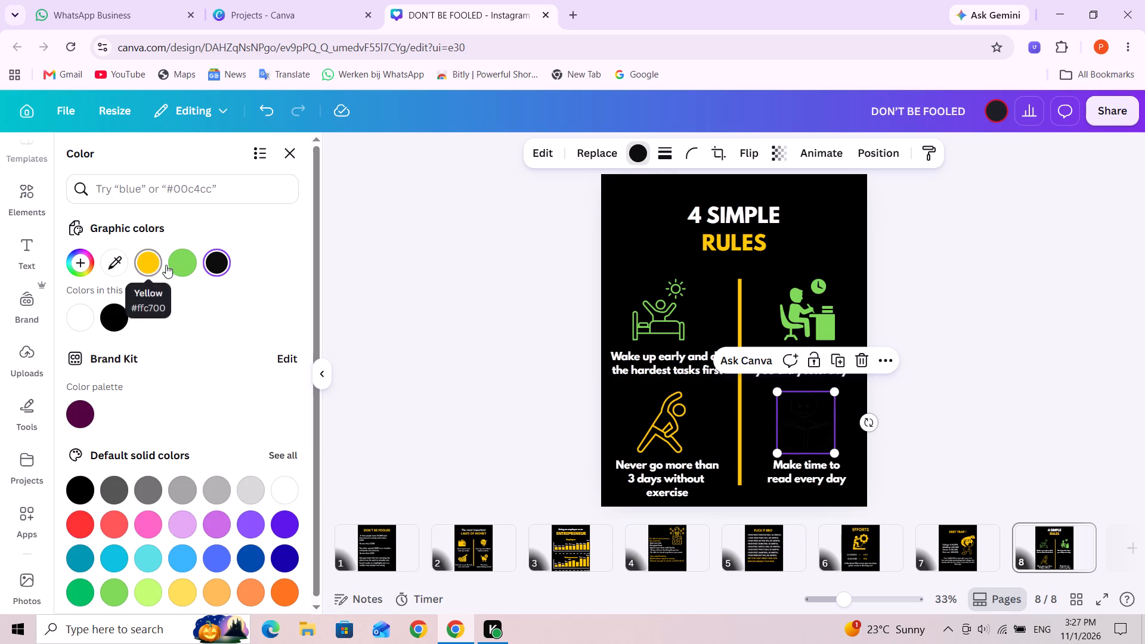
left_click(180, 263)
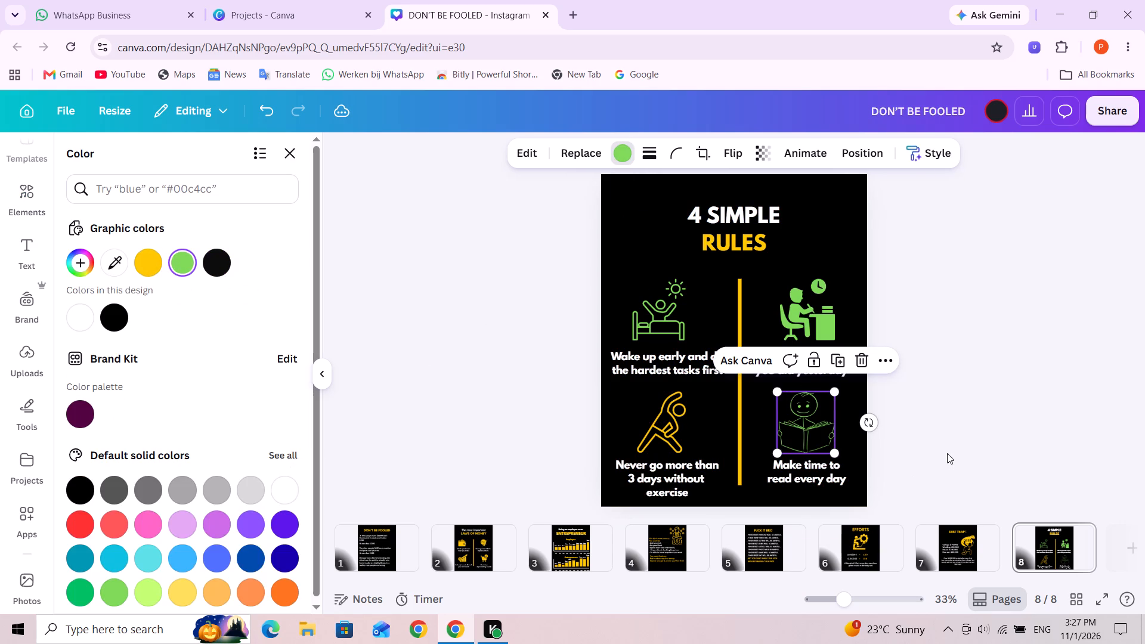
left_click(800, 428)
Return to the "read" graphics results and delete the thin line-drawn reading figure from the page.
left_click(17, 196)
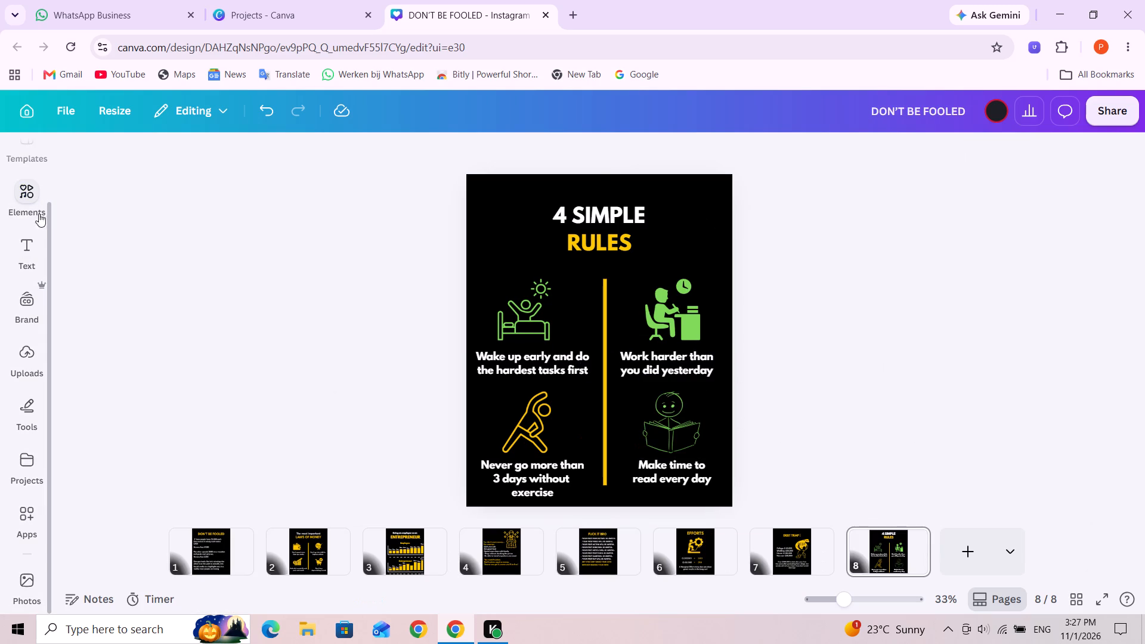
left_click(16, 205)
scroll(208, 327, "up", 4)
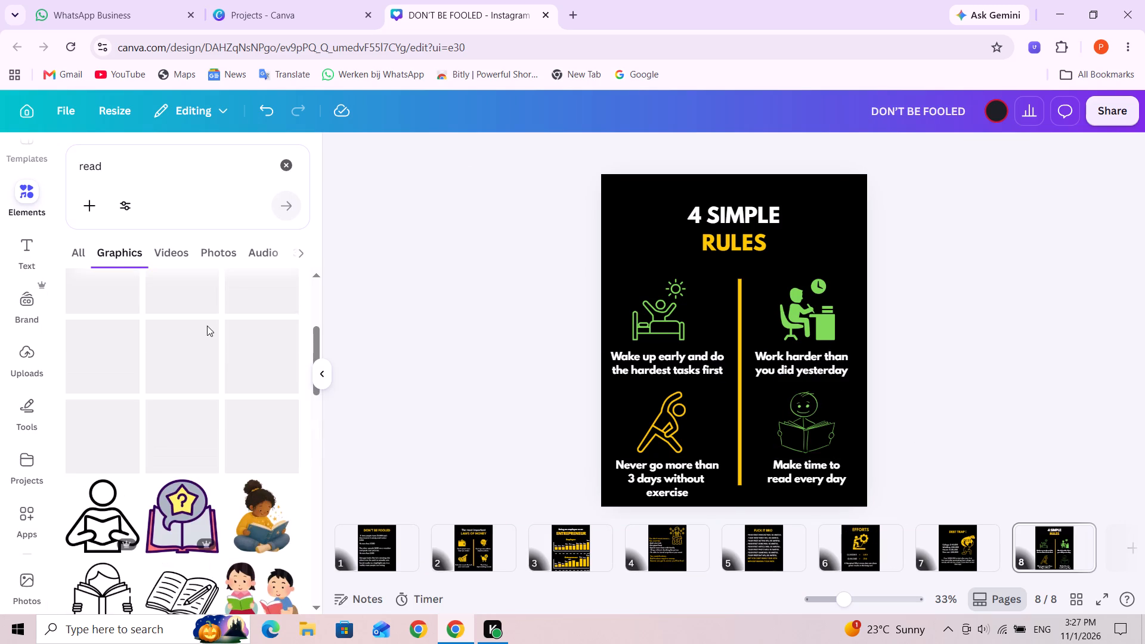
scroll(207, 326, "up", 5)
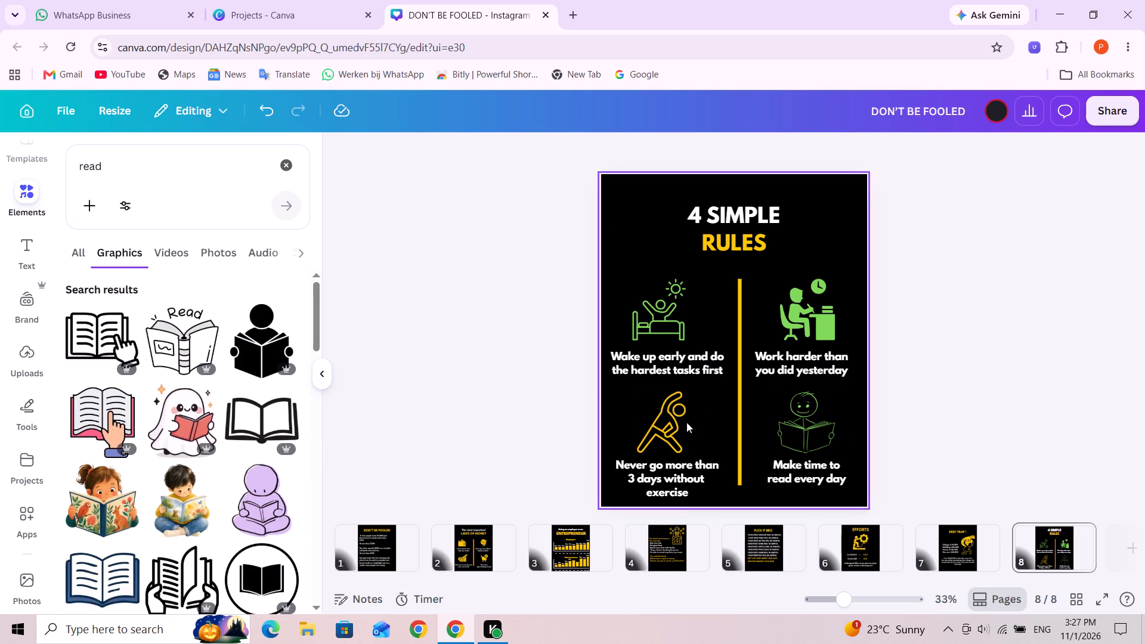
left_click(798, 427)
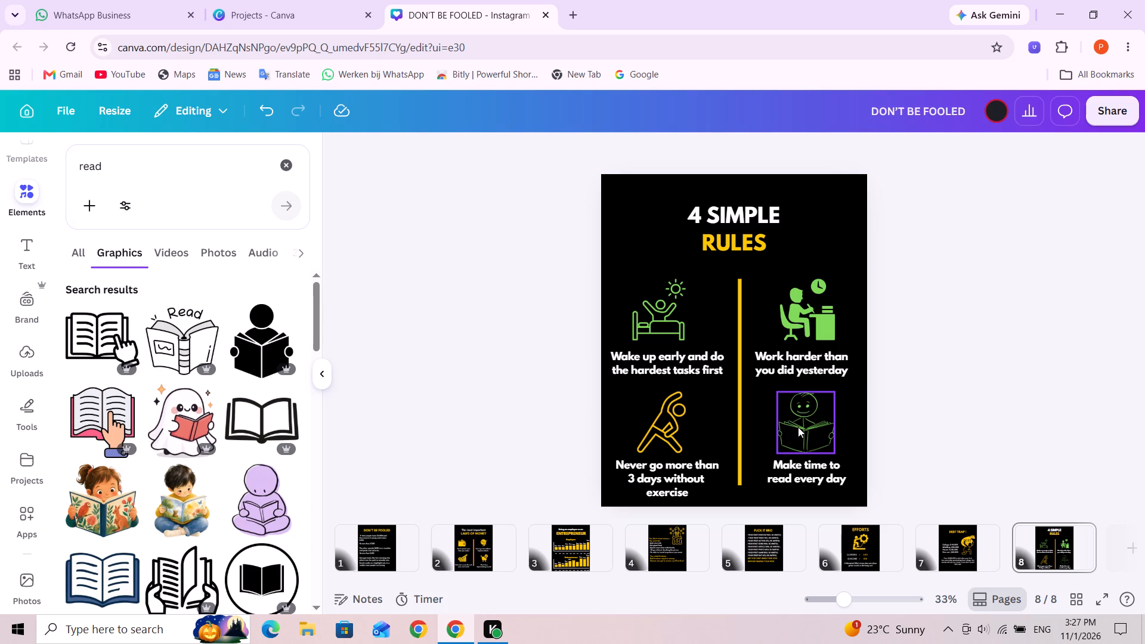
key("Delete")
Insert the solid black figure reading a book, shrink it to the stretching figure's height and centre it above the "Make time to read every day" caption.
left_click(245, 339)
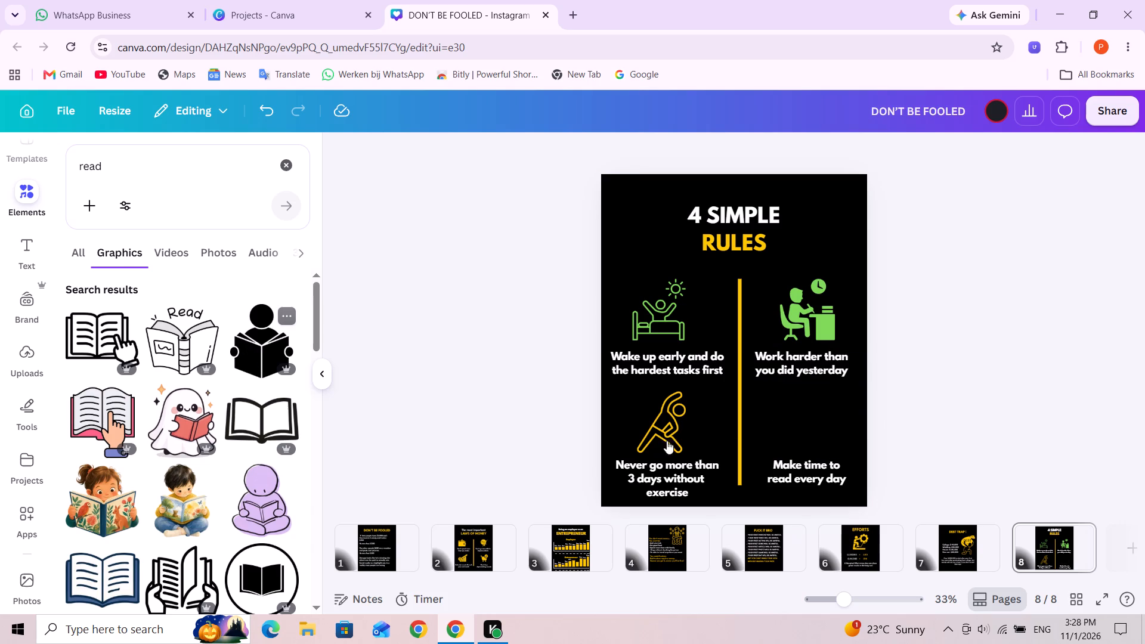
left_click_drag(753, 391, 829, 500)
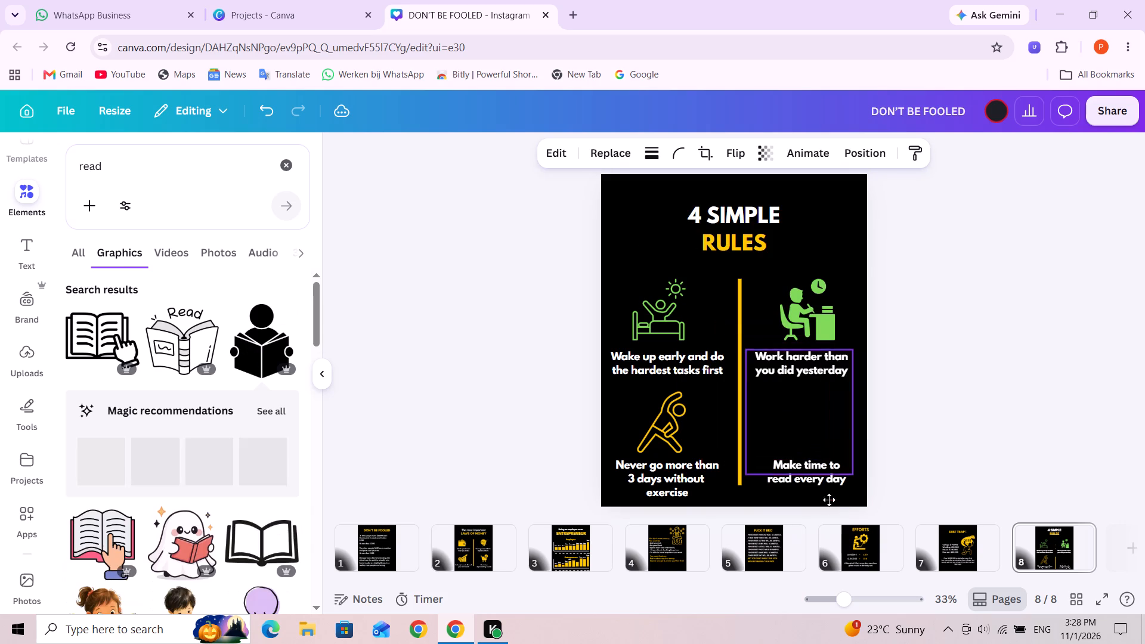
left_click_drag(829, 500, 822, 504)
left_click_drag(859, 516, 812, 458)
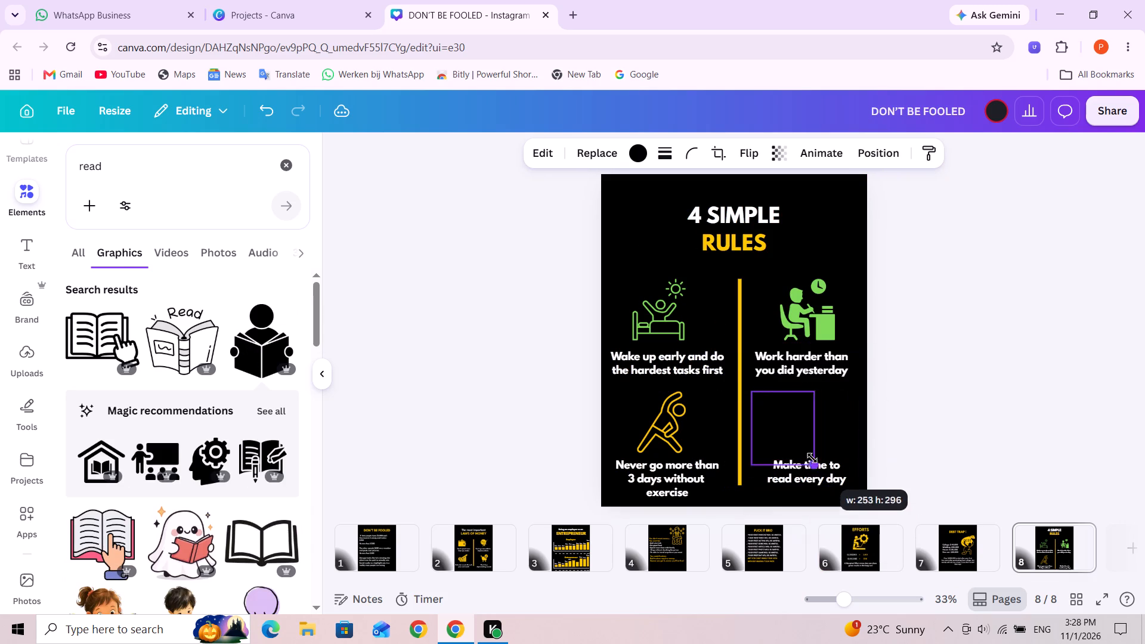
left_click_drag(812, 458, 830, 458)
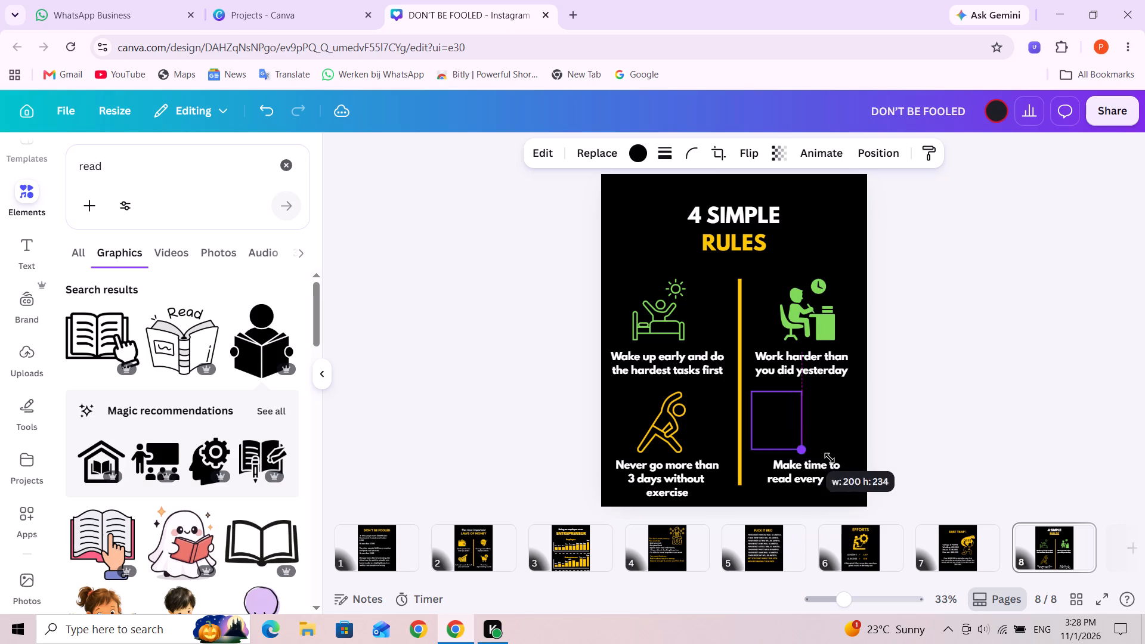
left_click_drag(830, 458, 796, 442)
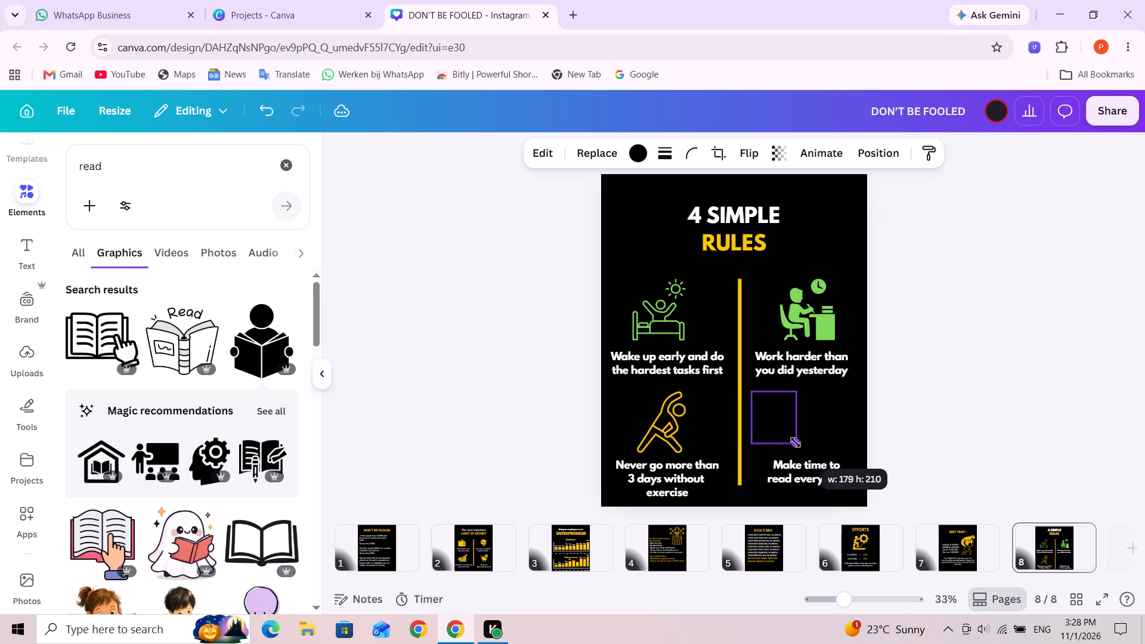
left_click_drag(796, 442, 807, 449)
left_click_drag(779, 426, 785, 426)
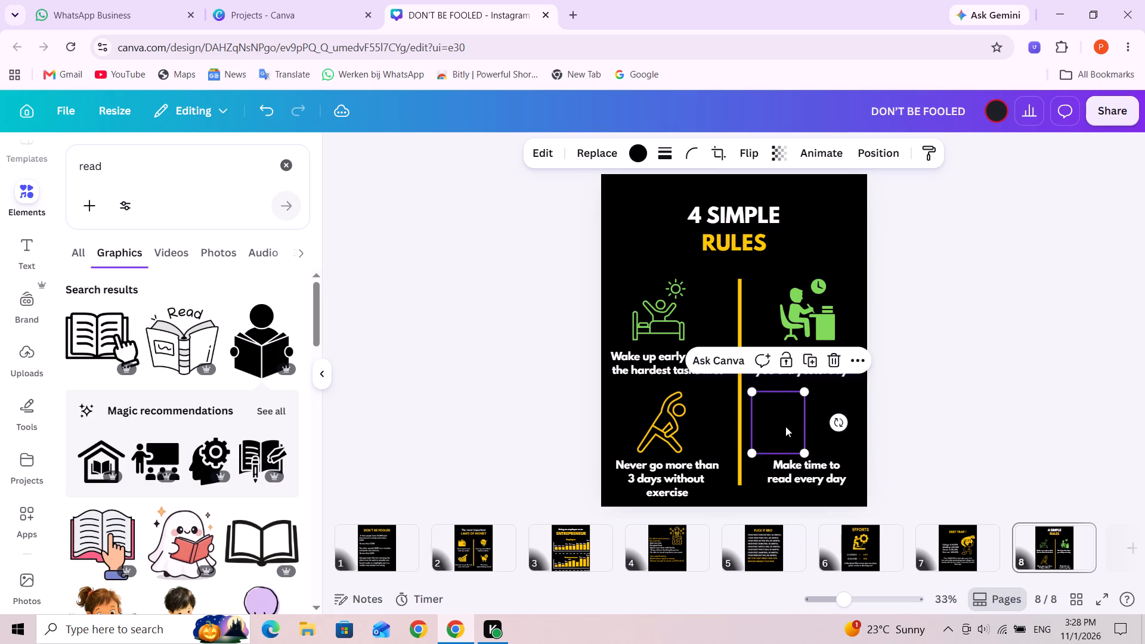
left_click_drag(785, 426, 802, 426)
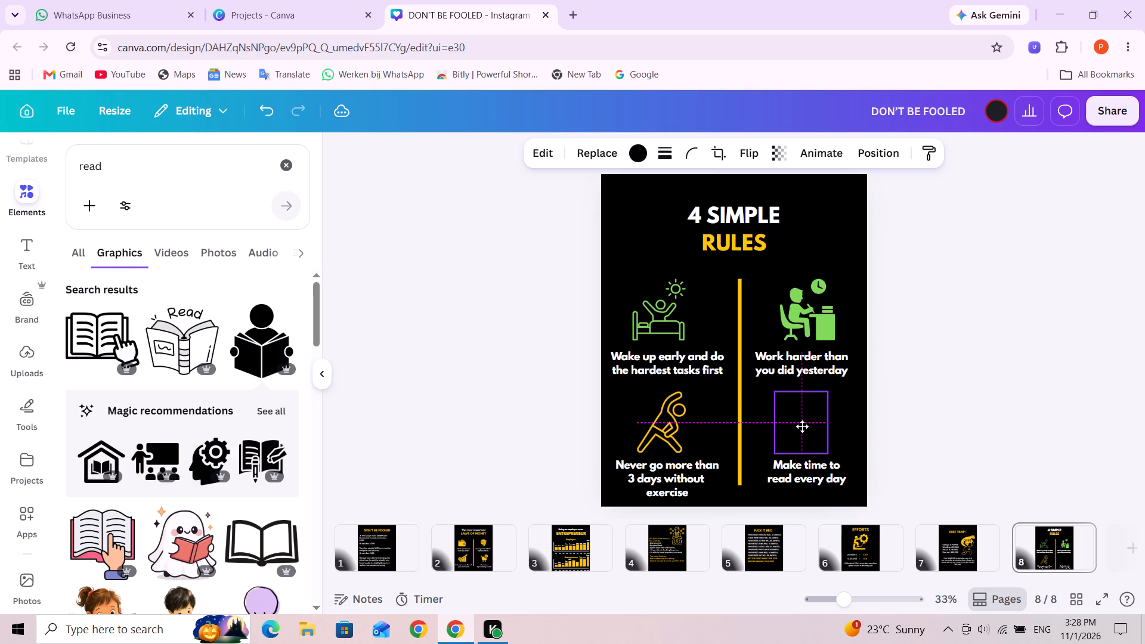
left_click_drag(802, 426, 805, 426)
left_click(834, 394)
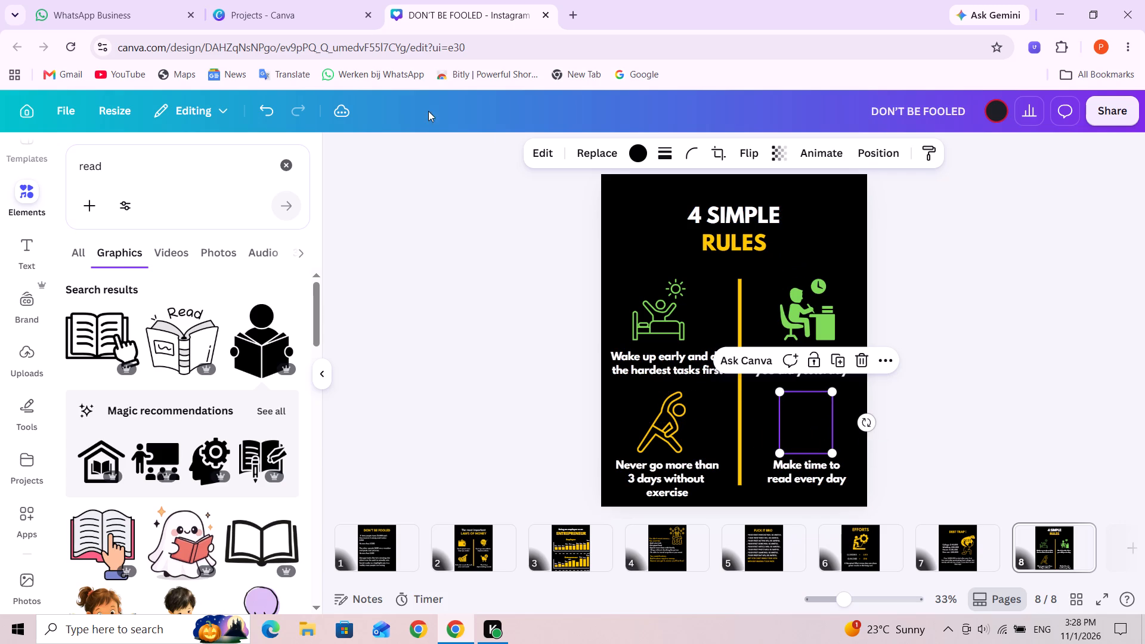
Recolour the solid reading figure to the design's green.
left_click(638, 158)
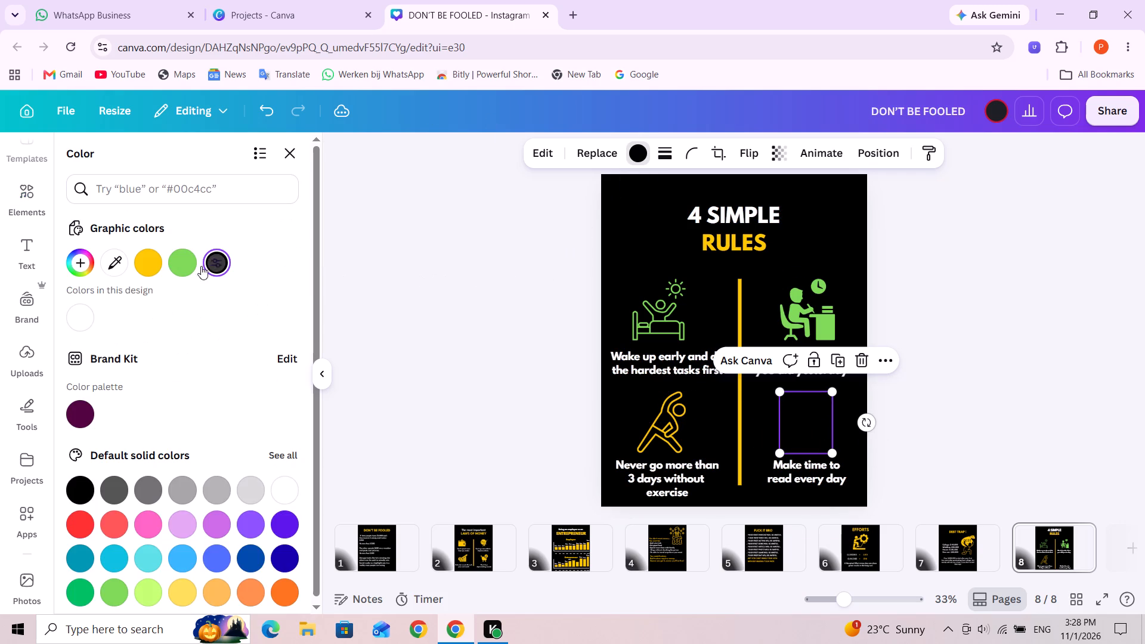
left_click(183, 266)
left_click(949, 429)
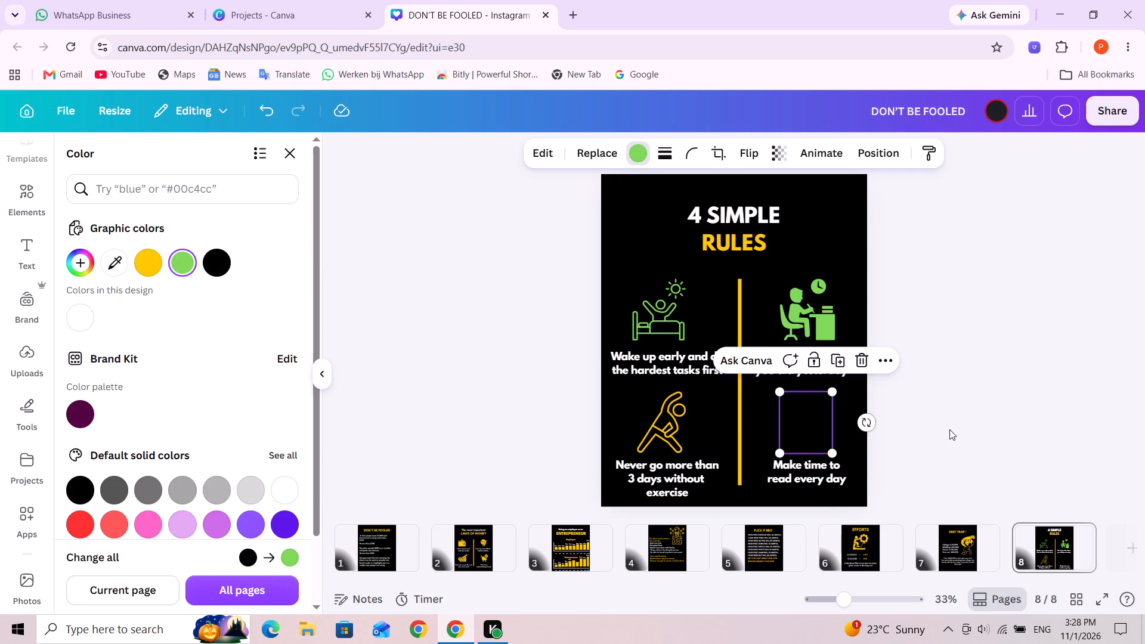
left_click(823, 418)
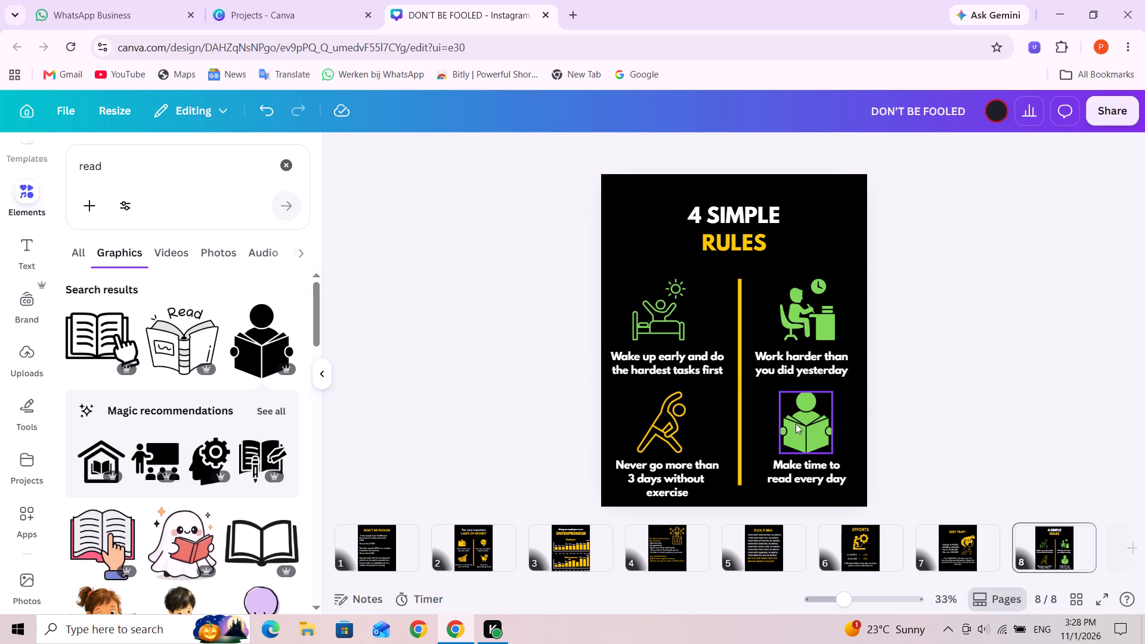
left_click(794, 423)
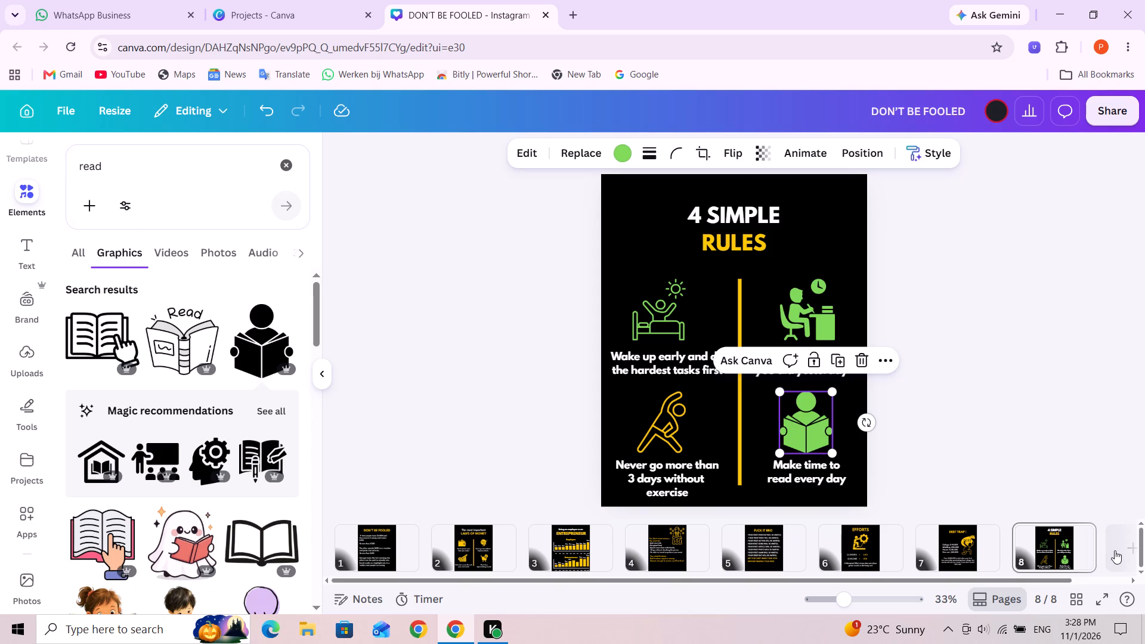
Add a blank page 9 after the 4 SIMPLE RULES page.
left_click(1124, 549)
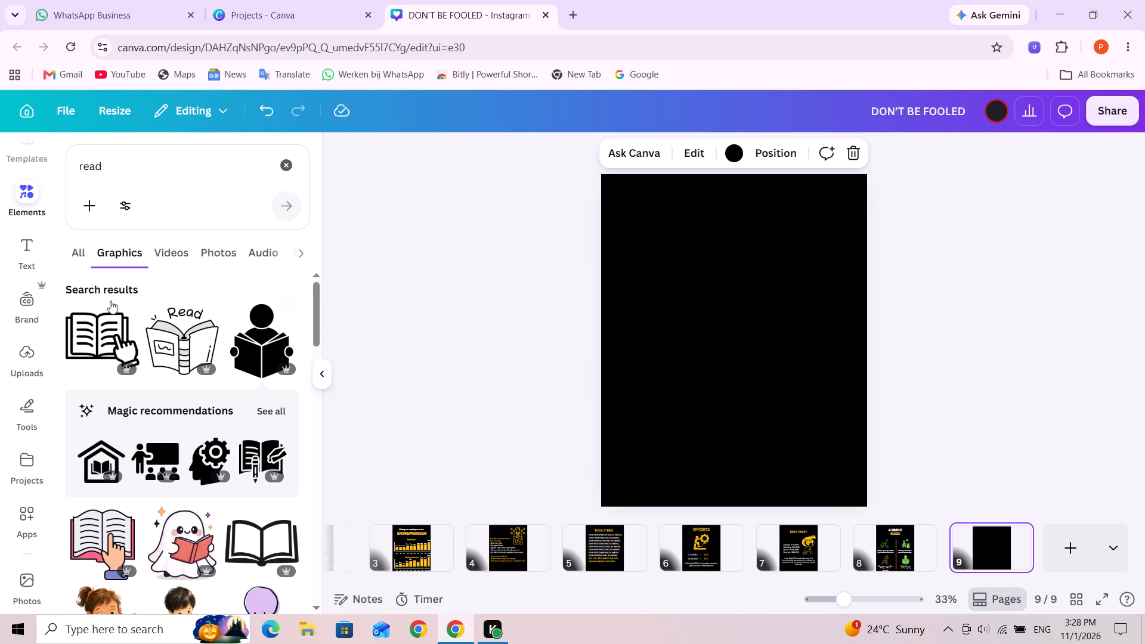
Add a subheading text box to page 9 and set it to League Spartan at size 35.
left_click(16, 268)
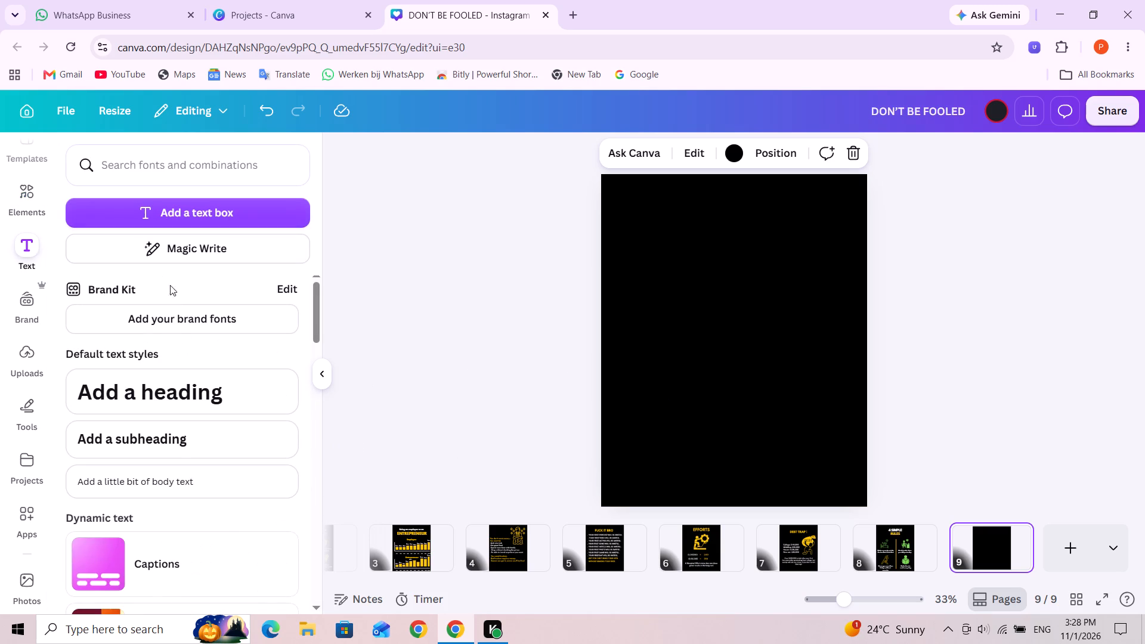
left_click(187, 442)
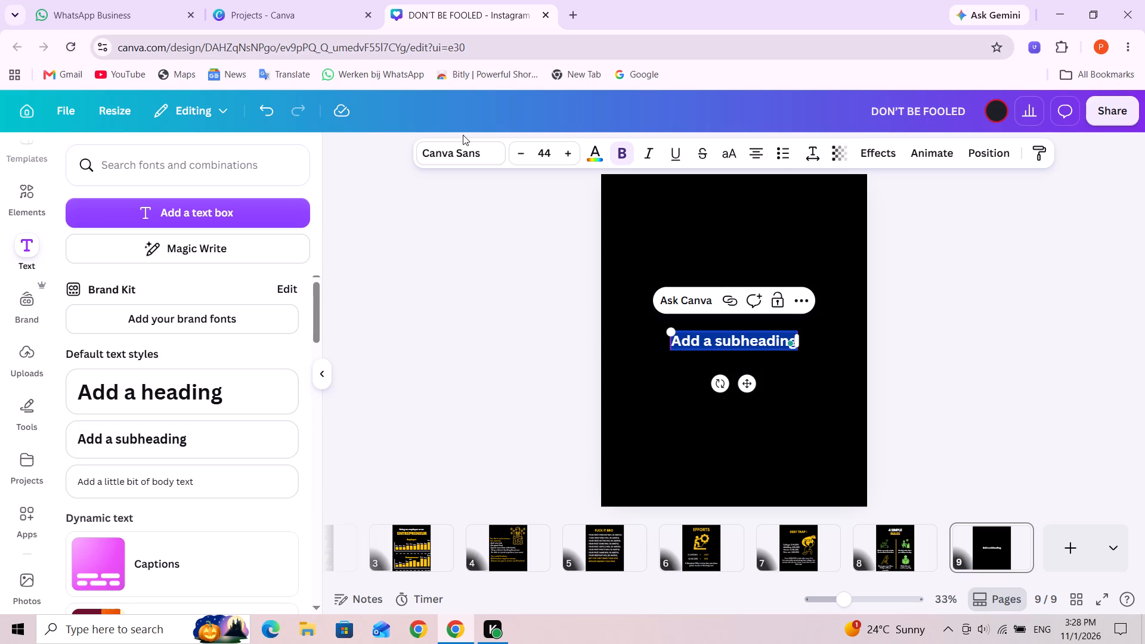
left_click(466, 152)
left_click(179, 360)
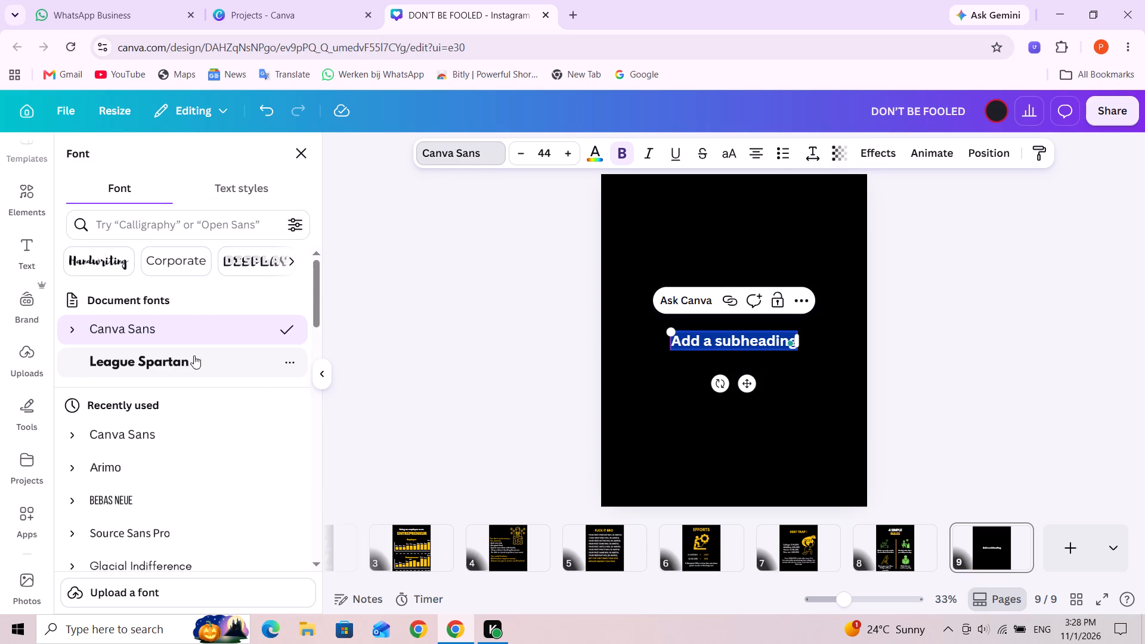
left_click(569, 157)
left_click(554, 154)
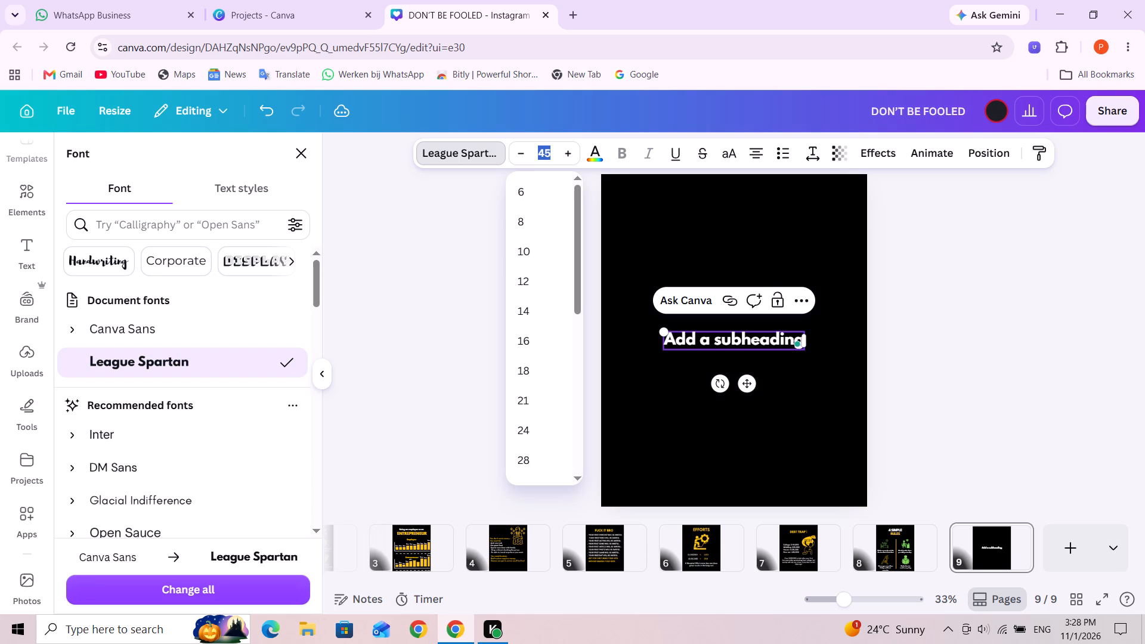
key("3")
key("0")
key("Return")
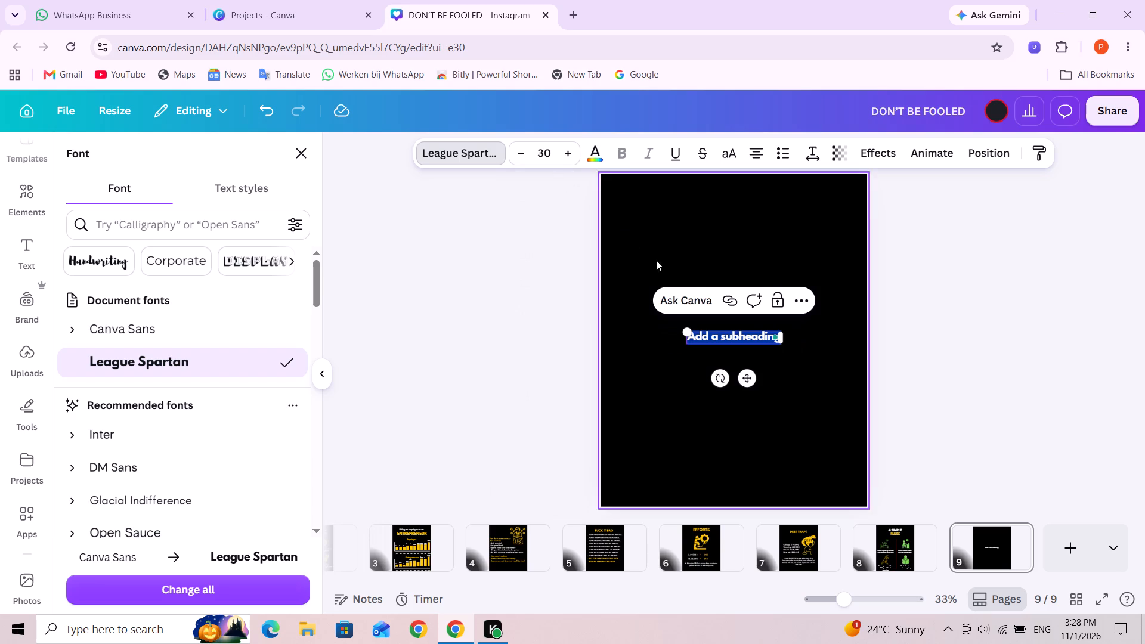
triple_click(567, 154)
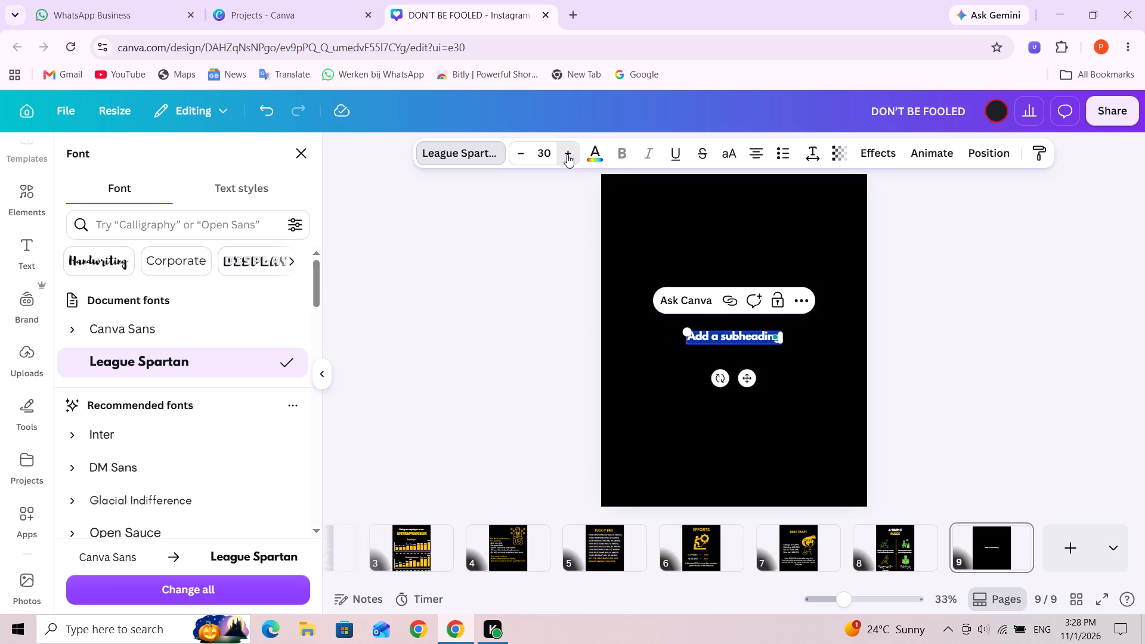
left_click(567, 154)
left_click(567, 154)
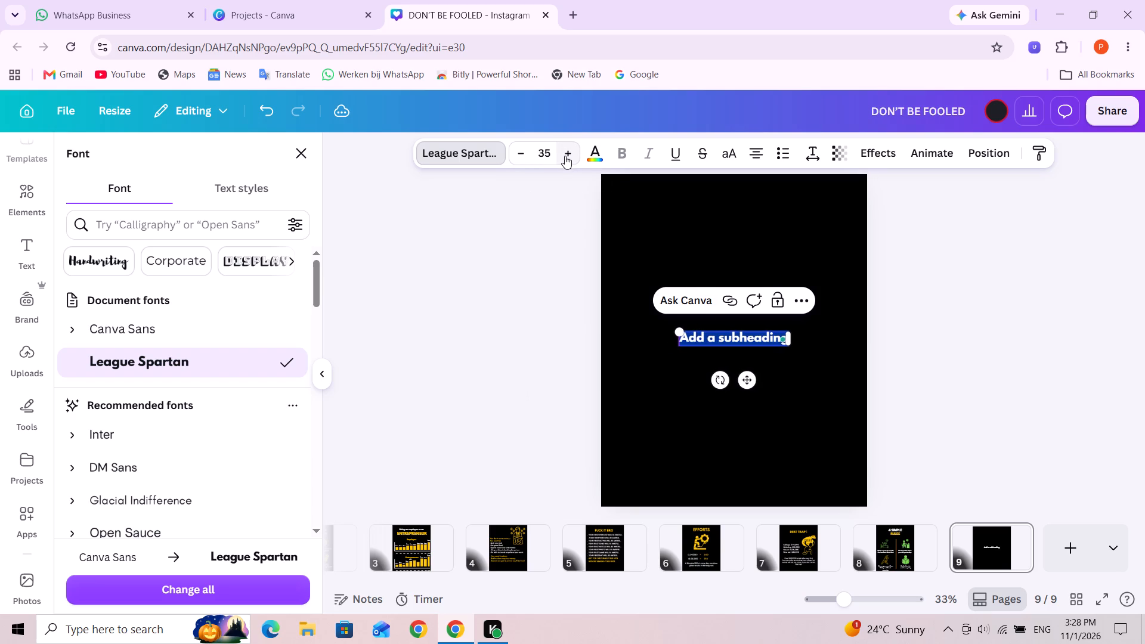
Replace the subheading text with "How to build your" and move it up to page 9's top margin.
type("ow to build")
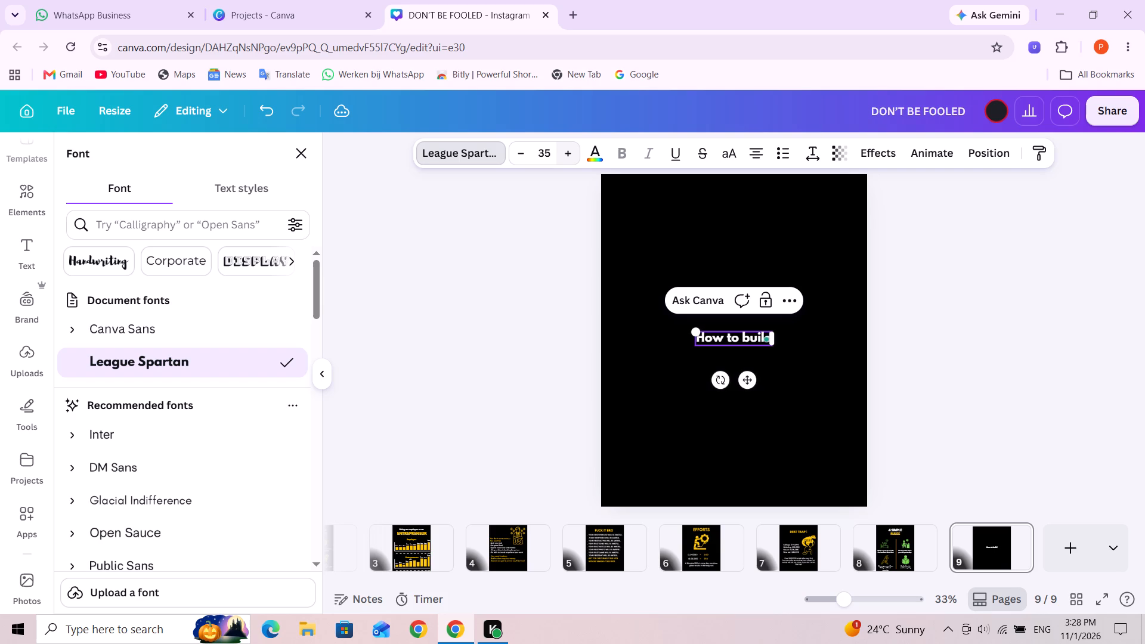
key("space")
type("your")
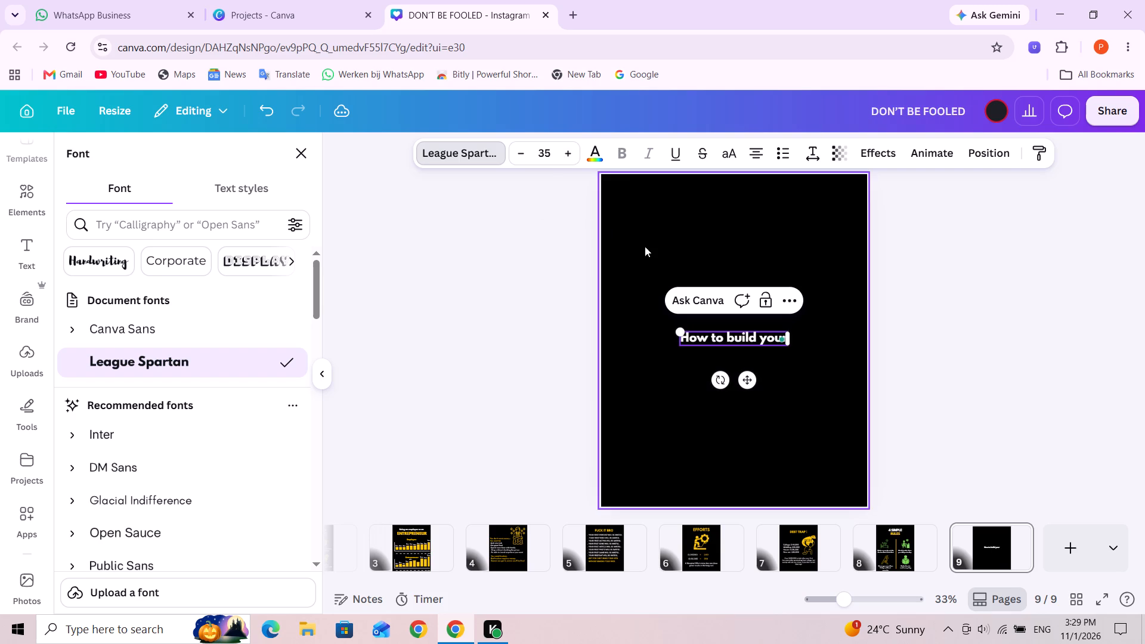
left_click(794, 372)
left_click_drag(753, 346, 747, 244)
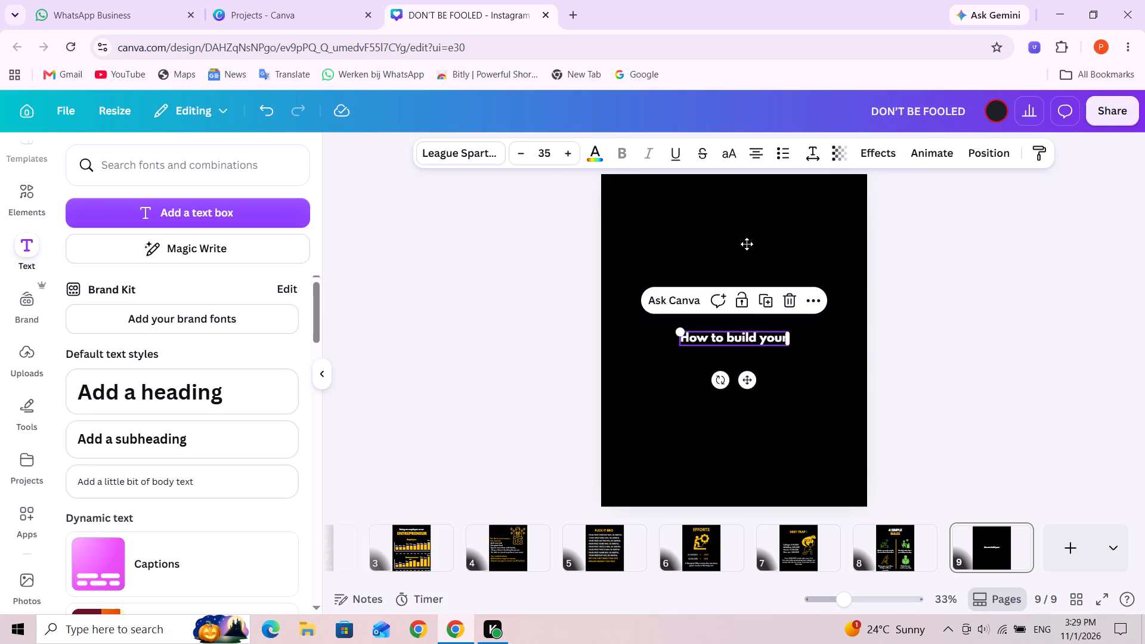
left_click_drag(747, 244, 744, 219)
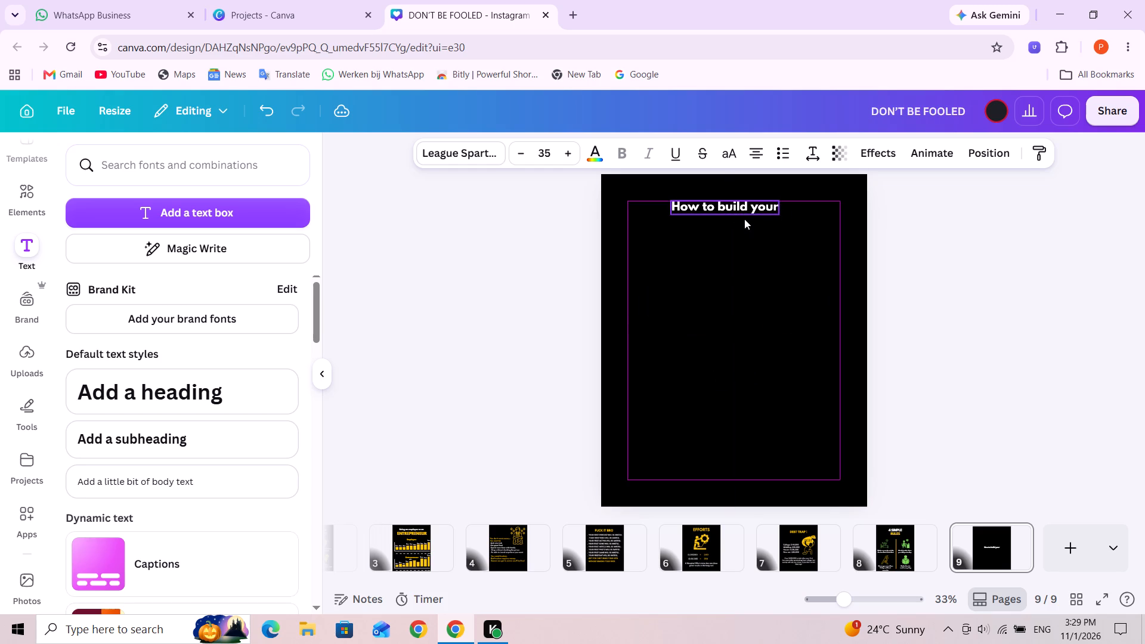
Copy the "How to build your" text and paste it as a second text box in the middle of page 9.
triple_click(732, 206)
triple_click(732, 206)
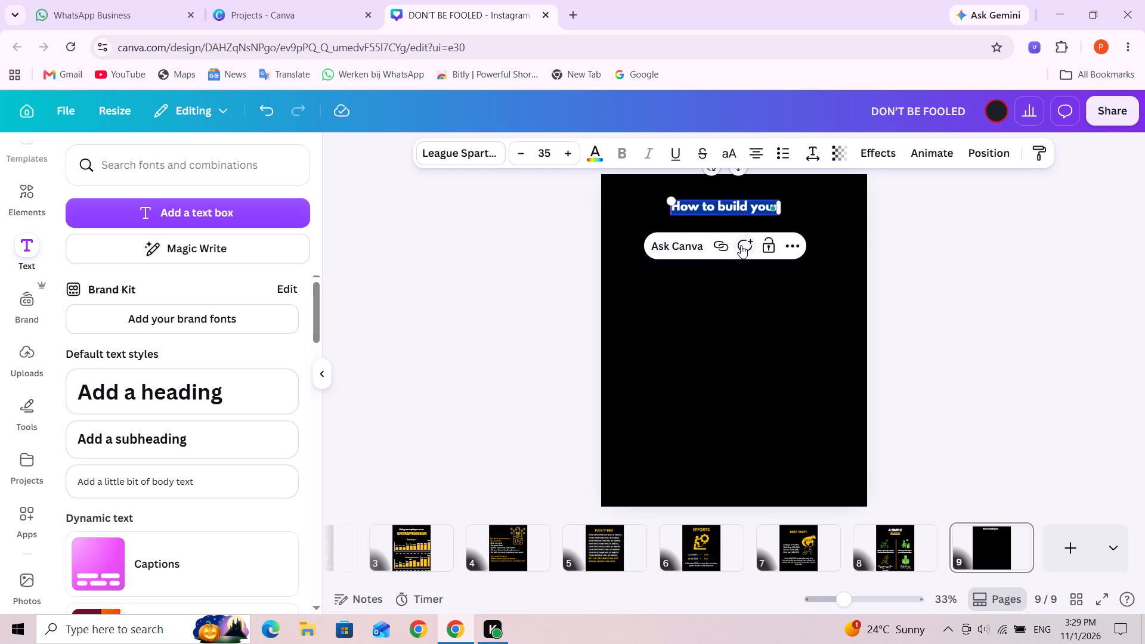
key("ctrl+c")
left_click(725, 298)
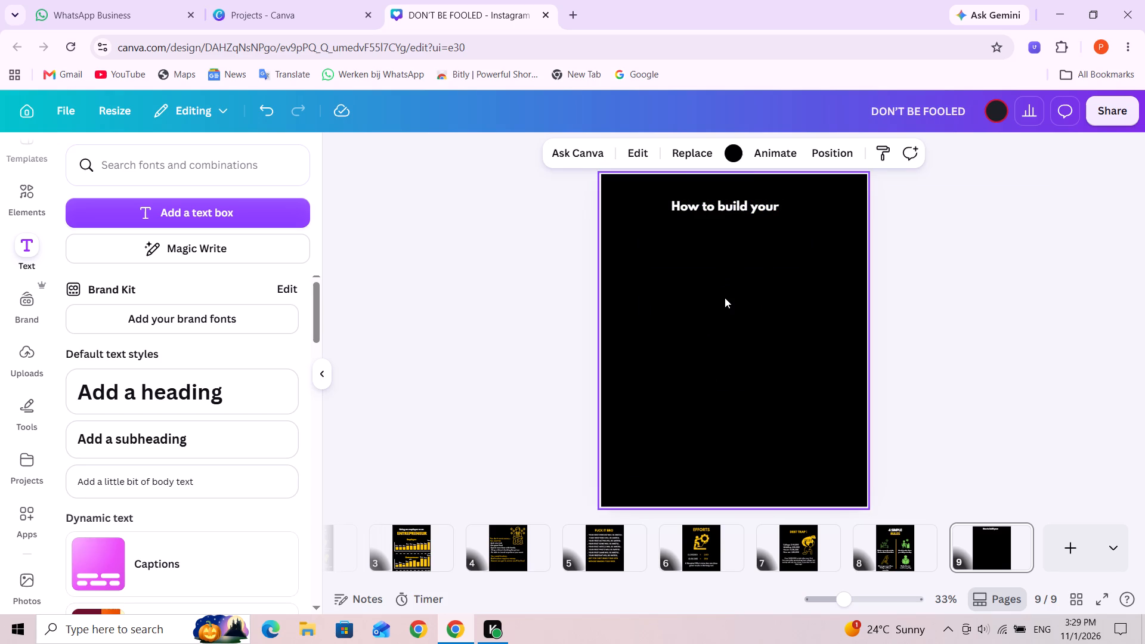
key("ctrl+v")
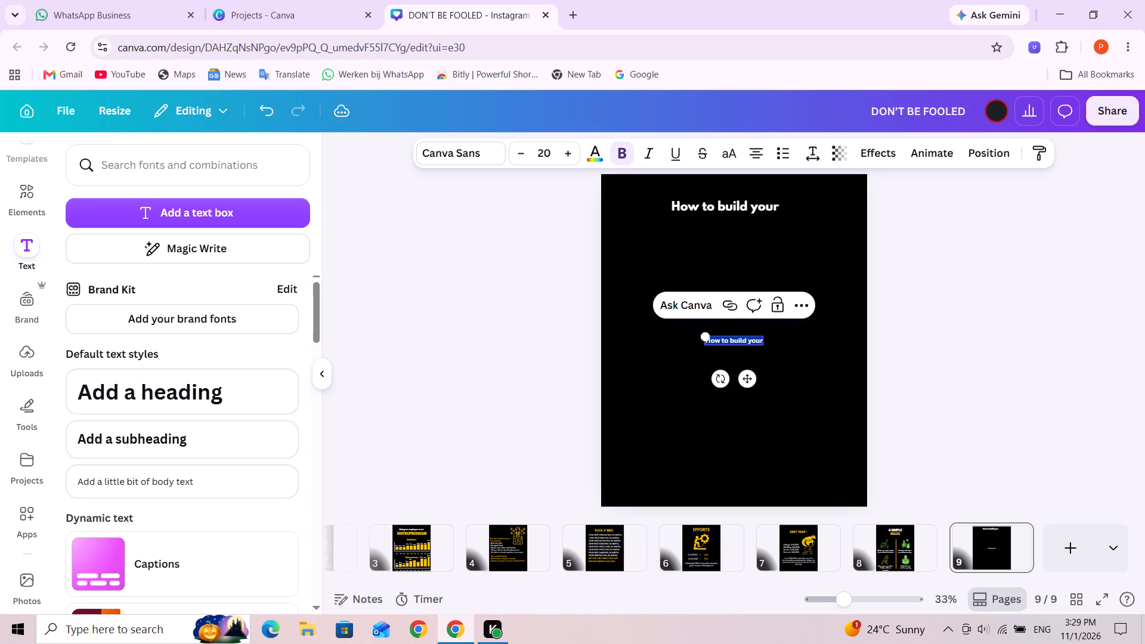
Set the pasted "How to build your" text to League Spartan at size 50.
triple_click(742, 343)
triple_click(742, 340)
left_click(472, 148)
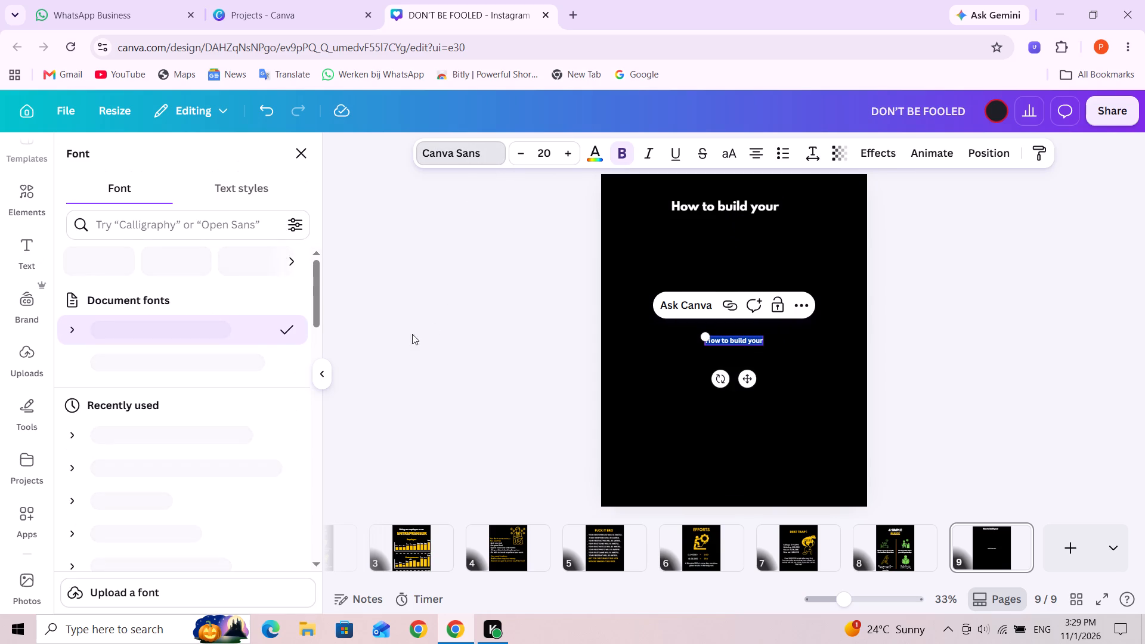
left_click(176, 365)
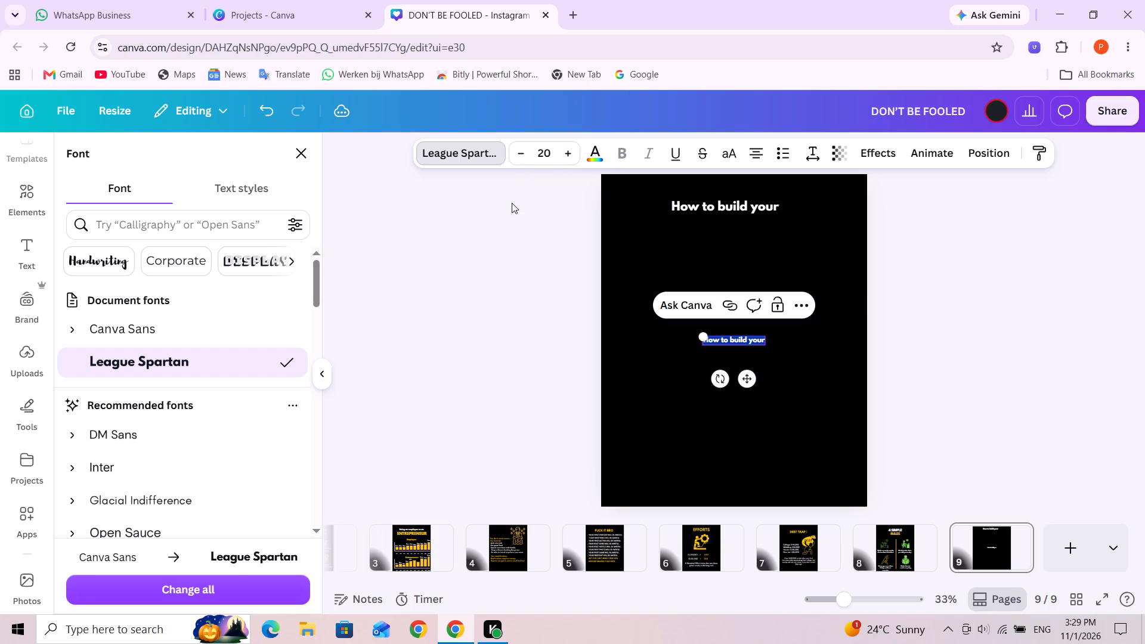
left_click(561, 150)
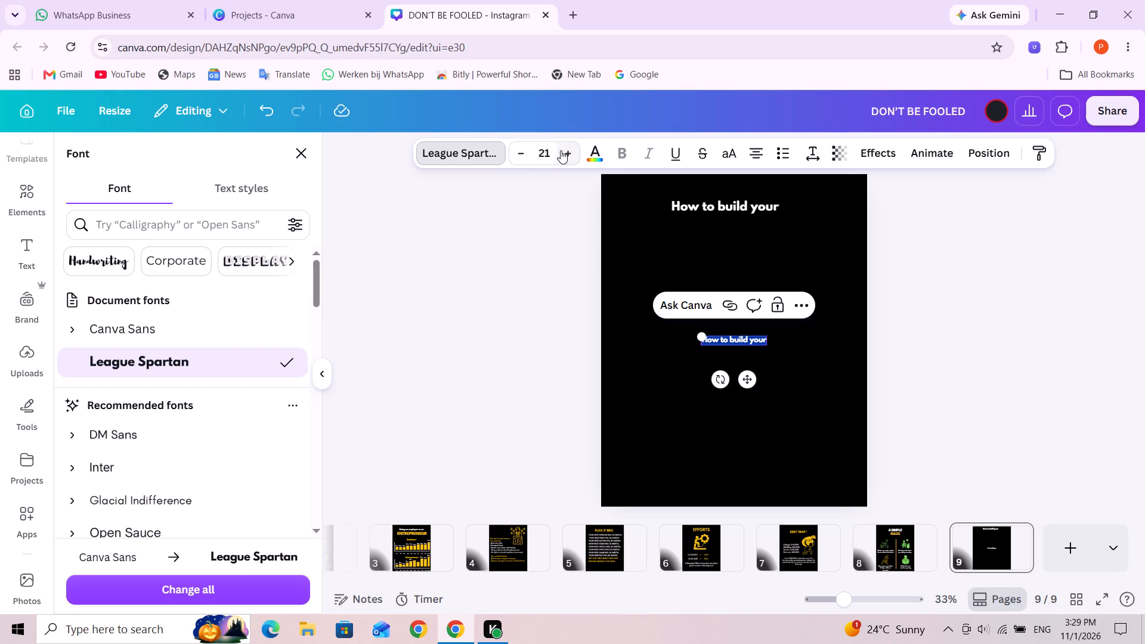
triple_click(567, 153)
left_click(567, 153)
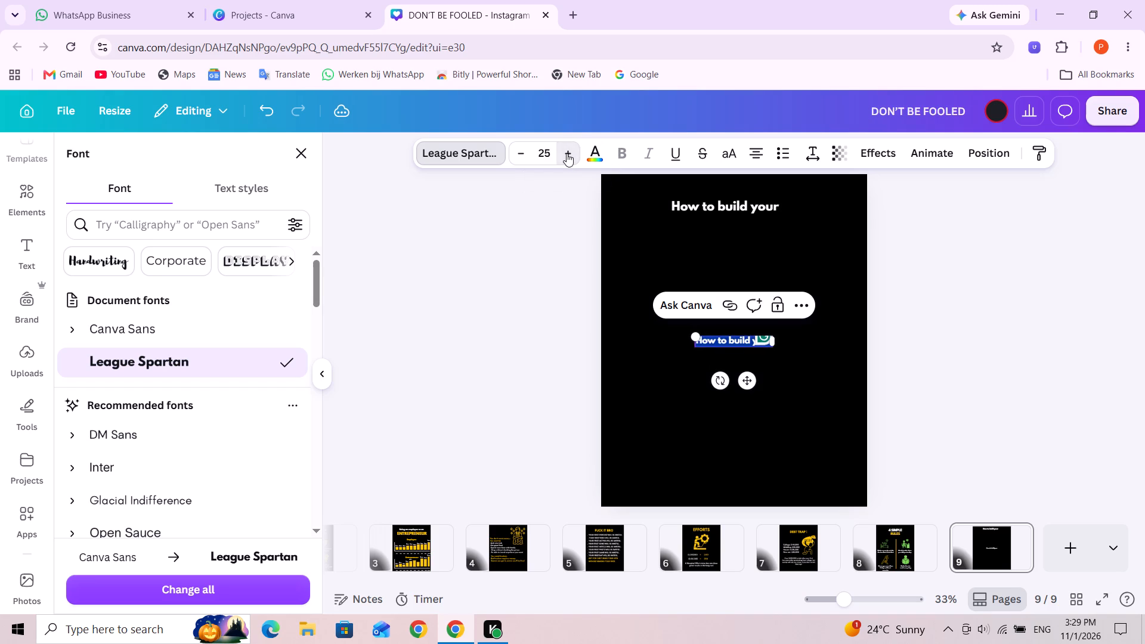
left_click(567, 153)
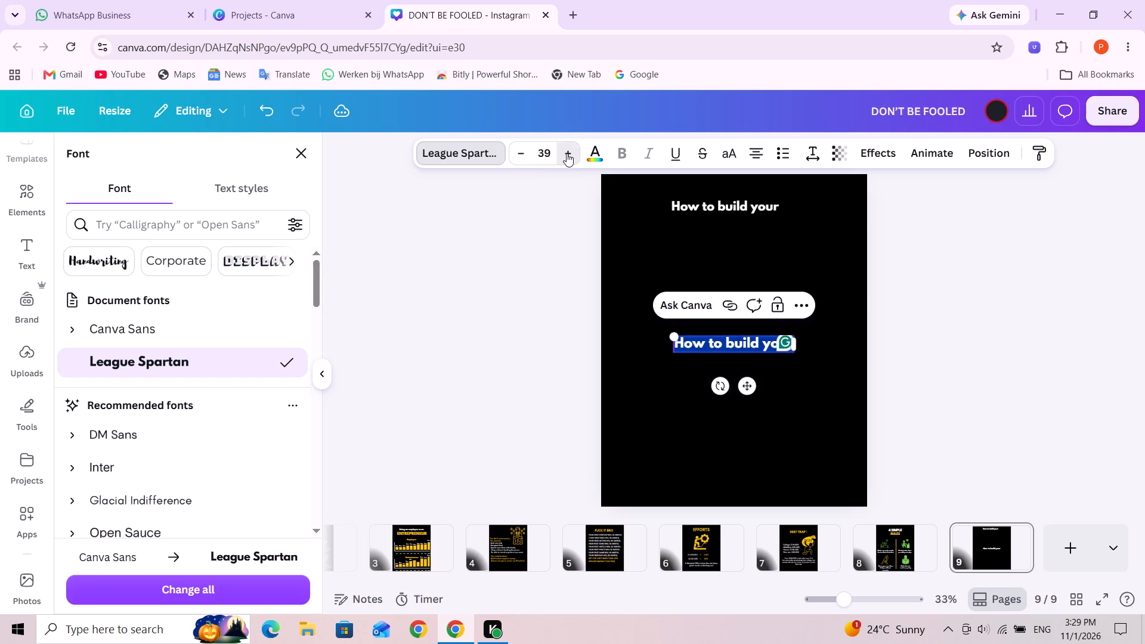
left_click(567, 153)
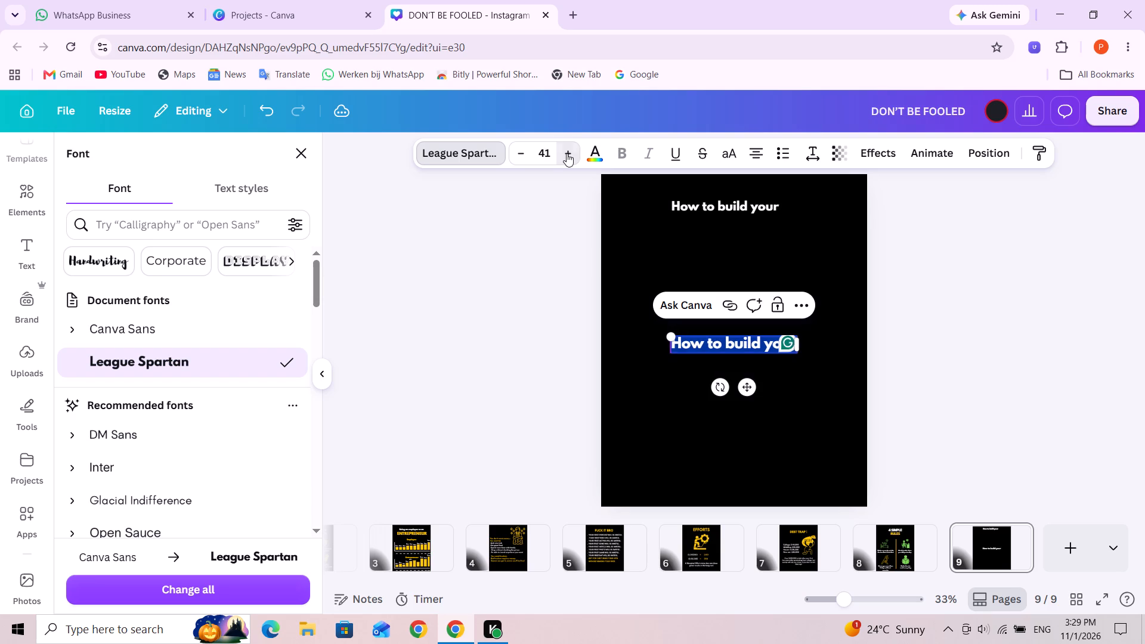
left_click(567, 153)
left_click(799, 382)
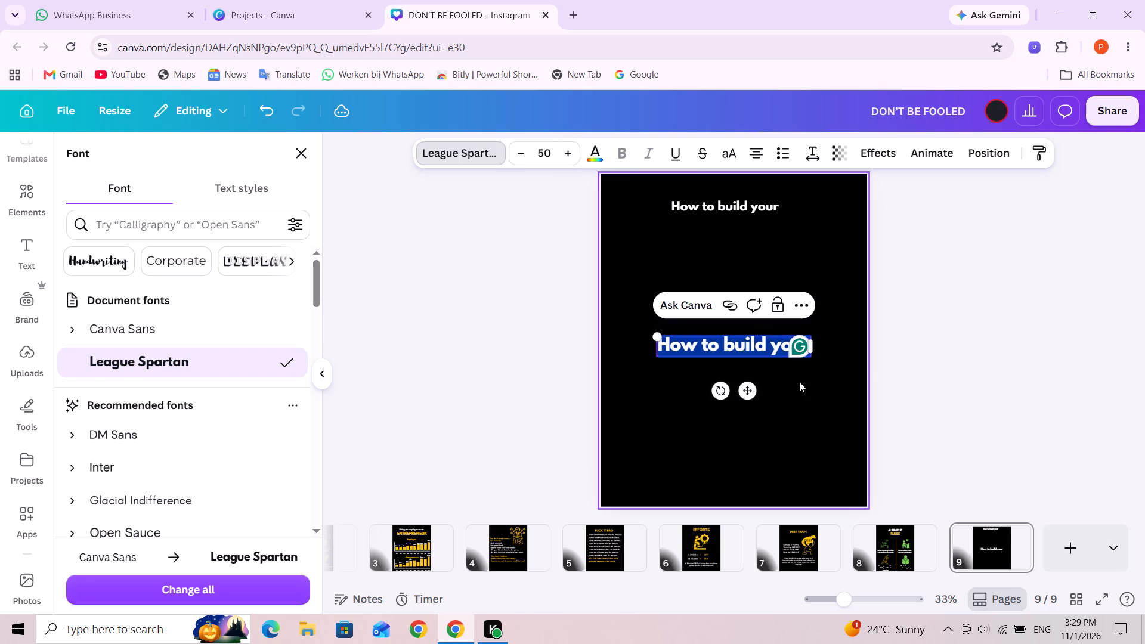
Replace the pasted middle "How to build your" text on page 9 with "PASSIVE INCOME".
triple_click(741, 346)
triple_click(741, 346)
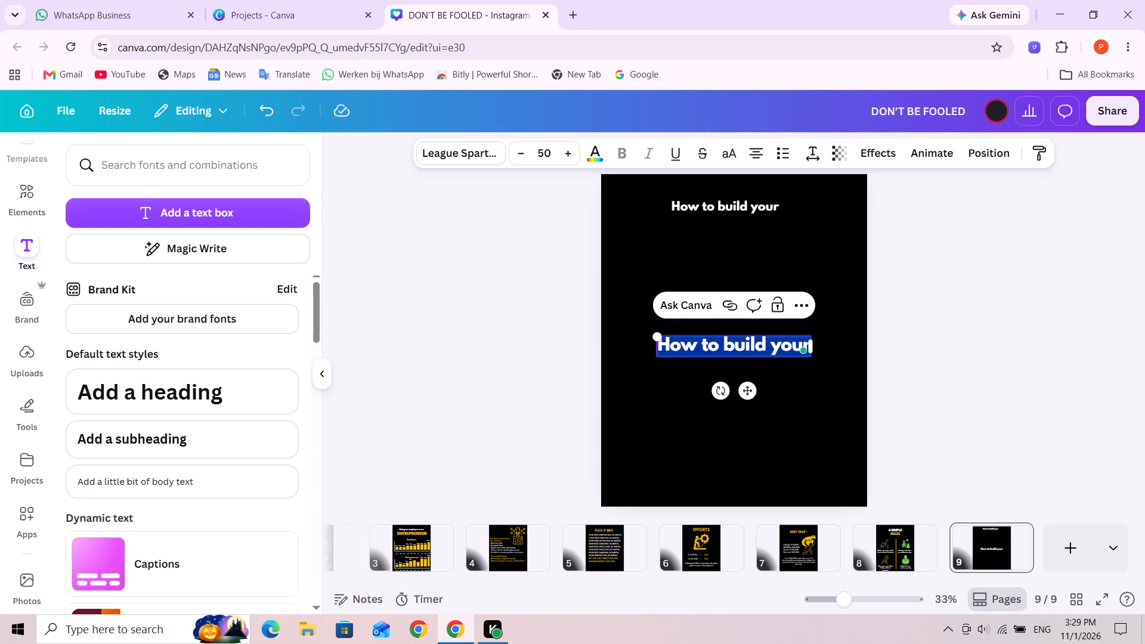
key("p")
type("SSIVE")
key("space")
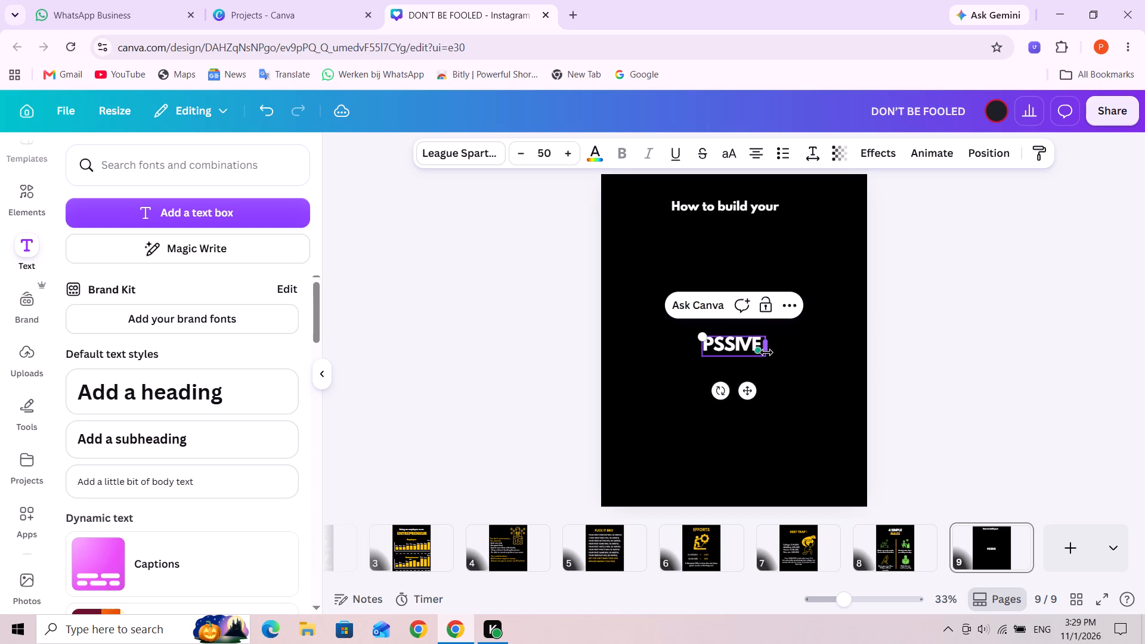
key("i")
type("NCOME")
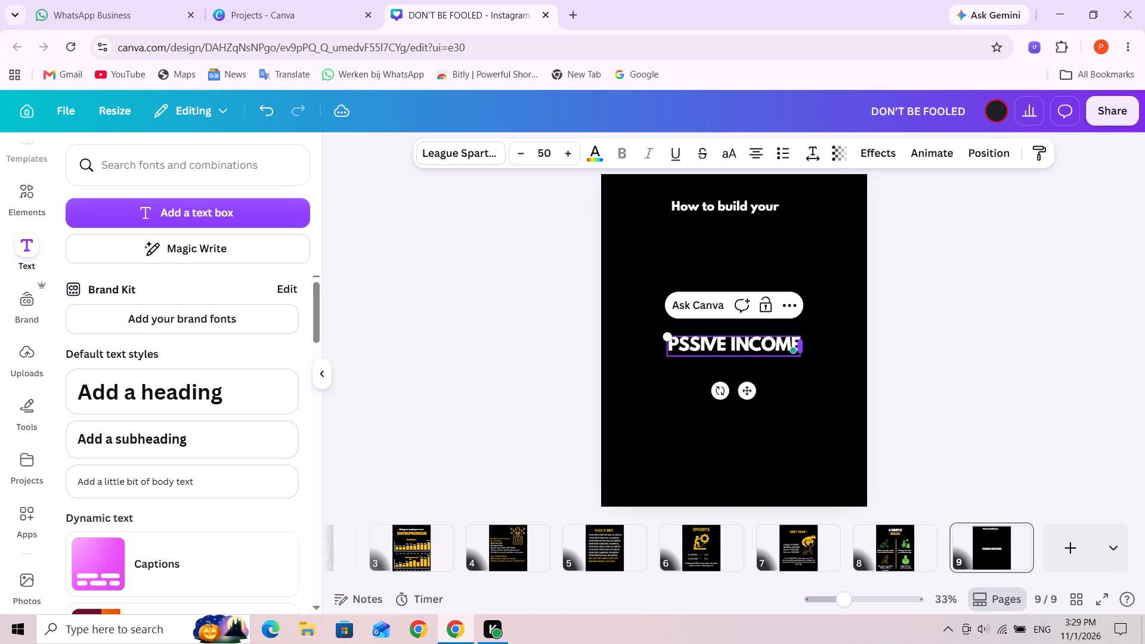
left_click(679, 347)
key("a")
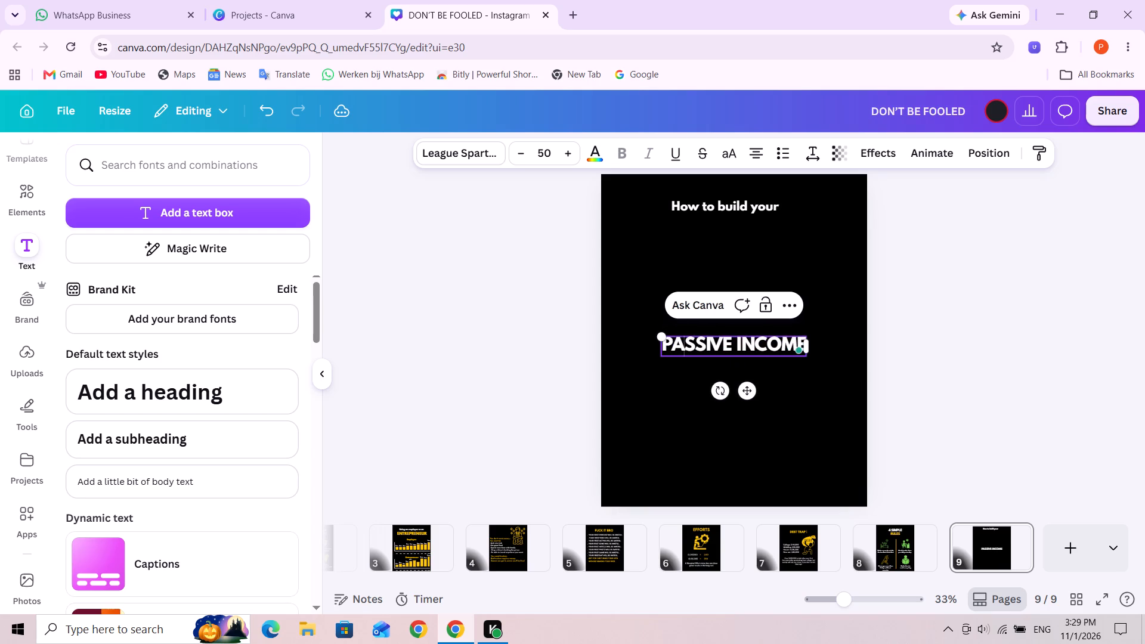
left_click(809, 419)
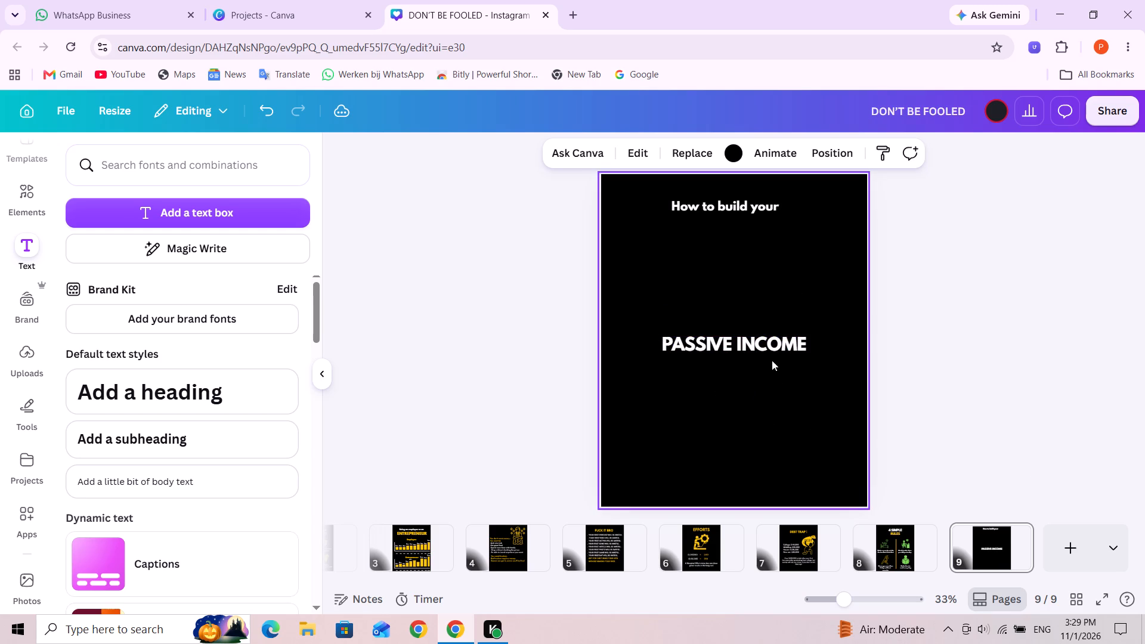
Move "PASSIVE INCOME" directly beneath "How to build your" and centre both text lines horizontally on page 9.
left_click_drag(768, 343, 760, 227)
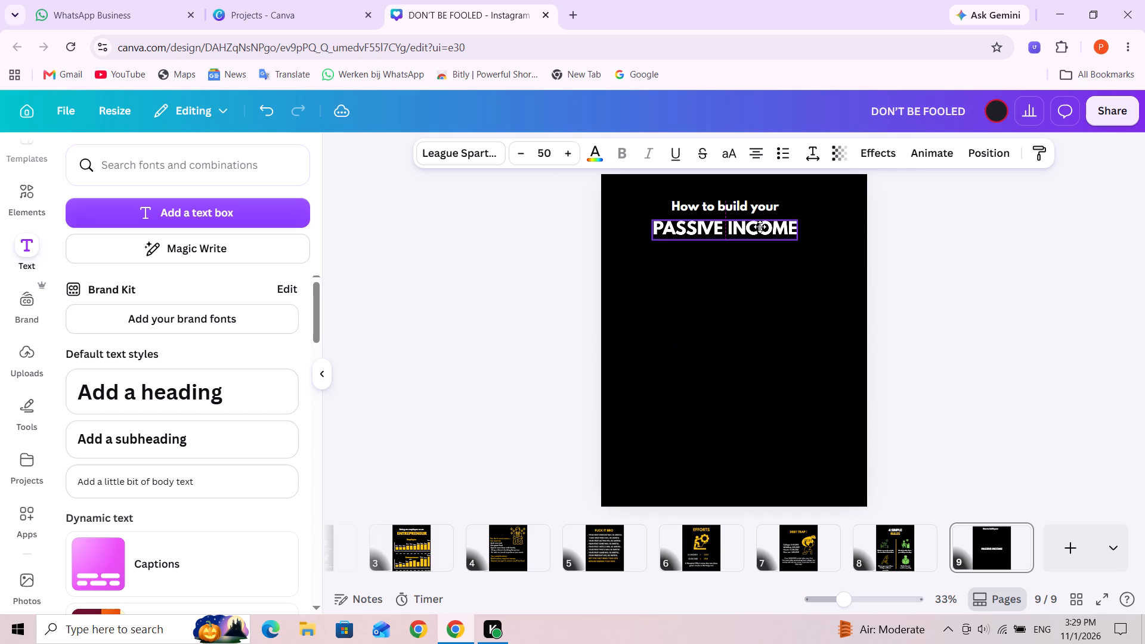
left_click_drag(760, 227, 770, 230)
left_click_drag(750, 206, 759, 206)
Change the "PASSIVE INCOME" text colour to the design's golden yellow.
left_click(801, 237)
left_click(801, 229)
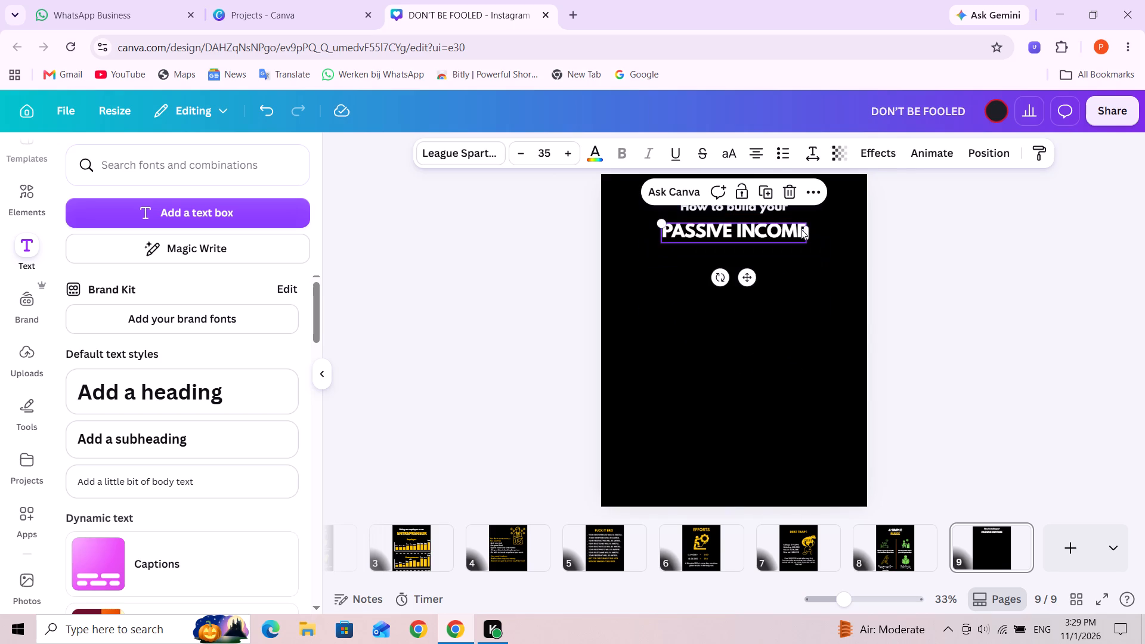
left_click(583, 159)
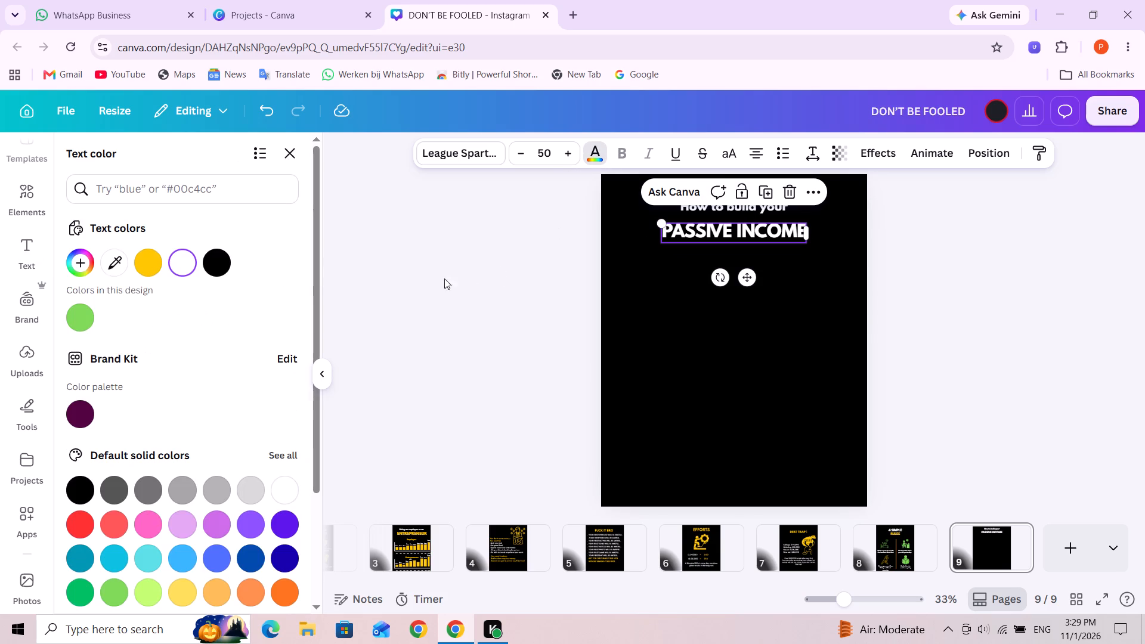
left_click(150, 262)
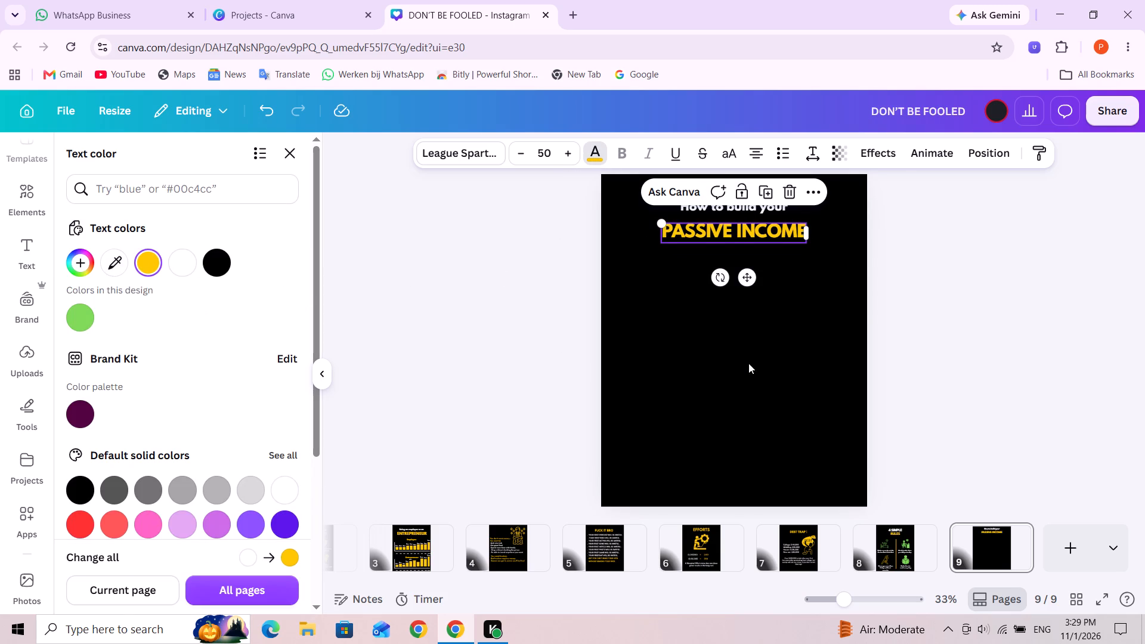
left_click(755, 361)
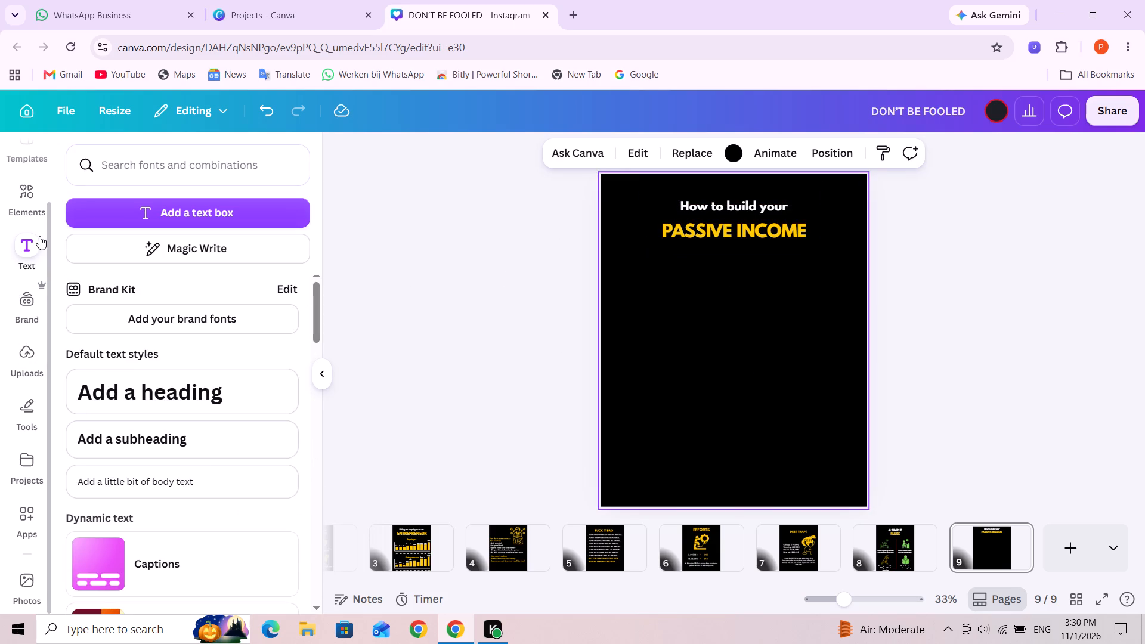
Search the graphics elements for "9-5".
left_click(36, 210)
double_click(146, 169)
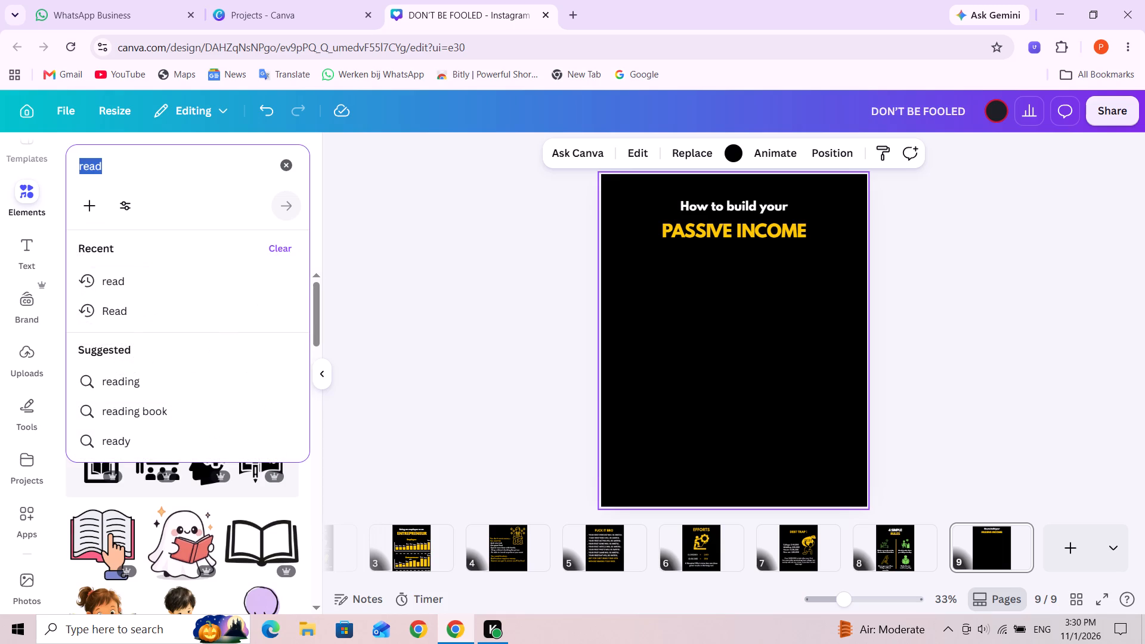
type("9-5")
key("Return")
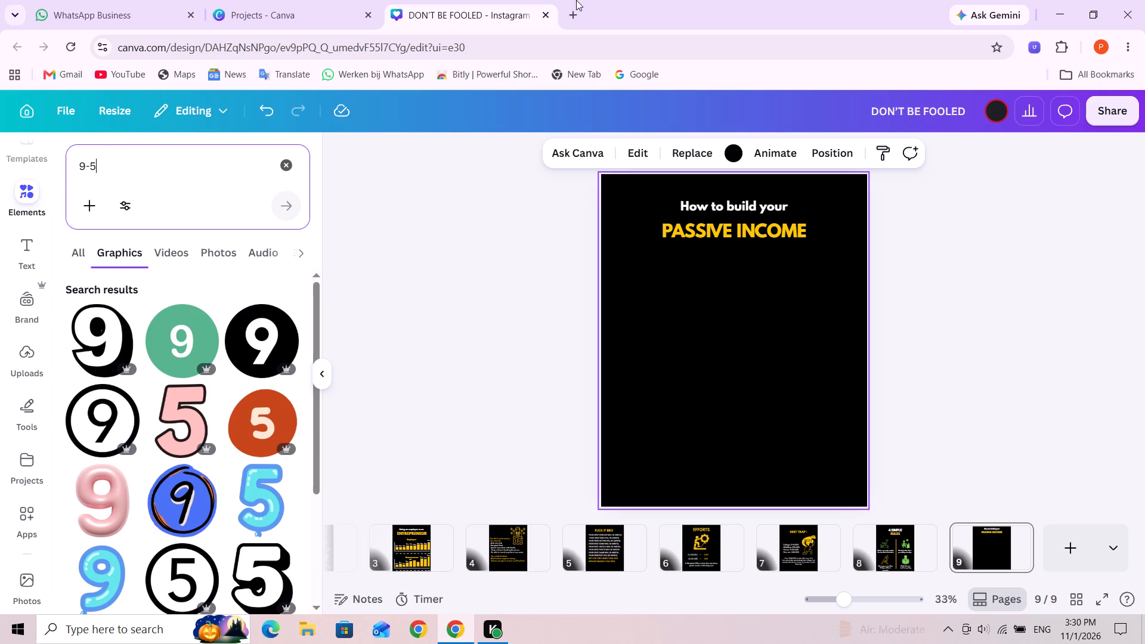
Search the graphics for "OFFICE WORK" and add the black silhouette of a person seated at a desk computer to page 9.
triple_click(159, 172)
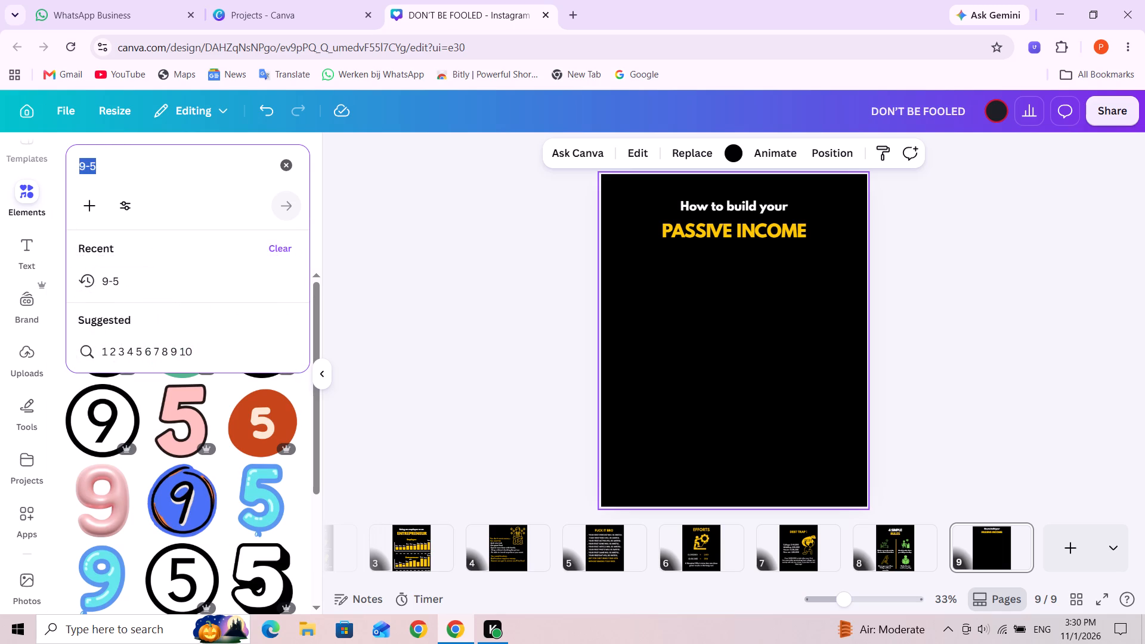
key("BackSpace")
key("BackSpace")
key("BackSpace")
type("OFFICE WRK")
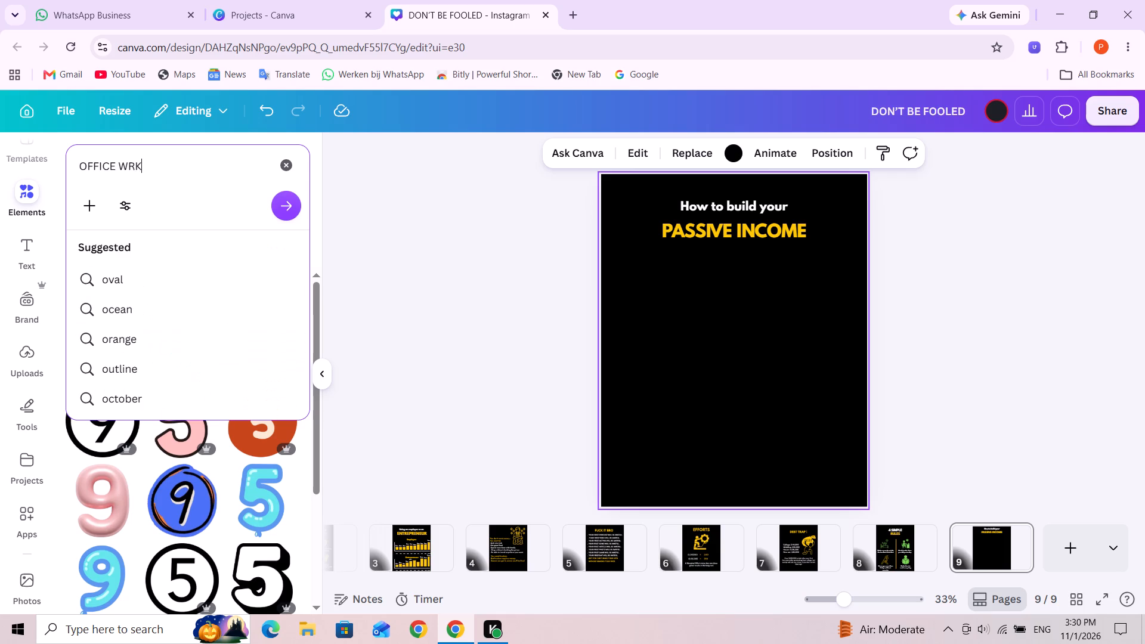
key("BackSpace")
key("BackSpace")
type("ORK")
key("Return")
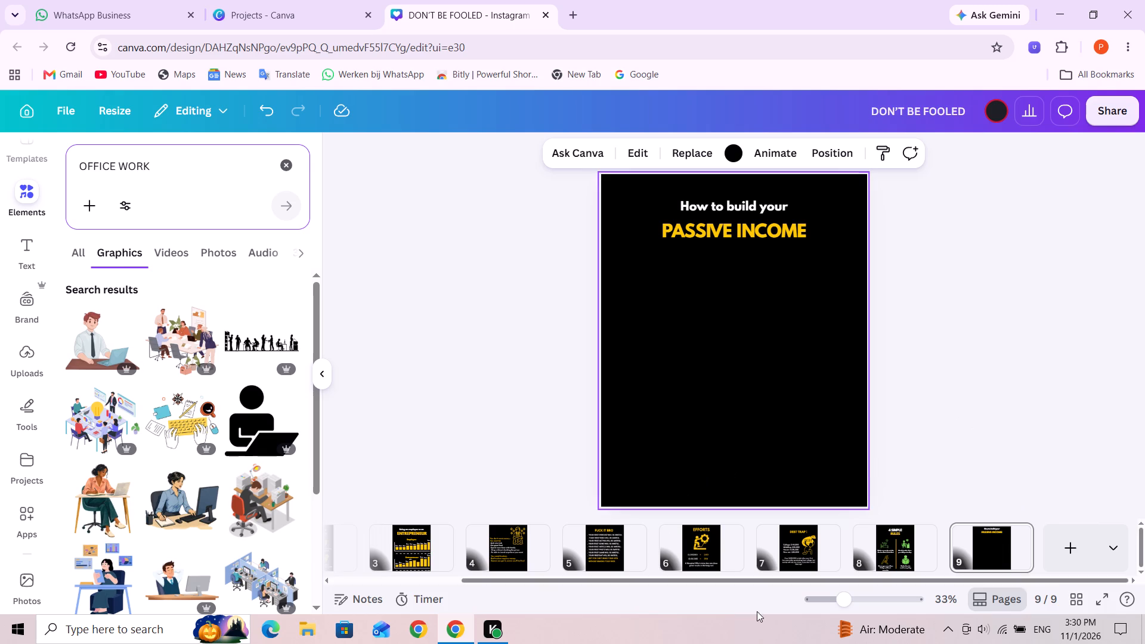
scroll(196, 515, "down", 1)
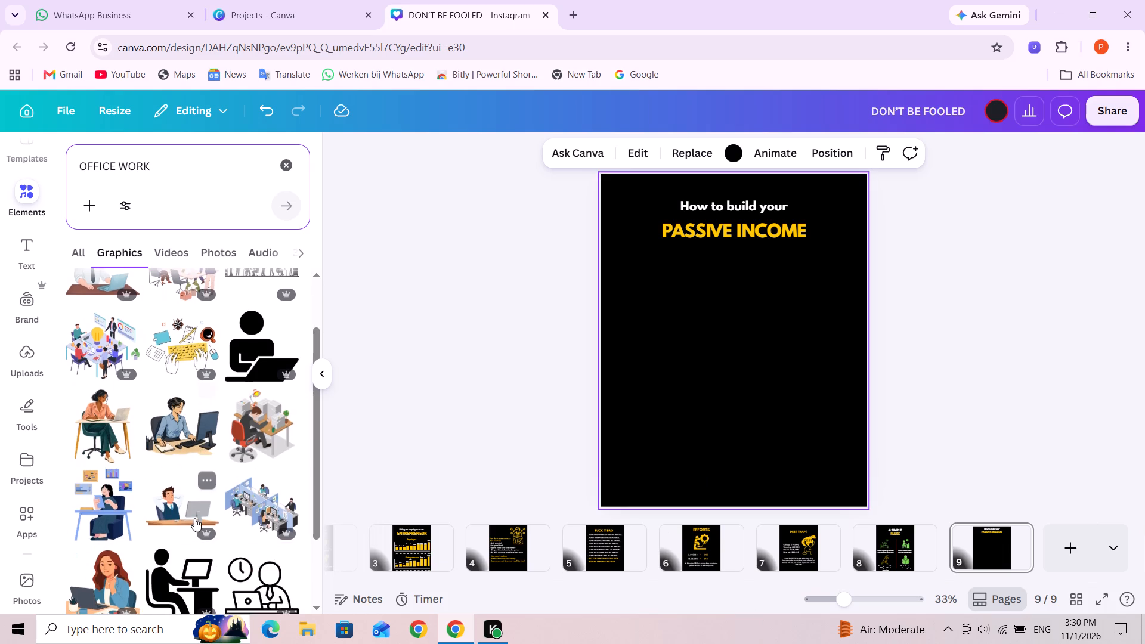
scroll(212, 524, "down", 3)
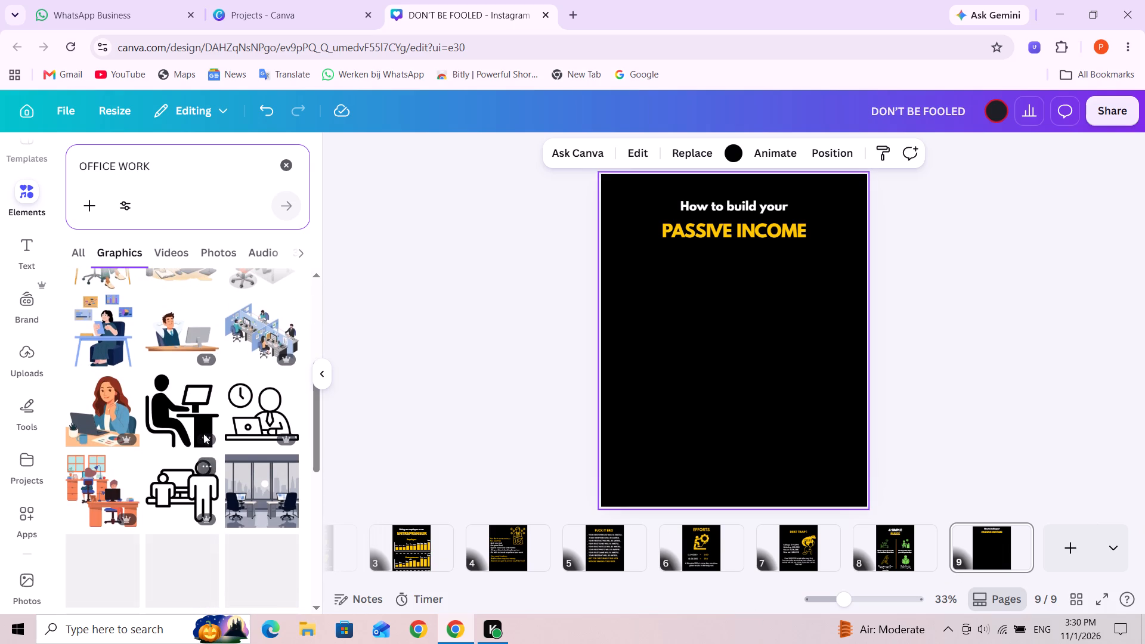
scroll(180, 423, "up", 5)
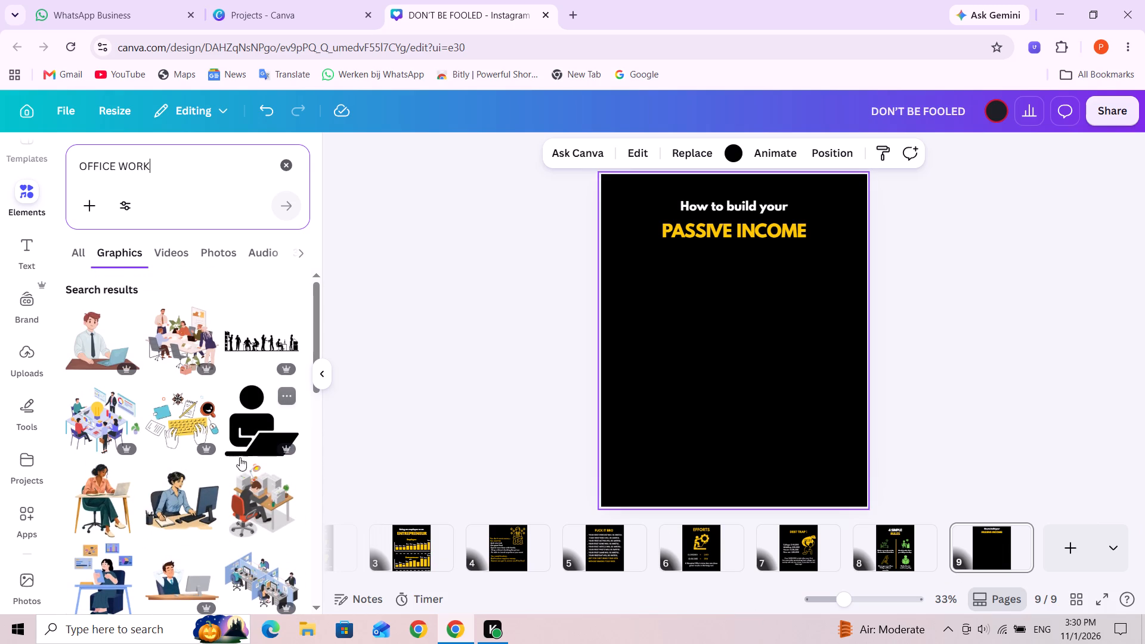
scroll(239, 467, "down", 4)
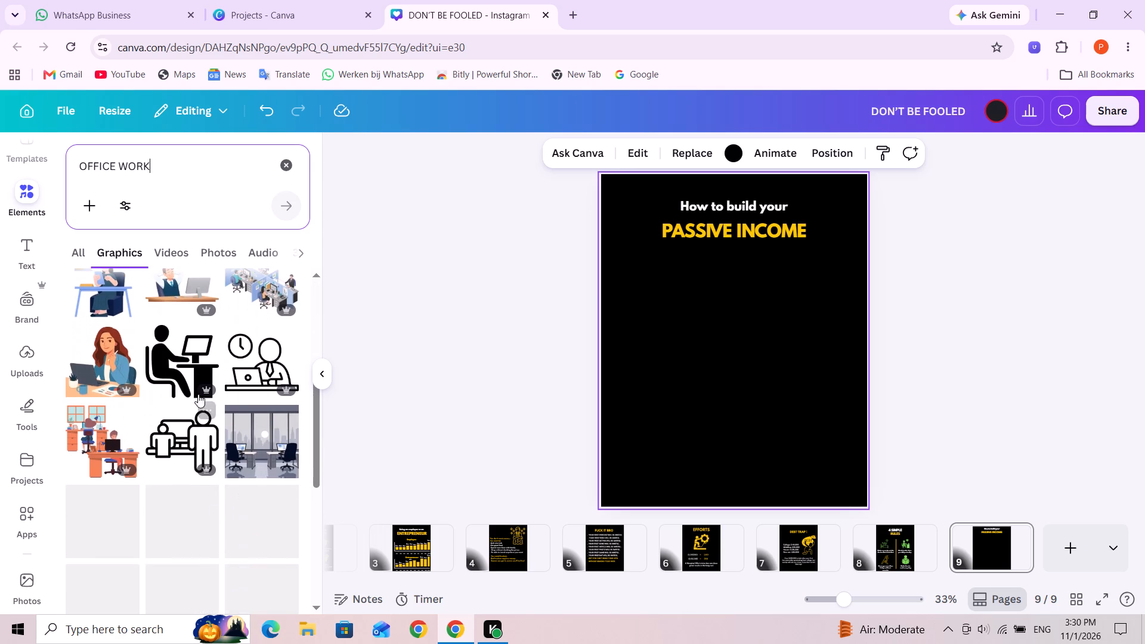
left_click(171, 351)
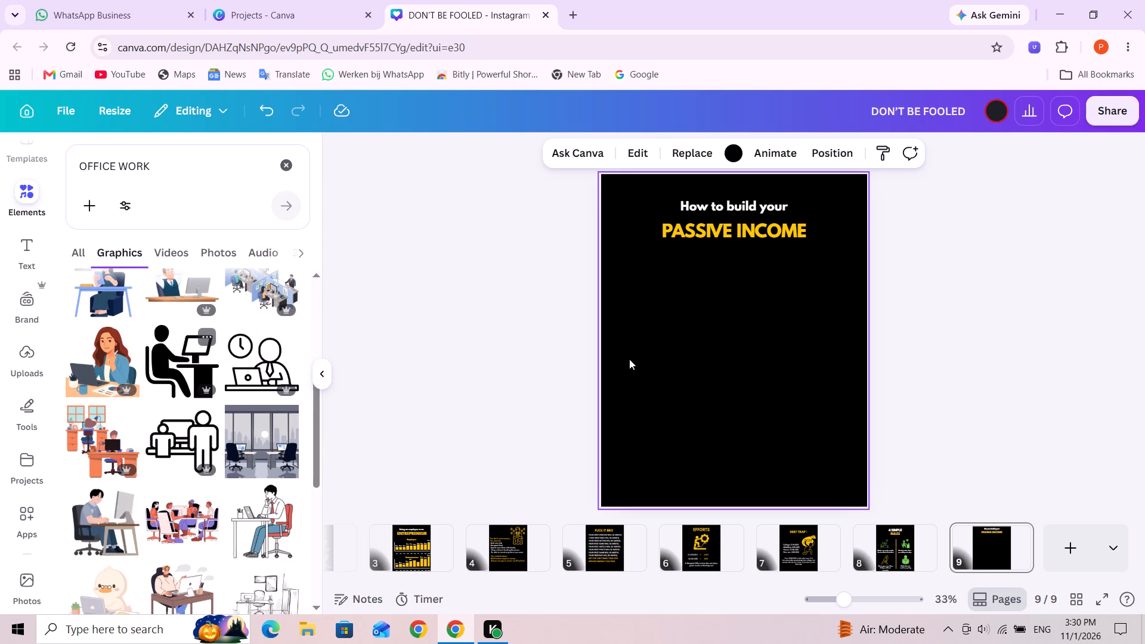
Shrink the desk-worker graphic to about 154 by 154 and place it at page 9's left margin below the heading.
left_click_drag(731, 355, 715, 350)
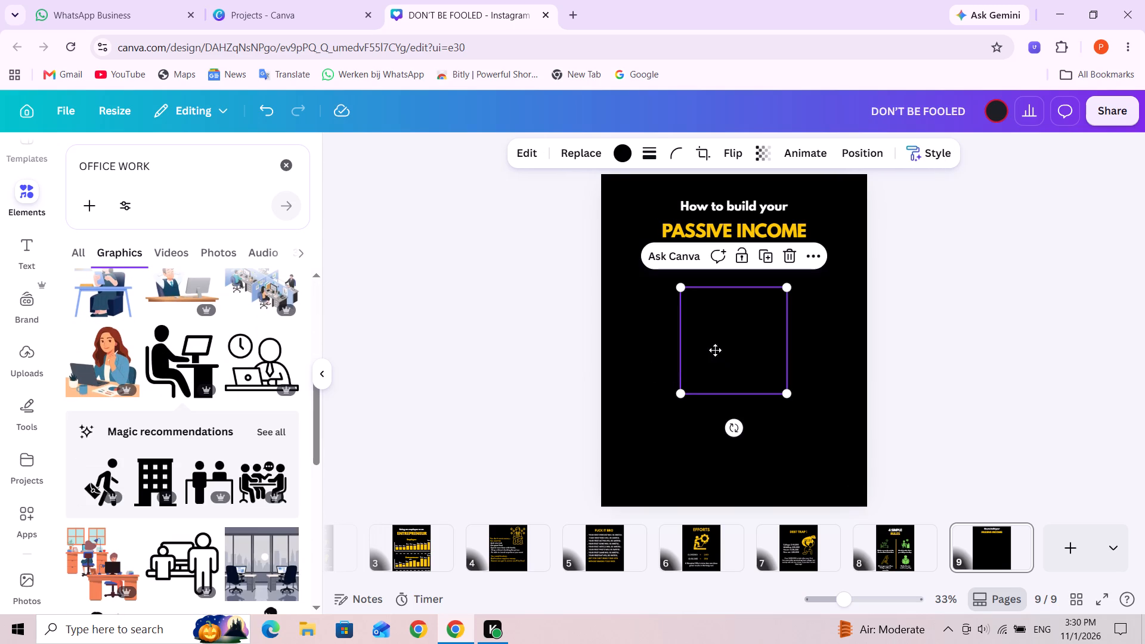
left_click_drag(715, 350, 677, 331)
left_click_drag(732, 373, 655, 312)
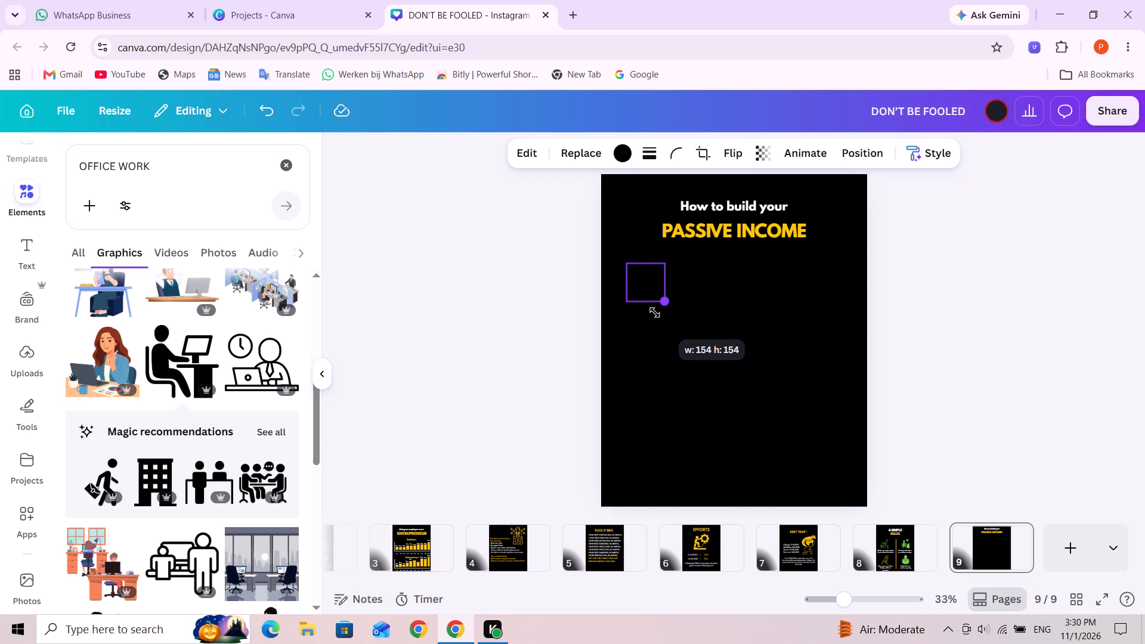
left_click_drag(655, 312, 657, 312)
left_click_drag(647, 287, 647, 295)
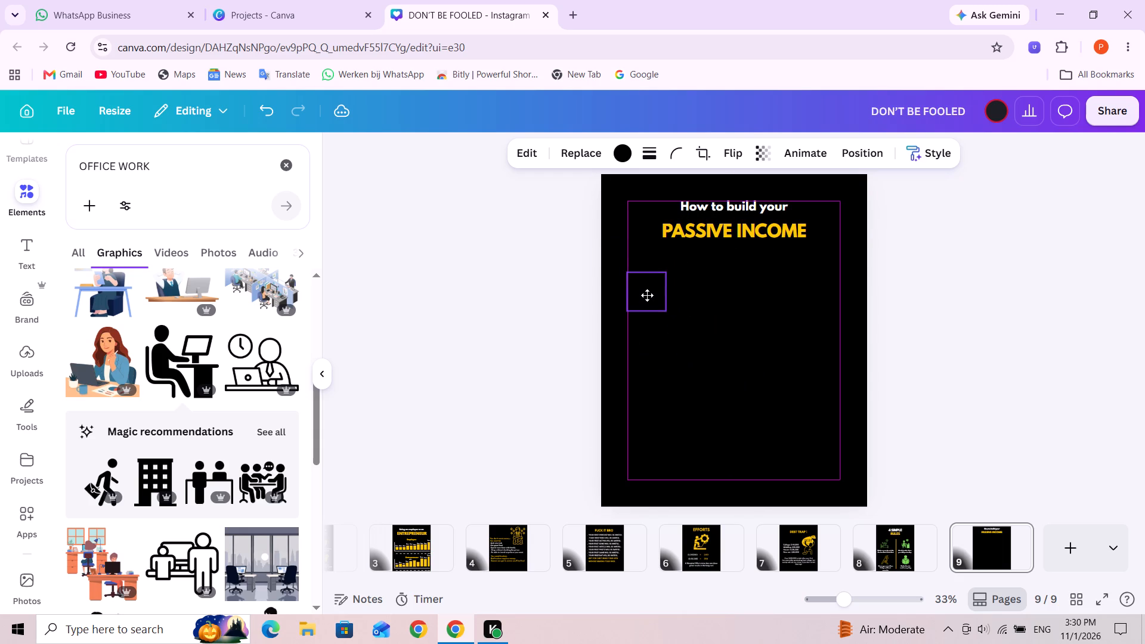
left_click_drag(647, 295, 649, 295)
Recolour the desk-worker graphic to the design's golden yellow.
left_click(625, 154)
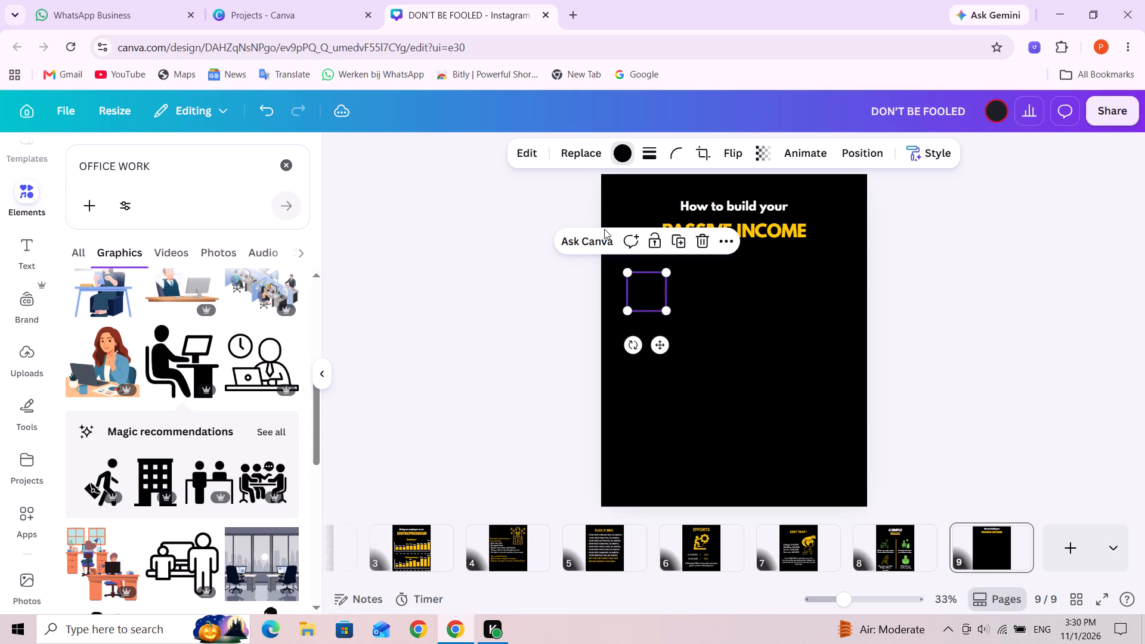
left_click(151, 258)
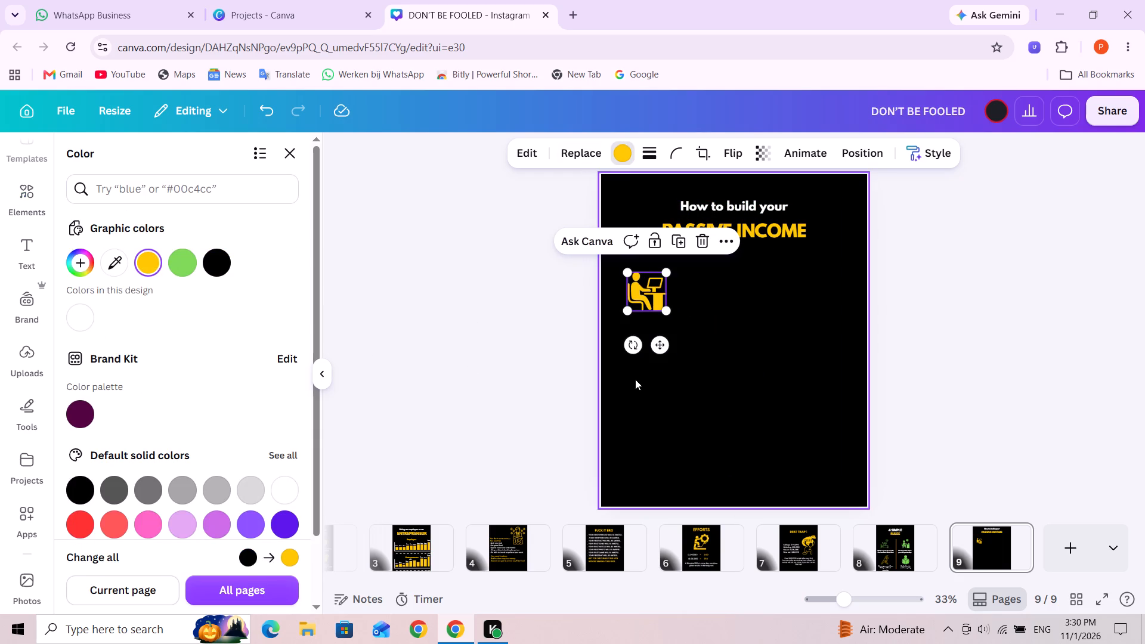
left_click(699, 355)
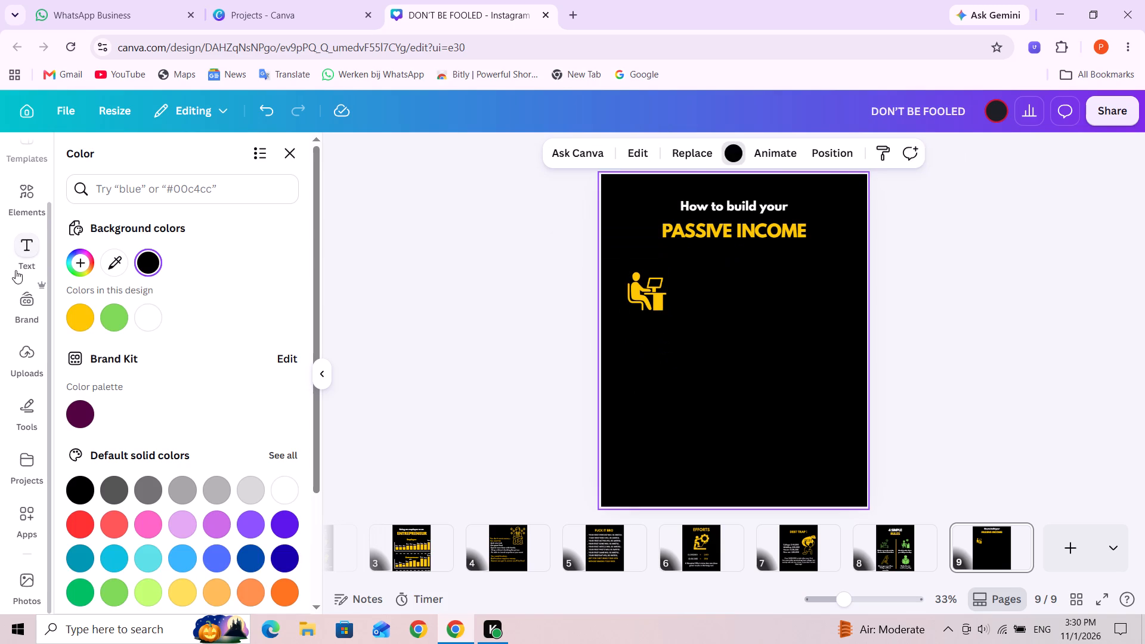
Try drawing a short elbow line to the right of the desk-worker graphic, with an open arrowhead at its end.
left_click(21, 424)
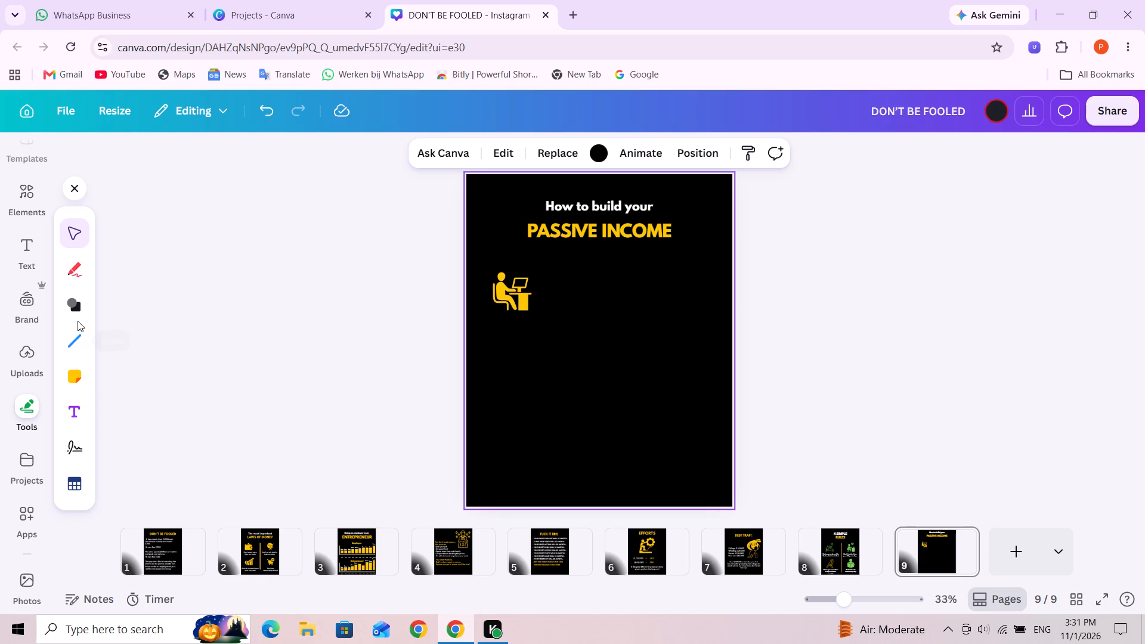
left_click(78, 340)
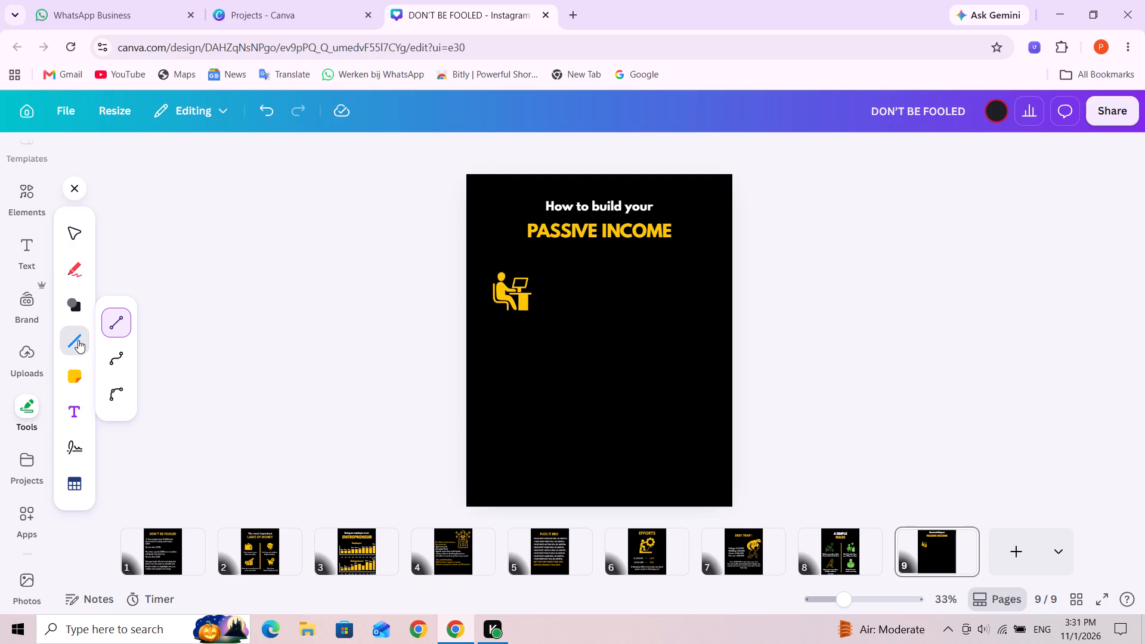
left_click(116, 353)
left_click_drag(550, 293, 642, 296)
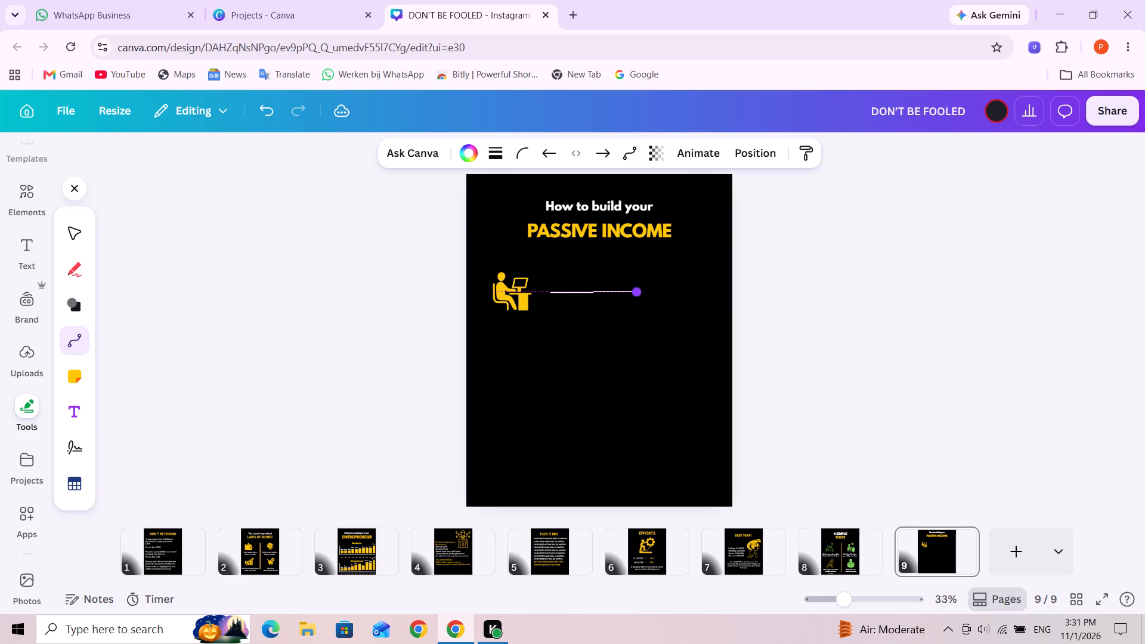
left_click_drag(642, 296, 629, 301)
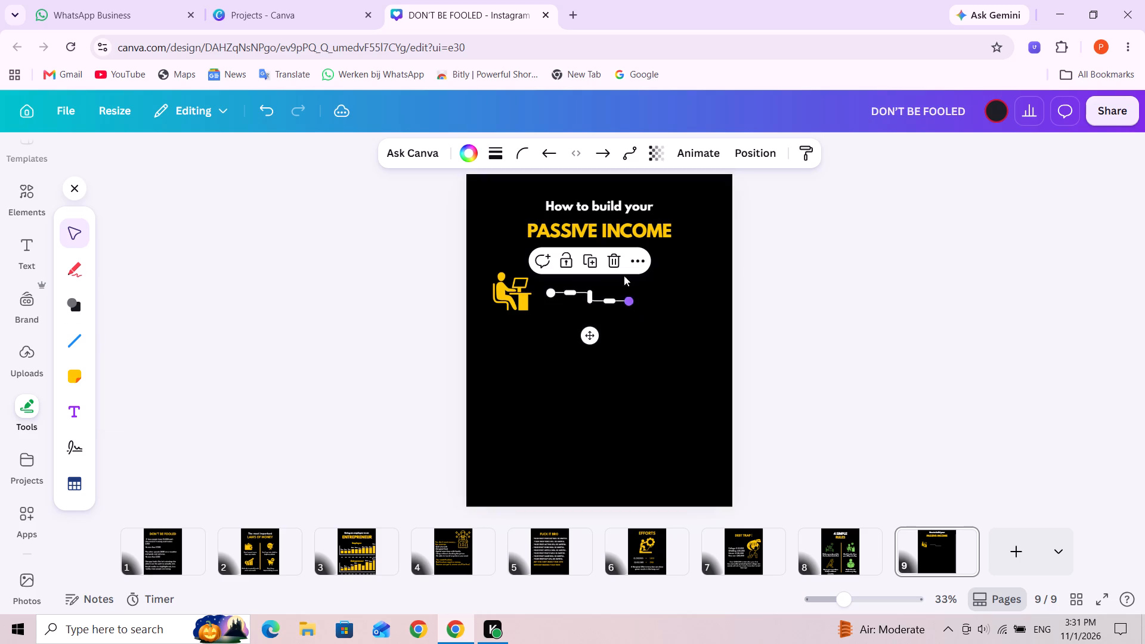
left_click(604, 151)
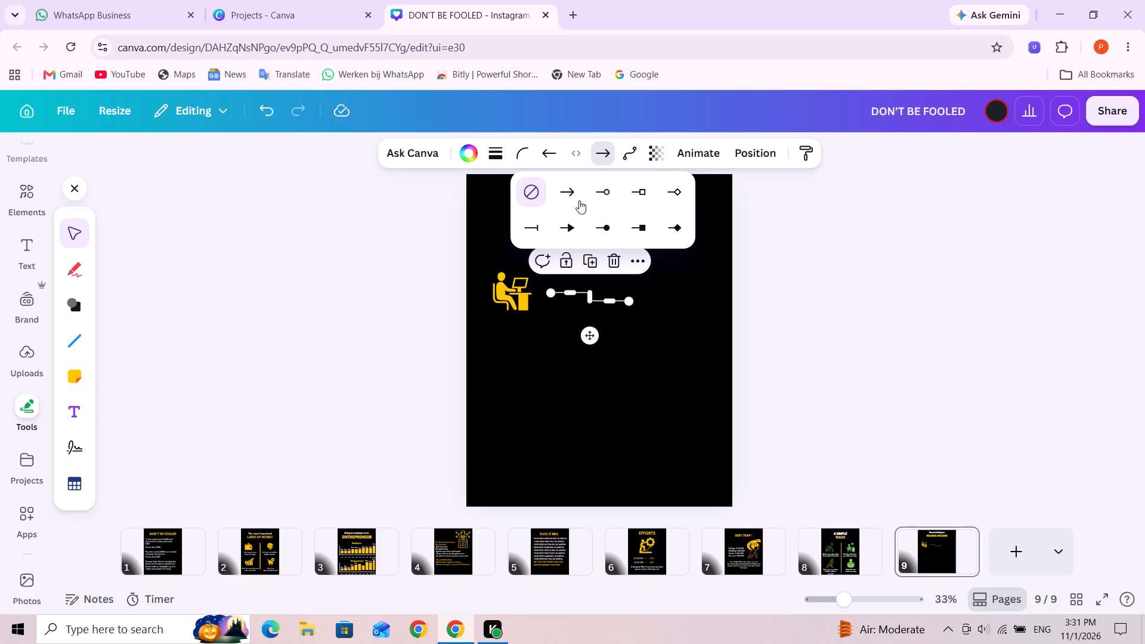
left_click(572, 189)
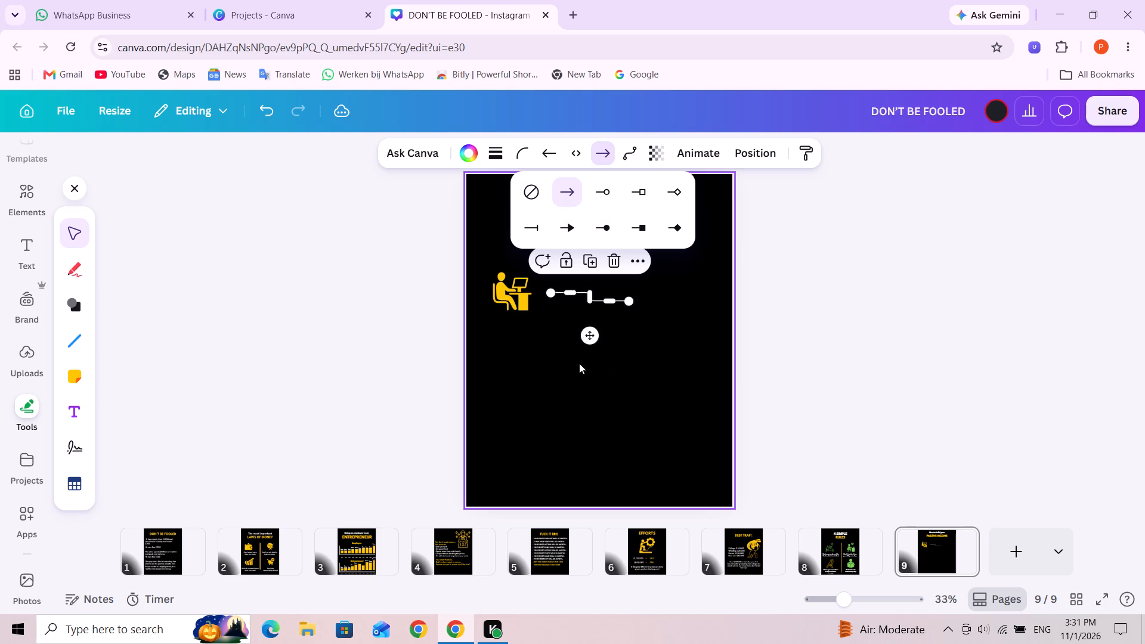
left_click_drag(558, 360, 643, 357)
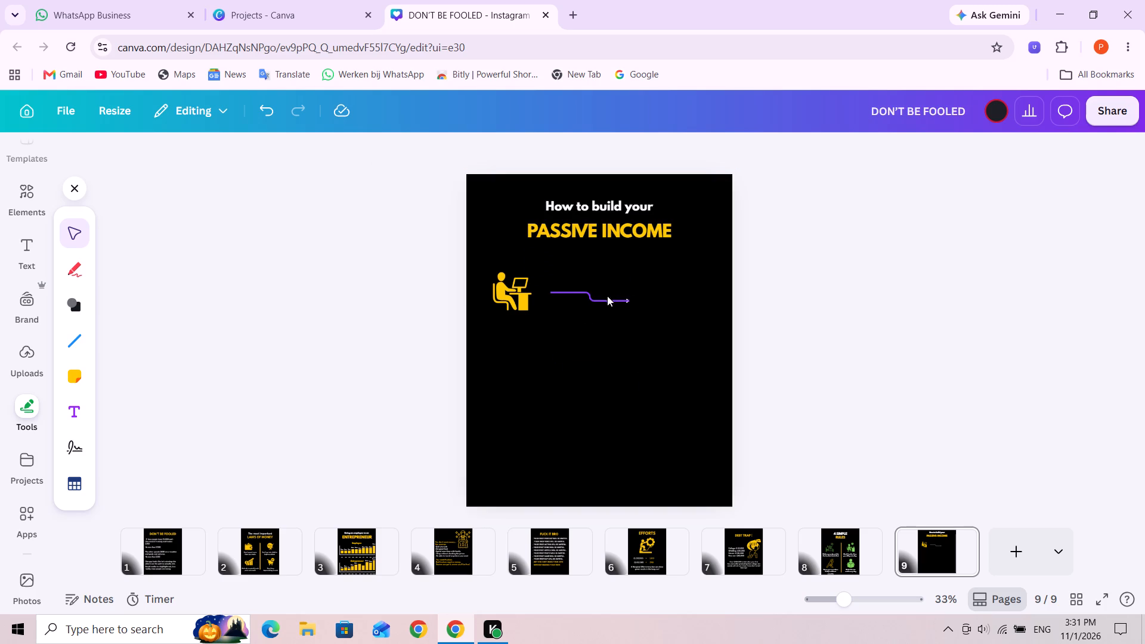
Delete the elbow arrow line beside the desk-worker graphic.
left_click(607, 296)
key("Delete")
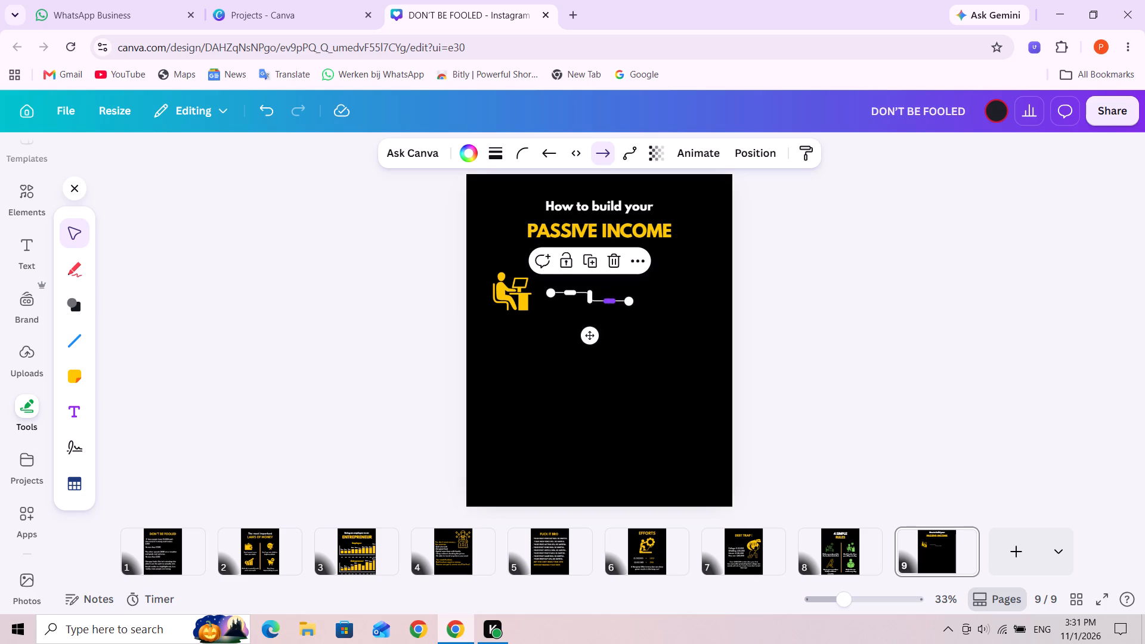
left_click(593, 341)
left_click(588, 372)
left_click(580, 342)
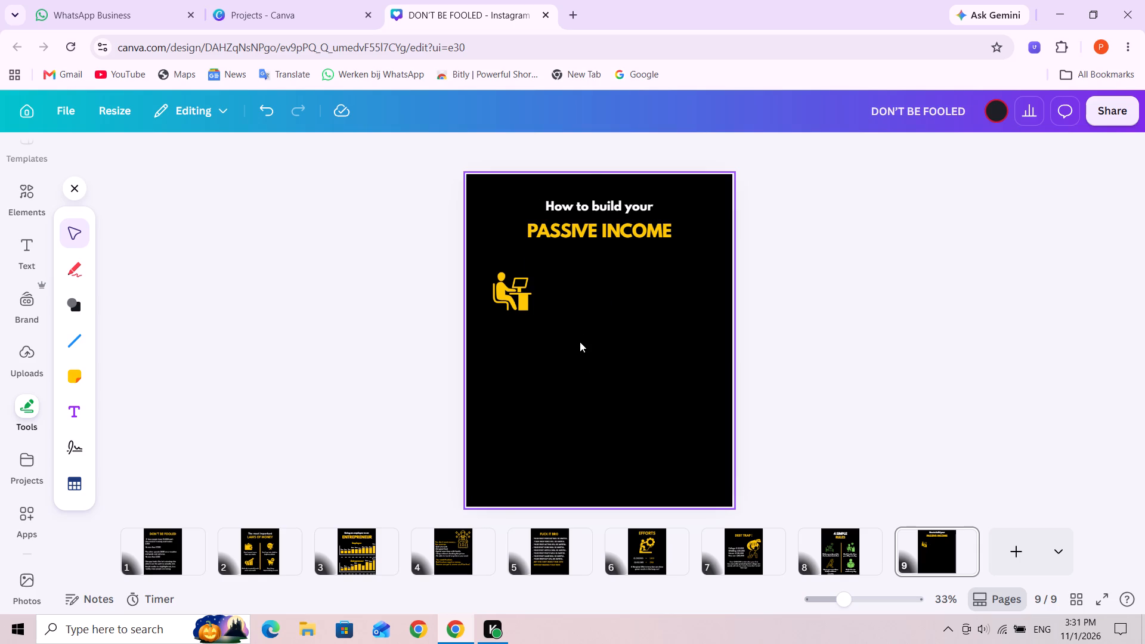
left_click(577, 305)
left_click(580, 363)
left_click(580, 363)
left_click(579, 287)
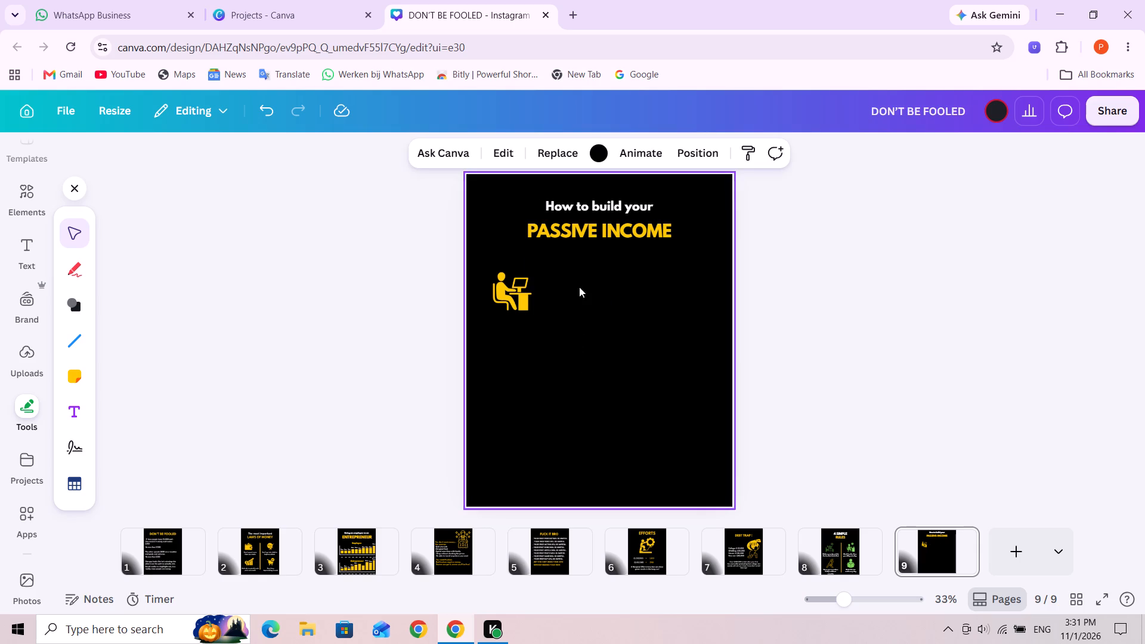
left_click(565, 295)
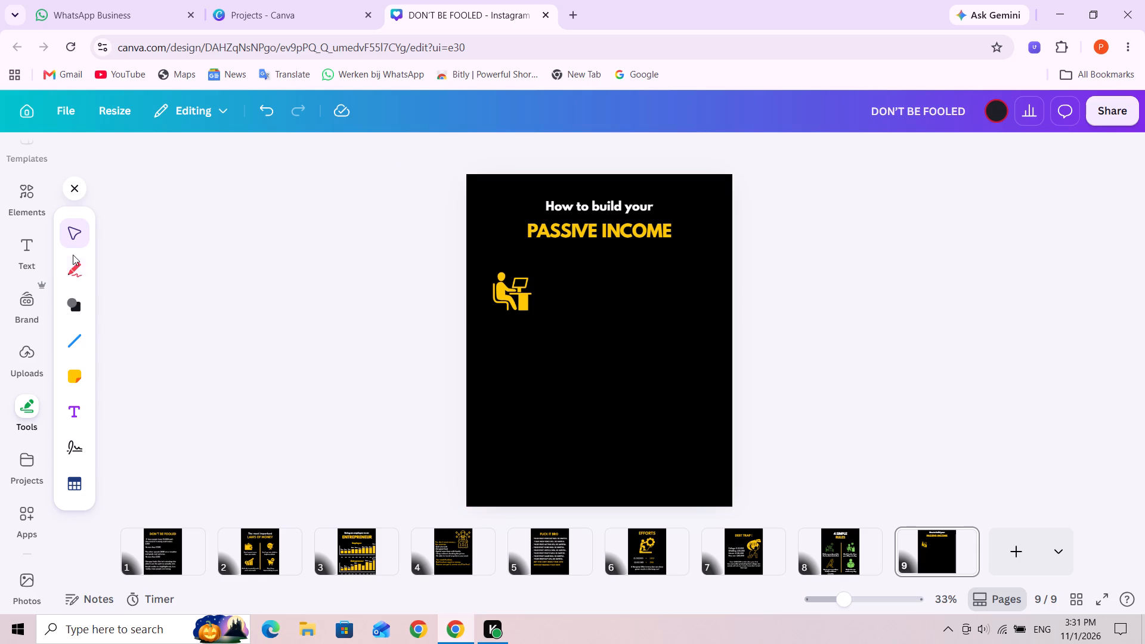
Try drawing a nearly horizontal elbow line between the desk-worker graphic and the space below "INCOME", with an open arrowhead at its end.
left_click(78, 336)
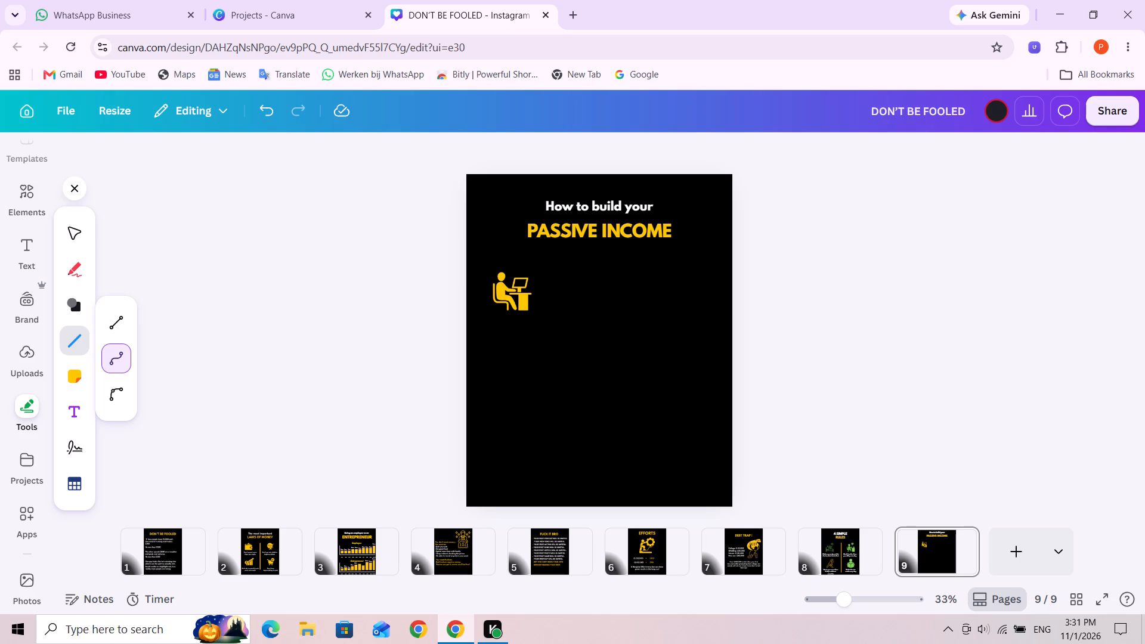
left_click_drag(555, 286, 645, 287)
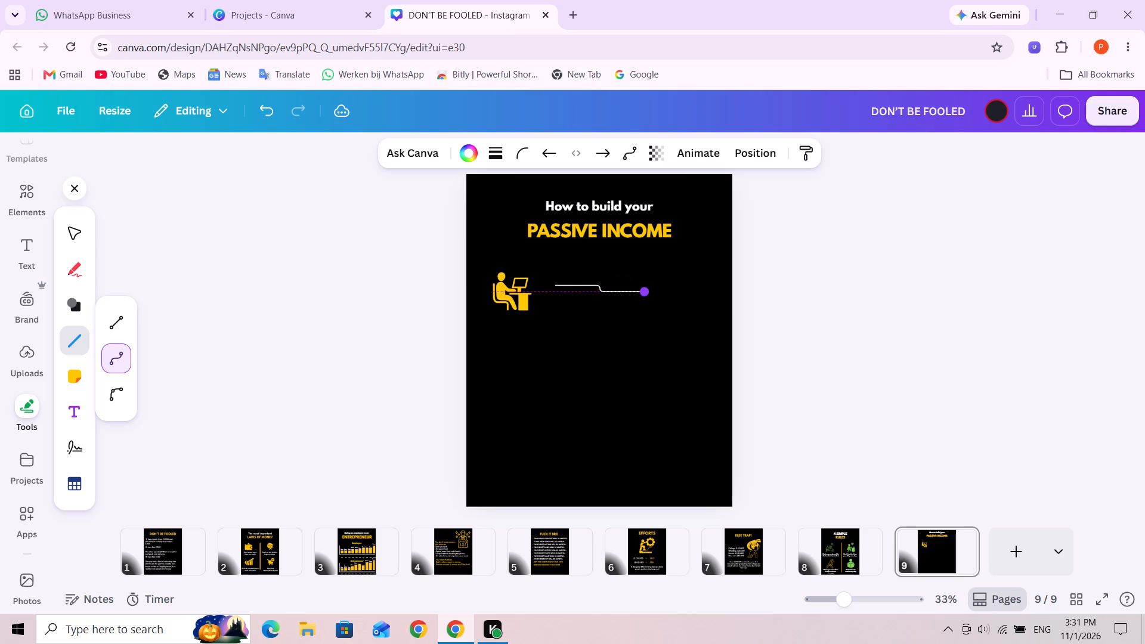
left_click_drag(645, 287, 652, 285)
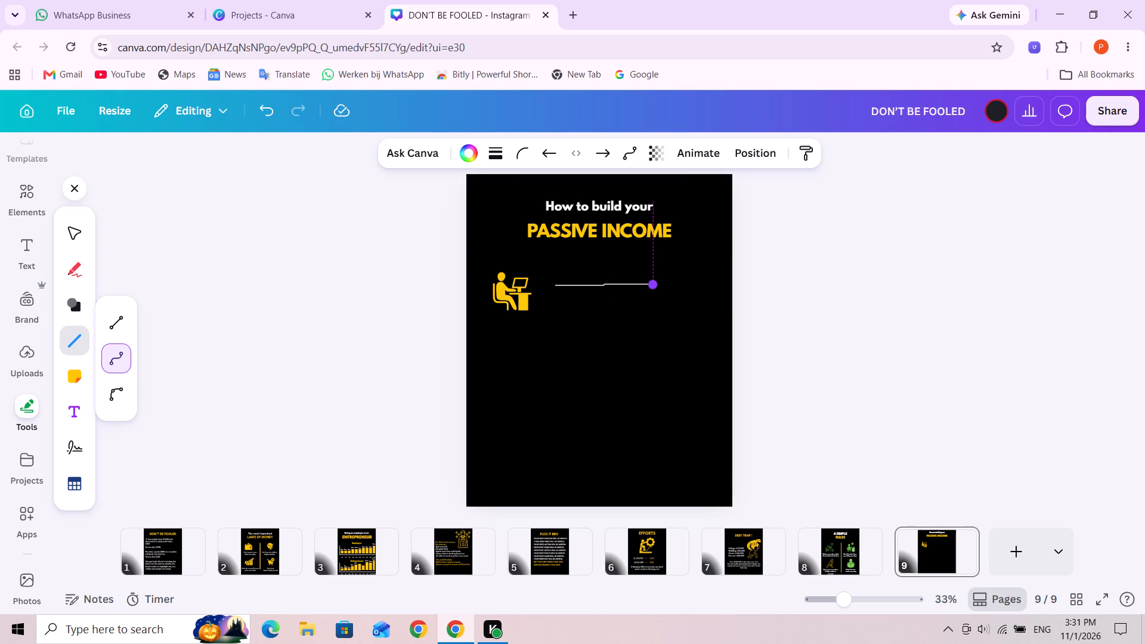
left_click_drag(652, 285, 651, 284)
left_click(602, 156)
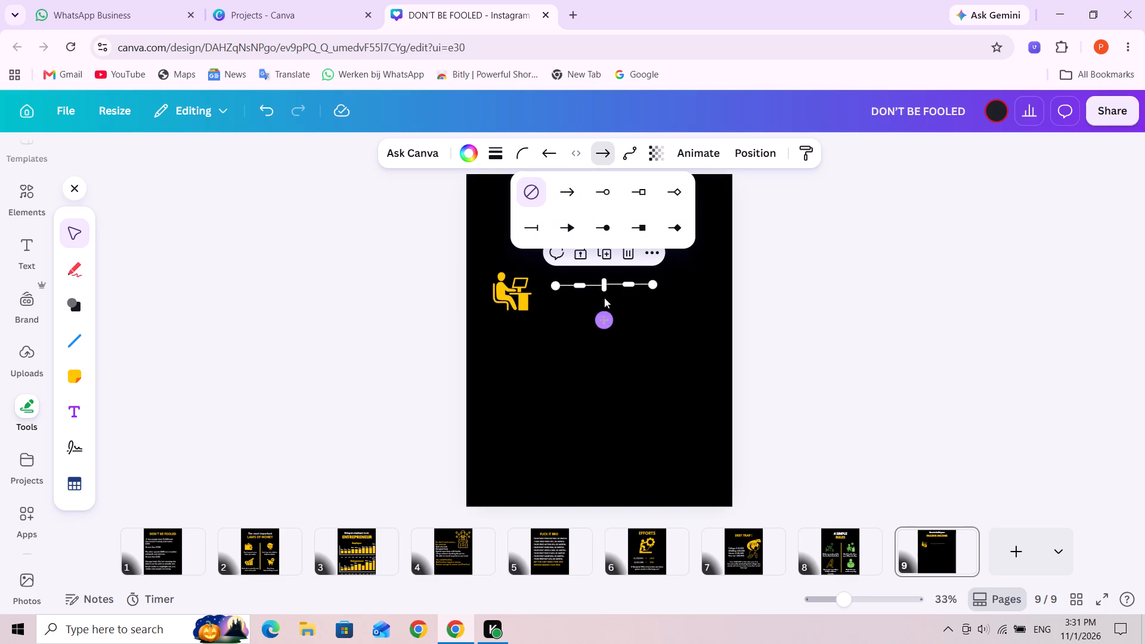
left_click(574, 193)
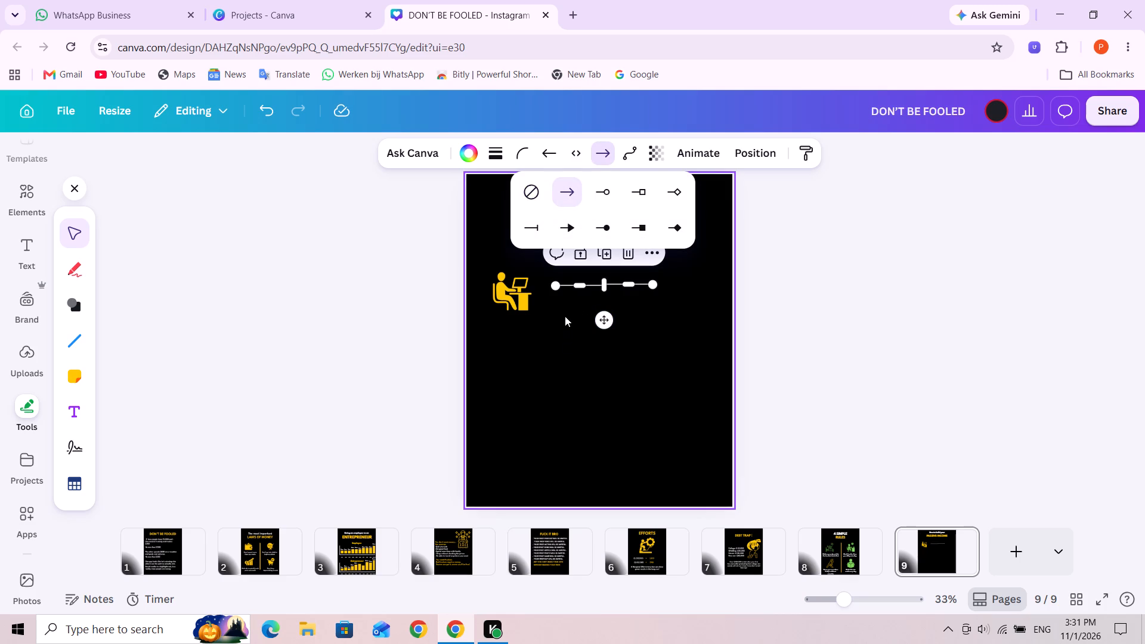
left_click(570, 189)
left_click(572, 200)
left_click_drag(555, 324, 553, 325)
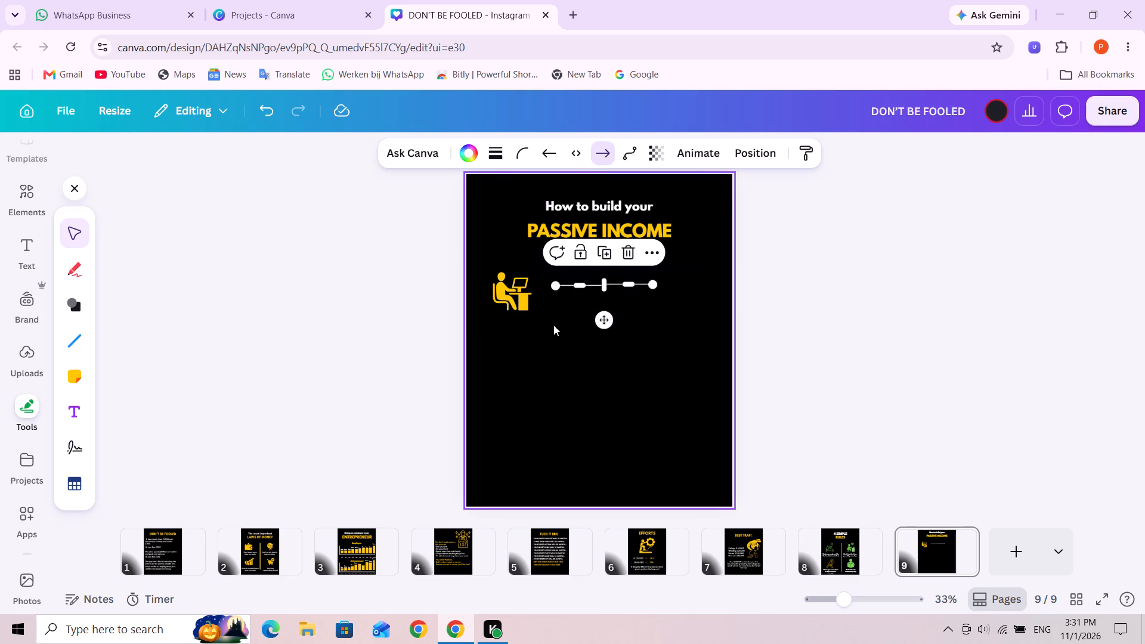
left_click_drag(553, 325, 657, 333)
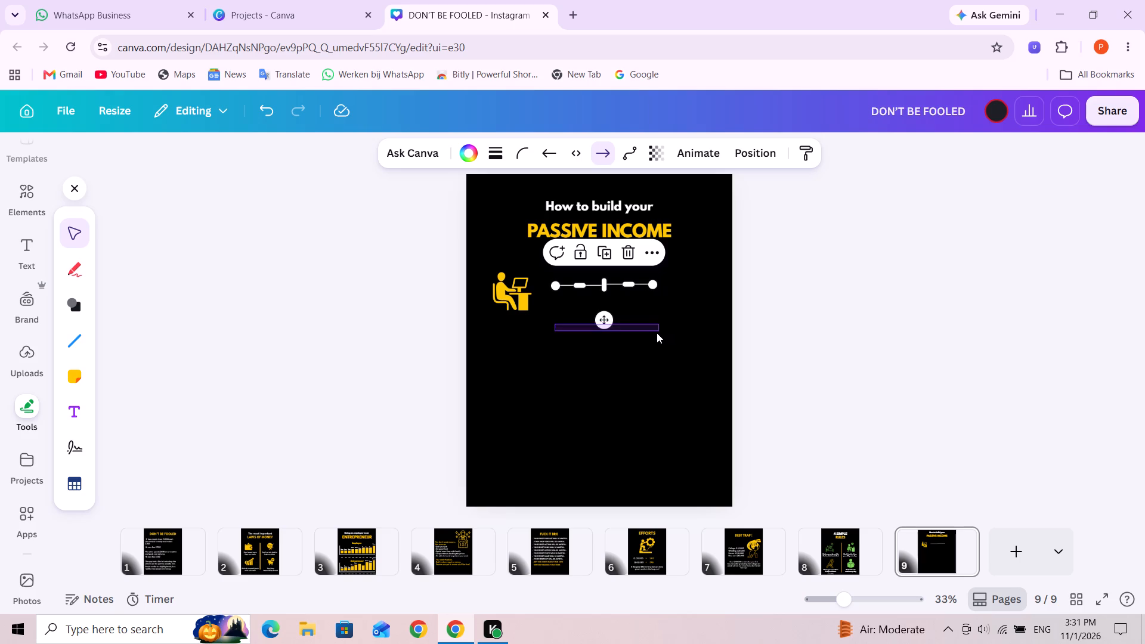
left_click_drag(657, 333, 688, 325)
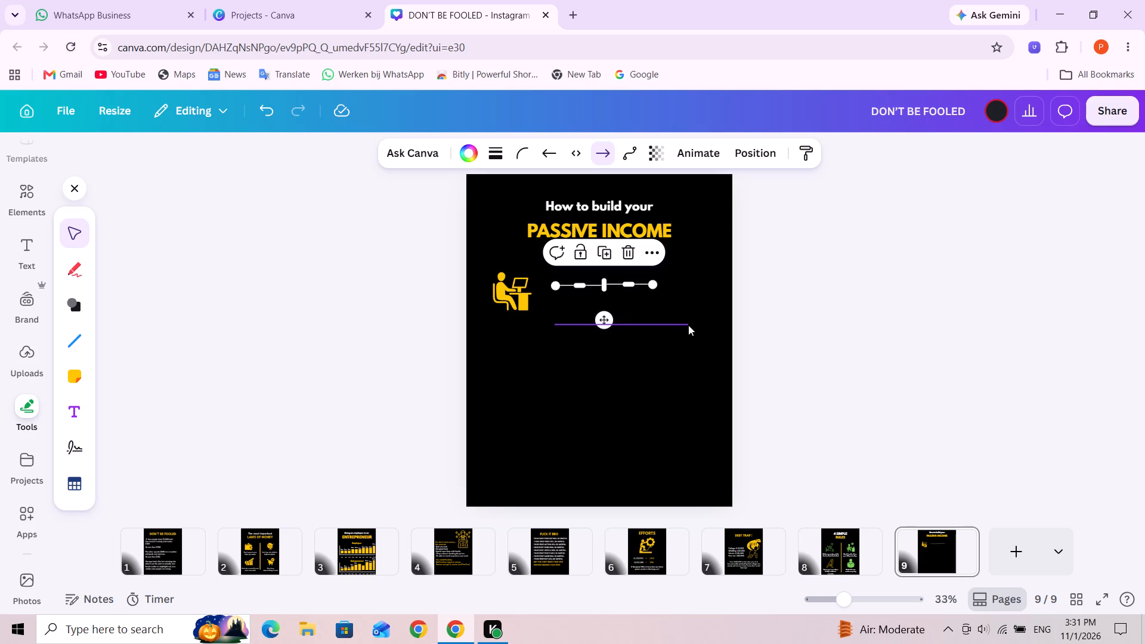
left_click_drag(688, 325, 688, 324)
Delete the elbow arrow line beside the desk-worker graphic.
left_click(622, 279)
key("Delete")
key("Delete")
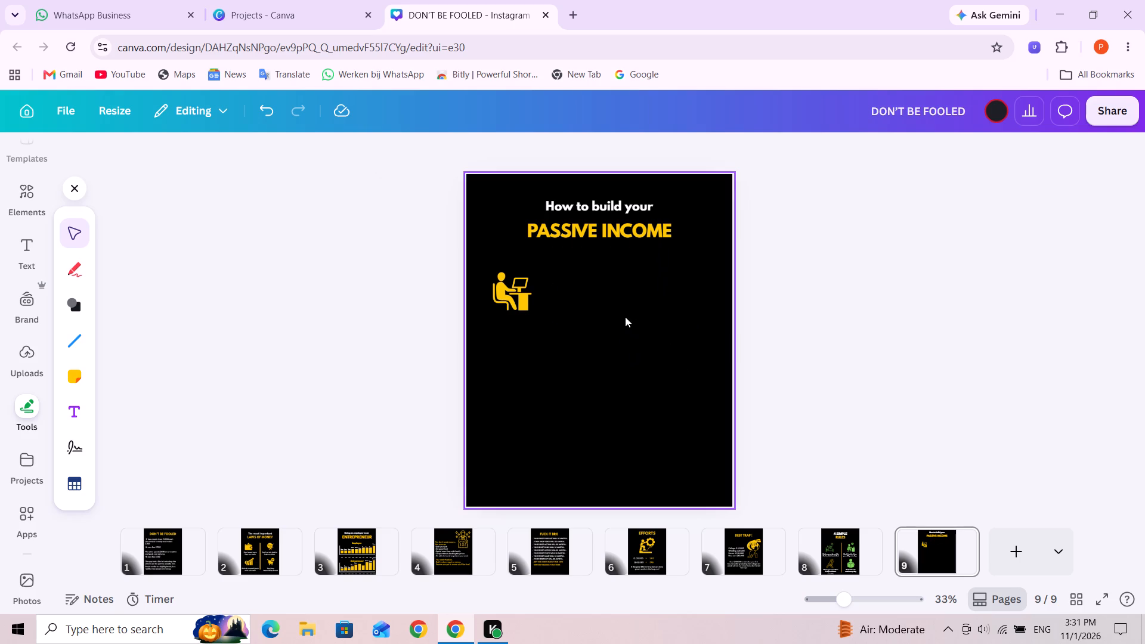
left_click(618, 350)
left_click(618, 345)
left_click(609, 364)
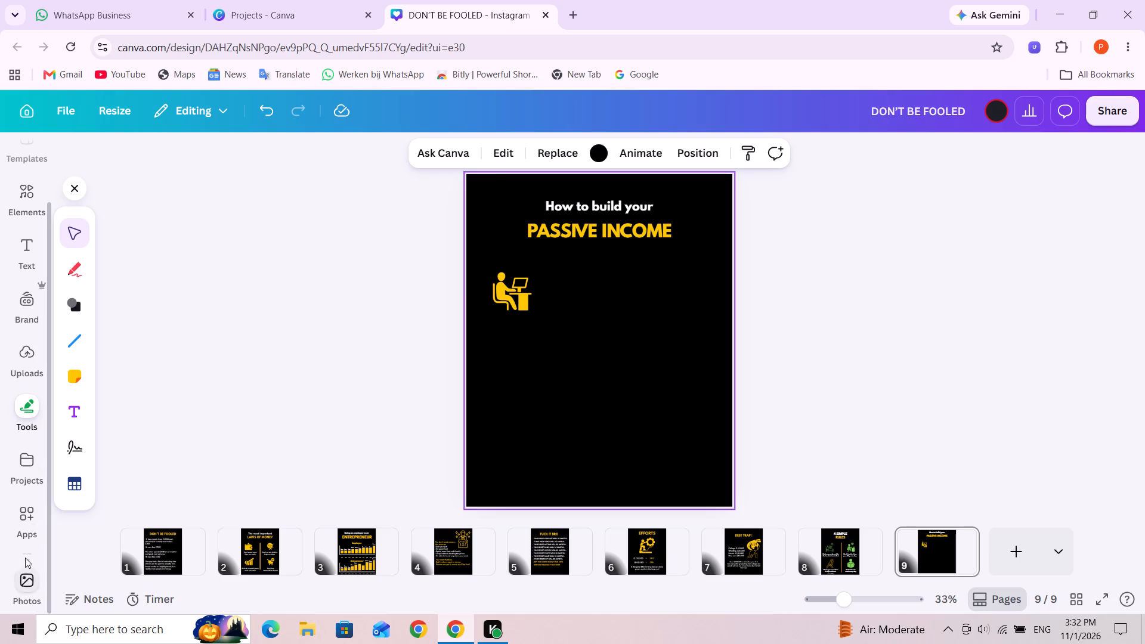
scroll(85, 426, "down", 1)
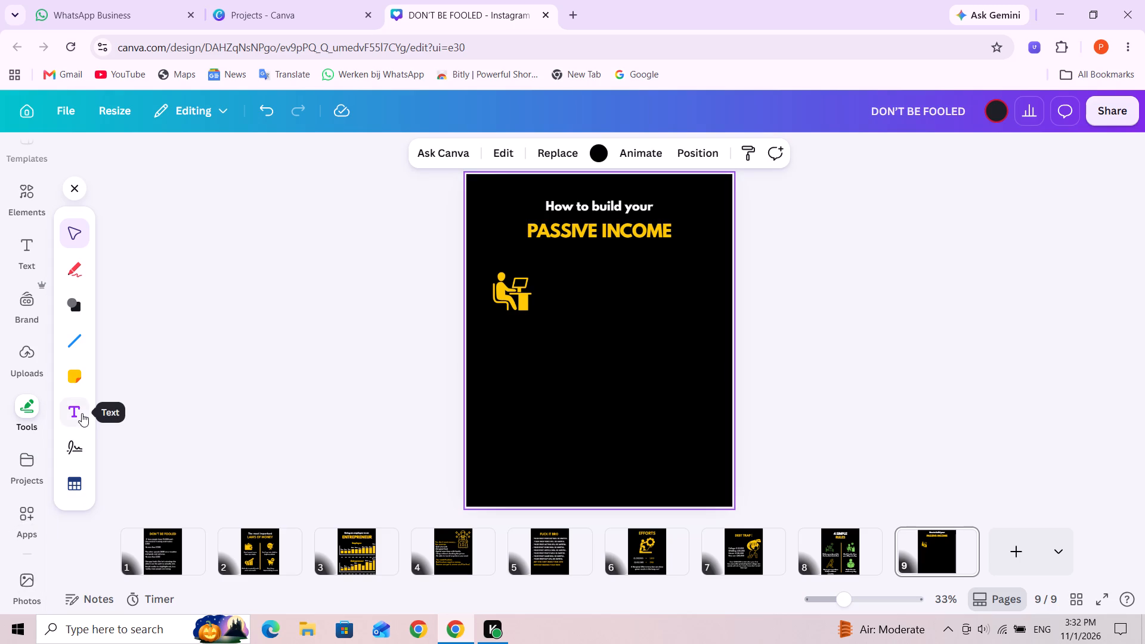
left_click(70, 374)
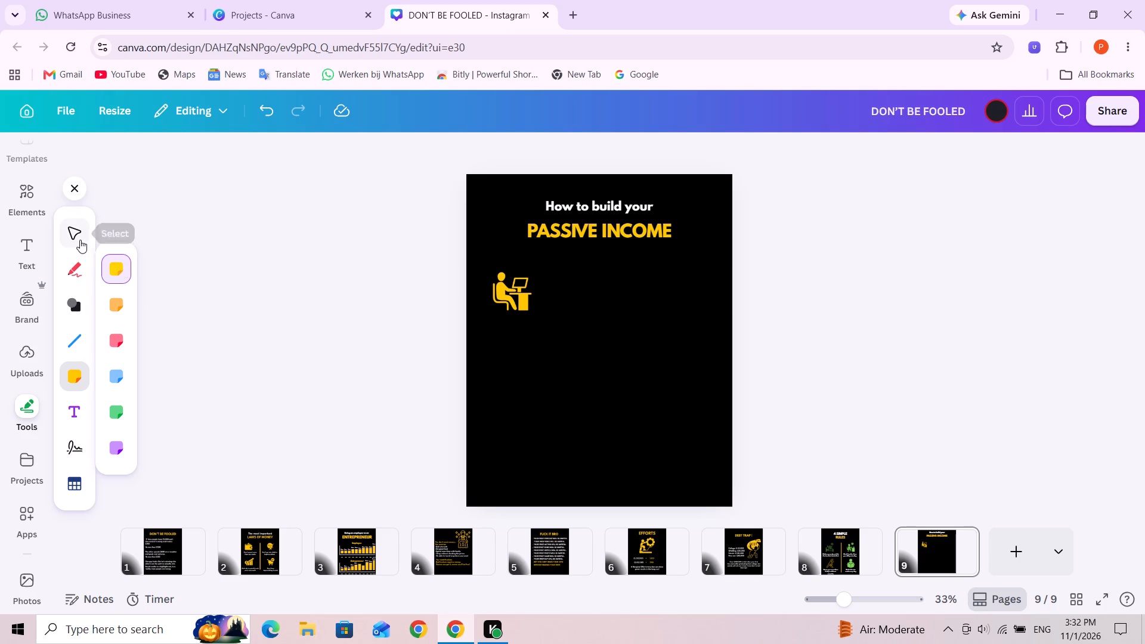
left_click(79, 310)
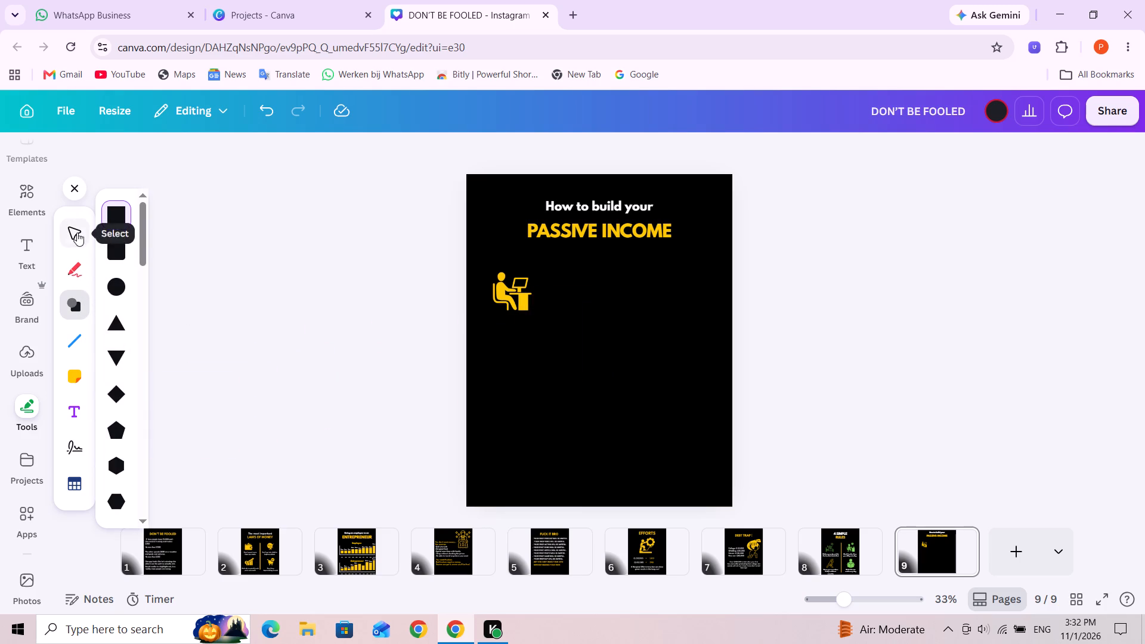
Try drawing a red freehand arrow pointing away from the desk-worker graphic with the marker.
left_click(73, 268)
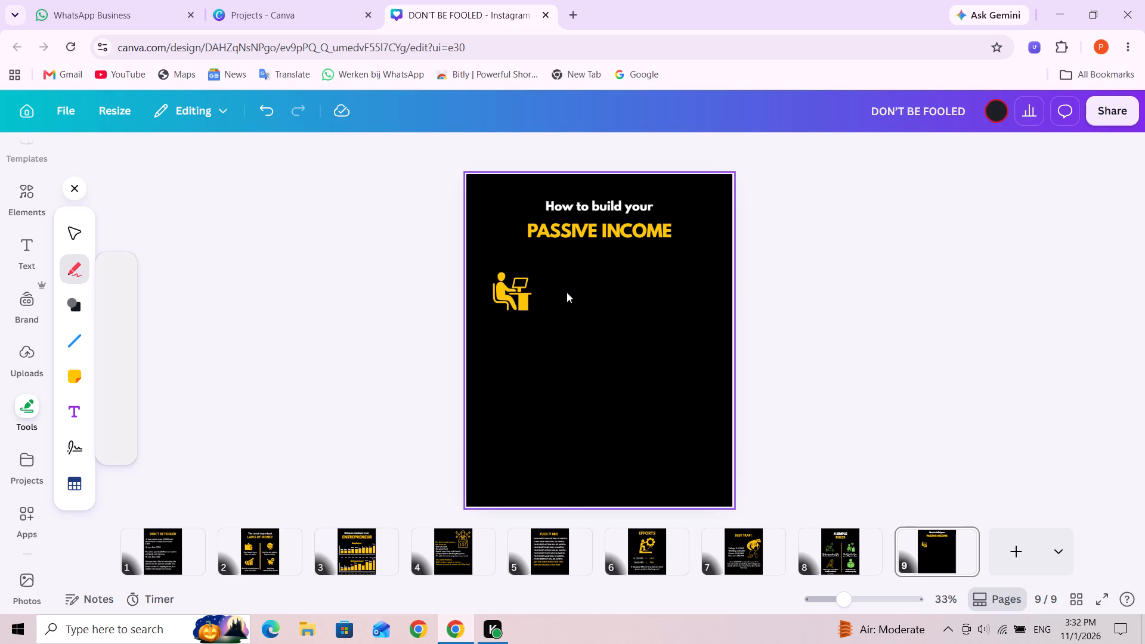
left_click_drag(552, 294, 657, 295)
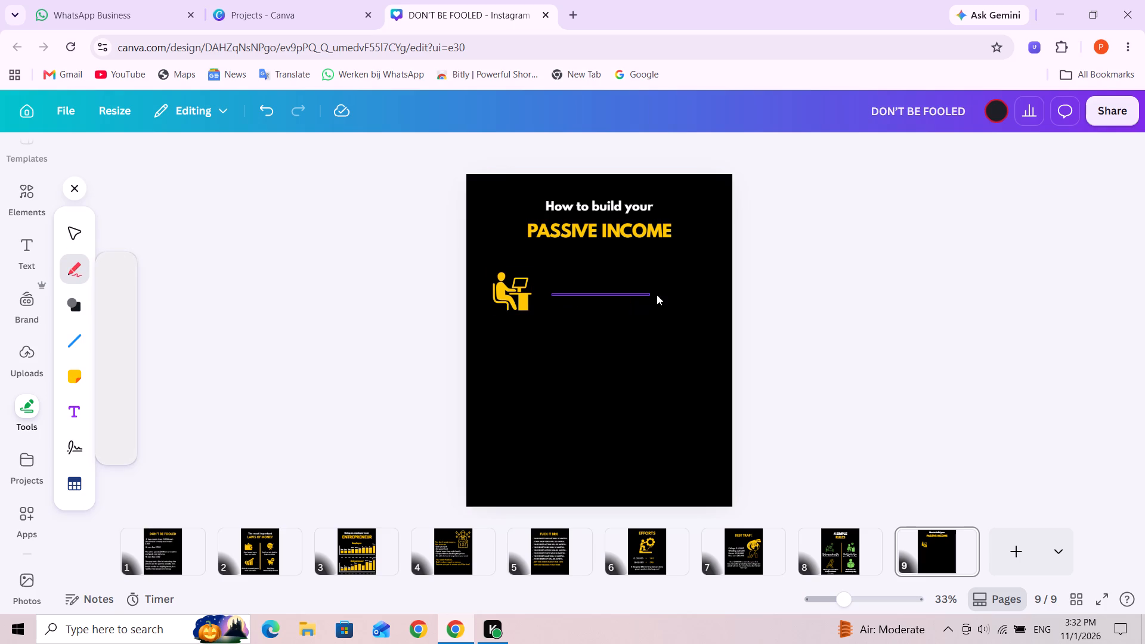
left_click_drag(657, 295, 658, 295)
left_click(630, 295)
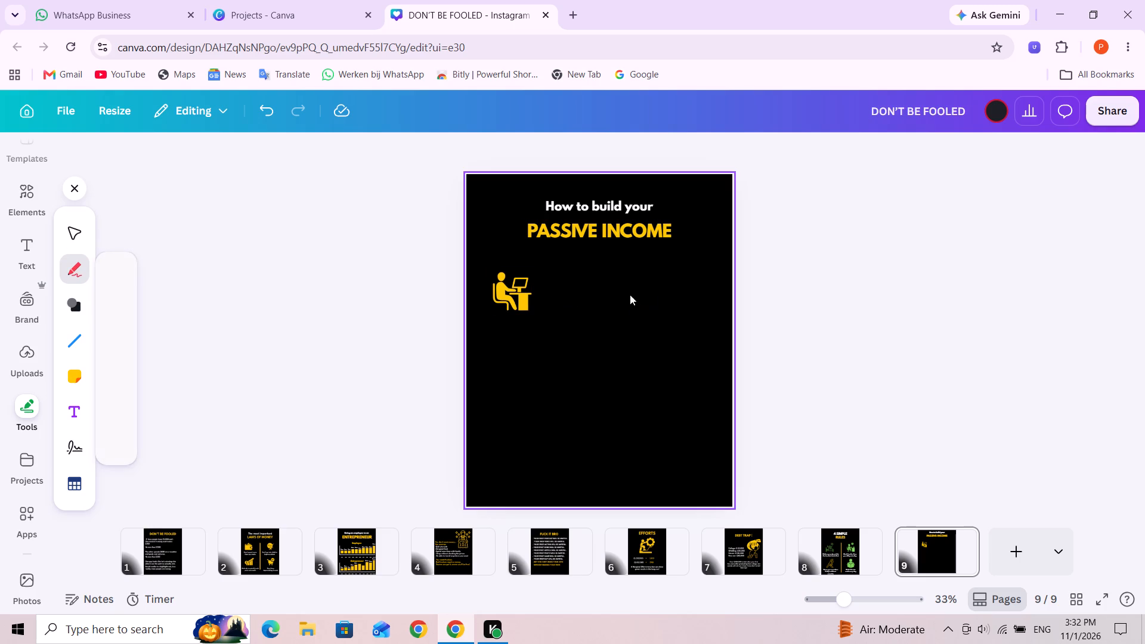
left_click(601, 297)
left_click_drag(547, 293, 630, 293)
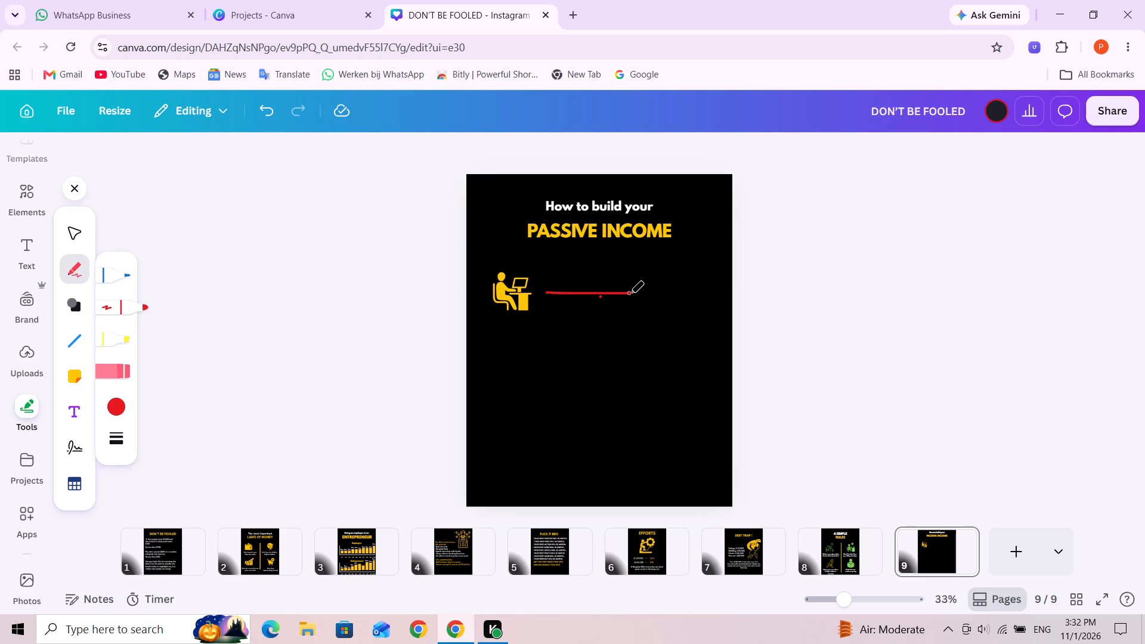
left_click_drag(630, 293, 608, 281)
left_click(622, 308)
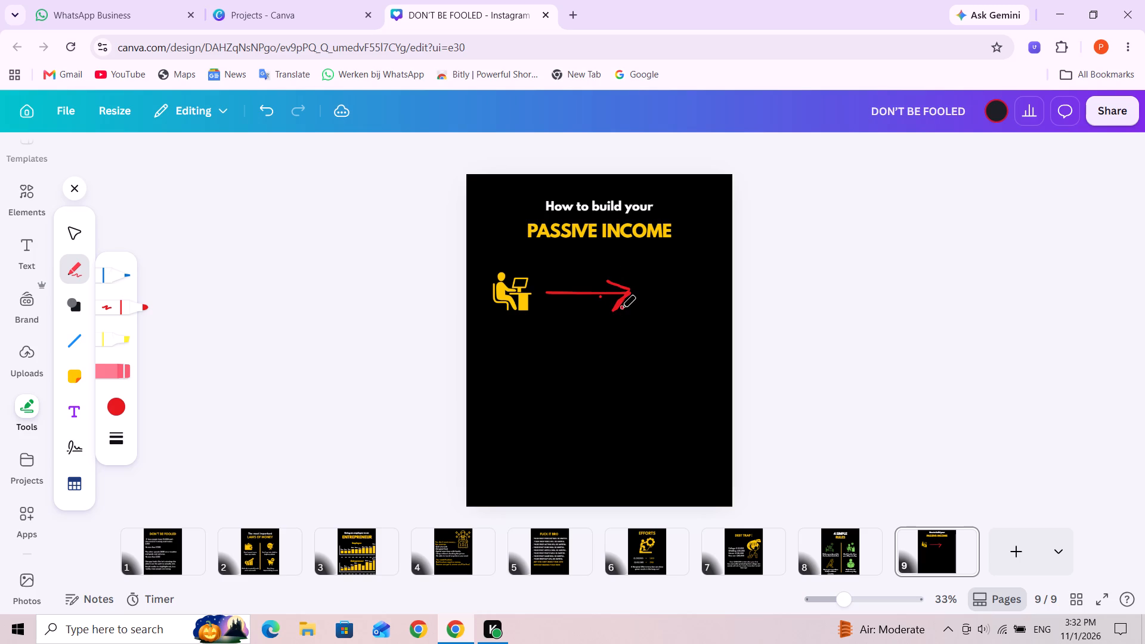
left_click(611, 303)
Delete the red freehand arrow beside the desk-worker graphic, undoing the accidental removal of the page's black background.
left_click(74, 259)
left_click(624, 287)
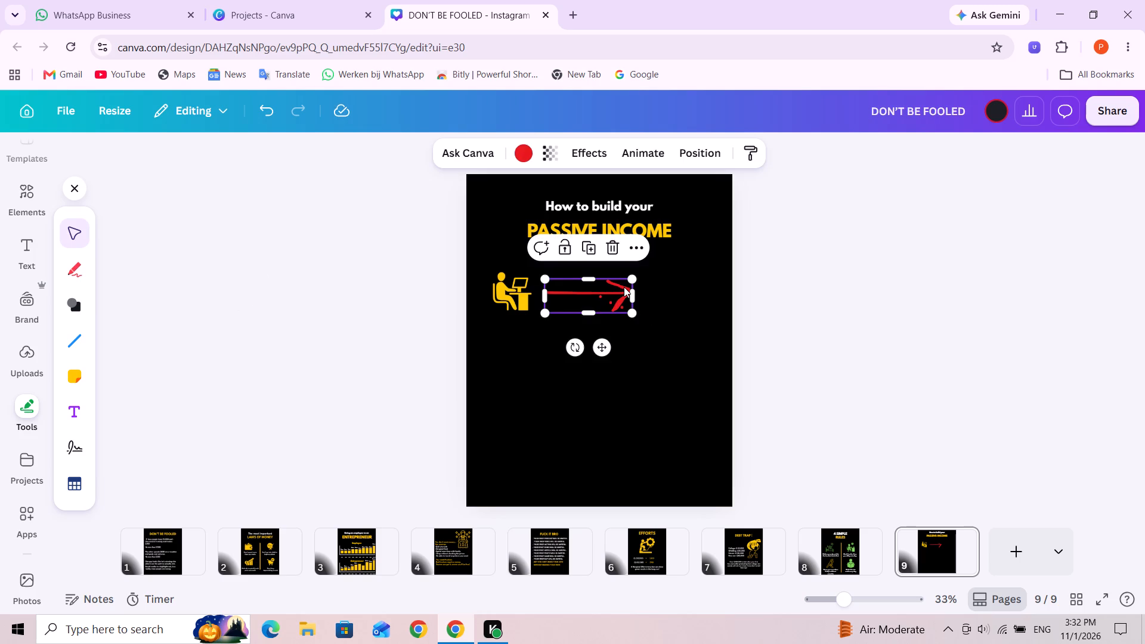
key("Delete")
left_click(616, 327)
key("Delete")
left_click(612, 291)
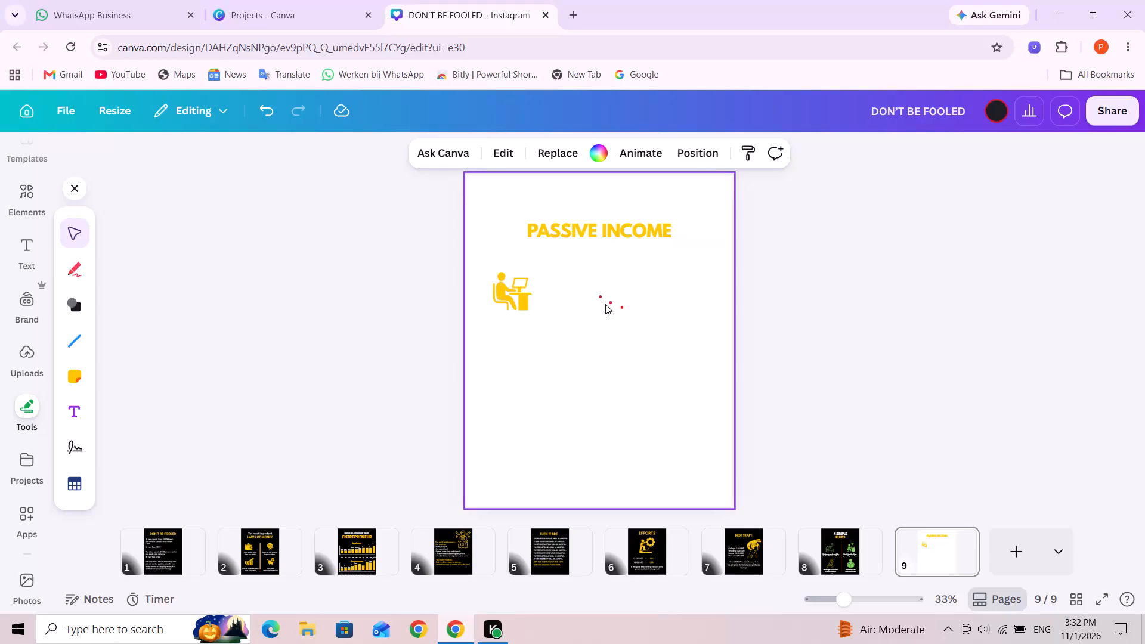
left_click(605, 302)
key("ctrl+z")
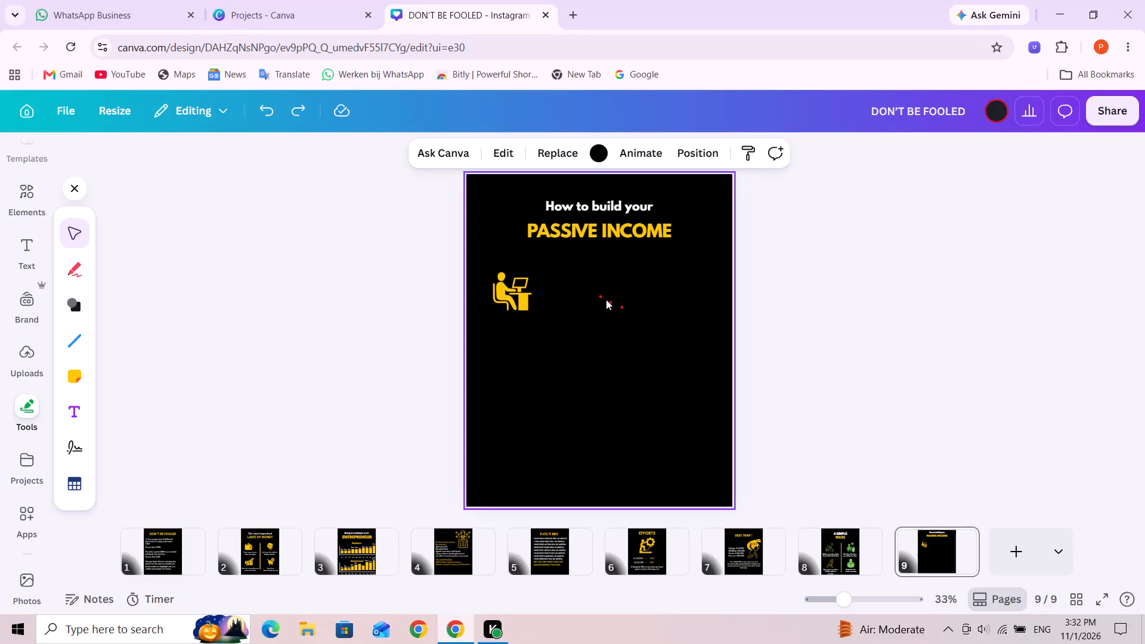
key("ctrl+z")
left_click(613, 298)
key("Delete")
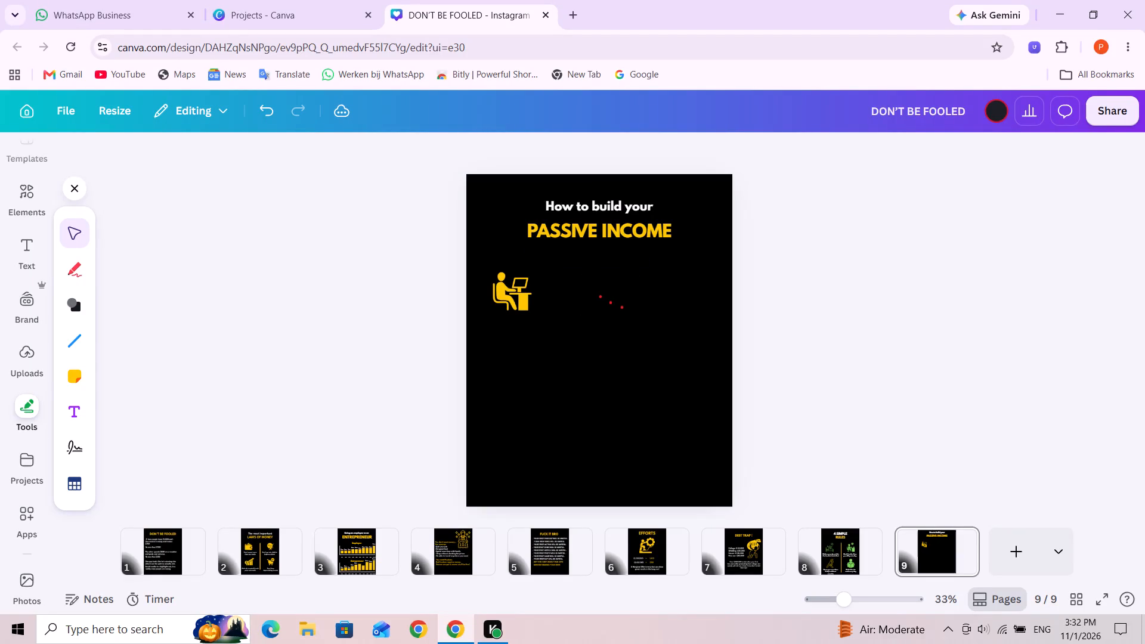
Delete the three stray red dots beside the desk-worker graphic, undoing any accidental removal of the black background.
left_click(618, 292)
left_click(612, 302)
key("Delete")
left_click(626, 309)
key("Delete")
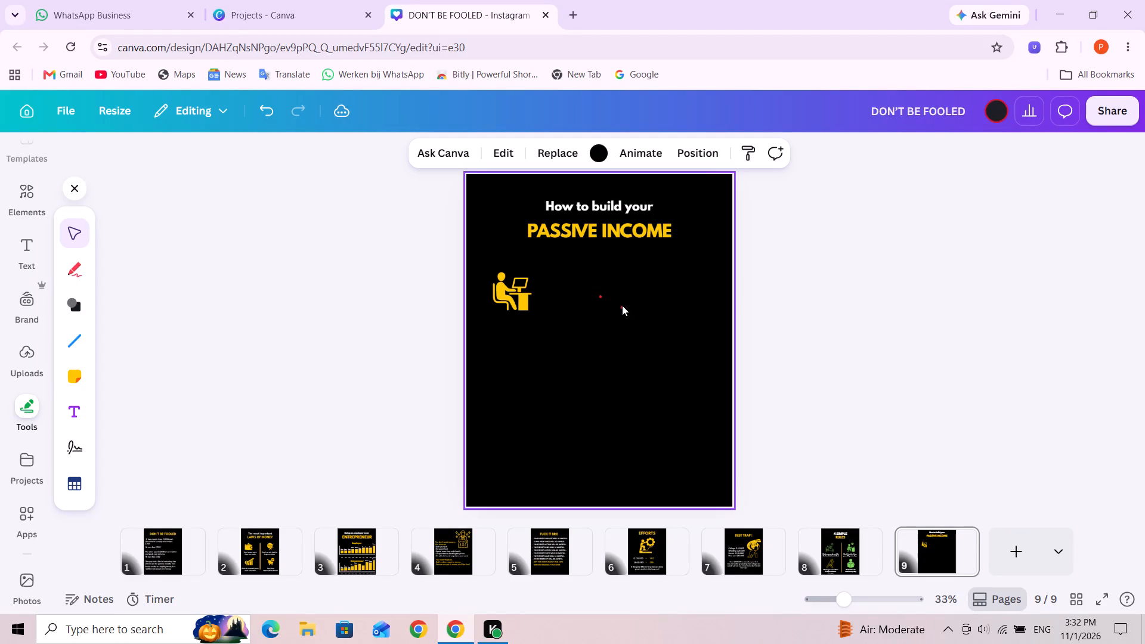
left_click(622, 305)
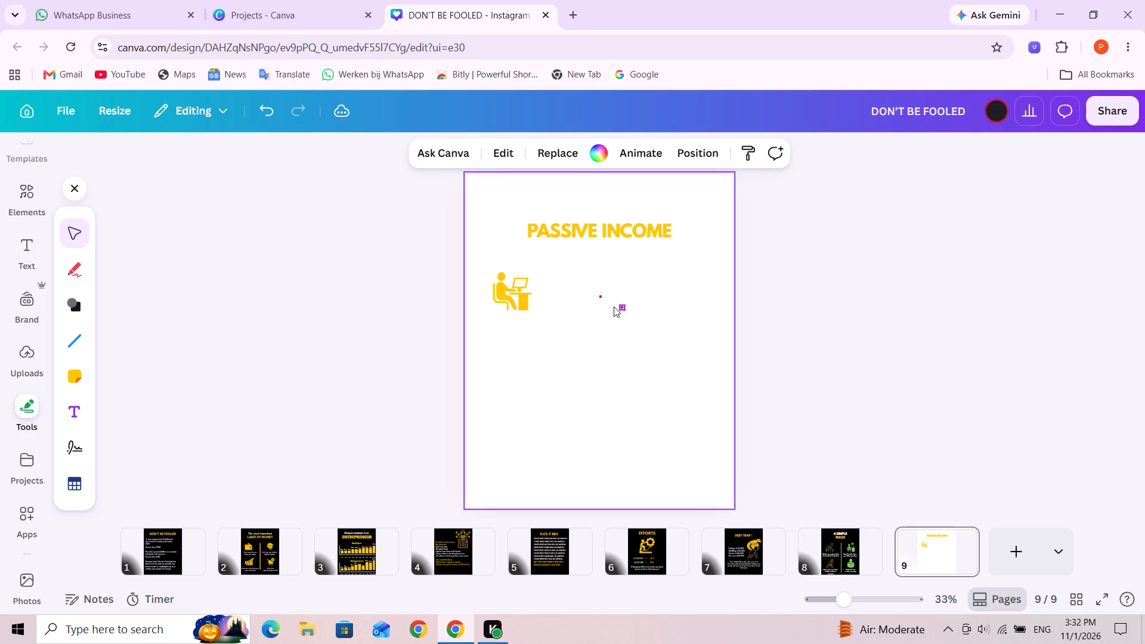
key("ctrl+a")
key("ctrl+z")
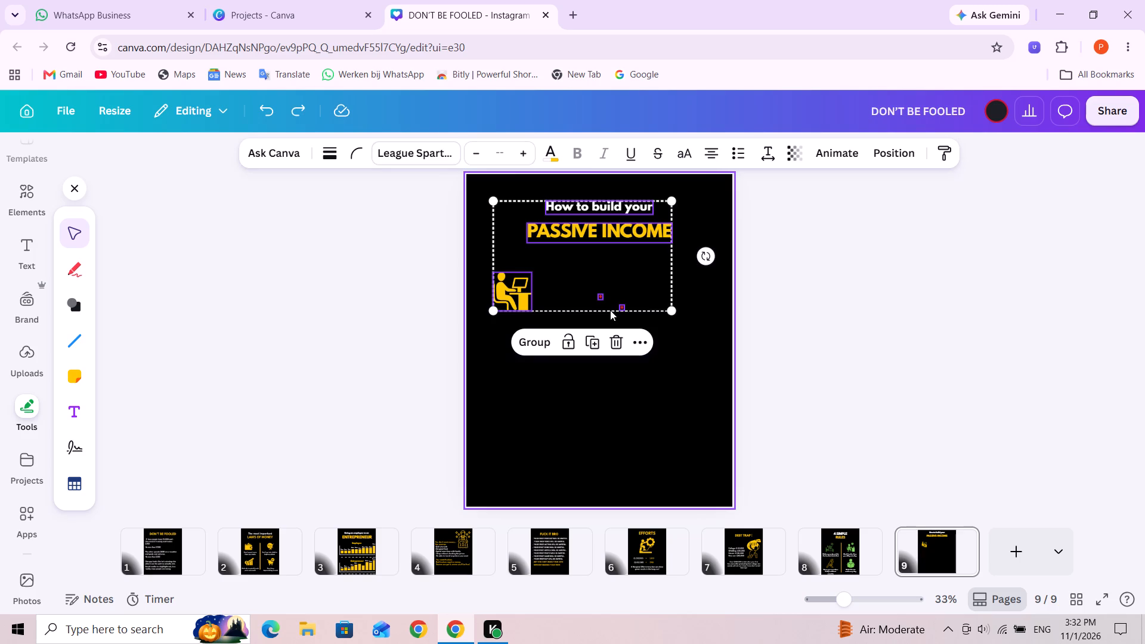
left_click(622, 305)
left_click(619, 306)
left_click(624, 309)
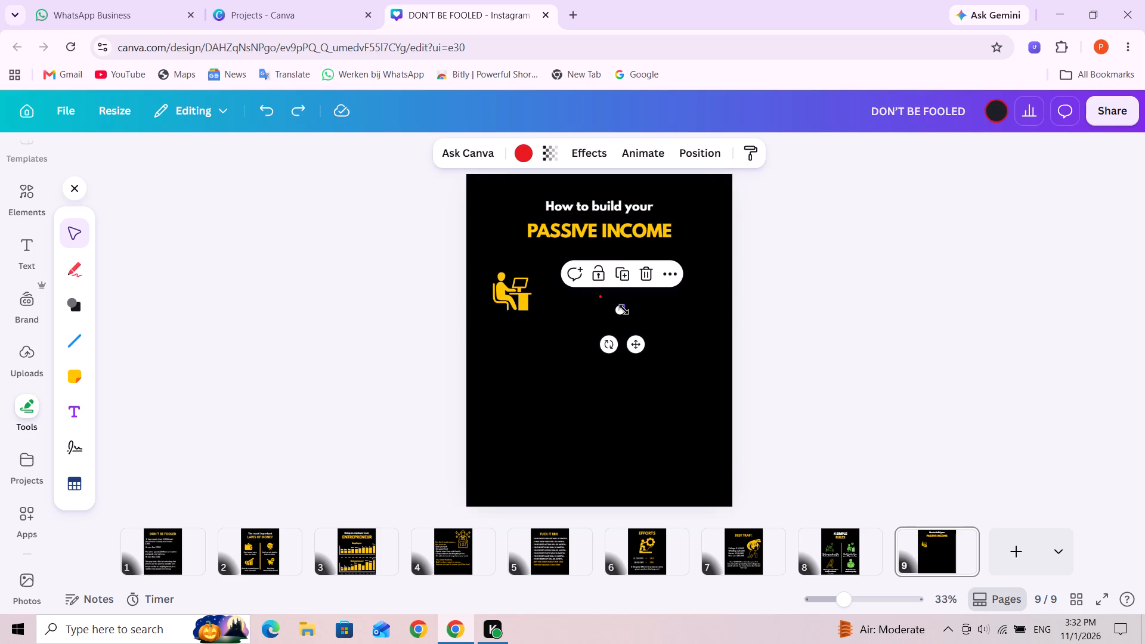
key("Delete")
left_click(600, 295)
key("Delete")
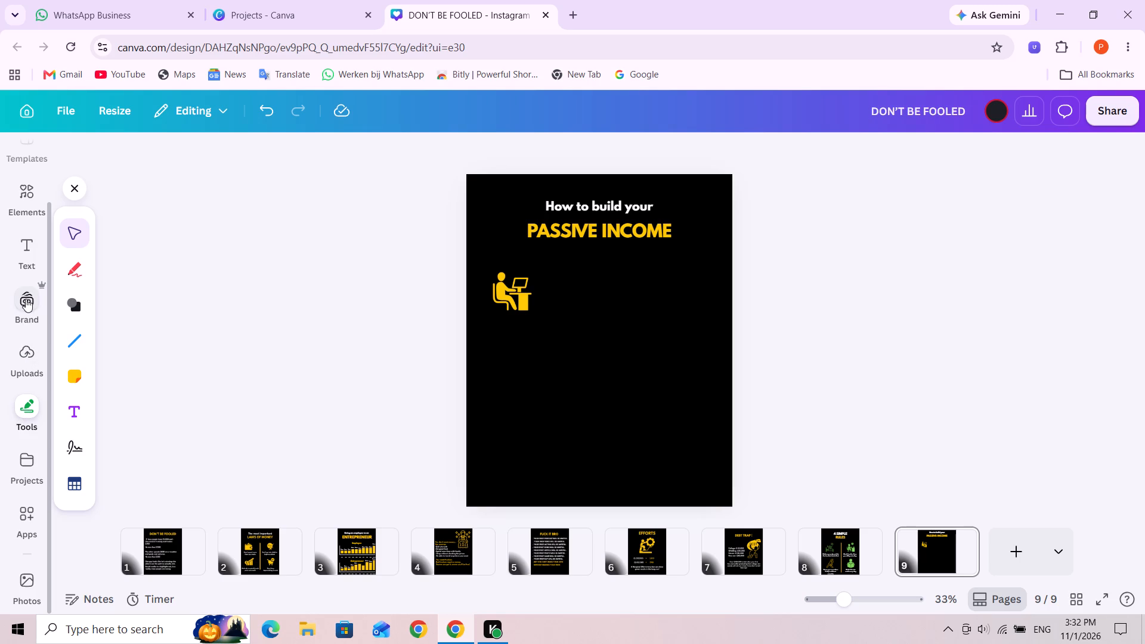
Insert a straight right-pointing arrow line from the recently used shapes onto page 9.
left_click(27, 212)
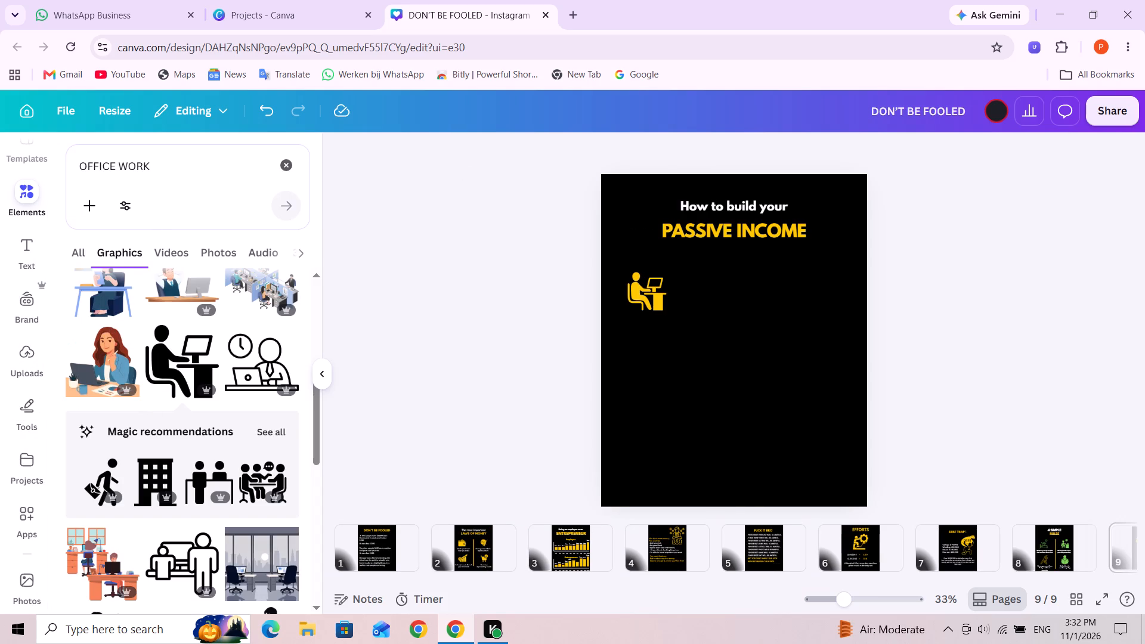
left_click(288, 162)
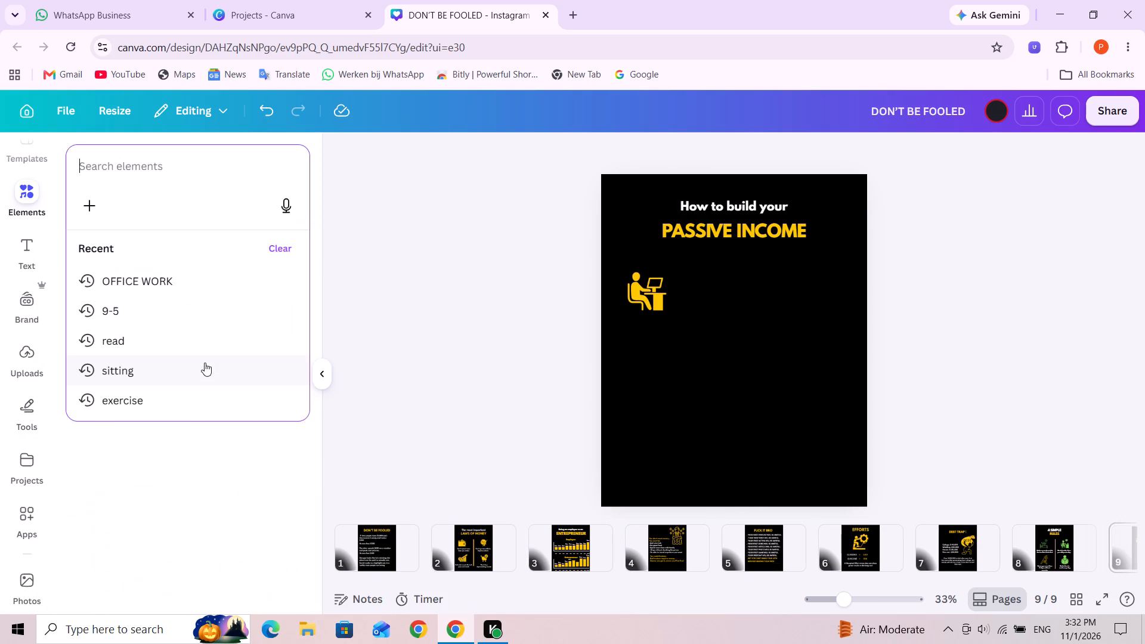
left_click(99, 525)
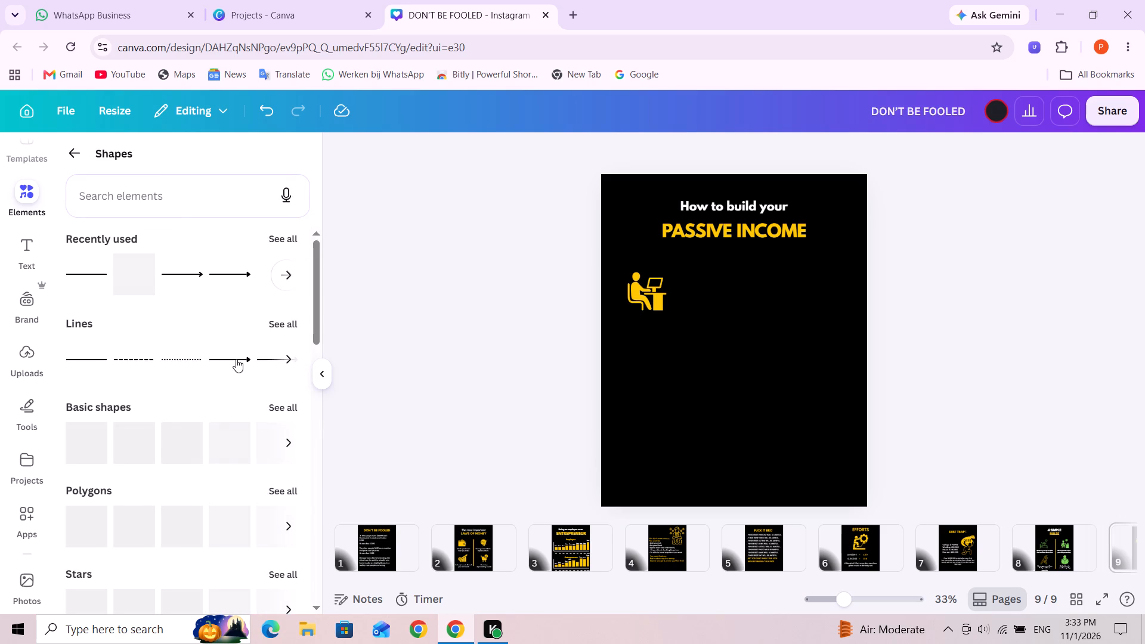
left_click(268, 358)
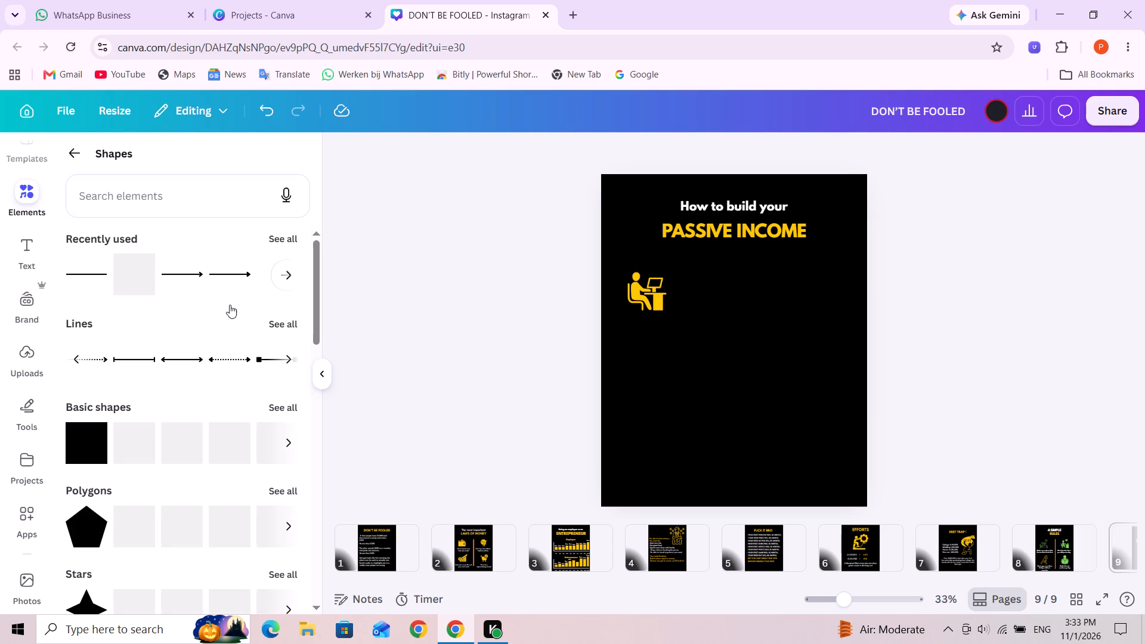
left_click(224, 272)
left_click(766, 357)
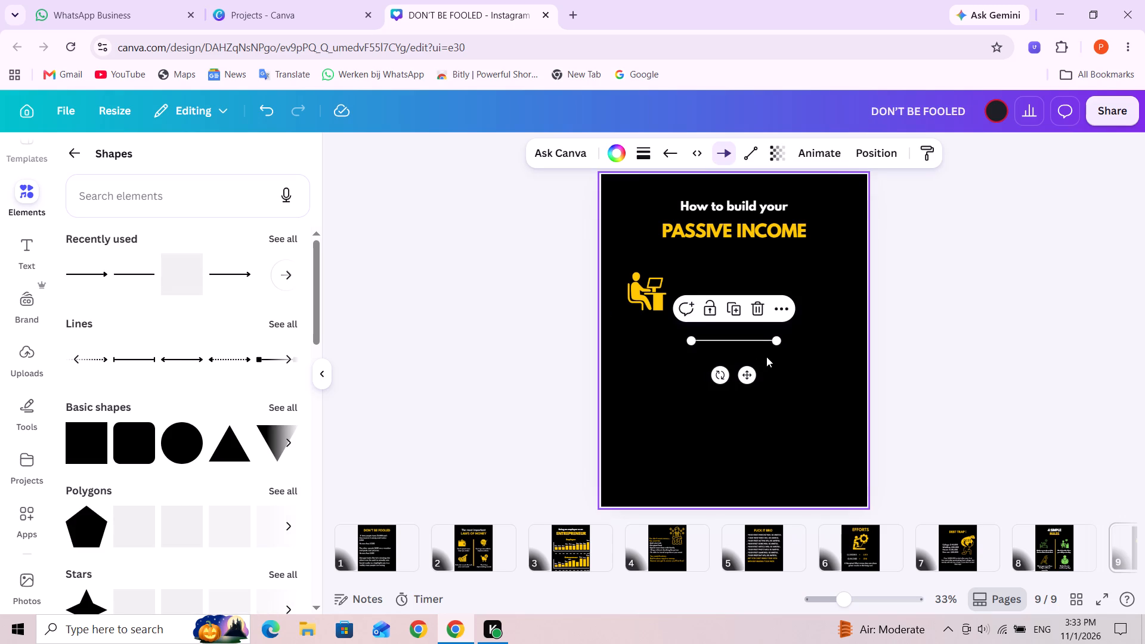
Place the arrow level with the desk-worker graphic, a short gap to its right, and shorten it to roughly half its length.
left_click(764, 342)
left_click_drag(753, 338, 753, 338)
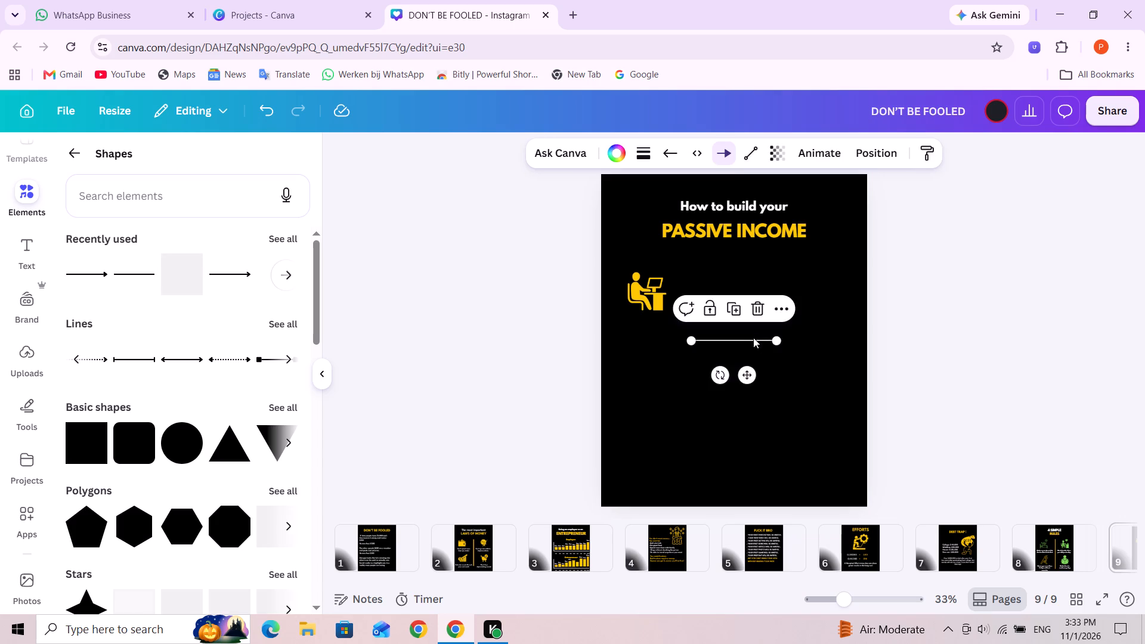
left_click_drag(753, 338, 757, 289)
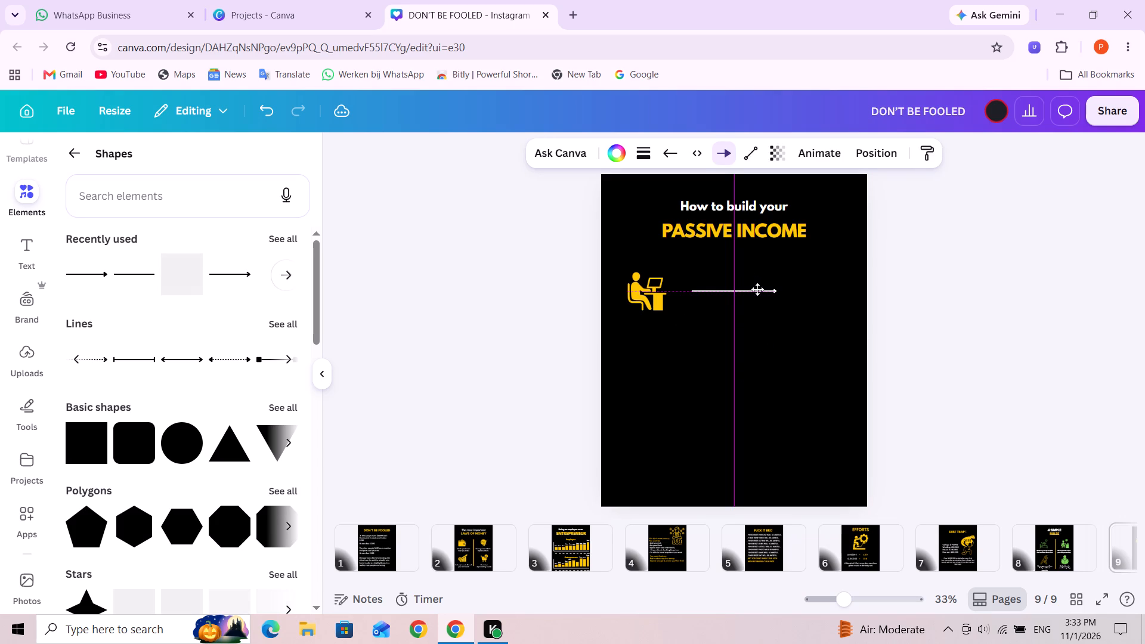
left_click_drag(757, 289, 760, 290)
left_click_drag(701, 293, 710, 292)
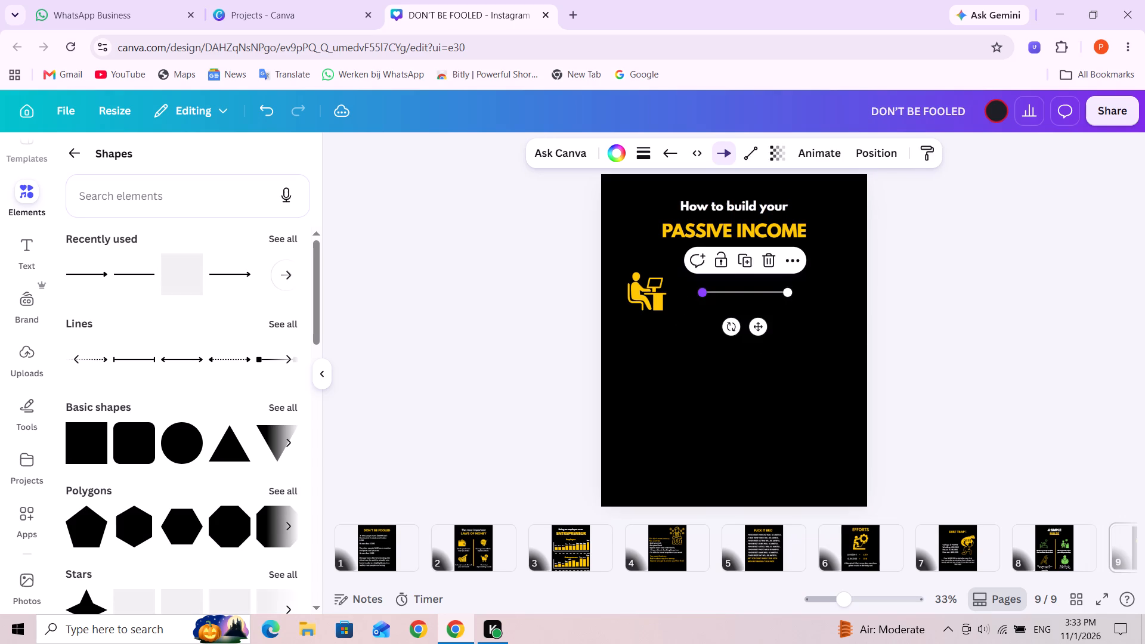
left_click_drag(710, 292, 739, 293)
left_click_drag(761, 294, 734, 296)
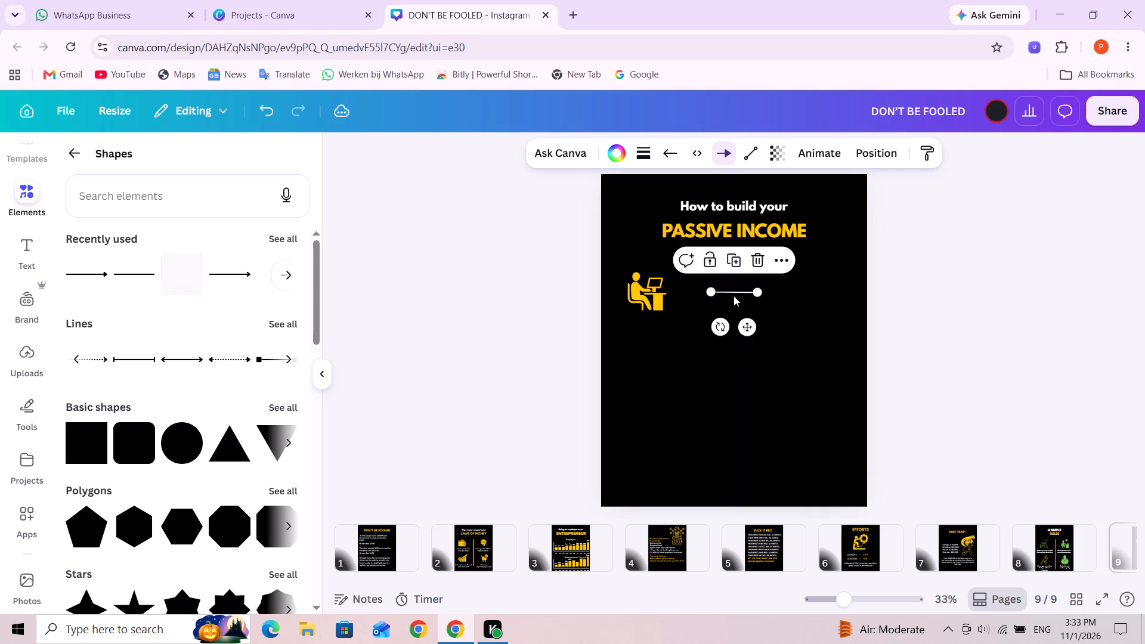
Thicken the arrow's solid stroke to a moderately bold weight.
left_click(651, 154)
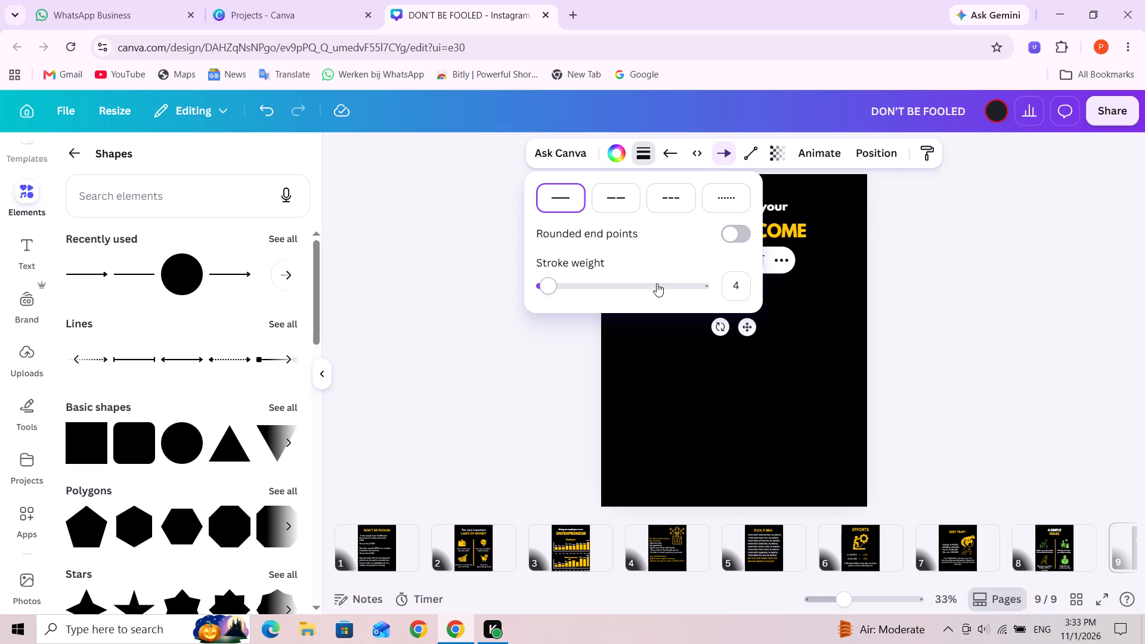
left_click_drag(555, 284, 573, 282)
left_click(917, 450)
left_click(801, 393)
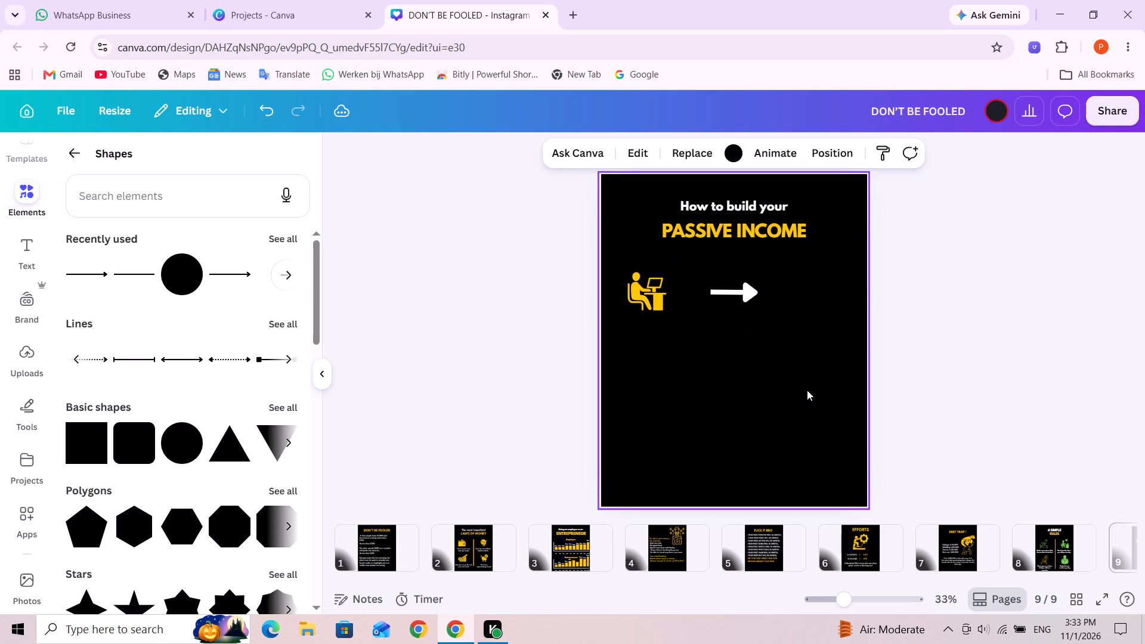
left_click(739, 301)
left_click(738, 295)
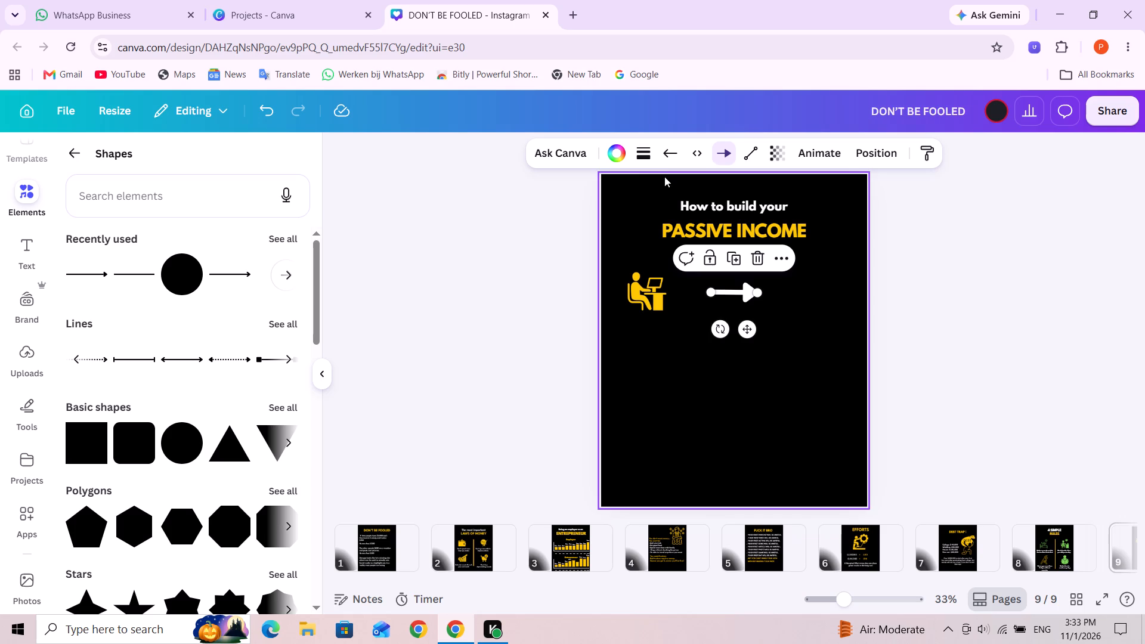
left_click(643, 147)
left_click_drag(572, 283, 565, 285)
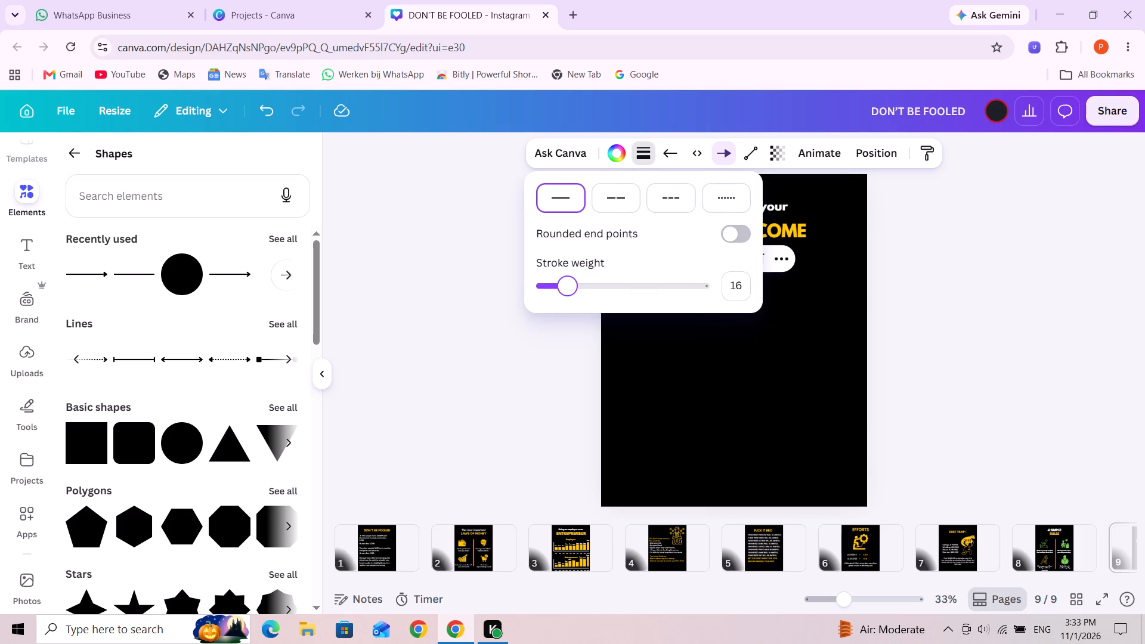
left_click_drag(565, 285, 560, 286)
left_click(753, 413)
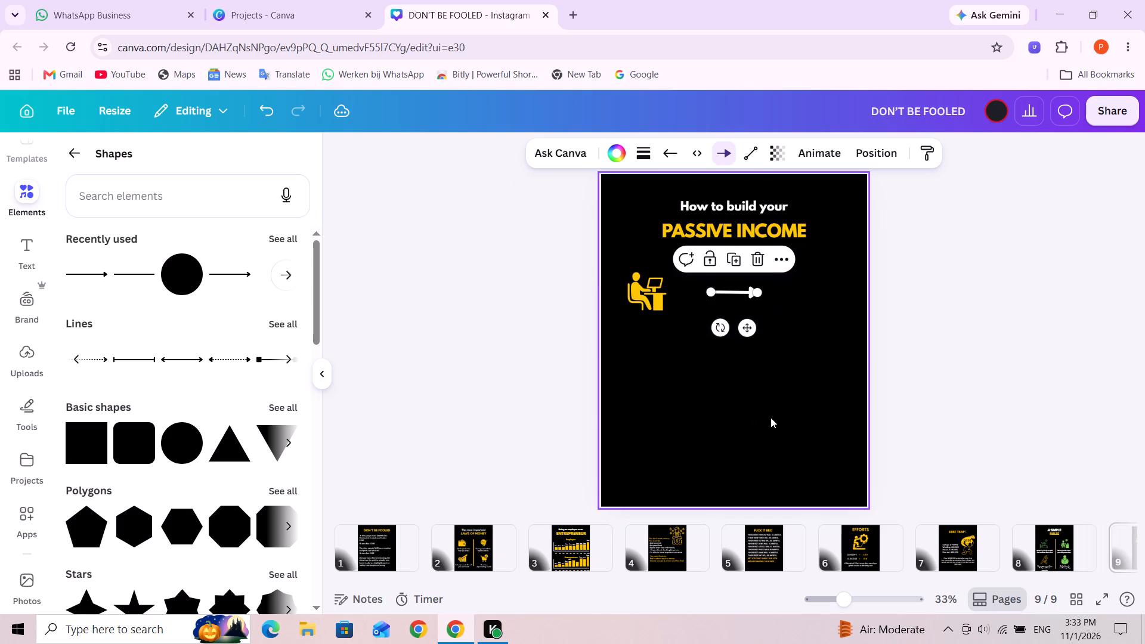
left_click(796, 343)
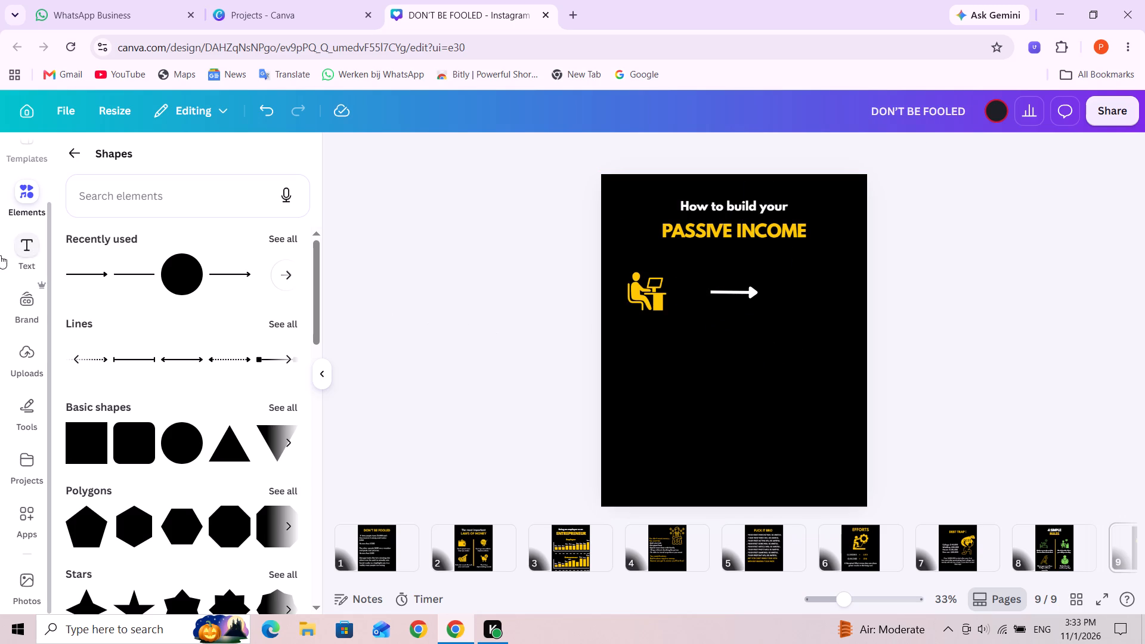
Search the elements library for SIDE HUSTLE.
left_click(28, 203)
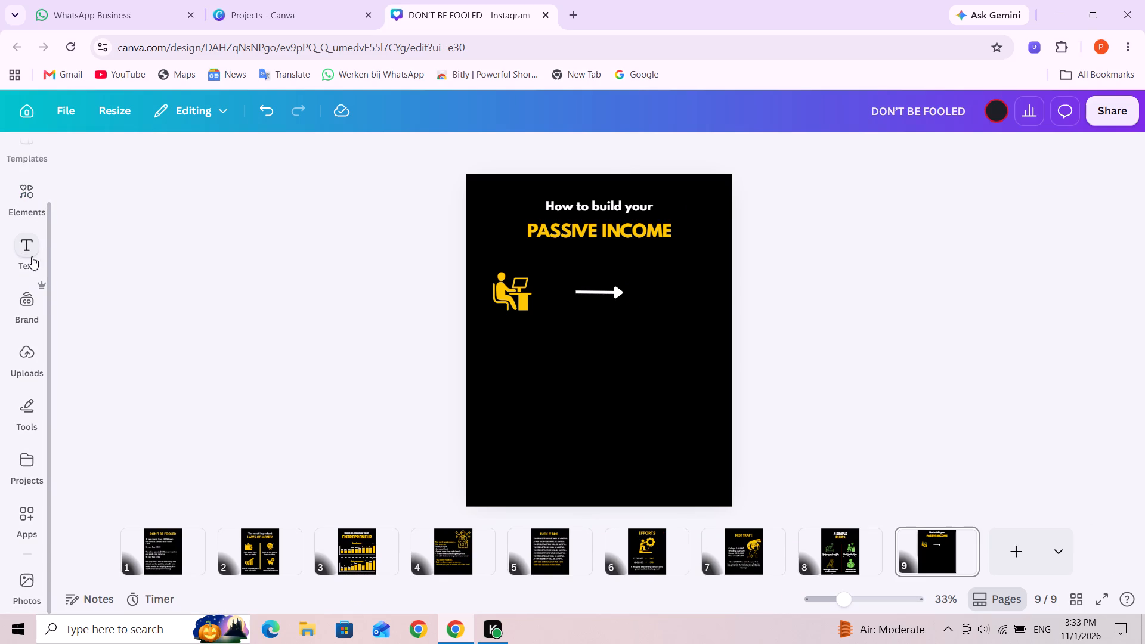
left_click(27, 210)
left_click(72, 151)
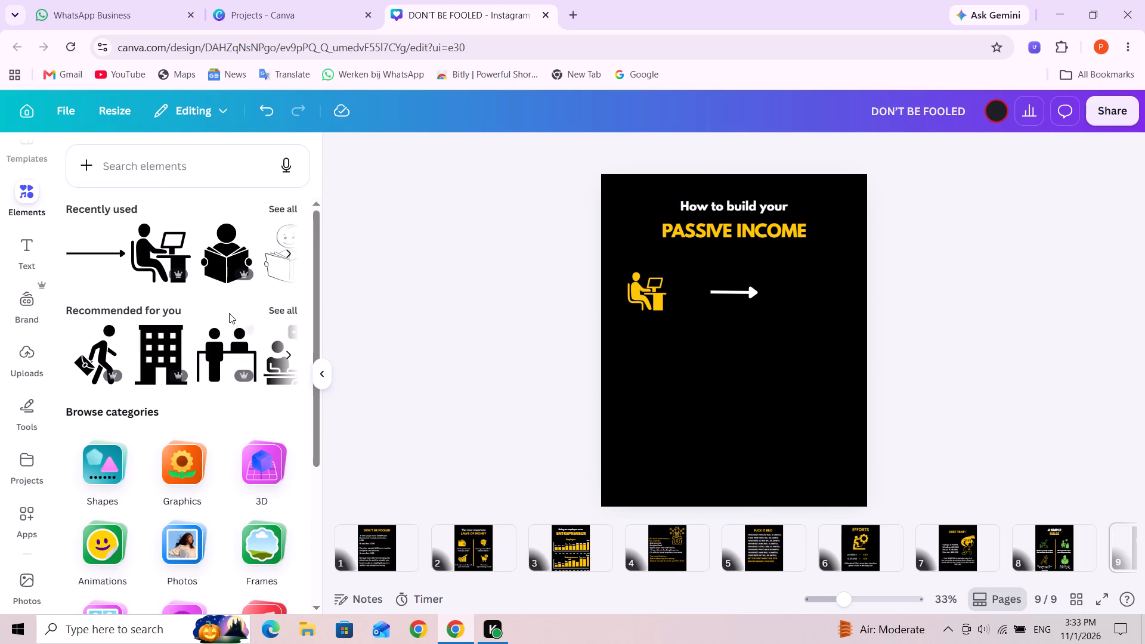
scroll(216, 334, "up", 1)
left_click(172, 168)
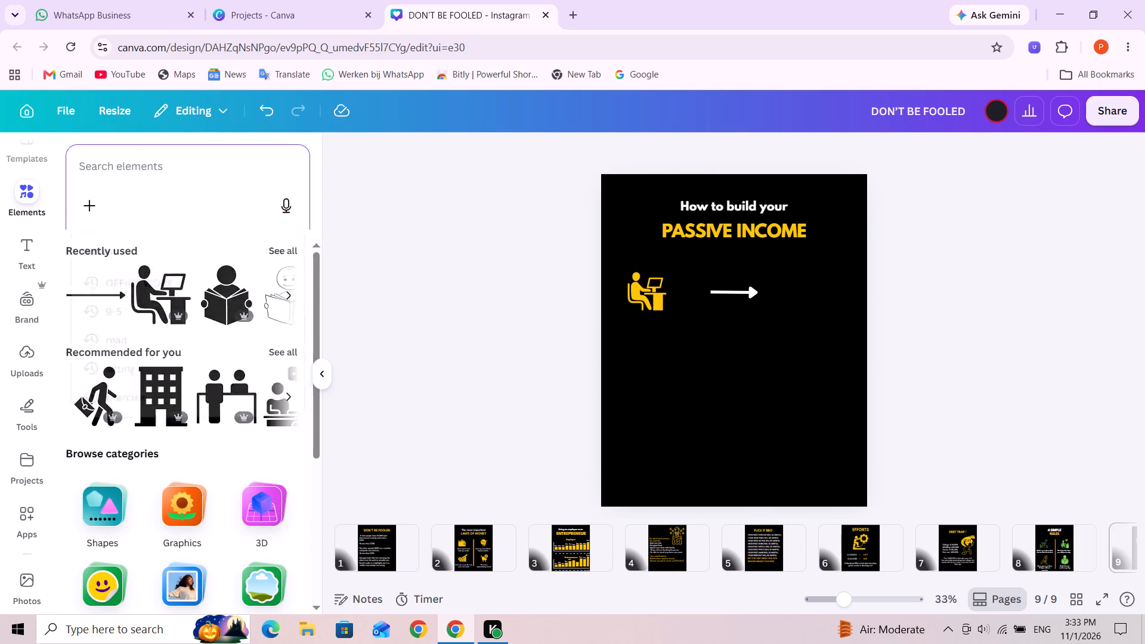
type("SID")
key("e")
key("space")
key("h")
key("u")
key("s")
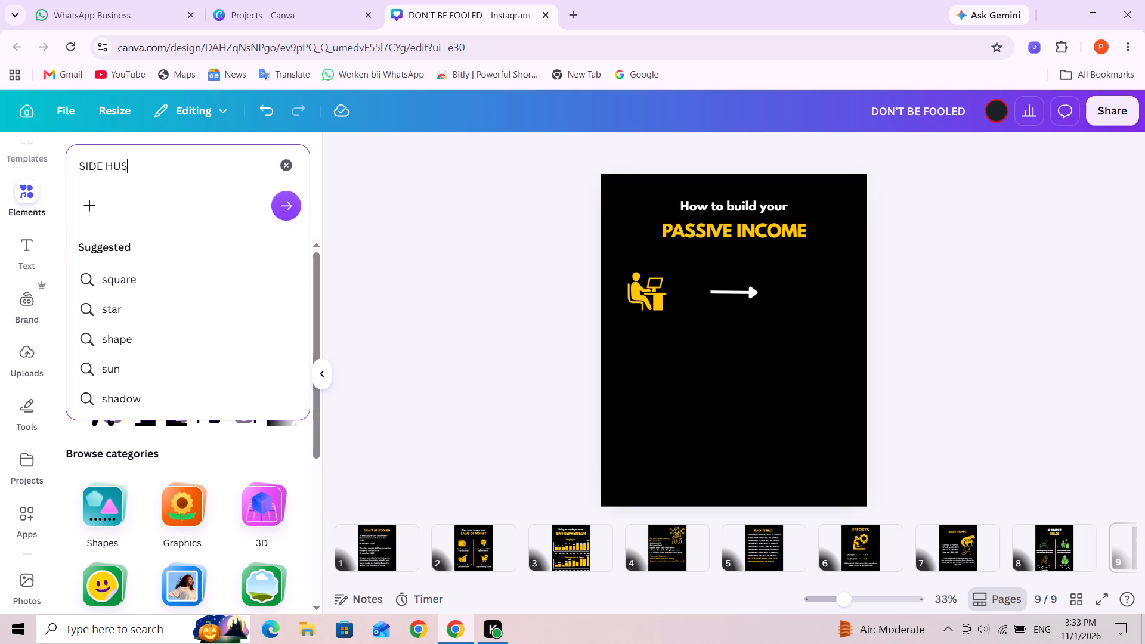
key("t")
type("LE")
key("Return")
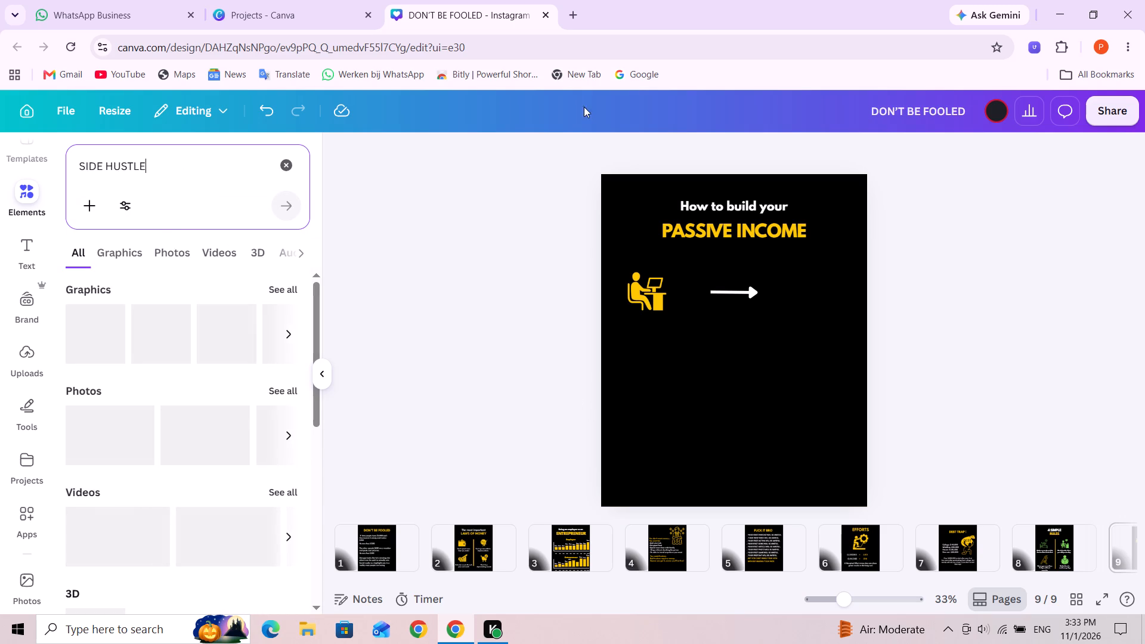
Look through the SIDE HUSTLE graphics for an icon that suits the diagram.
left_click(289, 290)
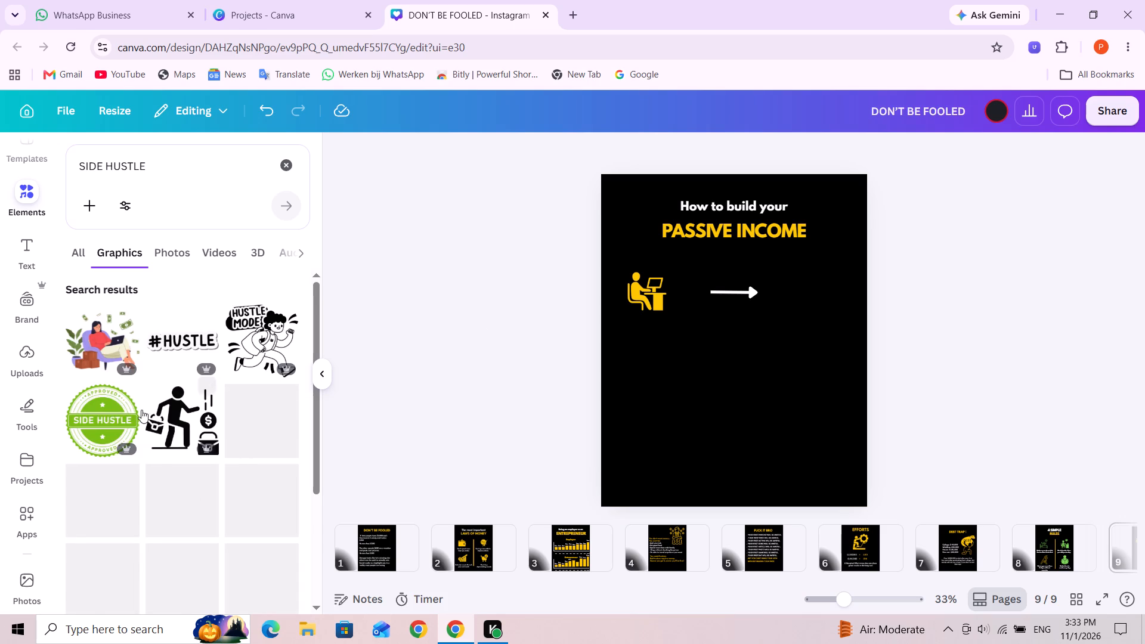
scroll(188, 451, "down", 1)
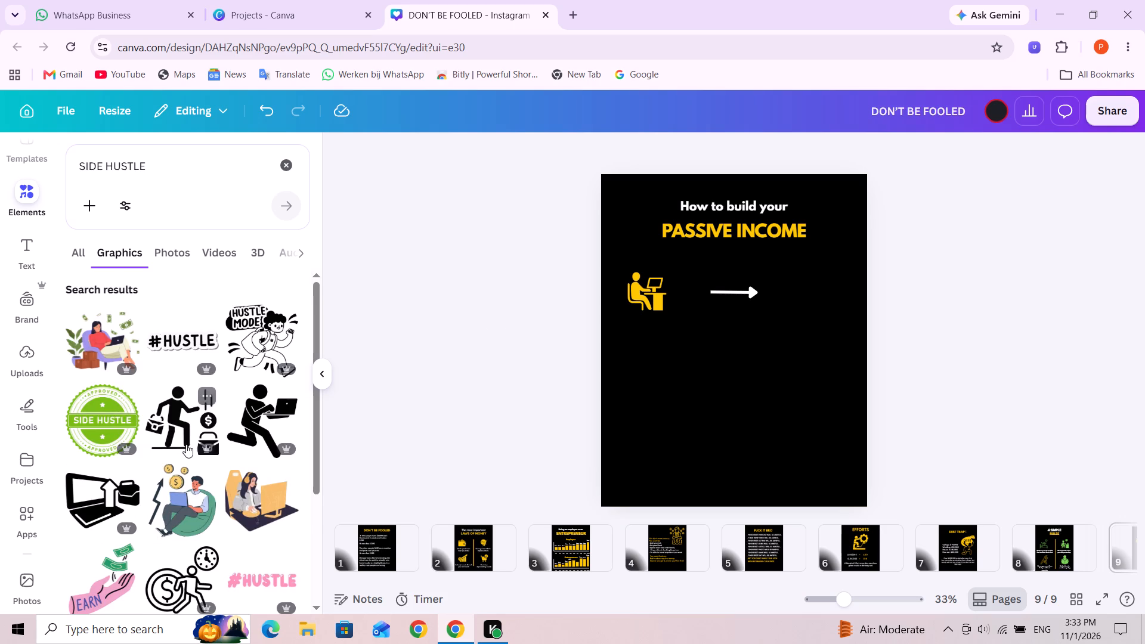
scroll(197, 460, "down", 4)
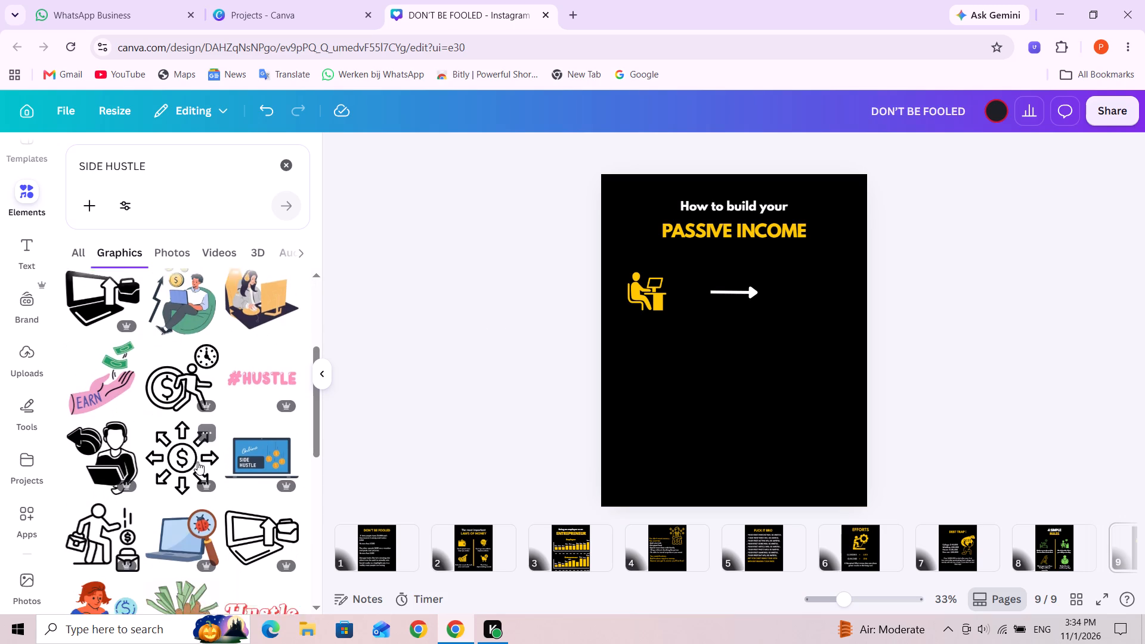
scroll(197, 462, "down", 3)
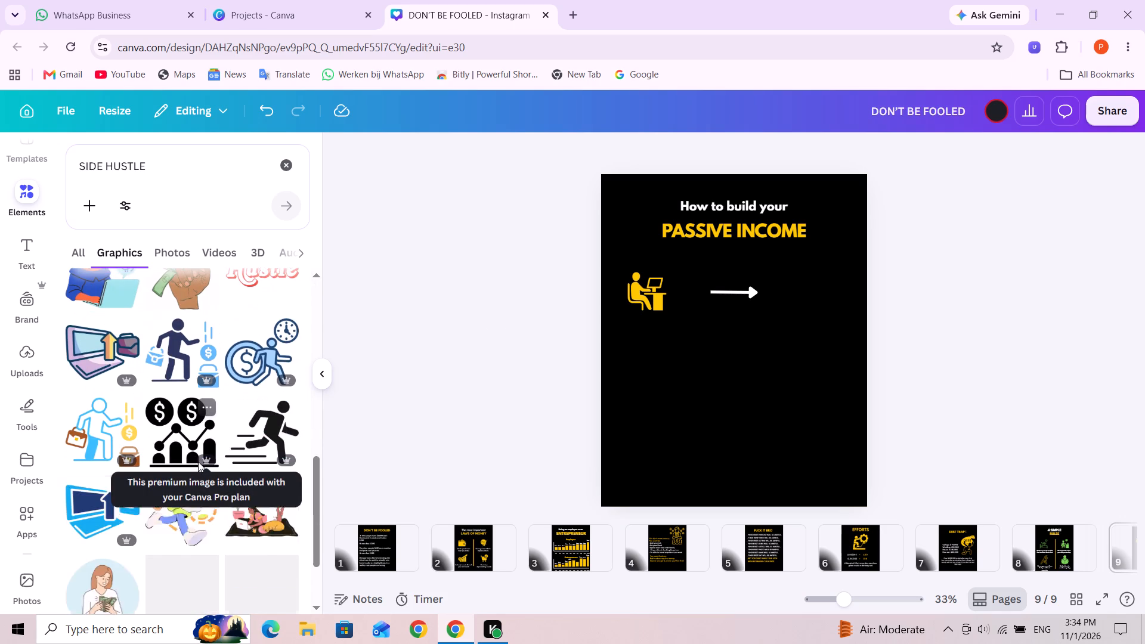
scroll(198, 465, "down", 2)
scroll(234, 505, "down", 1)
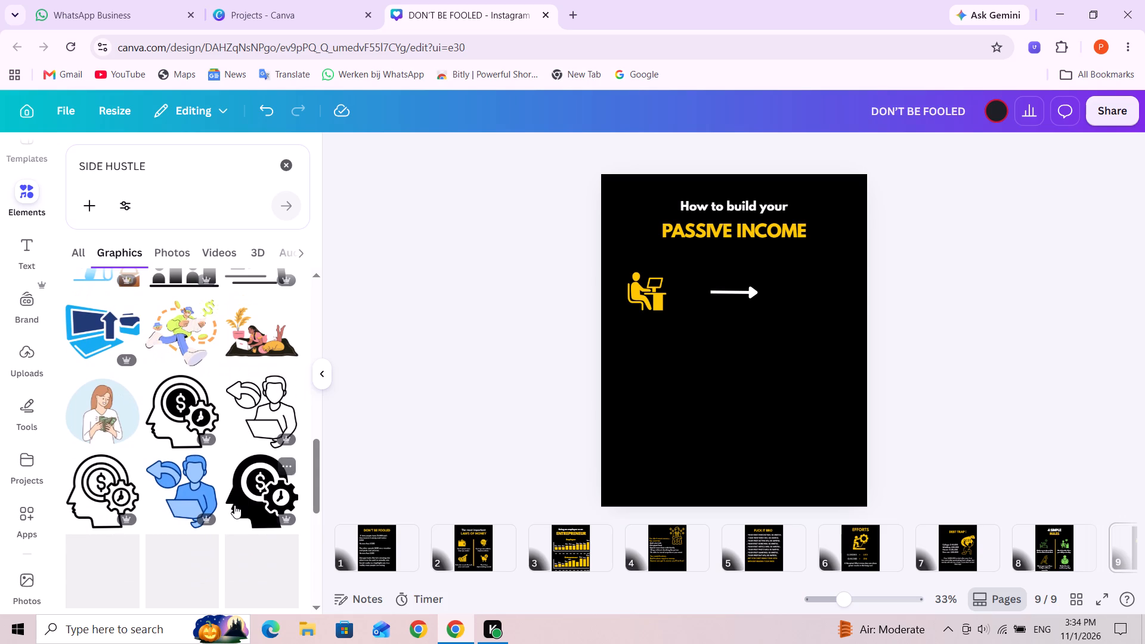
scroll(234, 505, "down", 3)
Search the graphics for "office work" and insert the black silhouette of a person at a desk with a laptop, facing left.
triple_click(150, 168)
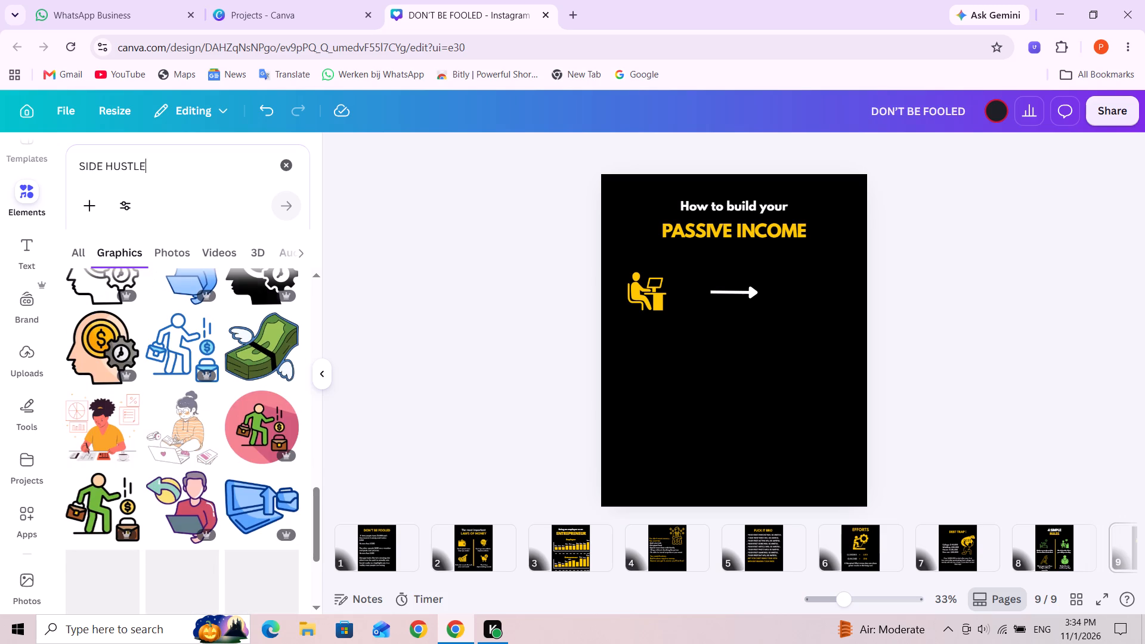
key("o")
type("ff")
key("i")
key("c")
type("e work")
key("Return")
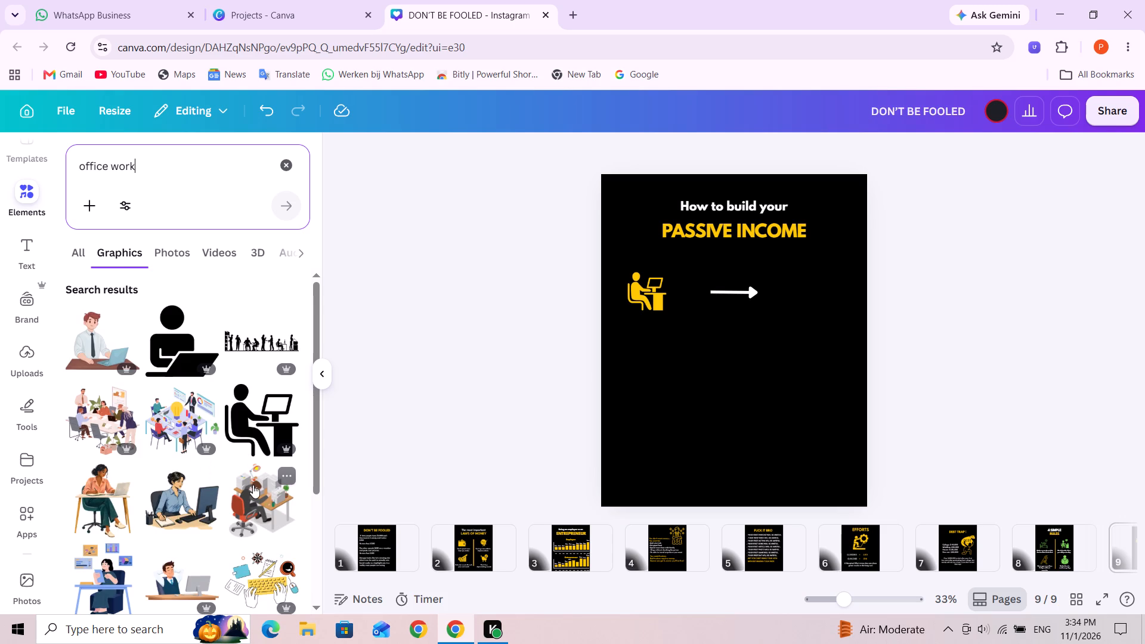
scroll(253, 485, "down", 5)
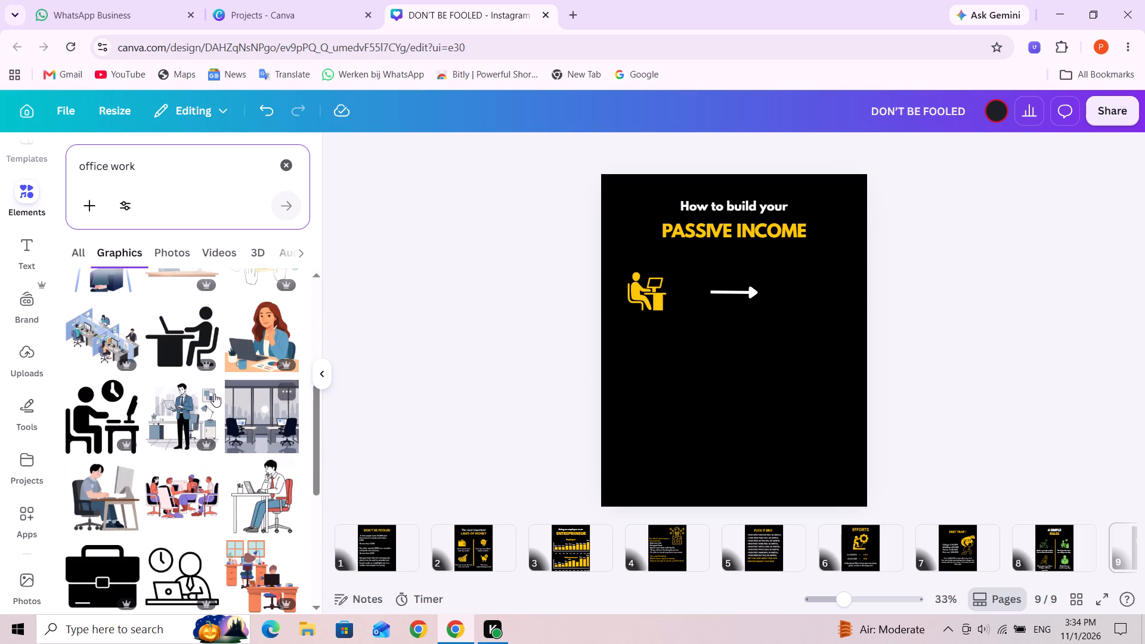
left_click(185, 336)
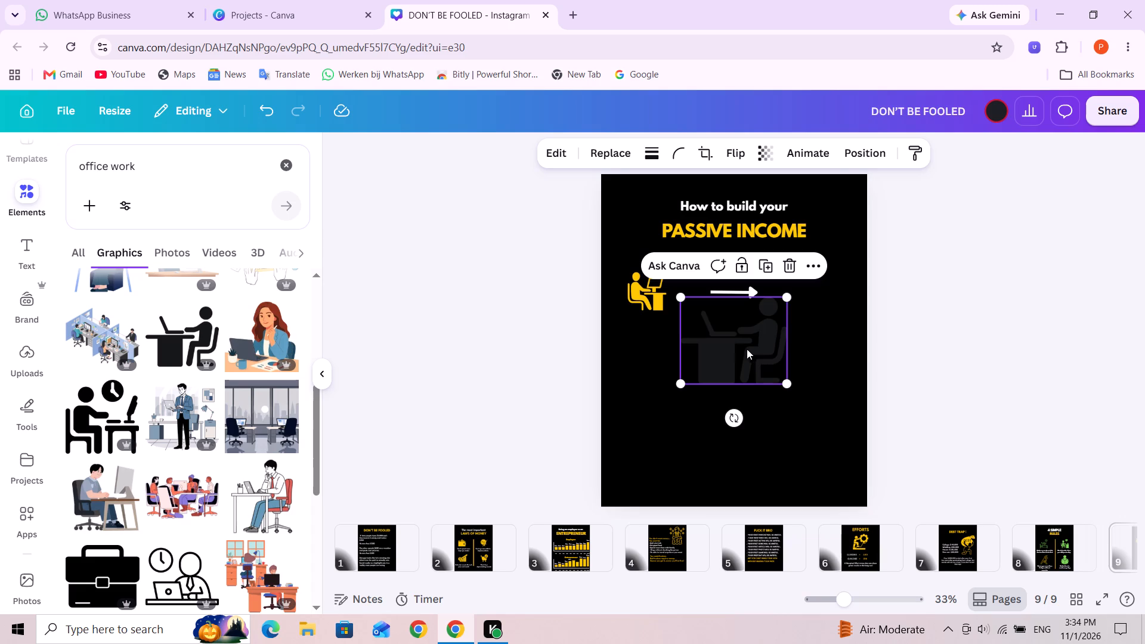
Shrink the new laptop-worker graphic to about the first icon's height and place it just beyond the arrowhead, level with the arrow.
left_click_drag(742, 349, 840, 323)
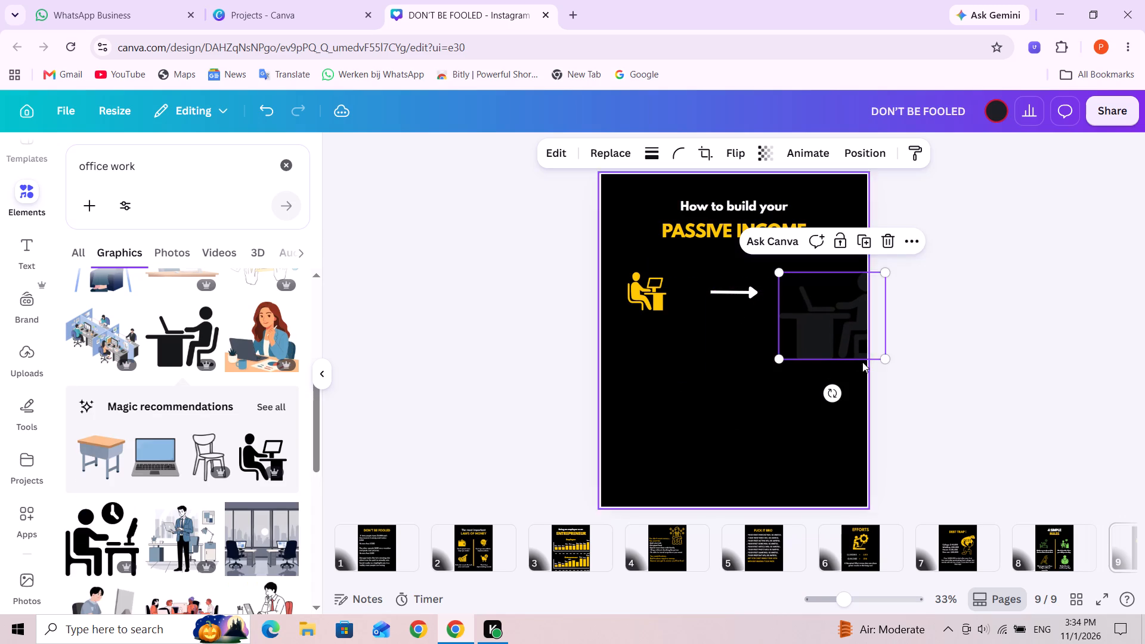
left_click_drag(884, 361, 825, 301)
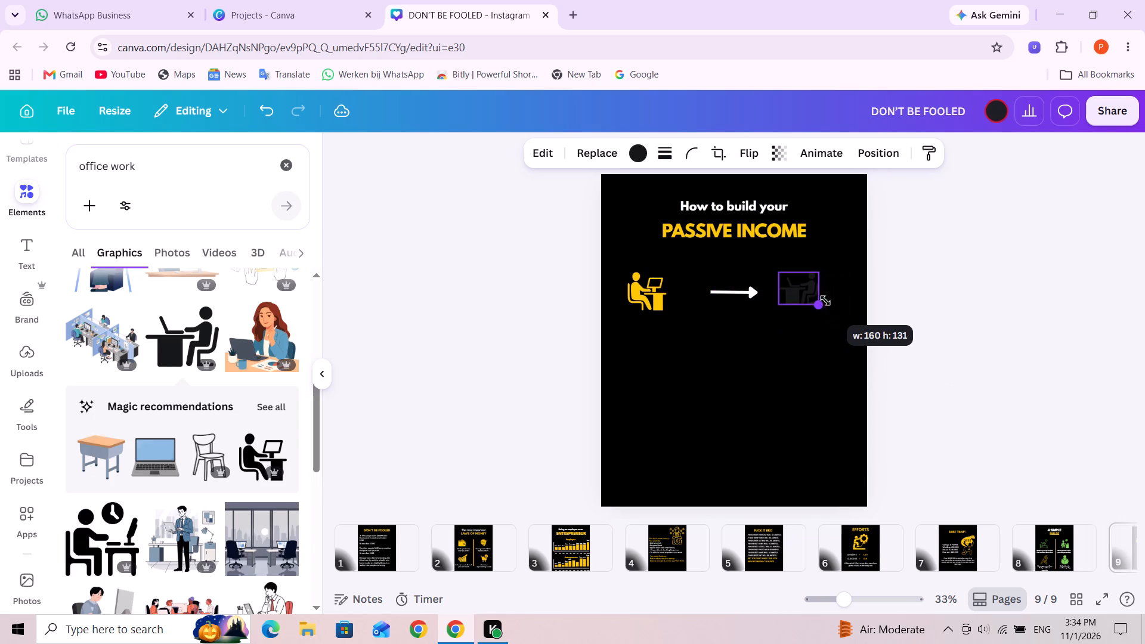
left_click_drag(825, 301, 833, 307)
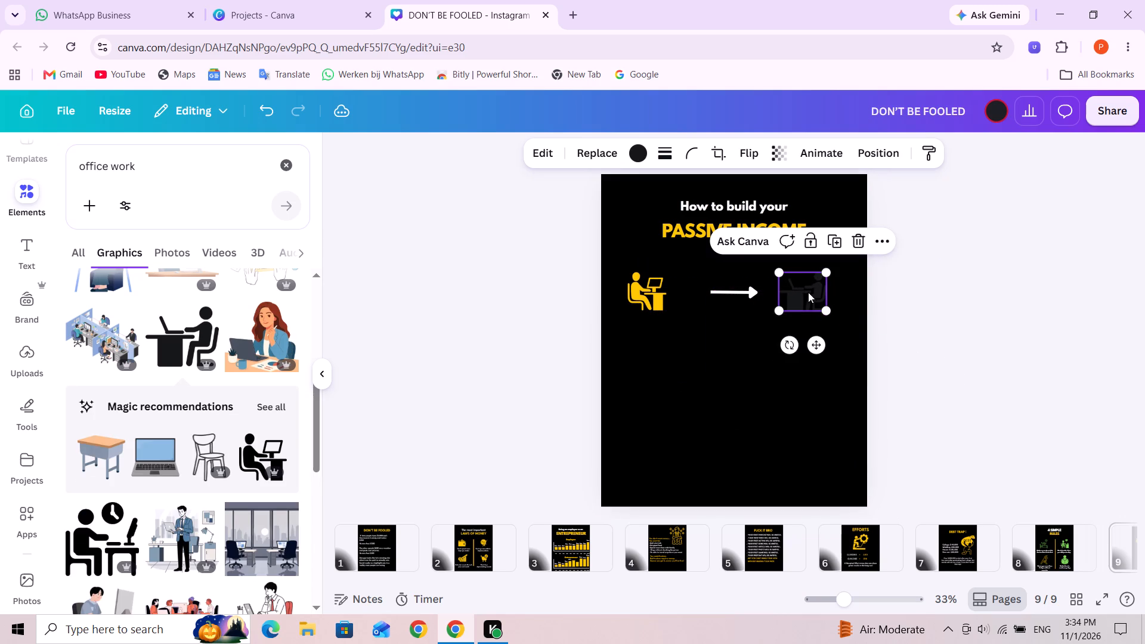
left_click_drag(808, 292, 817, 295)
Recolour the new laptop-worker graphic with the light green already used in the design.
left_click(644, 151)
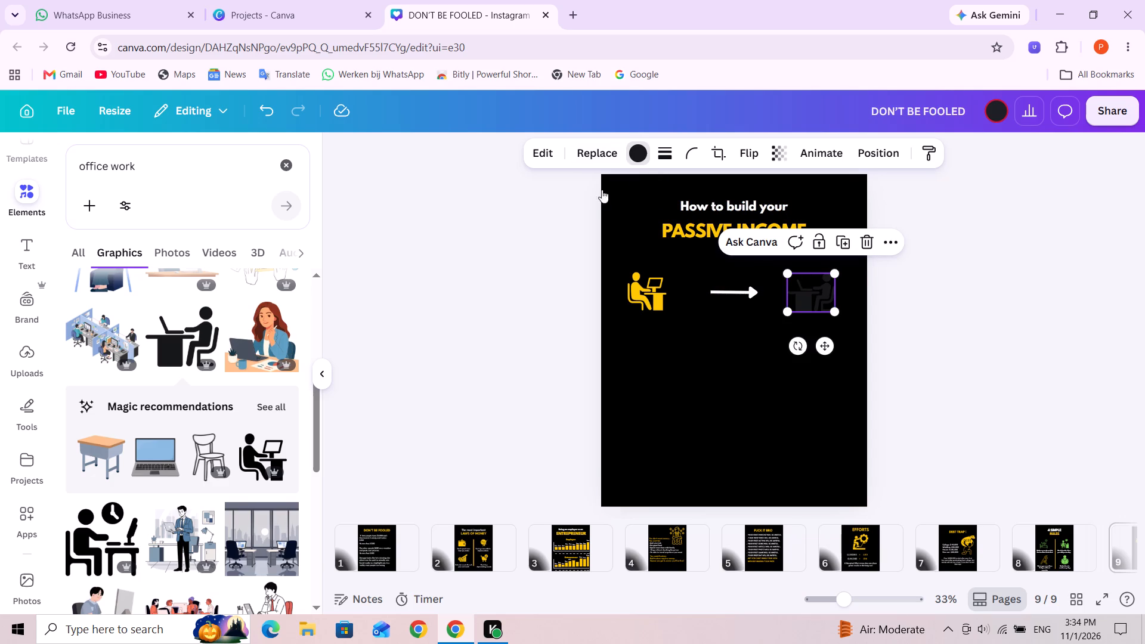
left_click(192, 267)
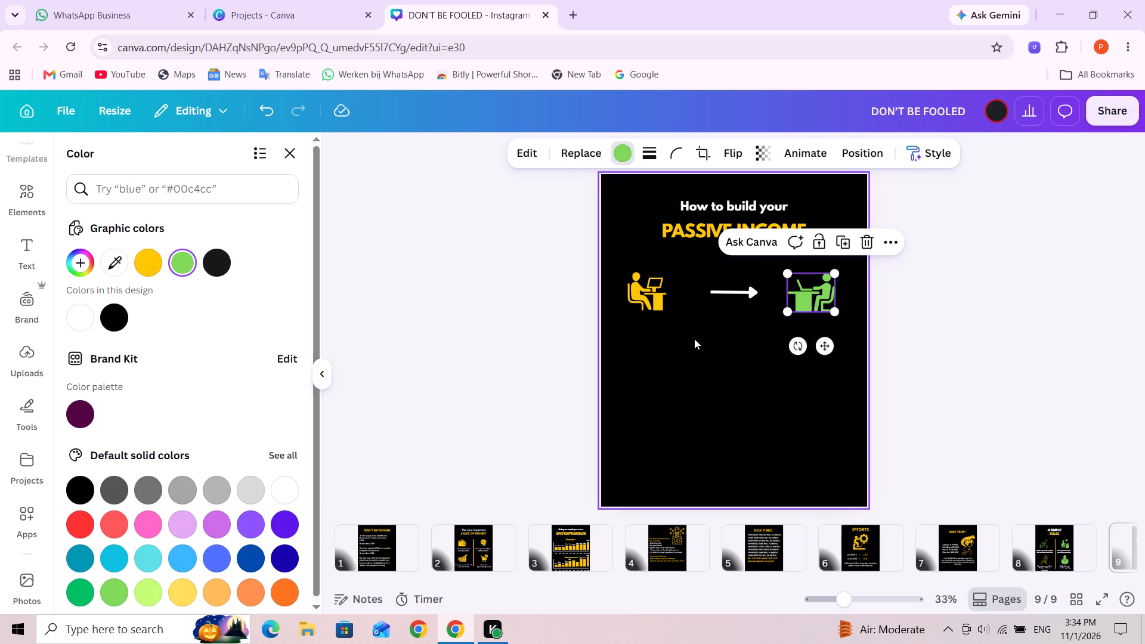
Add a subheading reading "Your 9-5 income" on page 9 and widen its box so no word is broken.
left_click(20, 266)
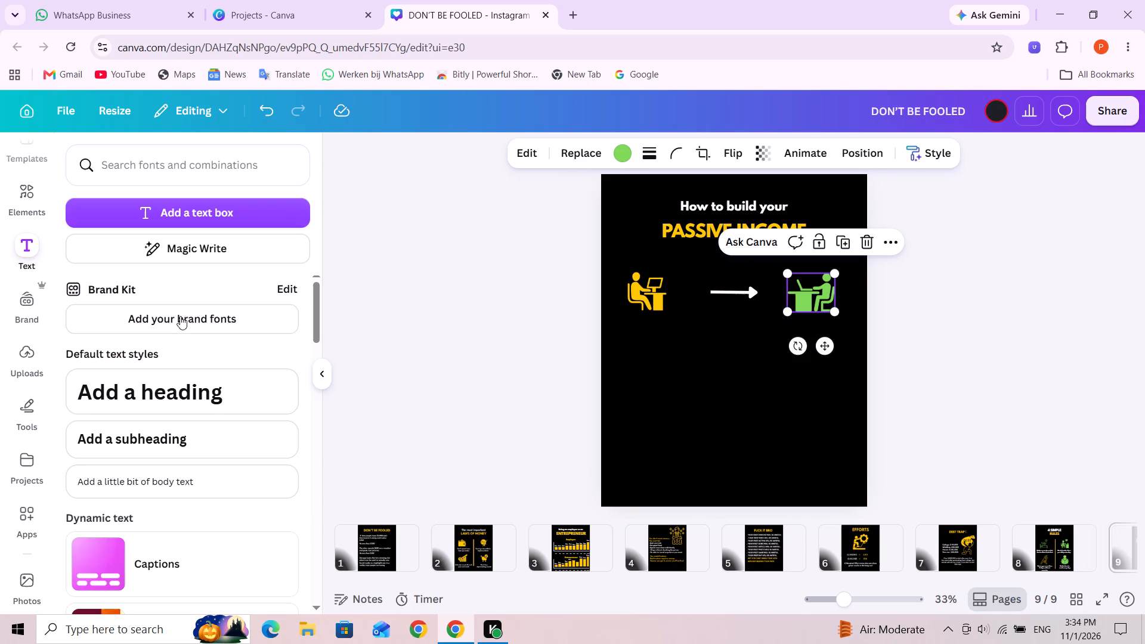
left_click(177, 441)
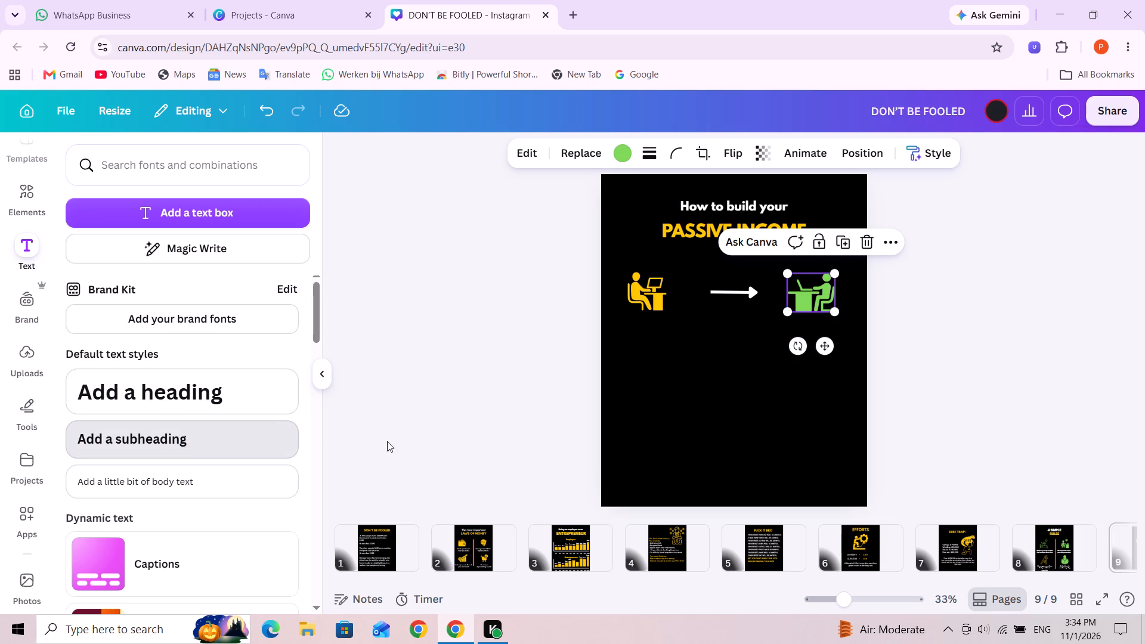
type("ou")
key("r")
key("space")
key("minus")
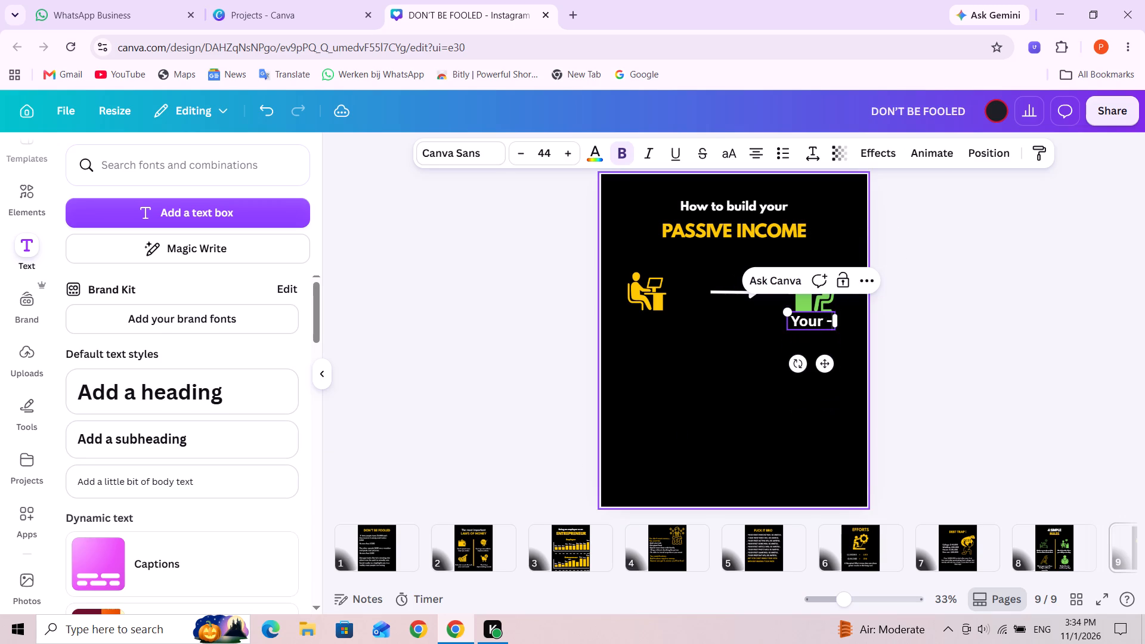
key("BackSpace")
type("9-")
key("5")
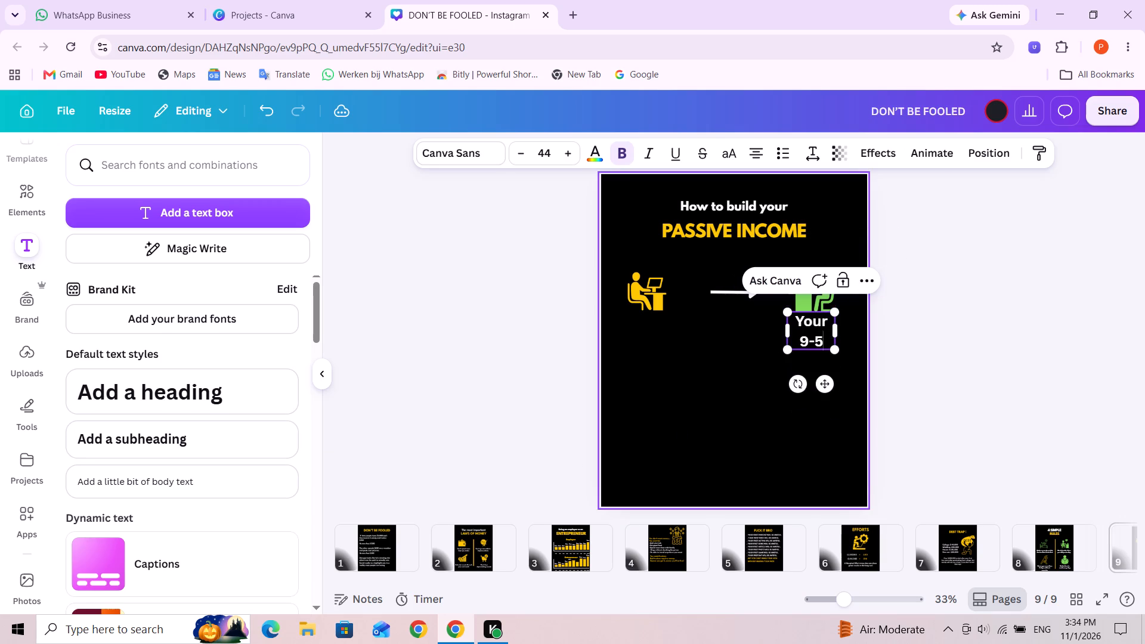
key("space")
type("in")
type("co")
key("m")
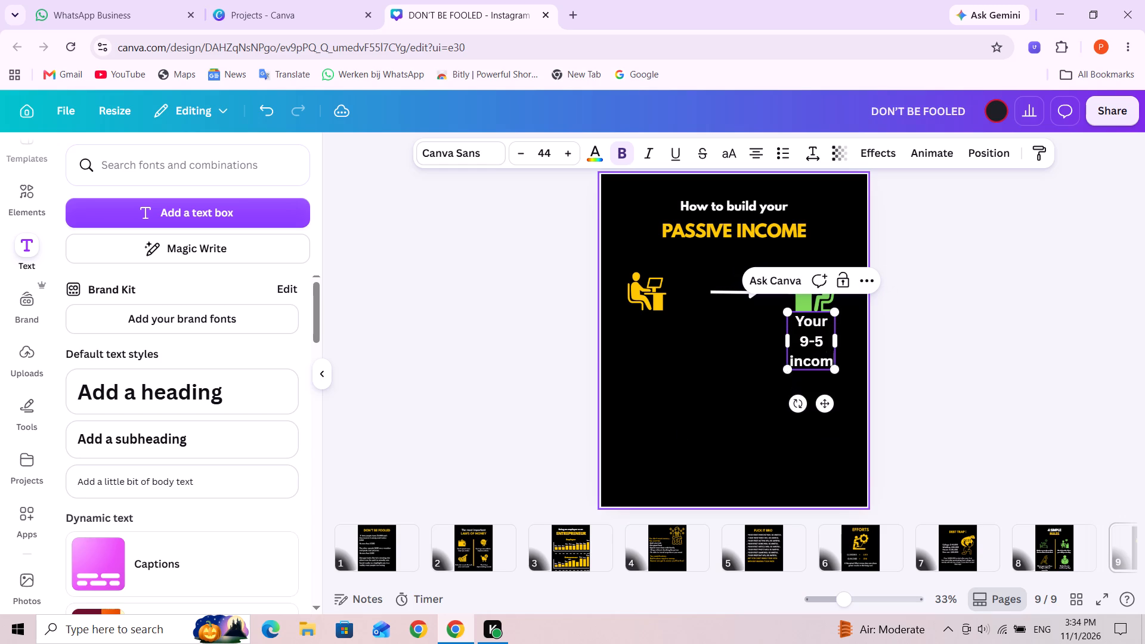
key("e")
key("space")
key("f")
key("u")
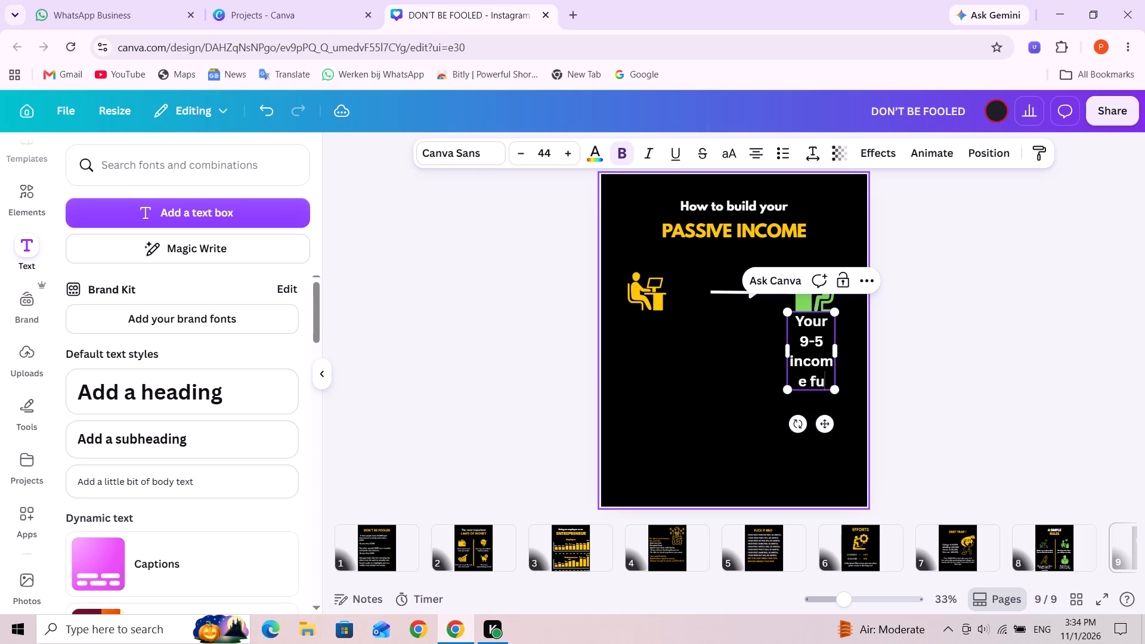
type("els")
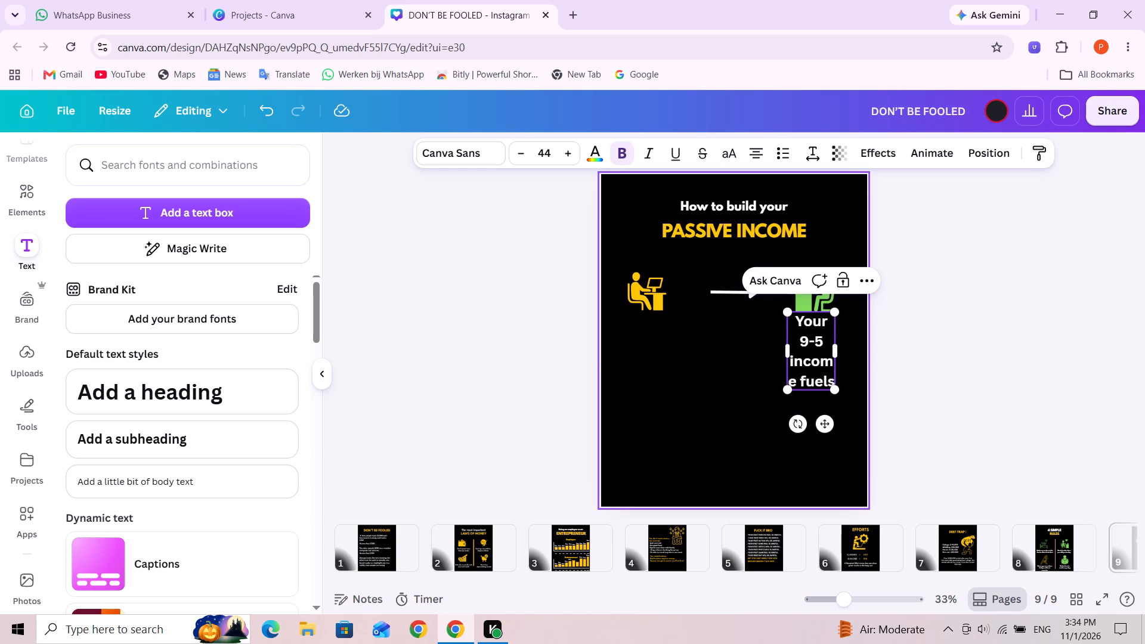
key("BackSpace")
key("BackSpace")
key("BackSpace")
key("BackSpace")
key("BackSpace")
key("BackSpace")
left_click_drag(838, 354, 889, 348)
Set the "Your 9-5 income" text to League Spartan at size 30.
left_click(855, 338)
triple_click(855, 338)
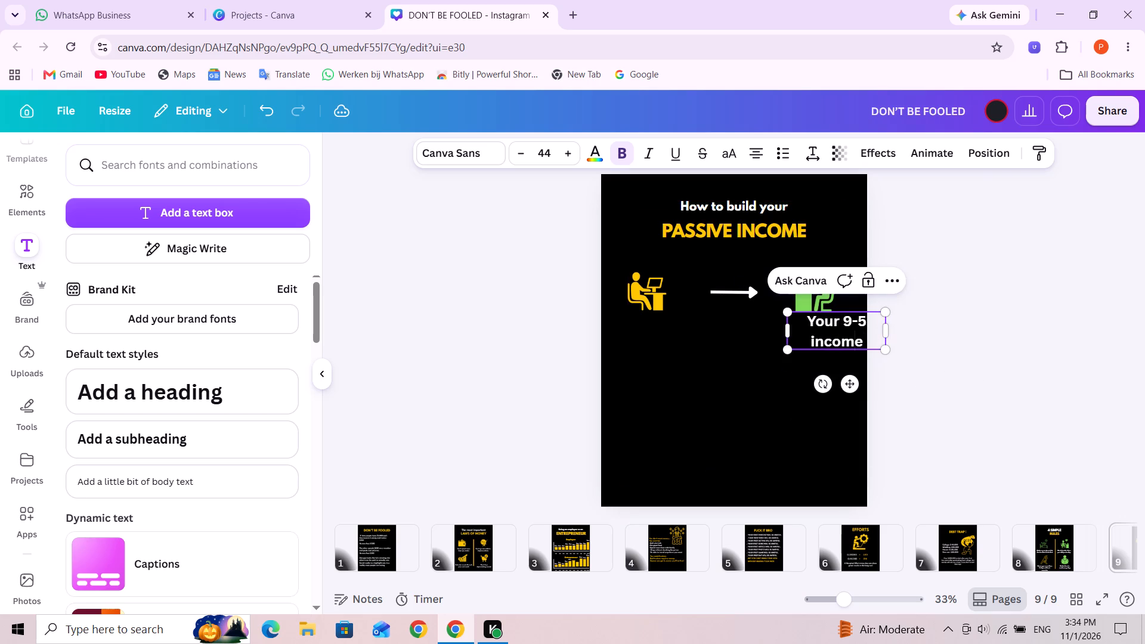
left_click(478, 150)
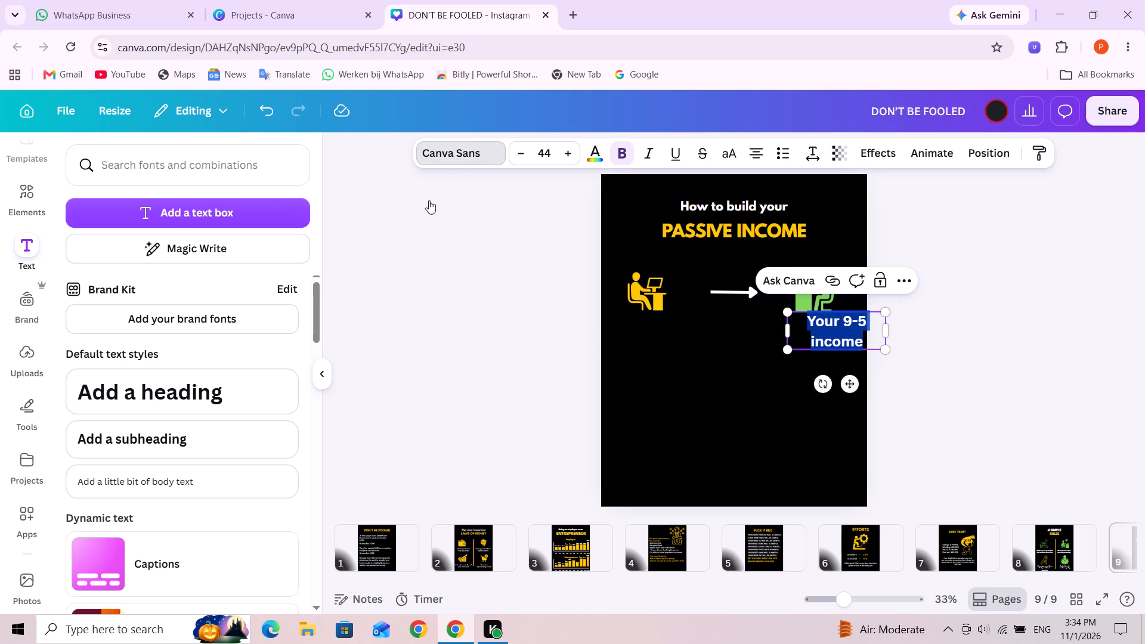
left_click(138, 364)
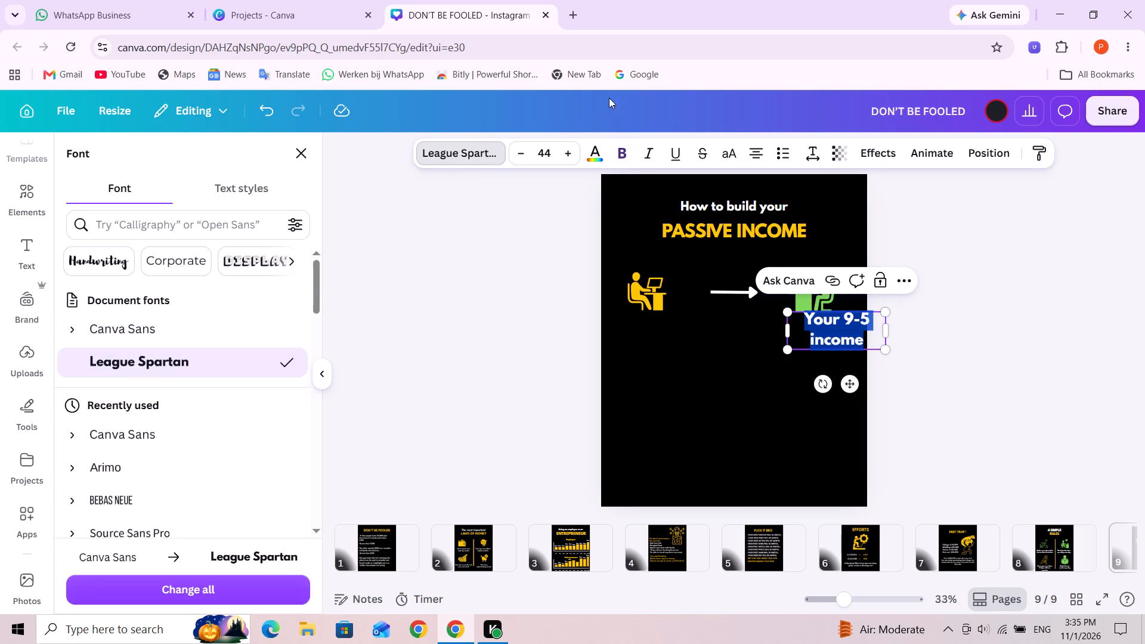
left_click(547, 150)
key("3")
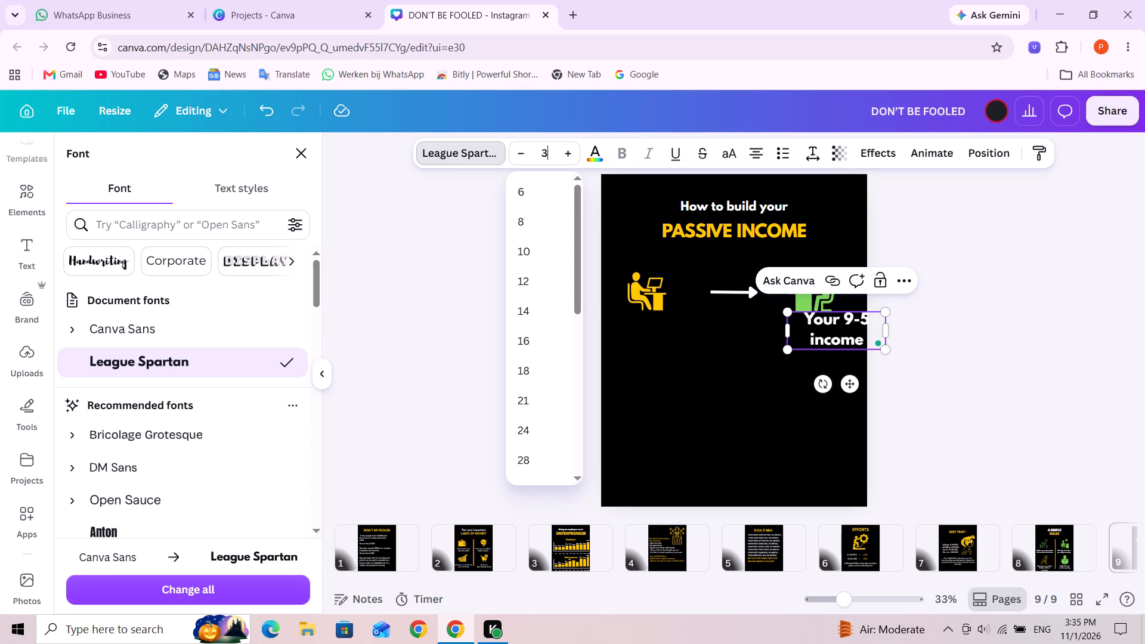
key("0")
key("Return")
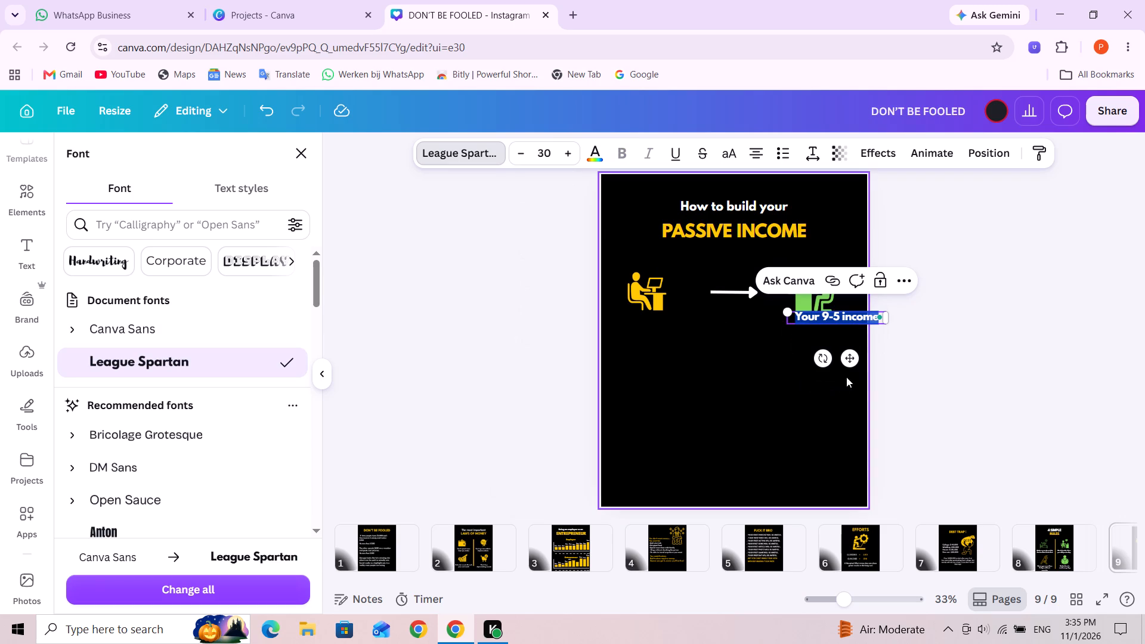
Move the "Your 9-5 income" text just below the yellow desk-worker icon, starting near the page's left margin.
left_click(798, 367)
left_click_drag(822, 315, 771, 342)
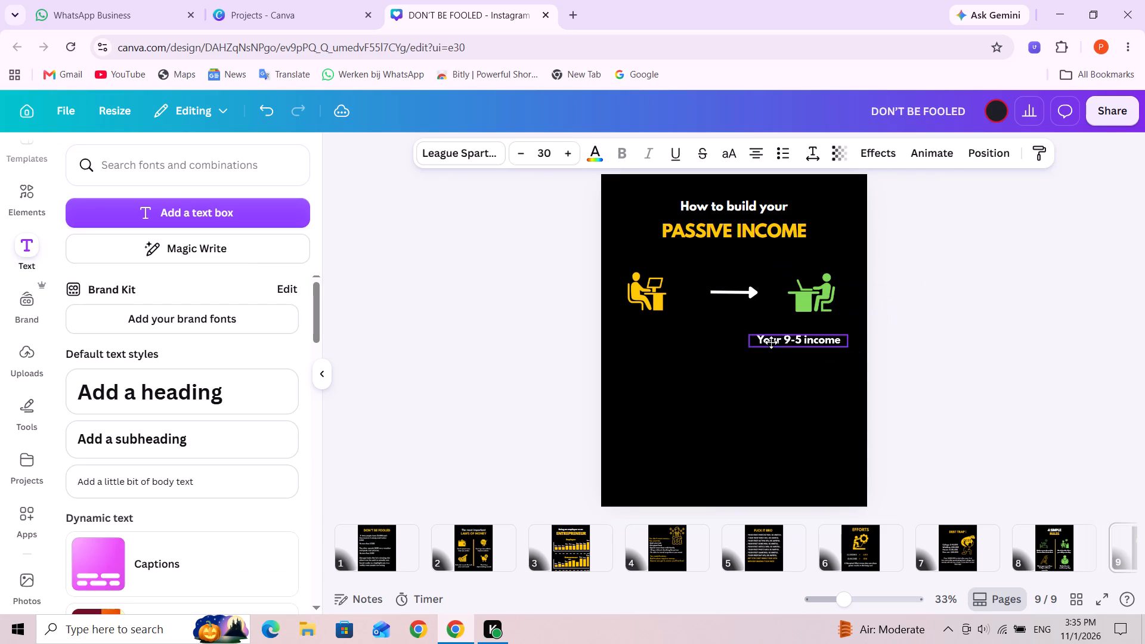
left_click_drag(771, 342, 770, 342)
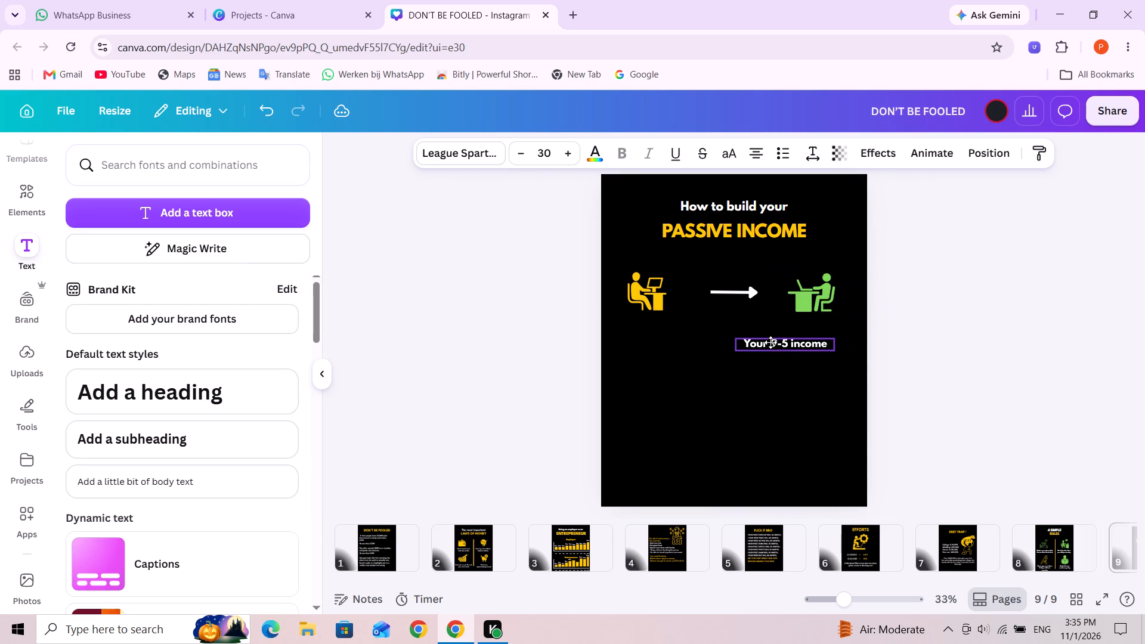
left_click_drag(770, 342, 655, 329)
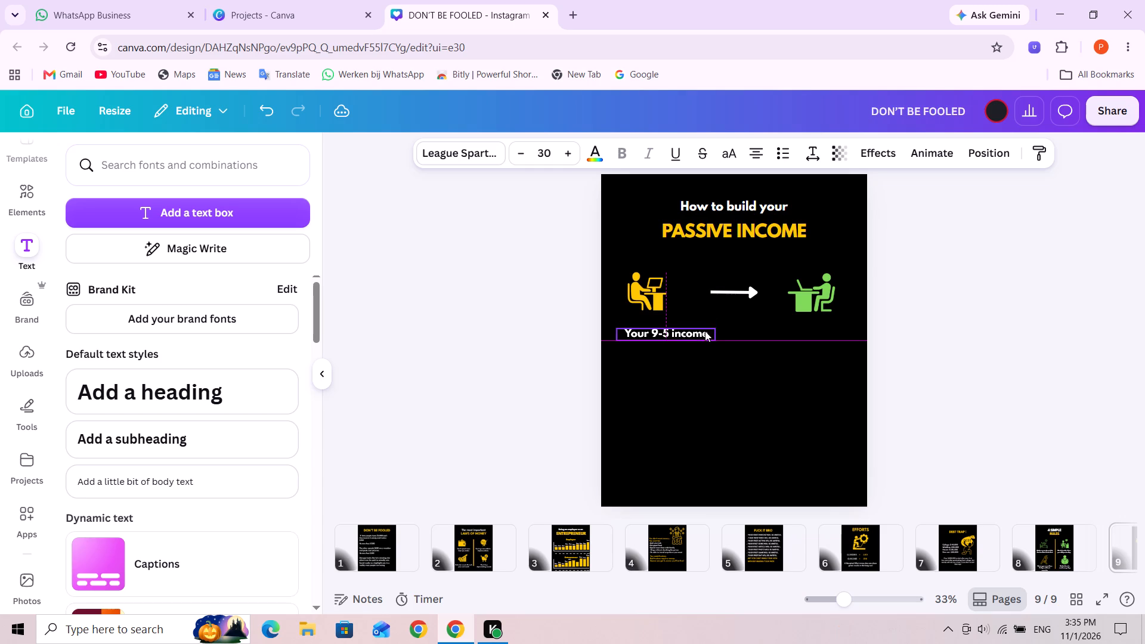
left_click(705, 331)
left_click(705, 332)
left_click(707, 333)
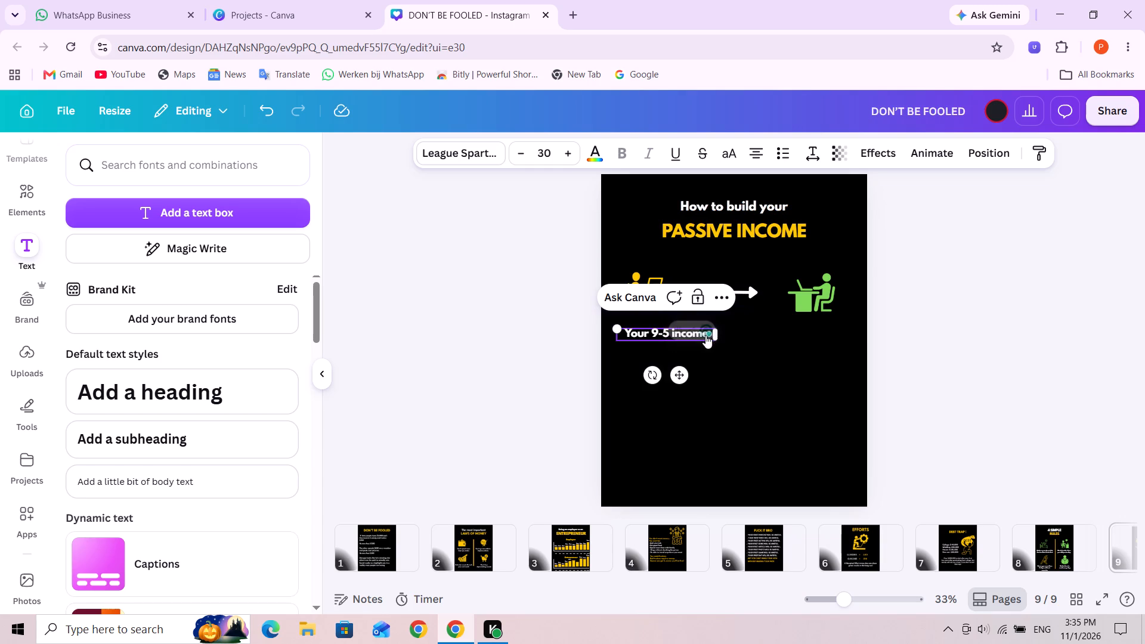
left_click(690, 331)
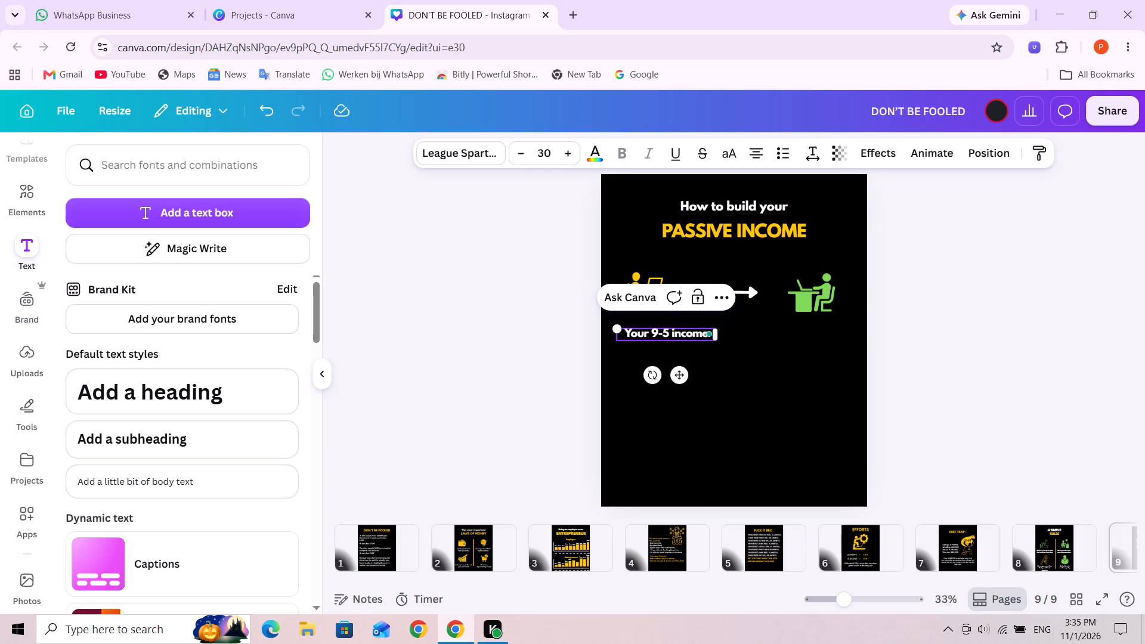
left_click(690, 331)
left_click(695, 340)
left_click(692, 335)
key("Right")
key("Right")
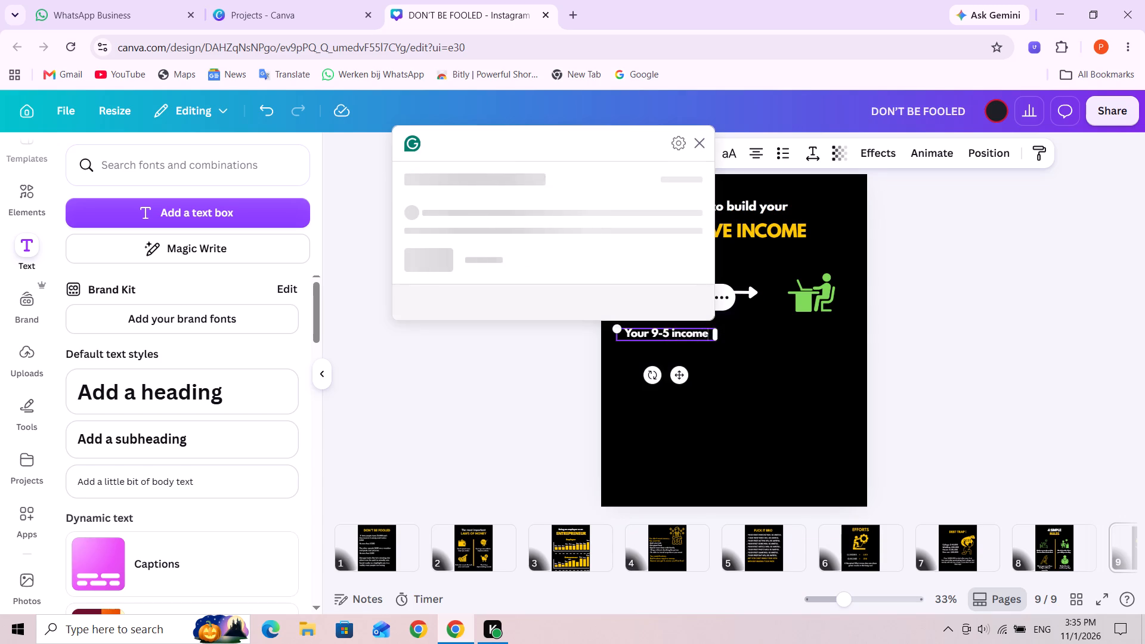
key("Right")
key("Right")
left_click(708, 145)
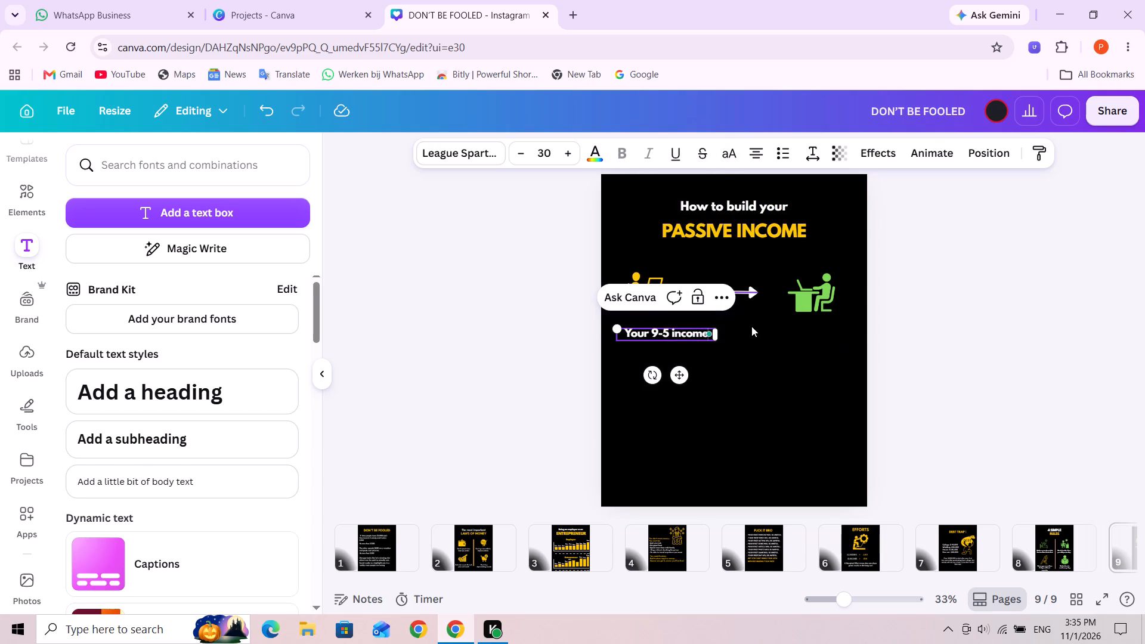
Extend the caption under the icons to read "Your 9-5 income fuels your side hustle".
left_click(699, 338)
key("Right")
key("Right")
key("Right")
key("Right")
key("Right")
key("Right")
key("space")
key("f")
key("u")
key("e")
key("l")
key("s")
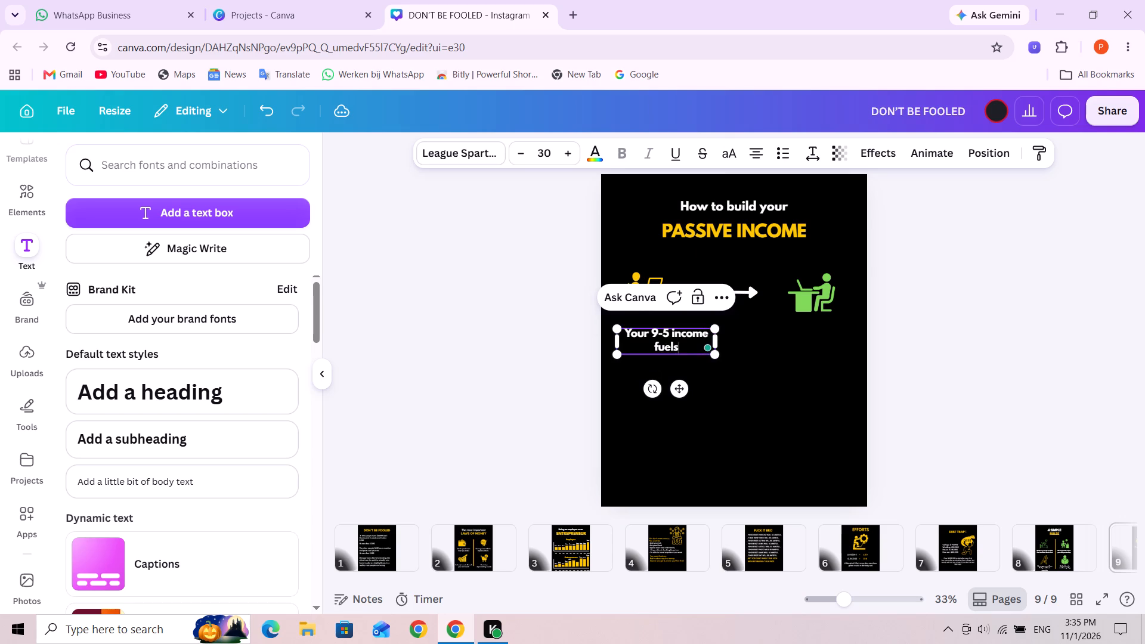
key("space")
type("yo")
key("u")
key("r")
key("space")
type("s")
key("i")
key("d")
key("e")
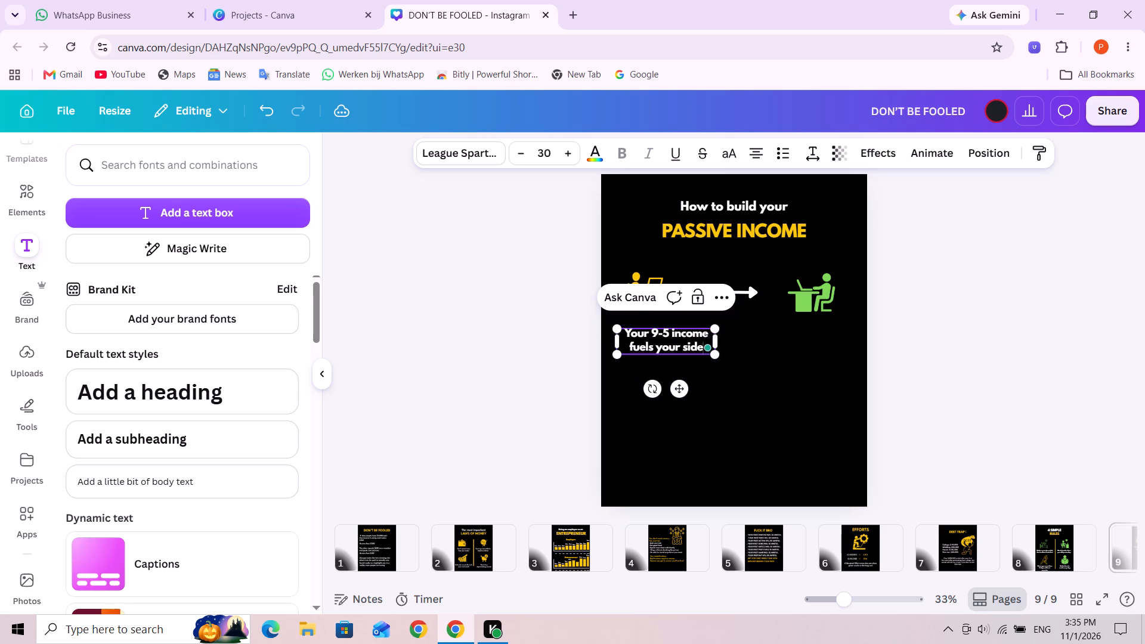
key("space")
key("h")
type("us")
type("tl")
key("e")
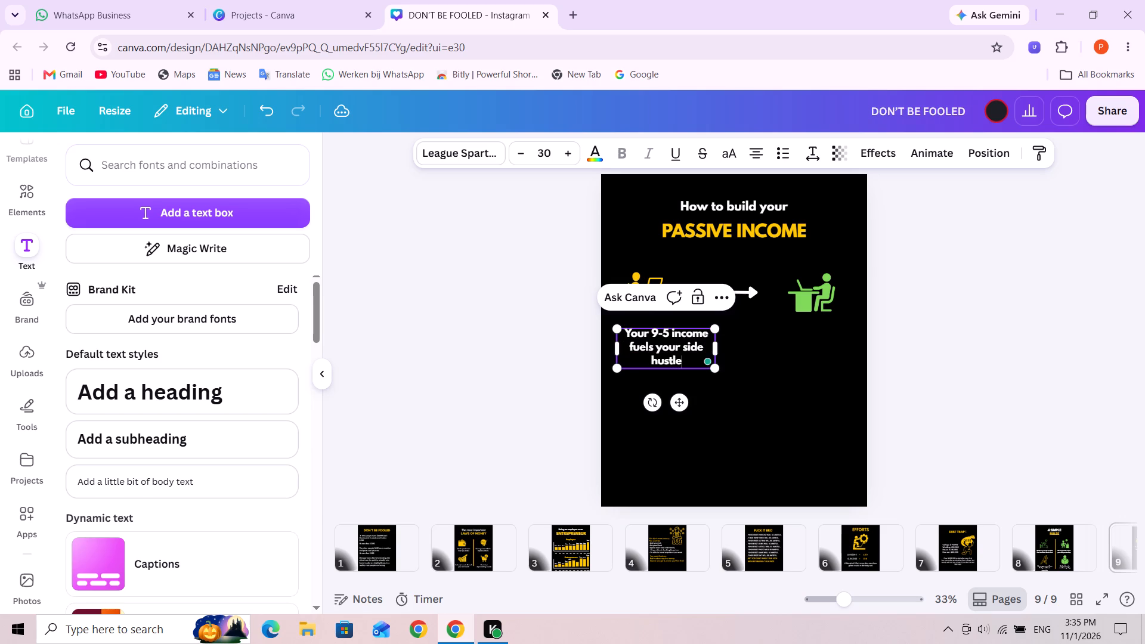
Widen the caption so it fits on one line and centre it close beneath the icon-and-arrow row.
left_click_drag(723, 354, 791, 352)
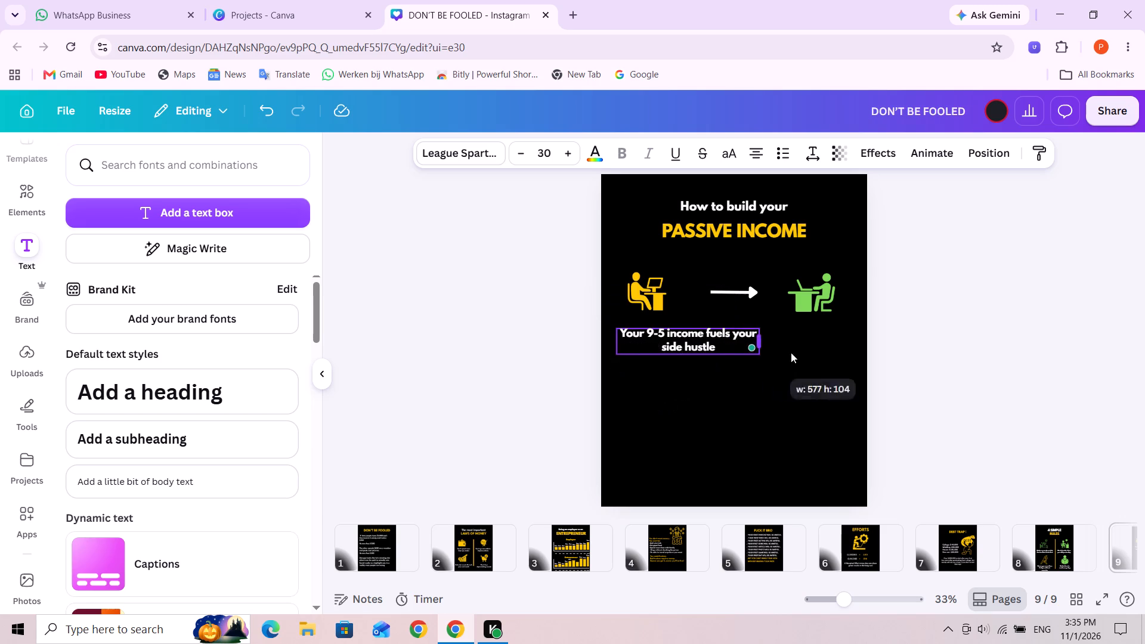
left_click_drag(791, 352, 864, 350)
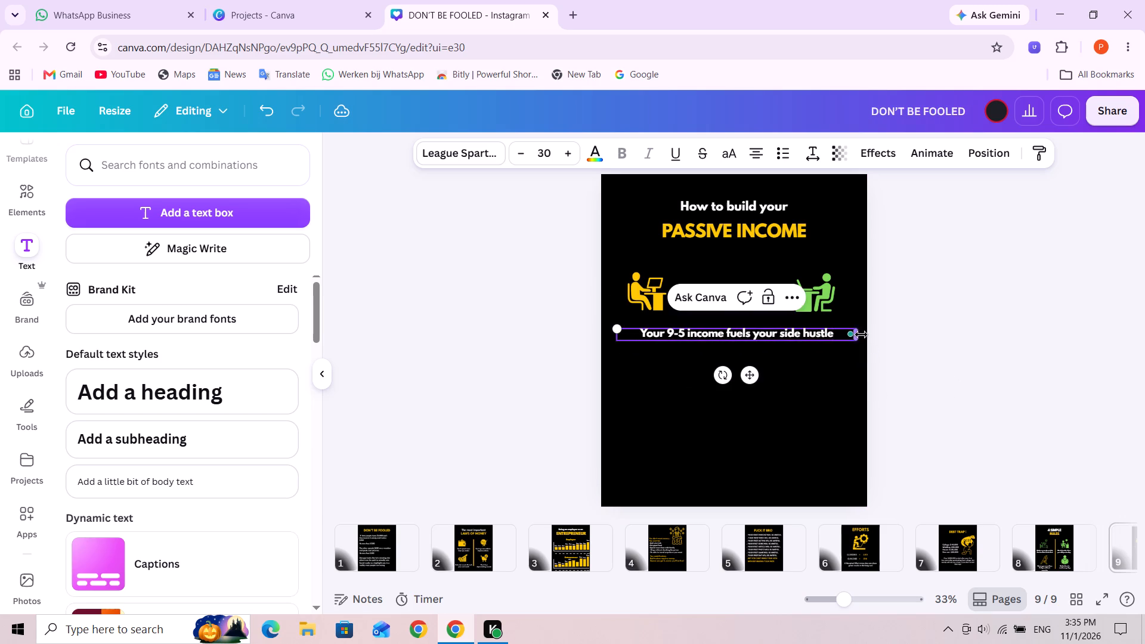
left_click_drag(857, 335, 826, 337)
left_click(751, 417)
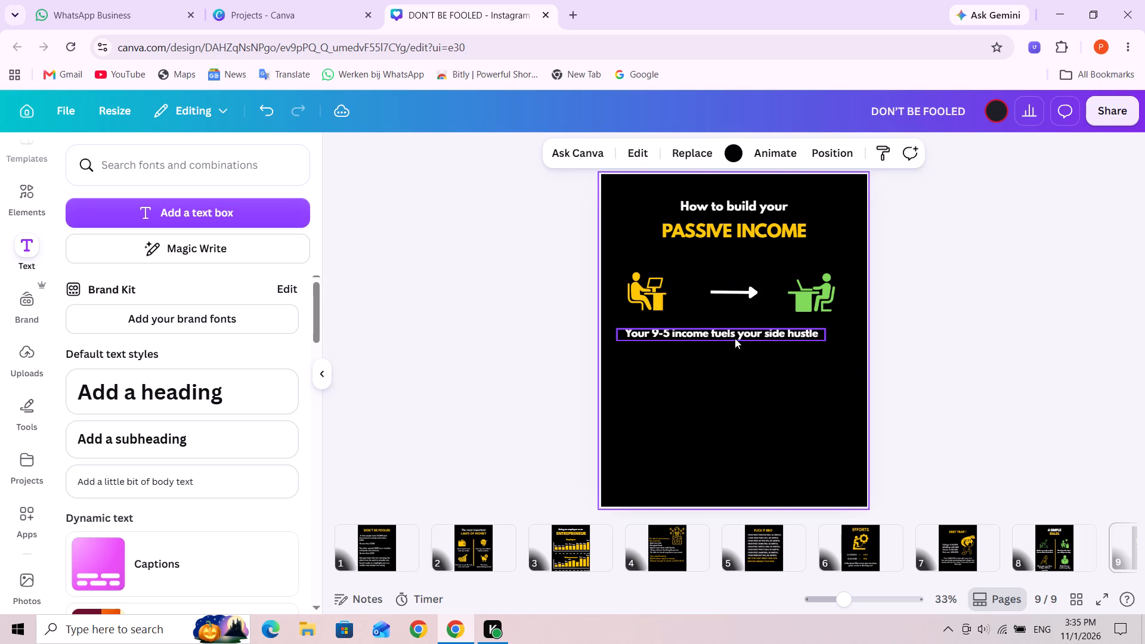
left_click_drag(735, 338, 752, 335)
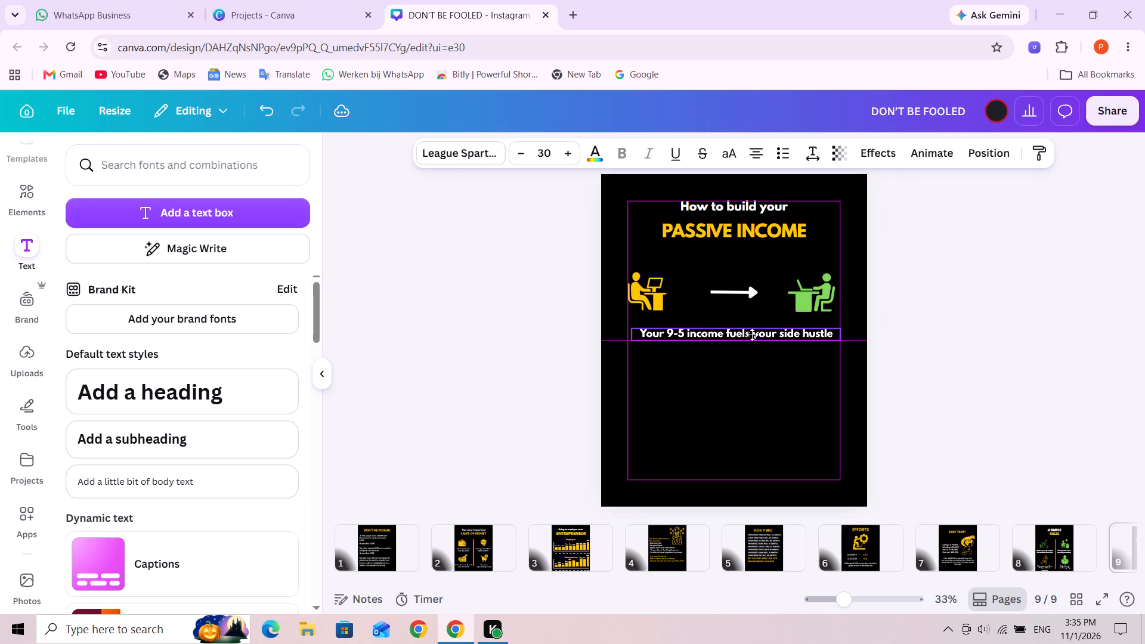
left_click_drag(752, 335, 752, 333)
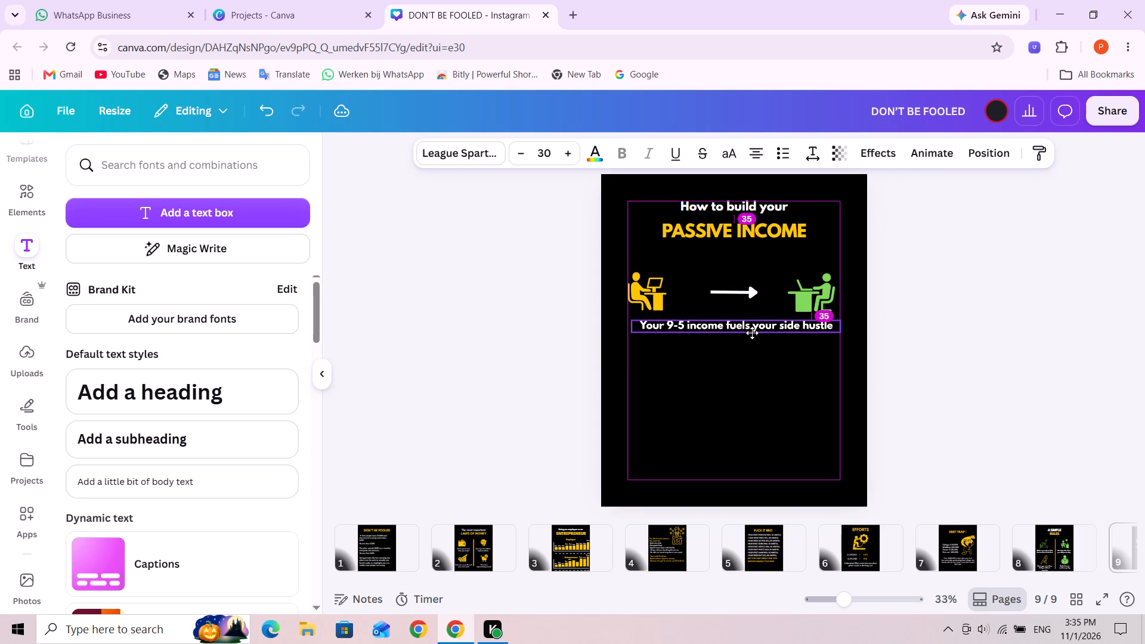
left_click_drag(752, 333, 753, 333)
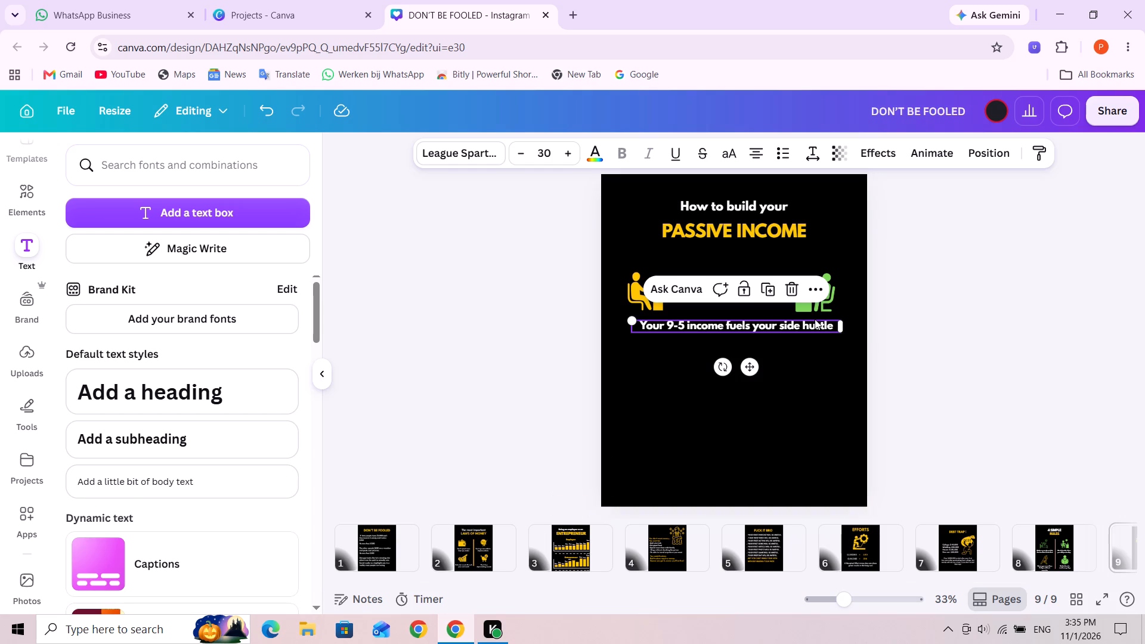
Duplicate the green laptop-worker graphic and place the copy below the caption, vertically aligned with the yellow icon.
left_click(830, 301)
left_click(843, 243)
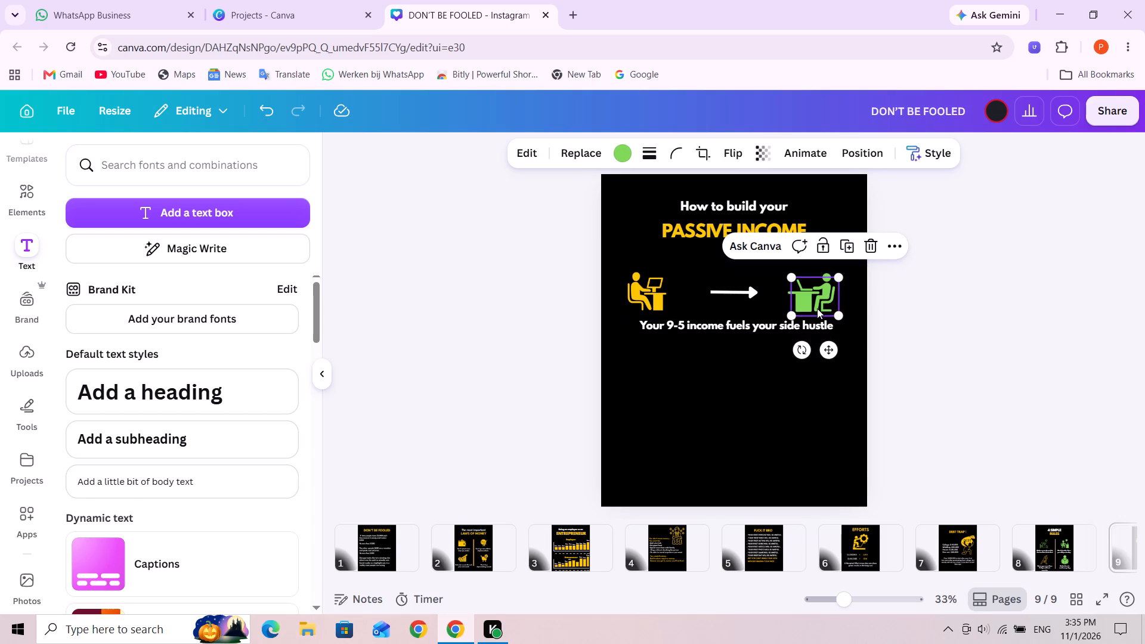
left_click_drag(817, 305, 649, 386)
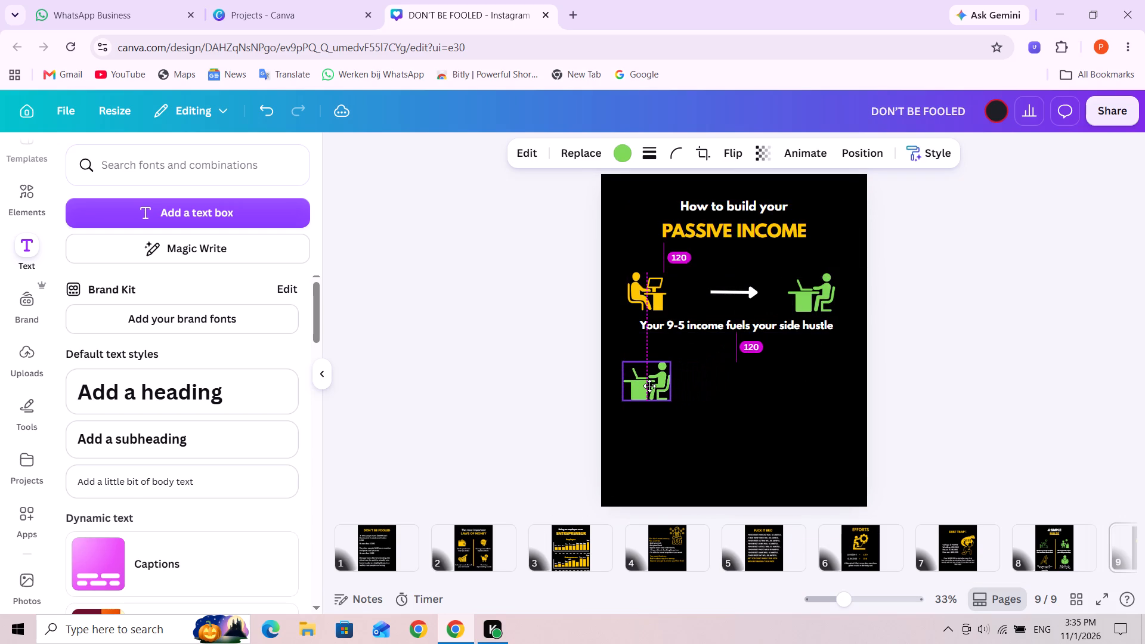
left_click_drag(649, 386, 649, 385)
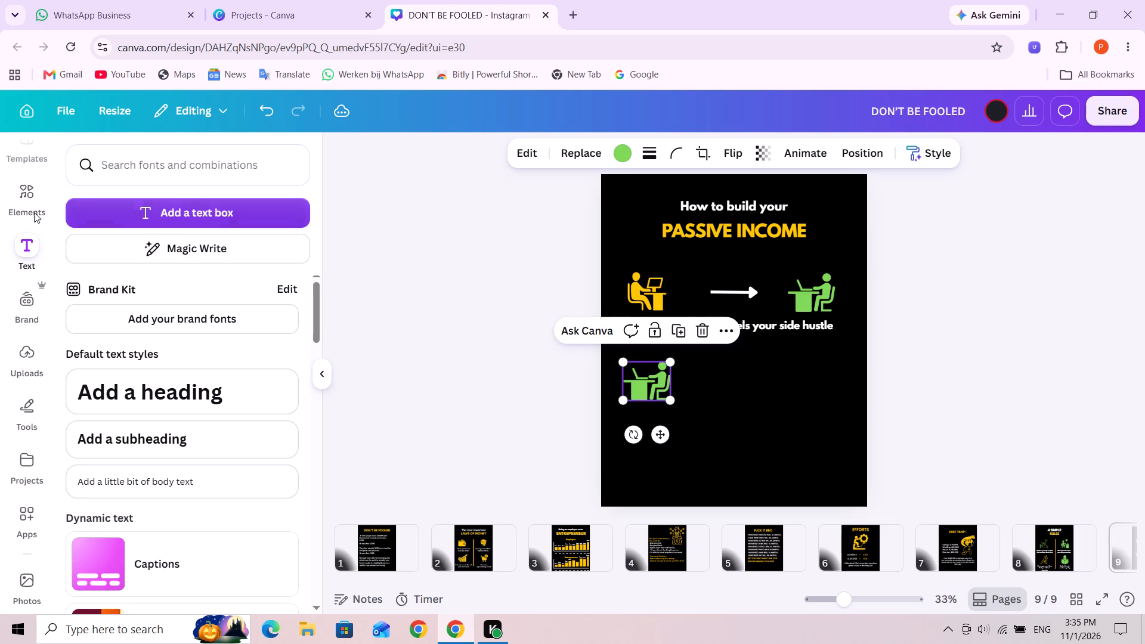
Add the seated desk-worker graphic from the "office work" recommendations beside the copied laptop-worker icon and colour it the design's green.
left_click(24, 208)
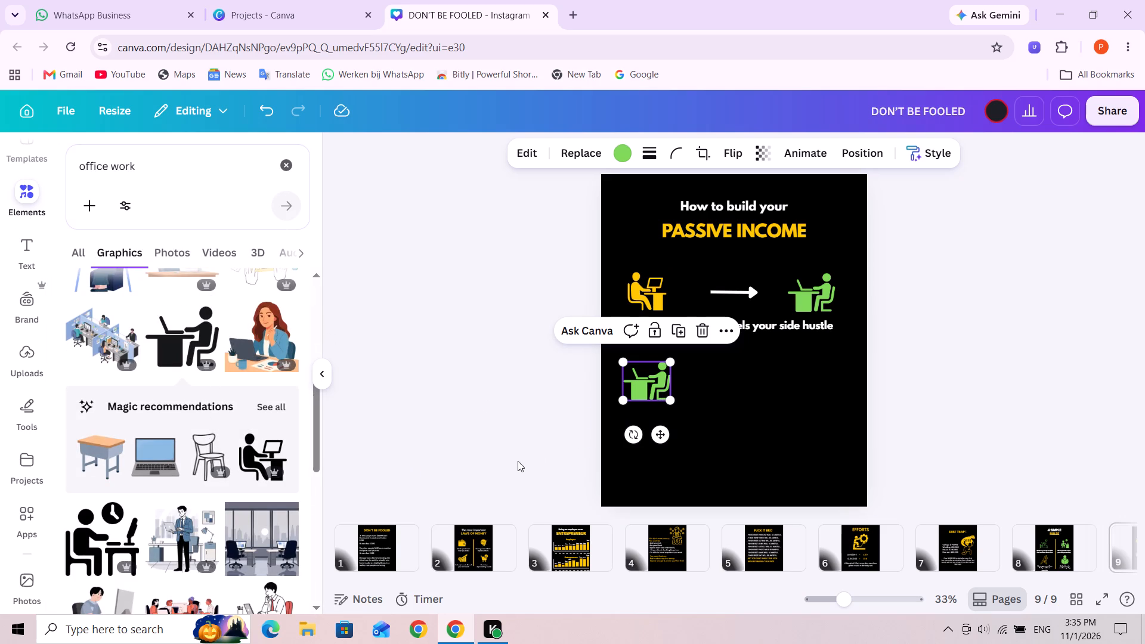
left_click(652, 379)
key("Delete")
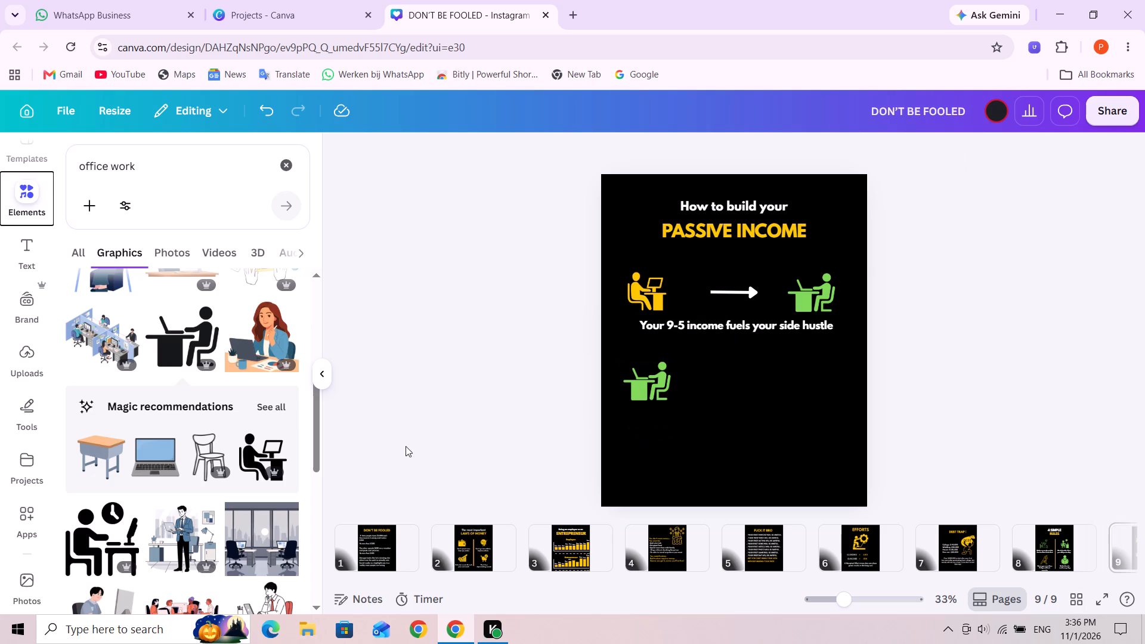
left_click(260, 454)
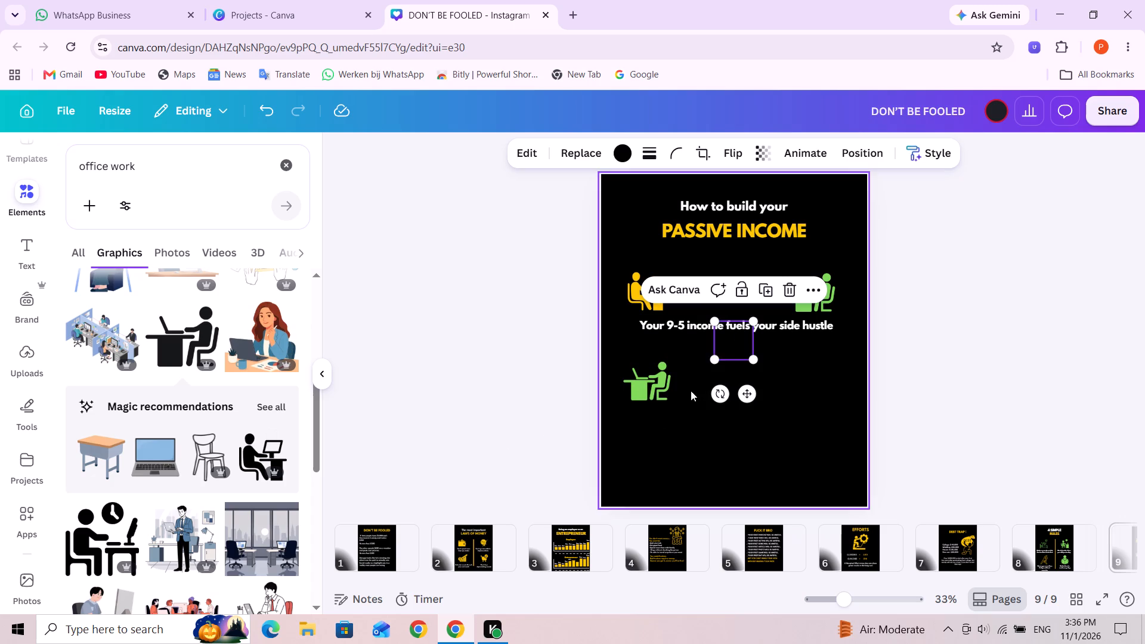
left_click_drag(726, 348, 703, 392)
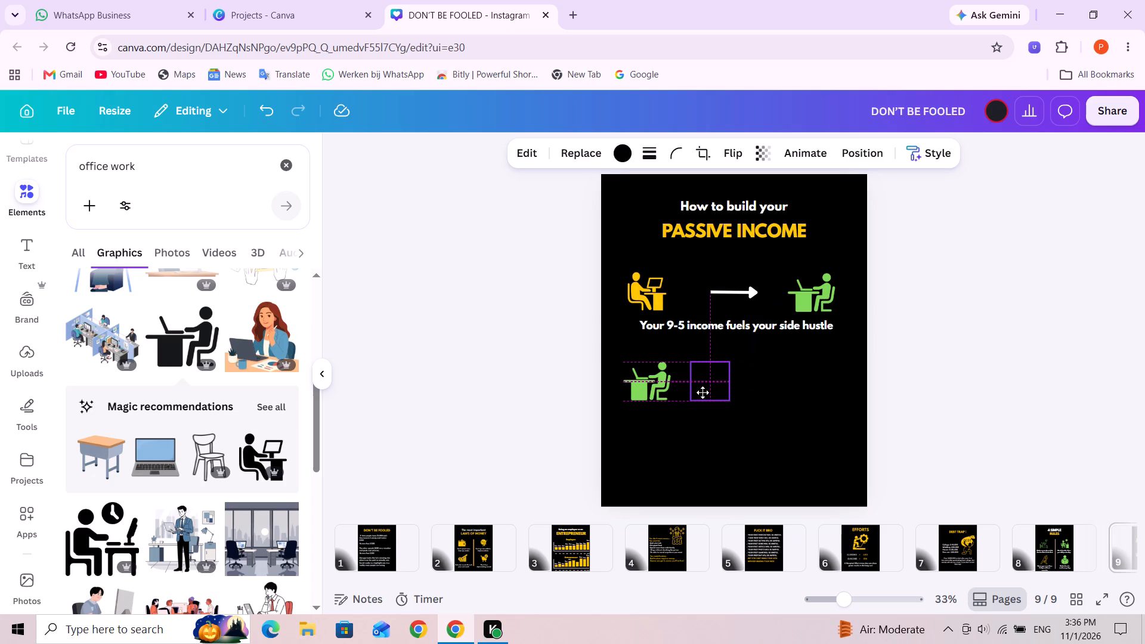
left_click_drag(703, 392, 698, 392)
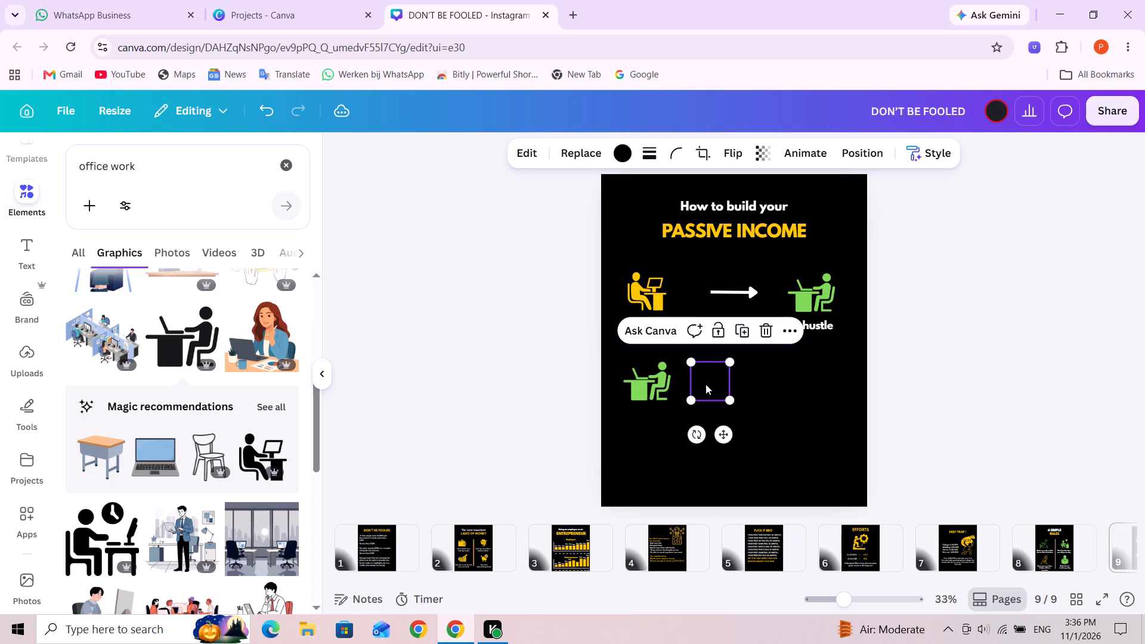
left_click(629, 154)
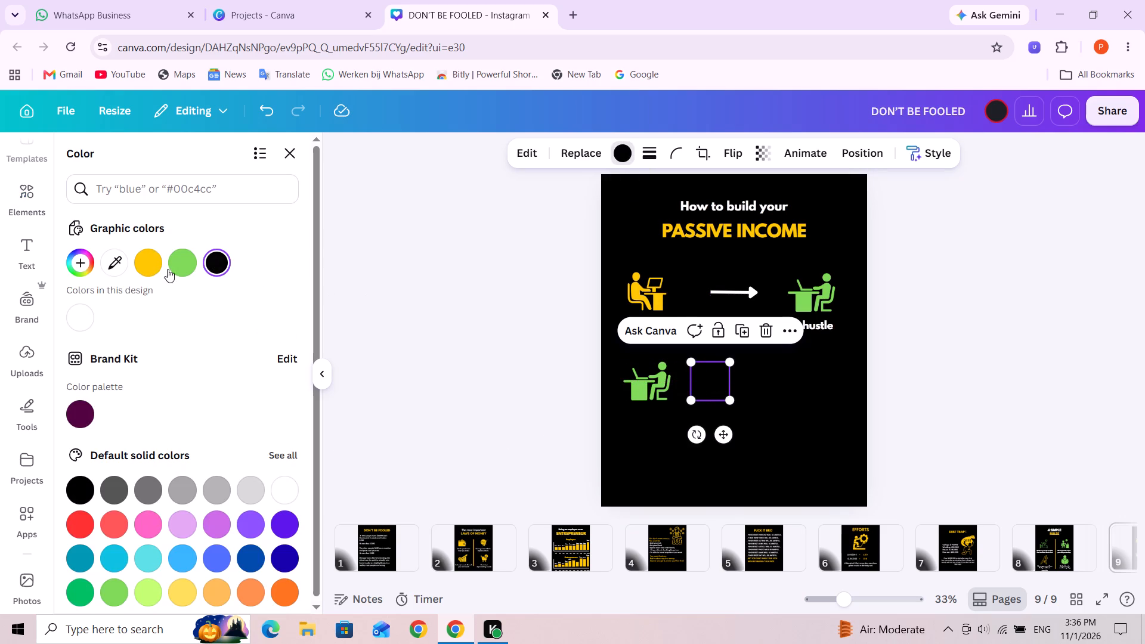
left_click(181, 262)
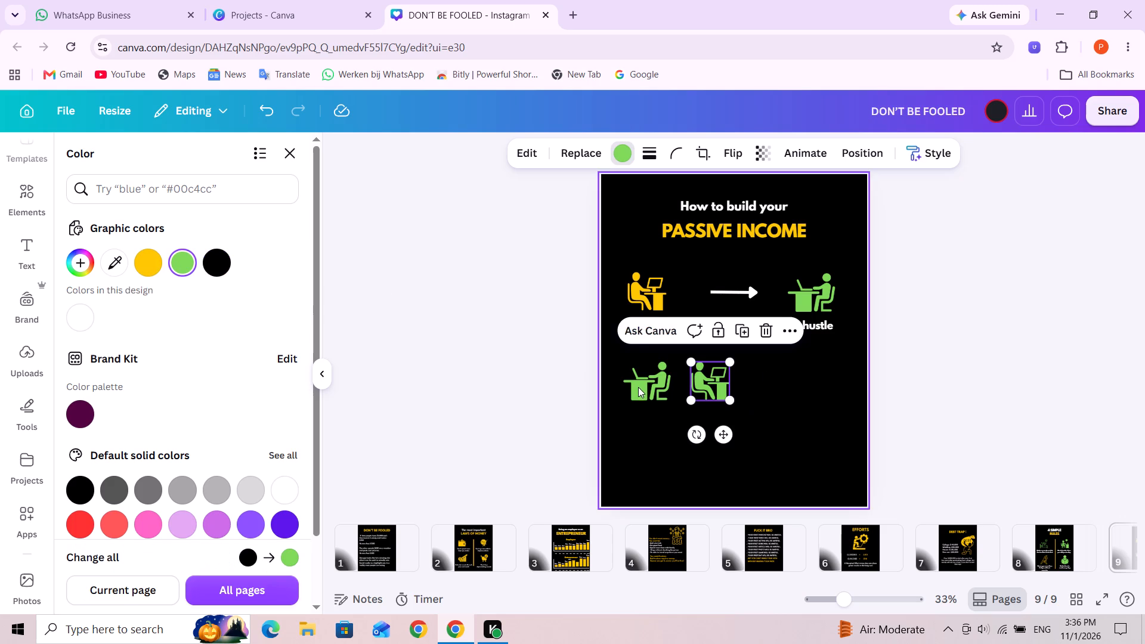
Delete the copied laptop-worker icon below the caption and move the new green desk worker into its place beneath the yellow icon.
left_click(638, 386)
key("Delete")
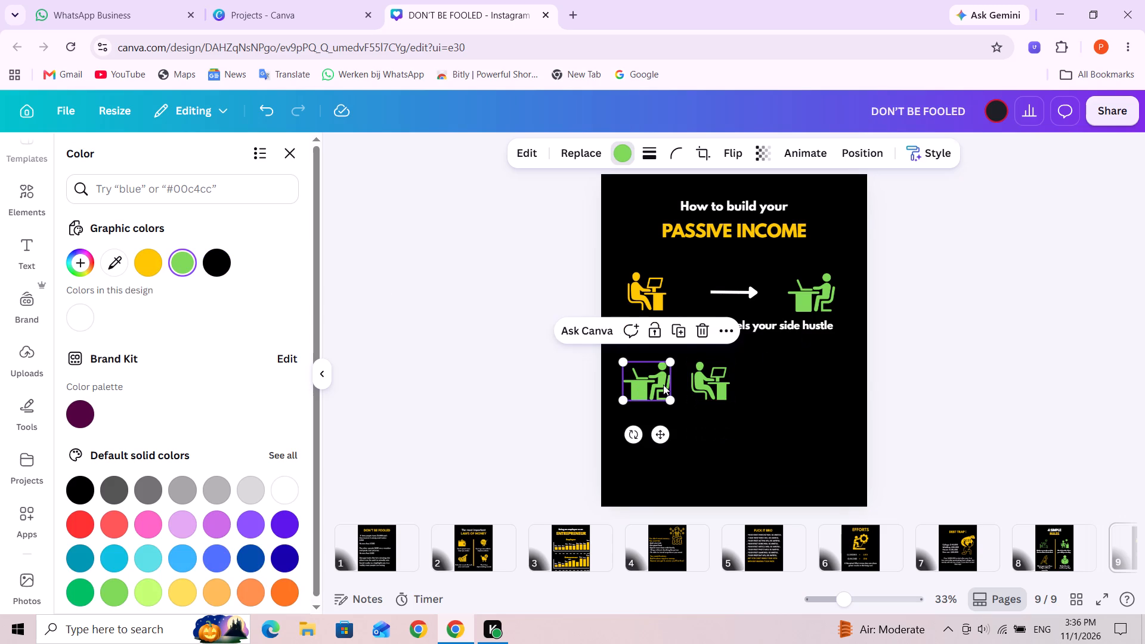
left_click_drag(707, 382, 652, 381)
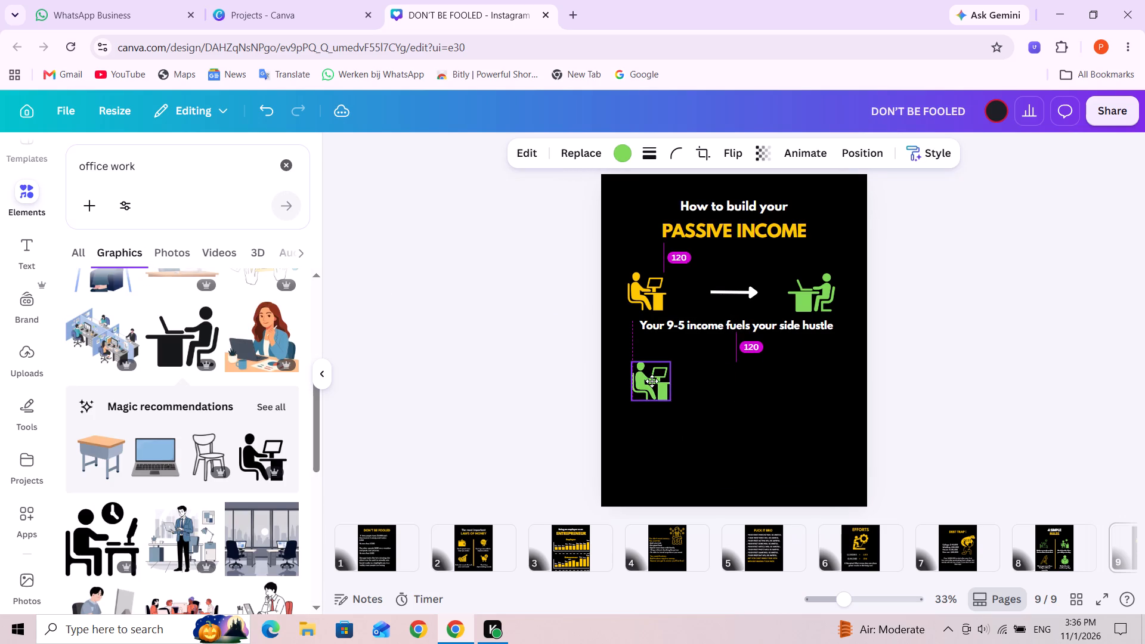
left_click_drag(652, 381, 648, 381)
Duplicate the white arrow and place the copy directly below the original, level with the green desk worker in the second row.
left_click(744, 293)
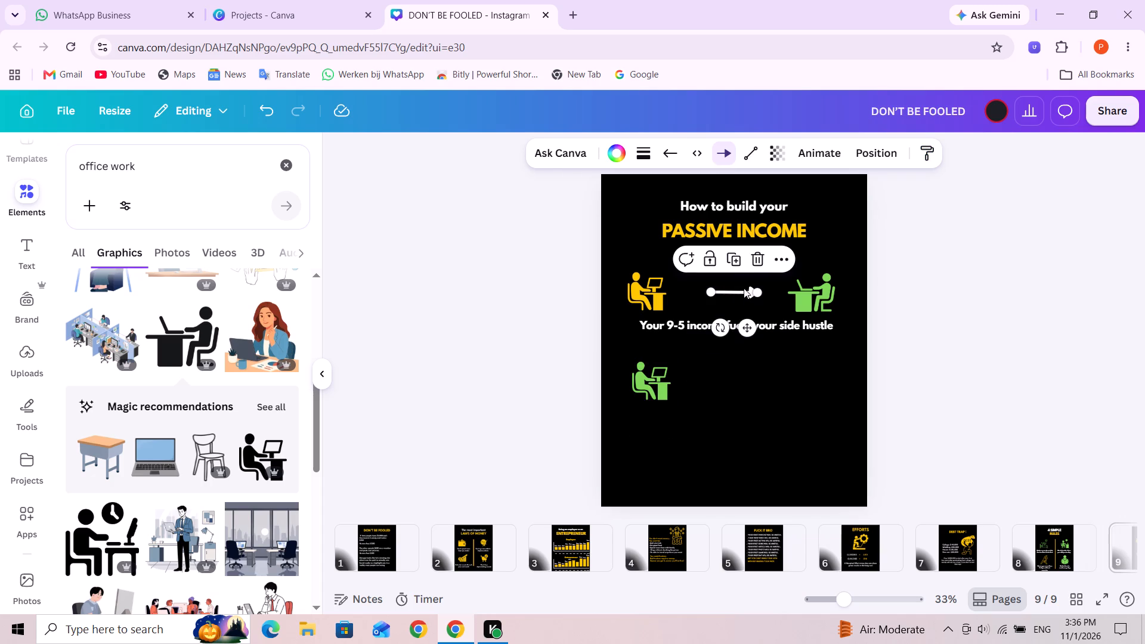
left_click(734, 261)
left_click_drag(742, 299, 738, 392)
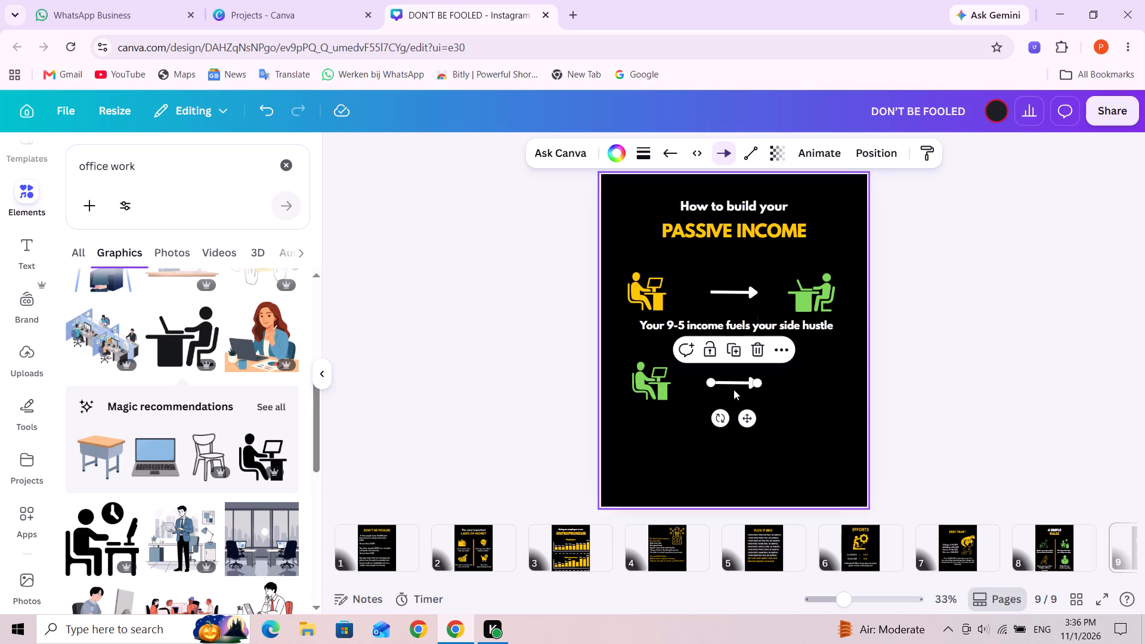
Search the graphics for "side hustle" and look through the results for an icon to end the second row.
left_click(17, 203)
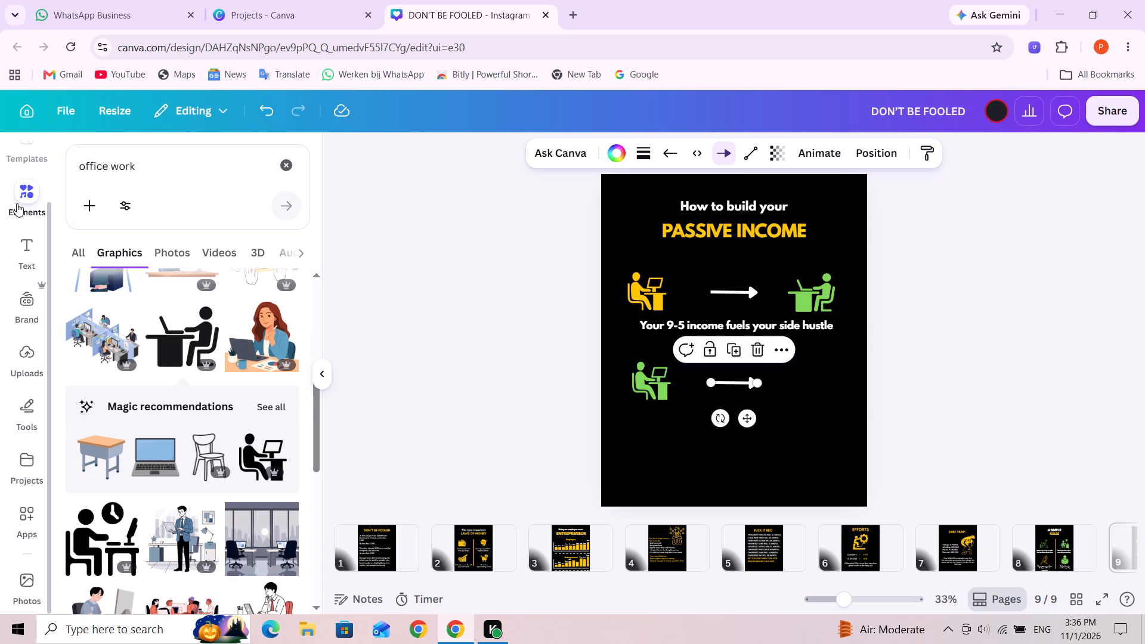
left_click(30, 202)
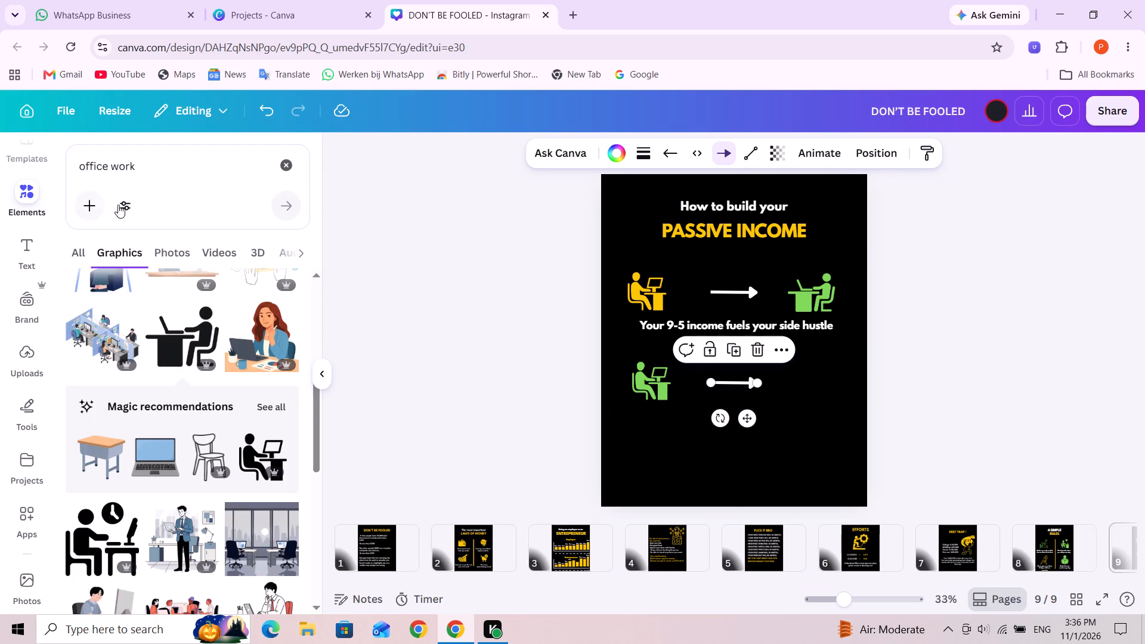
left_click(135, 187)
triple_click(138, 169)
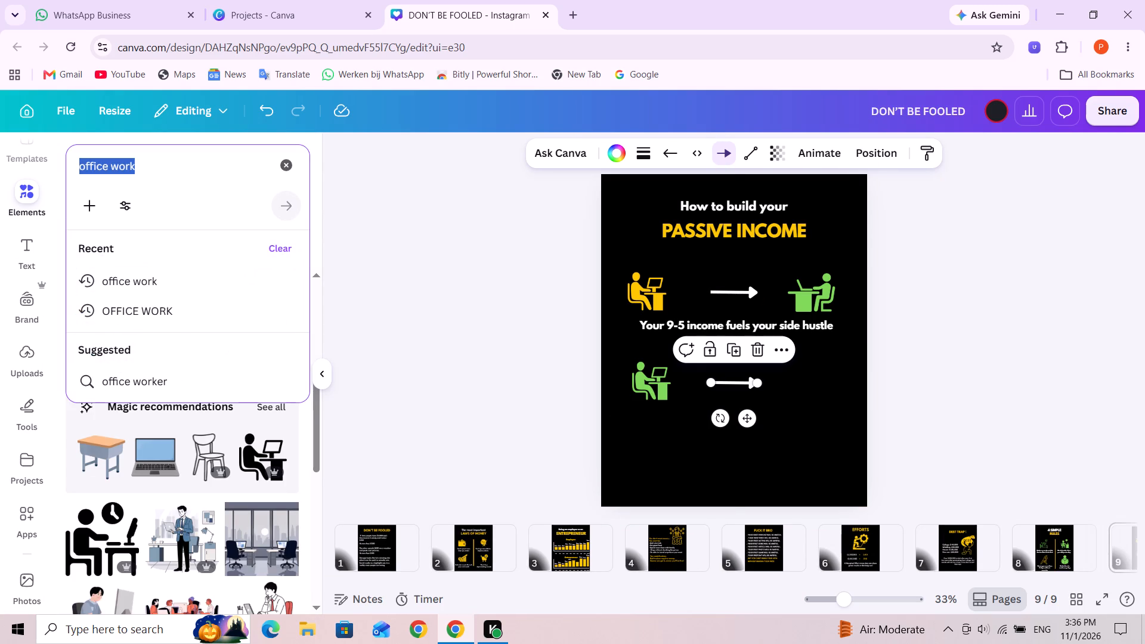
type("side hustle")
key("Return")
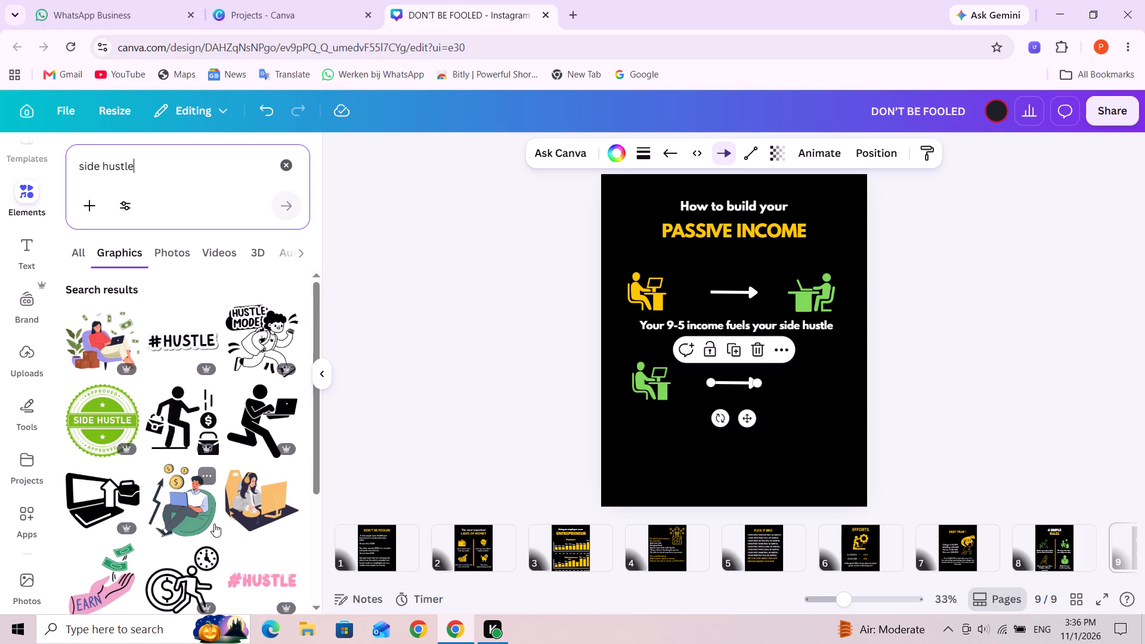
scroll(214, 524, "down", 2)
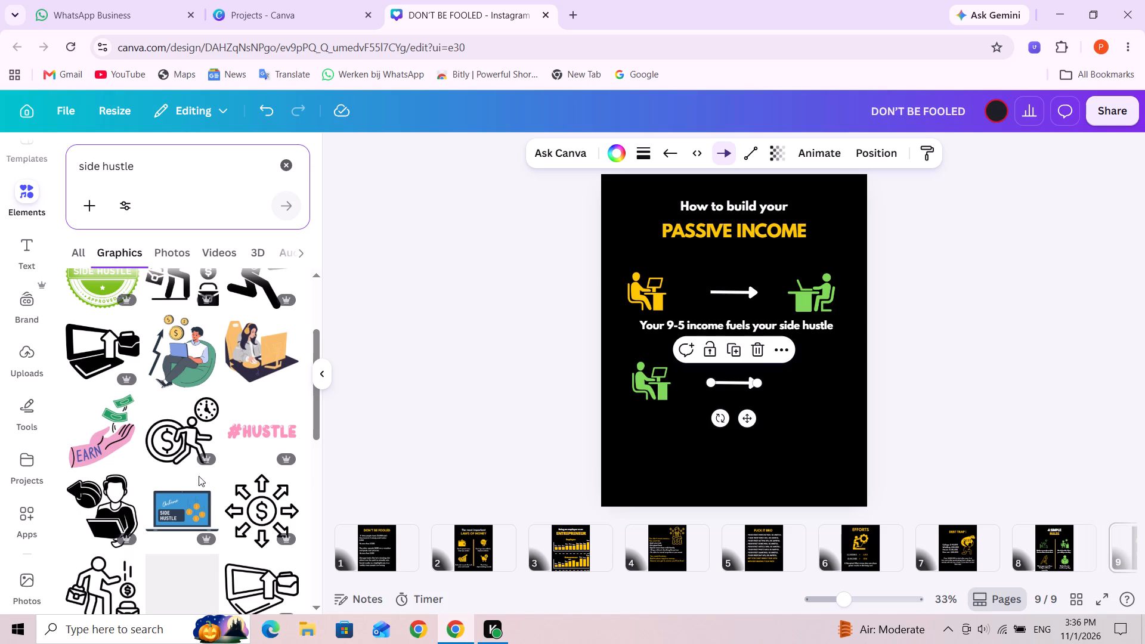
scroll(231, 440, "down", 3)
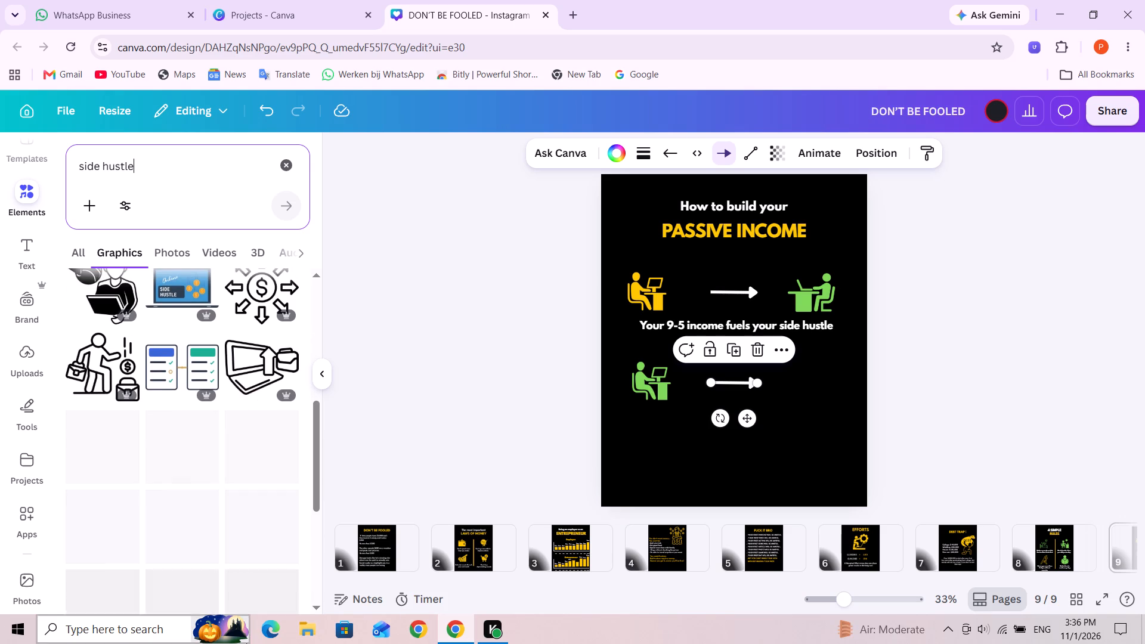
scroll(225, 505, "down", 2)
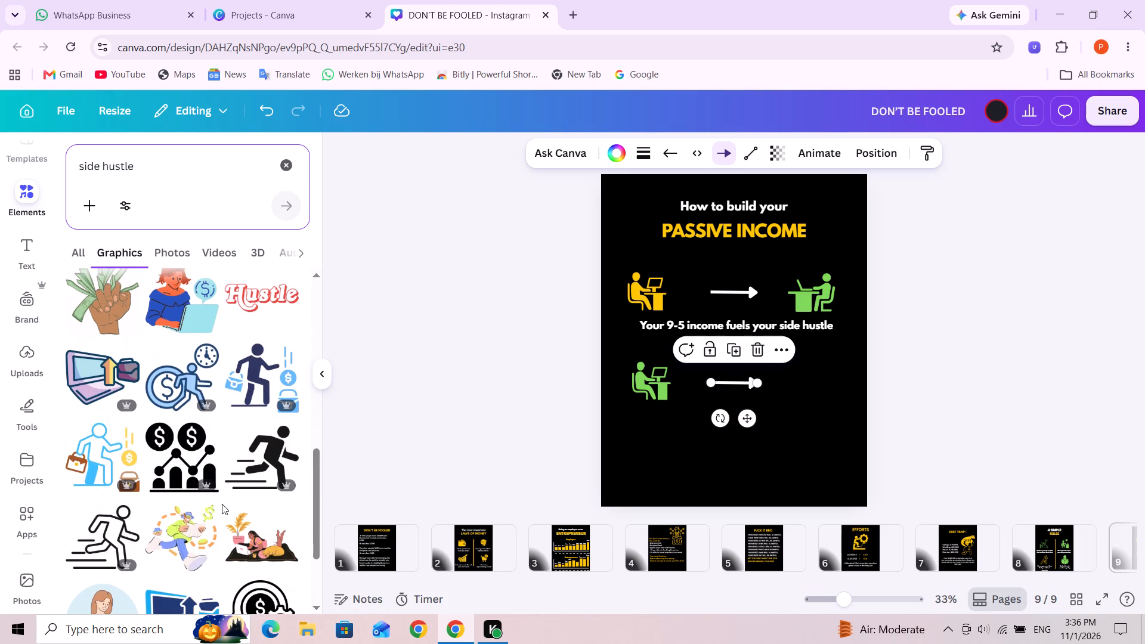
scroll(222, 504, "down", 4)
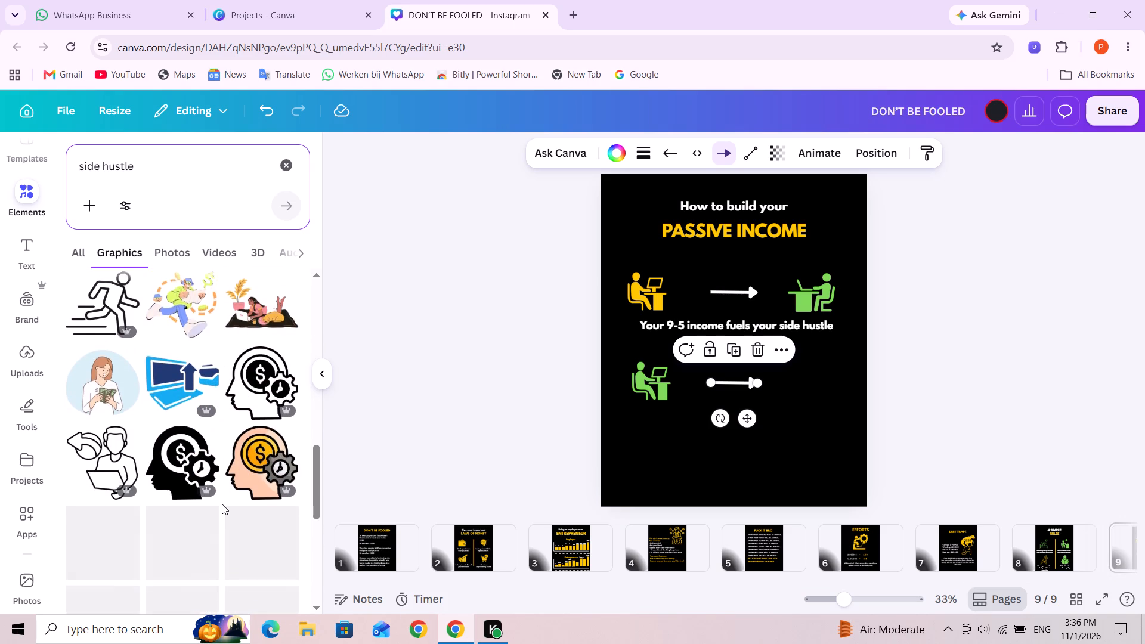
scroll(235, 497, "down", 1)
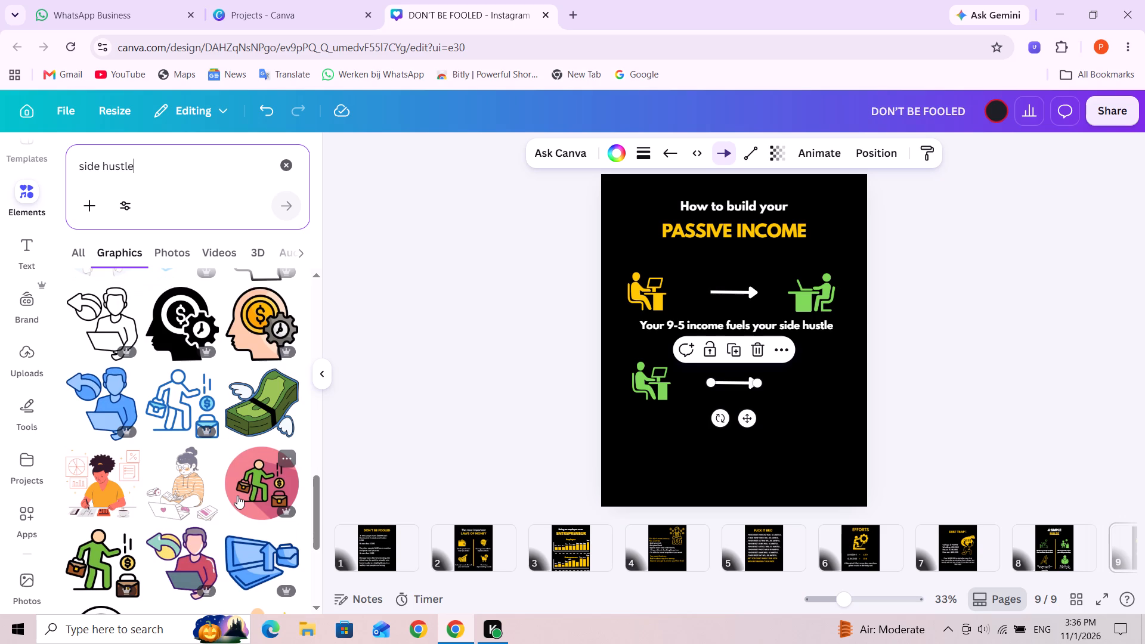
scroll(236, 500, "down", 4)
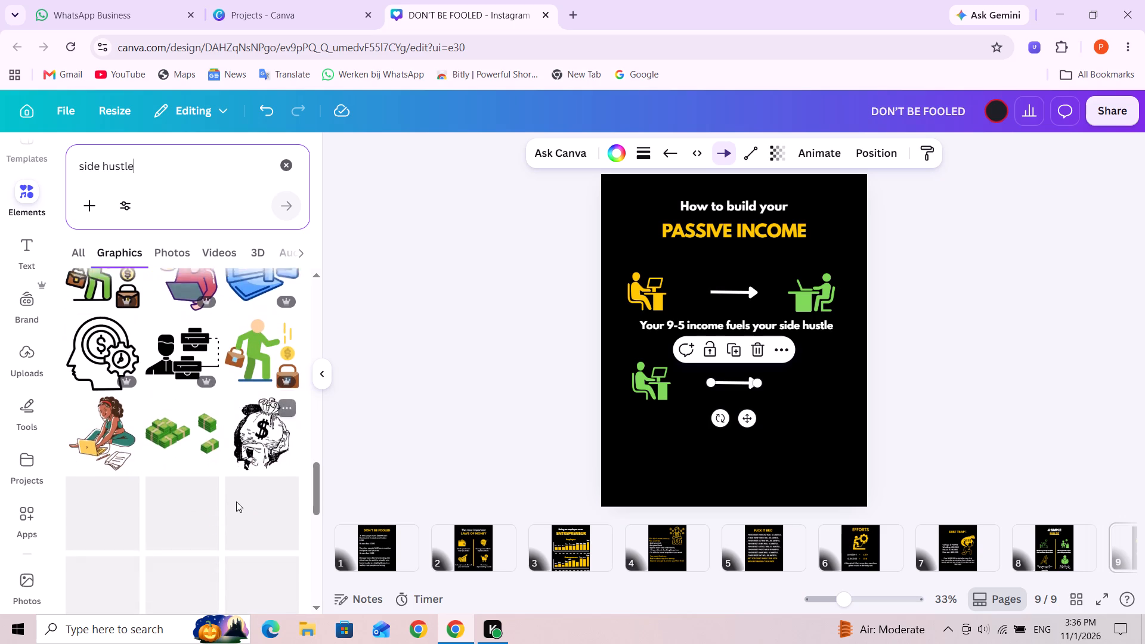
scroll(236, 501, "down", 4)
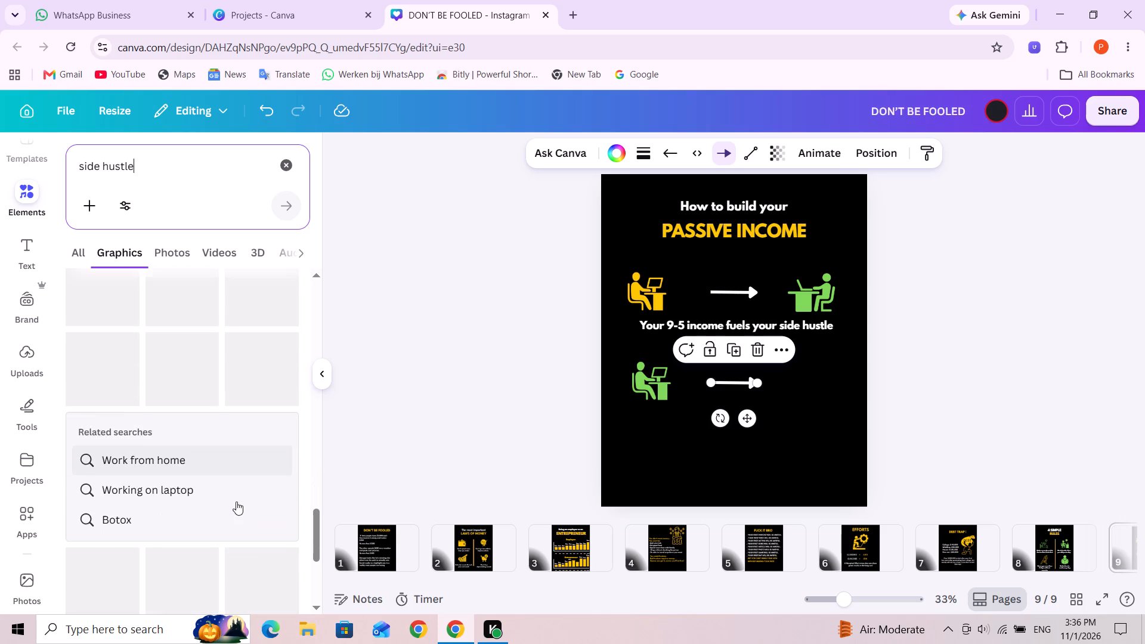
scroll(236, 501, "up", 4)
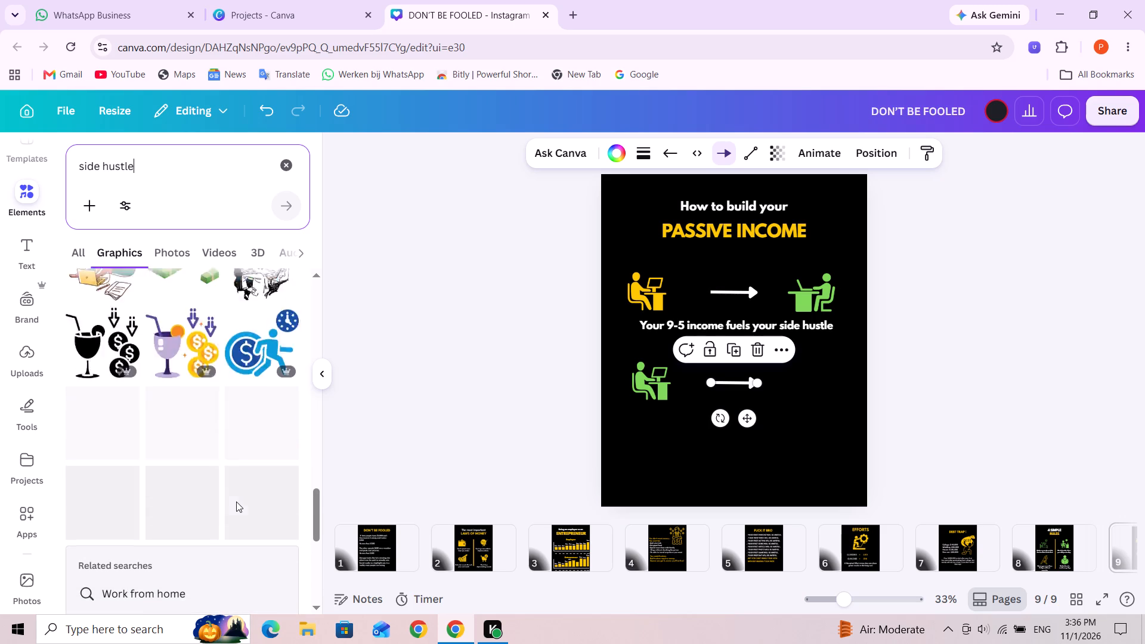
scroll(236, 501, "down", 3)
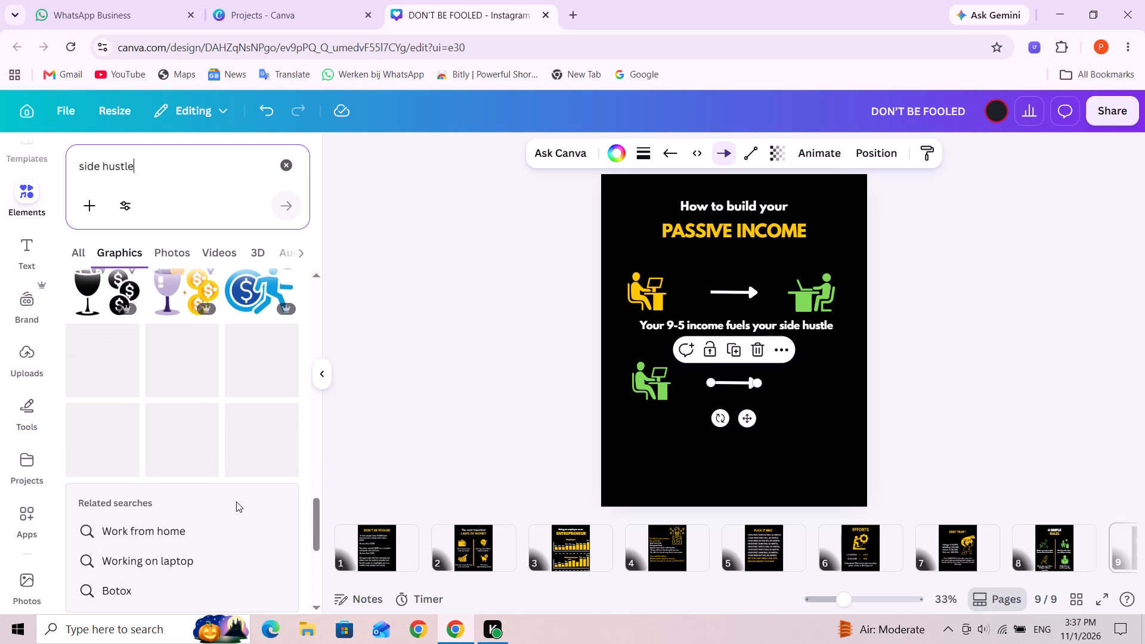
scroll(236, 501, "down", 1)
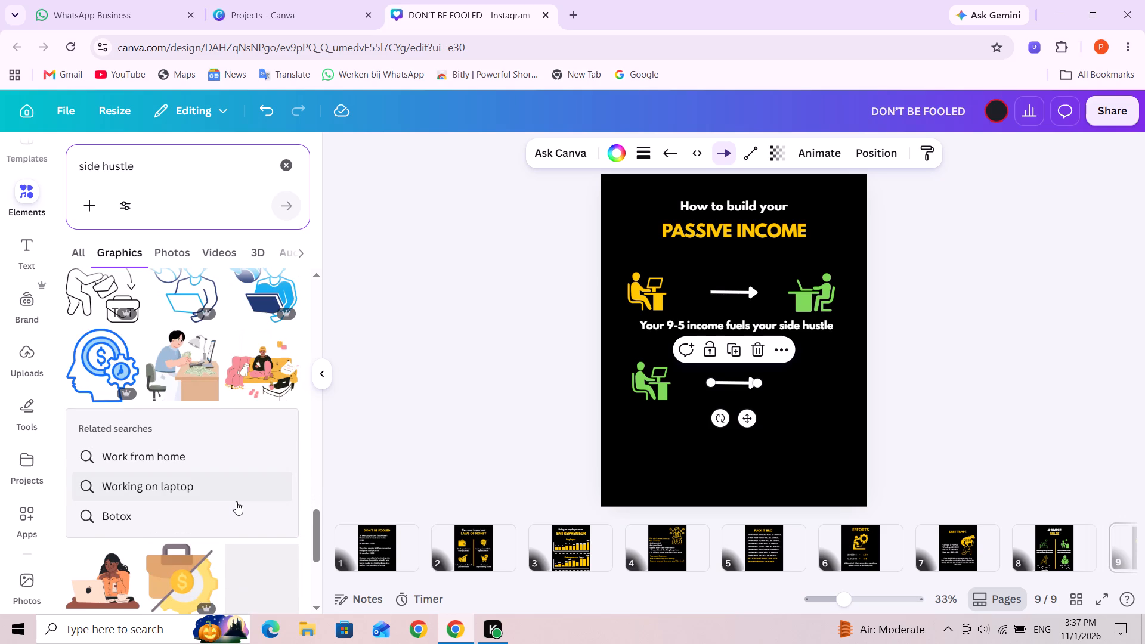
scroll(236, 501, "up", 2)
scroll(236, 501, "down", 3)
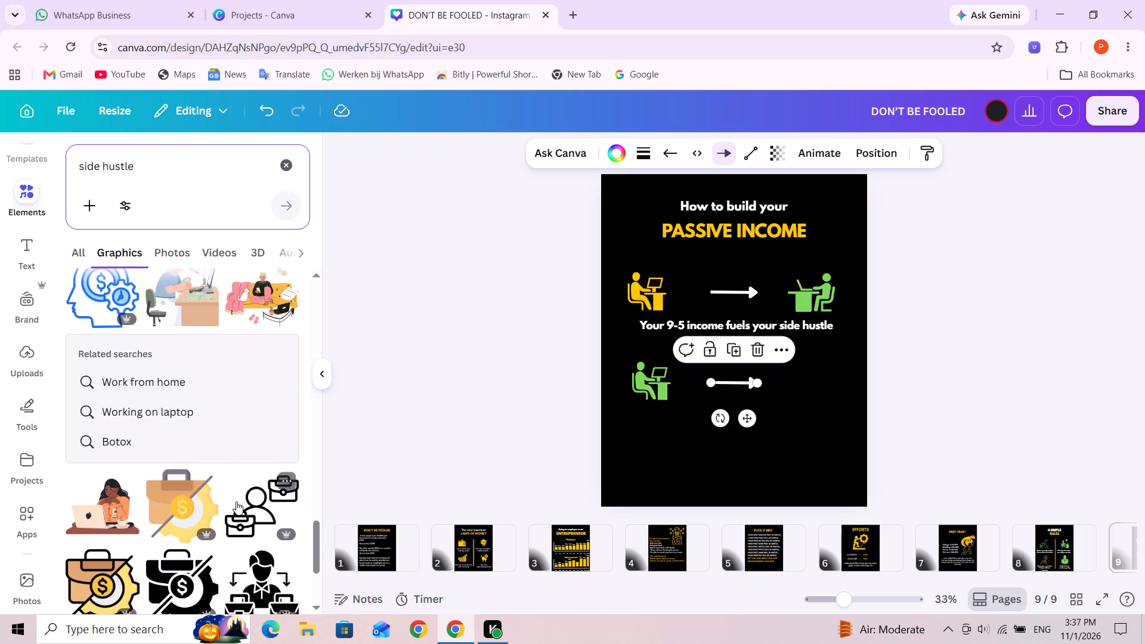
scroll(236, 501, "down", 5)
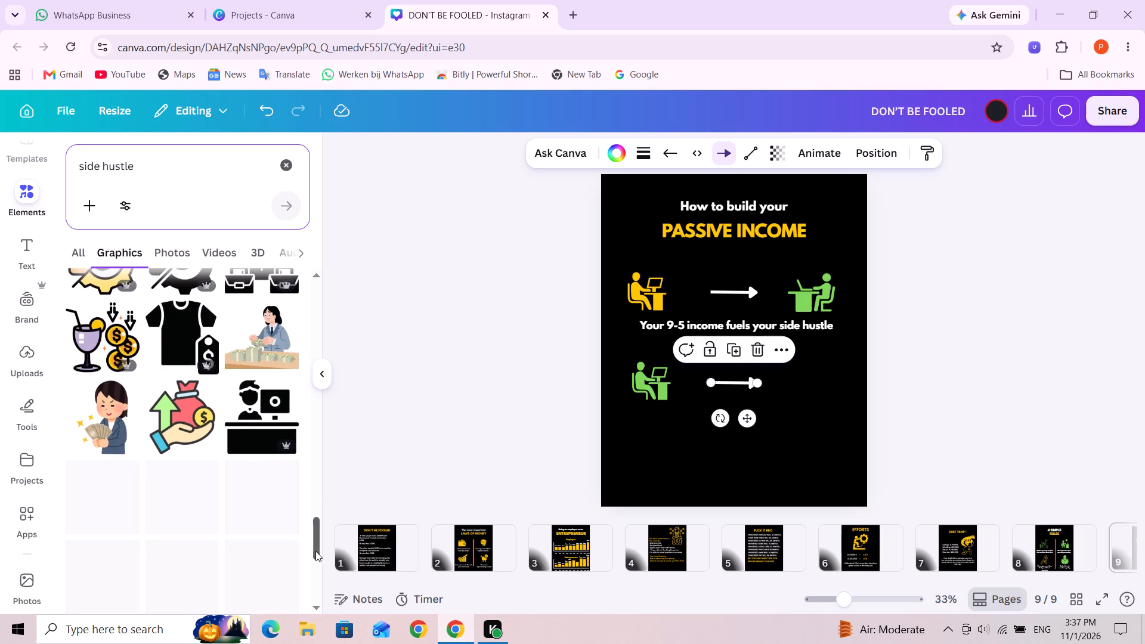
left_click_drag(317, 550, 372, 235)
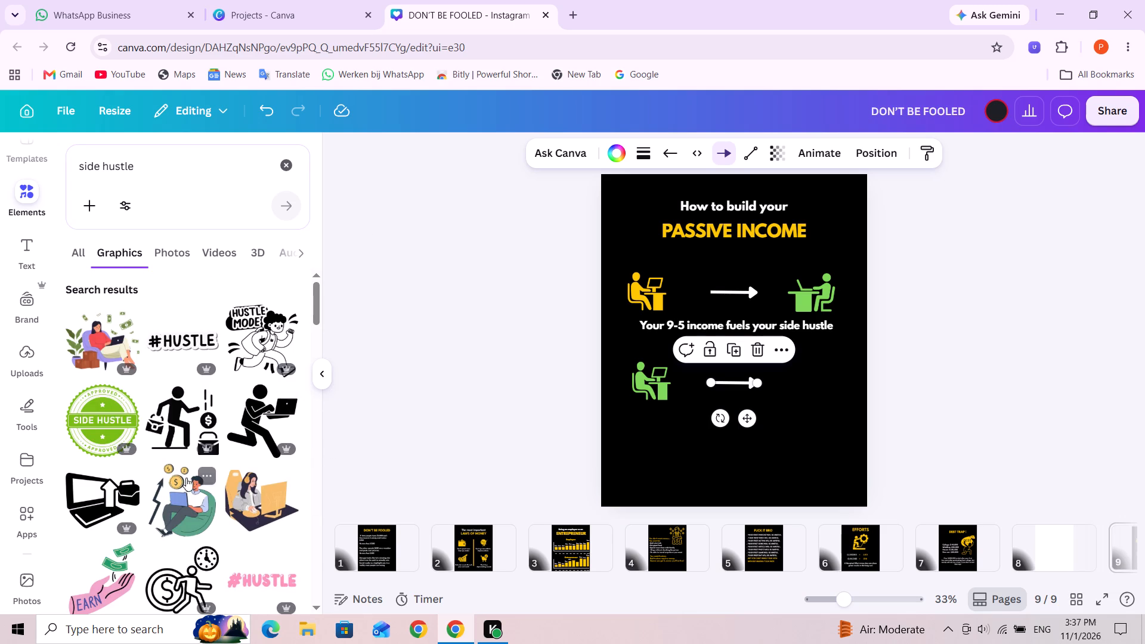
scroll(192, 478, "down", 1)
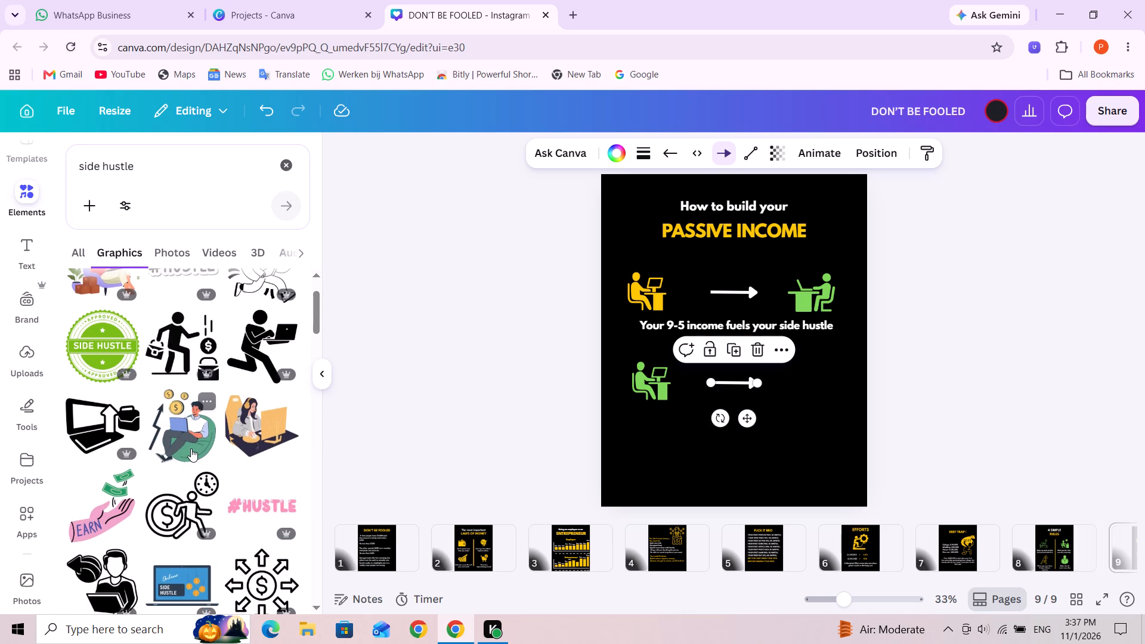
scroll(191, 448, "down", 3)
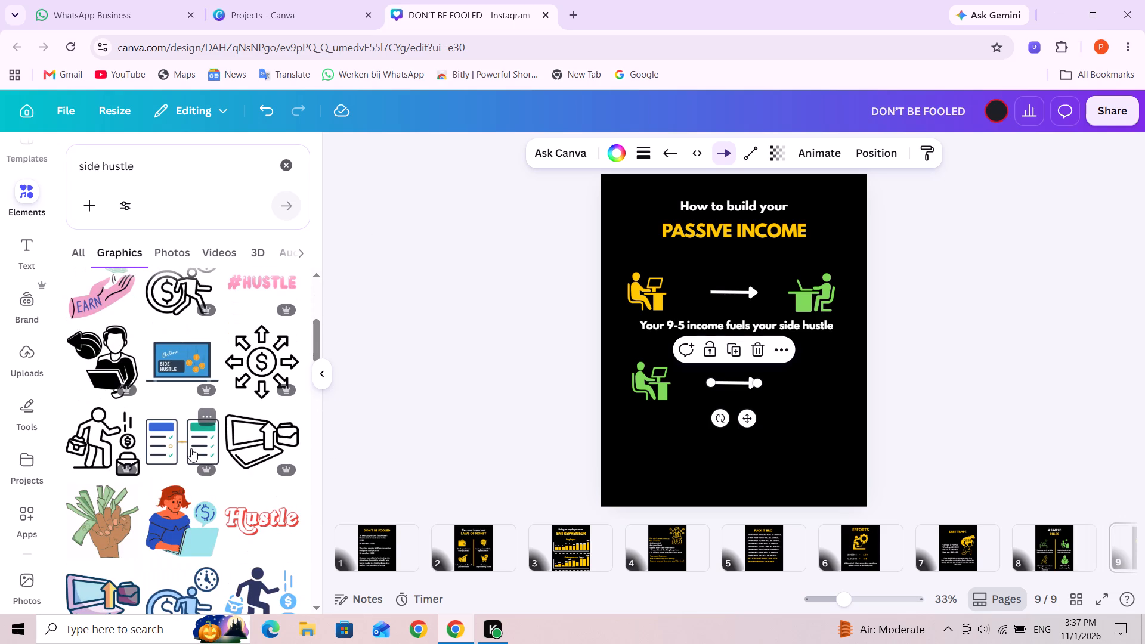
scroll(191, 448, "up", 10)
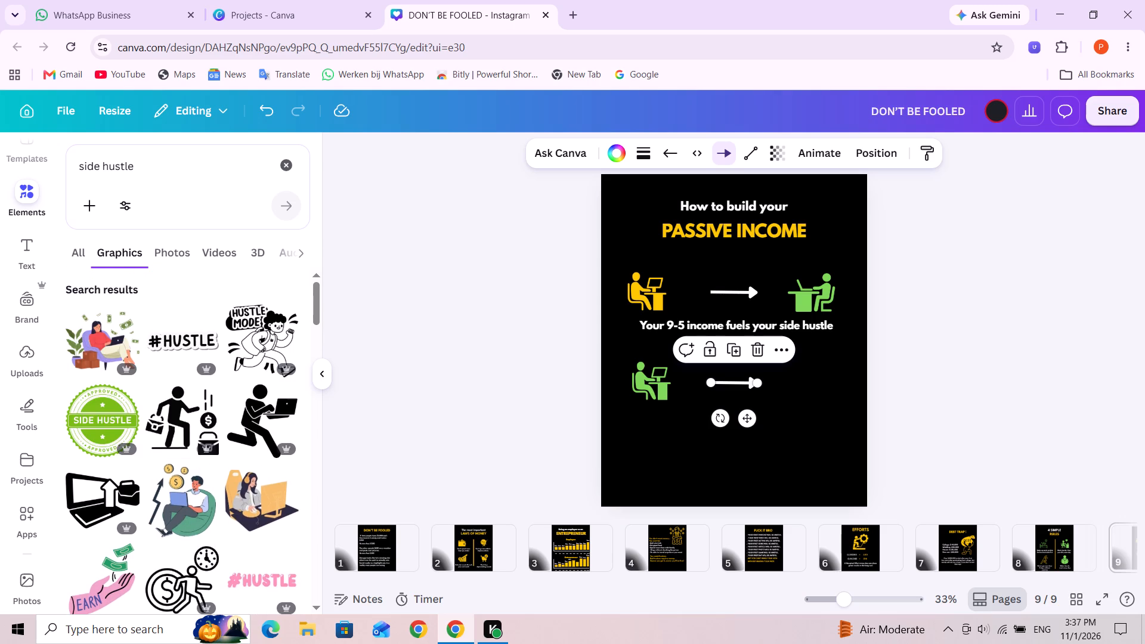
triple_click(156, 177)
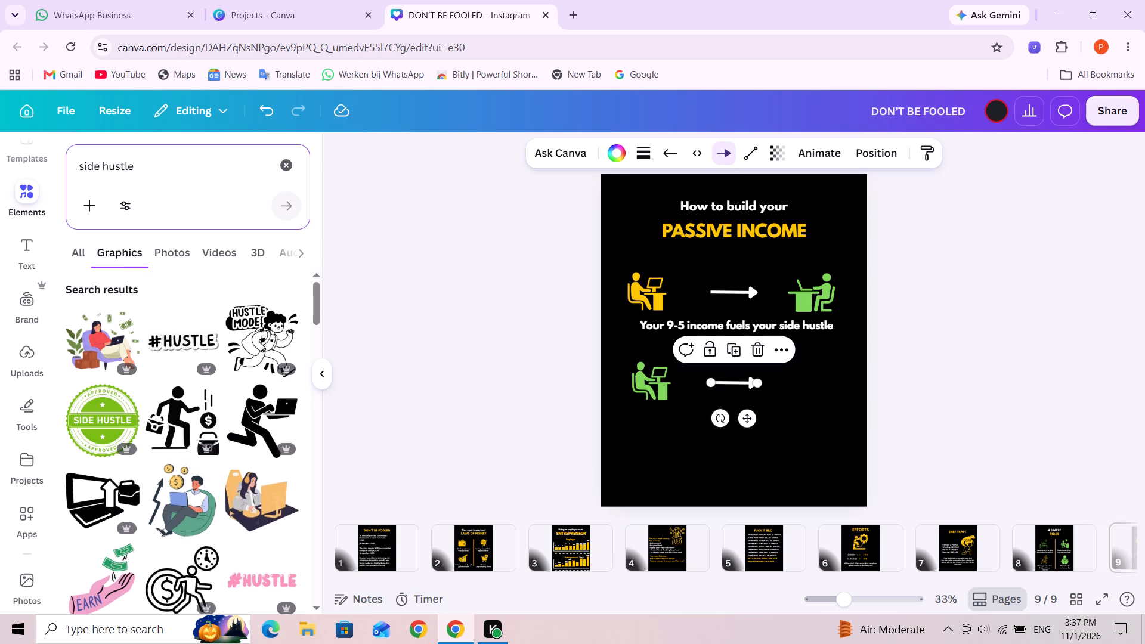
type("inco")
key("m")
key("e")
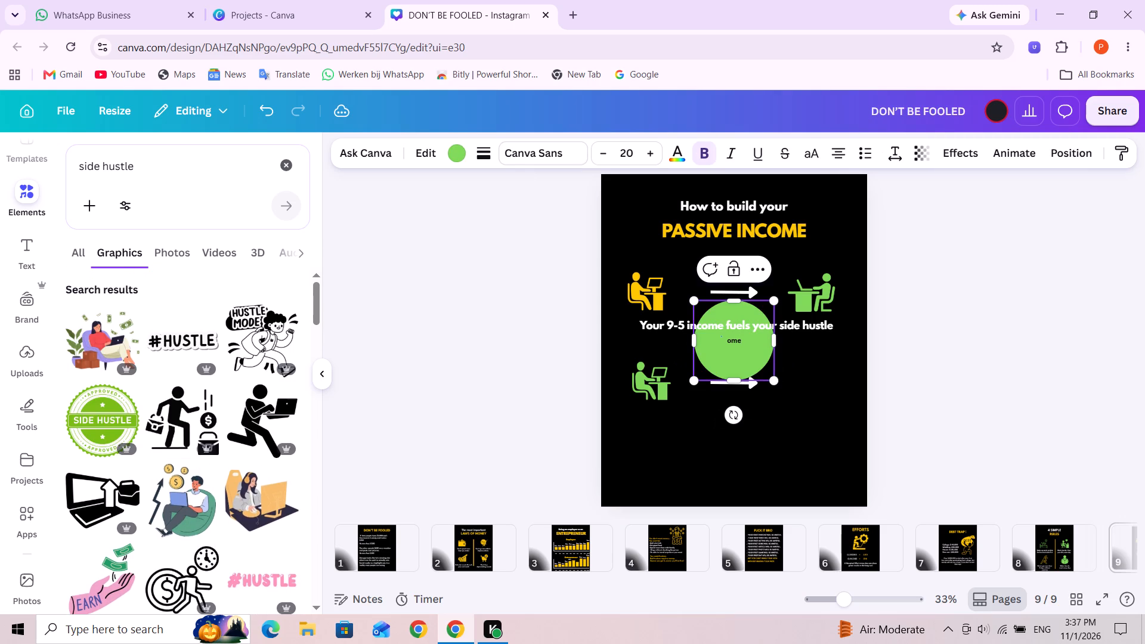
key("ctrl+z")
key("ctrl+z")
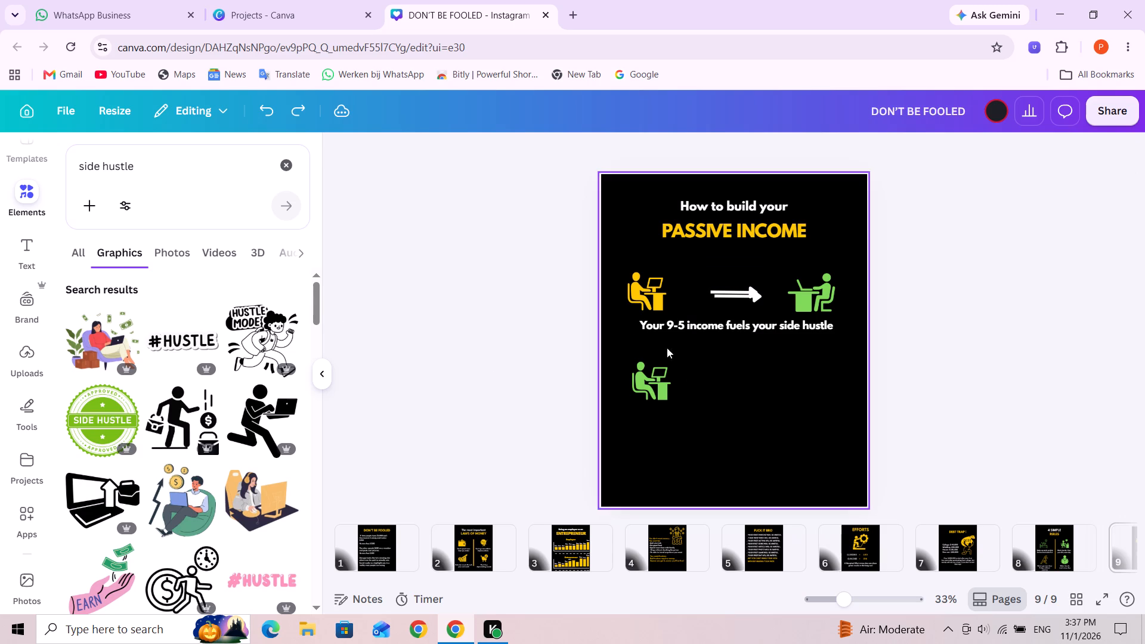
Move the duplicate arrow off the first-row arrow back down into the second row, level with the green desk worker.
left_click_drag(741, 294, 736, 388)
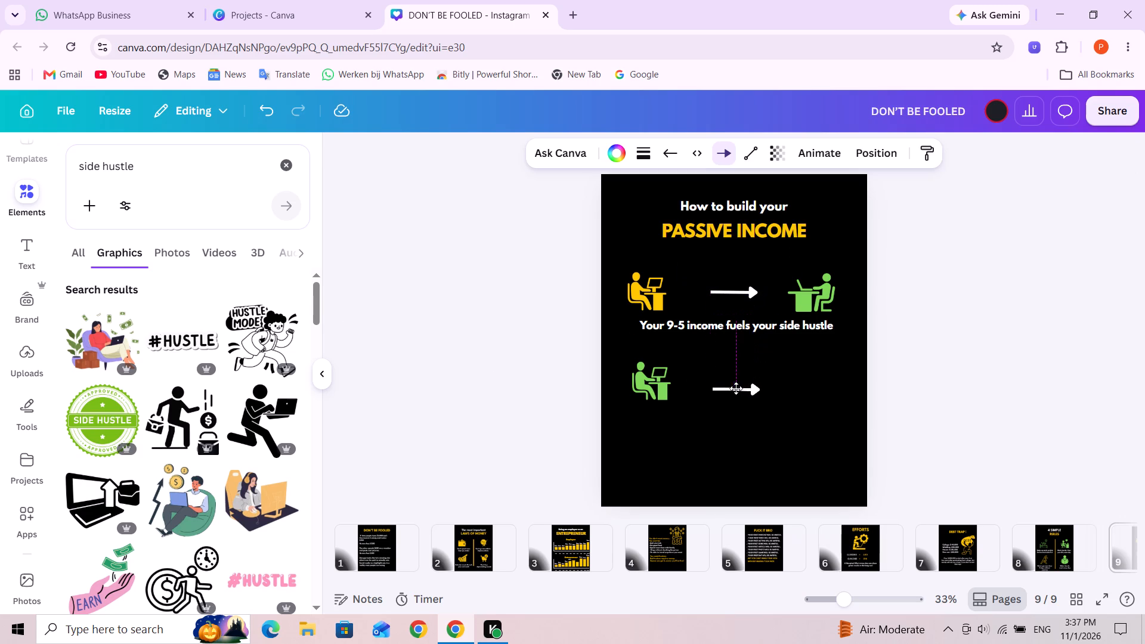
left_click_drag(736, 388, 731, 385)
Open the "side hustle" graphics search term for editing.
triple_click(137, 170)
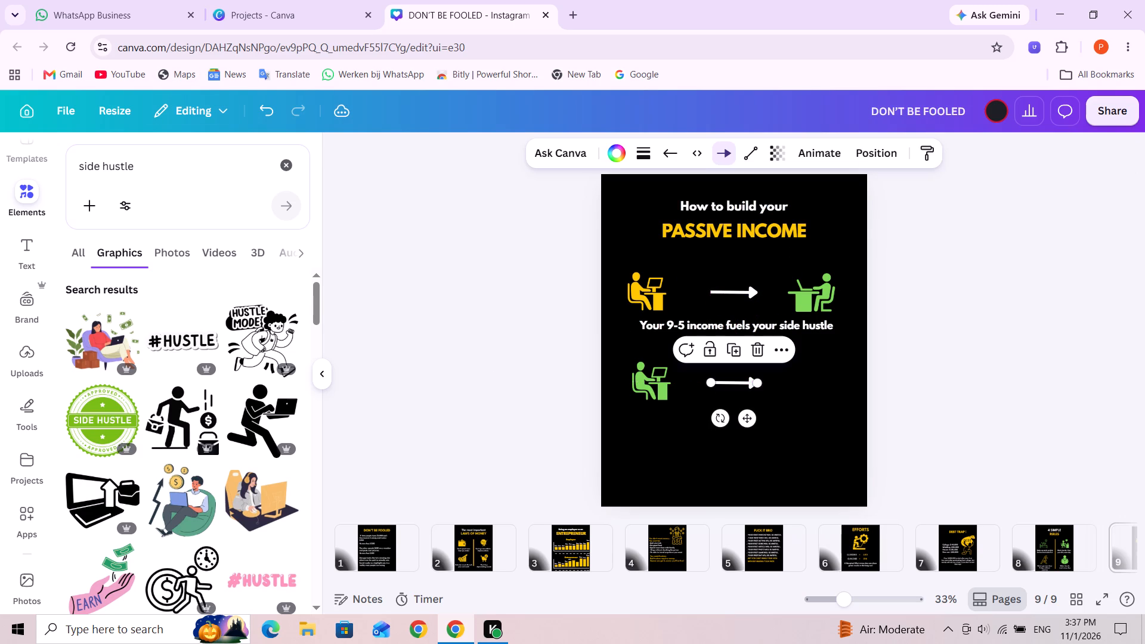
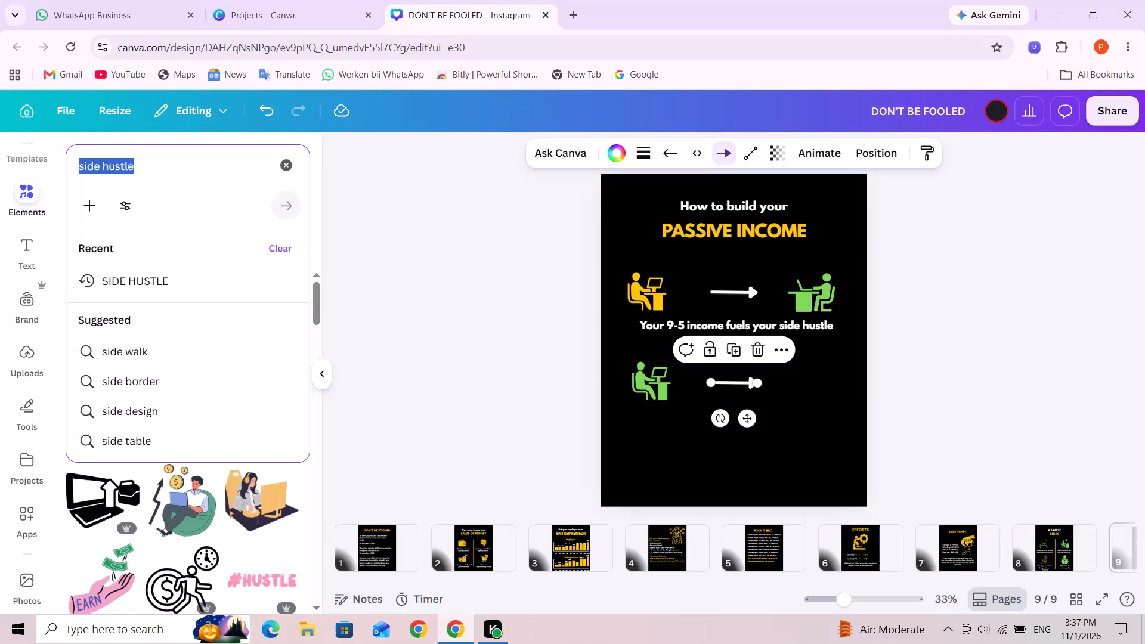
Search the graphics for "income" and add the reclining figure with falling coins to page 9, beyond the second arrow.
type("income")
key("Return")
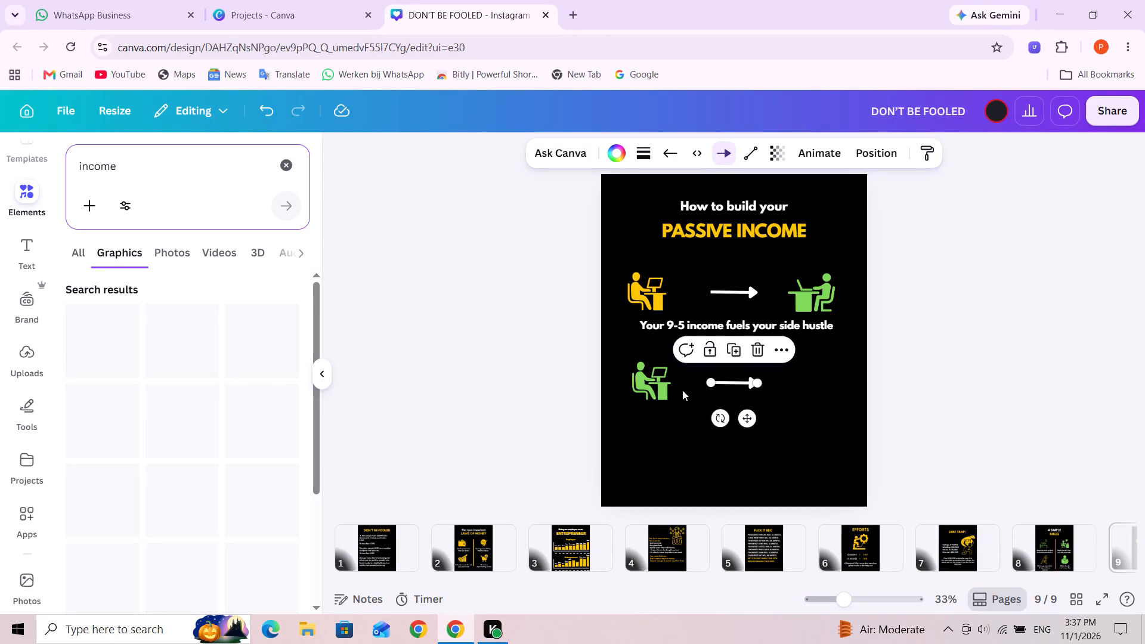
left_click(801, 411)
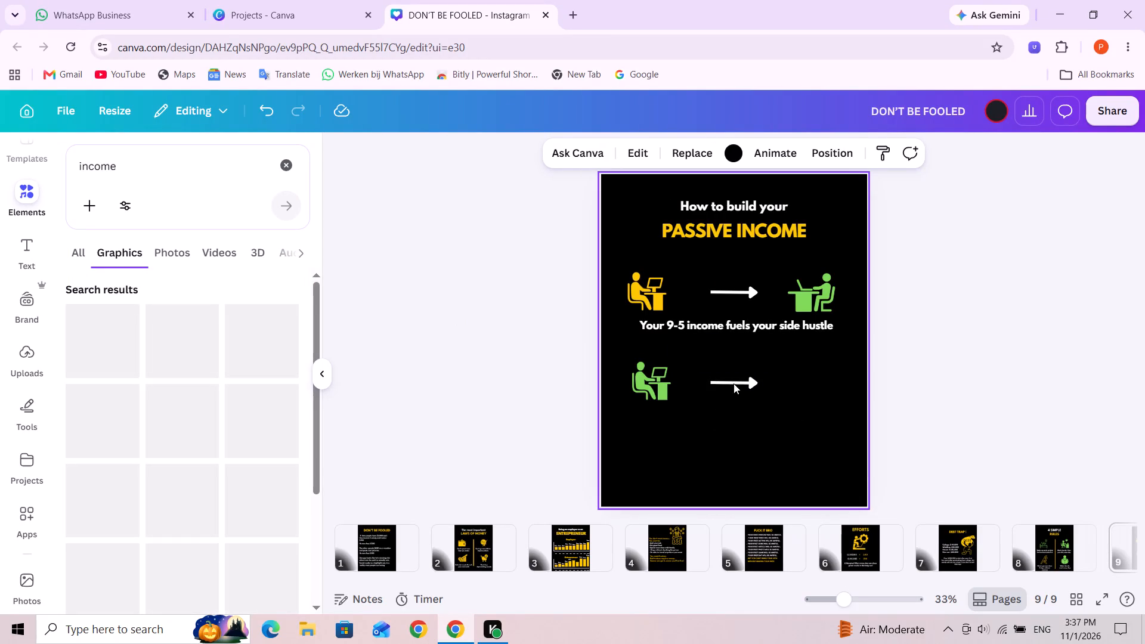
left_click(734, 383)
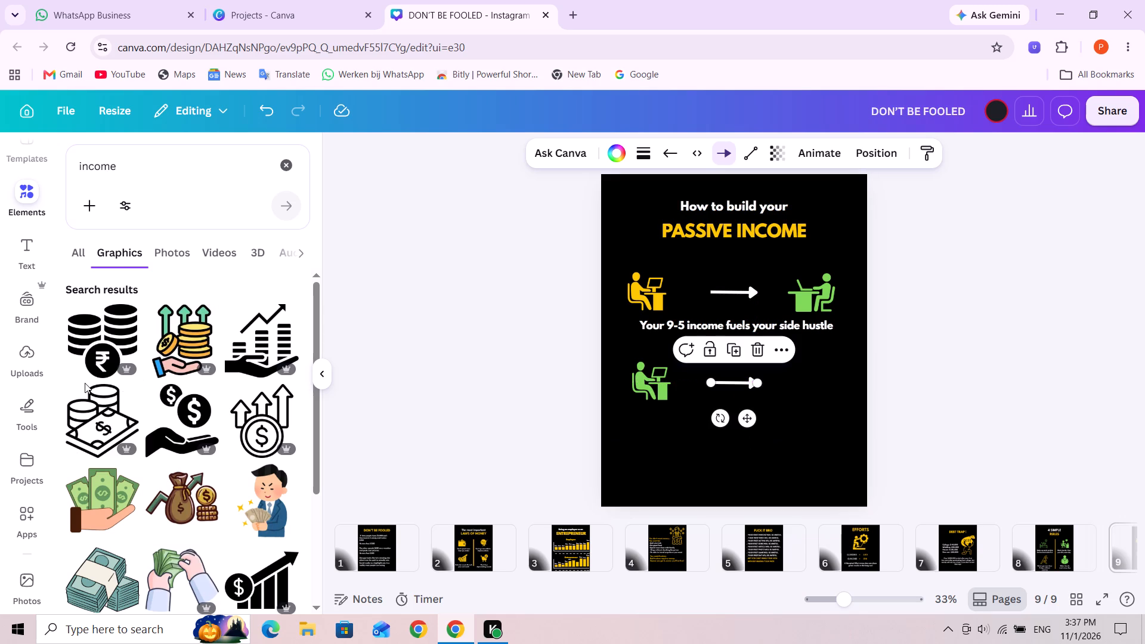
scroll(179, 479, "down", 1)
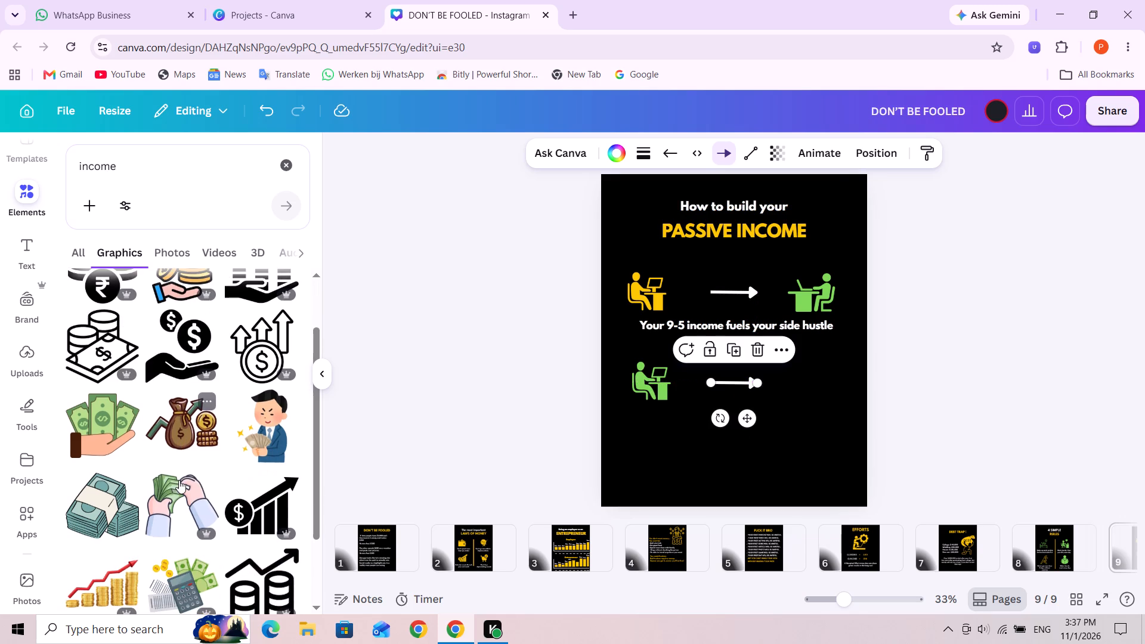
scroll(179, 480, "down", 5)
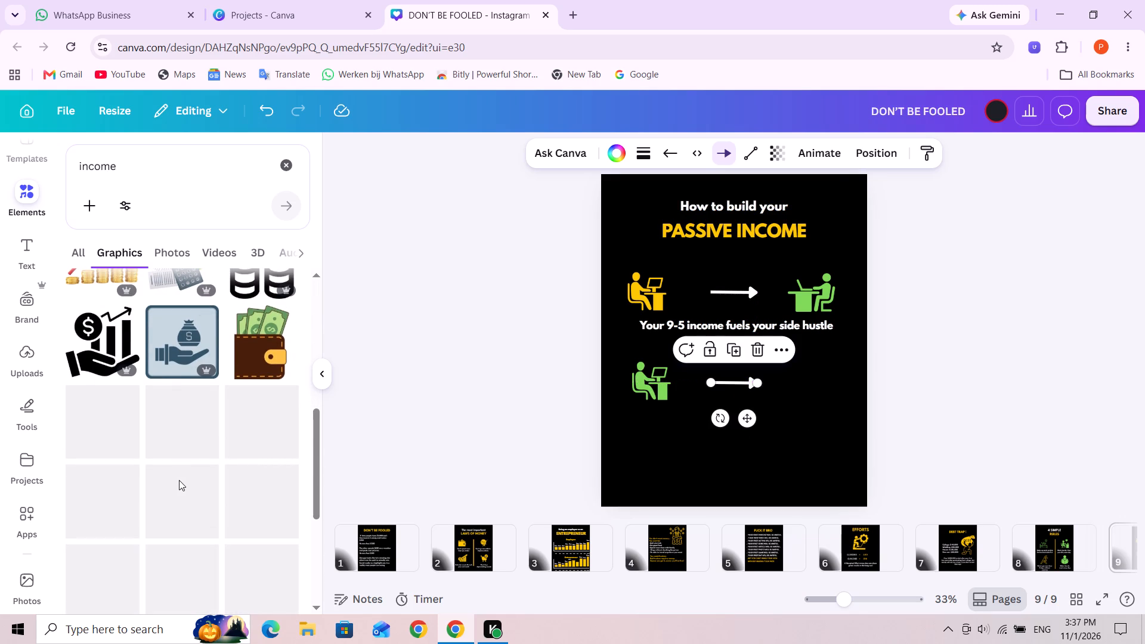
scroll(179, 480, "down", 1)
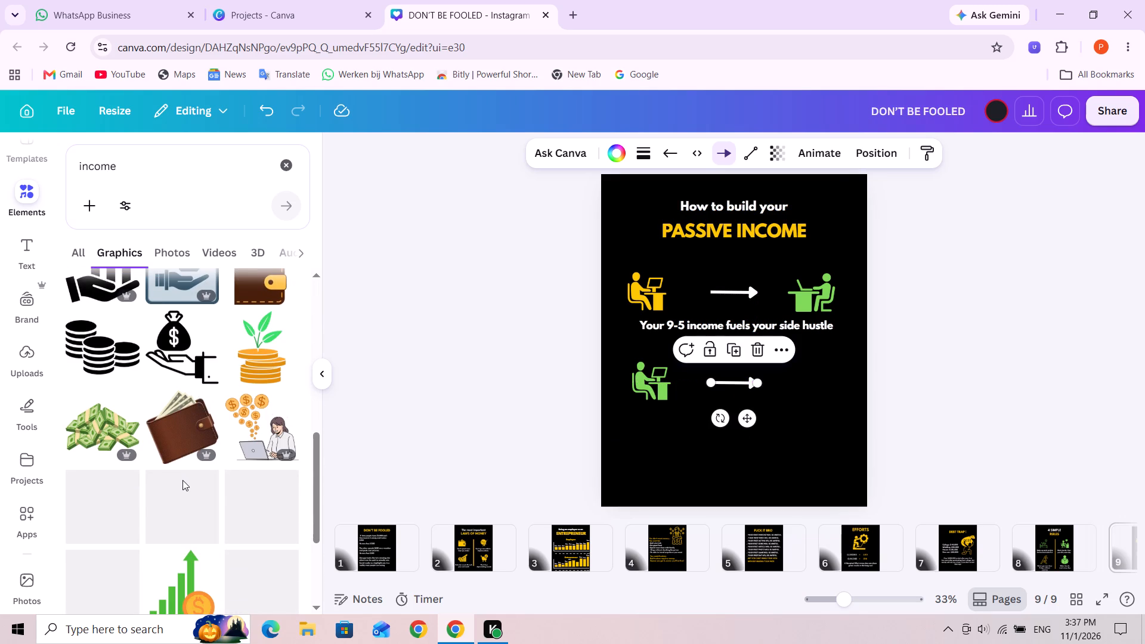
scroll(182, 480, "down", 3)
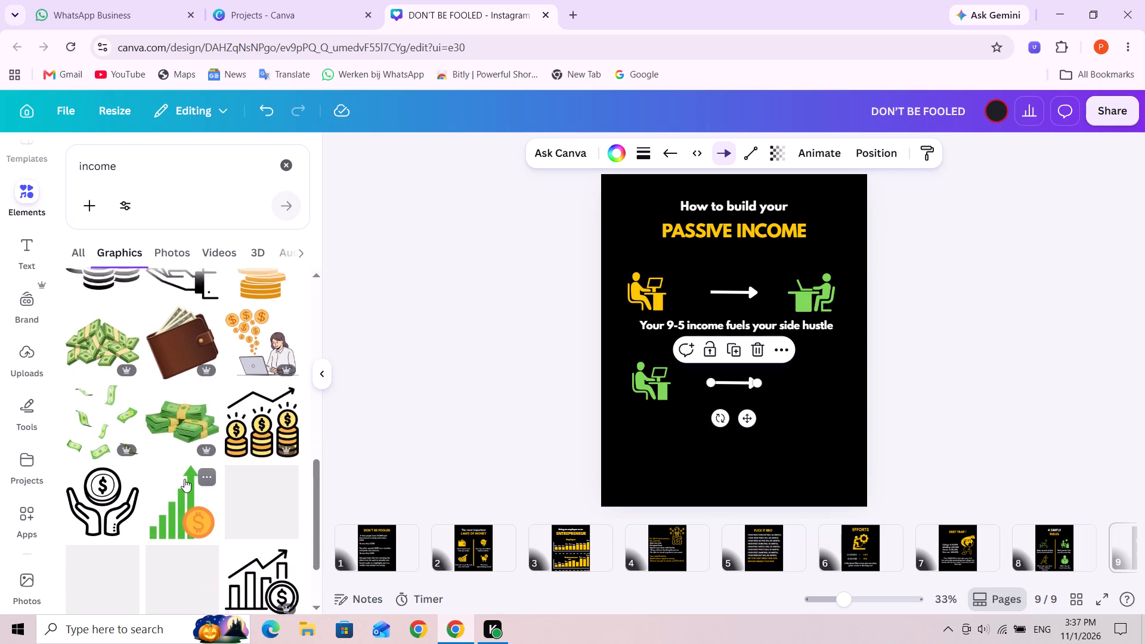
scroll(191, 477, "up", 2)
scroll(198, 475, "down", 1)
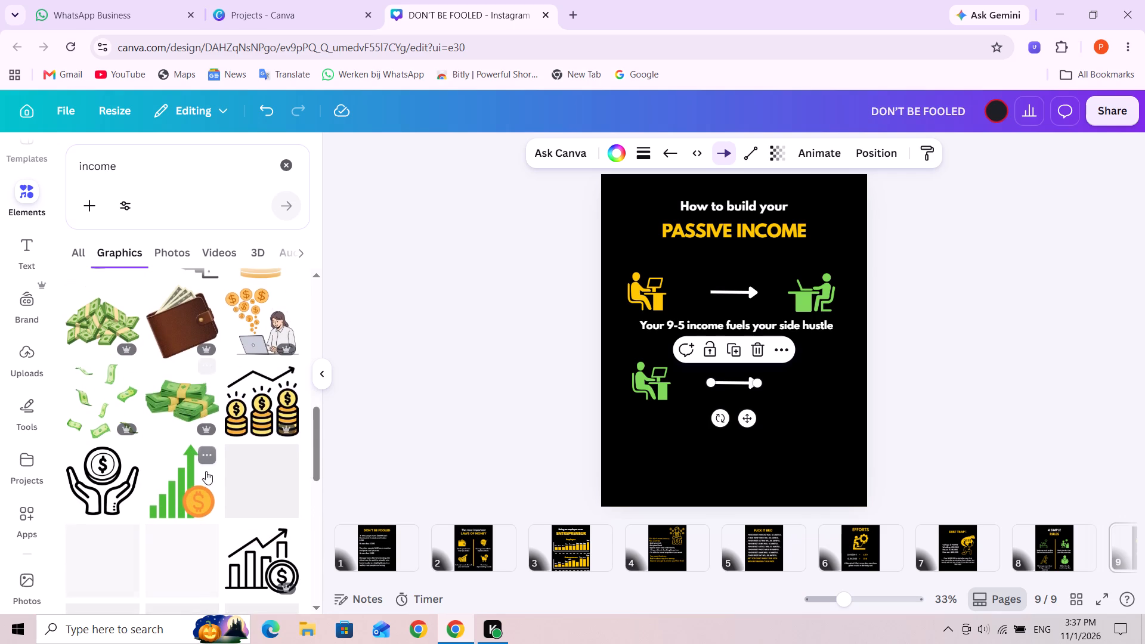
scroll(212, 467, "down", 4)
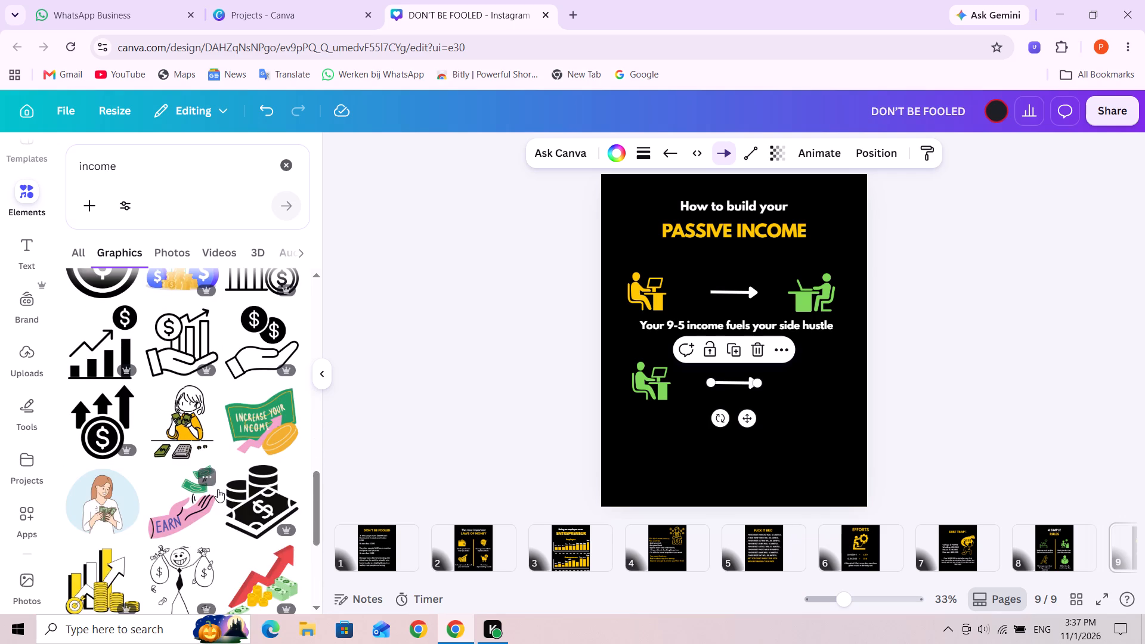
scroll(218, 489, "down", 4)
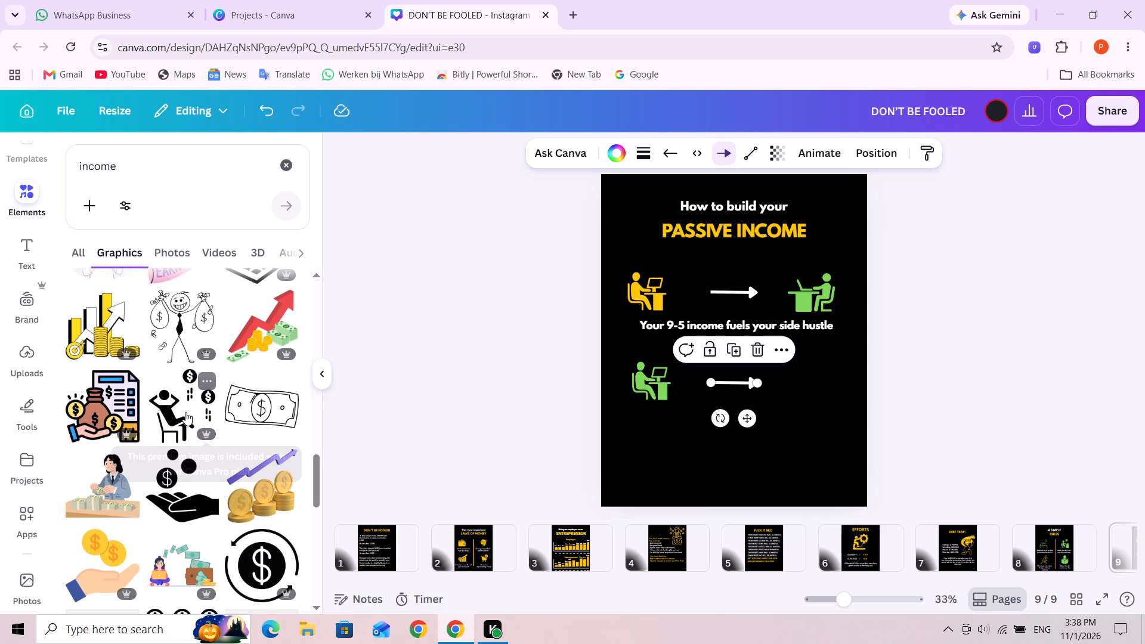
scroll(191, 445, "down", 5)
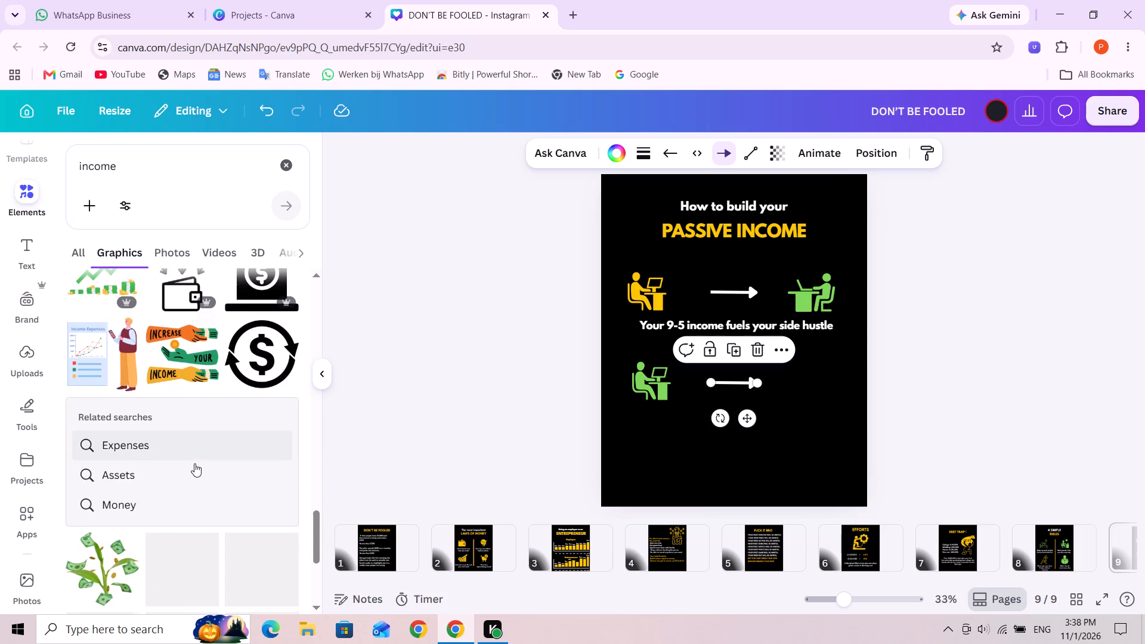
scroll(195, 467, "up", 3)
scroll(170, 382, "up", 3)
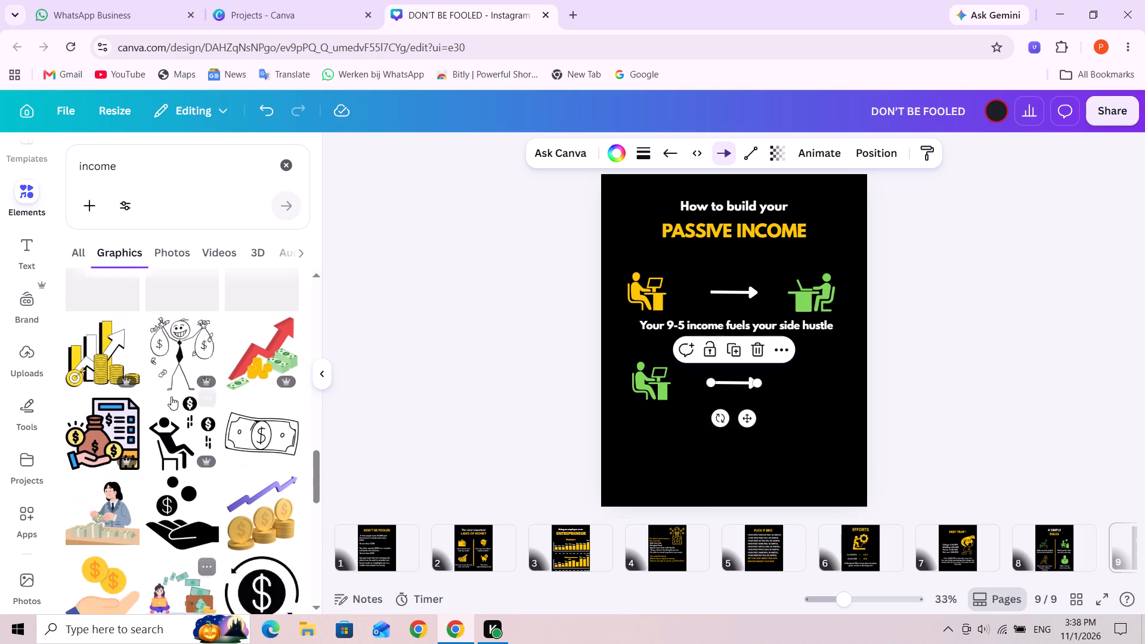
left_click(175, 482)
left_click_drag(770, 379, 770, 379)
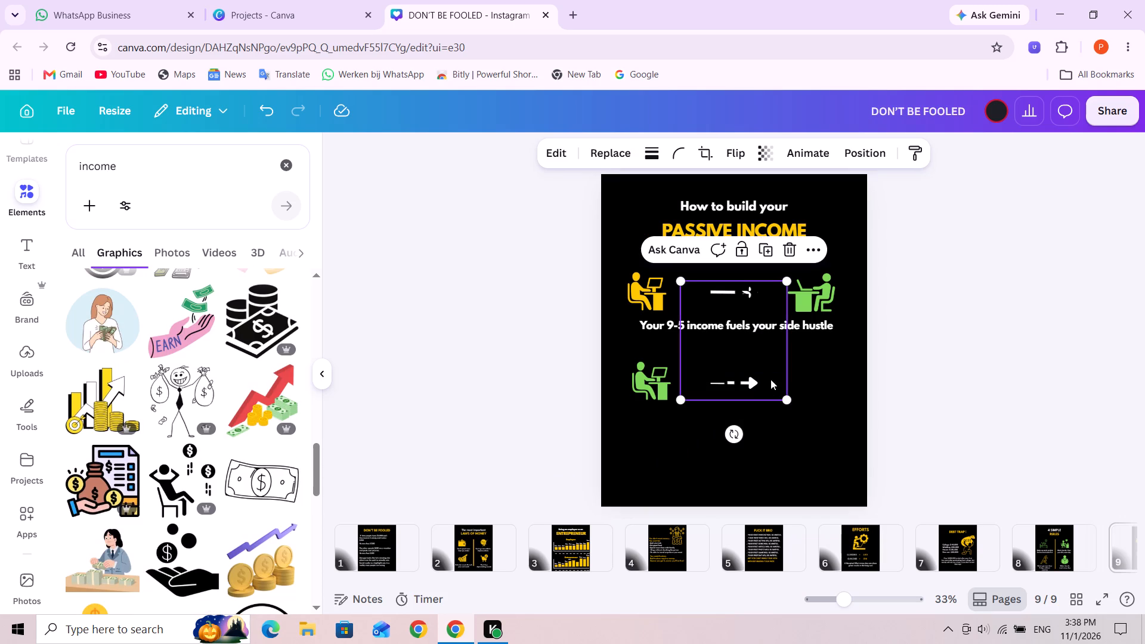
left_click_drag(770, 379, 857, 460)
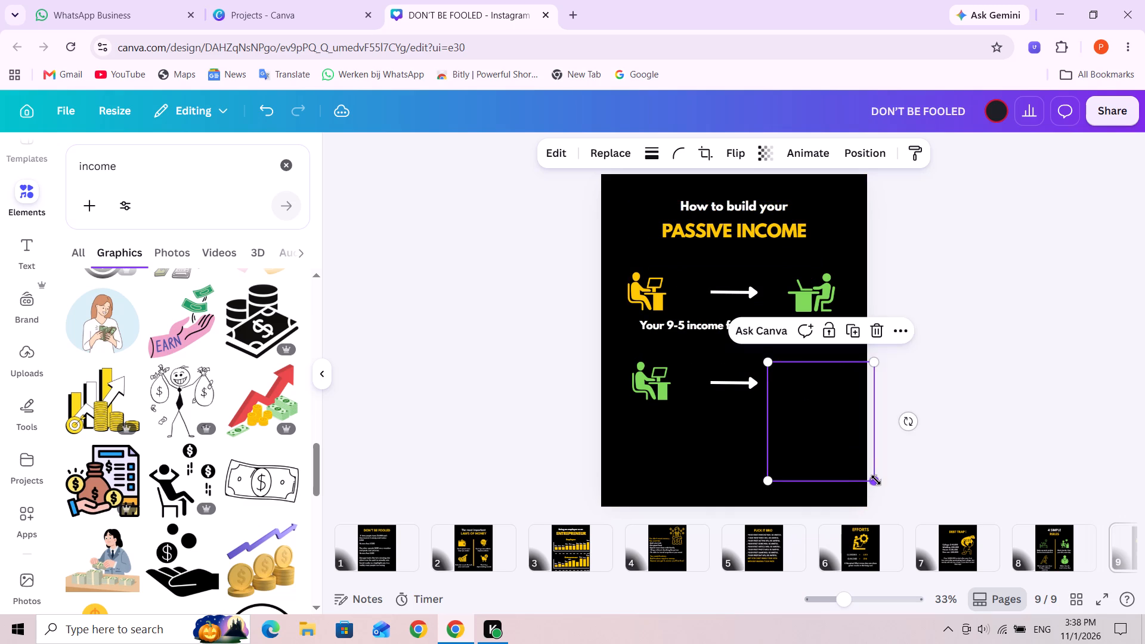
Shrink the reclining-figure graphic to about 140 by 157 and align it with the second row's desk worker and arrow, evenly spaced.
left_click_drag(877, 480, 821, 400)
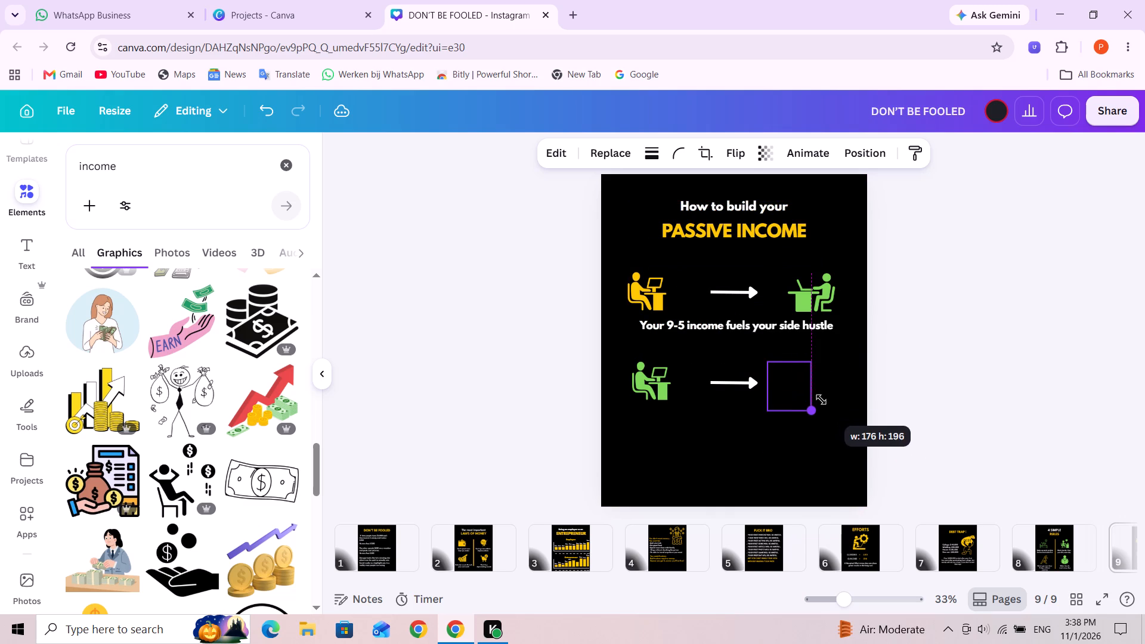
left_click_drag(821, 400, 809, 399)
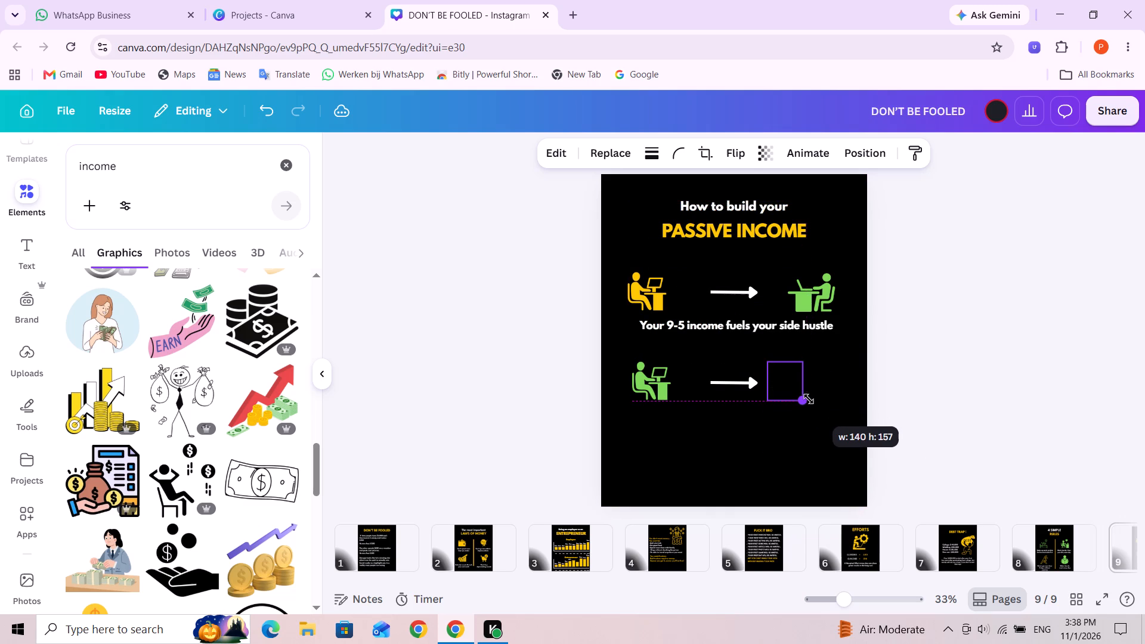
left_click_drag(809, 399, 807, 399)
left_click_drag(793, 386, 827, 386)
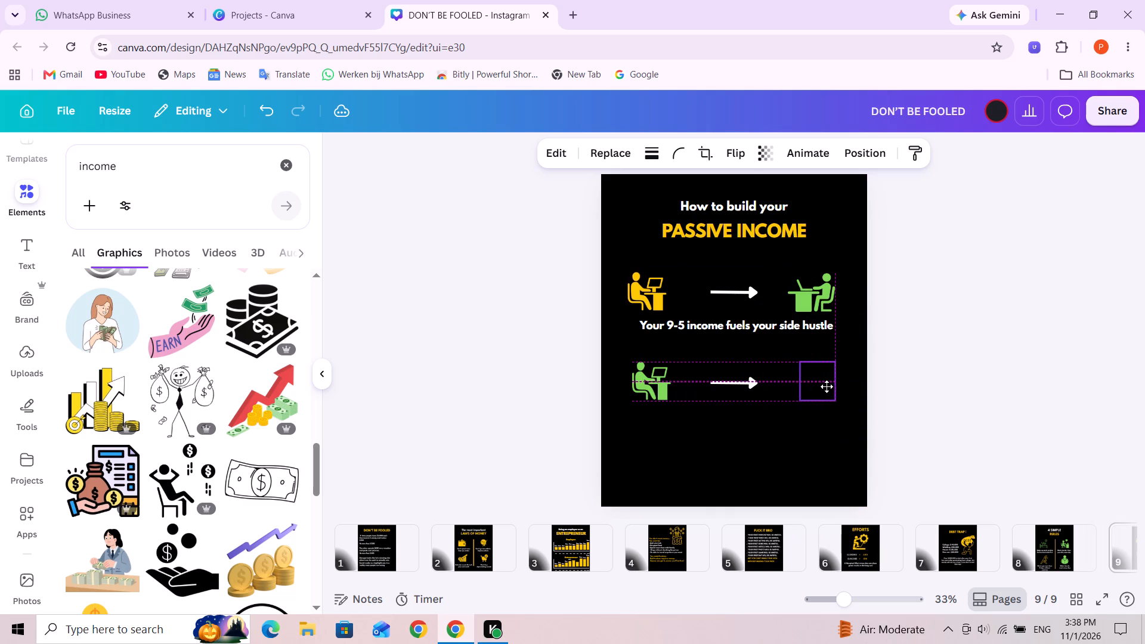
left_click_drag(827, 386, 824, 386)
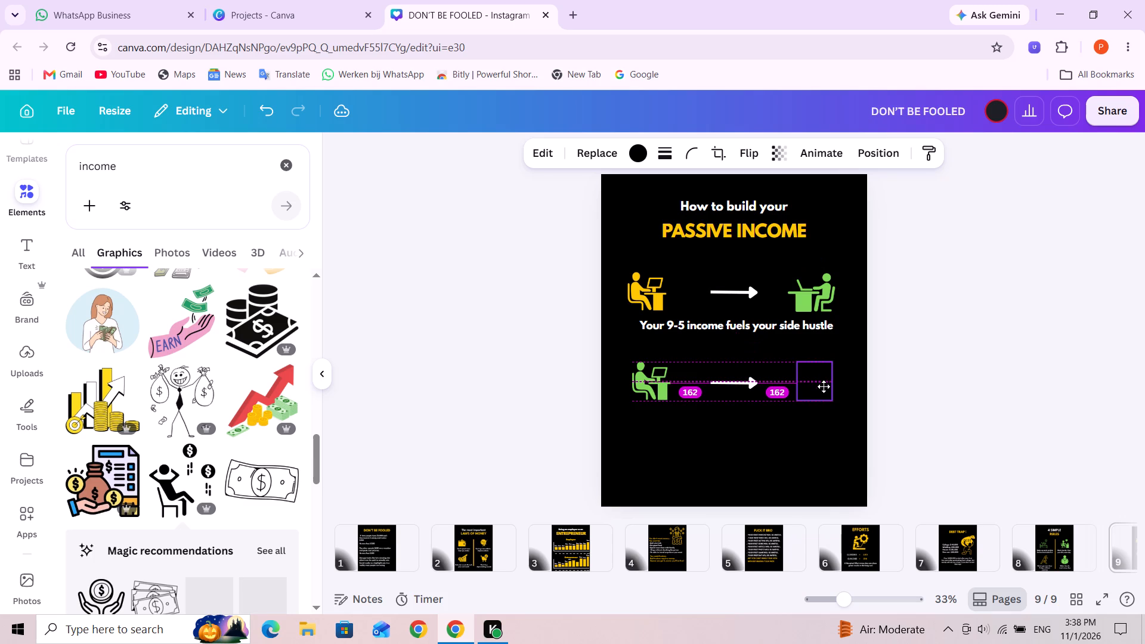
left_click_drag(824, 386, 825, 386)
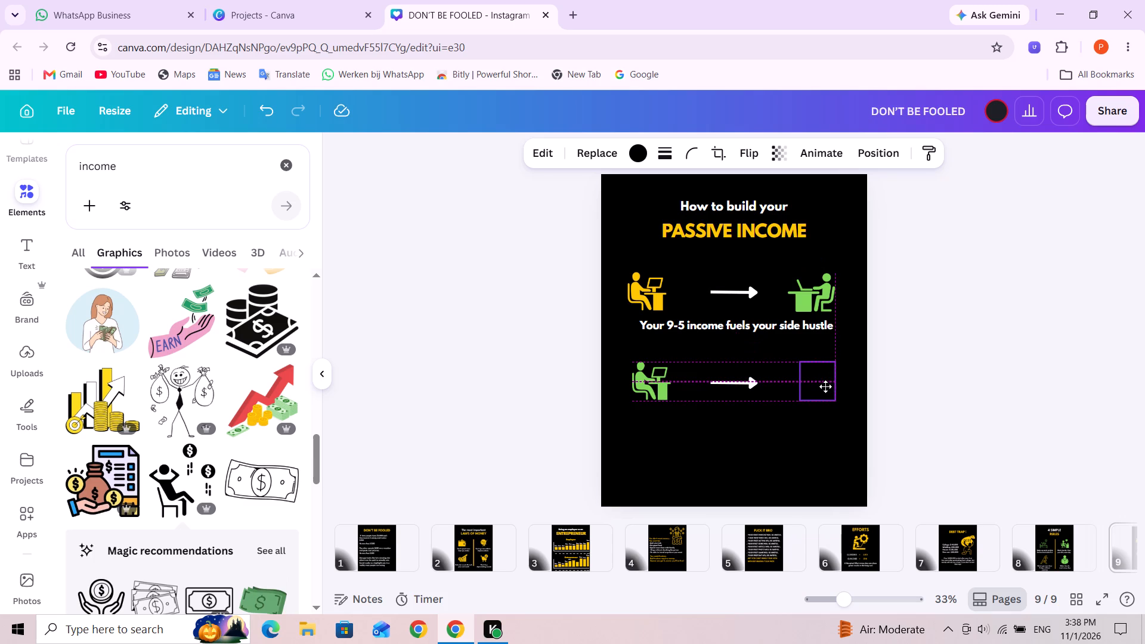
left_click_drag(825, 386, 822, 386)
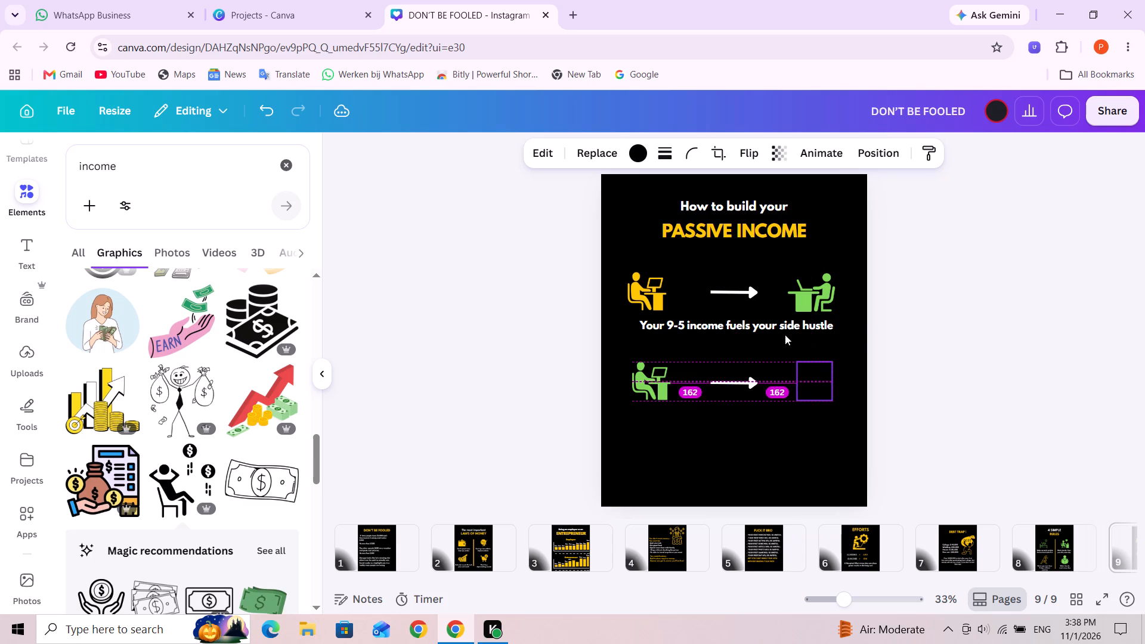
Recolour the reclining-figure graphic from the second row in the design's yellow.
left_click(633, 152)
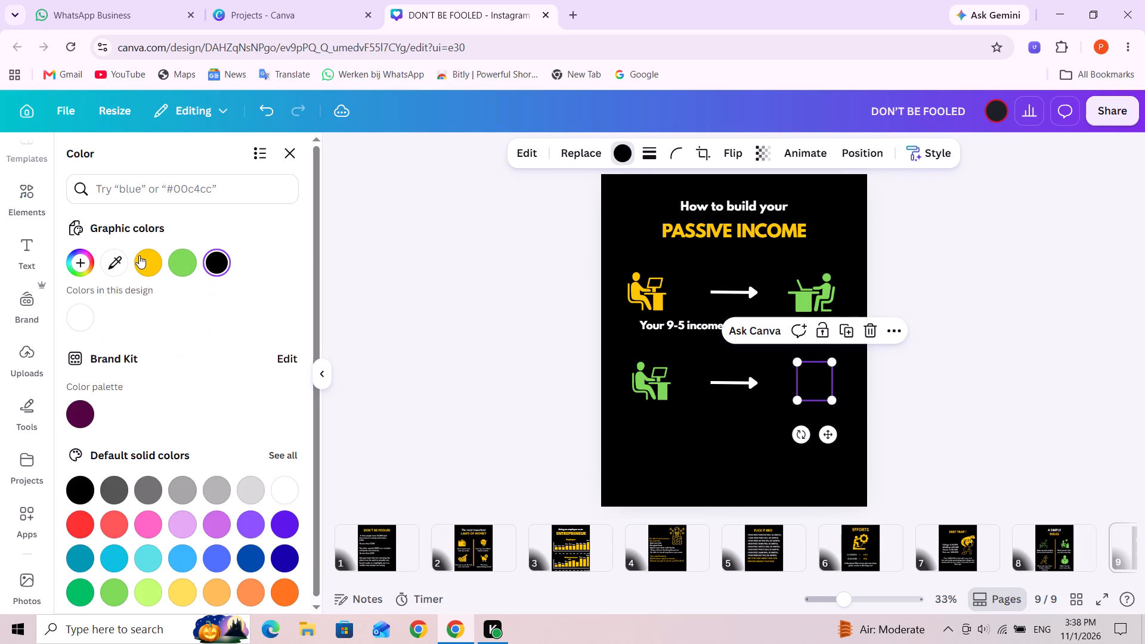
left_click(136, 256)
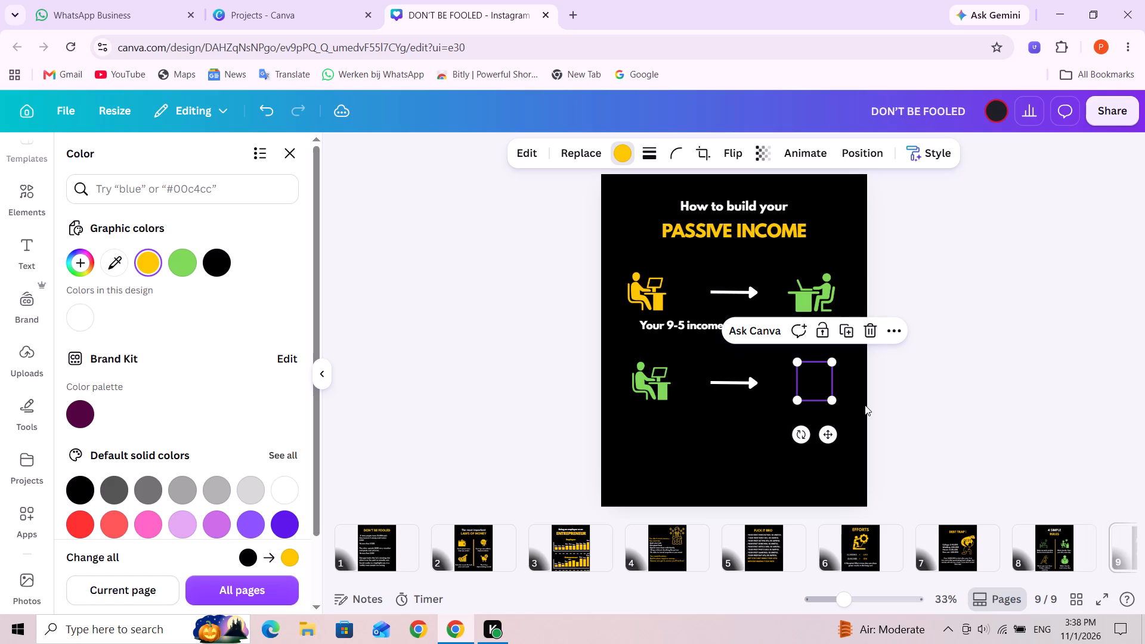
left_click(864, 405)
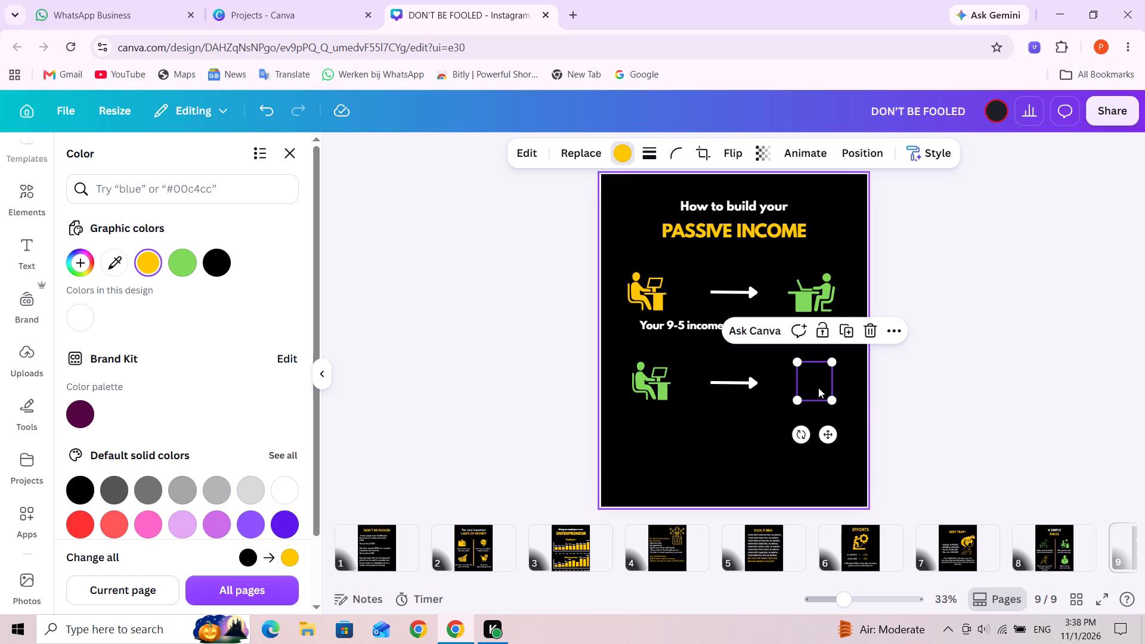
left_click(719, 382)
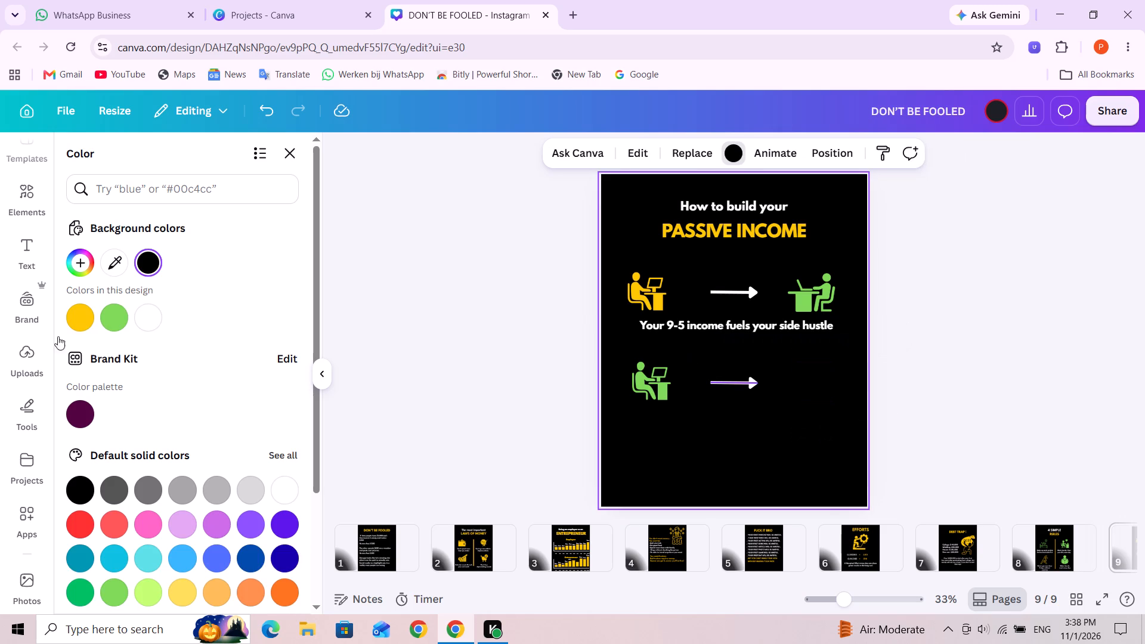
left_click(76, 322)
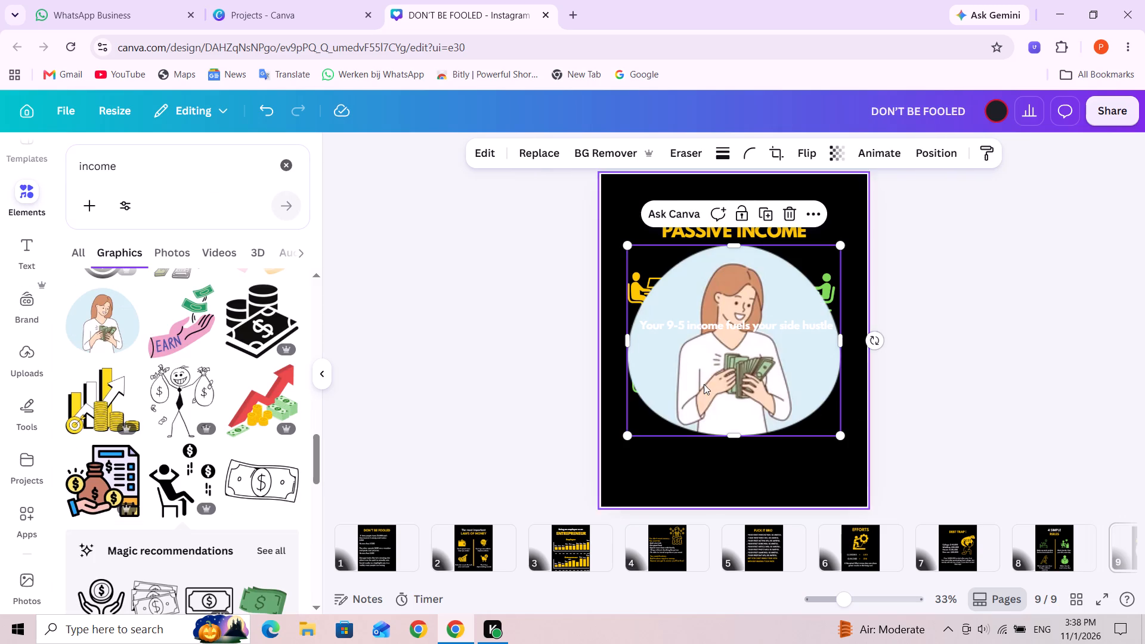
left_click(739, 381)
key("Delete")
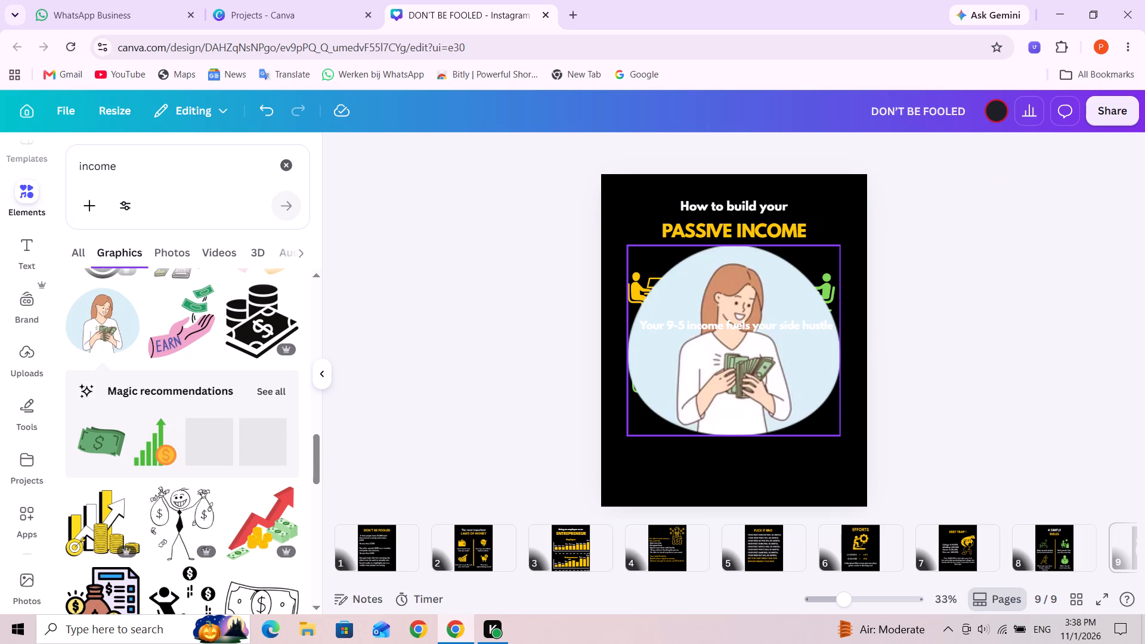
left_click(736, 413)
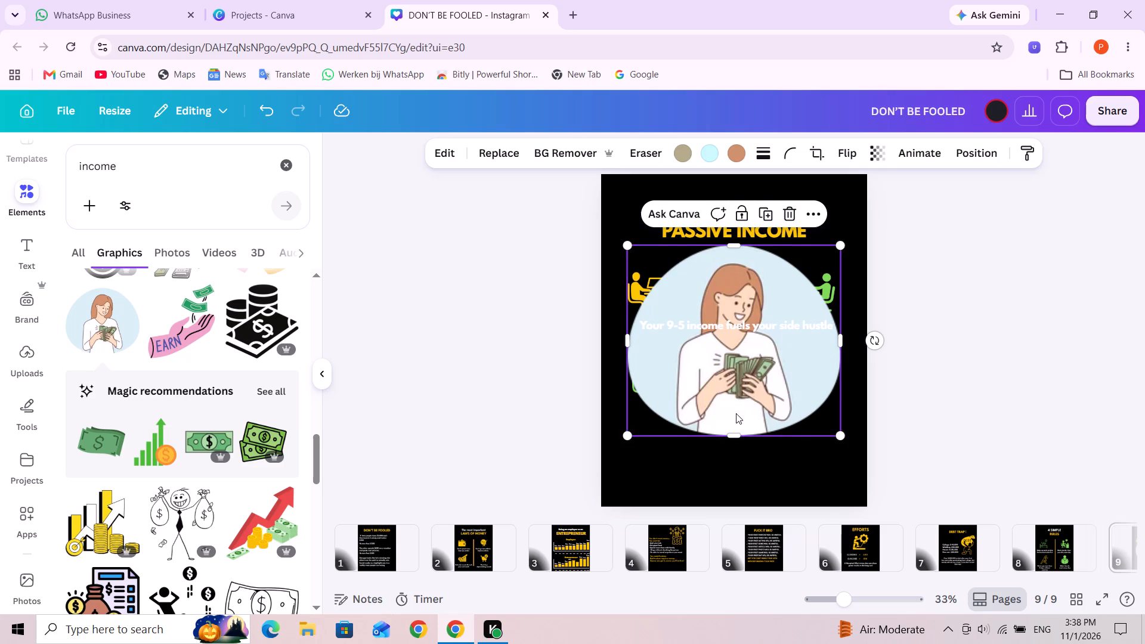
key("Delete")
Recolour the white arrows in both rows of page 9 in the design's yellow.
left_click(735, 296)
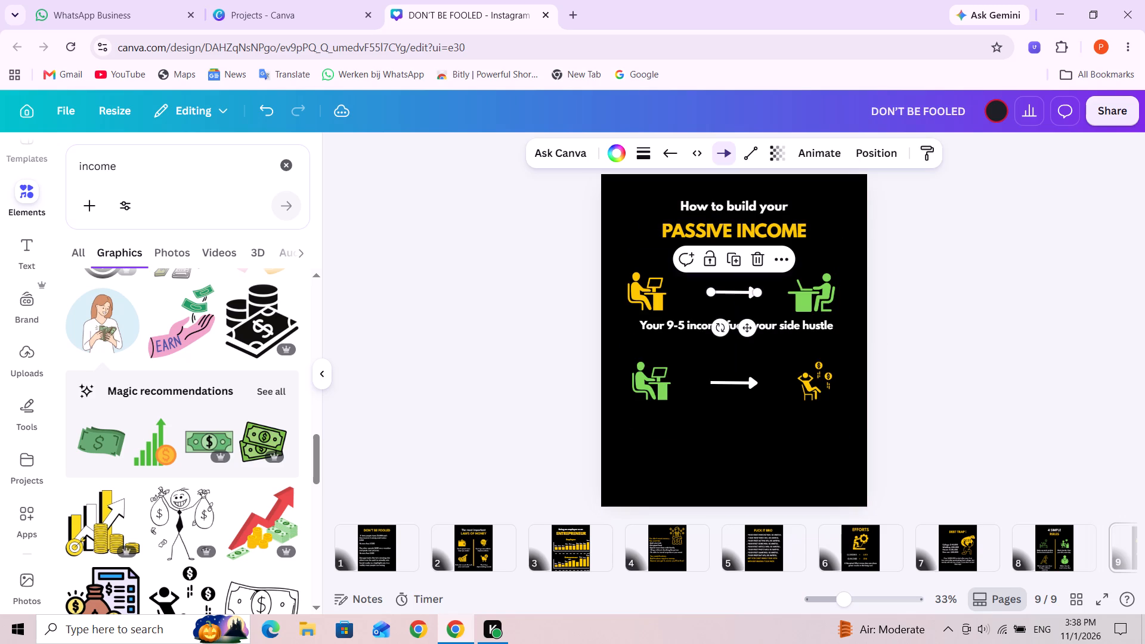
left_click(612, 151)
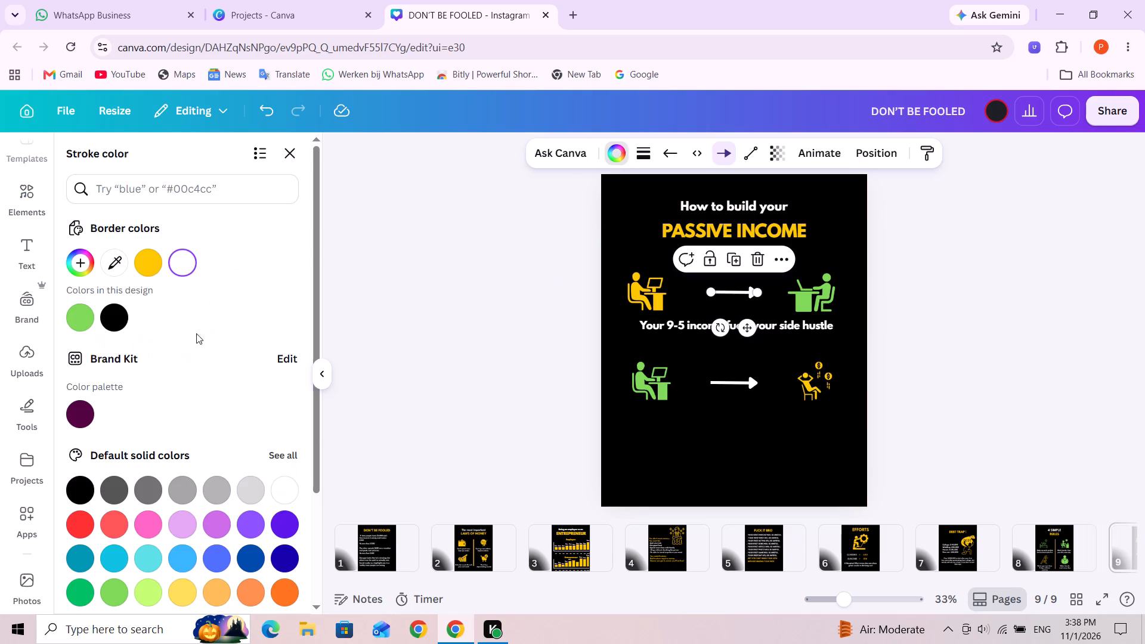
left_click(162, 254)
left_click(152, 259)
left_click(738, 386)
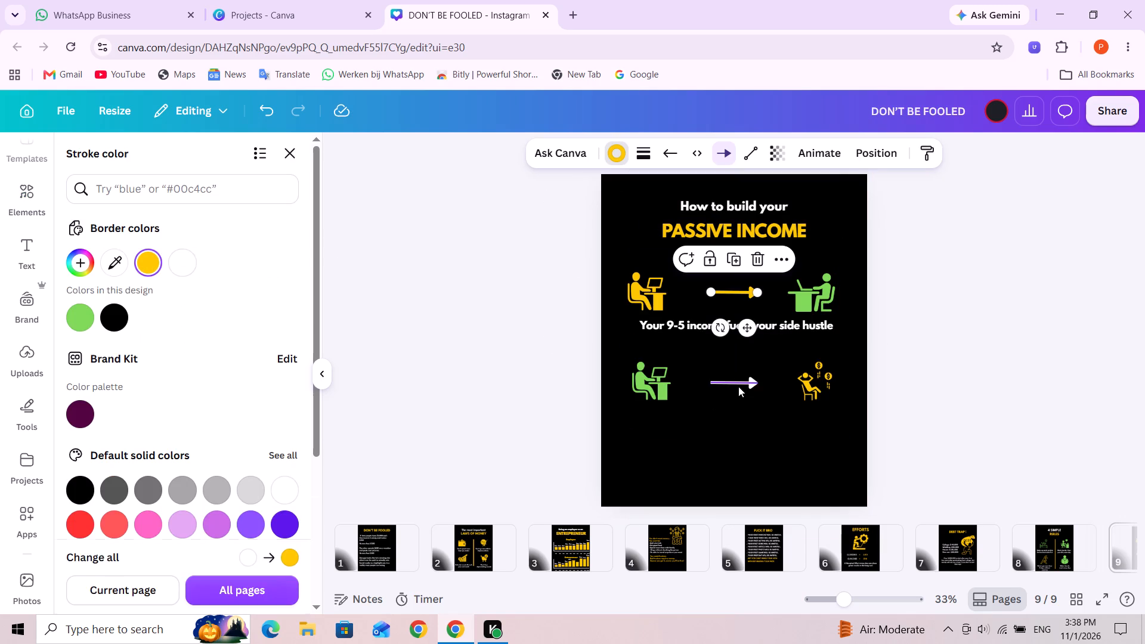
left_click(143, 265)
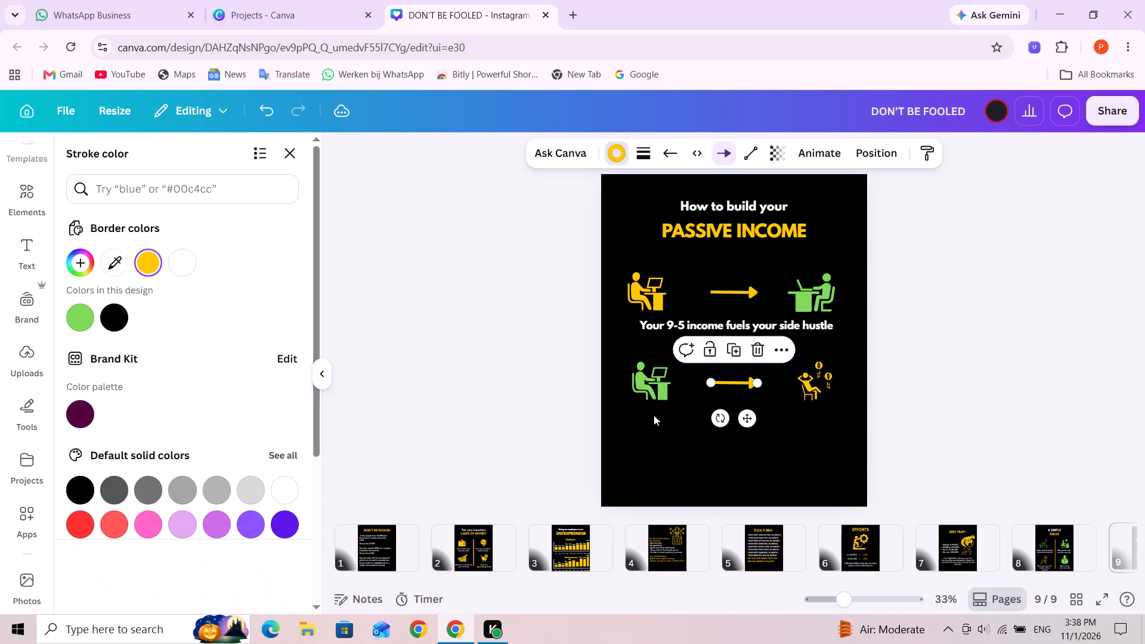
left_click(800, 484)
Look through the "income" graphics results for another passive-income illustration.
left_click(821, 398)
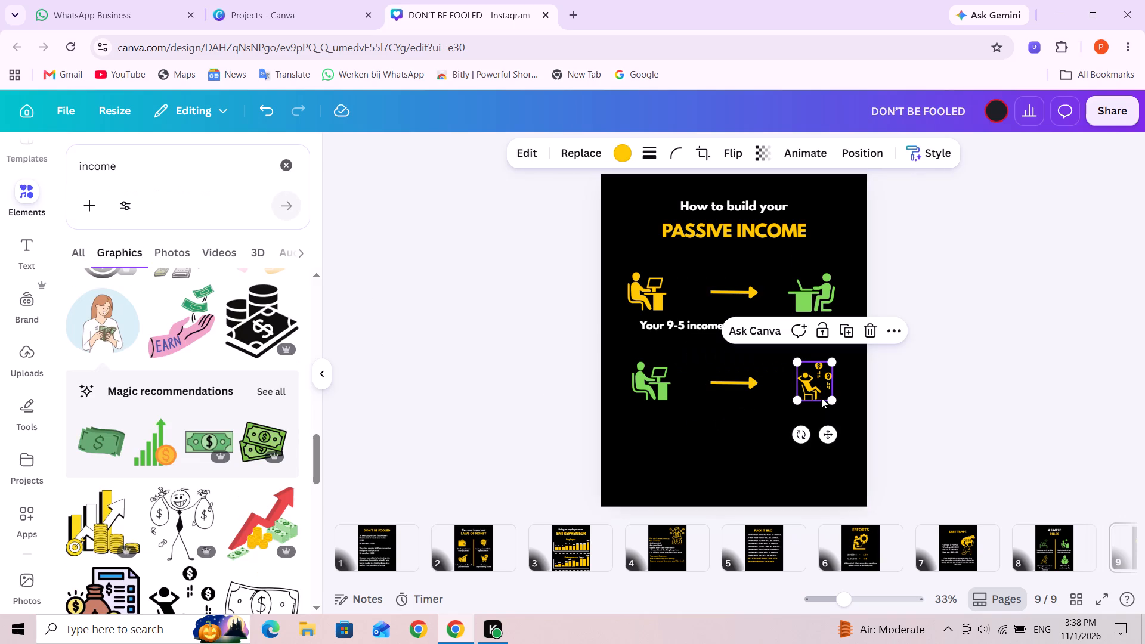
scroll(213, 473, "down", 6)
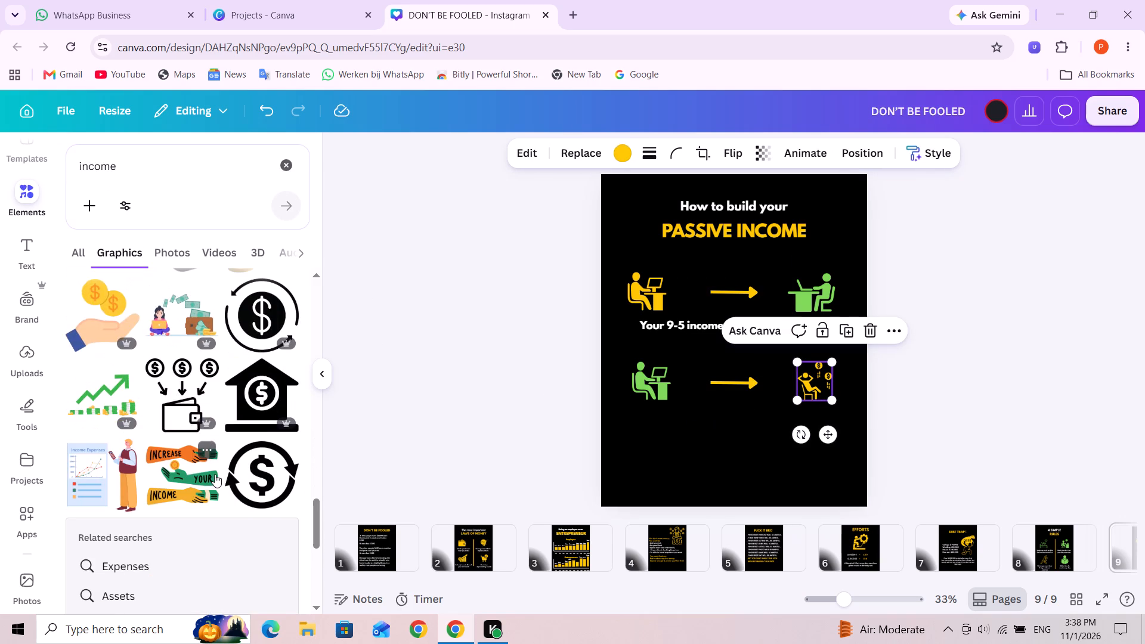
scroll(218, 475, "down", 7)
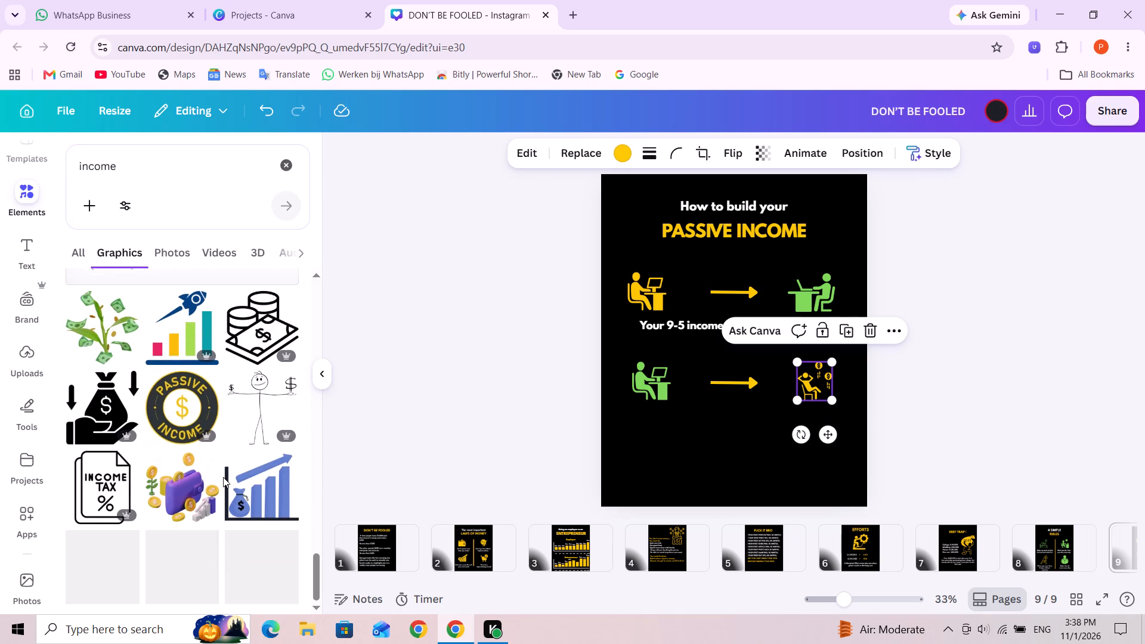
scroll(223, 477, "down", 7)
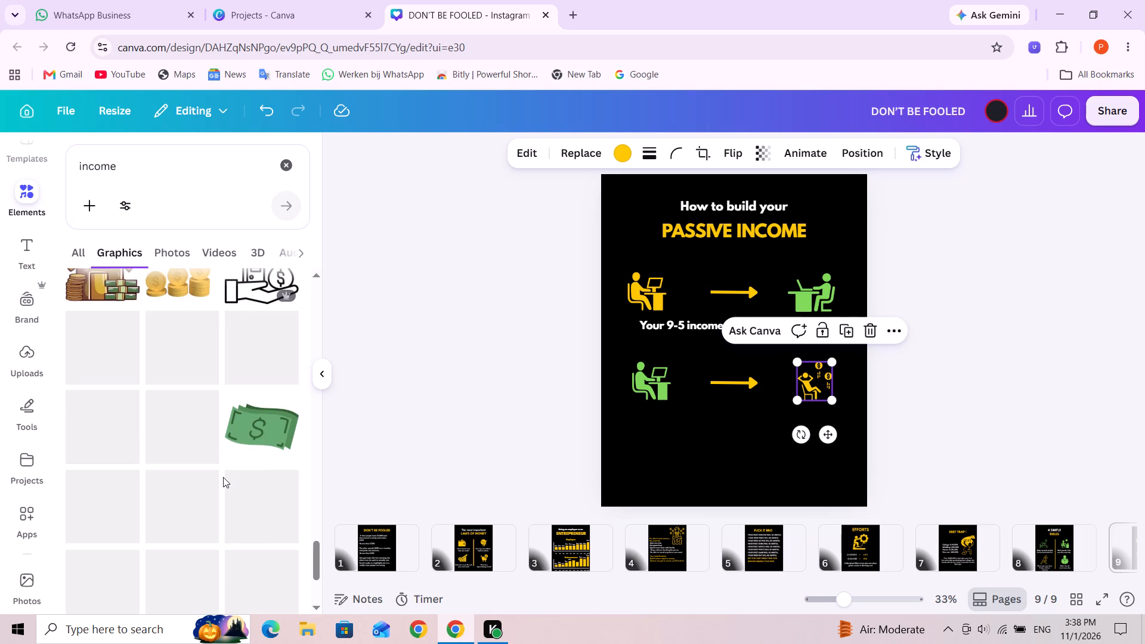
scroll(219, 477, "up", 2)
scroll(219, 477, "down", 3)
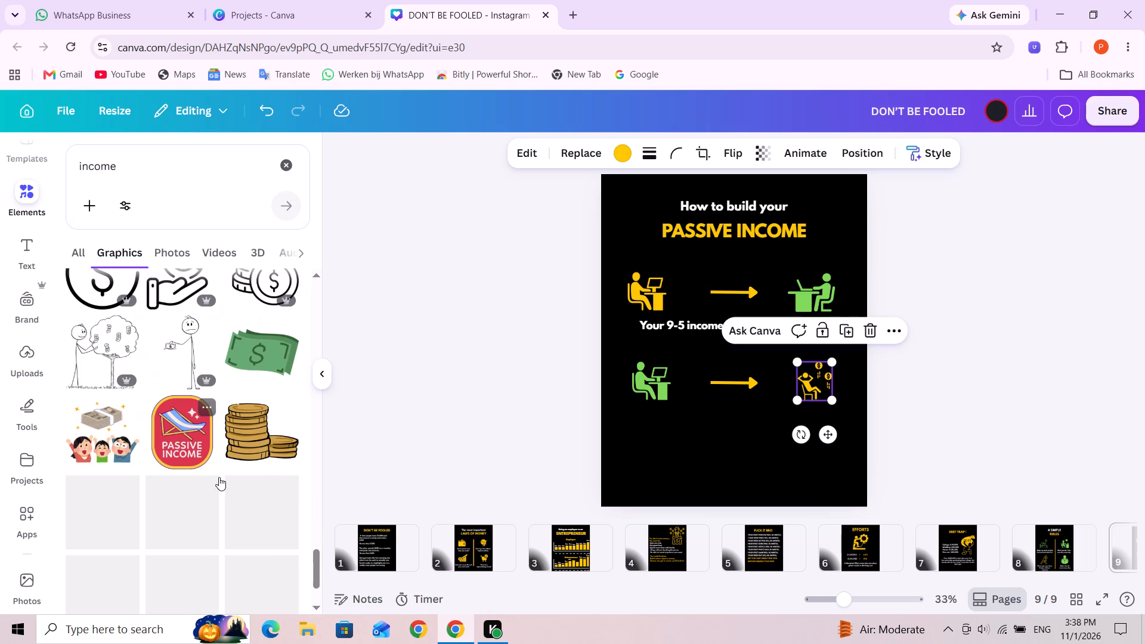
scroll(219, 477, "down", 3)
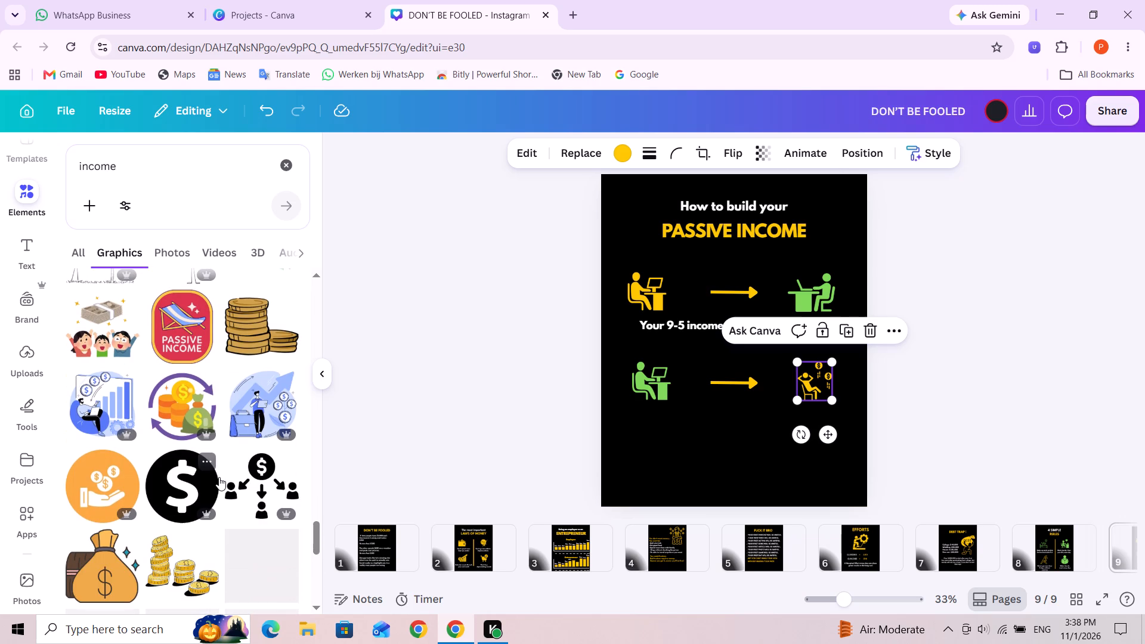
scroll(219, 477, "down", 3)
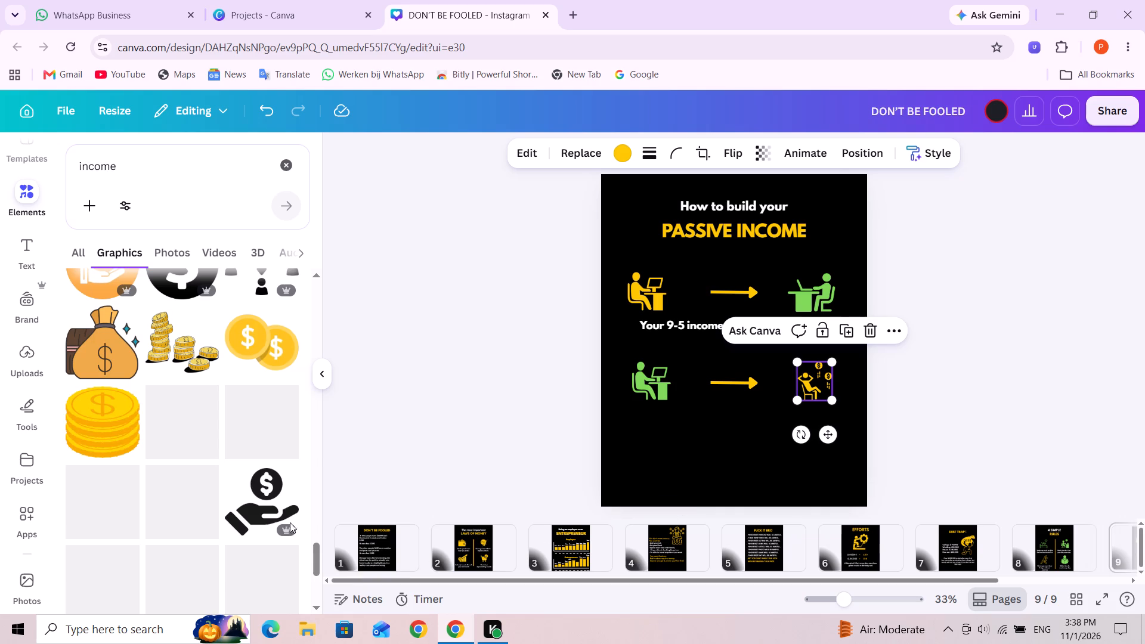
scroll(214, 521, "down", 2)
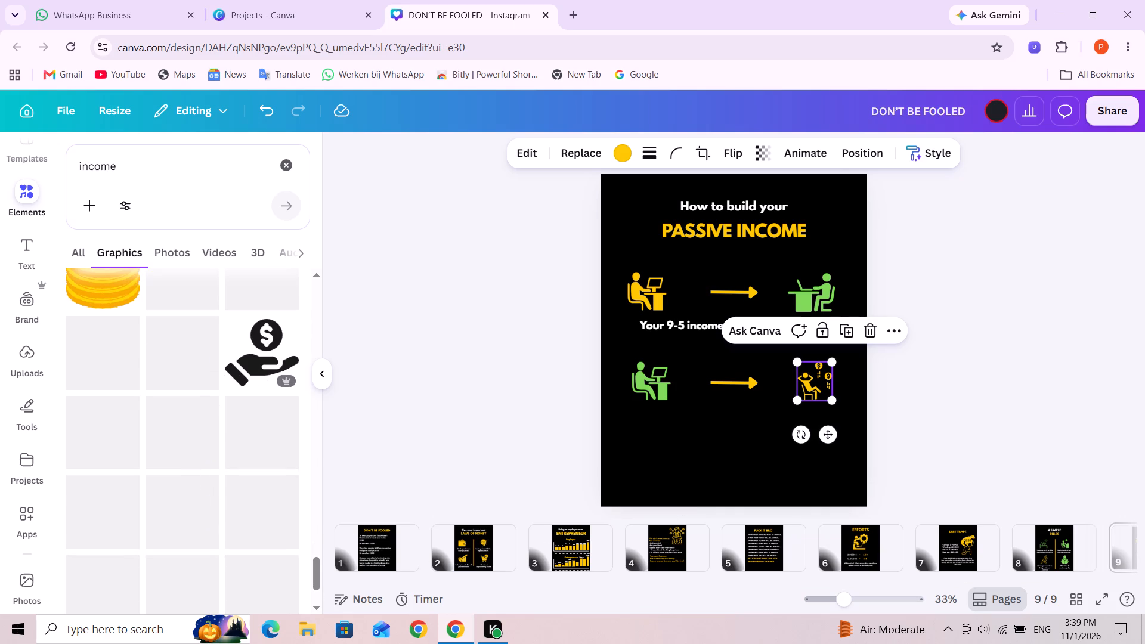
Search the graphics for "passive income".
left_click(76, 165)
triple_click(76, 165)
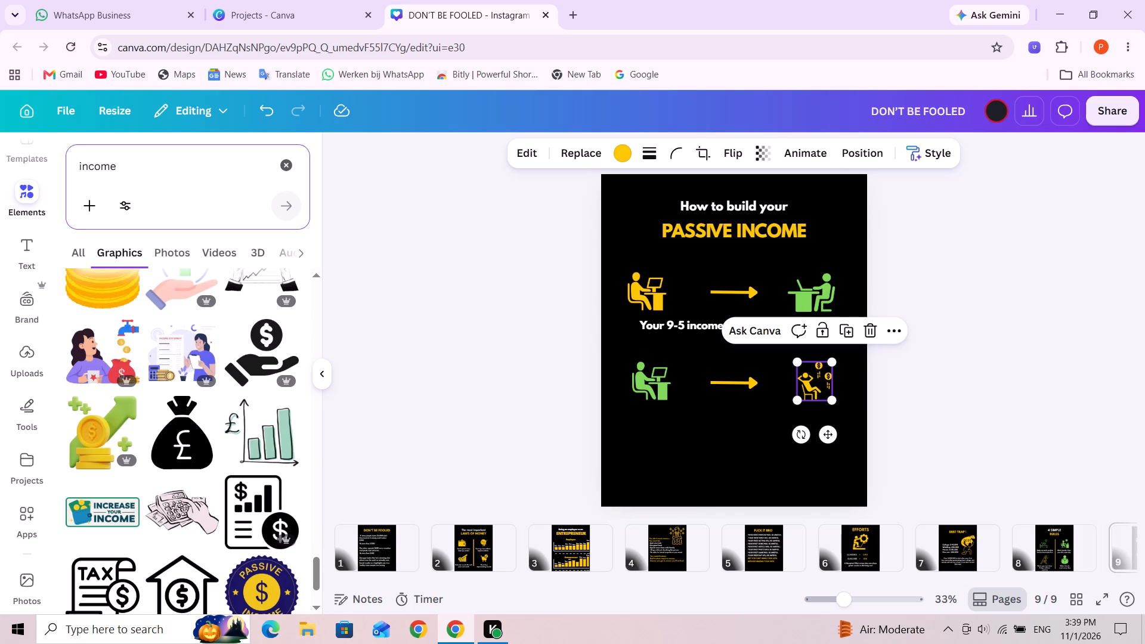
left_click(82, 168)
type("passive")
key("space")
key("Return")
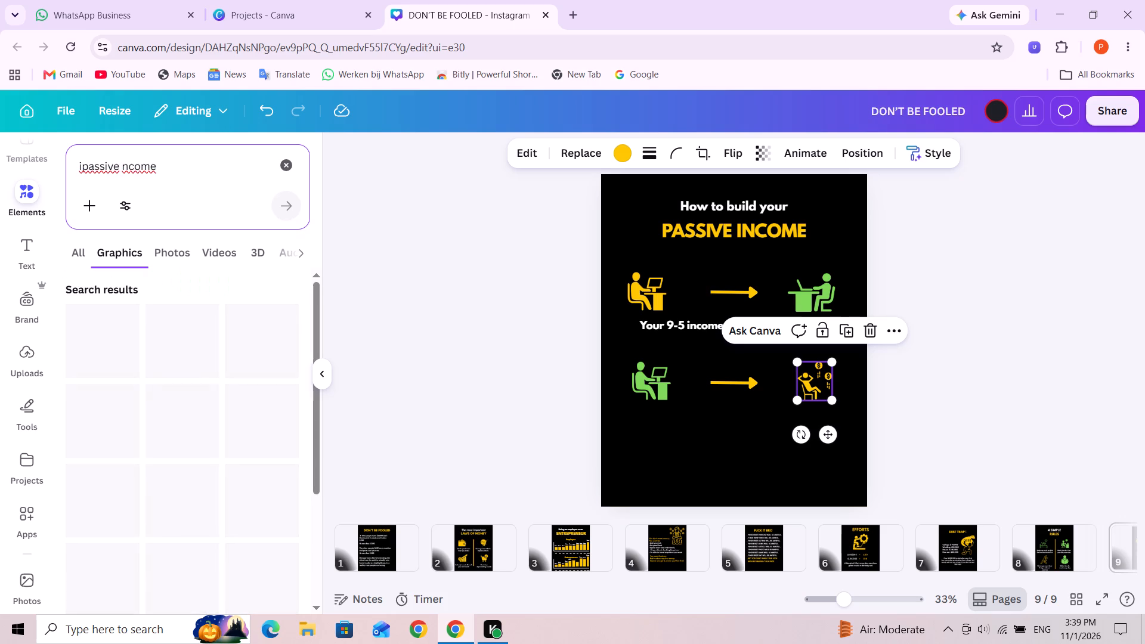
left_click(85, 168)
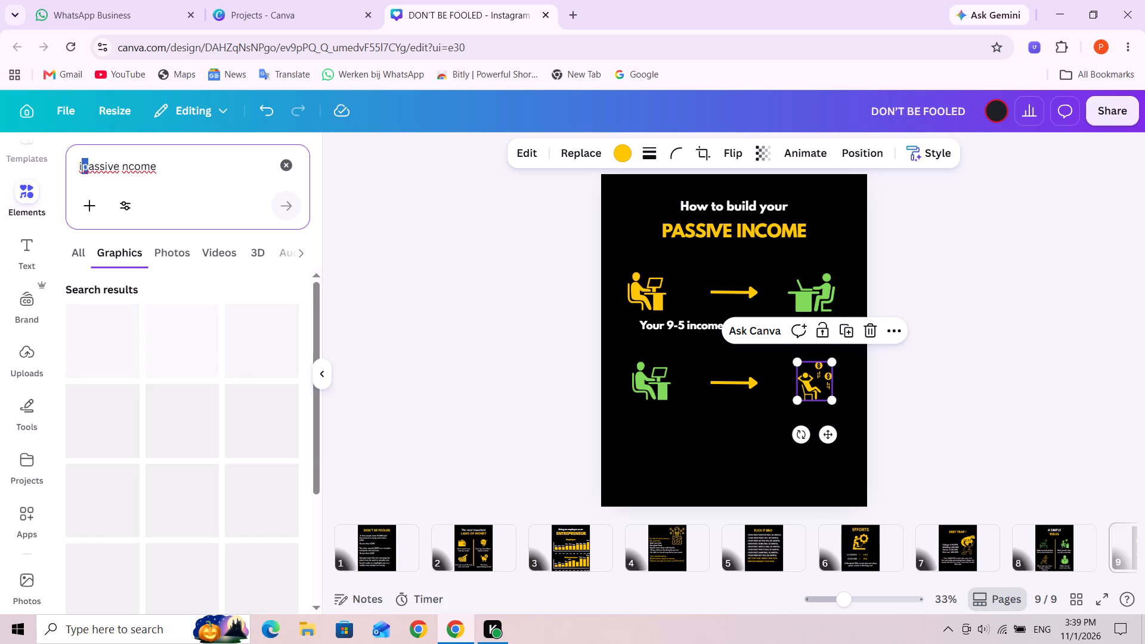
key("BackSpace")
key("BackSpace")
key("p")
key("Return")
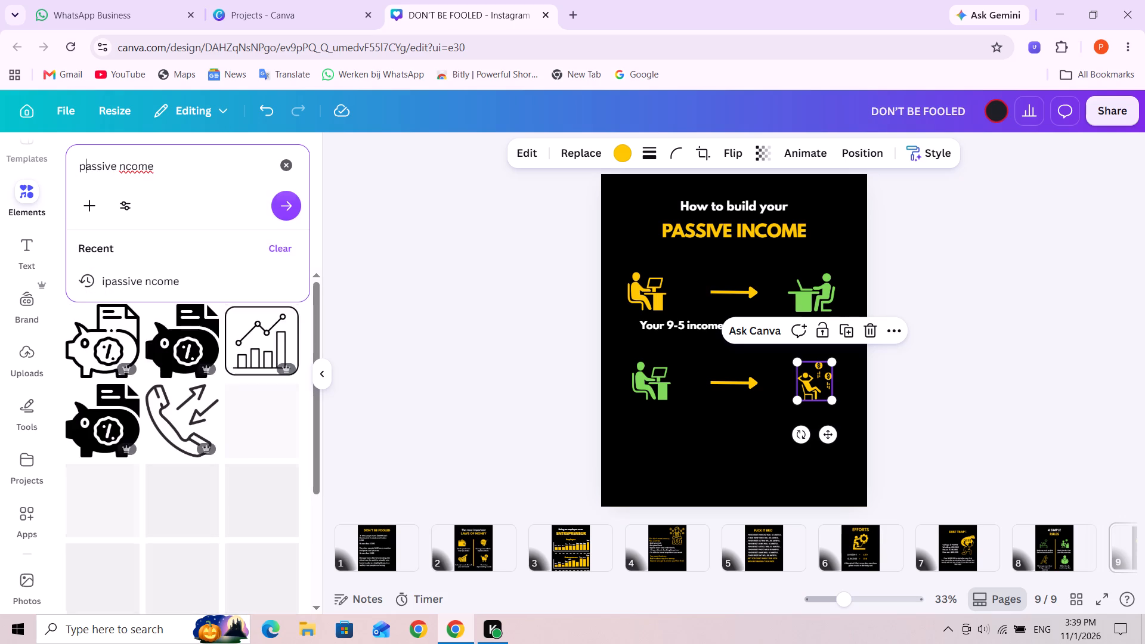
left_click(120, 175)
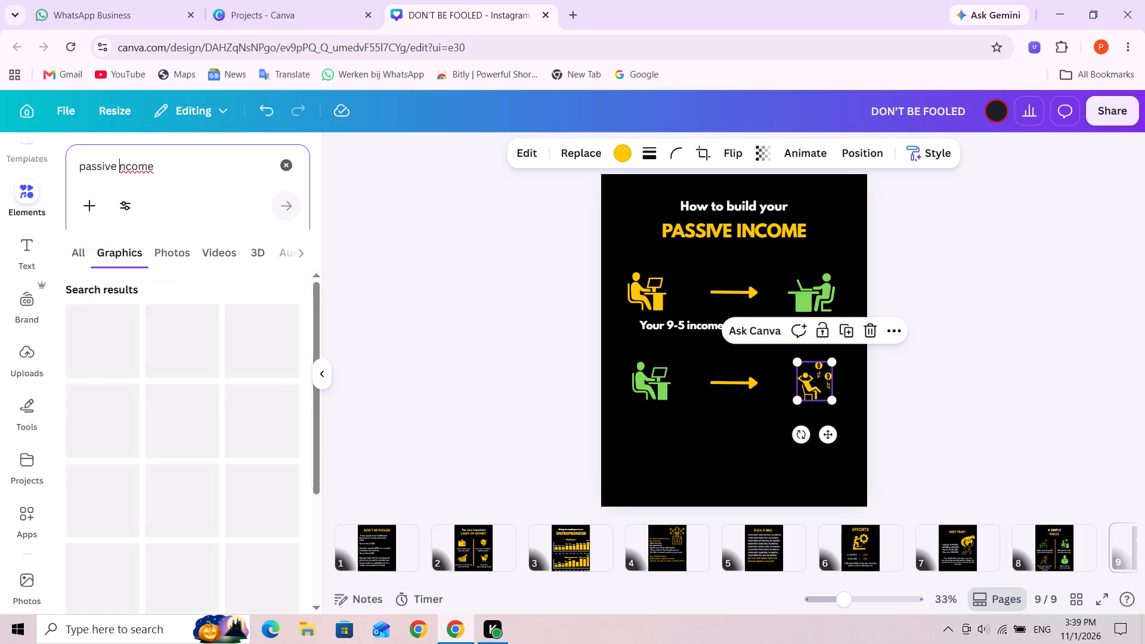
left_click(132, 168)
key("BackSpace")
key("BackSpace")
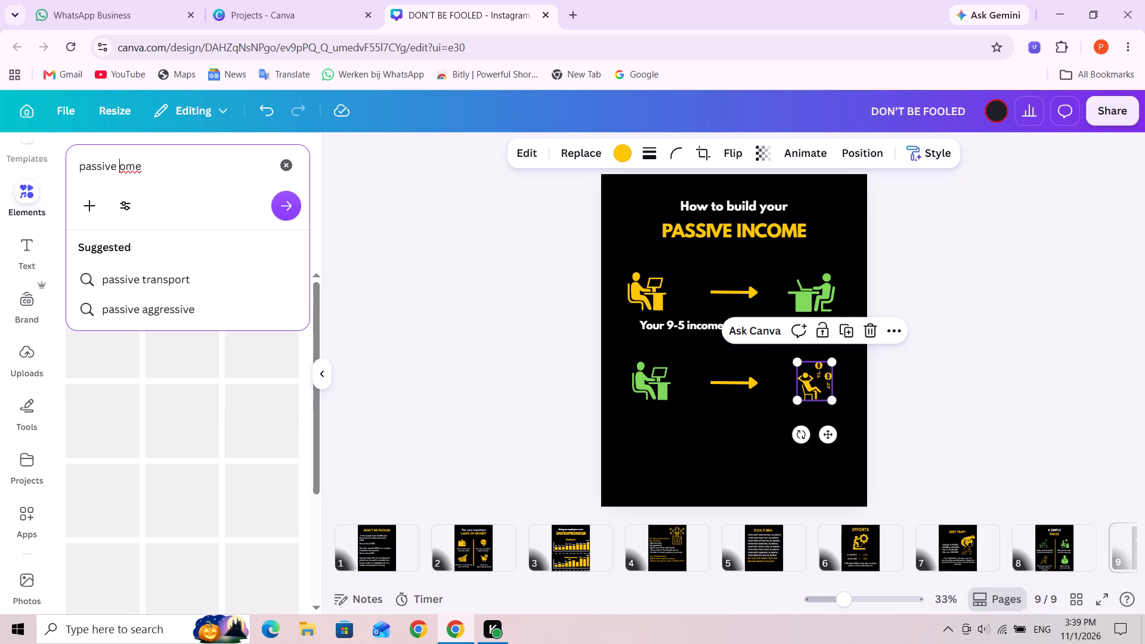
type("inc")
key("Return")
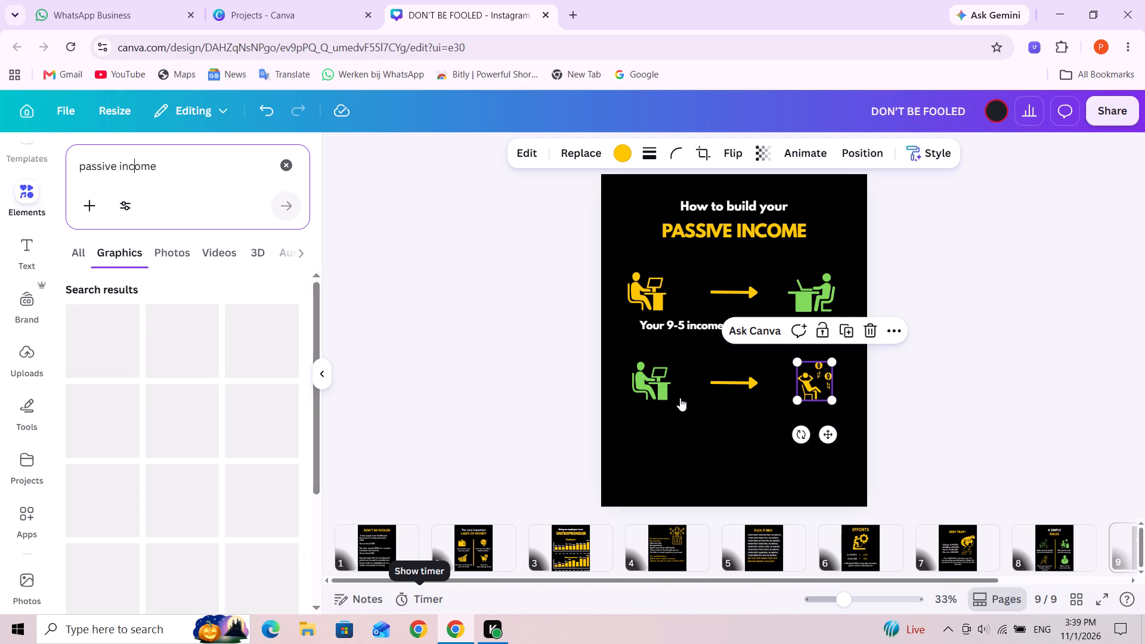
Place a copy of the "Your 9-5 income fuels your side hustle" caption beneath the second row of icons.
left_click(700, 326)
left_click(766, 288)
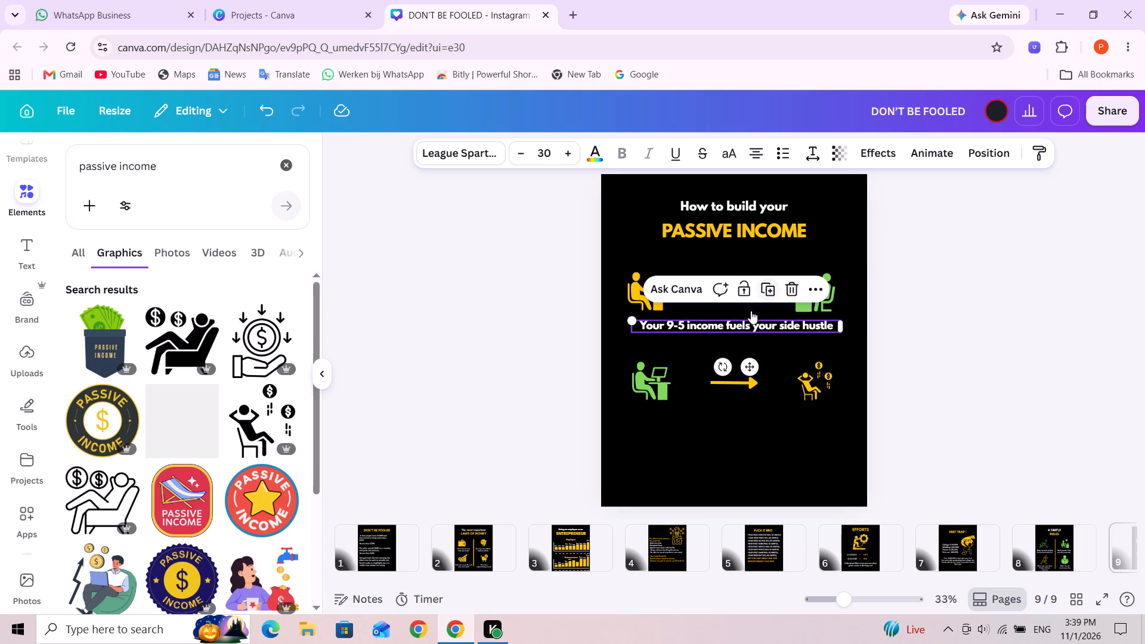
left_click_drag(728, 330, 725, 419)
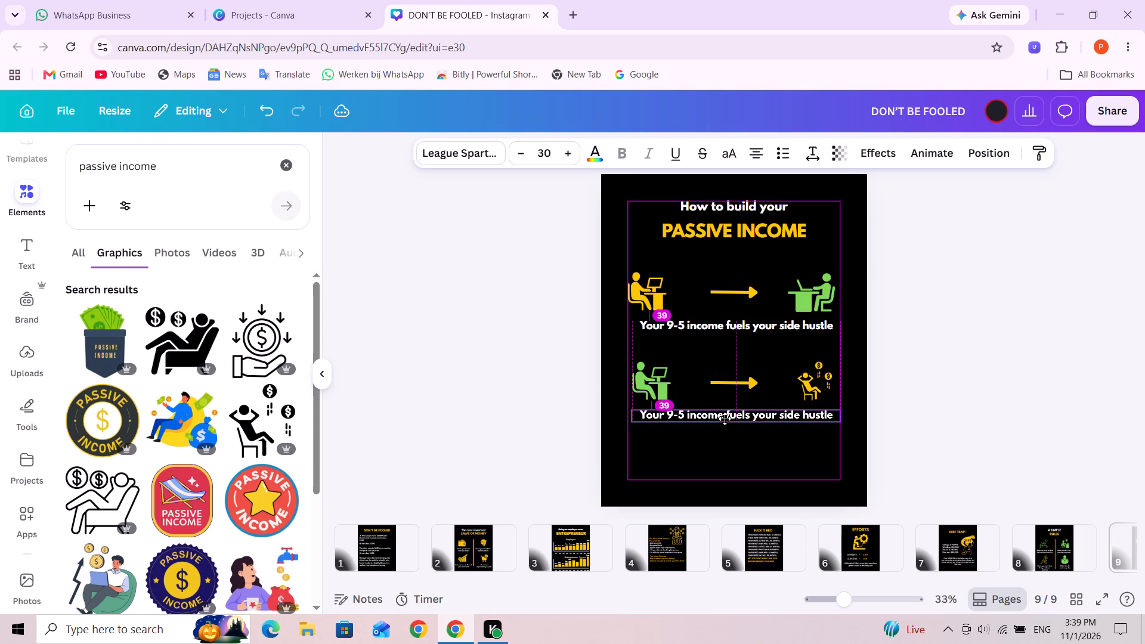
left_click_drag(725, 419, 724, 418)
Rewrite the copied caption as "Your side hustle income fuels your passive income".
triple_click(722, 417)
left_click(722, 417)
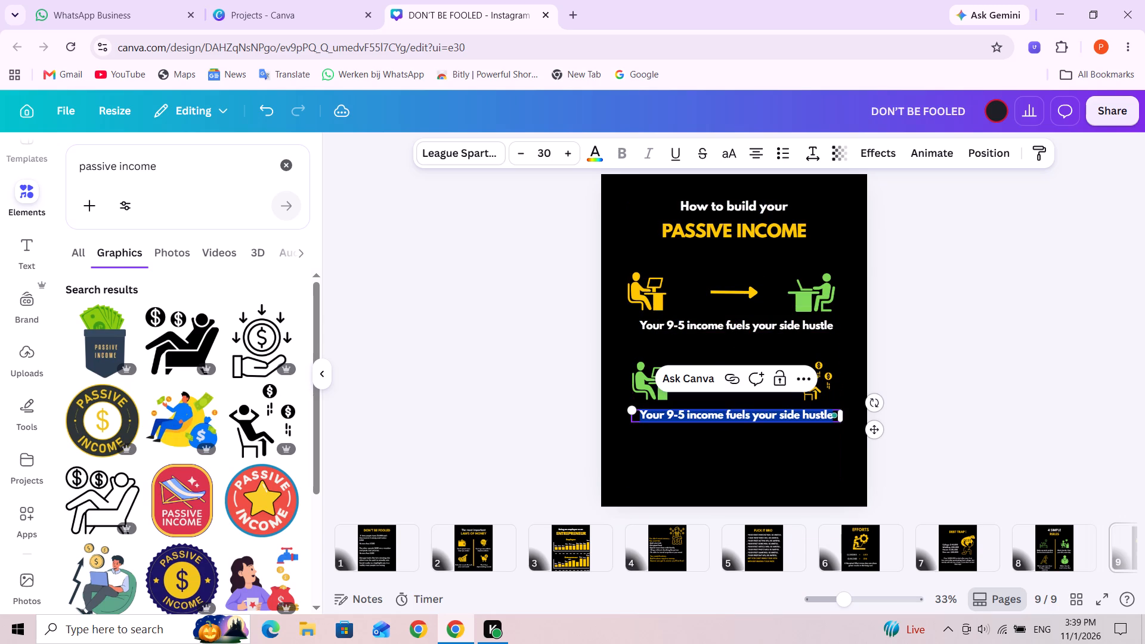
type("our side huslte")
key("BackSpace")
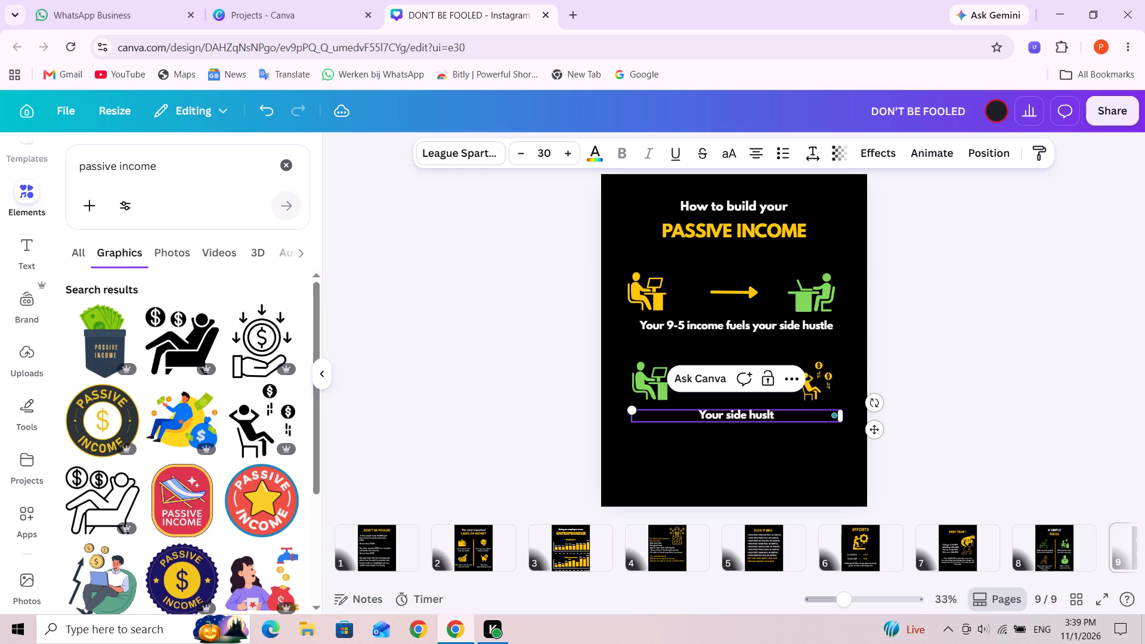
key("BackSpace")
type("le")
key("space")
type("income fuels yoit")
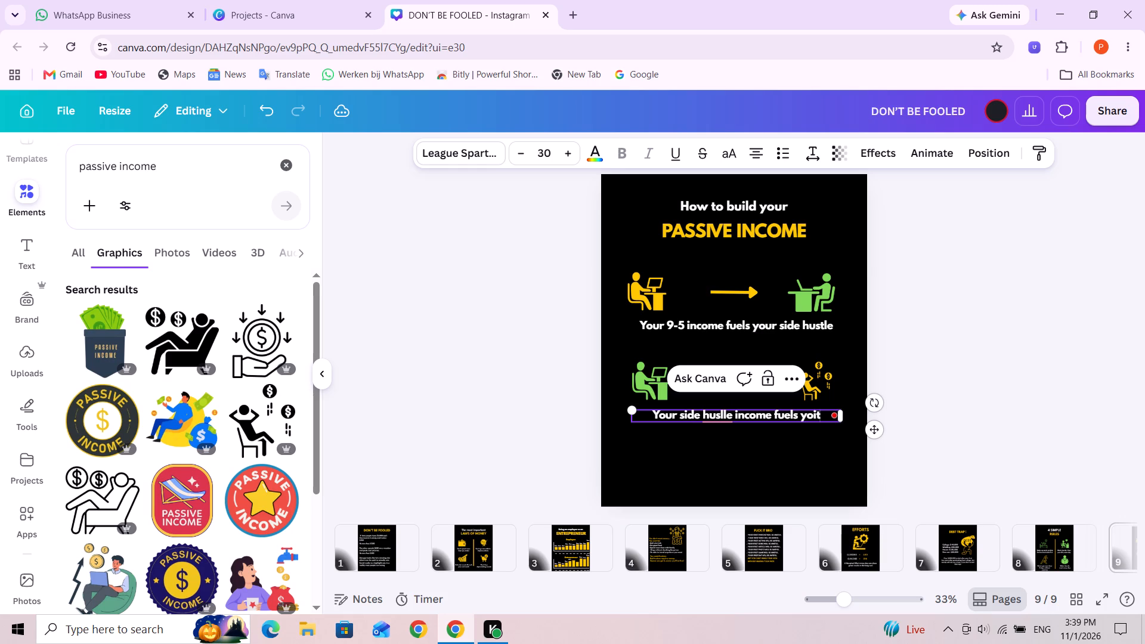
key("BackSpace")
key("BackSpace")
type("ur passive income")
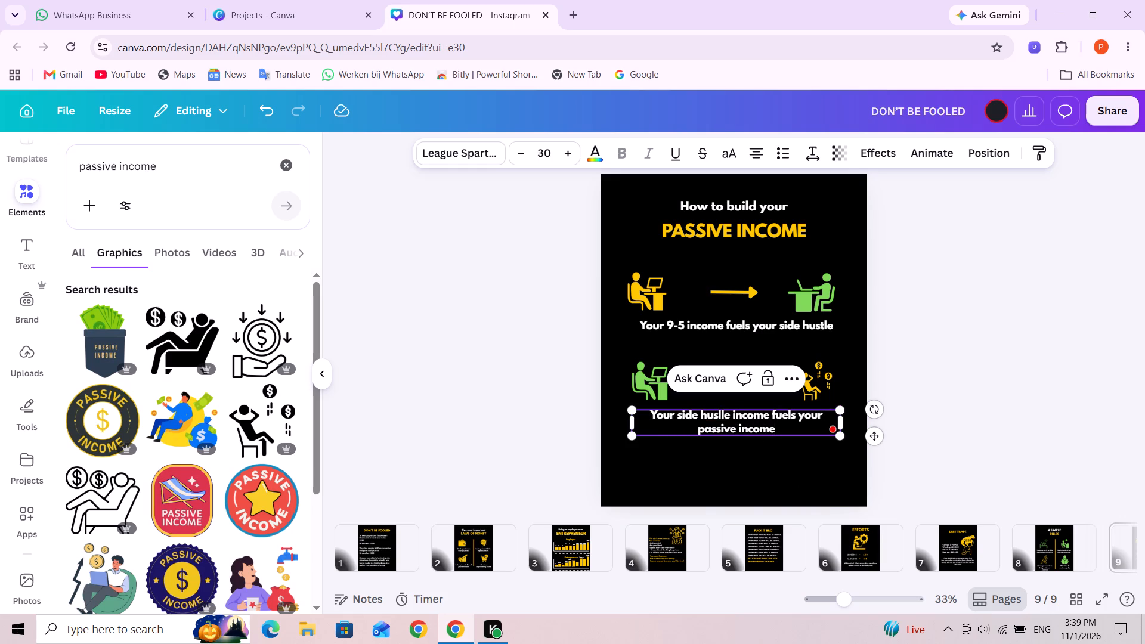
left_click(717, 458)
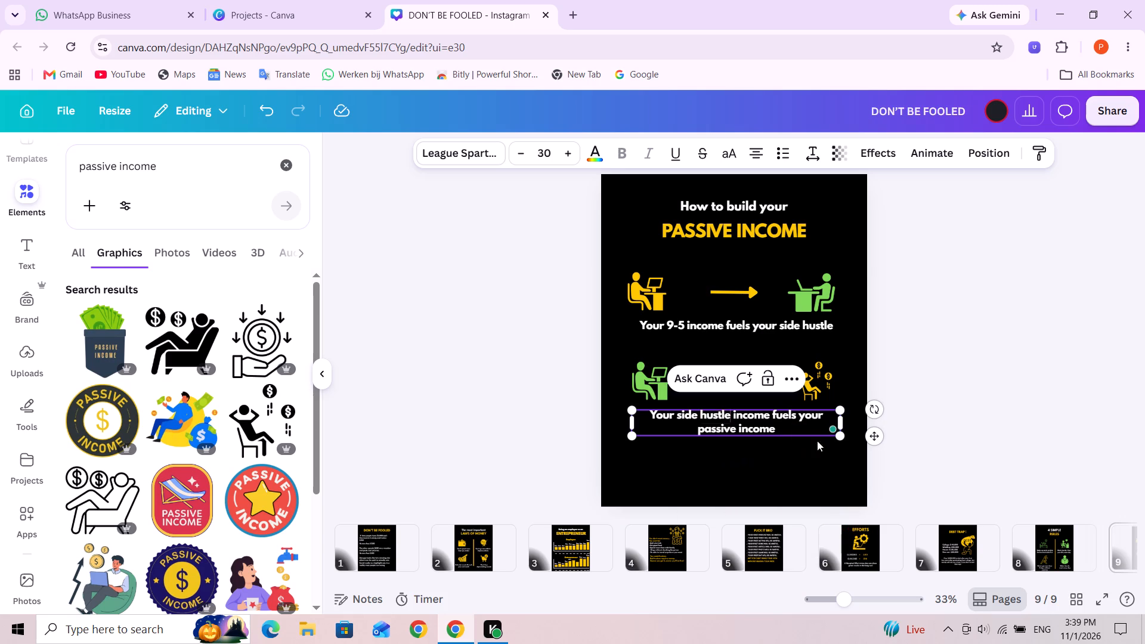
Widen the second caption's text box to about 1,037 so it fits one line, and centre it beneath the second row.
left_click_drag(845, 425, 892, 416)
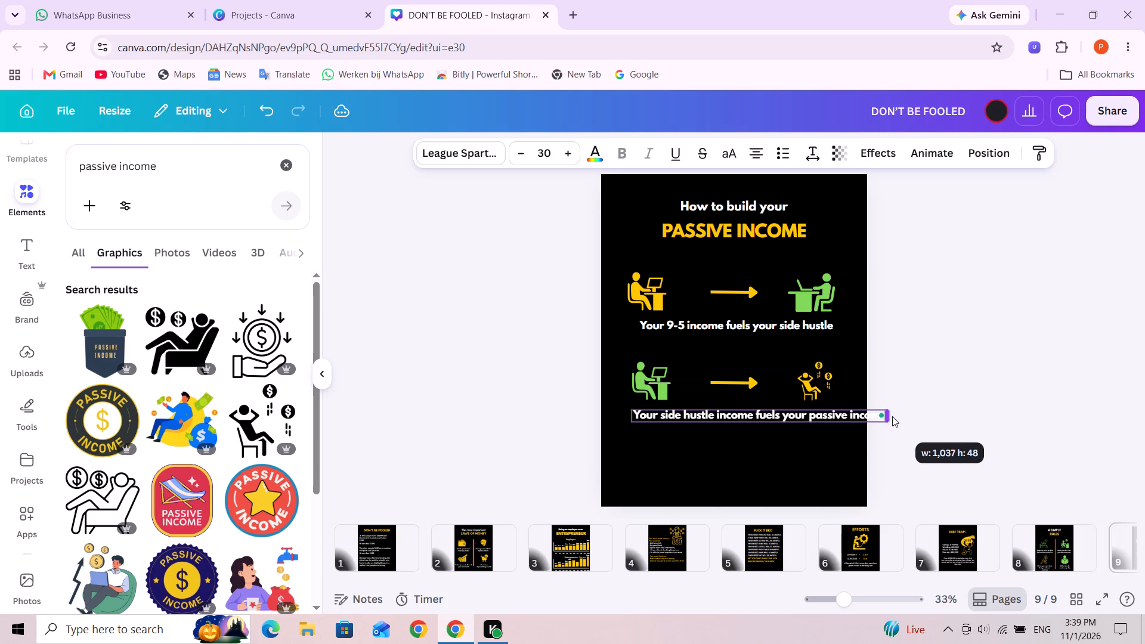
left_click_drag(892, 416, 893, 416)
left_click(801, 436)
left_click_drag(796, 412, 796, 412)
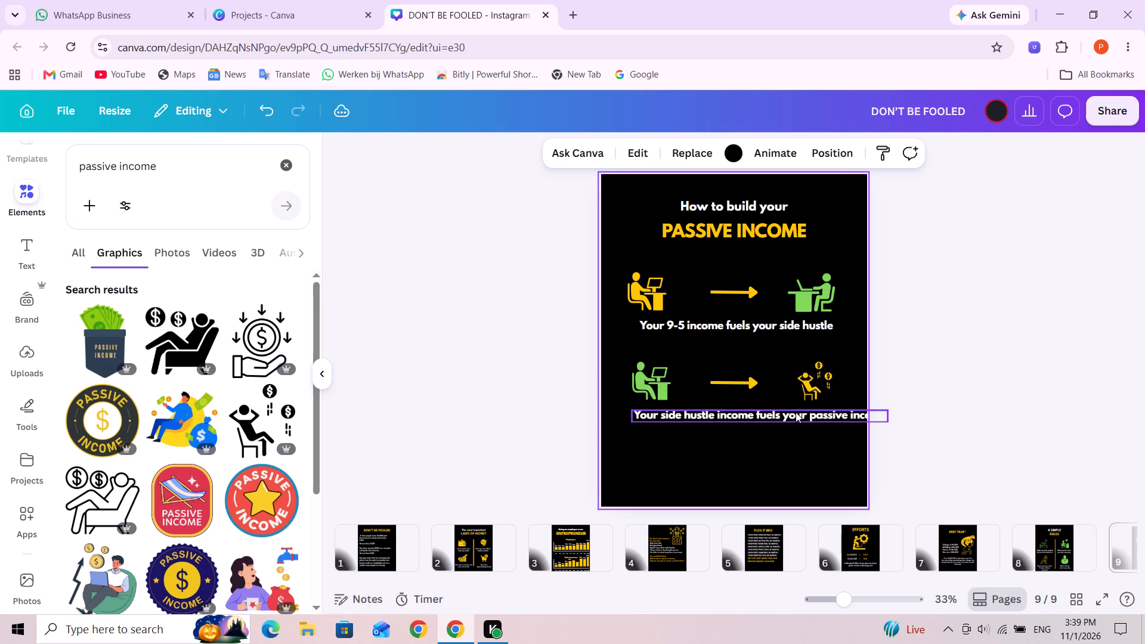
left_click_drag(796, 412, 772, 415)
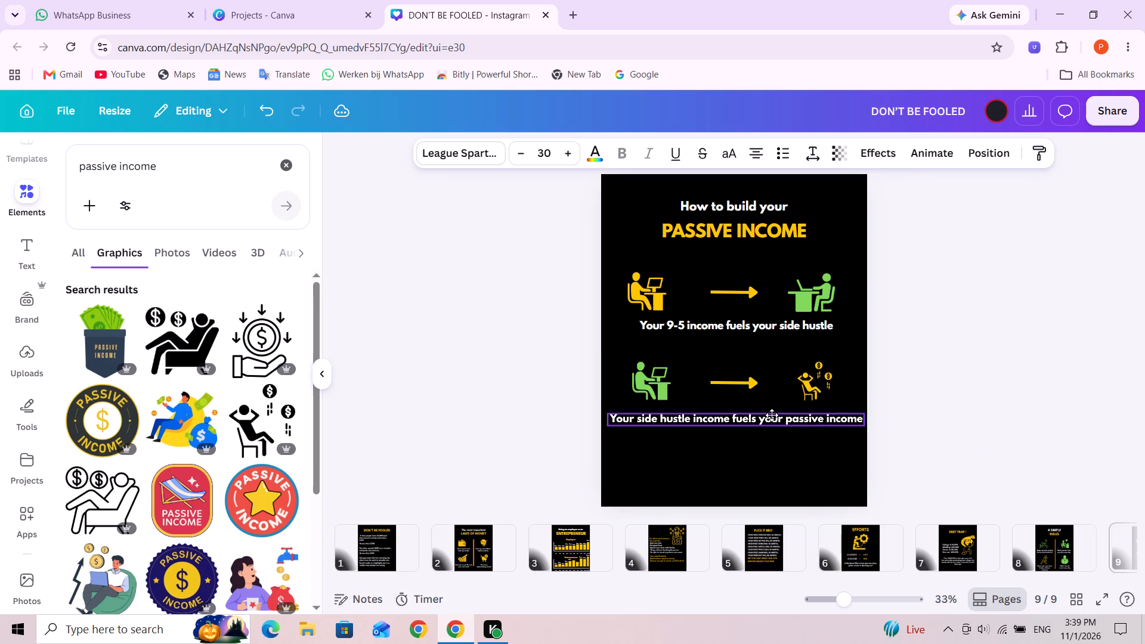
left_click_drag(772, 415, 771, 417)
left_click(785, 450)
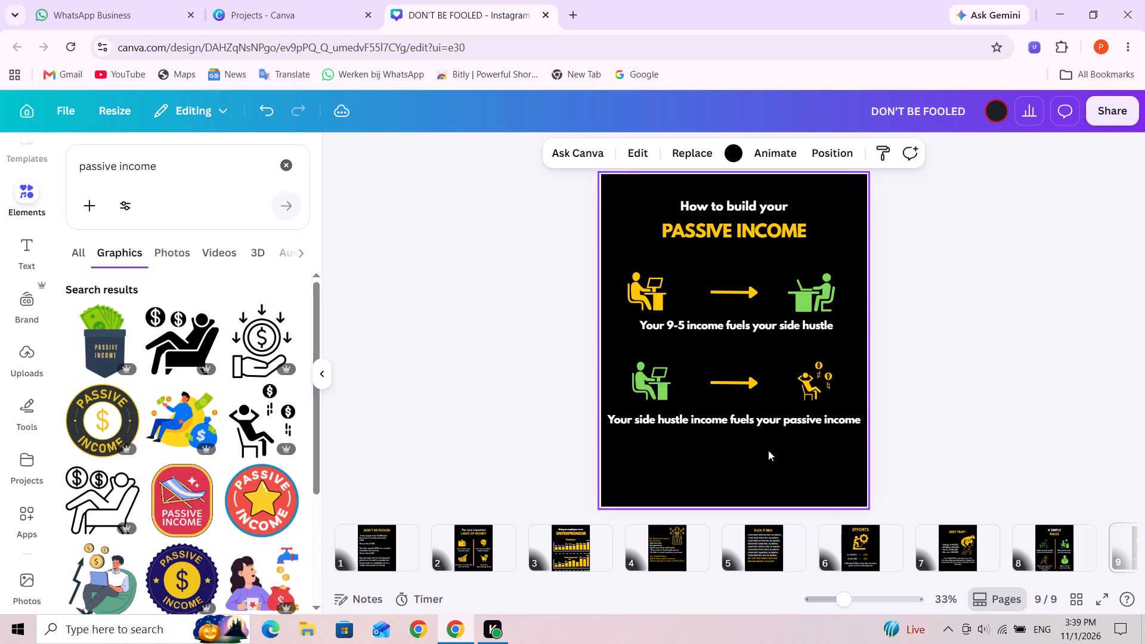
Move the second row's desk worker, arrow, reclining figure and caption slightly up towards the first row.
left_click_drag(645, 382, 651, 373)
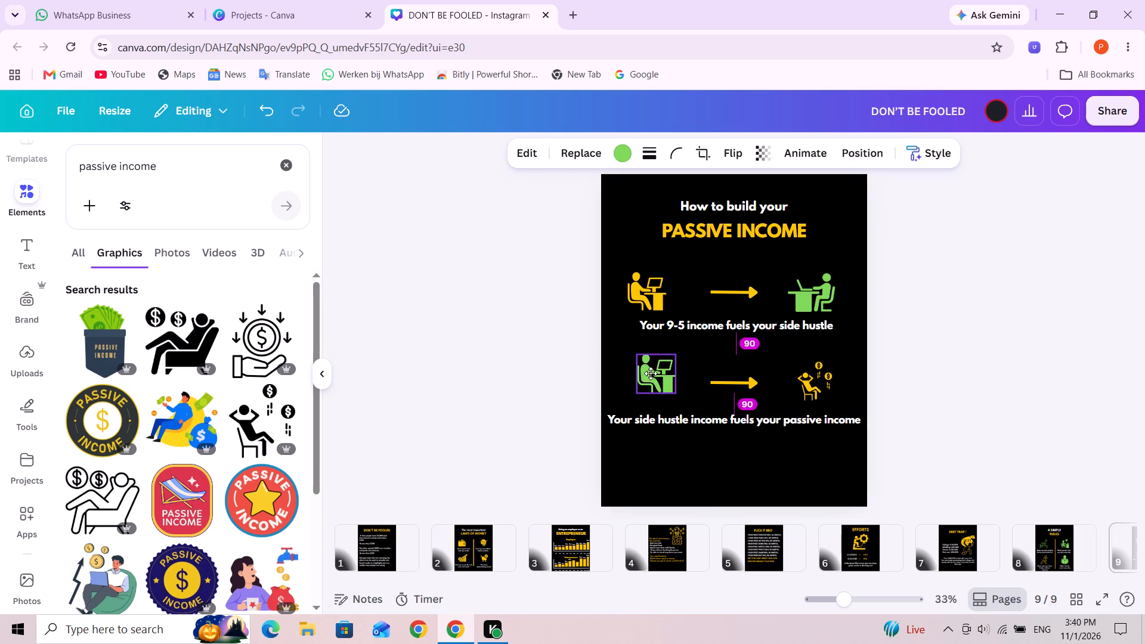
left_click_drag(651, 373, 648, 371)
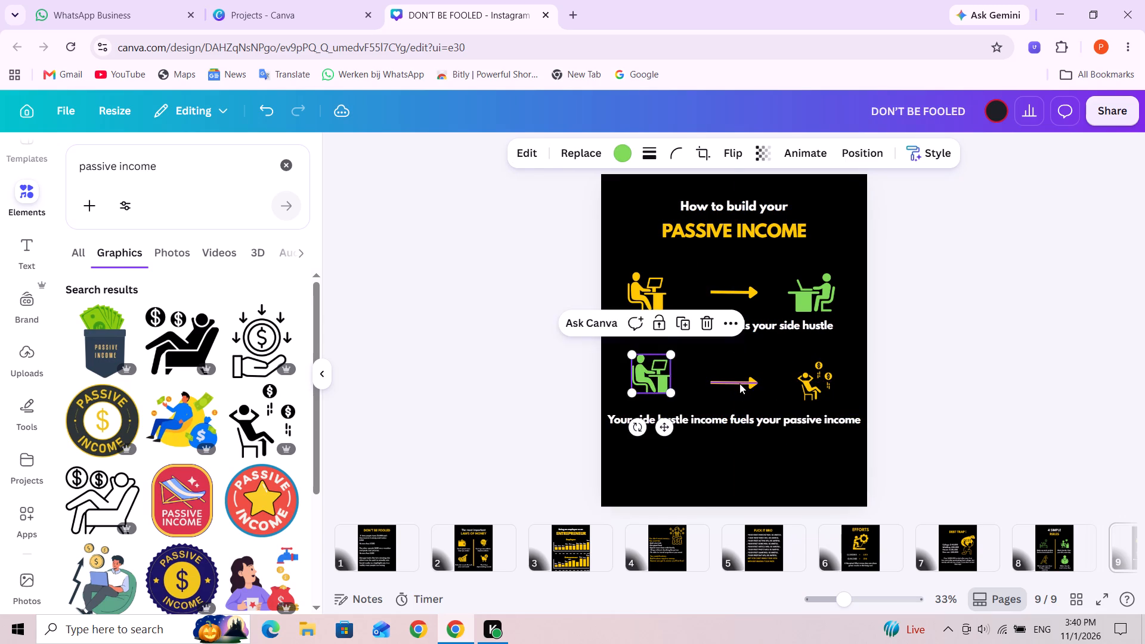
left_click(739, 383)
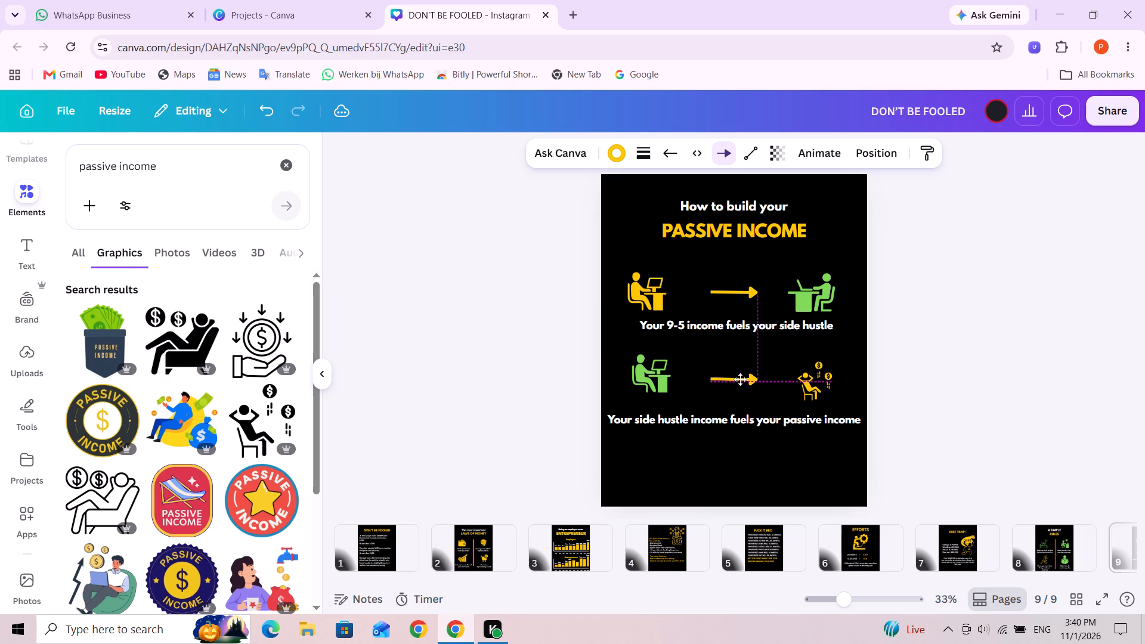
left_click_drag(813, 385, 812, 379)
left_click_drag(778, 420, 779, 407)
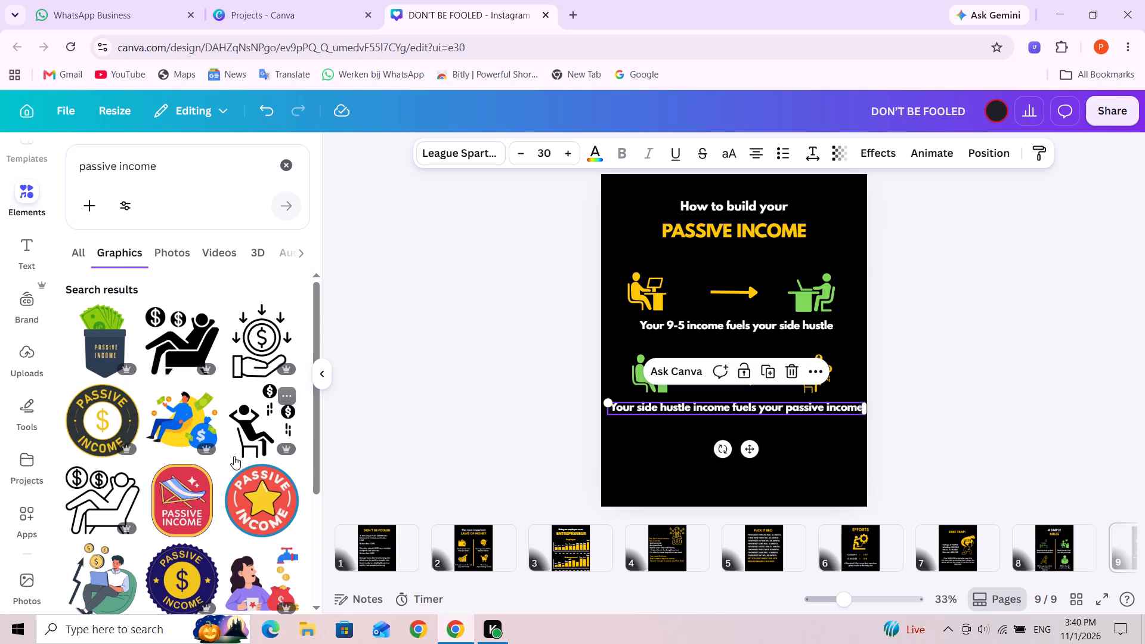
Delete the yellow reclining-figure graphic from the second row of page 9.
scroll(231, 459, "down", 4)
scroll(232, 460, "up", 2)
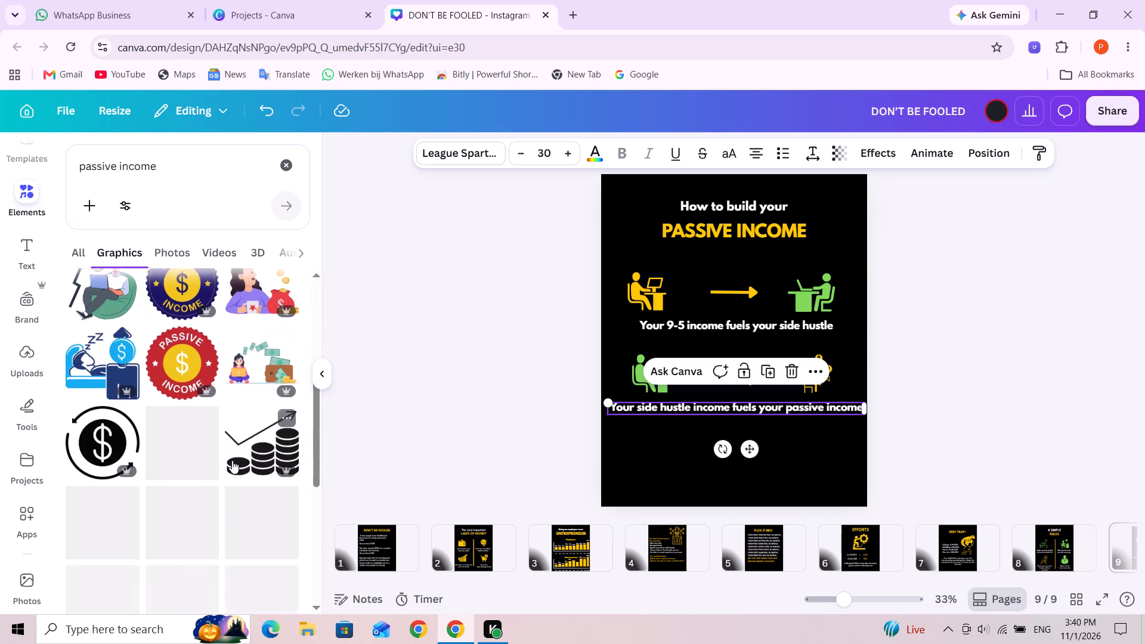
left_click(826, 374)
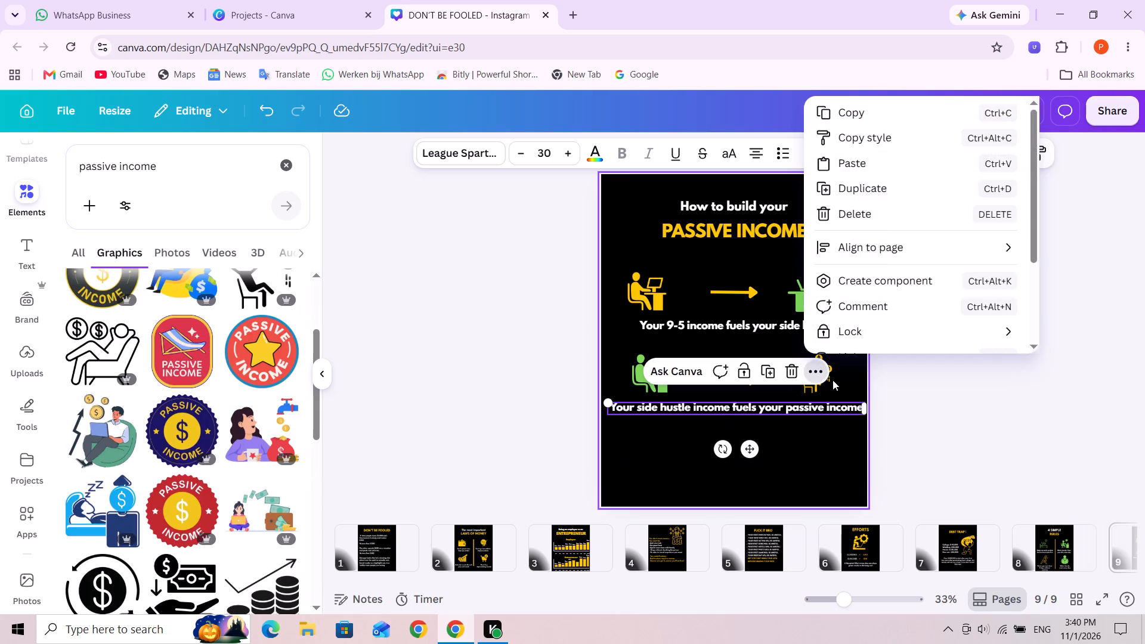
left_click(835, 379)
left_click(829, 376)
left_click(821, 372)
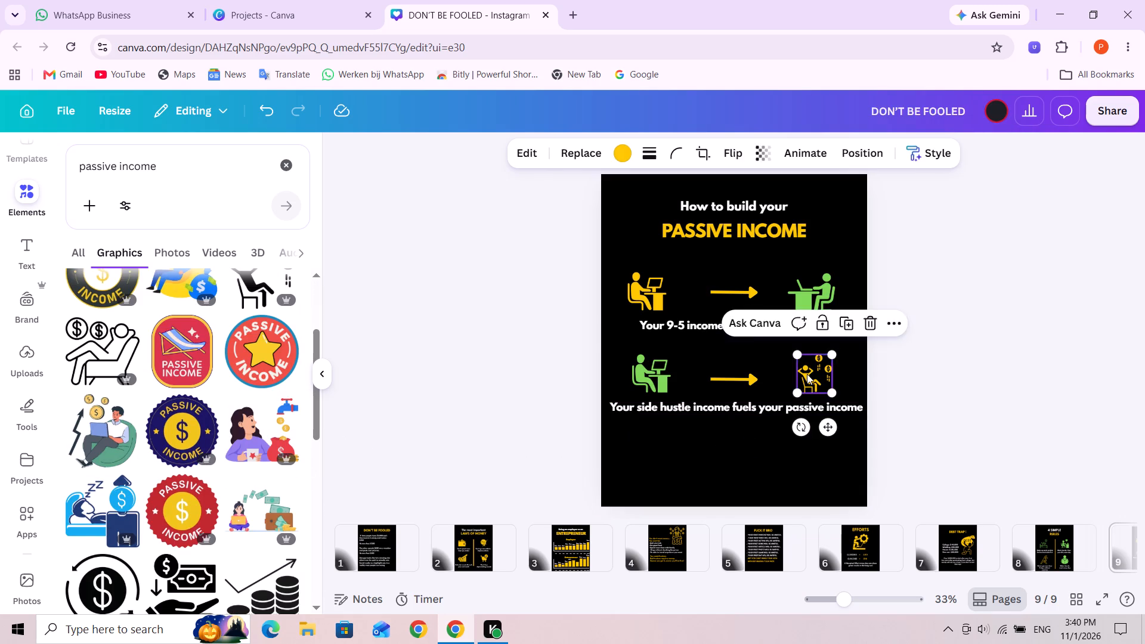
left_click(807, 374)
key("BackSpace")
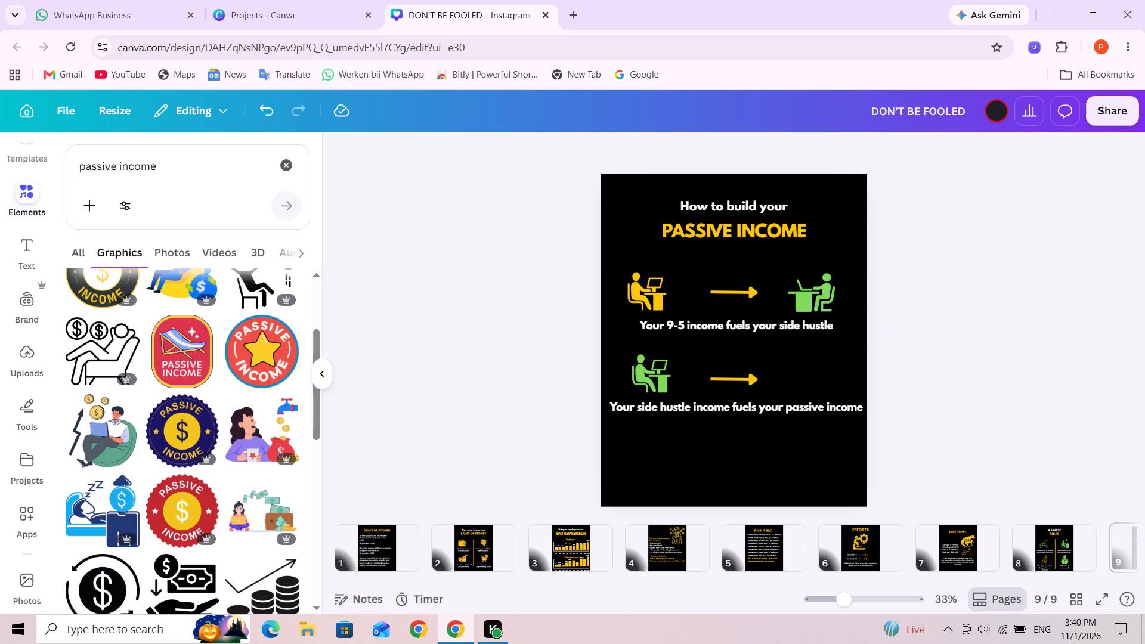
Insert the reclining figure with two dollar coins graphic, shrink it to the desk worker's size, and place it after the second row's arrow.
scroll(194, 373, "up", 3)
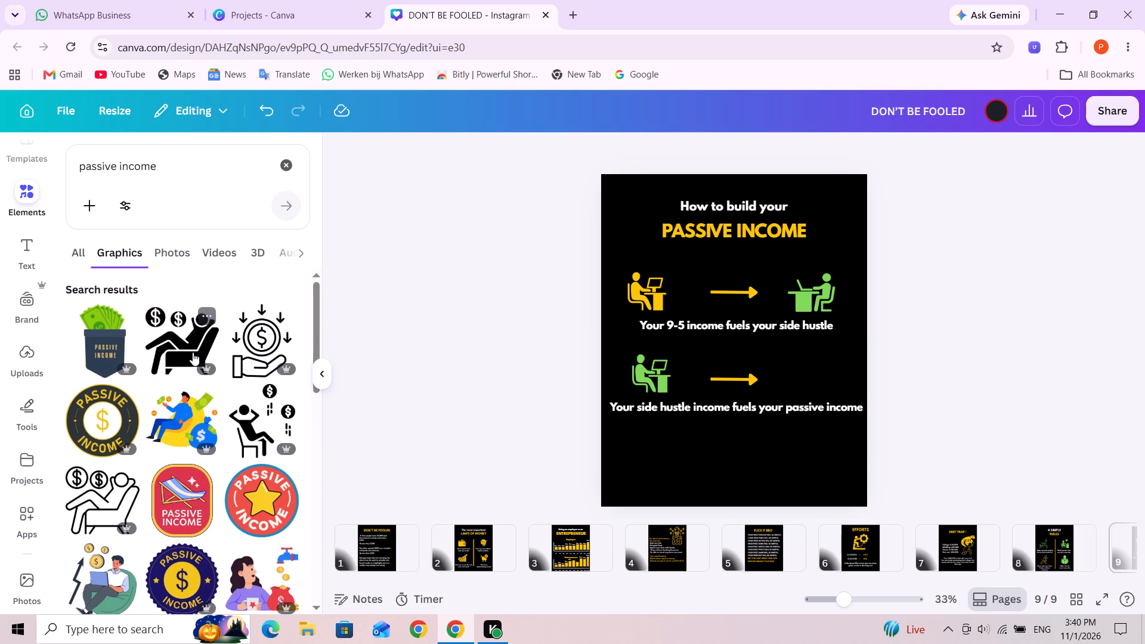
left_click(193, 345)
left_click_drag(766, 352, 781, 387)
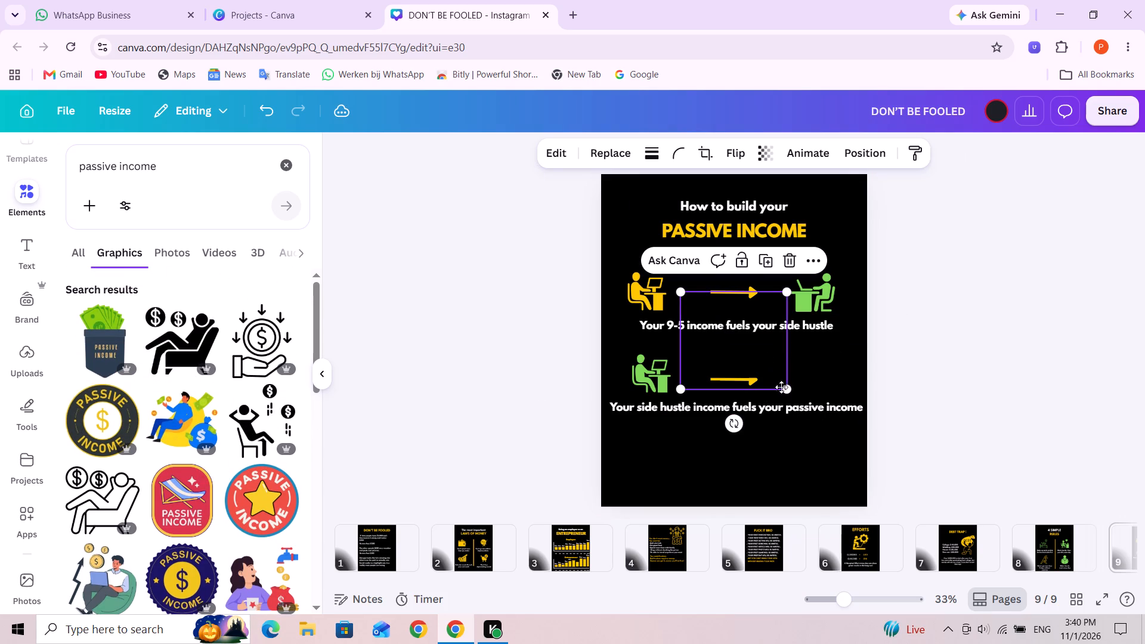
left_click_drag(781, 387, 786, 415)
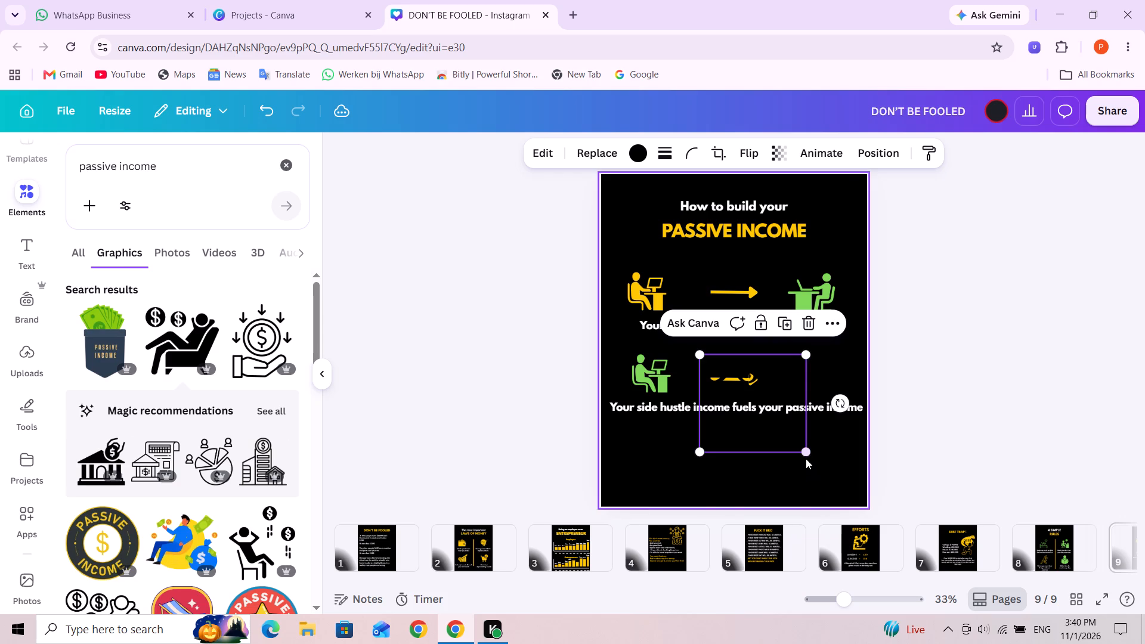
left_click_drag(805, 457, 748, 391)
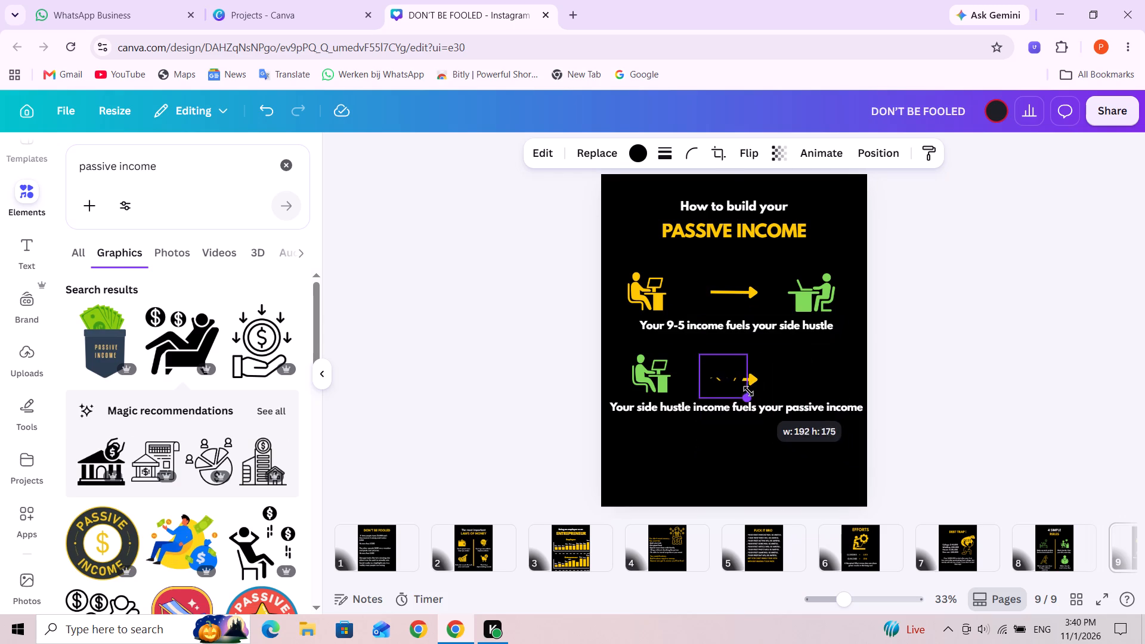
left_click_drag(748, 391, 750, 392)
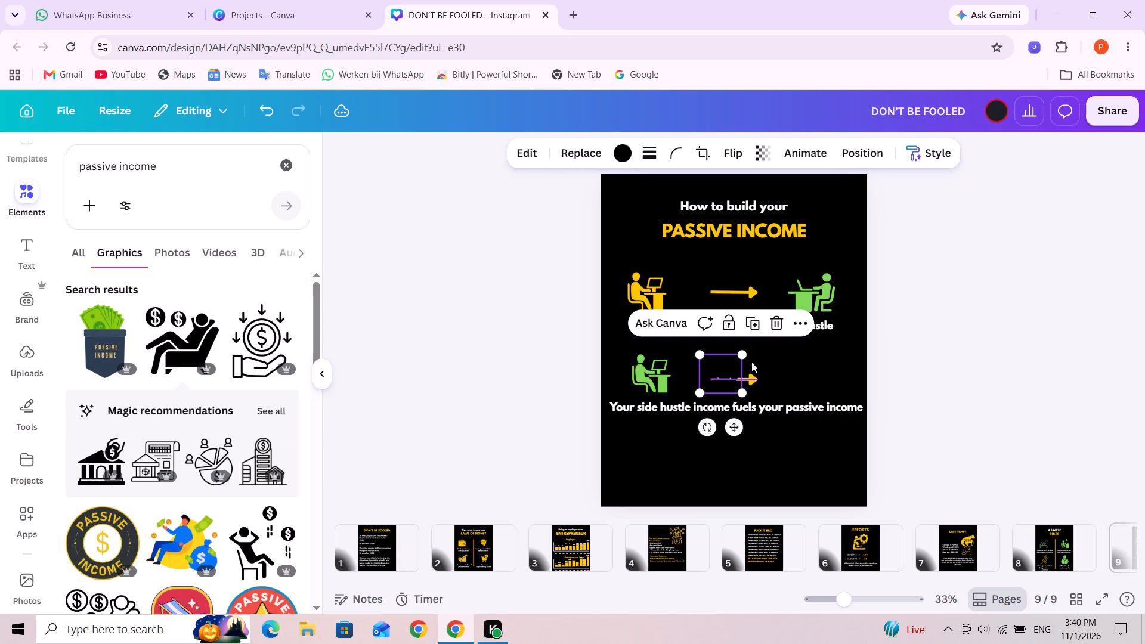
left_click(741, 355)
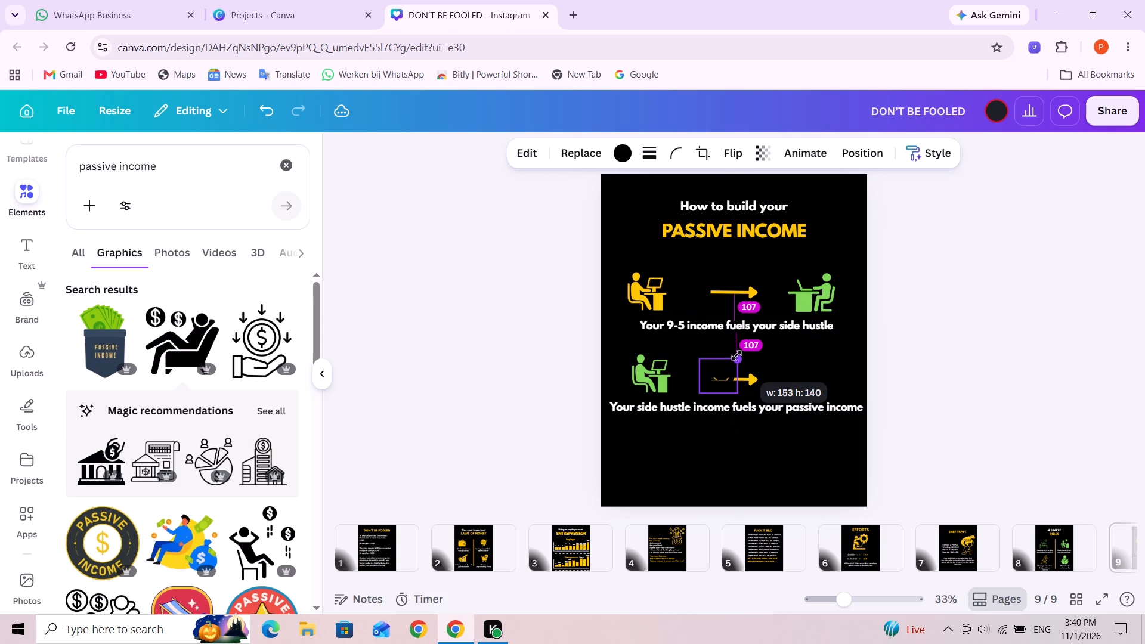
left_click_drag(714, 370, 811, 365)
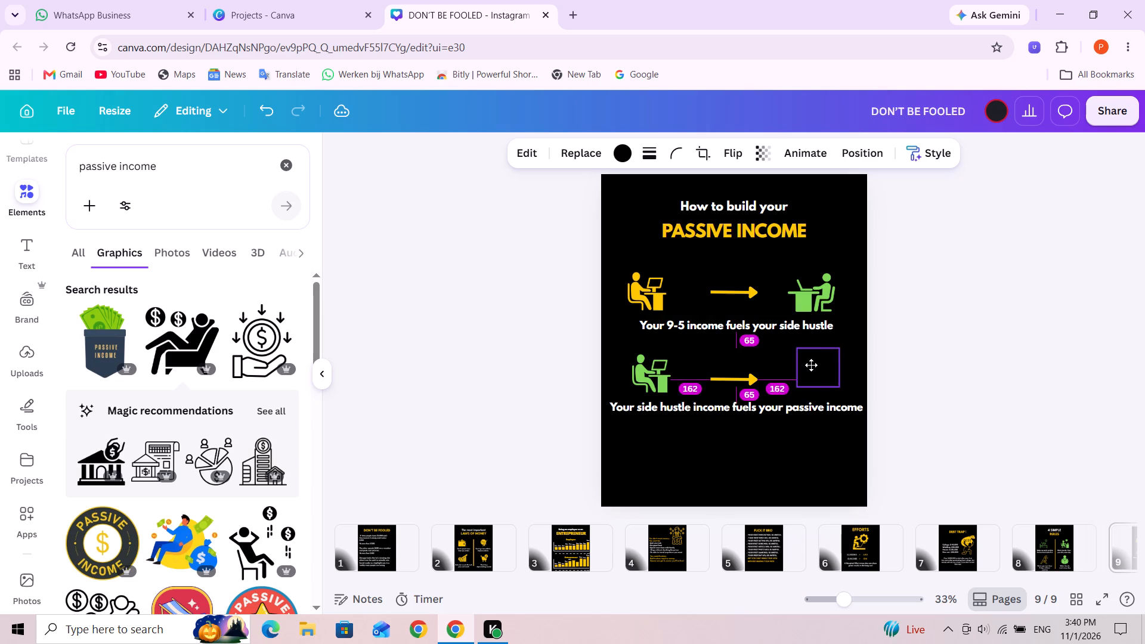
left_click_drag(811, 365, 803, 367)
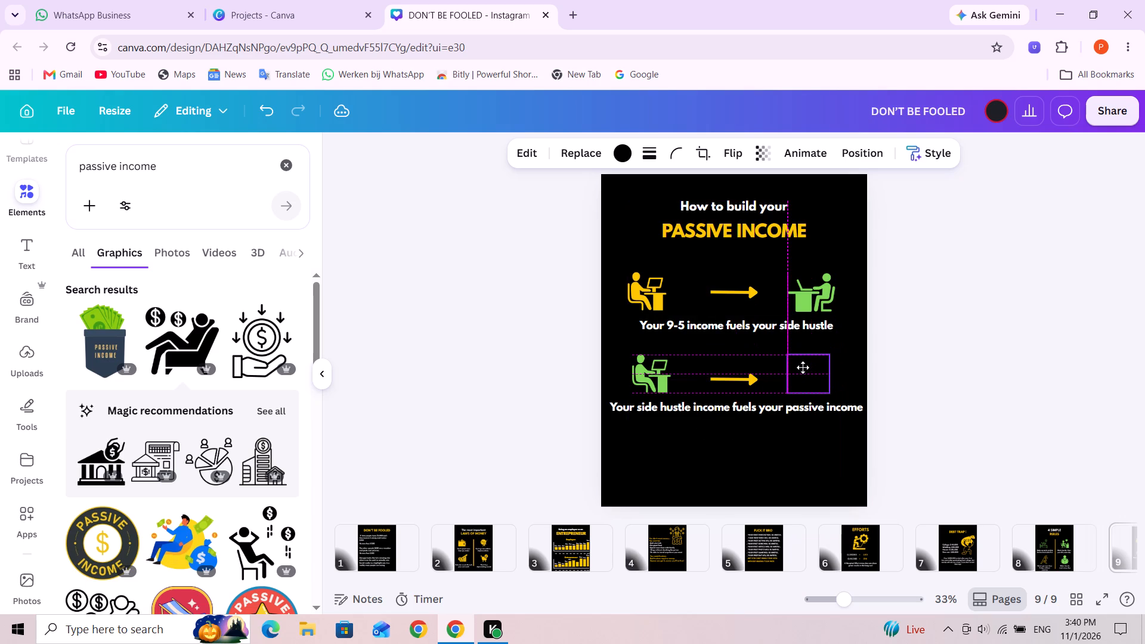
left_click_drag(803, 367, 806, 367)
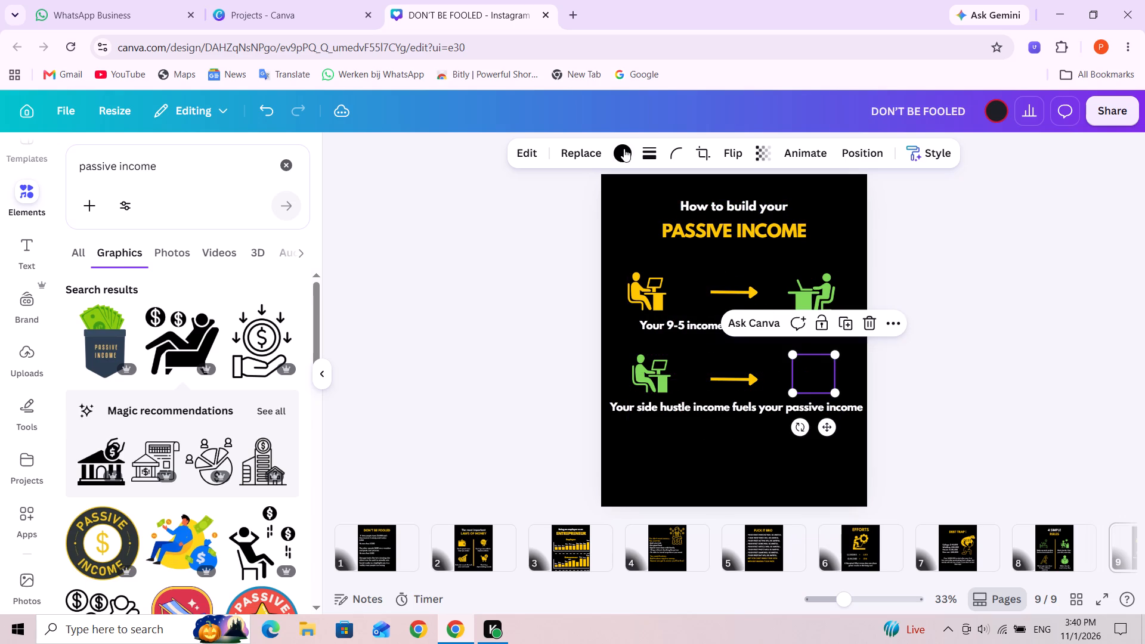
Recolour the second row's new reclining-figure graphic yellow.
left_click(626, 155)
left_click(147, 257)
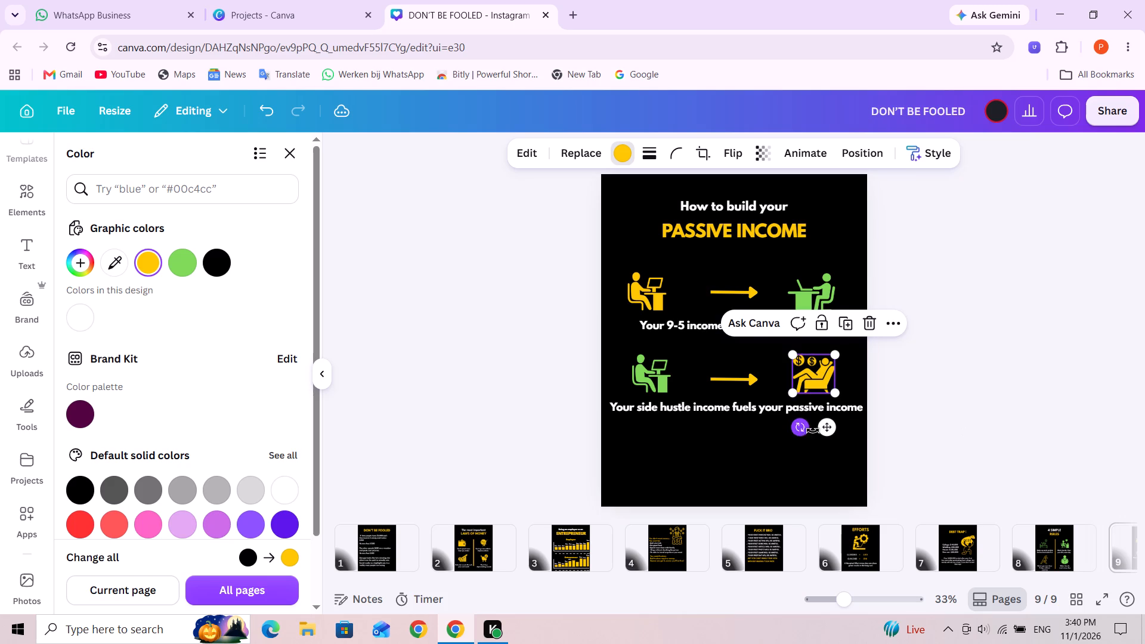
Browse the "passive income" graphics for an icon suited to the next row.
left_click(21, 202)
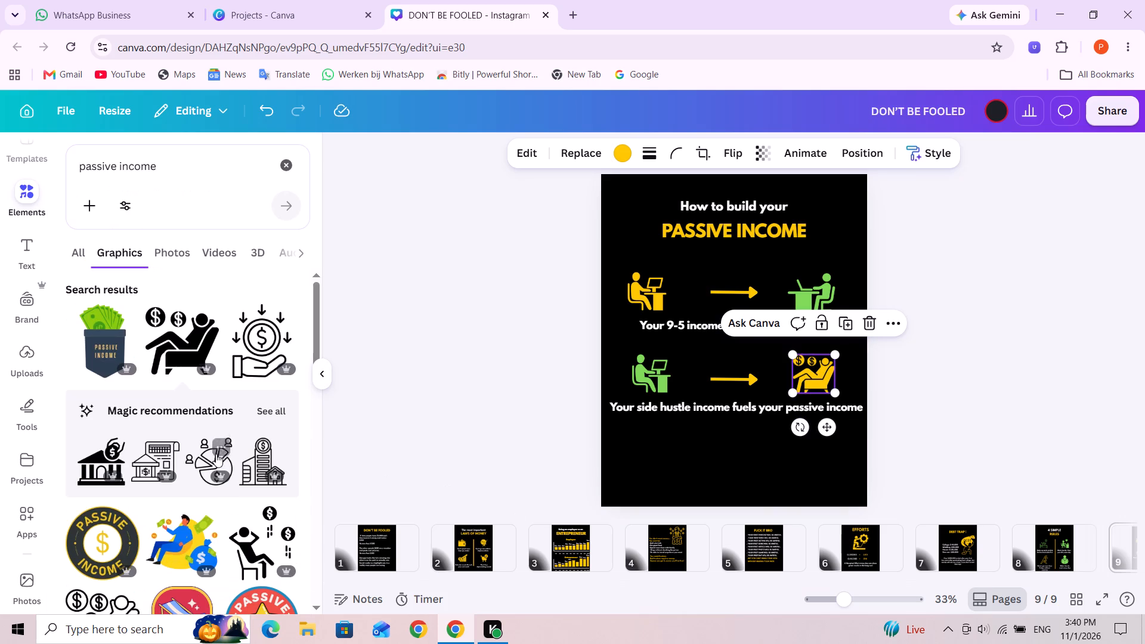
scroll(221, 472, "down", 1)
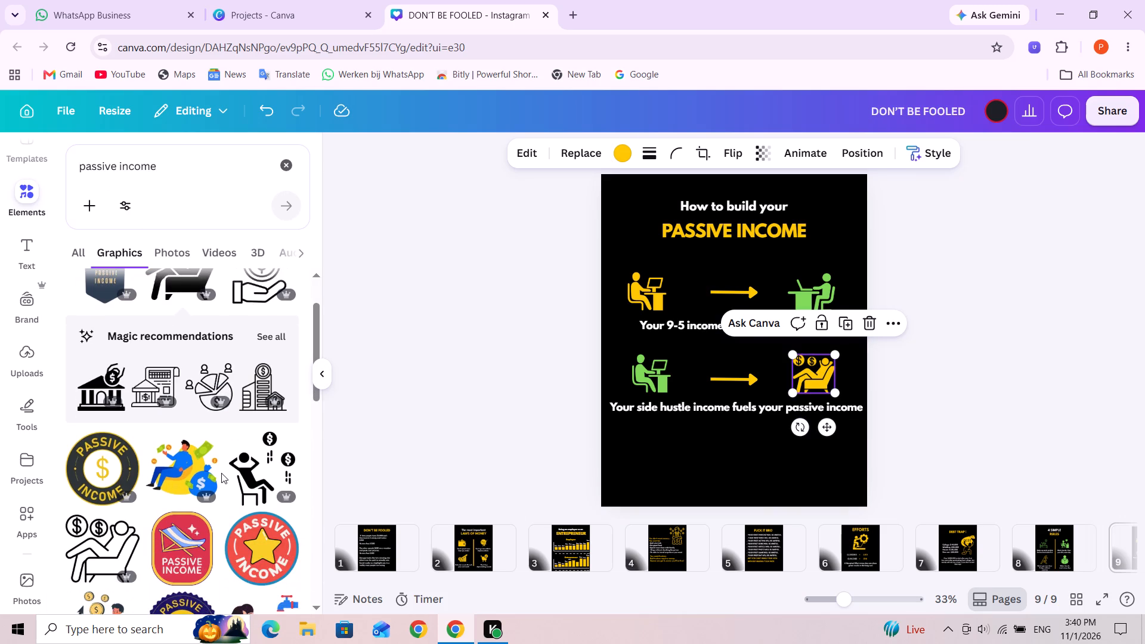
scroll(221, 474, "down", 5)
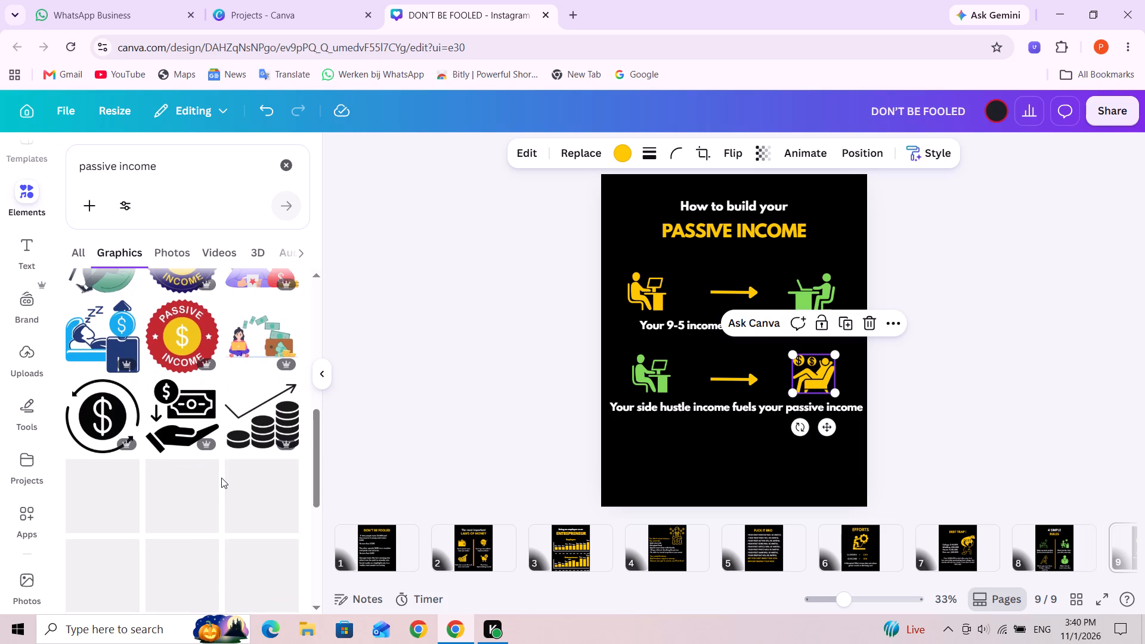
scroll(221, 478, "down", 2)
scroll(221, 481, "up", 1)
scroll(221, 482, "down", 1)
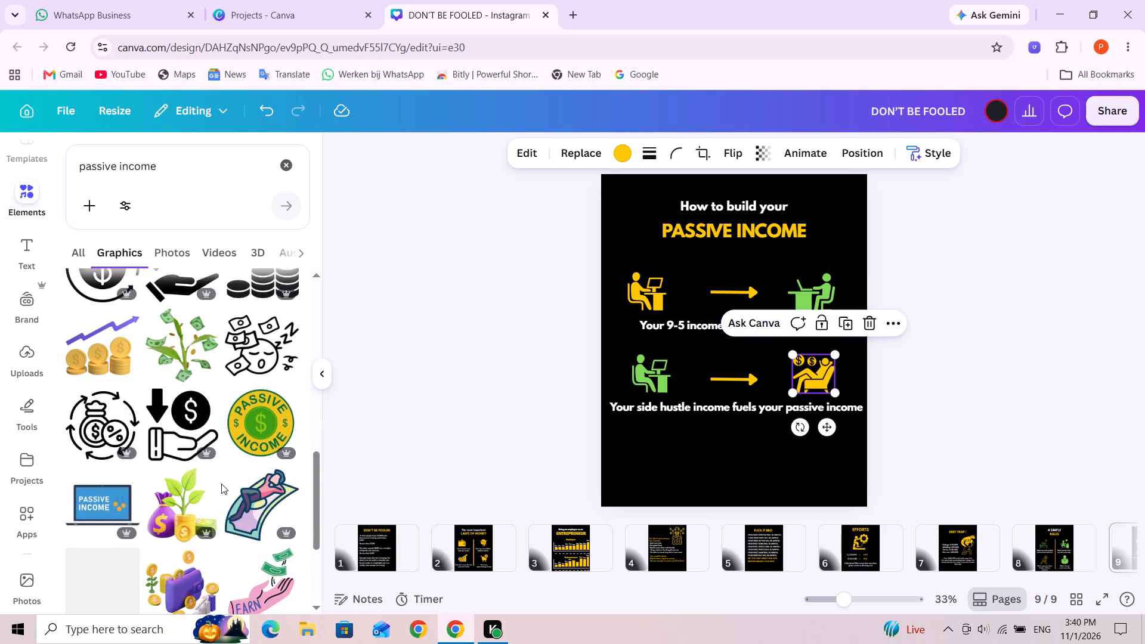
scroll(221, 484, "down", 5)
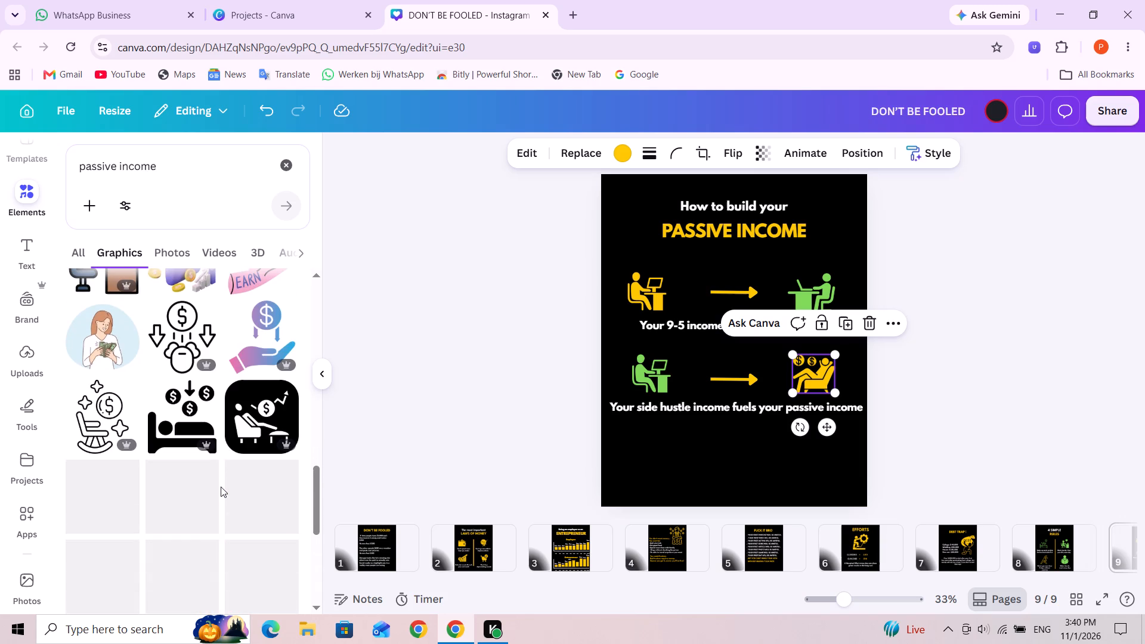
scroll(221, 487, "down", 2)
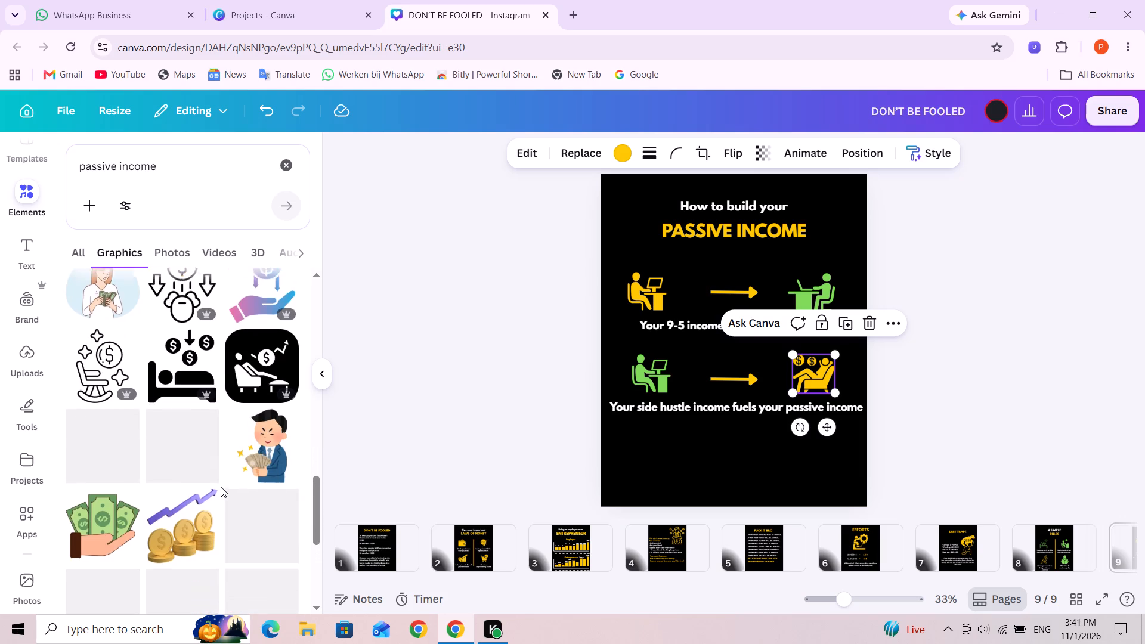
scroll(221, 487, "down", 1)
scroll(221, 487, "up", 3)
scroll(221, 487, "down", 2)
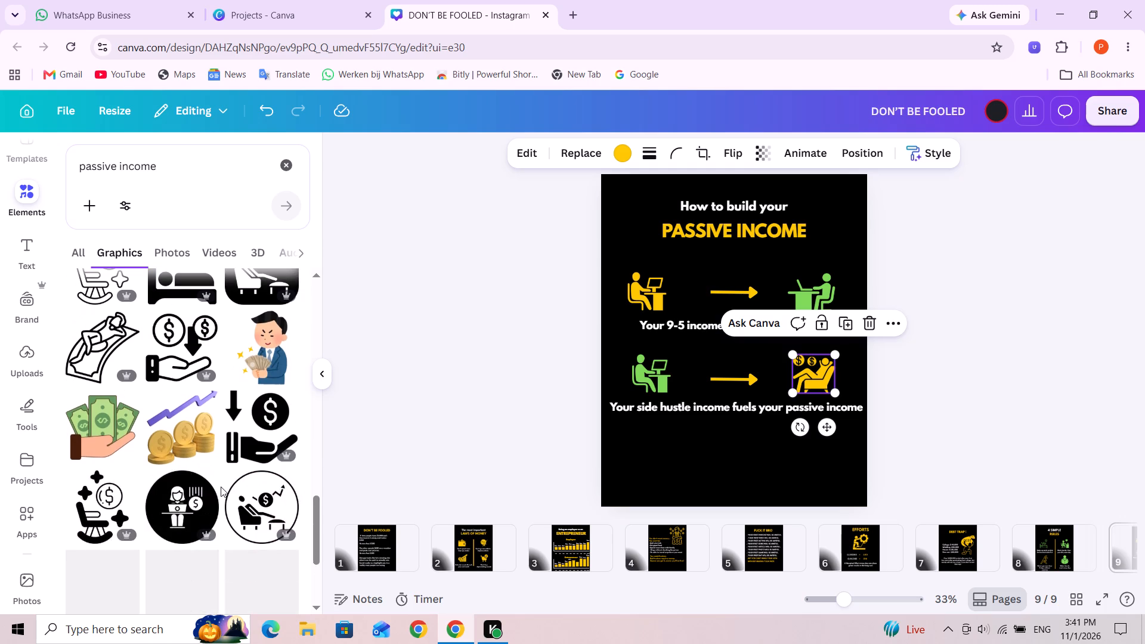
scroll(221, 487, "up", 9)
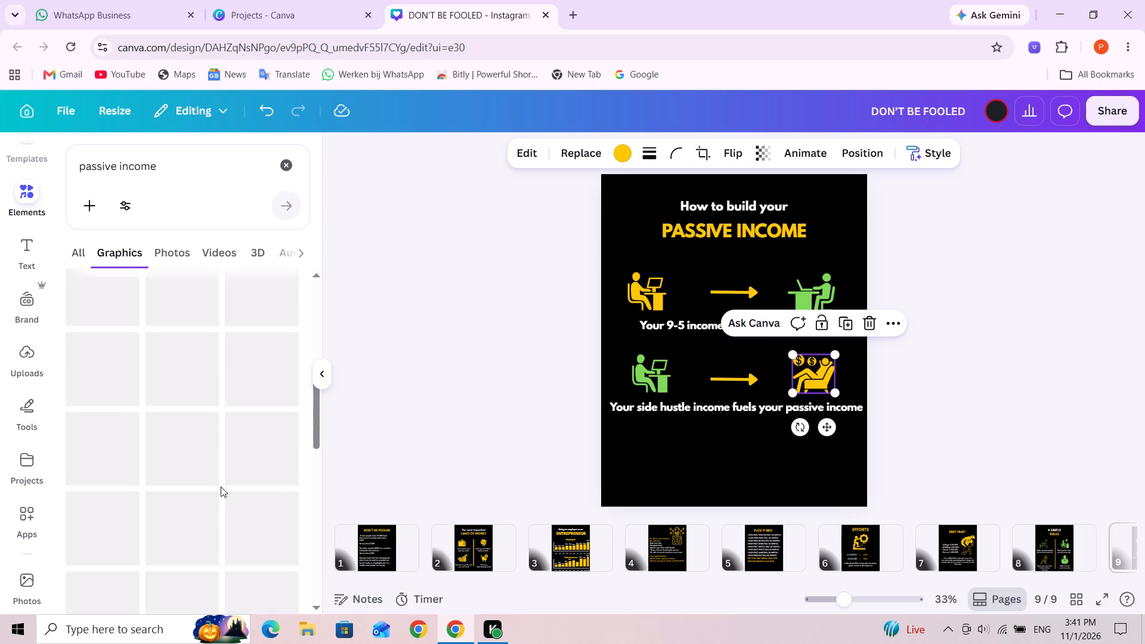
scroll(221, 487, "up", 10)
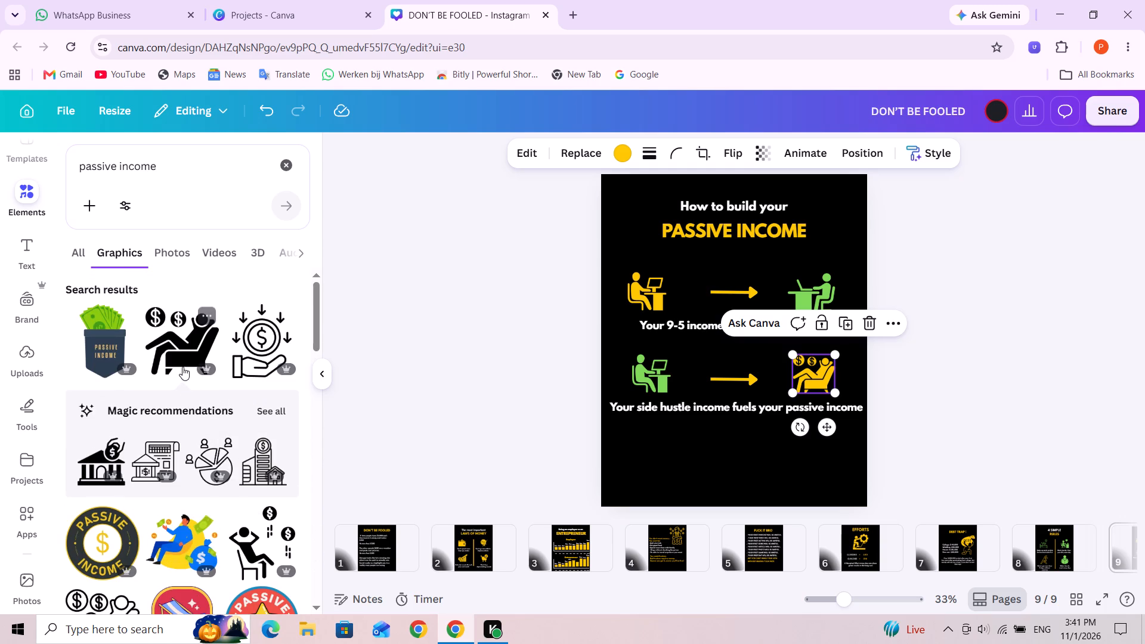
Insert another copy of the reclining figure with two dollar coins and move it down to the second caption.
left_click(190, 349)
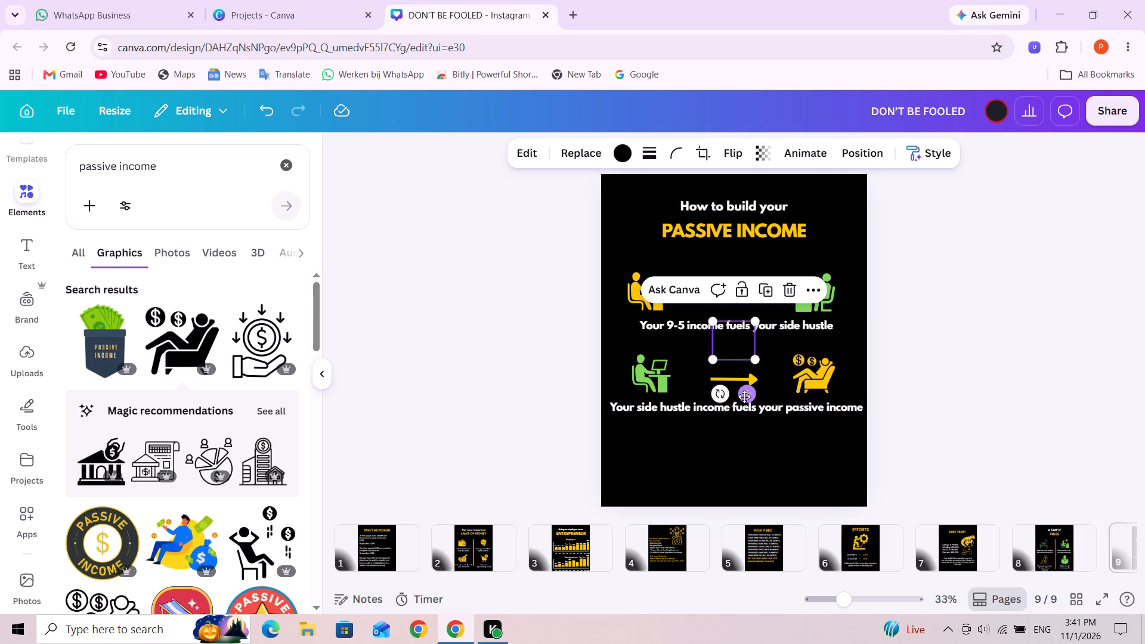
left_click_drag(744, 397, 710, 475)
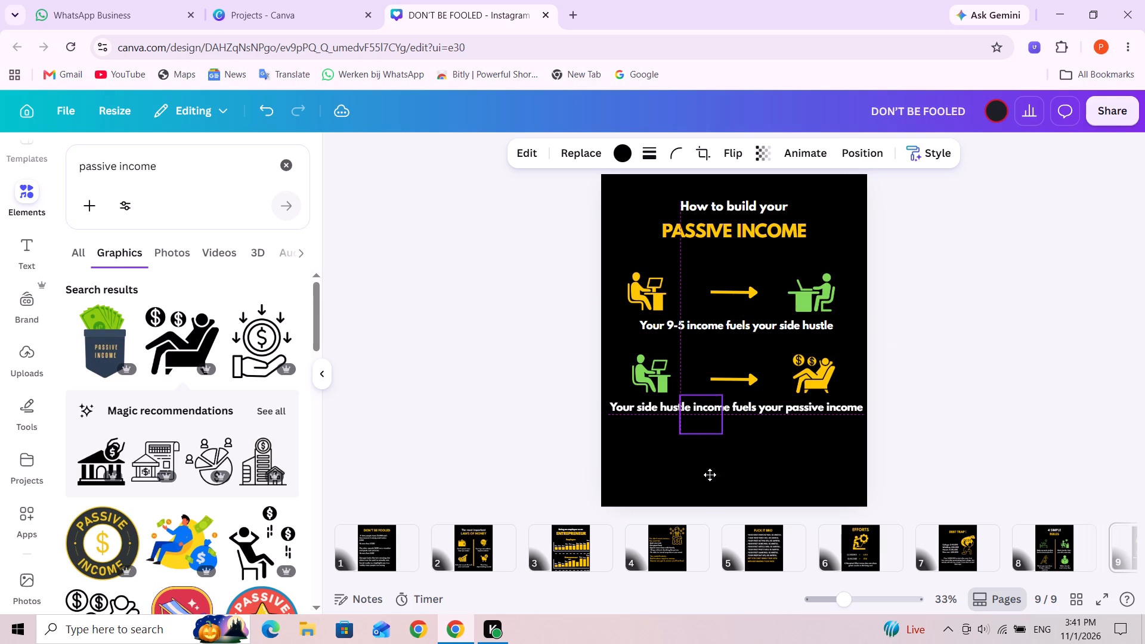
left_click_drag(710, 475, 710, 480)
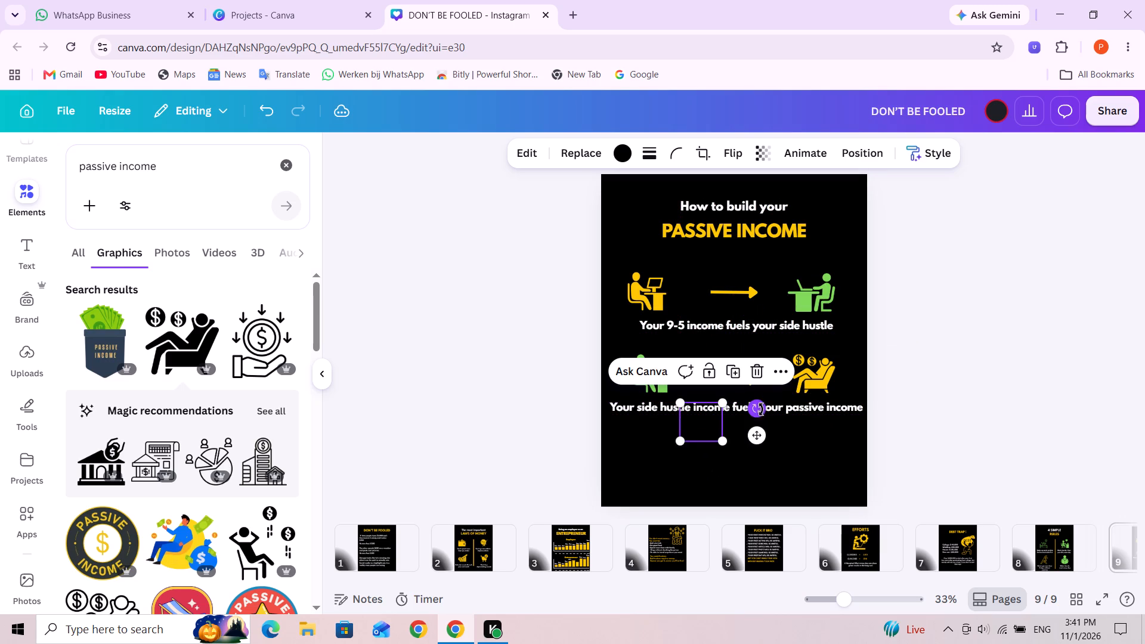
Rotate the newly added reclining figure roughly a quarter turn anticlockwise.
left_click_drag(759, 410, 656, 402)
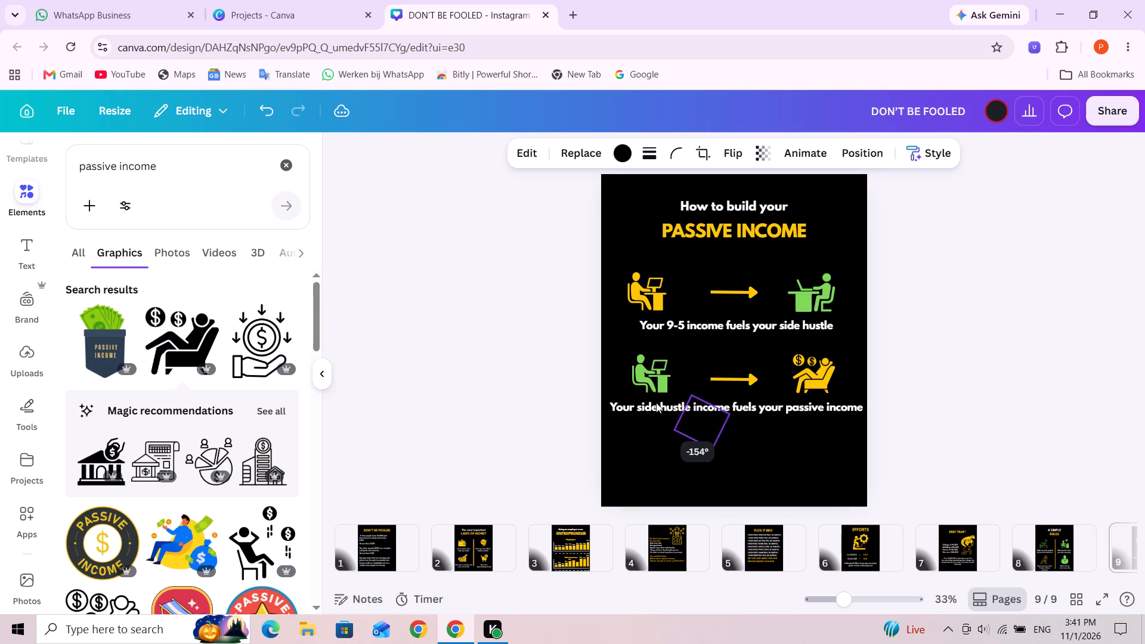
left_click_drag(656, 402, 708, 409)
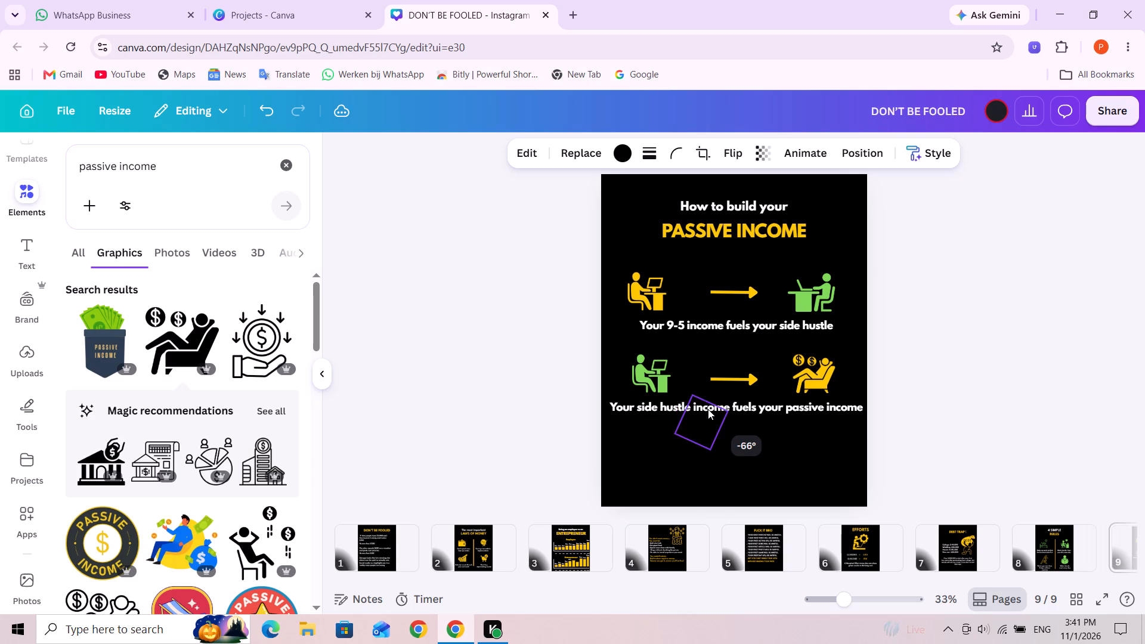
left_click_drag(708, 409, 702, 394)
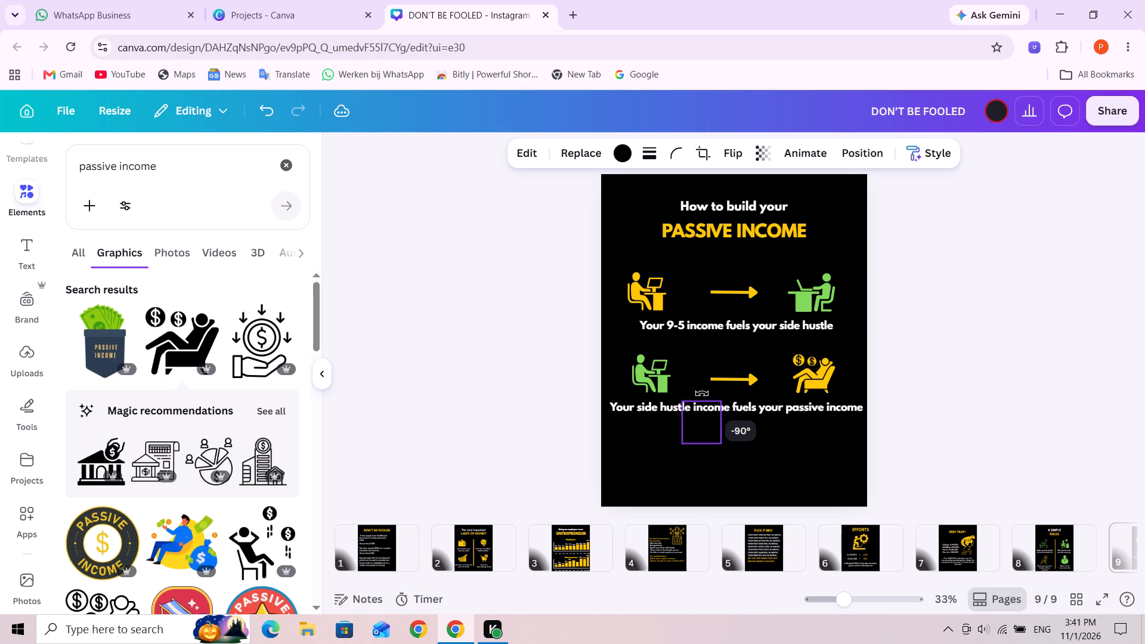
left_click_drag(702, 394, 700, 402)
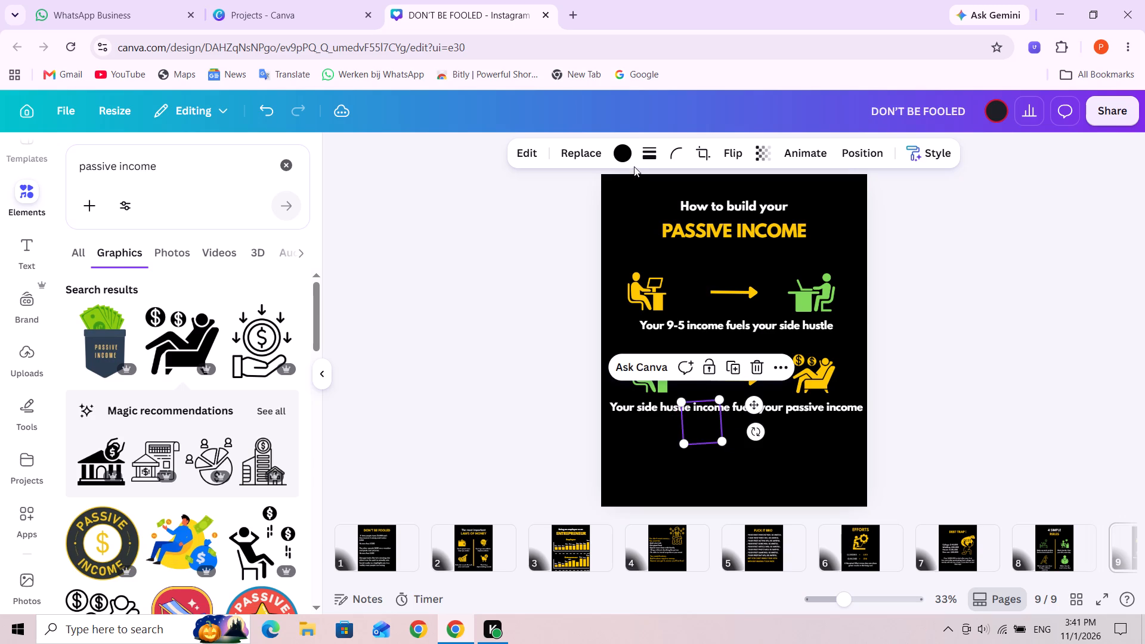
Recolour the rotated reclining figure yellow and move it down clear of the second caption.
left_click(630, 160)
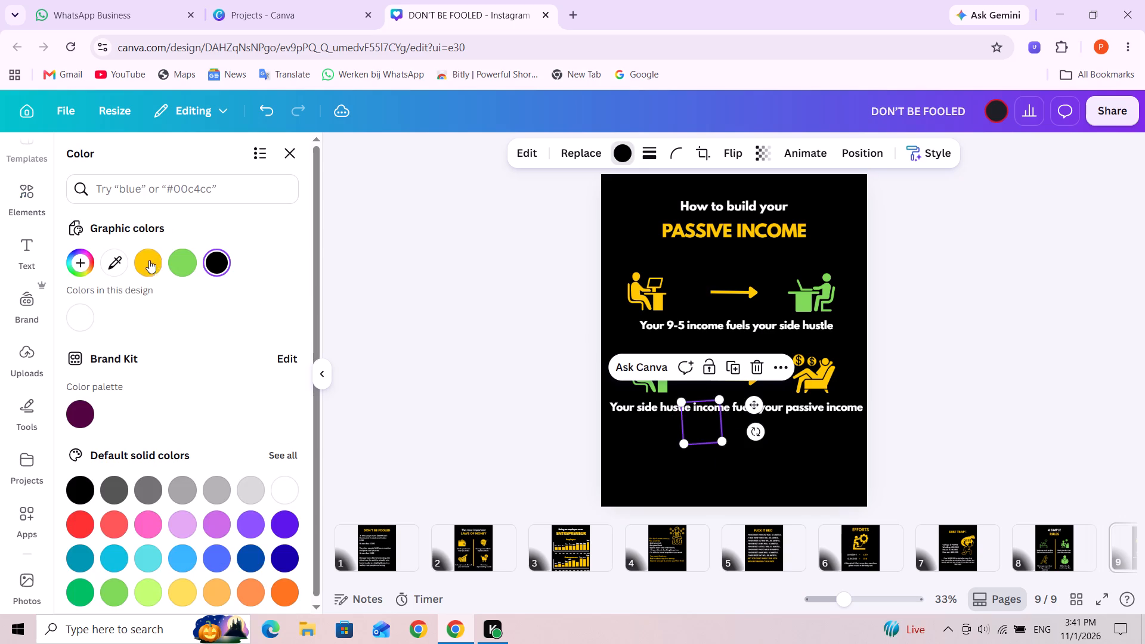
left_click(146, 267)
left_click(811, 469)
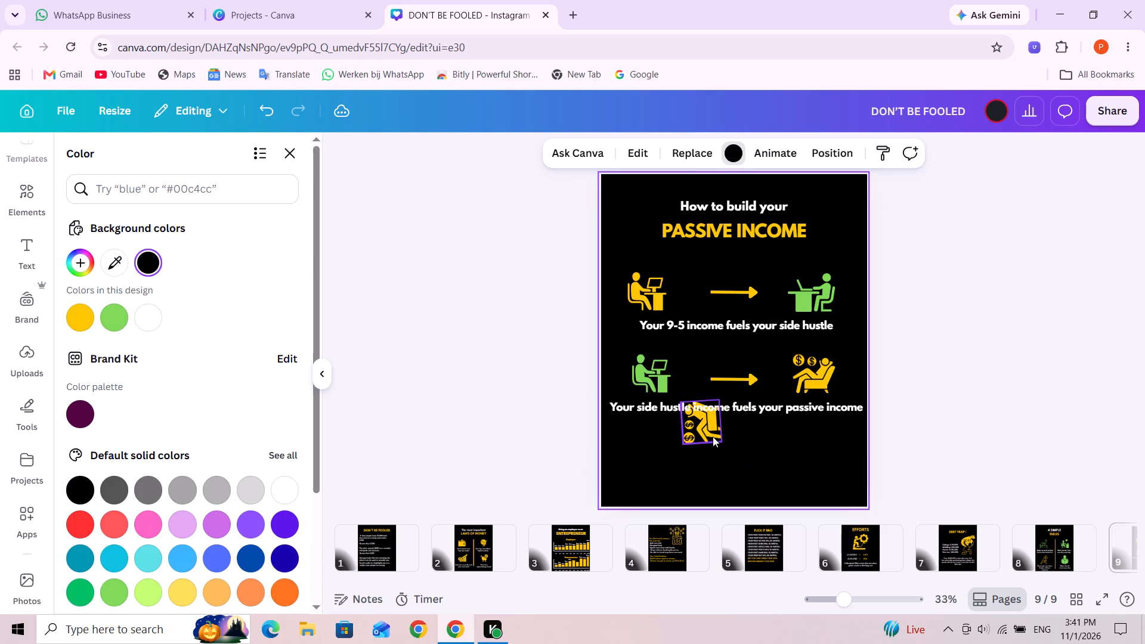
left_click_drag(707, 434, 707, 459)
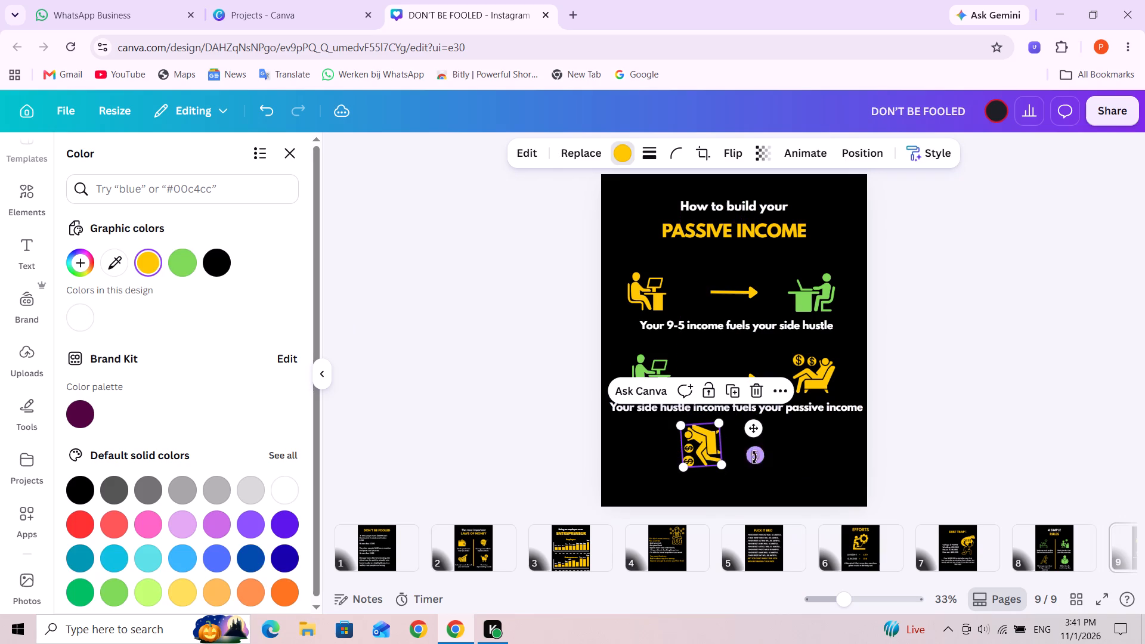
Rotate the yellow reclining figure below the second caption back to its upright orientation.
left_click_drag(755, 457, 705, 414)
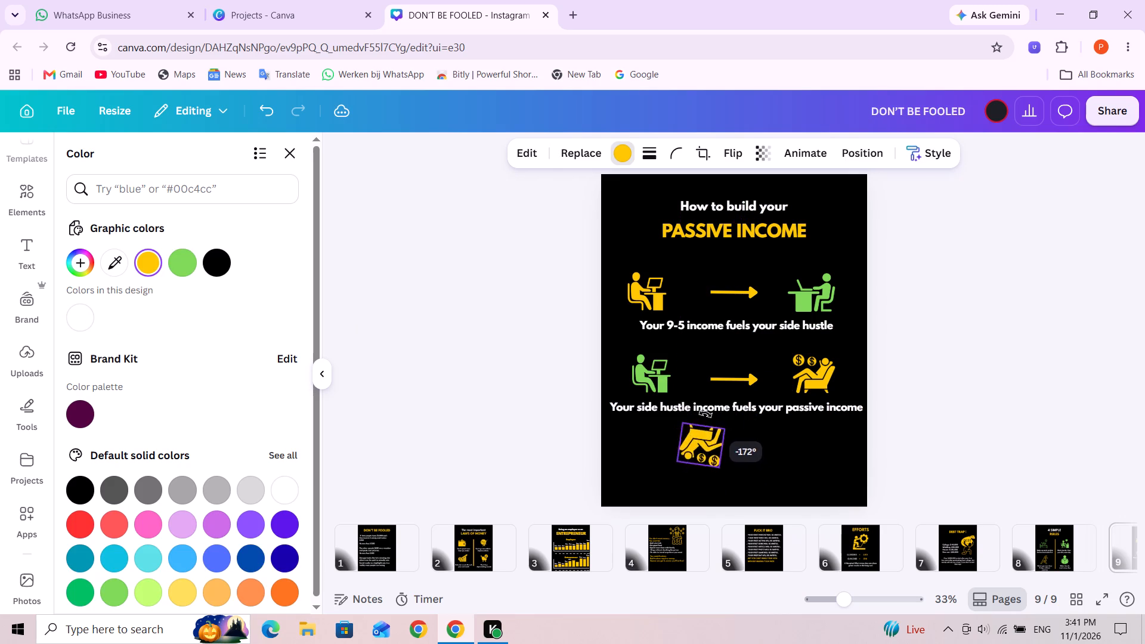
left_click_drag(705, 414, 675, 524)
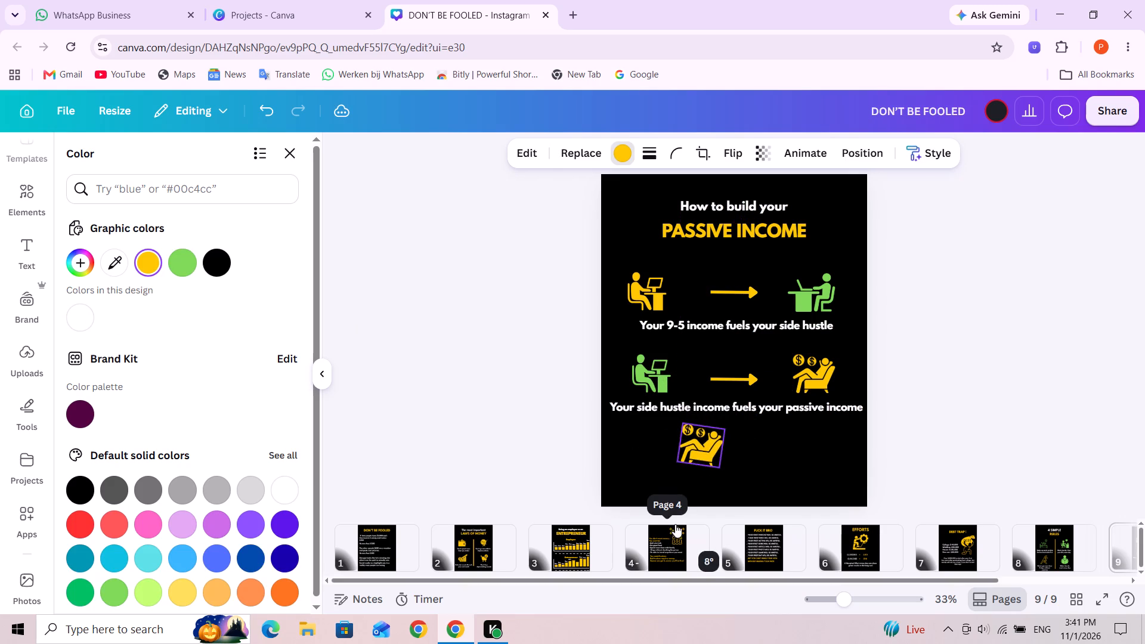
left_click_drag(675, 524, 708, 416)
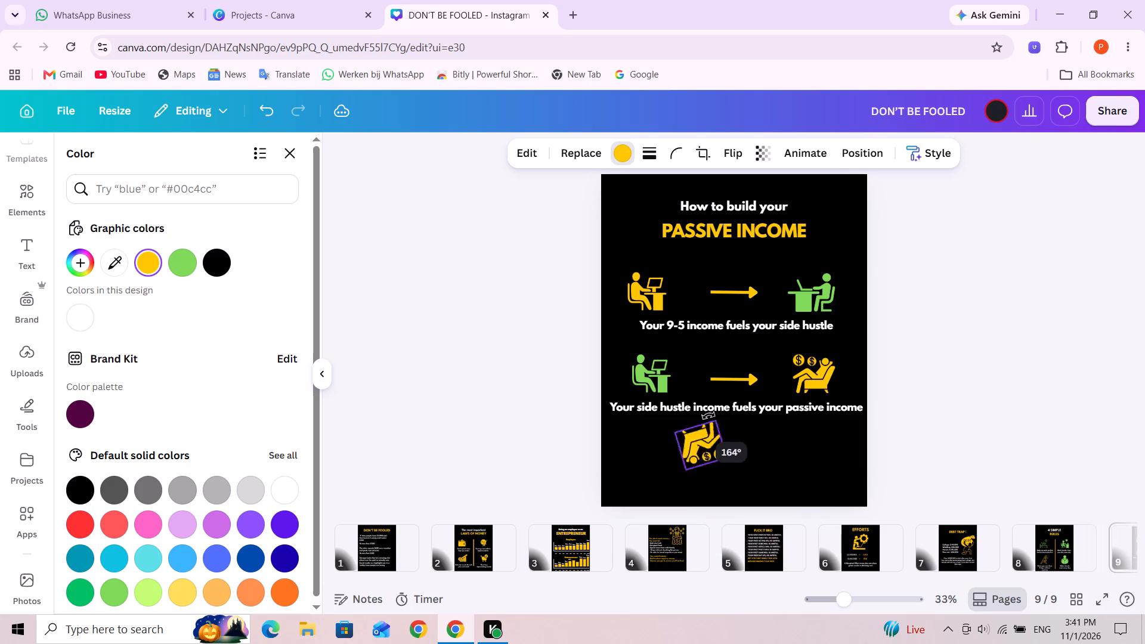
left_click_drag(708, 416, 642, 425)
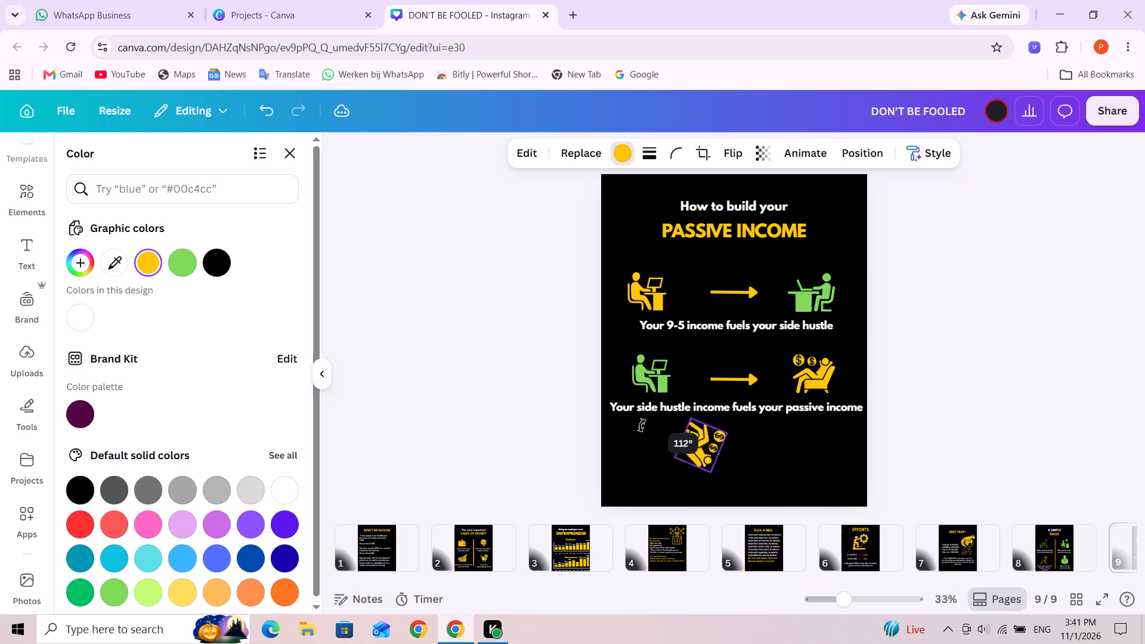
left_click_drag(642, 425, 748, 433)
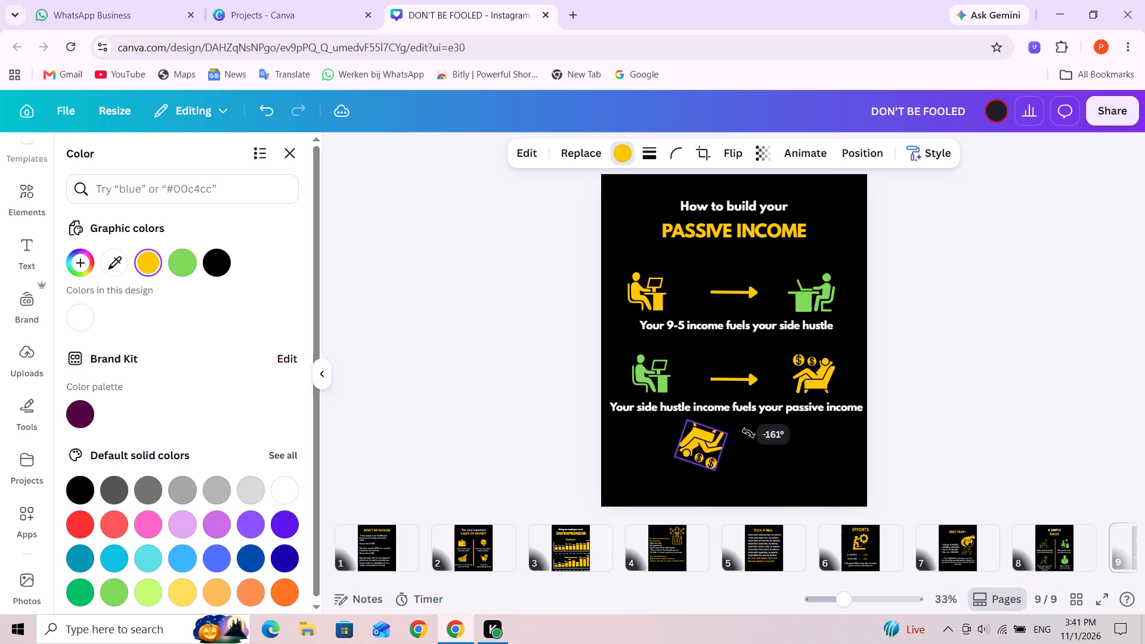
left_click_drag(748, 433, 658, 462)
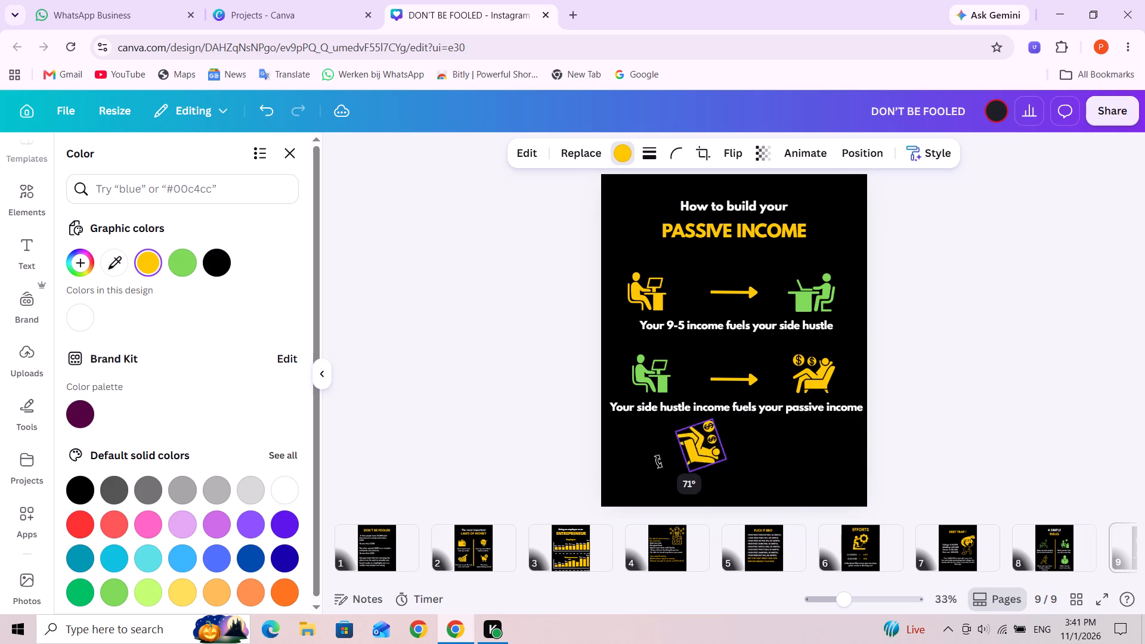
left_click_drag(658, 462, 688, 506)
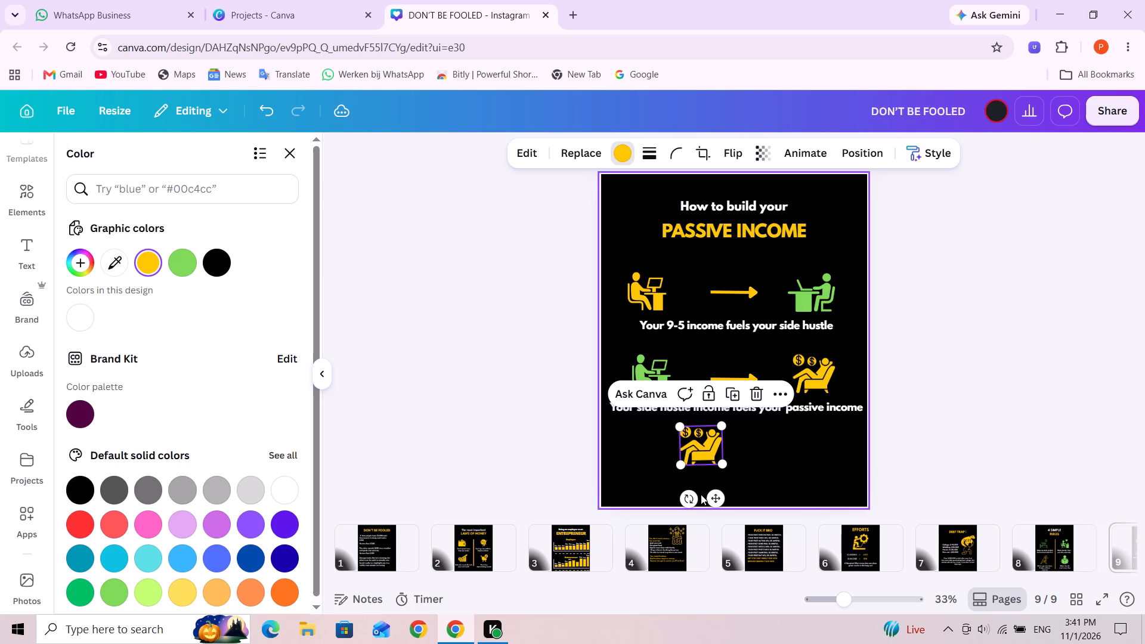
Delete the extra reclining figure below the second caption.
left_click(698, 439)
key("Delete")
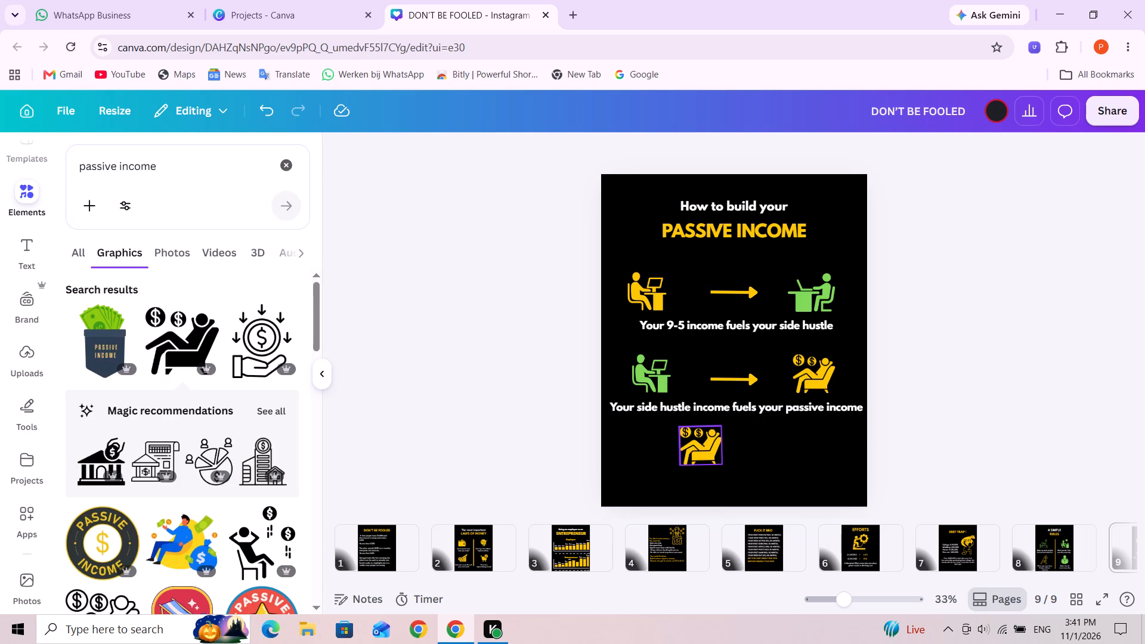
left_click(708, 448)
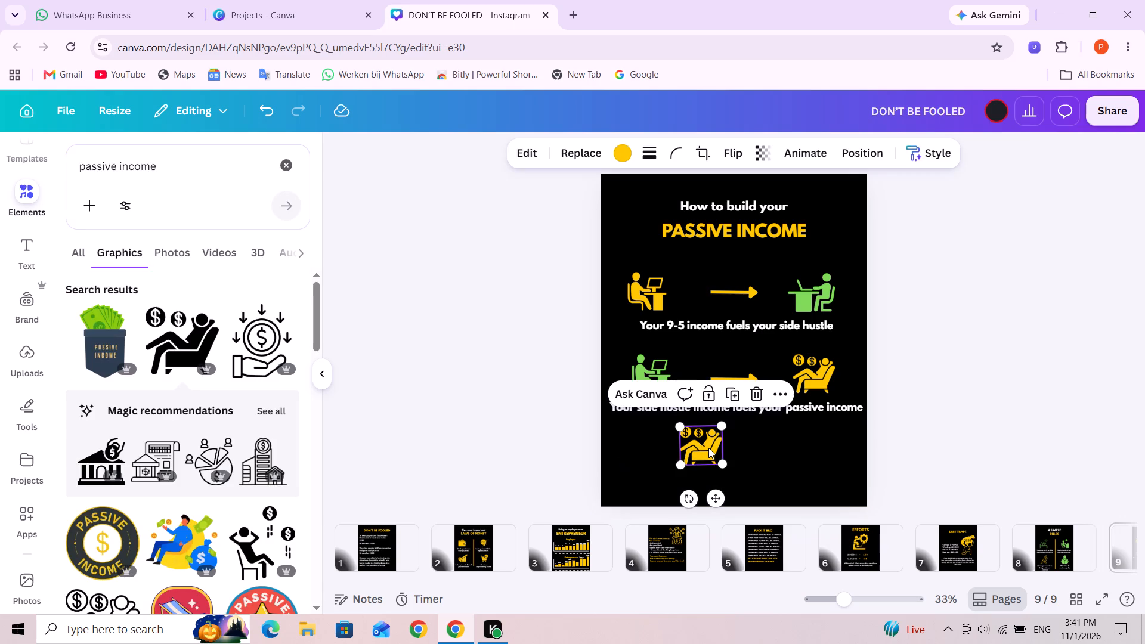
key("Delete")
Browse the "passive income" graphics results for another illustration suited to the empty area below page 9's second caption.
scroll(211, 457, "down", 1)
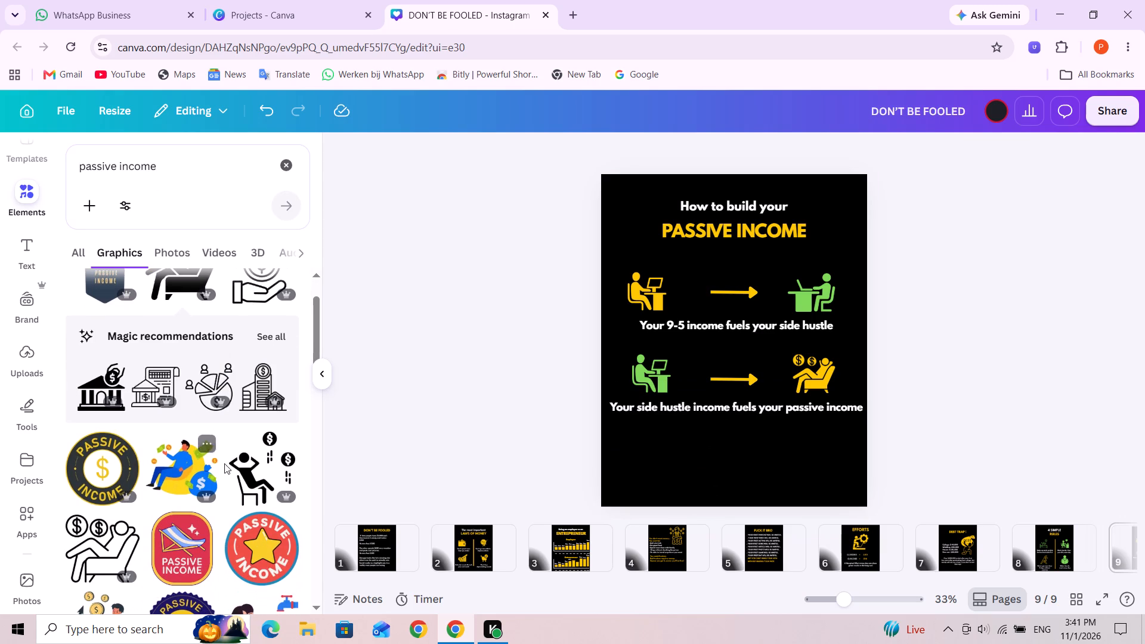
scroll(235, 467, "up", 1)
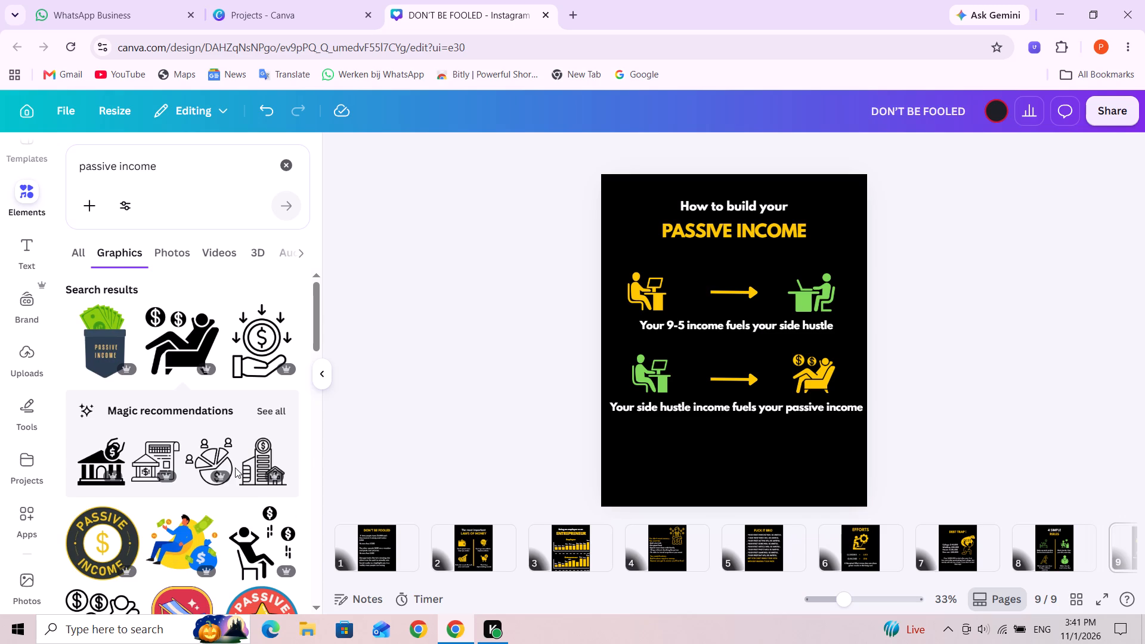
scroll(235, 467, "down", 4)
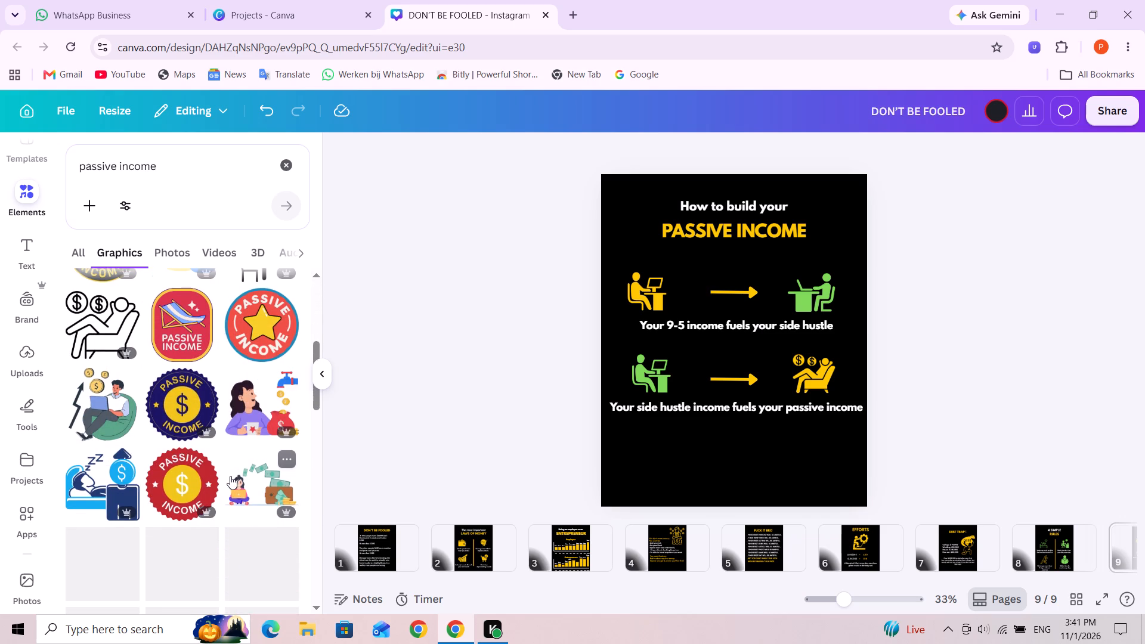
scroll(227, 476, "down", 2)
scroll(240, 564, "down", 3)
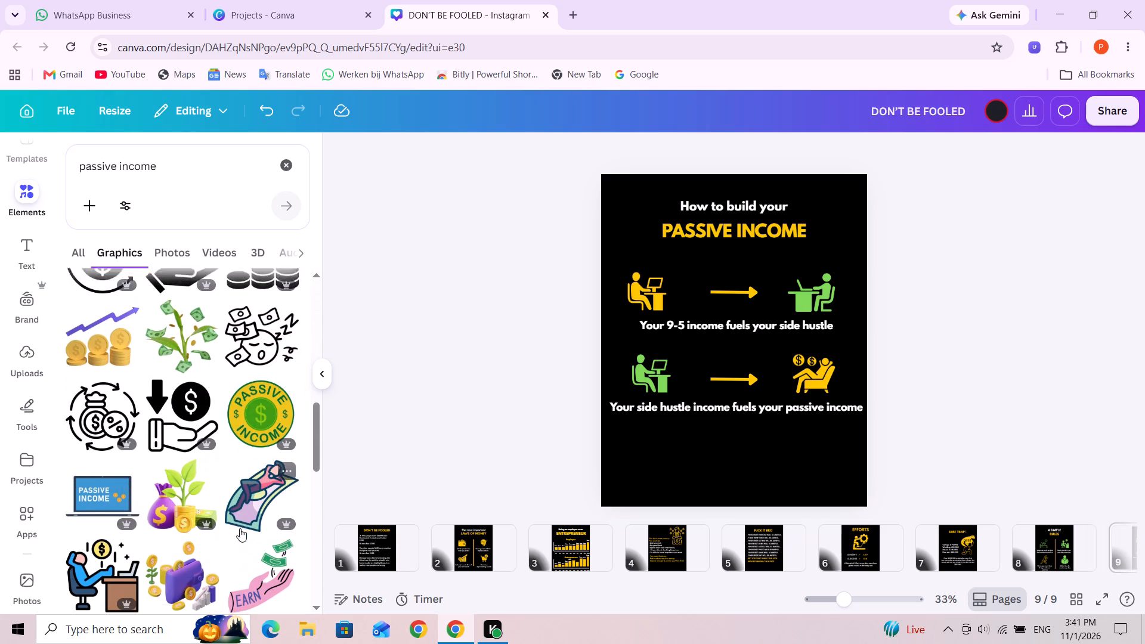
scroll(240, 528, "down", 3)
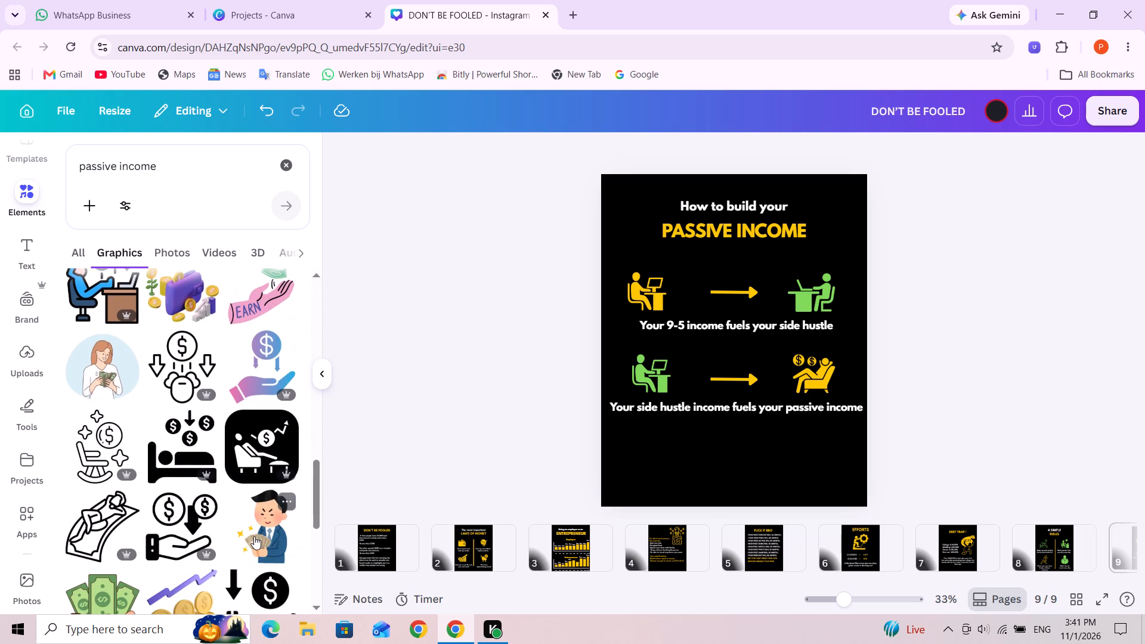
scroll(254, 536, "down", 1)
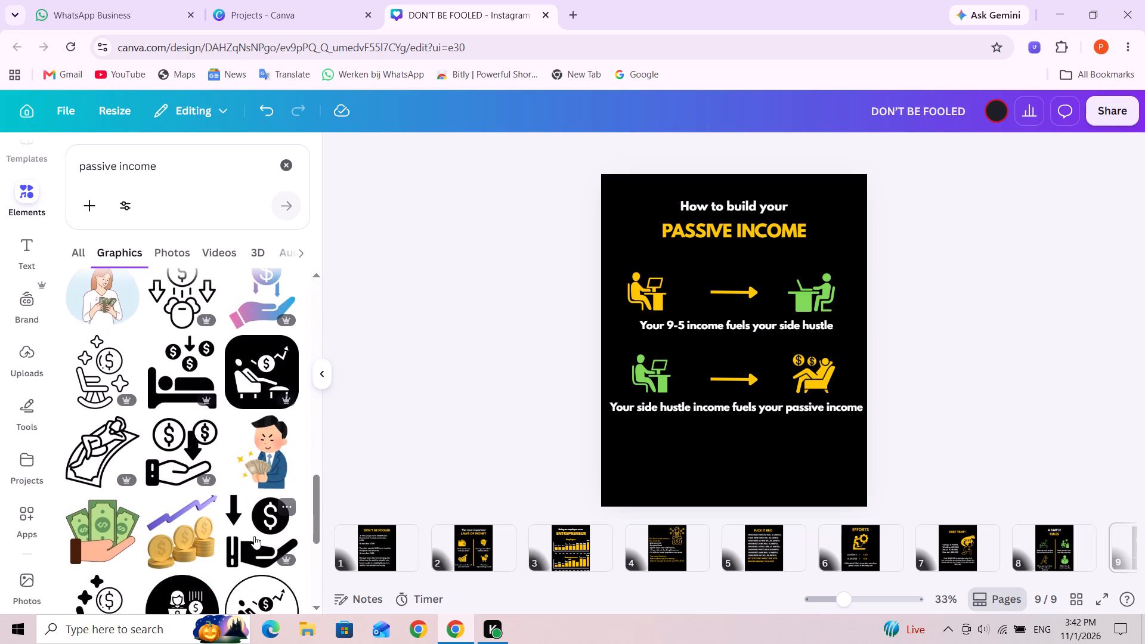
scroll(254, 536, "down", 3)
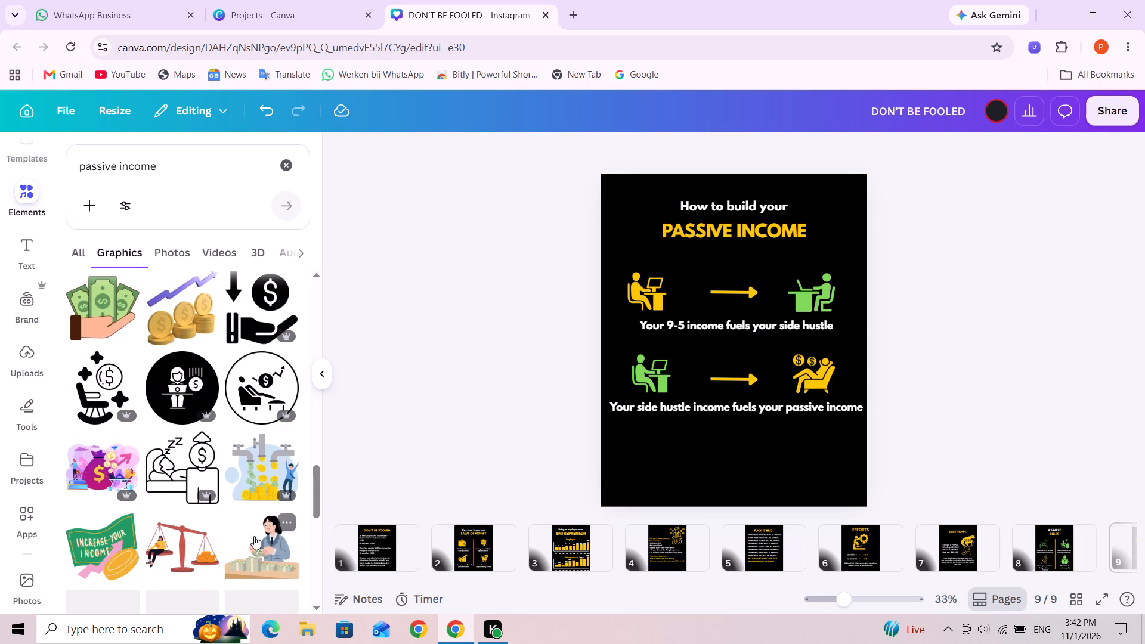
scroll(254, 536, "down", 2)
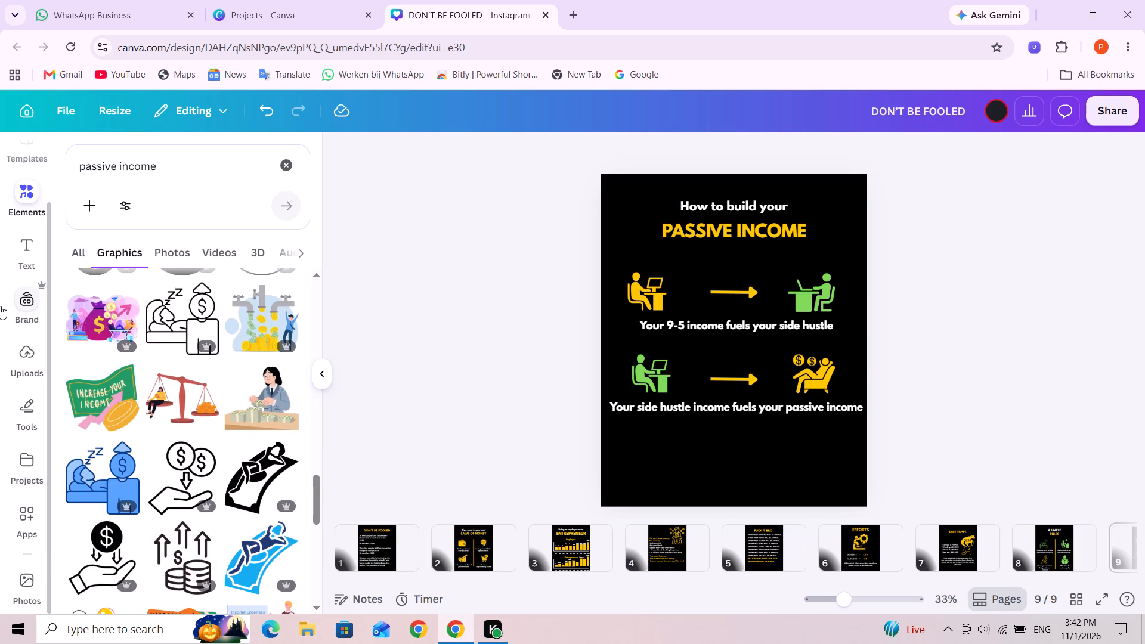
scroll(206, 425, "down", 3)
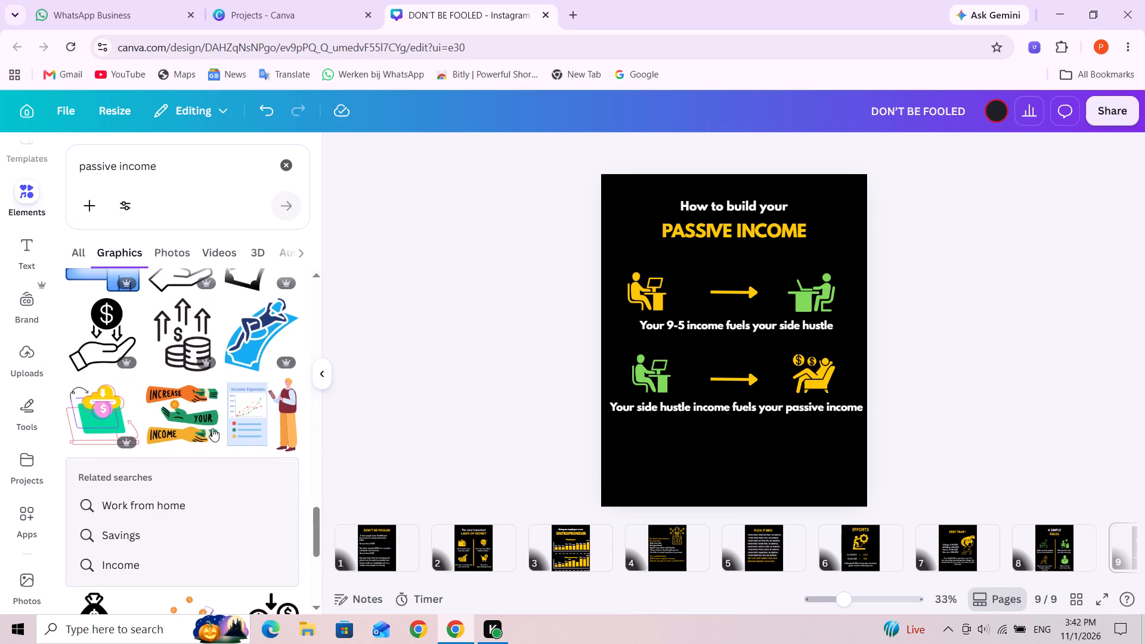
scroll(214, 429, "down", 4)
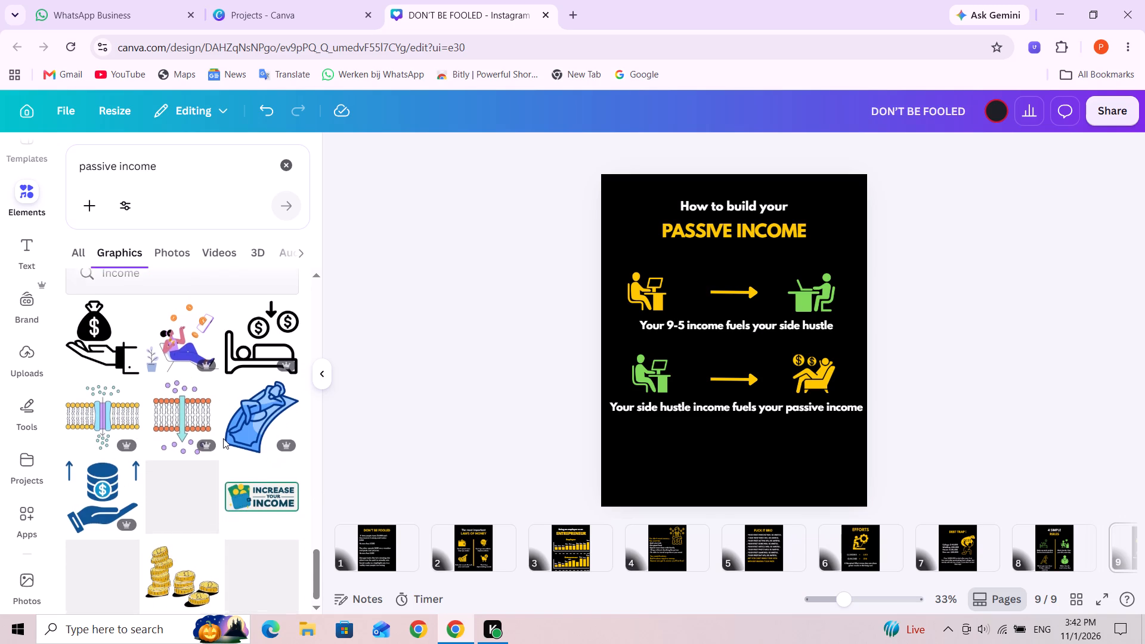
scroll(224, 438, "down", 1)
scroll(224, 439, "up", 1)
scroll(224, 441, "down", 1)
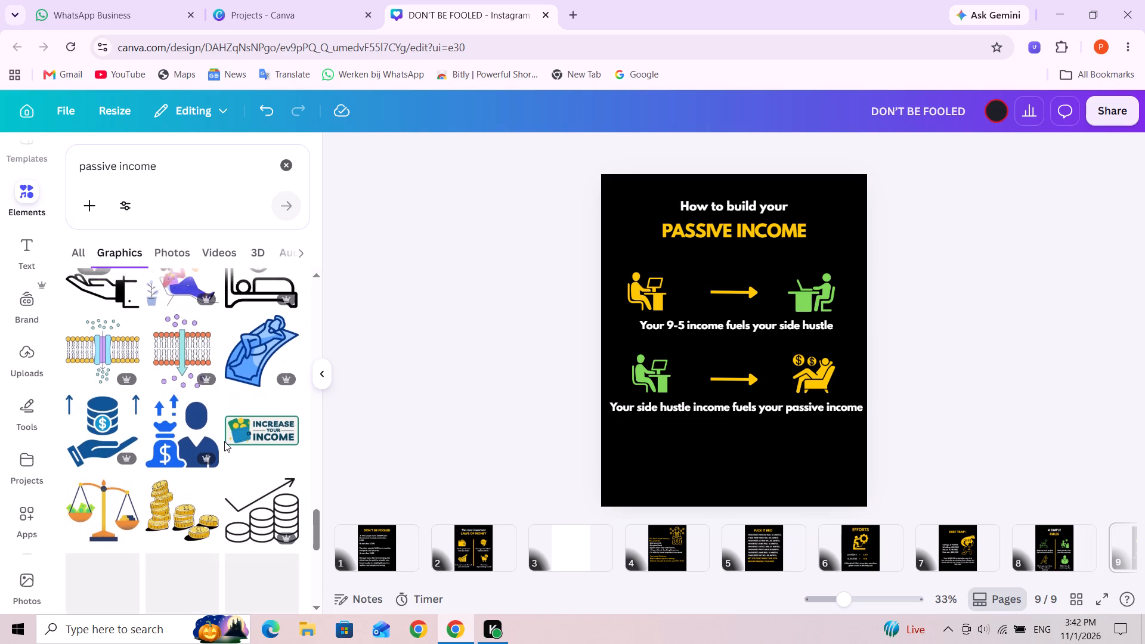
scroll(224, 441, "down", 4)
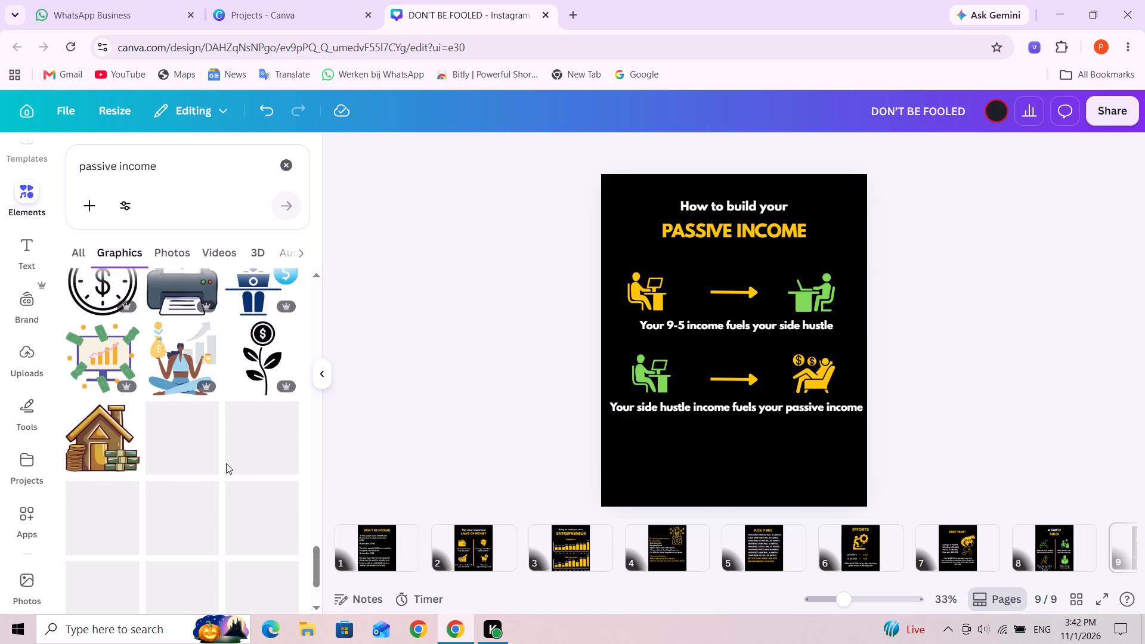
scroll(226, 463, "down", 4)
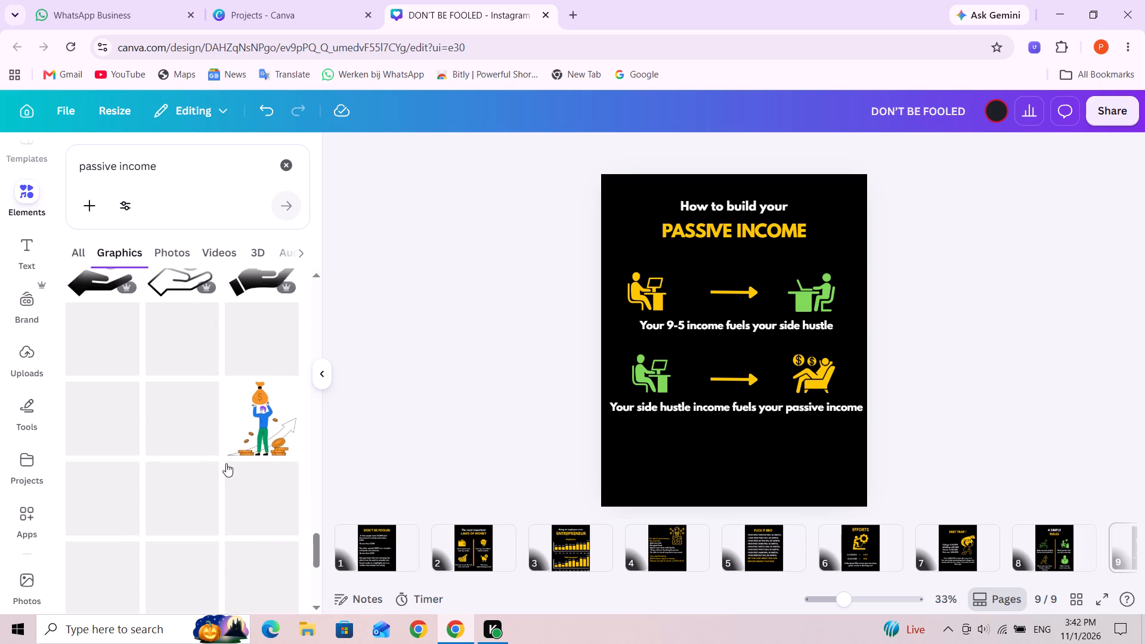
scroll(226, 463, "up", 1)
scroll(226, 463, "down", 2)
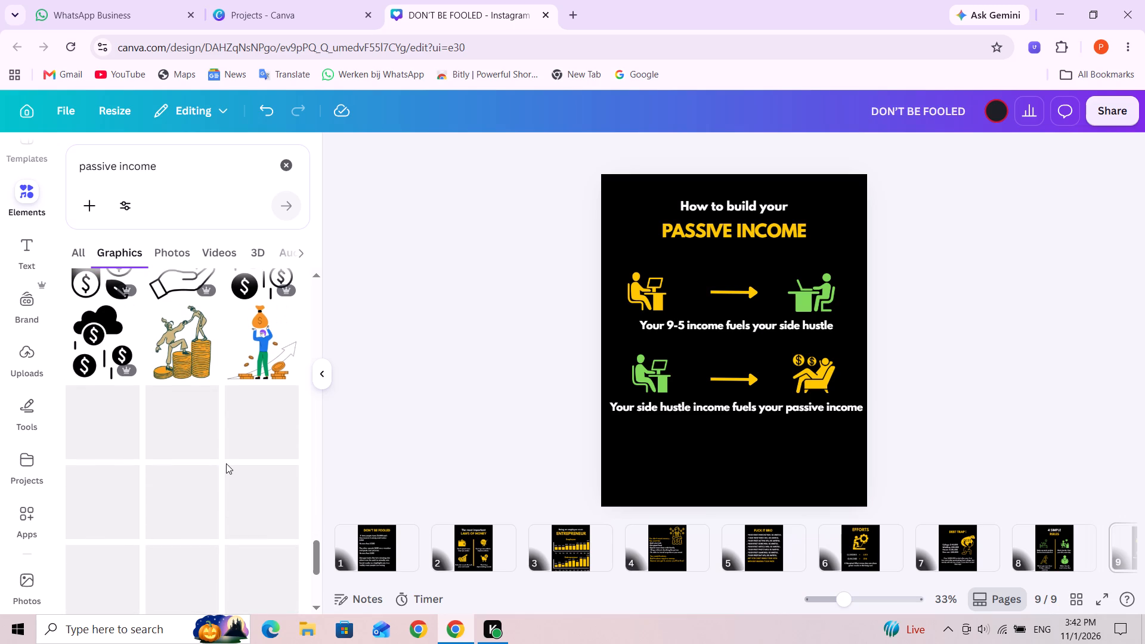
scroll(226, 463, "down", 3)
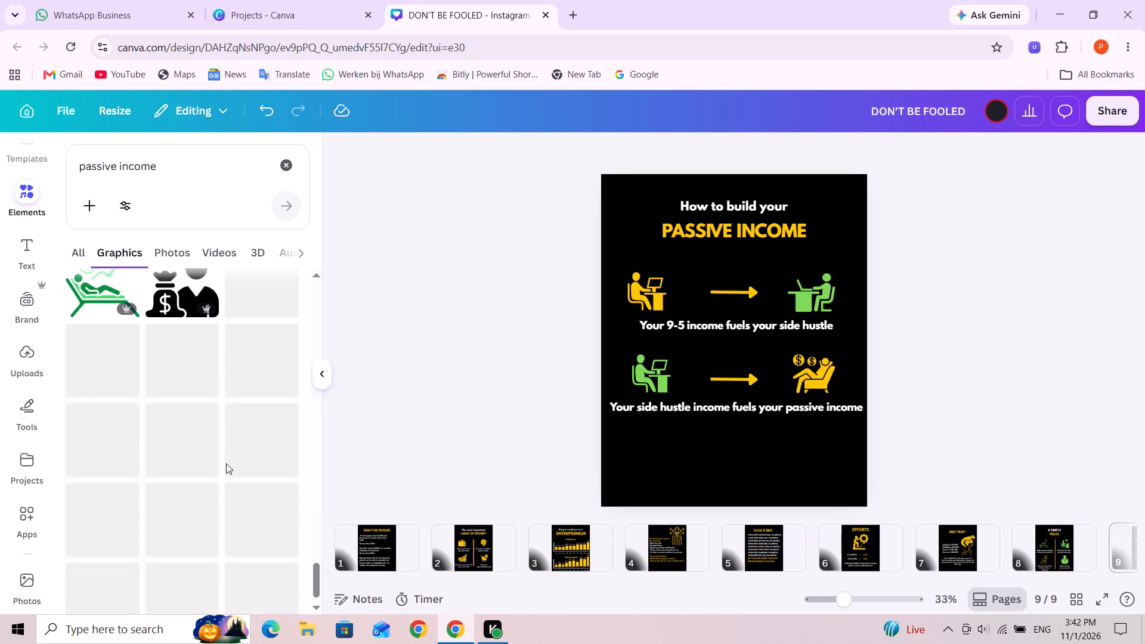
scroll(226, 463, "up", 1)
scroll(226, 463, "down", 1)
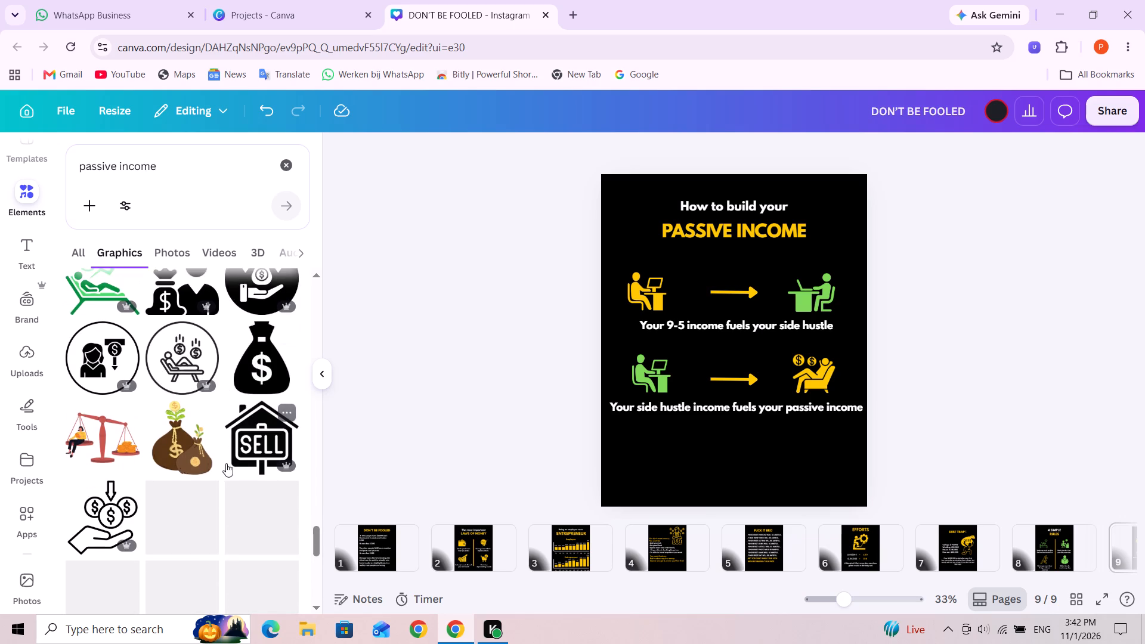
scroll(226, 463, "down", 2)
scroll(226, 463, "up", 2)
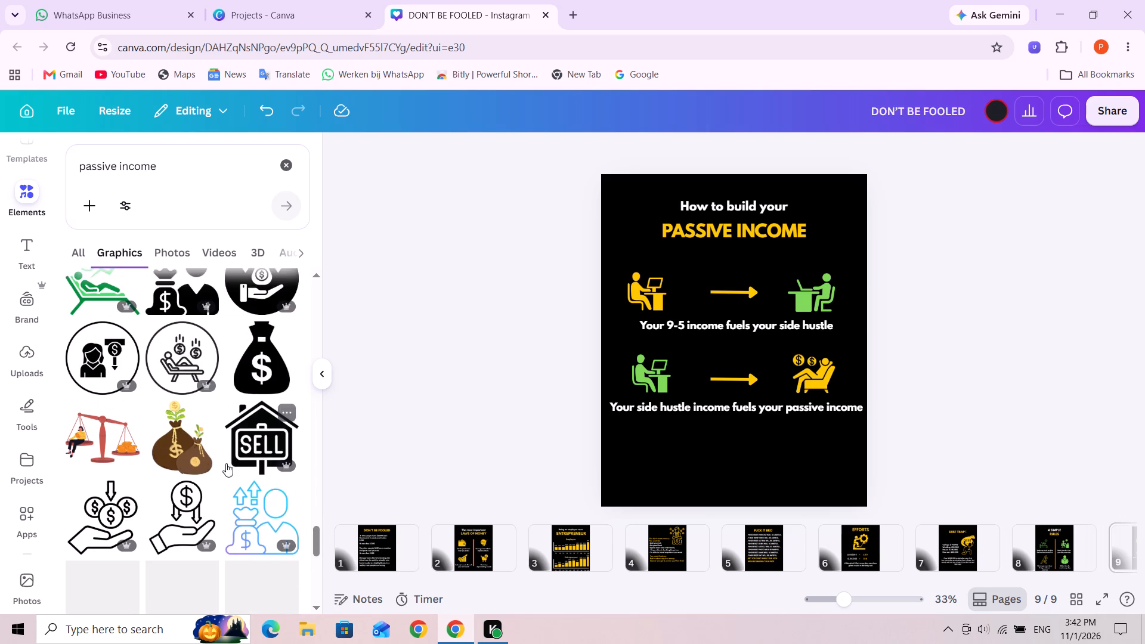
scroll(226, 463, "down", 1)
scroll(226, 463, "up", 1)
scroll(226, 463, "down", 2)
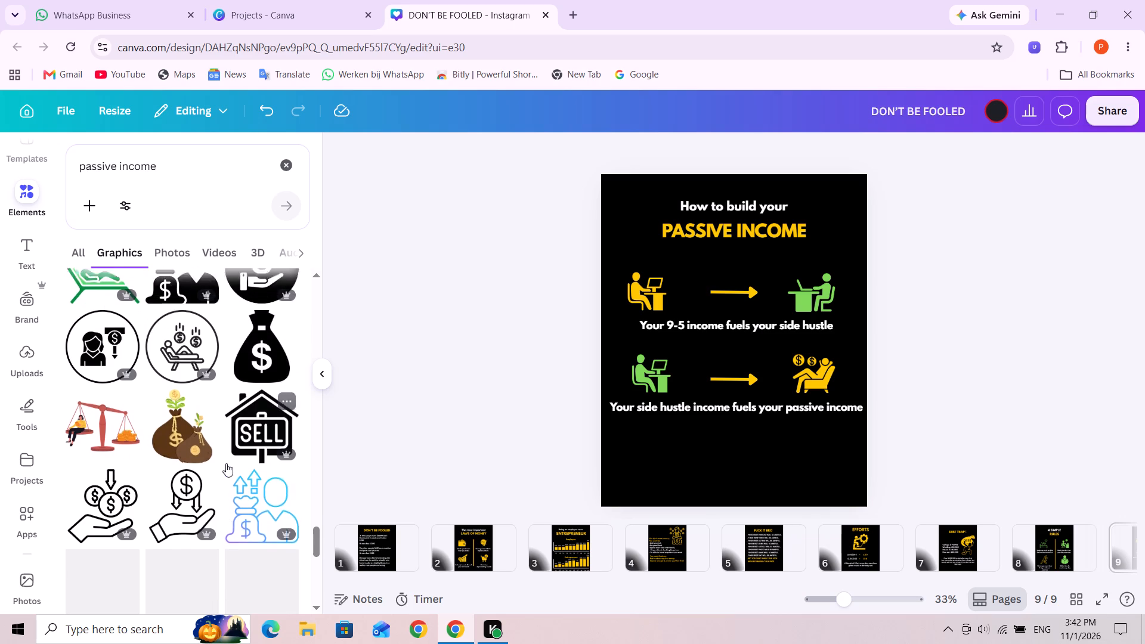
scroll(226, 463, "up", 4)
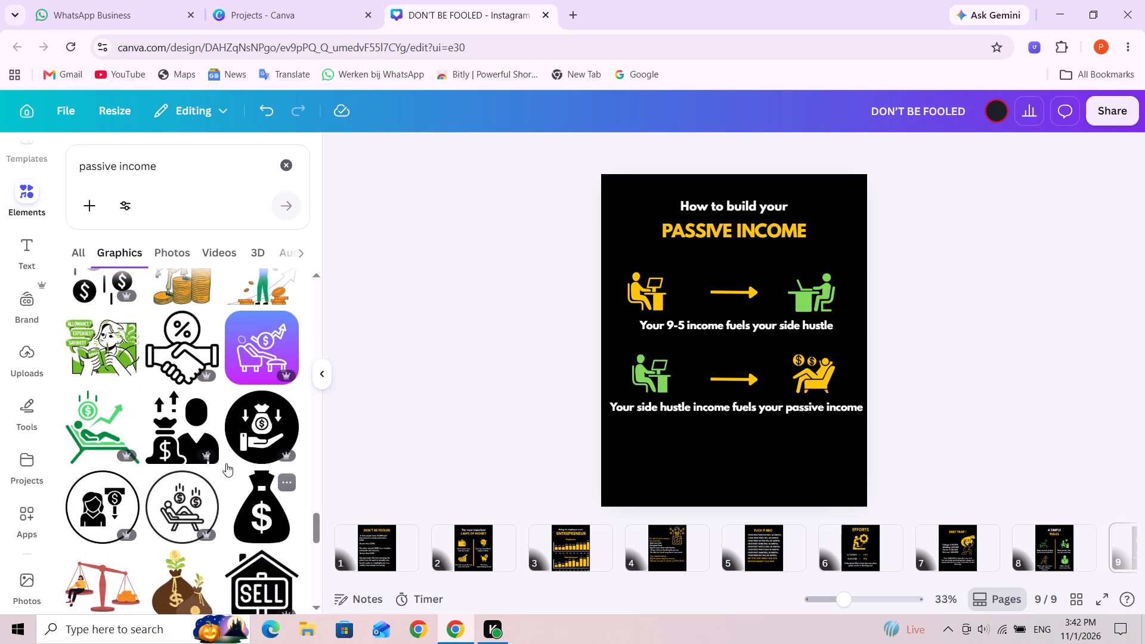
scroll(226, 465, "down", 2)
scroll(226, 465, "up", 1)
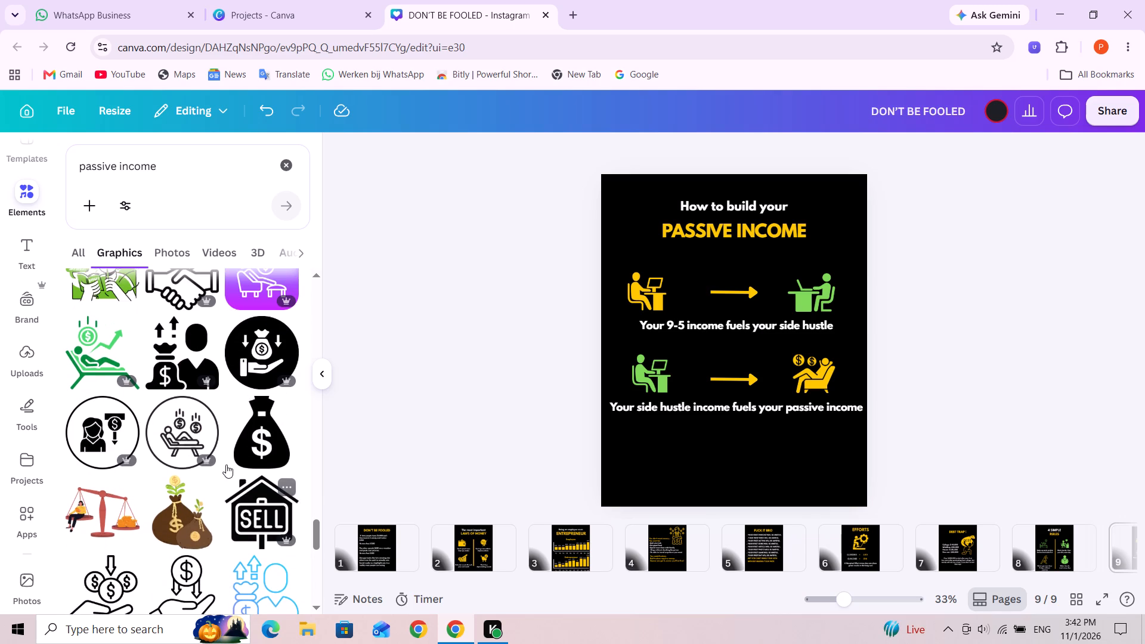
scroll(226, 465, "up", 1)
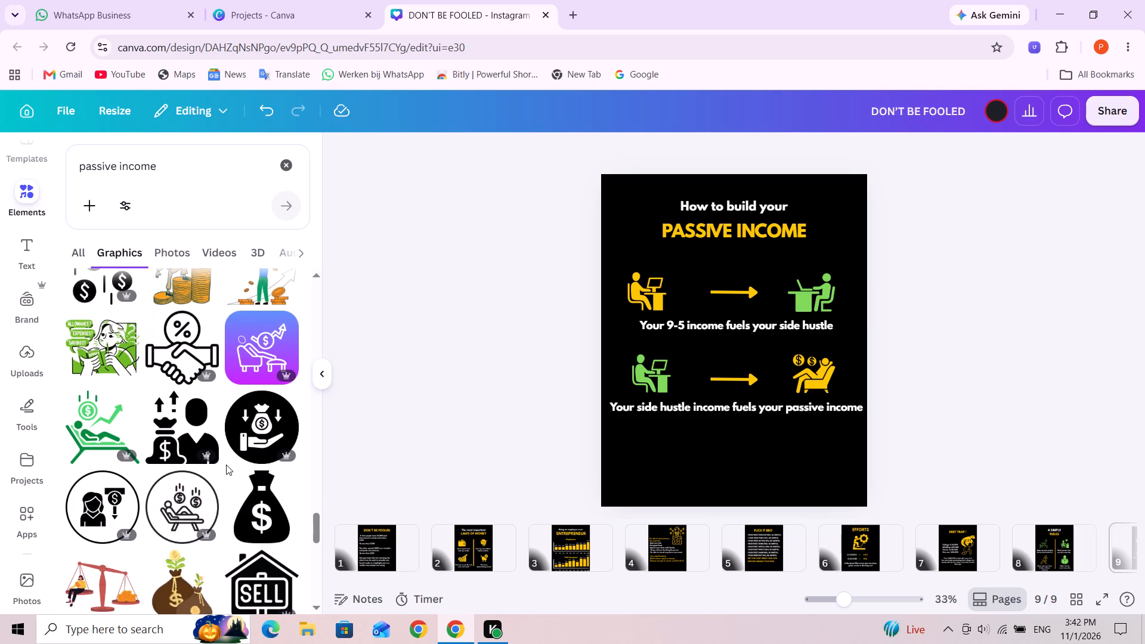
scroll(226, 465, "down", 6)
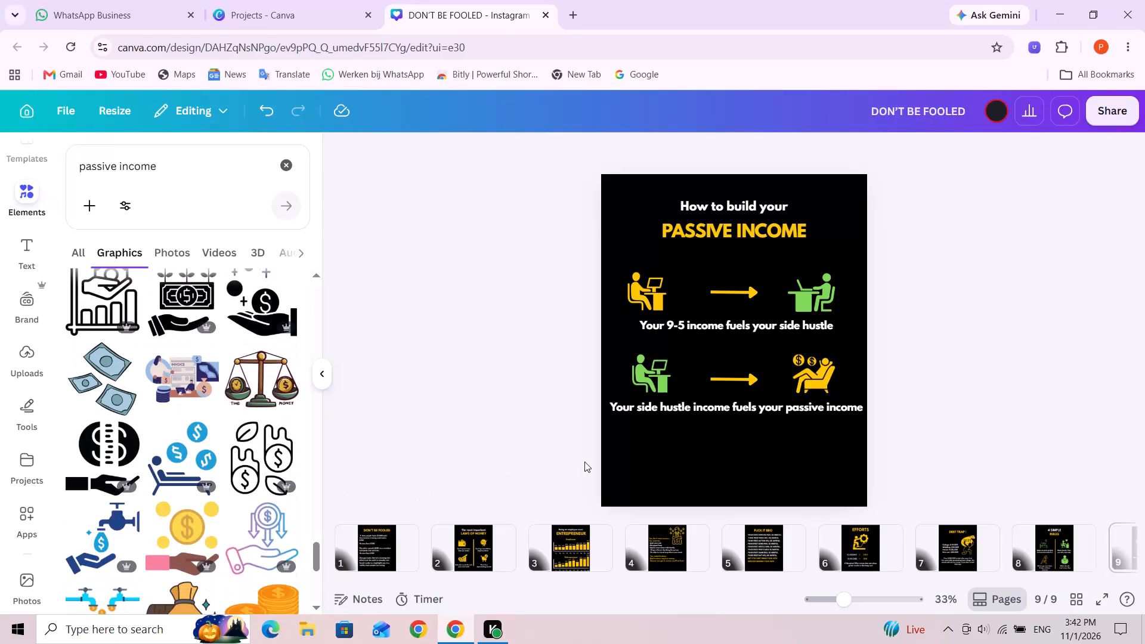
scroll(143, 480, "down", 2)
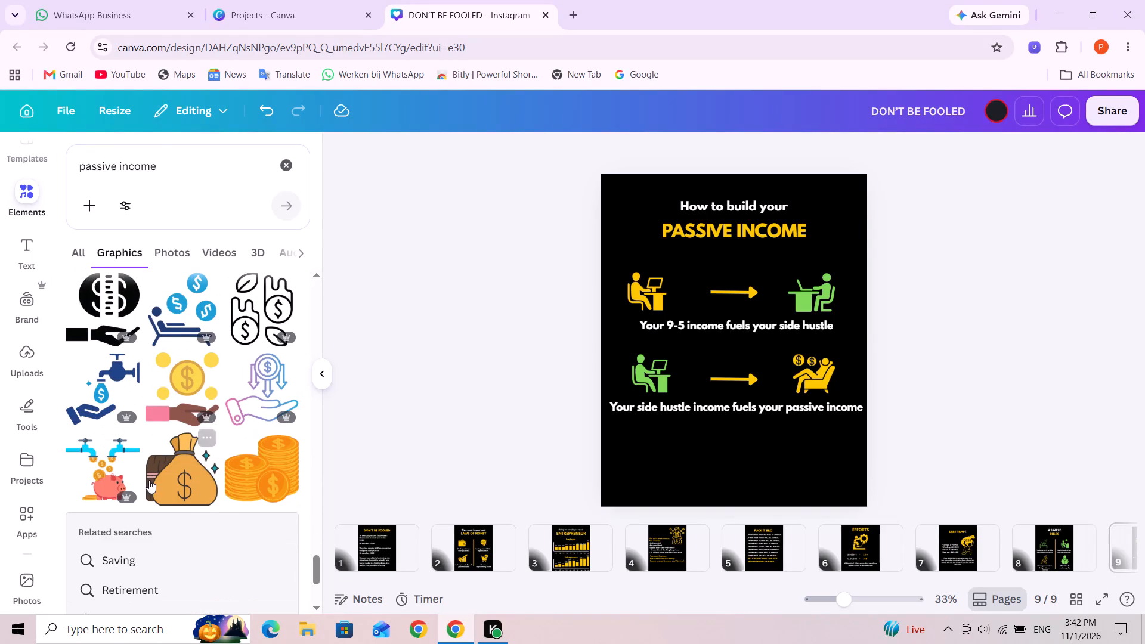
scroll(149, 480, "down", 7)
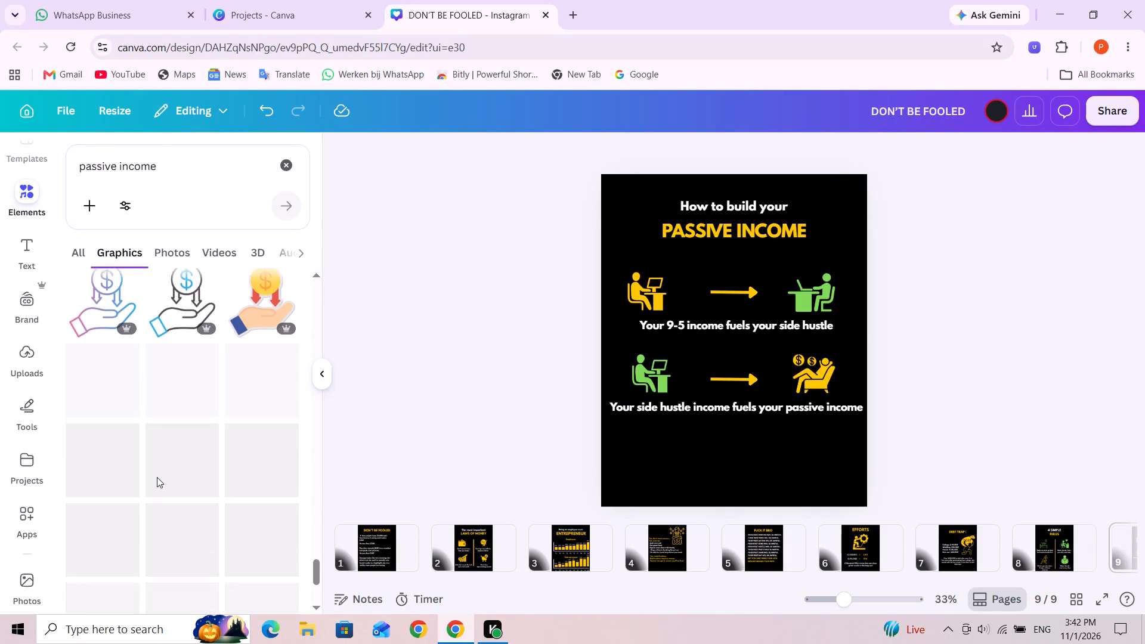
scroll(157, 477, "down", 2)
scroll(157, 477, "up", 2)
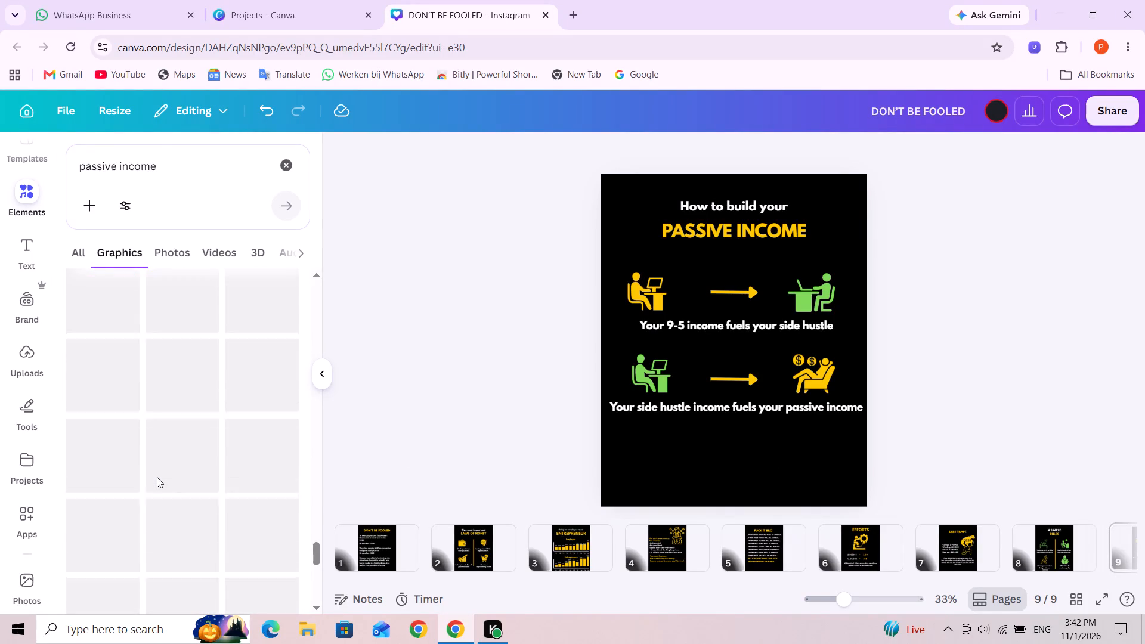
scroll(157, 477, "up", 2)
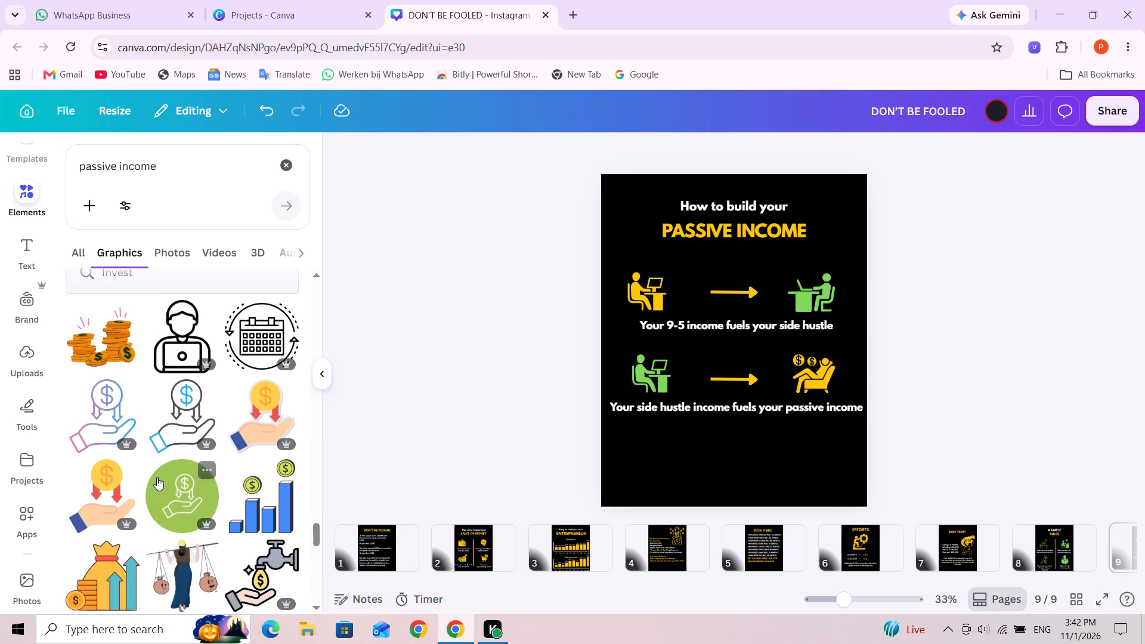
scroll(157, 477, "down", 5)
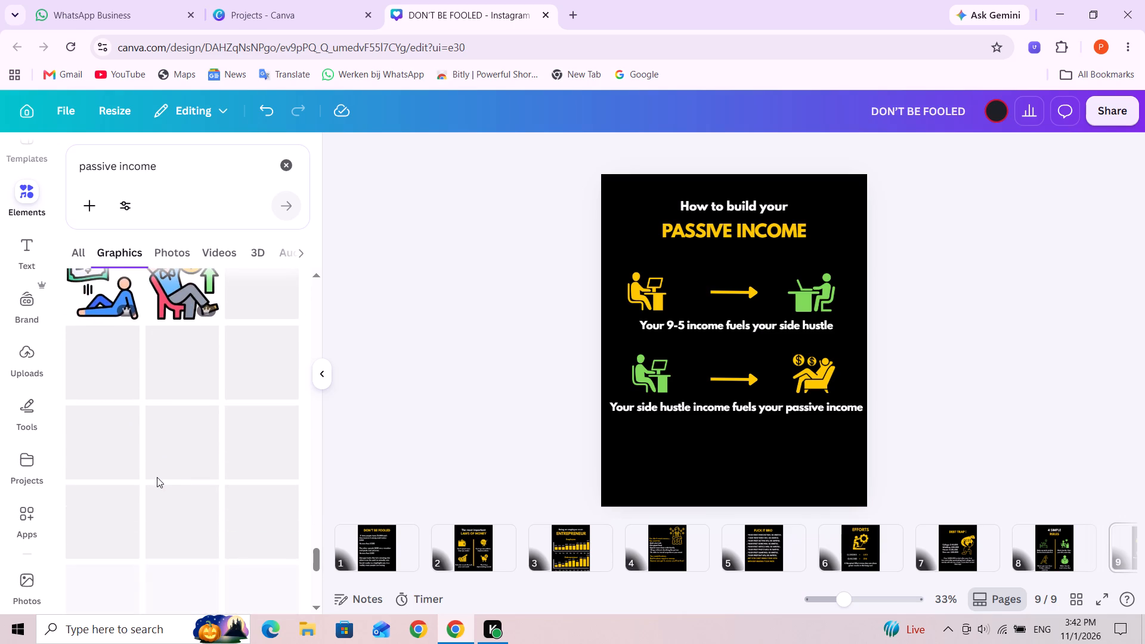
scroll(157, 477, "down", 2)
scroll(157, 477, "up", 5)
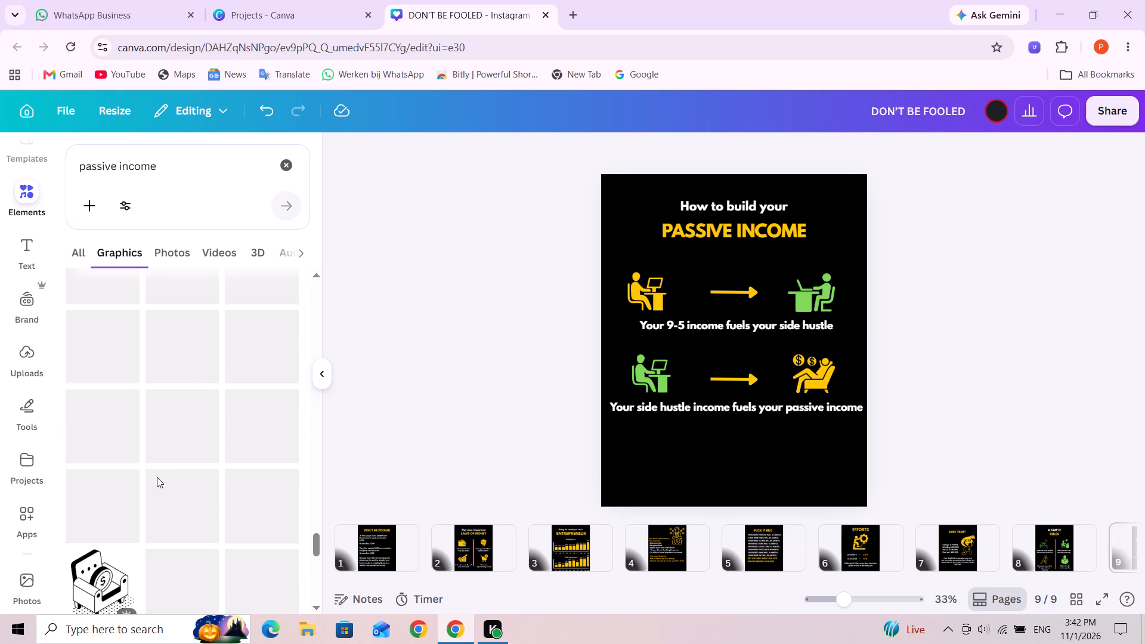
scroll(157, 477, "down", 3)
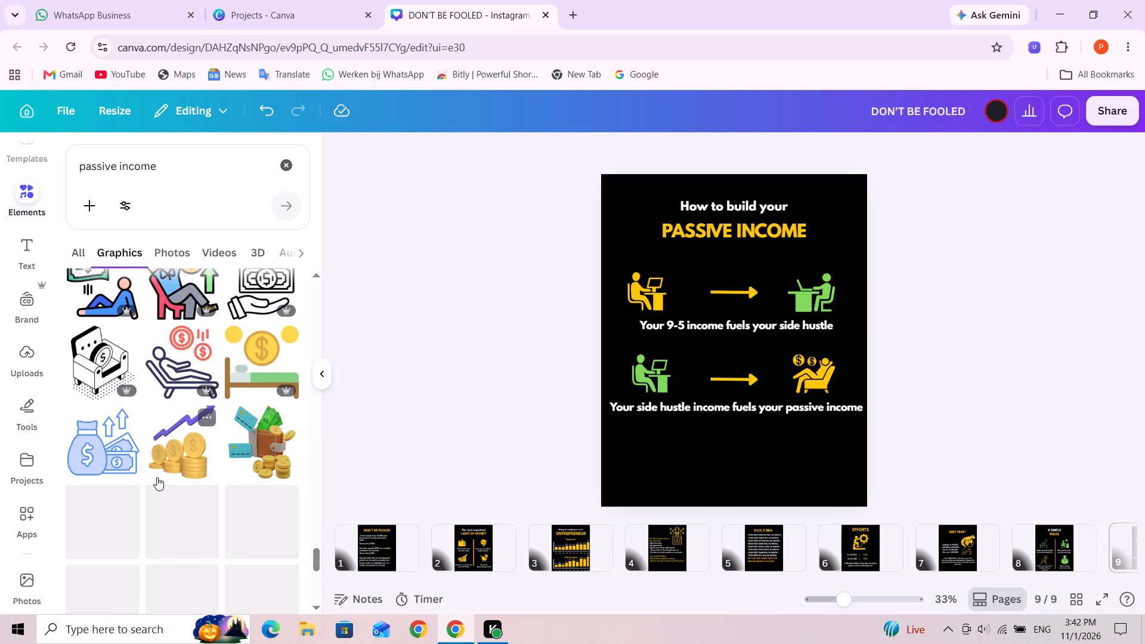
scroll(157, 477, "down", 4)
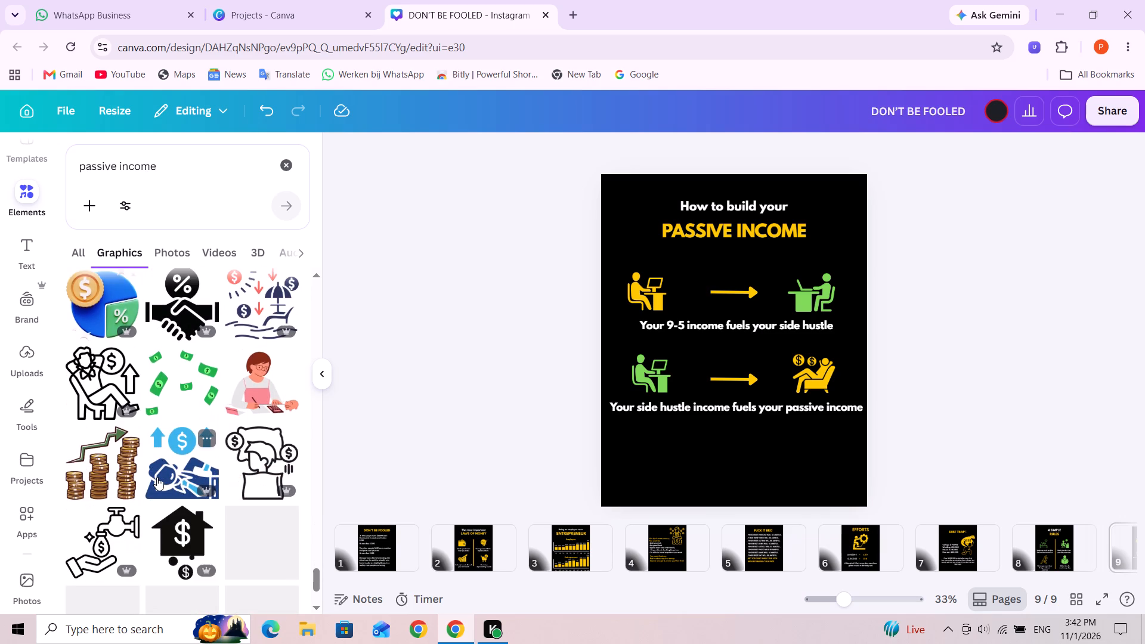
scroll(157, 477, "down", 2)
scroll(157, 477, "up", 1)
scroll(157, 477, "down", 1)
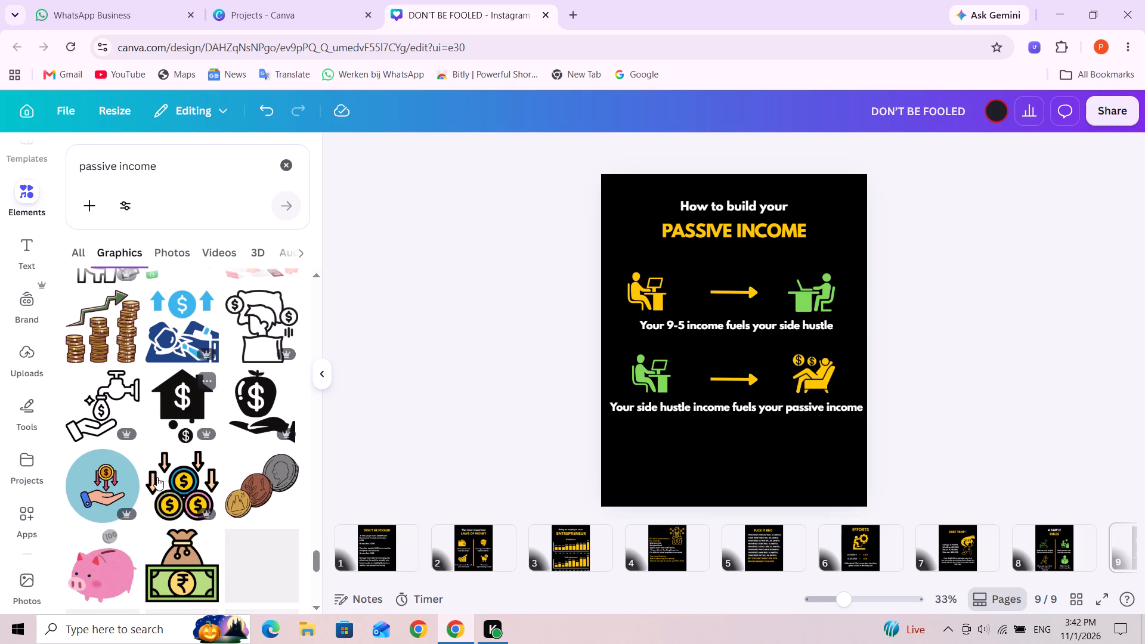
scroll(157, 477, "down", 1)
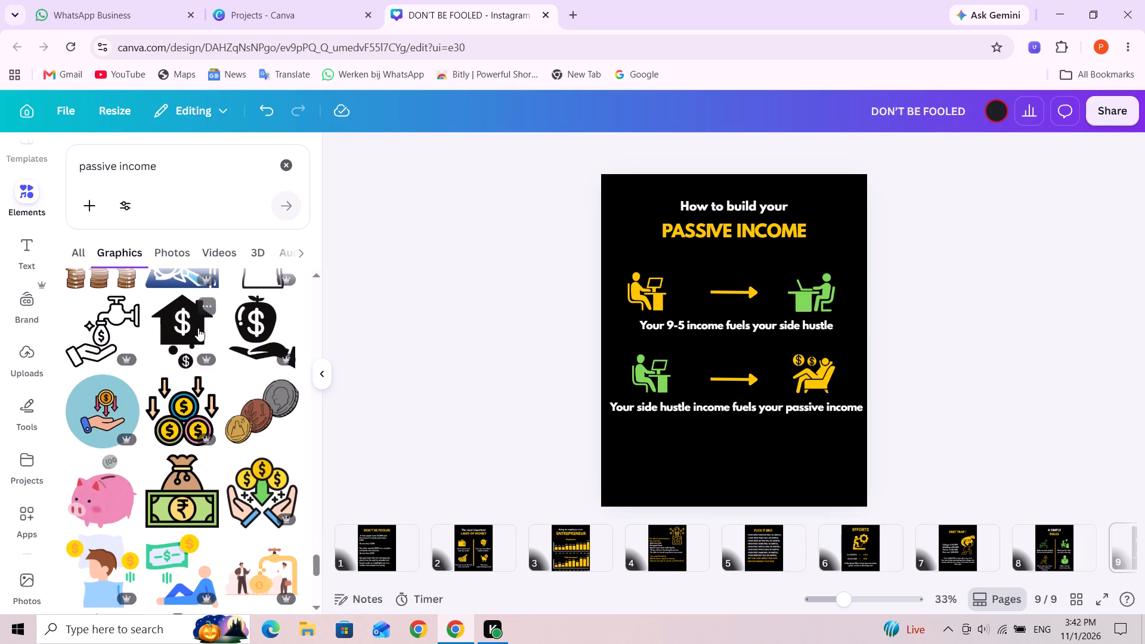
Insert the solid house icon with a dollar sign, shrink it to icon size and place it below the green desk worker to start the third row.
left_click(184, 332)
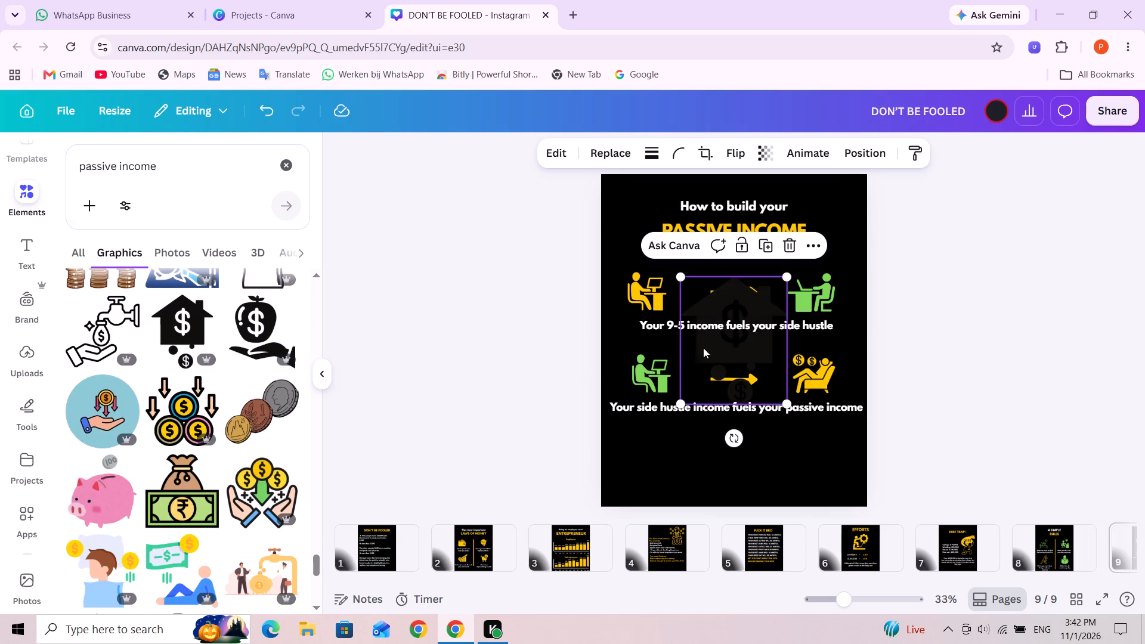
left_click_drag(739, 348, 736, 443)
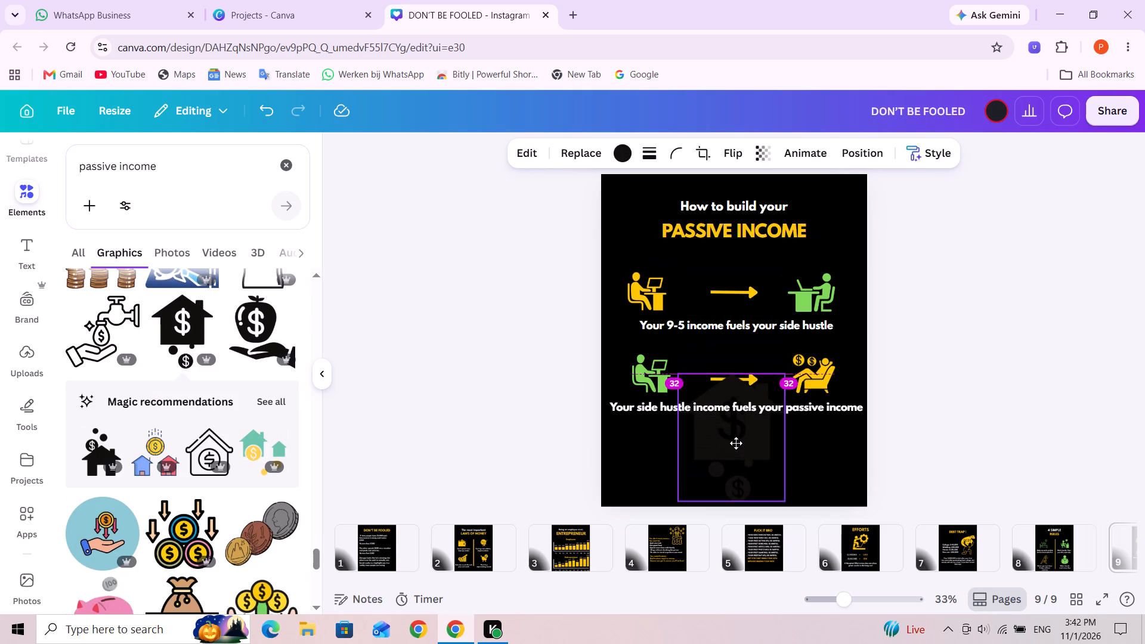
left_click_drag(736, 443, 734, 427)
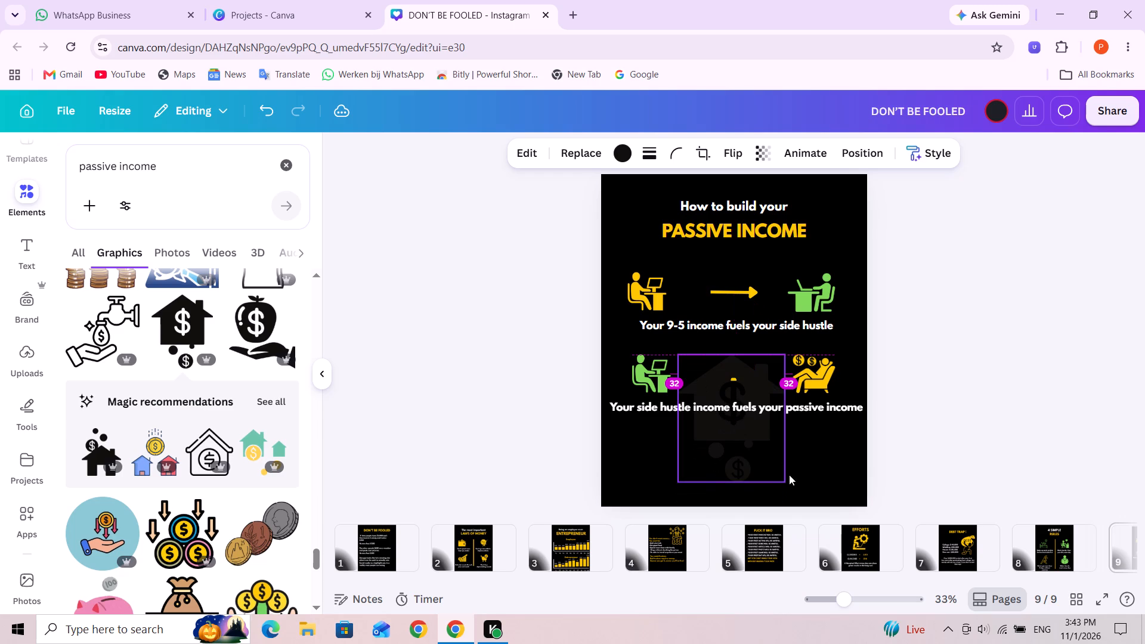
left_click_drag(784, 479, 728, 377)
left_click_drag(698, 367, 655, 448)
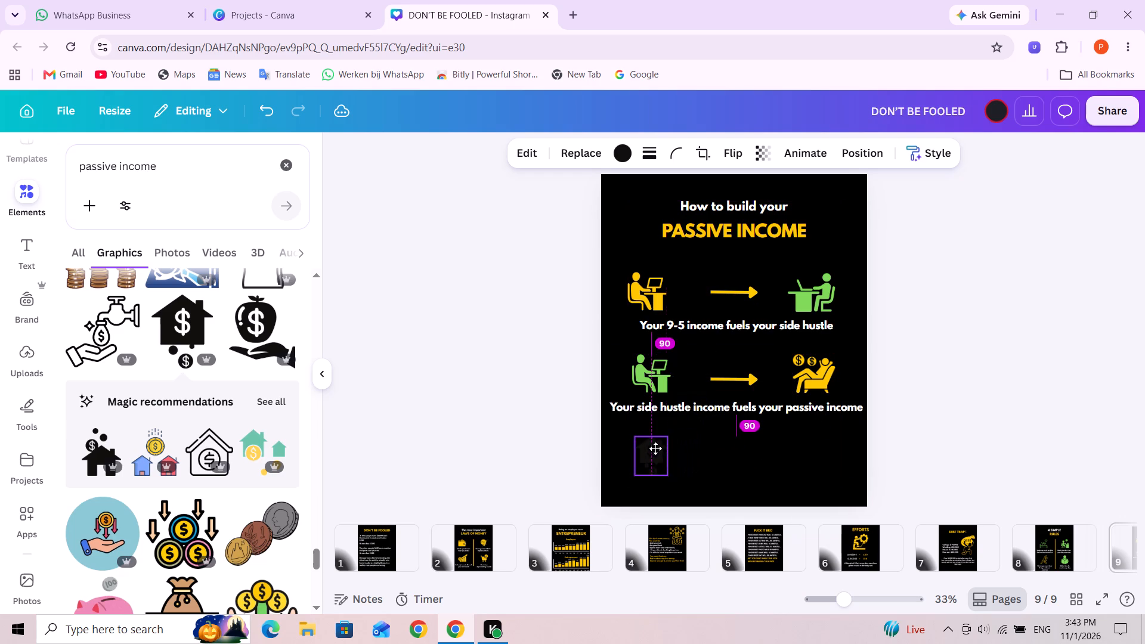
left_click_drag(655, 448, 651, 446)
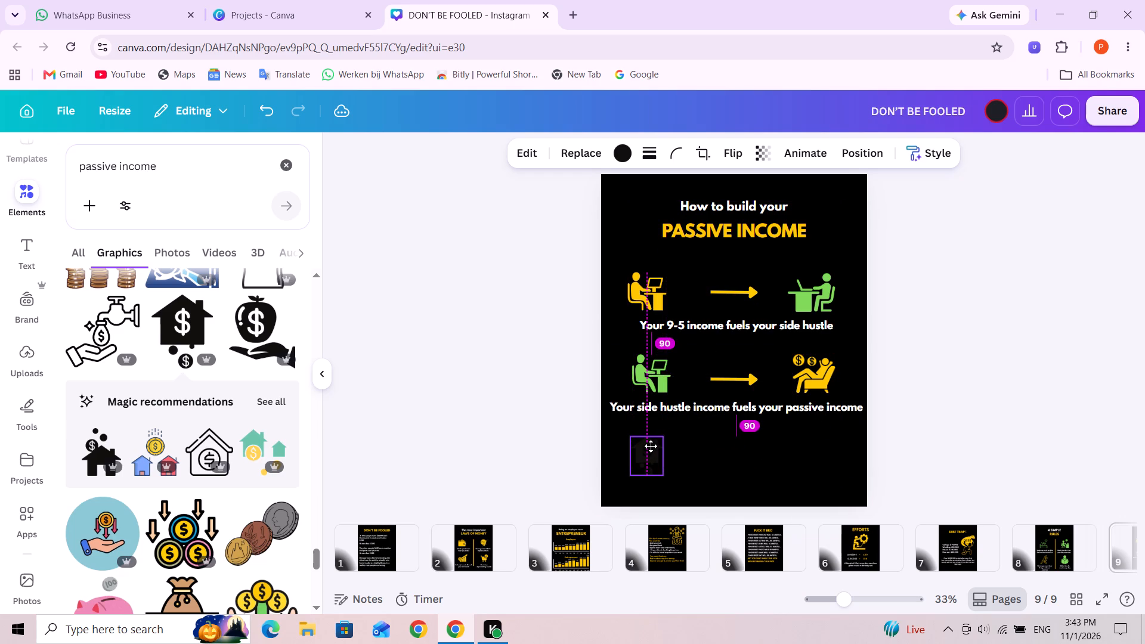
left_click_drag(651, 446, 652, 445)
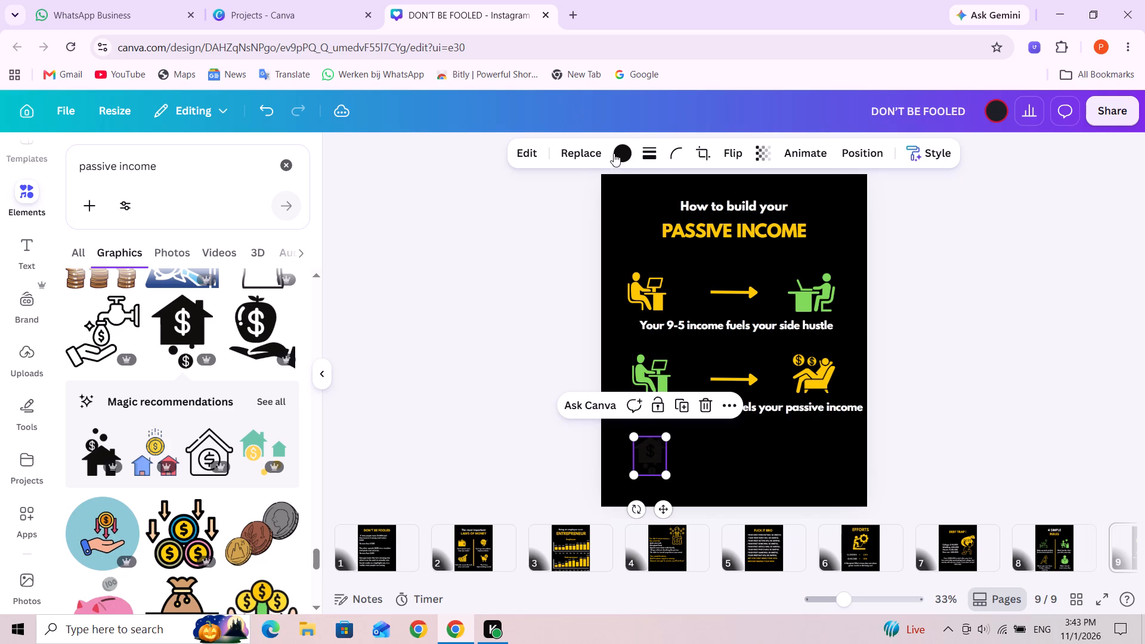
Recolour the house icon in the third row to the design's yellow.
left_click(617, 157)
left_click(144, 253)
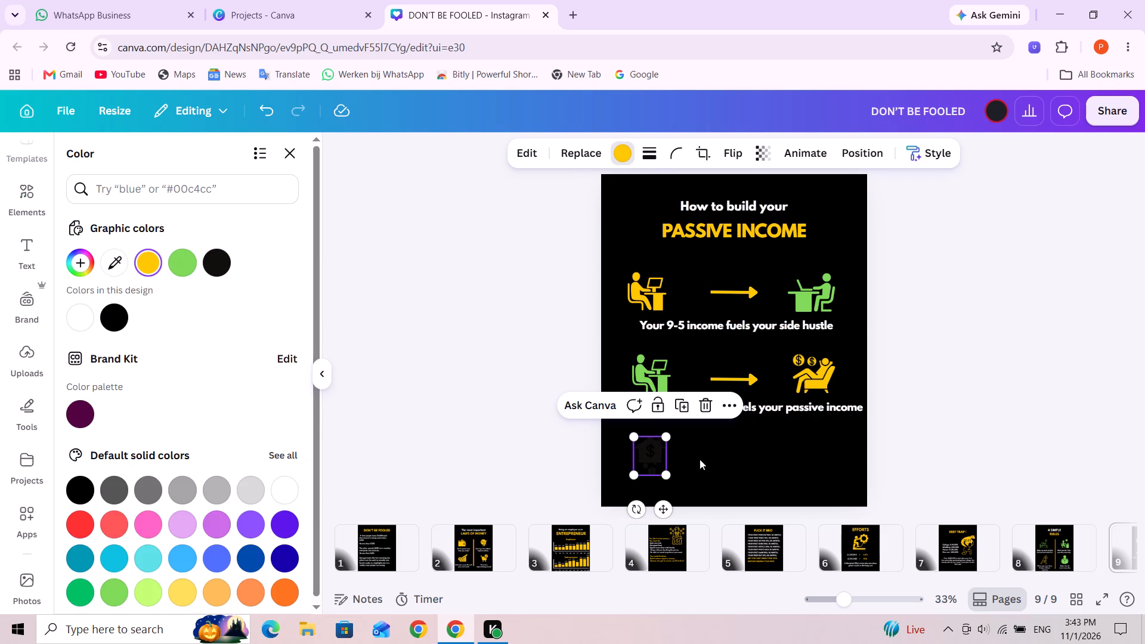
left_click(708, 468)
Duplicate the second row's yellow arrow and place the copy beside the house icon, aligned with the arrows above.
left_click(747, 378)
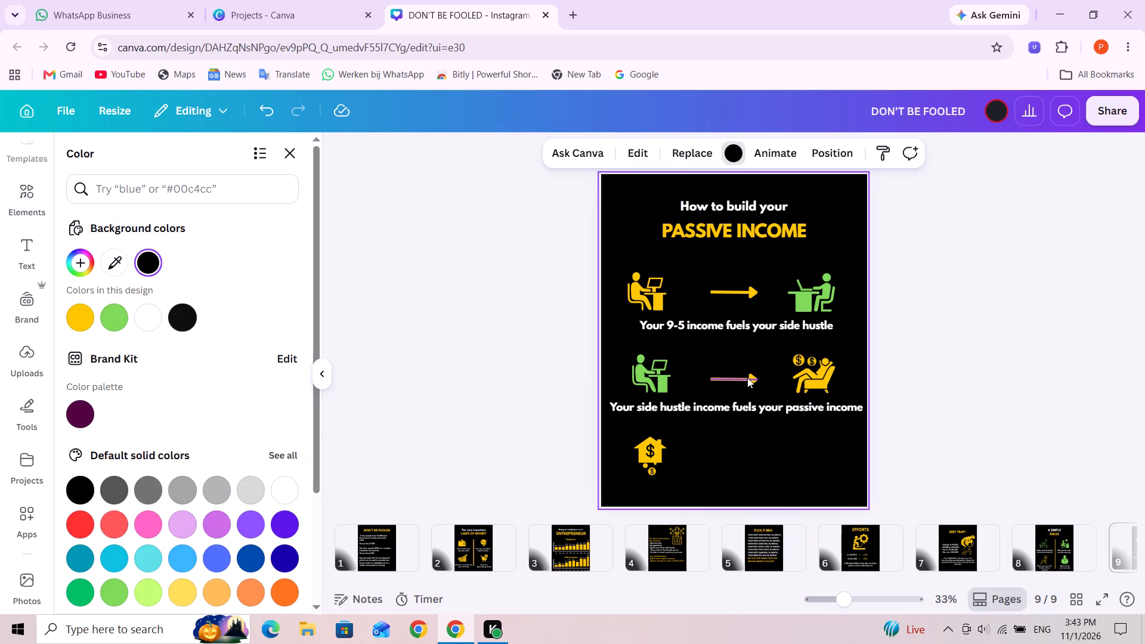
left_click(736, 346)
left_click_drag(738, 383, 738, 392)
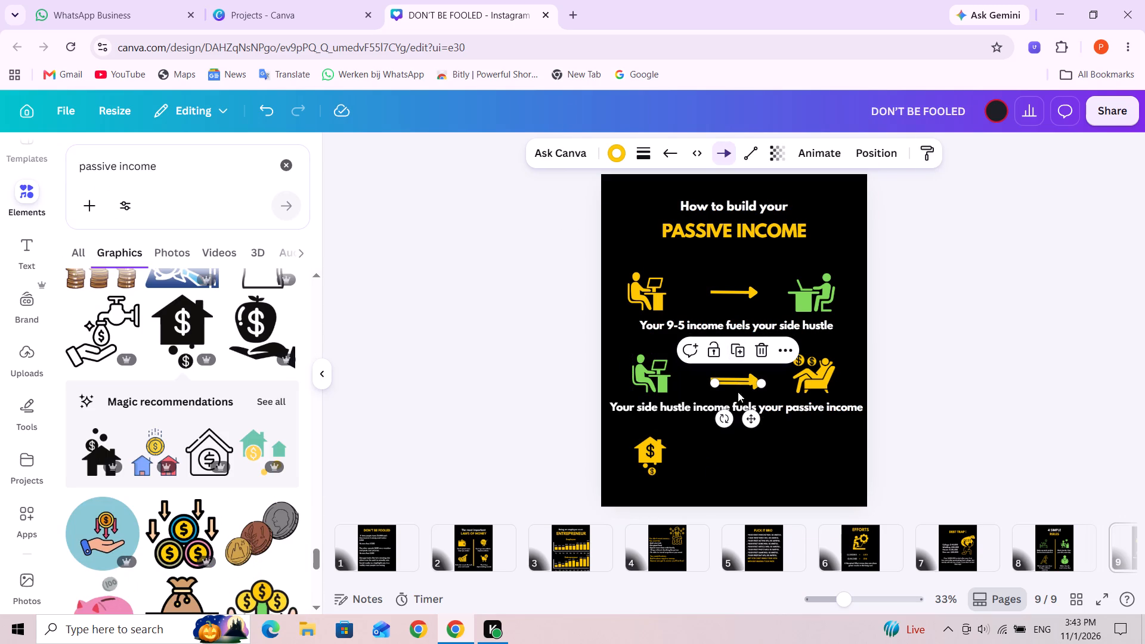
left_click_drag(738, 392, 734, 455)
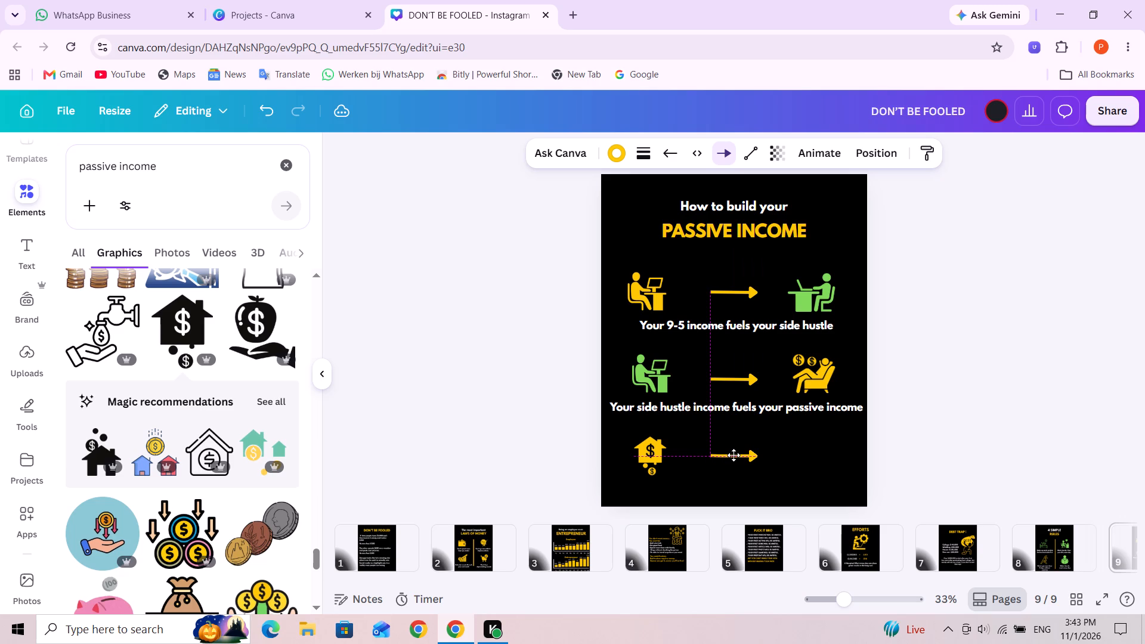
Nudge the third-row arrow so it lines up with the arrows above and sits level with the house icon.
left_click_drag(734, 455, 731, 455)
left_click_drag(731, 455, 732, 454)
left_click_drag(732, 454, 734, 454)
left_click(803, 465)
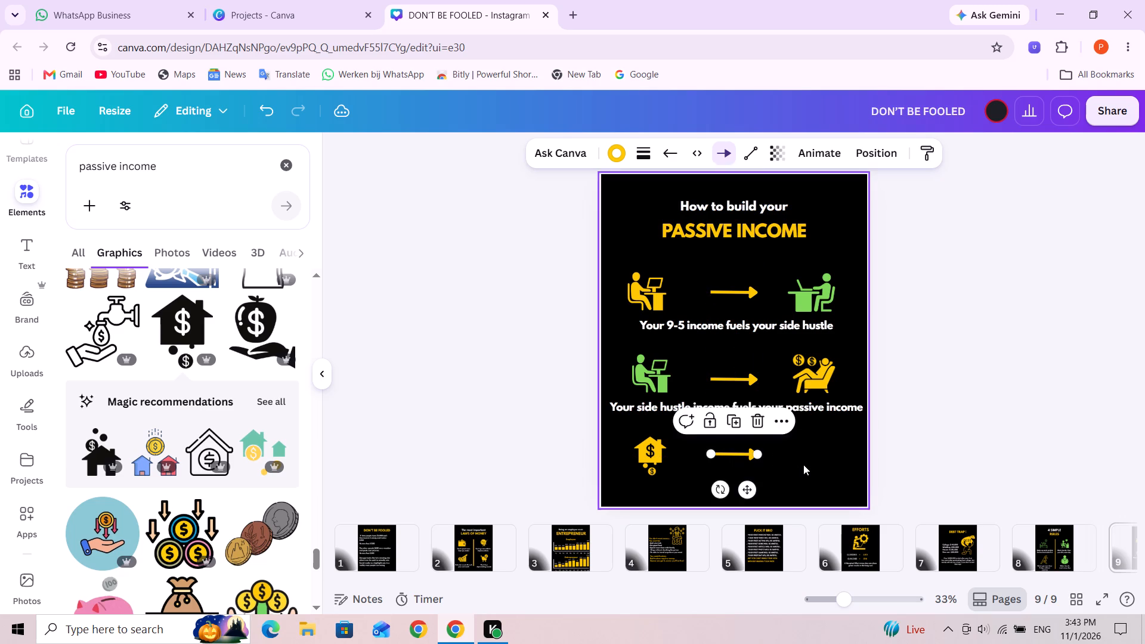
Search the graphics for "work from home" and browse them for an icon to end the third row.
triple_click(132, 173)
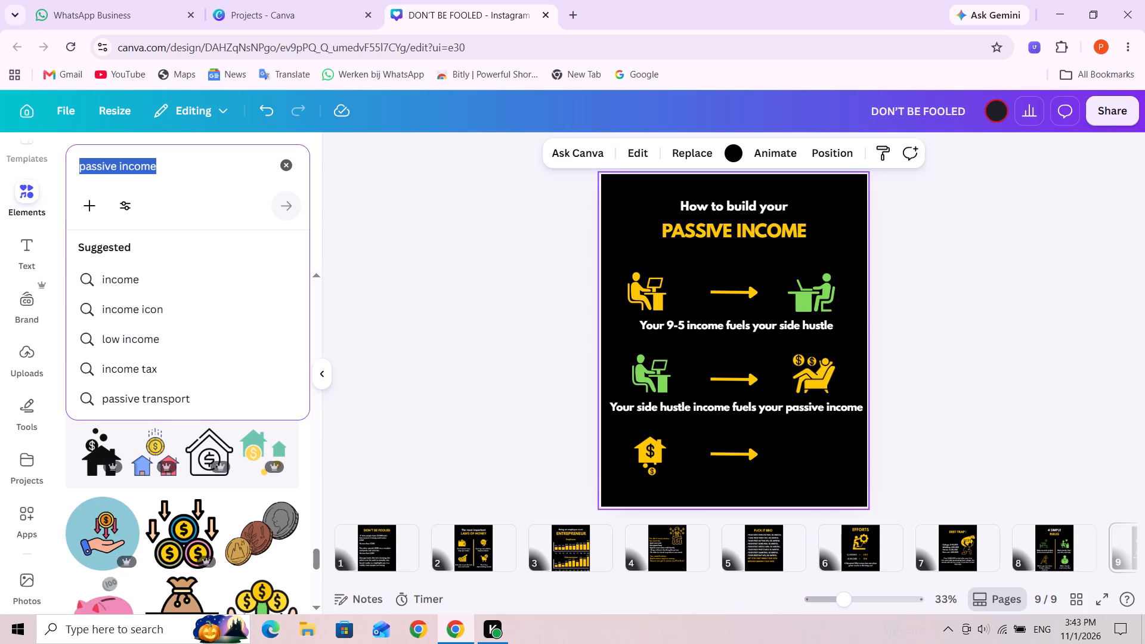
type("work from home")
key("Return")
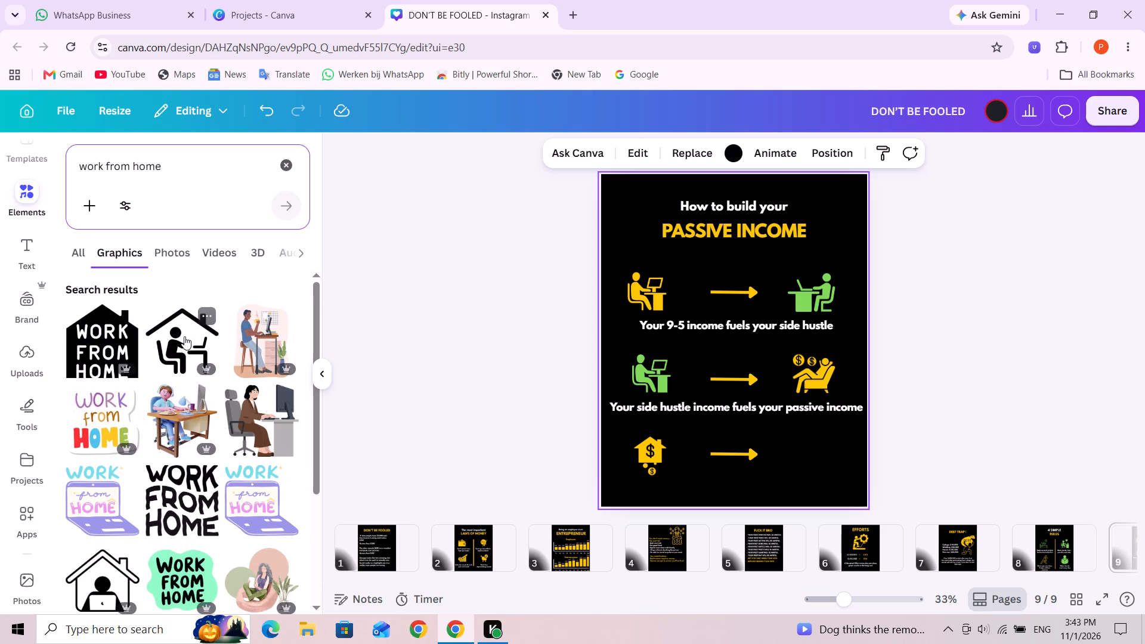
scroll(165, 464, "down", 3)
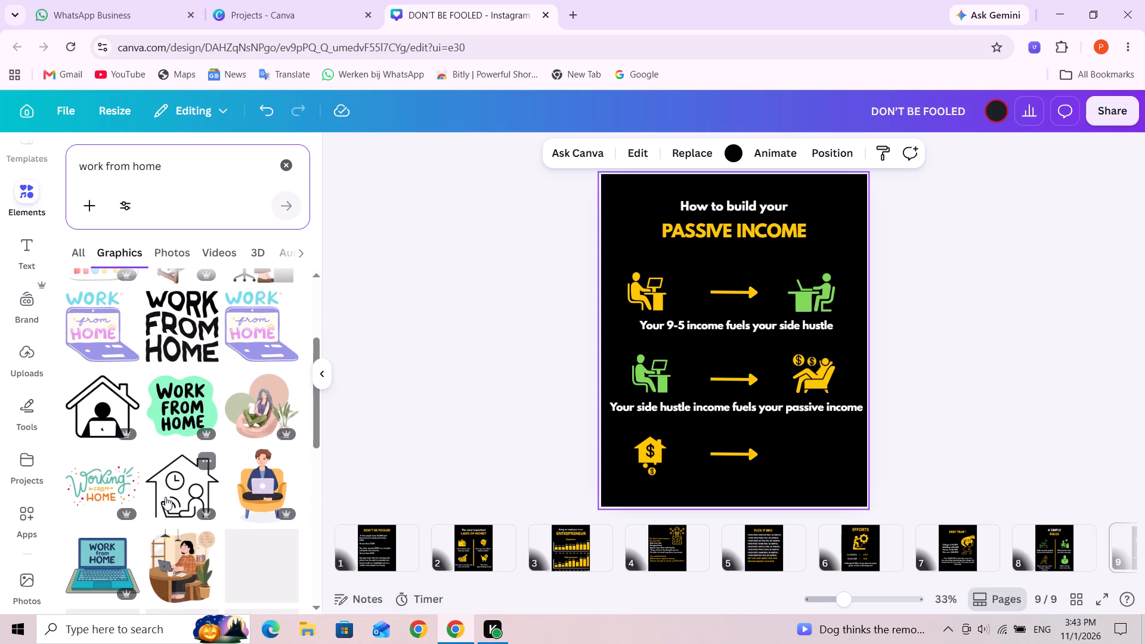
scroll(165, 497, "down", 4)
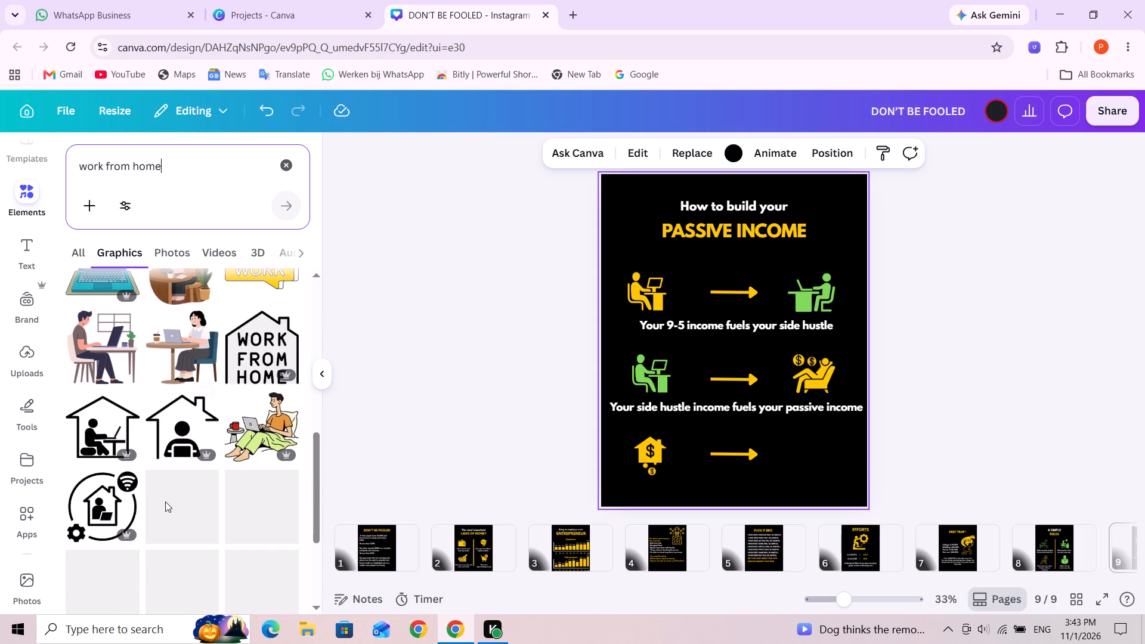
scroll(165, 501, "down", 3)
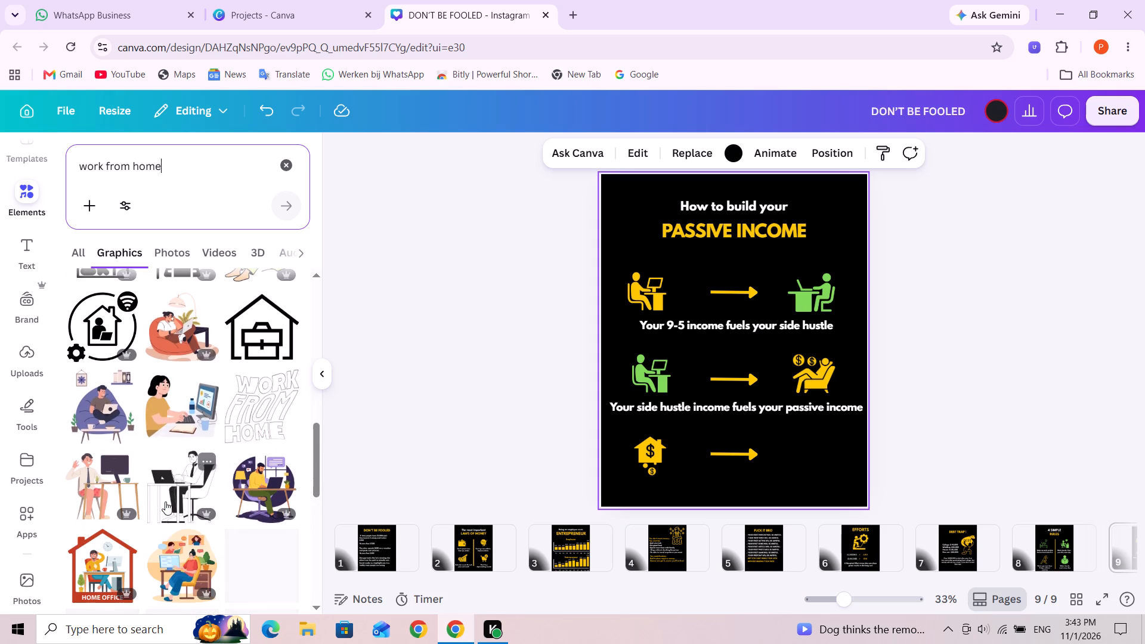
scroll(165, 501, "down", 5)
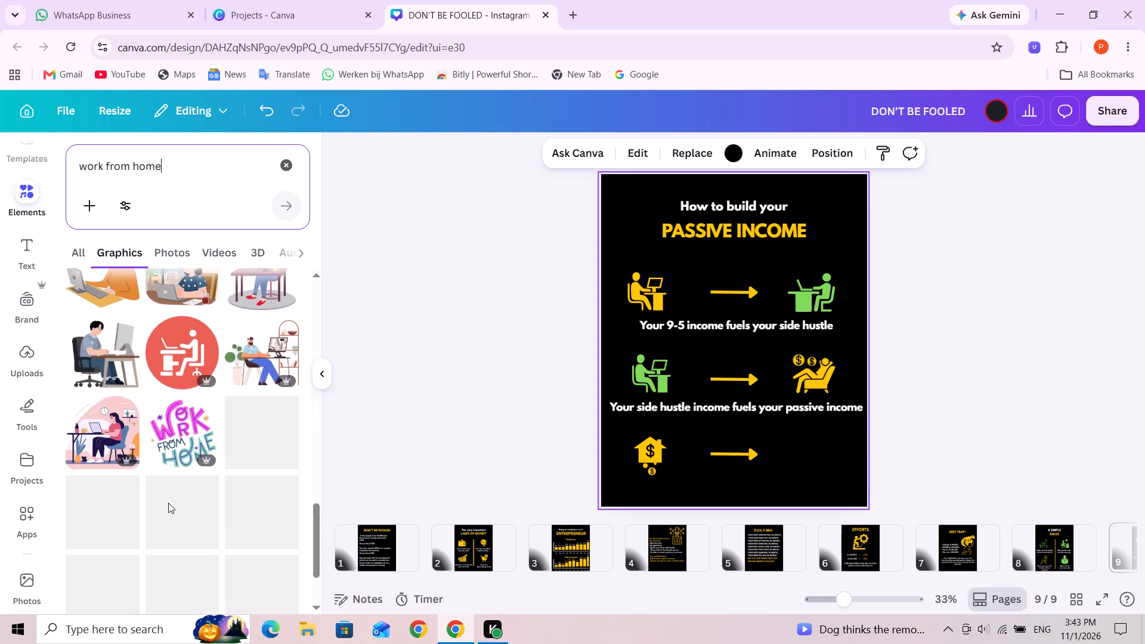
scroll(178, 500, "down", 3)
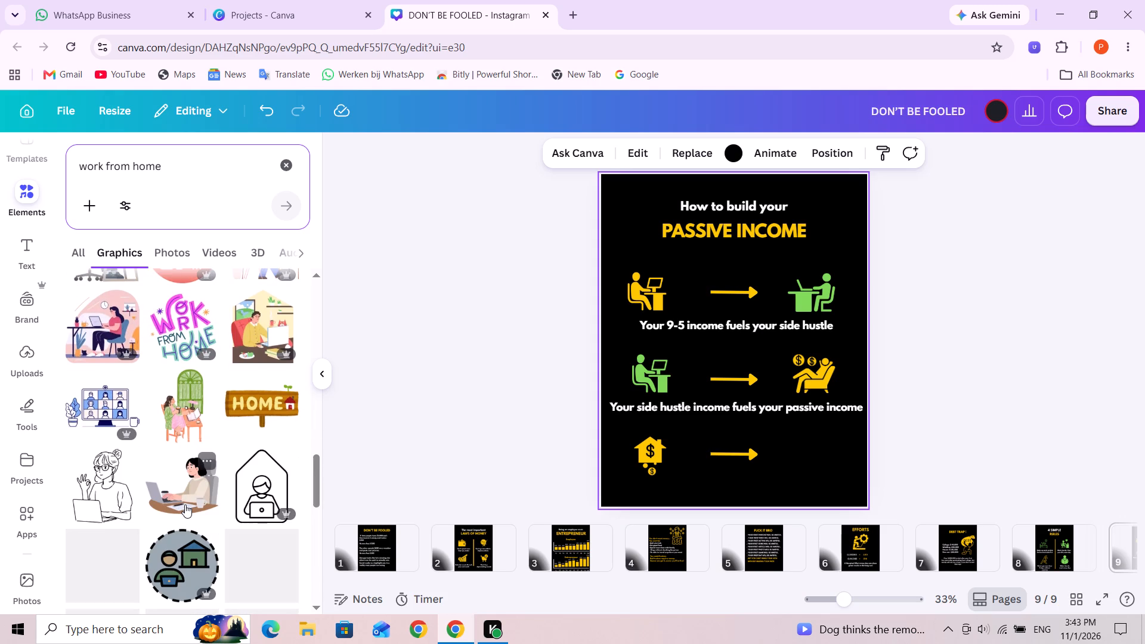
scroll(185, 505, "down", 3)
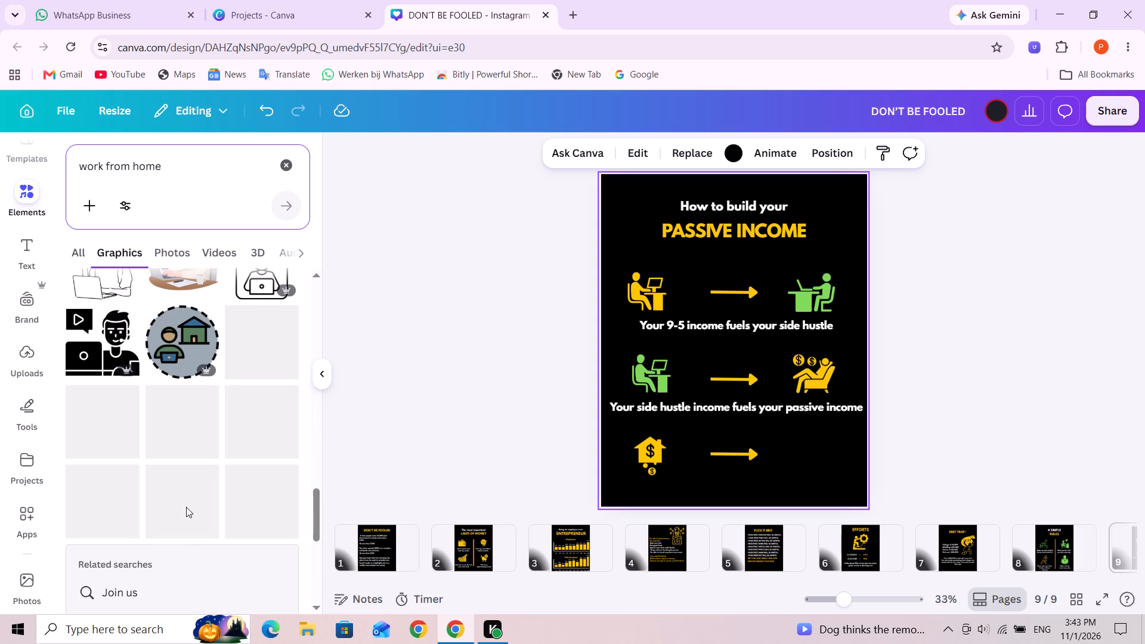
scroll(186, 507, "down", 3)
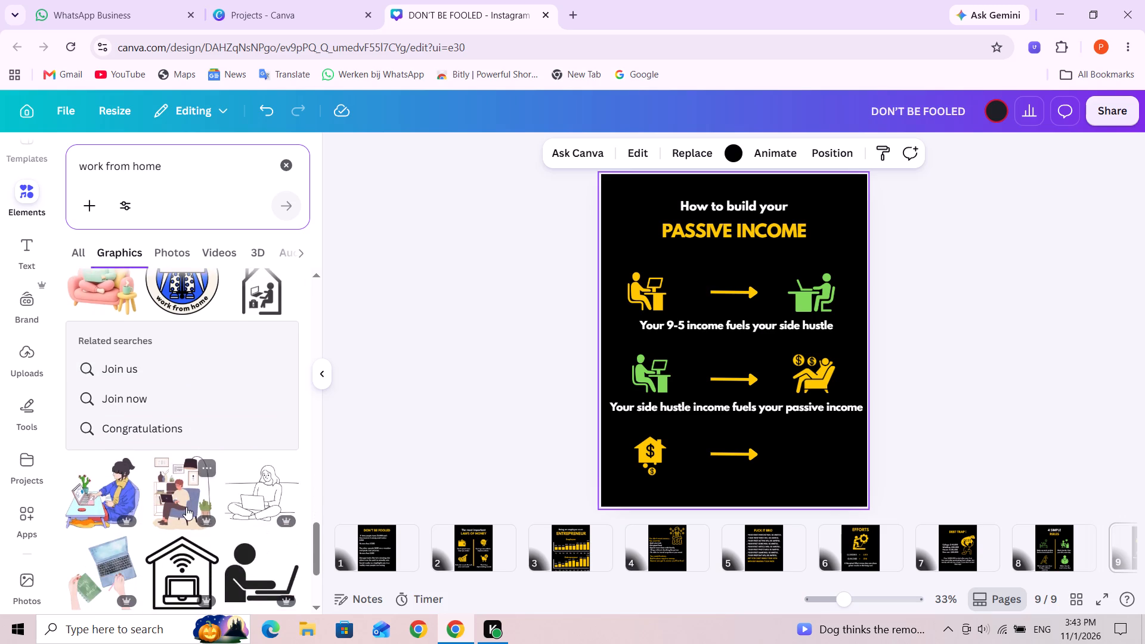
scroll(186, 507, "down", 3)
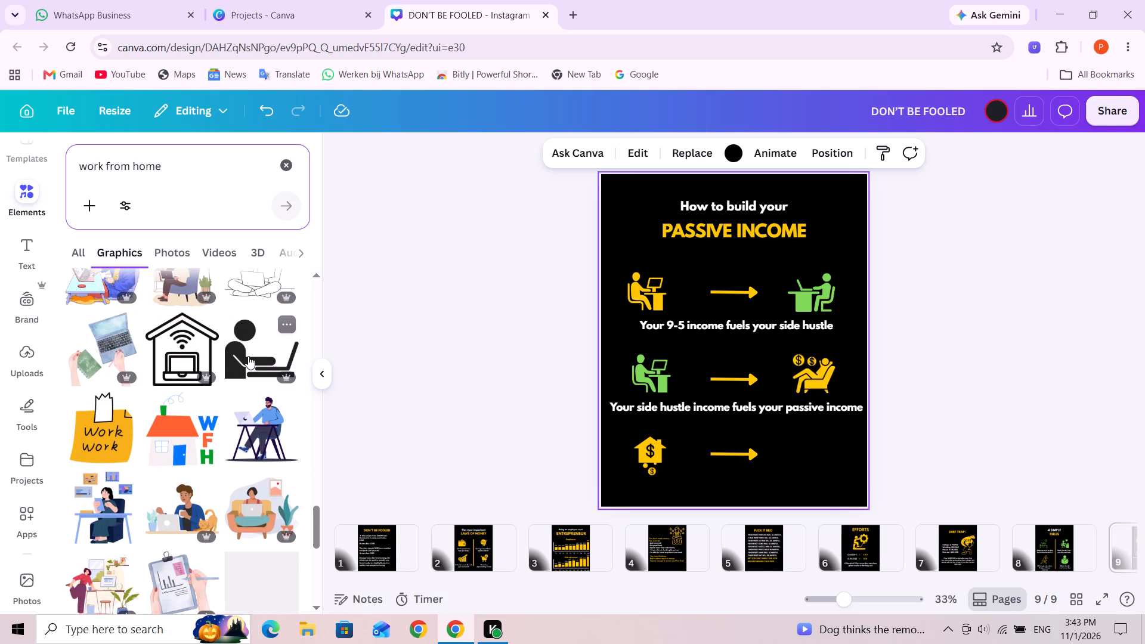
scroll(248, 403, "down", 2)
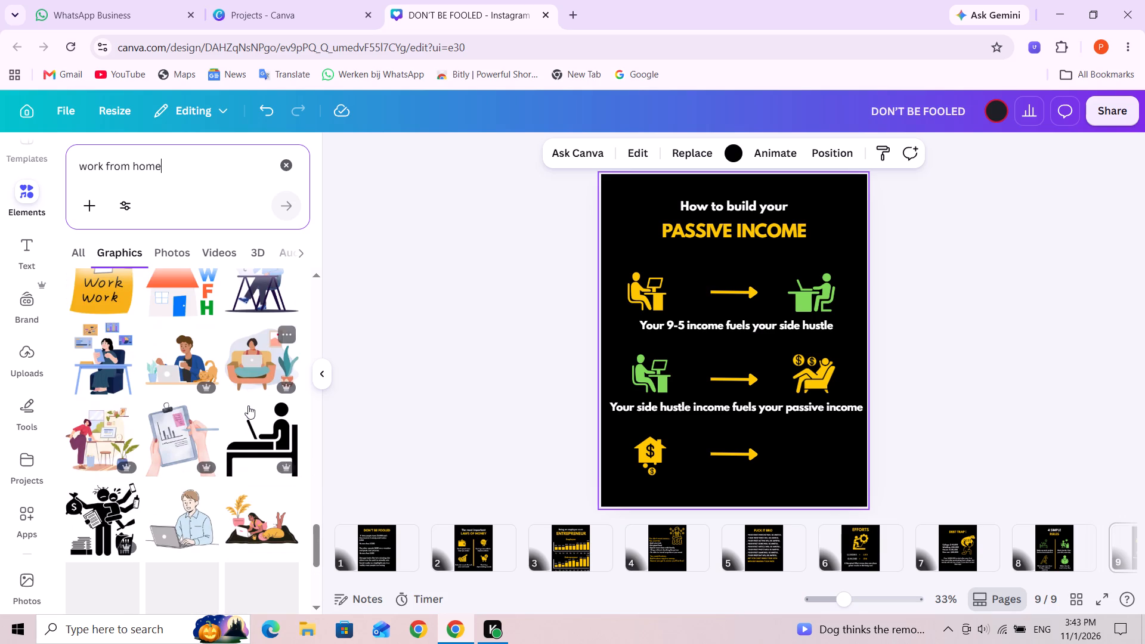
scroll(248, 411, "down", 4)
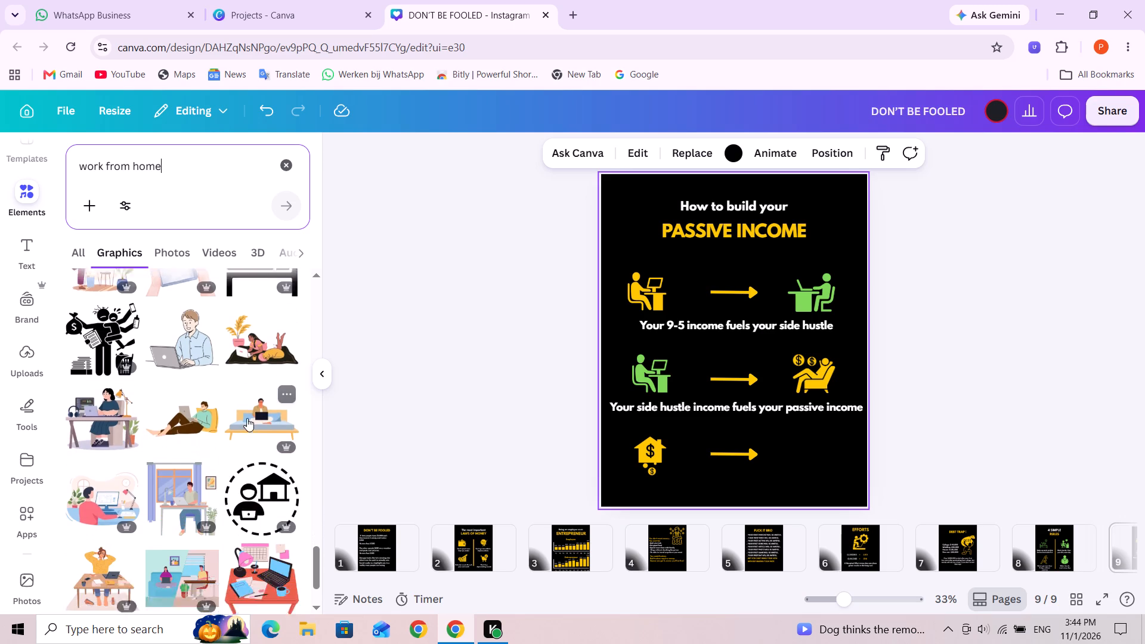
scroll(247, 420, "down", 4)
scroll(267, 462, "up", 2)
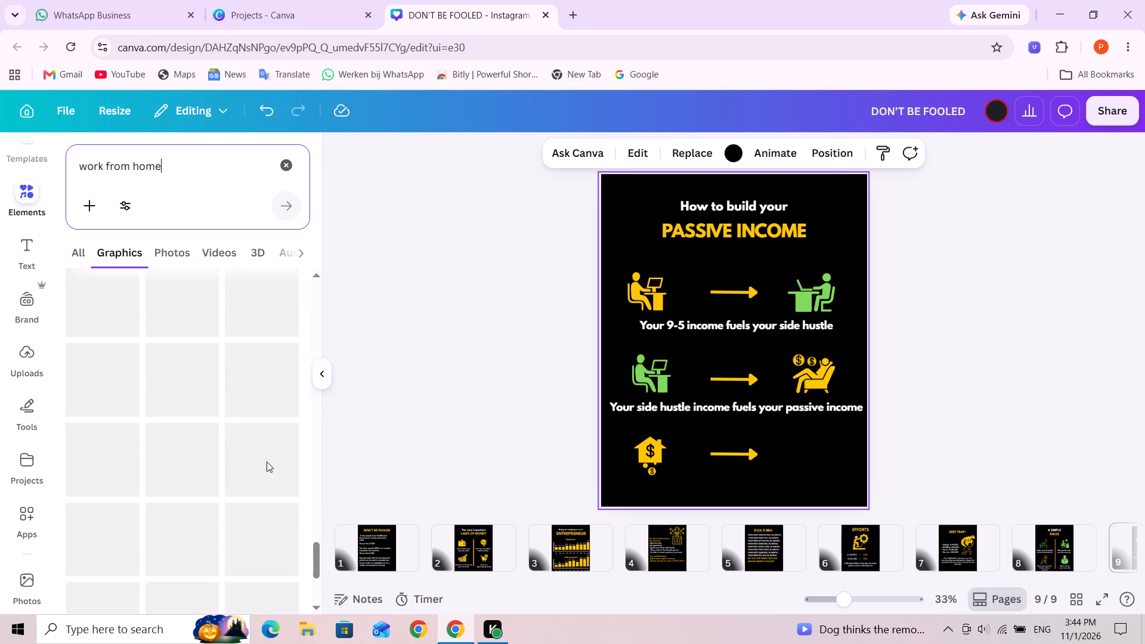
scroll(268, 469, "up", 2)
scroll(268, 472, "down", 2)
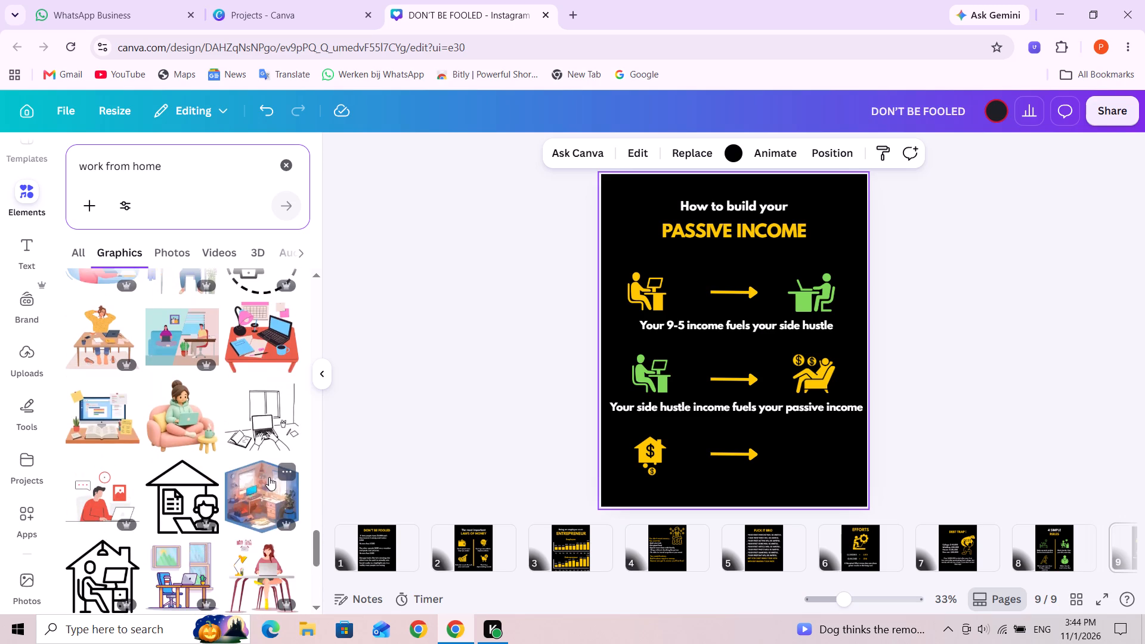
scroll(269, 479, "down", 4)
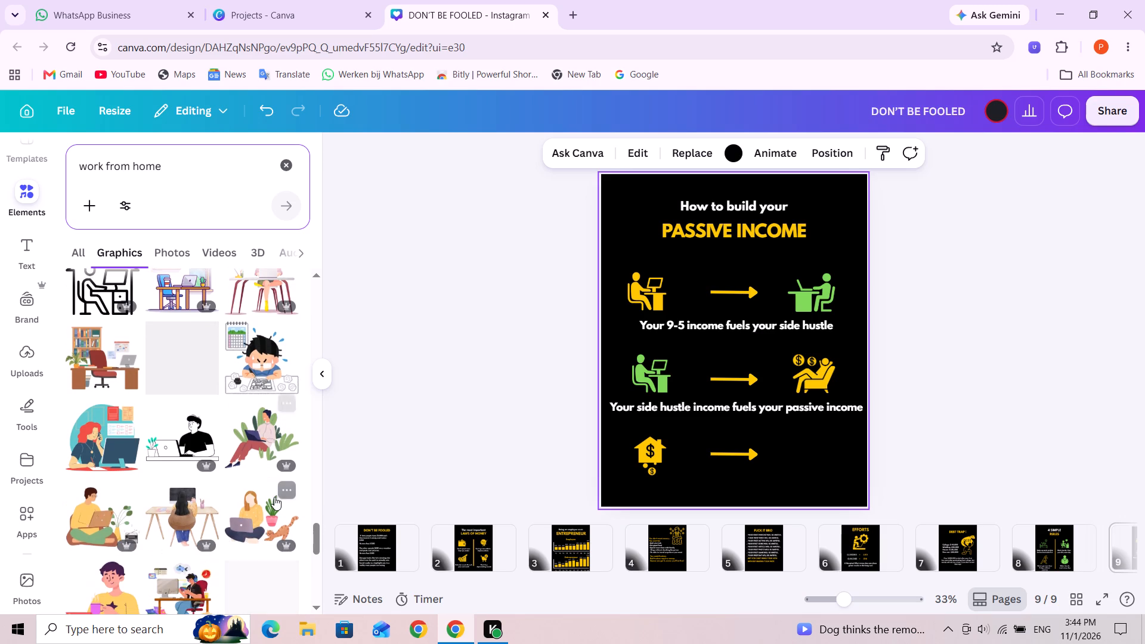
scroll(274, 497, "down", 3)
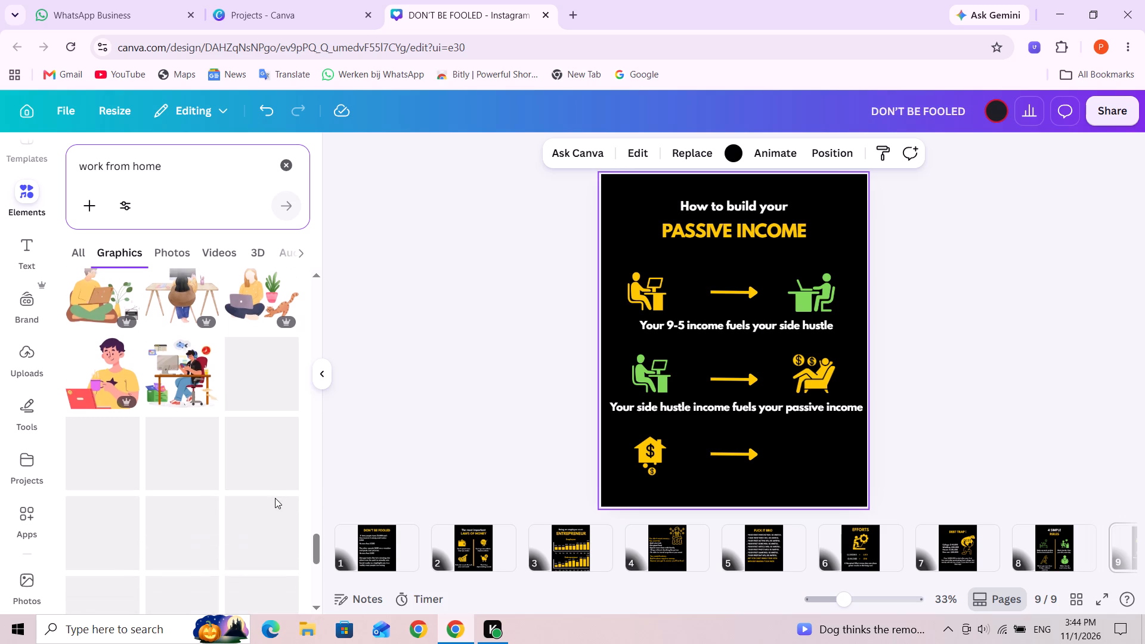
scroll(275, 498, "up", 2)
scroll(292, 513, "down", 1)
left_click_drag(317, 546, 331, 255)
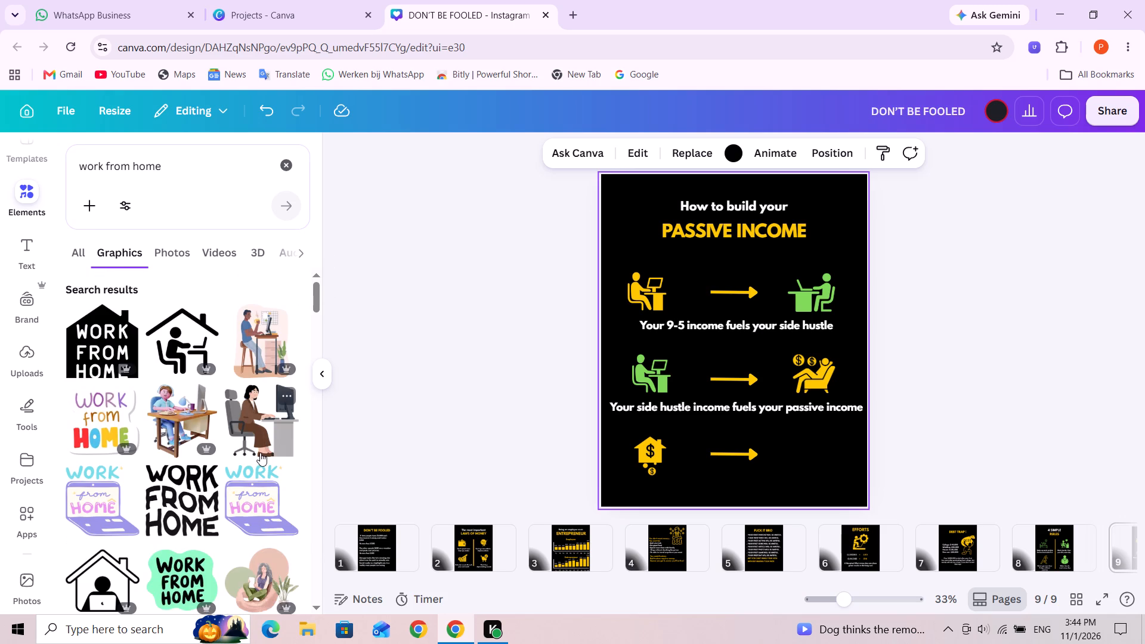
scroll(259, 453, "down", 4)
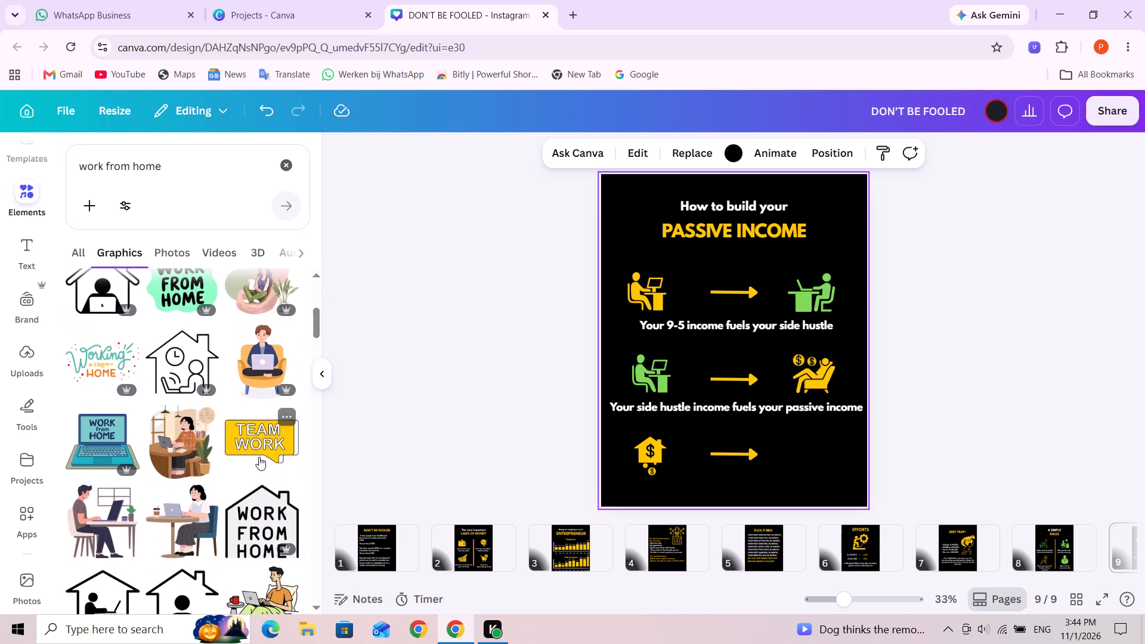
scroll(259, 458, "down", 2)
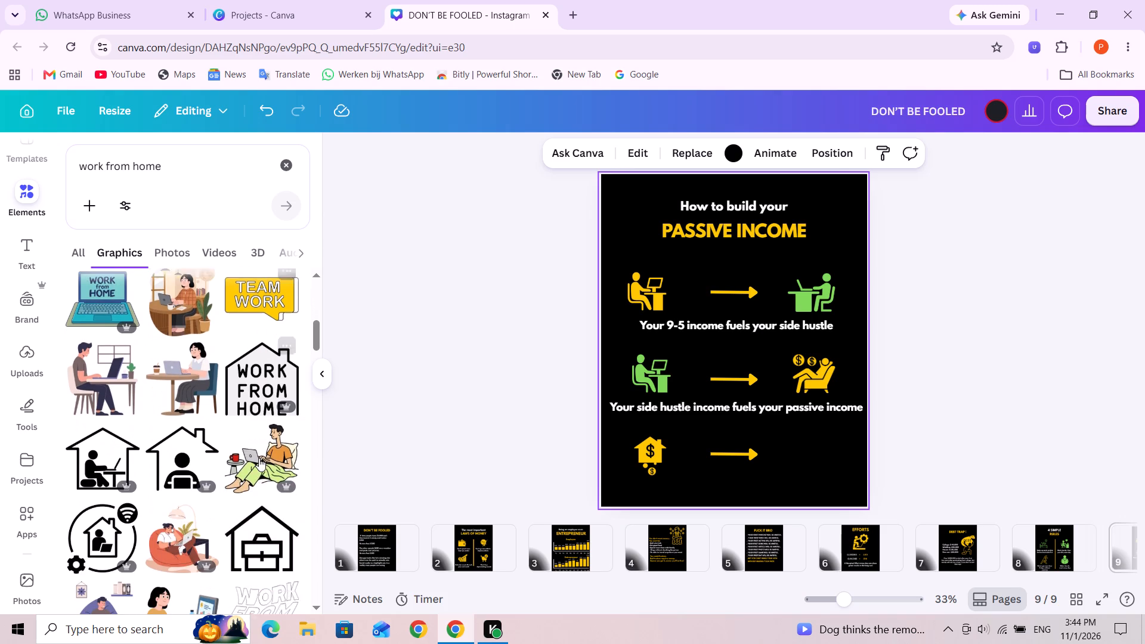
scroll(259, 458, "down", 3)
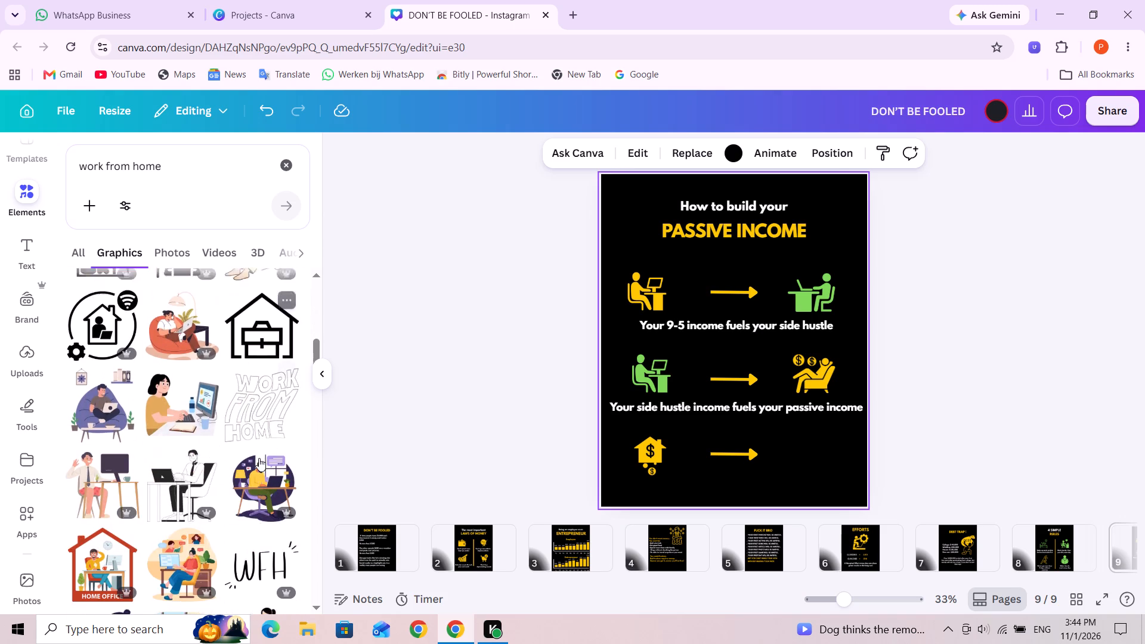
scroll(259, 458, "down", 3)
scroll(259, 458, "up", 2)
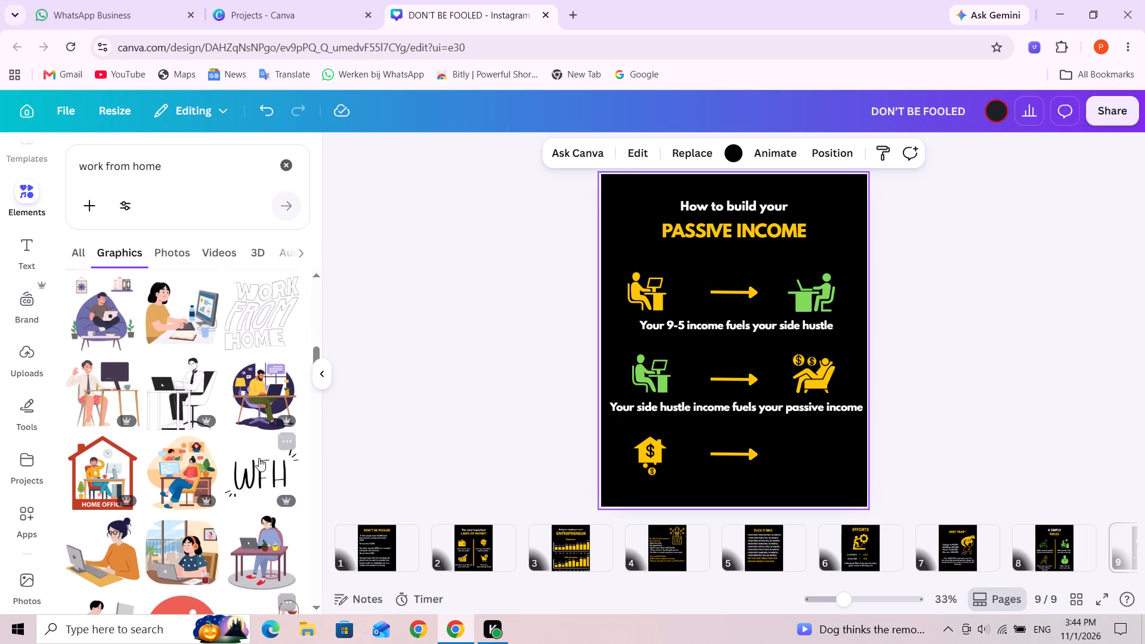
scroll(259, 458, "down", 4)
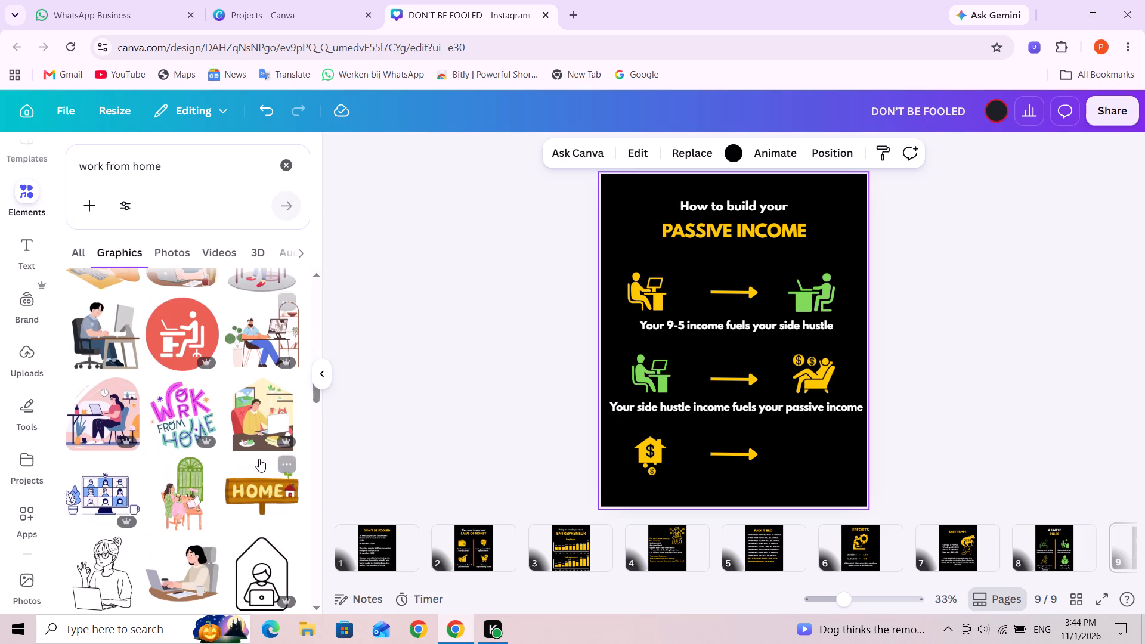
scroll(259, 459, "down", 6)
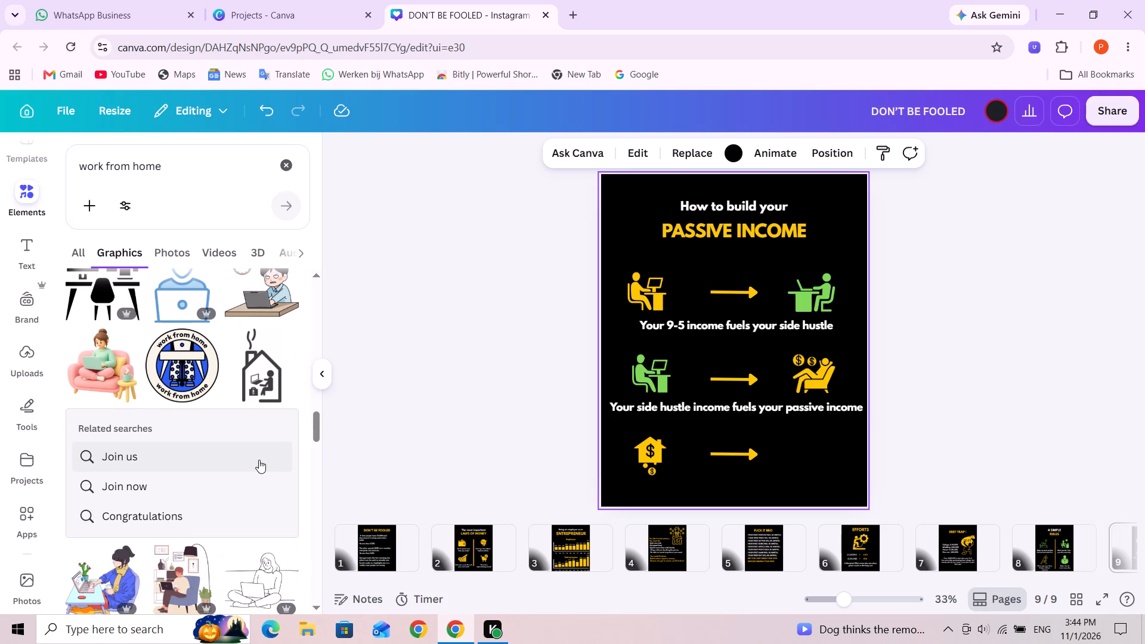
scroll(259, 460, "down", 4)
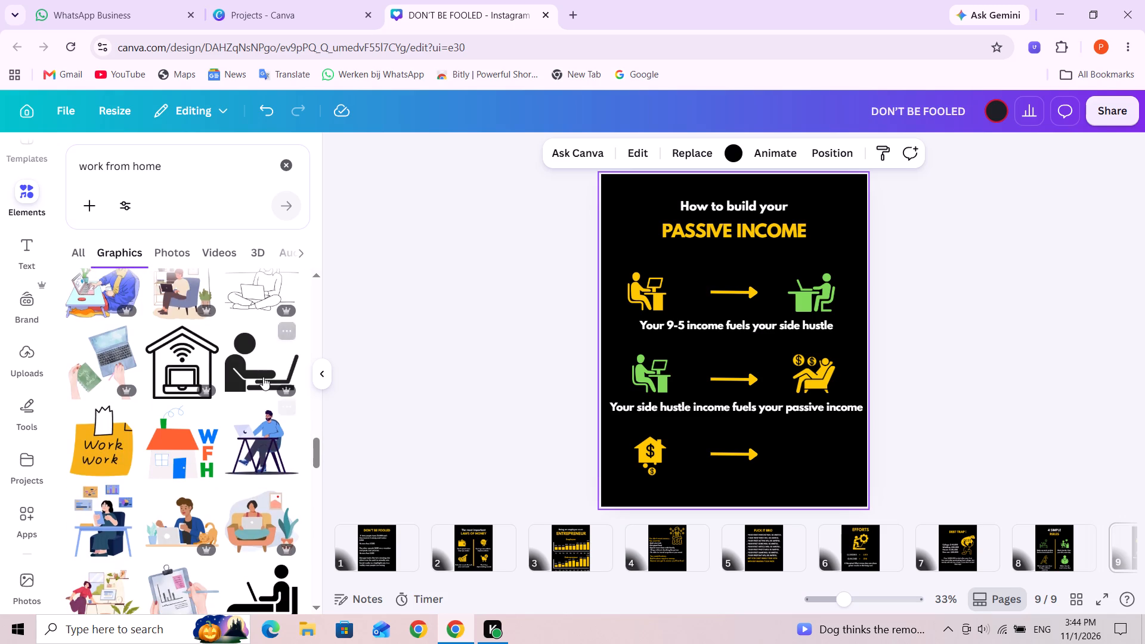
Insert the solid black icon of a person at a laptop, shrink it to icon size and place it after the third-row arrow.
left_click(260, 370)
left_click_drag(743, 355, 768, 404)
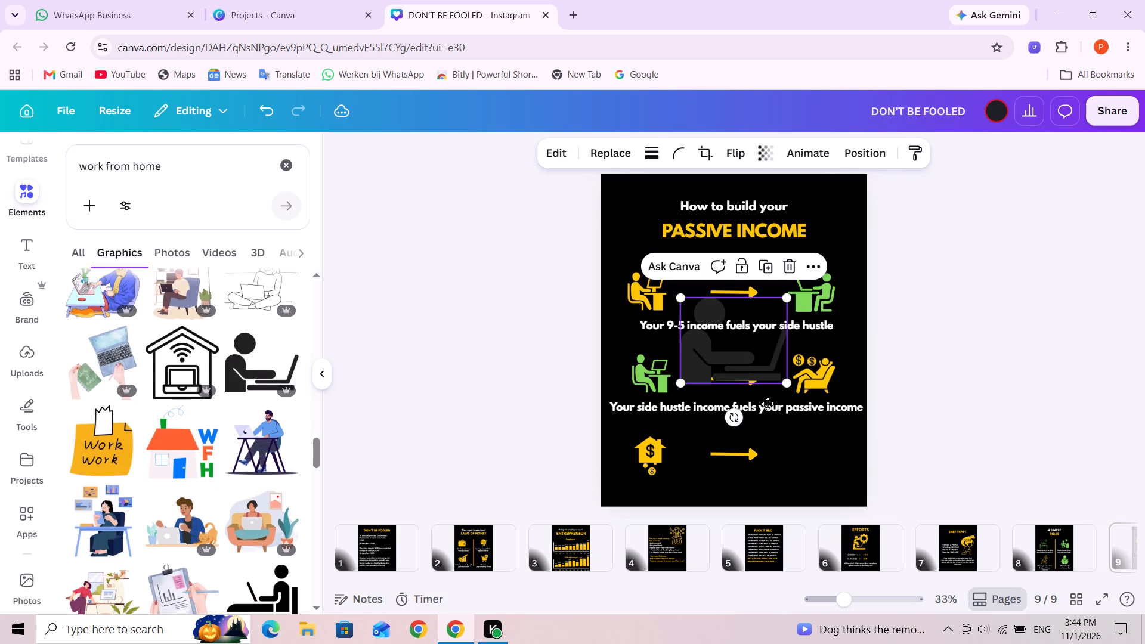
left_click_drag(768, 404, 809, 490)
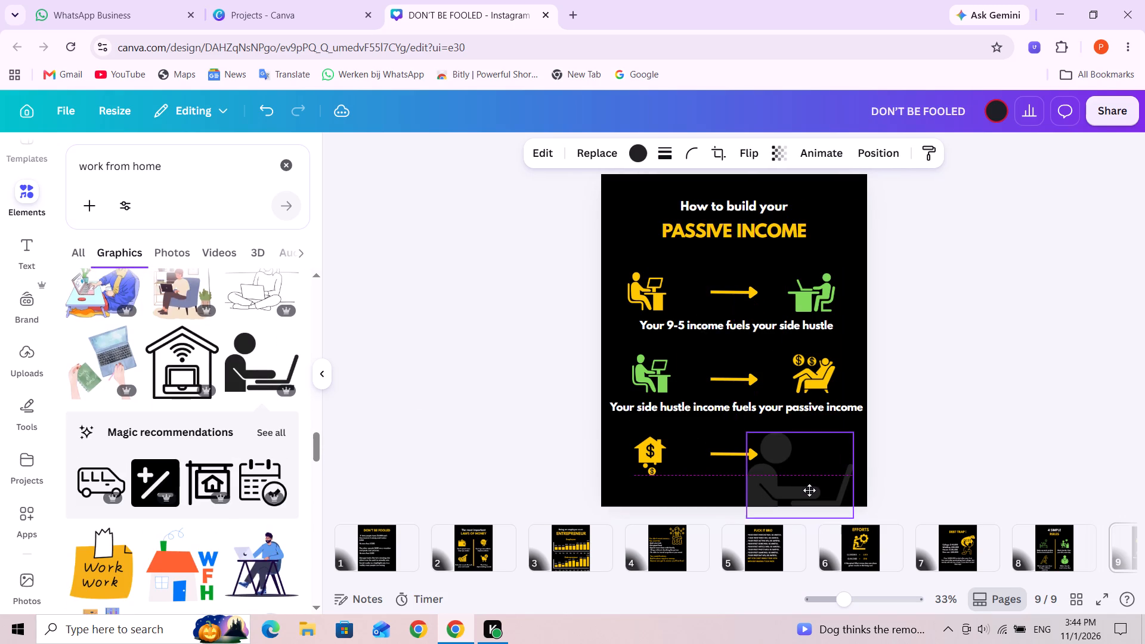
left_click_drag(809, 490, 811, 493)
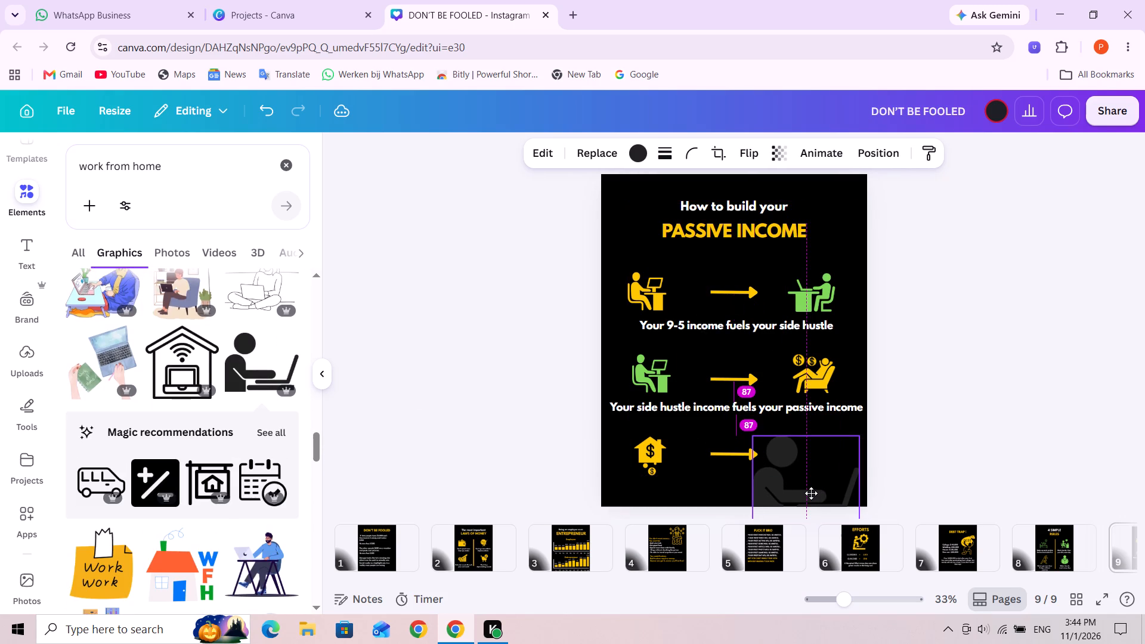
left_click_drag(811, 493, 810, 489)
left_click_drag(859, 519, 855, 513)
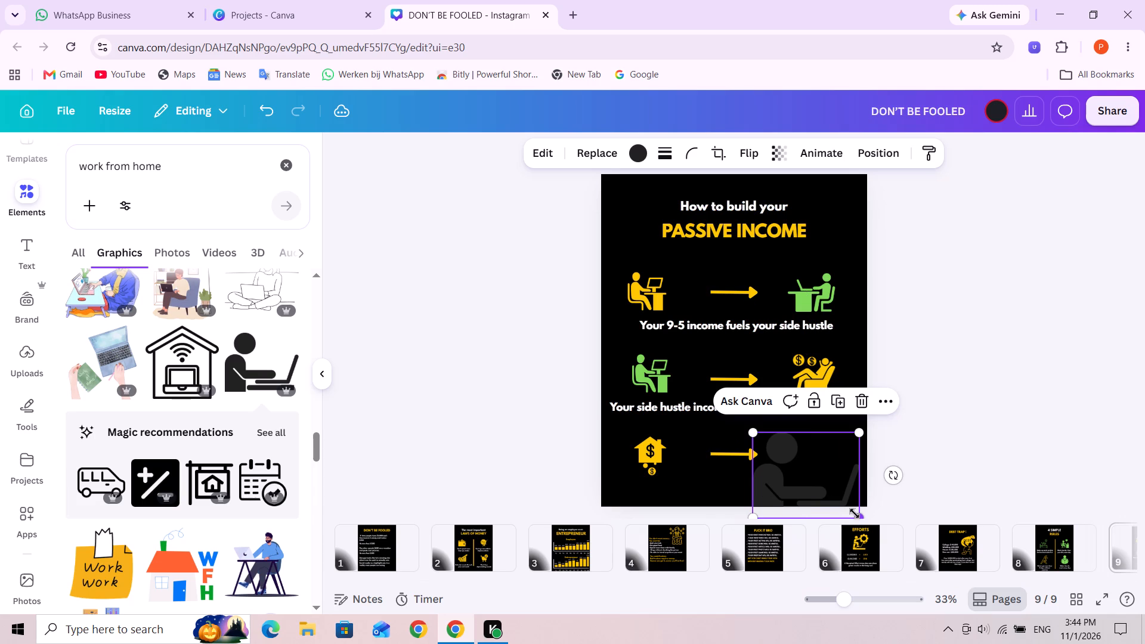
left_click_drag(855, 513, 852, 509)
left_click_drag(861, 517, 815, 464)
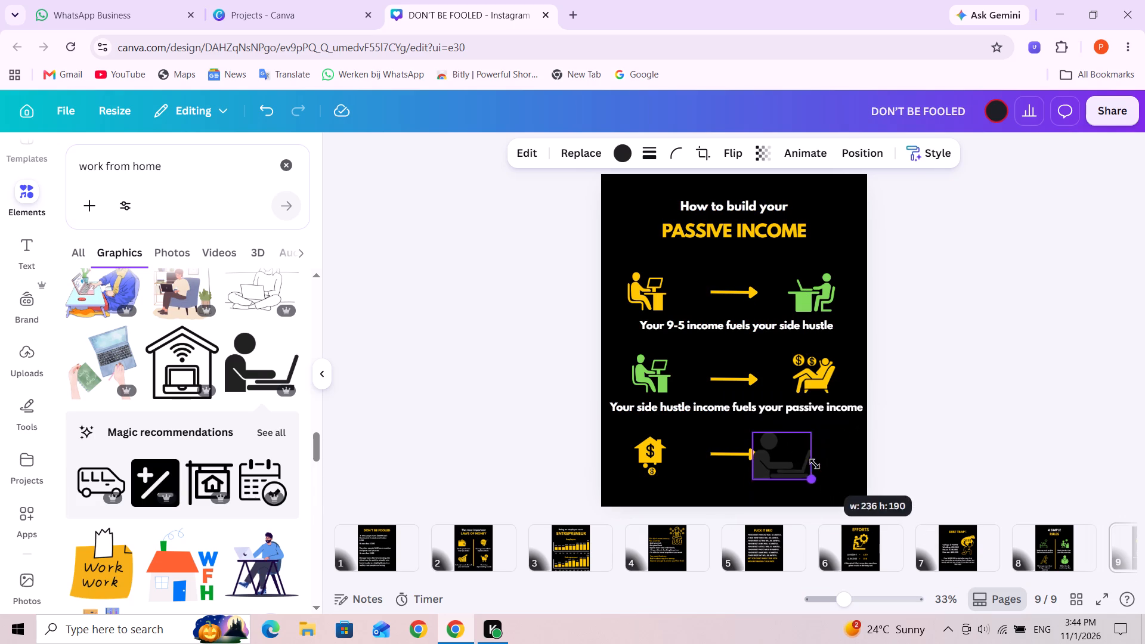
left_click_drag(815, 464, 800, 459)
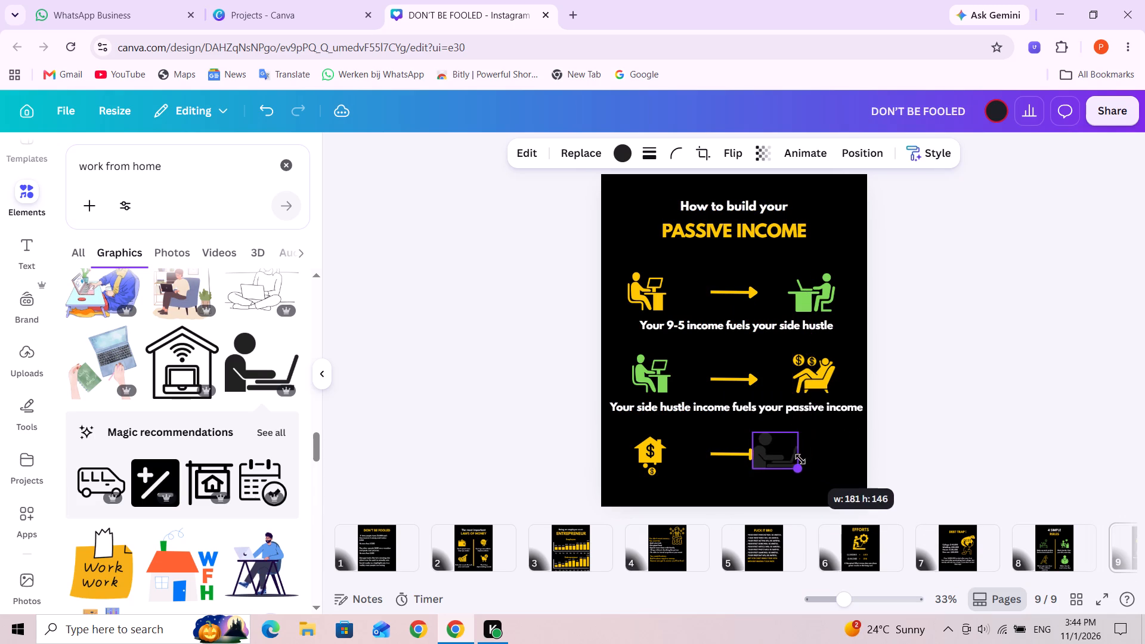
left_click_drag(800, 459, 804, 476)
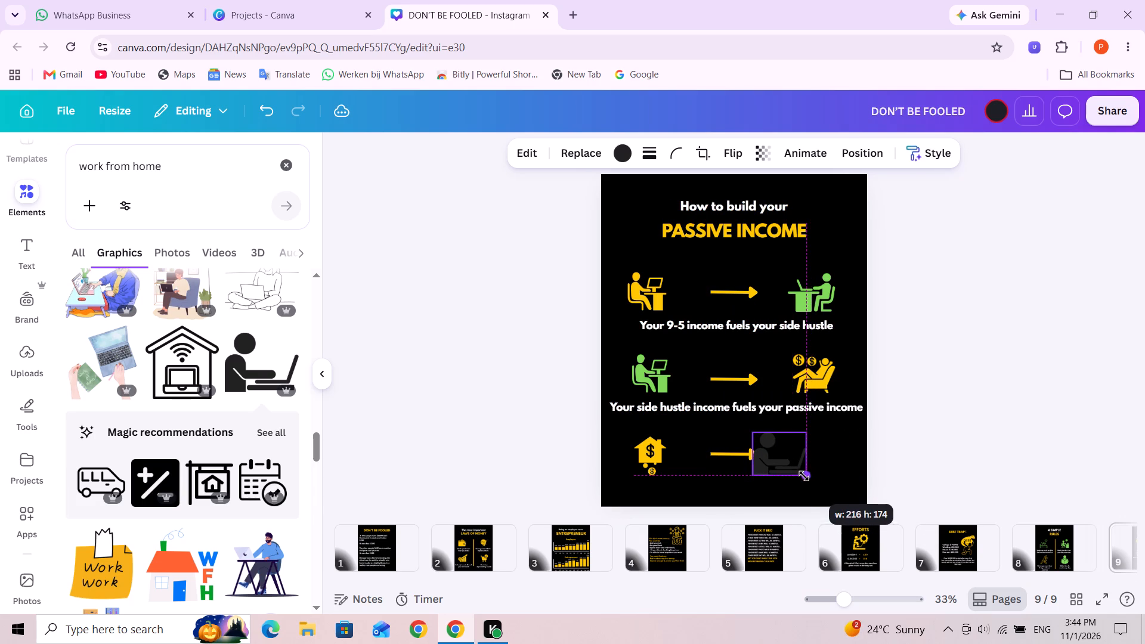
left_click_drag(804, 476, 802, 473)
left_click_drag(791, 451, 834, 451)
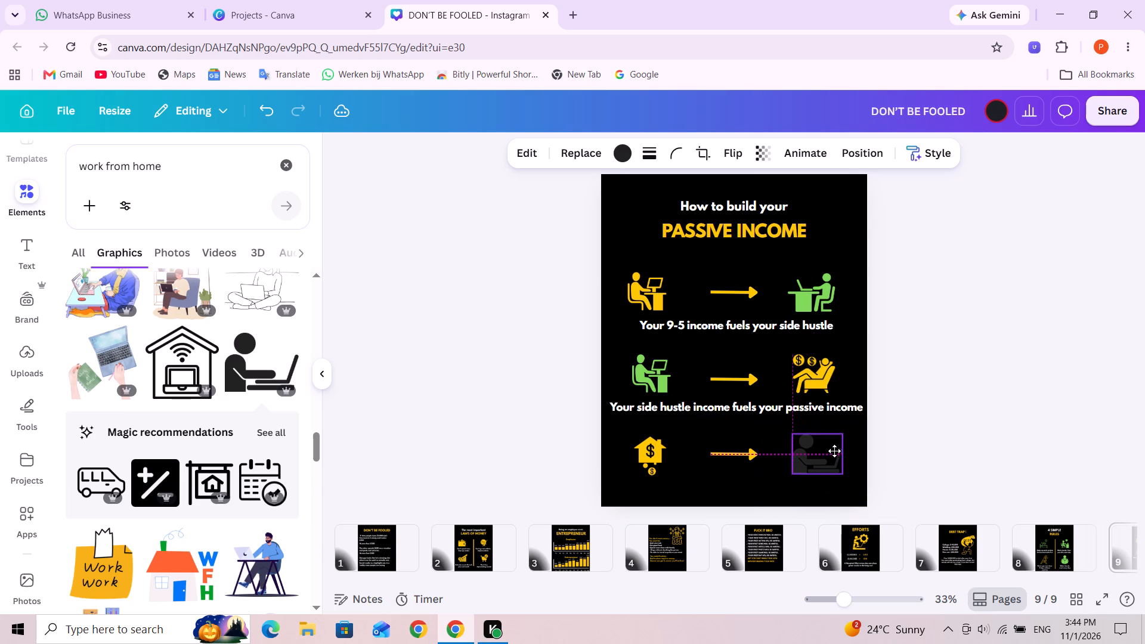
Align the laptop person icon with the third-row arrow and recolour it the design's yellow.
left_click_drag(834, 451, 825, 452)
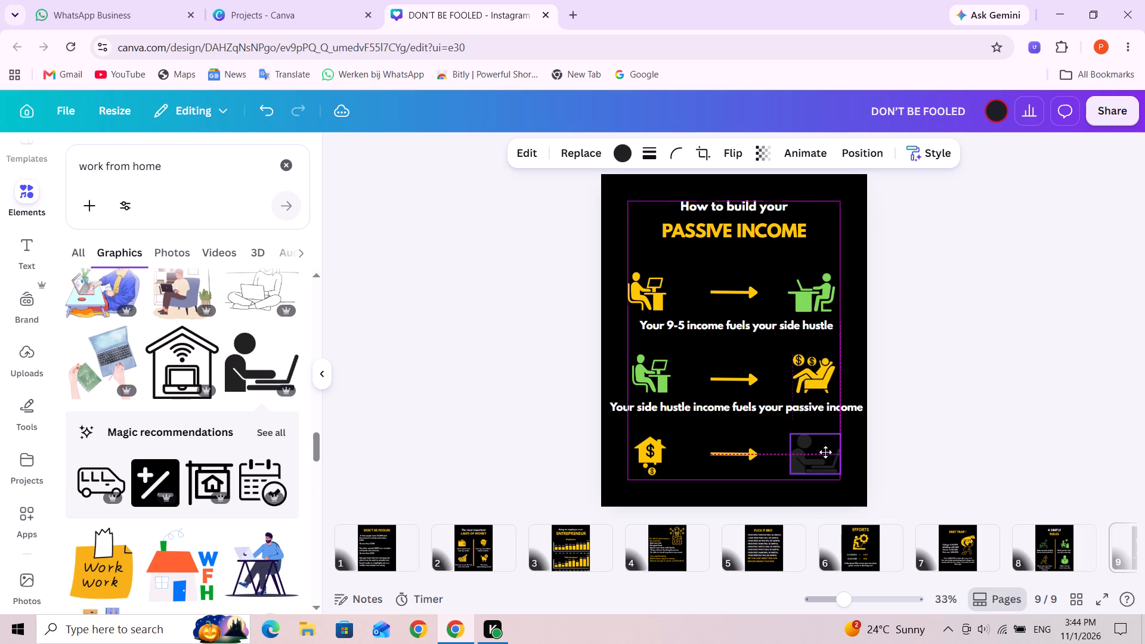
left_click_drag(825, 452, 823, 452)
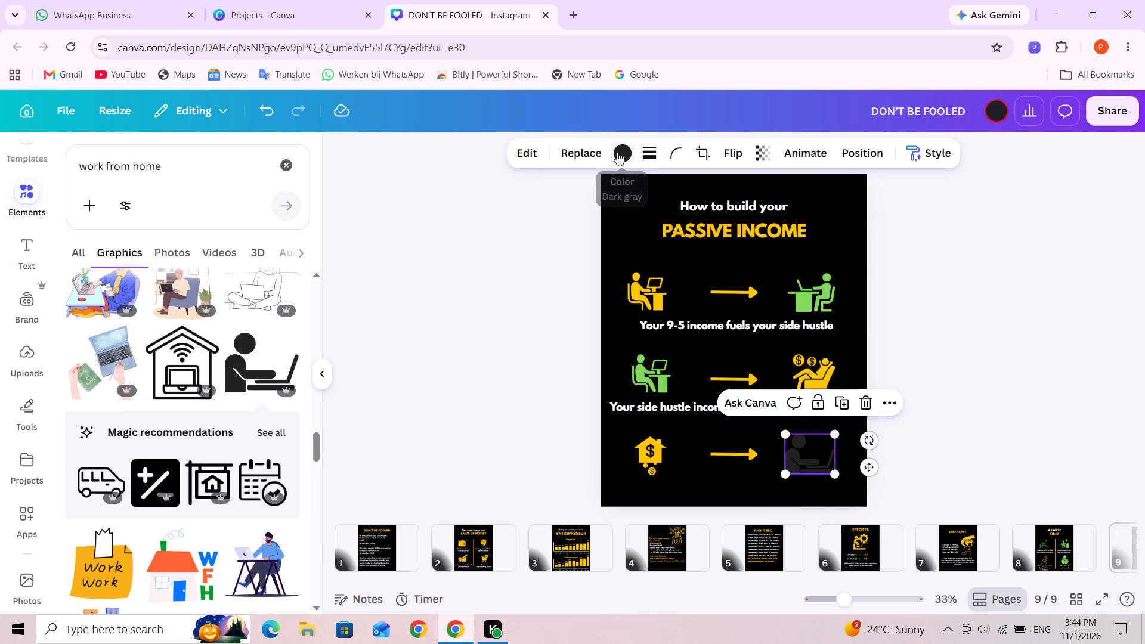
left_click(618, 153)
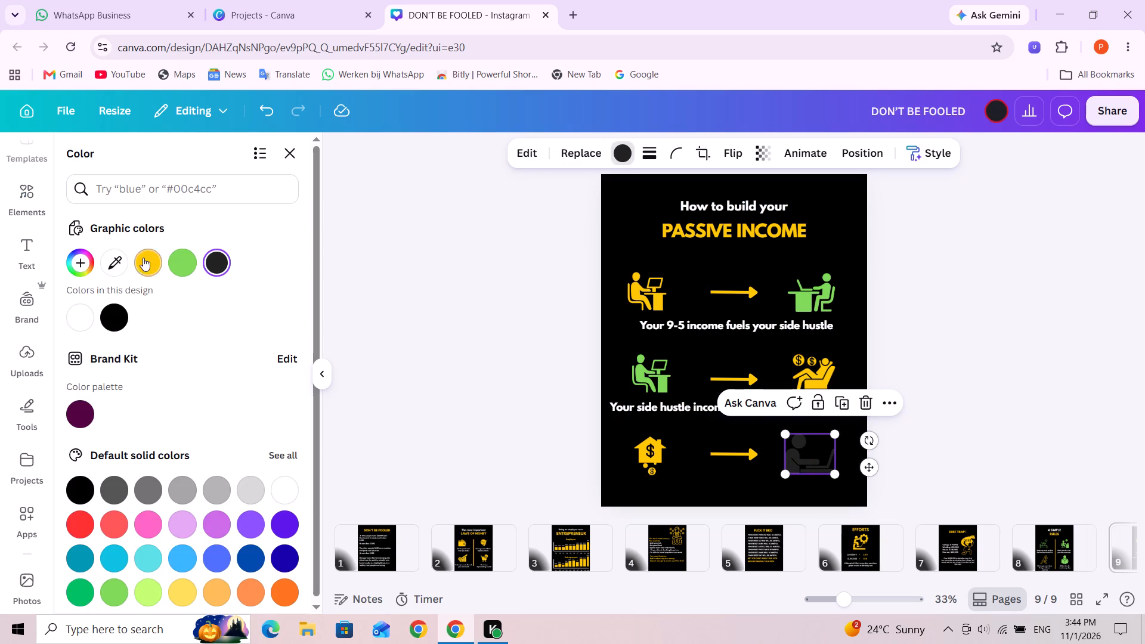
left_click(143, 258)
Duplicate the "Your side hustle income fuels your passive income" caption and place the copy beneath the third row of icons.
left_click(688, 407)
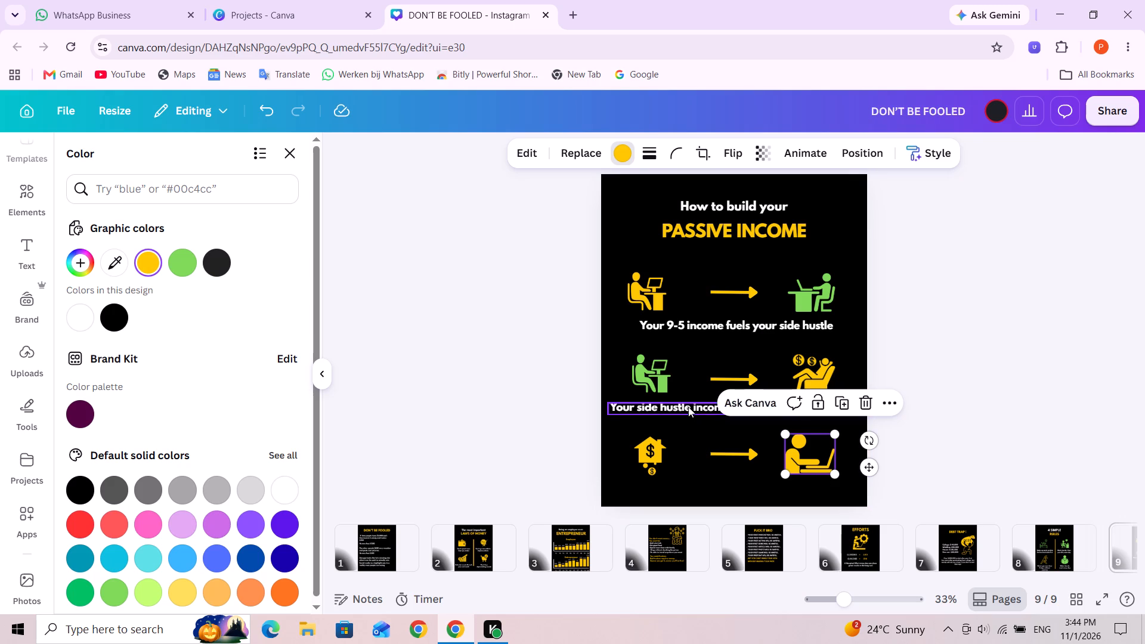
left_click(768, 373)
left_click_drag(710, 409, 707, 431)
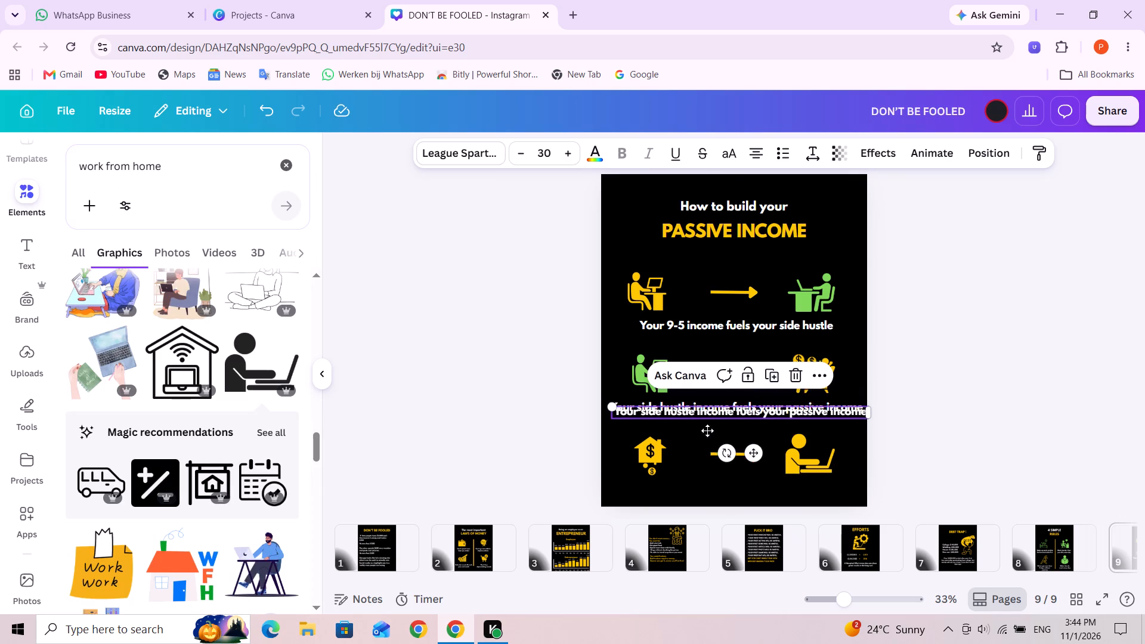
left_click_drag(707, 431, 702, 486)
Delete all the wording after "Your" in the copied caption under the third row.
triple_click(702, 486)
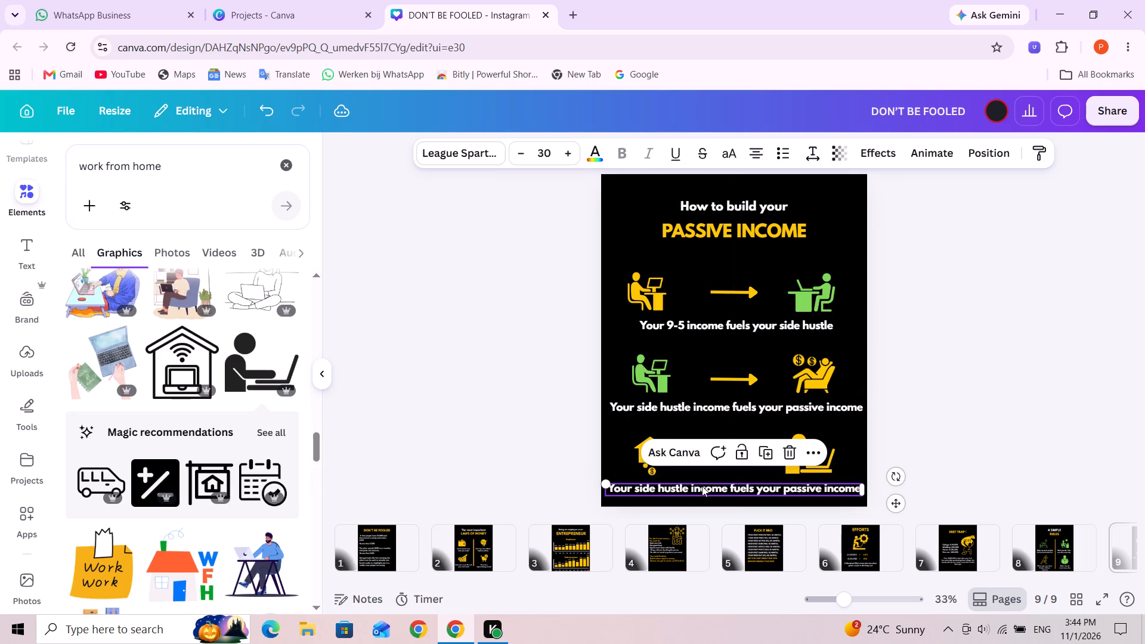
left_click(673, 487)
left_click(636, 492)
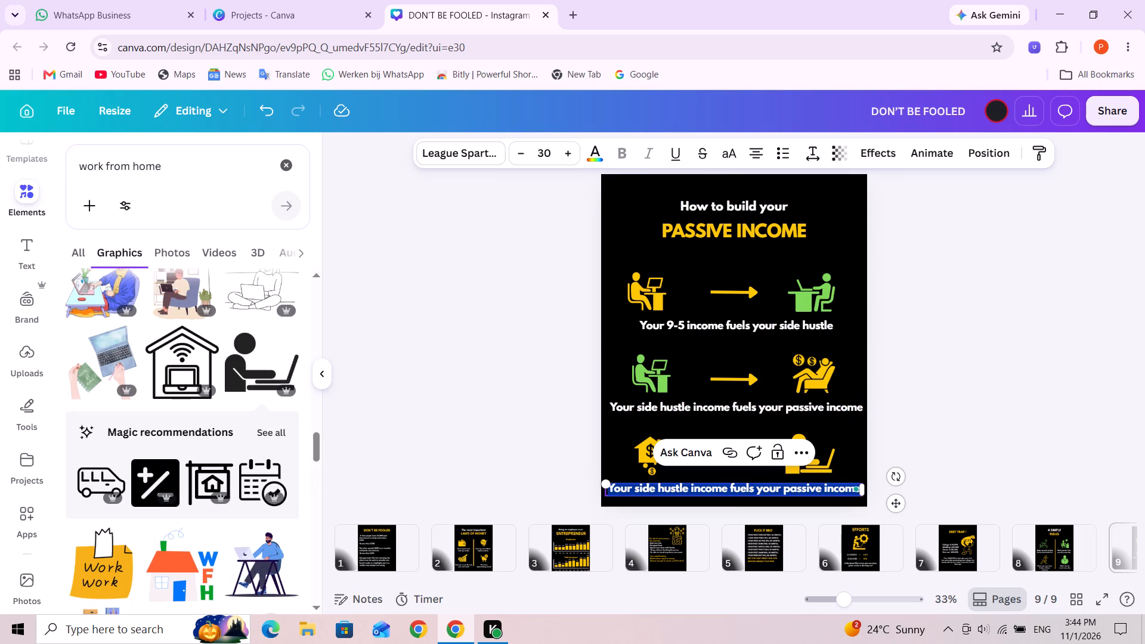
left_click_drag(635, 492, 840, 494)
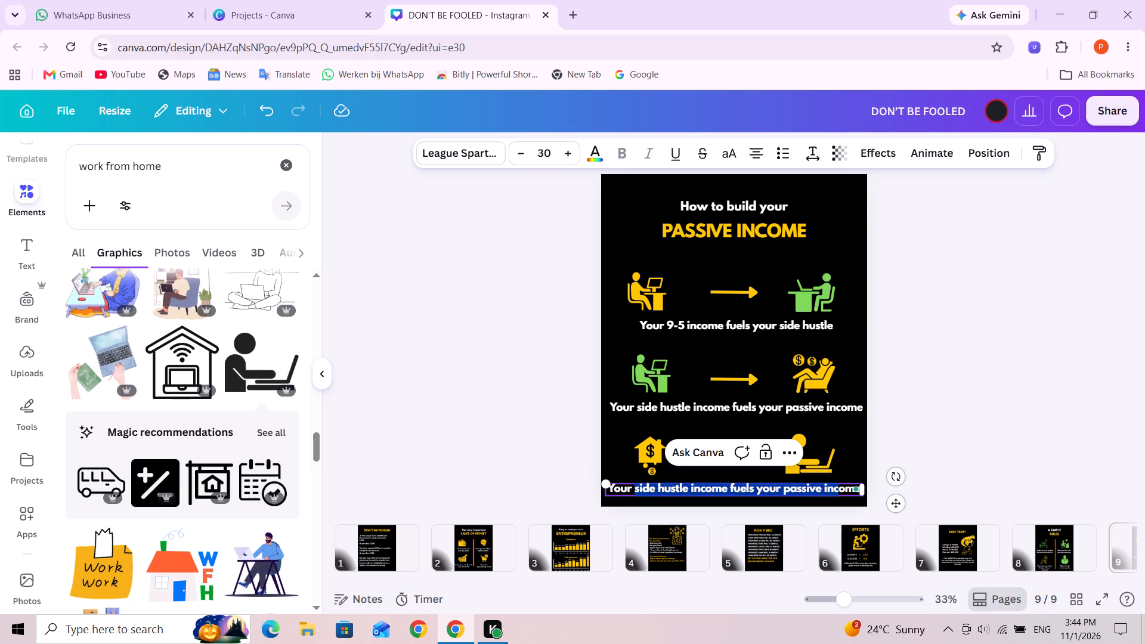
left_click_drag(840, 494, 869, 485)
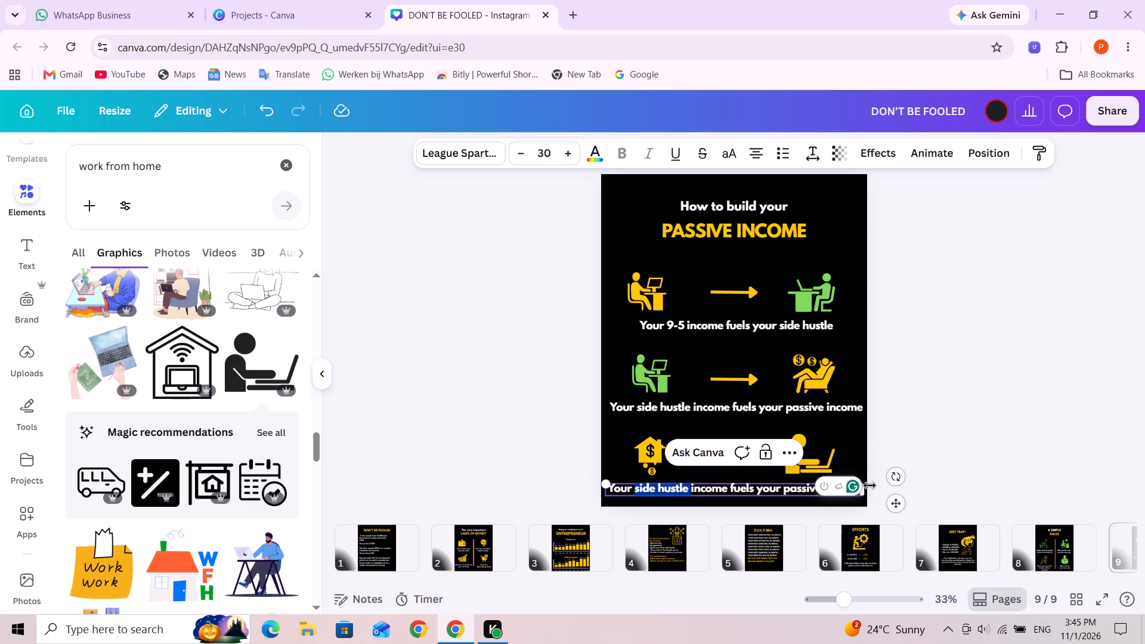
left_click_drag(869, 485, 871, 485)
left_click(690, 490)
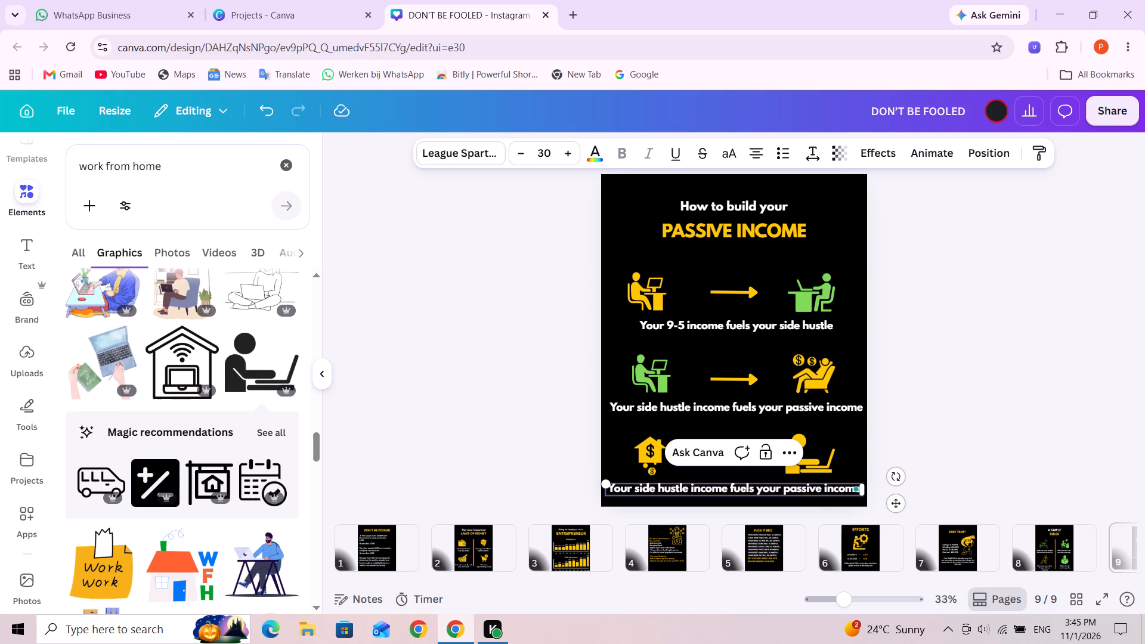
left_click_drag(636, 488, 845, 493)
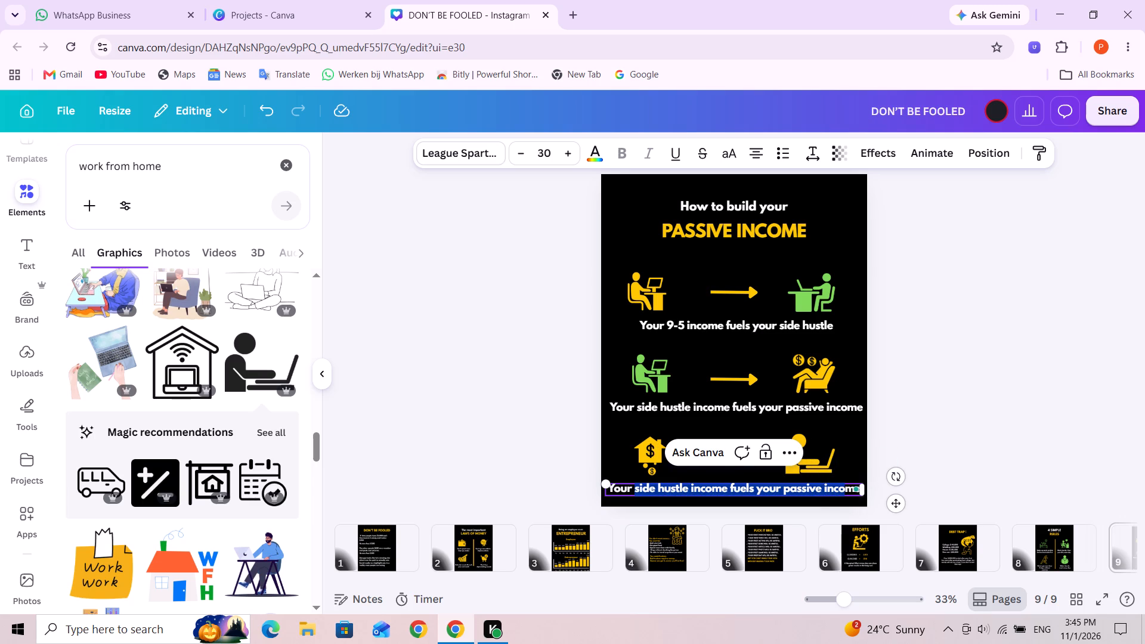
left_click_drag(845, 493, 847, 490)
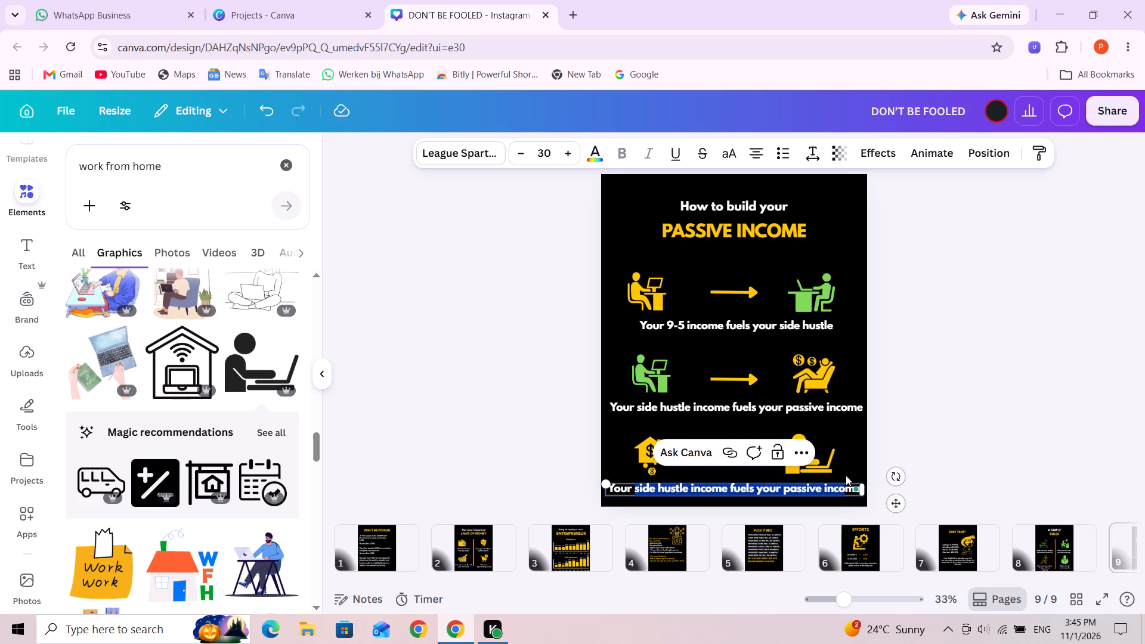
key("BackSpace")
left_click(791, 498)
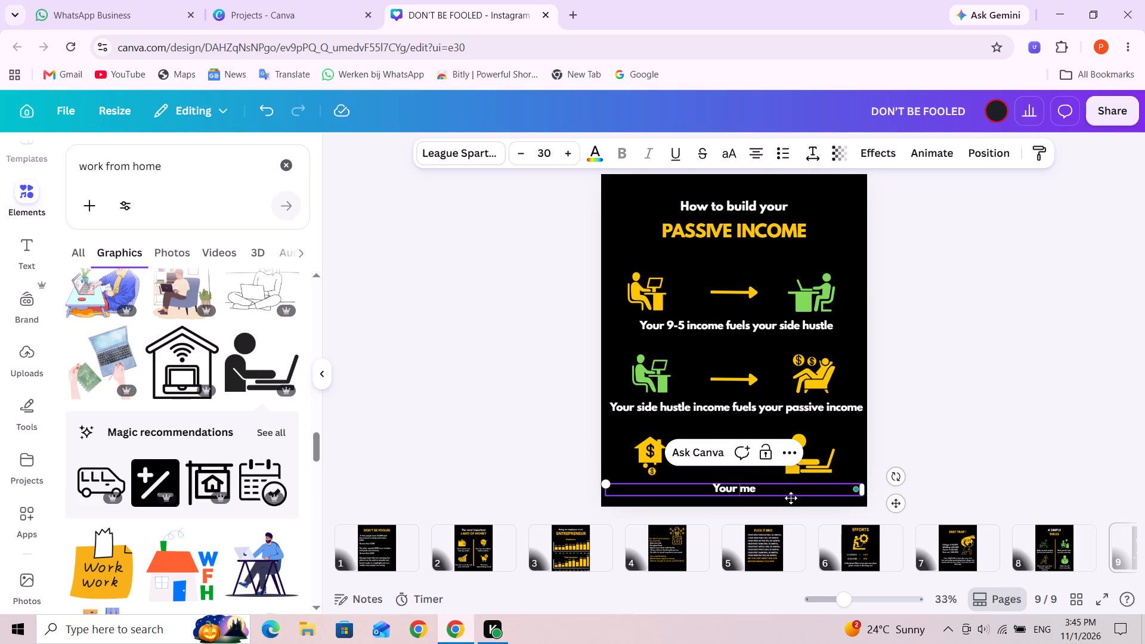
left_click(785, 491)
left_click(783, 490)
left_click(779, 488)
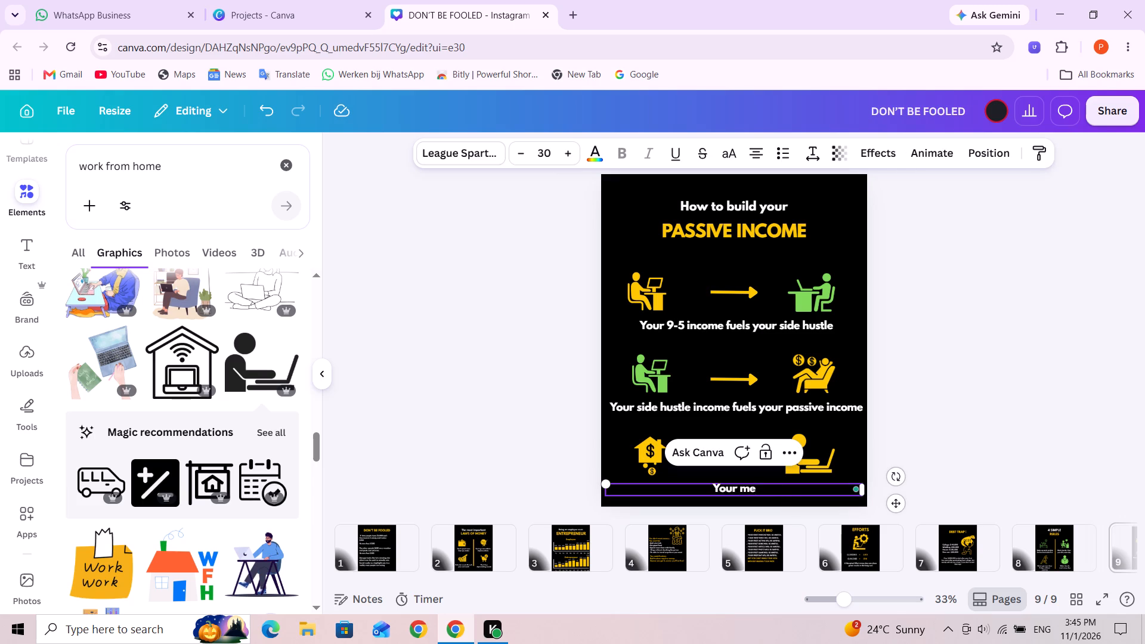
left_click(779, 488)
key("BackSpace")
key("BackSpace")
Complete the third-row caption so it reads "Your passive income fuels your 9-5 income", without a closing full stop.
type("passive income")
key("space")
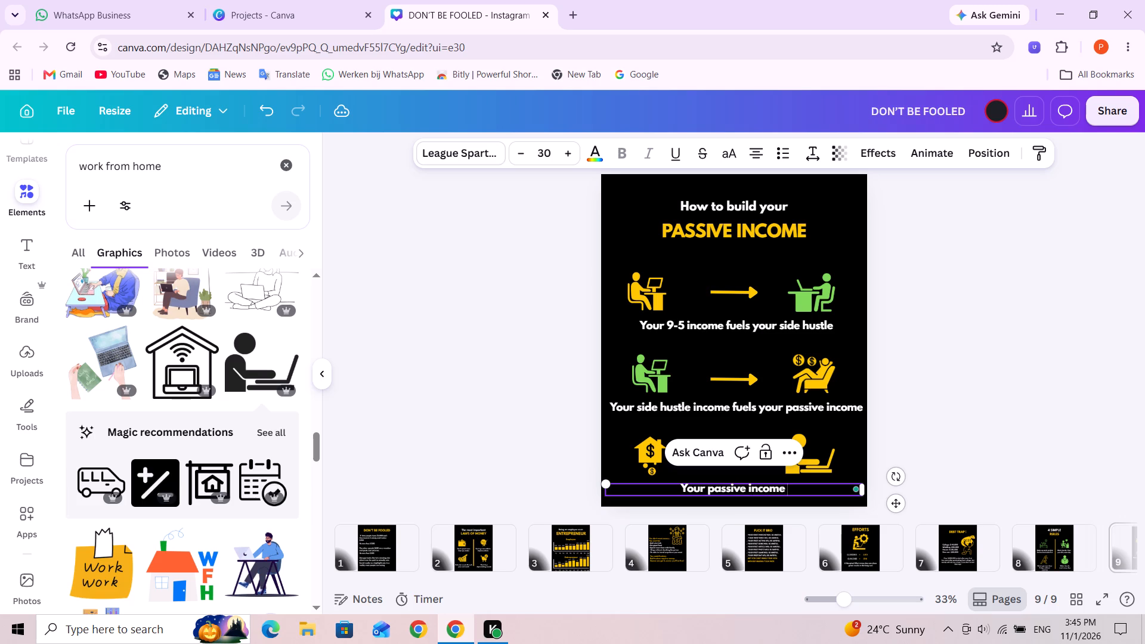
type("fuels")
key("space")
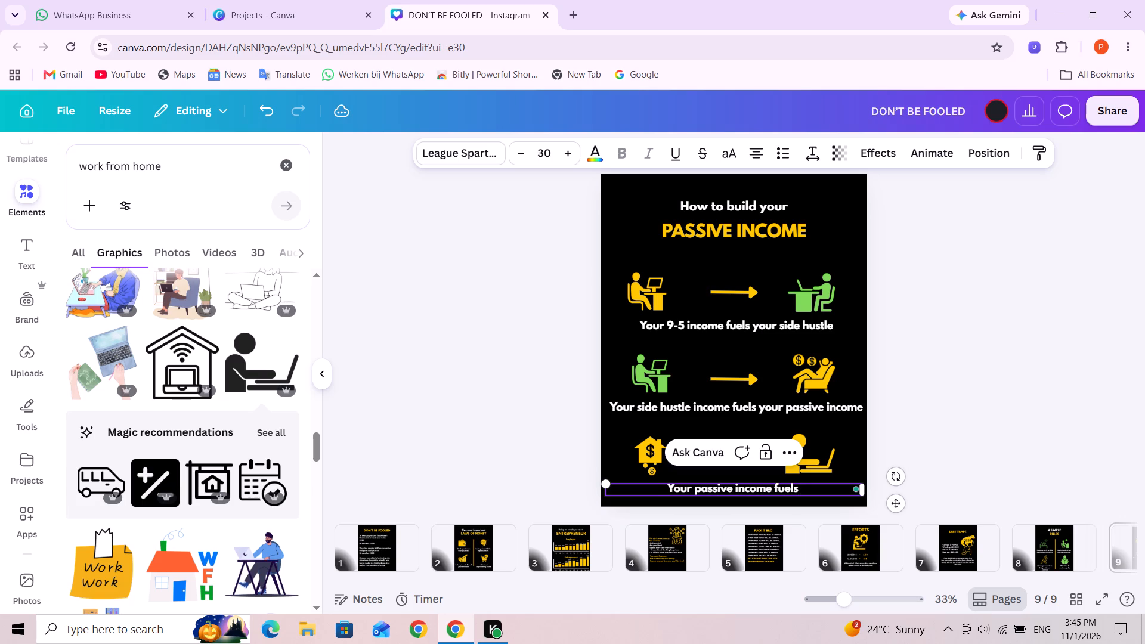
type("your")
key("space")
type("9-5 incoem")
key("BackSpace")
key("BackSpace")
type("me.")
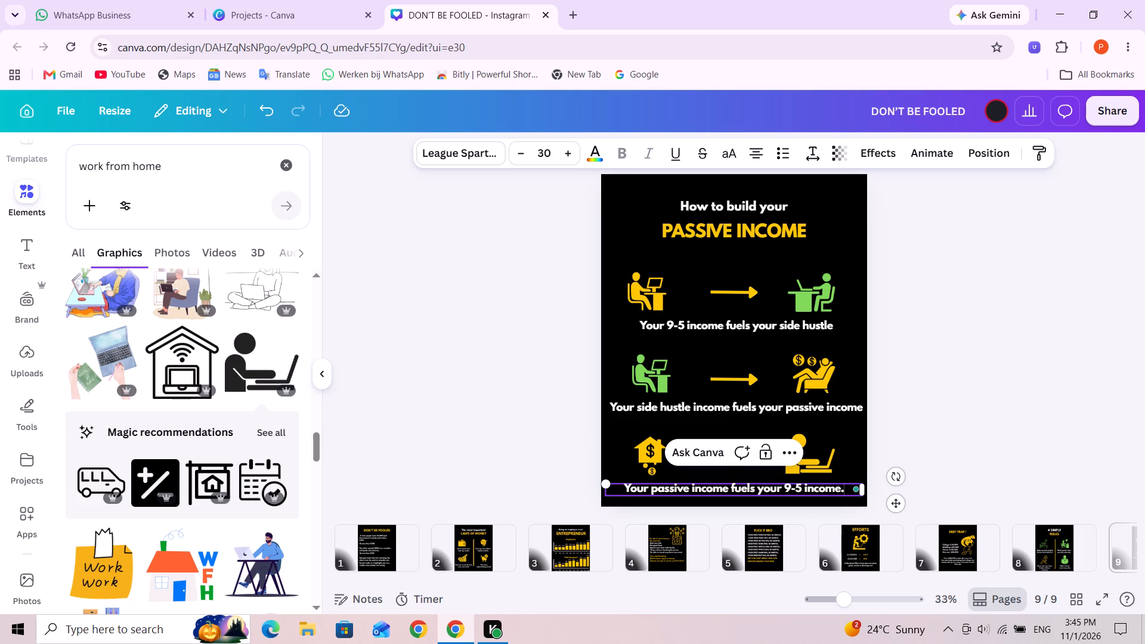
key("BackSpace")
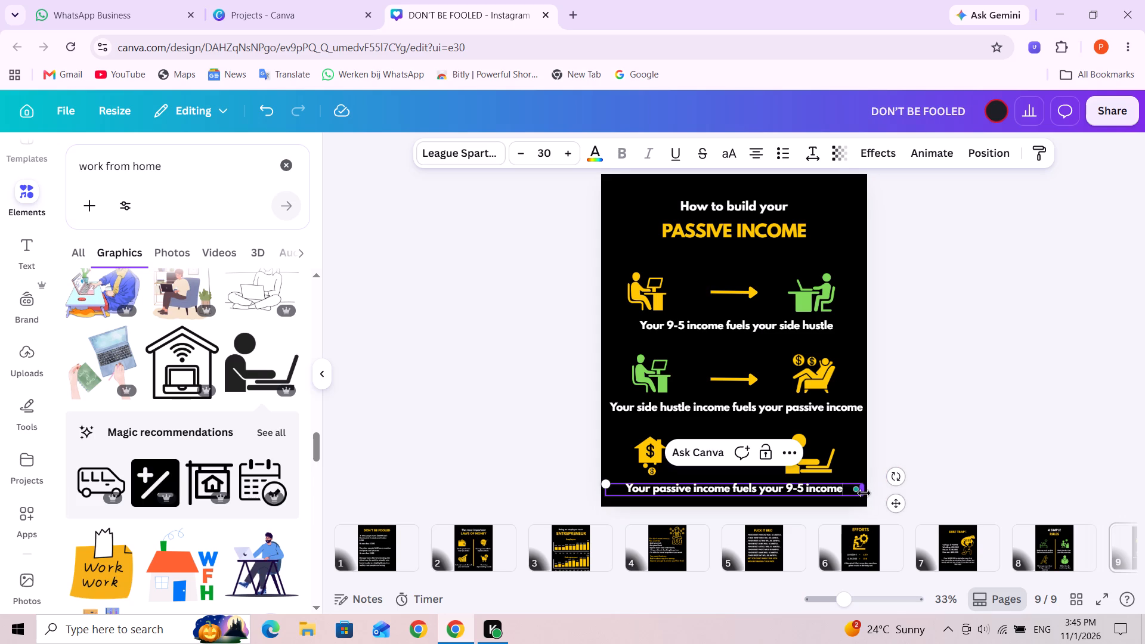
Narrow the third-row caption's text box to fit its wording and shift it toward the centre beneath the icons.
left_click_drag(864, 493, 836, 495)
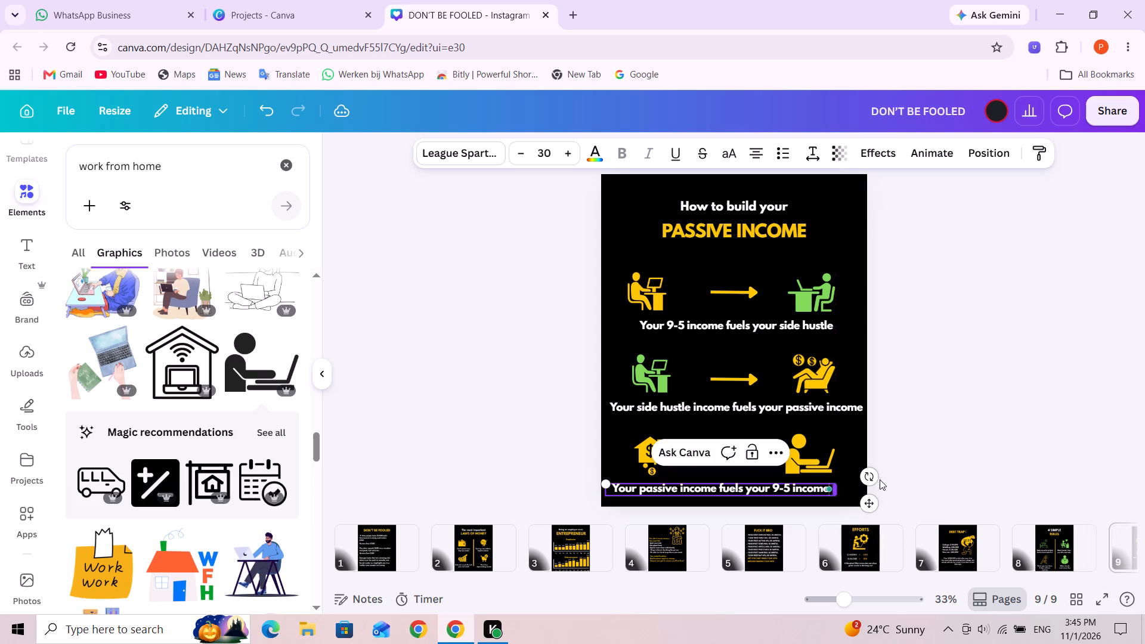
left_click(924, 464)
left_click(769, 491)
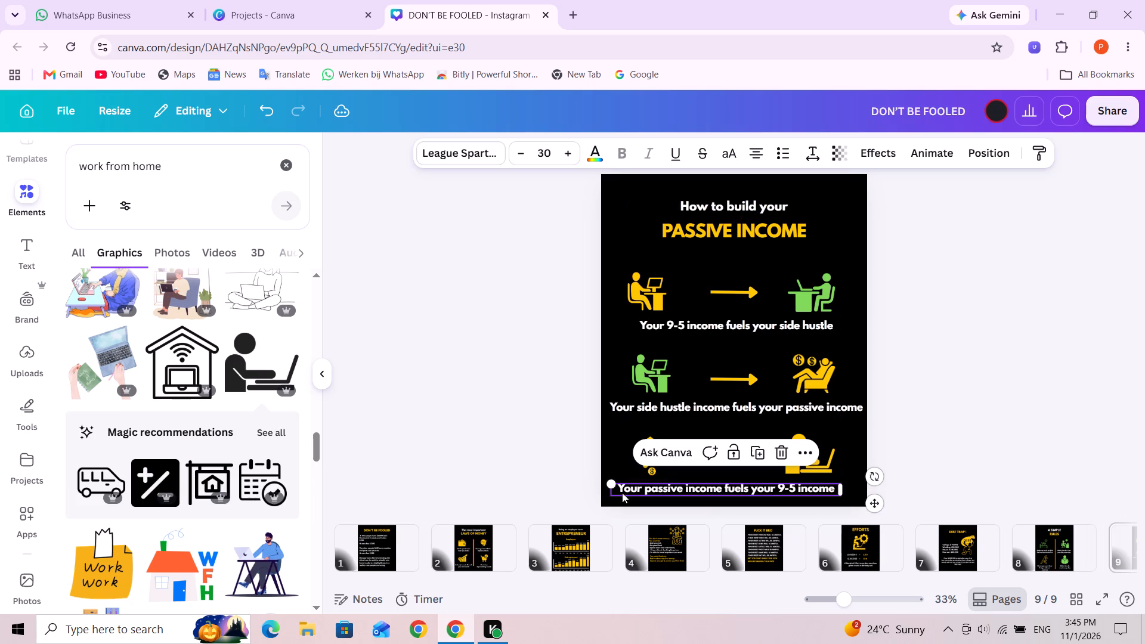
left_click(1007, 463)
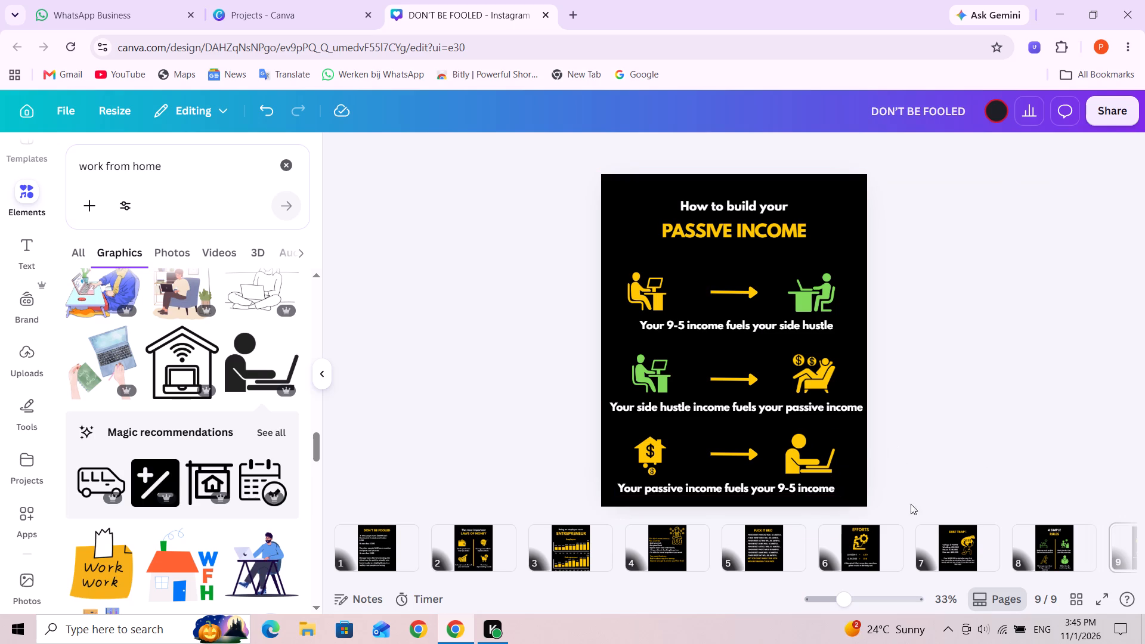
Slightly increase the font size of the "How to build your" heading line above PASSIVE INCOME.
left_click(760, 207)
triple_click(760, 207)
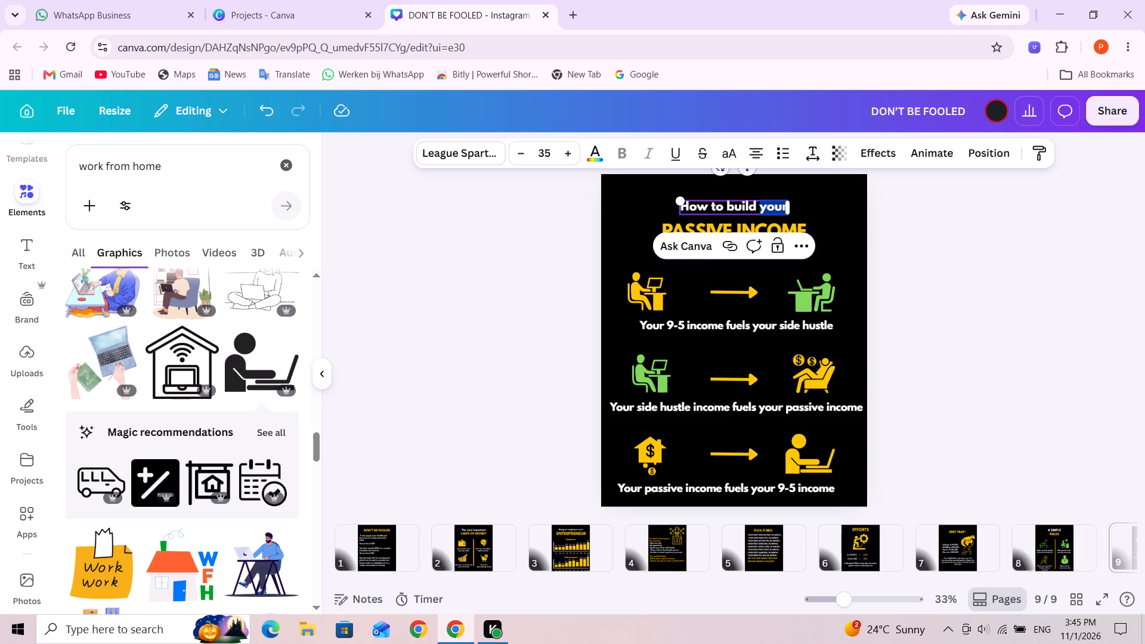
triple_click(754, 208)
left_click(754, 208)
double_click(754, 208)
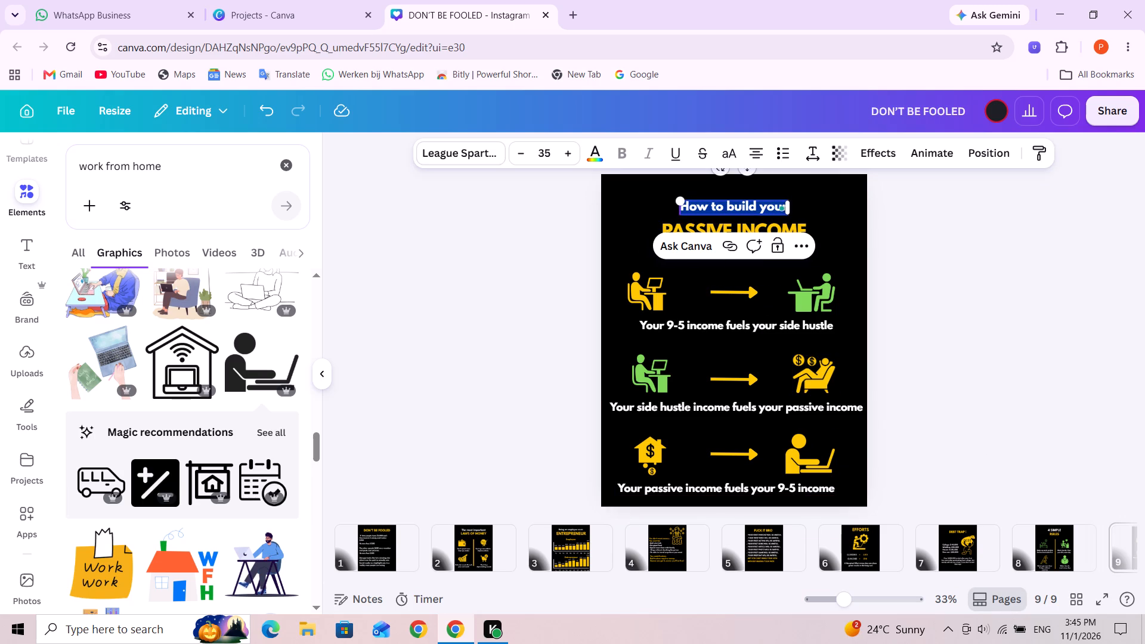
left_click(722, 223)
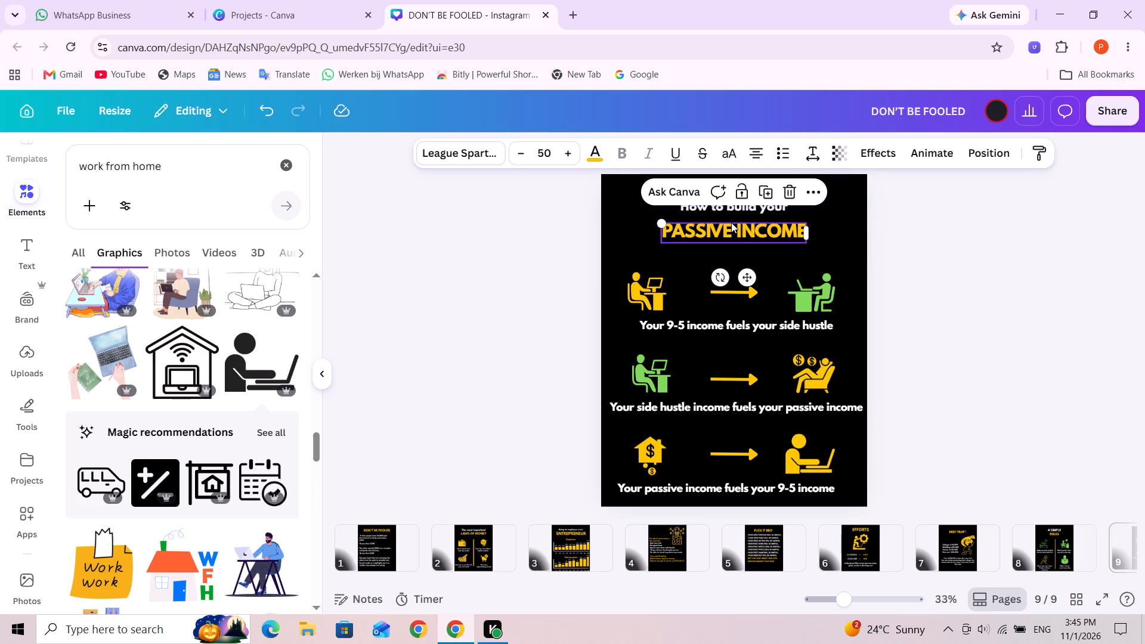
left_click(739, 209)
triple_click(573, 153)
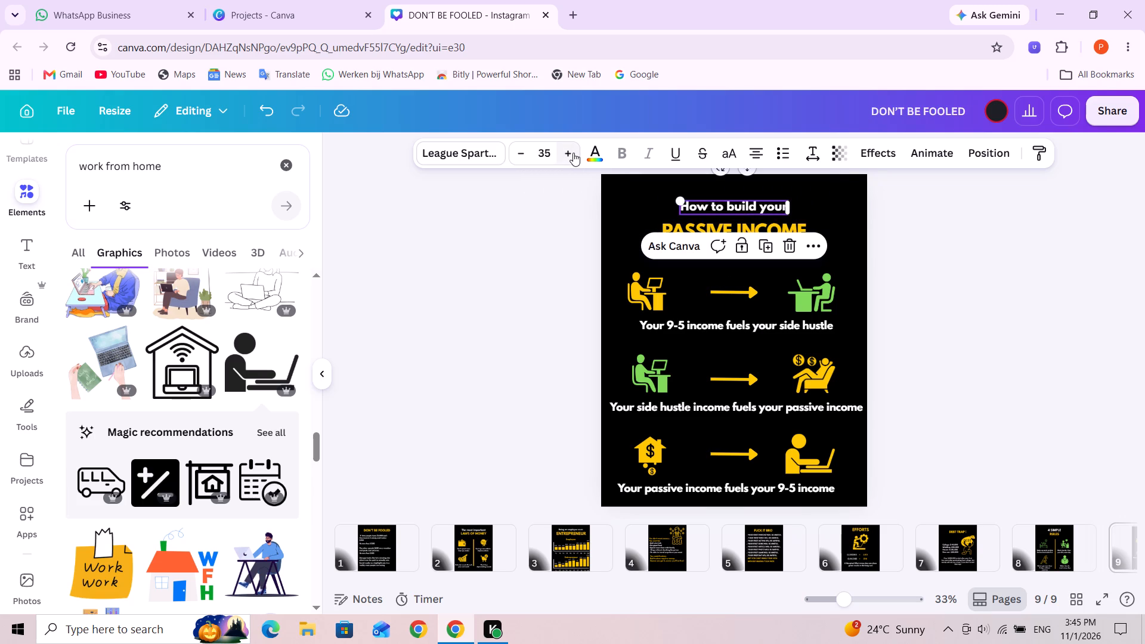
double_click(573, 153)
left_click(974, 270)
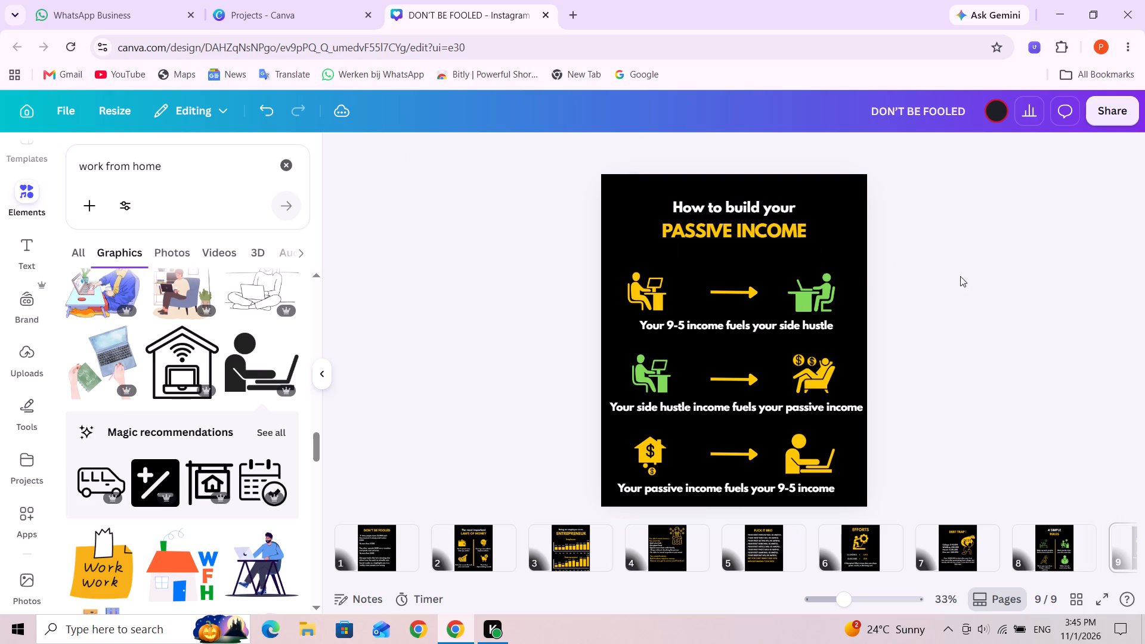
Add a new blank page 10 after the passive income page.
left_click(1118, 554)
left_click_drag(971, 582, 1093, 576)
left_click(1081, 541)
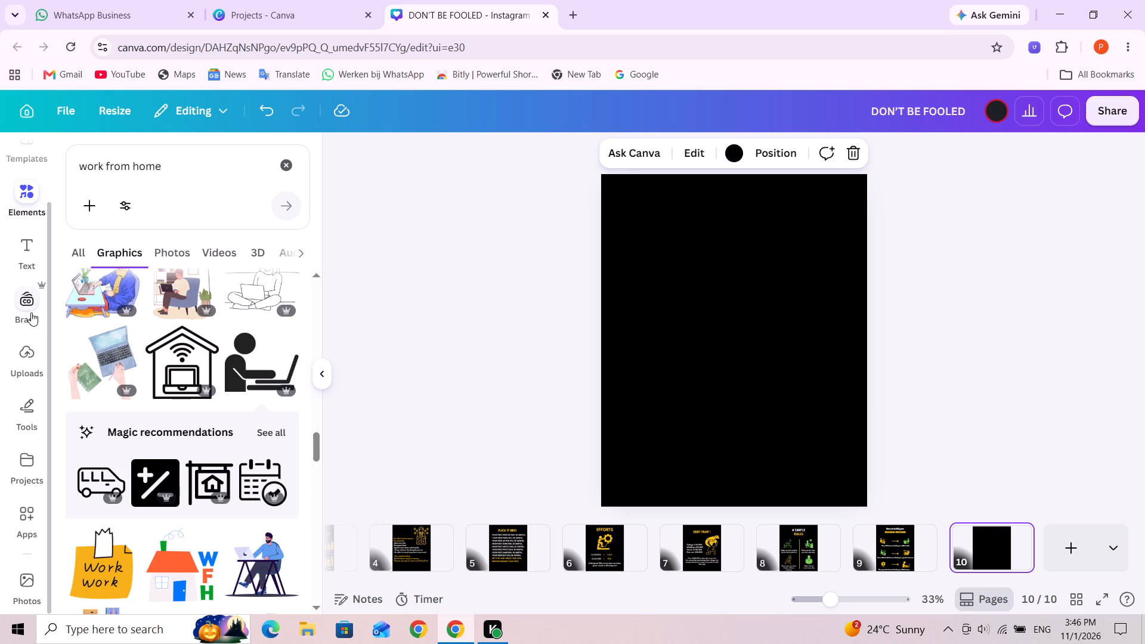
Search the graphics for "piggy bank" and browse them for an icon for page 10.
triple_click(132, 164)
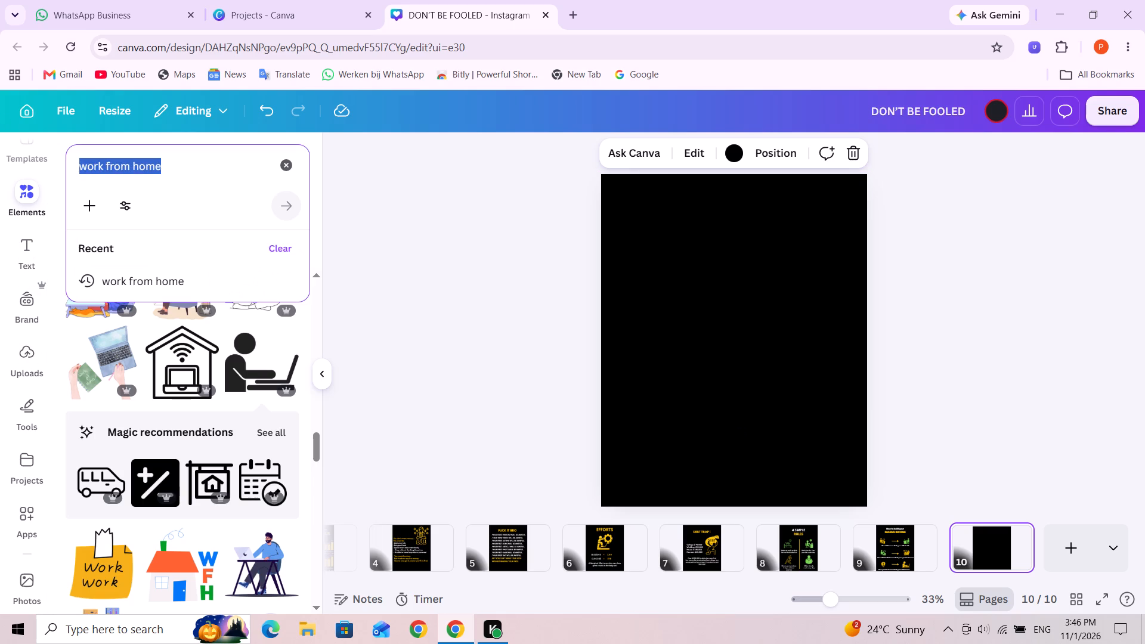
type("pifg")
key("BackSpace")
key("BackSpace")
type("gg")
type("y")
key("space")
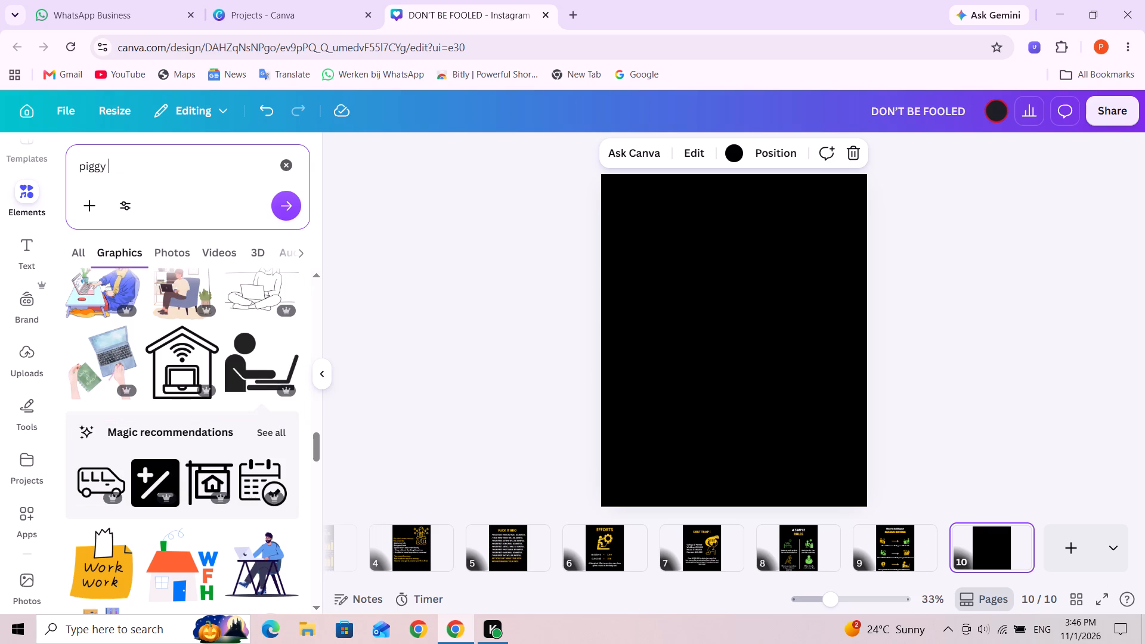
type("bank")
key("Return")
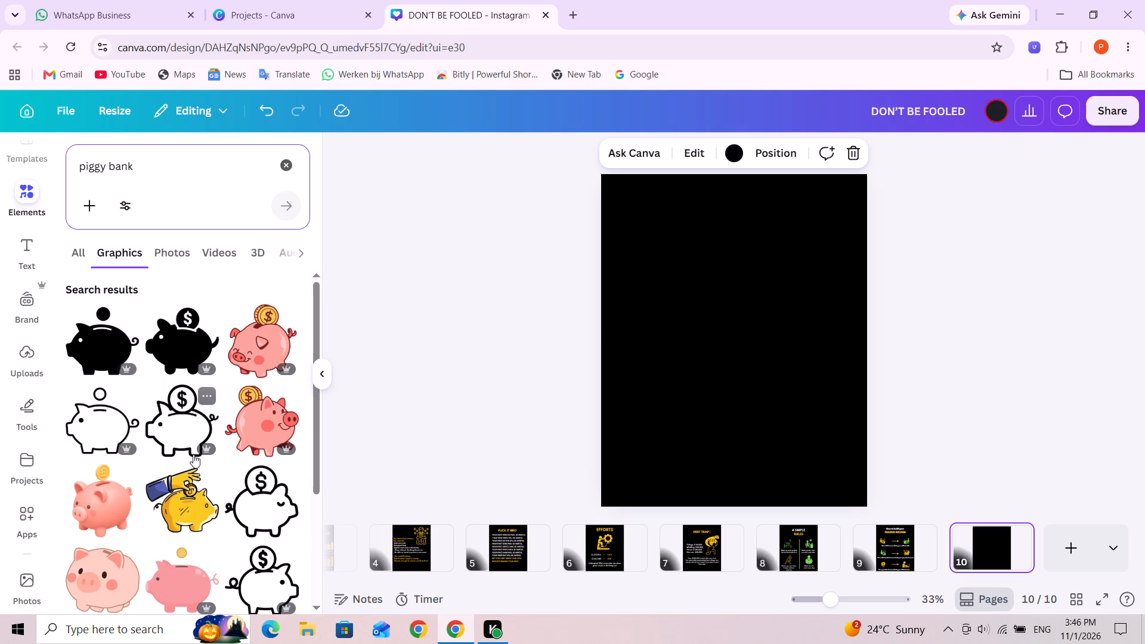
scroll(200, 454, "down", 1)
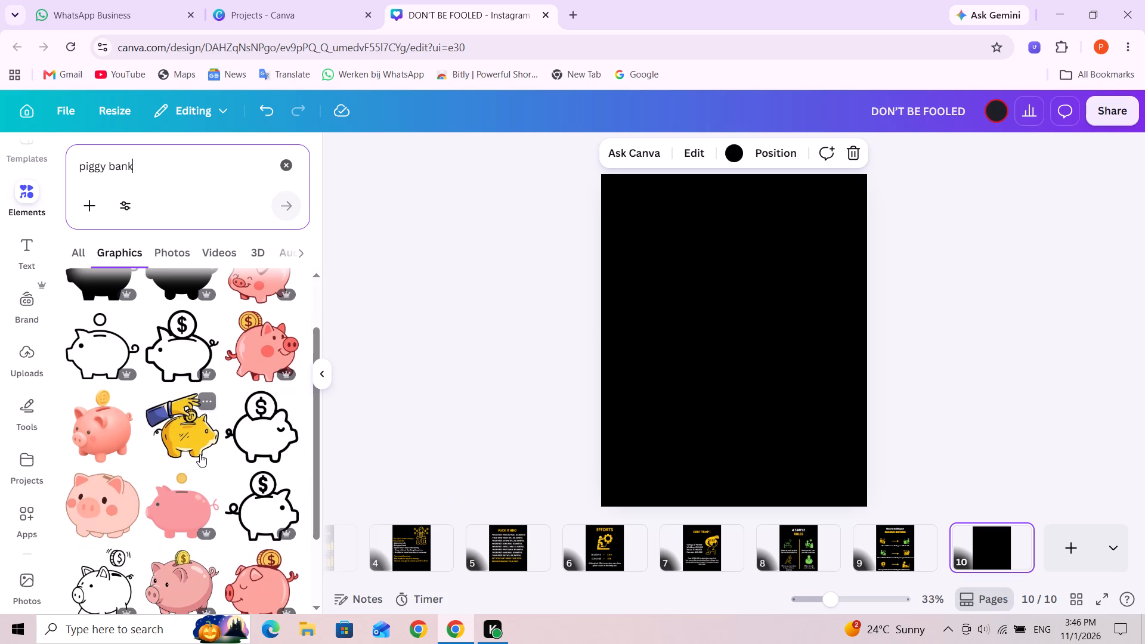
scroll(200, 454, "down", 4)
scroll(200, 454, "up", 3)
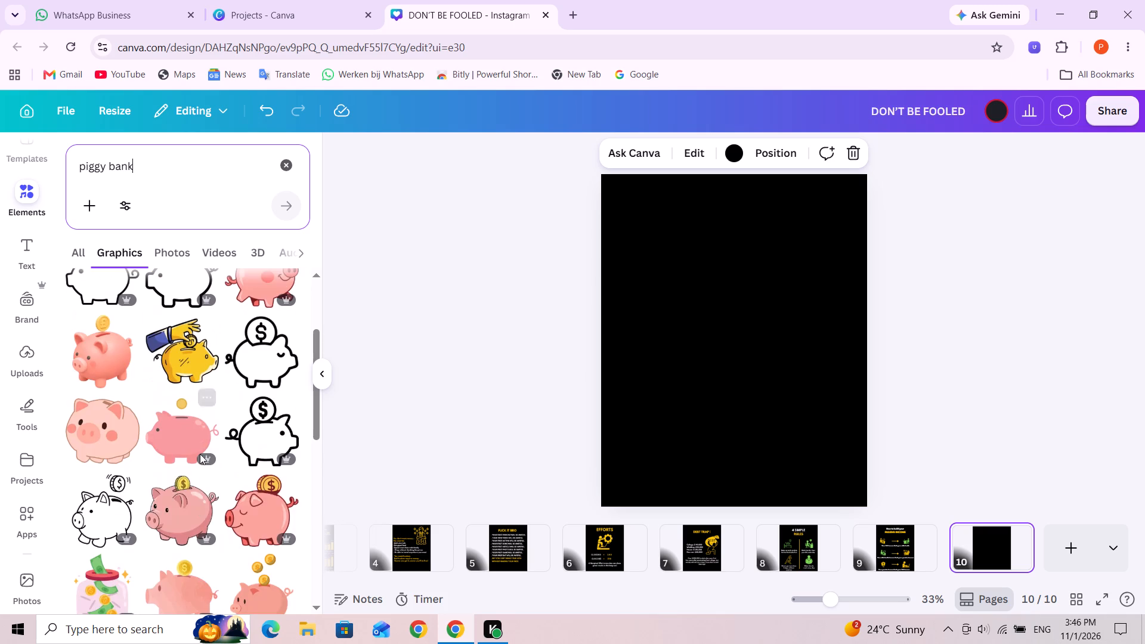
scroll(200, 454, "up", 2)
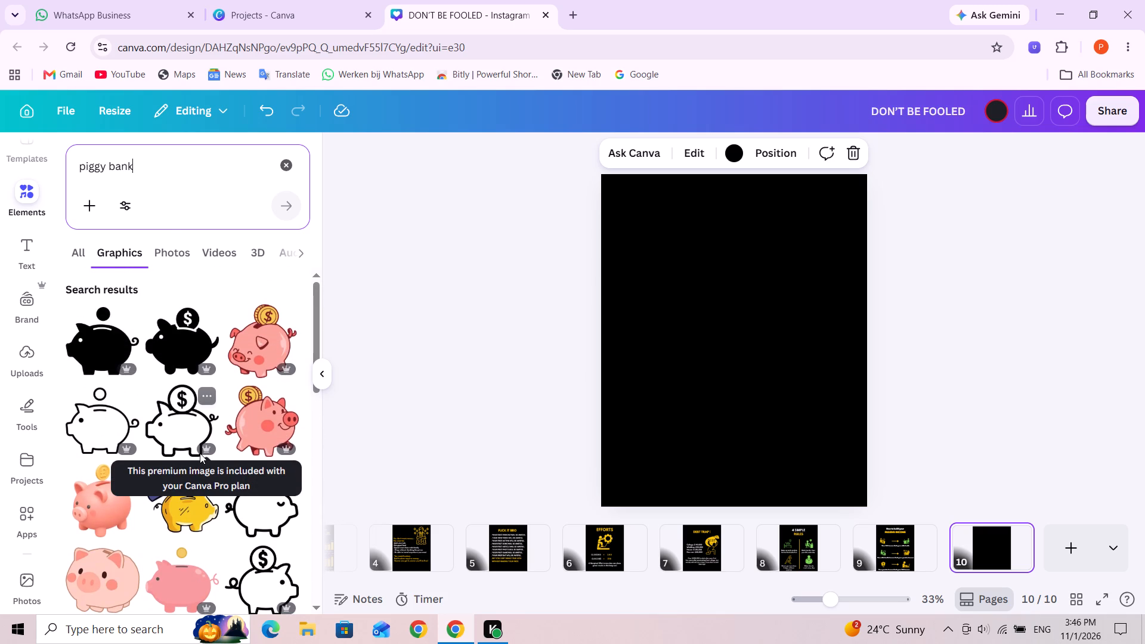
Browse the piggy bank graphics for an icon that suits page 10.
scroll(200, 453, "down", 5)
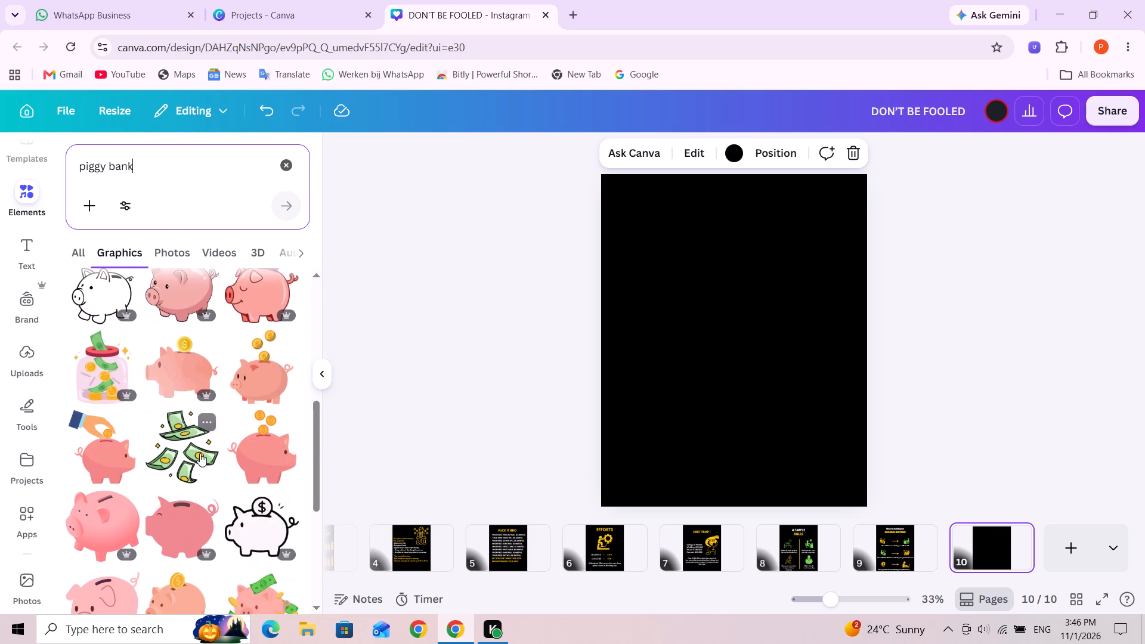
scroll(200, 453, "down", 3)
scroll(200, 453, "up", 1)
scroll(200, 453, "down", 1)
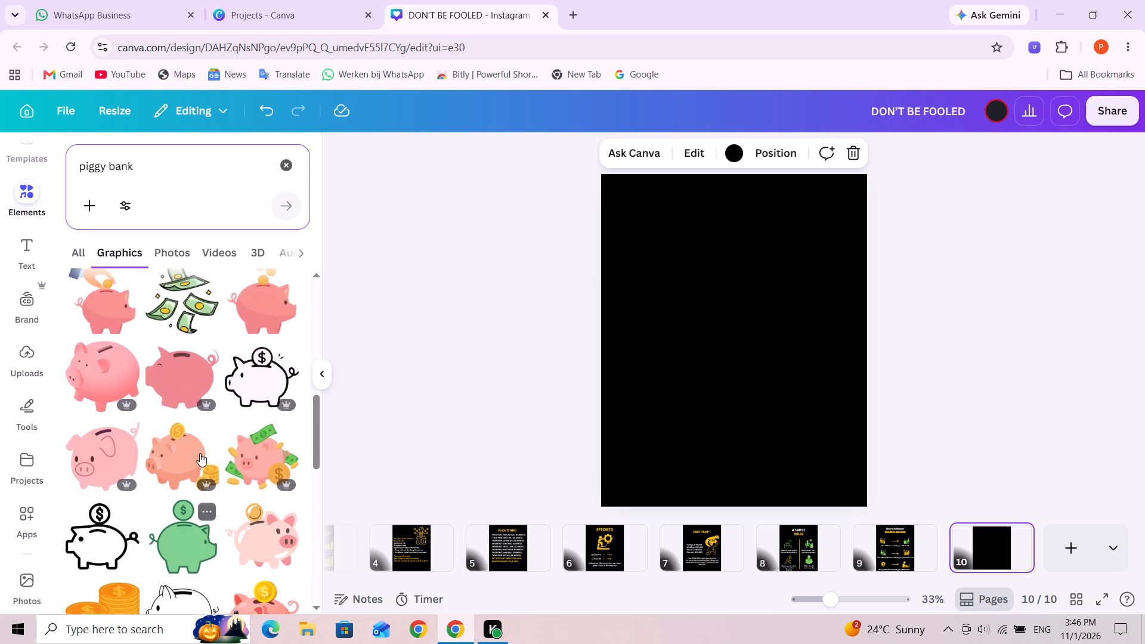
scroll(200, 453, "down", 4)
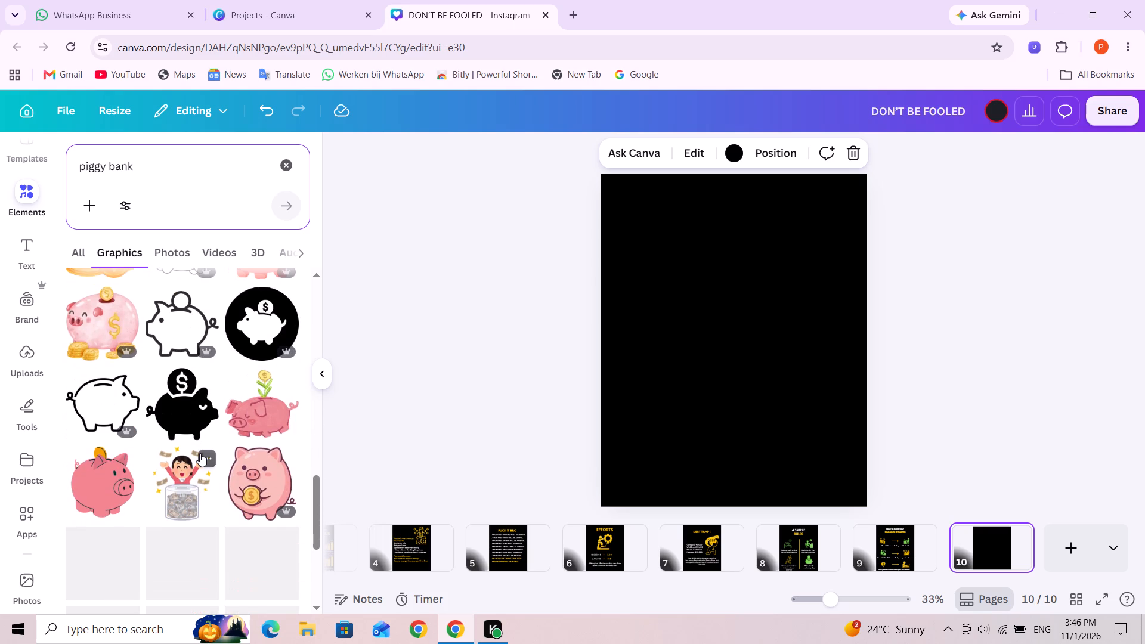
scroll(200, 453, "down", 1)
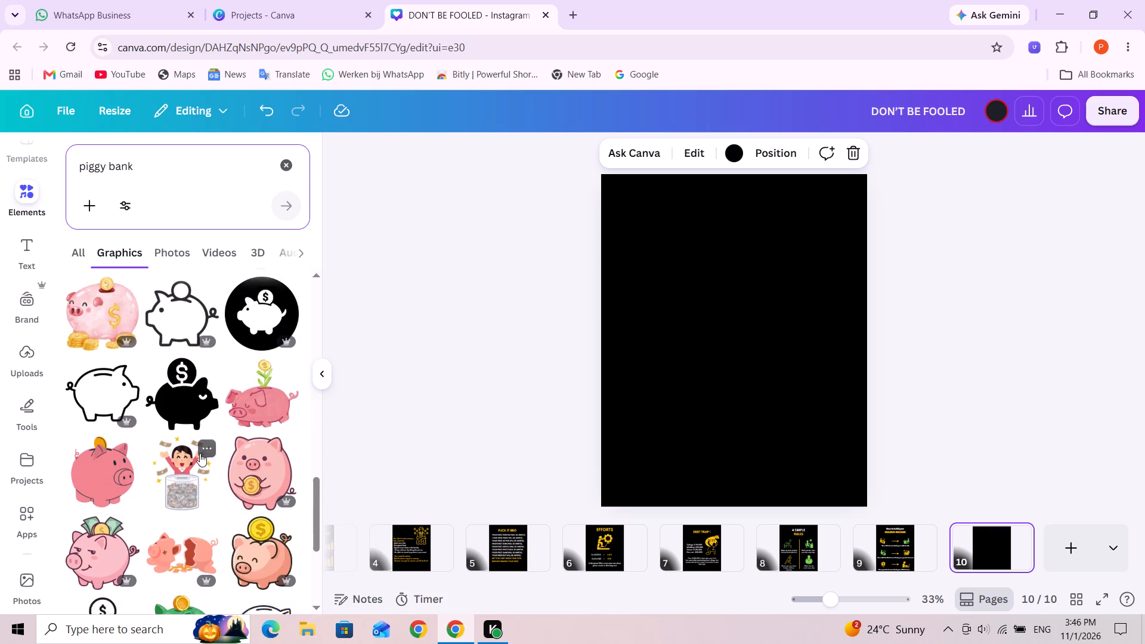
scroll(200, 453, "down", 5)
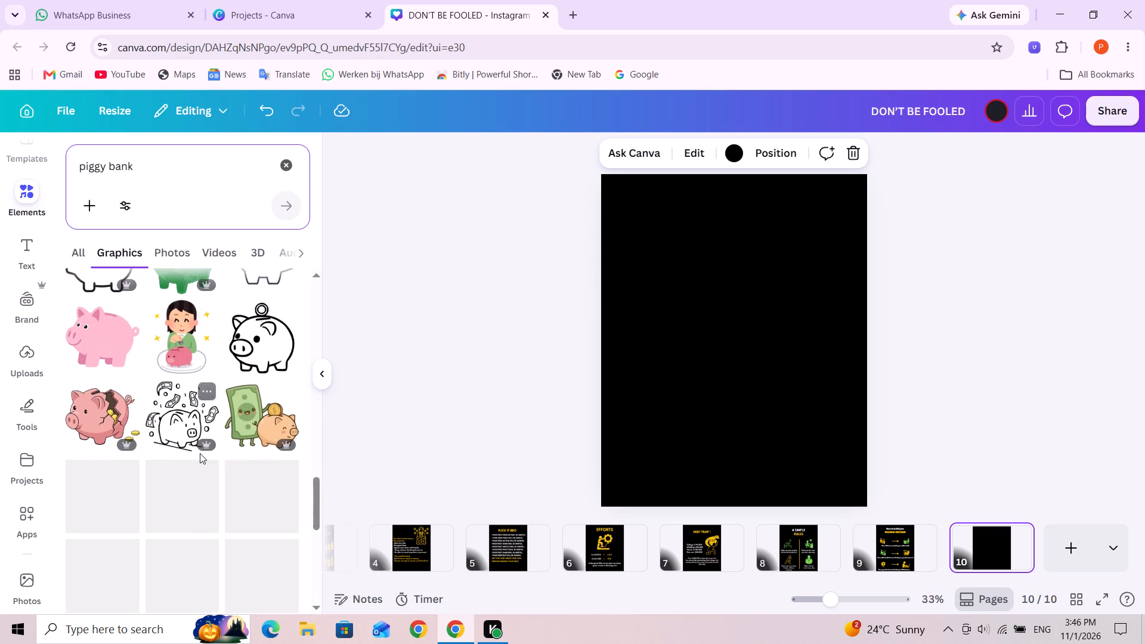
scroll(200, 453, "down", 4)
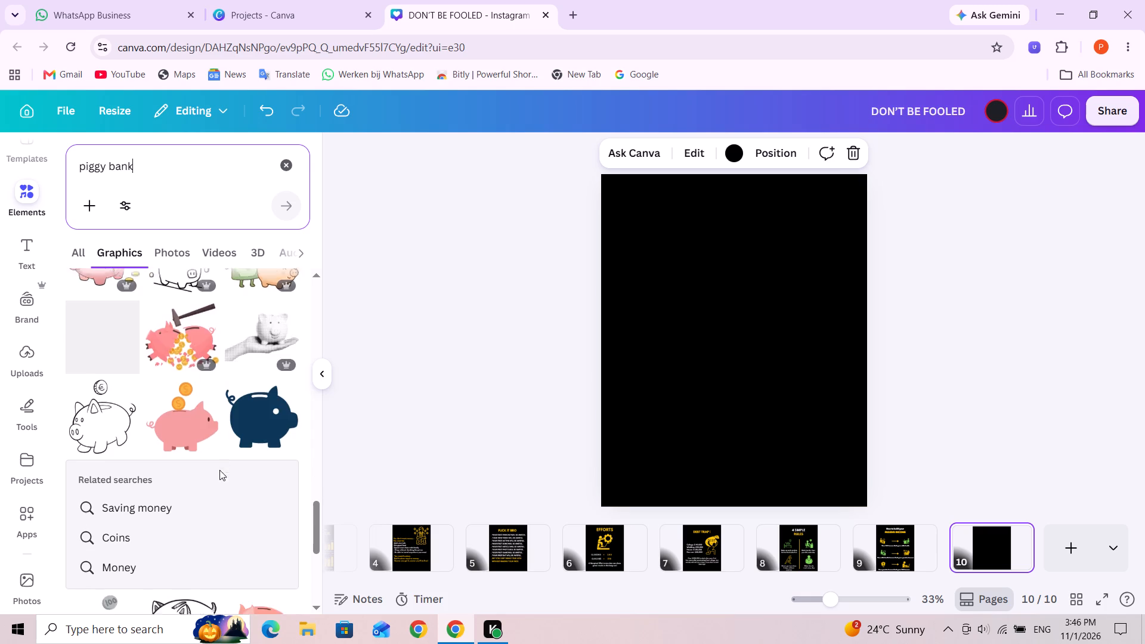
scroll(219, 470, "up", 3)
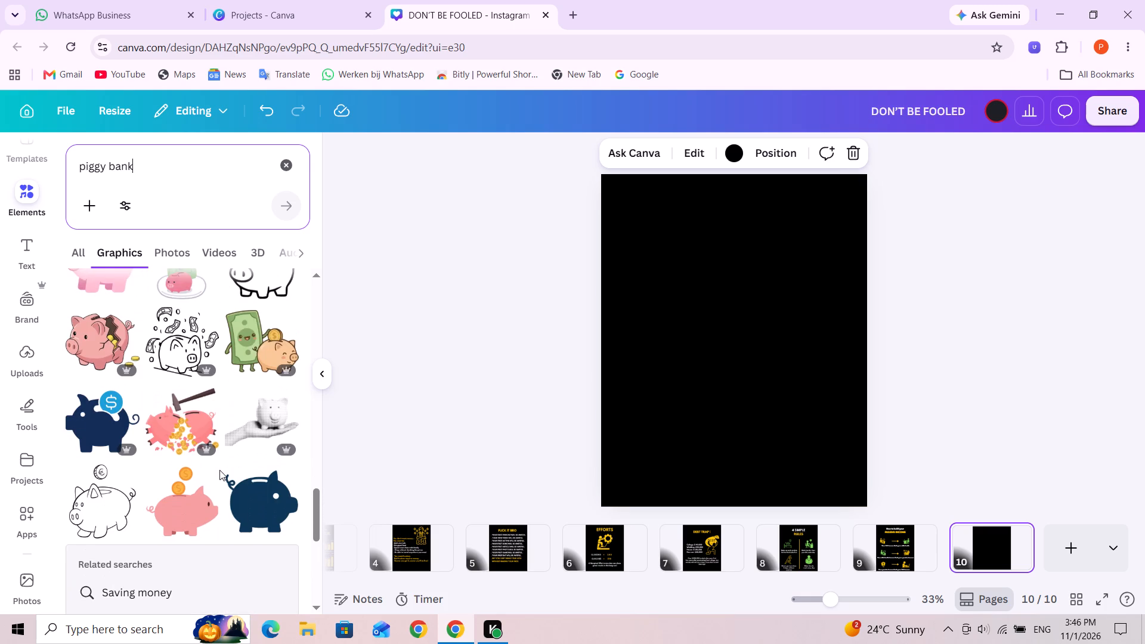
scroll(219, 470, "down", 10)
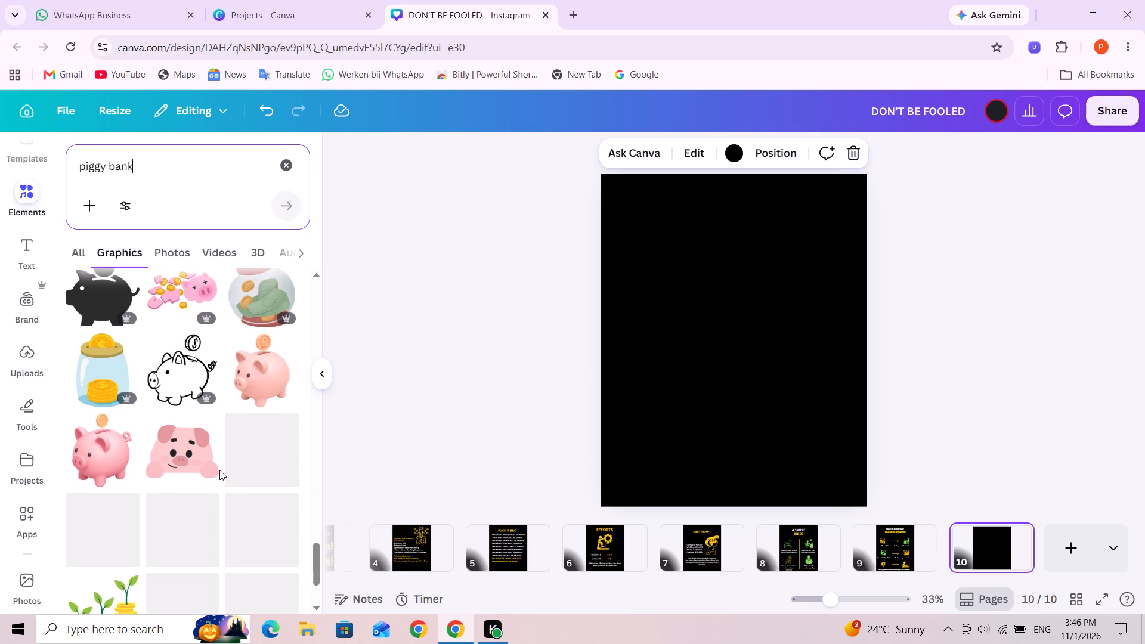
scroll(219, 470, "down", 4)
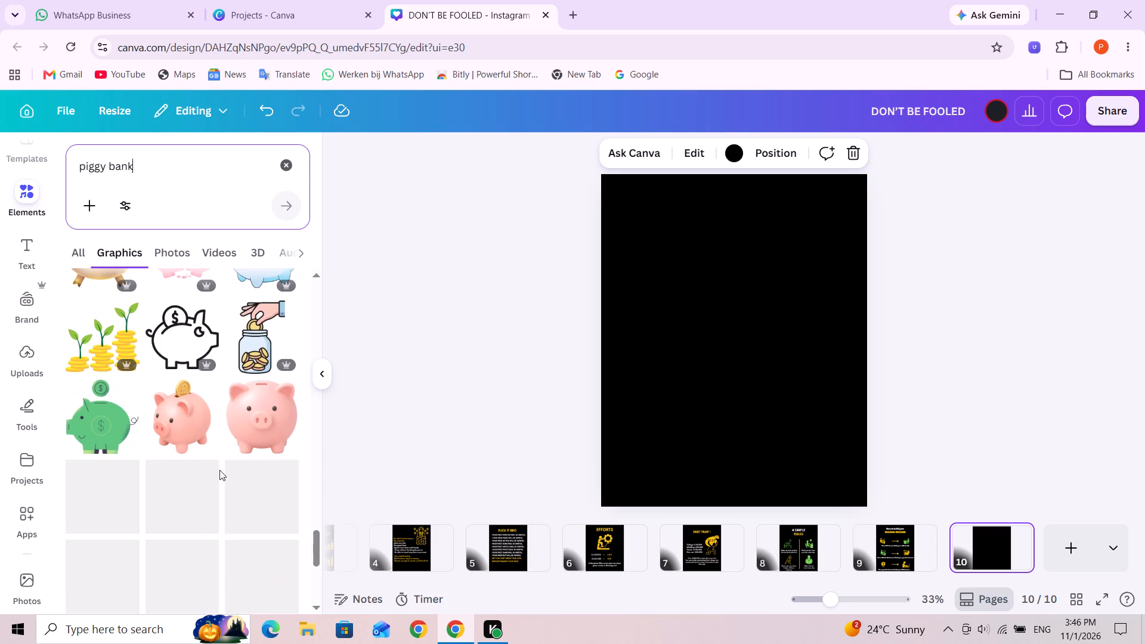
scroll(219, 470, "down", 3)
scroll(219, 470, "up", 2)
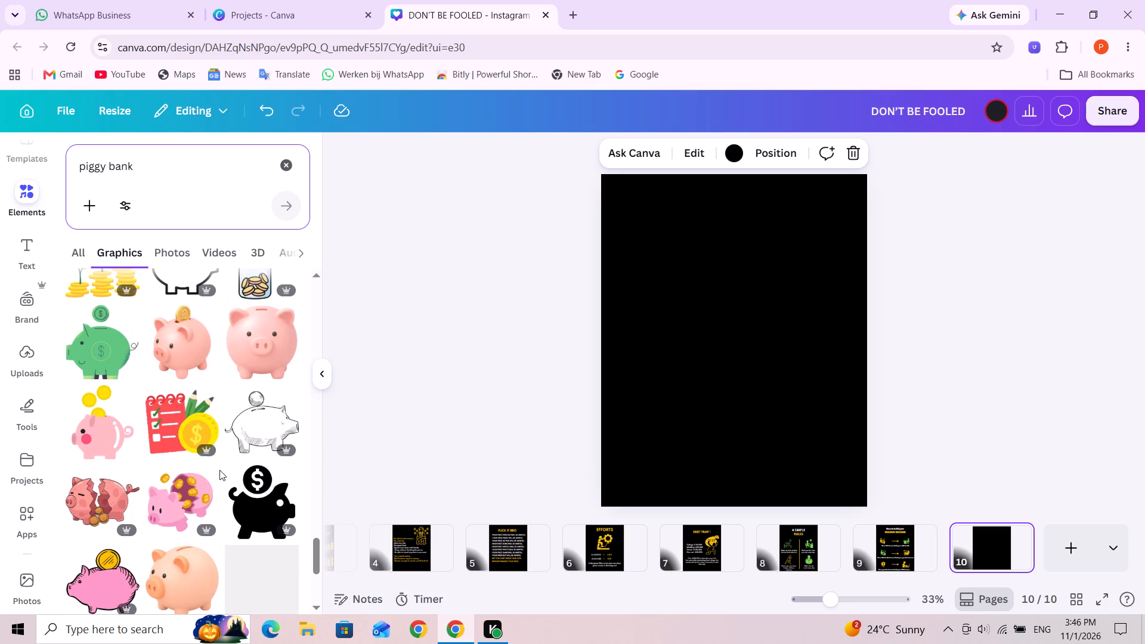
scroll(219, 470, "down", 3)
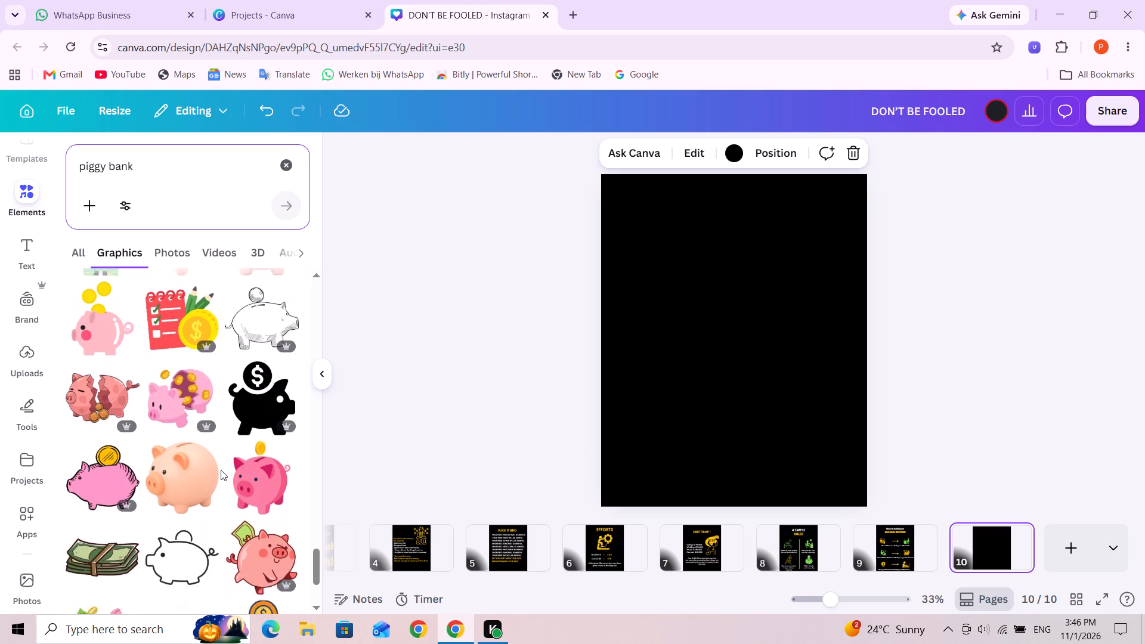
left_click_drag(315, 537, 385, 281)
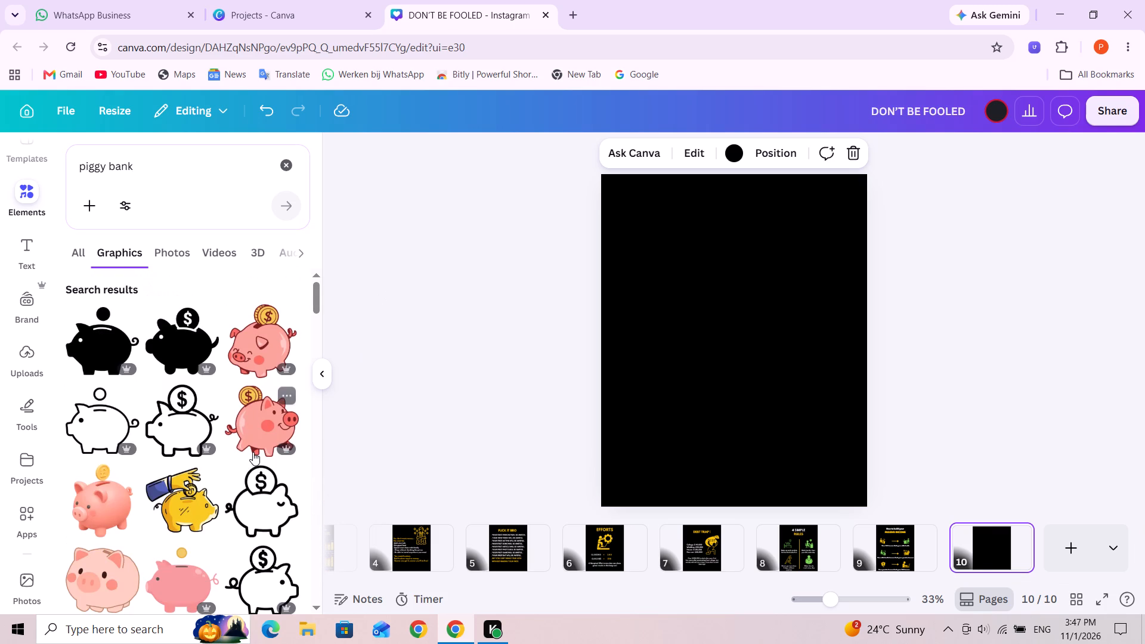
Add the outlined piggy bank with a dollar coin to page 10 and place it in the upper part of the page.
scroll(253, 452, "down", 3)
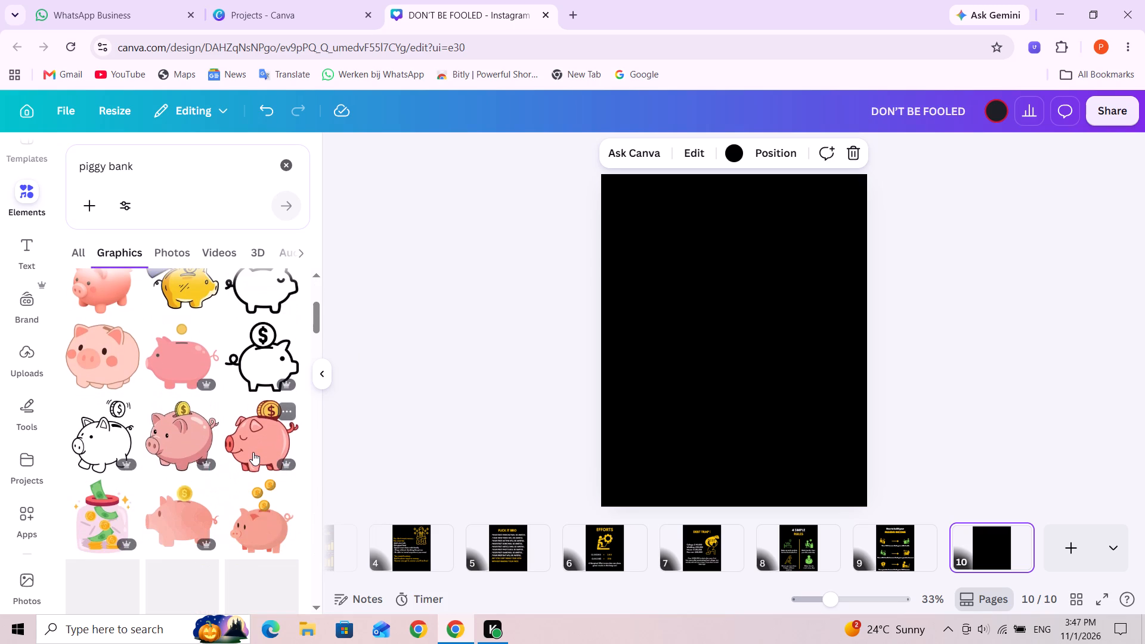
left_click(264, 356)
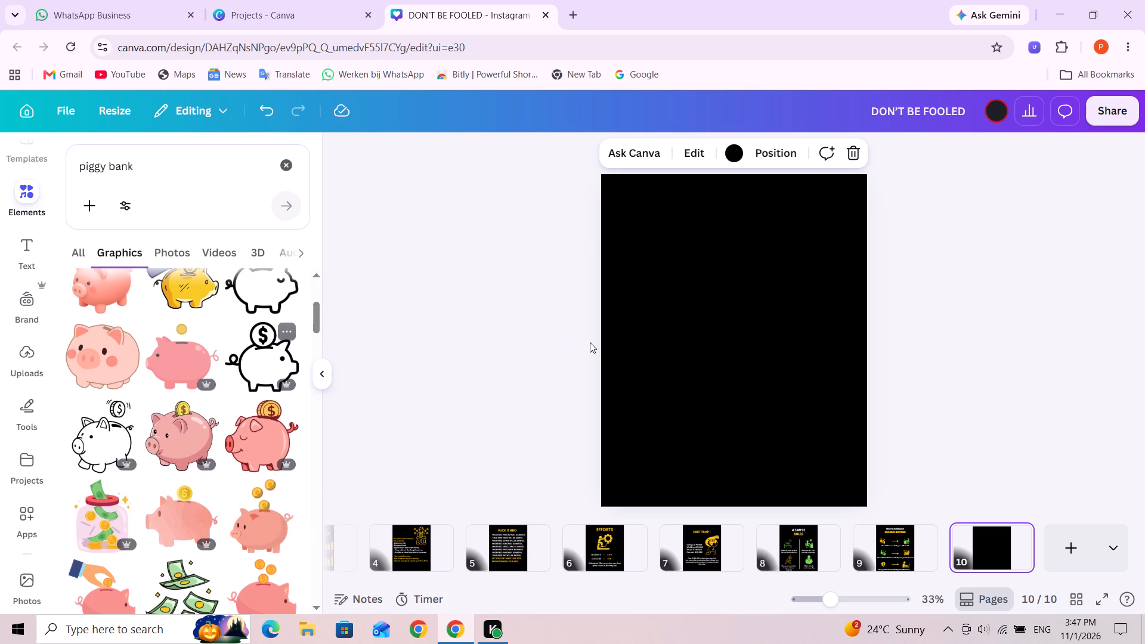
left_click_drag(734, 358, 728, 264)
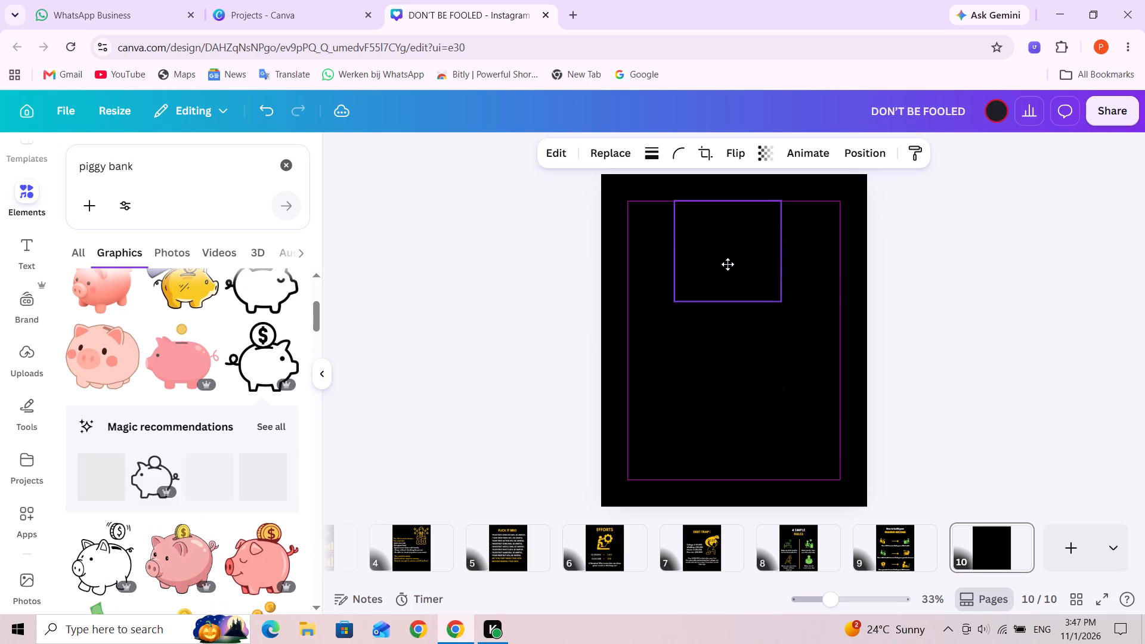
left_click_drag(728, 264, 729, 275)
Recolour the piggy bank outline to the design's yellow.
left_click(632, 157)
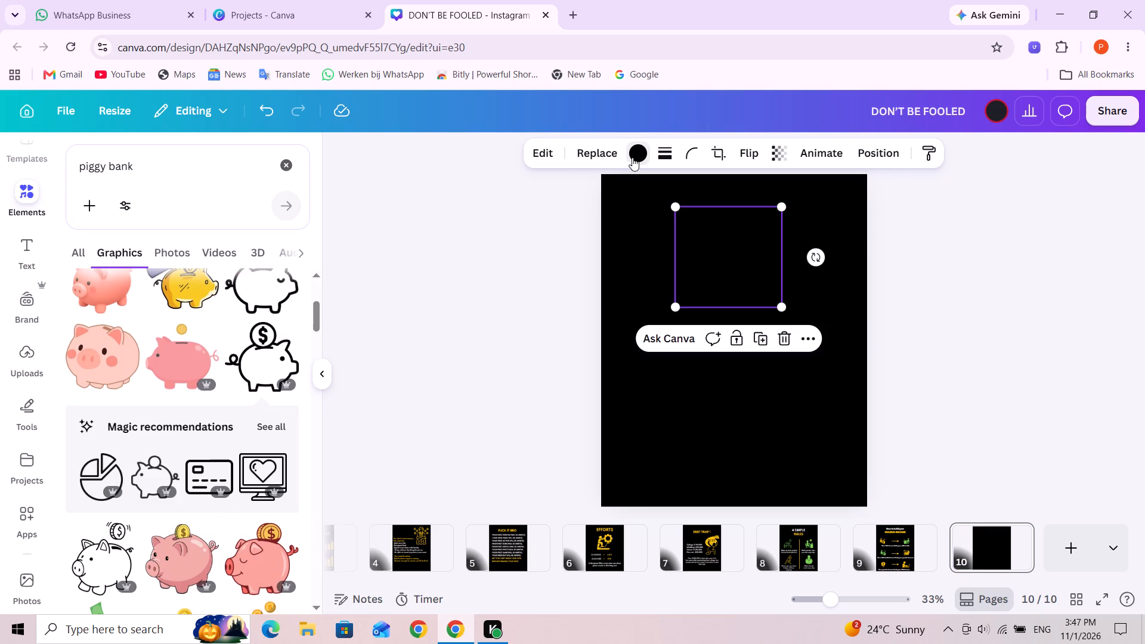
left_click(144, 264)
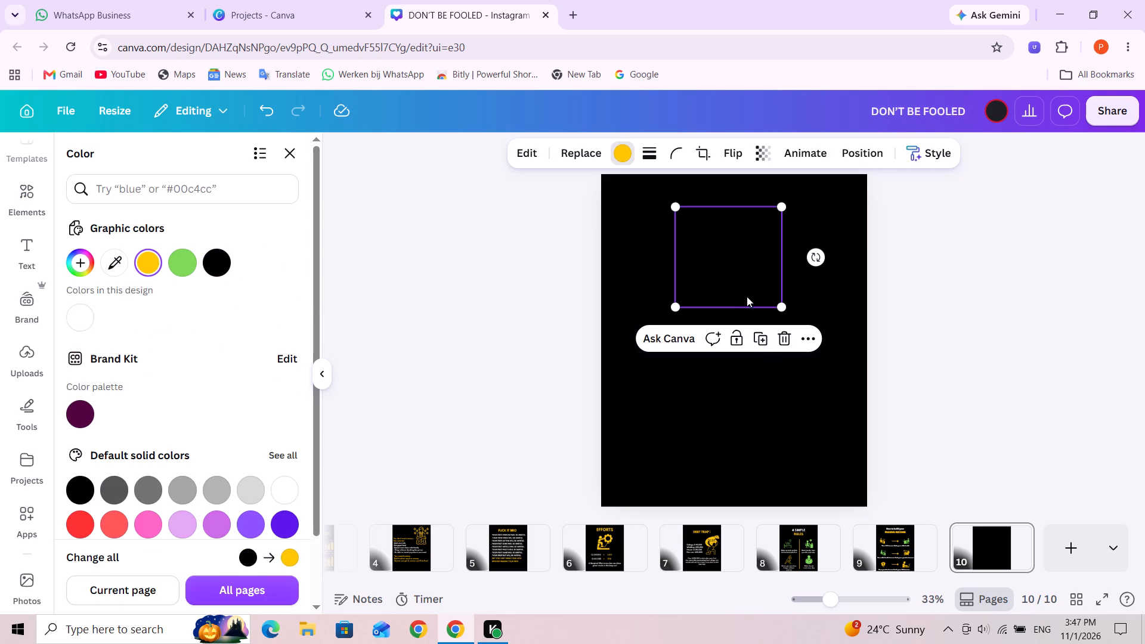
left_click(837, 309)
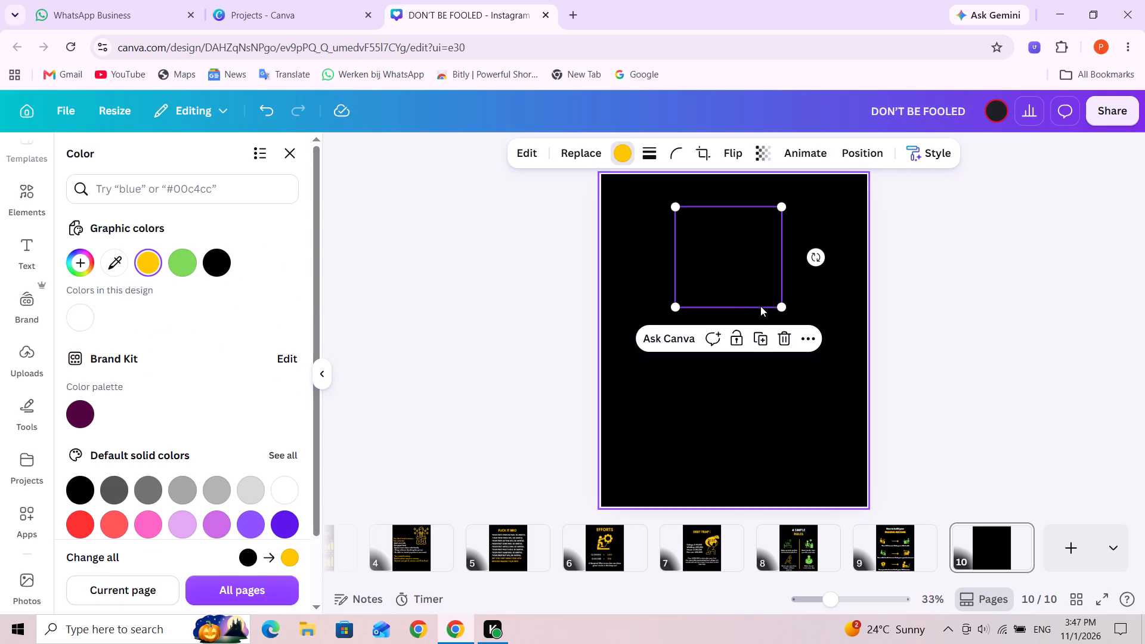
left_click(839, 291)
Nudge the yellow piggy bank slightly sideways and shrink it.
left_click_drag(732, 289, 739, 289)
left_click(791, 305)
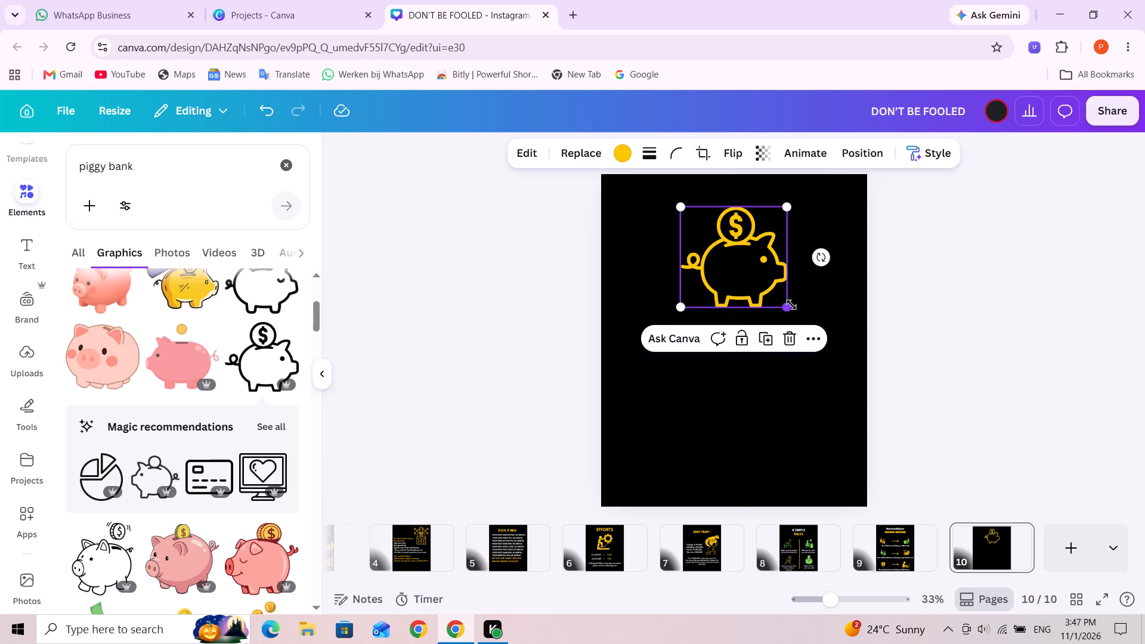
left_click_drag(789, 308, 769, 281)
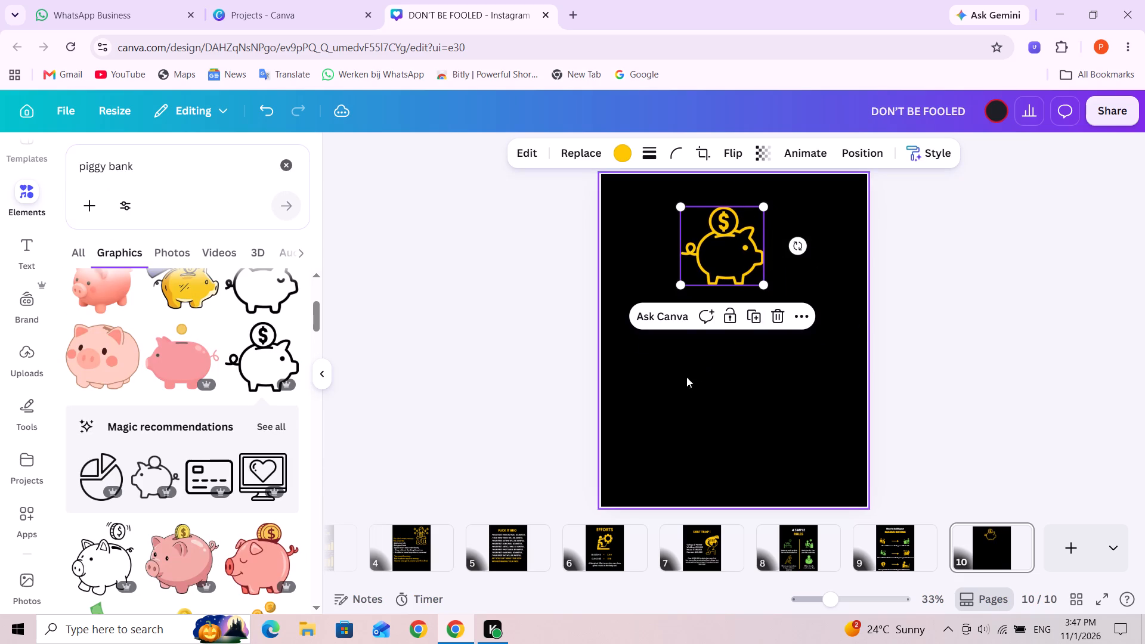
Add a subheading text box below the piggy bank on page 10, in League Spartan at size 40.
scroll(627, 387, "up", 1)
scroll(245, 383, "up", 6)
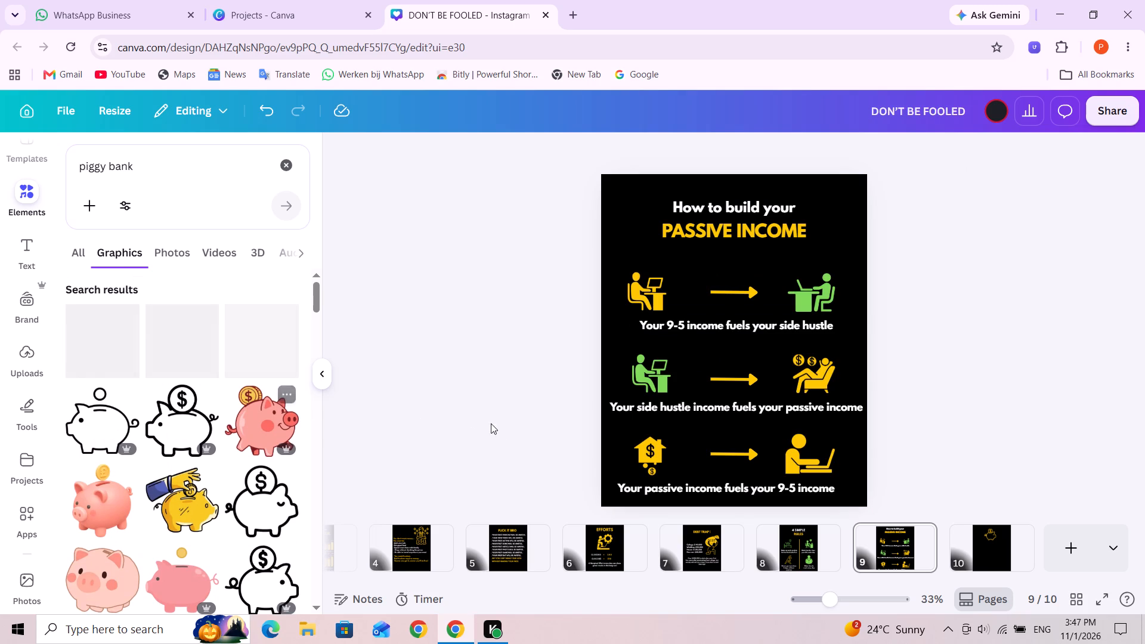
scroll(253, 465, "up", 1)
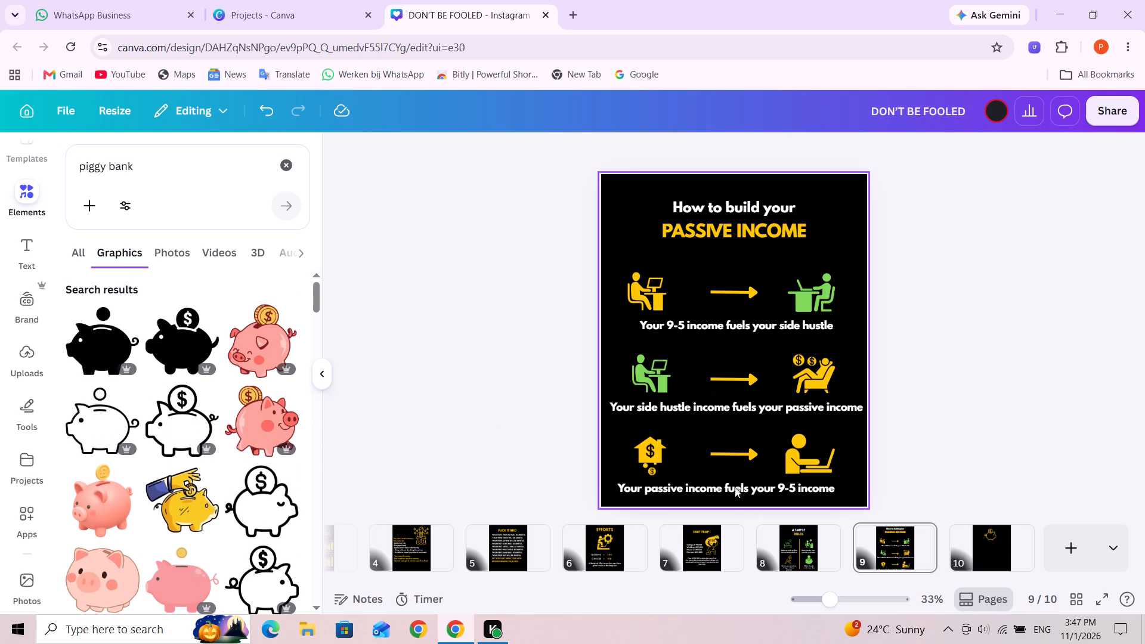
left_click(987, 555)
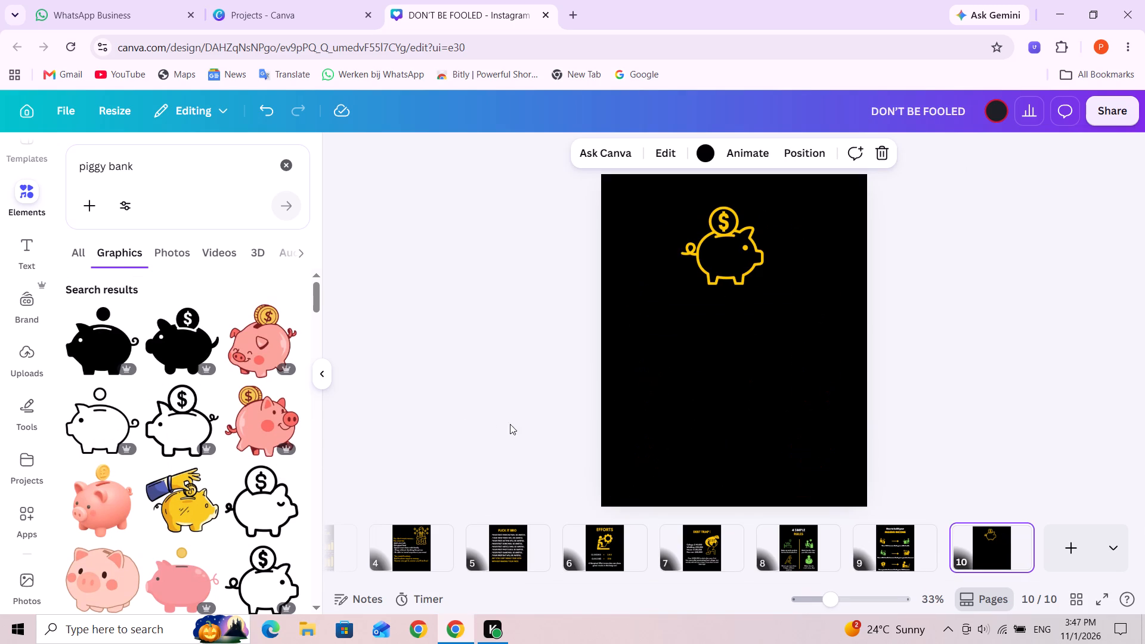
left_click(29, 261)
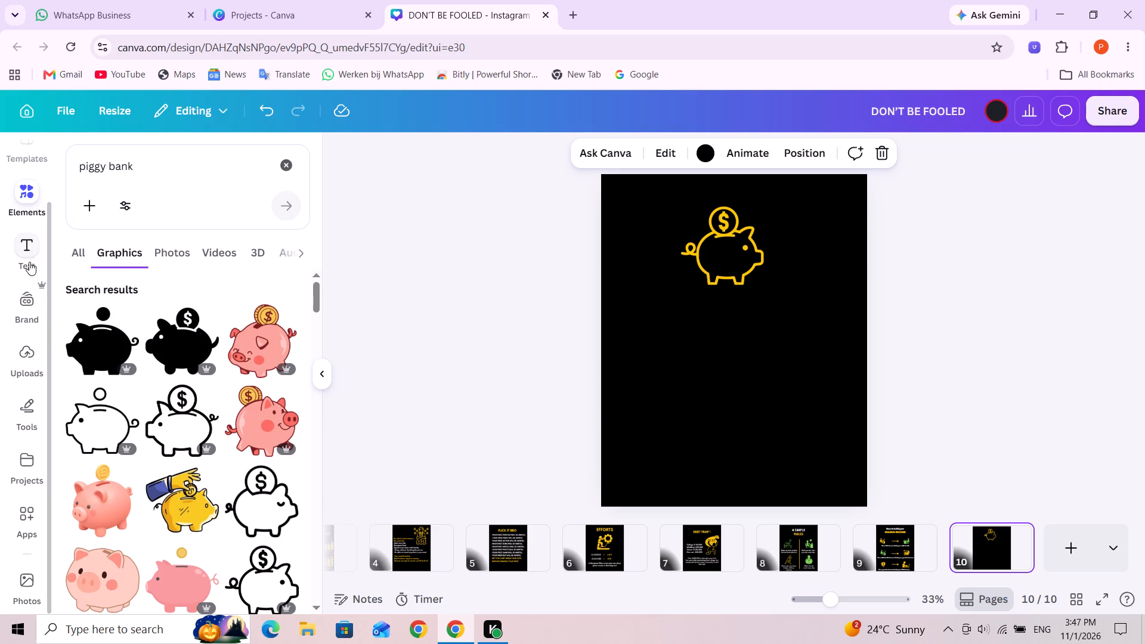
left_click(159, 440)
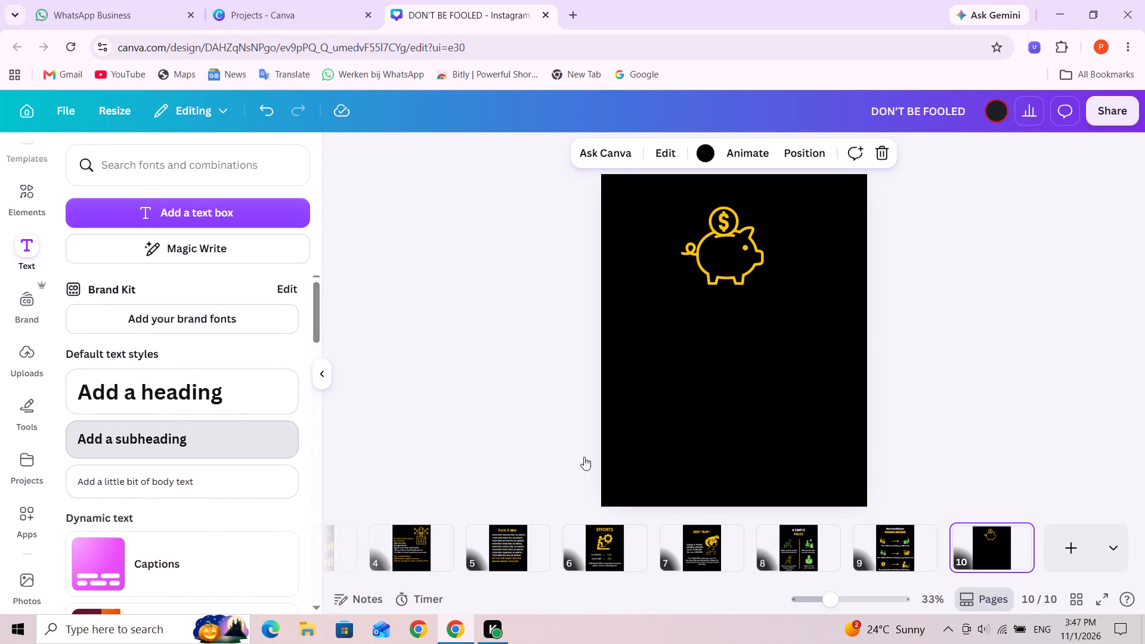
left_click(499, 156)
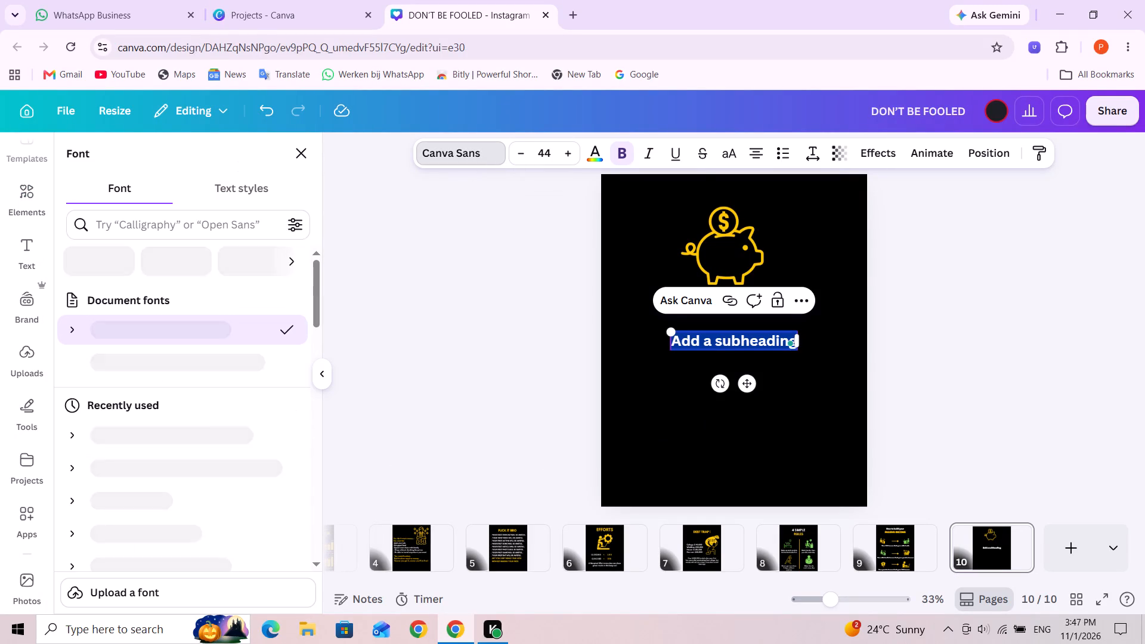
left_click(160, 365)
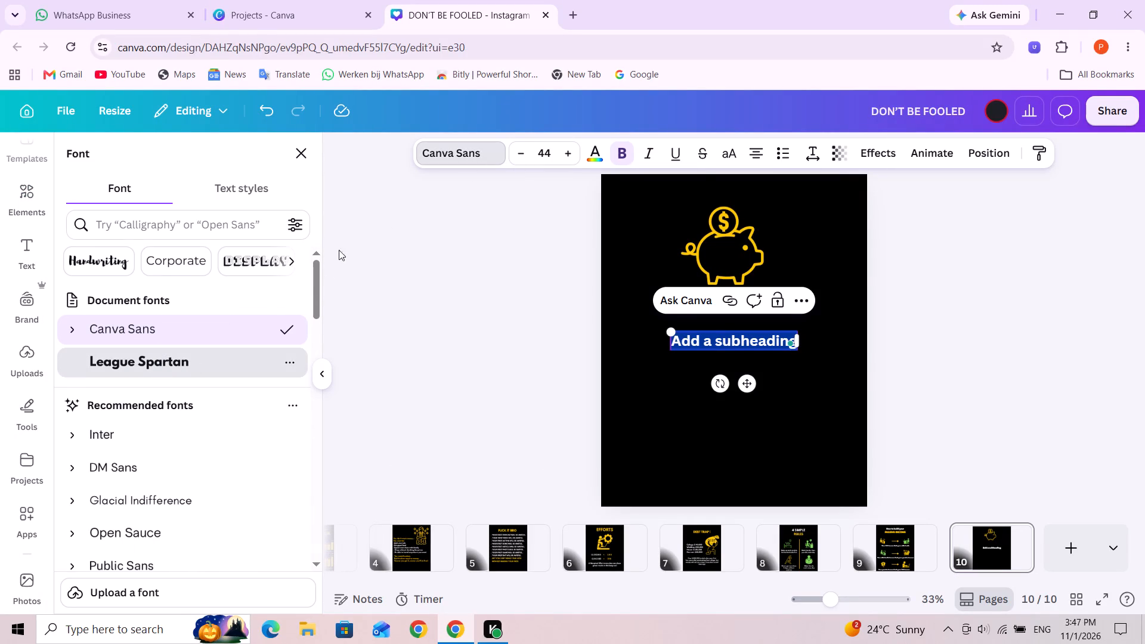
left_click(547, 155)
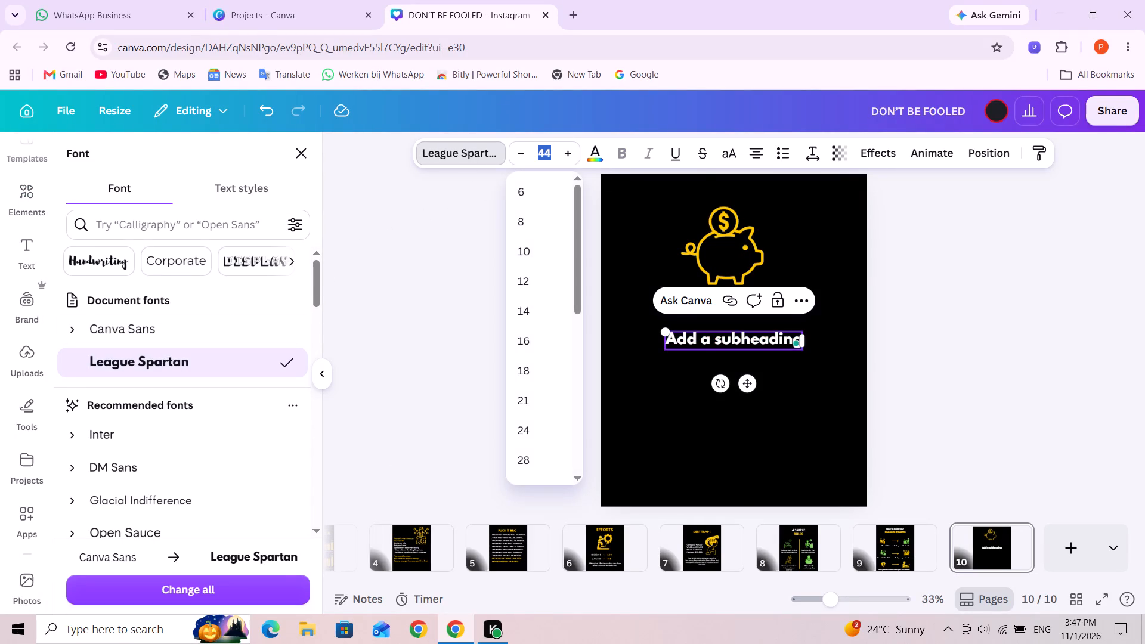
key("4")
key("0")
key("Return")
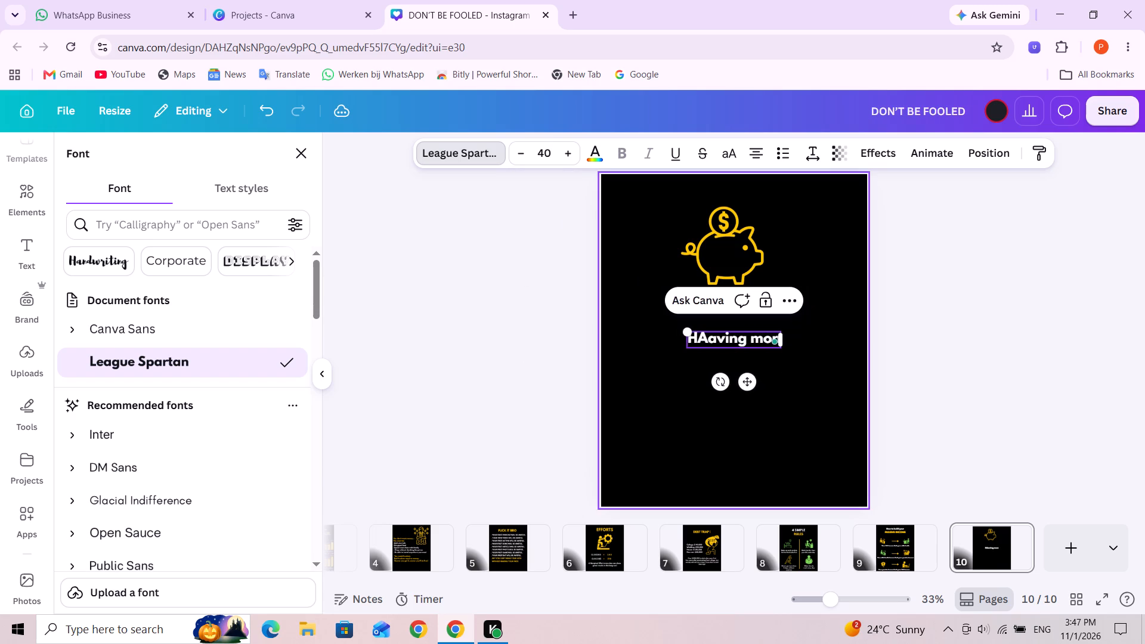
Continue the message below the piggy bank as "money in your savings", with "but still telling yourself" on a new line.
key("BackSpace")
key("BackSpace")
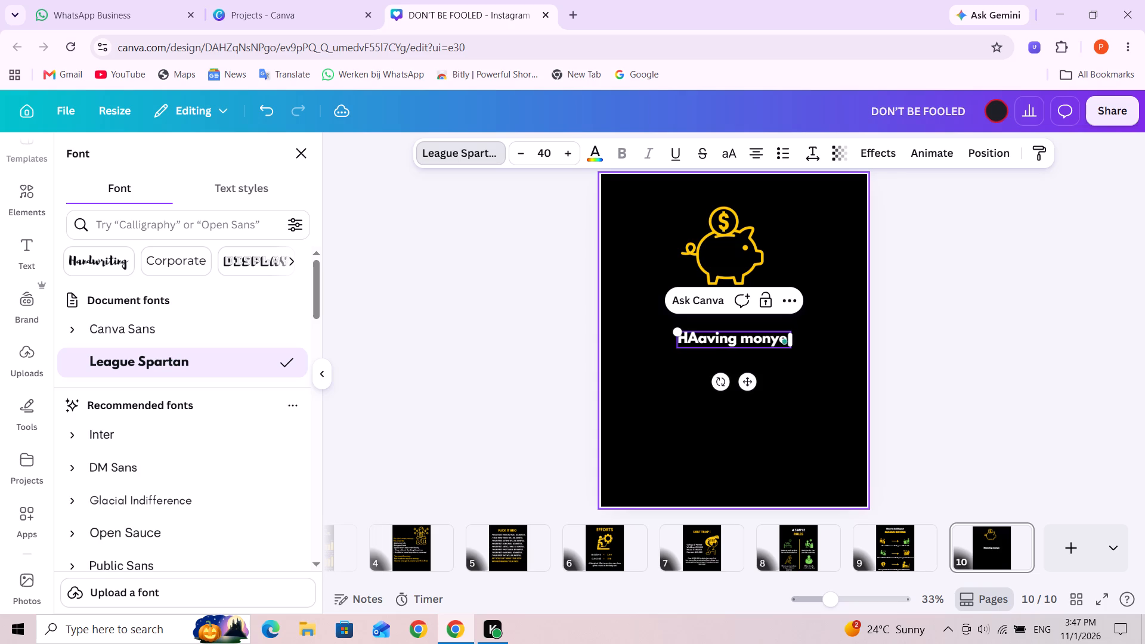
key("BackSpace")
key("BackSpace")
type("ey in your savings")
key("Return")
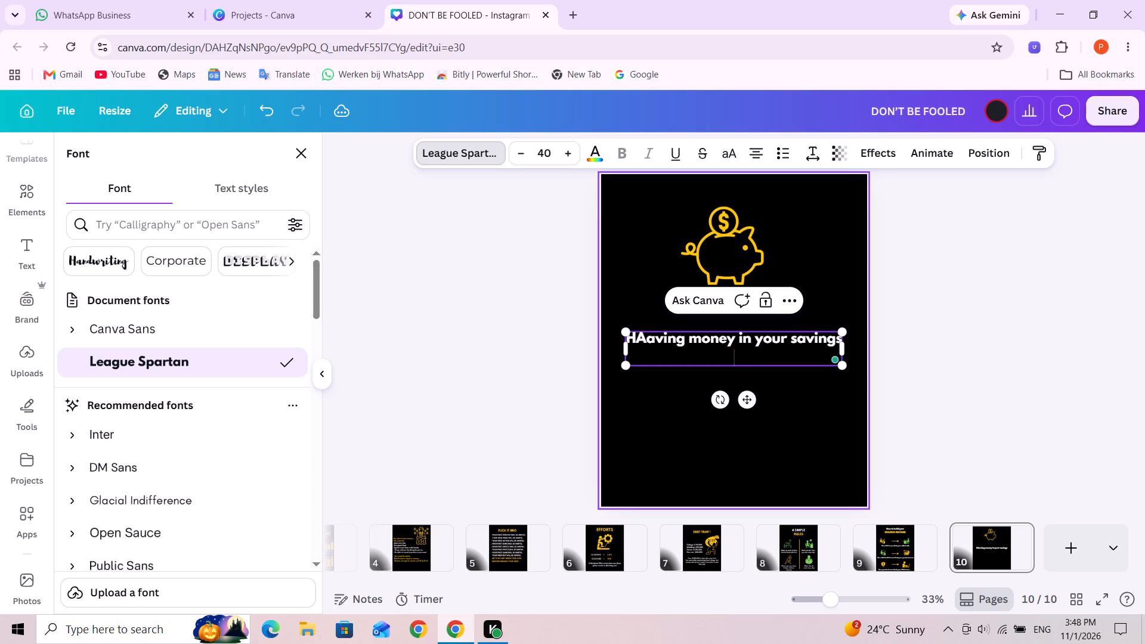
type("but still telling yourself")
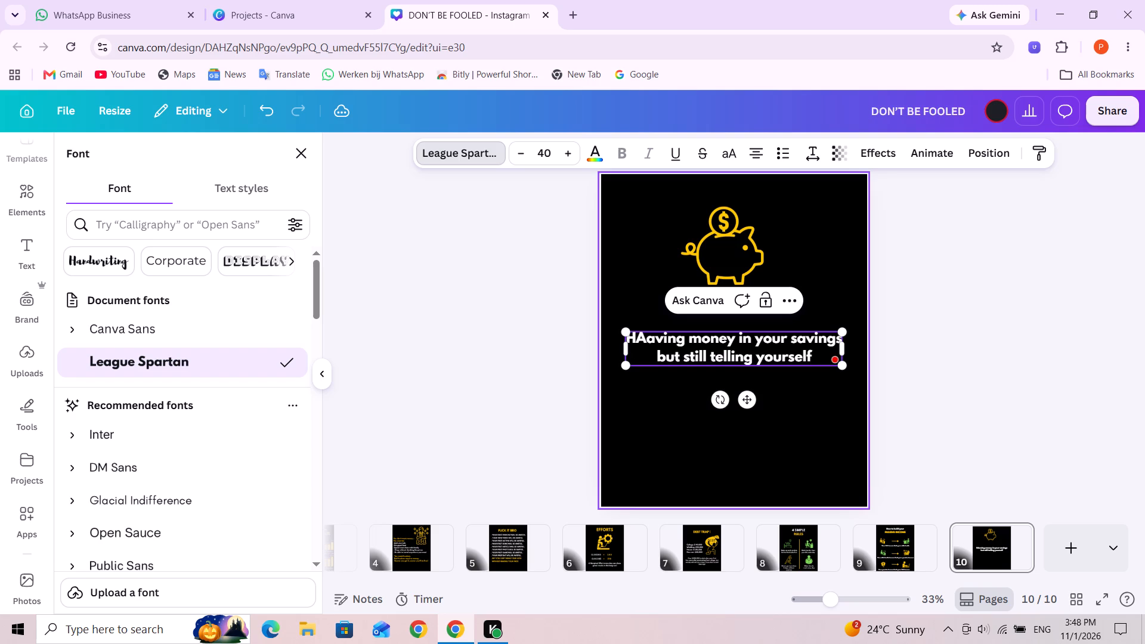
Finish the page 10 message with “I’m broke” is a different kind of discipline., breaking lines before "broke" and "discipline".
key("space")
key("shift+quotedbl")
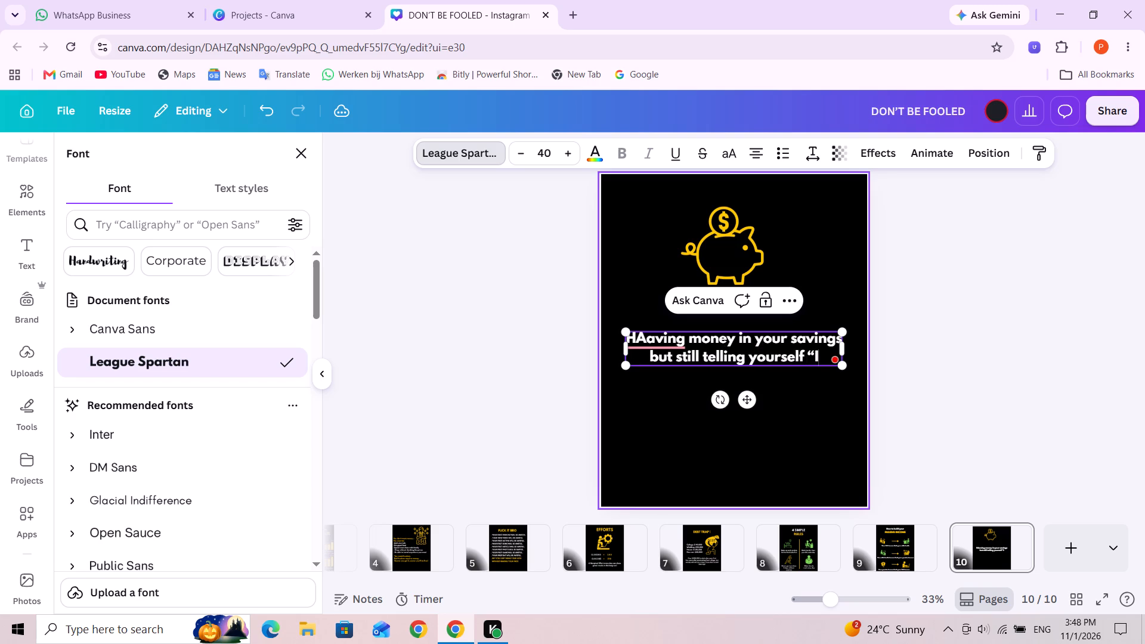
type("',")
key("BackSpace")
key("m")
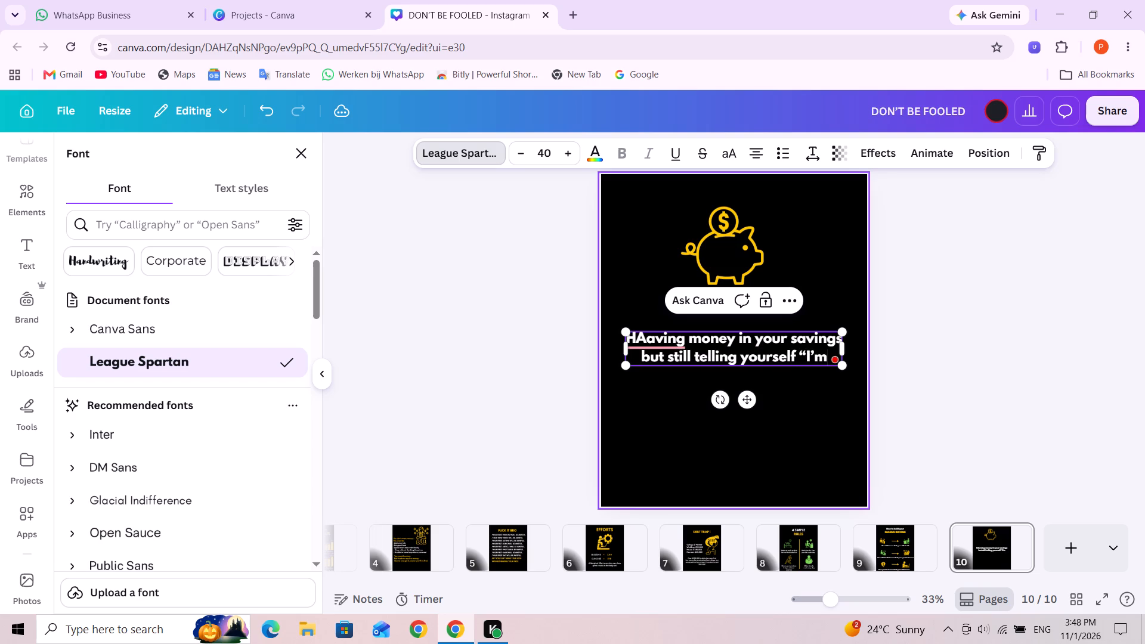
key("Return")
type("BROK")
key("BackSpace")
key("BackSpace")
key("BackSpace")
type("broke")
type("\" is a")
key("space")
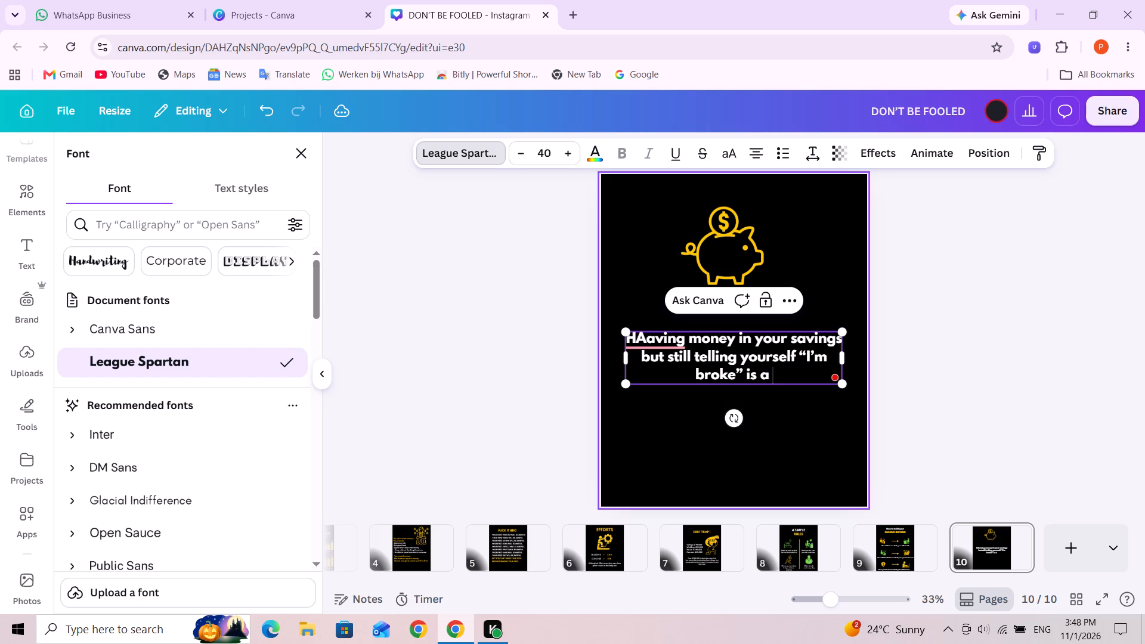
type("different kind of")
key("Return")
type("fis")
key("BackSpace")
key("BackSpace")
key("BackSpace")
type("dis")
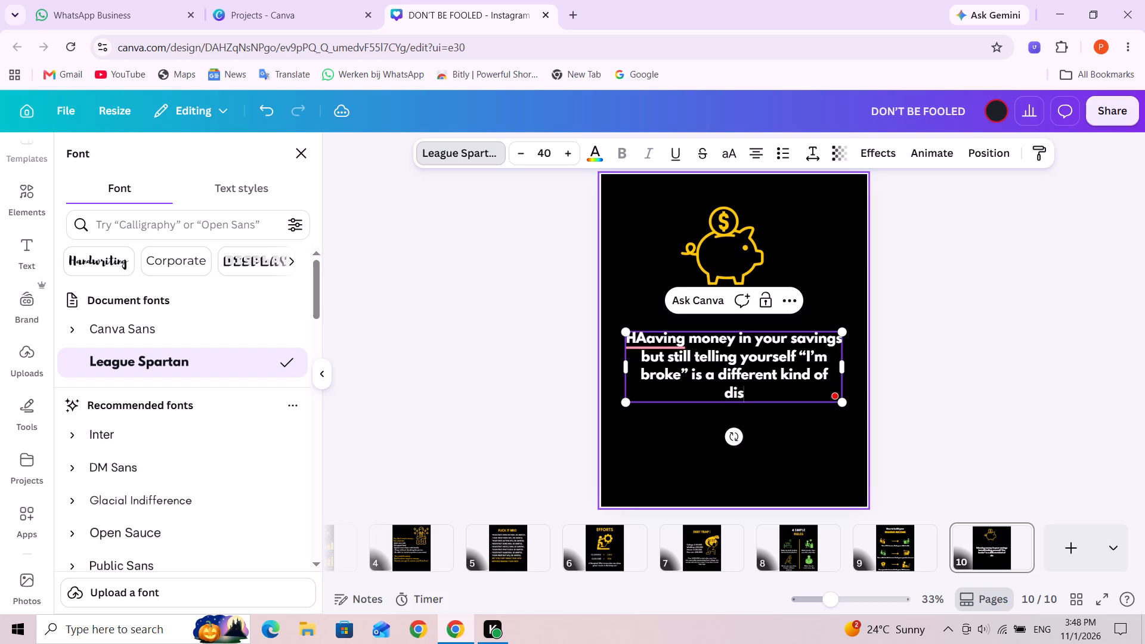
key("BackSpace")
type("scipline")
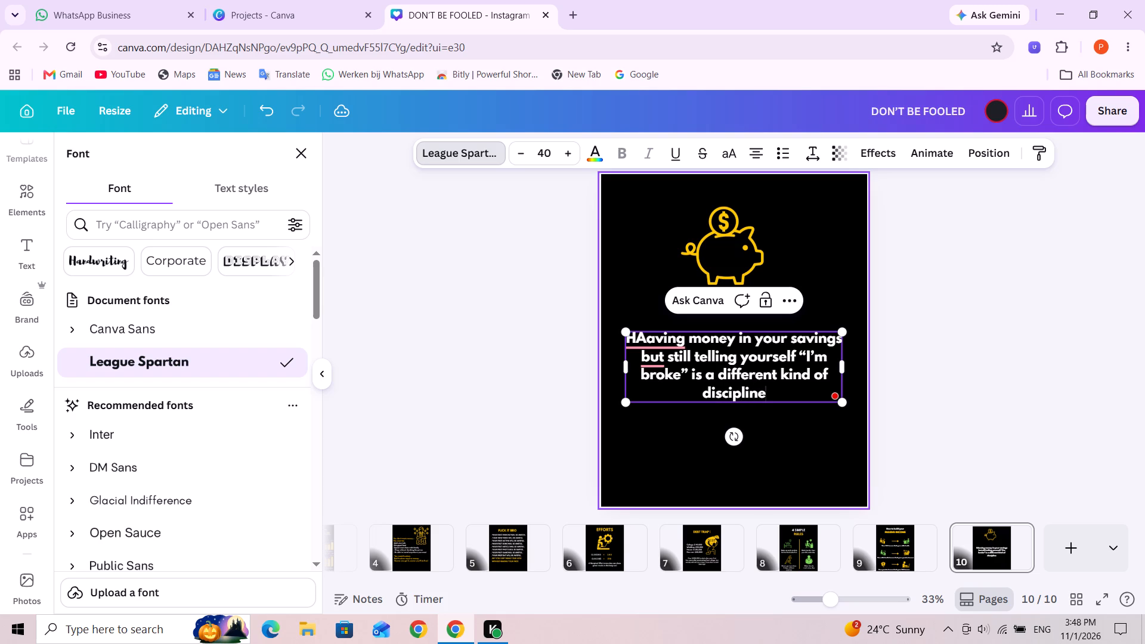
key("period")
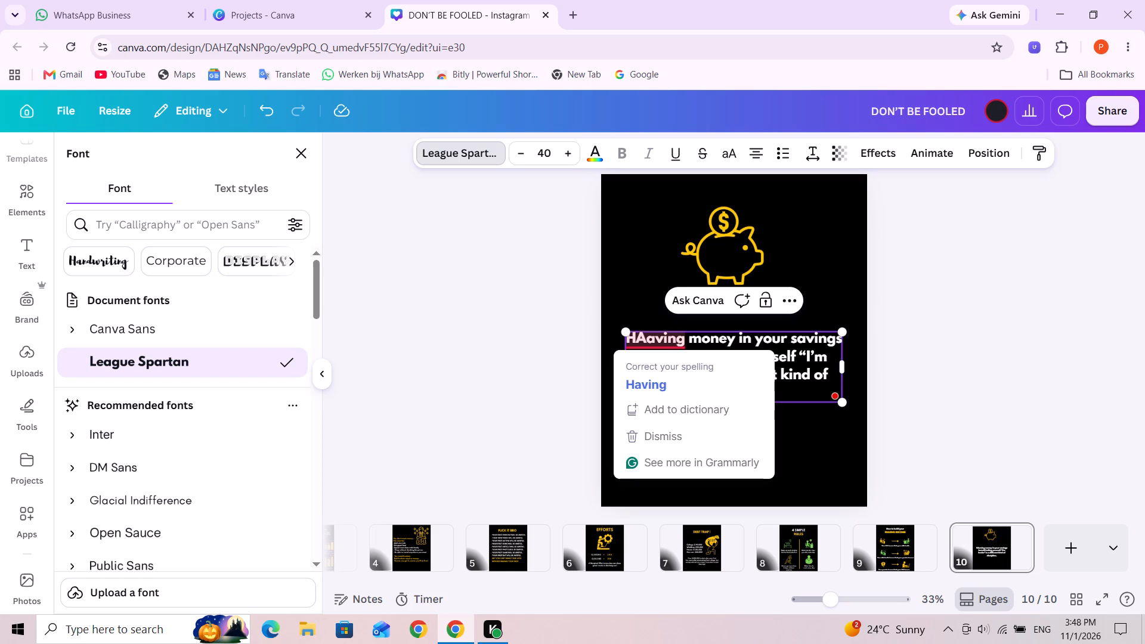
Correct the misspelled first word of the message to "Having".
left_click(649, 388)
left_click(797, 452)
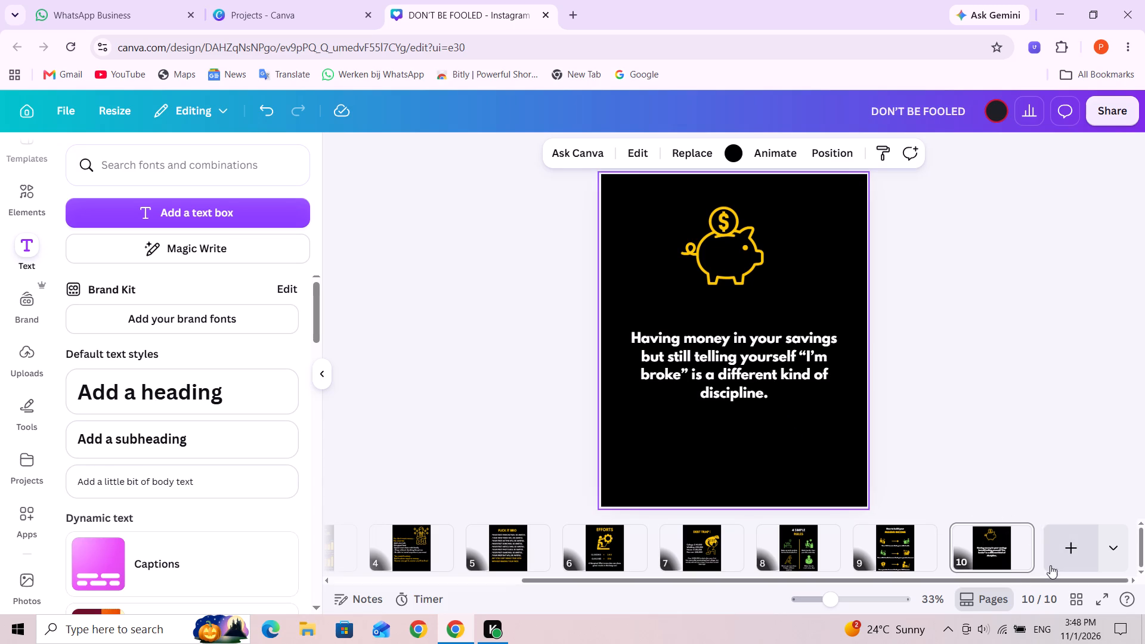
Move the piggy bank down closer to the message, centred horizontally on page 10, and save the design.
left_click_drag(717, 266, 728, 286)
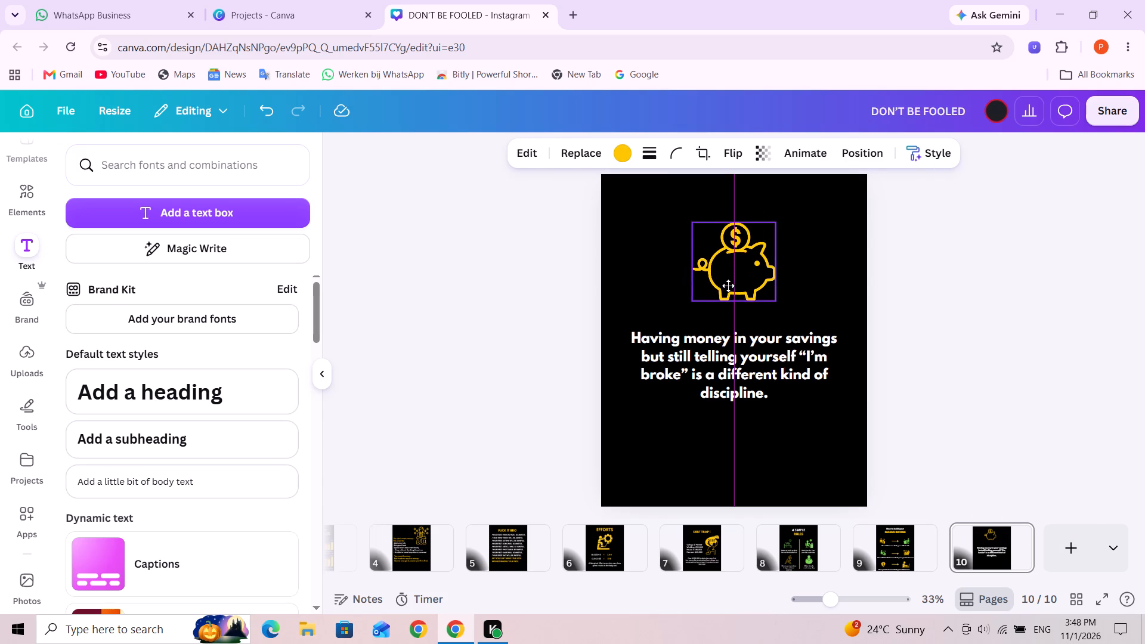
left_click_drag(728, 286, 725, 286)
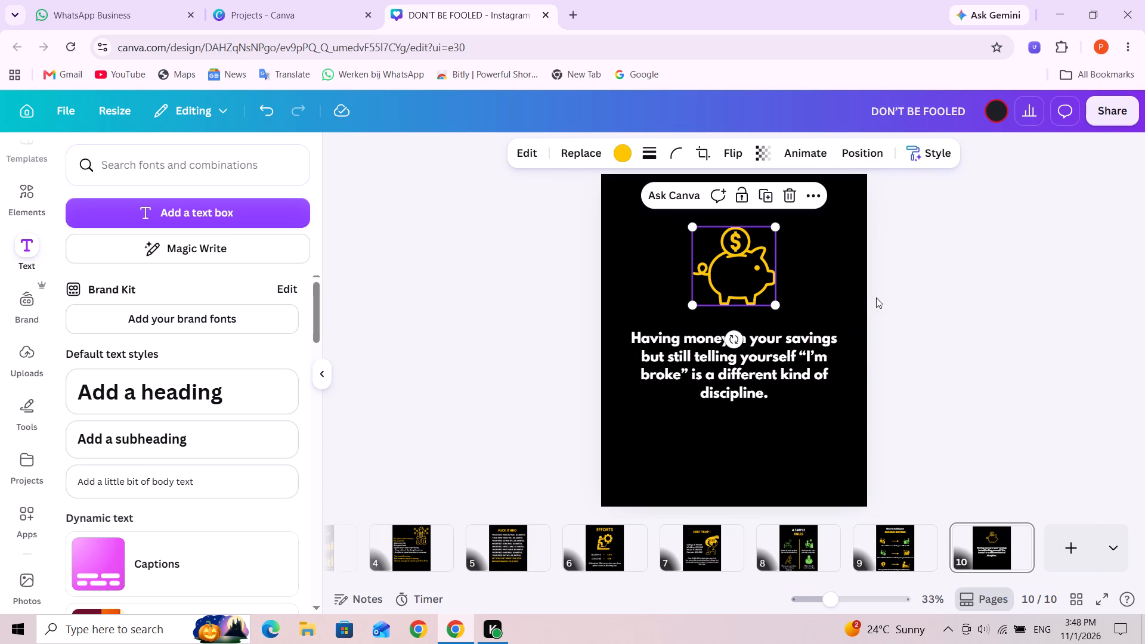
key("ctrl+s")
Add page 11 and insert a heading text box on it in League Spartan at size 60.
left_click(1070, 550)
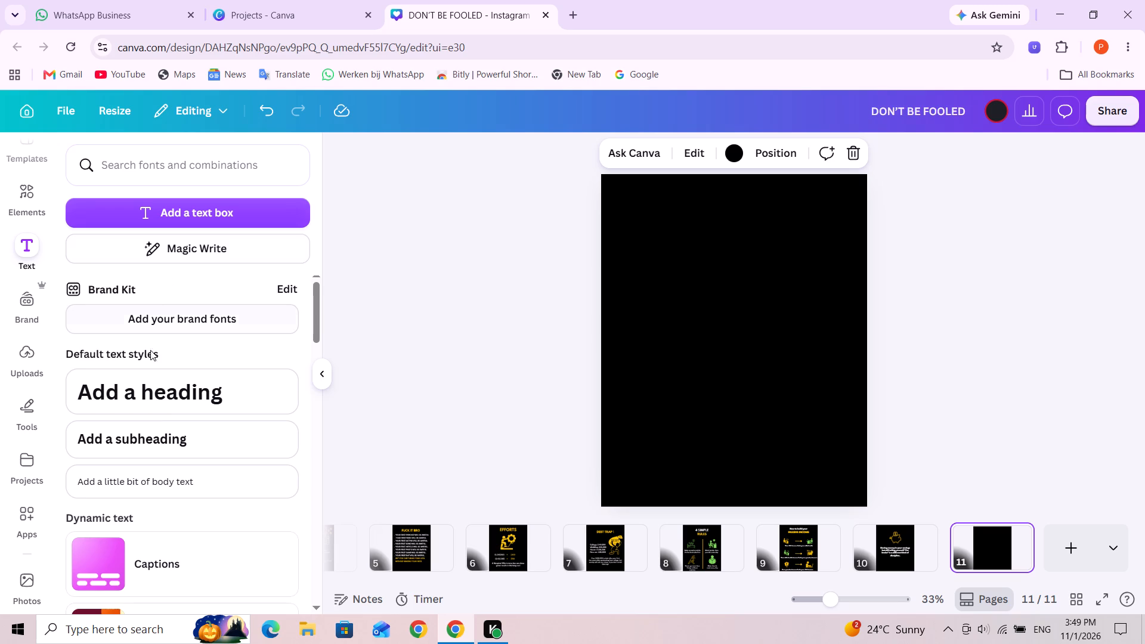
left_click(165, 397)
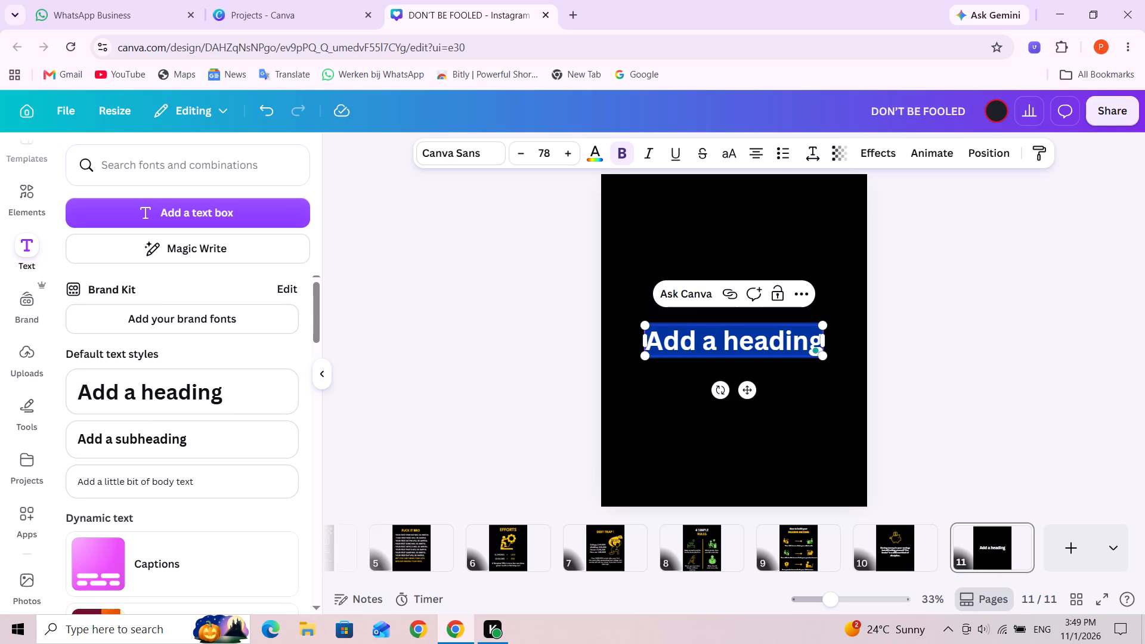
left_click(473, 153)
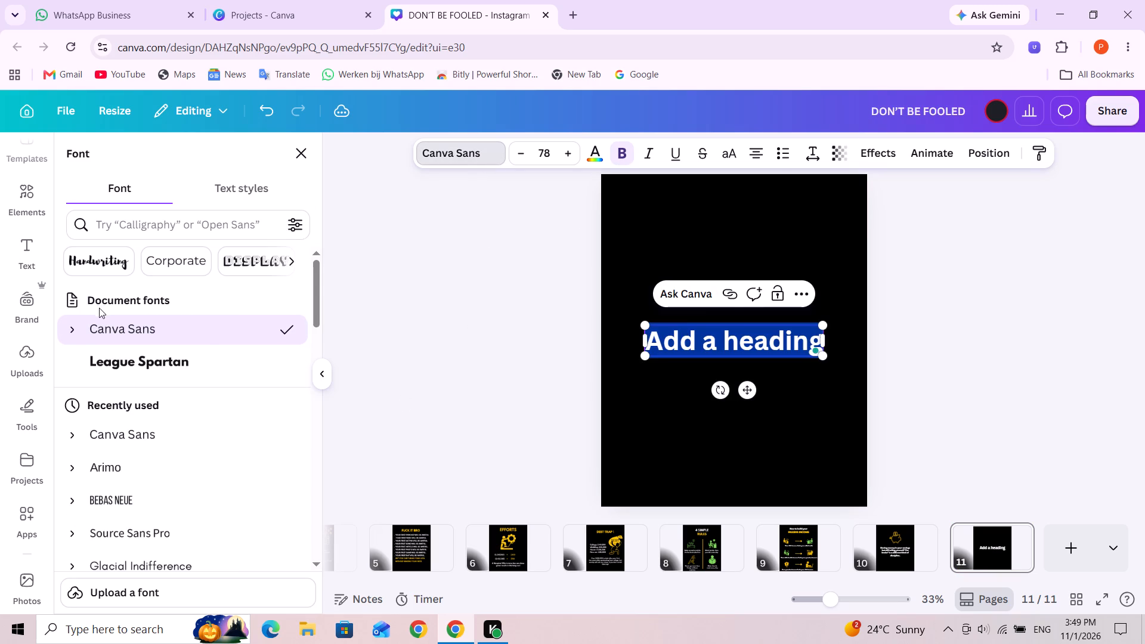
left_click(157, 366)
left_click(572, 154)
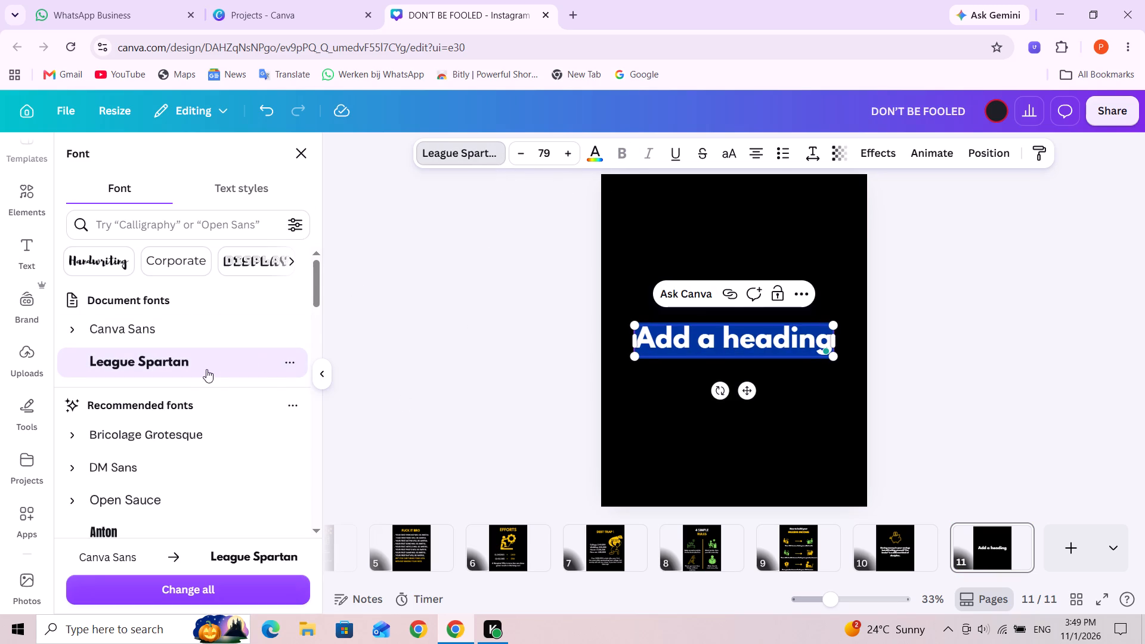
left_click(558, 159)
triple_click(550, 155)
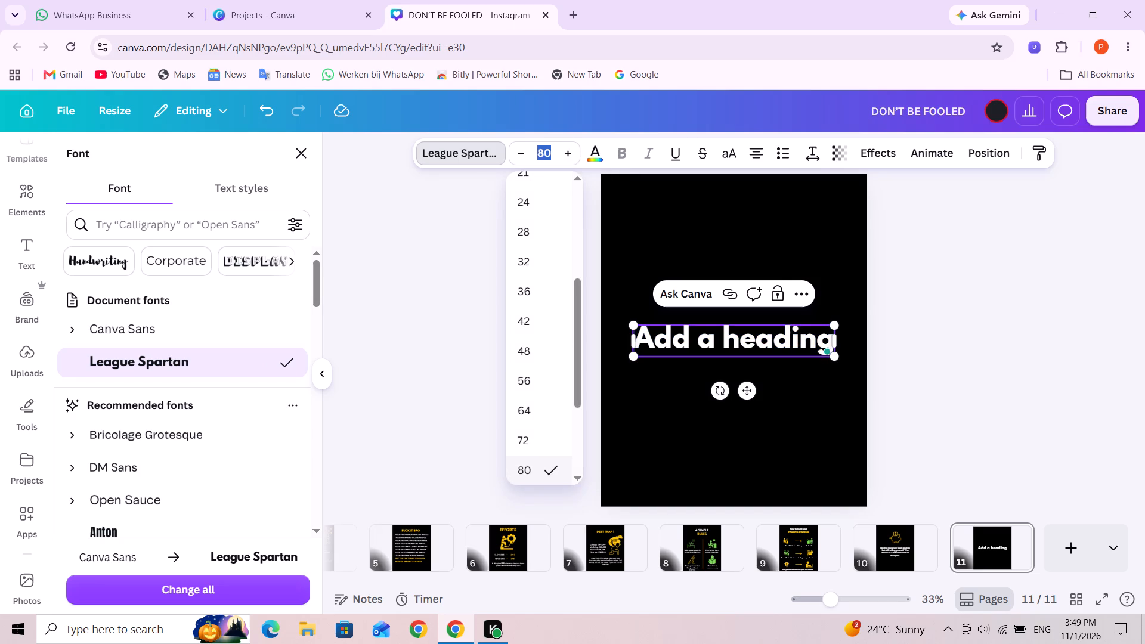
type("60")
key("Return")
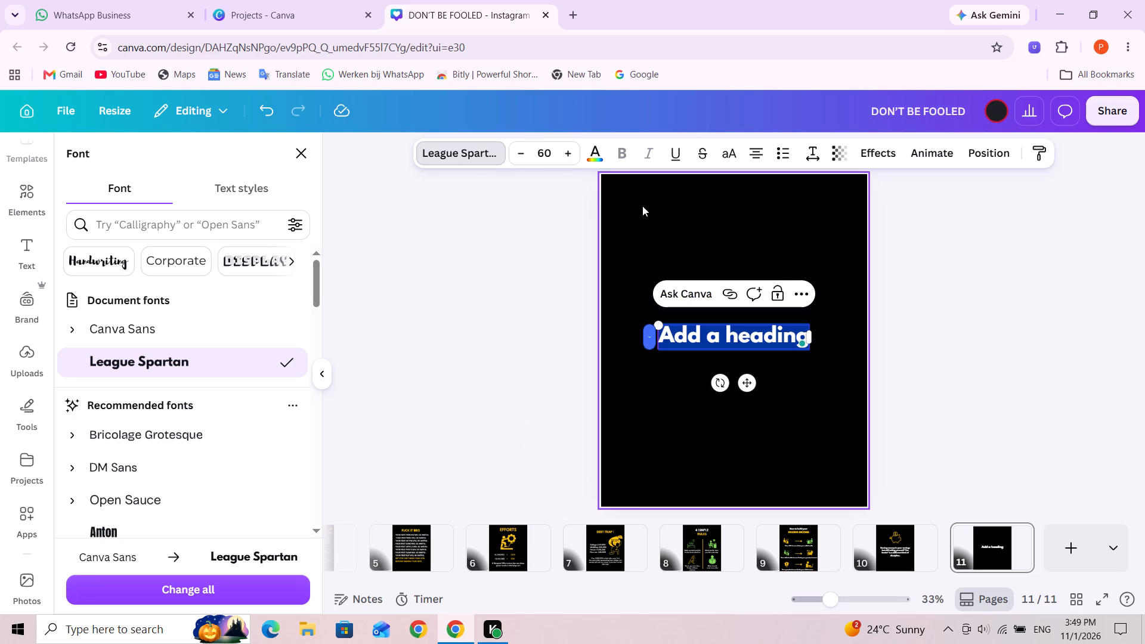
Replace the heading's placeholder text on page 11 with "GIVE UP ALL THESE".
key("g")
key("i")
key("e")
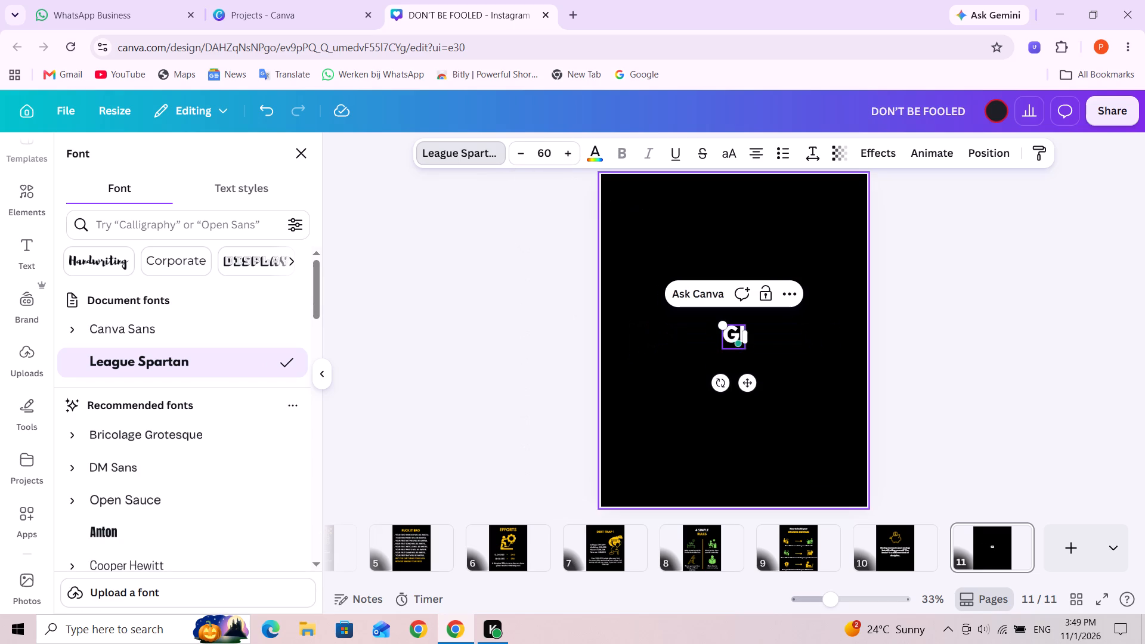
key("BackSpace")
type("VE")
key("space")
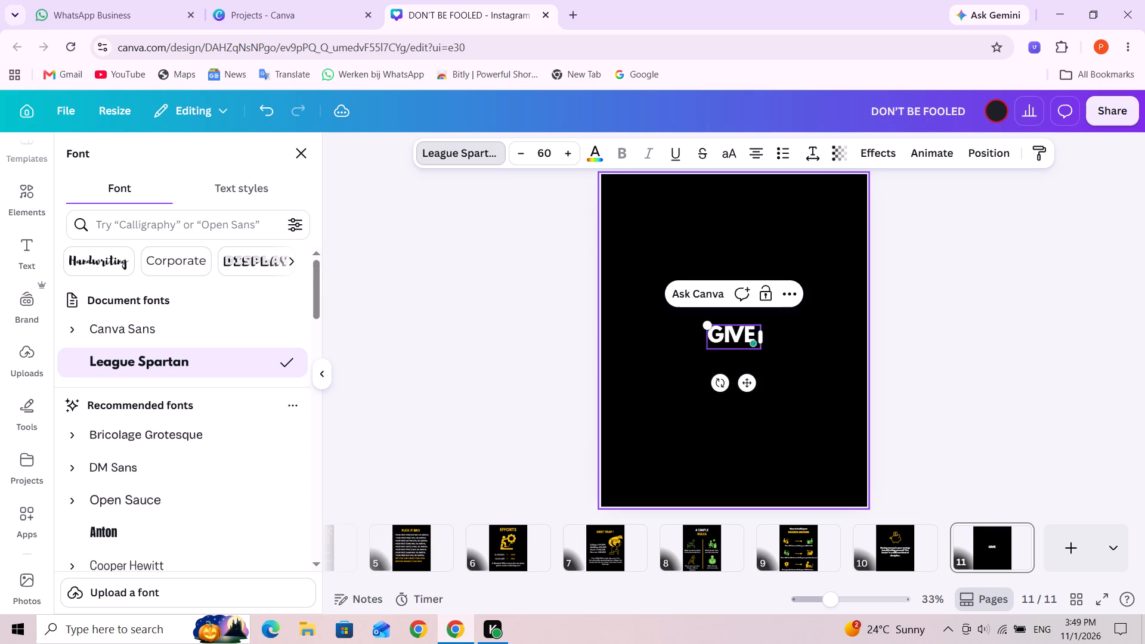
type("UP ALL THES")
key("e")
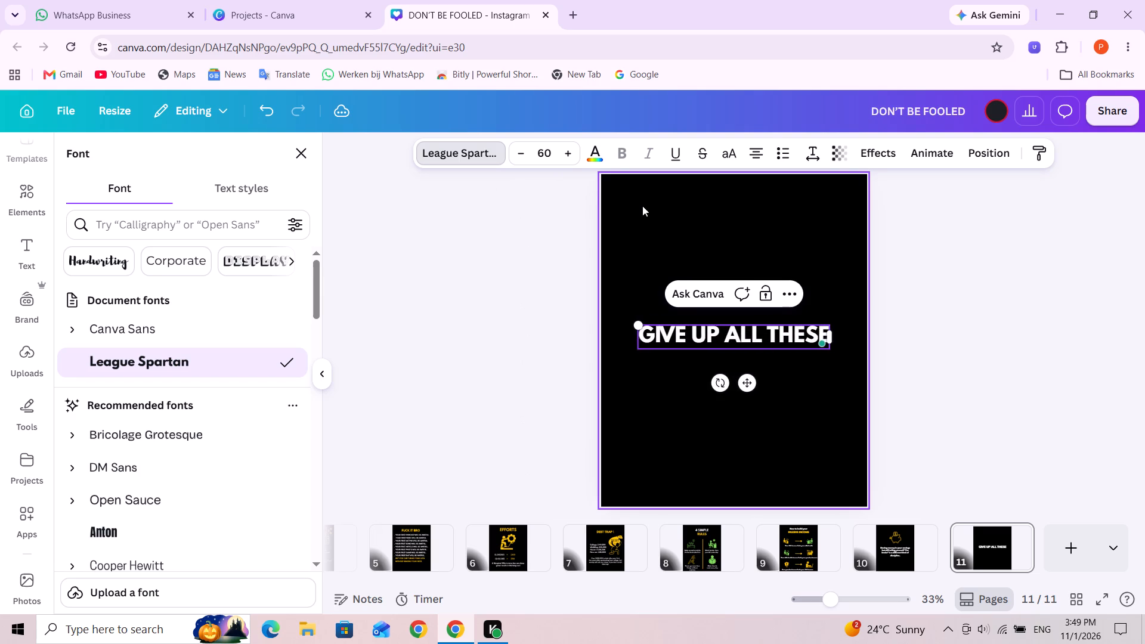
left_click(830, 389)
Move the "GIVE UP ALL THESE" heading to the upper part of page 11, centred horizontally.
left_click_drag(787, 342, 787, 342)
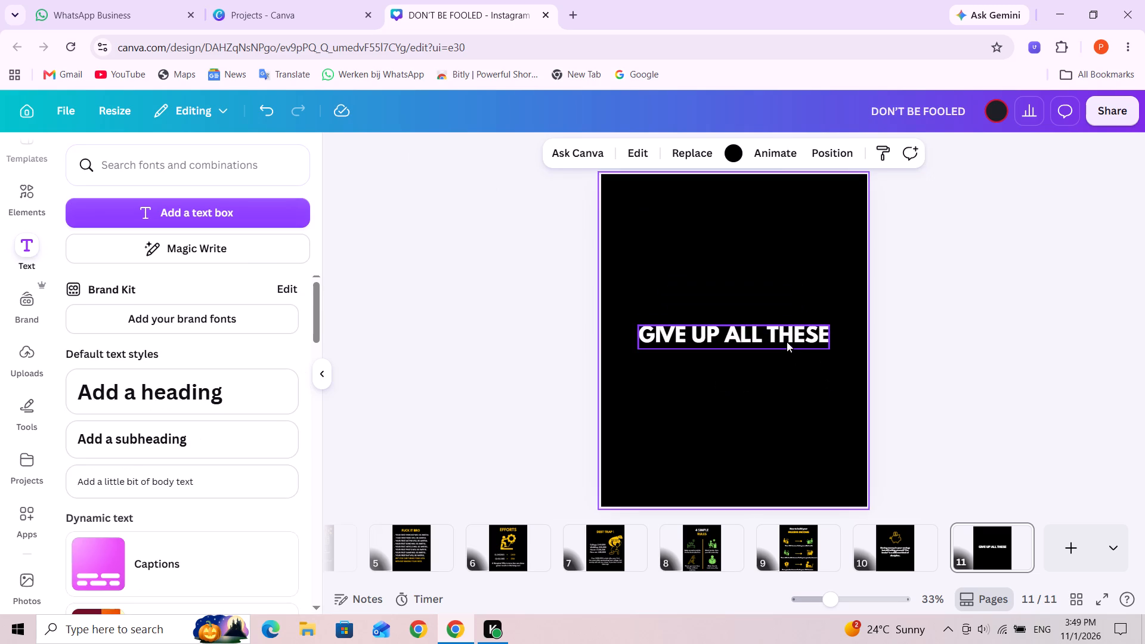
left_click_drag(787, 342, 783, 233)
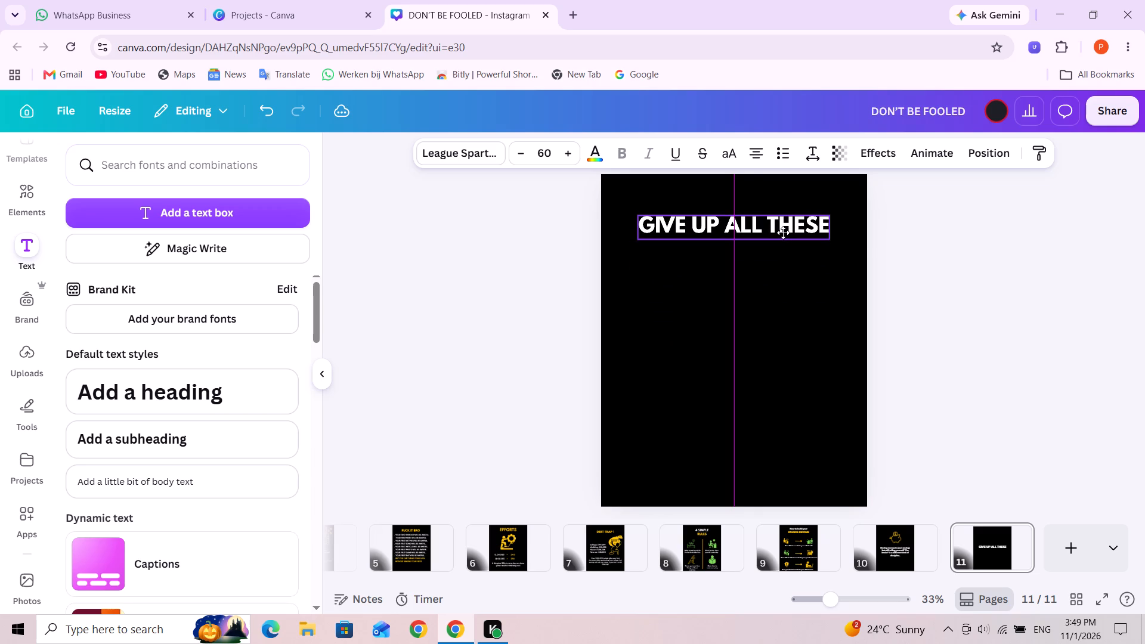
left_click_drag(783, 233, 785, 233)
Recolour the words "ALL THESE" in the page 11 heading to the design's yellow.
left_click(768, 230)
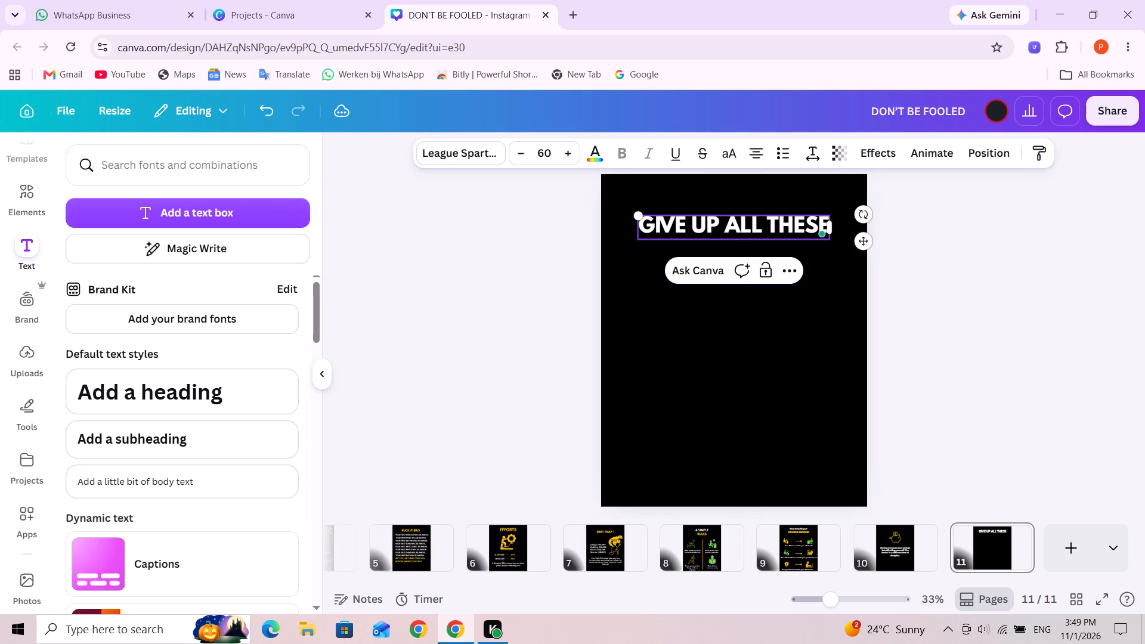
left_click_drag(728, 224, 830, 225)
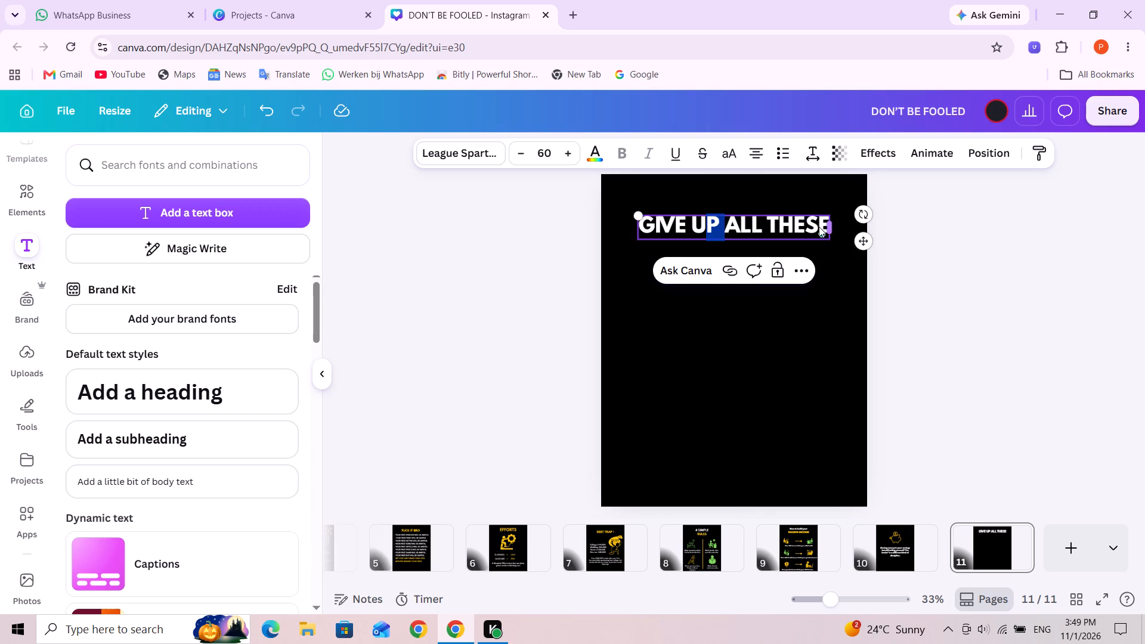
left_click(731, 228)
left_click_drag(729, 226, 815, 223)
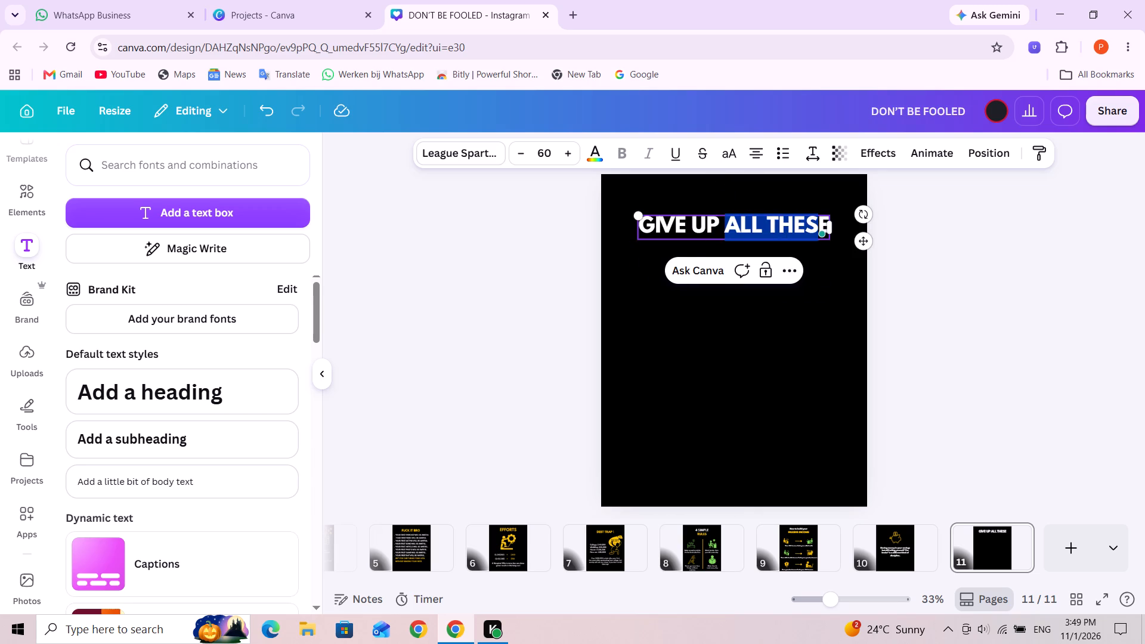
left_click_drag(815, 223, 824, 222)
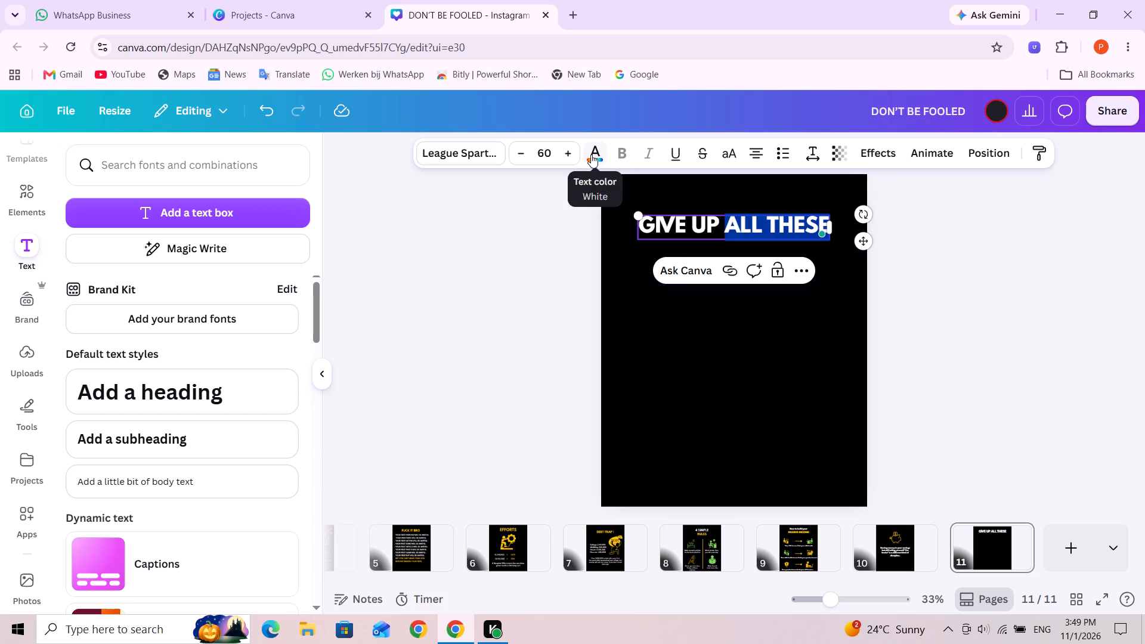
left_click(591, 154)
left_click(140, 265)
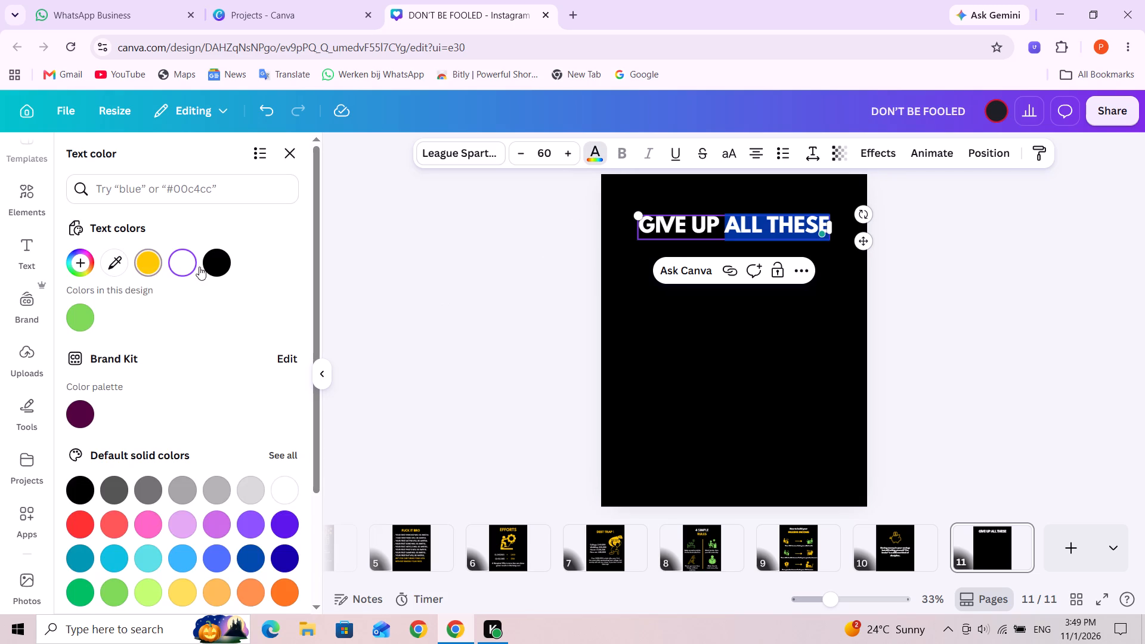
left_click(816, 352)
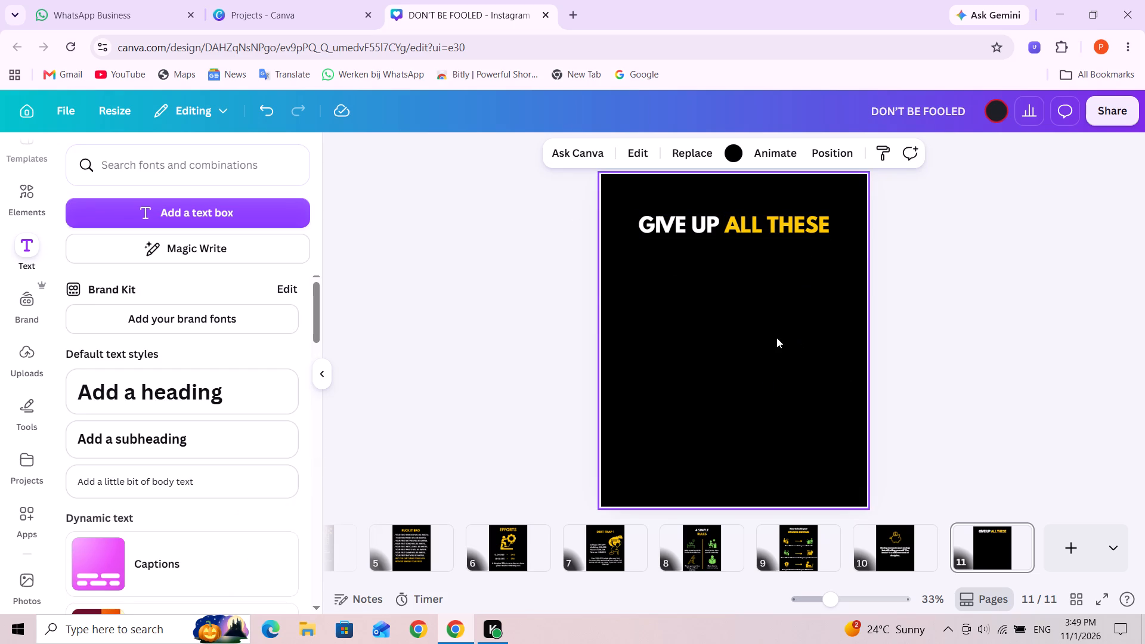
Search the graphics for "Self doubt" and add the black silhouette of a standing figure casting a long shadow to page 11.
left_click(26, 221)
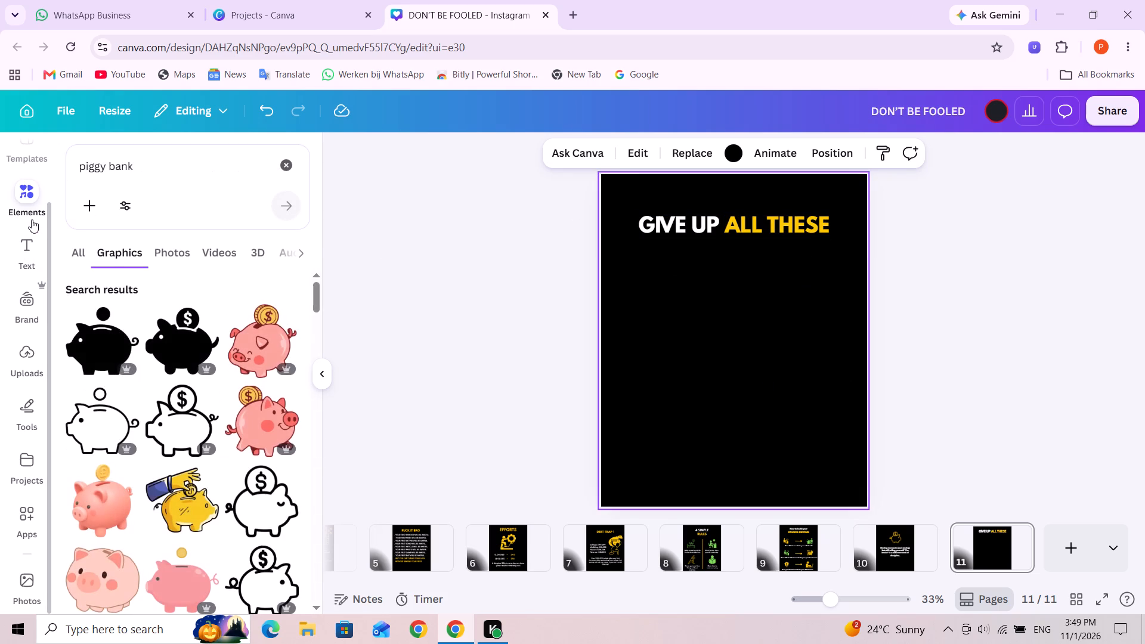
triple_click(136, 173)
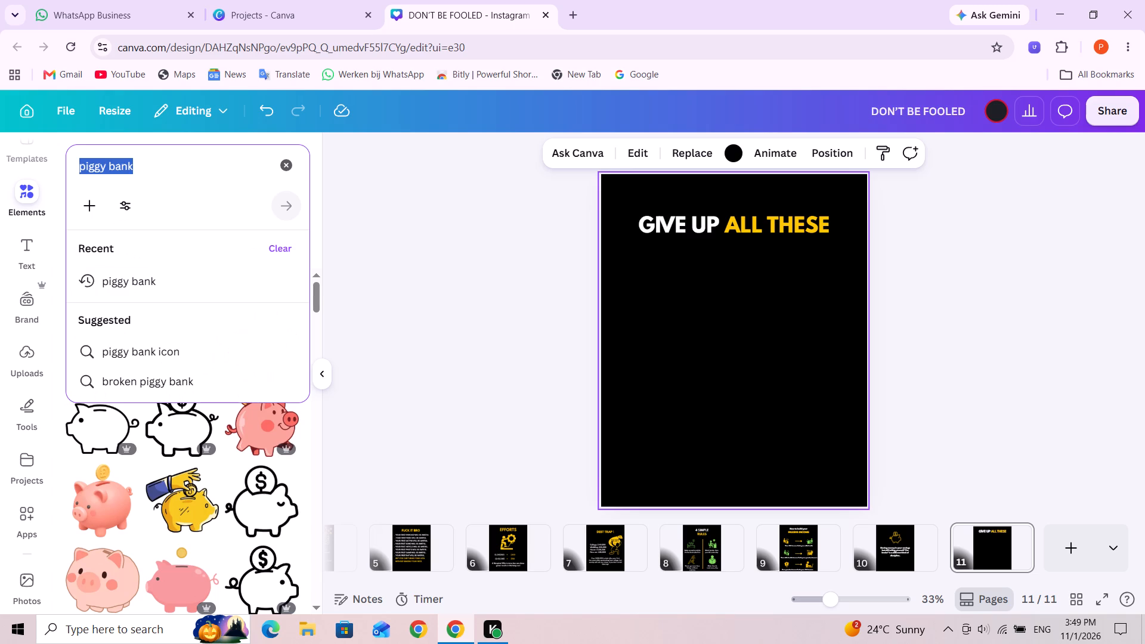
key("s")
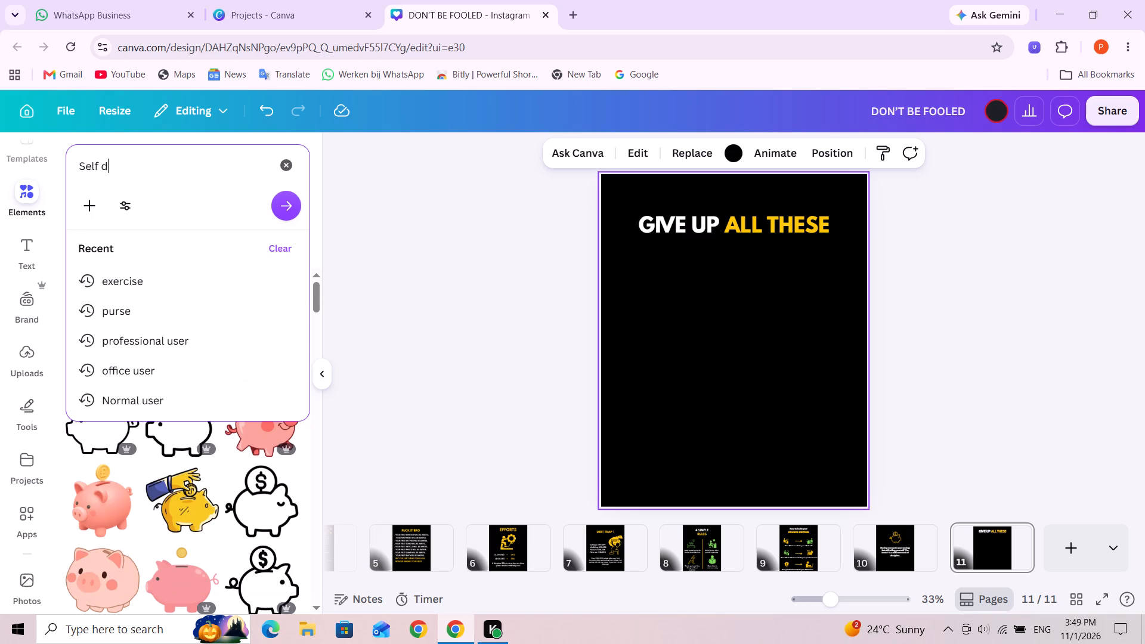
type("ubt")
key("Return")
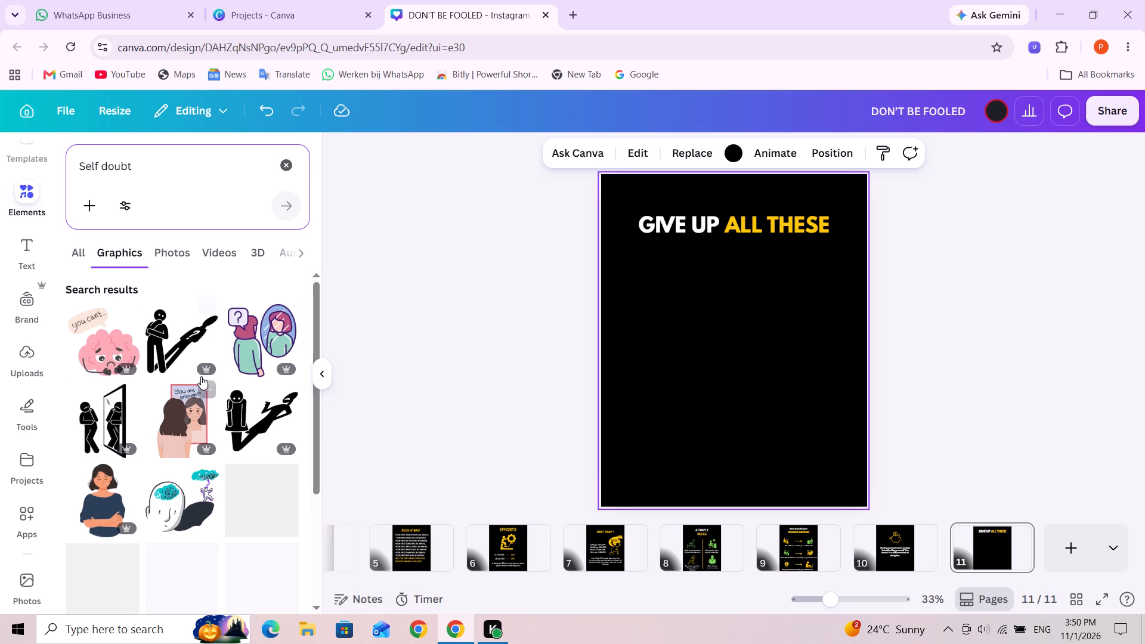
scroll(197, 376, "down", 2)
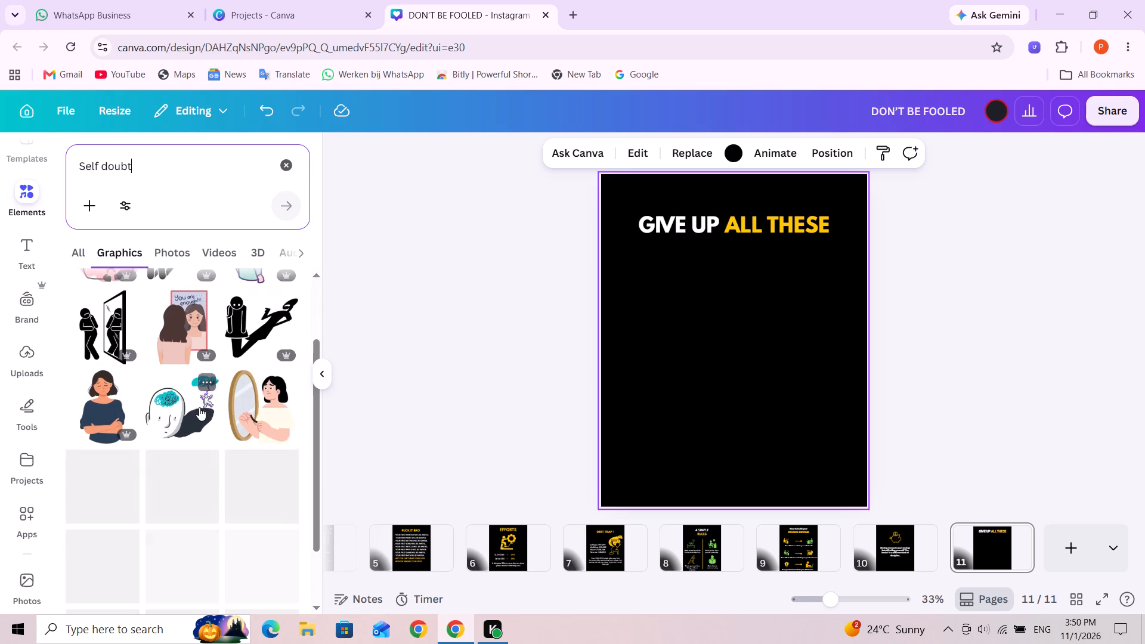
scroll(206, 457, "up", 4)
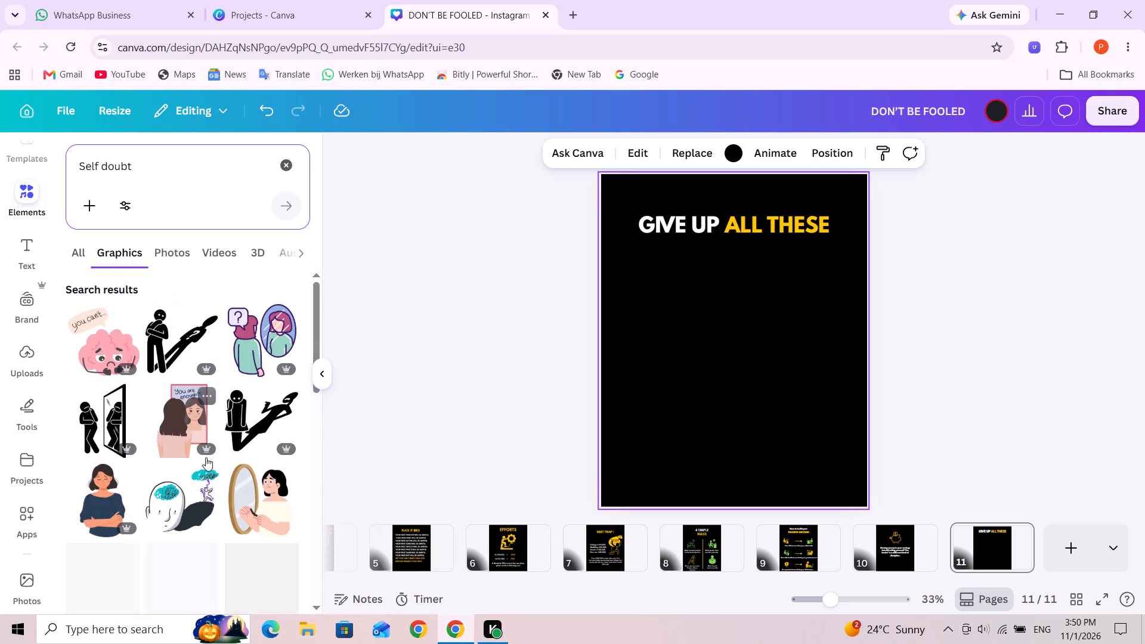
scroll(206, 457, "down", 2)
scroll(206, 457, "up", 3)
scroll(206, 457, "down", 2)
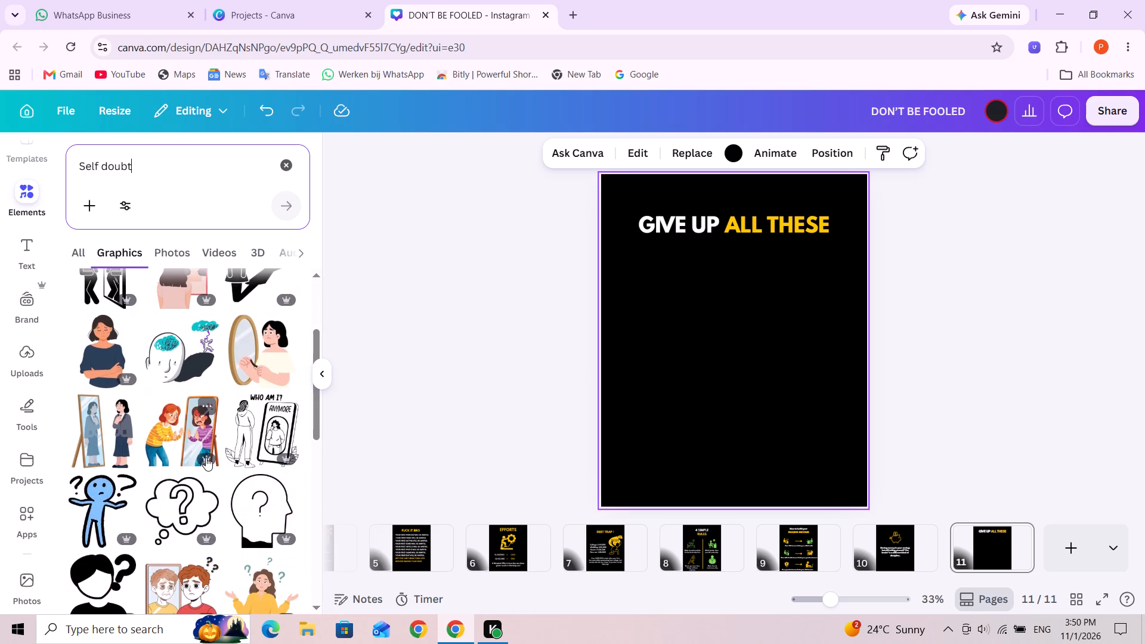
scroll(206, 457, "down", 4)
scroll(206, 457, "up", 3)
scroll(200, 404, "up", 3)
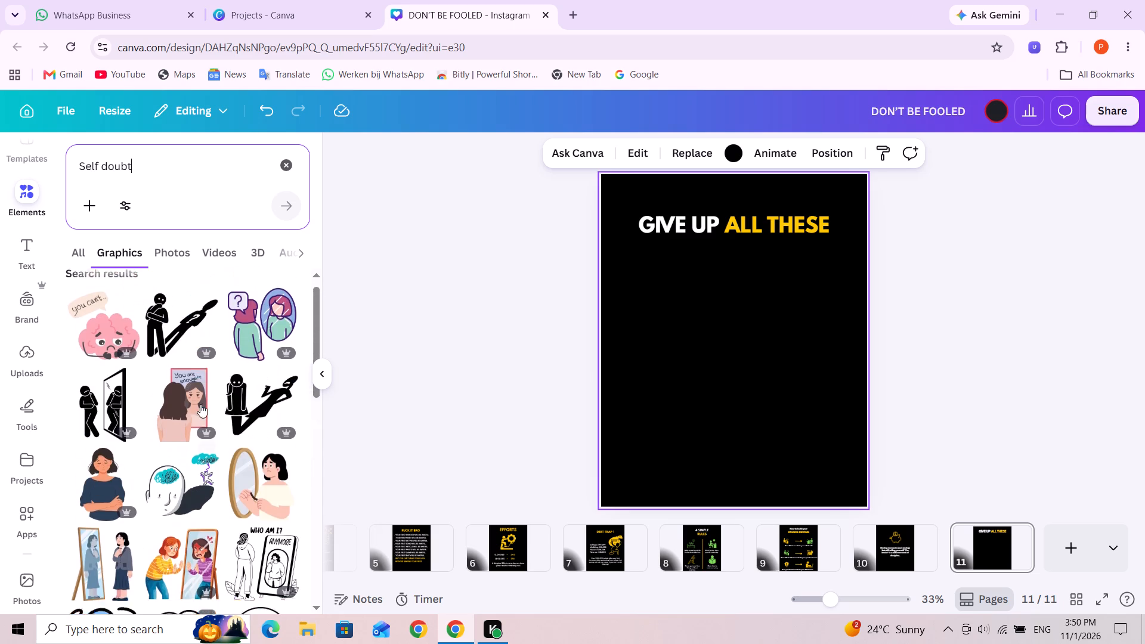
left_click(156, 329)
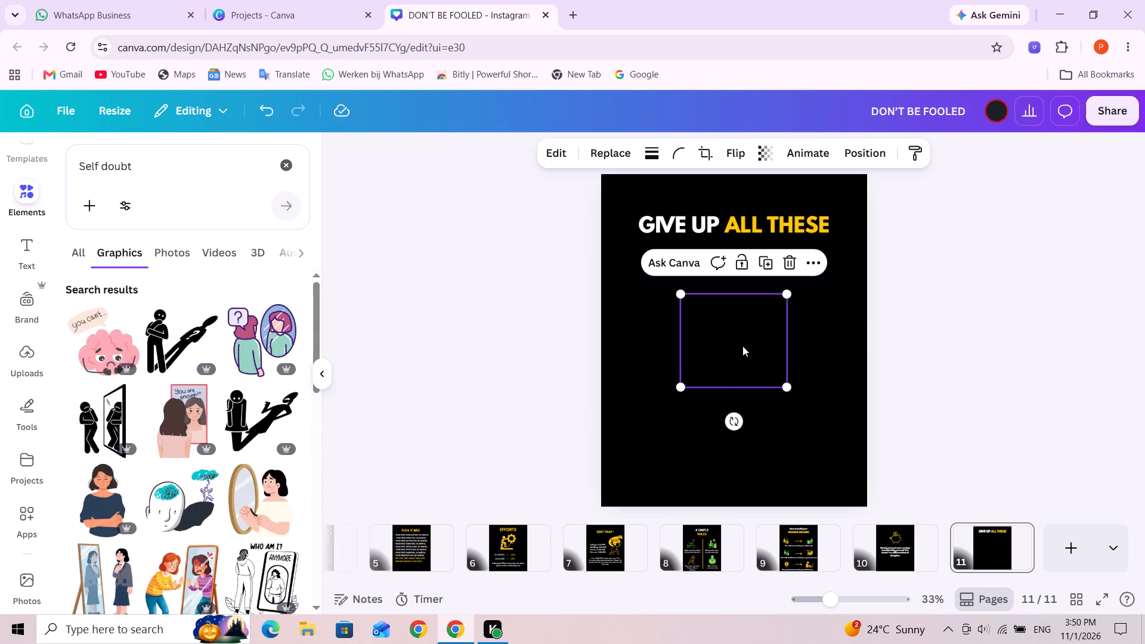
Place the shadow-figure graphic below the heading near page 11's left edge and shrink it to roughly half its size.
left_click_drag(742, 345, 681, 308)
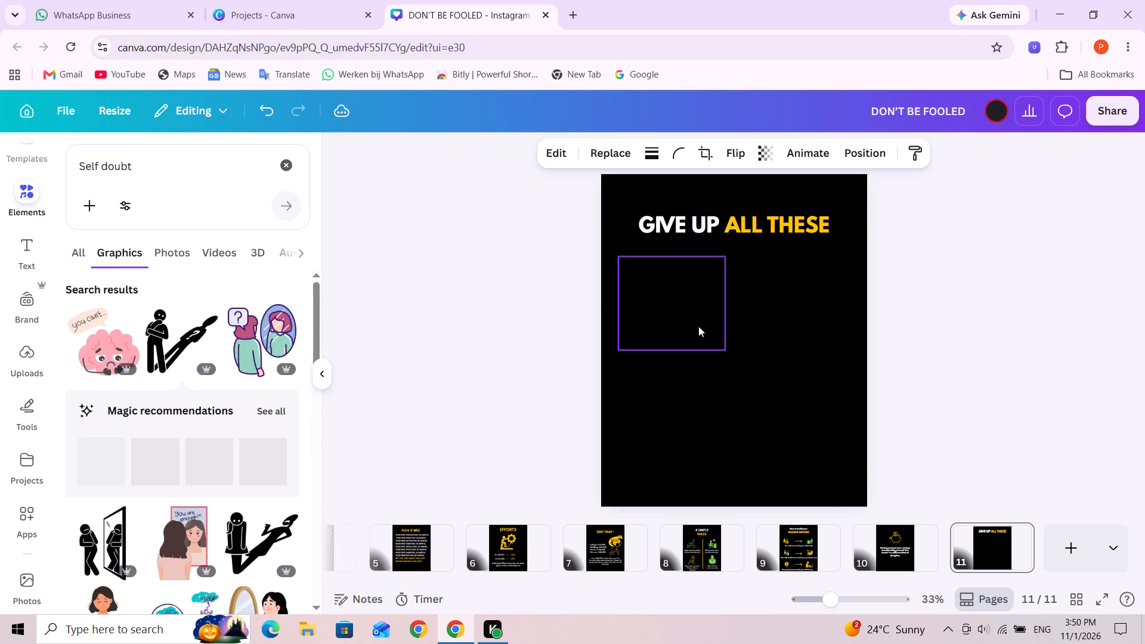
left_click_drag(725, 348, 679, 301)
Recolour the shadow-figure graphic on page 11 to the design's yellow.
left_click(655, 291)
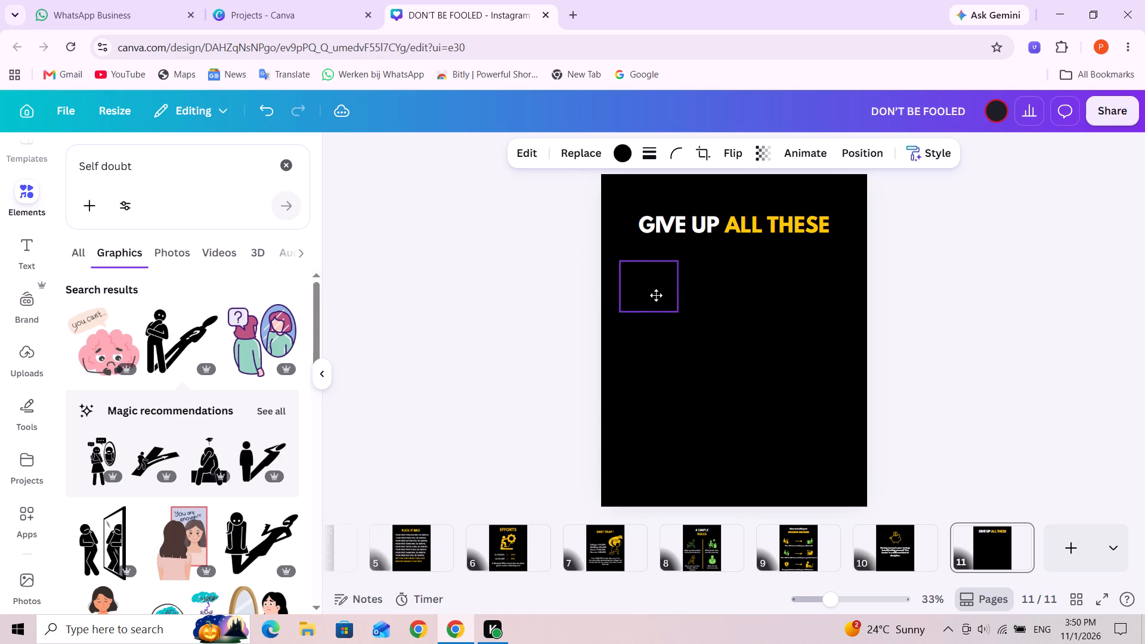
left_click(626, 155)
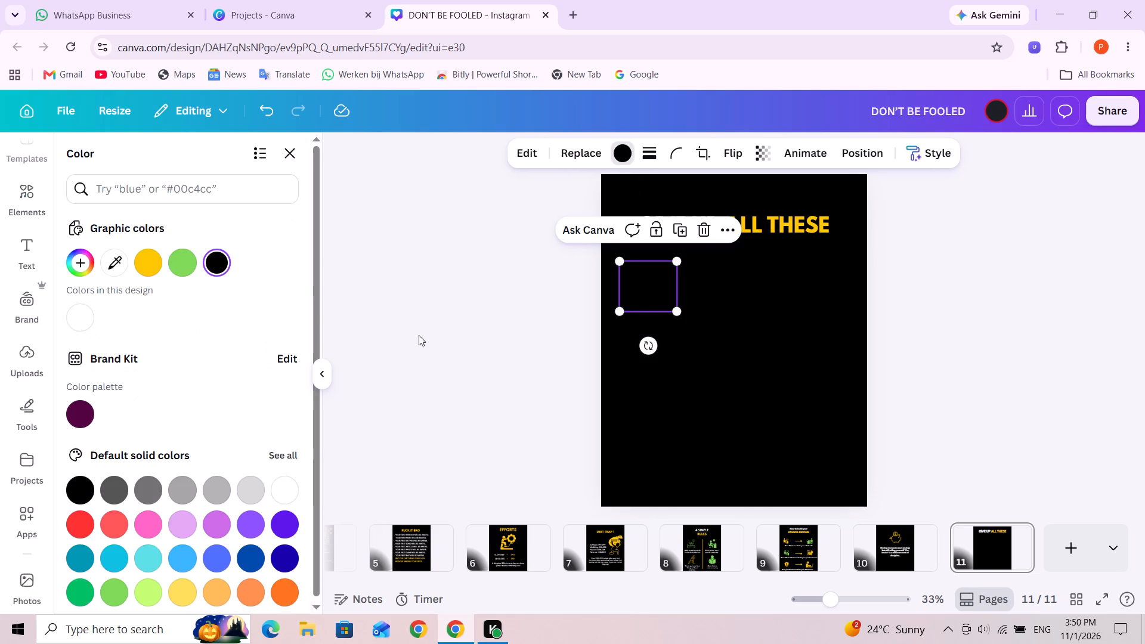
left_click(136, 256)
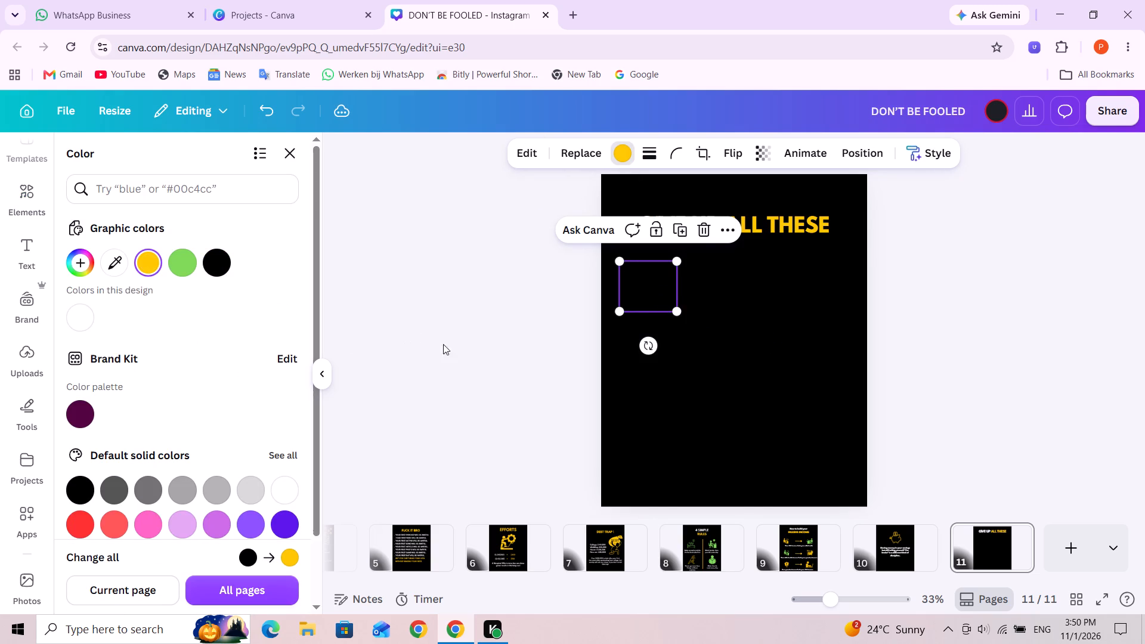
Add a subheading text box to page 11 in League Spartan at size 30.
left_click(18, 250)
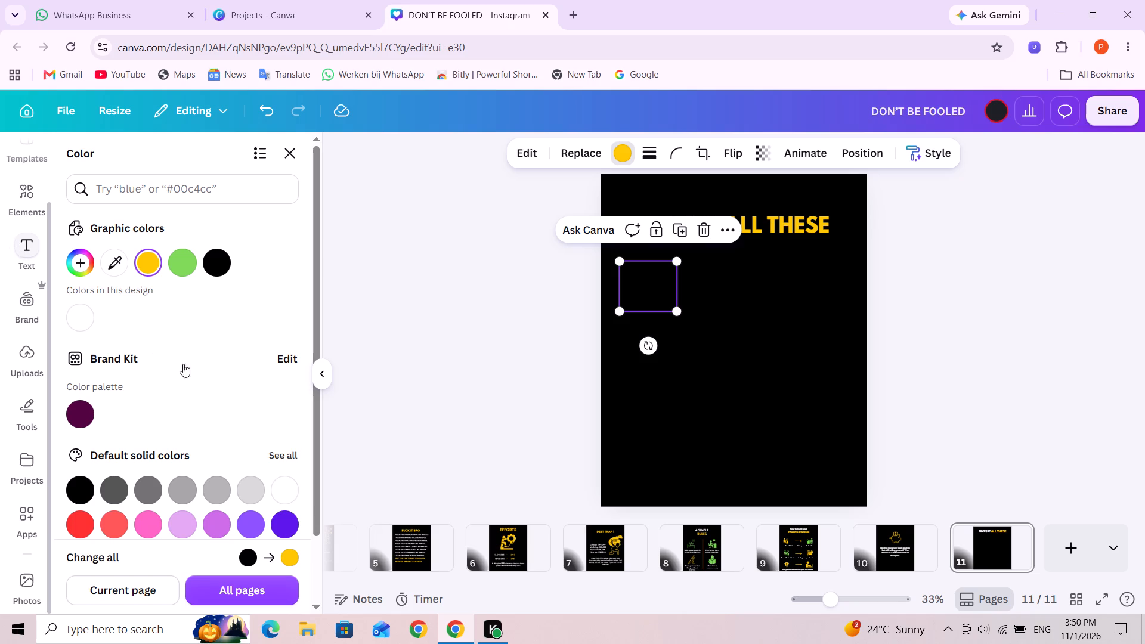
left_click(166, 444)
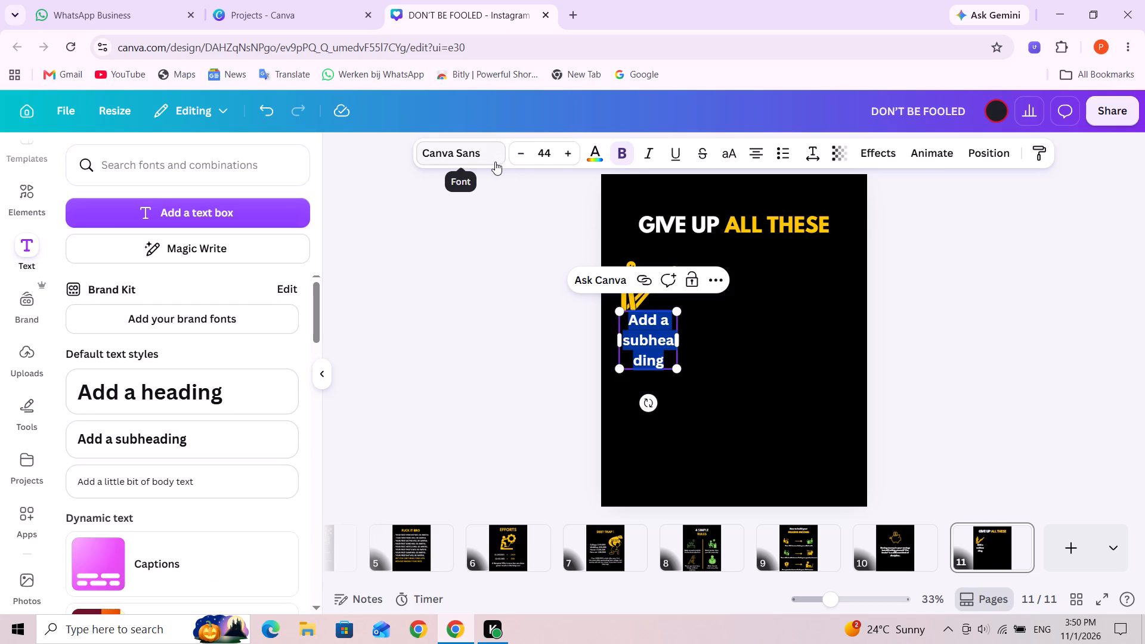
left_click(473, 150)
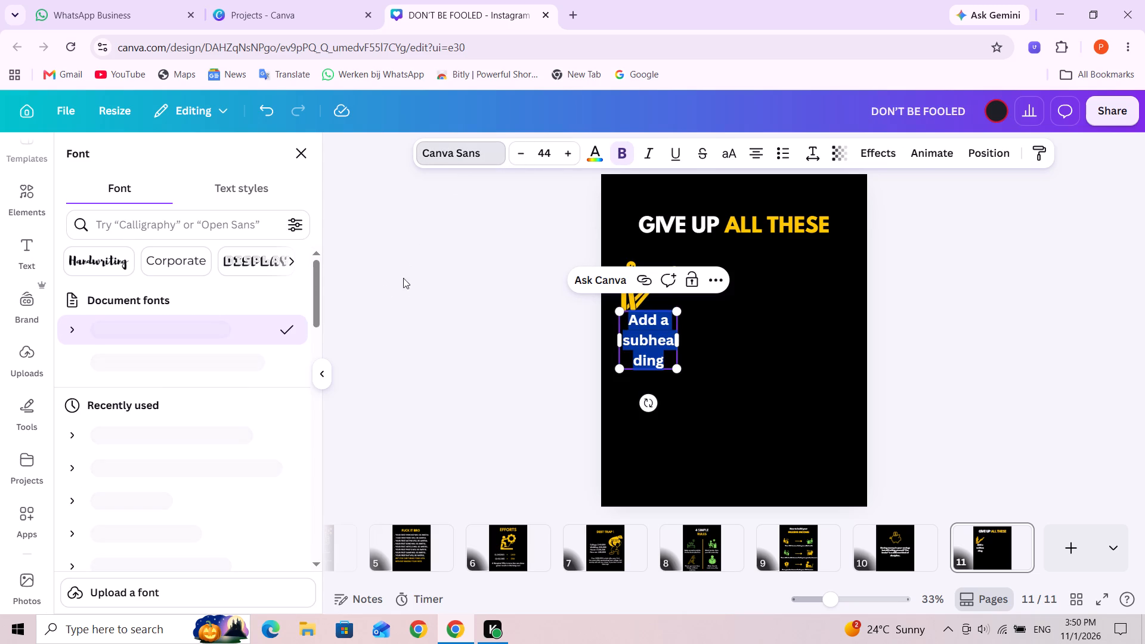
left_click(140, 374)
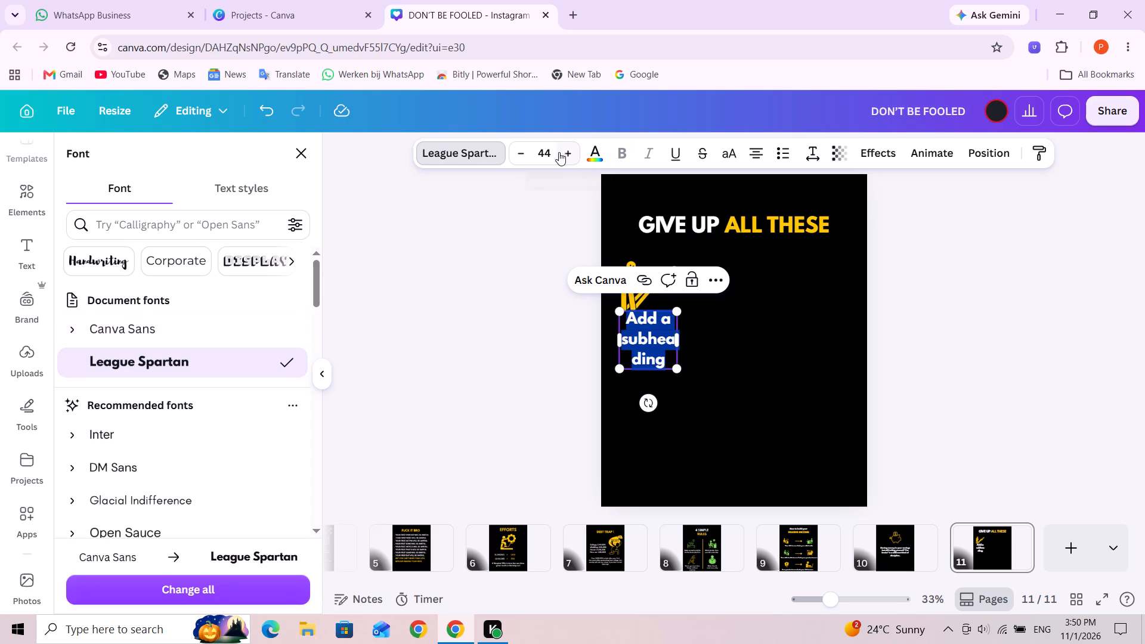
left_click(556, 152)
left_click(550, 152)
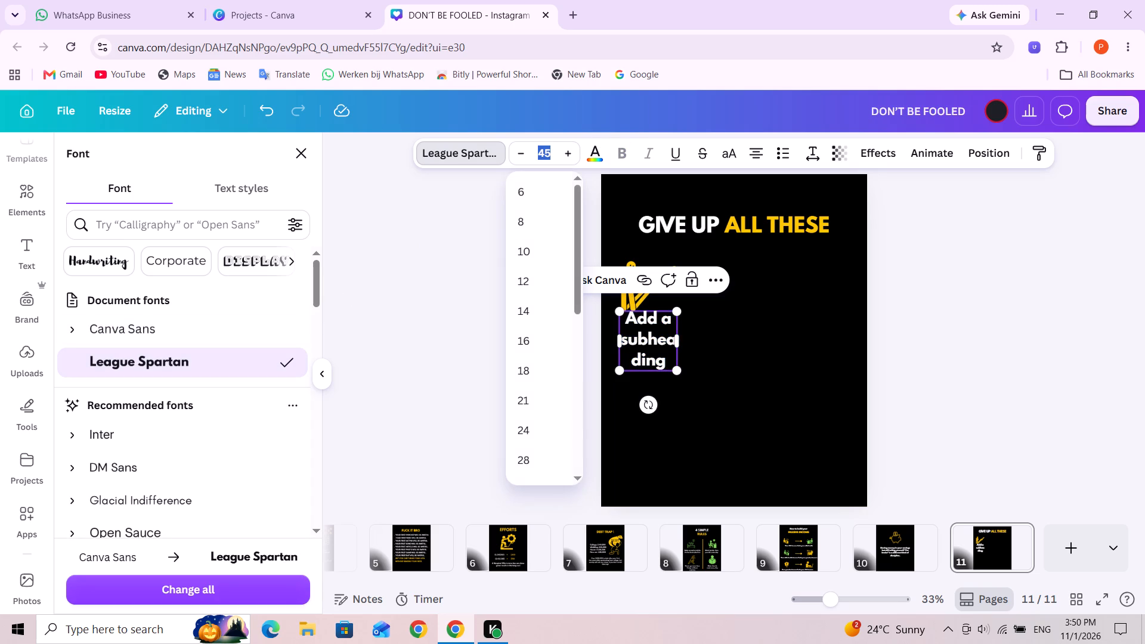
key("3")
key("0")
key("Return")
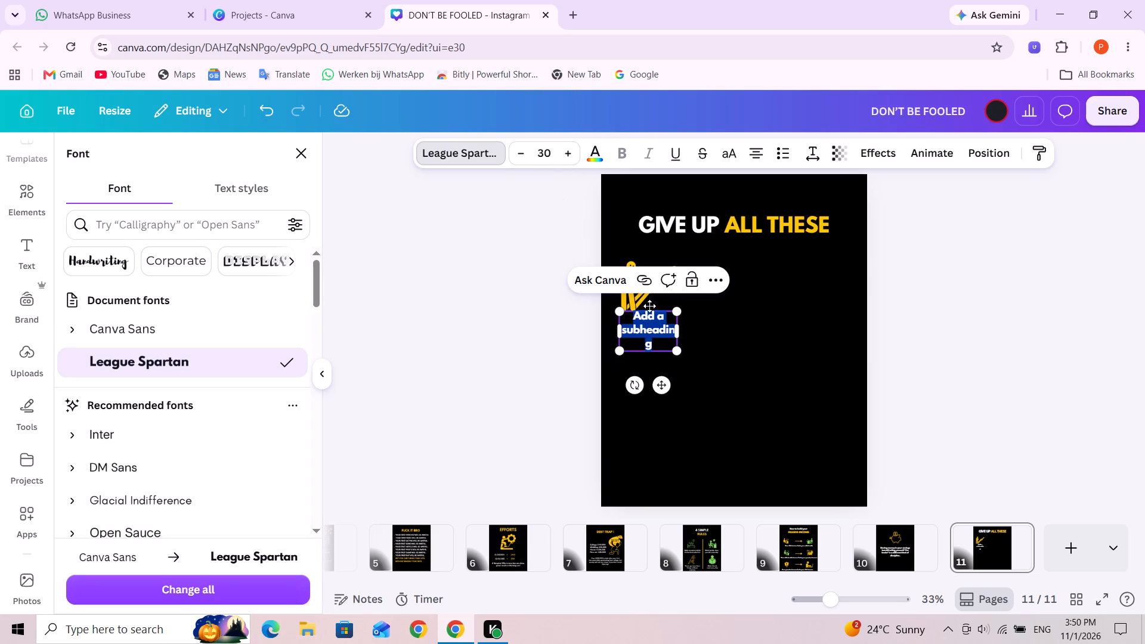
Replace the subheading's placeholder text with "SELF DOUBT" on two lines and narrow the text box to fit.
type("SELF")
key("Return")
type("DOUBT")
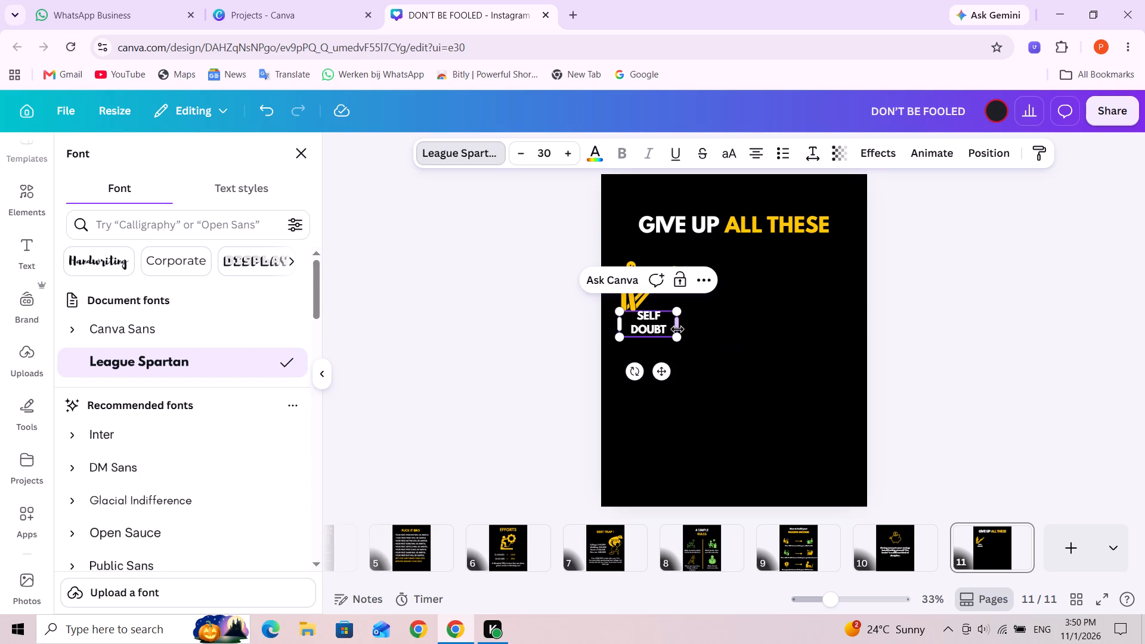
left_click_drag(678, 328, 660, 328)
left_click(729, 307)
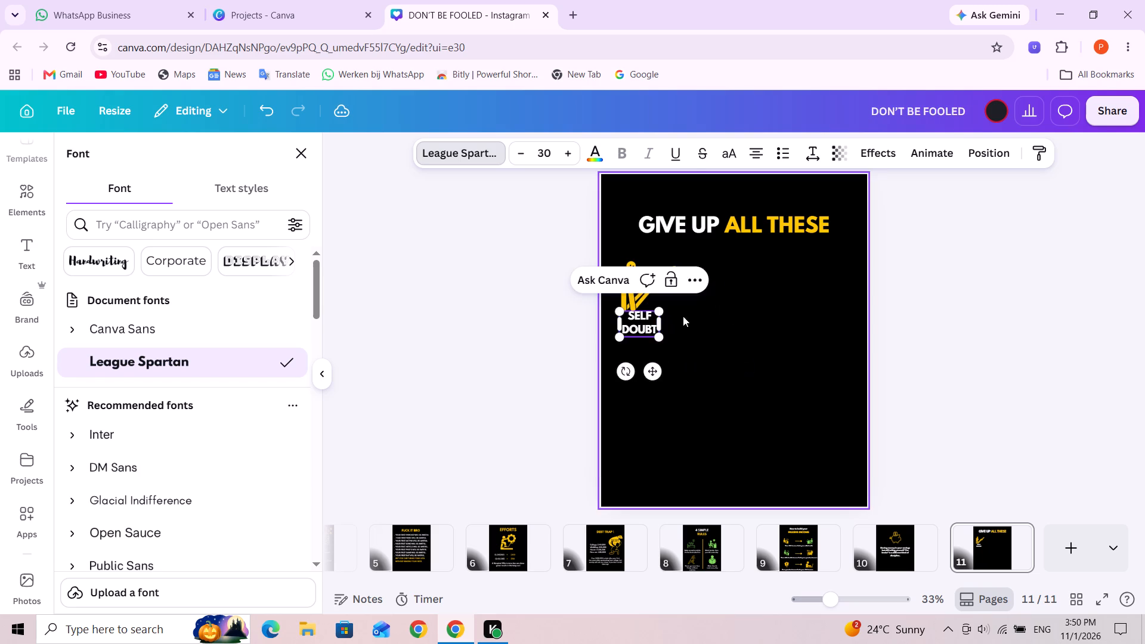
Position the "SELF DOUBT" label just beneath the yellow shadow-figure graphic, slightly towards the page's left edge.
left_click_drag(641, 320, 631, 340)
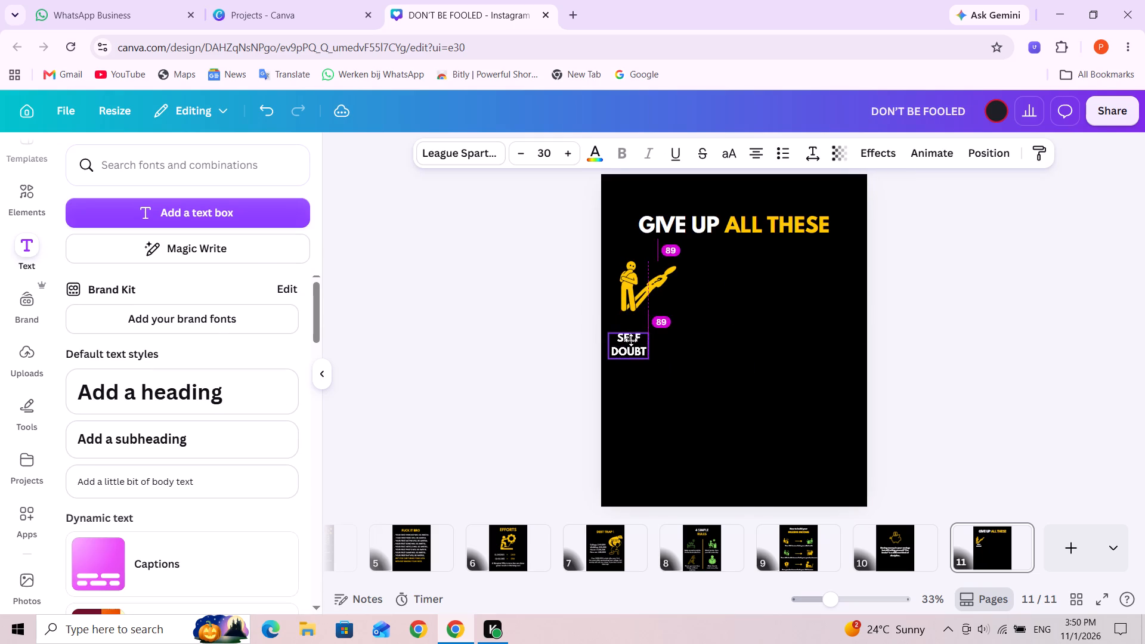
left_click_drag(631, 340, 636, 332)
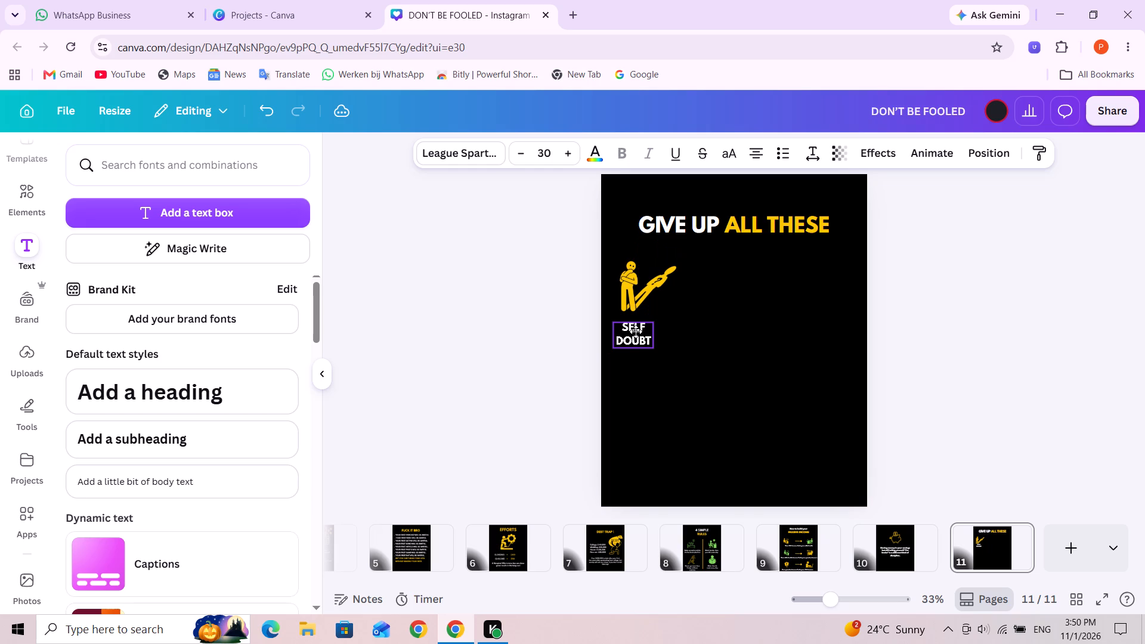
left_click_drag(636, 332, 635, 330)
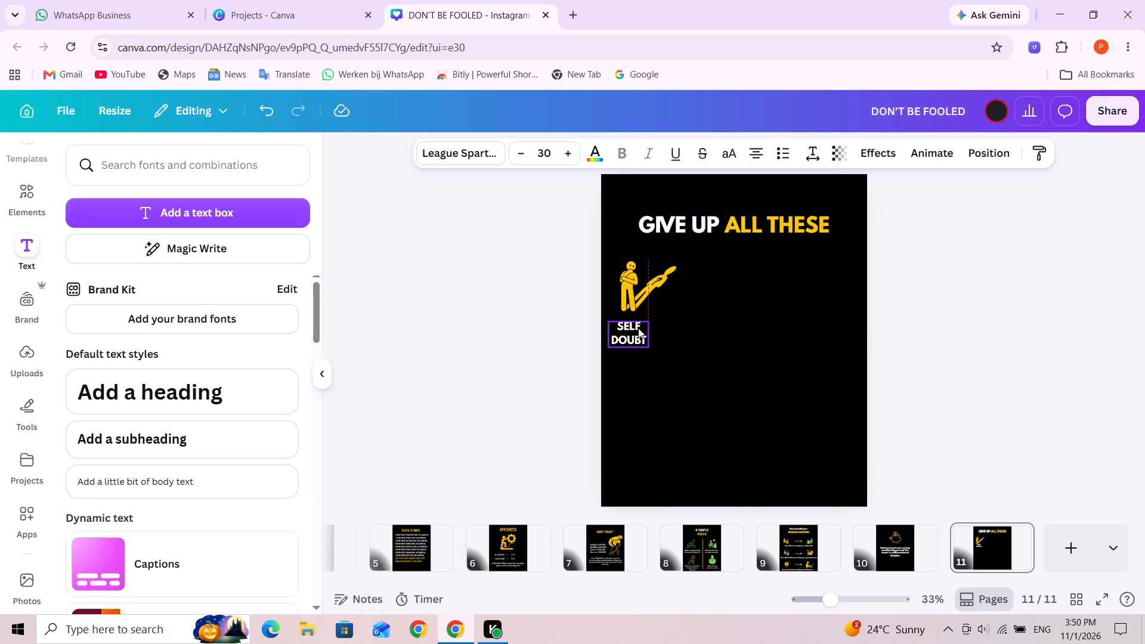
left_click(721, 317)
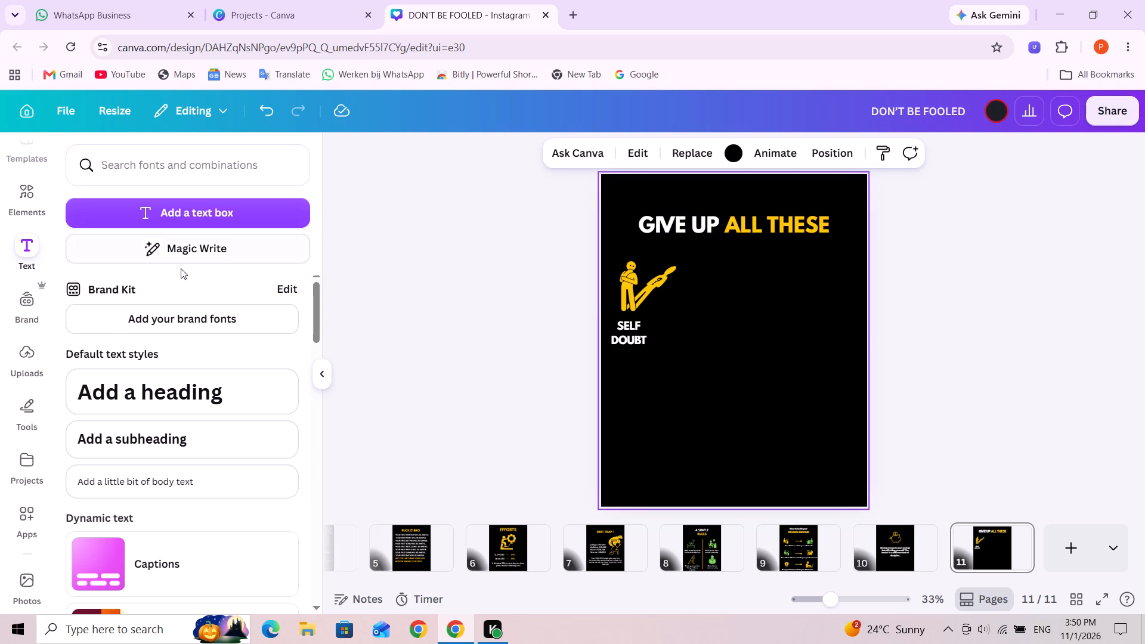
Search the graphics library for "Fear of failure".
left_click(14, 213)
triple_click(132, 166)
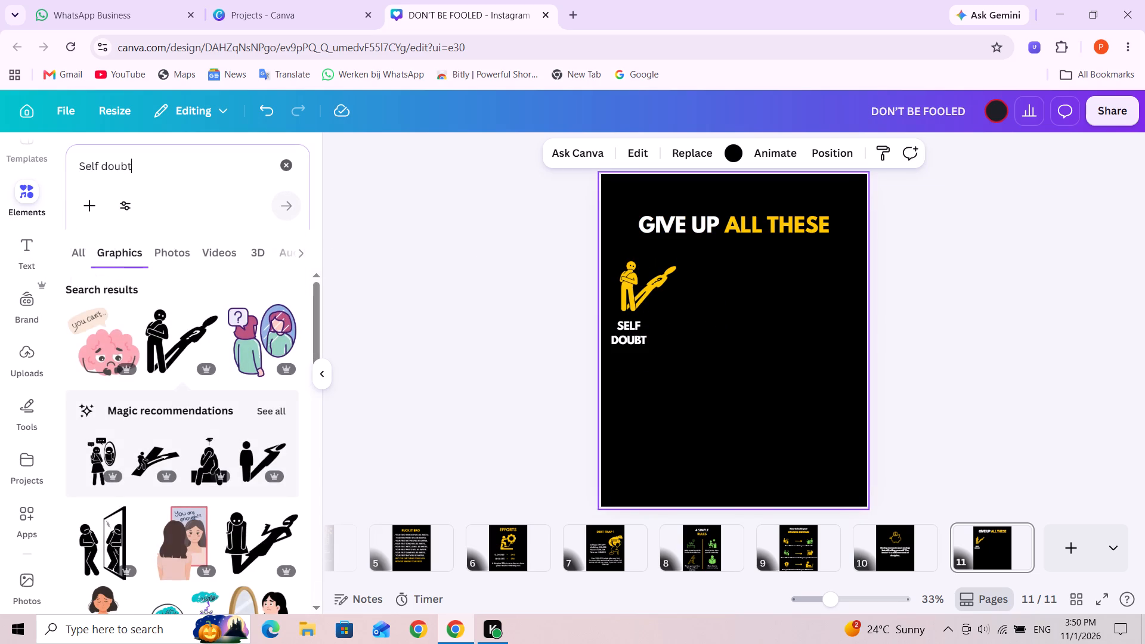
type("ear")
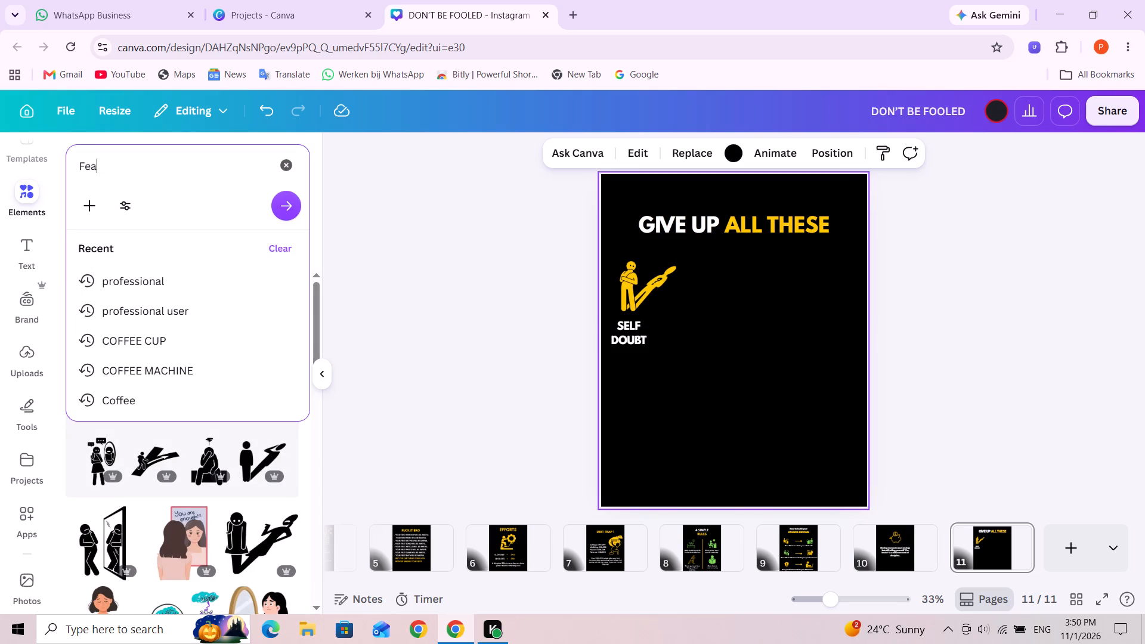
key("space")
type("of failut")
key("r")
key("BackSpace")
type("=r")
key("BackSpace")
key("BackSpace")
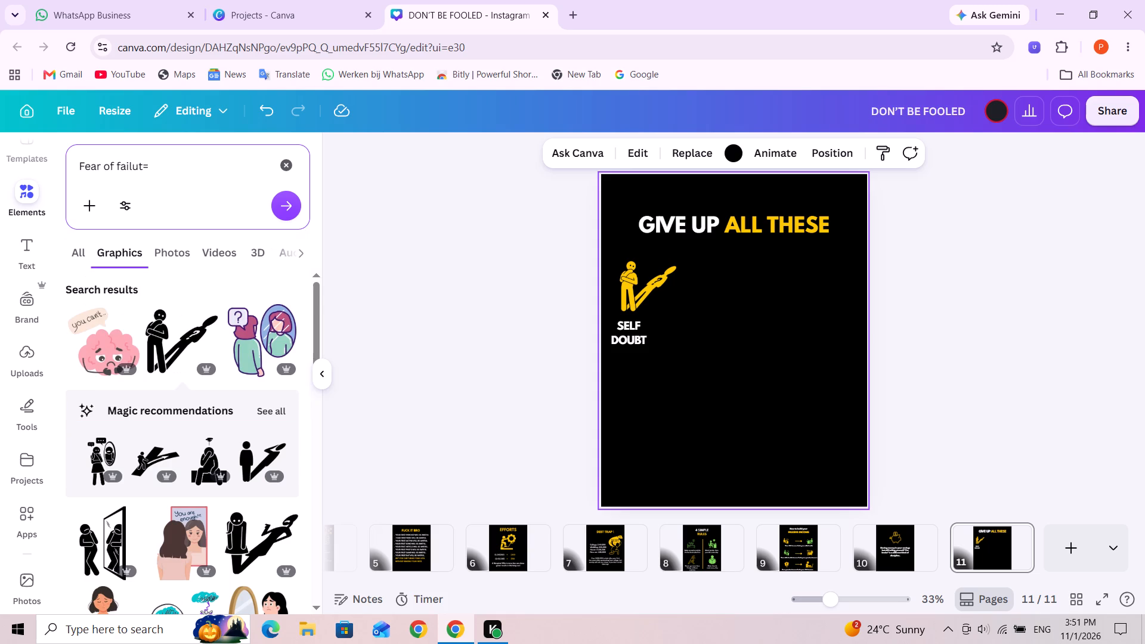
key("BackSpace")
type("re")
key("BackSpace")
key("BackSpace")
type("re")
key("Return")
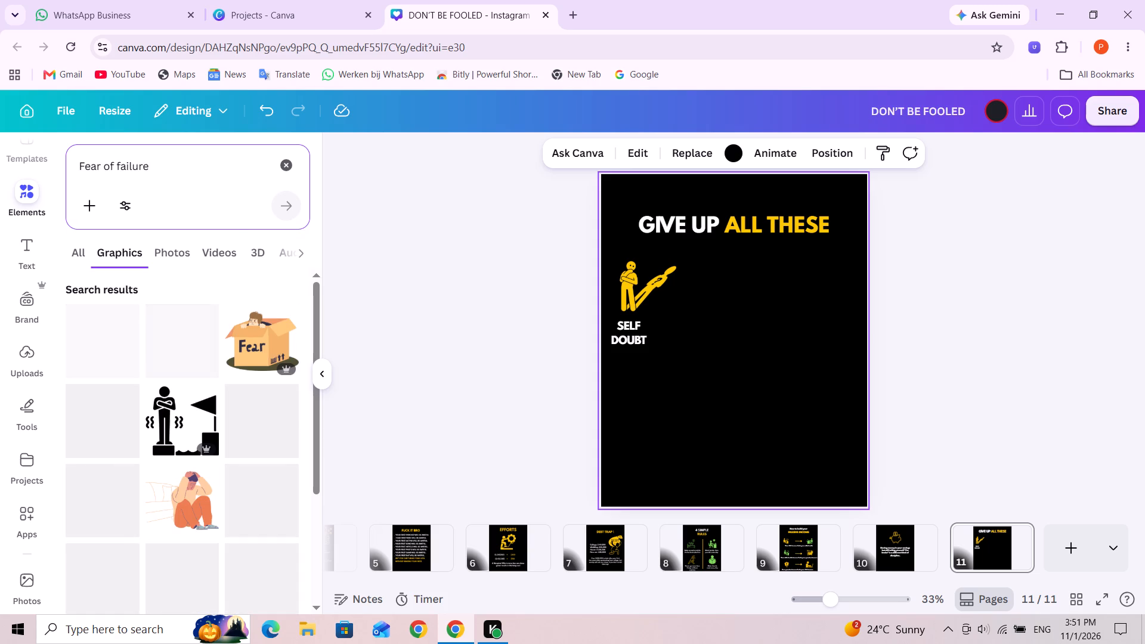
Browse the fear-of-failure graphics and add the black outline figure clutching its head with both hands to page 11.
scroll(234, 422, "down", 1)
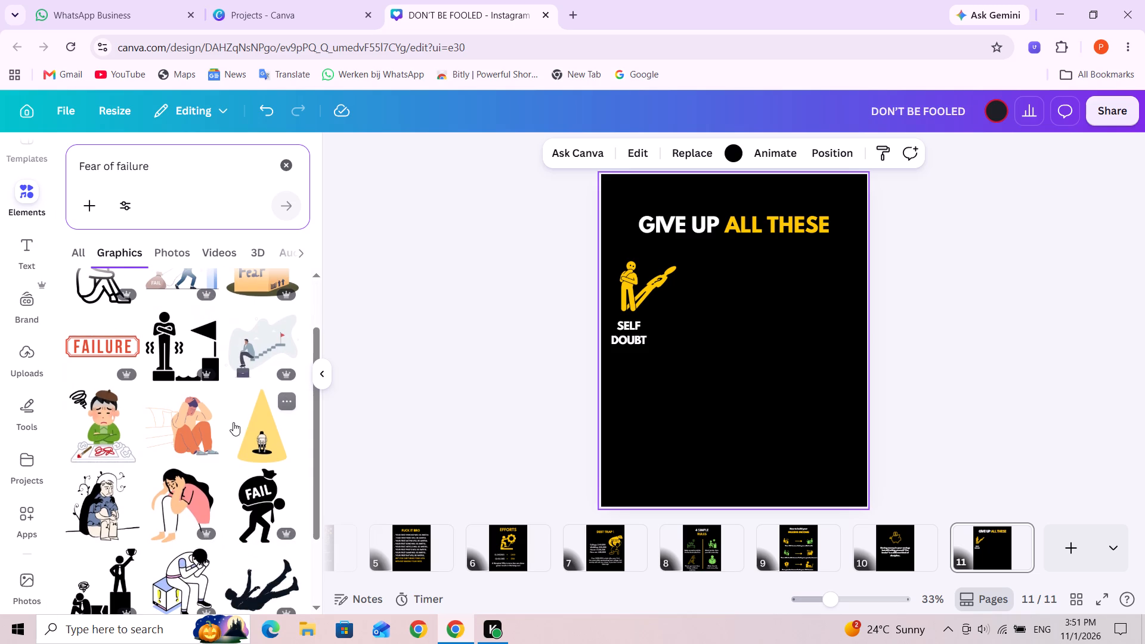
scroll(232, 422, "down", 2)
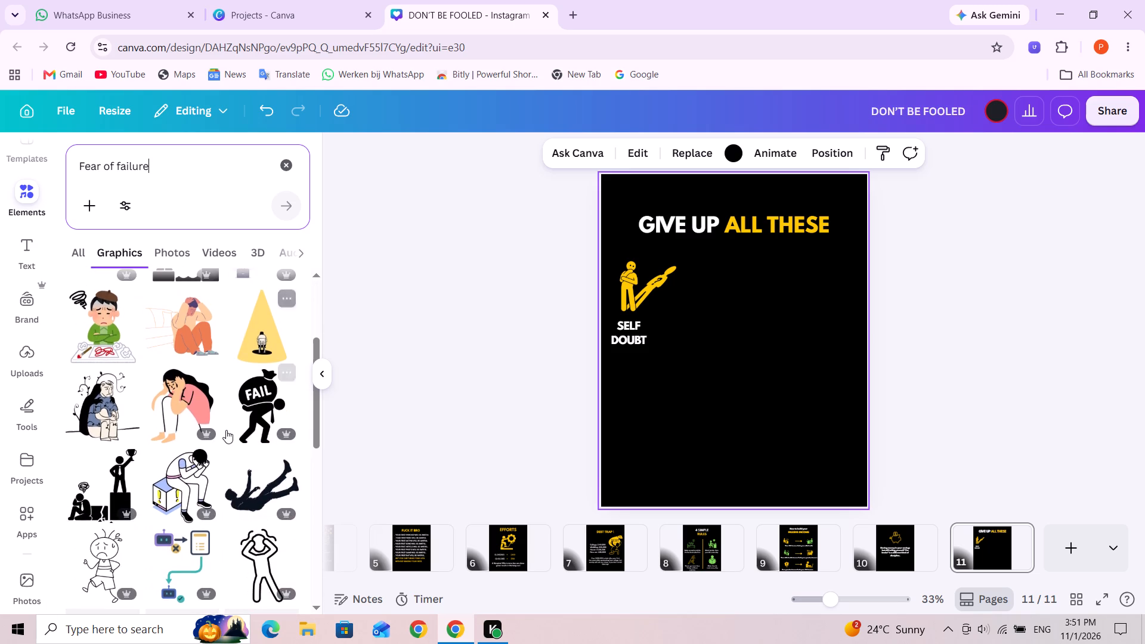
scroll(225, 431, "down", 4)
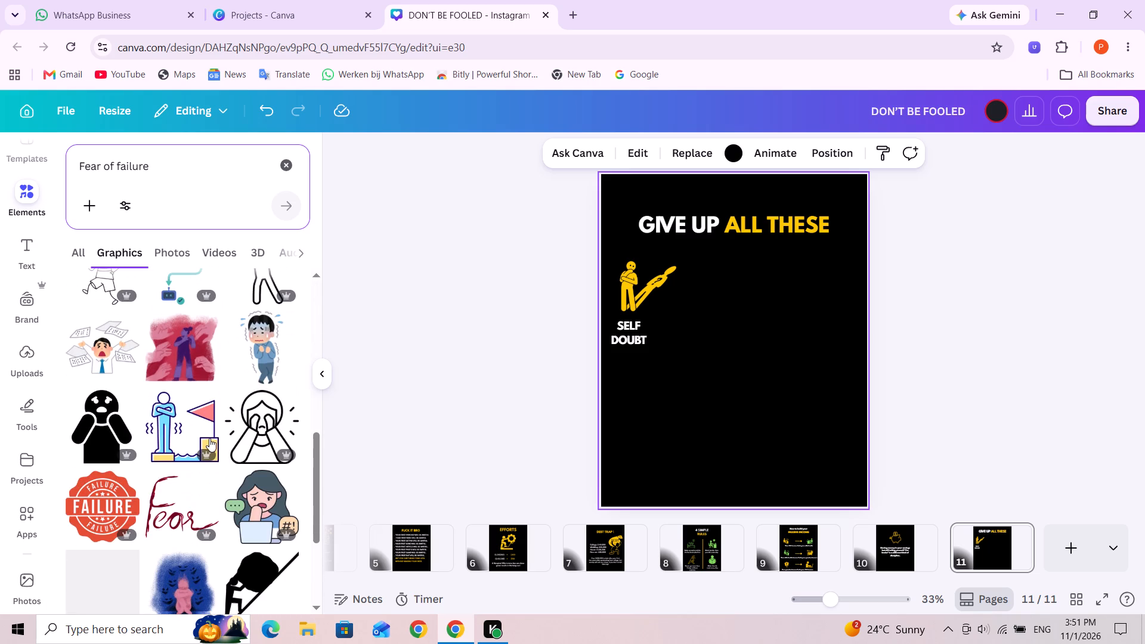
scroll(208, 439, "down", 2)
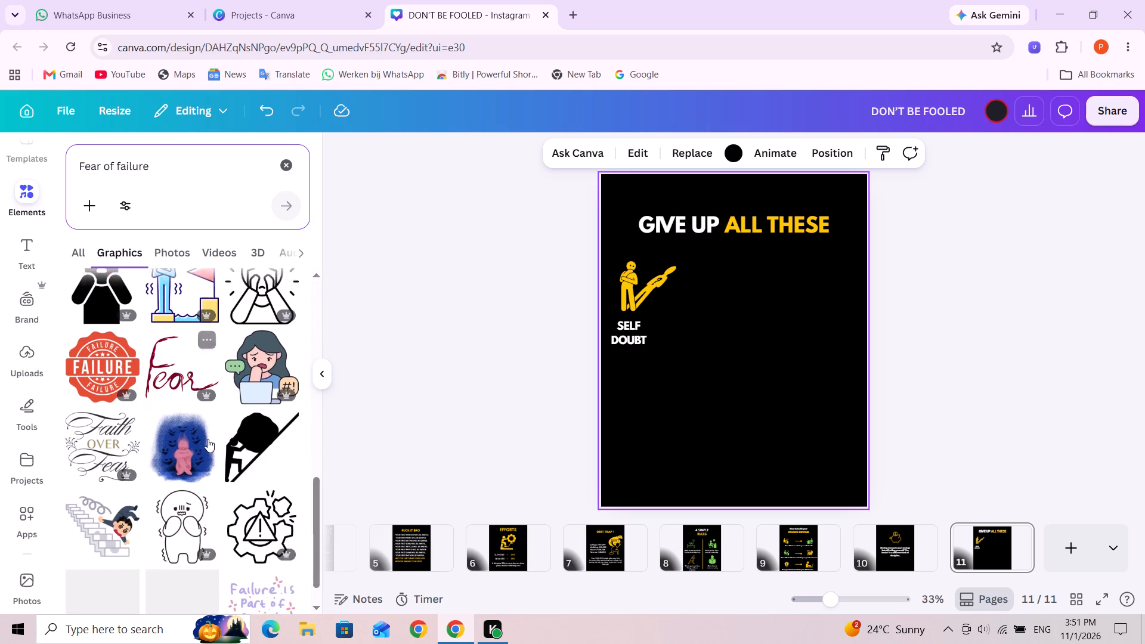
scroll(208, 439, "up", 1)
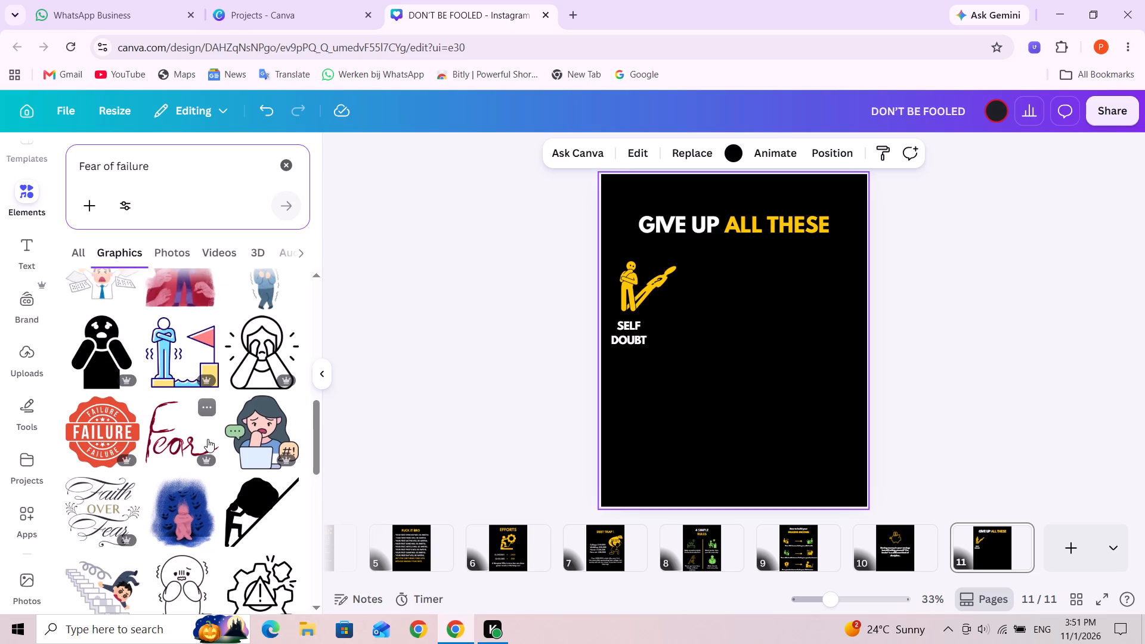
scroll(208, 439, "down", 6)
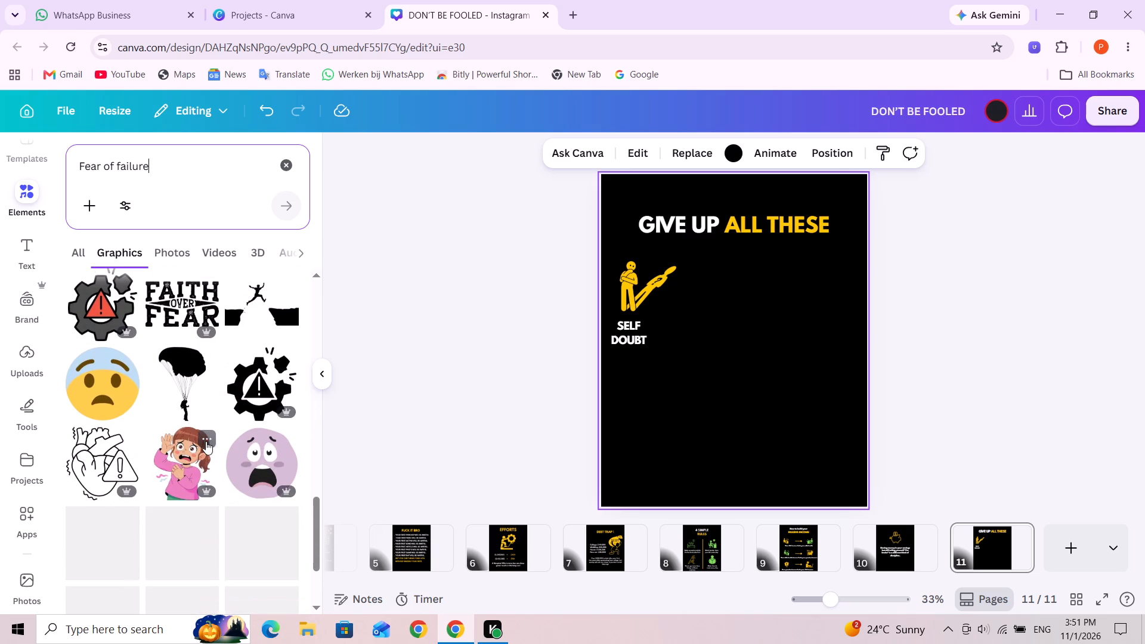
scroll(205, 442, "up", 11)
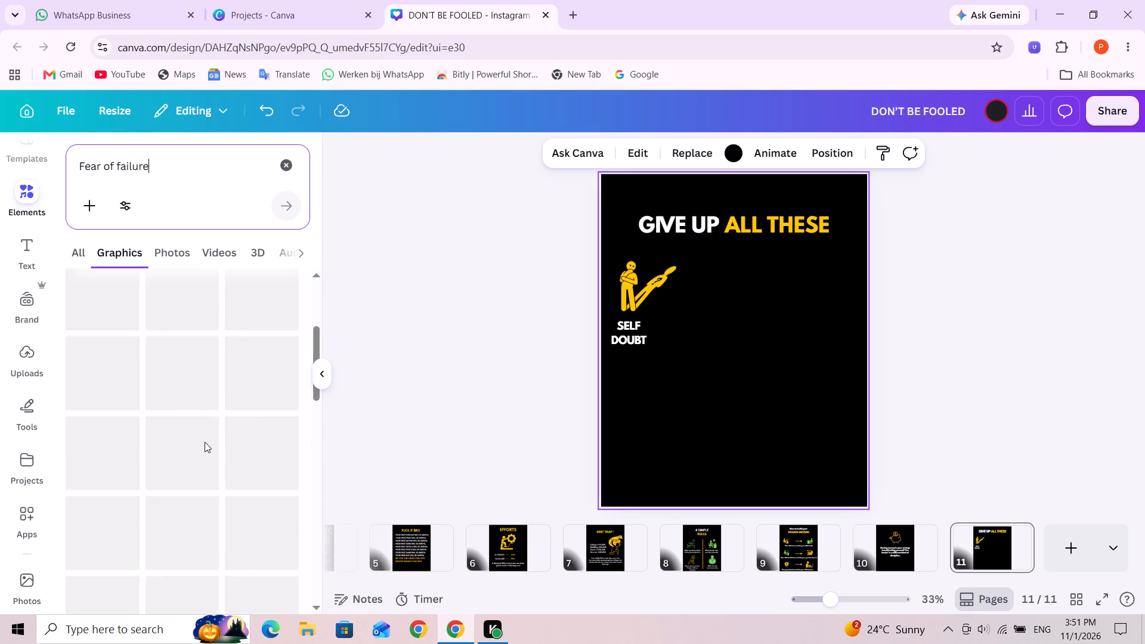
scroll(195, 441, "up", 4)
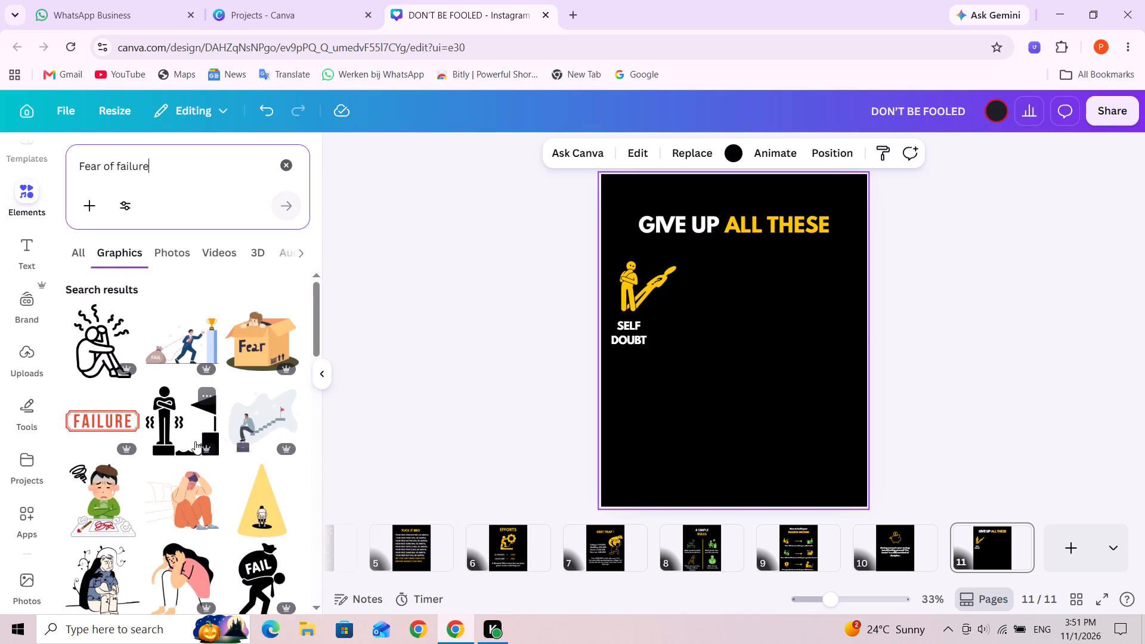
scroll(195, 441, "down", 2)
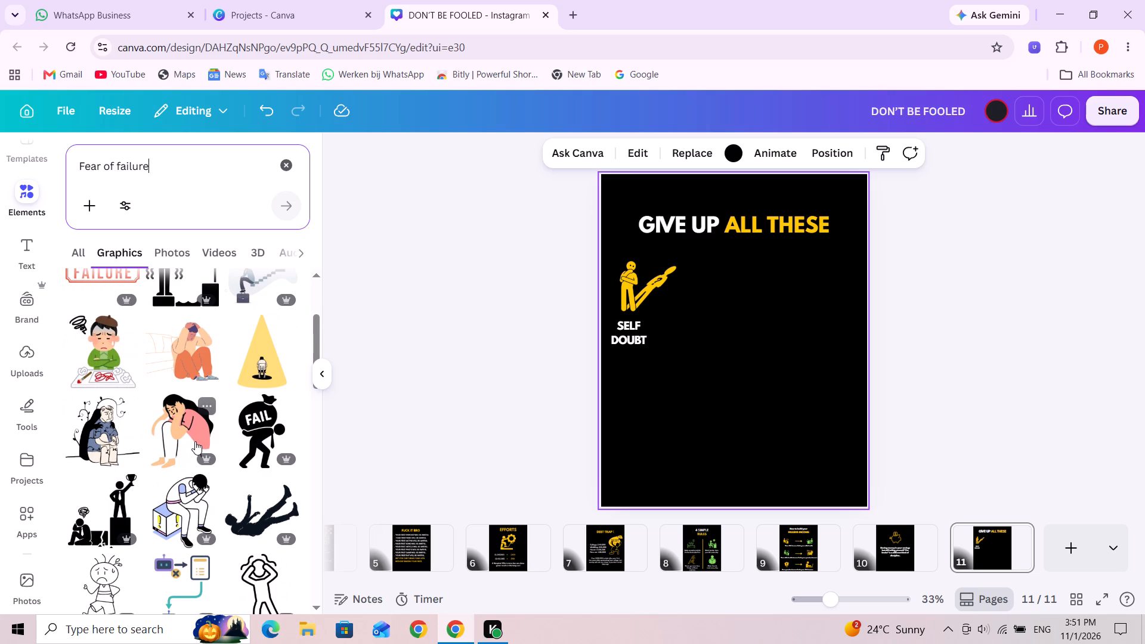
scroll(195, 441, "down", 3)
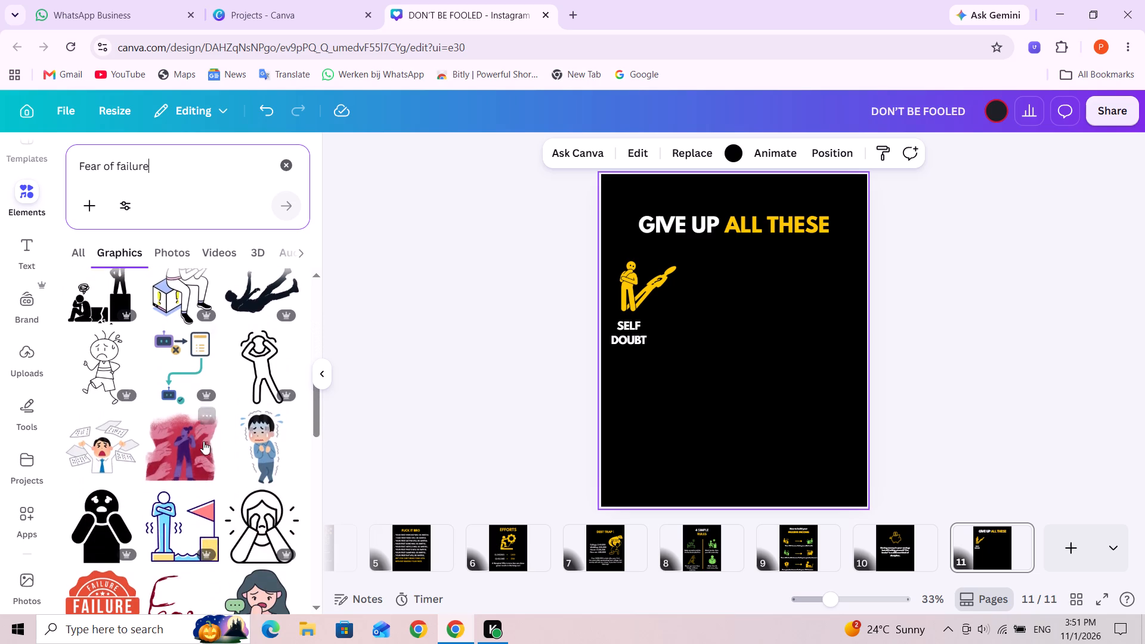
left_click(258, 383)
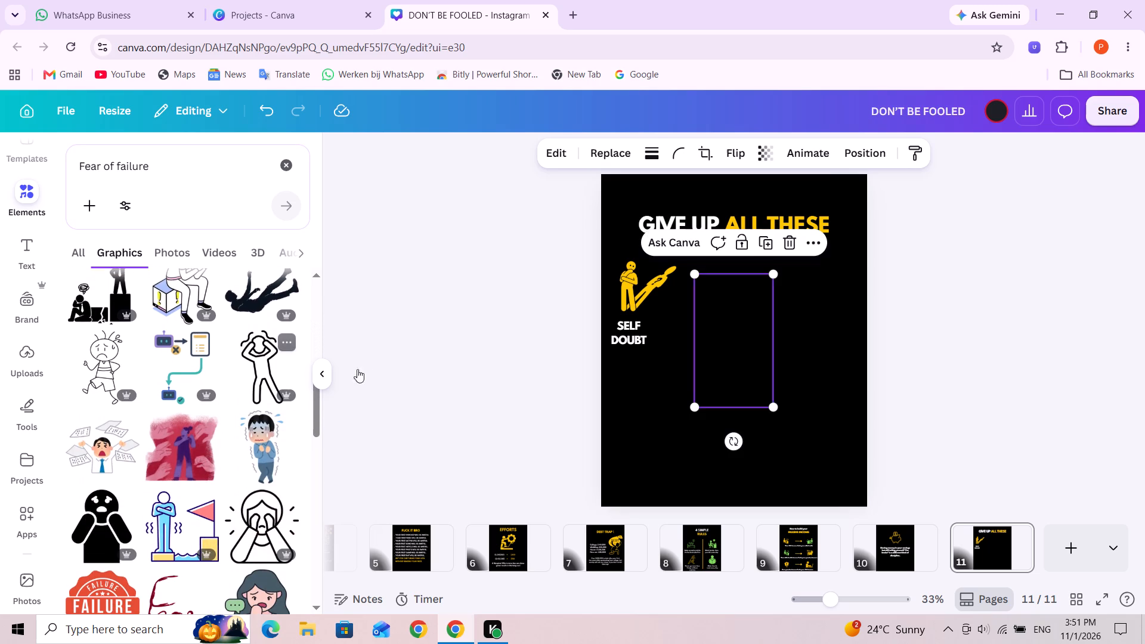
Shrink the head-clutching figure to about 120 × 204 and place it level with the yellow shadow-figure graphic, near the page's centre.
left_click_drag(727, 351, 749, 334)
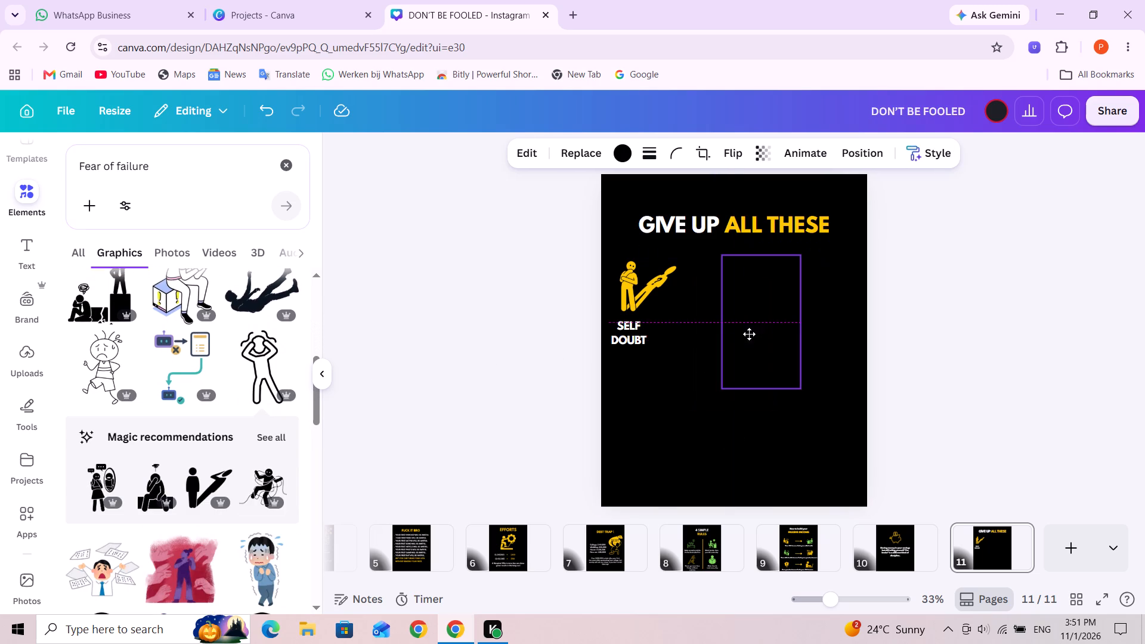
left_click_drag(749, 334, 747, 338)
left_click_drag(792, 392, 782, 370)
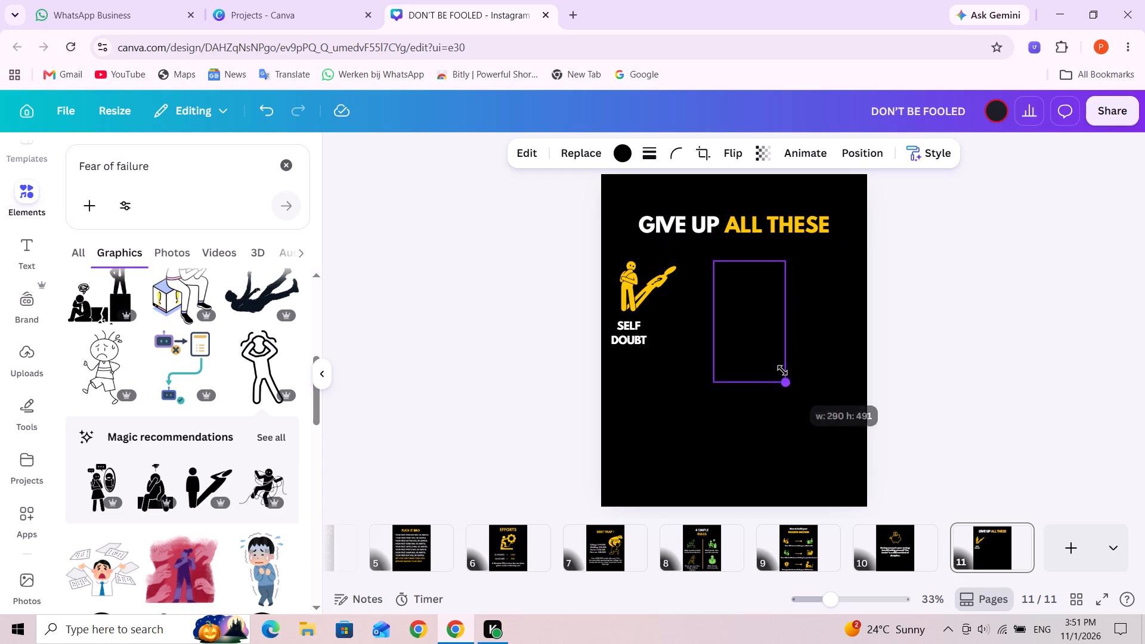
left_click_drag(782, 370, 767, 313)
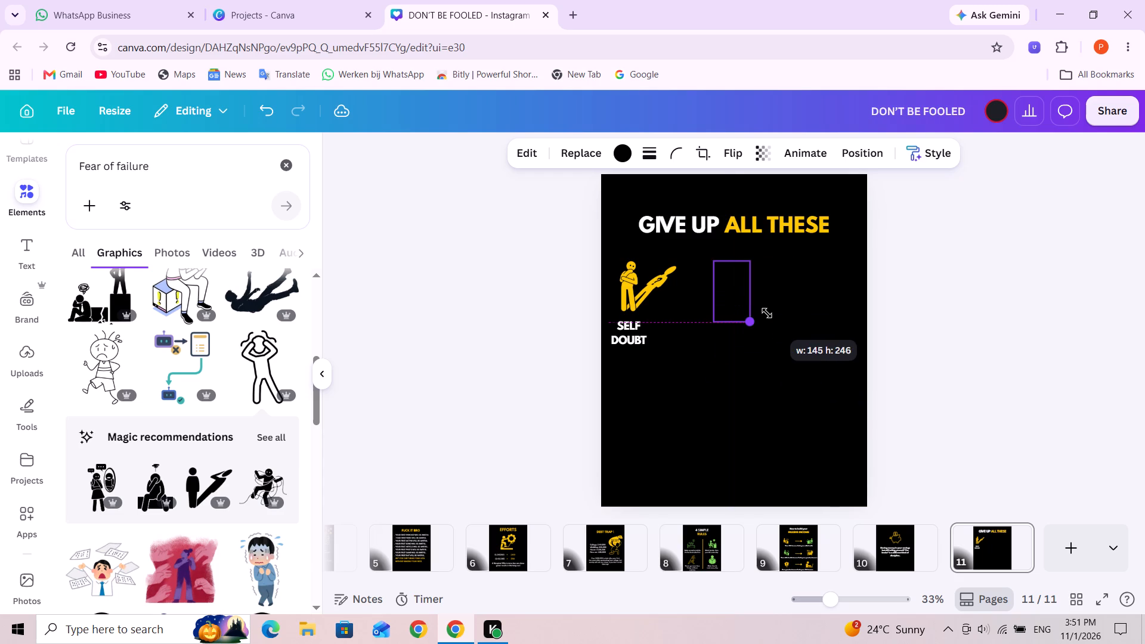
left_click_drag(767, 313, 757, 298)
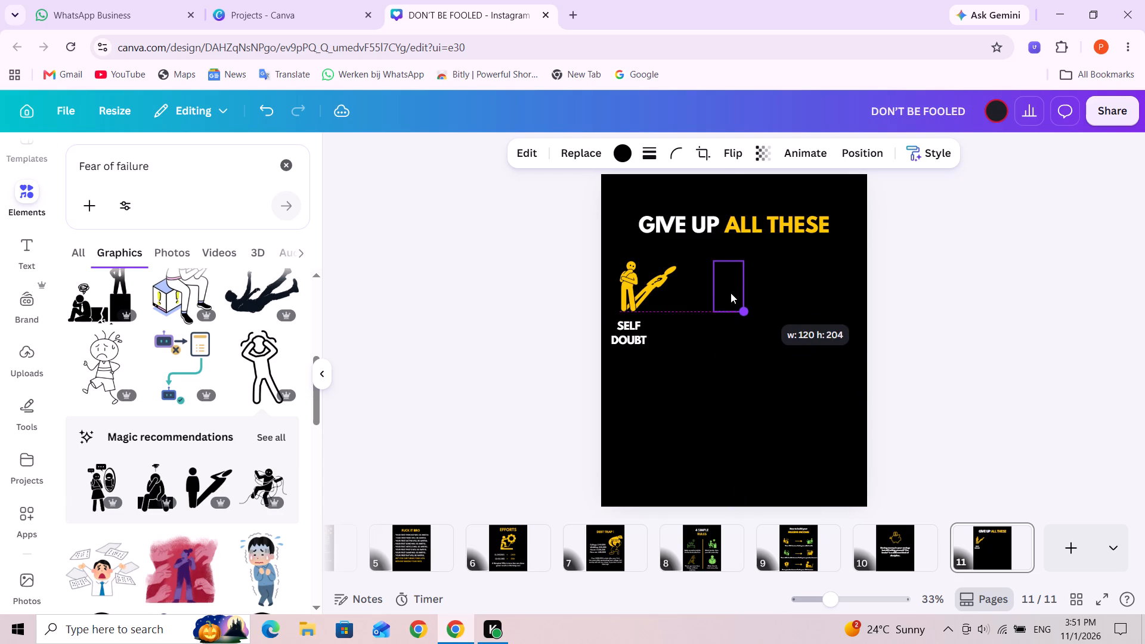
left_click_drag(728, 289, 738, 289)
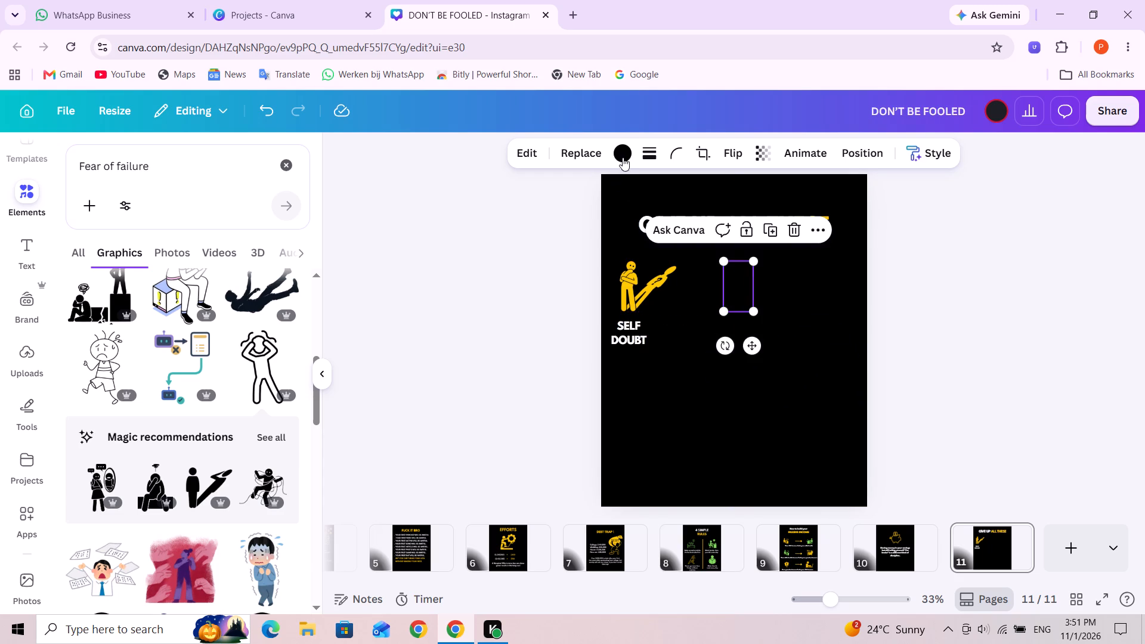
Recolour the head-clutching figure to the design's yellow.
left_click(623, 155)
left_click(151, 271)
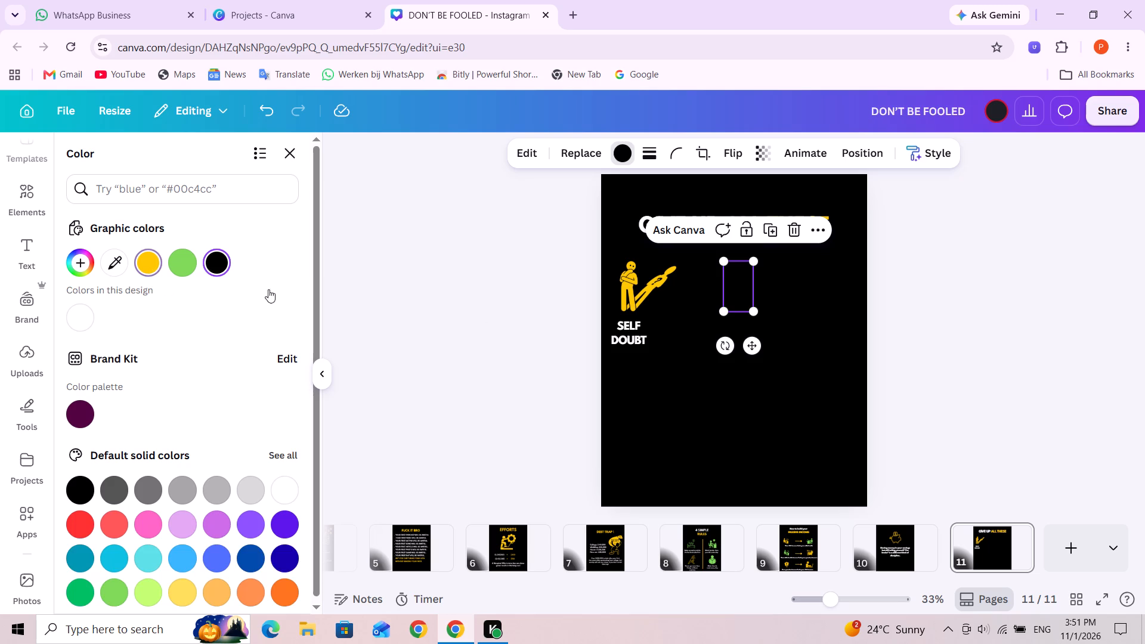
Duplicate the "SELF DOUBT" label and place the copy beneath the head-clutching figure, level with the original label.
left_click(636, 336)
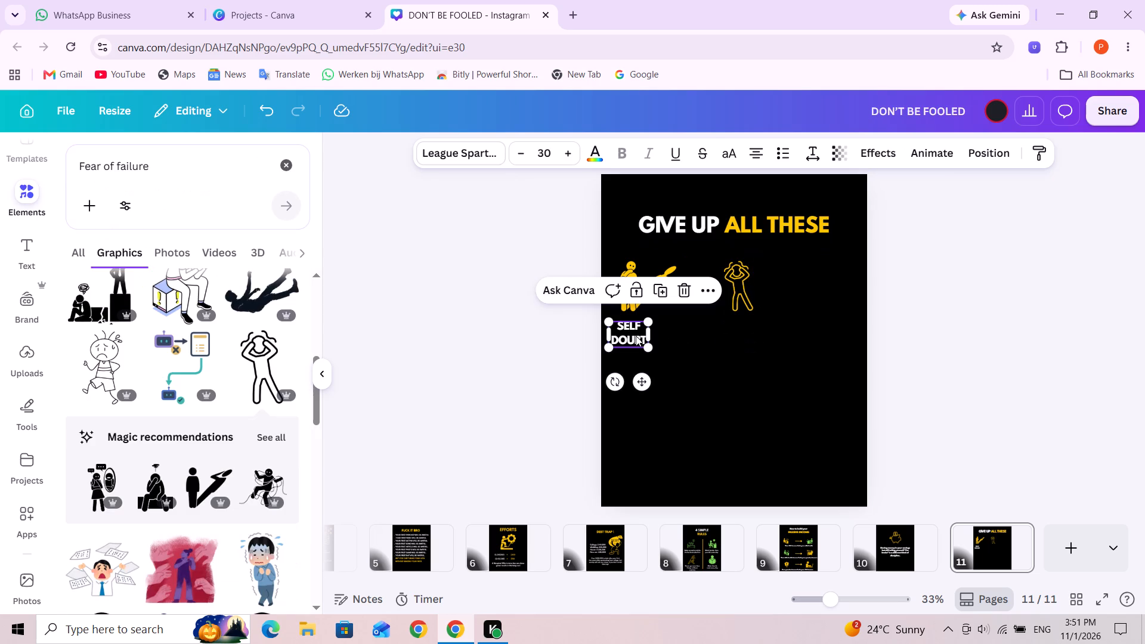
left_click(655, 291)
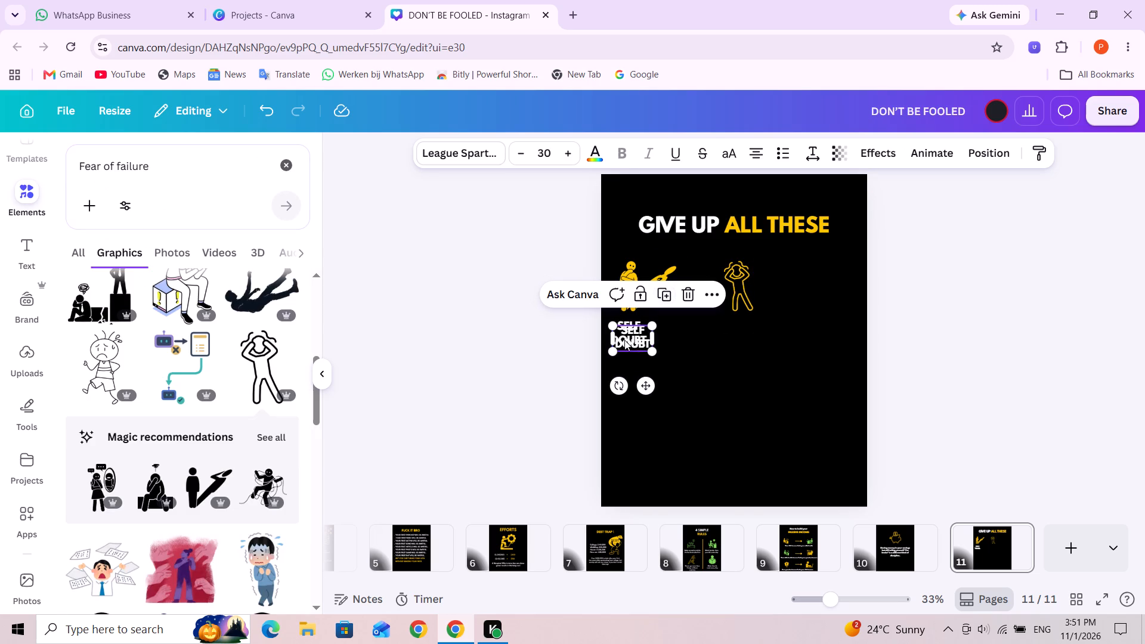
left_click_drag(624, 340, 730, 333)
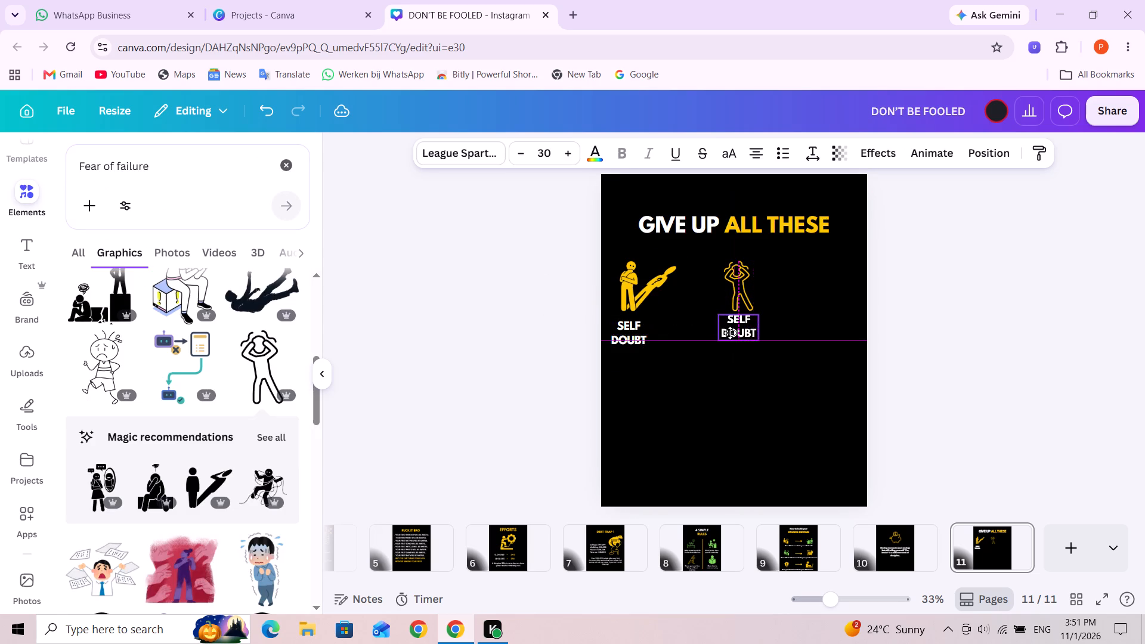
left_click_drag(730, 333, 731, 333)
Shift the head-clutching figure and the copied label beneath it slightly towards the shadow-figure graphic, keeping their heights.
left_click_drag(739, 290, 731, 290)
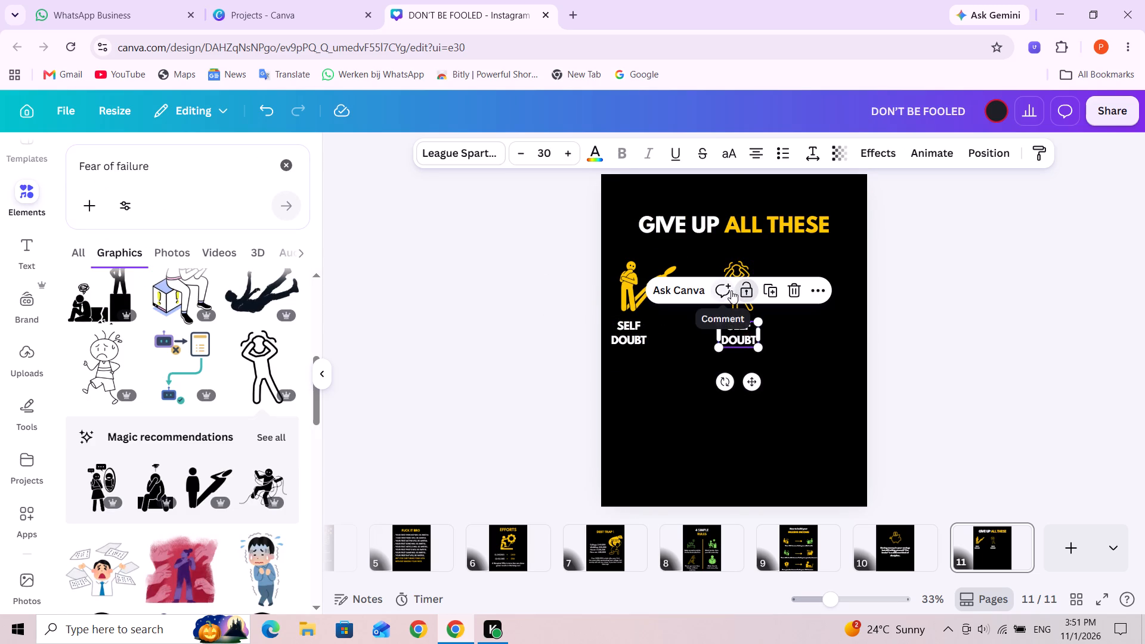
left_click_drag(731, 290, 698, 351)
left_click(666, 385)
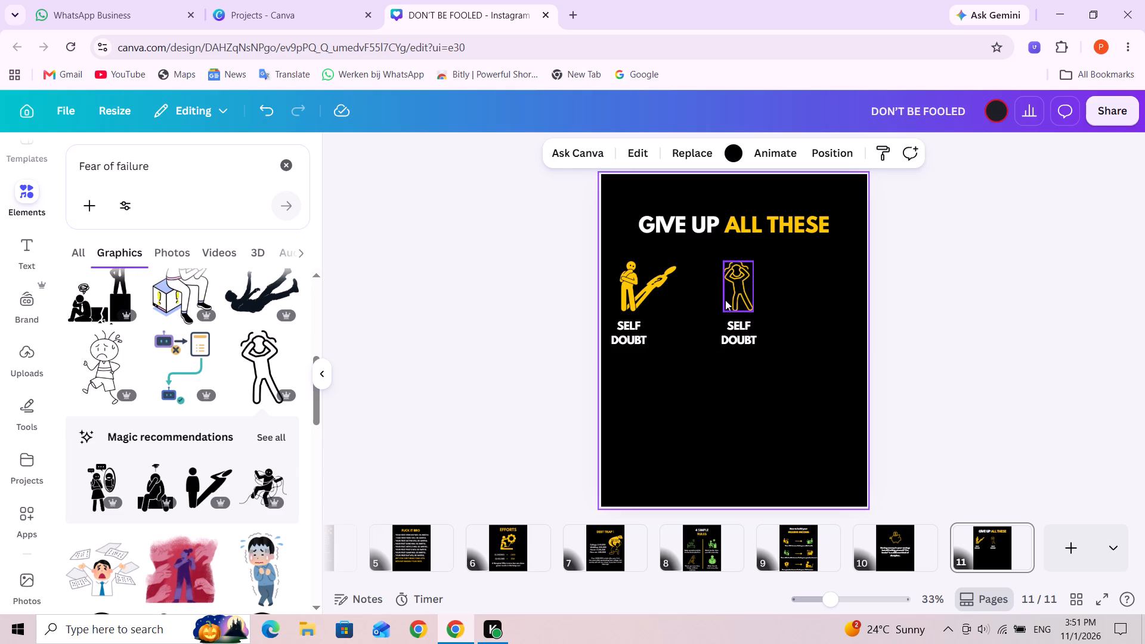
left_click_drag(738, 295, 723, 295)
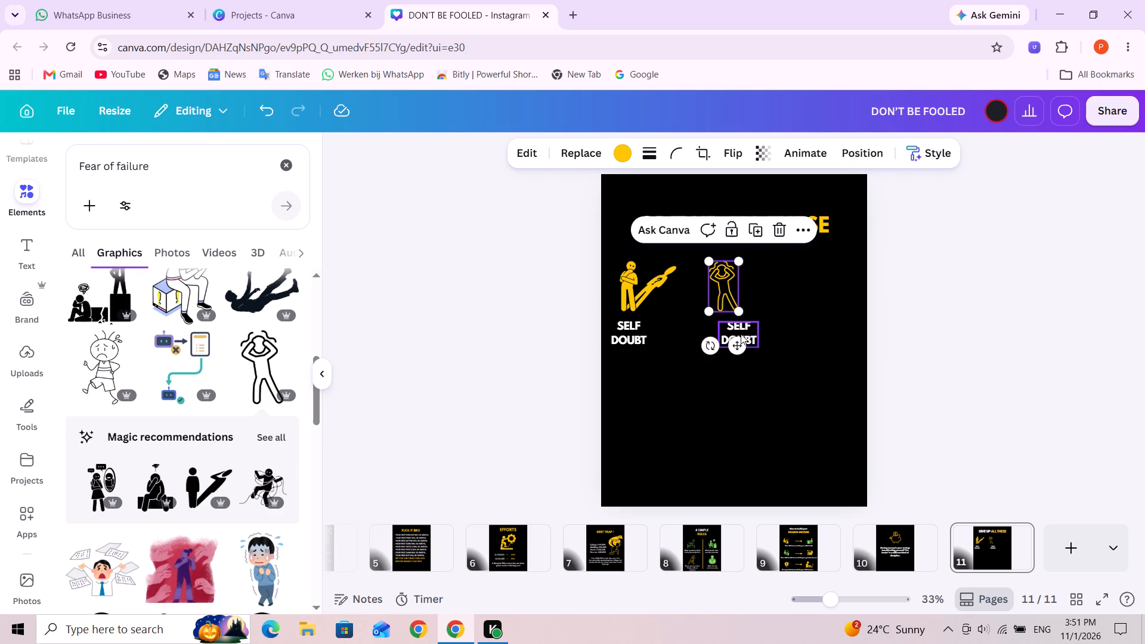
left_click_drag(744, 336, 734, 338)
Replace the copied label's text with "FEAR OF FAILURE" and widen its text box so it fits on two lines.
triple_click(732, 337)
key("ctrl+a")
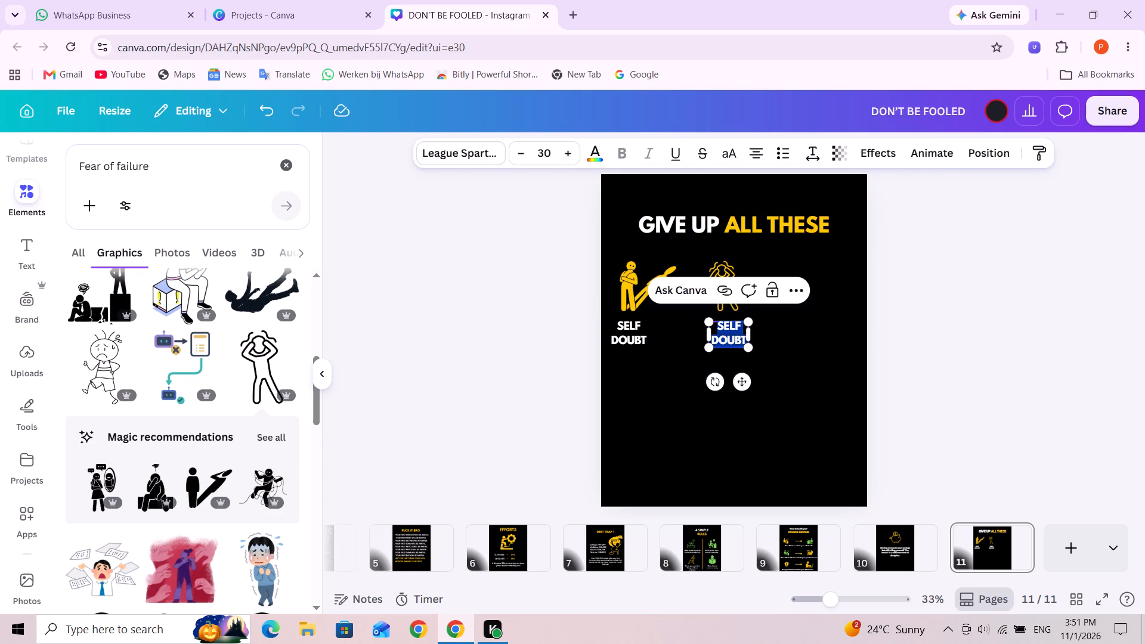
type("FEAR OGF")
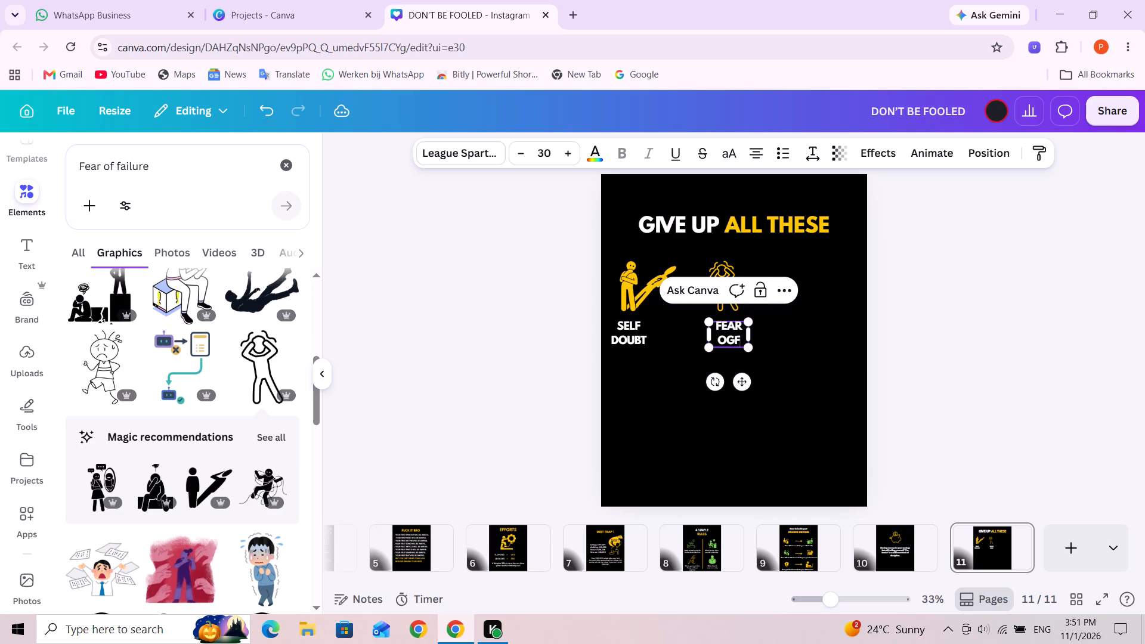
key("BackSpace")
key("BackSpace")
key("BackSpace")
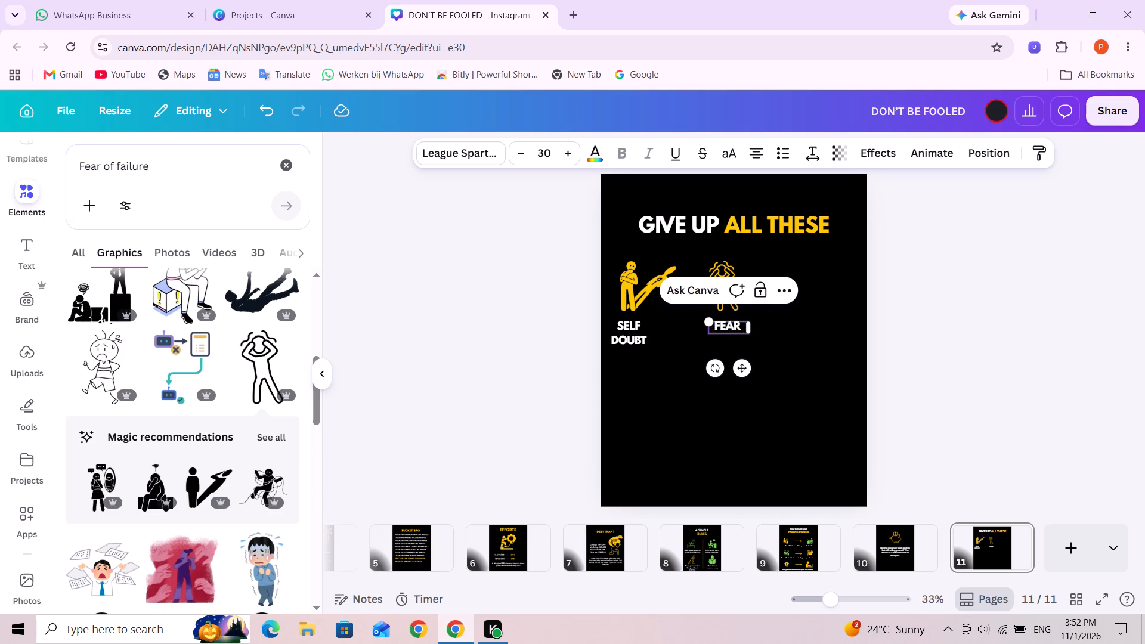
type("OF")
key("Return")
type("FAILURE")
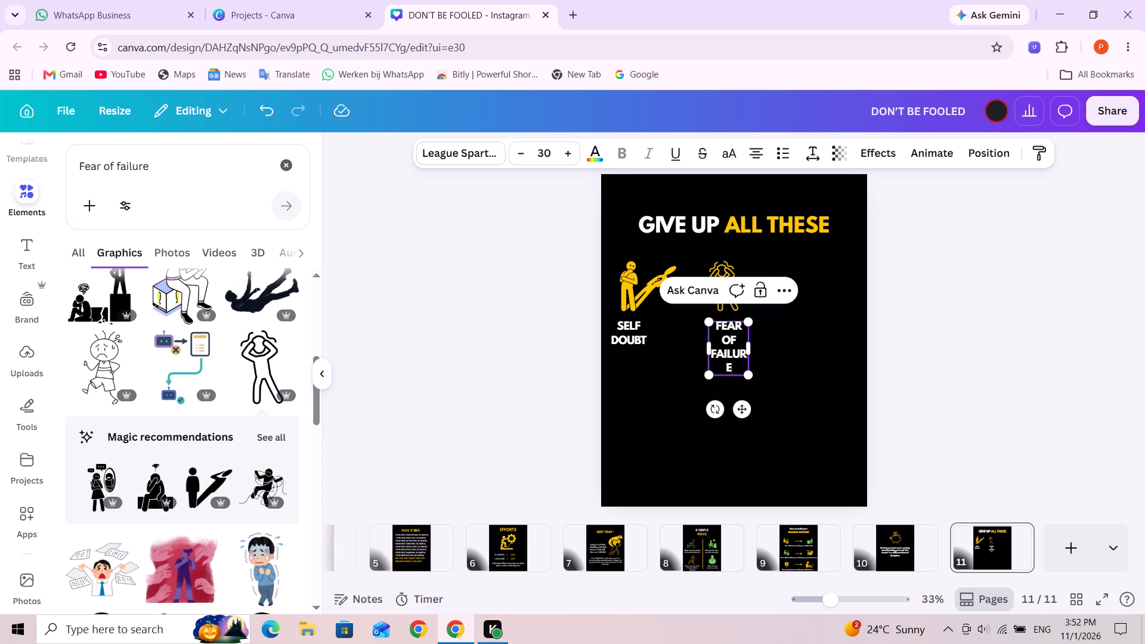
left_click_drag(751, 346, 763, 345)
left_click(805, 350)
left_click(739, 338)
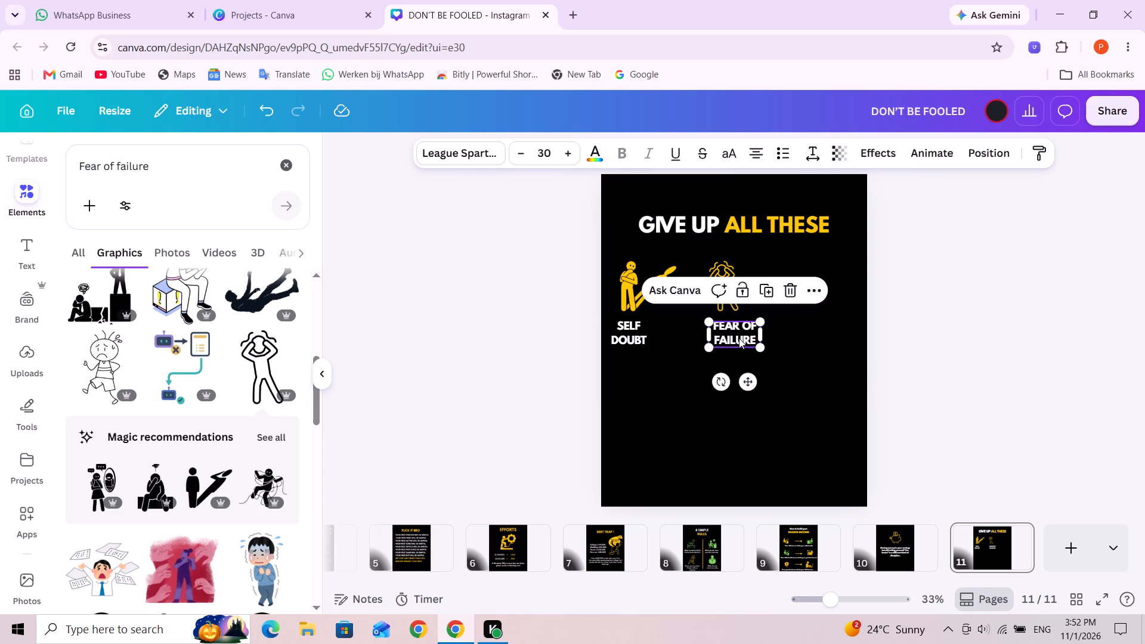
left_click(808, 343)
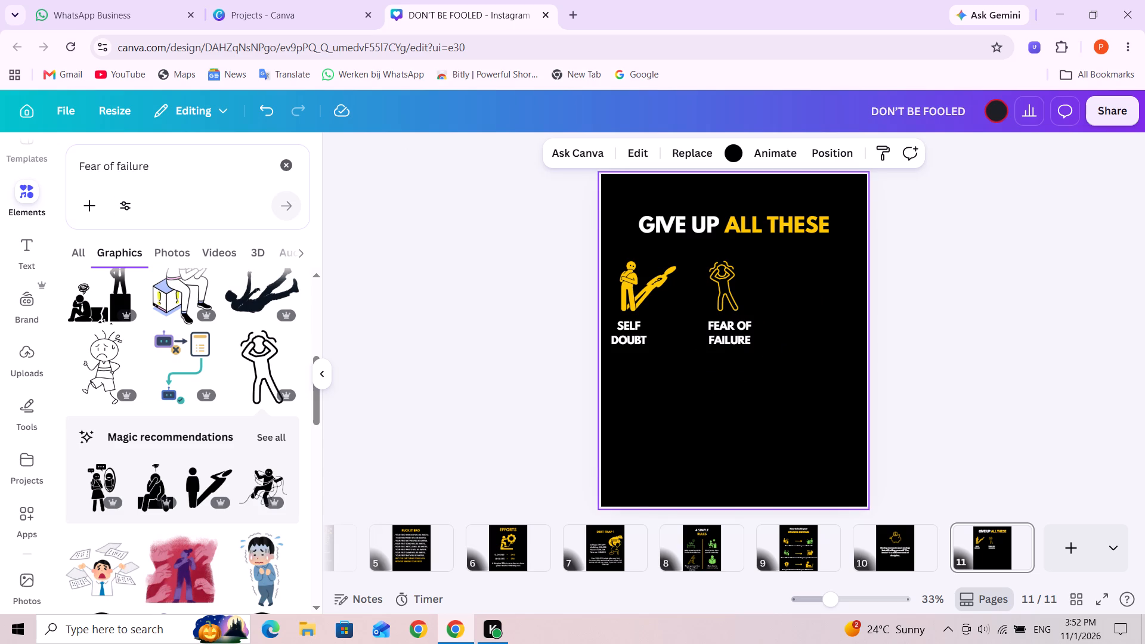
Search the graphics library for "Toxic people".
triple_click(122, 166)
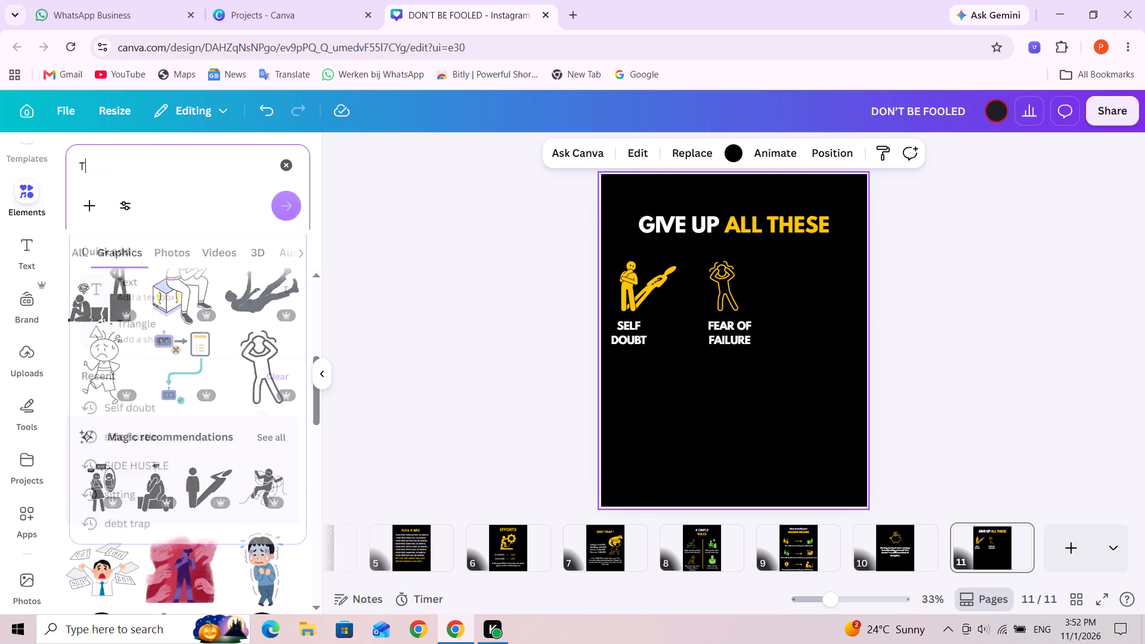
type("oxic")
key("space")
type("people")
key("Return")
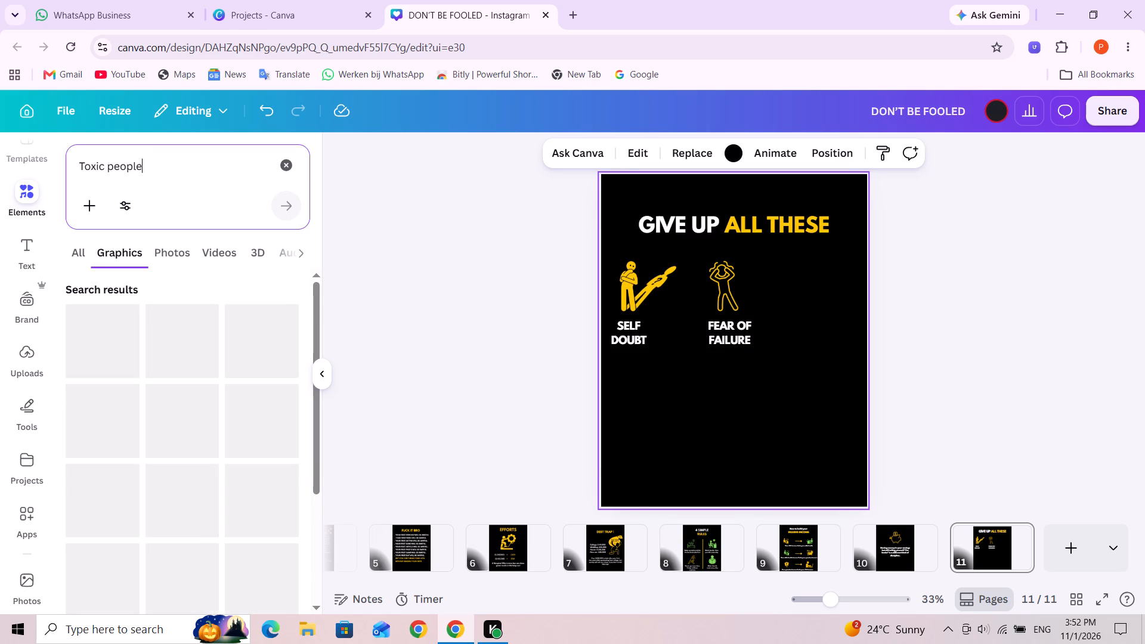
Centre the head-clutching figure above the "FEAR OF FAILURE" label, keeping its height on the page.
left_click_drag(714, 292, 721, 292)
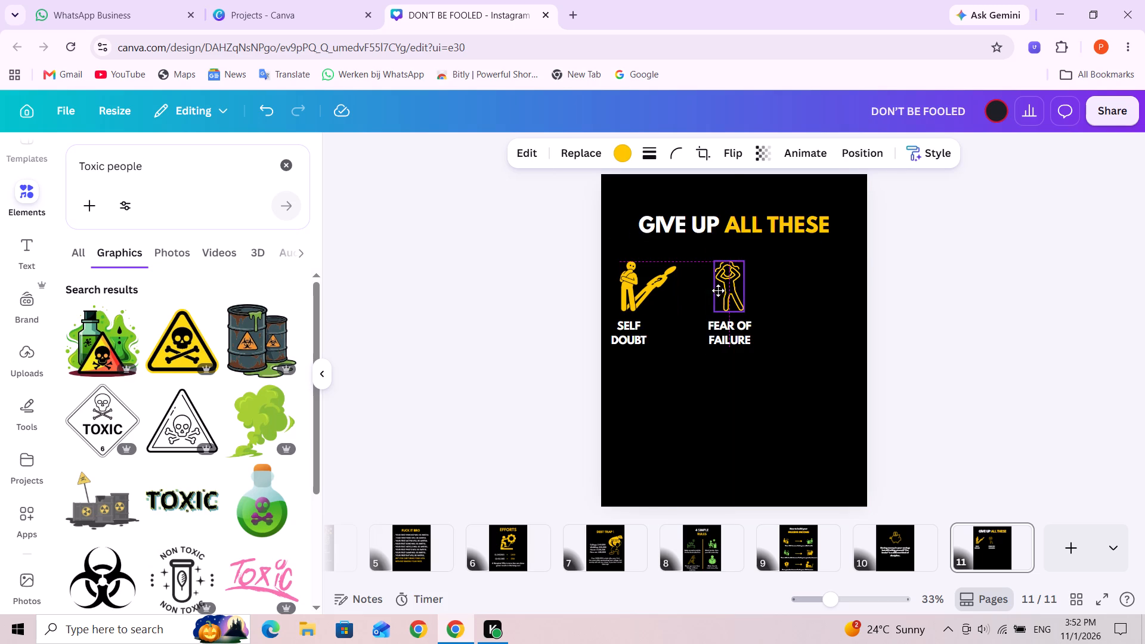
left_click(821, 352)
Look through the "Toxic people" graphics for a figure that matches the page's simple silhouette style.
scroll(46, 422, "down", 2)
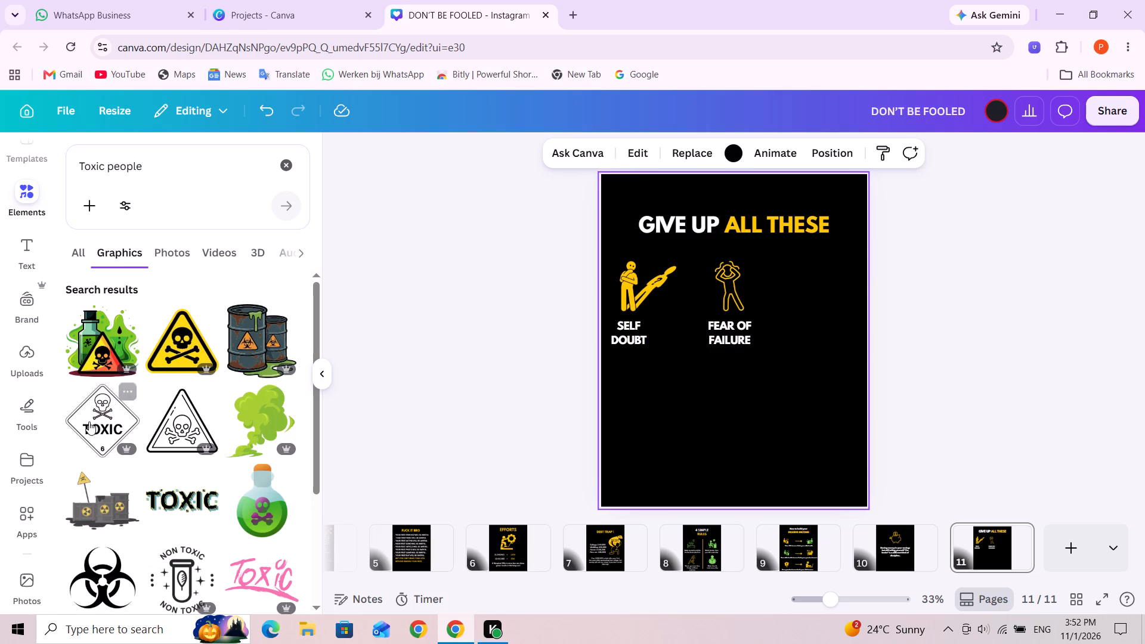
scroll(107, 427, "down", 6)
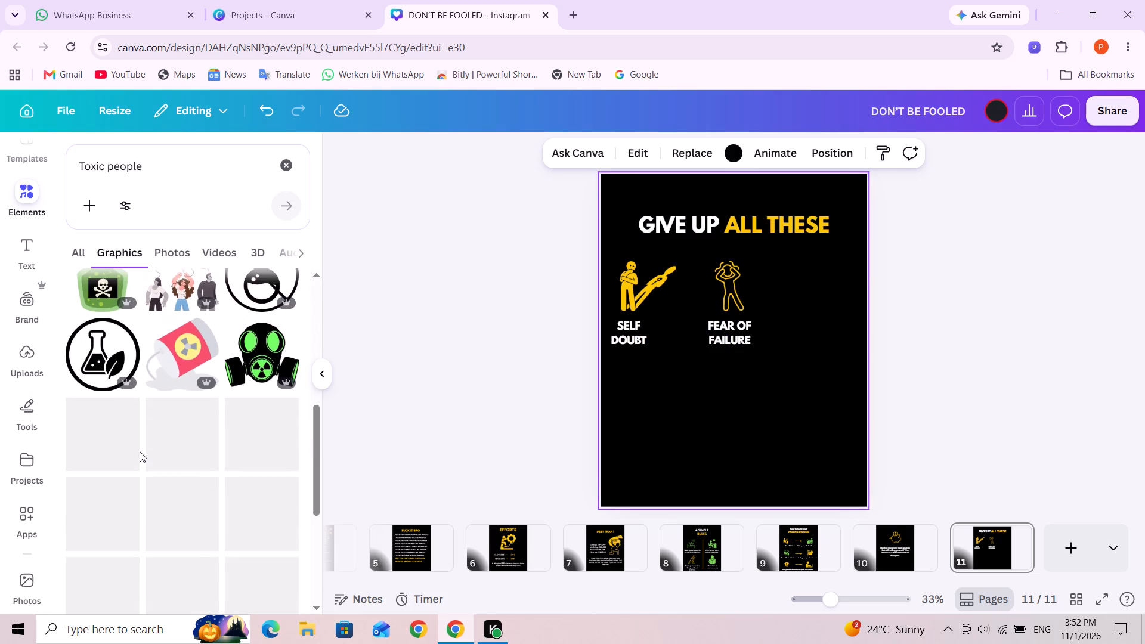
scroll(140, 451, "down", 6)
scroll(160, 507, "down", 4)
scroll(160, 507, "up", 1)
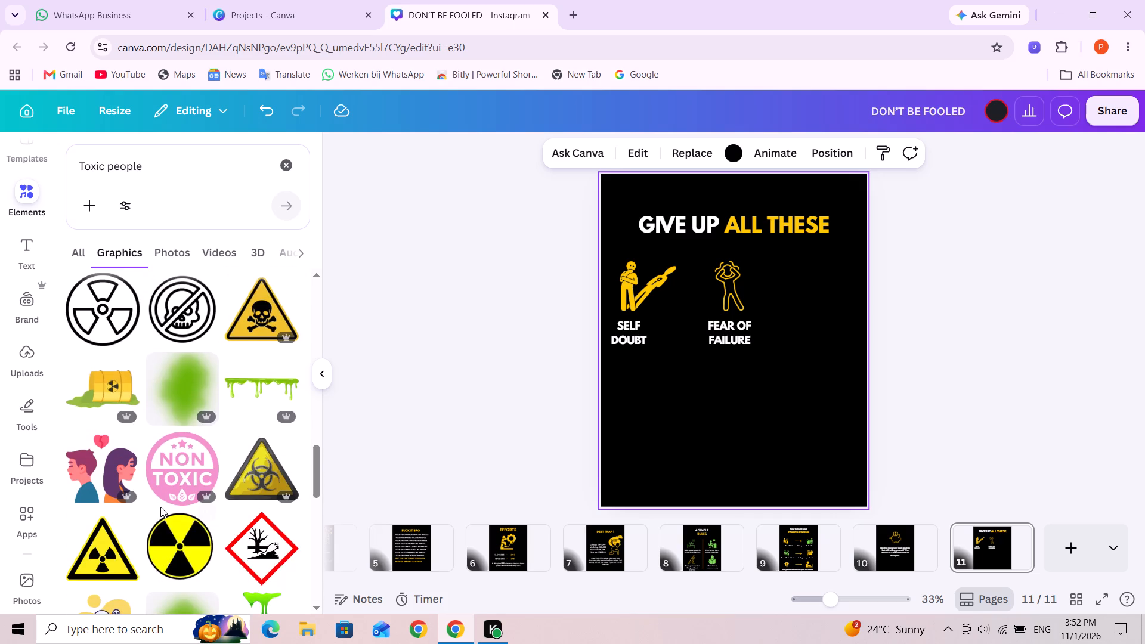
scroll(160, 507, "down", 8)
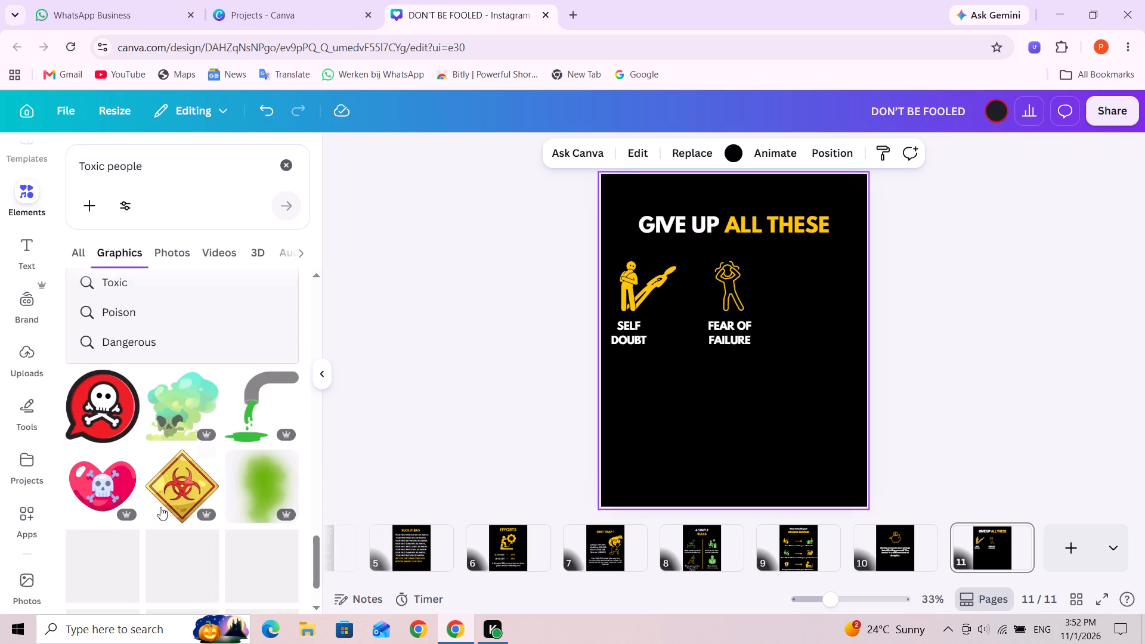
scroll(163, 498, "down", 6)
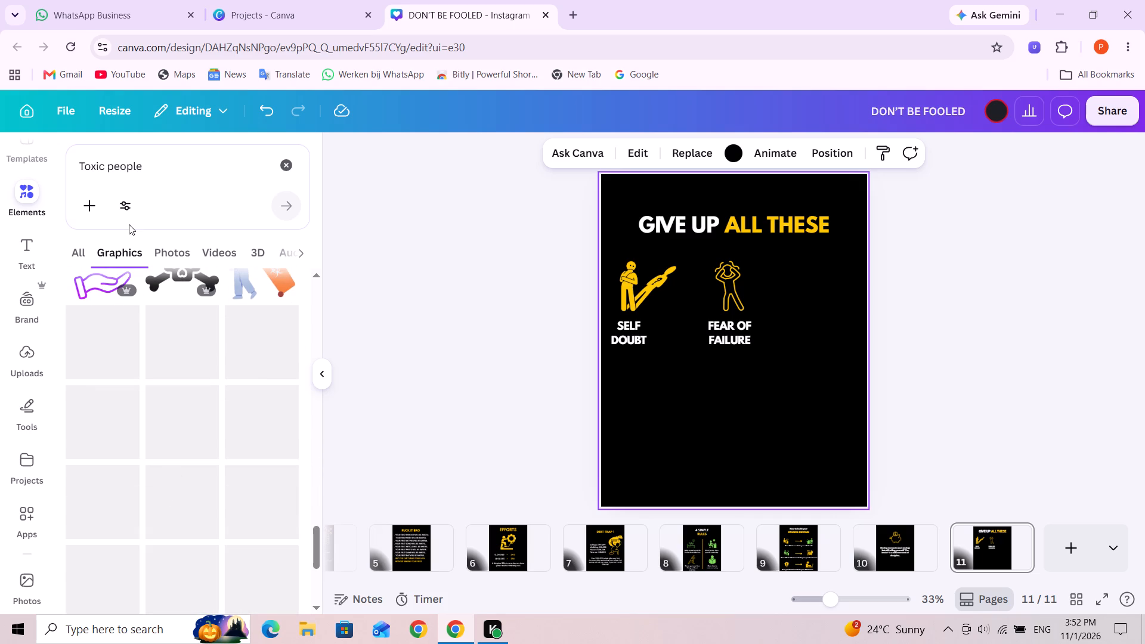
Search the graphics for "negative people" and look through them for a suitable silhouette.
double_click(98, 166)
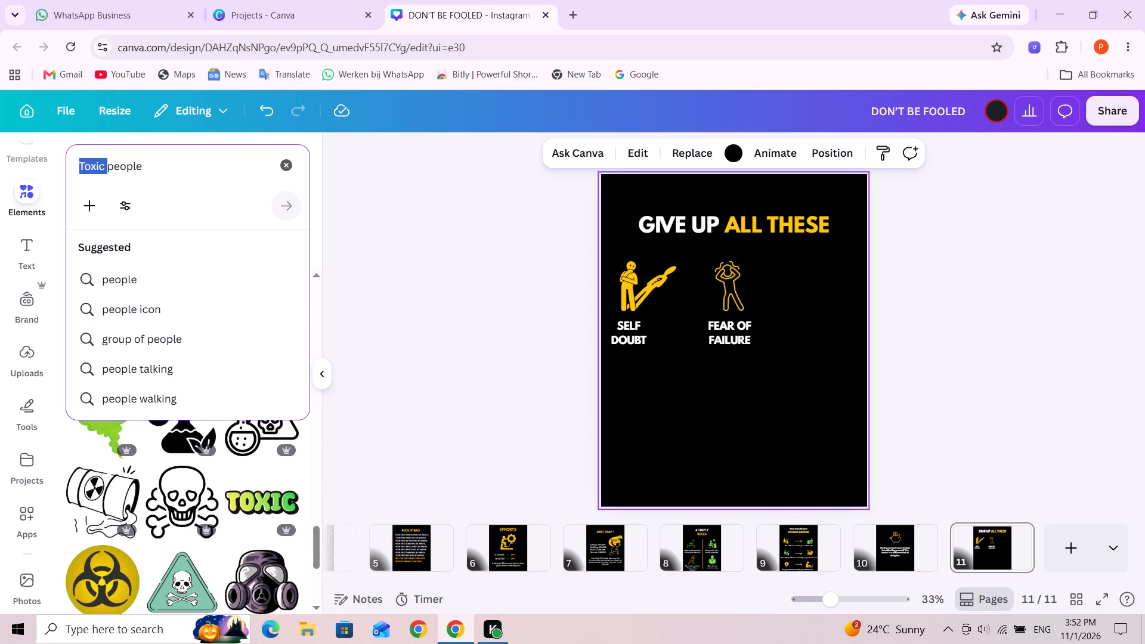
type("negative")
key("space")
key("Return")
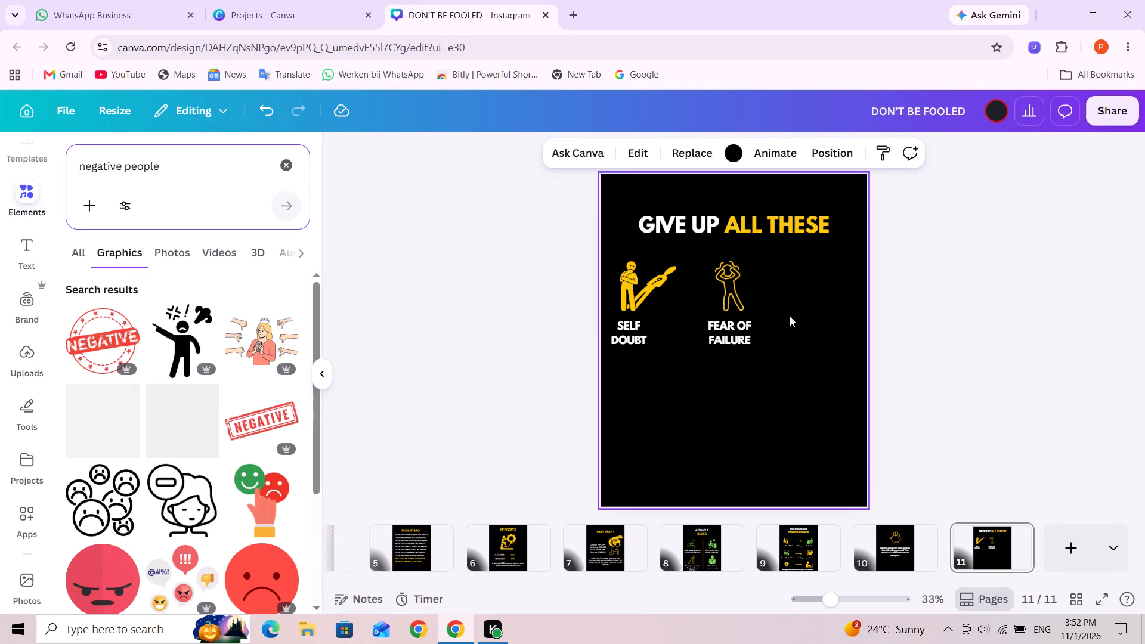
scroll(177, 473, "down", 7)
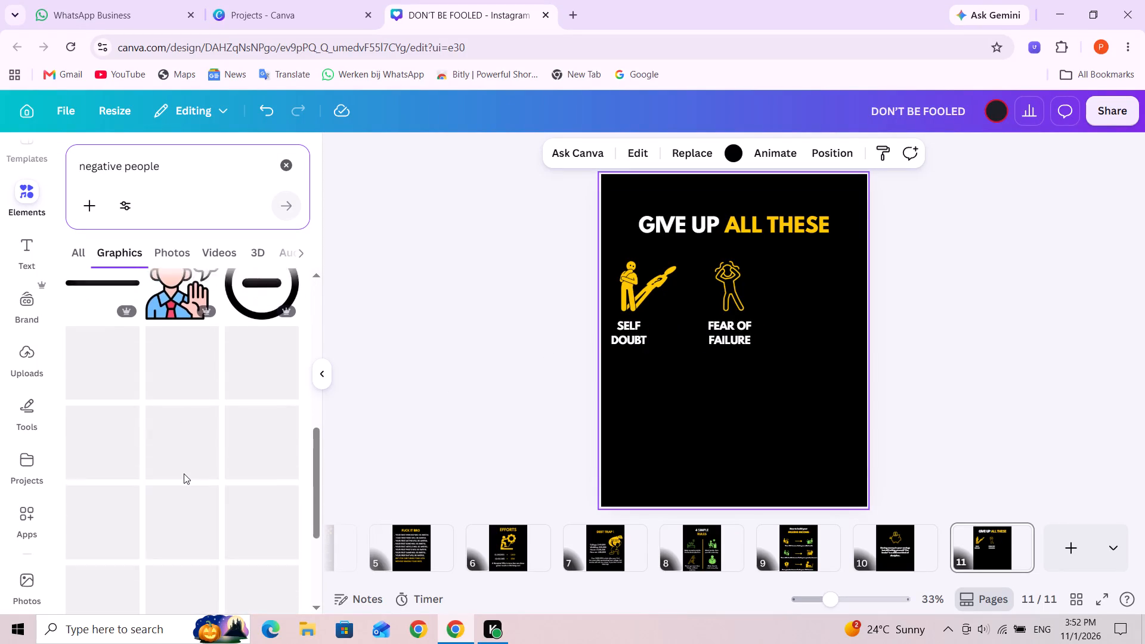
scroll(184, 473, "up", 2)
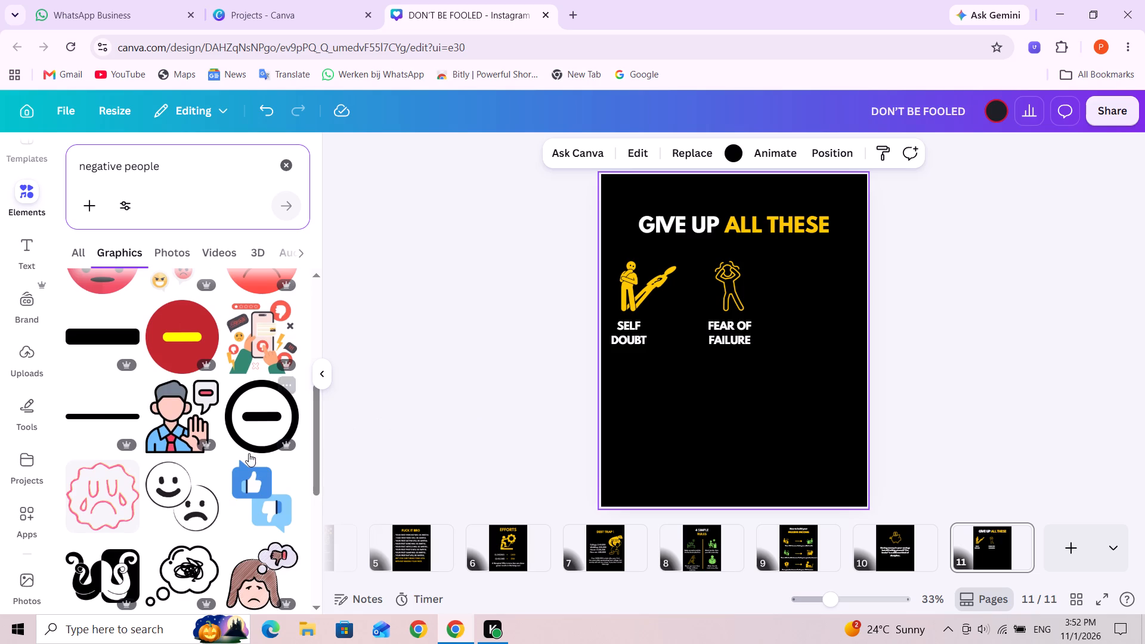
scroll(235, 465, "down", 1)
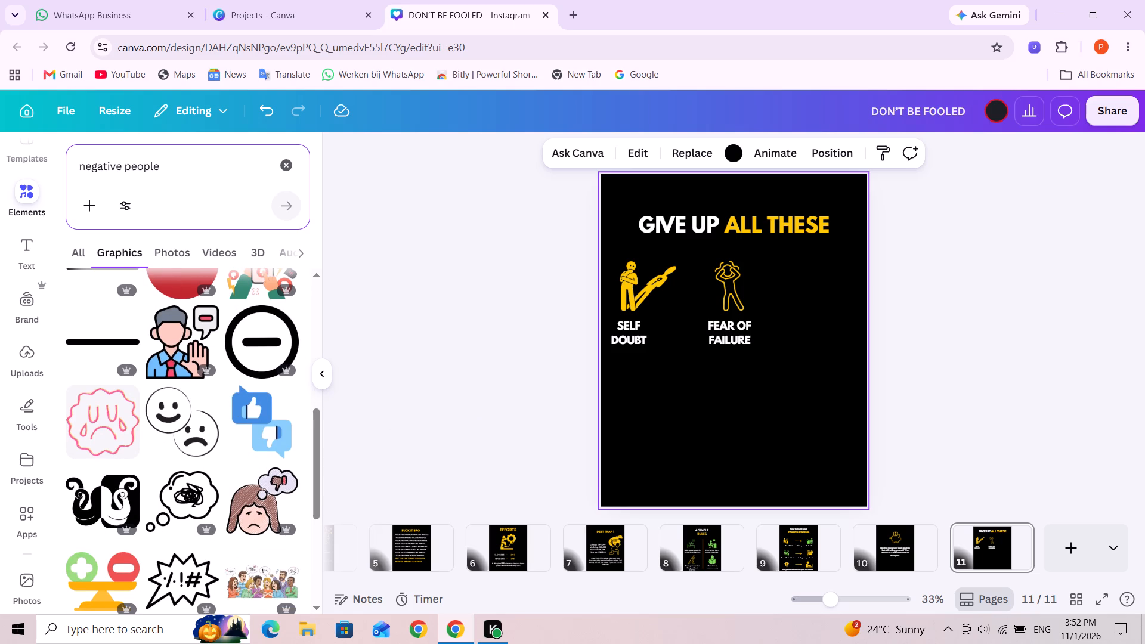
Search the graphics for "fight" and add the black silhouette of two people facing off with lightning bolts above them.
triple_click(133, 165)
type("fight")
key("Return")
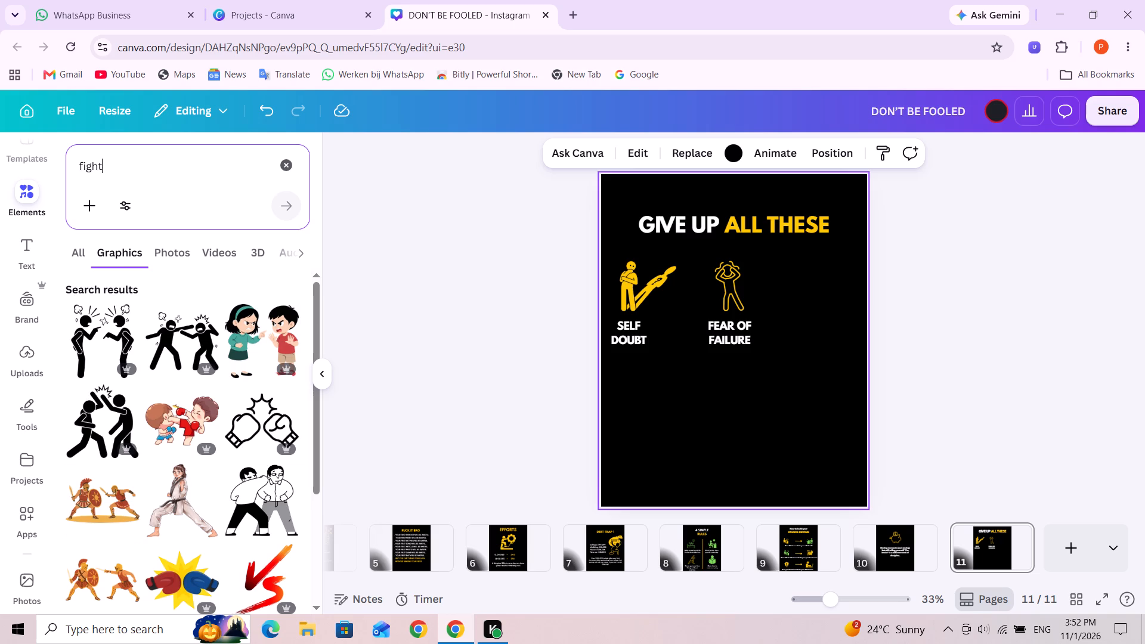
scroll(199, 404, "down", 1)
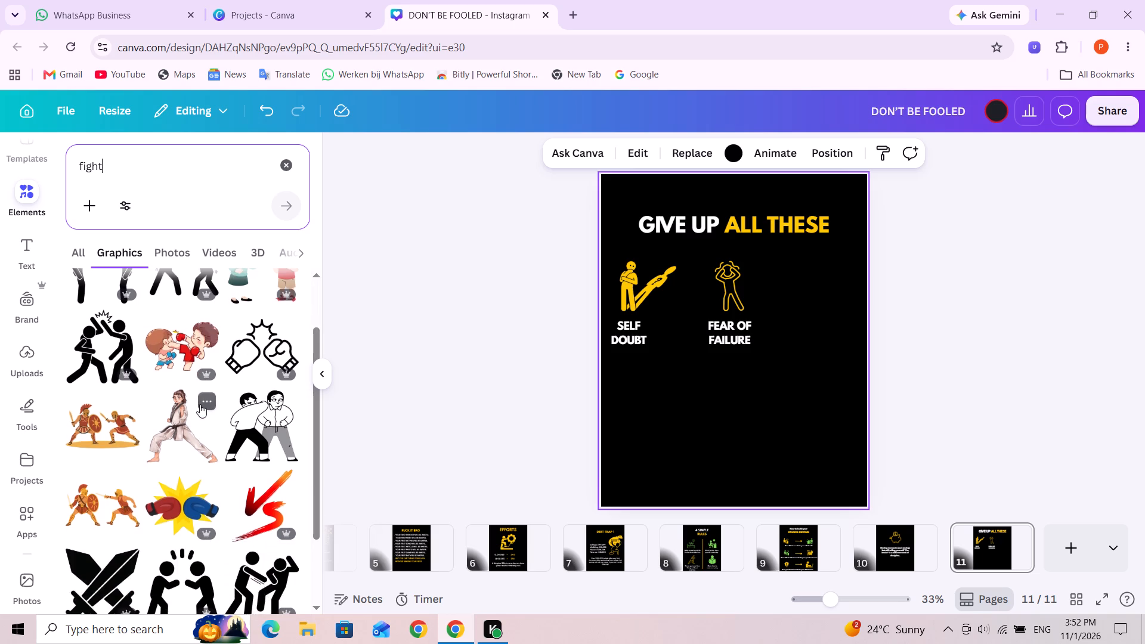
scroll(200, 404, "up", 1)
scroll(200, 404, "down", 2)
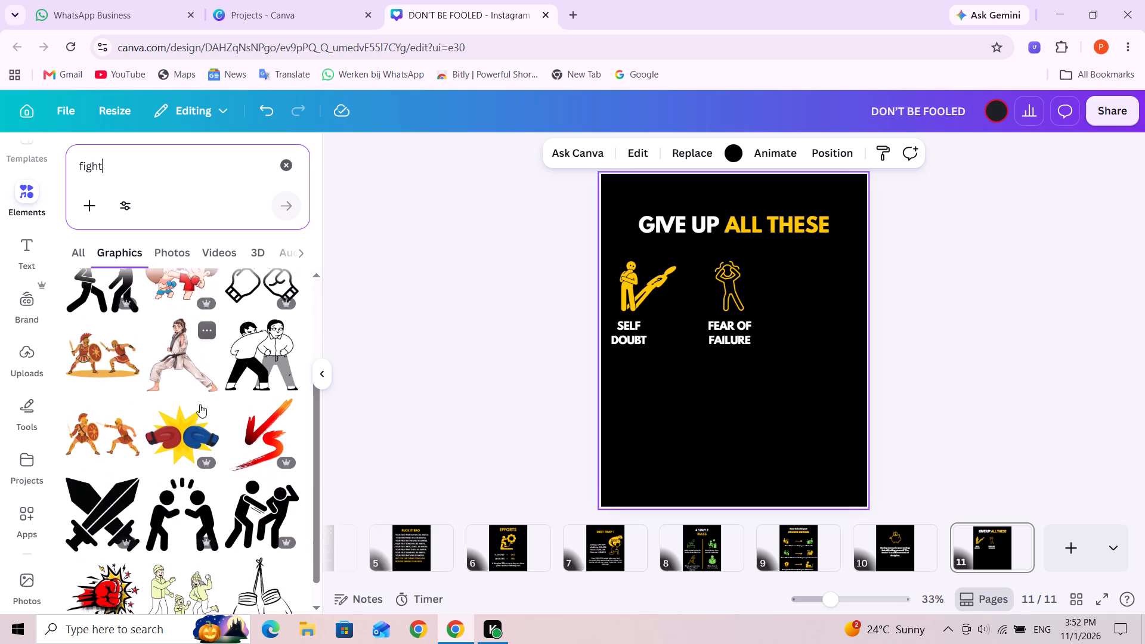
scroll(200, 404, "down", 3)
scroll(208, 416, "up", 7)
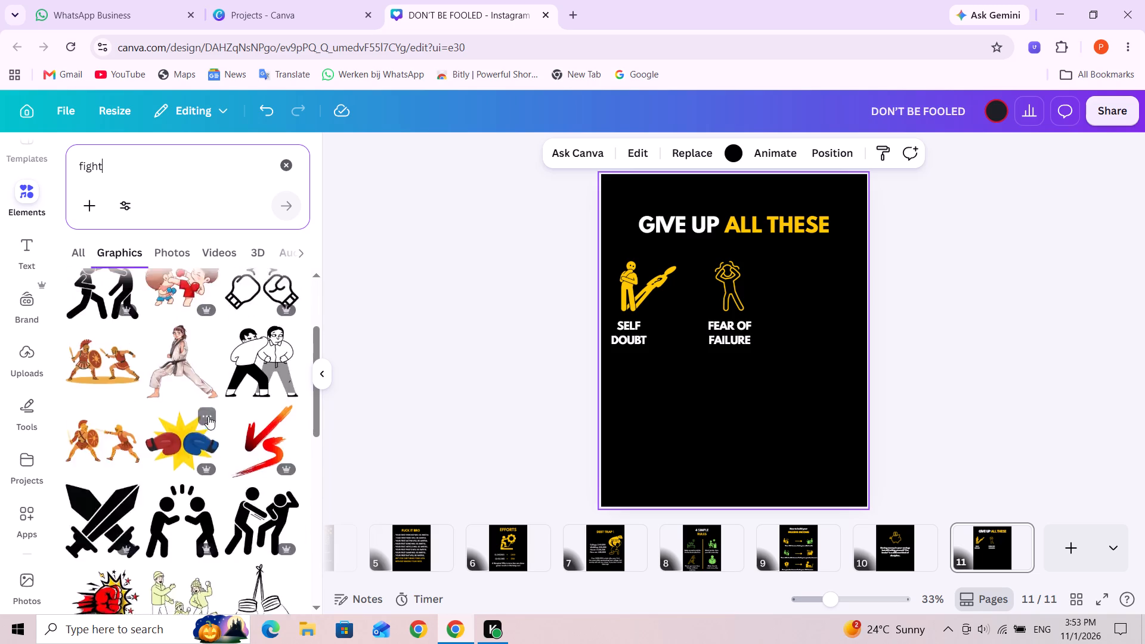
scroll(208, 416, "down", 4)
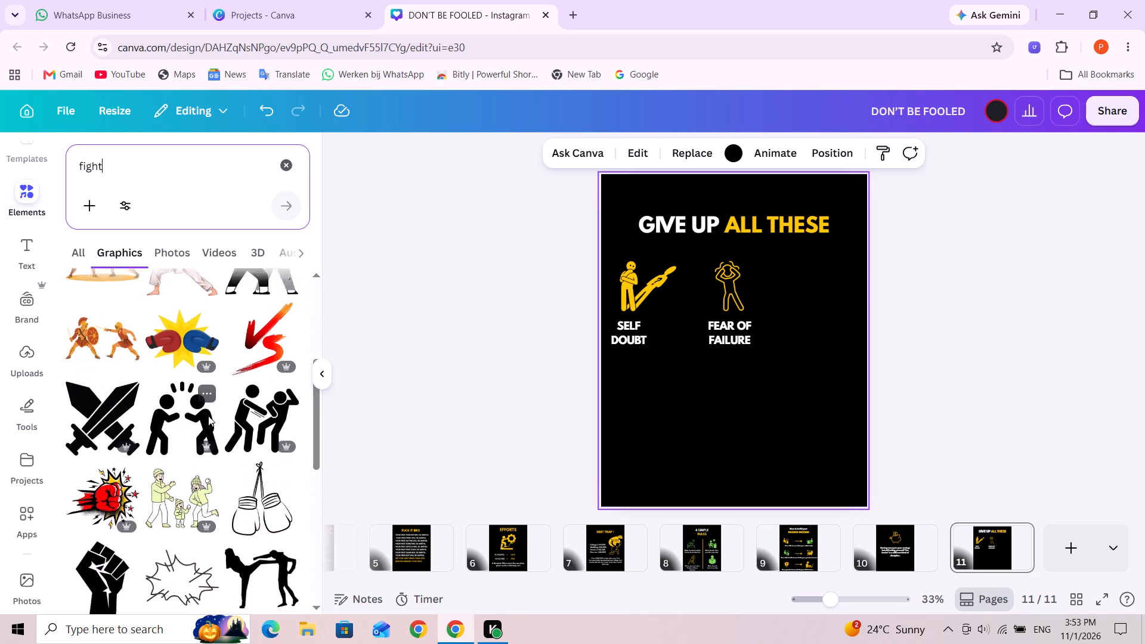
scroll(208, 416, "down", 4)
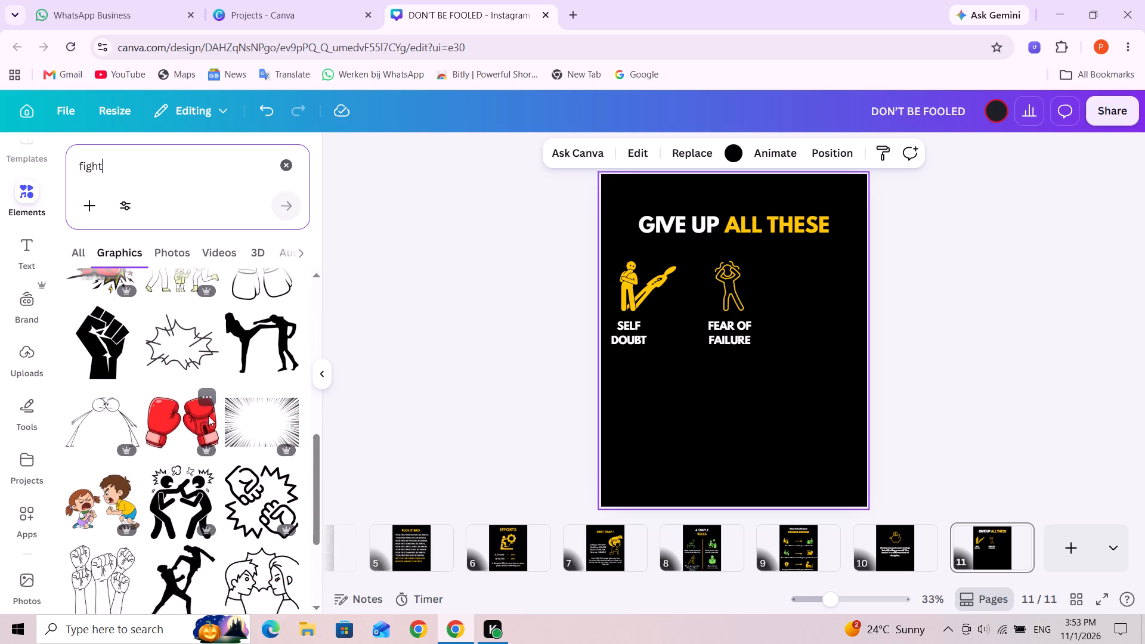
scroll(208, 416, "down", 2)
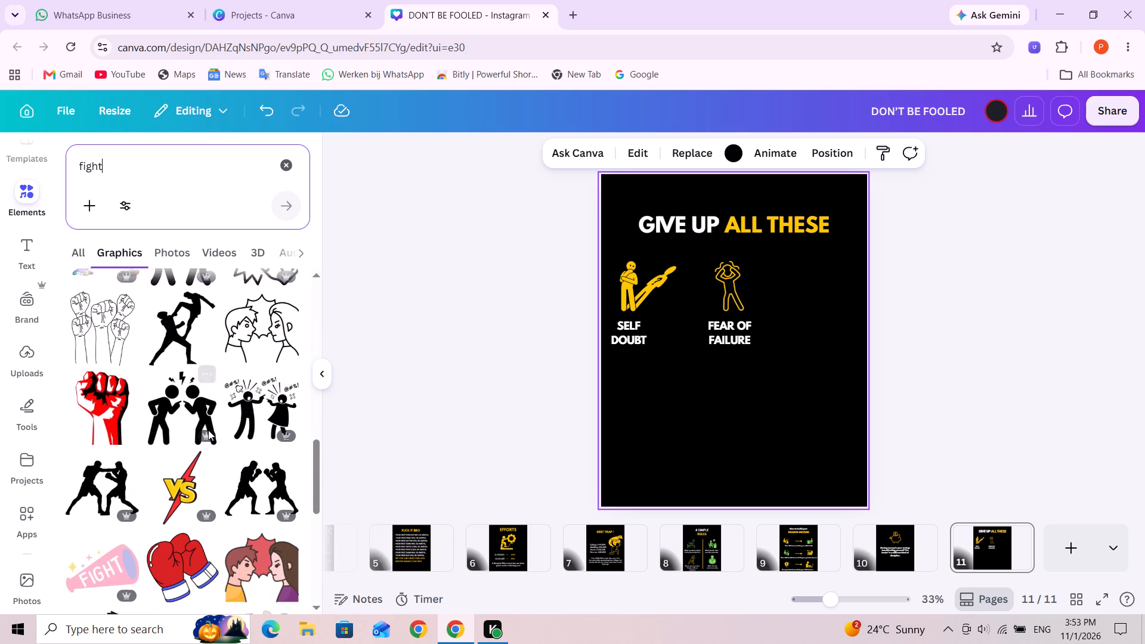
left_click(189, 414)
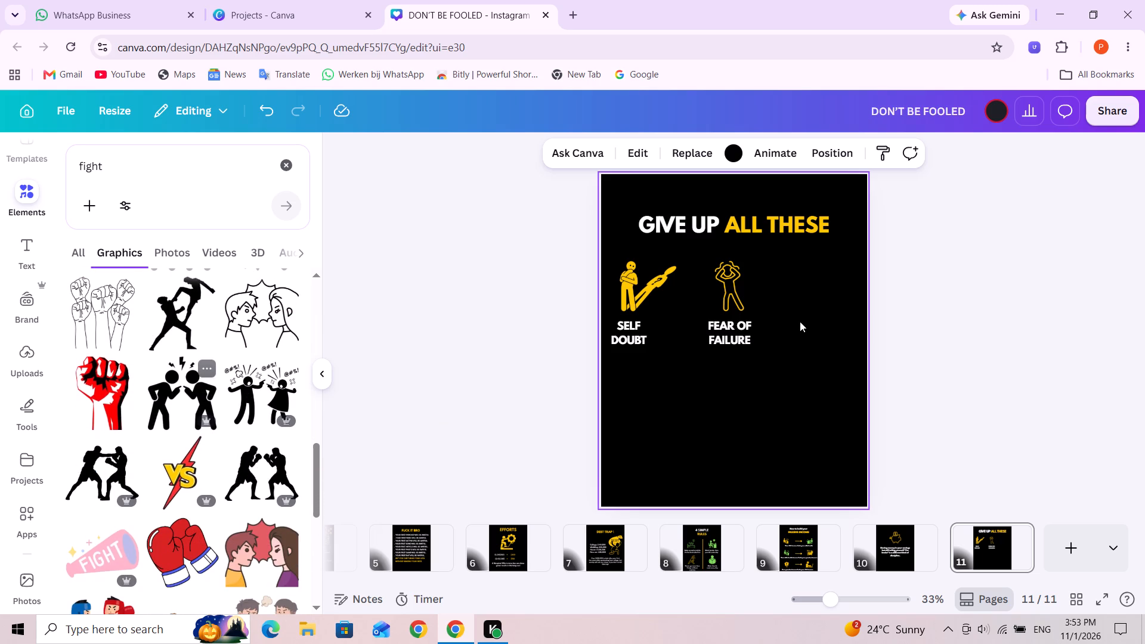
Shrink the facing-off pair to about 190 by 204 and place it level with the other two figures, beyond the head-clutching figure.
left_click_drag(752, 374, 875, 326)
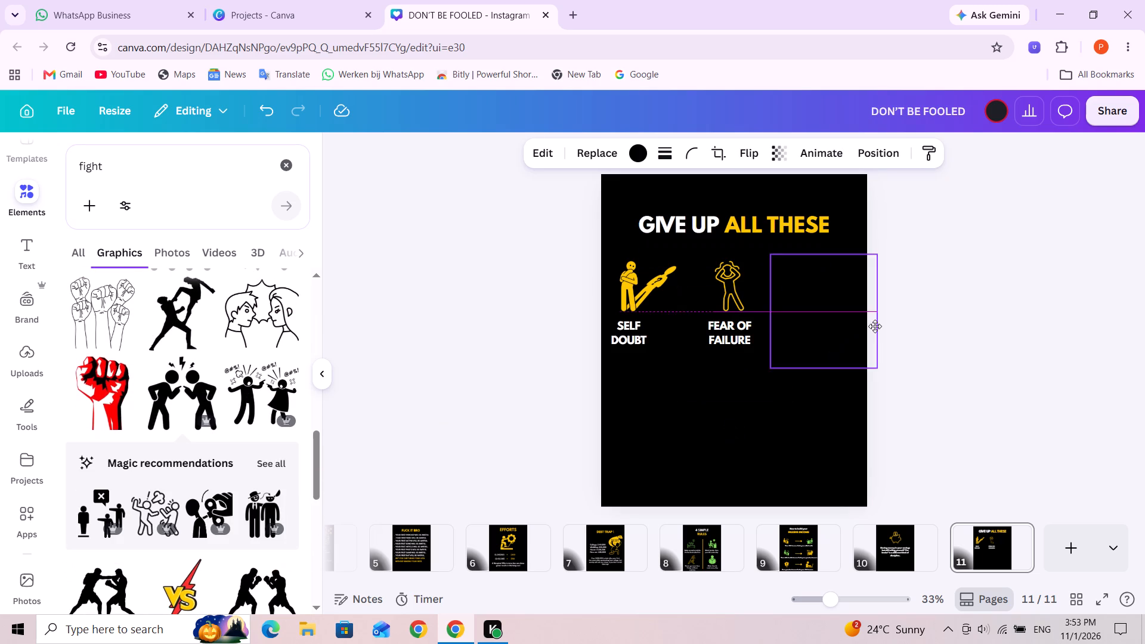
left_click_drag(875, 326, 836, 352)
left_click_drag(866, 376, 835, 324)
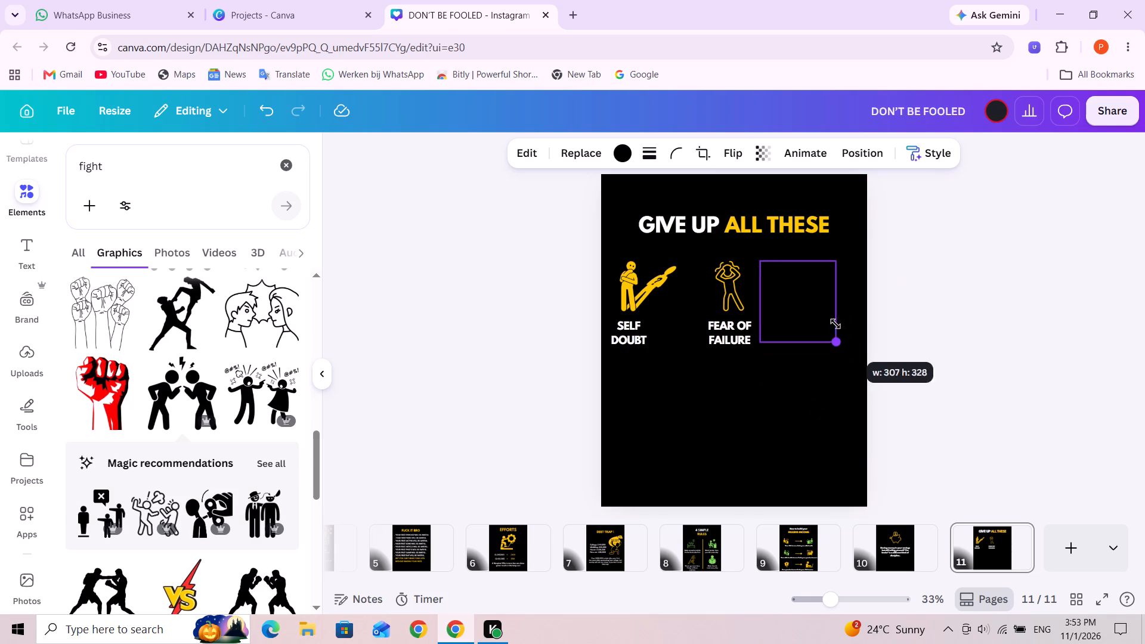
left_click_drag(835, 324, 819, 304)
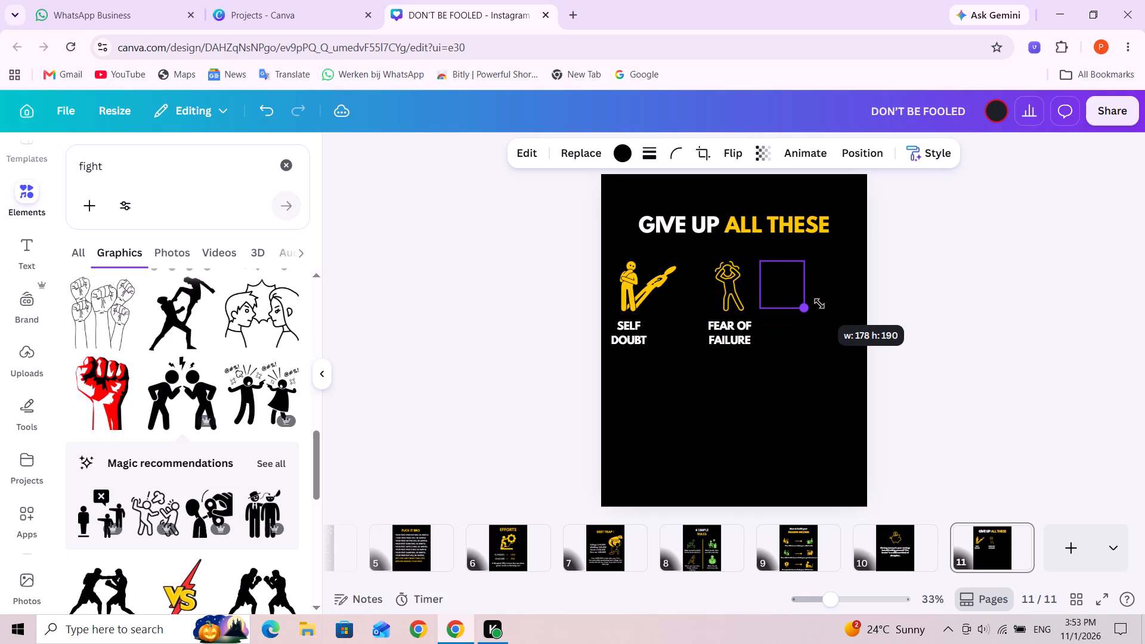
left_click_drag(819, 304, 839, 311)
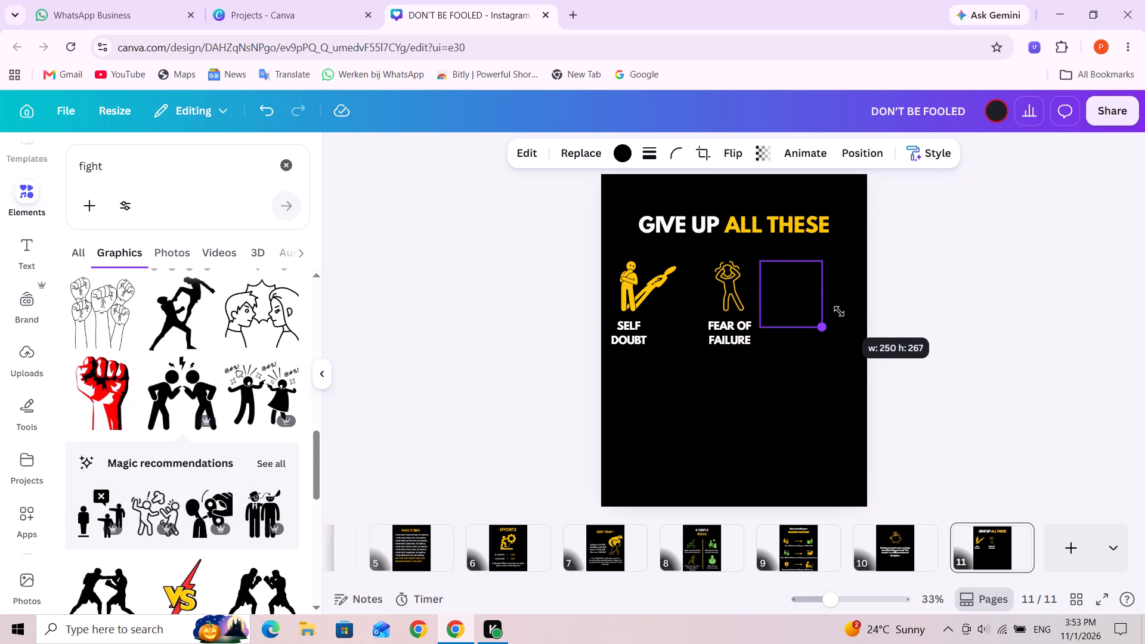
left_click_drag(839, 311, 827, 294)
left_click_drag(791, 286, 823, 283)
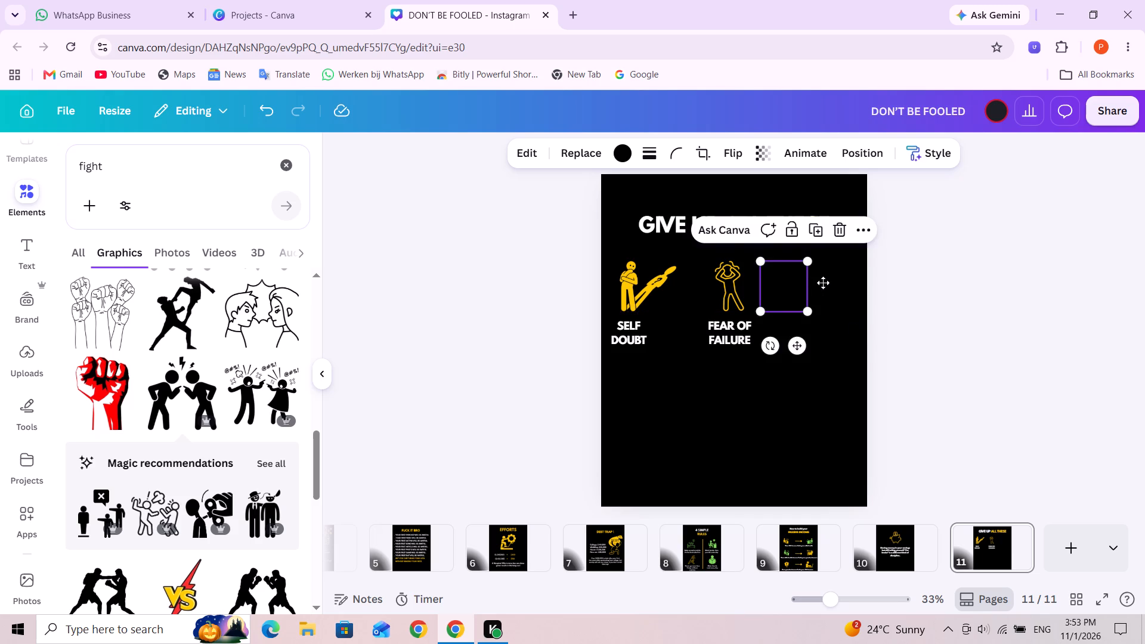
left_click_drag(823, 283, 826, 285)
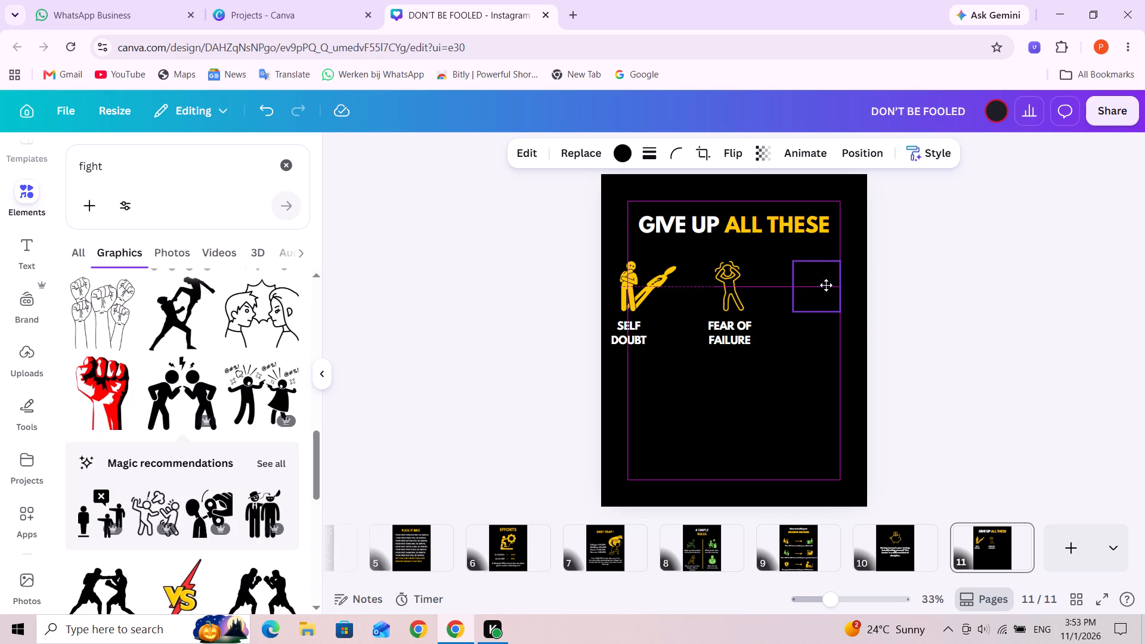
left_click_drag(826, 285, 827, 287)
left_click(842, 314)
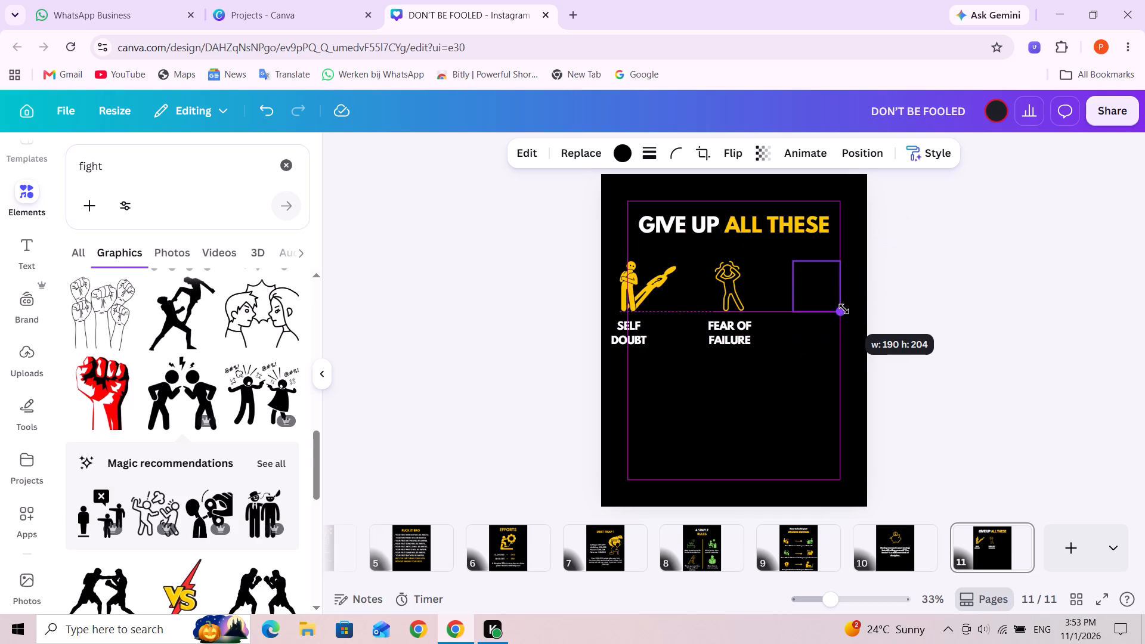
Recolour the facing-off pair to the design's yellow.
left_click(627, 152)
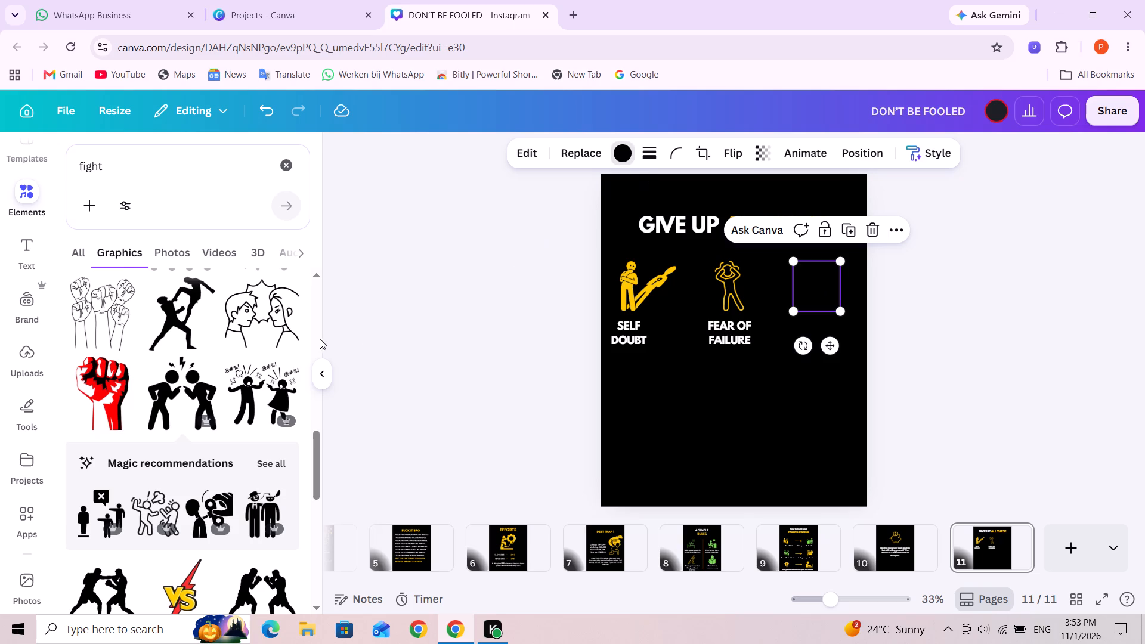
left_click(147, 264)
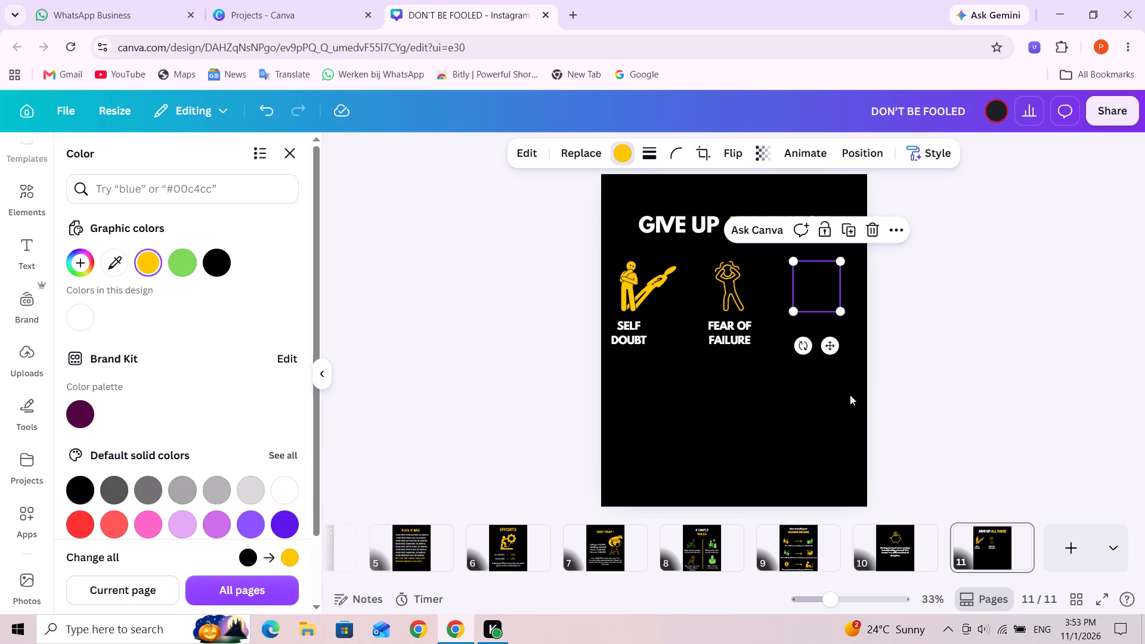
Duplicate the "FEAR OF FAILURE" label so the copy sits beneath the facing-off pair.
left_click(741, 336)
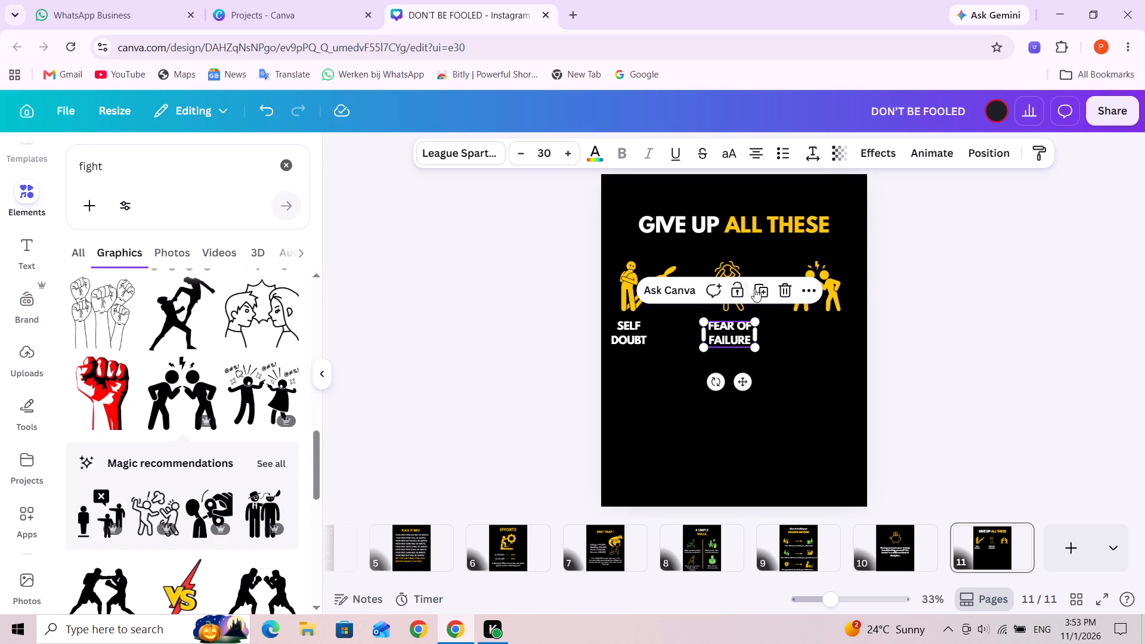
left_click(760, 293)
Replace the copied label's text beneath the facing-off pair with "TOXIC PEOPLE" on two lines.
triple_click(828, 330)
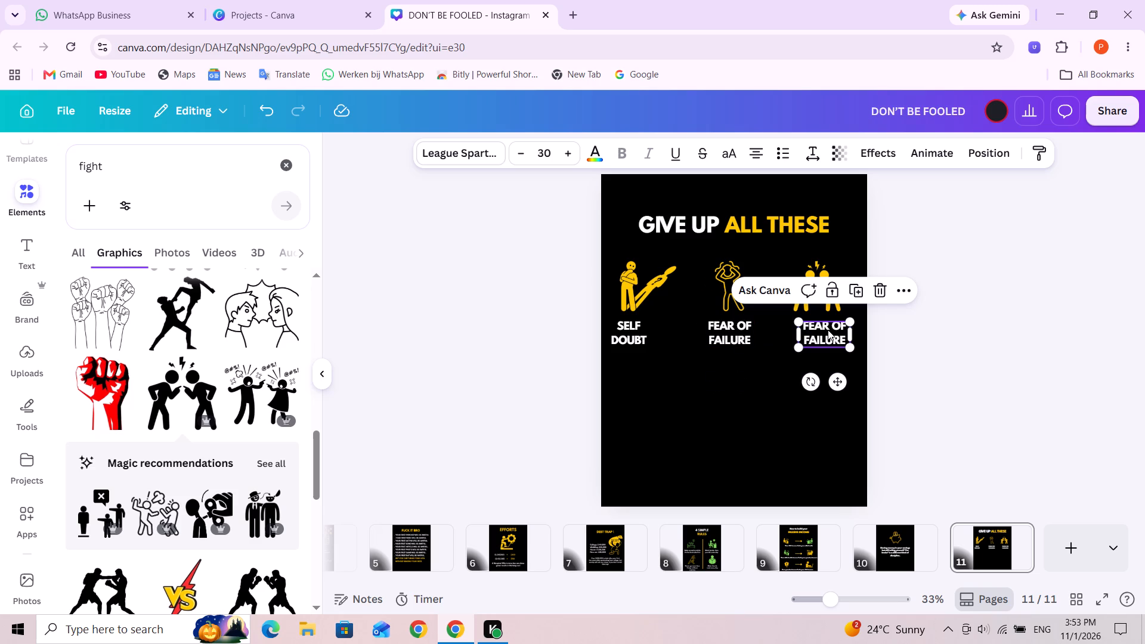
triple_click(828, 330)
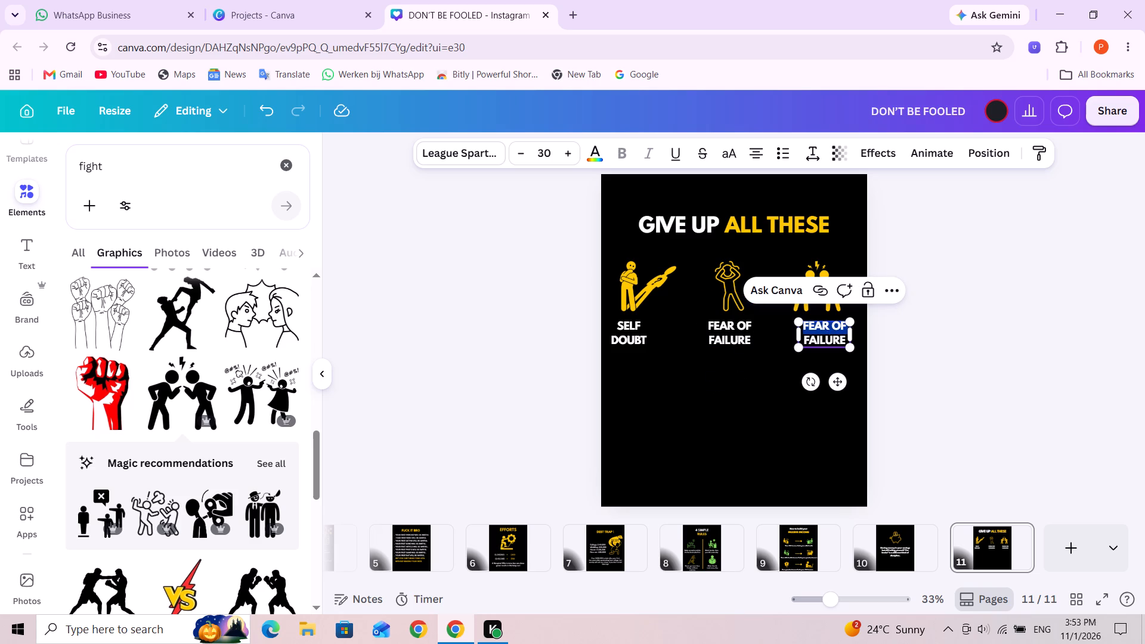
key("ctrl+a")
key("t")
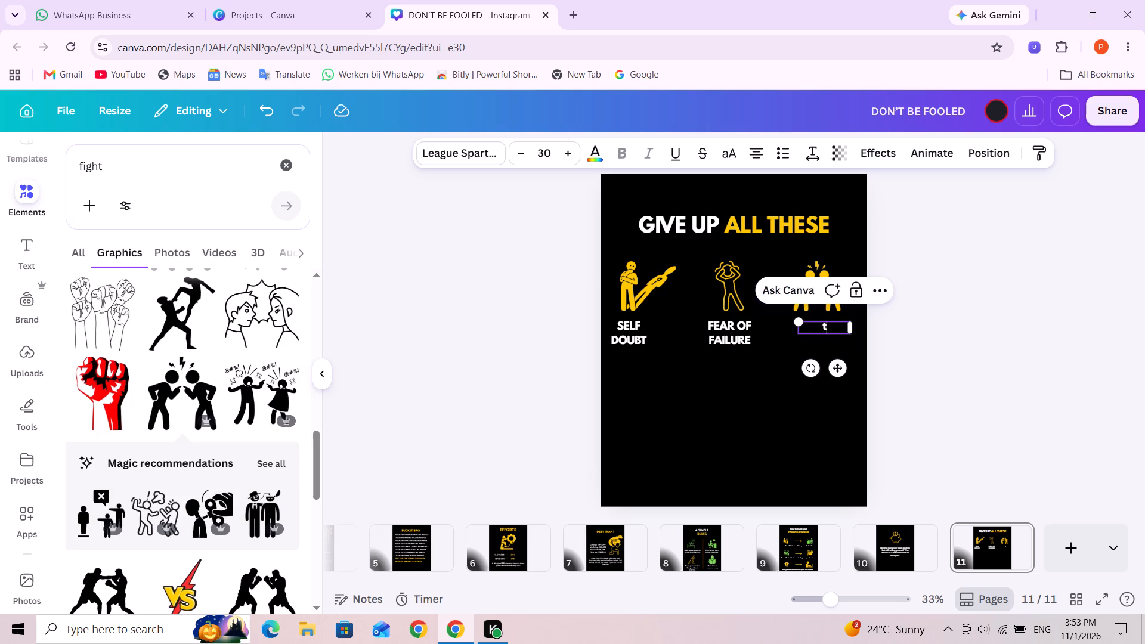
type("TOXIC")
key("Return")
type("PEOPLE")
left_click(762, 406)
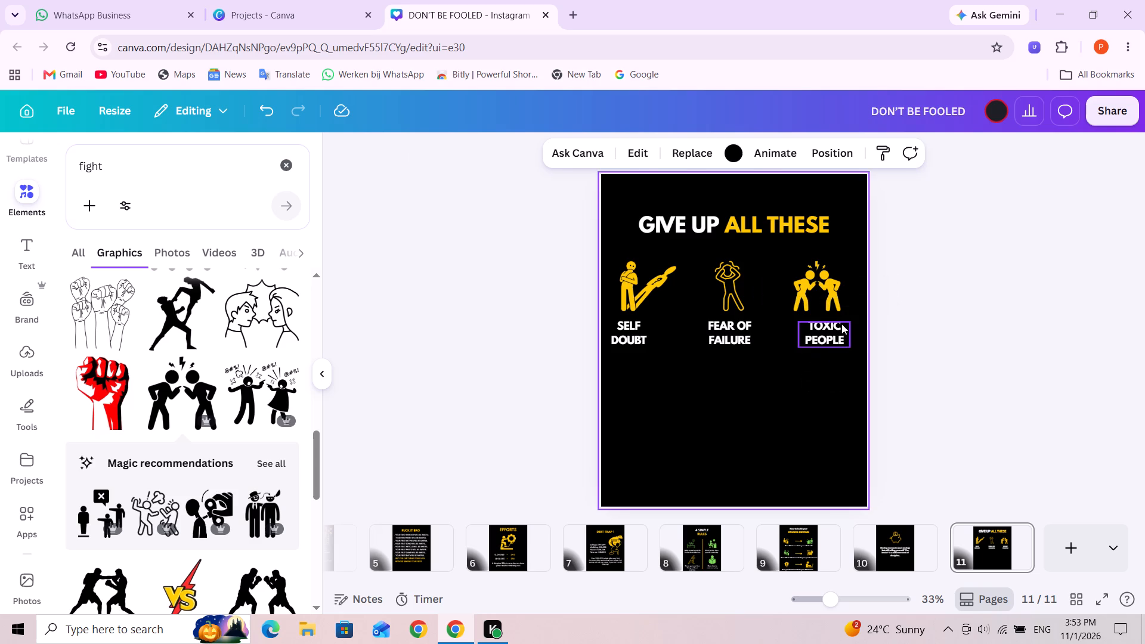
Nudge the "TOXIC PEOPLE" label and the facing-off pair sideways so they are centred on each other.
left_click_drag(833, 340, 827, 340)
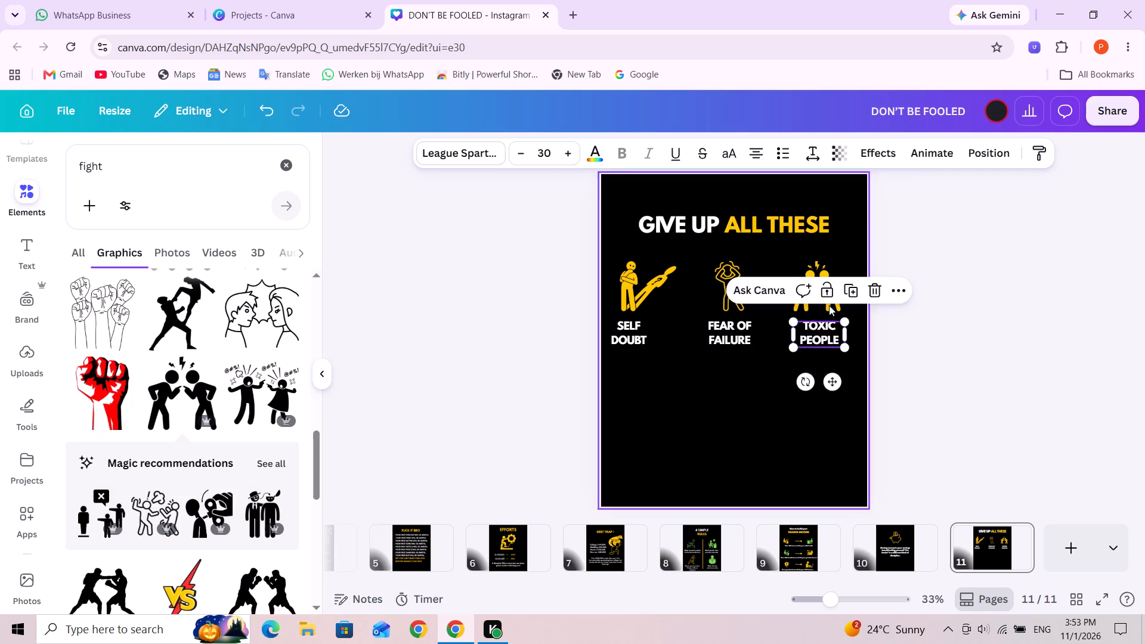
left_click_drag(812, 274, 821, 274)
left_click(801, 432)
left_click(816, 338)
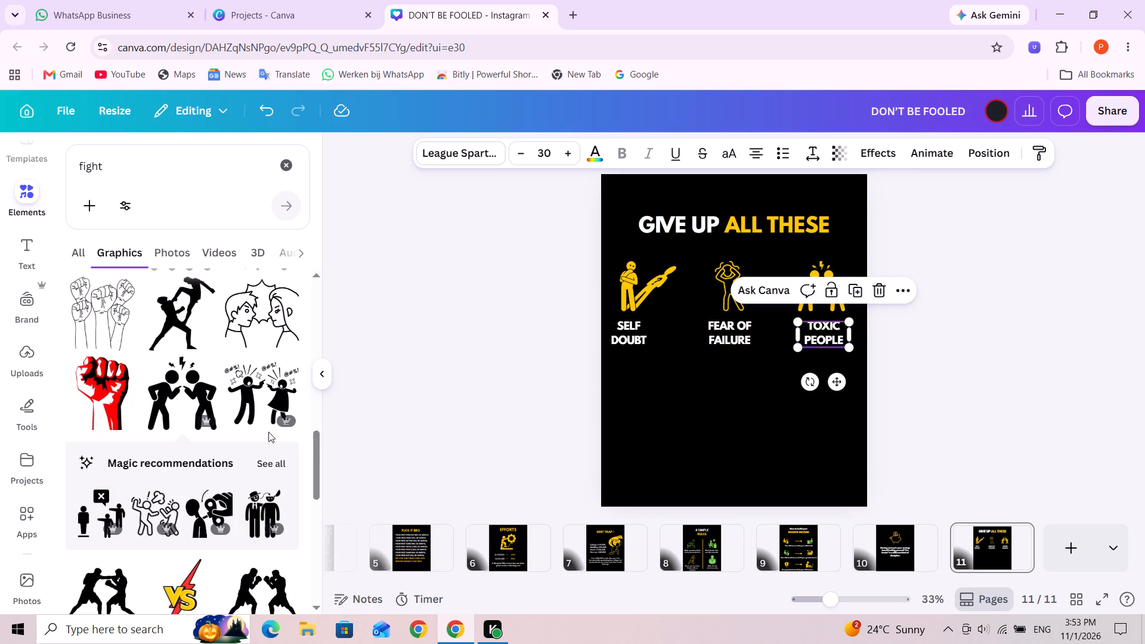
Search the graphics for "Negative thoughts".
triple_click(110, 178)
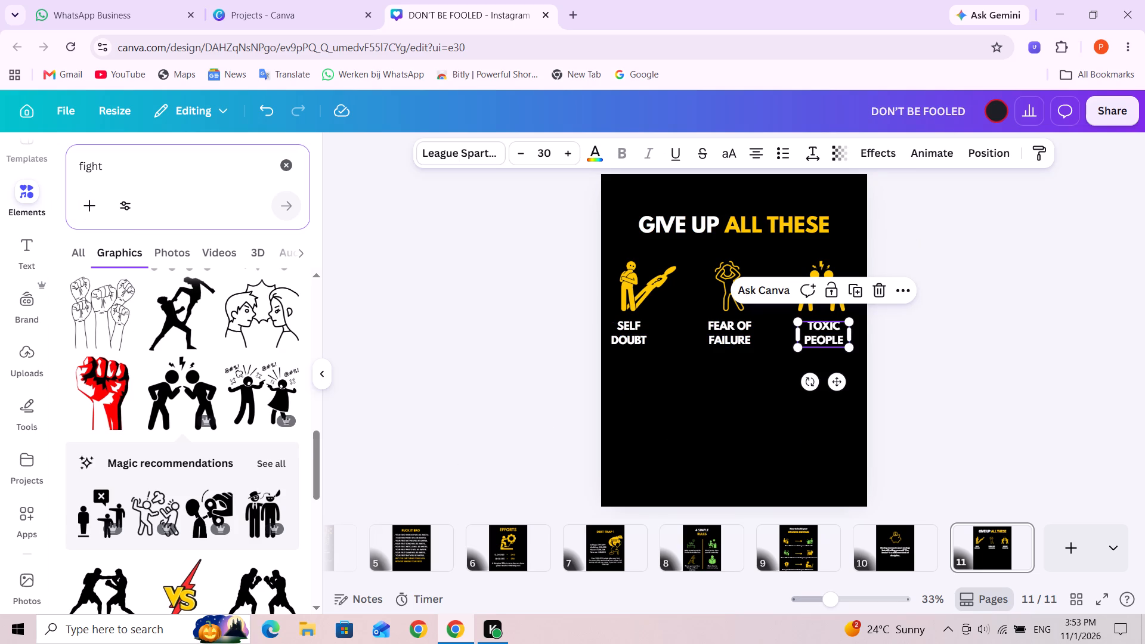
scroll(197, 429, "down", 3)
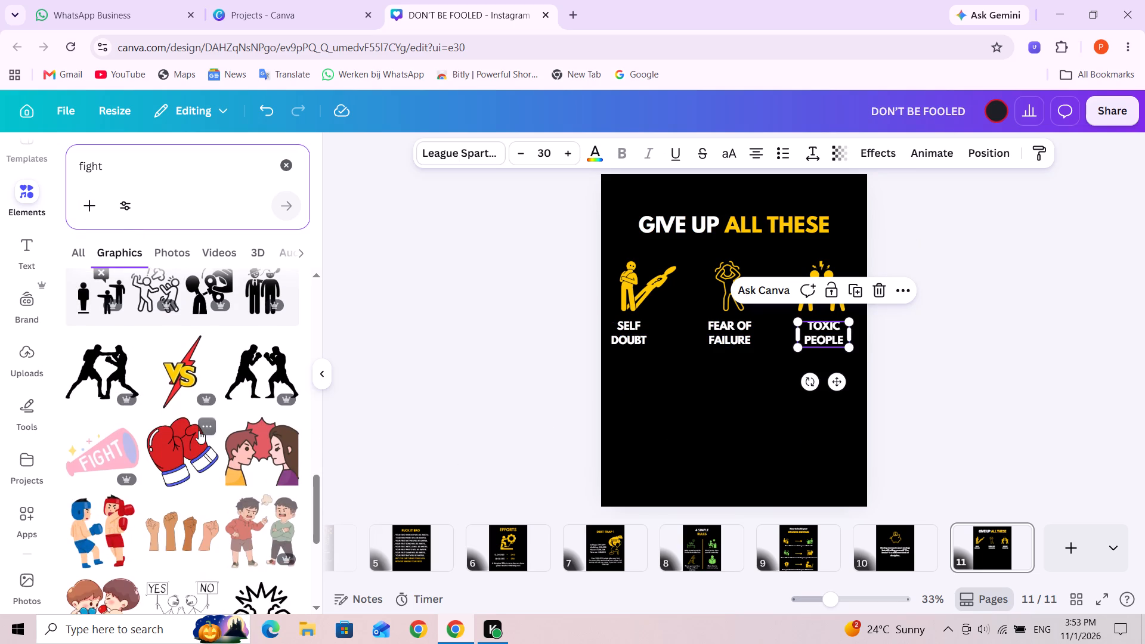
left_click(119, 191)
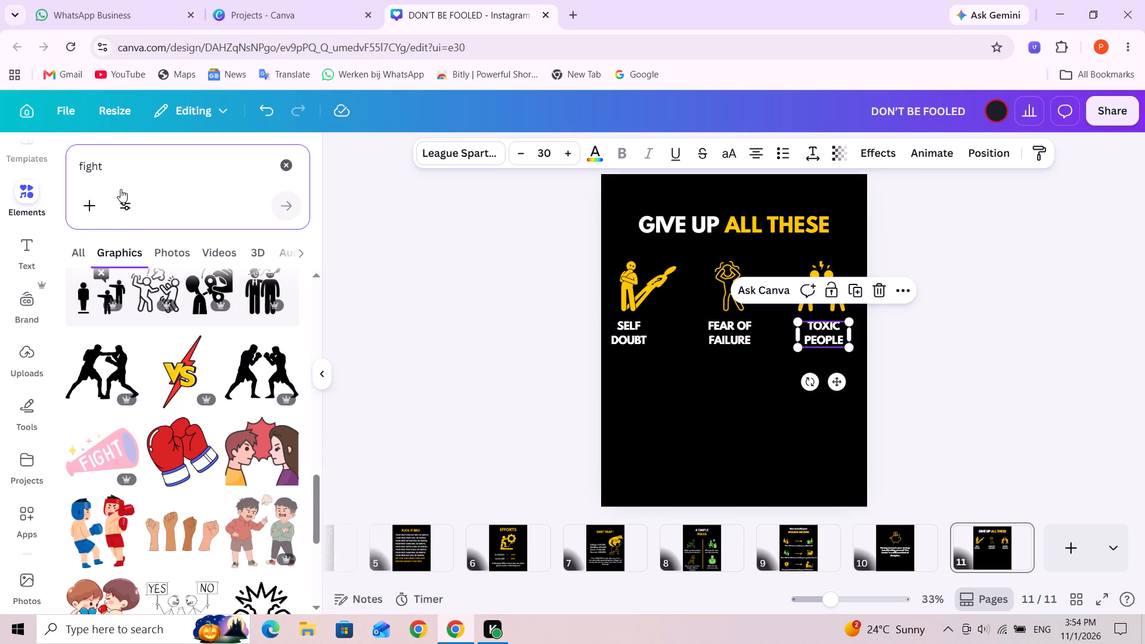
left_click(124, 182)
triple_click(125, 172)
key("n")
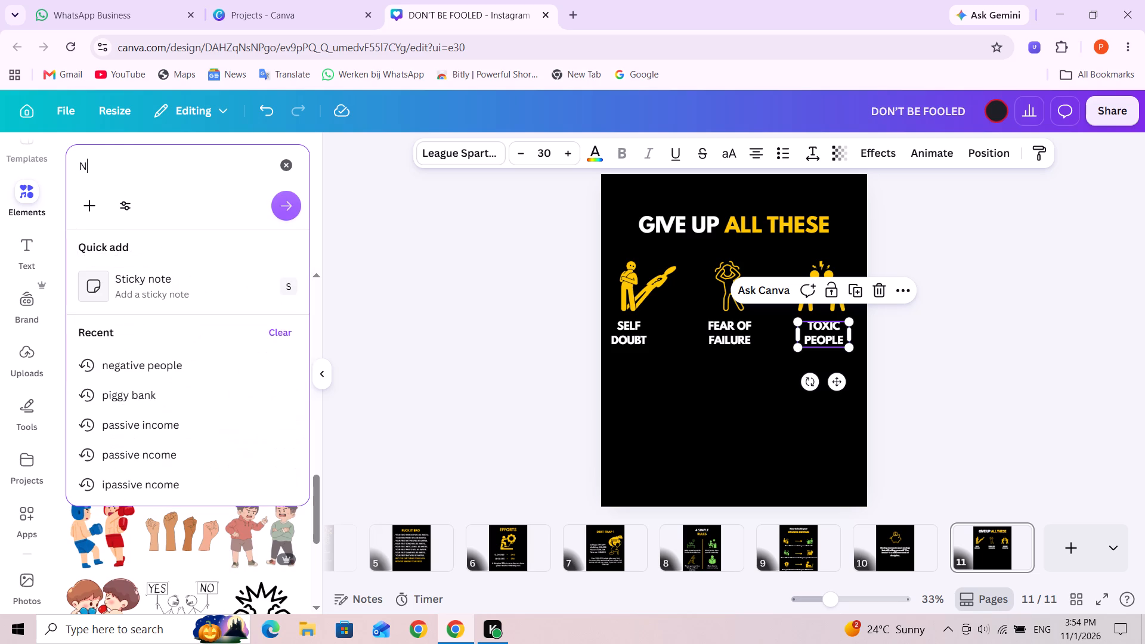
type("egative thoughts")
key("Return")
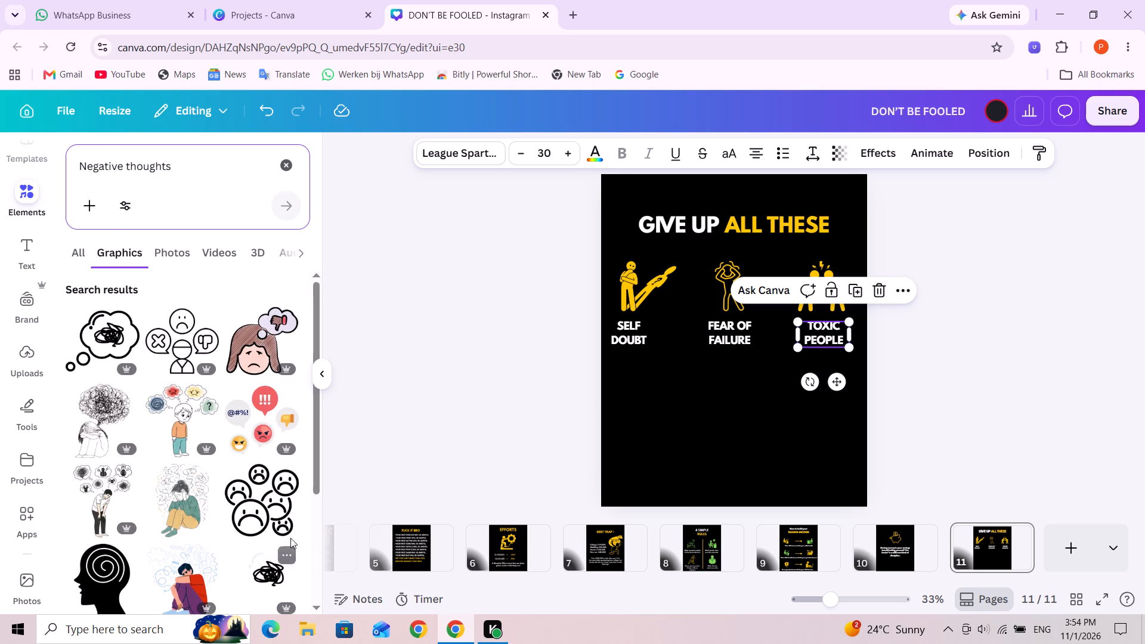
Find and add the black pointing figure with angry marks and a scribble above its head from the results.
scroll(184, 497, "down", 1)
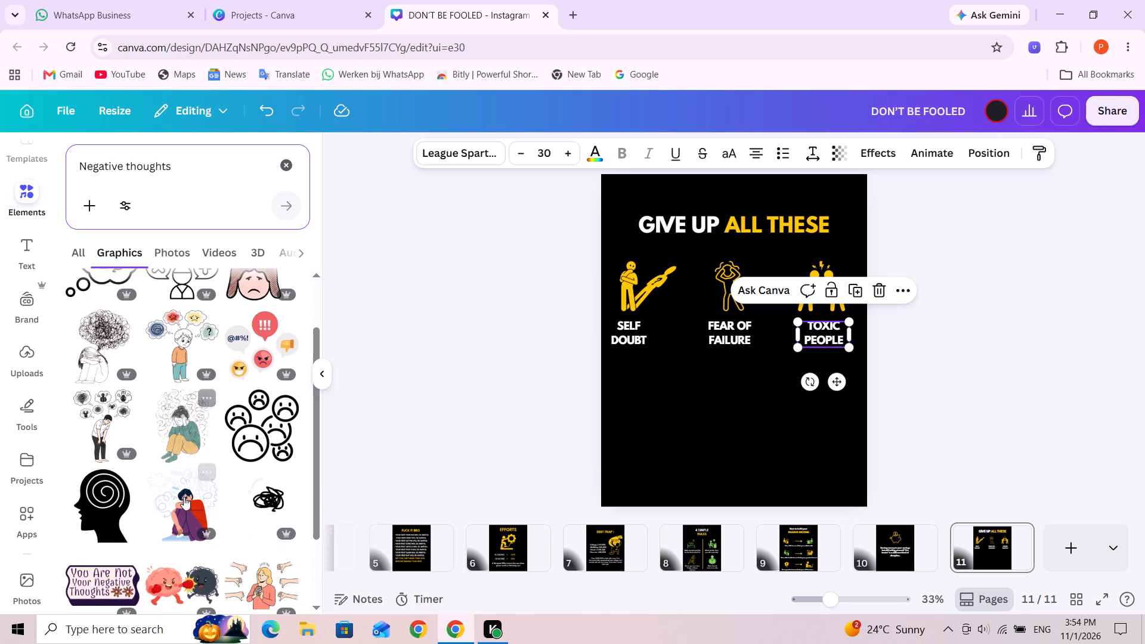
scroll(184, 497, "down", 5)
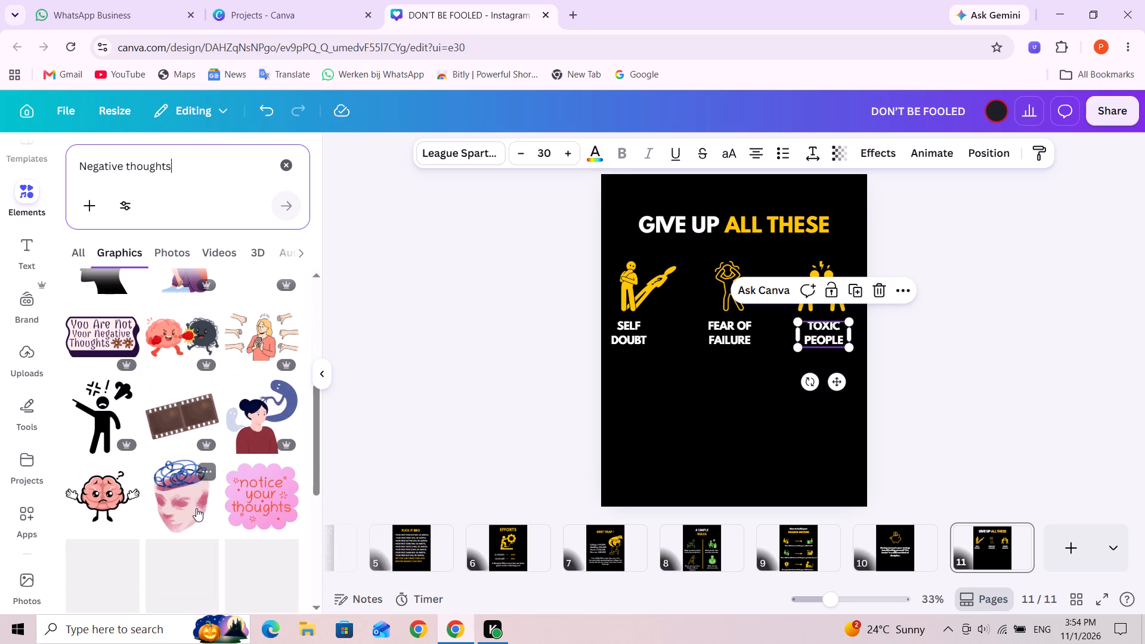
scroll(196, 508, "down", 1)
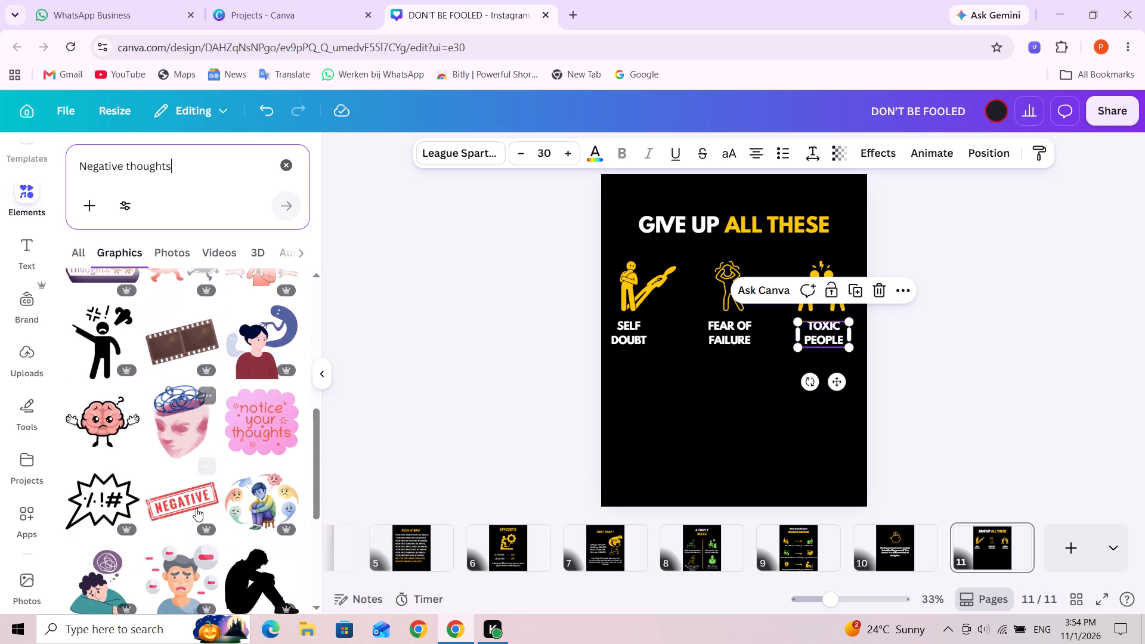
scroll(196, 508, "down", 3)
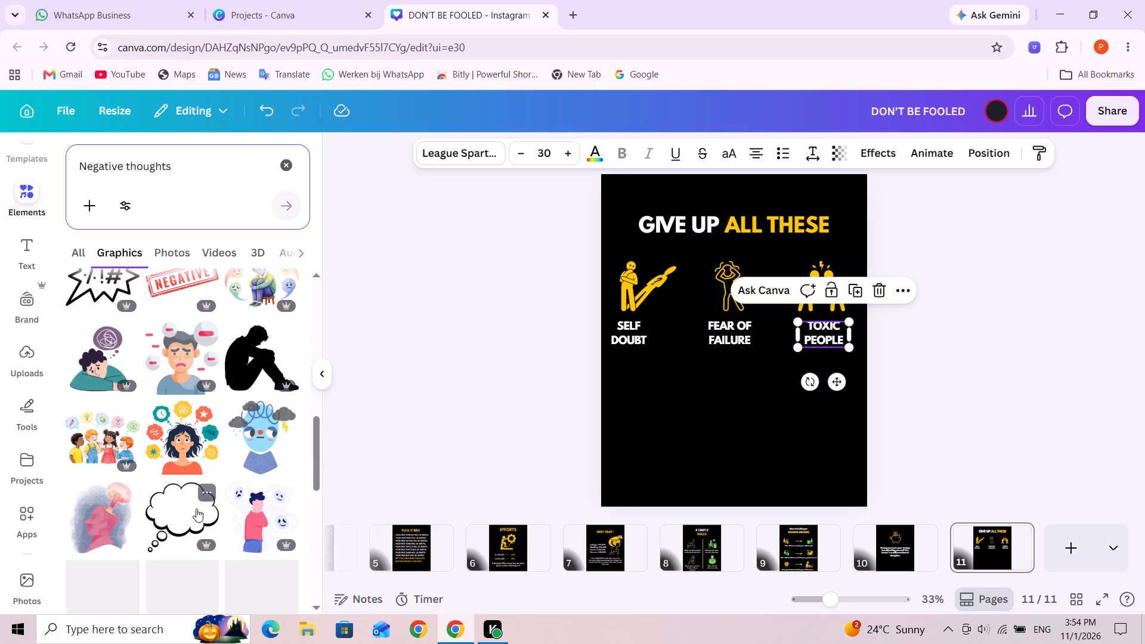
scroll(196, 509, "down", 5)
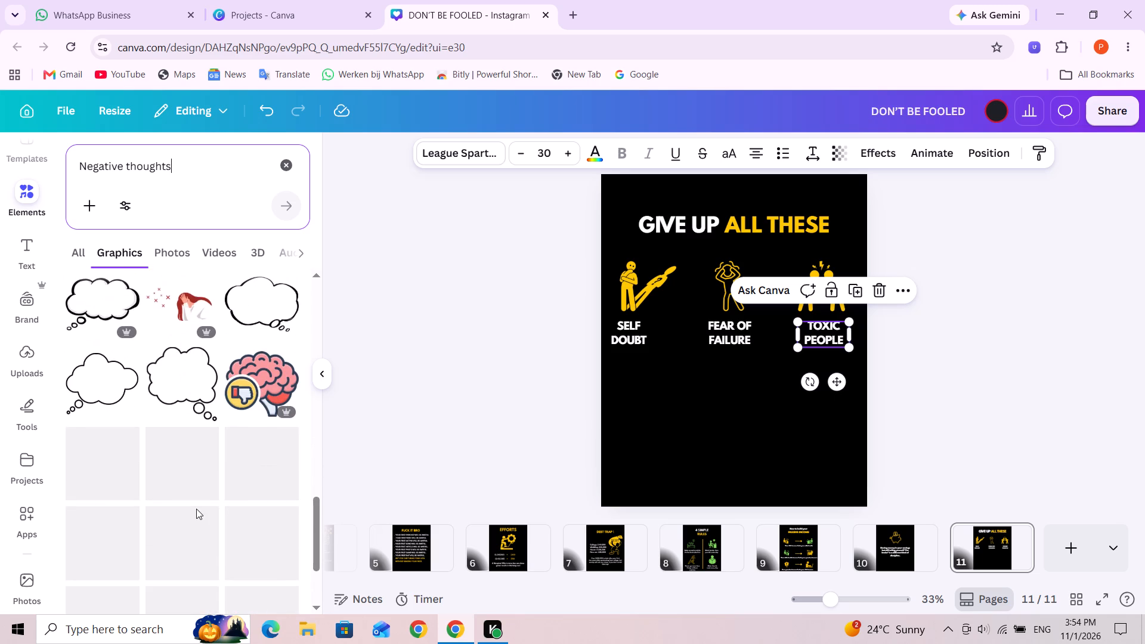
scroll(196, 509, "down", 2)
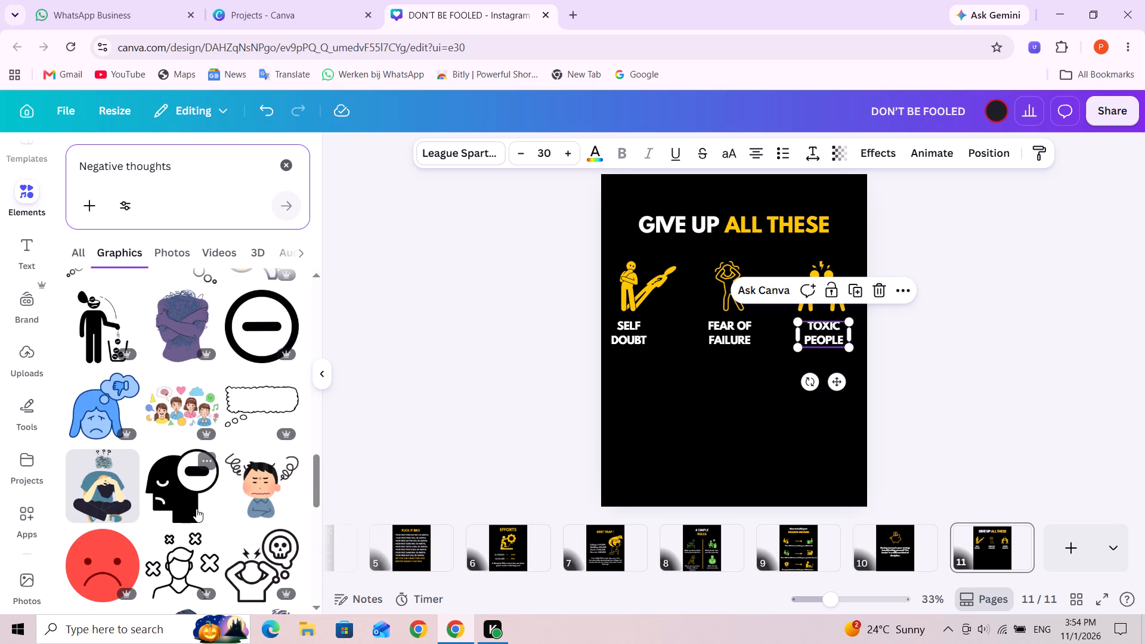
scroll(196, 509, "down", 4)
scroll(196, 509, "up", 4)
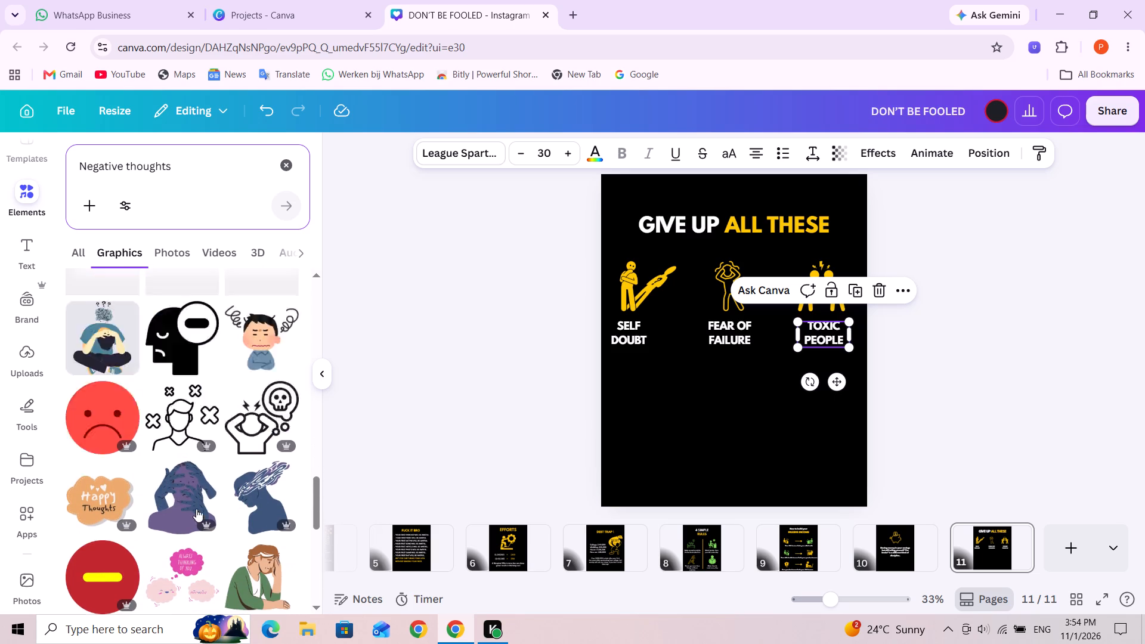
scroll(196, 509, "up", 6)
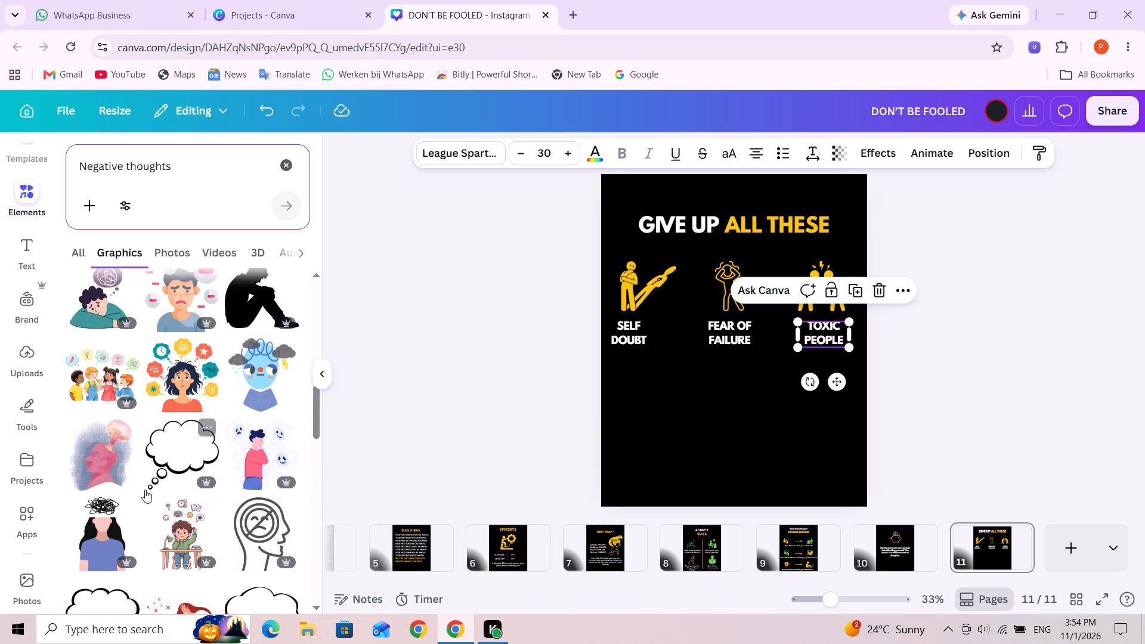
scroll(145, 490, "up", 7)
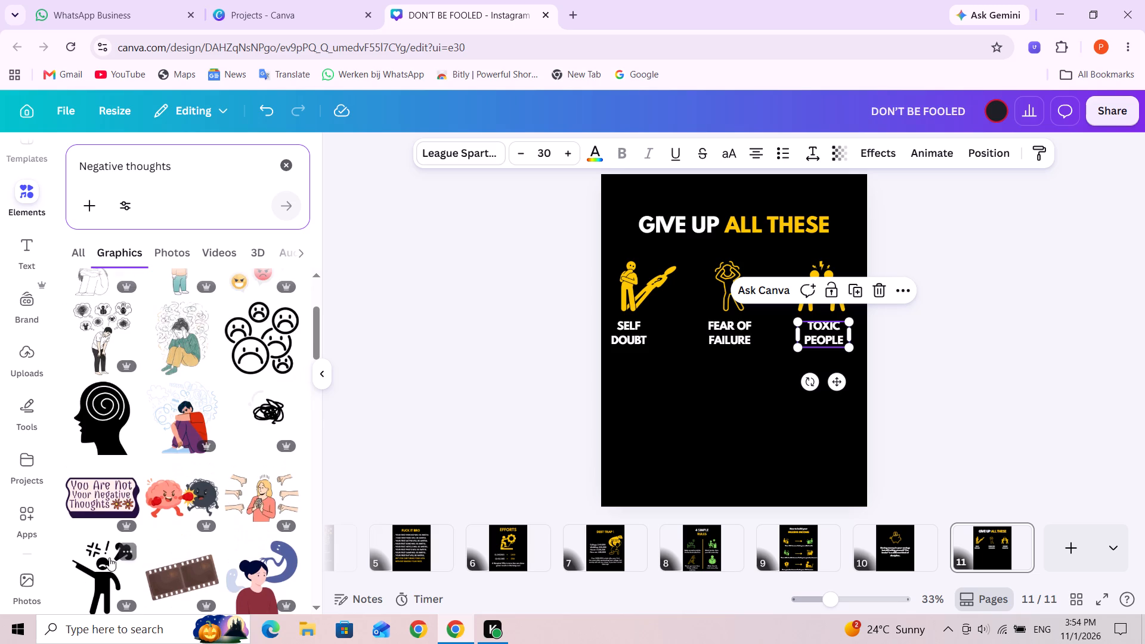
left_click(107, 562)
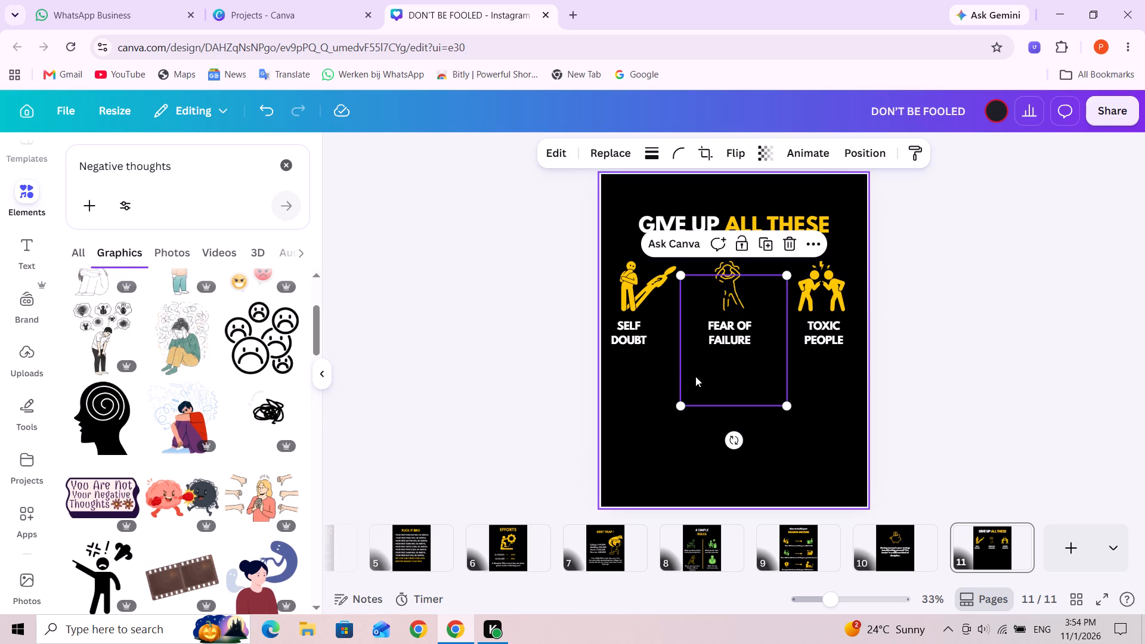
Shrink the pointing figure to roughly the size of the other figures and place it below "SELF DOUBT" as the start of a second row.
left_click_drag(716, 377, 716, 363)
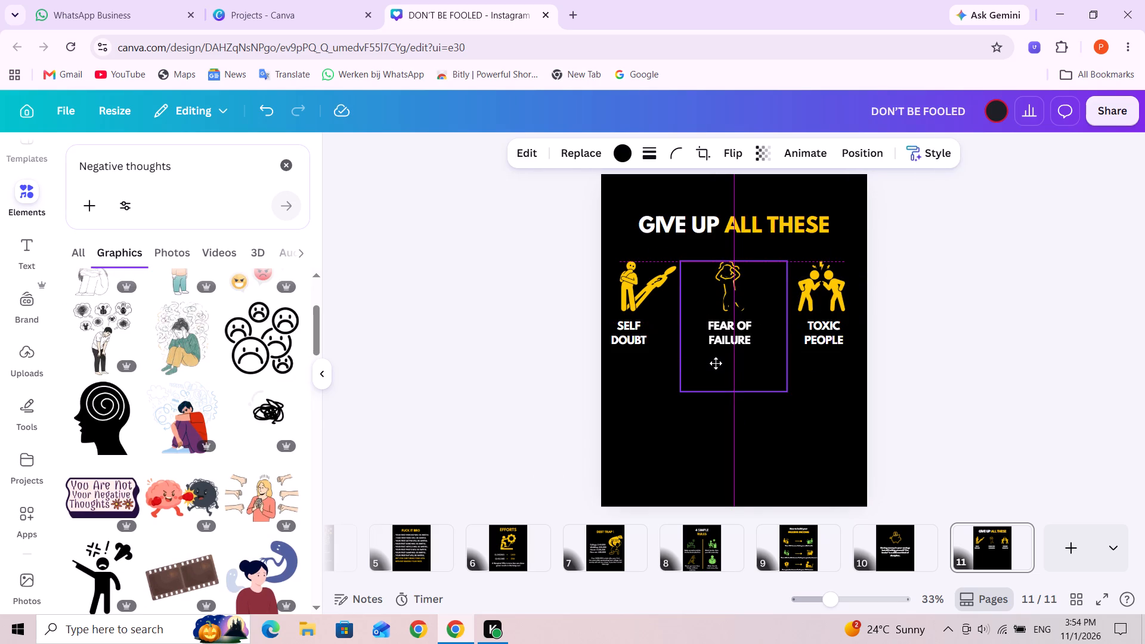
left_click_drag(716, 363, 715, 364)
left_click_drag(787, 390, 739, 335)
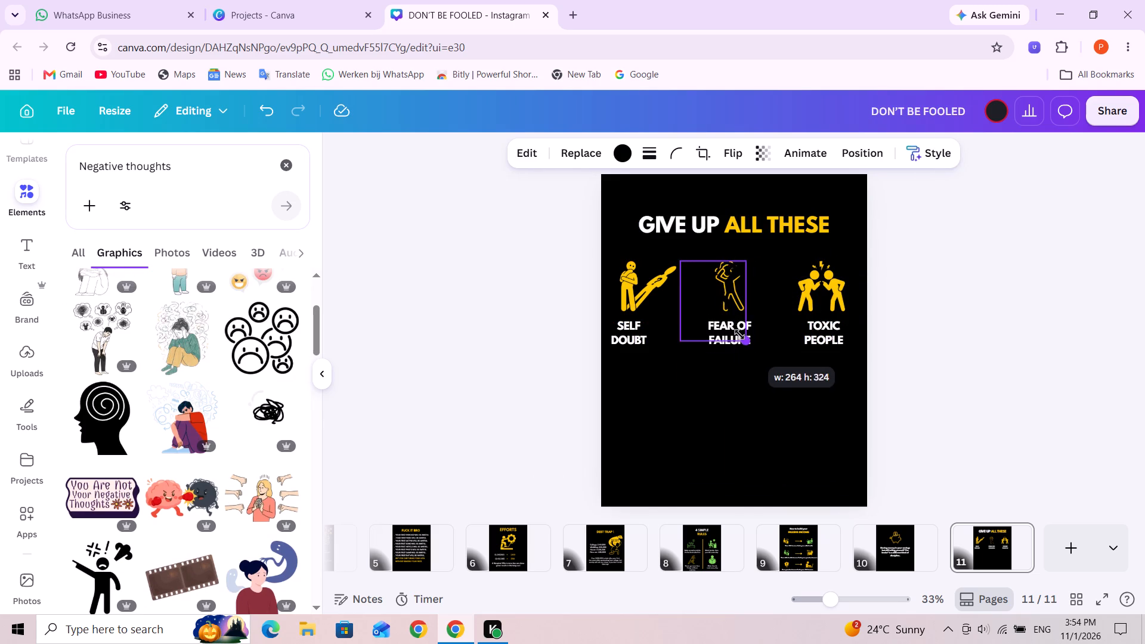
left_click_drag(739, 335, 714, 321)
left_click_drag(695, 298, 645, 400)
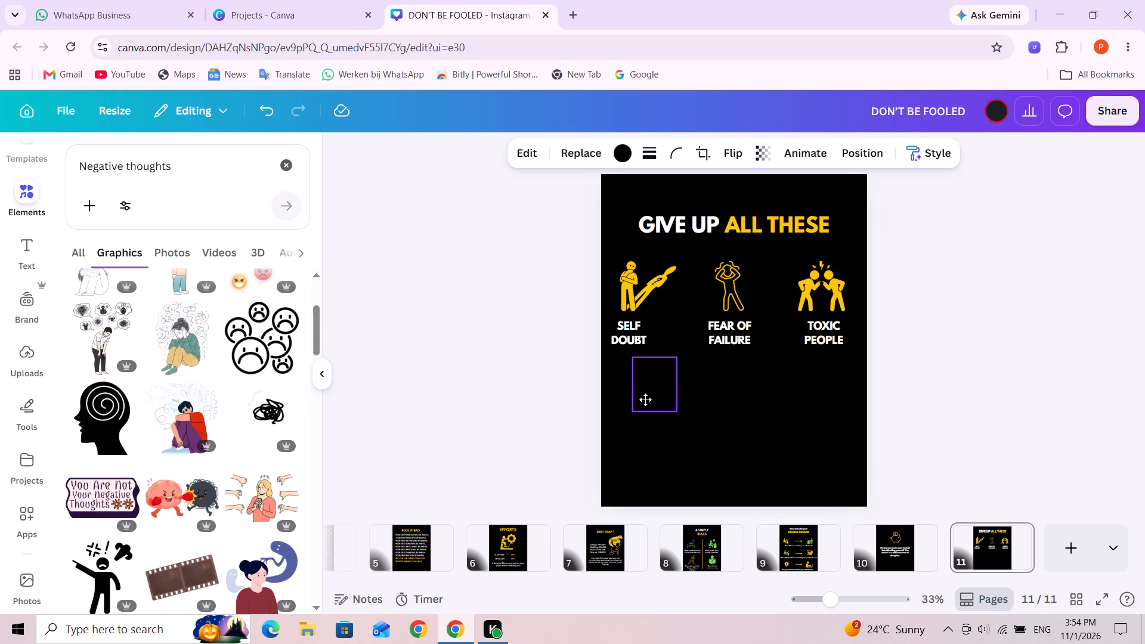
left_click_drag(645, 400, 626, 426)
Recolour the pointing figure to the design's yellow.
left_click(629, 157)
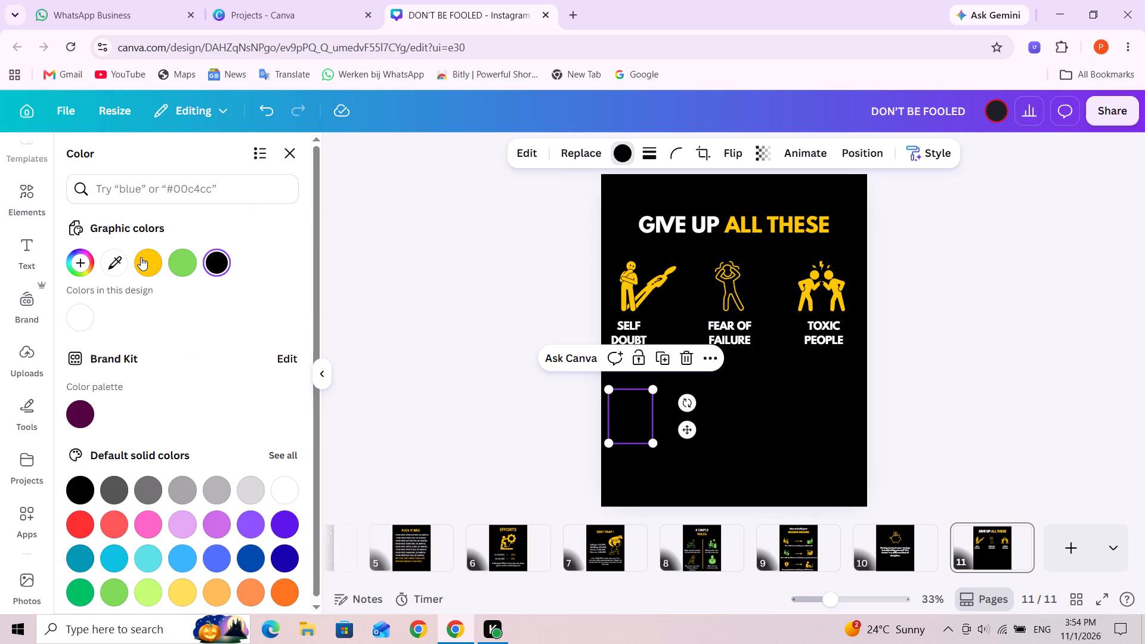
left_click(141, 256)
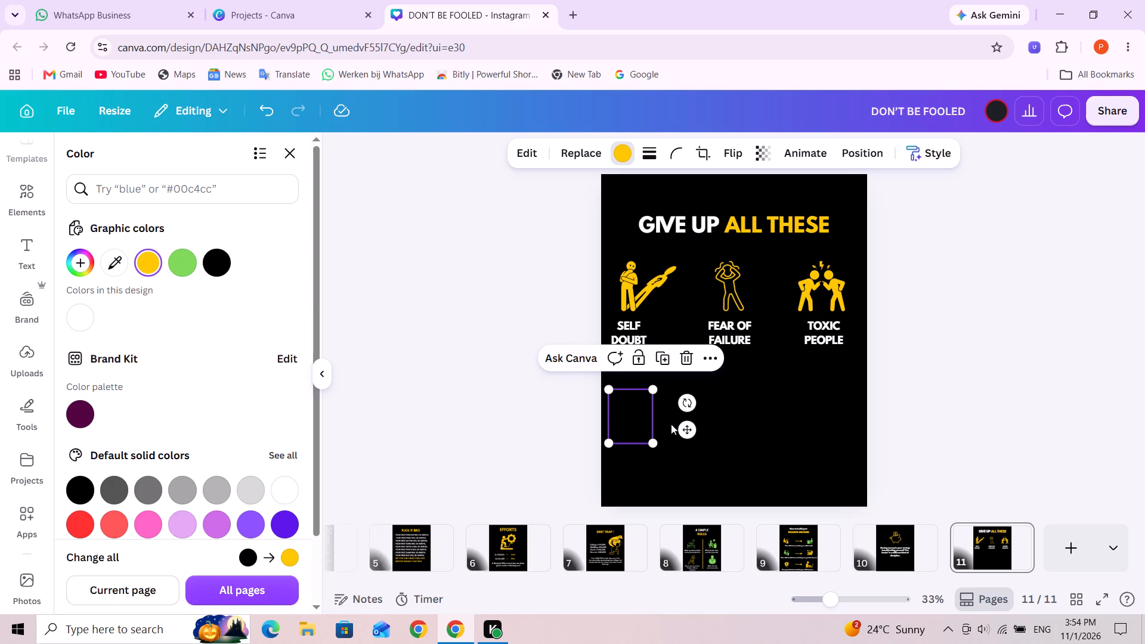
Shift the pointing figure slightly inward and down, in line with the outer edge of the "SELF DOUBT" figure.
left_click_drag(636, 427, 646, 426)
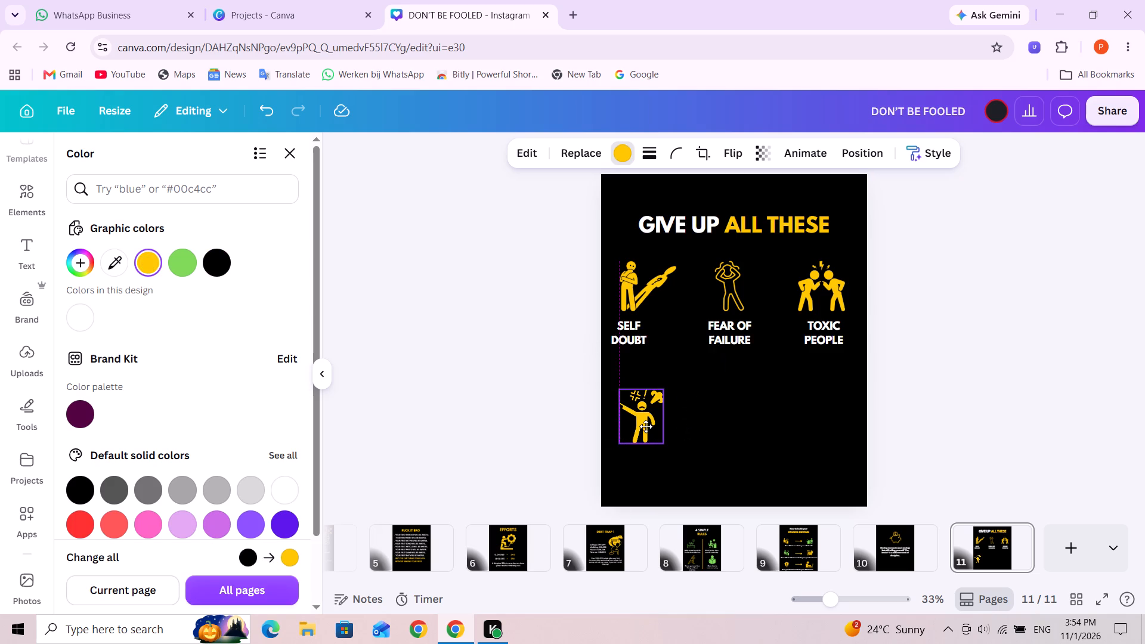
left_click_drag(646, 426, 648, 445)
Move the "SELF DOUBT" label inward, level with the other two labels and with equal gaps of 174 between them.
left_click_drag(627, 340, 640, 345)
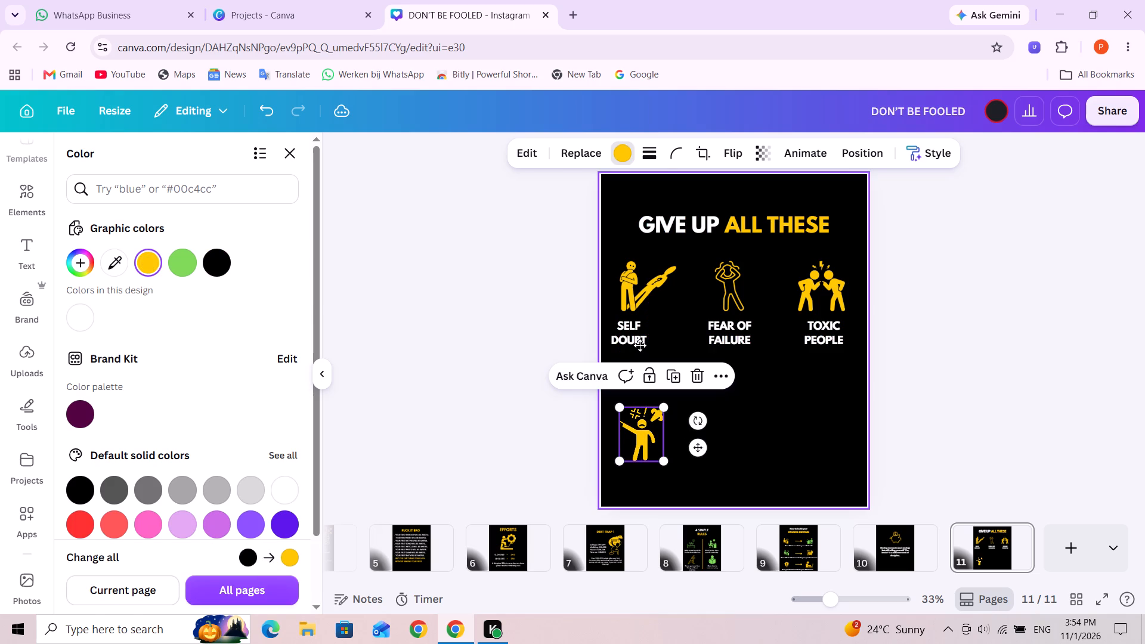
left_click_drag(640, 345, 638, 340)
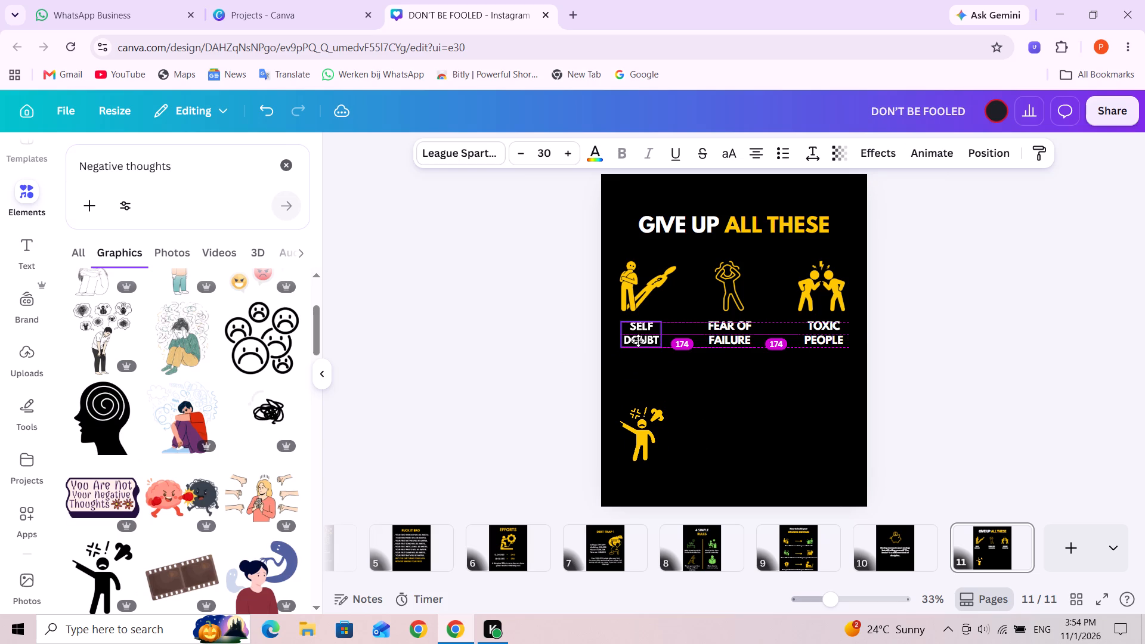
left_click_drag(638, 340, 639, 340)
Move the "SELF DOUBT" figure inward above its label, keeping it level with the other figures and on the page margin.
left_click_drag(631, 293, 648, 292)
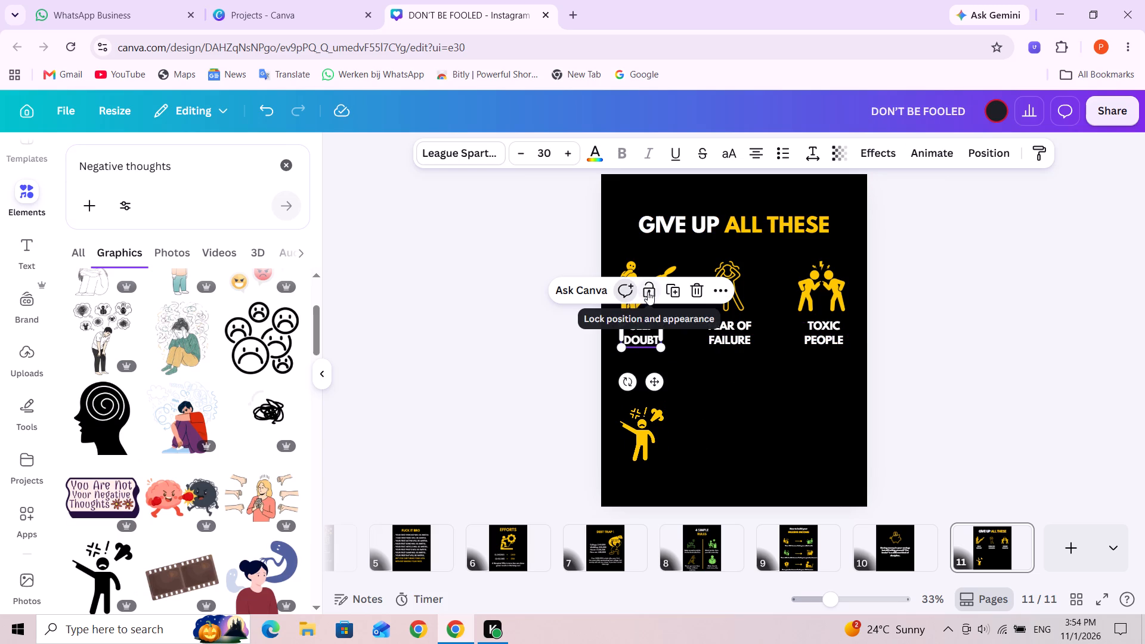
left_click_drag(648, 292, 664, 262)
left_click(726, 479)
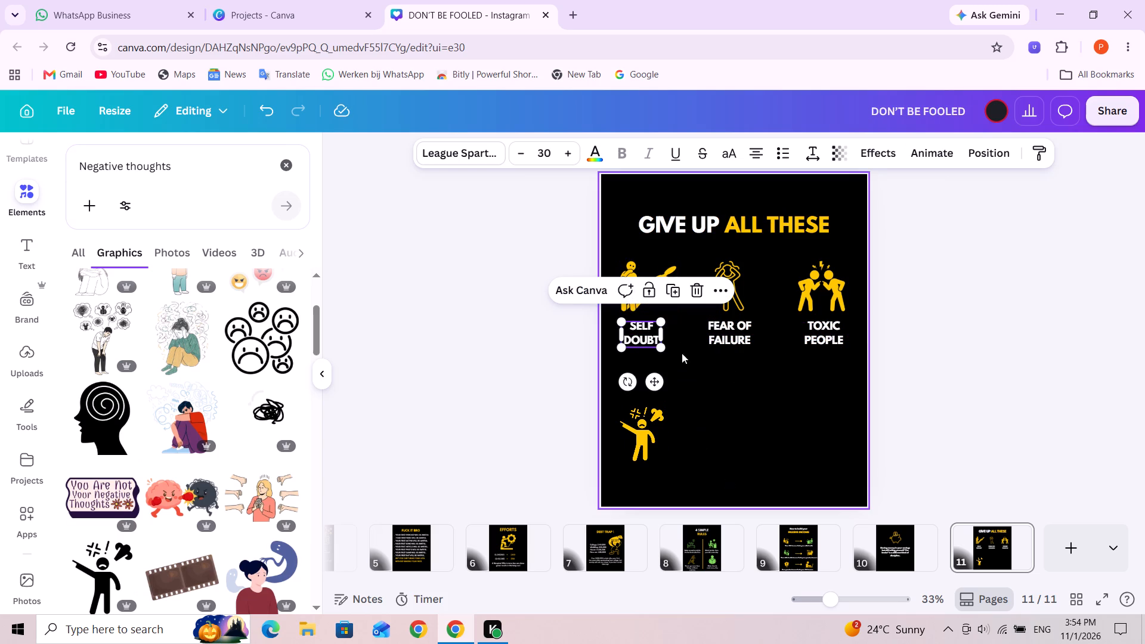
left_click(712, 399)
left_click_drag(638, 289, 649, 289)
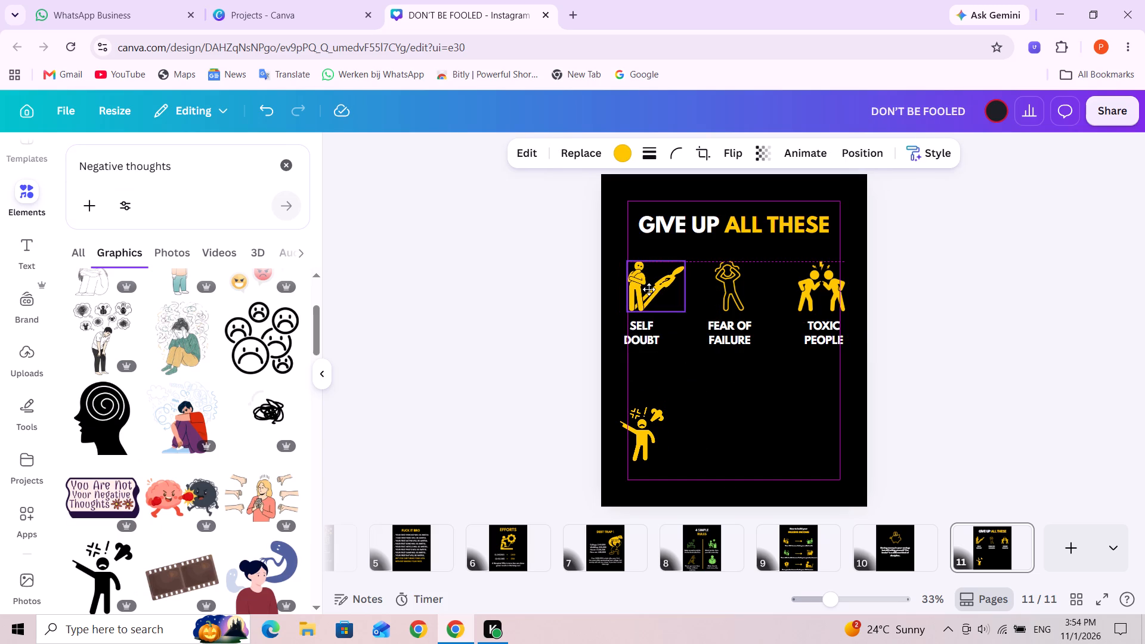
left_click_drag(649, 289, 646, 289)
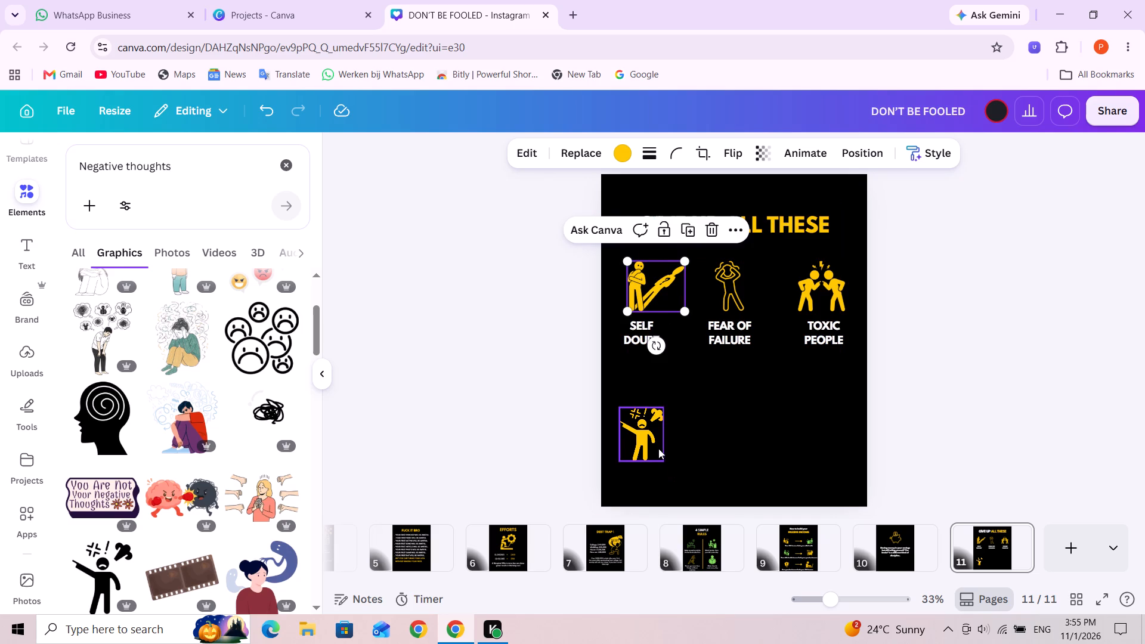
Align the pointing figure's outer edge with that of the "SELF DOUBT" label above it.
left_click(652, 446)
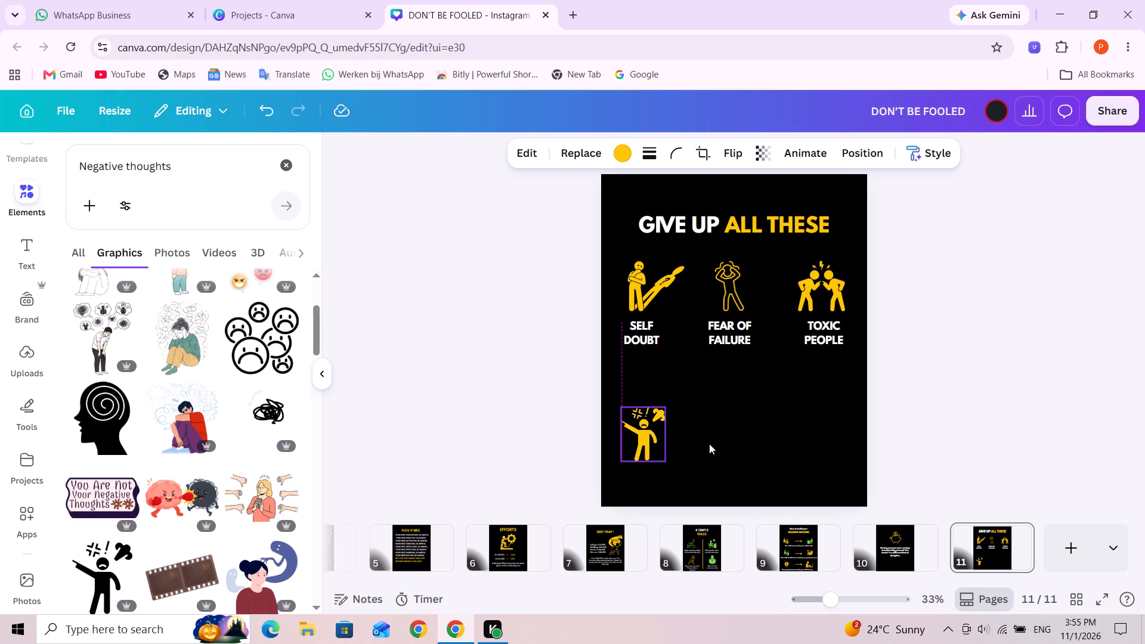
Duplicate the "SELF DOUBT" label and place the copy directly beneath the pointing figure, aligned with the original label above.
left_click(710, 444)
left_click(651, 342)
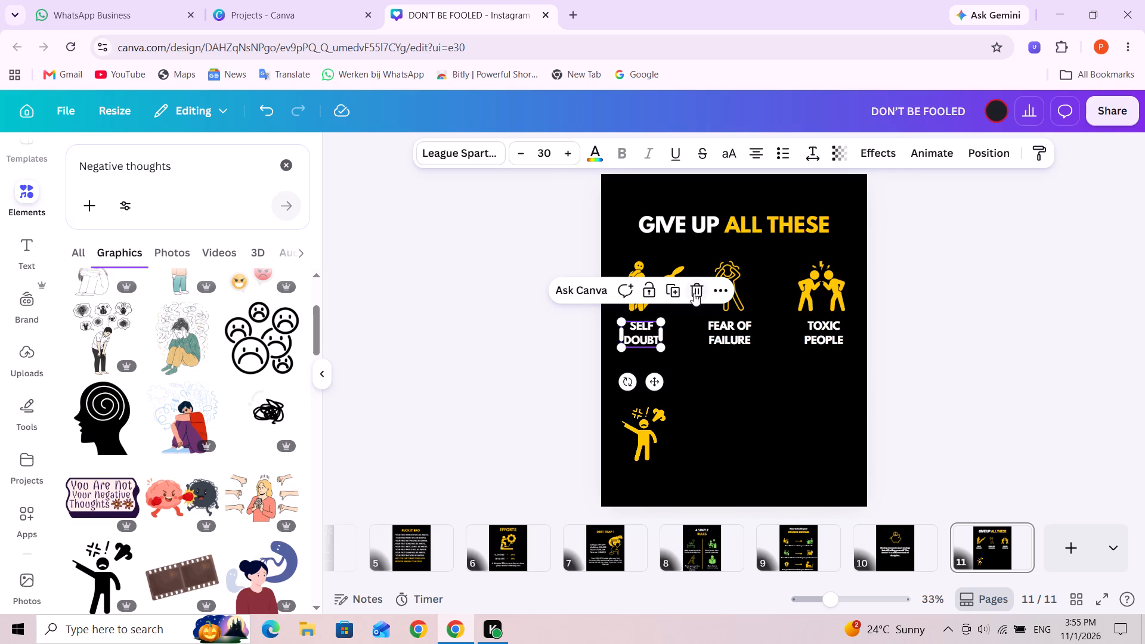
left_click(677, 290)
left_click_drag(650, 337, 649, 396)
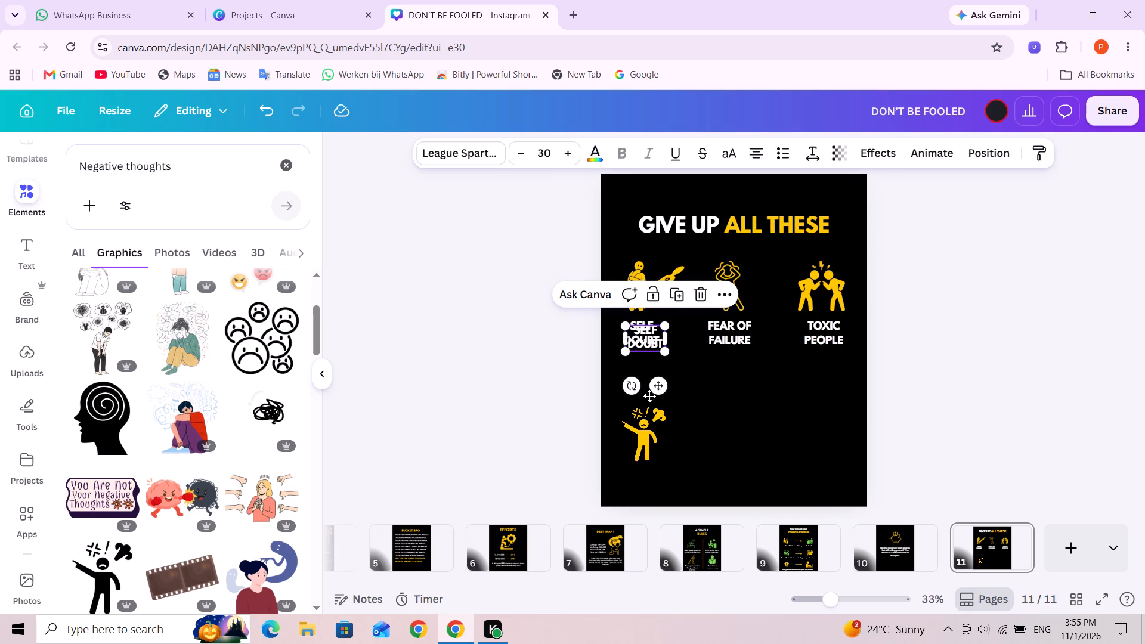
left_click_drag(649, 396, 642, 478)
Change the copied label's text to "NEGATIVE THOUGHTS" on two lines, widening its text box so each word fits on one line.
triple_click(640, 477)
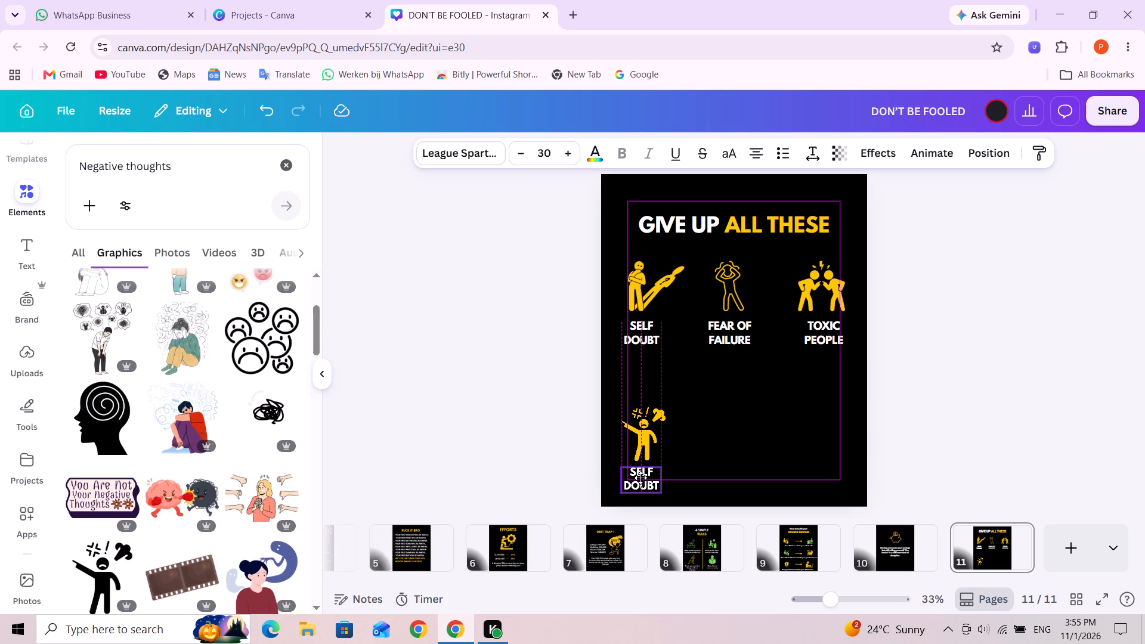
triple_click(638, 478)
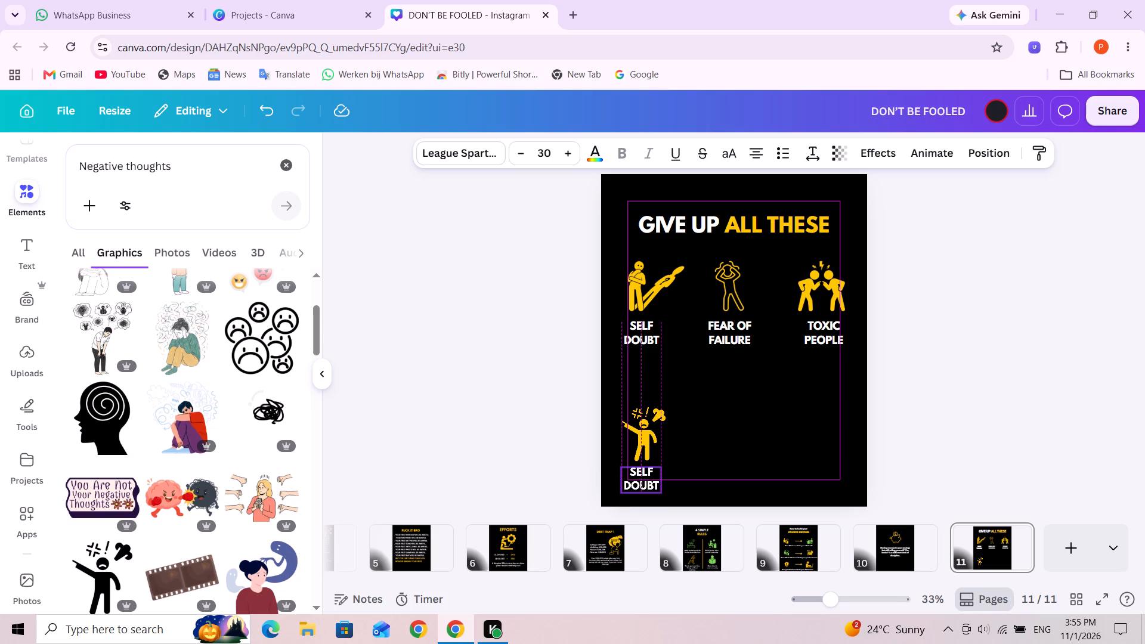
triple_click(637, 488)
left_click(637, 488)
triple_click(637, 488)
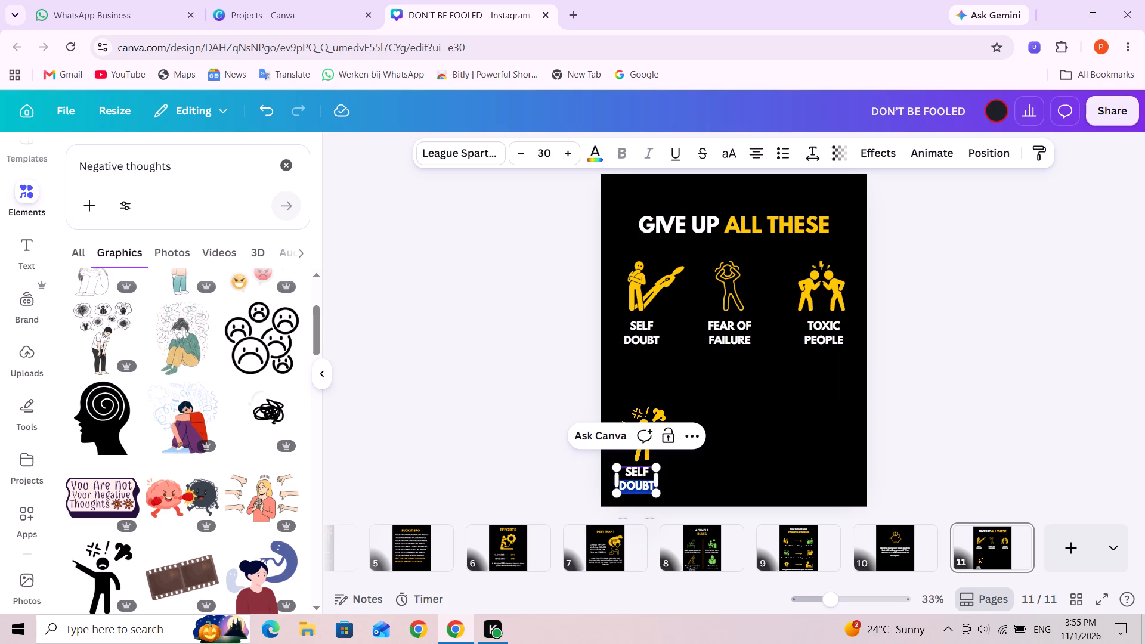
key("ctrl+a")
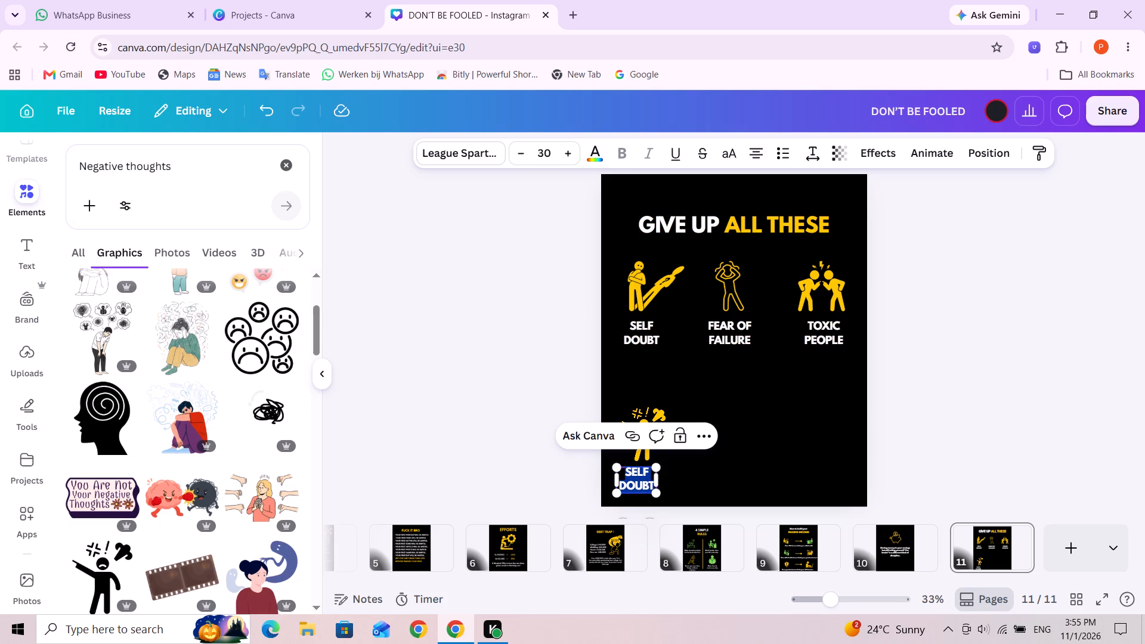
type("EGATIVE")
key("Return")
type("THORUGHTS")
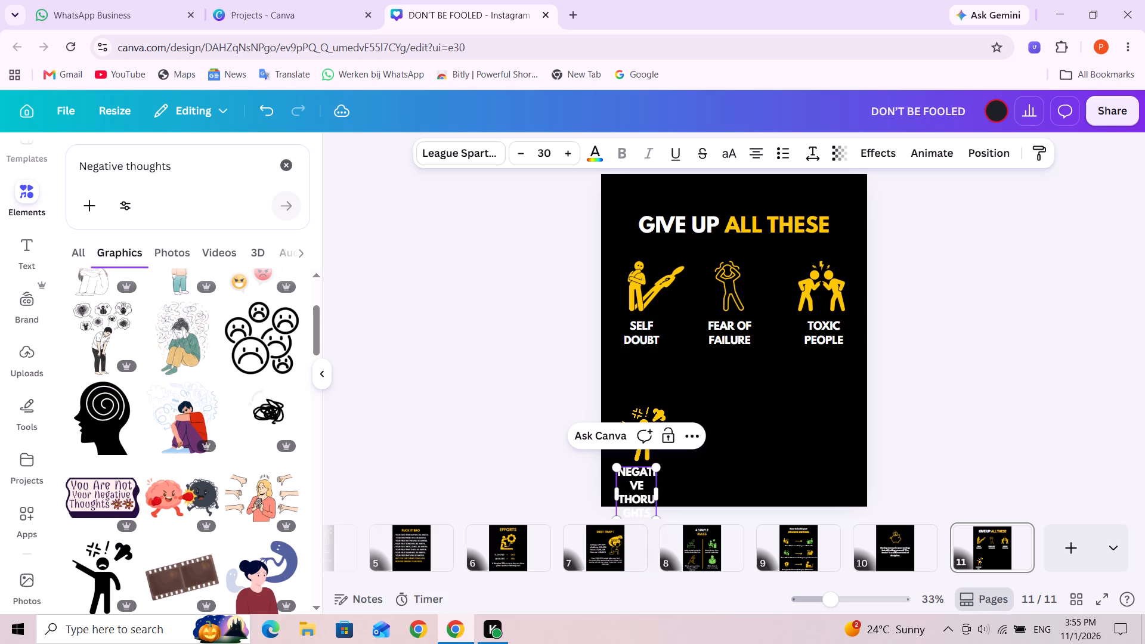
left_click_drag(659, 496, 691, 491)
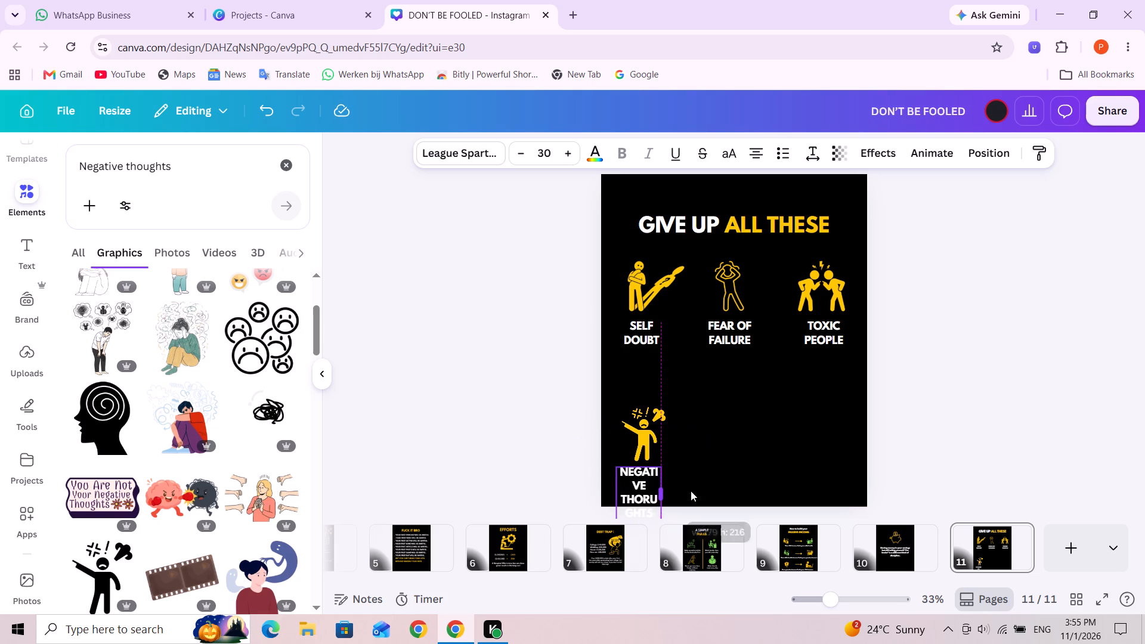
left_click_drag(691, 491, 692, 487)
double_click(650, 488)
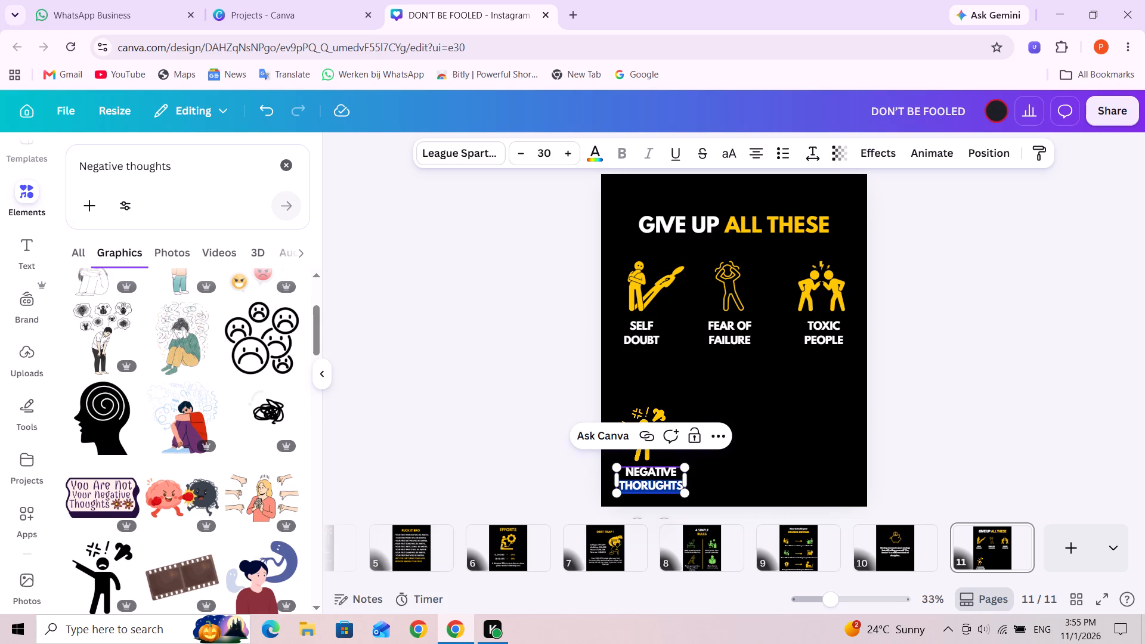
type("THOUGHTS")
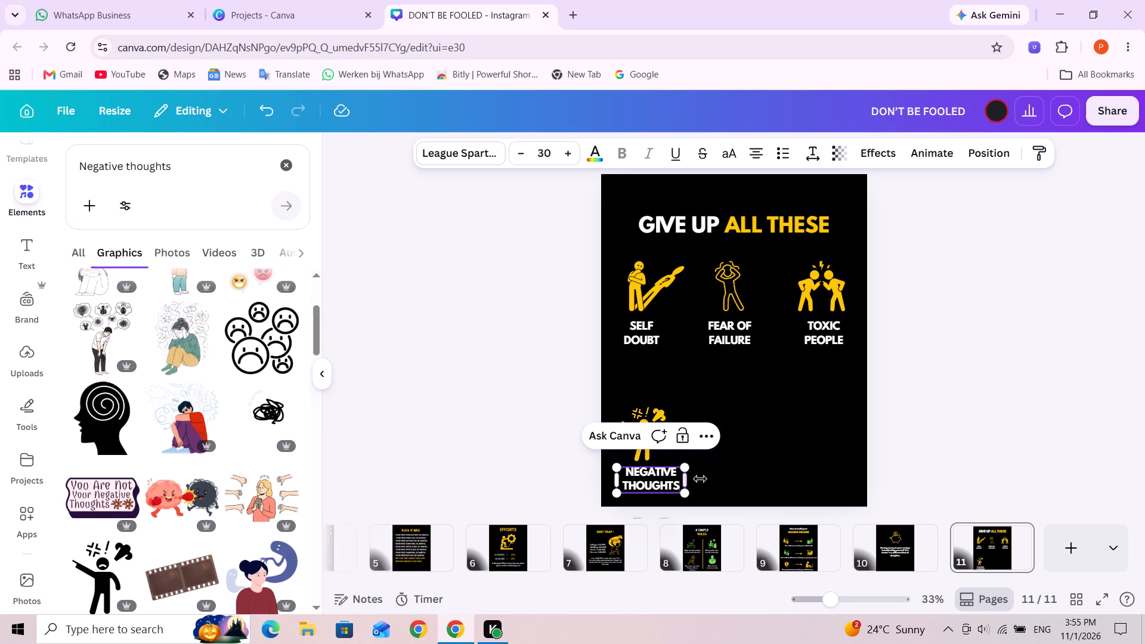
left_click(713, 482)
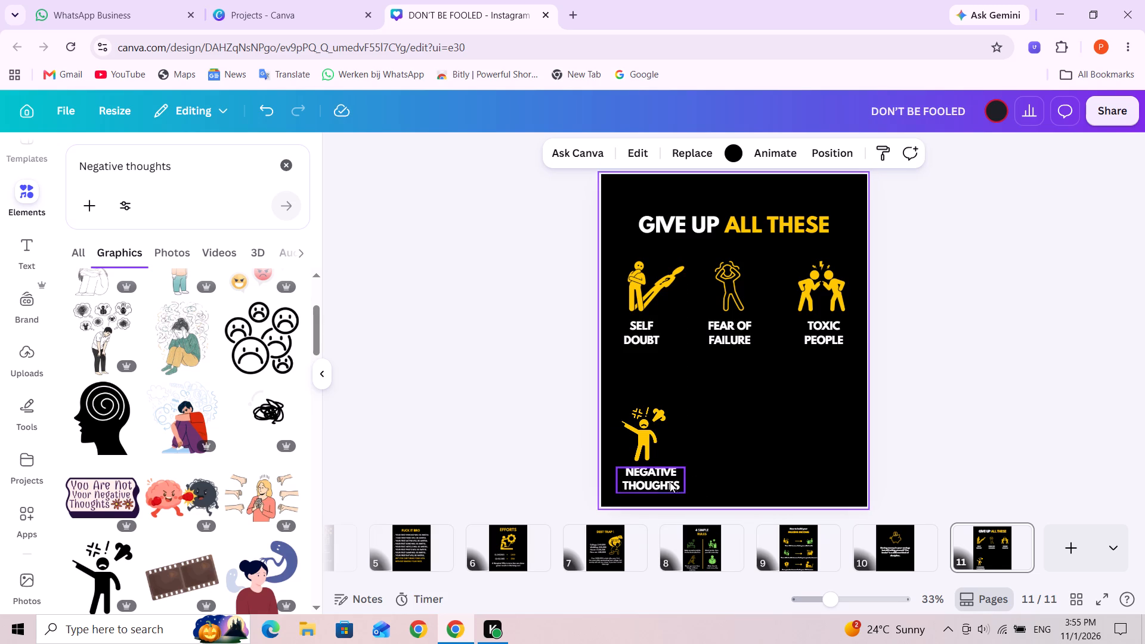
Shift the "NEGATIVE THOUGHTS" label slightly outward so it sits centred beneath the pointing figure.
left_click_drag(663, 481, 655, 480)
left_click(698, 479)
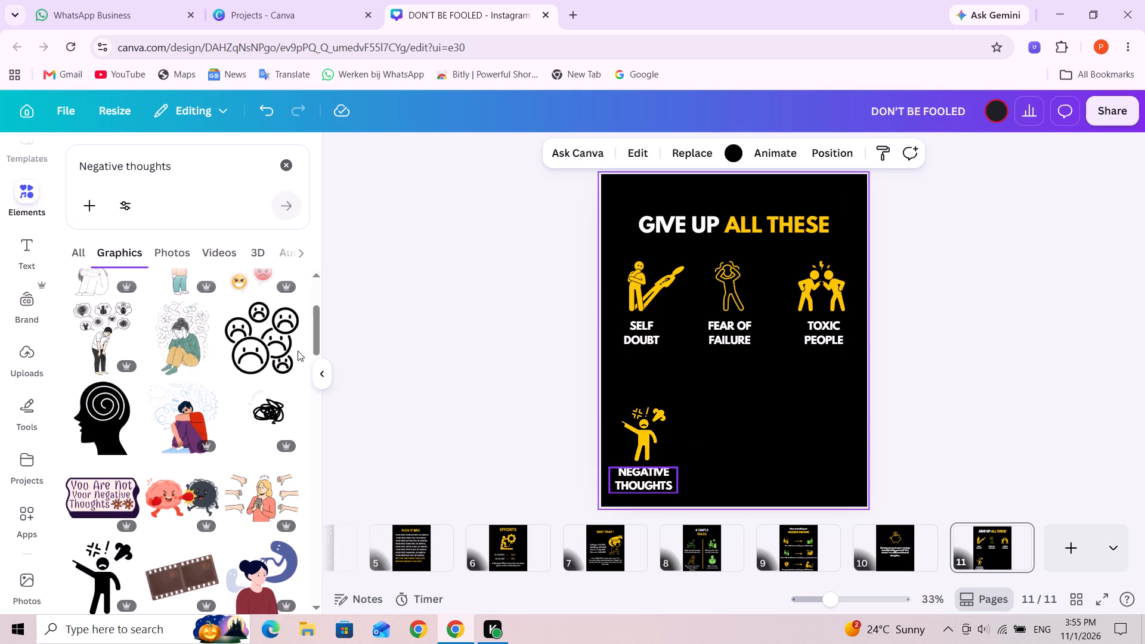
Search the graphics for "excuses" and add the black silhouette of two people with a speech bubble to page 11.
triple_click(168, 173)
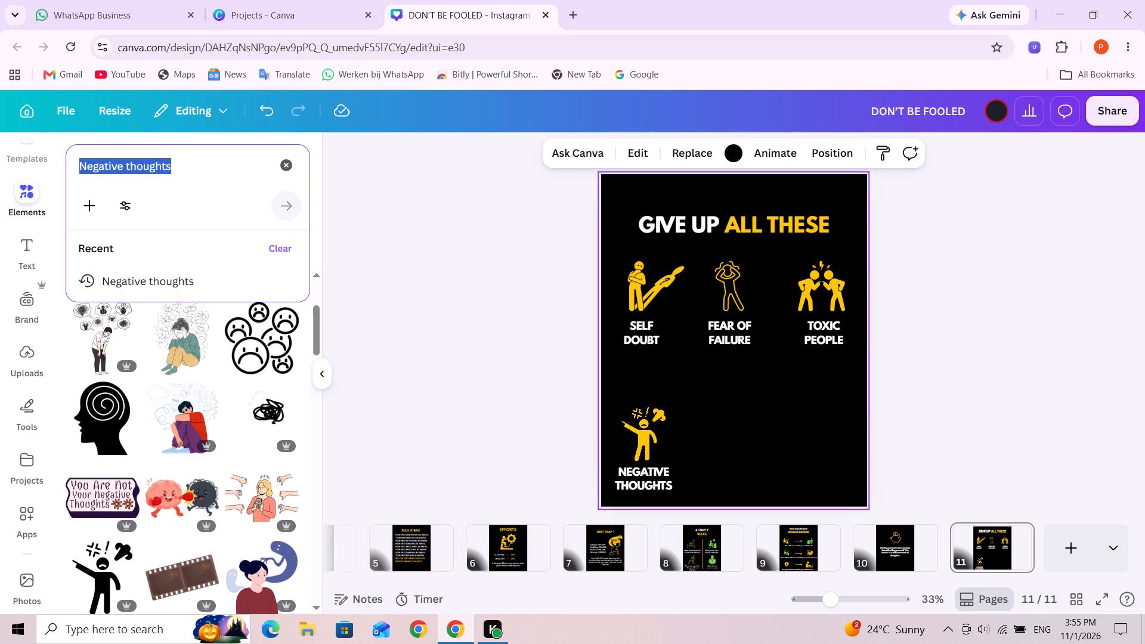
type("excuses")
key("Return")
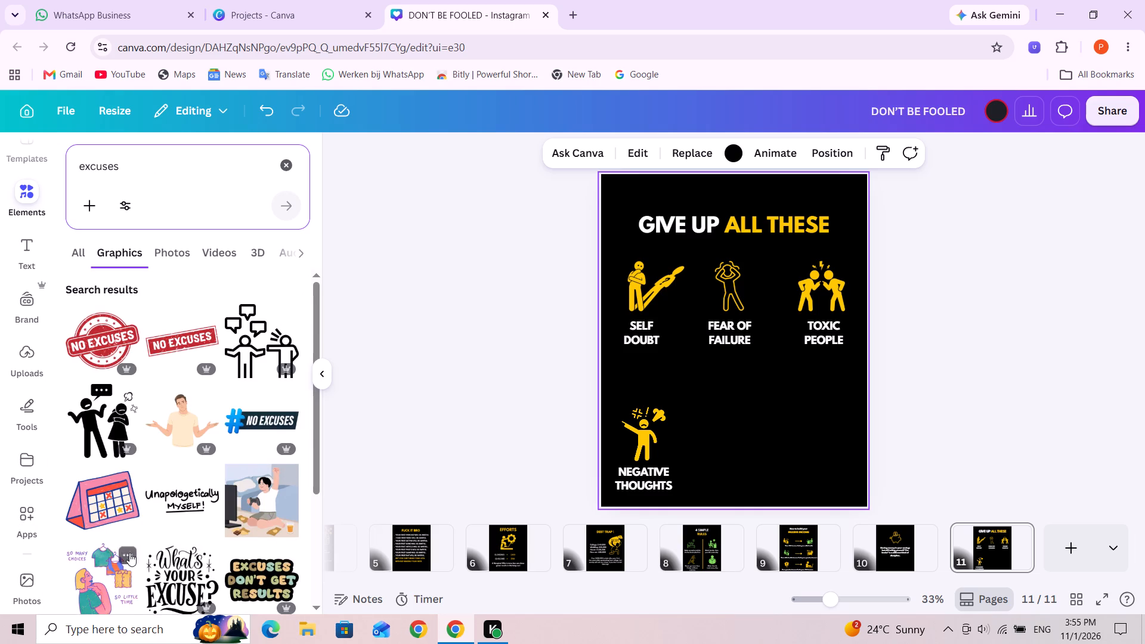
scroll(140, 525, "down", 8)
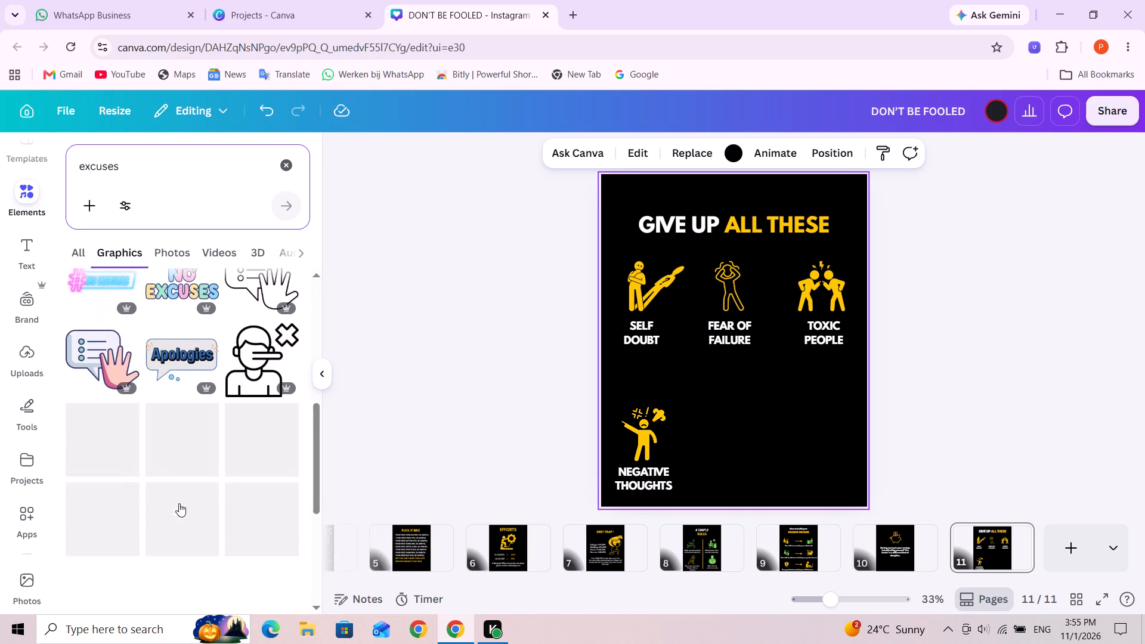
scroll(180, 501, "down", 2)
scroll(180, 501, "up", 2)
scroll(182, 499, "down", 1)
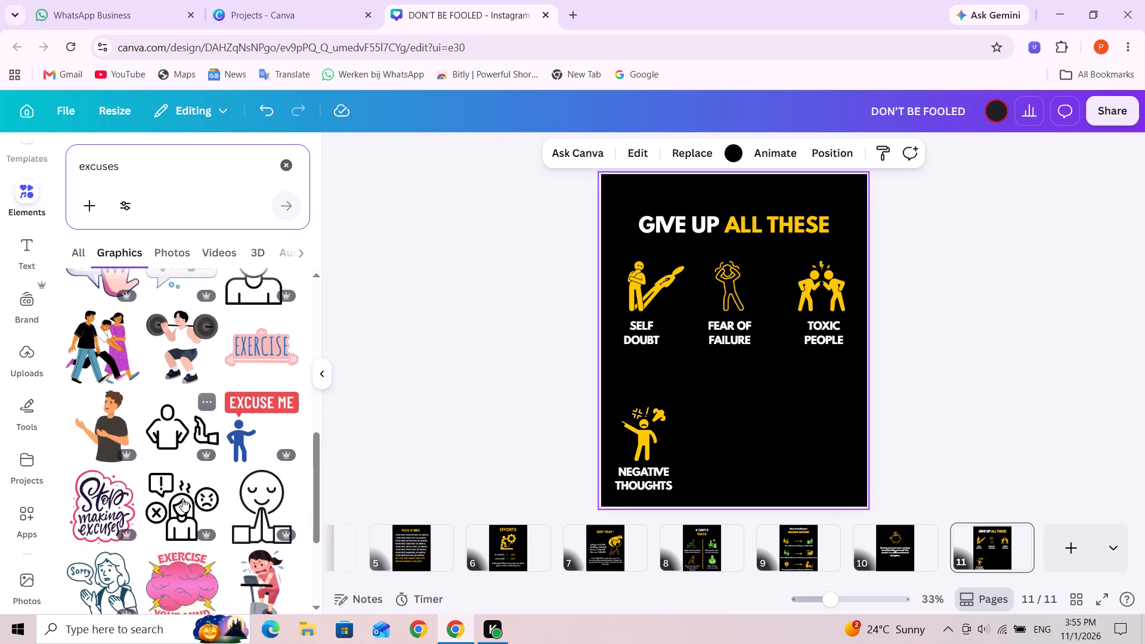
scroll(182, 499, "up", 9)
scroll(110, 372, "up", 2)
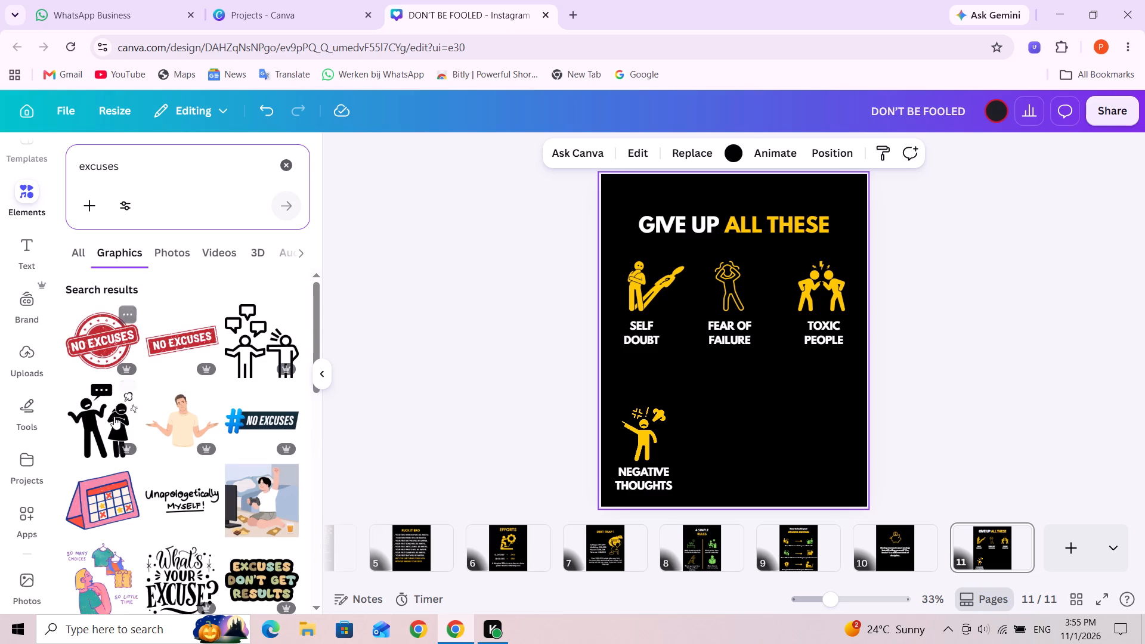
left_click(112, 420)
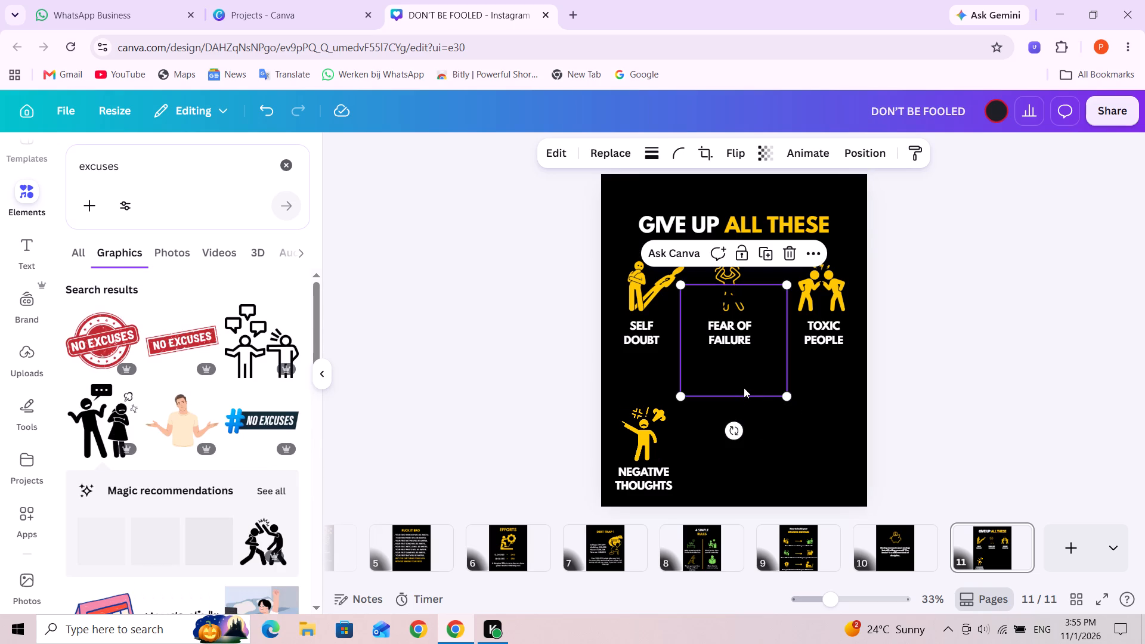
Shrink the new two-person graphic to about 199 by 209.
left_click_drag(744, 387, 748, 362)
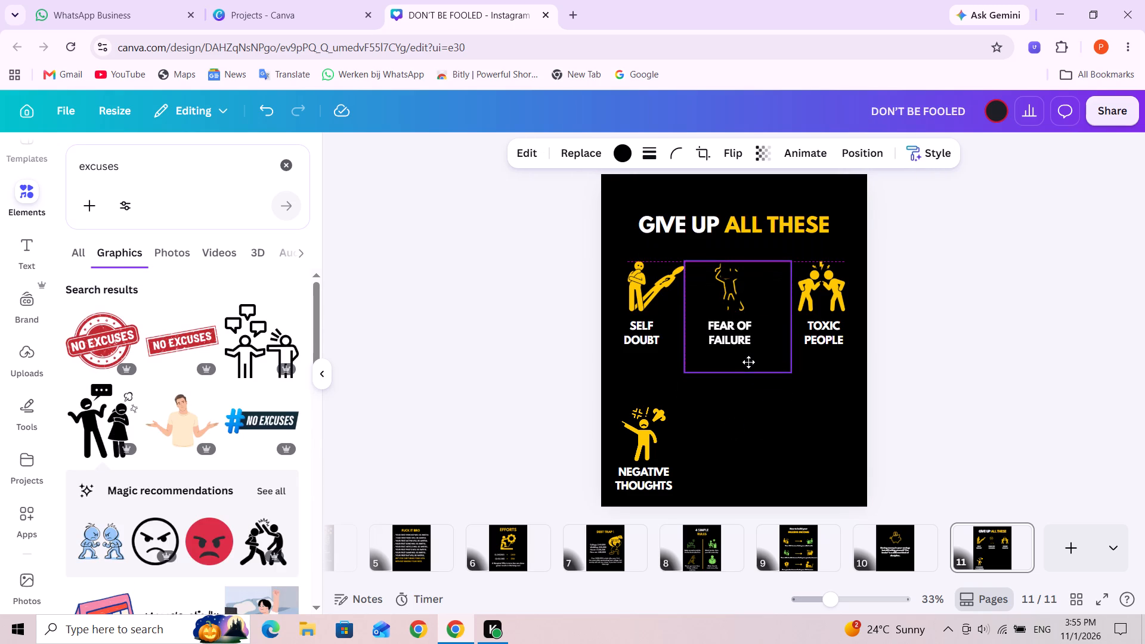
left_click_drag(748, 362, 747, 365)
left_click_drag(791, 371, 734, 295)
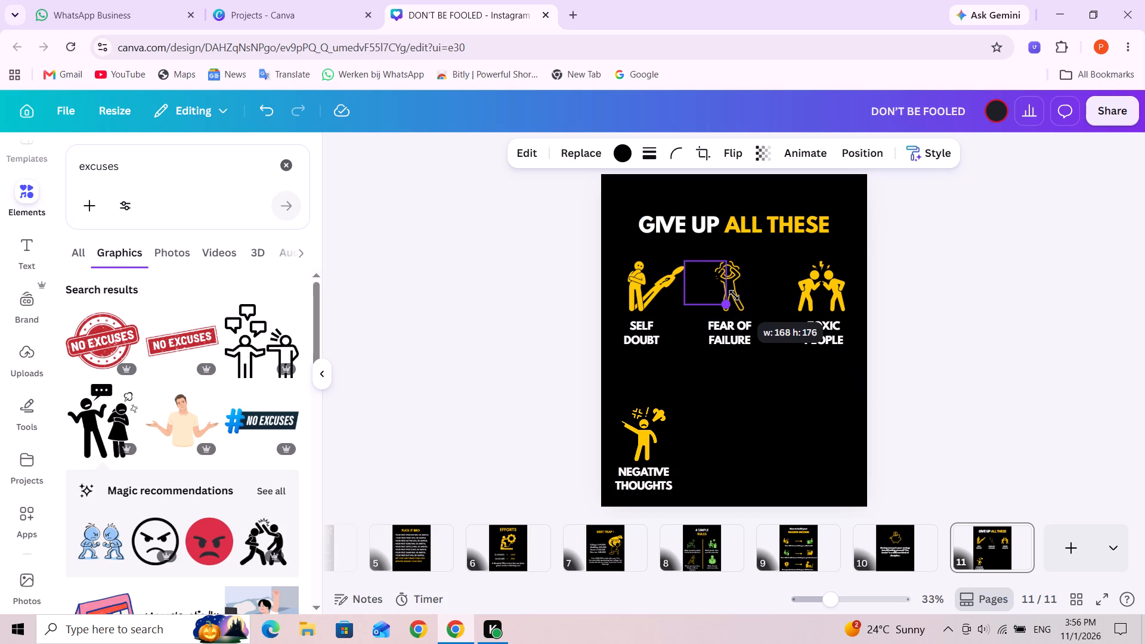
left_click_drag(734, 295, 740, 302)
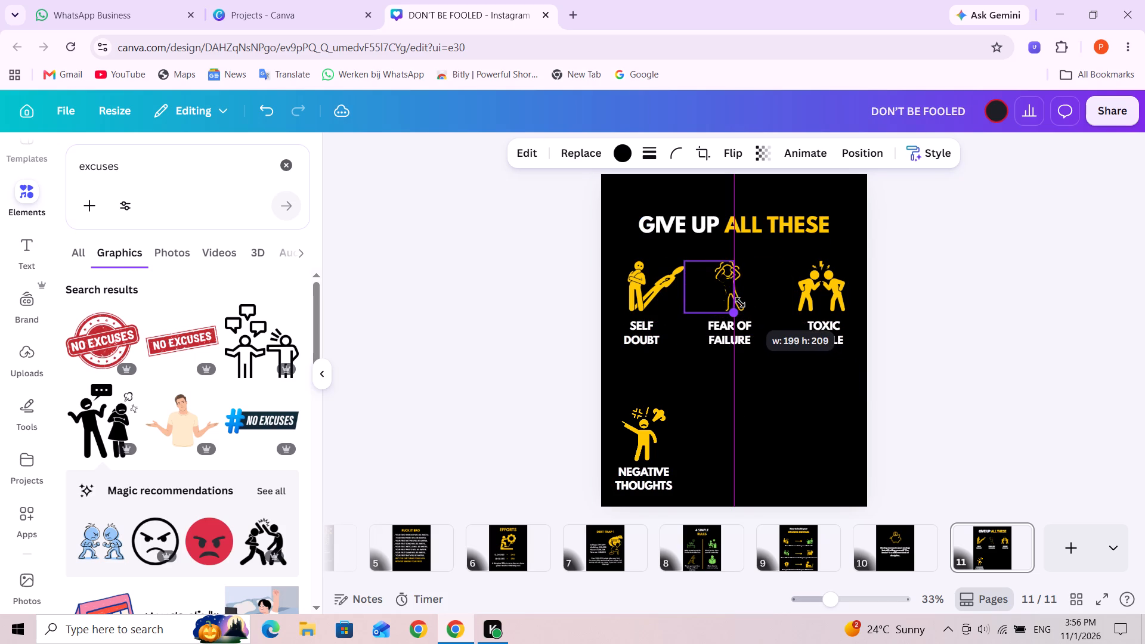
left_click_drag(740, 302, 739, 304)
Move the two-person graphic into the second row, centred horizontally on the page and level with the pointing figure.
left_click_drag(704, 290, 702, 361)
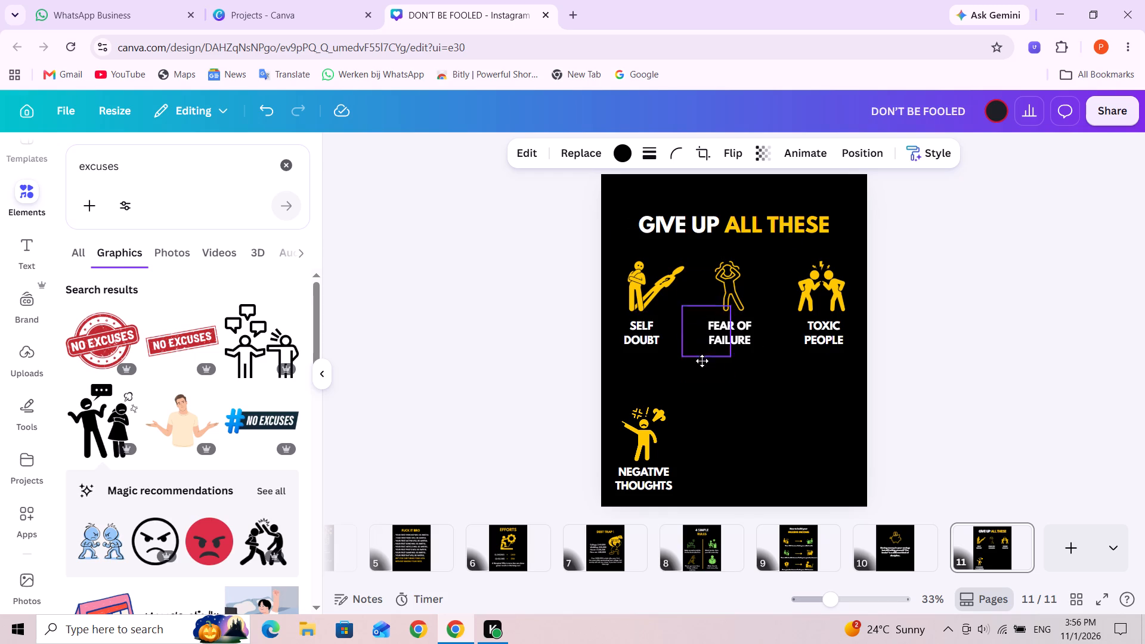
left_click_drag(702, 361, 731, 438)
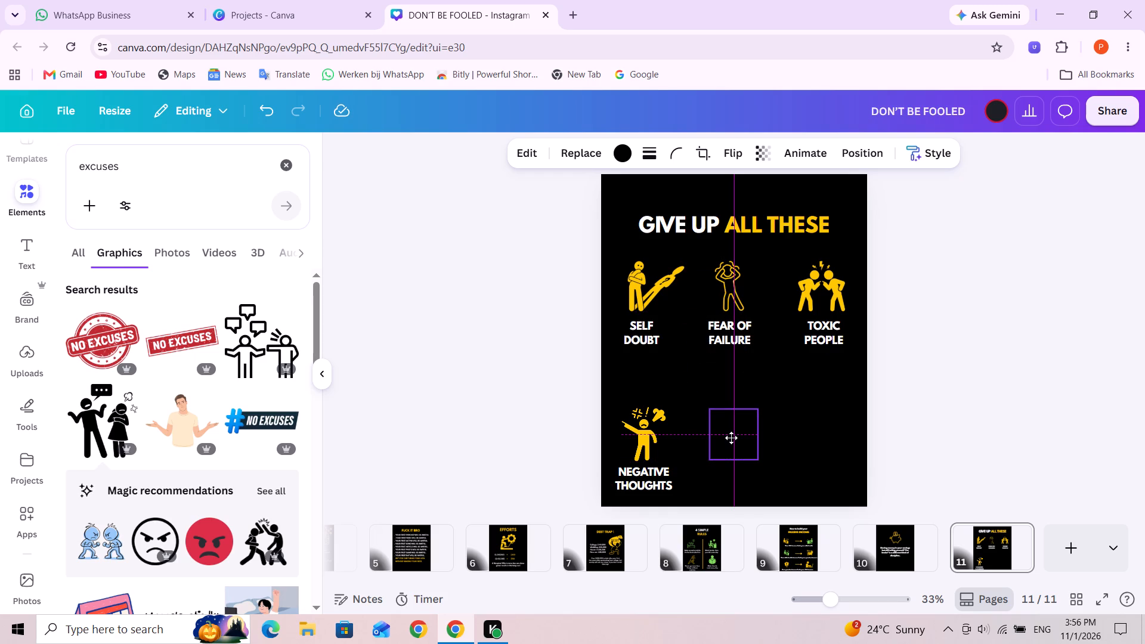
left_click_drag(731, 438, 731, 432)
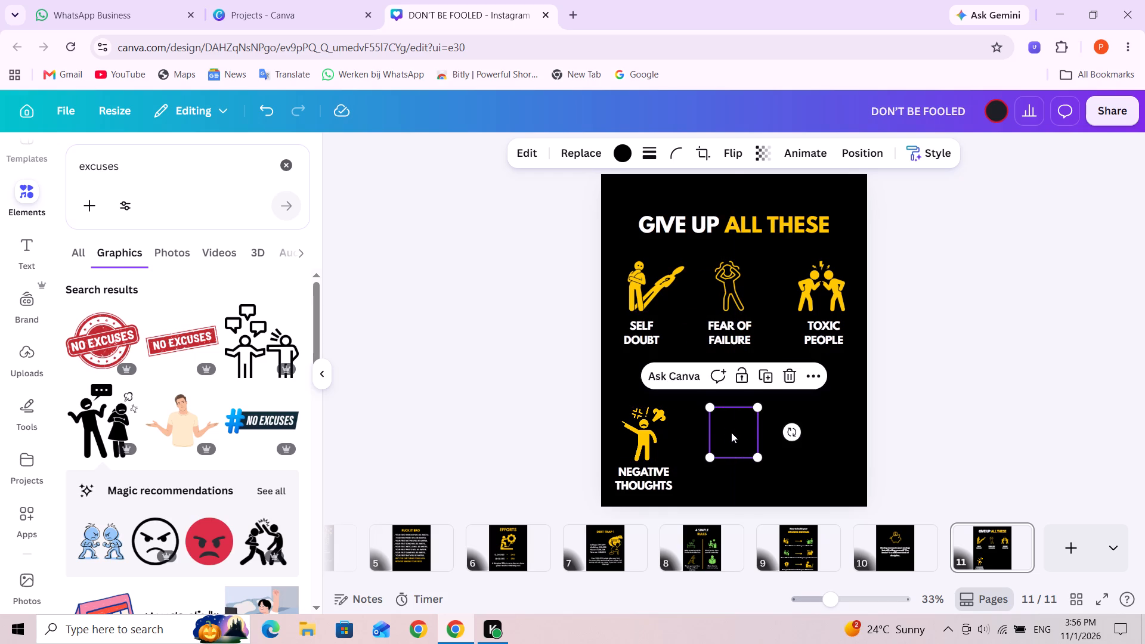
Recolour the two-person graphic with the same yellow as the other figures.
left_click(612, 153)
left_click(146, 268)
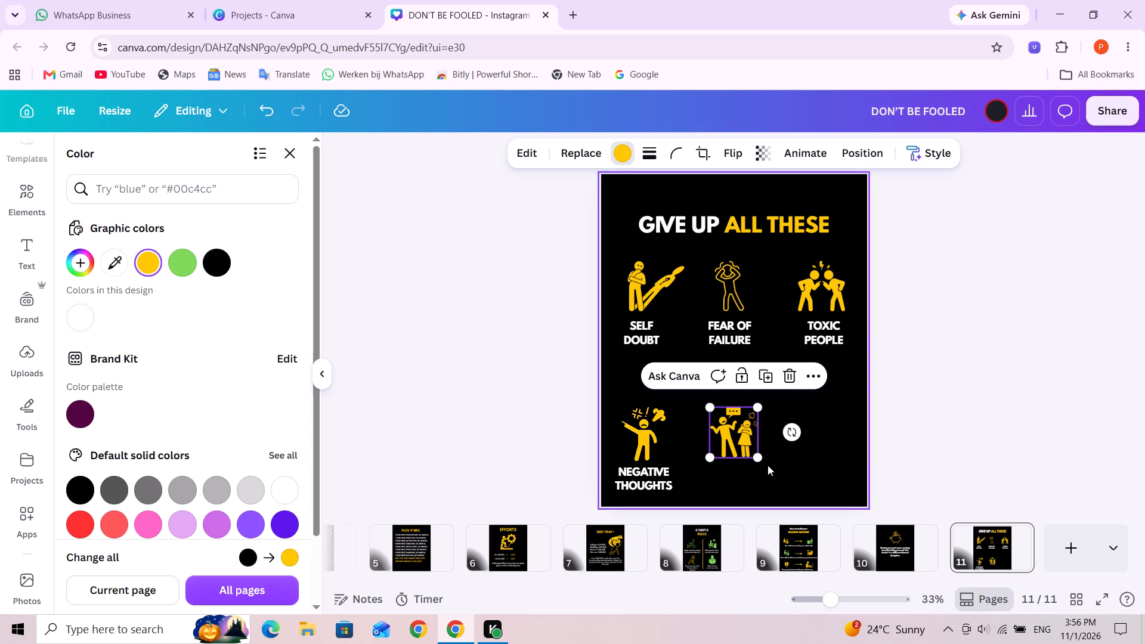
left_click(787, 470)
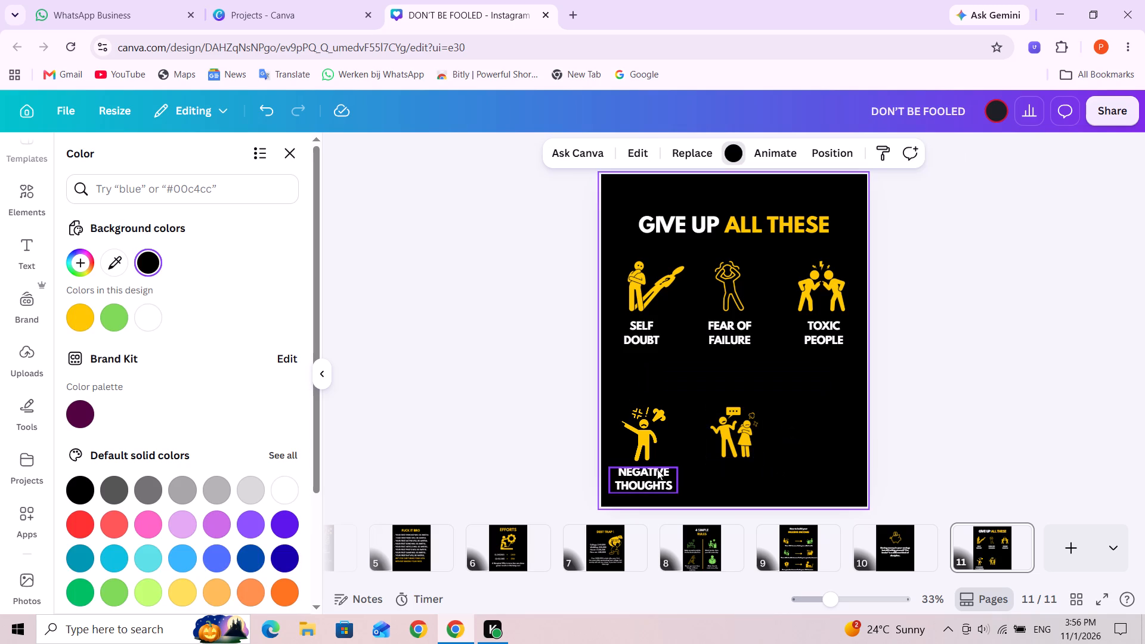
Duplicate the "NEGATIVE THOUGHTS" label and place the copy beneath the two-person graphic, centred on the page and level with the original.
left_click(656, 470)
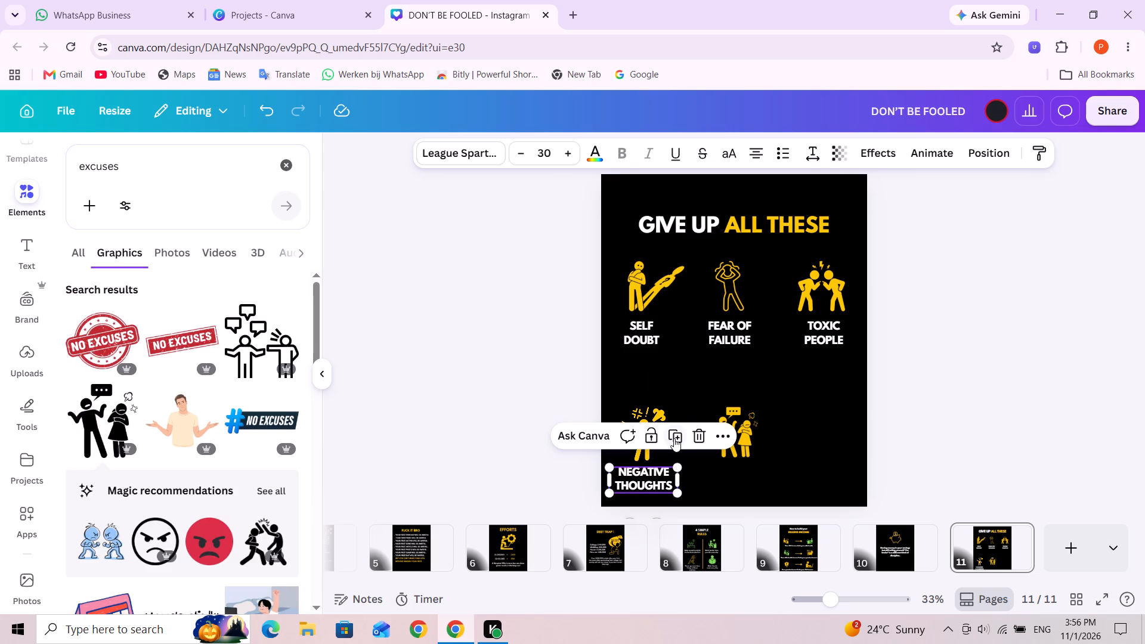
left_click(673, 438)
left_click_drag(663, 485, 750, 479)
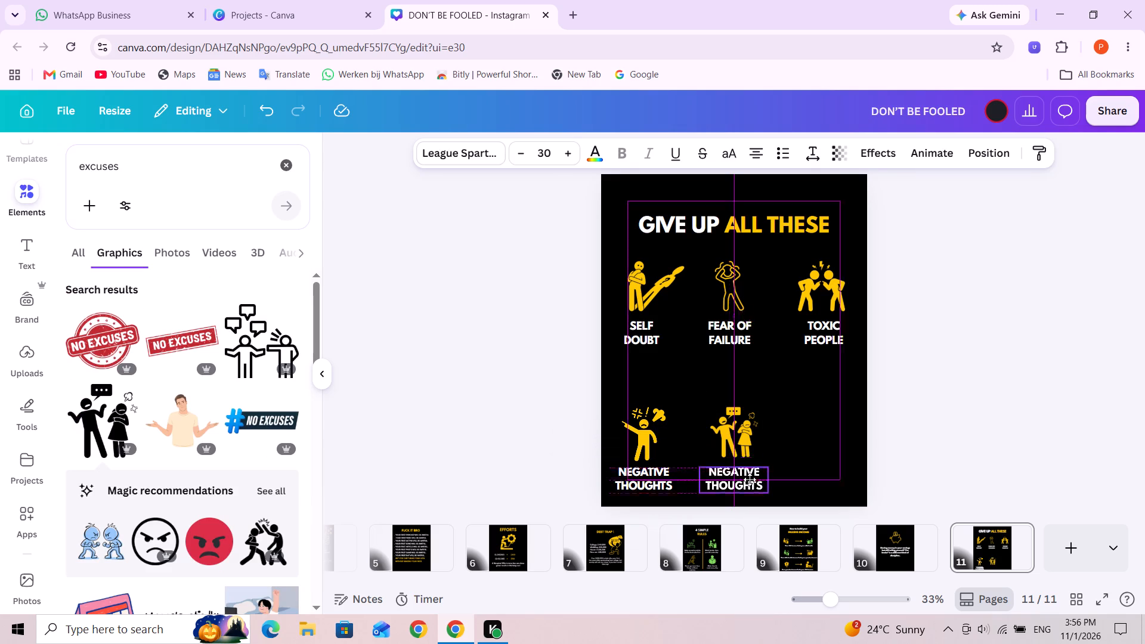
left_click_drag(750, 479, 748, 480)
Change the copied label beneath the two-person graphic to "MAKING EXCUSES" on two lines.
triple_click(732, 470)
left_click(732, 470)
double_click(732, 470)
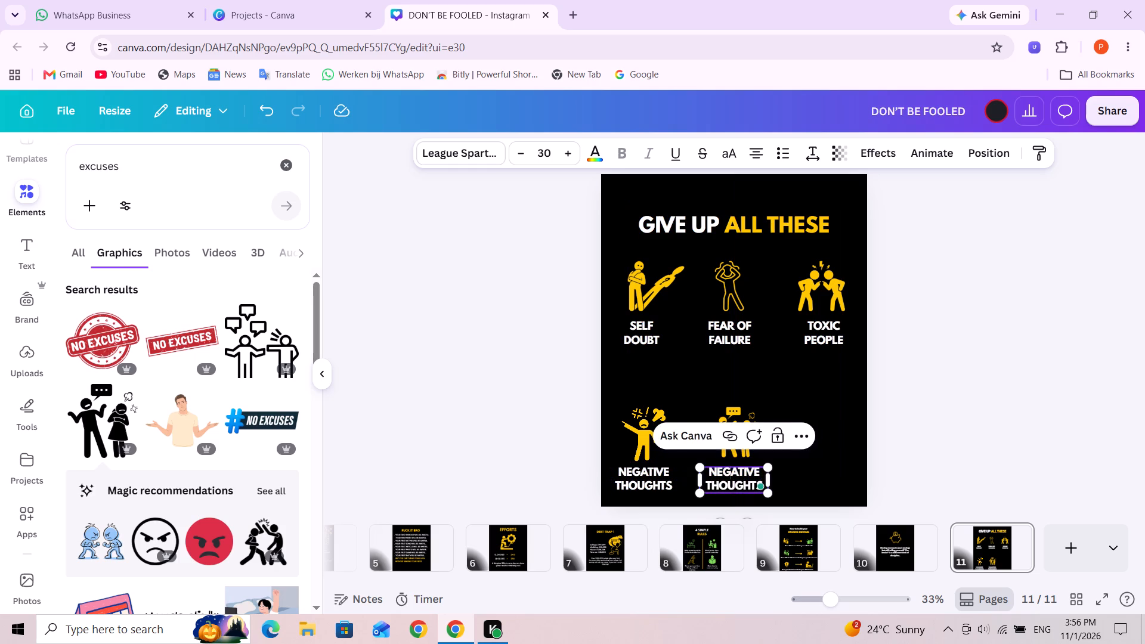
type("MAKING")
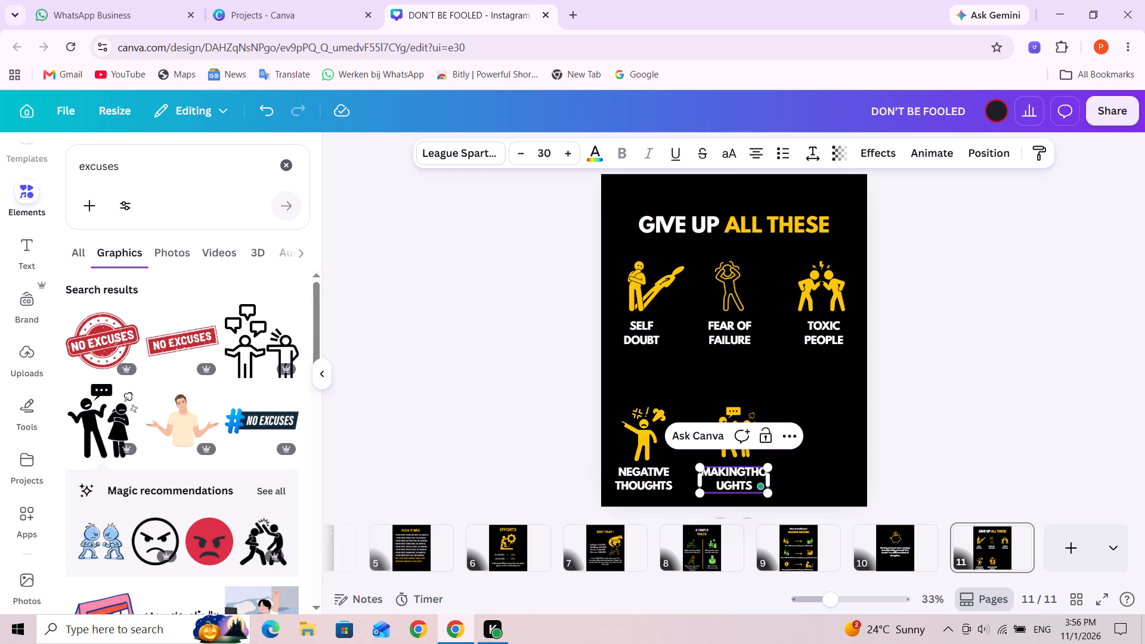
key("Return")
double_click(740, 489)
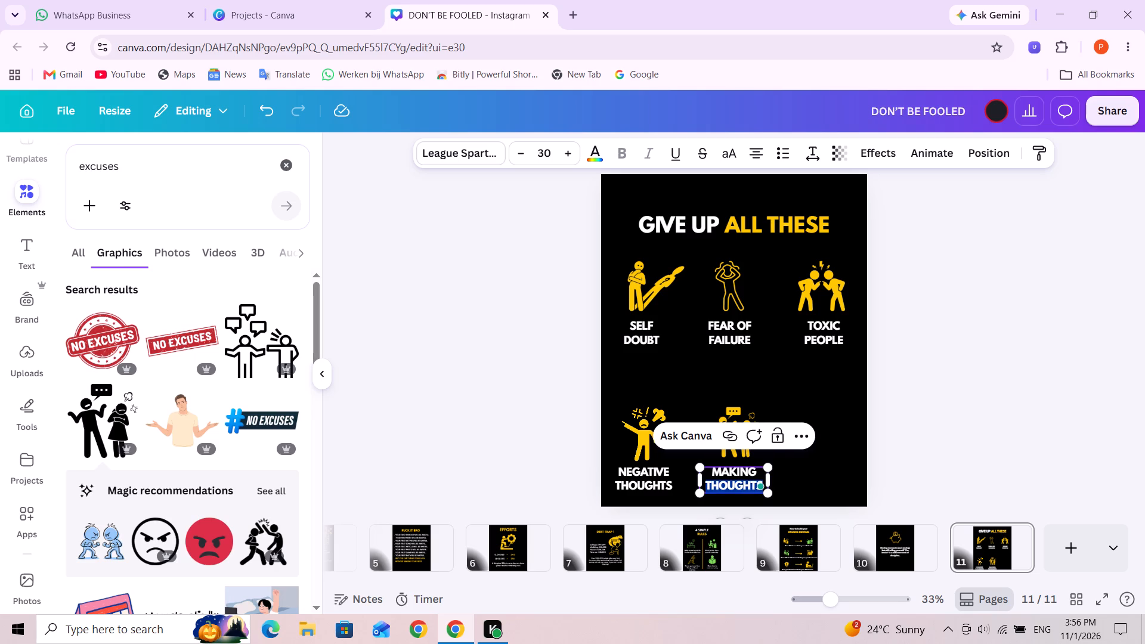
type("EXCUSES")
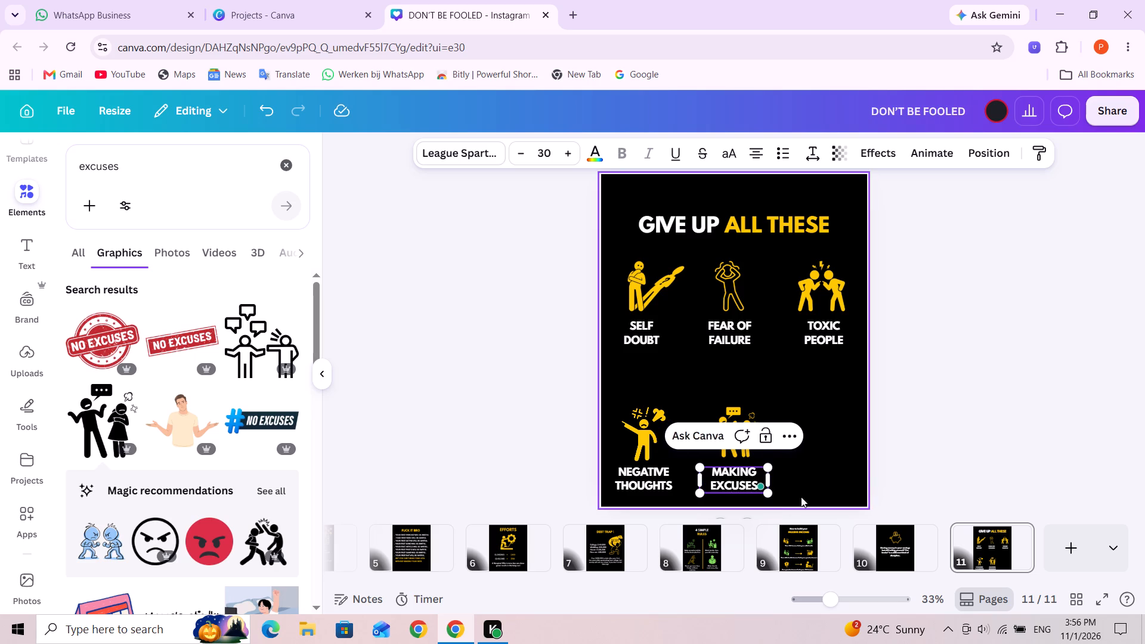
left_click(809, 474)
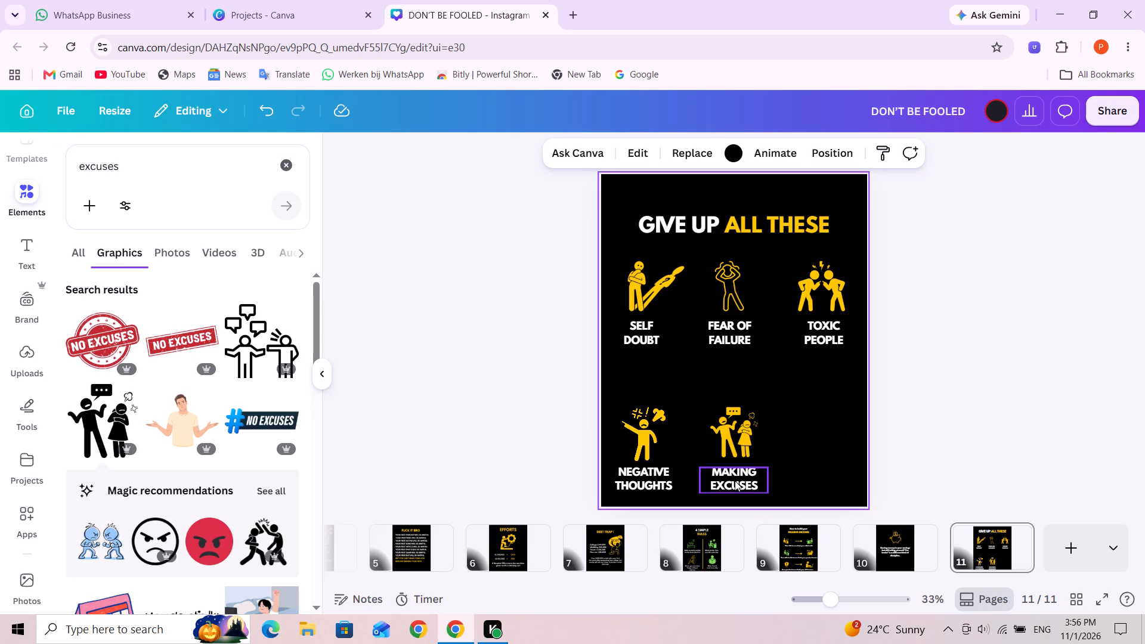
Search the graphics for "Pleasing".
triple_click(162, 174)
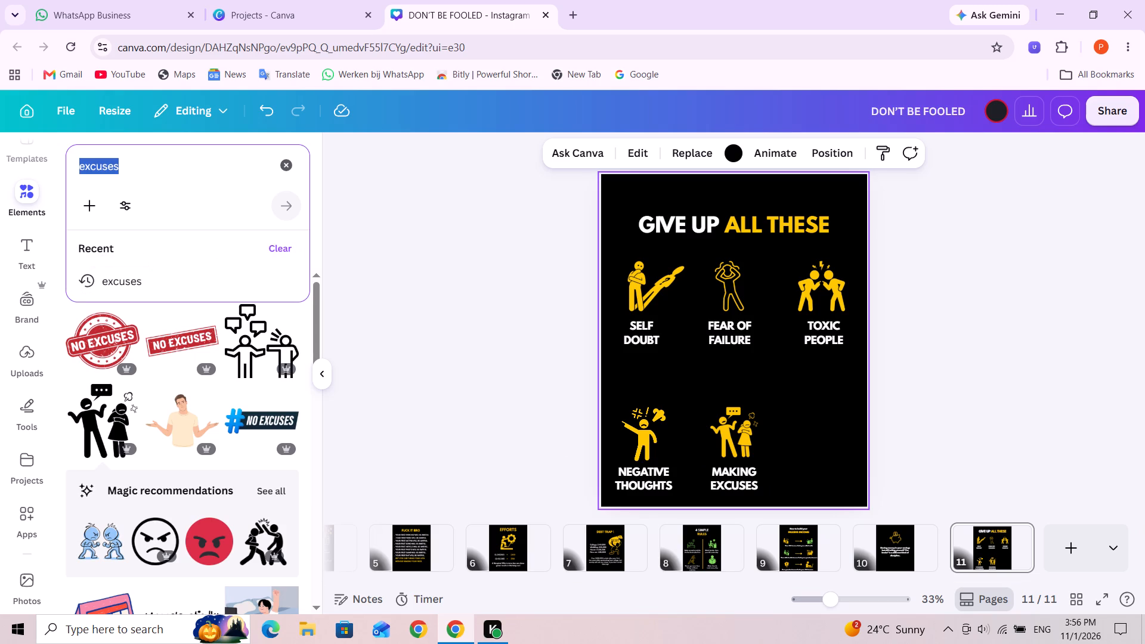
type("leasing")
key("Return")
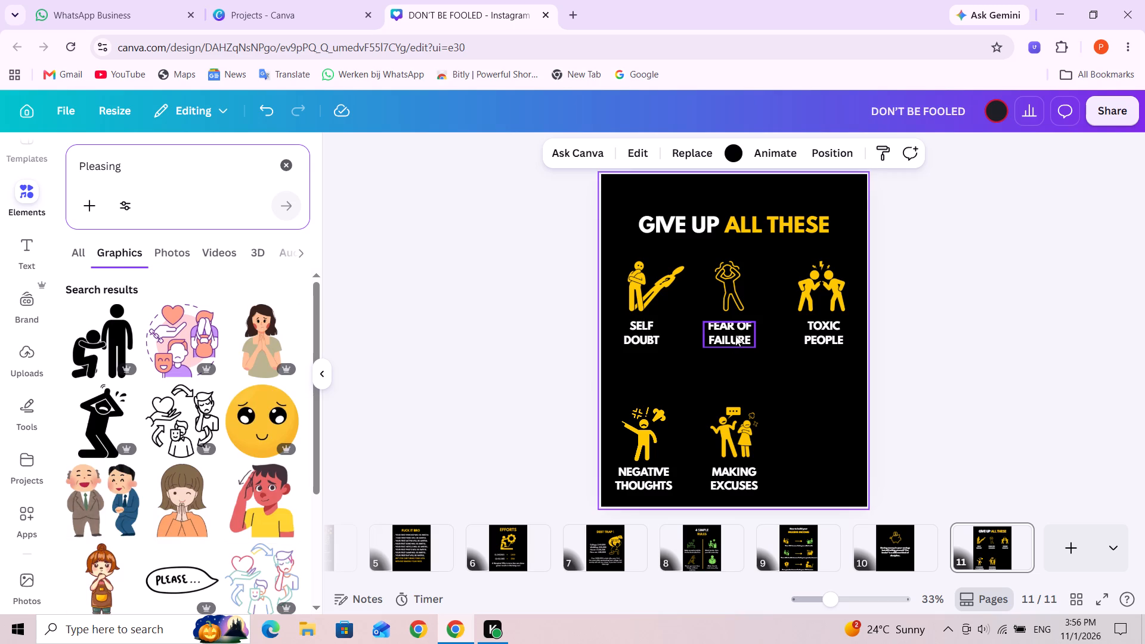
Shift the "FEAR OF FAILURE" label and its figure slightly down and centre both horizontally on the page.
left_click_drag(735, 336, 737, 349)
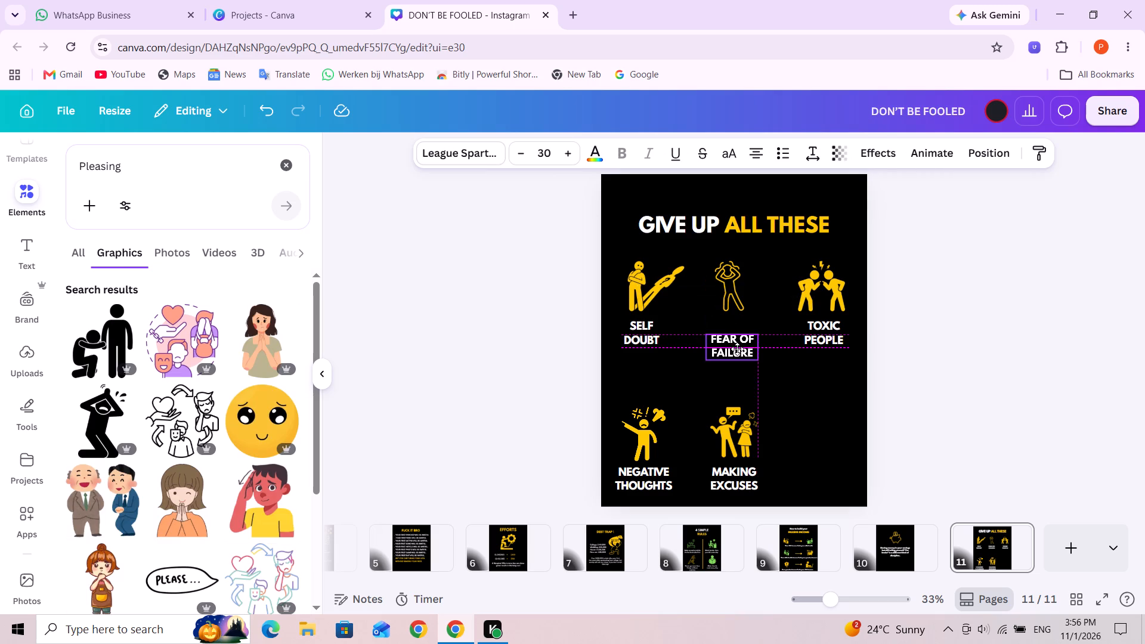
left_click_drag(737, 349, 741, 349)
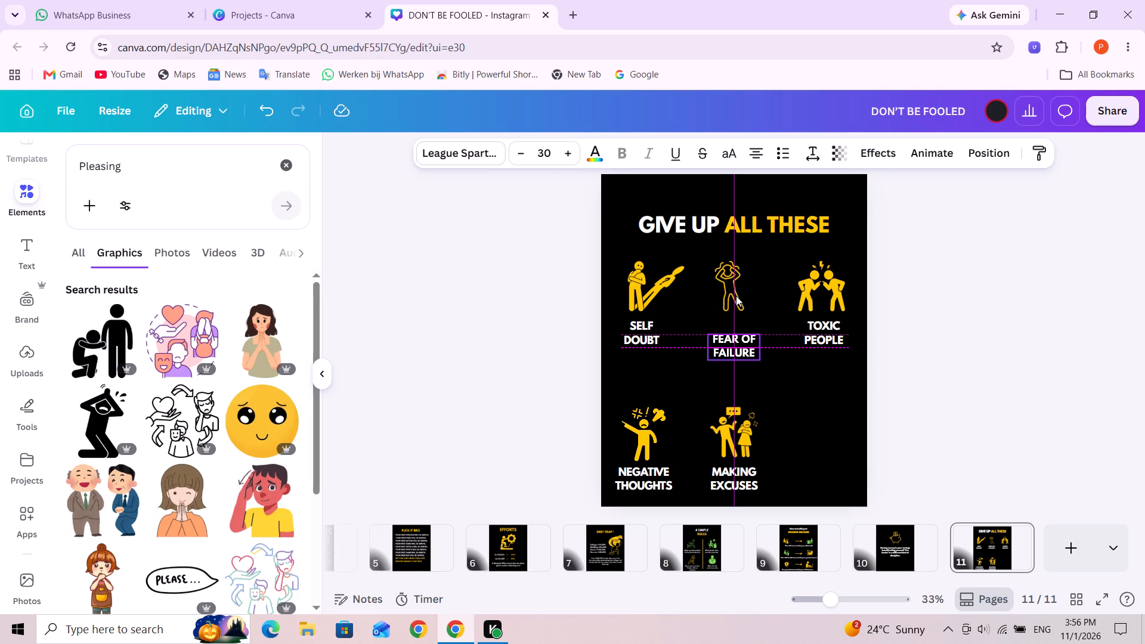
left_click_drag(736, 296, 747, 271)
left_click(754, 262)
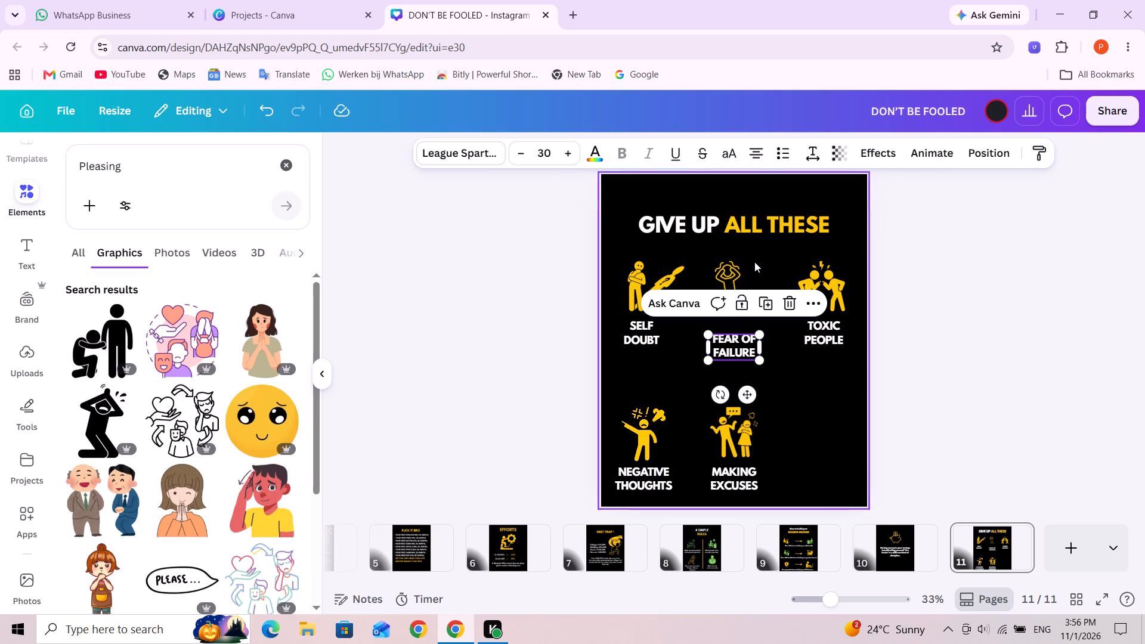
left_click_drag(731, 274, 737, 291)
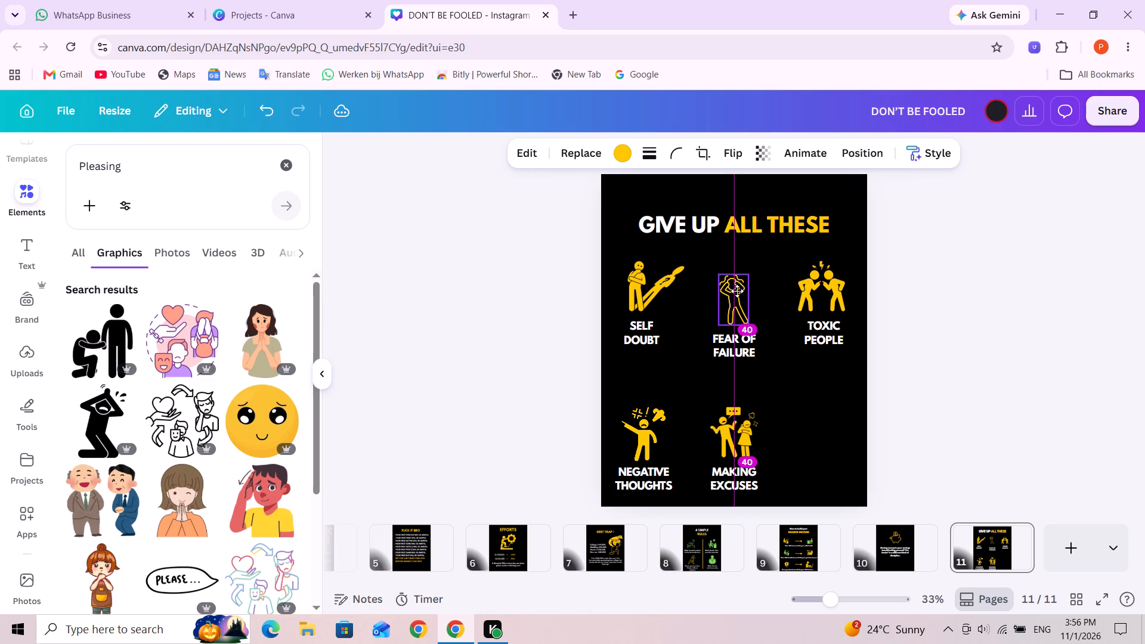
left_click_drag(737, 291, 736, 286)
Shift the "TOXIC PEOPLE" label and its graphic down so they sit level with the "FEAR OF FAILURE" pair.
left_click_drag(830, 330, 830, 330)
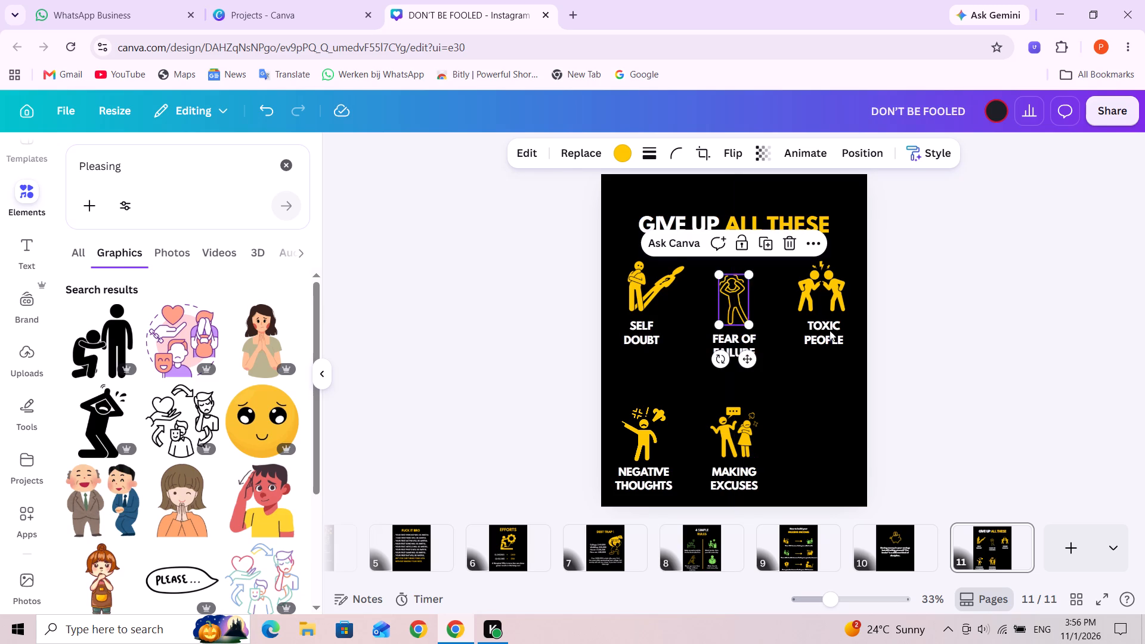
left_click_drag(830, 330, 832, 340)
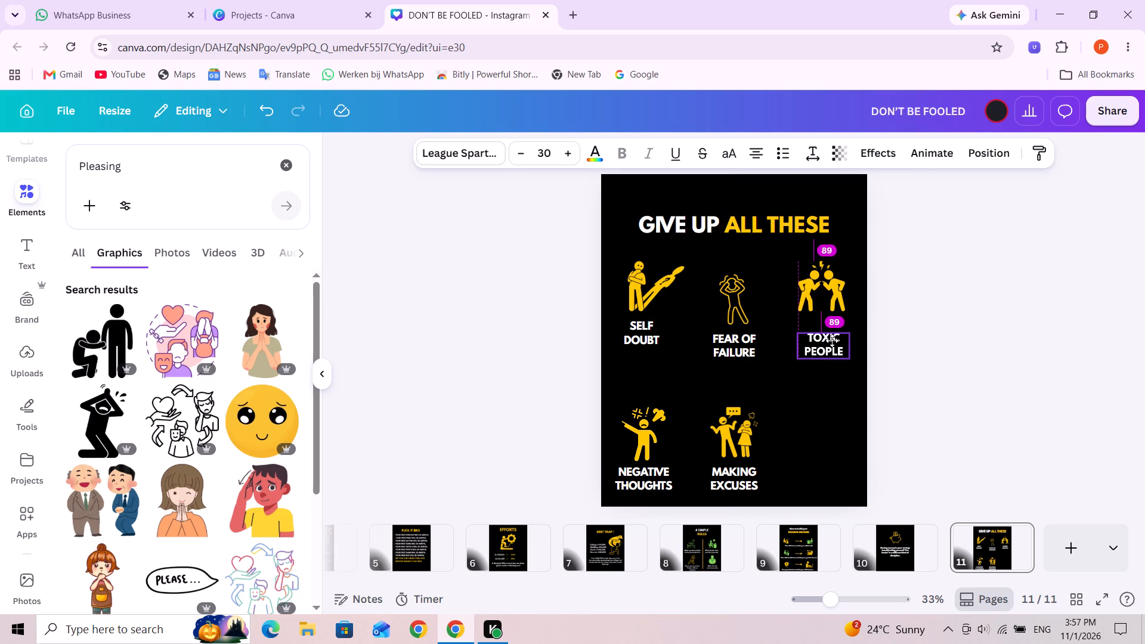
left_click_drag(832, 340, 833, 340)
left_click_drag(828, 285, 830, 298)
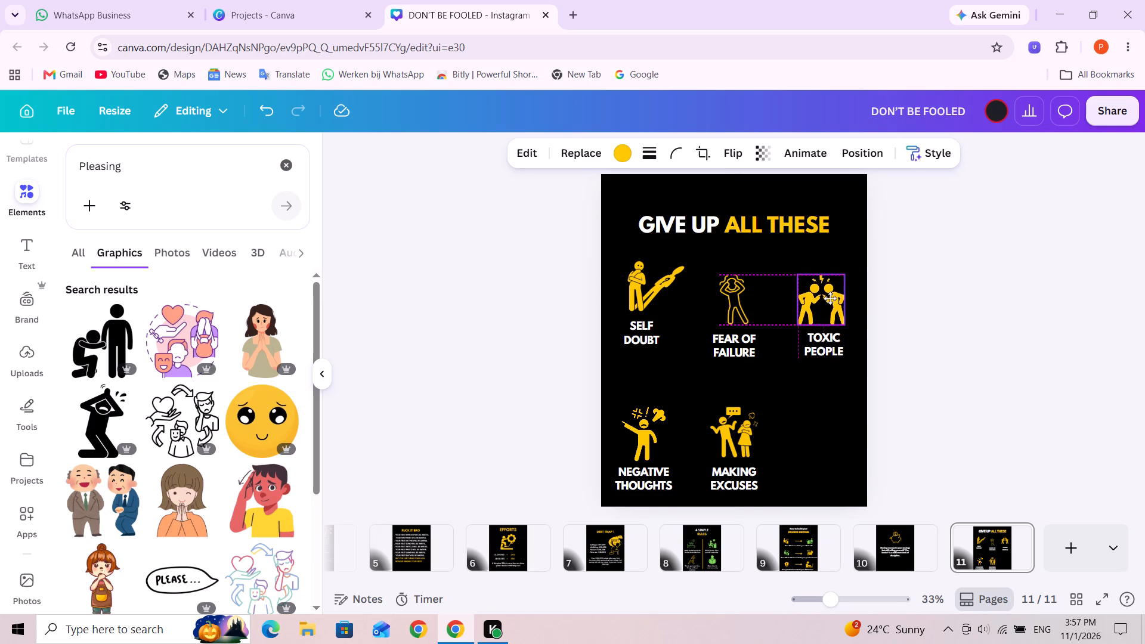
left_click_drag(830, 298, 829, 296)
Shift the "SELF DOUBT" label and its graphic down to line up with the rest of the first row.
left_click_drag(643, 329, 643, 336)
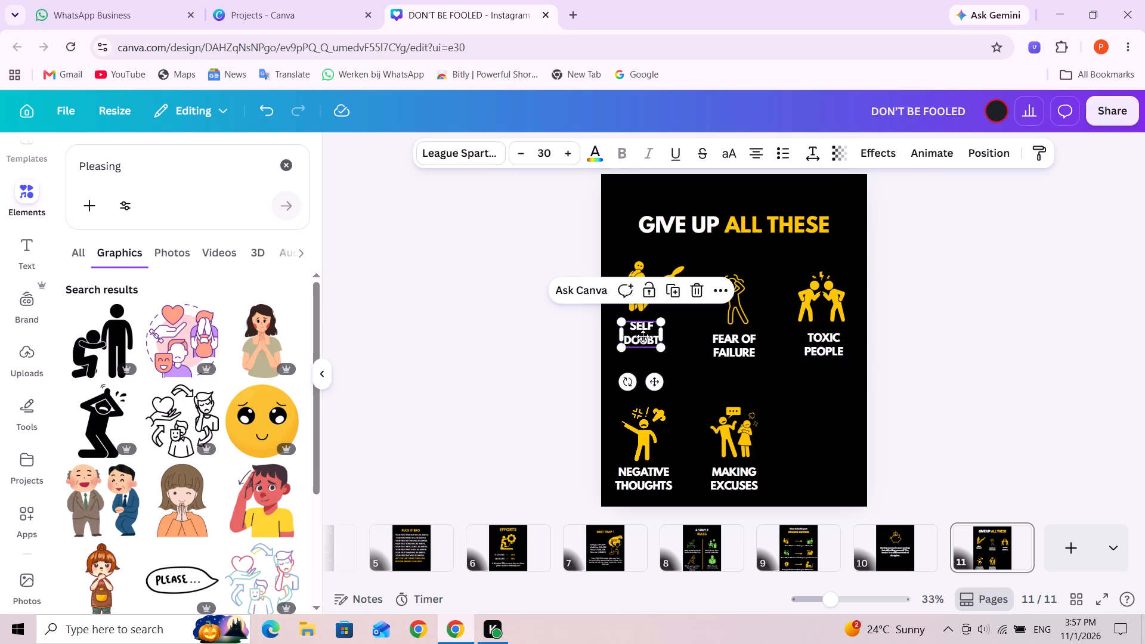
left_click_drag(643, 336, 643, 338)
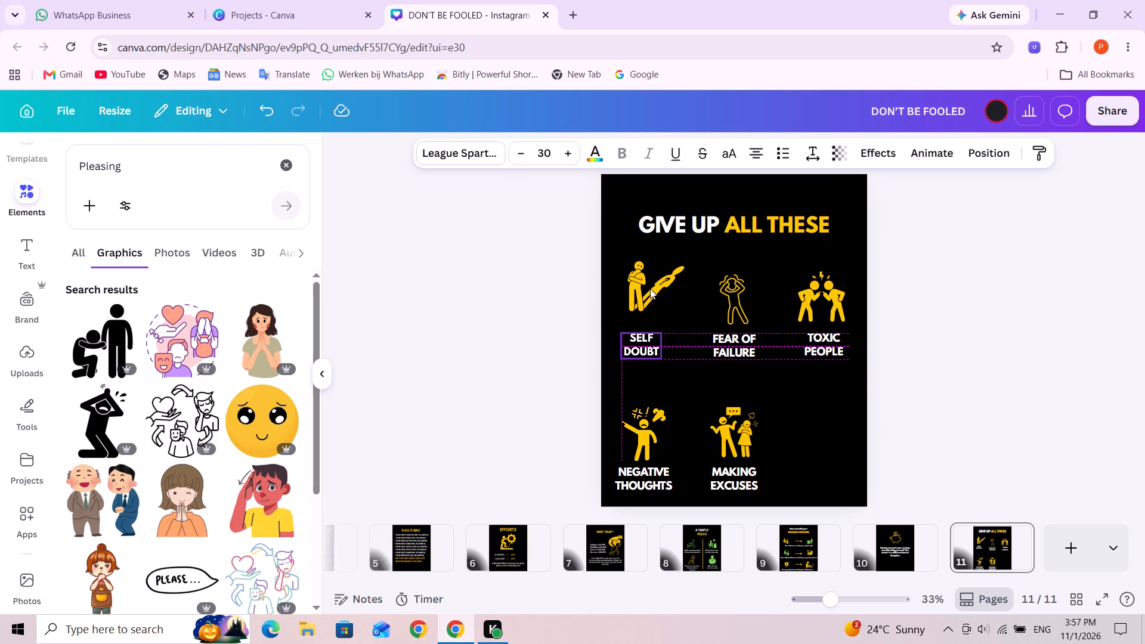
left_click(650, 287)
left_click_drag(650, 287, 650, 299)
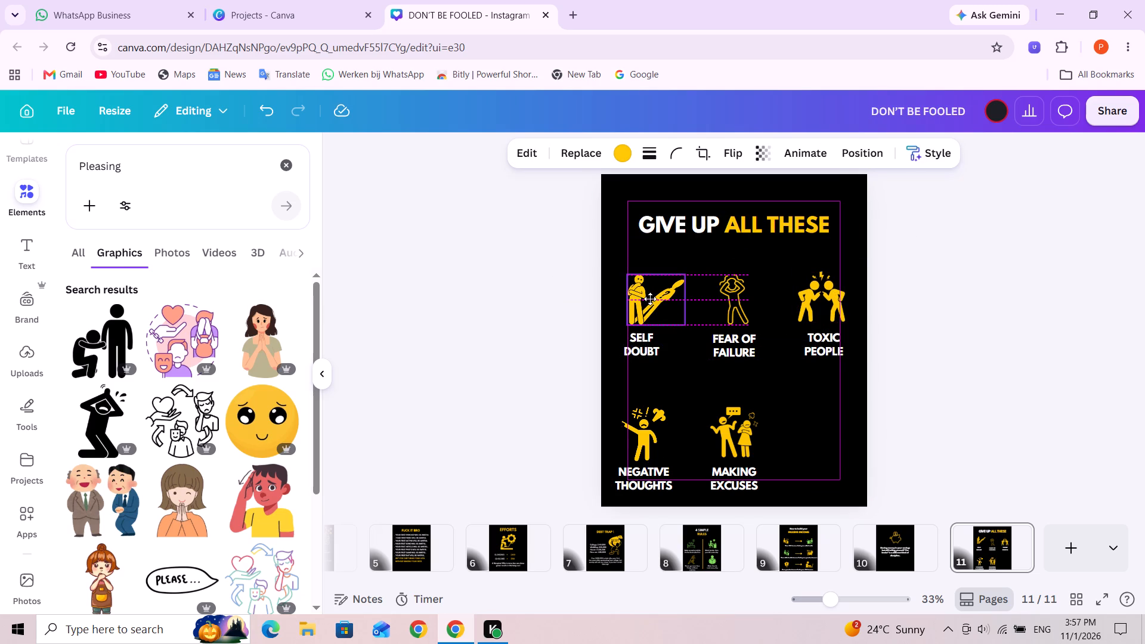
left_click_drag(650, 299, 650, 298)
left_click(653, 306)
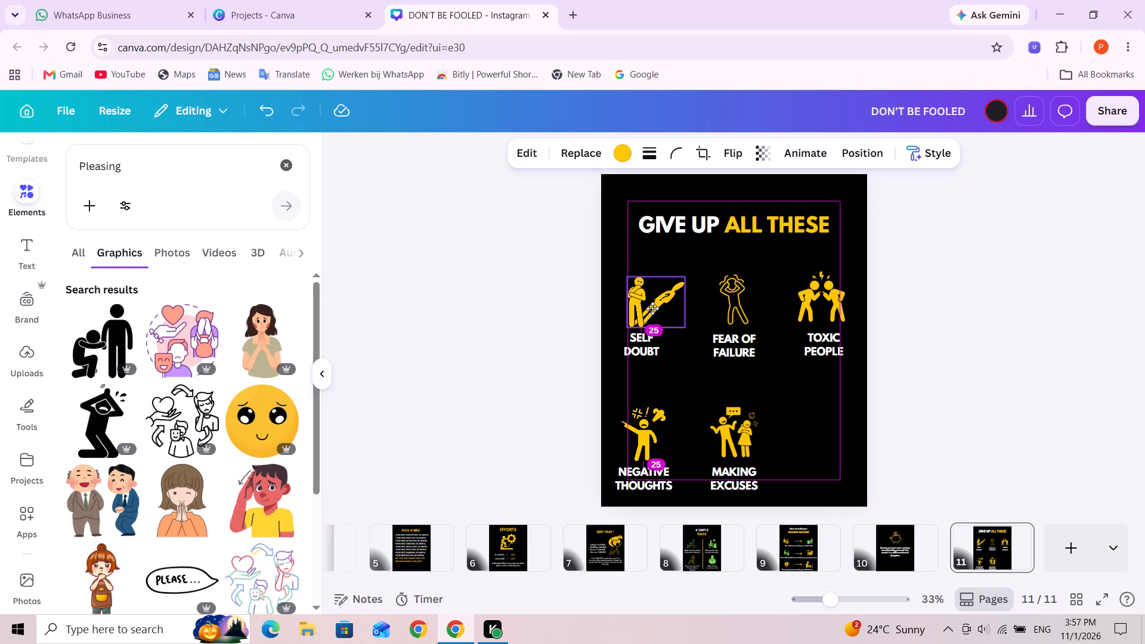
Add the black graphic of a bowing figure facing a standing person and move it into the second row's empty third spot.
left_click(846, 490)
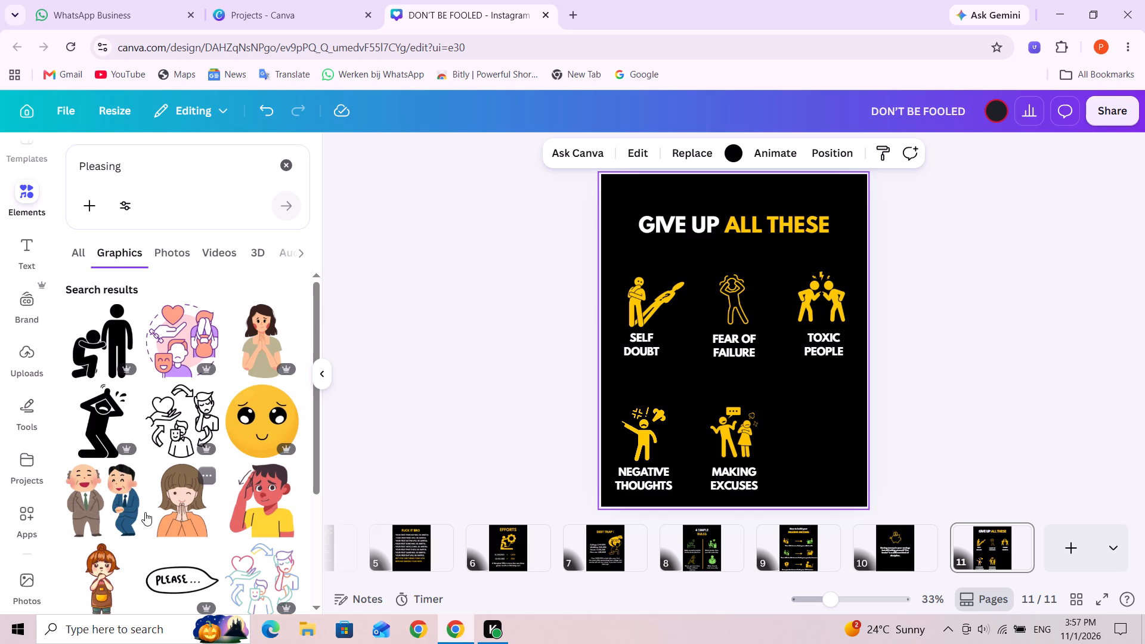
scroll(145, 512, "down", 3)
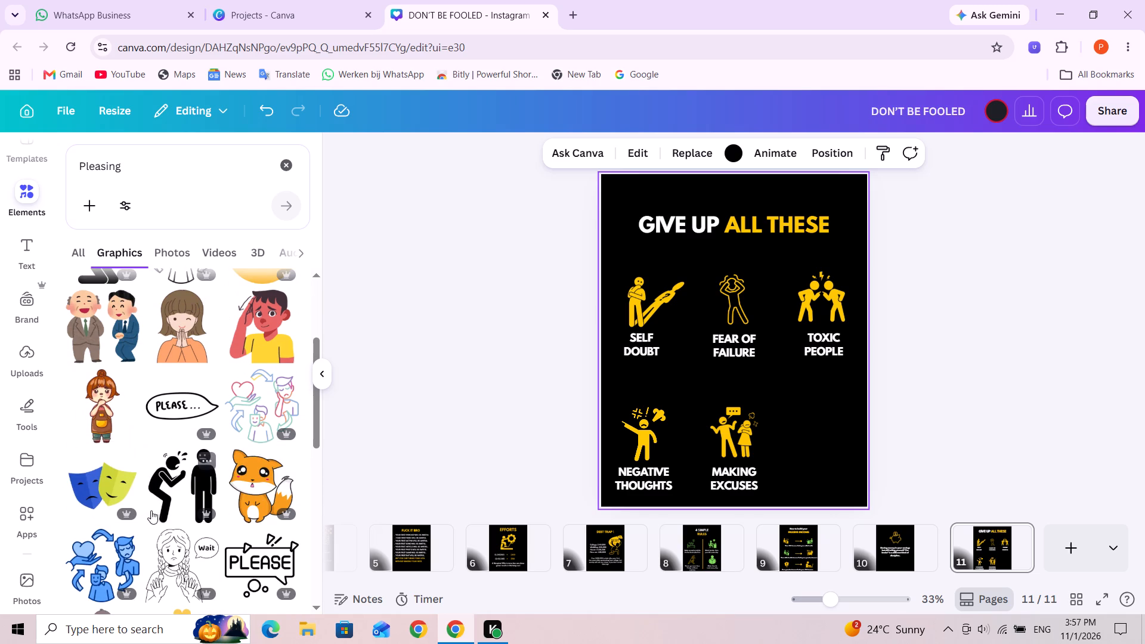
scroll(157, 507, "down", 2)
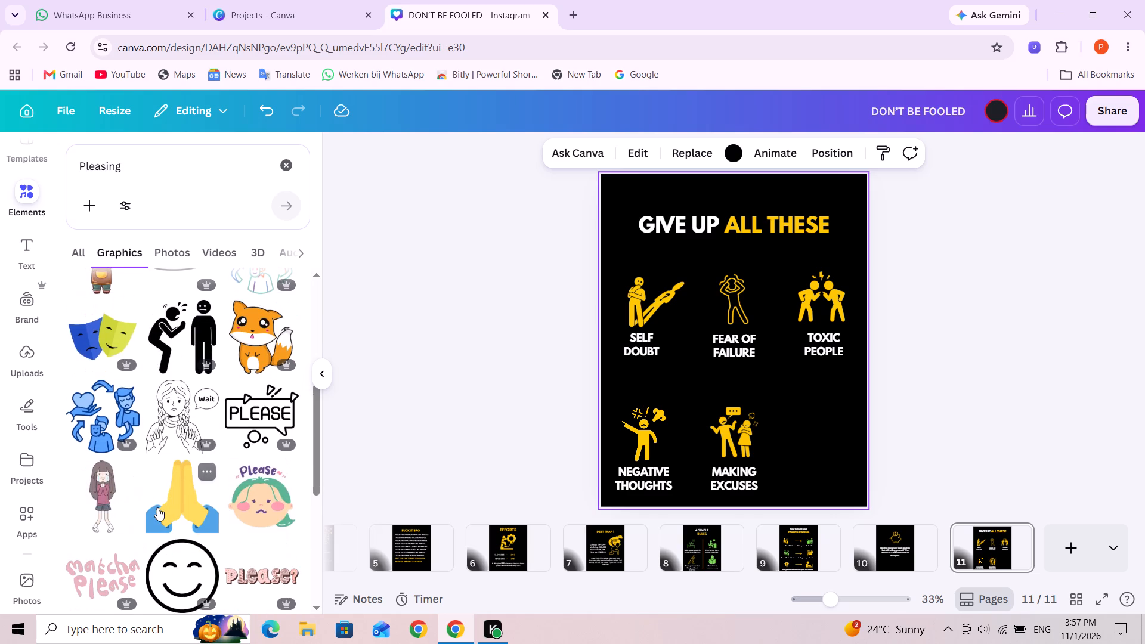
scroll(157, 507, "up", 7)
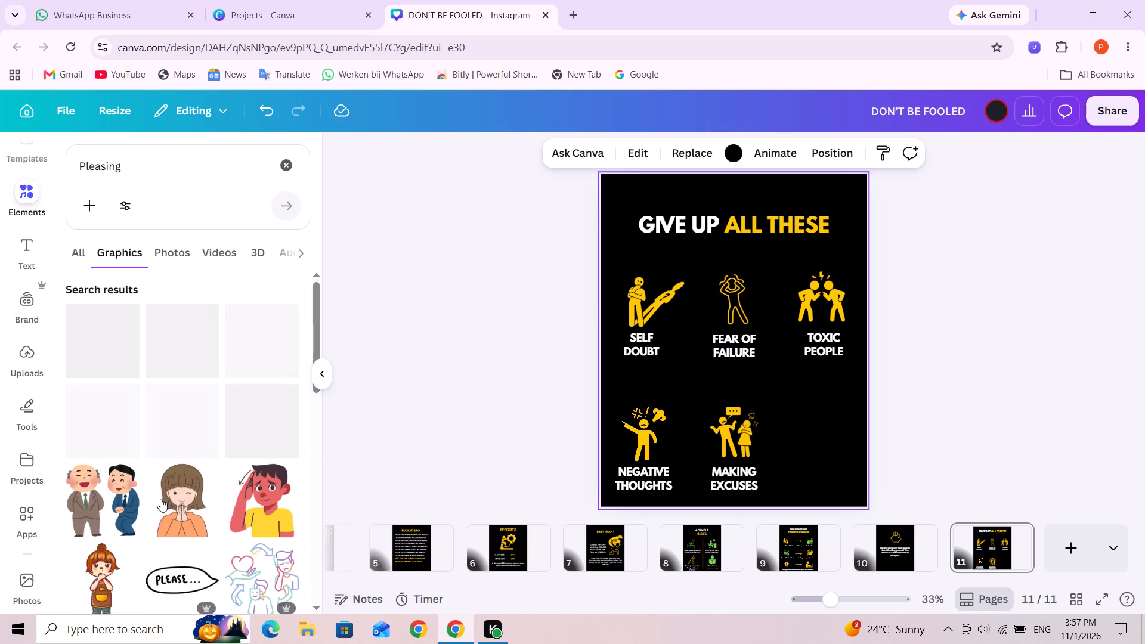
scroll(148, 460, "down", 2)
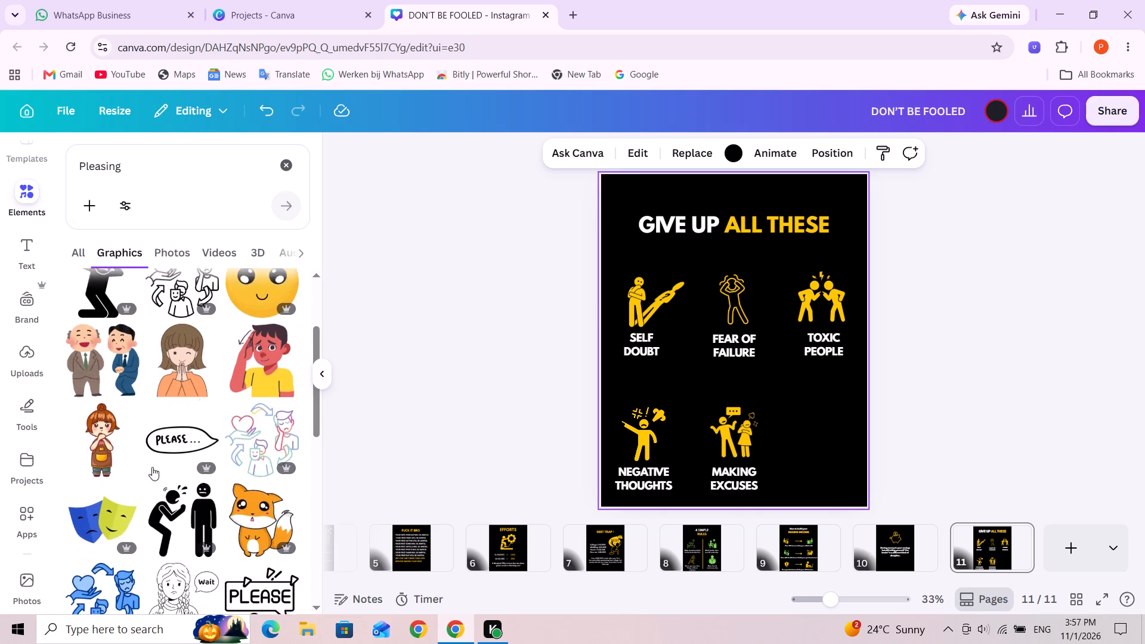
scroll(156, 475, "up", 1)
left_click(180, 580)
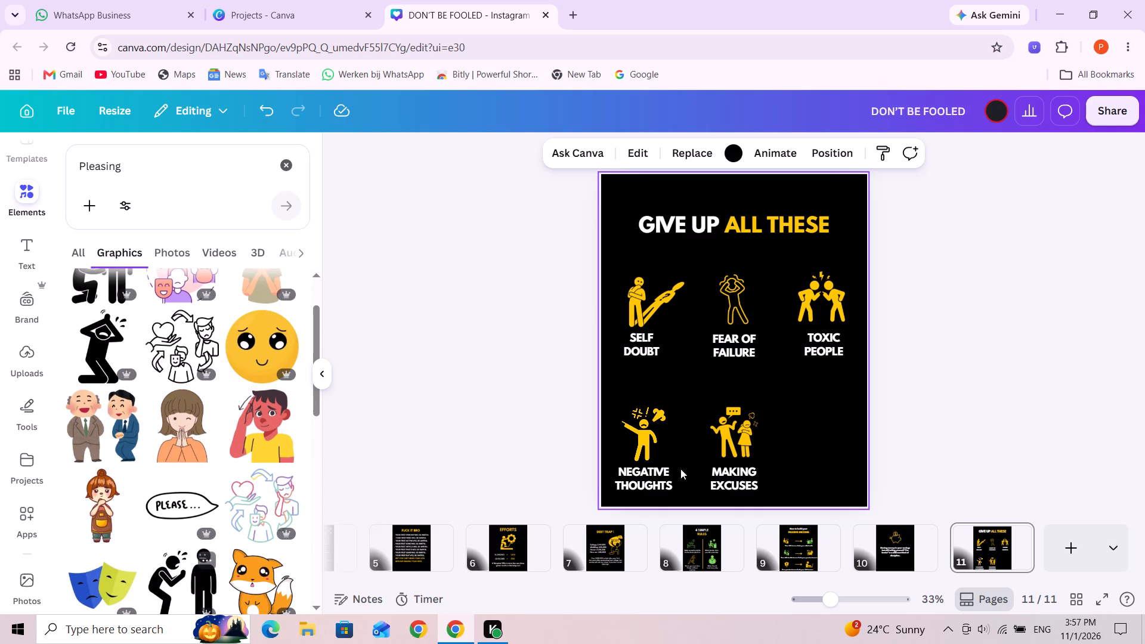
left_click_drag(763, 380, 820, 469)
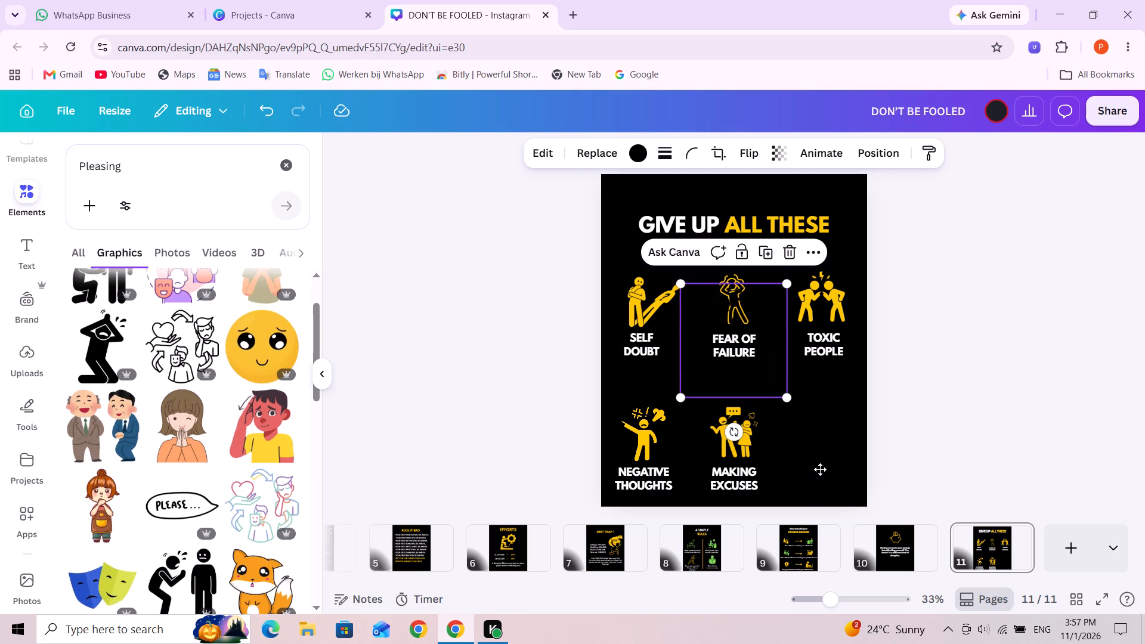
left_click_drag(820, 469, 846, 508)
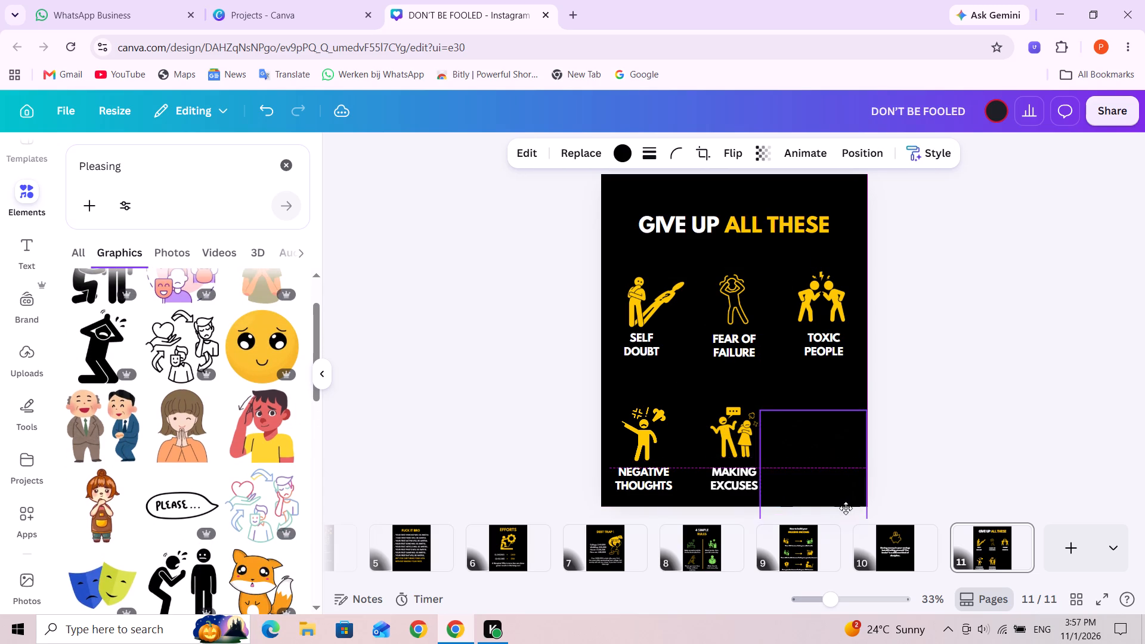
left_click_drag(846, 508, 846, 500)
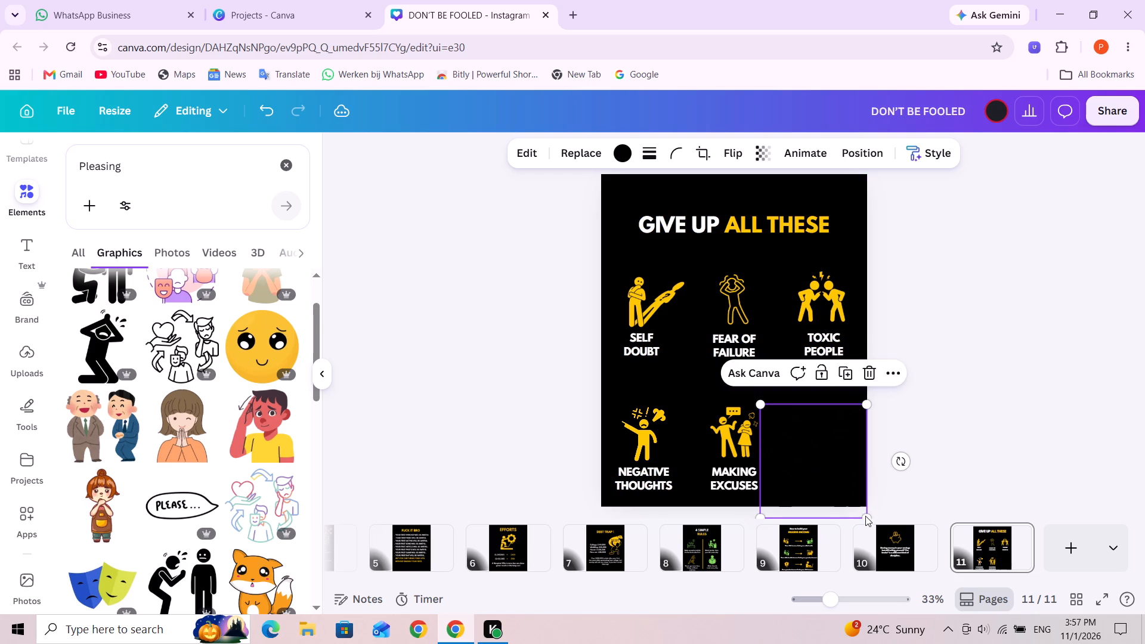
Shrink the newly added bowing-figure graphic to roughly the height of the neighbouring second-row figures.
left_click_drag(865, 516, 808, 435)
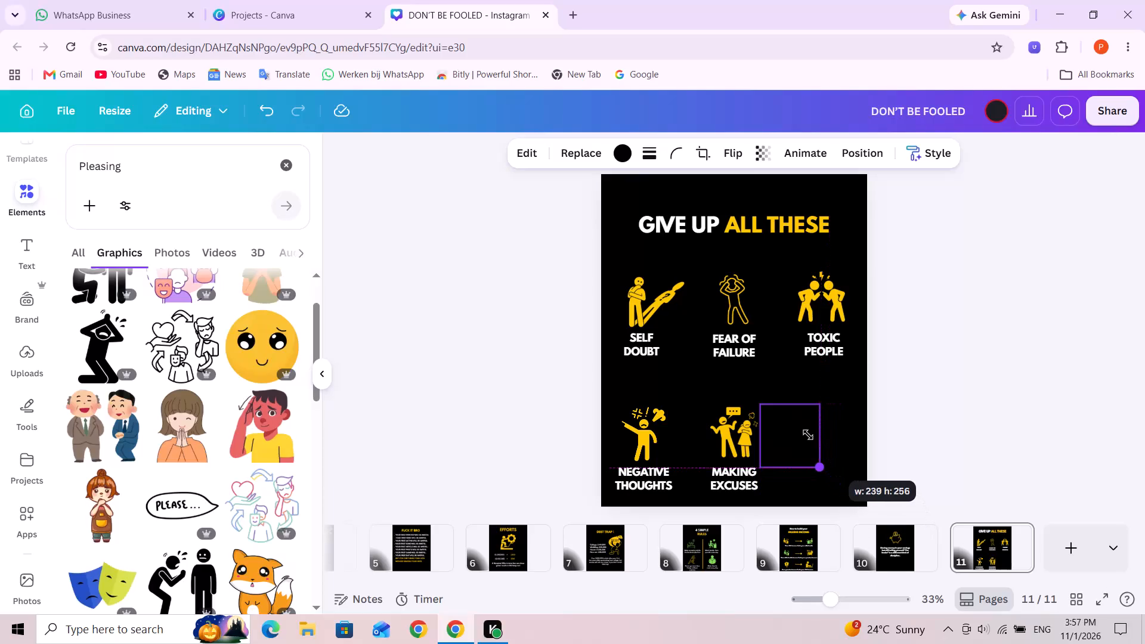
left_click_drag(808, 435, 796, 423)
left_click_drag(804, 431, 846, 424)
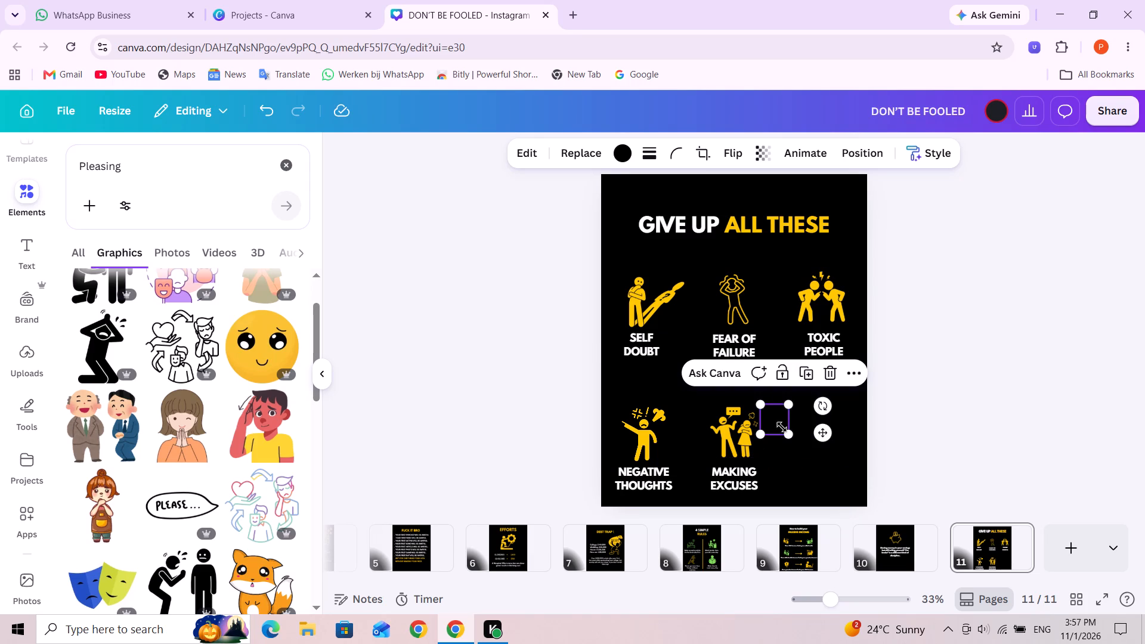
left_click_drag(792, 439, 826, 459)
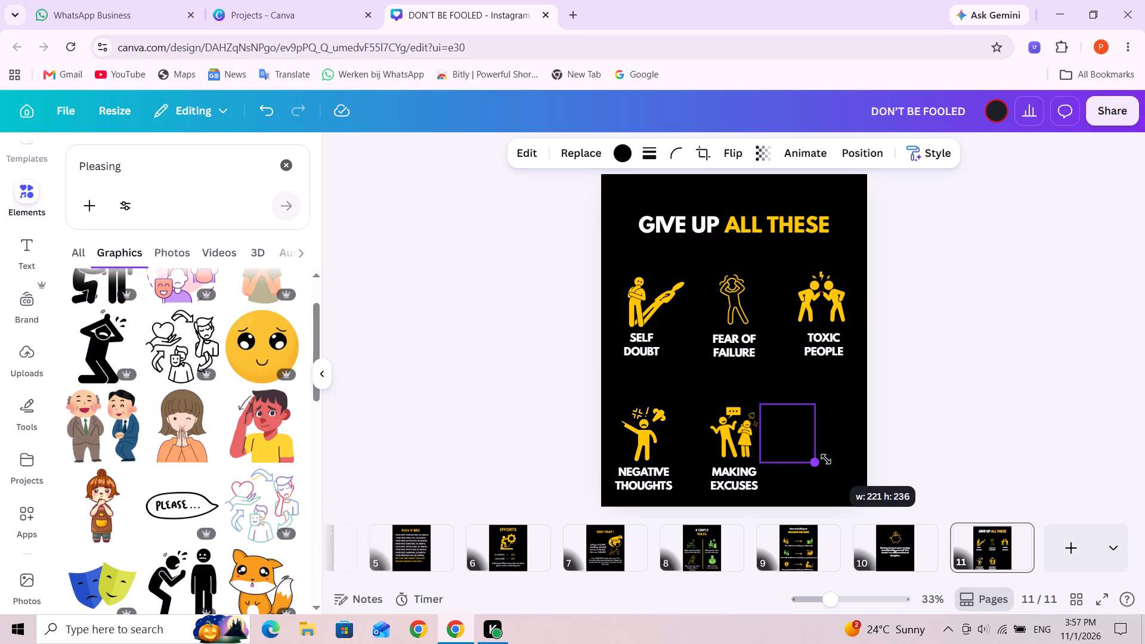
left_click_drag(826, 459, 822, 451)
left_click(836, 430)
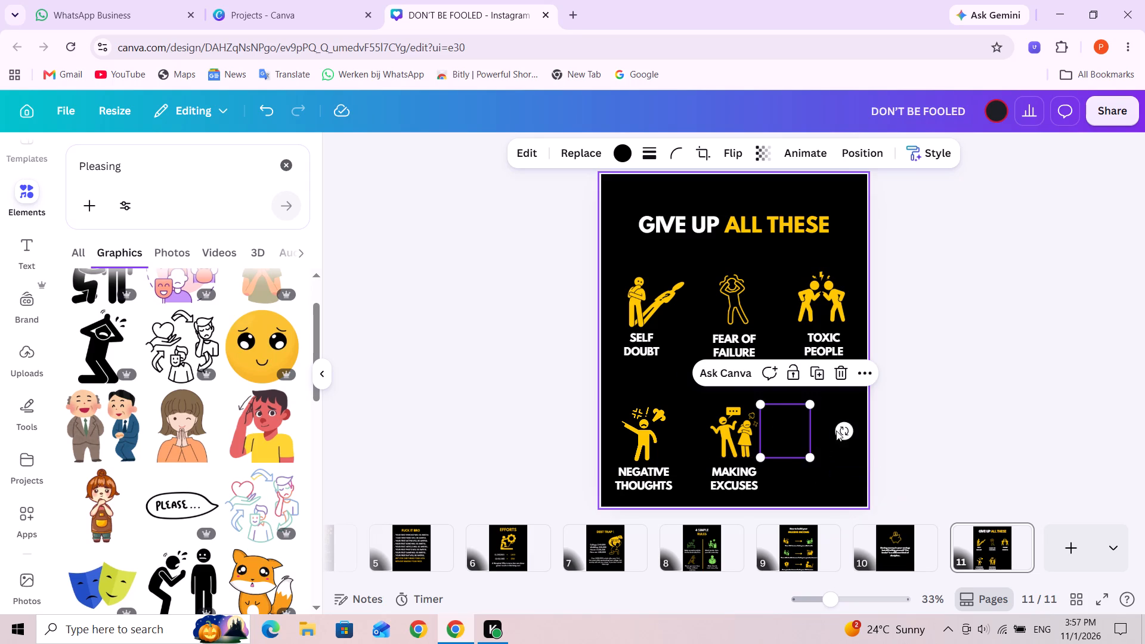
left_click(799, 429)
left_click(801, 407)
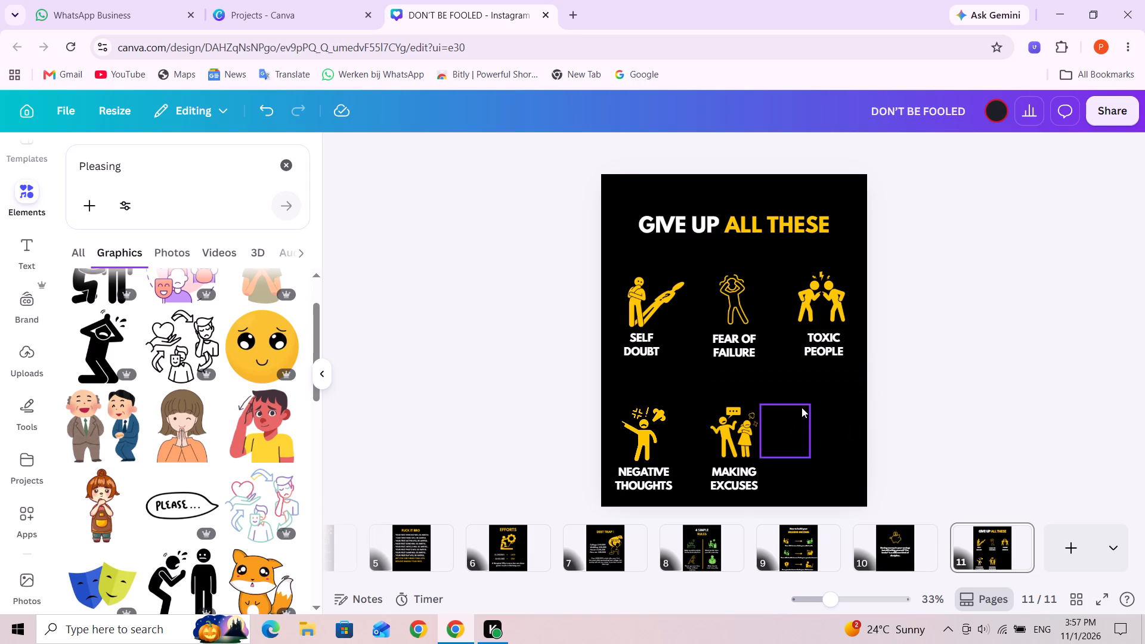
left_click_drag(810, 402, 805, 408)
left_click(826, 434)
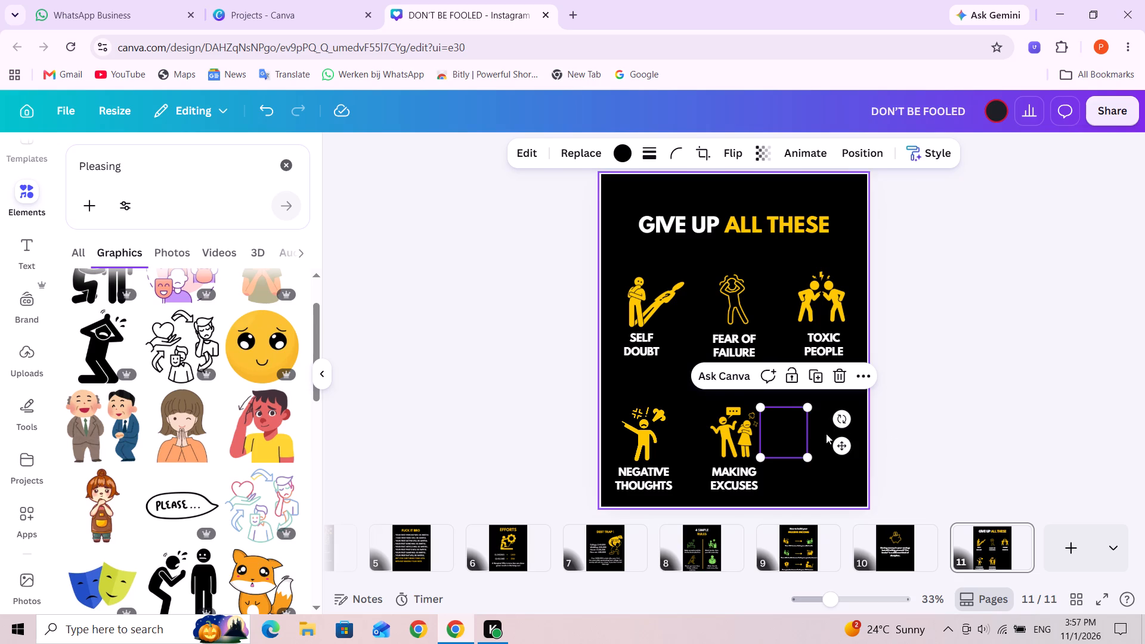
Position the bowing-figure graphic beneath the "TOXIC PEOPLE" column, level with the other second-row graphics.
left_click_drag(783, 432, 830, 428)
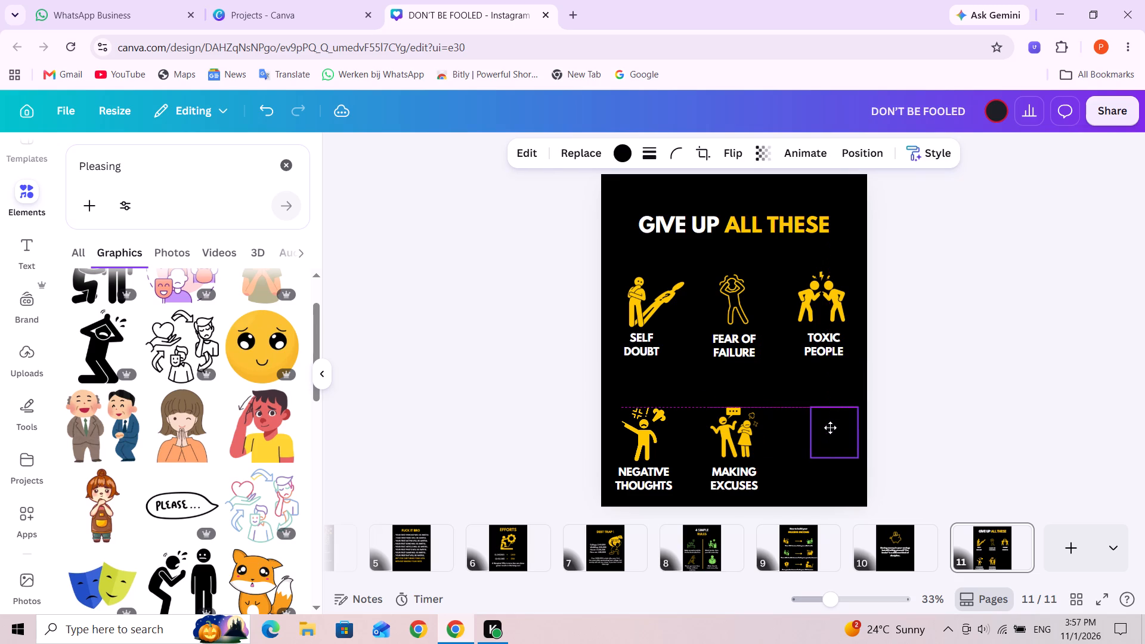
left_click_drag(830, 428, 817, 428)
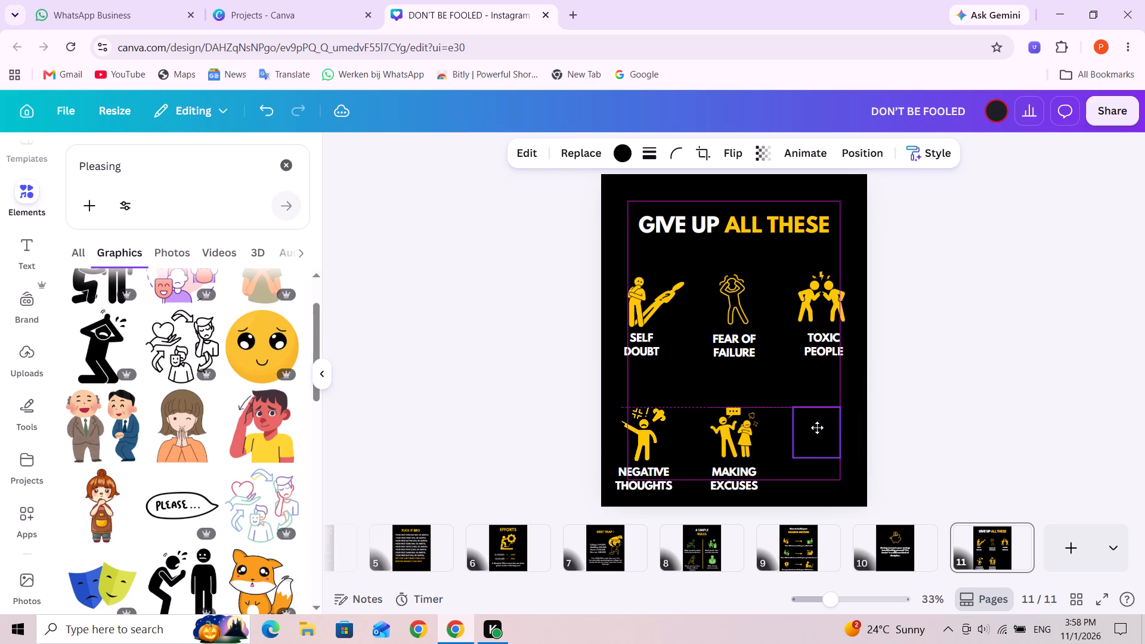
left_click_drag(817, 428, 819, 428)
Duplicate the "MAKING EXCUSES" label to place a copy beneath the bowing-figure graphic, level with the original.
left_click(740, 478)
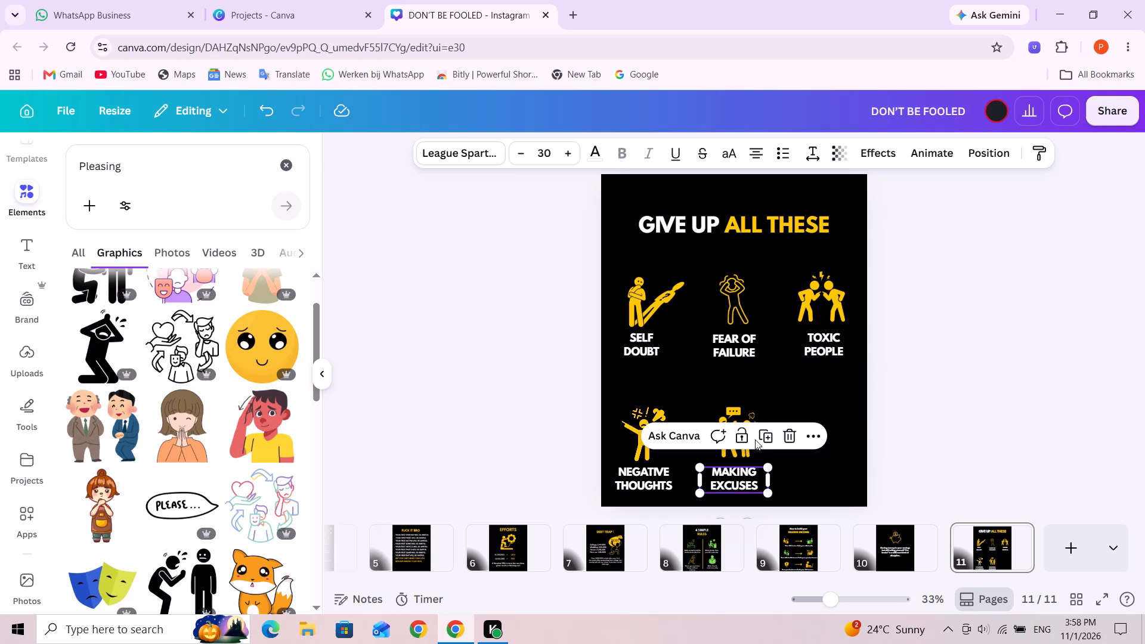
left_click(767, 434)
left_click(738, 479)
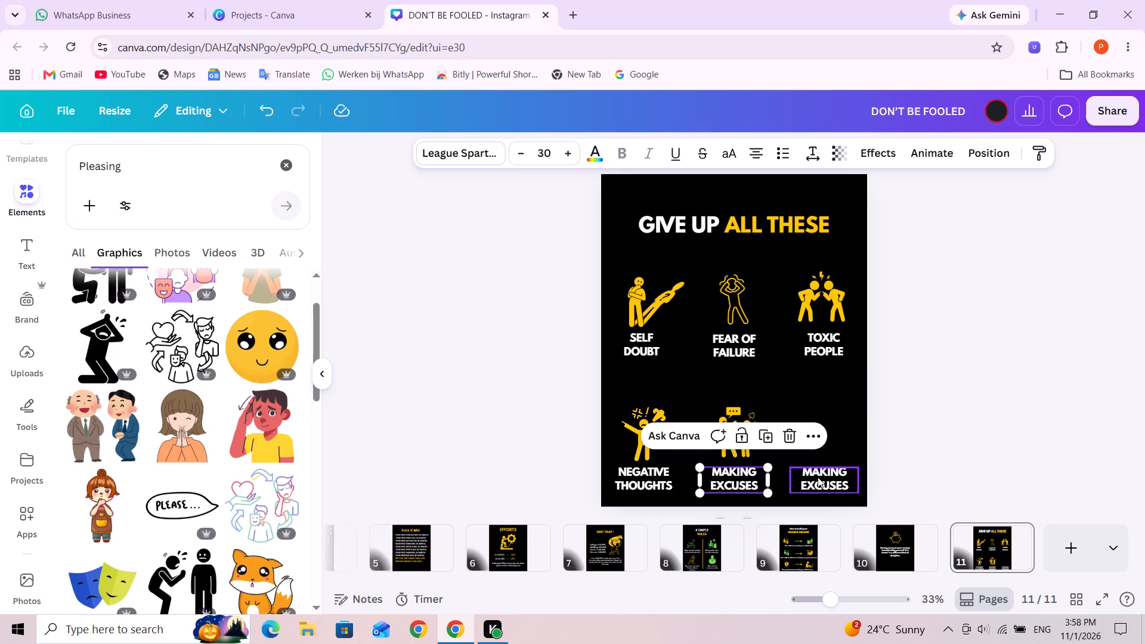
Change the copied label beneath the bowing-figure graphic to read "PEOPLE PLEASING" on two lines.
left_click(821, 477)
triple_click(821, 477)
left_click(821, 477)
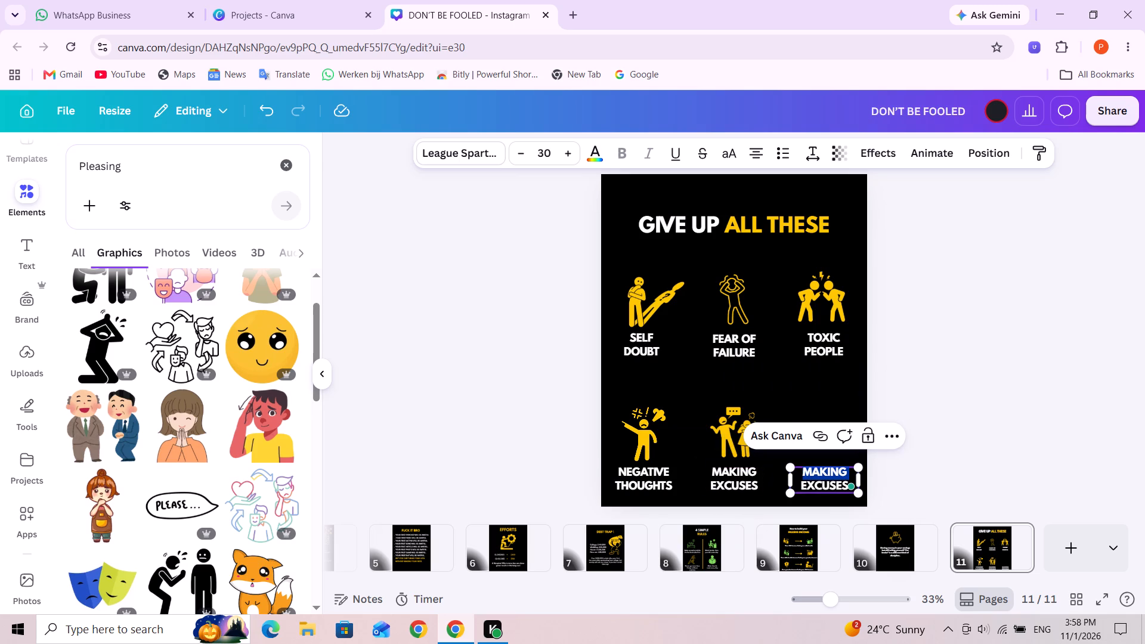
type("PEOPLE")
key("Return")
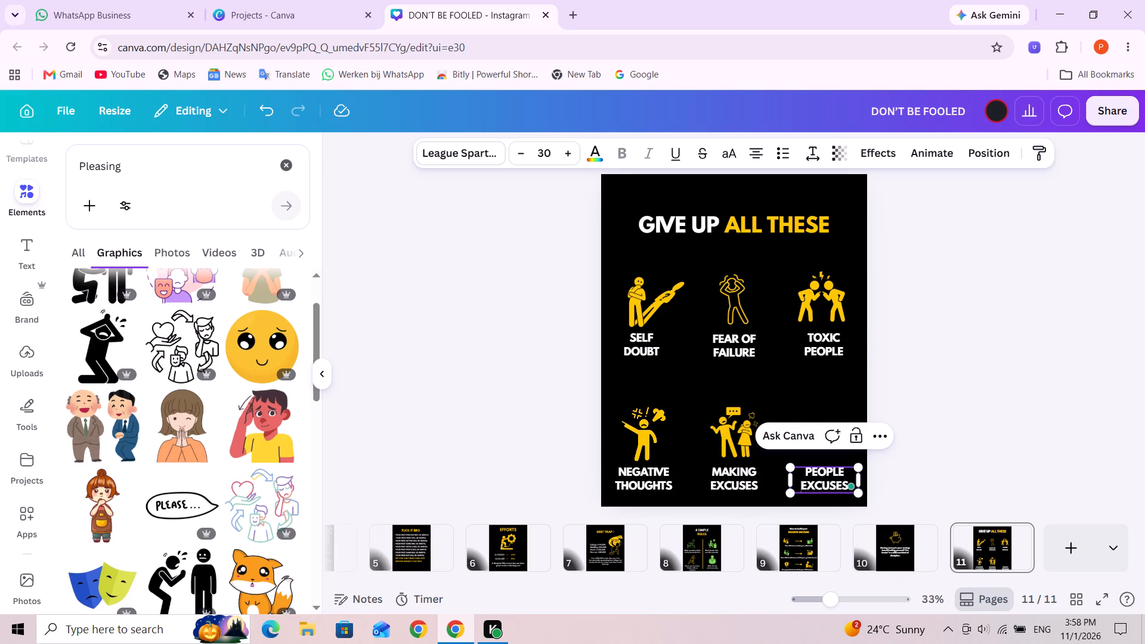
double_click(821, 491)
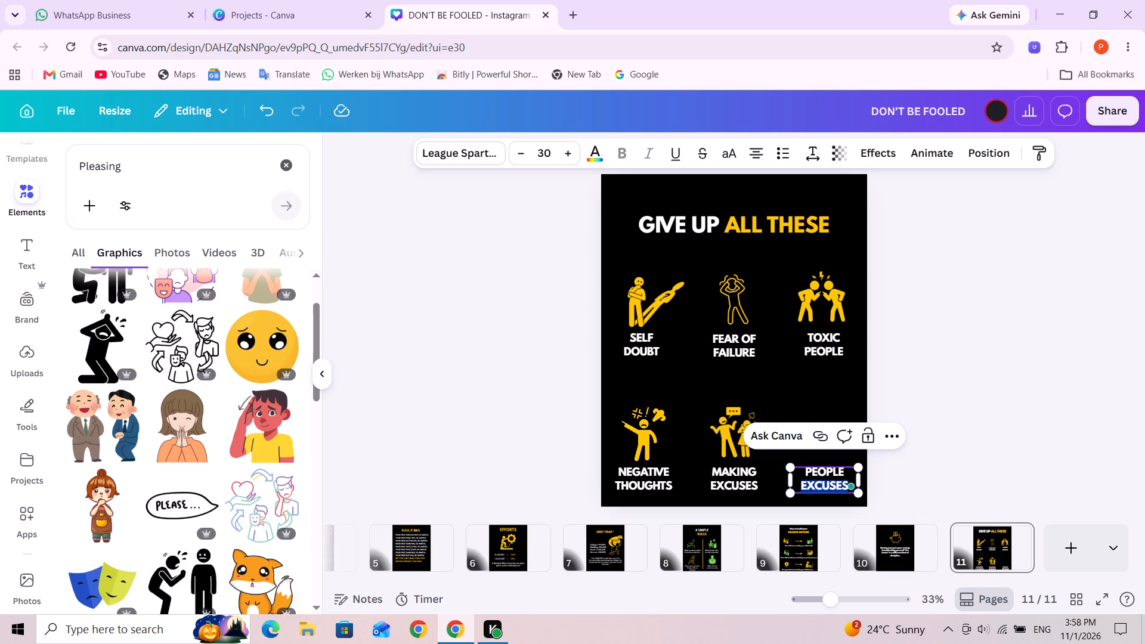
type("PLEASING")
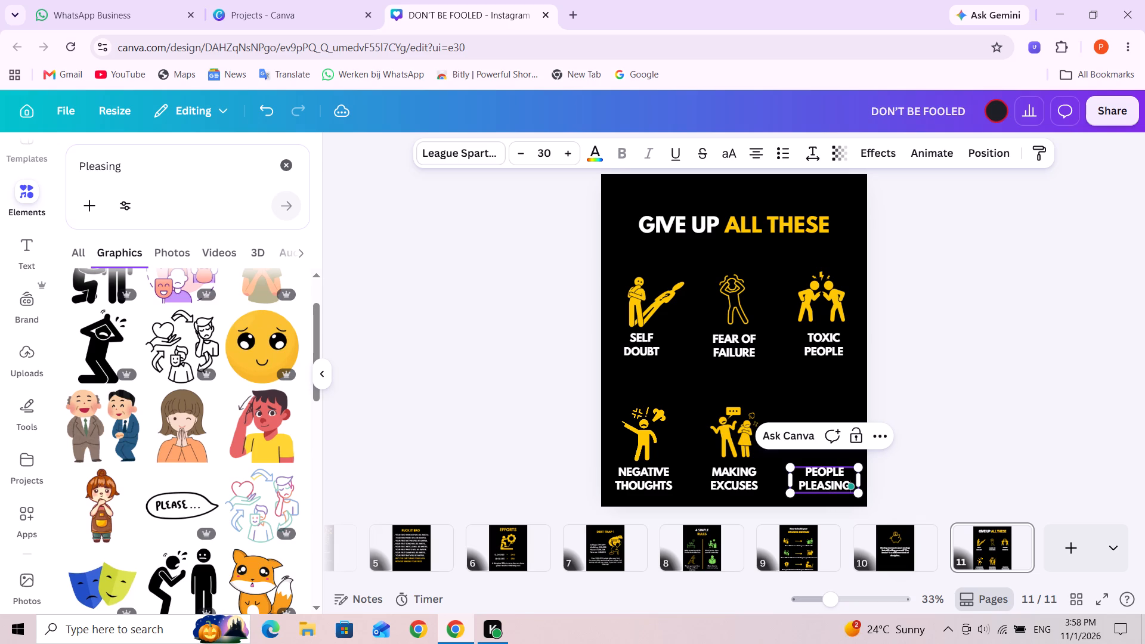
Recolor the black bowing-figure graphic above "PEOPLE PLEASING" to the design's yellow.
left_click(823, 417)
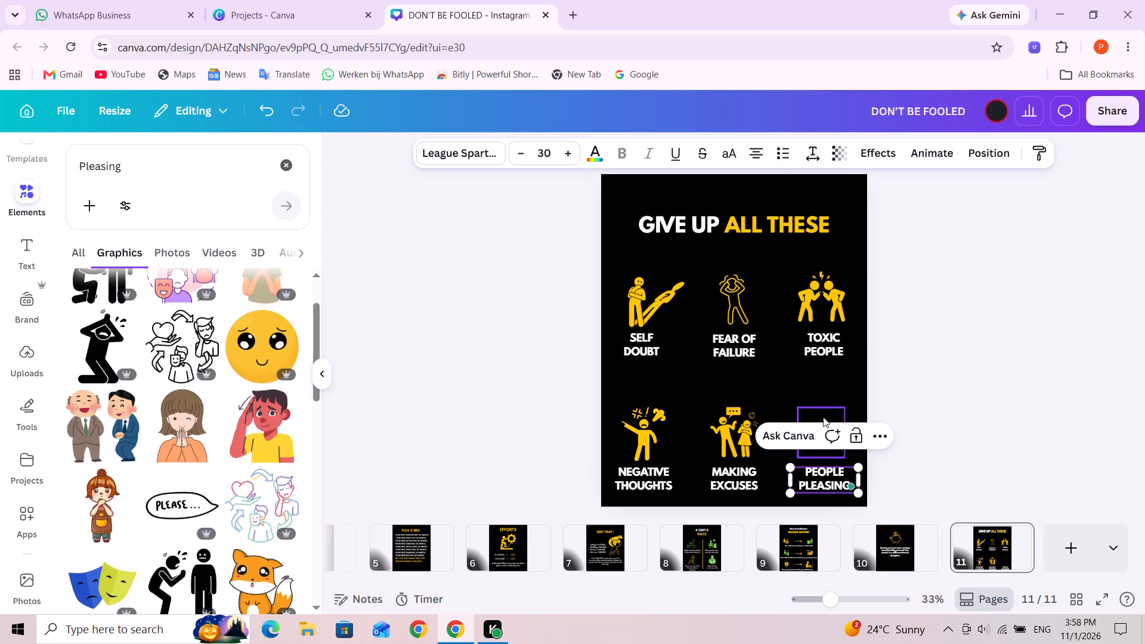
left_click(621, 150)
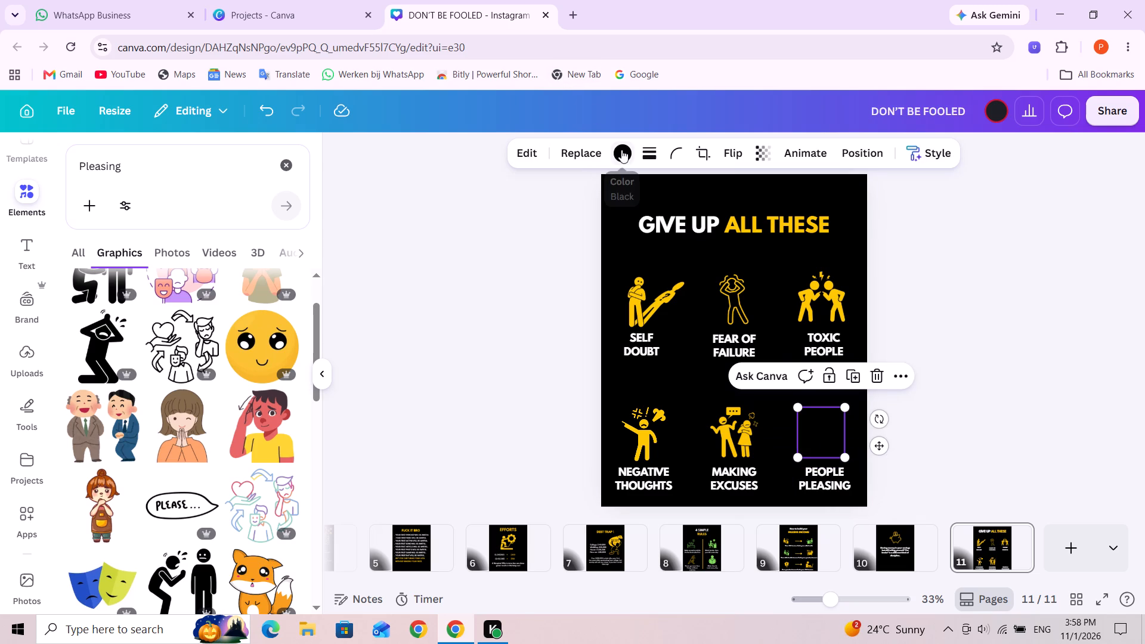
left_click(159, 273)
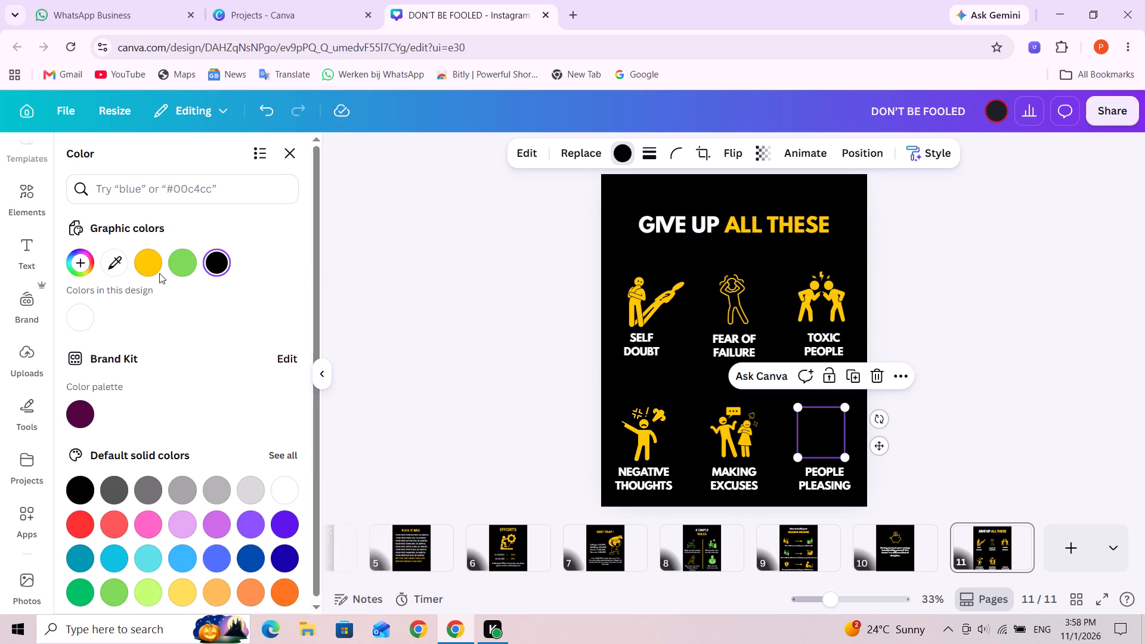
left_click(820, 431)
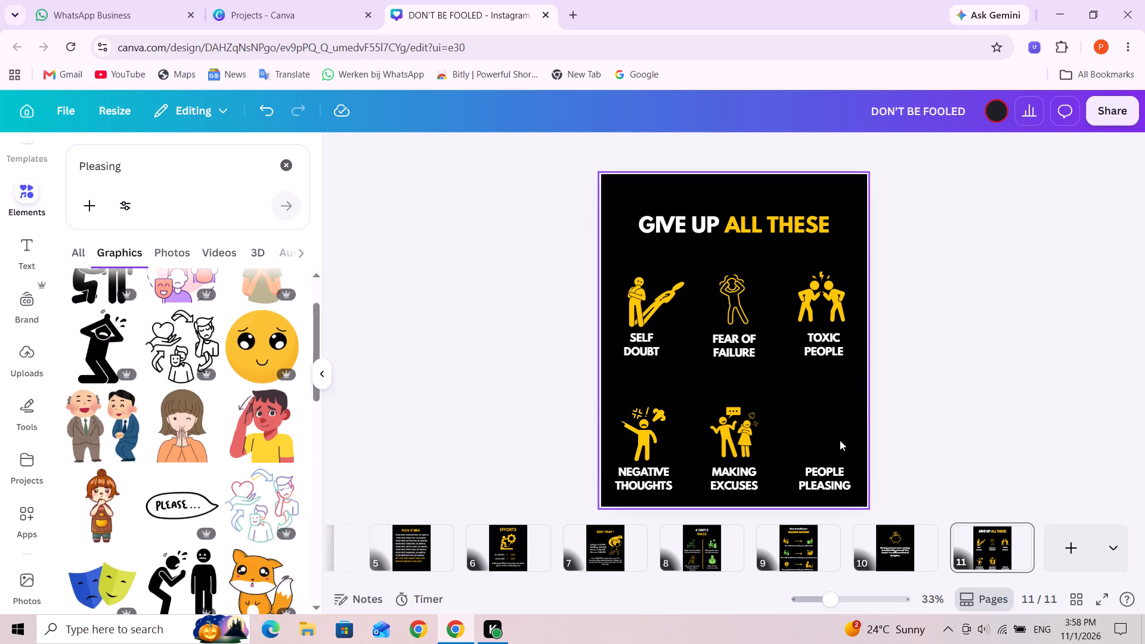
left_click(815, 431)
left_click(623, 156)
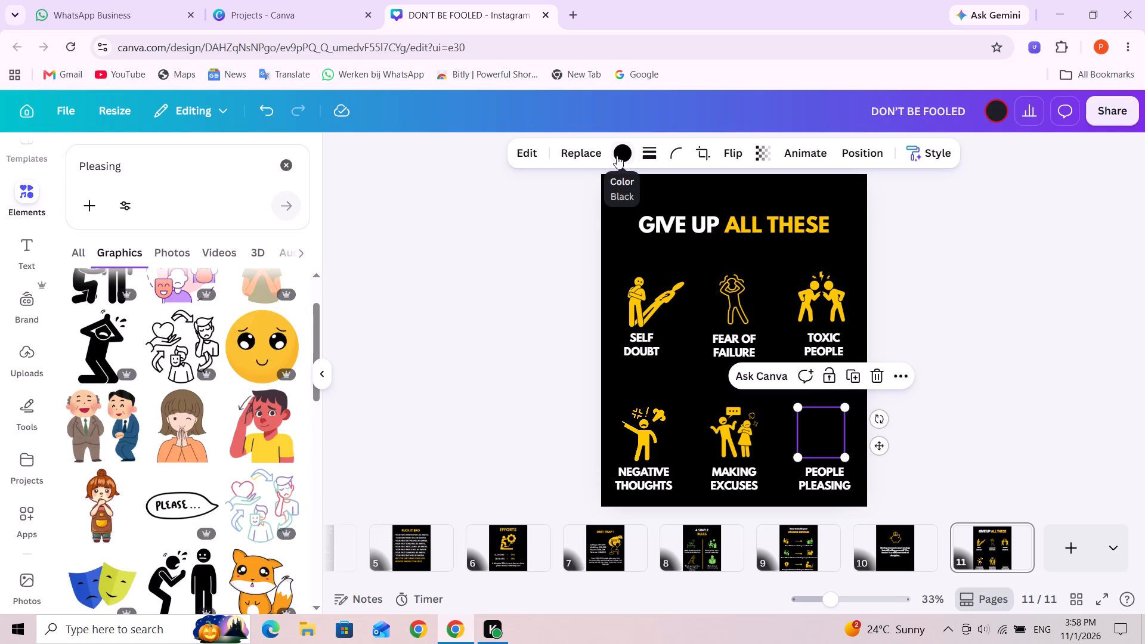
left_click(153, 267)
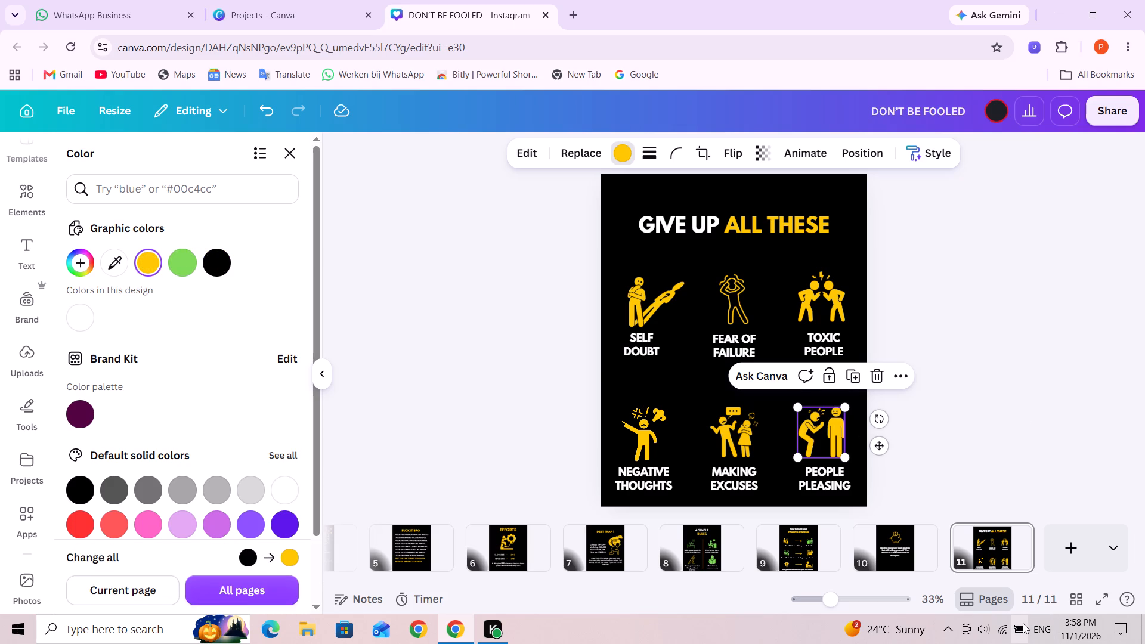
Add a new blank page after page 11.
left_click(1076, 556)
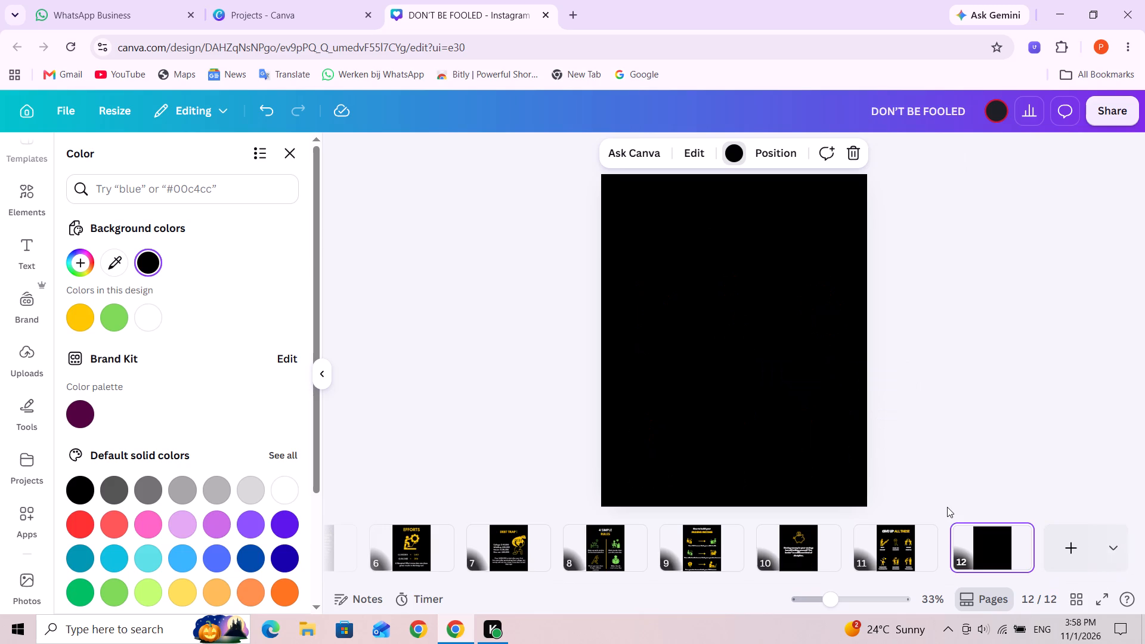
Add a subheading to page 12 that reads "6 things school".
left_click(16, 254)
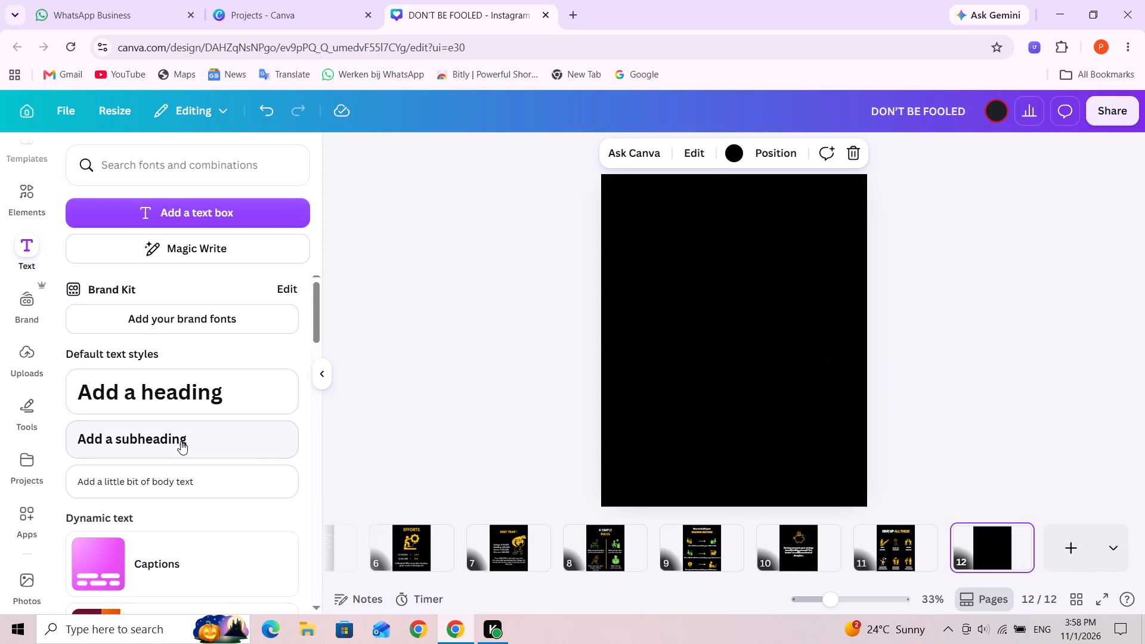
left_click(181, 441)
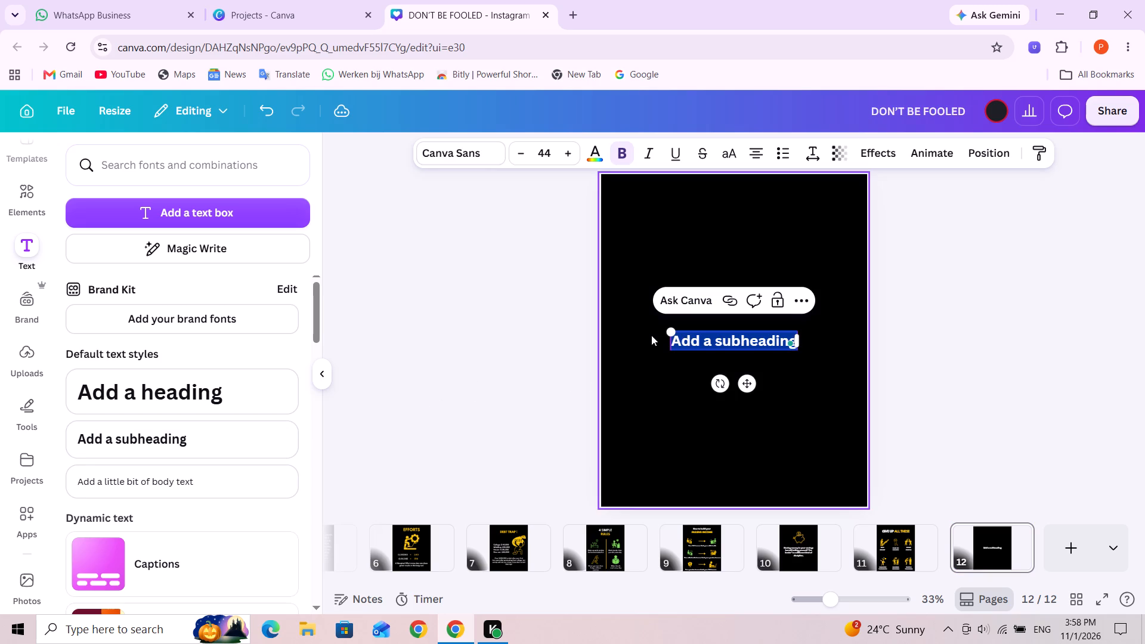
type("6")
key("space")
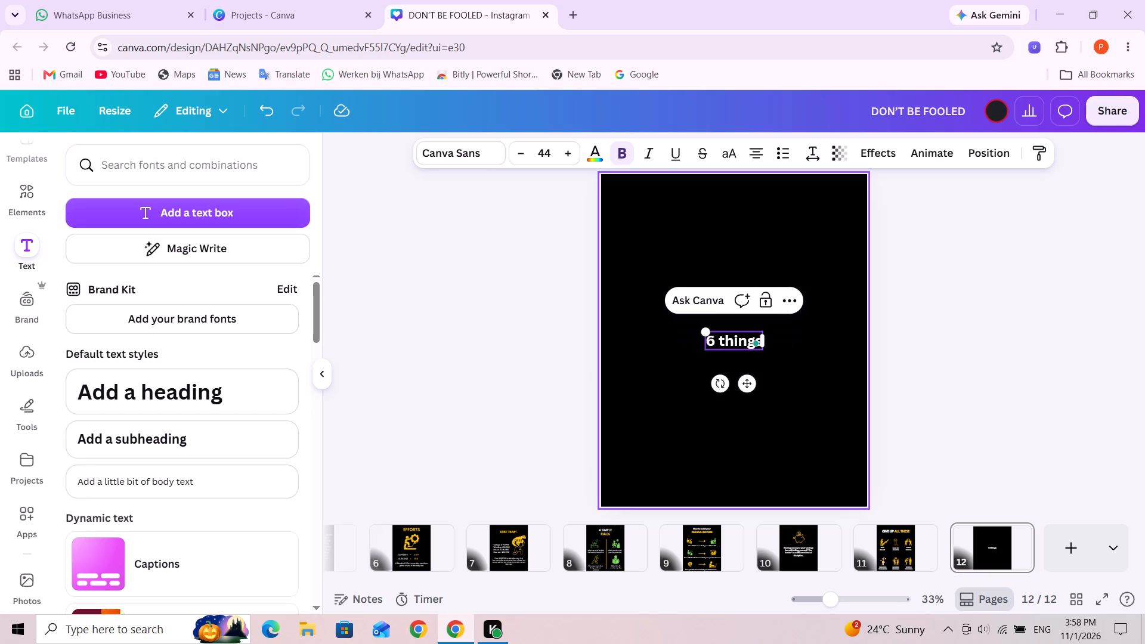
key("space")
type("school")
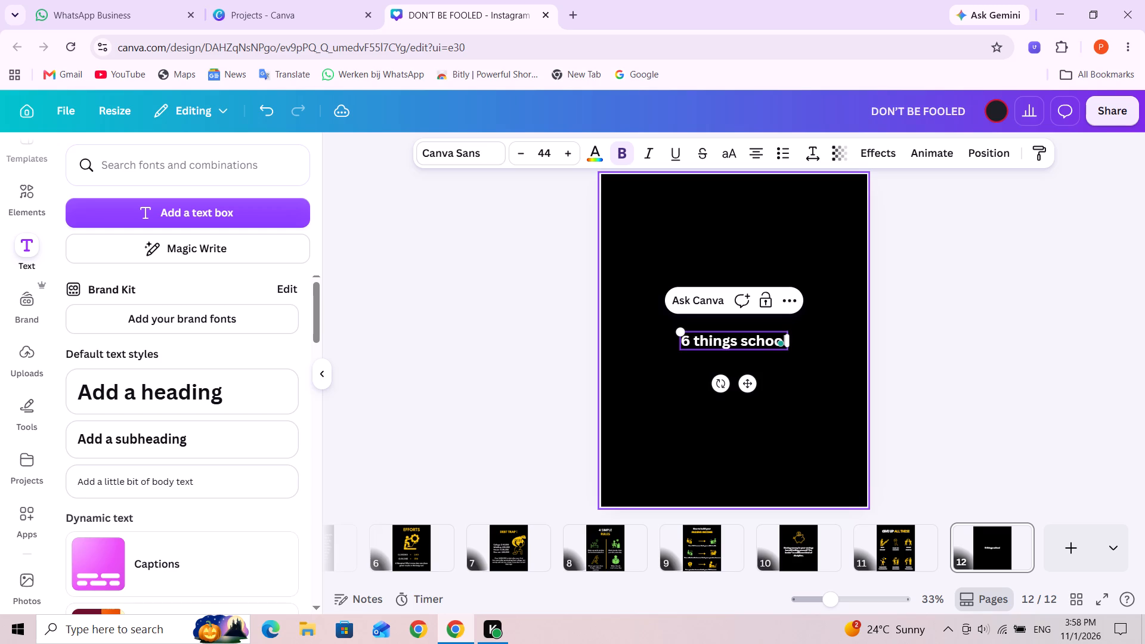
Set the "6 things school" text in League Spartan at size 40.
triple_click(711, 340)
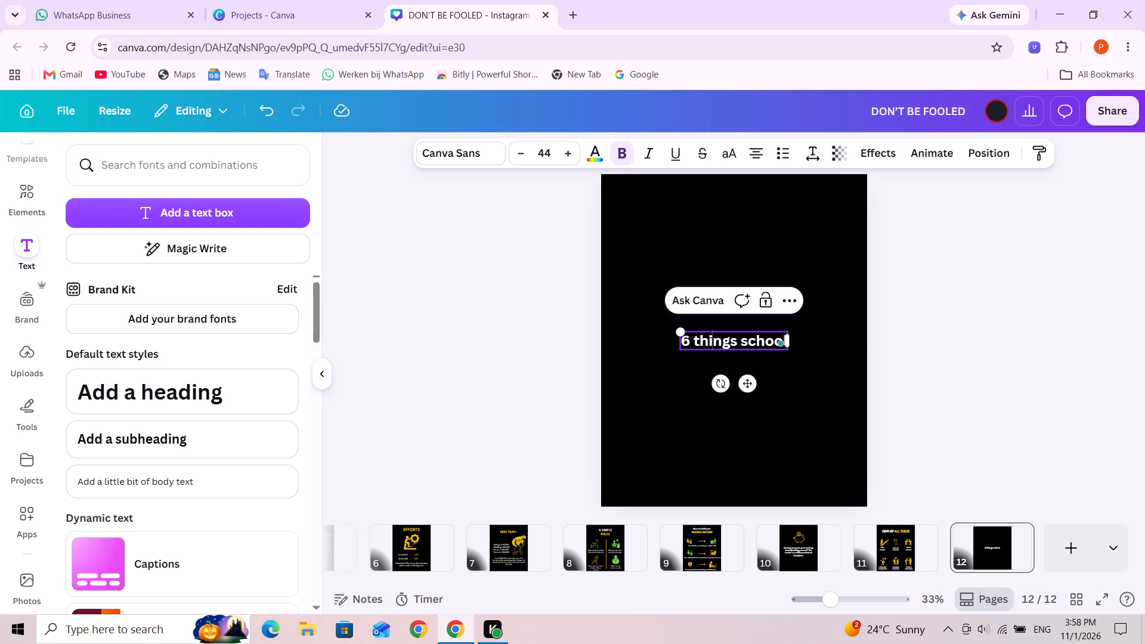
left_click(485, 145)
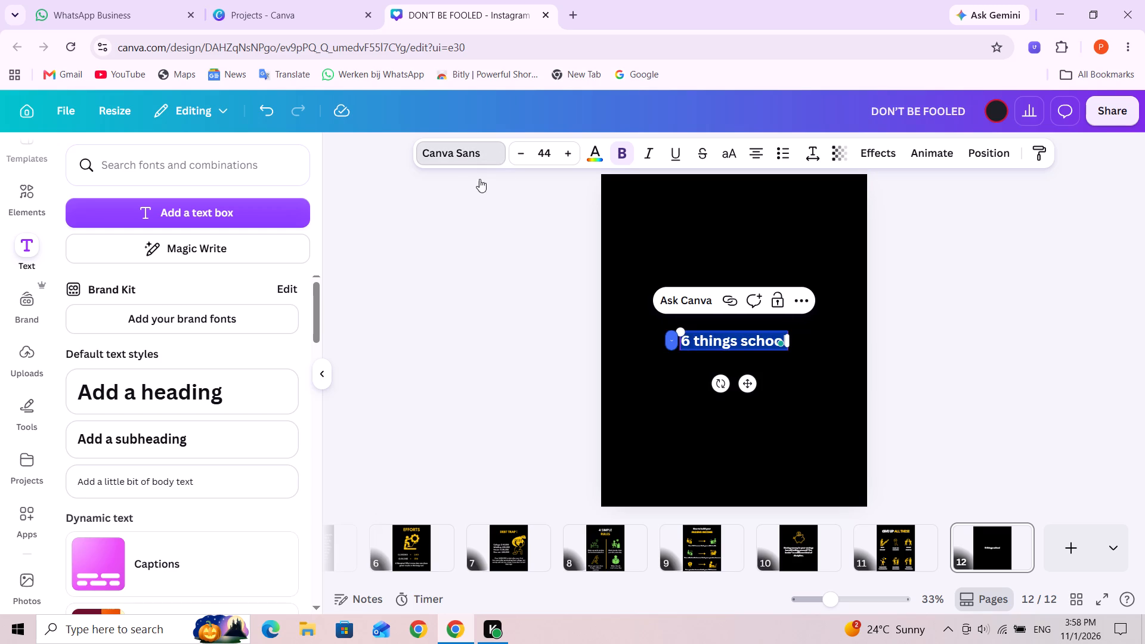
left_click(158, 366)
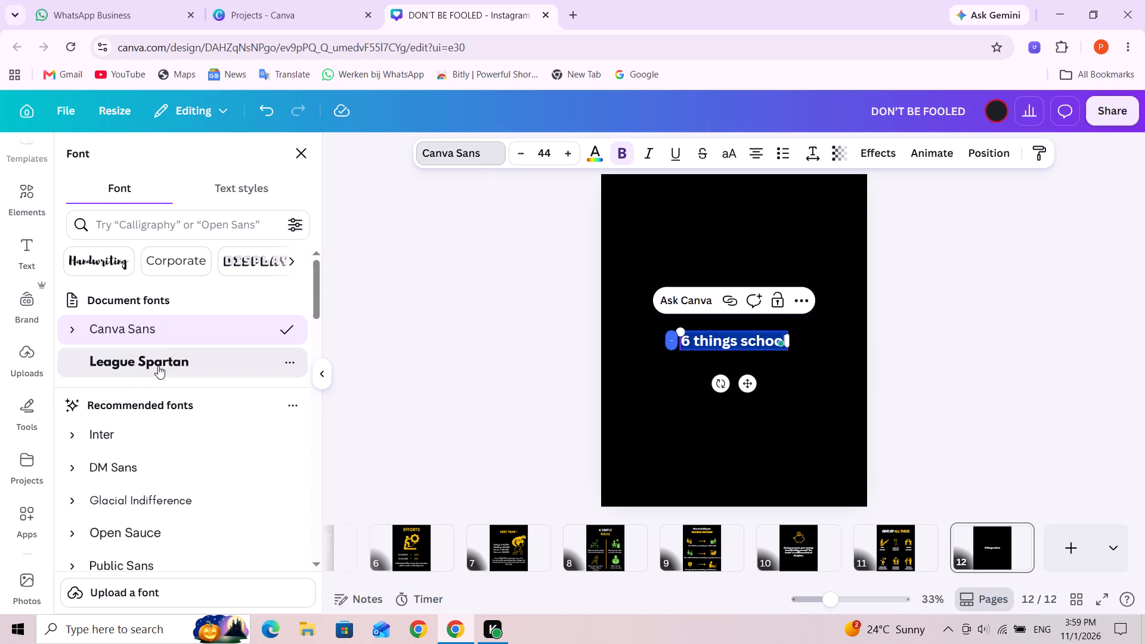
triple_click(522, 158)
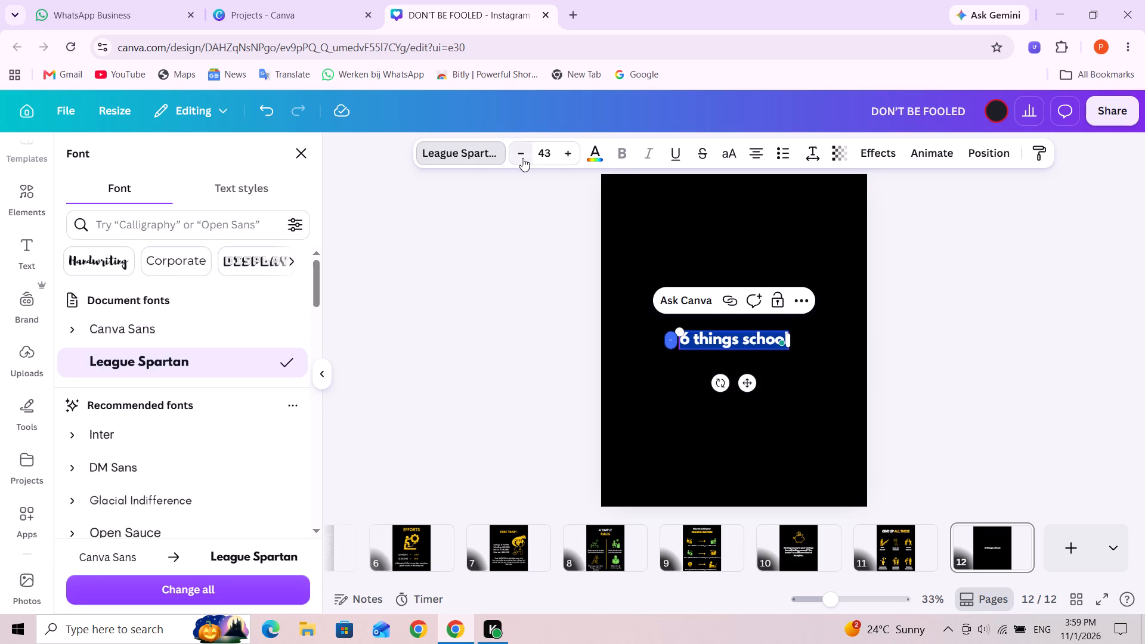
left_click(522, 158)
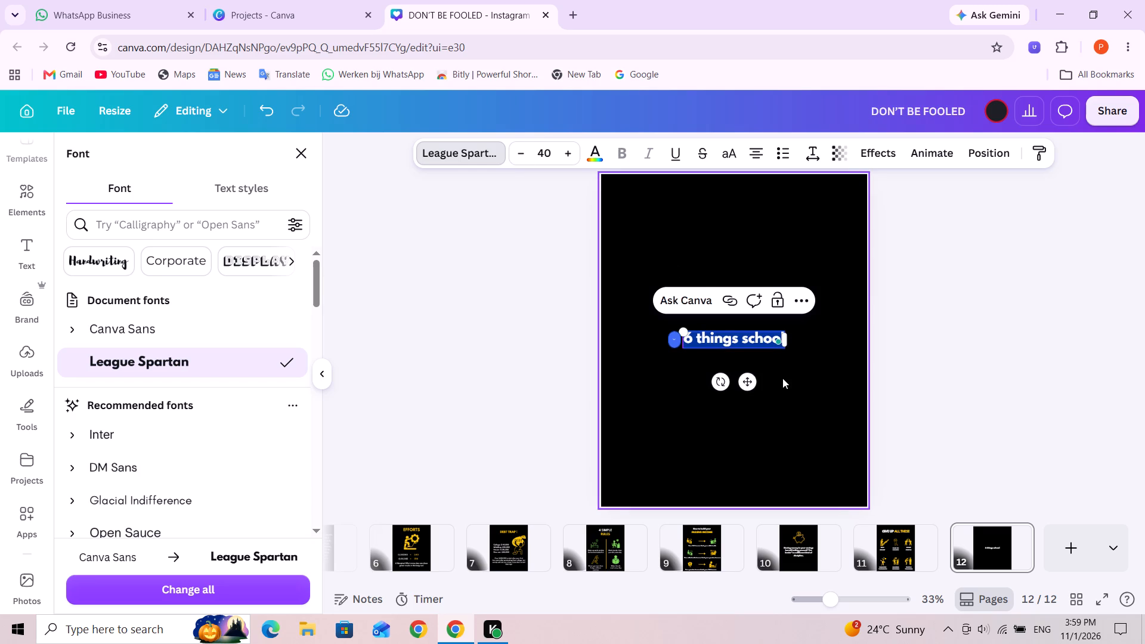
left_click(782, 378)
Move the "6 things school" text up near the top of the page.
left_click_drag(747, 334, 742, 219)
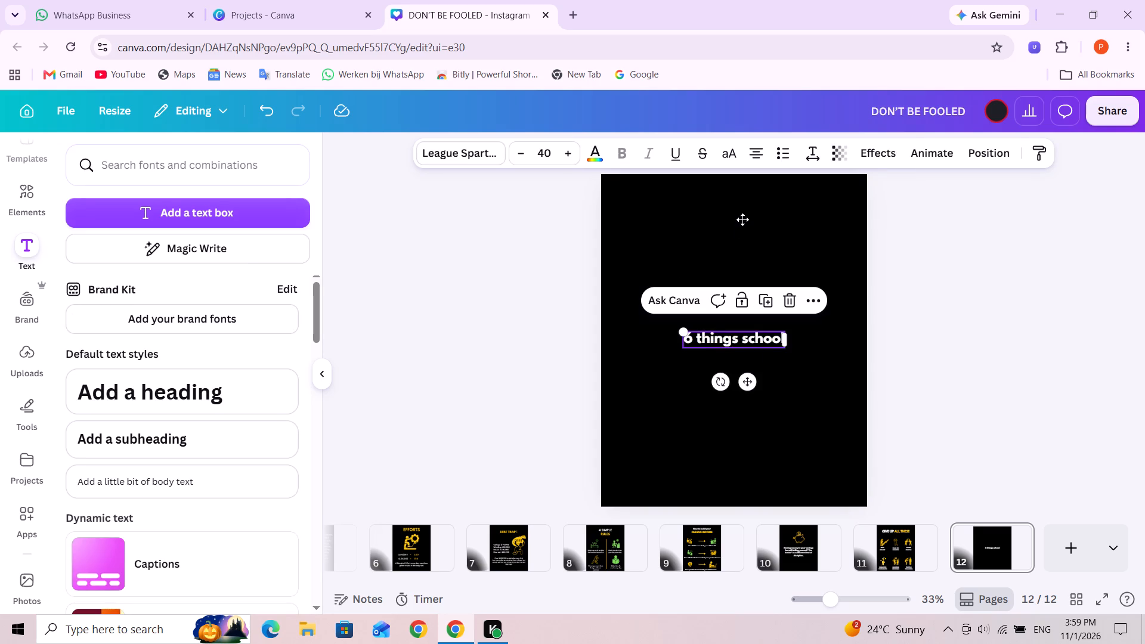
left_click_drag(742, 219, 739, 212)
Enlarge the "6 things school" text to size 50.
triple_click(729, 216)
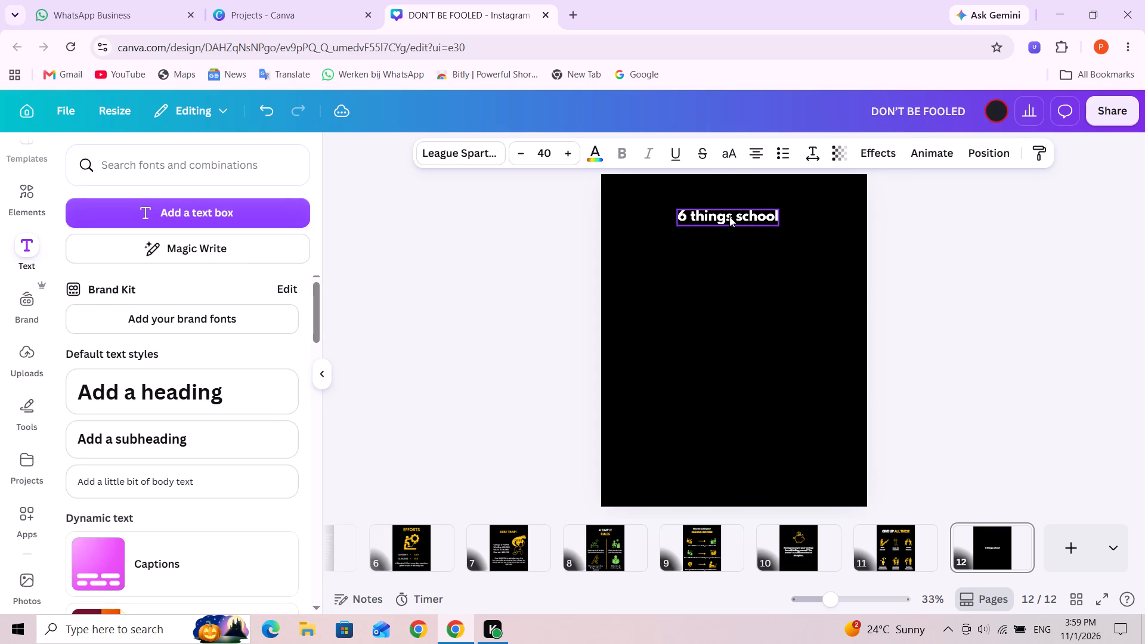
left_click(729, 216)
triple_click(567, 160)
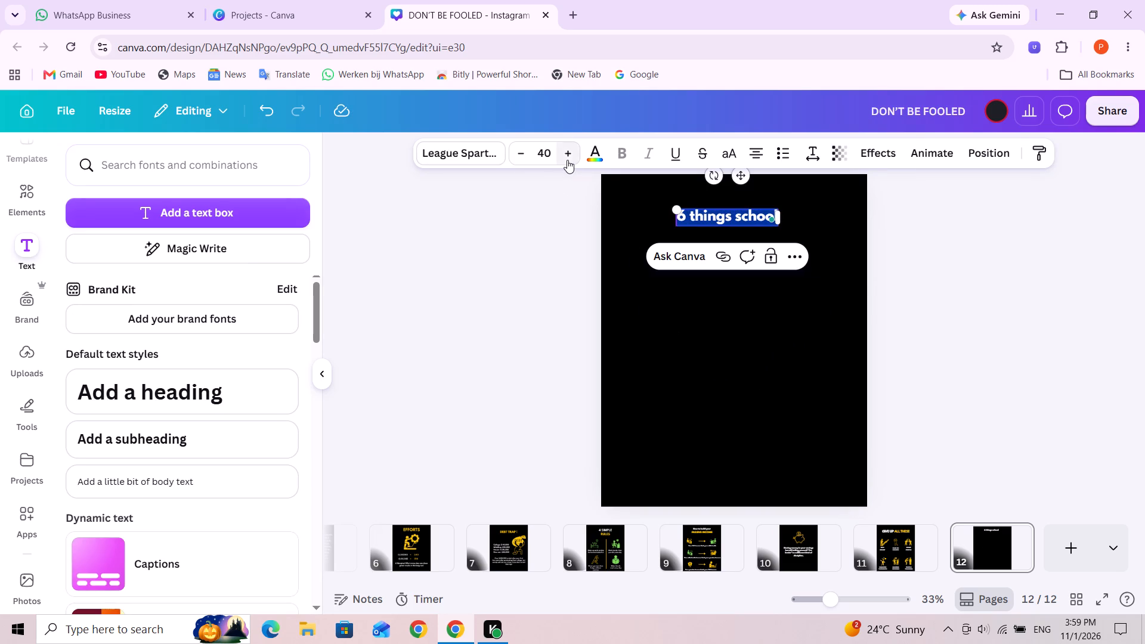
triple_click(567, 160)
left_click(567, 160)
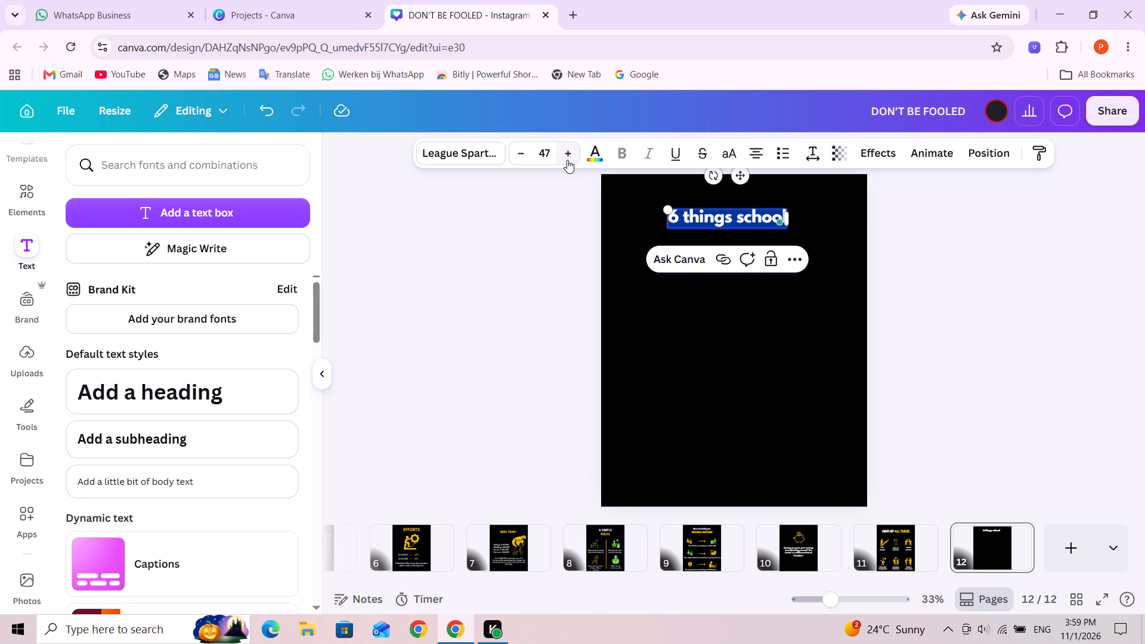
triple_click(567, 160)
left_click(825, 376)
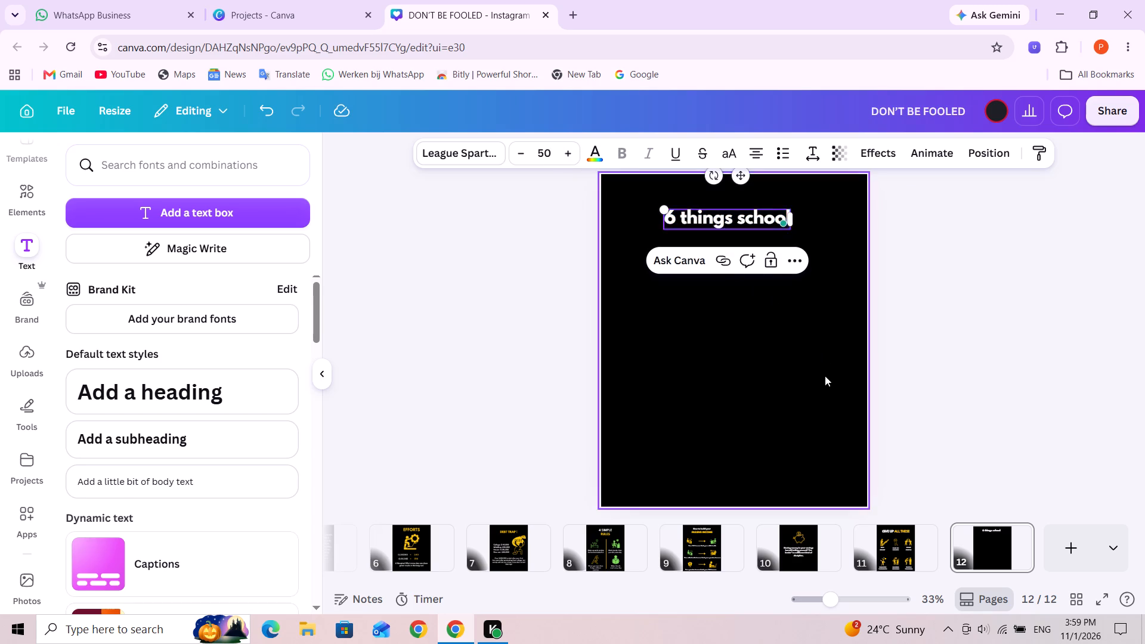
Add a heading below the "6 things school" text and set it to League Spartan at size 60.
left_click(160, 402)
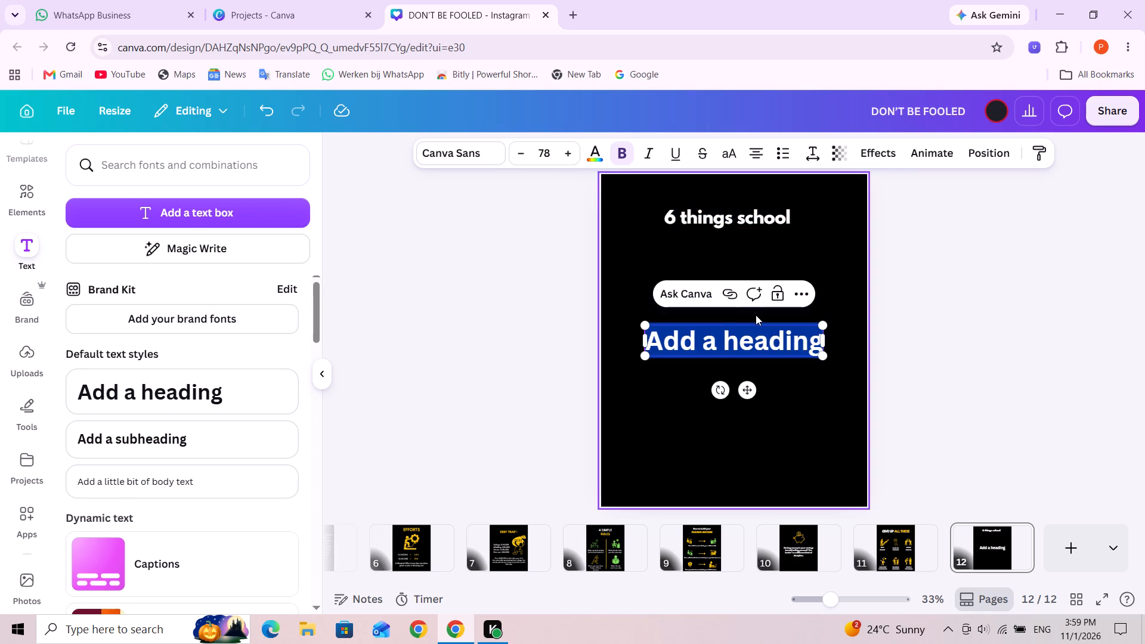
left_click(545, 154)
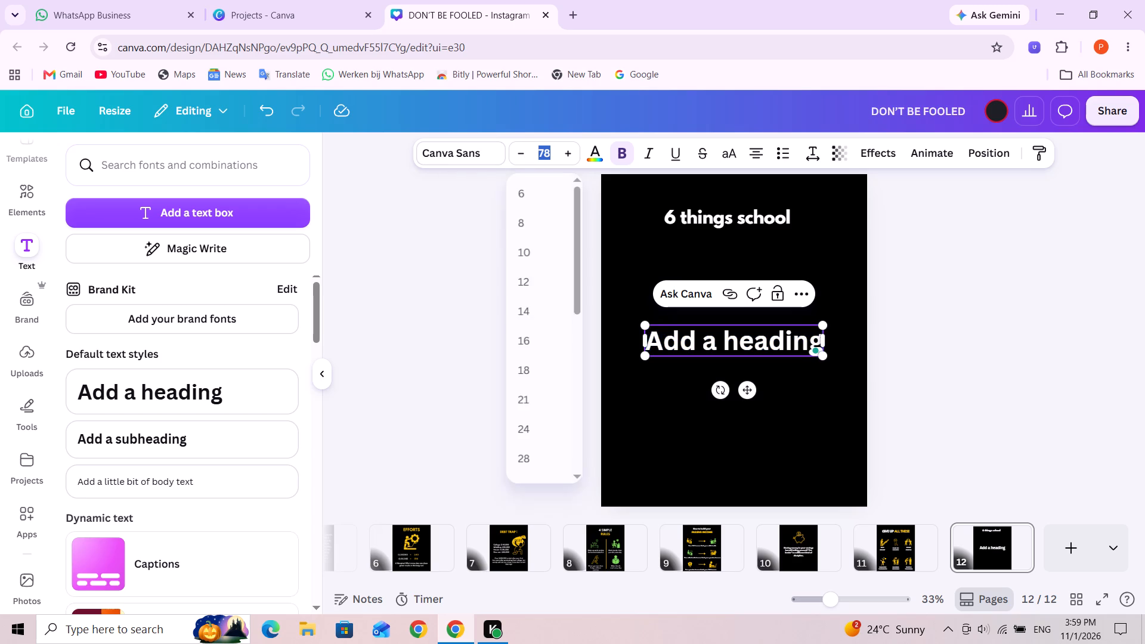
type("60")
key("Return")
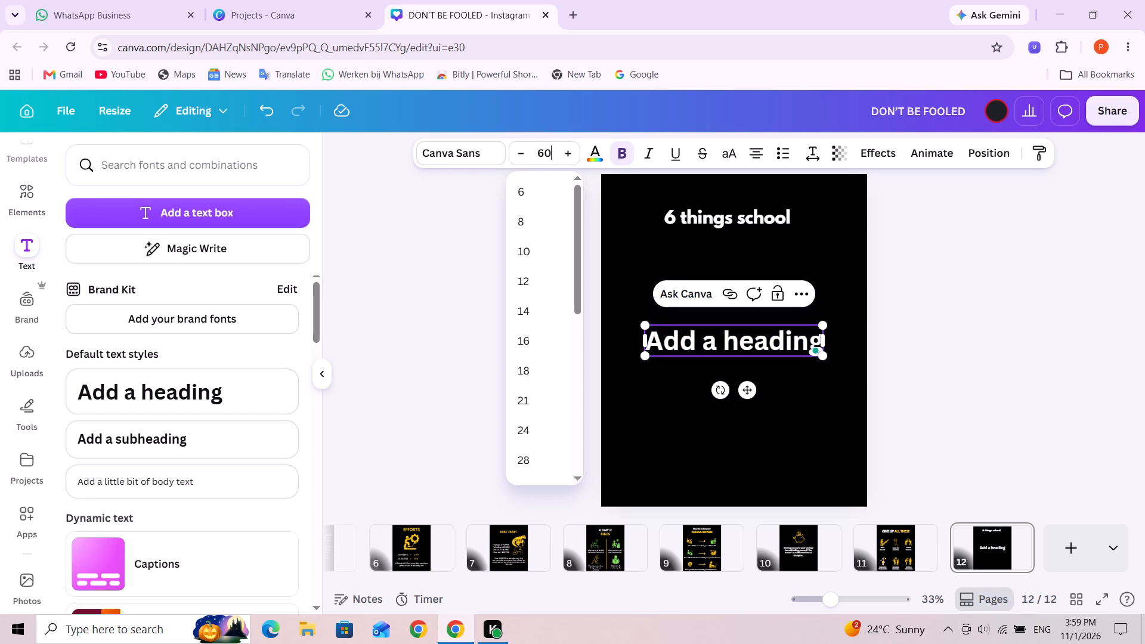
left_click(481, 145)
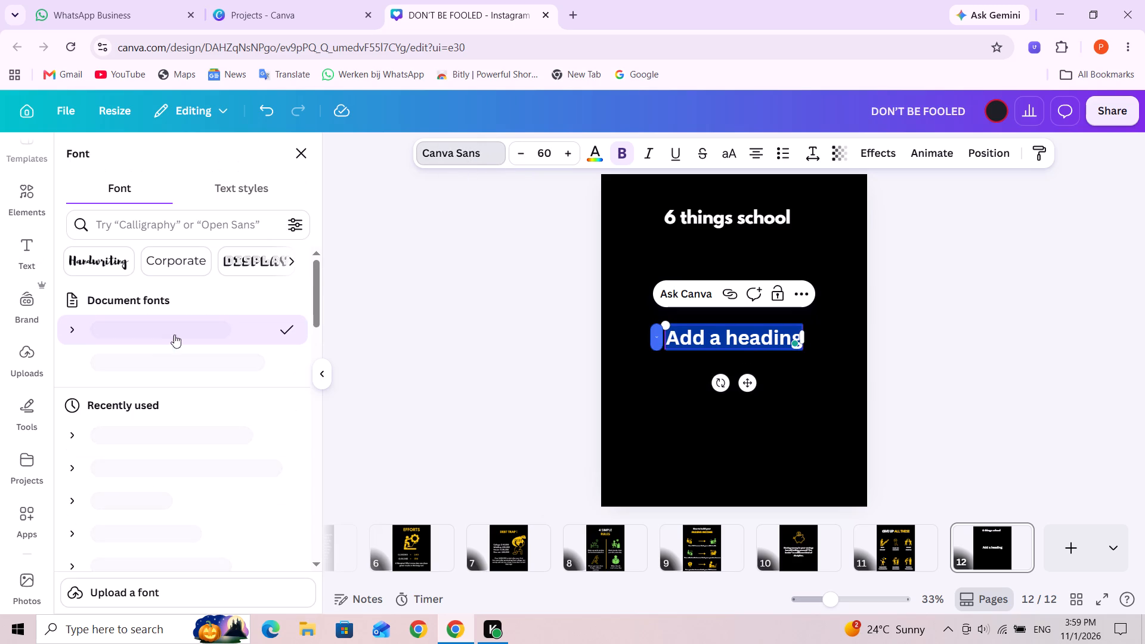
left_click(122, 371)
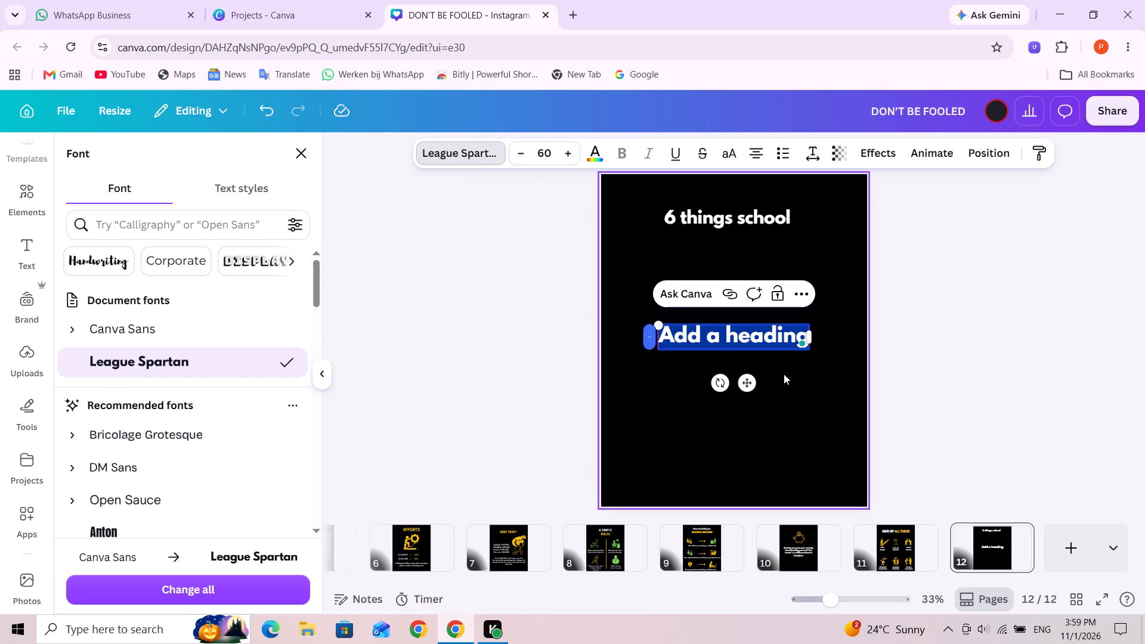
Replace the new heading's placeholder text with "DOESN'T TEACH YOU" in capitals.
type("does")
key("BackSpace")
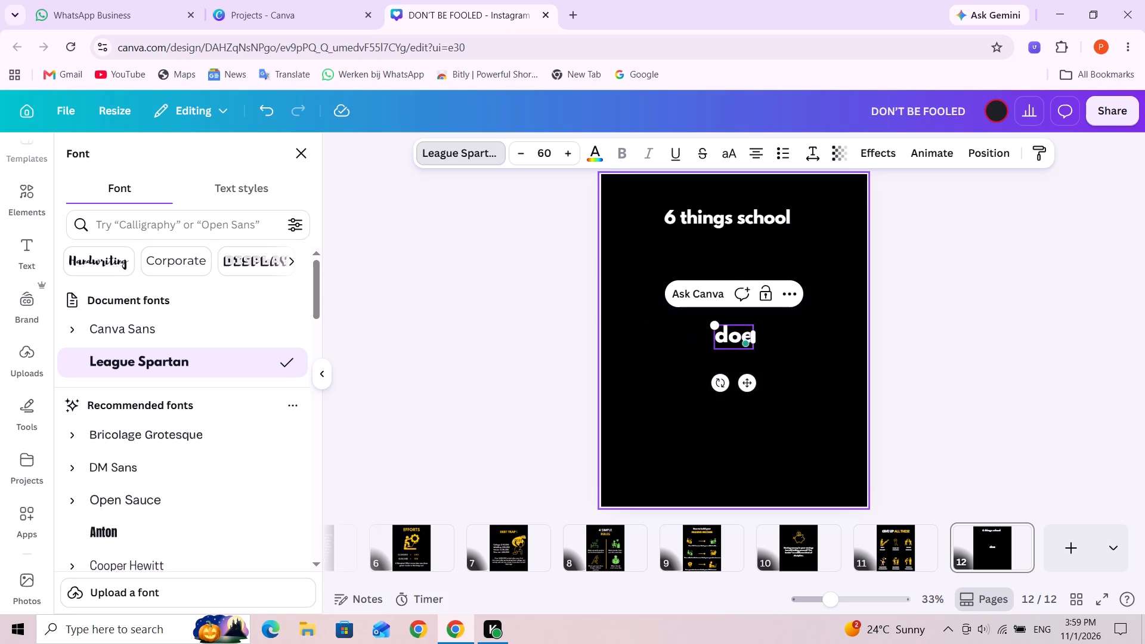
key("BackSpace")
key("BackSpace")
key("BackSpace")
type("DOESN")
key("BackSpace")
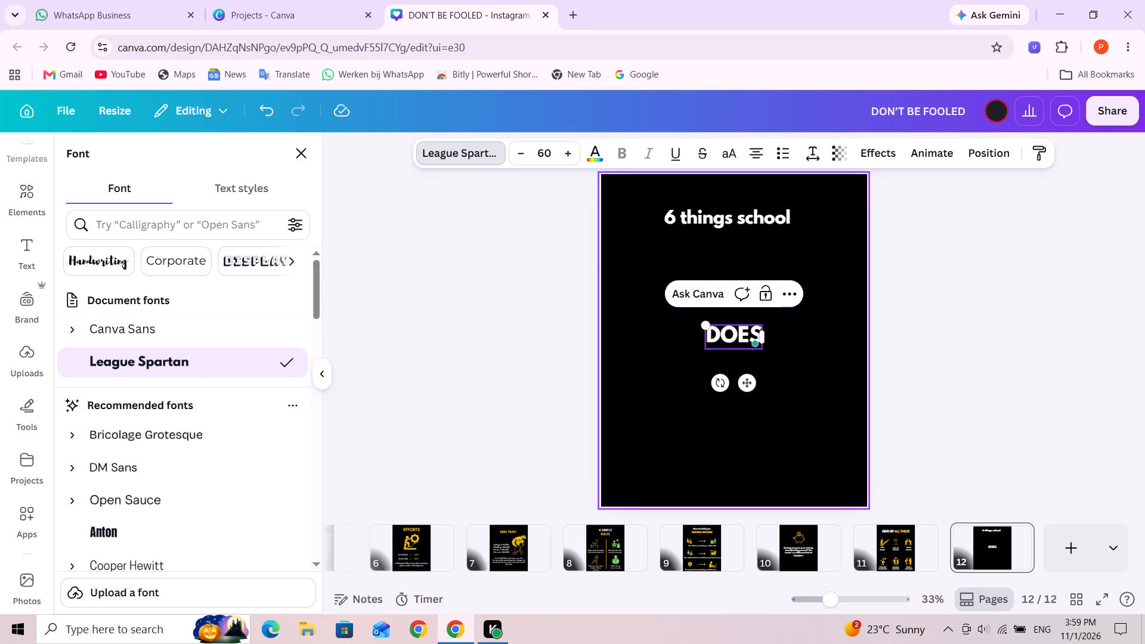
type("N'Y")
key("BackSpace")
type("T")
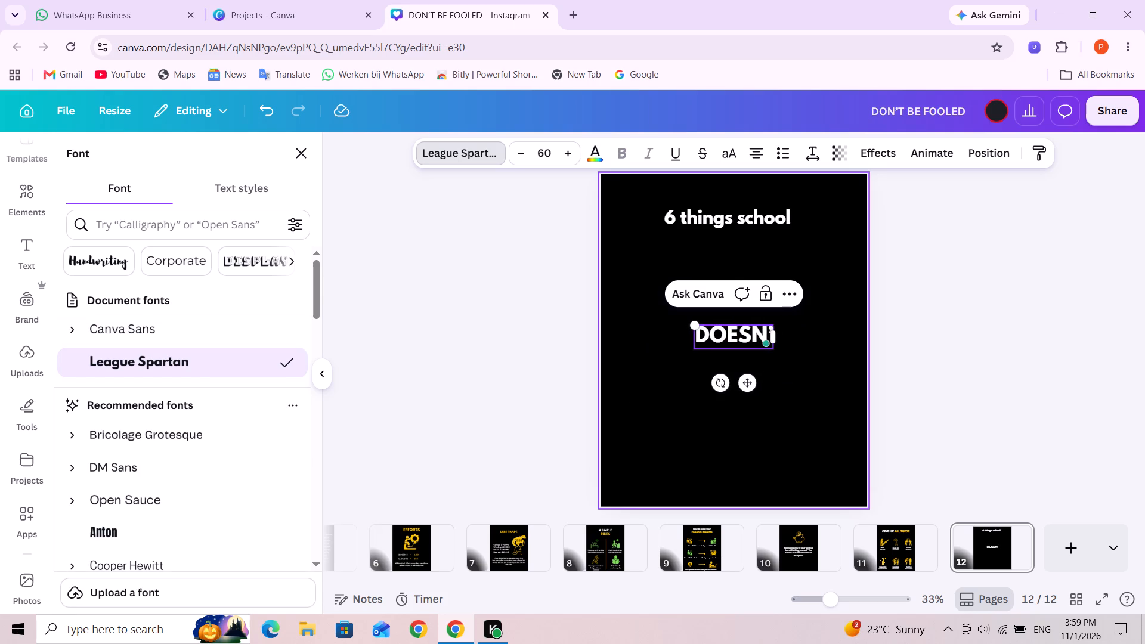
key("space")
type("TEACH YOU")
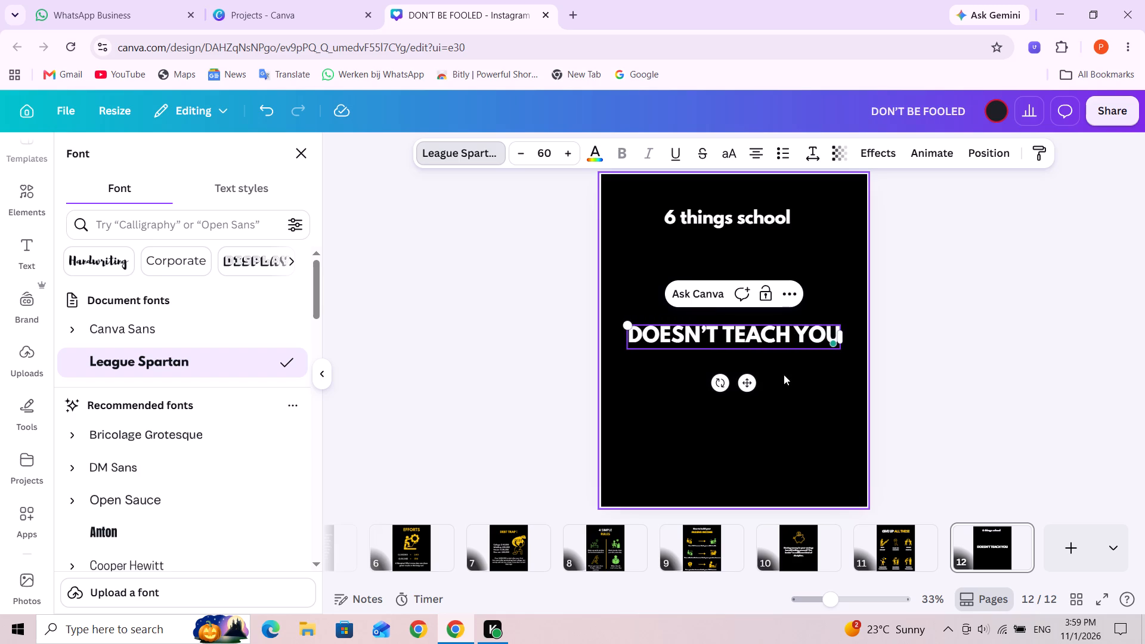
Change the text colour of the "DOESN'T TEACH YOU" heading to the design's yellow.
triple_click(785, 337)
left_click(785, 335)
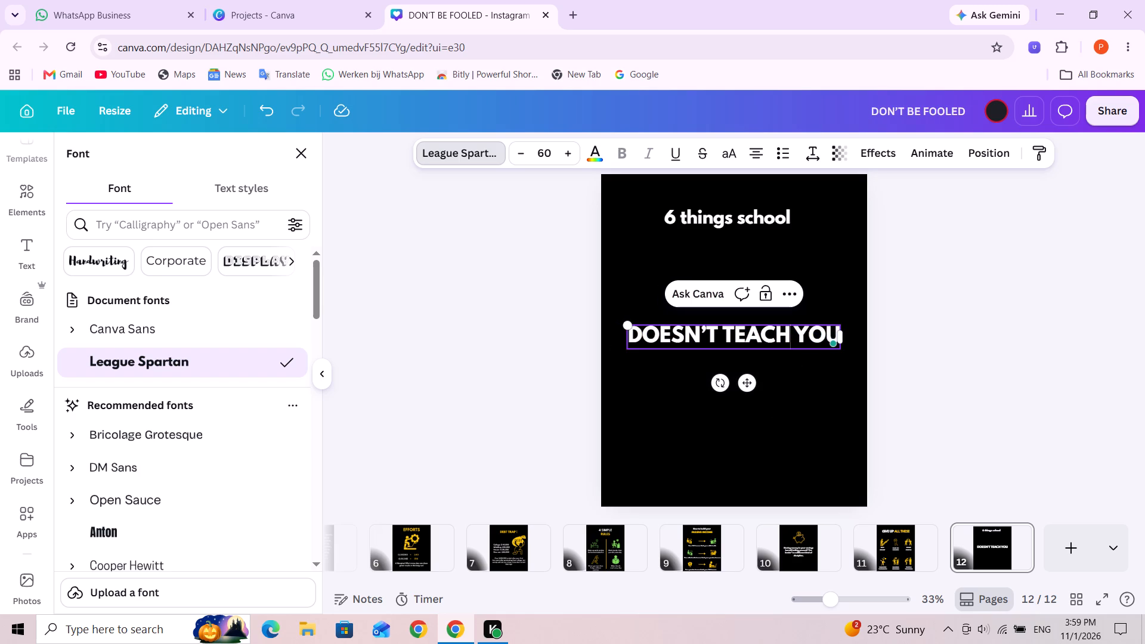
triple_click(712, 332)
left_click(712, 332)
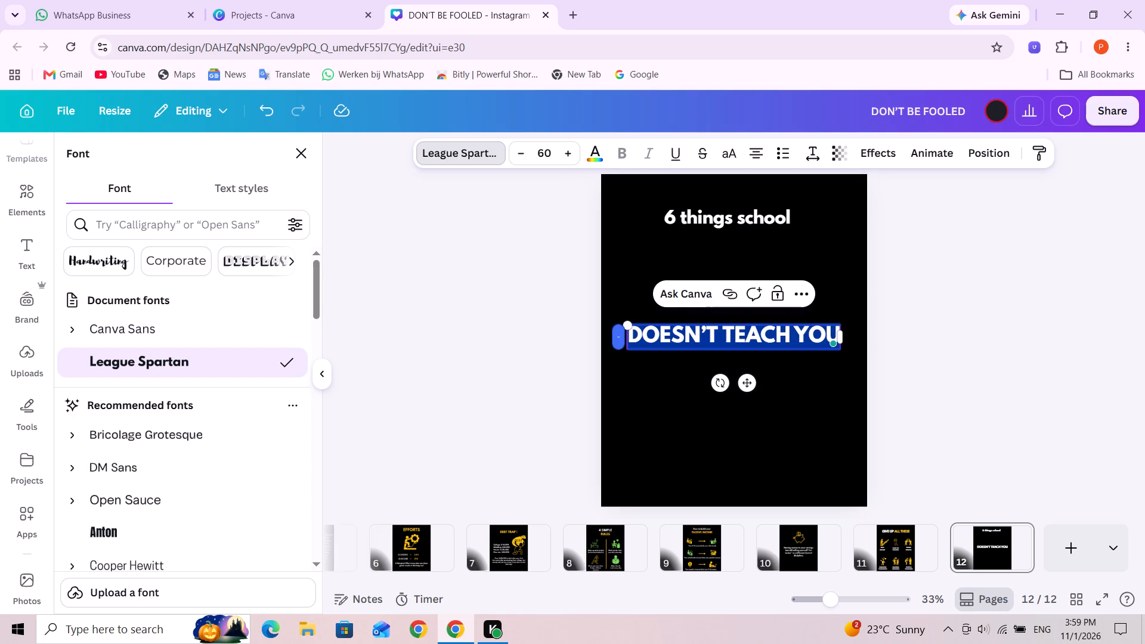
left_click(593, 156)
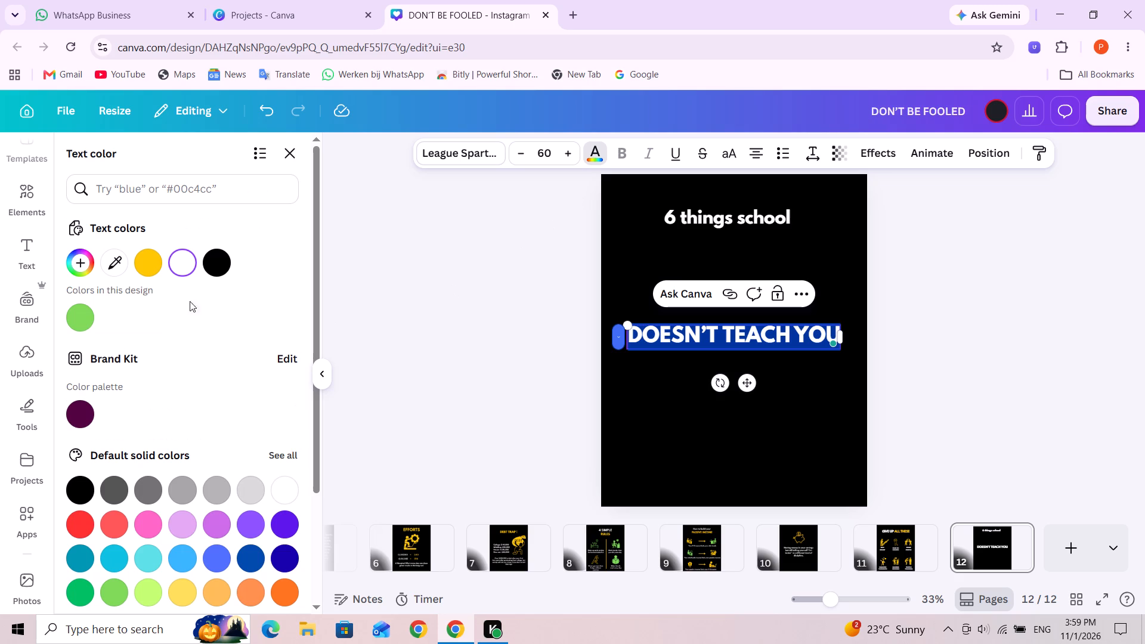
left_click(129, 261)
left_click(141, 262)
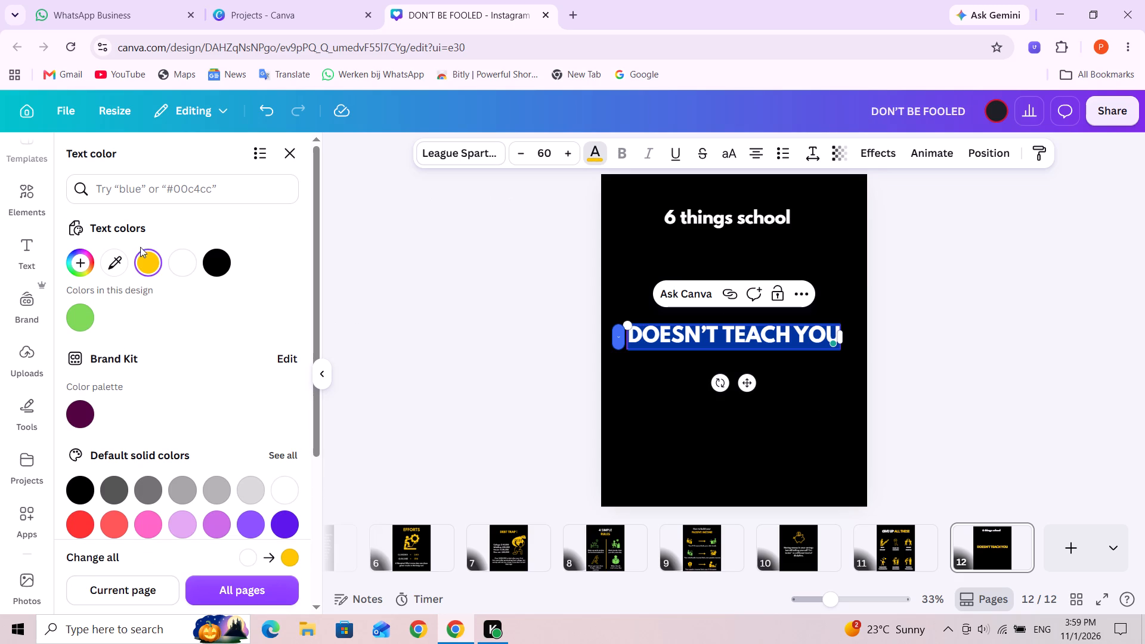
left_click(809, 396)
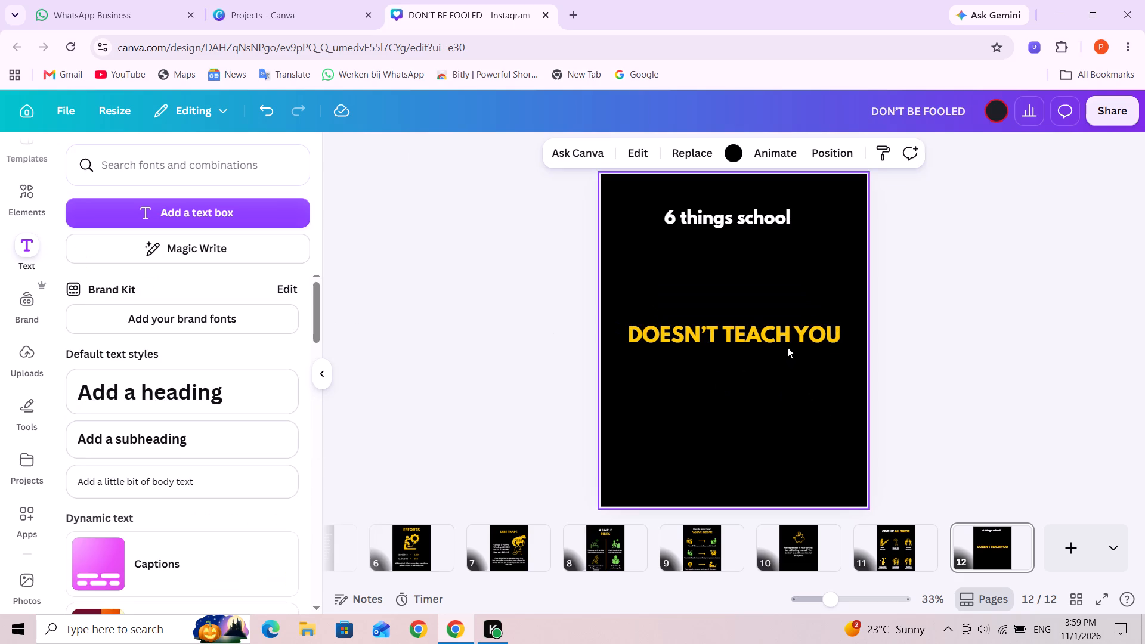
Move the "DOESN'T TEACH YOU" heading up to sit directly beneath the "6 things school" text.
left_click_drag(784, 338, 782, 252)
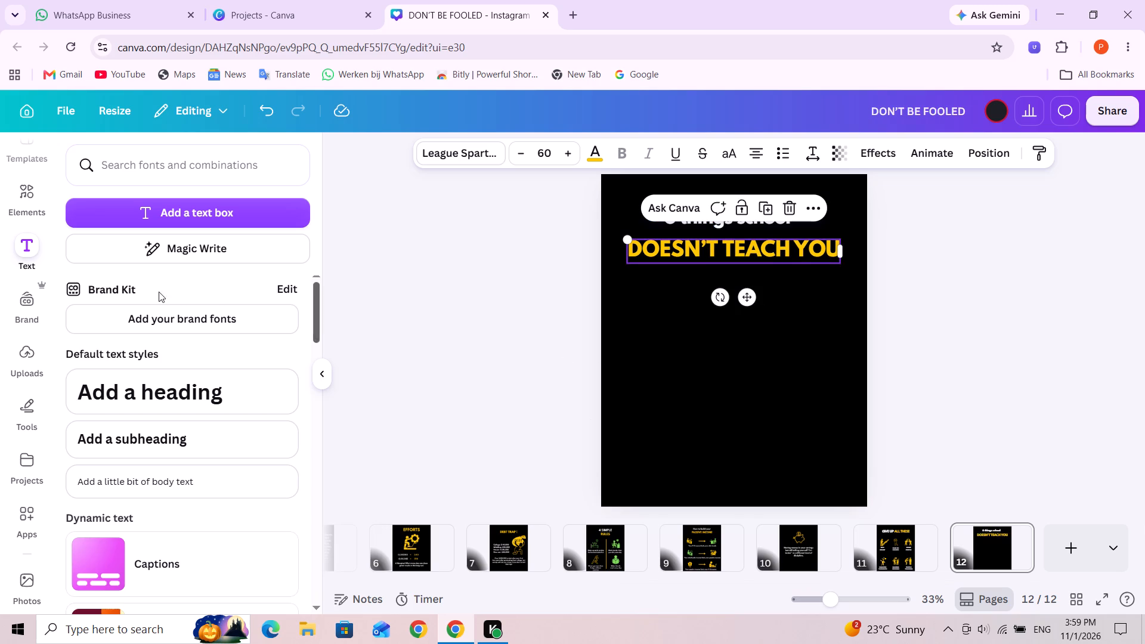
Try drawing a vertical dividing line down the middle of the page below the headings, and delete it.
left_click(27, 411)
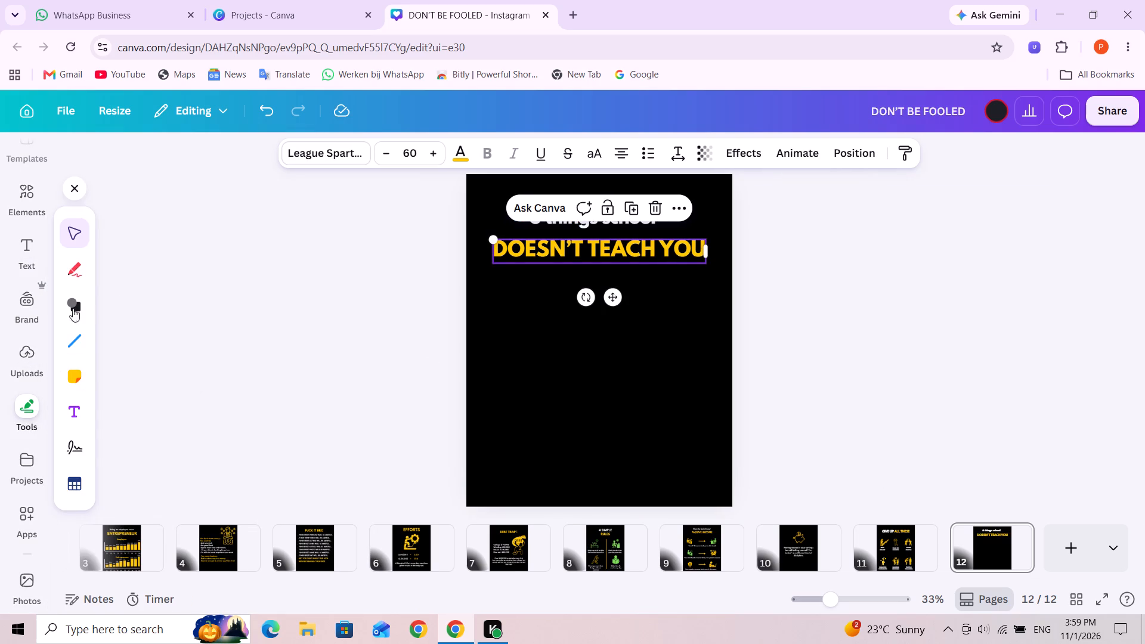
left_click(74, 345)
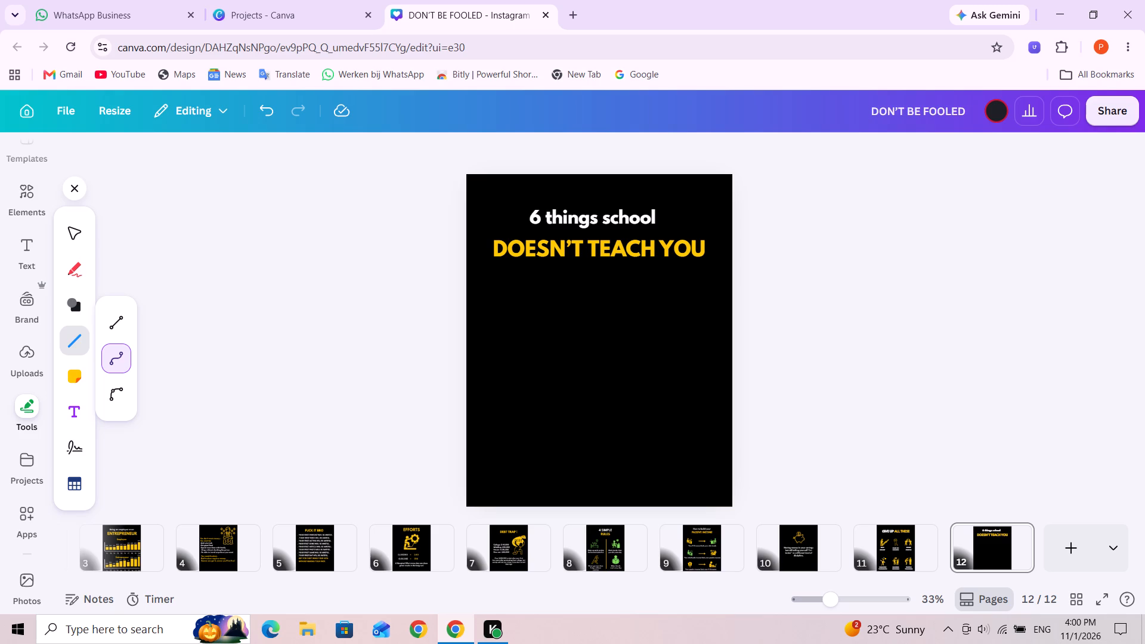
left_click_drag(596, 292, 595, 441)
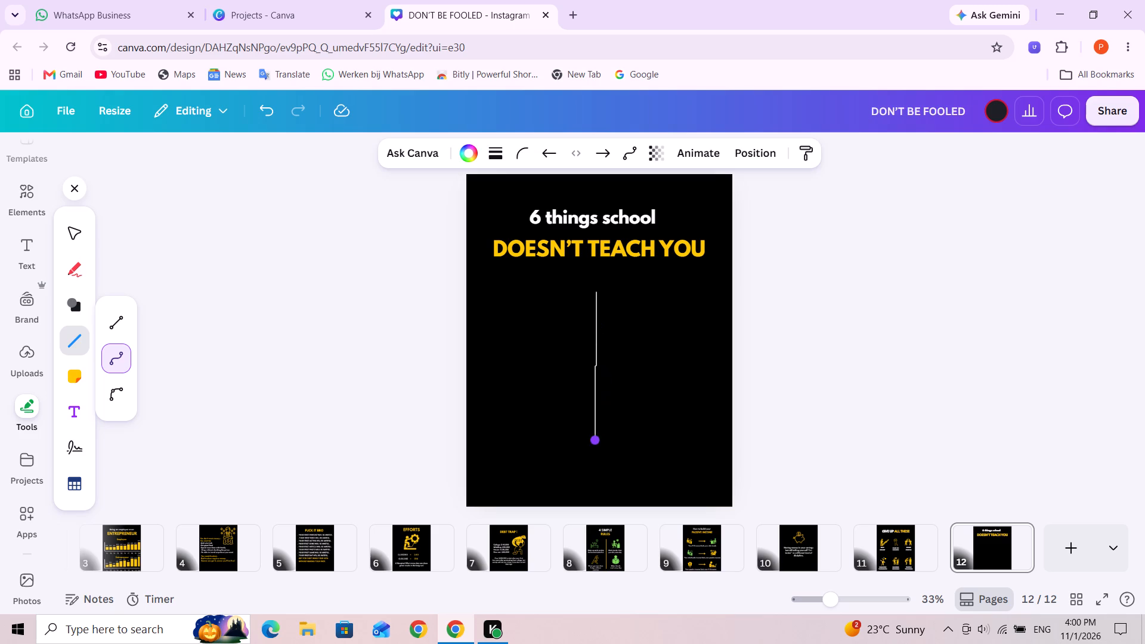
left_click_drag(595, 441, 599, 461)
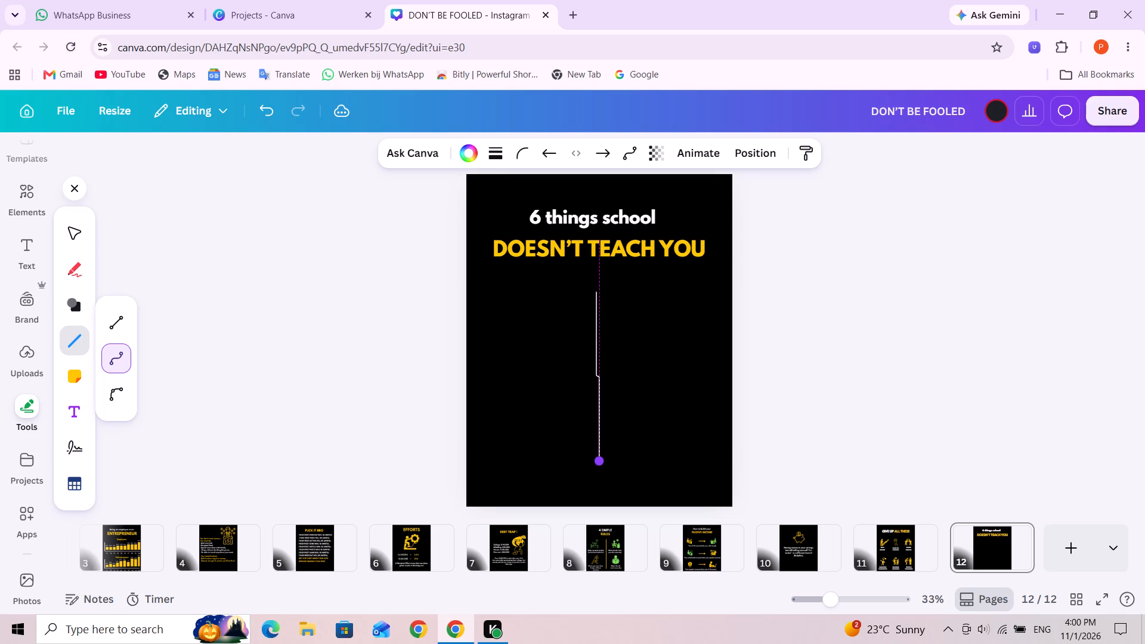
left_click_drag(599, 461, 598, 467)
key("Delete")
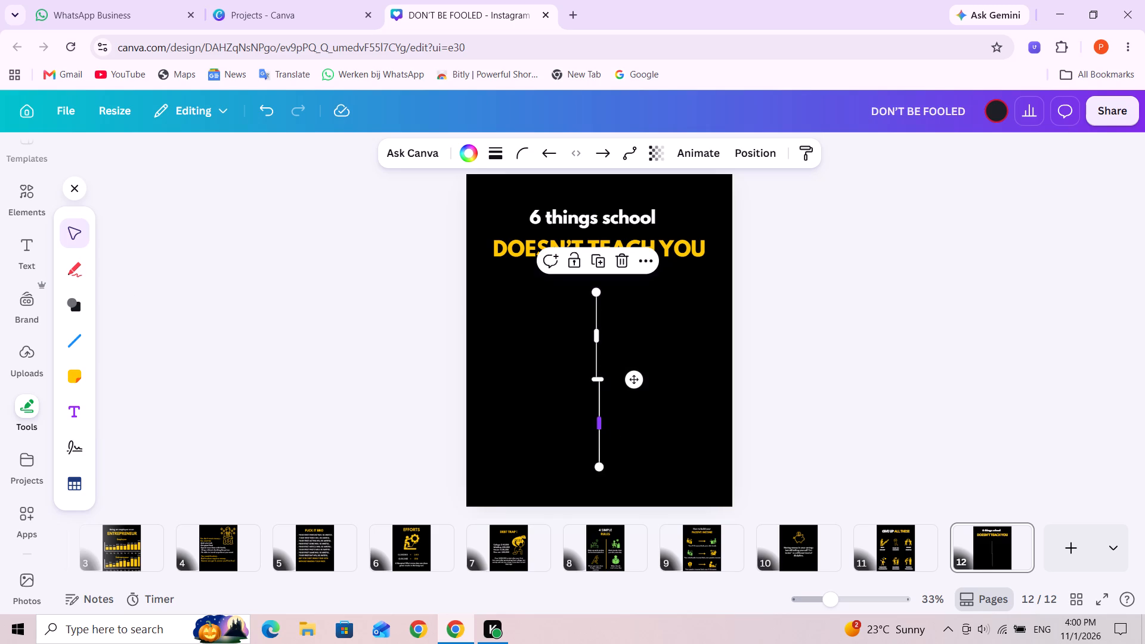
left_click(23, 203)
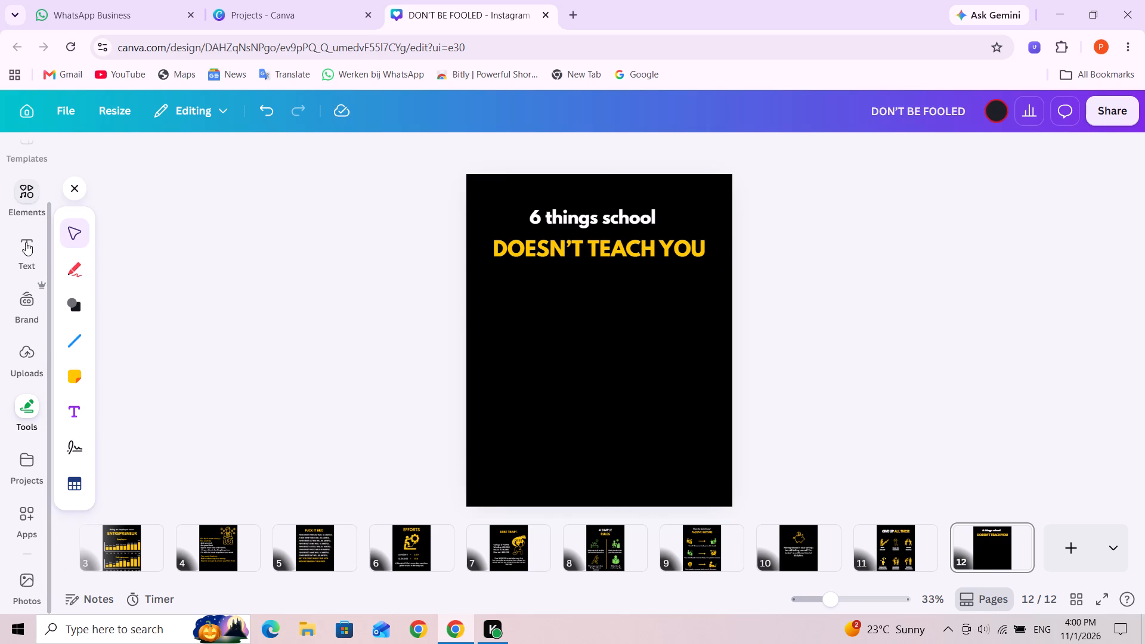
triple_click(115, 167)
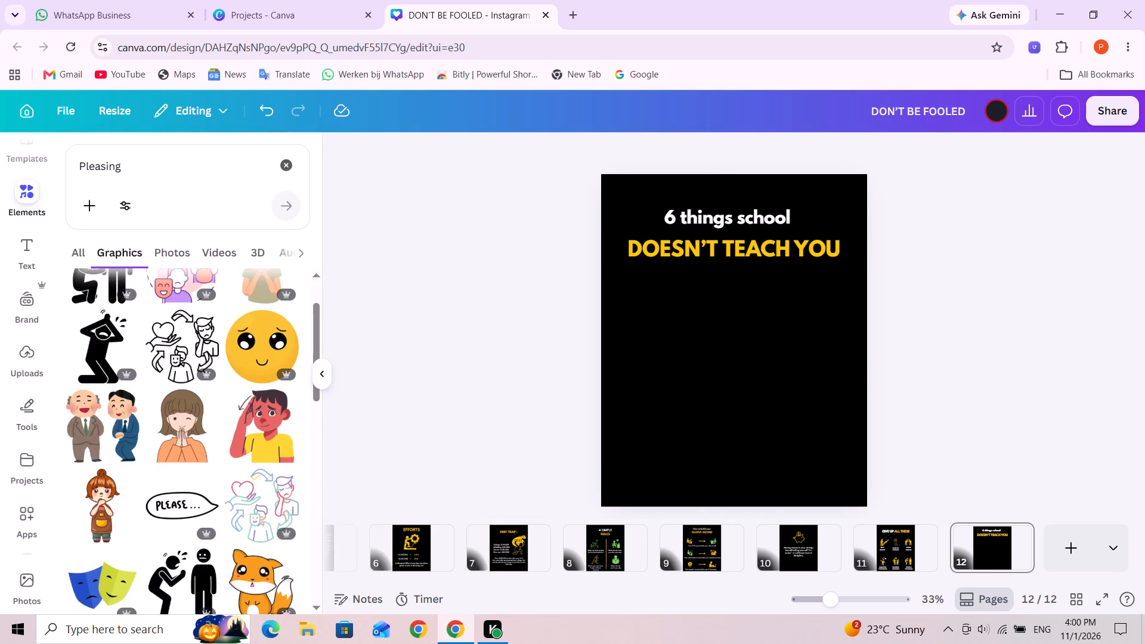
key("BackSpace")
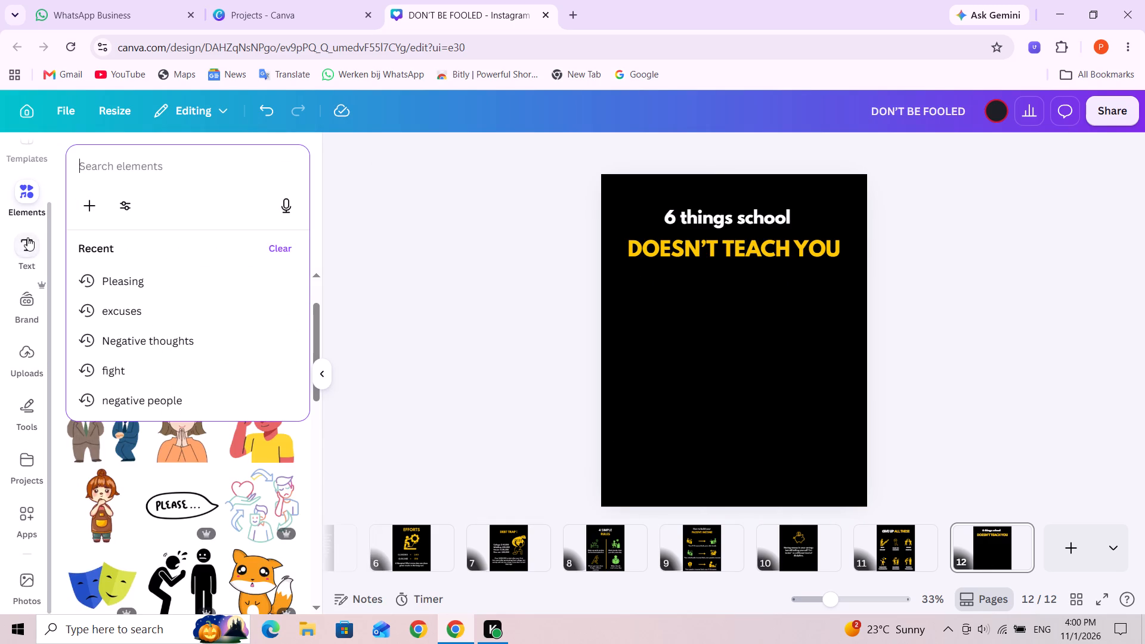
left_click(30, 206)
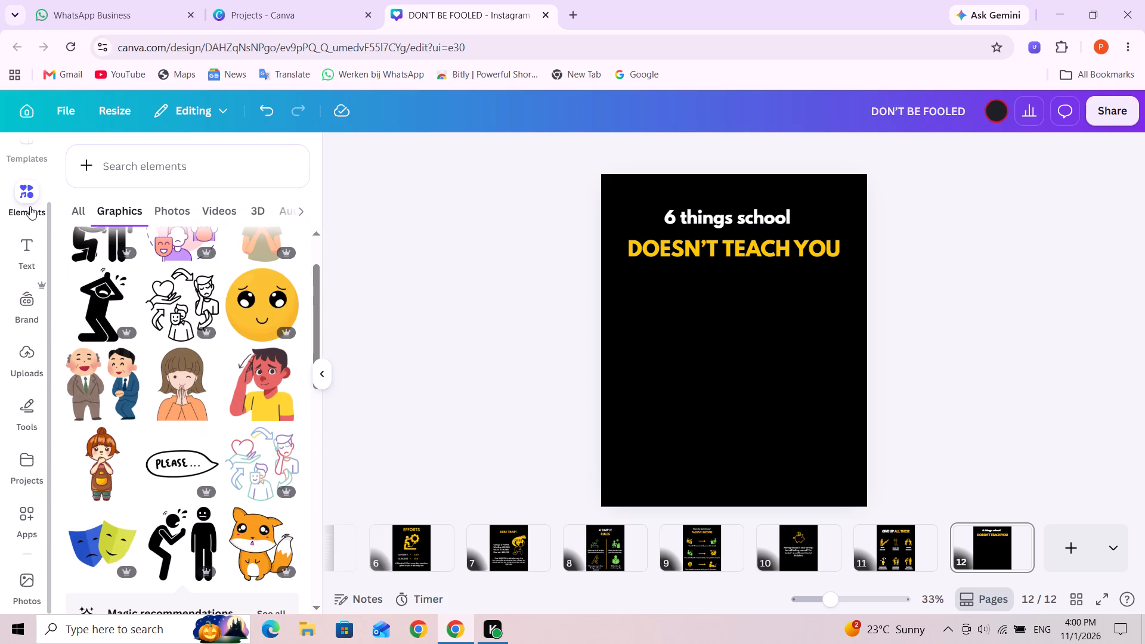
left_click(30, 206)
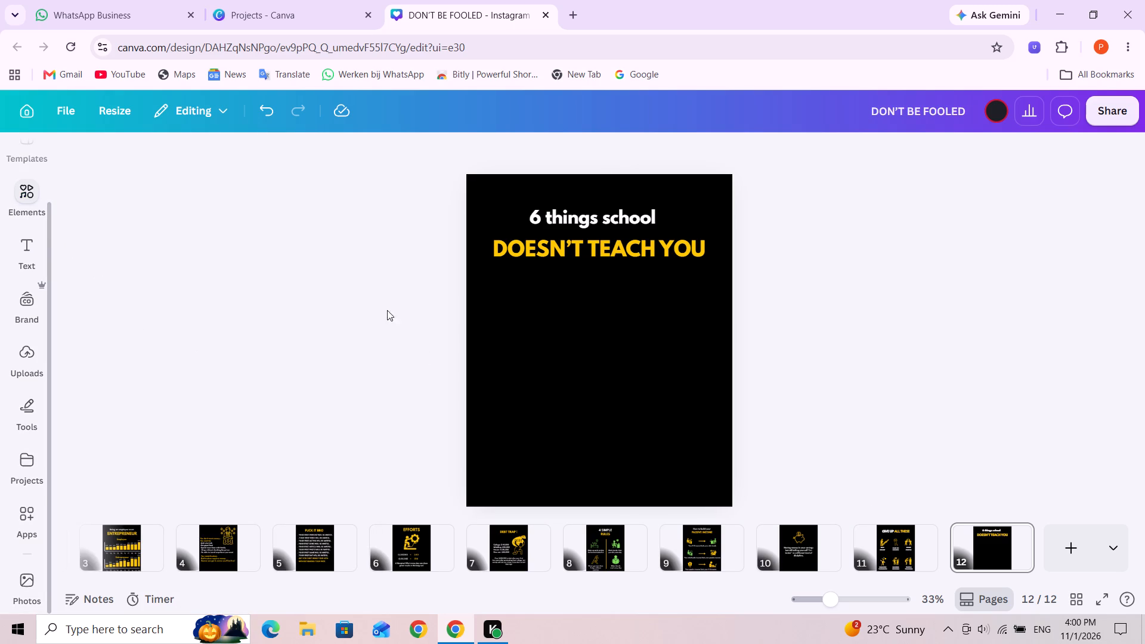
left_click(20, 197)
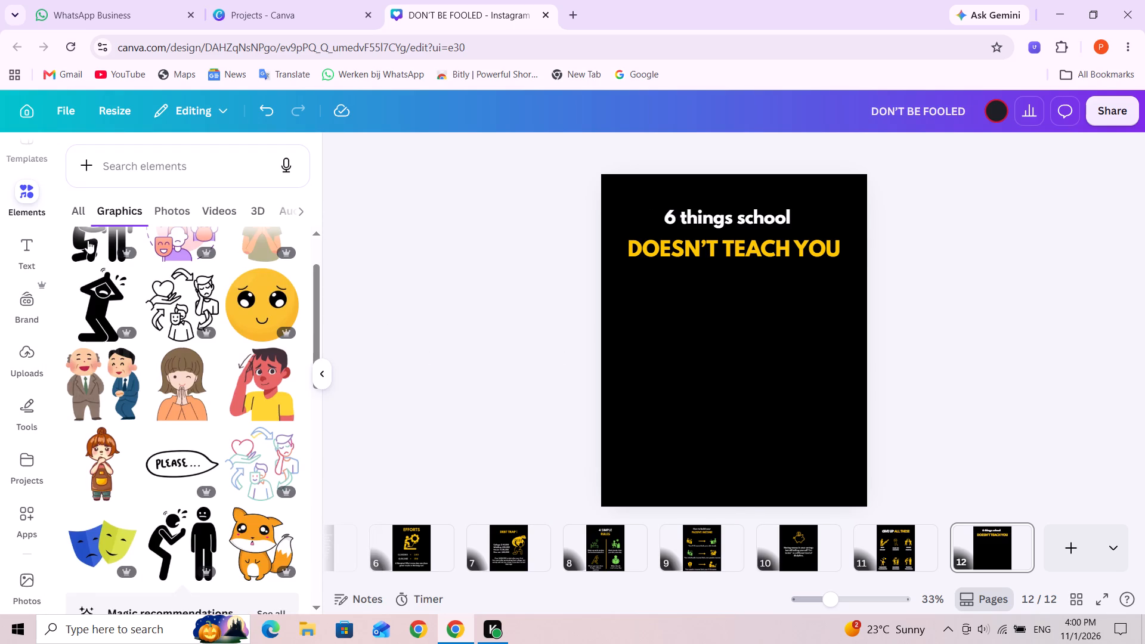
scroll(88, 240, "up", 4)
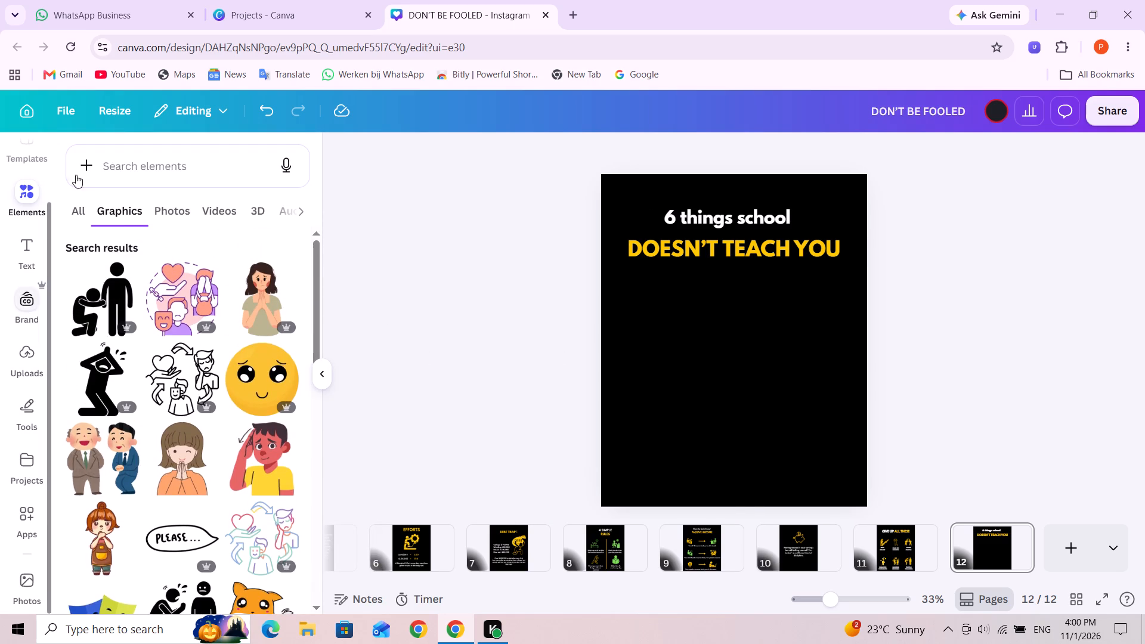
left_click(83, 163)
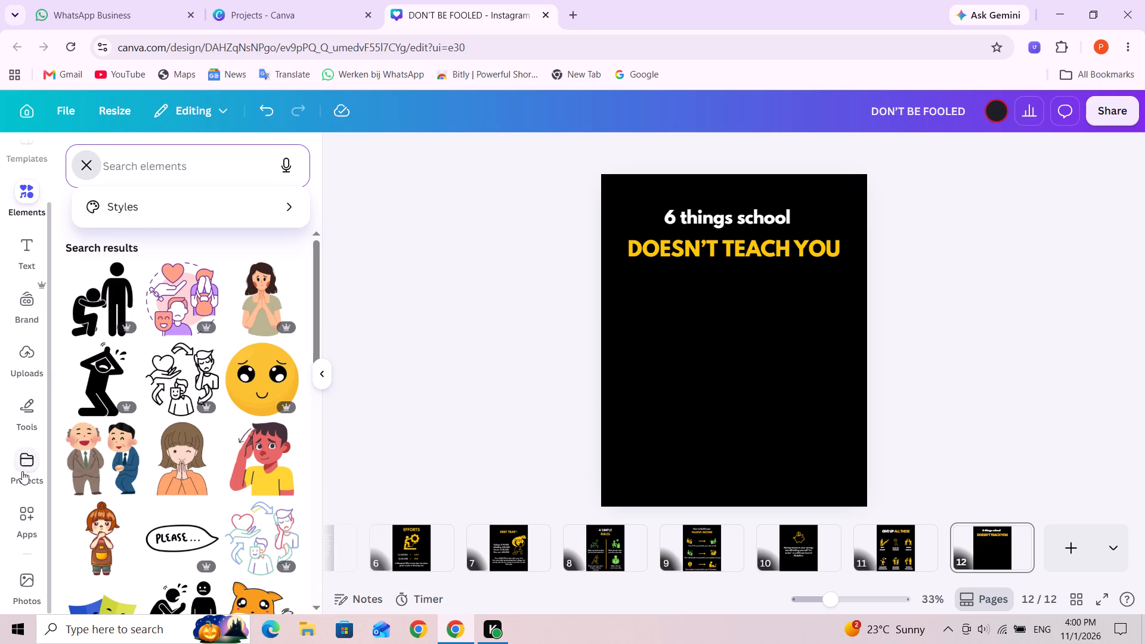
Open the set of drawing tools for page 12.
left_click(22, 425)
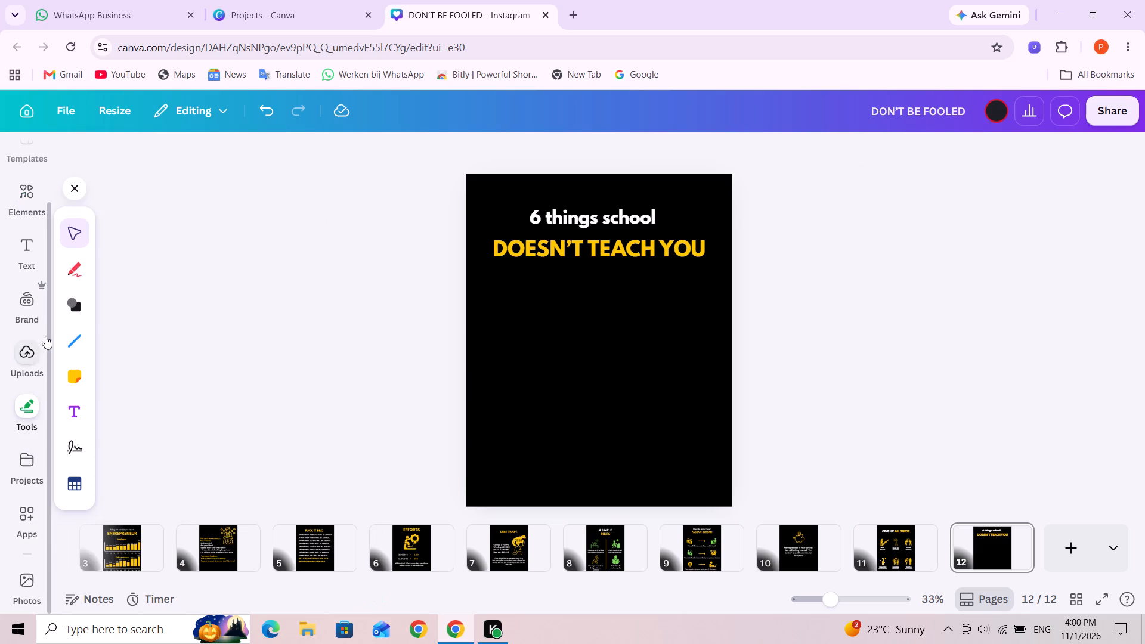
Draw a straight vertical line about 758 long down the middle of page 12 below the headings.
left_click(75, 343)
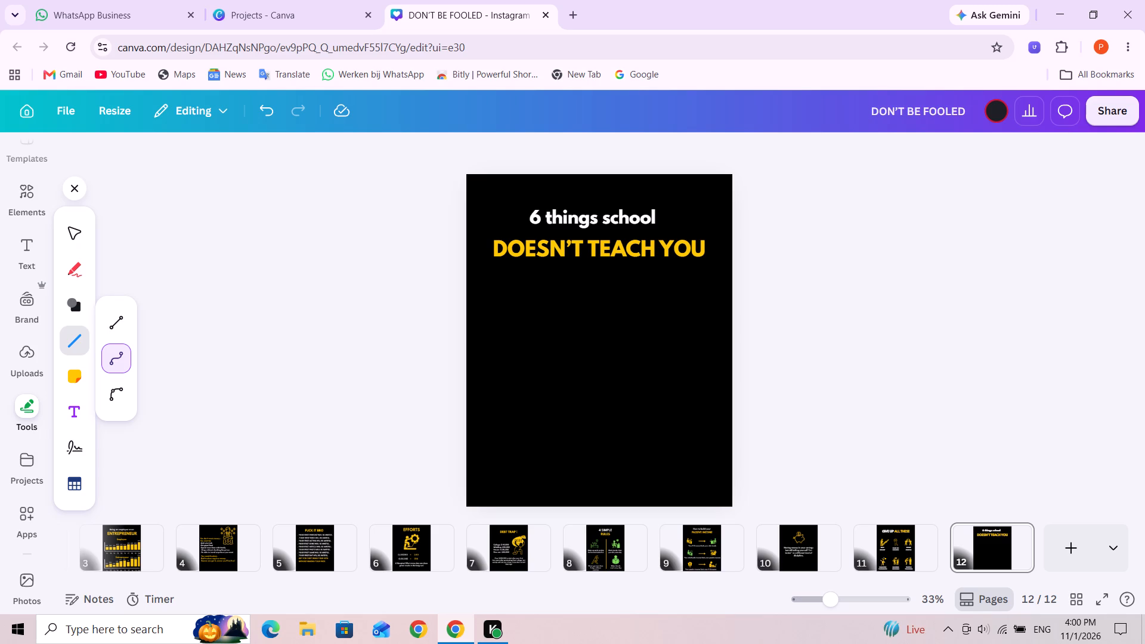
left_click(114, 325)
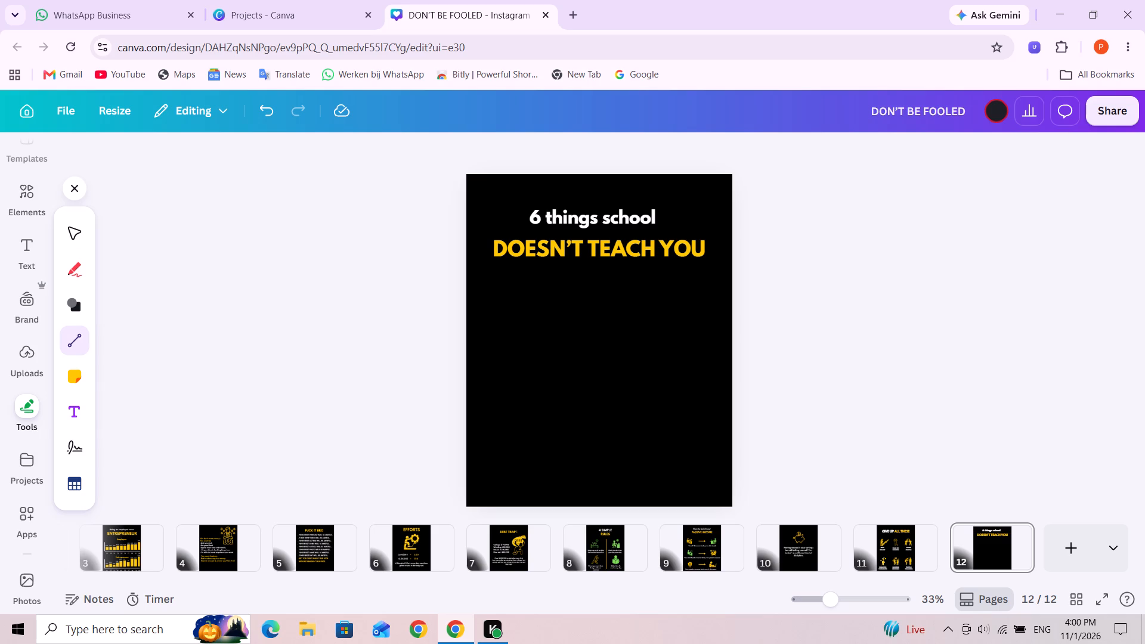
left_click_drag(592, 302, 593, 464)
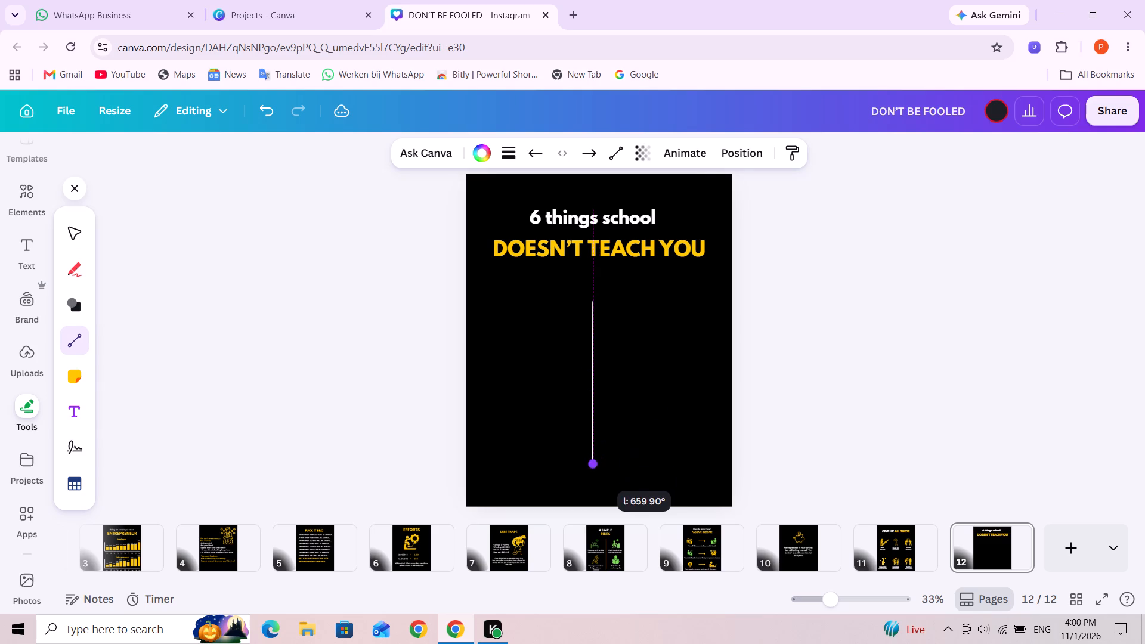
left_click_drag(593, 464, 589, 488)
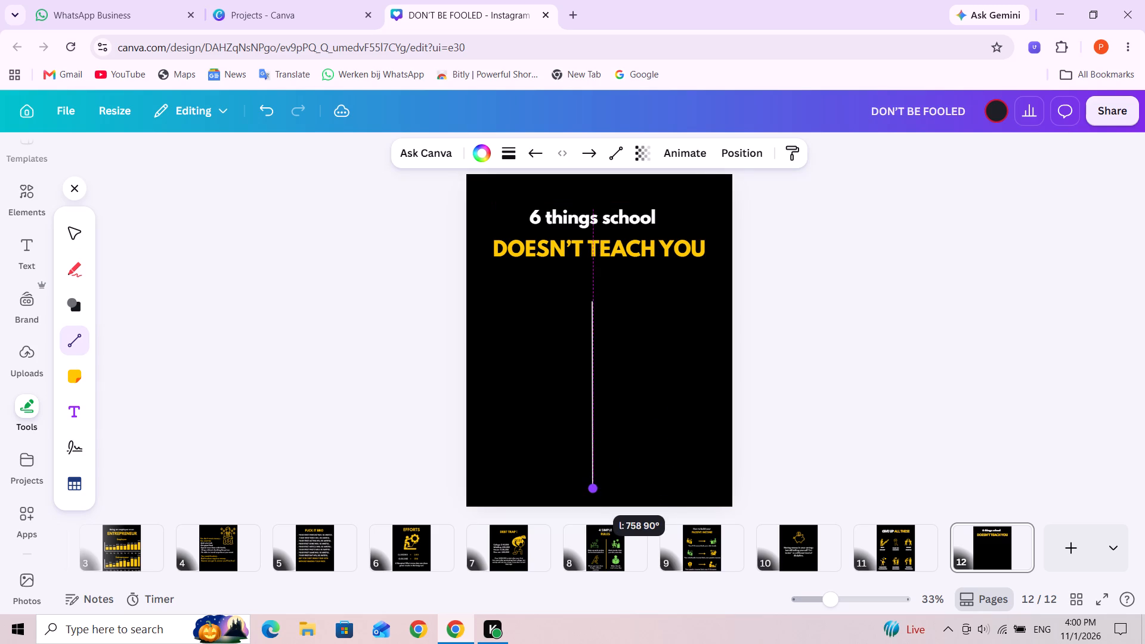
left_click_drag(589, 488, 589, 487)
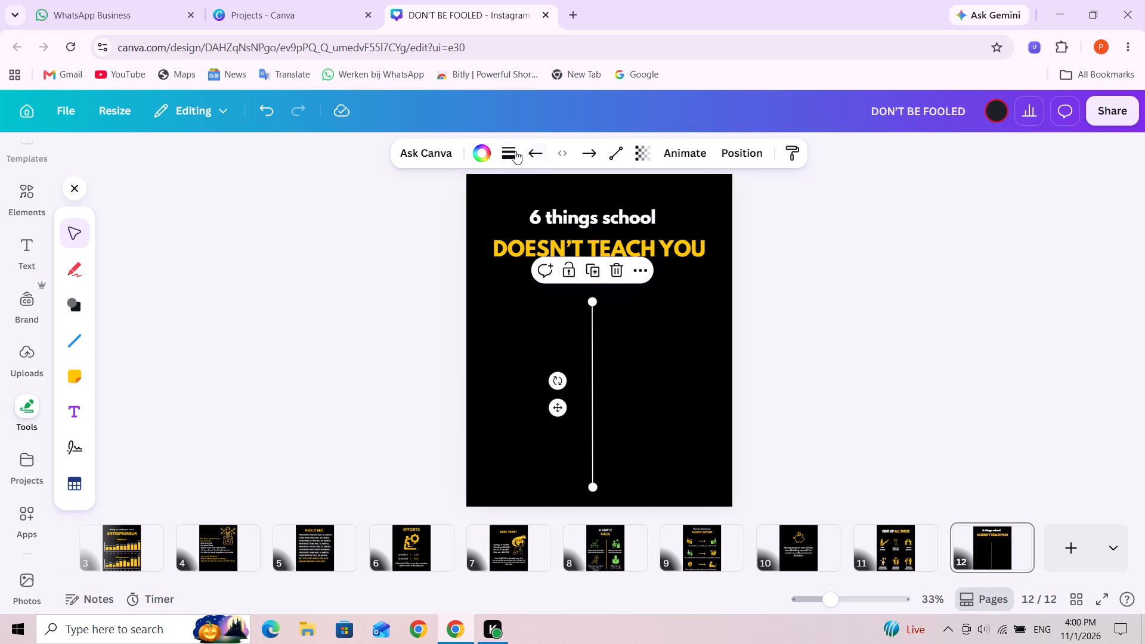
Set the vertical line's stroke weight to 15.
left_click(511, 151)
left_click_drag(414, 286, 425, 287)
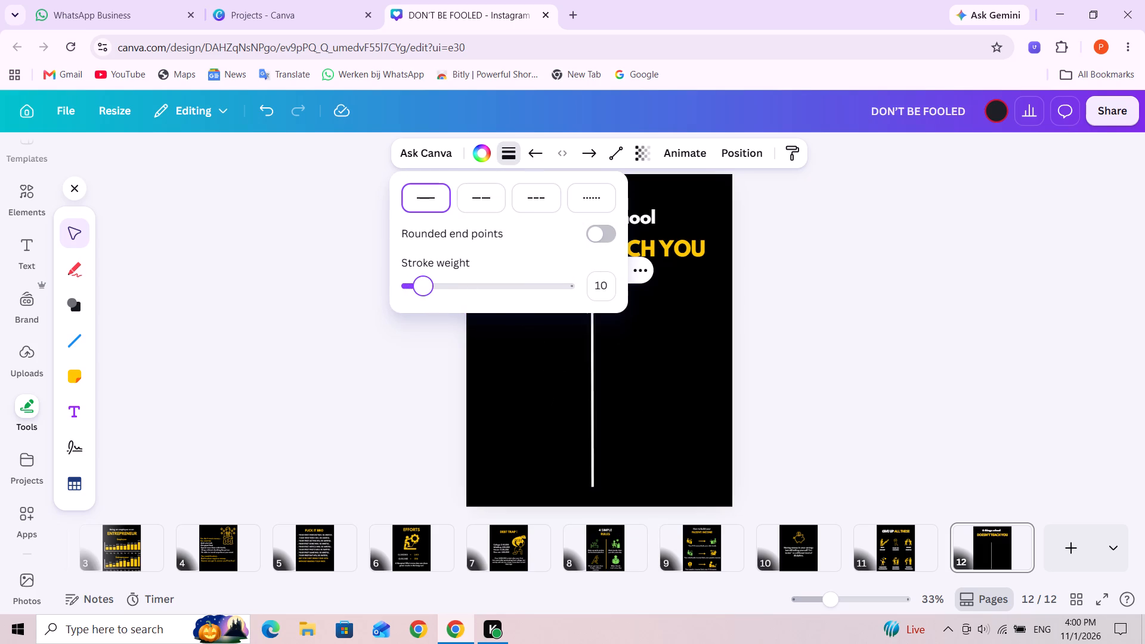
left_click_drag(425, 287, 437, 287)
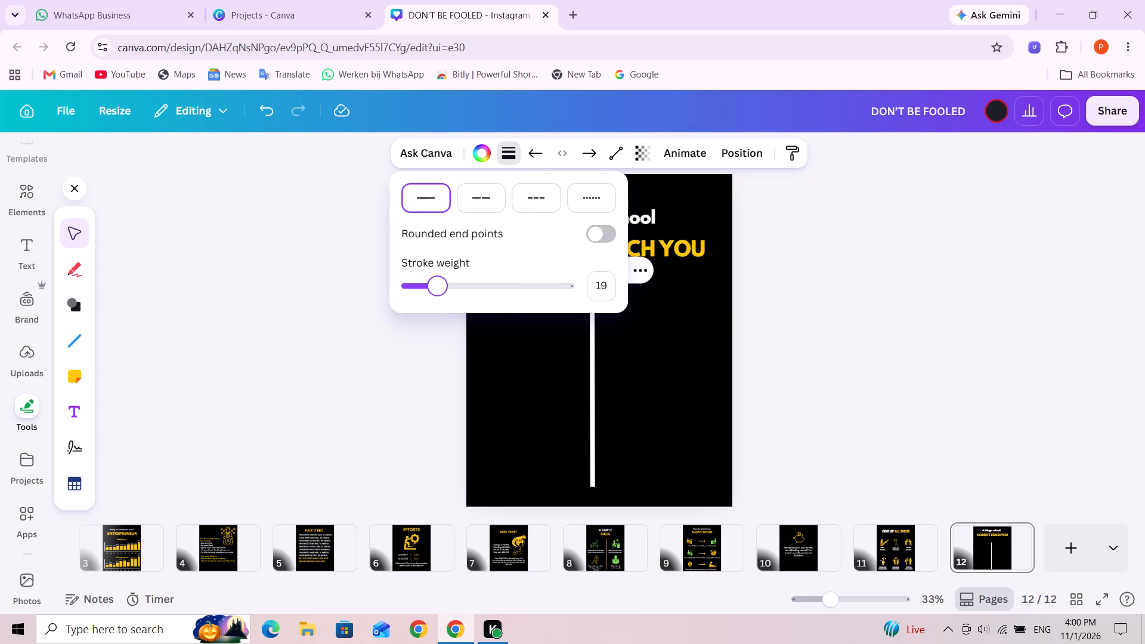
left_click_drag(437, 287, 438, 287)
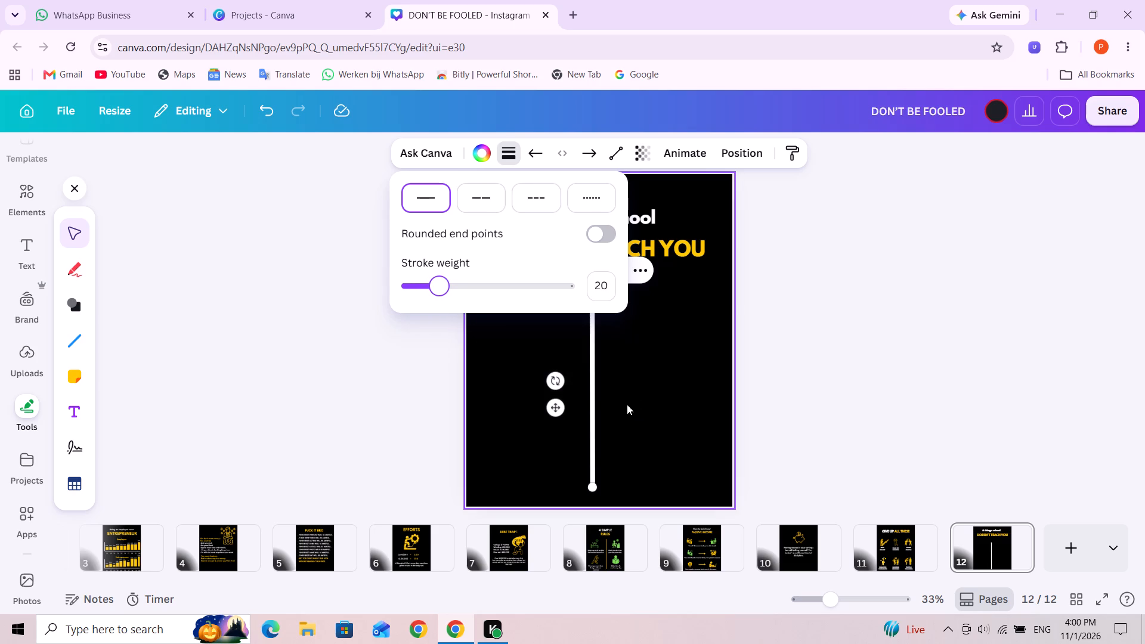
left_click(431, 286)
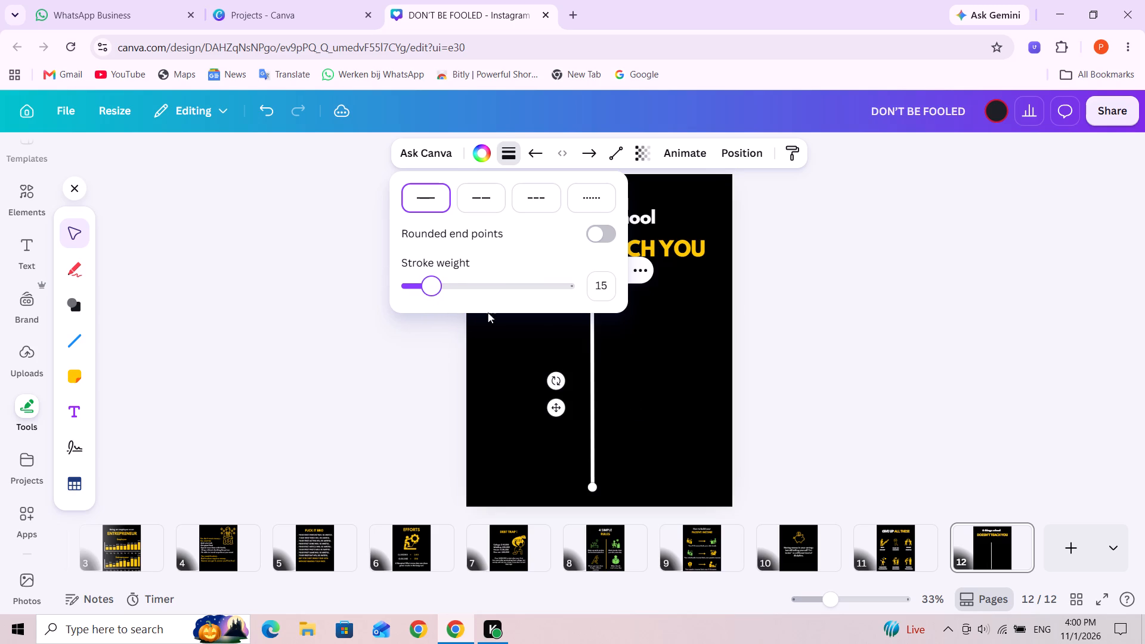
Change the vertical line's stroke colour to the design's yellow.
left_click(485, 150)
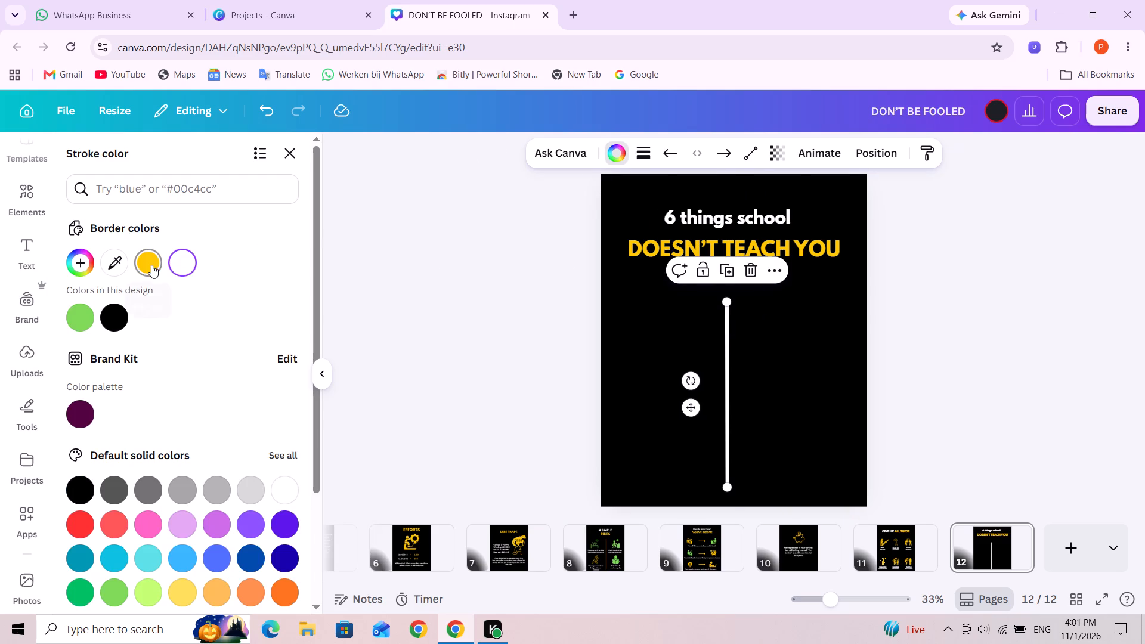
left_click(151, 265)
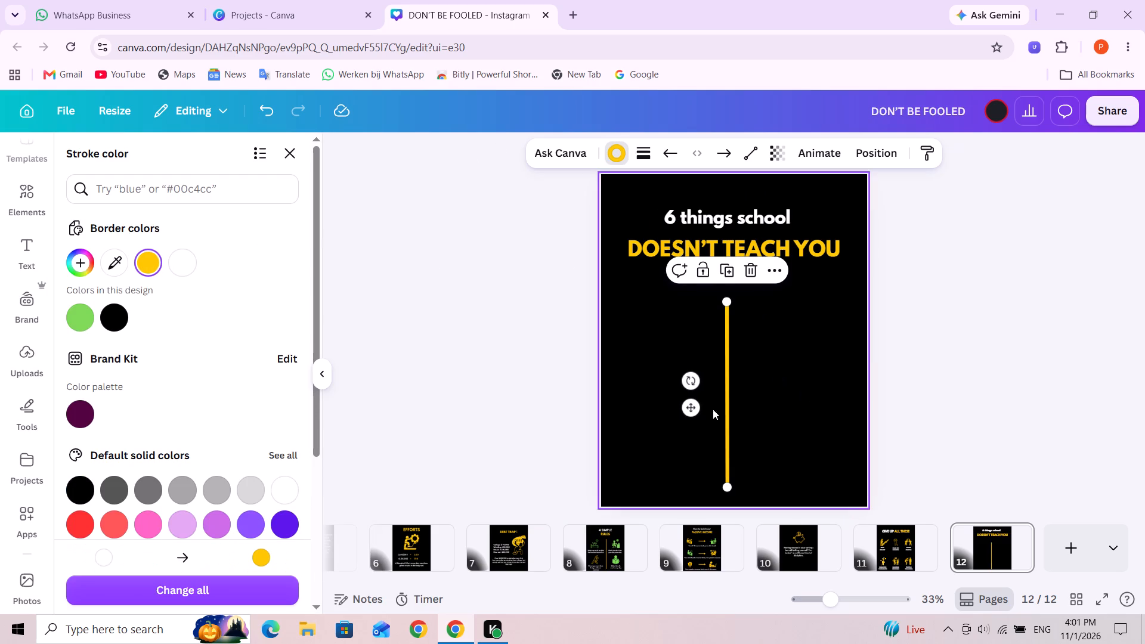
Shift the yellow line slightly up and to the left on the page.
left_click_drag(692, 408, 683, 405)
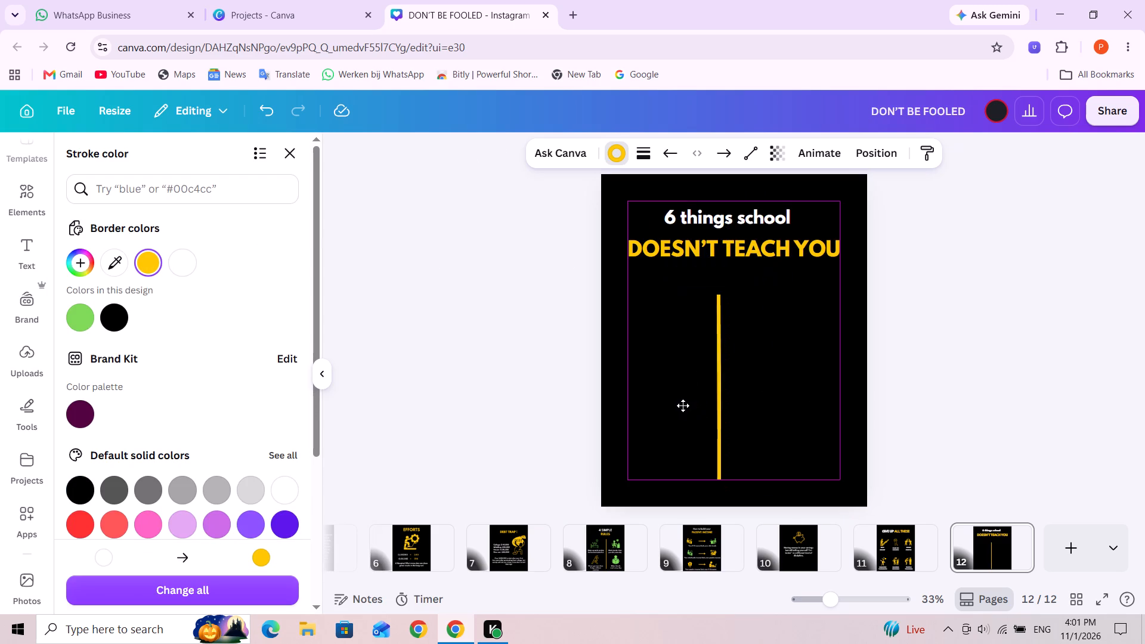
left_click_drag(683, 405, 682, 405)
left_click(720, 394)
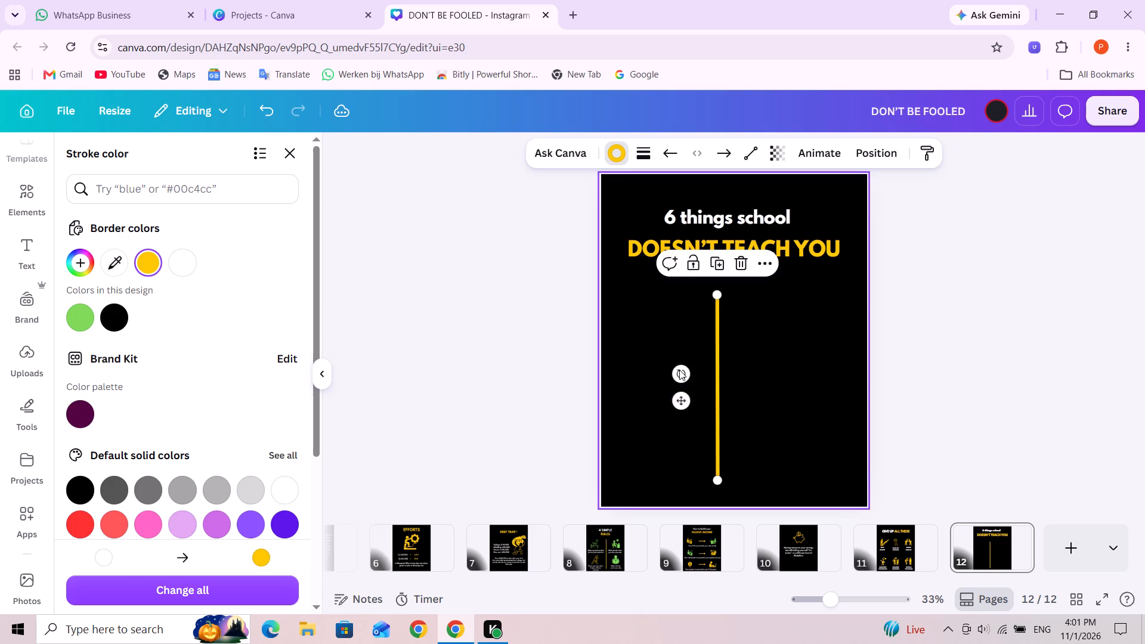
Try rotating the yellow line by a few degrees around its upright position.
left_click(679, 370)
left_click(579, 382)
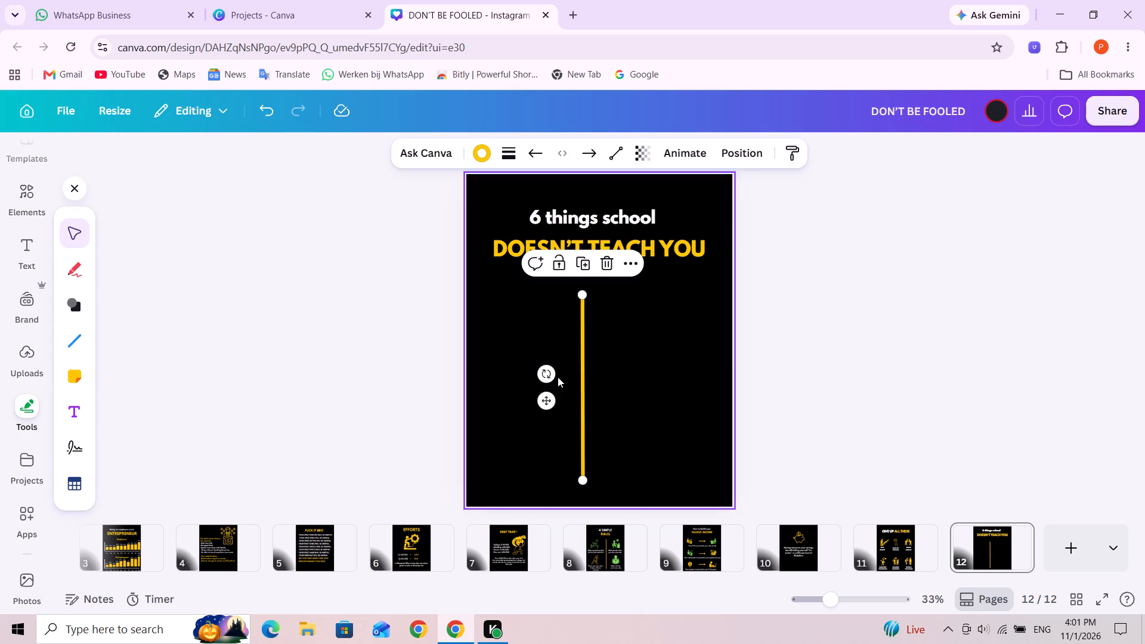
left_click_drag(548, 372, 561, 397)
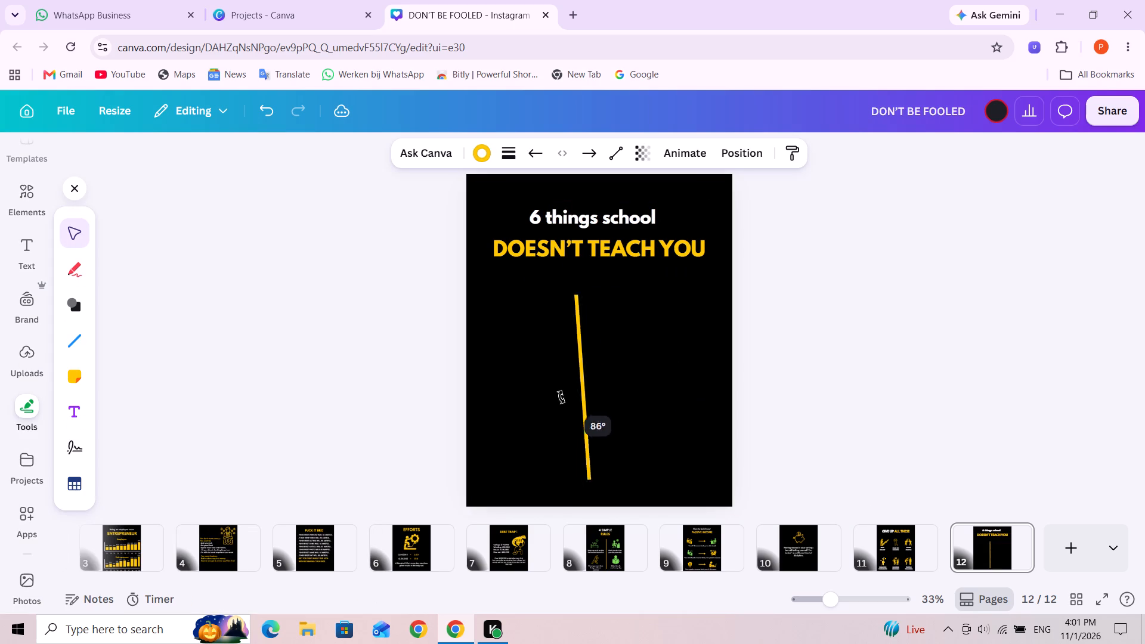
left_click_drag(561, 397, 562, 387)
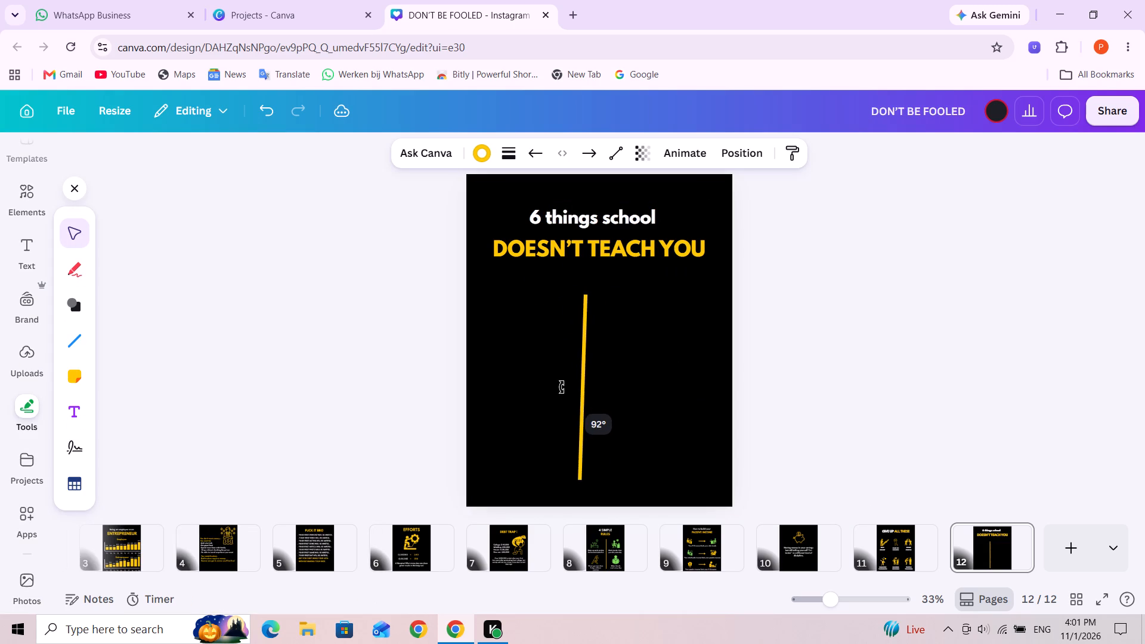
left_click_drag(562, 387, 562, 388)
Move the yellow line to the horizontal centre of the page, starting just below the "DOESN'T TEACH YOU" heading.
left_click_drag(584, 402, 602, 400)
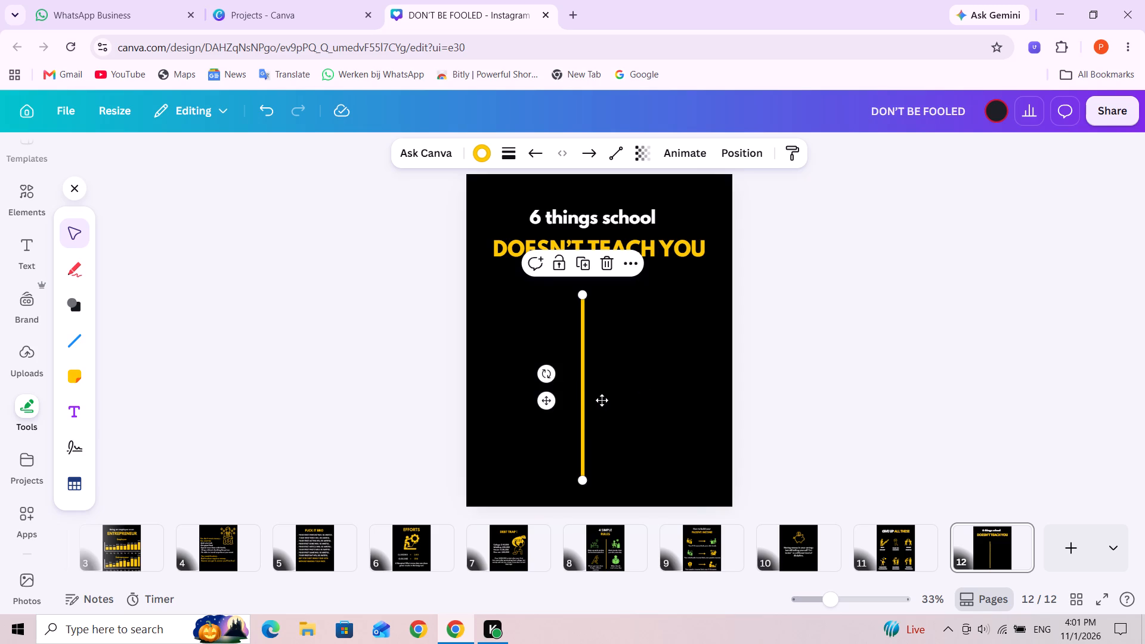
left_click_drag(602, 400, 605, 388)
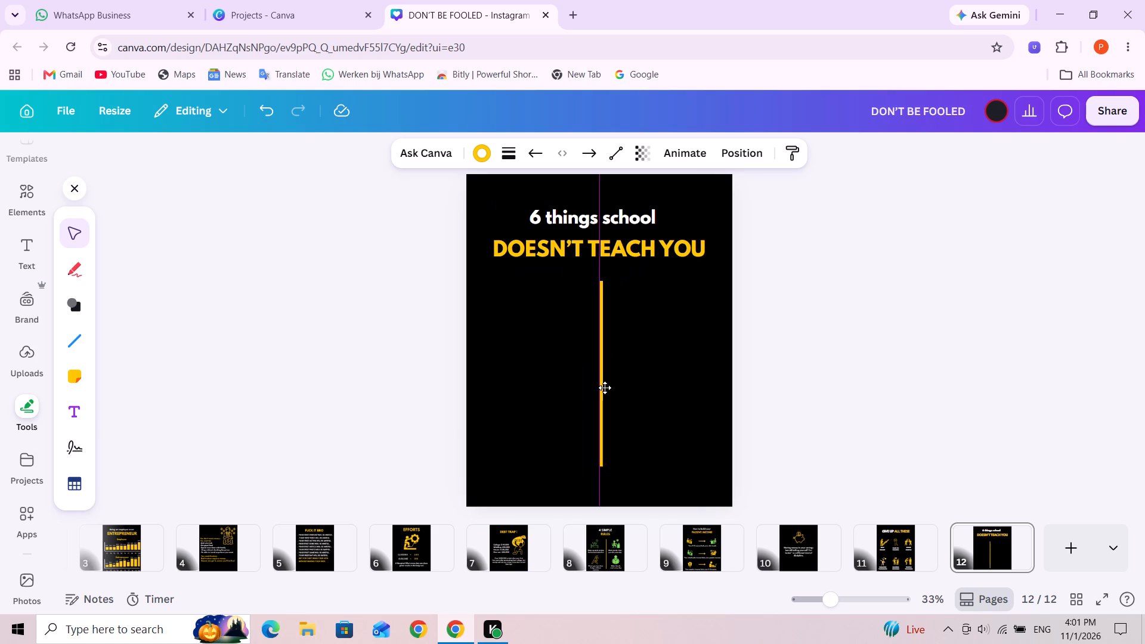
left_click_drag(605, 388, 609, 392)
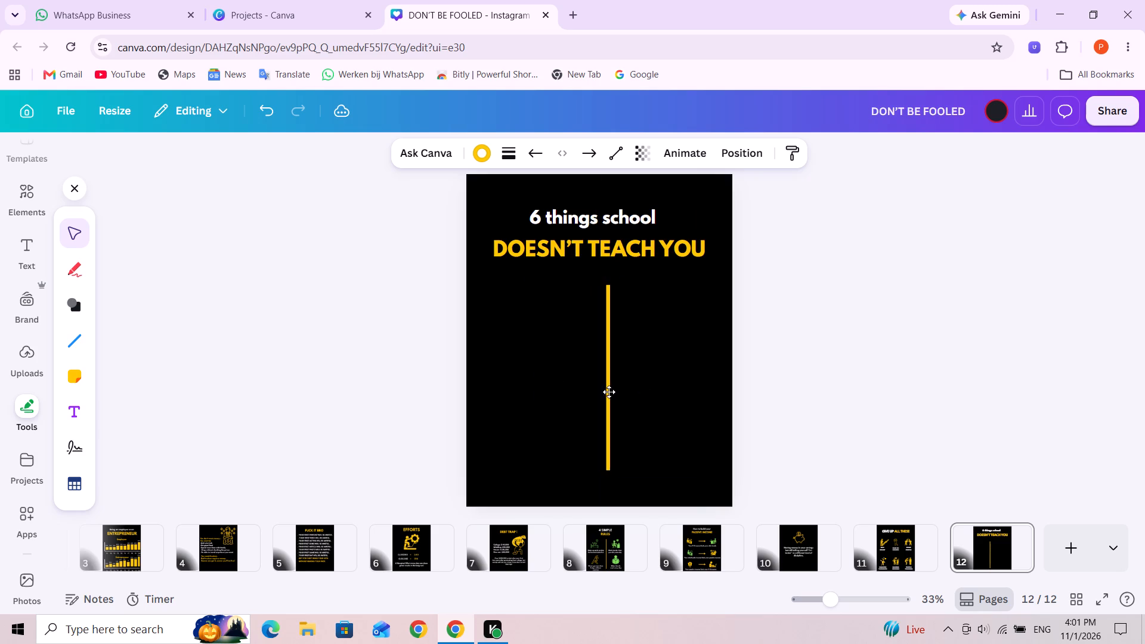
left_click_drag(609, 392, 606, 391)
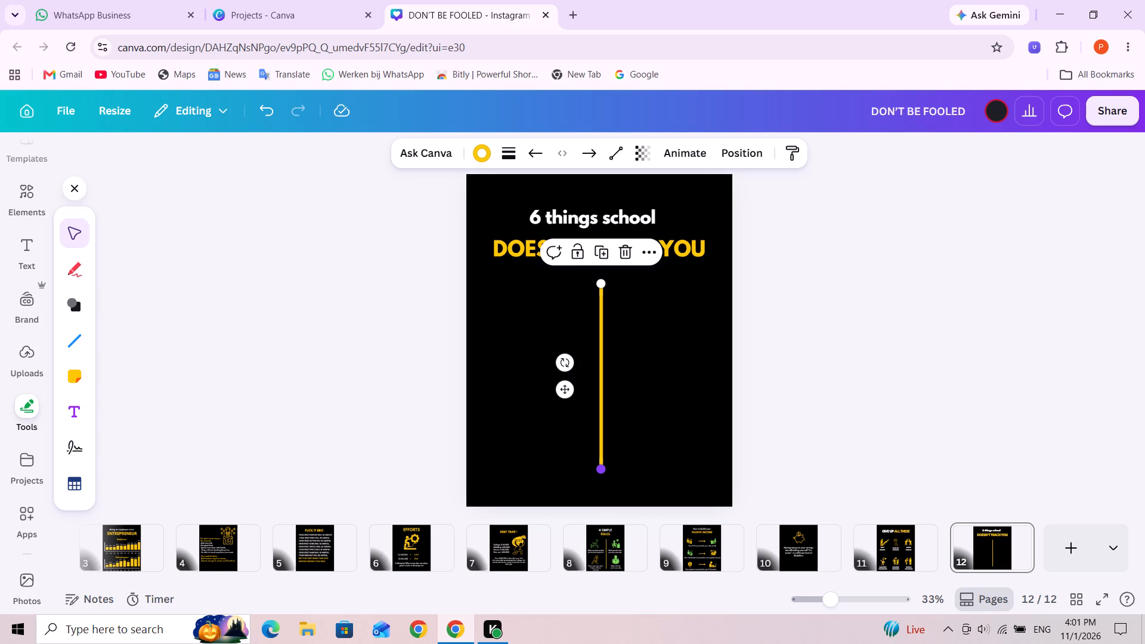
Extend the yellow line's lower end toward the page bottom, making it about 832 long.
left_click_drag(601, 469, 604, 485)
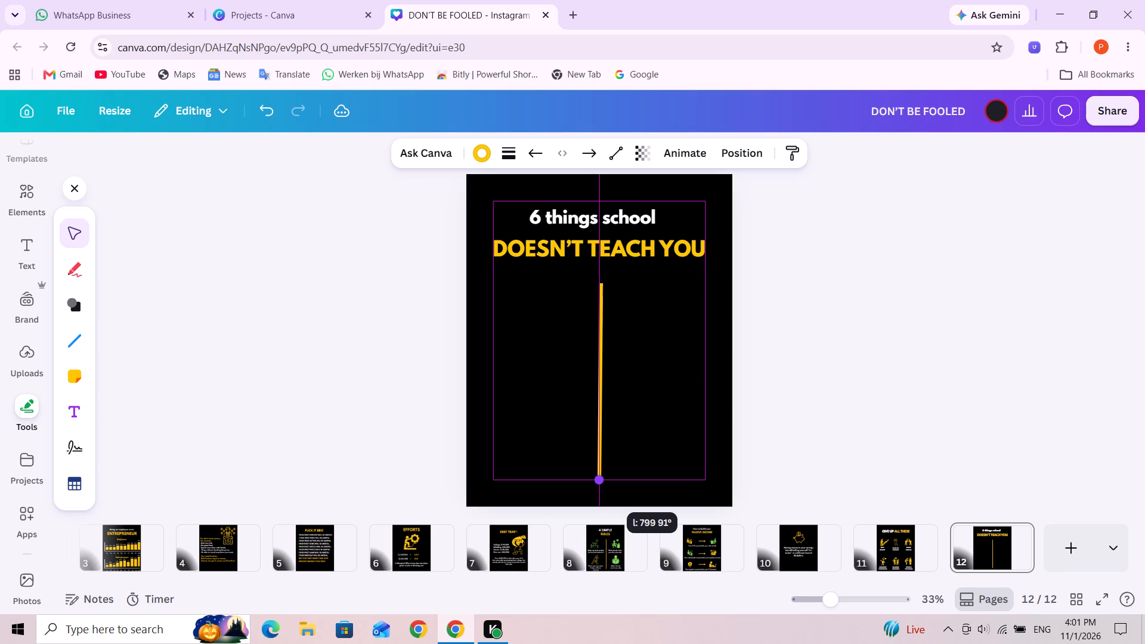
left_click_drag(604, 485, 605, 488)
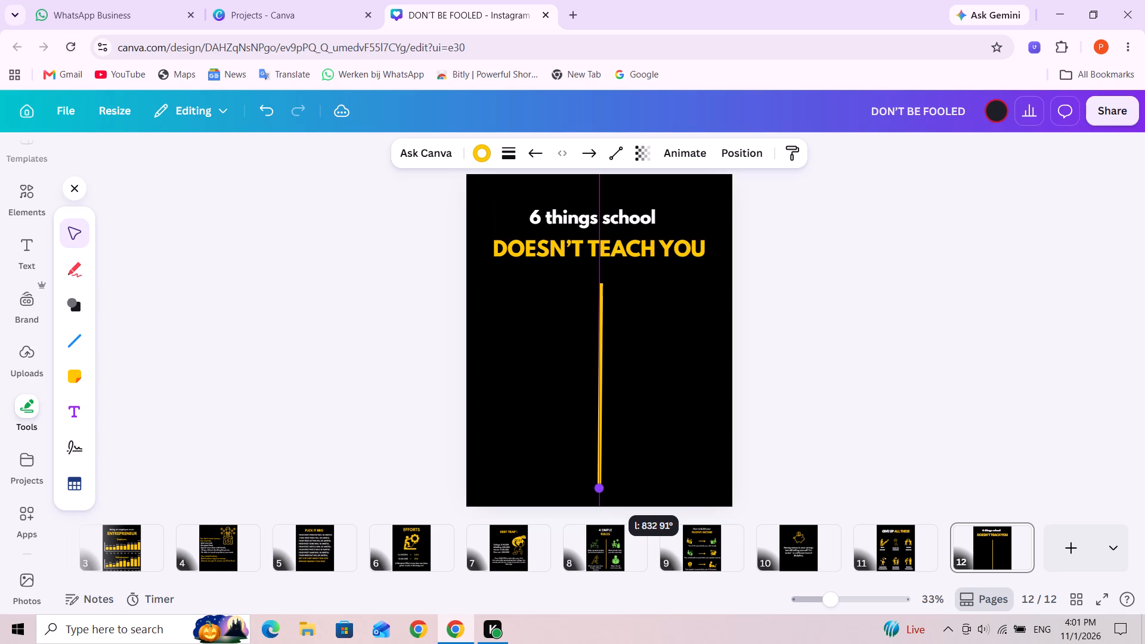
left_click_drag(605, 488, 603, 488)
left_click(663, 426)
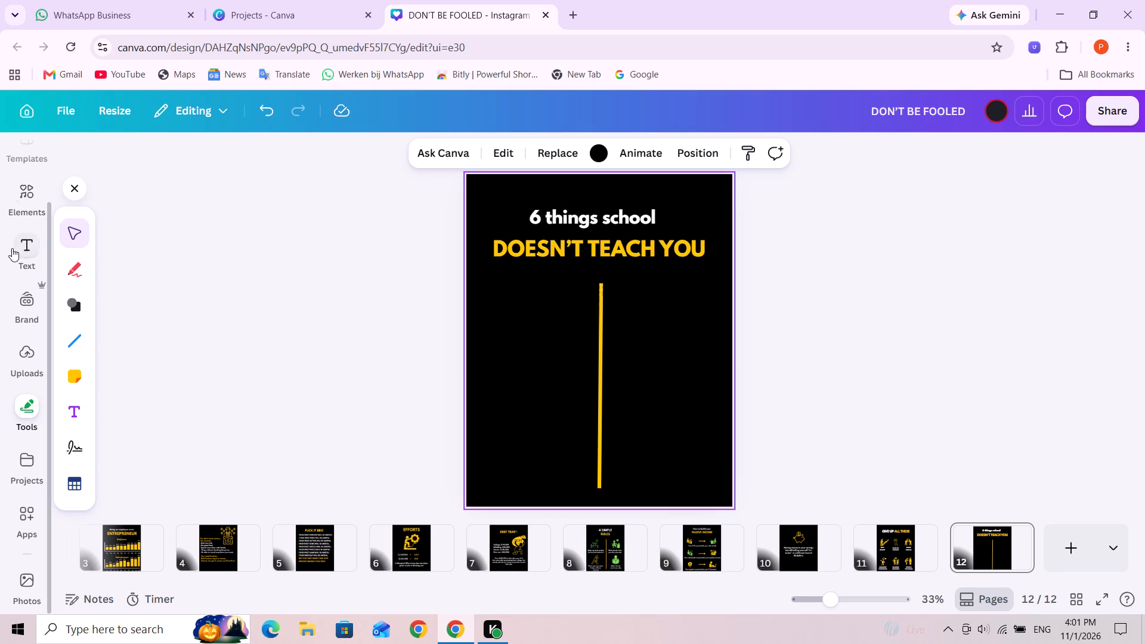
Search the graphic elements for "sell".
left_click(33, 204)
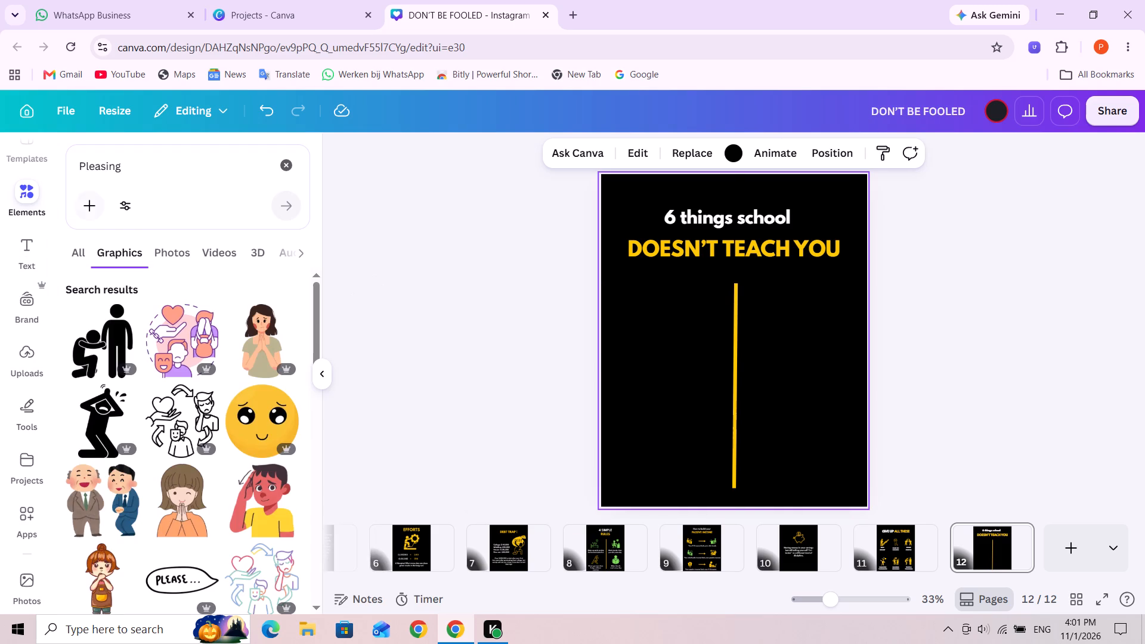
double_click(94, 171)
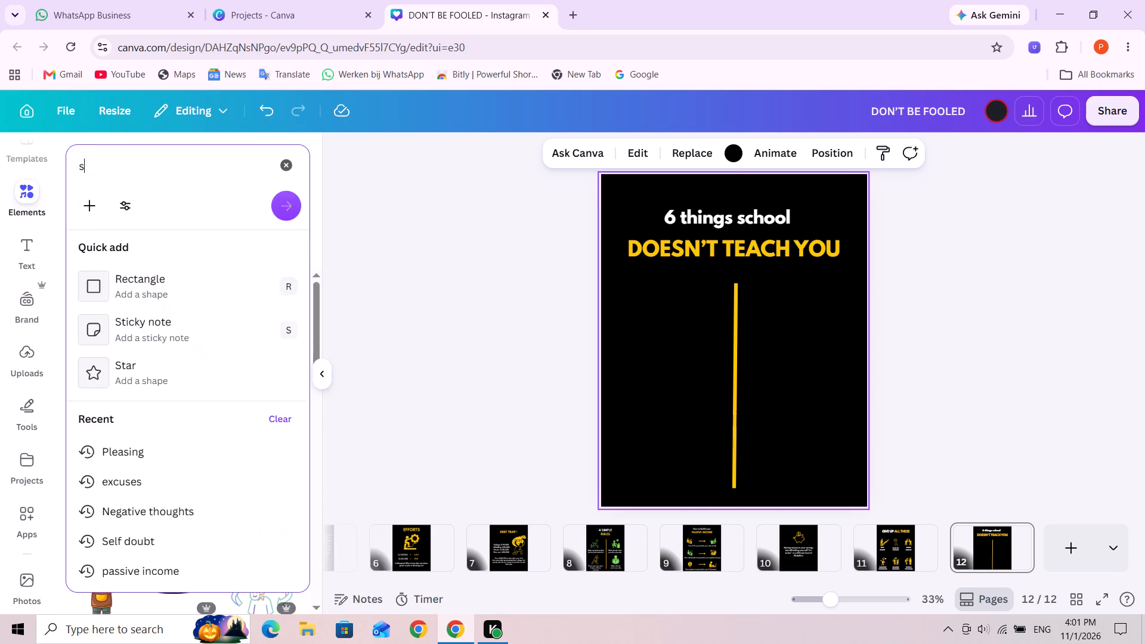
key("Return")
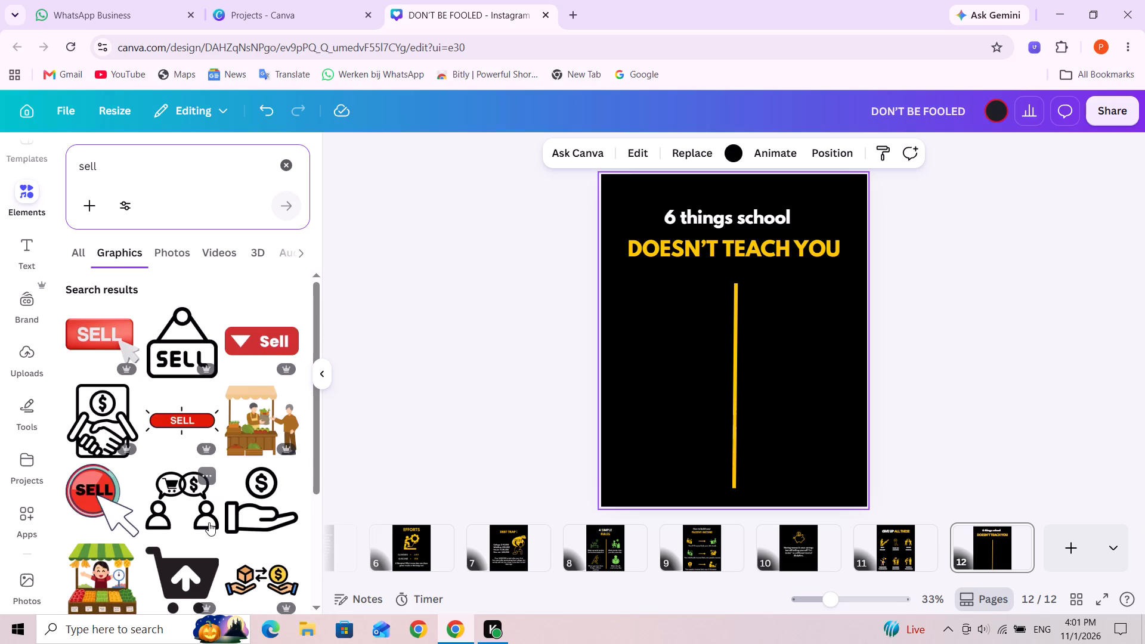
Look through the "sell" graphics for a simple single-colour icon that suits the selling topic.
scroll(224, 498, "down", 2)
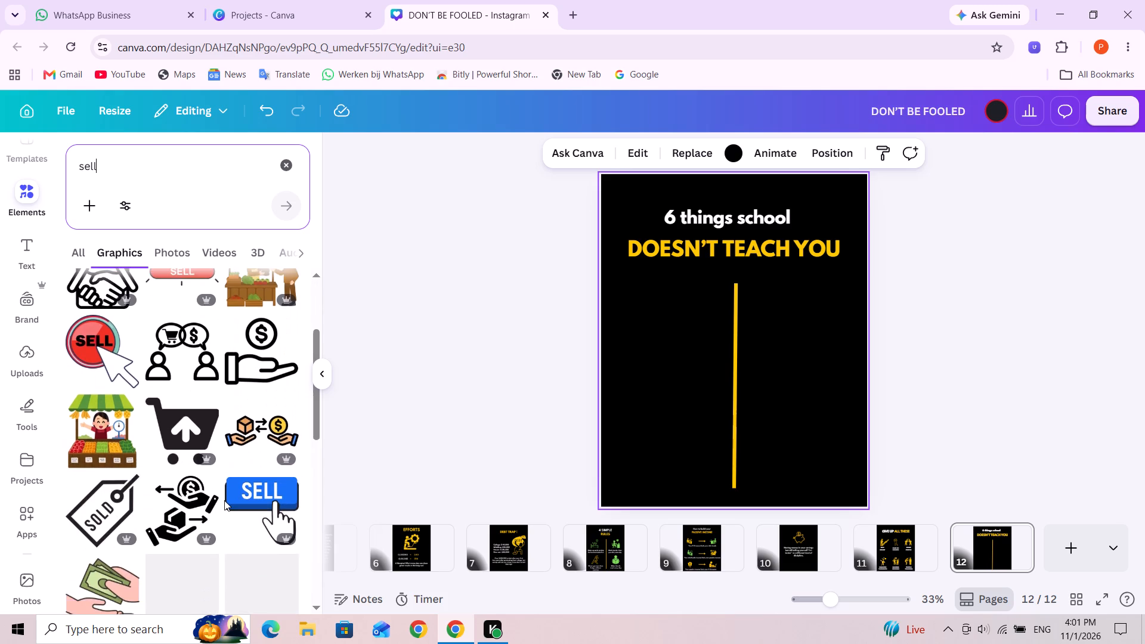
scroll(224, 501, "down", 2)
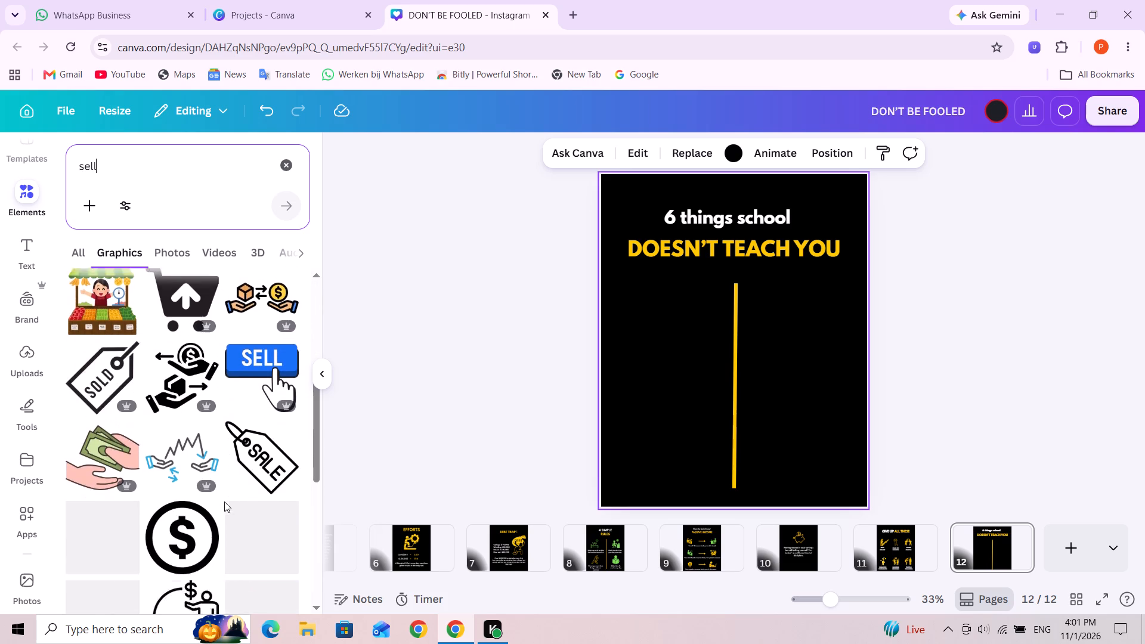
scroll(219, 516, "down", 3)
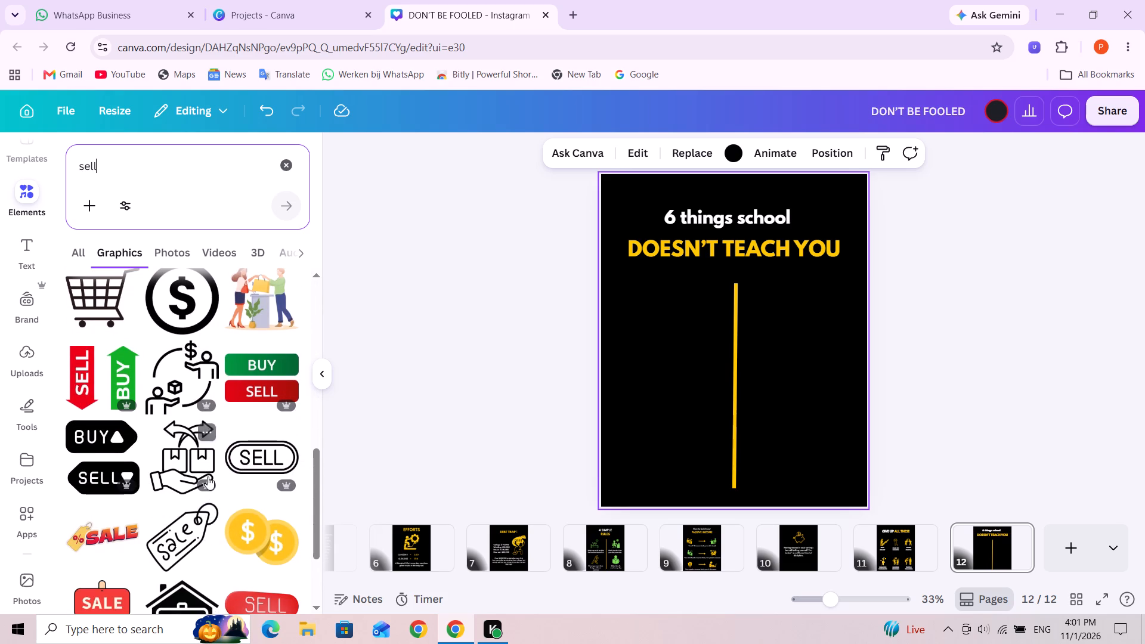
scroll(218, 508, "down", 1)
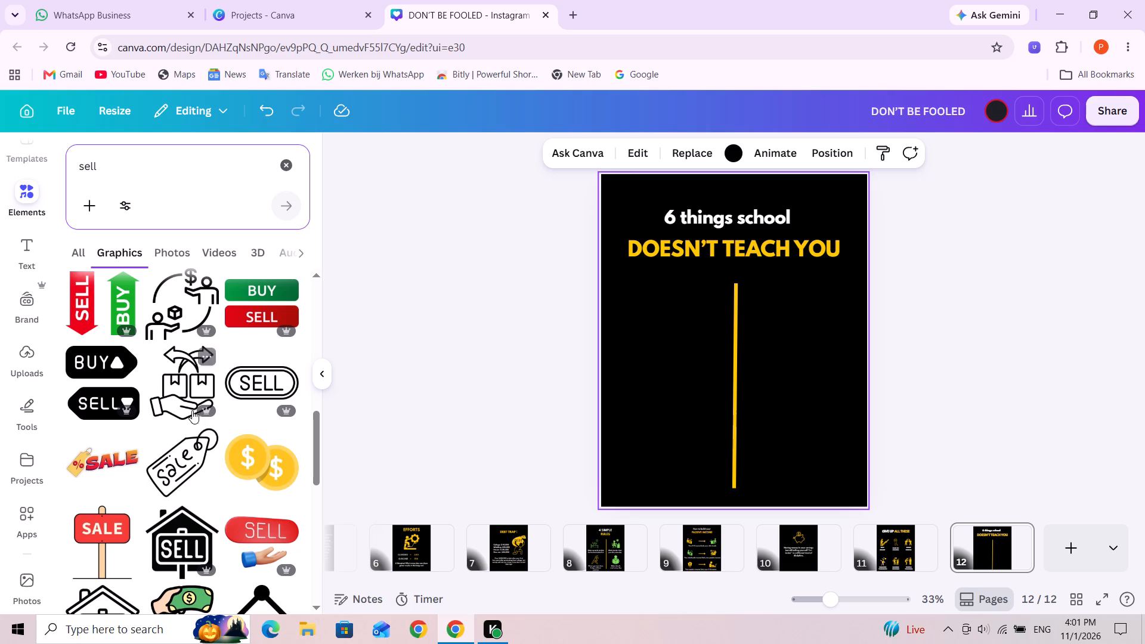
scroll(185, 448, "down", 2)
scroll(201, 484, "up", 6)
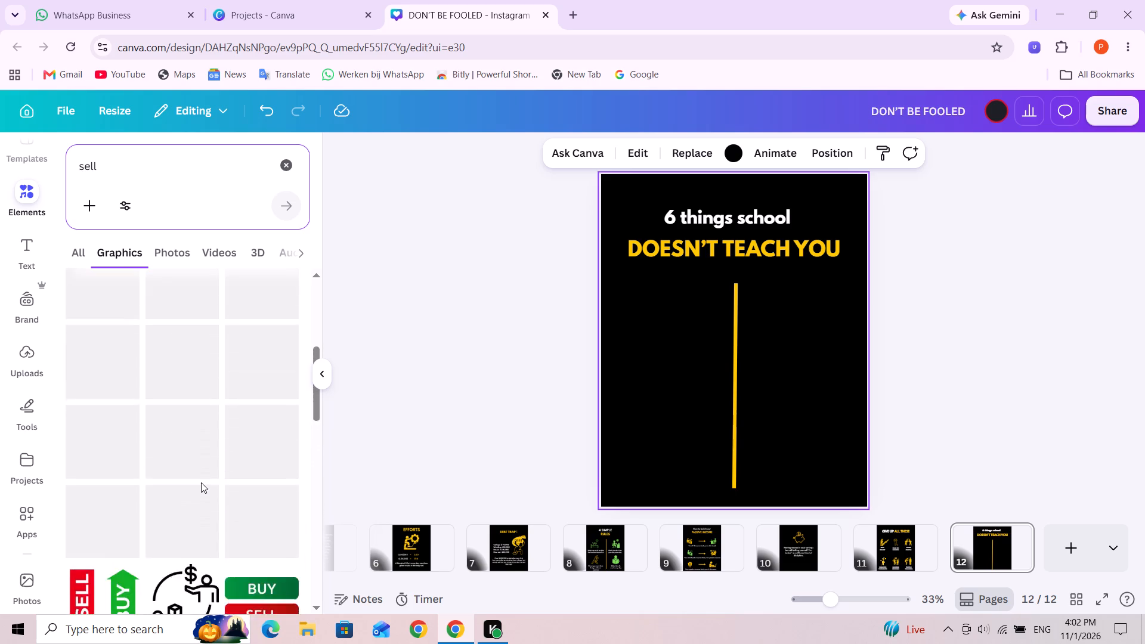
scroll(201, 482, "up", 11)
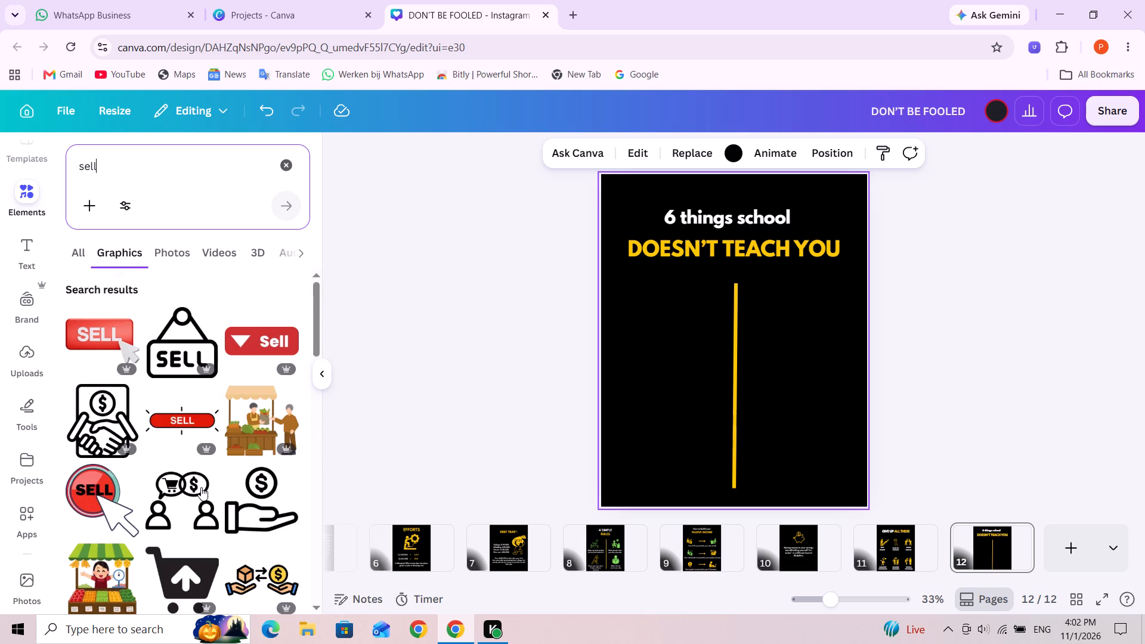
scroll(203, 482, "down", 1)
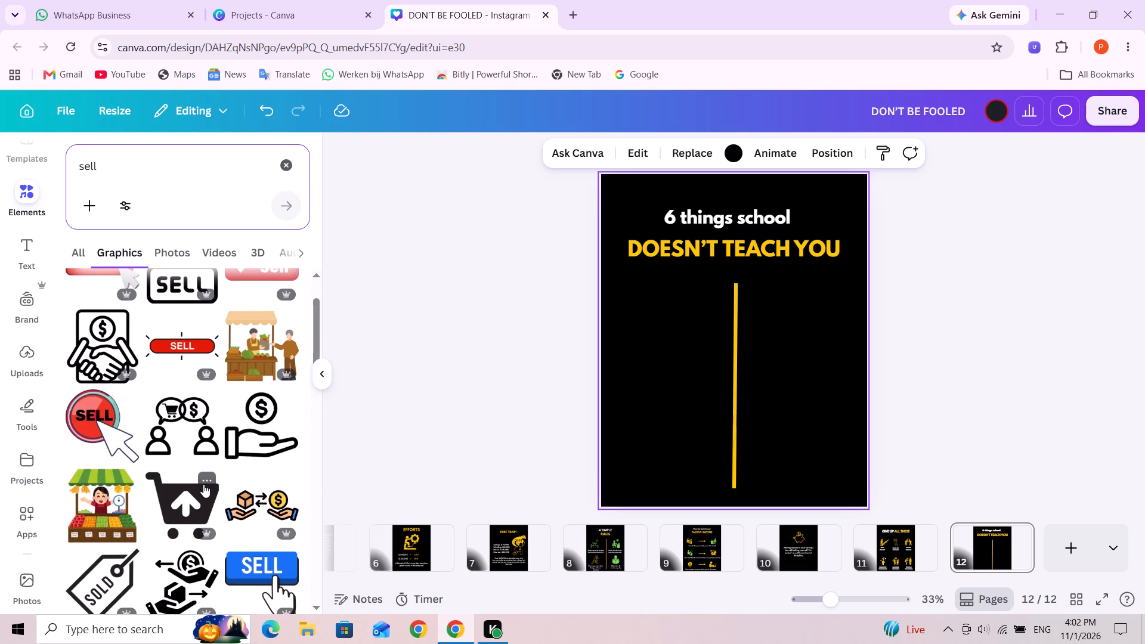
scroll(203, 484, "up", 2)
scroll(204, 487, "down", 5)
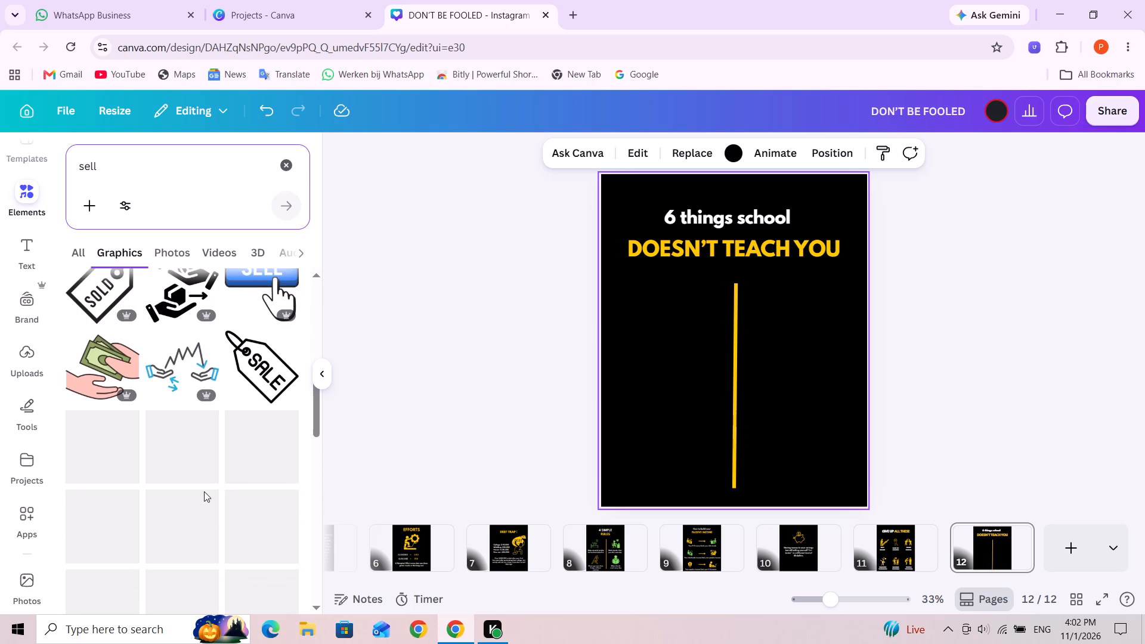
scroll(204, 491, "up", 1)
scroll(203, 481, "down", 2)
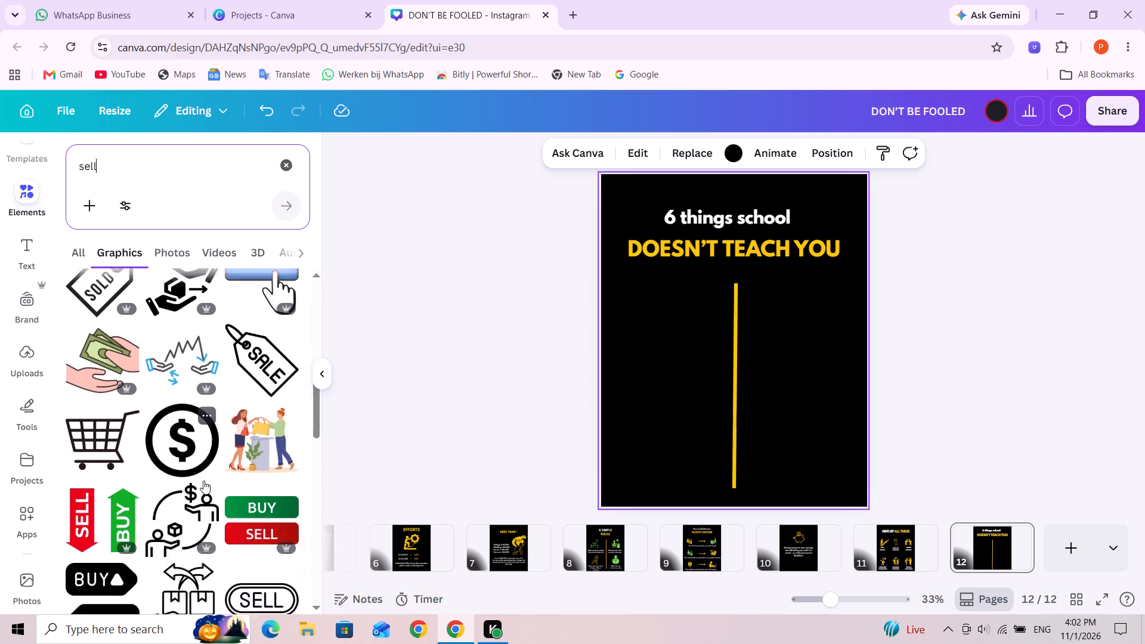
scroll(203, 481, "down", 3)
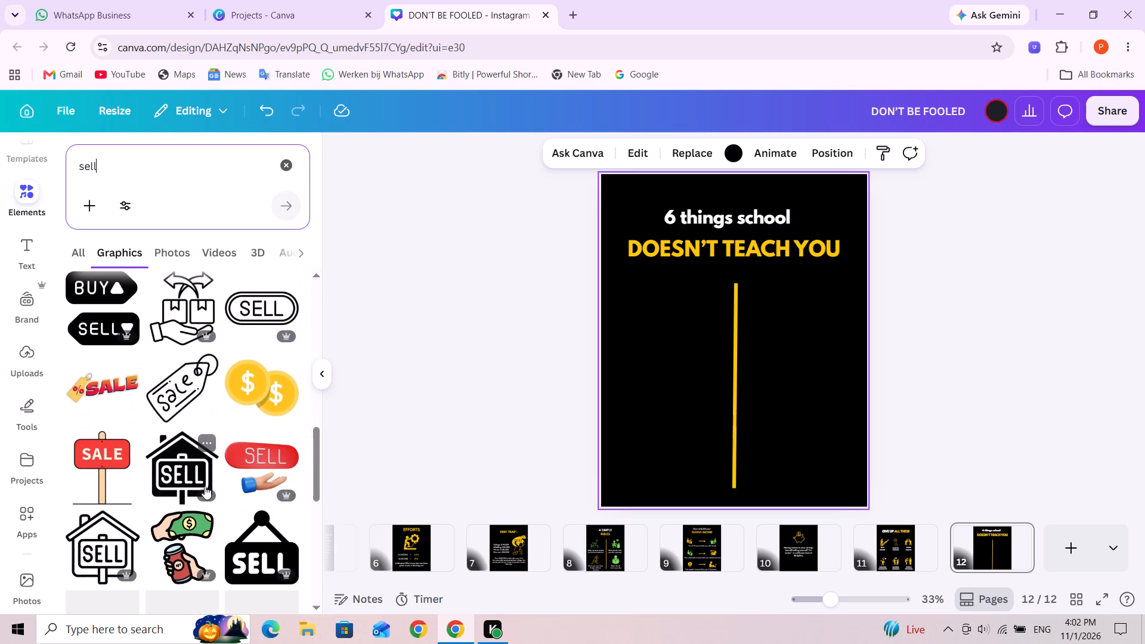
scroll(205, 487, "down", 4)
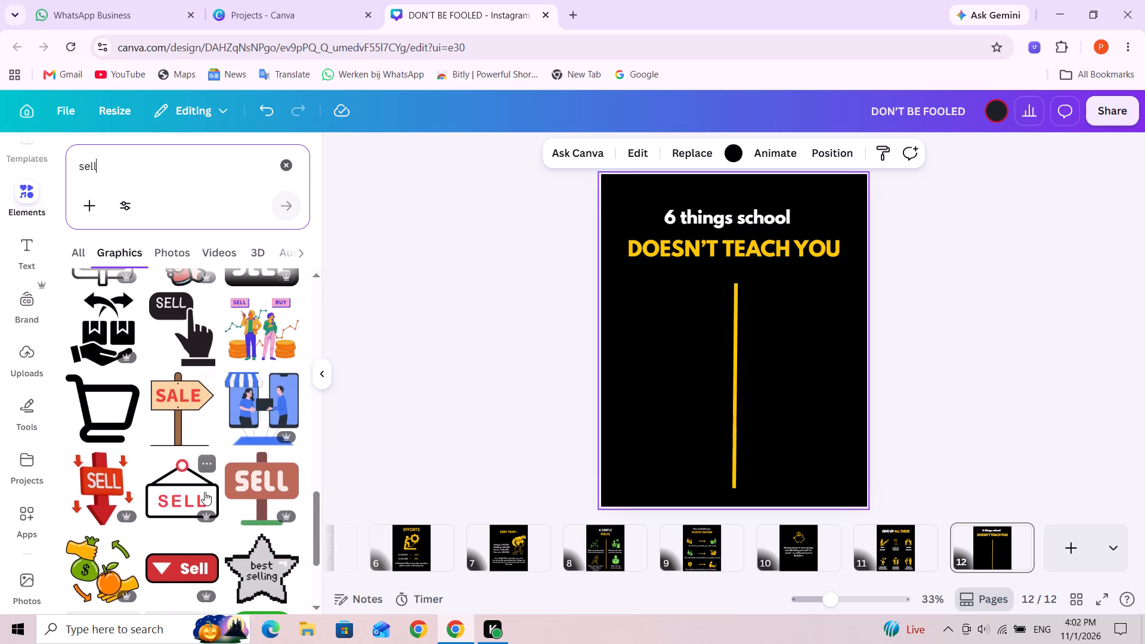
scroll(205, 494, "down", 4)
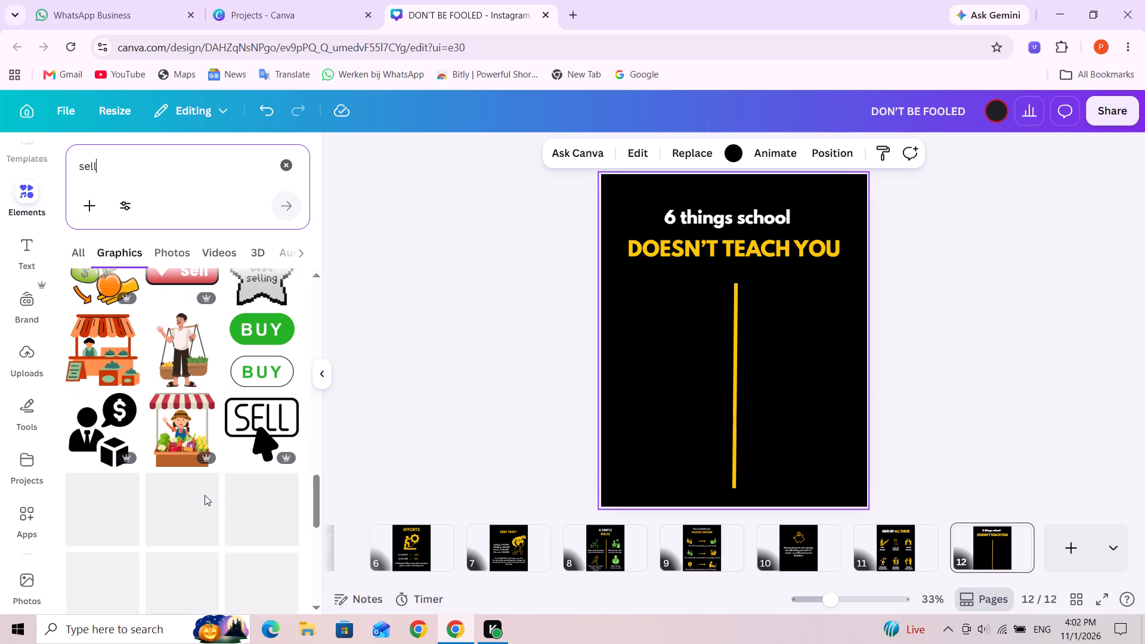
scroll(204, 500, "down", 2)
scroll(203, 504, "up", 2)
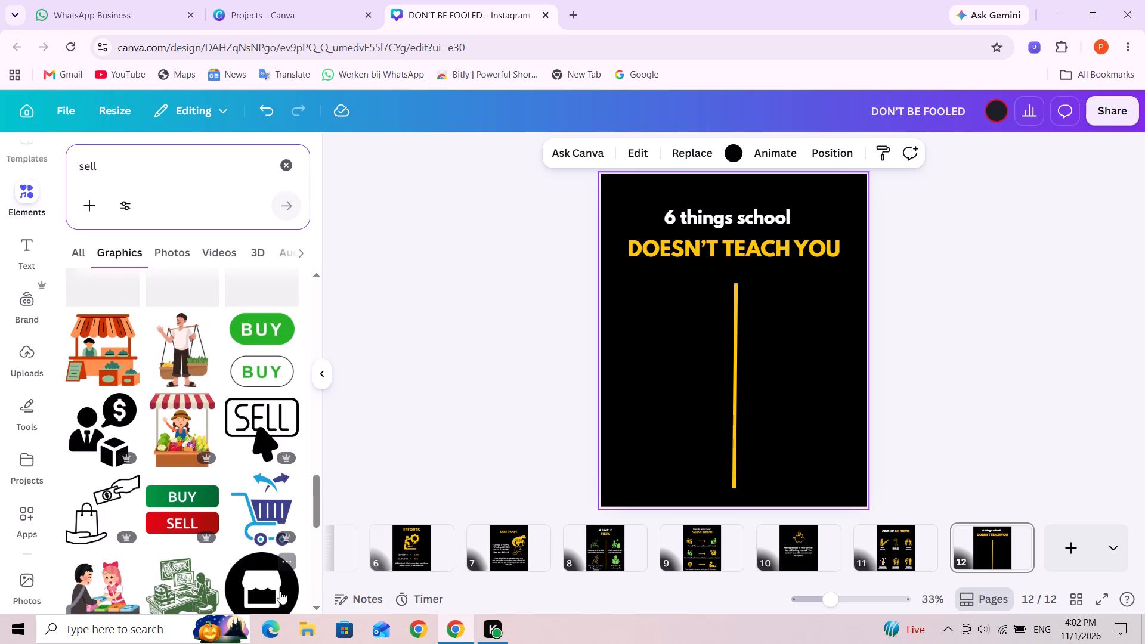
scroll(225, 521, "down", 2)
scroll(224, 522, "up", 5)
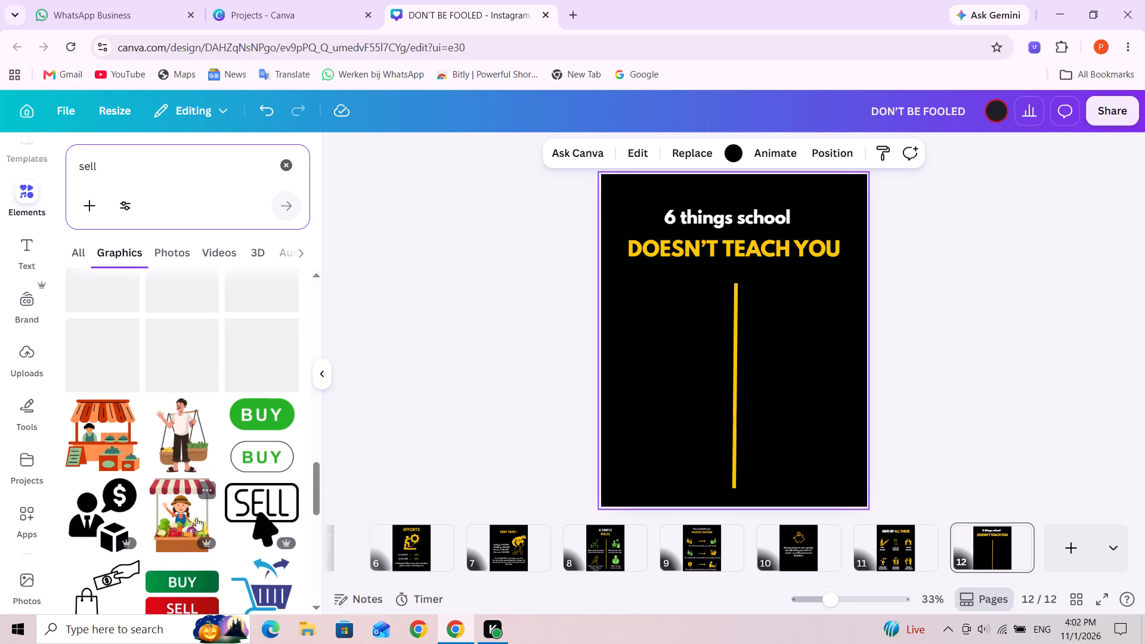
scroll(196, 518, "up", 1)
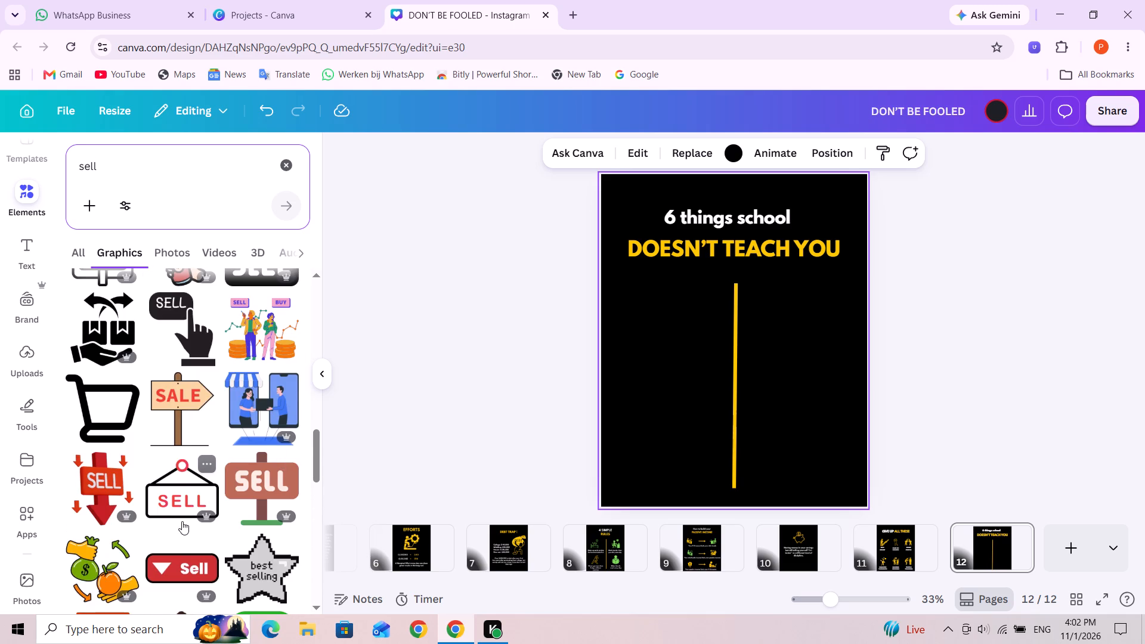
scroll(182, 521, "up", 1)
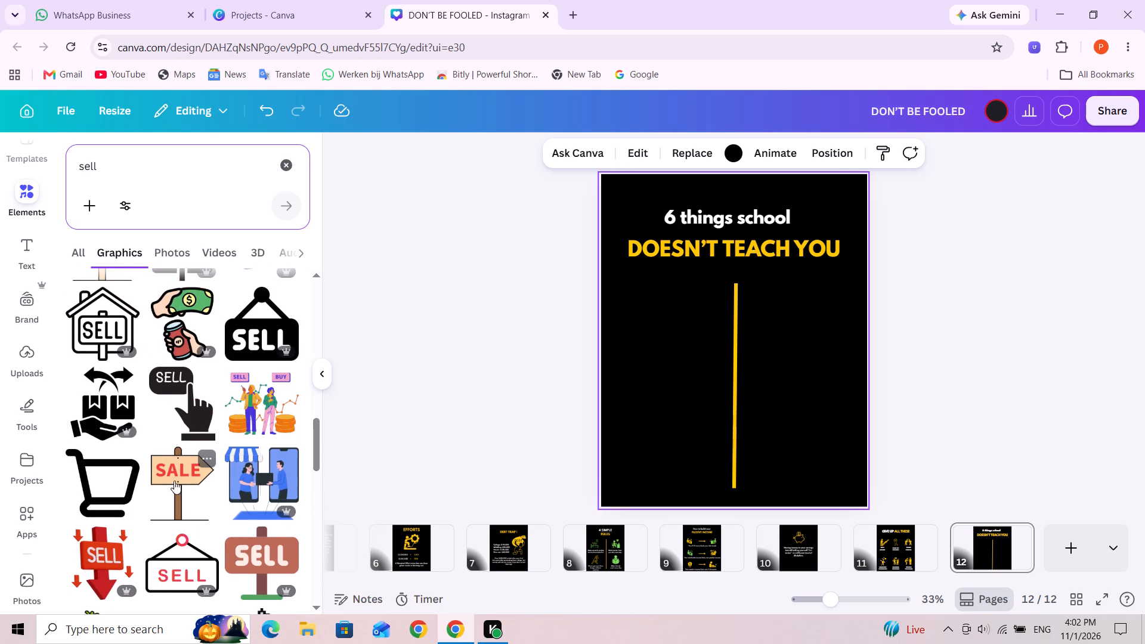
Add the solid black hand-holding-boxes graphic, shrink it to a small icon, and place it below the heading, left of the yellow line.
left_click(109, 417)
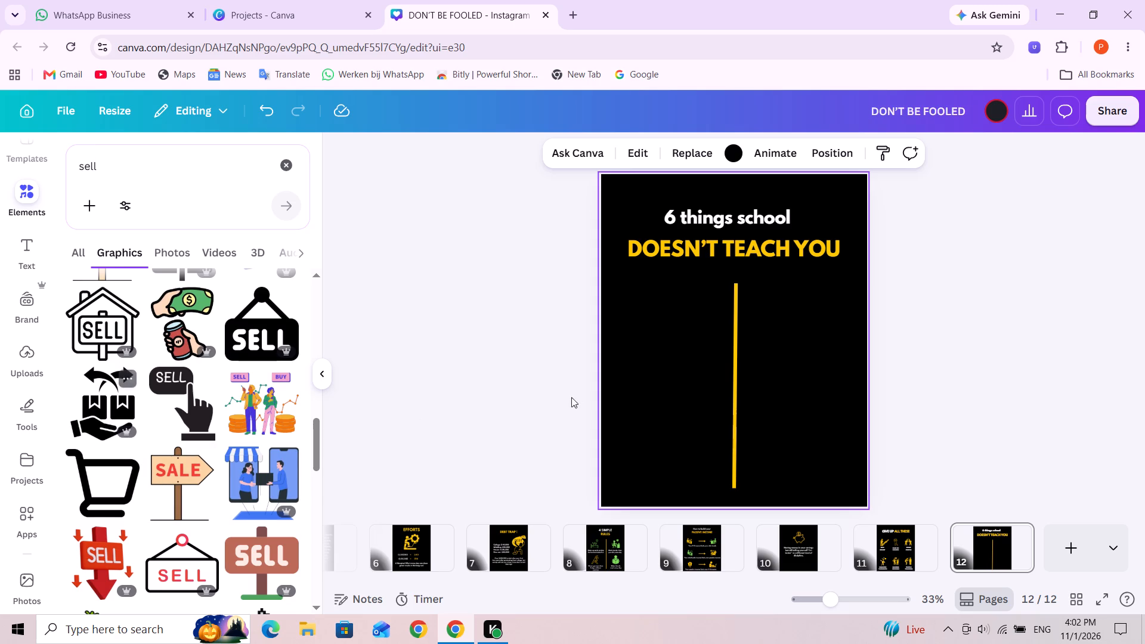
left_click_drag(712, 338, 681, 367)
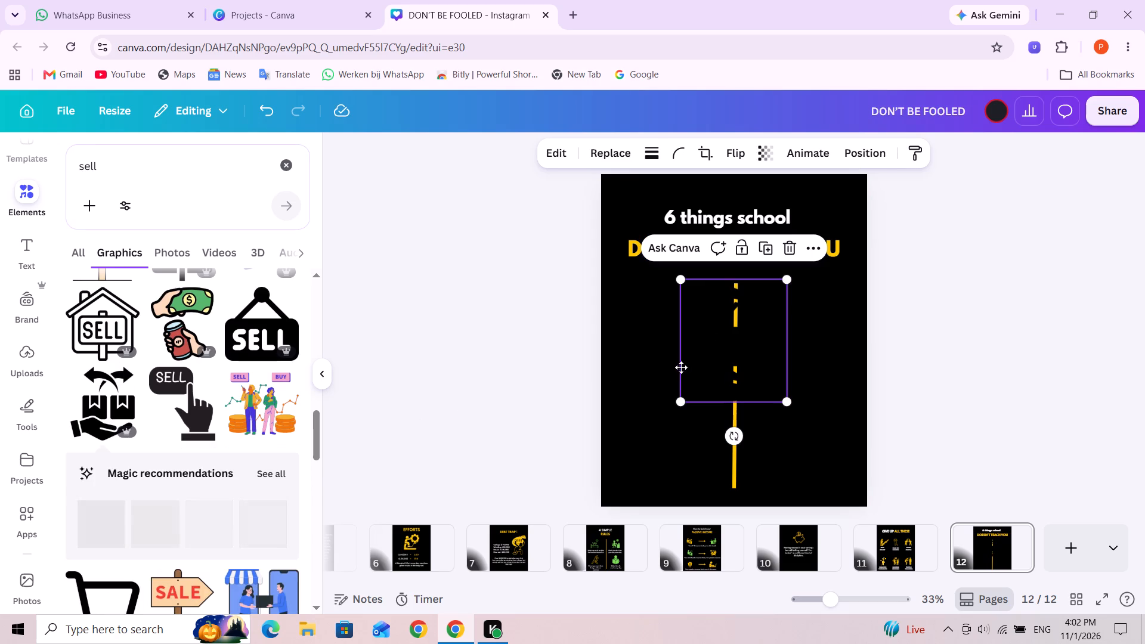
left_click_drag(681, 367, 663, 364)
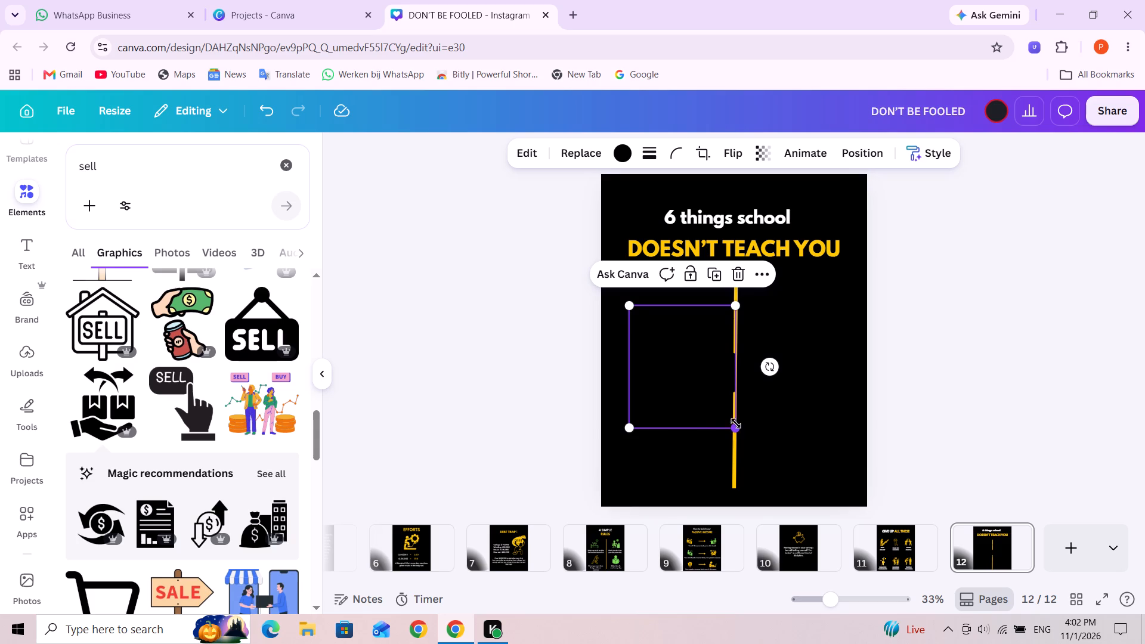
left_click_drag(732, 427, 682, 352)
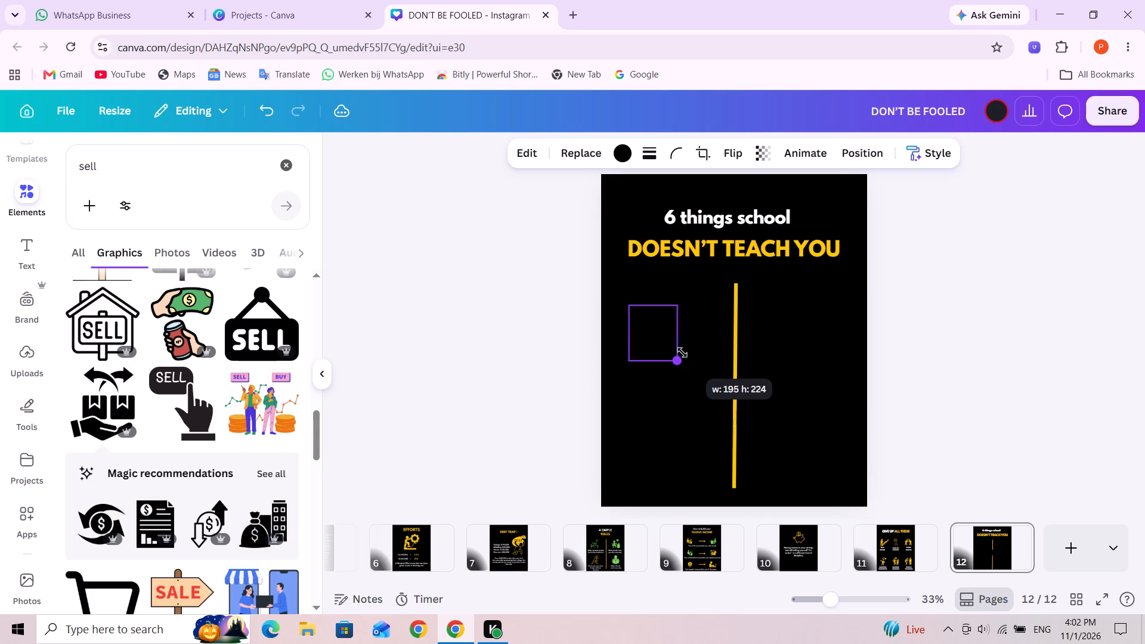
left_click_drag(682, 352, 687, 349)
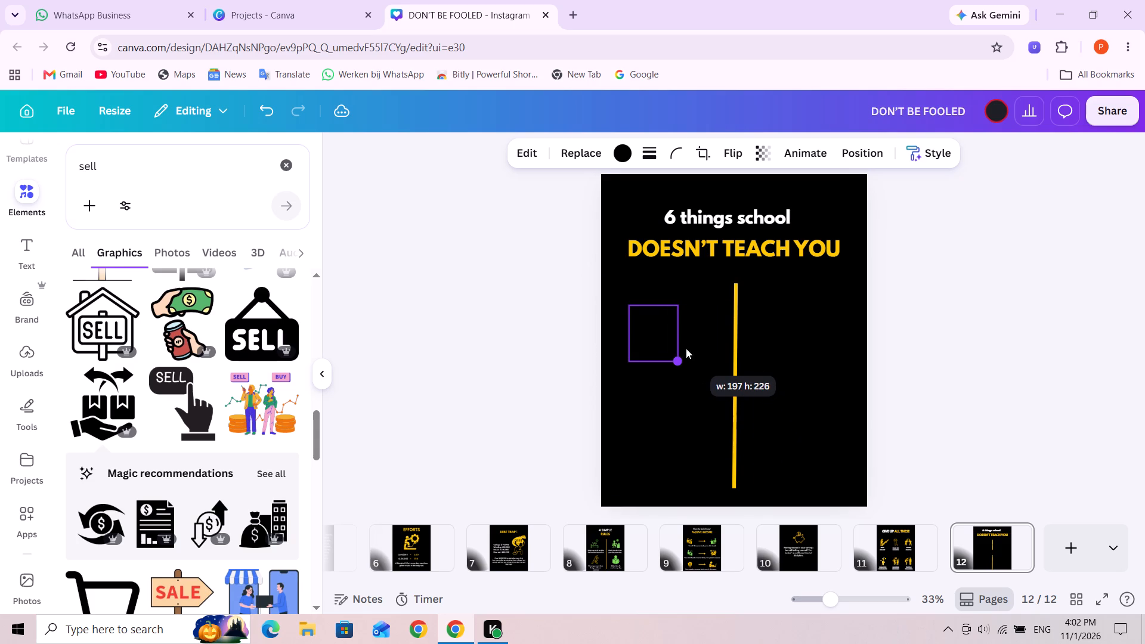
left_click_drag(678, 358, 674, 348)
left_click_drag(653, 330, 668, 314)
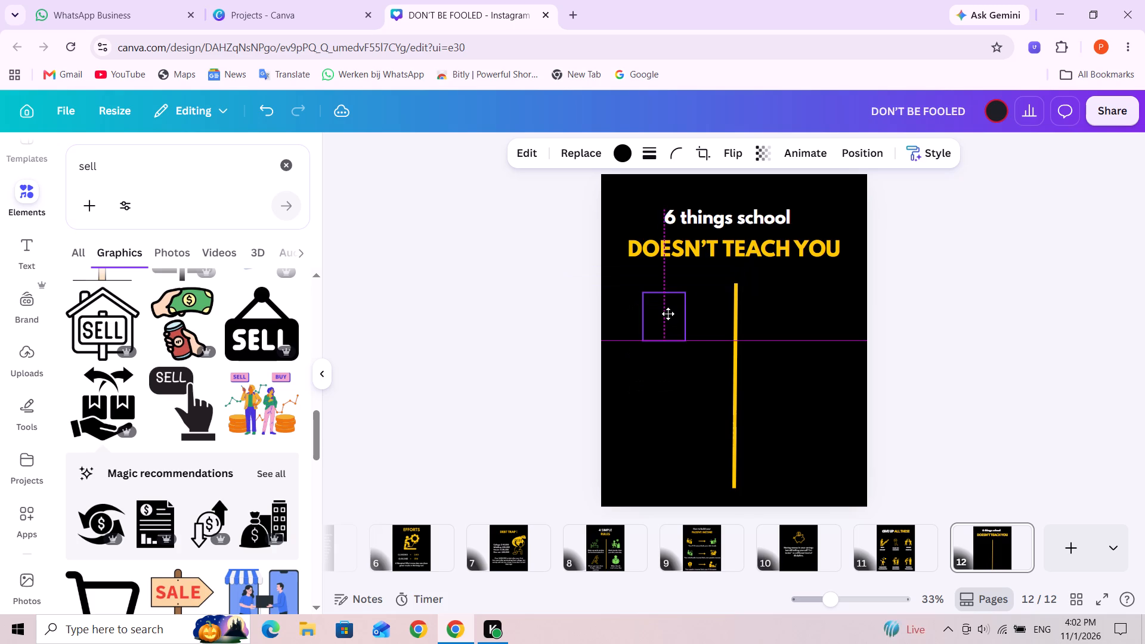
left_click_drag(668, 314, 668, 308)
Recolour the hand-and-boxes icon from black to the design's yellow.
left_click(625, 150)
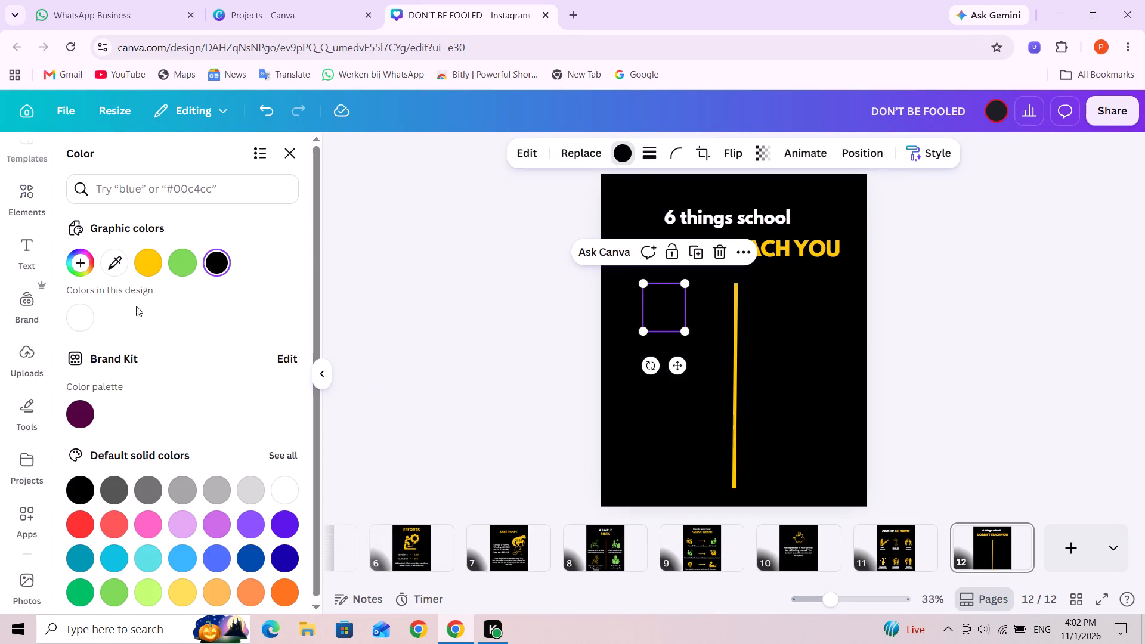
left_click(159, 268)
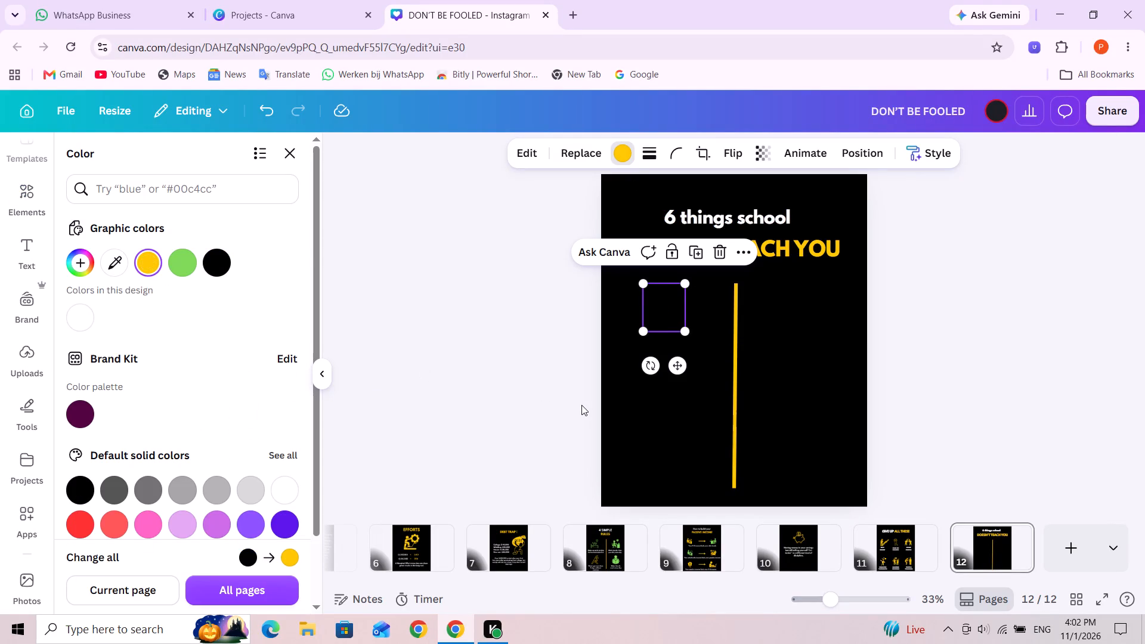
left_click(695, 390)
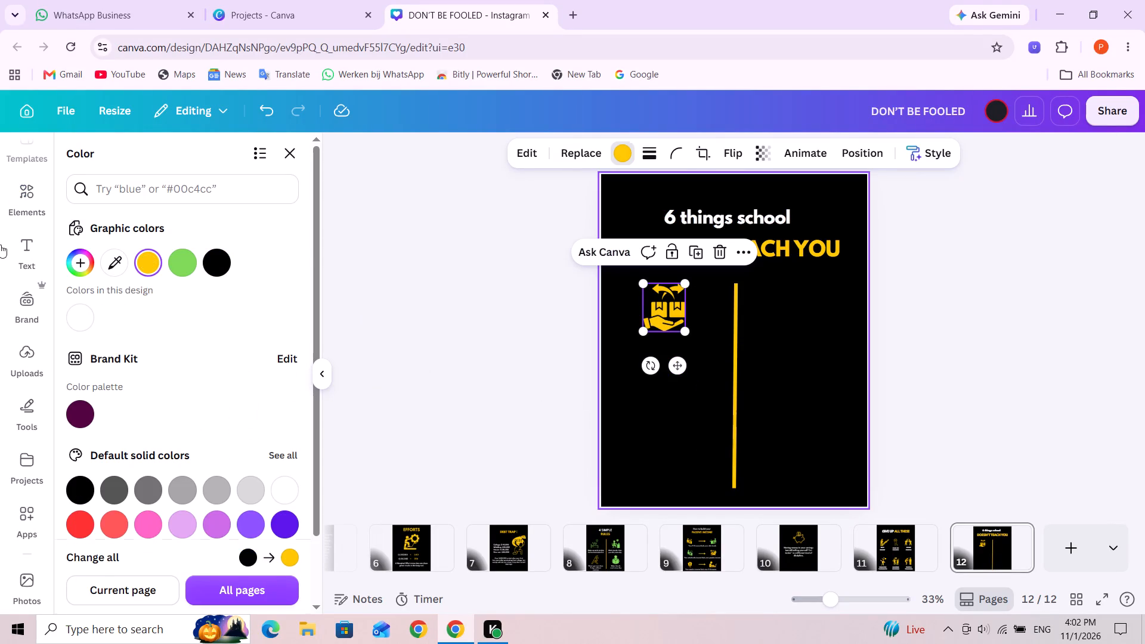
Add a subheading reading "how to sell", with "sell" on a second line.
left_click(19, 250)
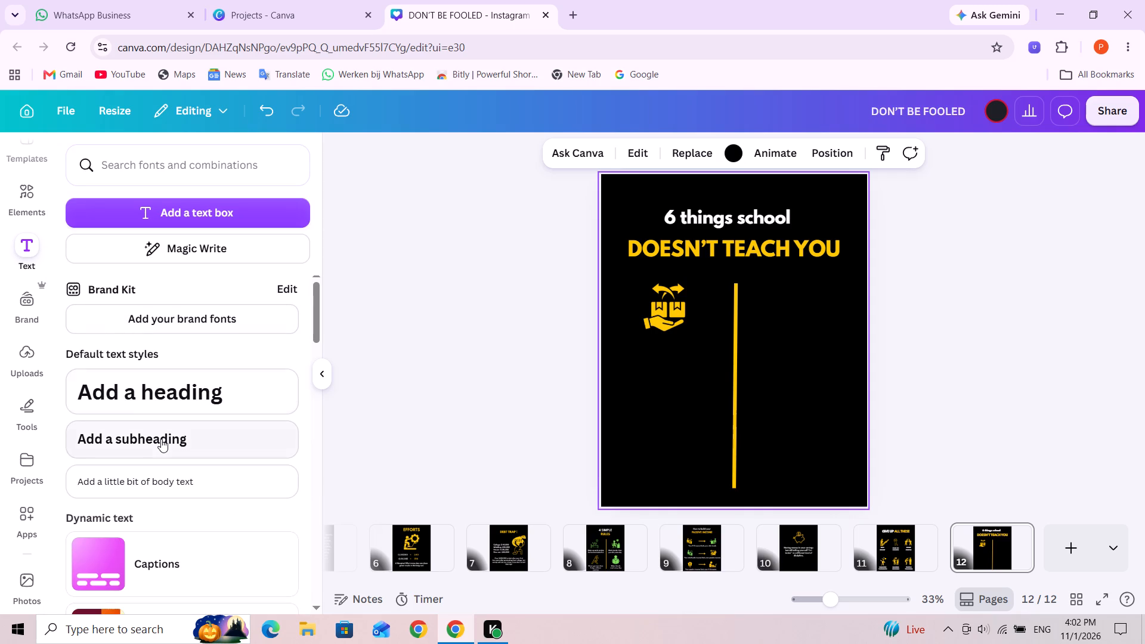
left_click(161, 439)
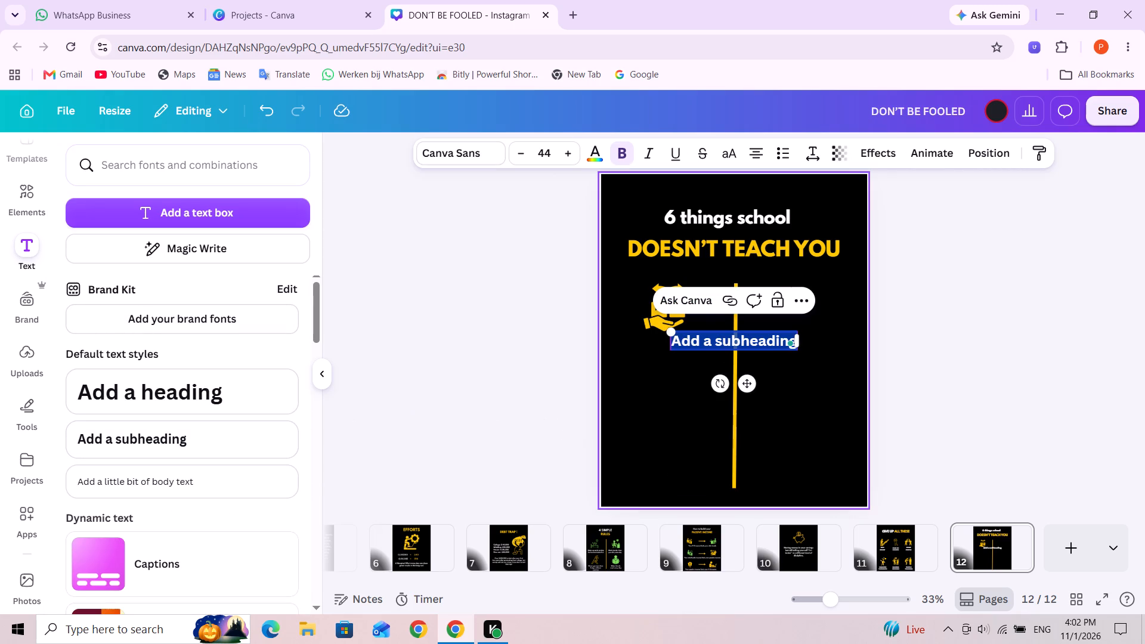
key("Return")
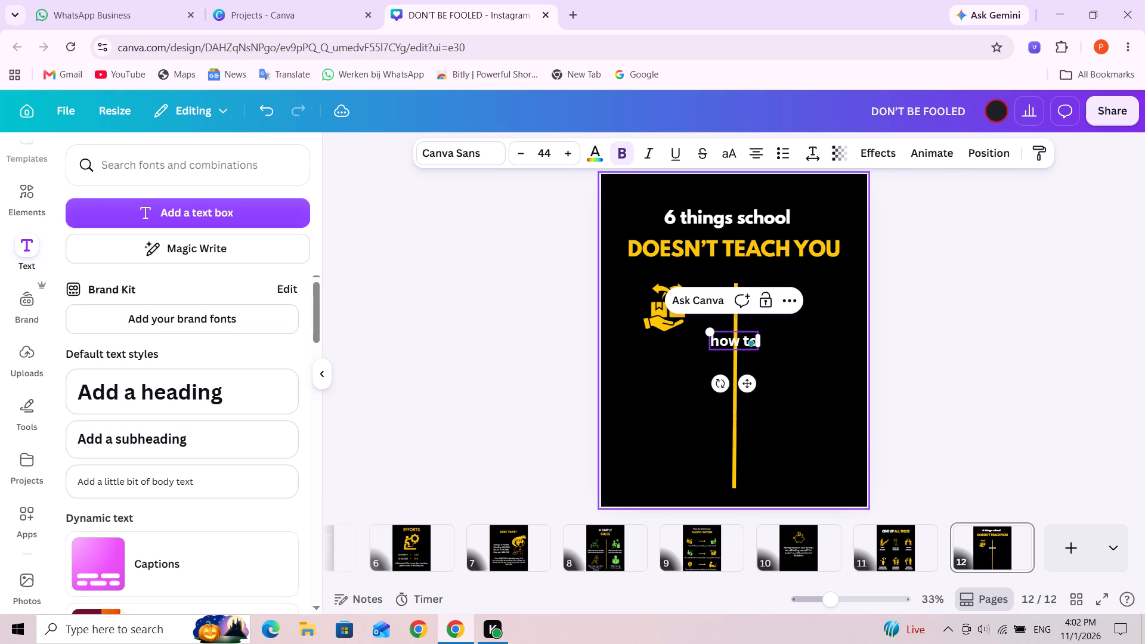
type("sell")
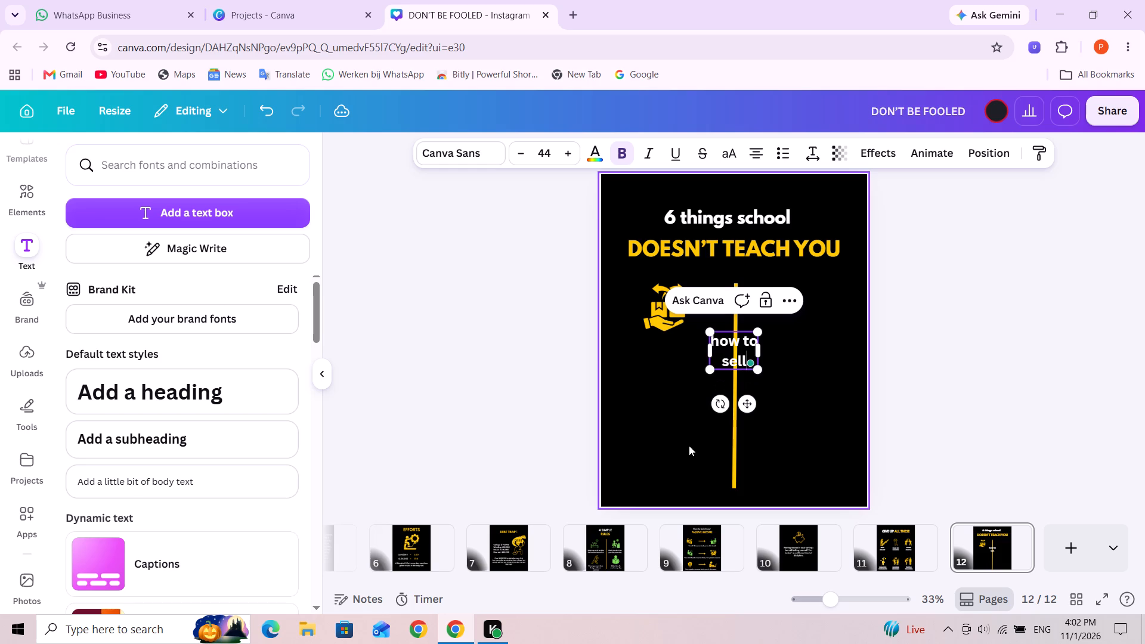
Set the whole "how to sell" text in League Spartan at font size 40.
triple_click(722, 361)
key("ctrl+a")
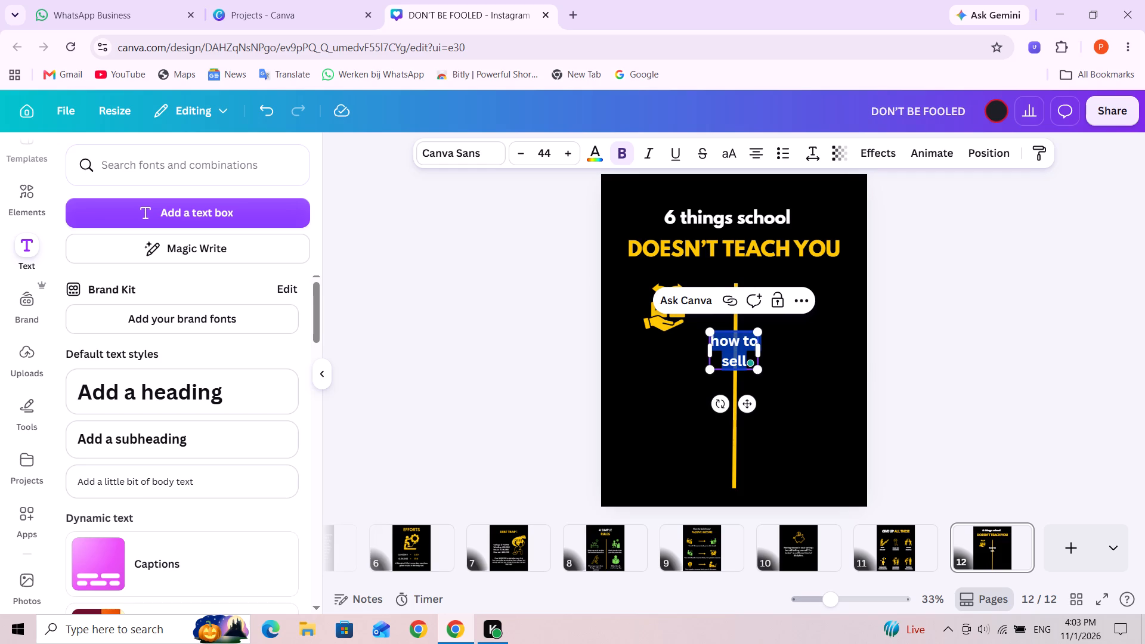
left_click(482, 154)
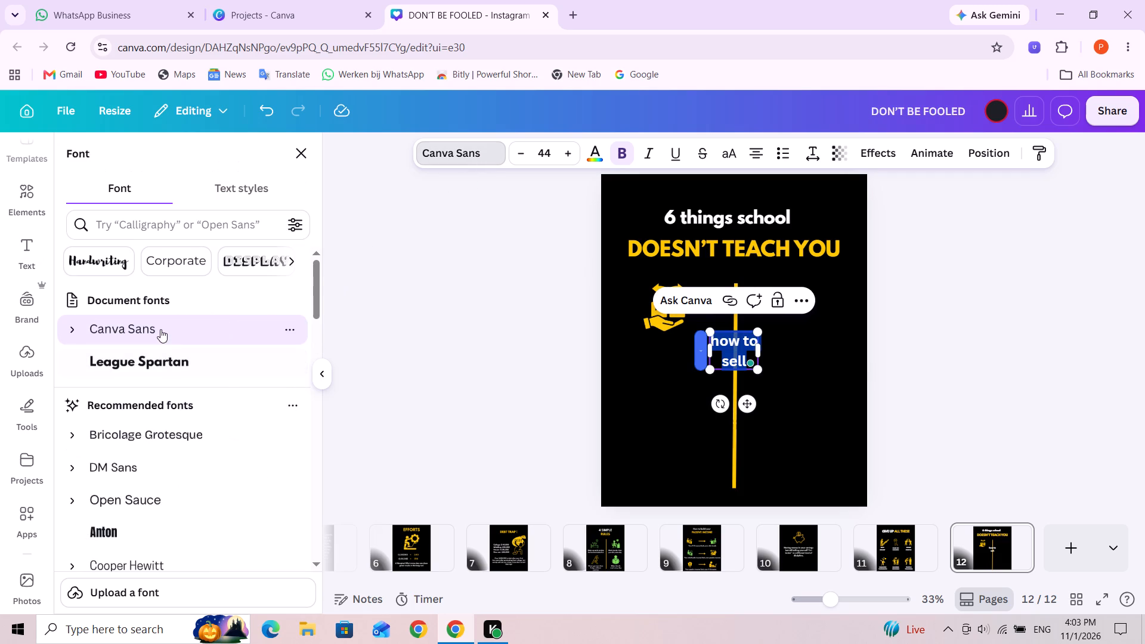
left_click(163, 358)
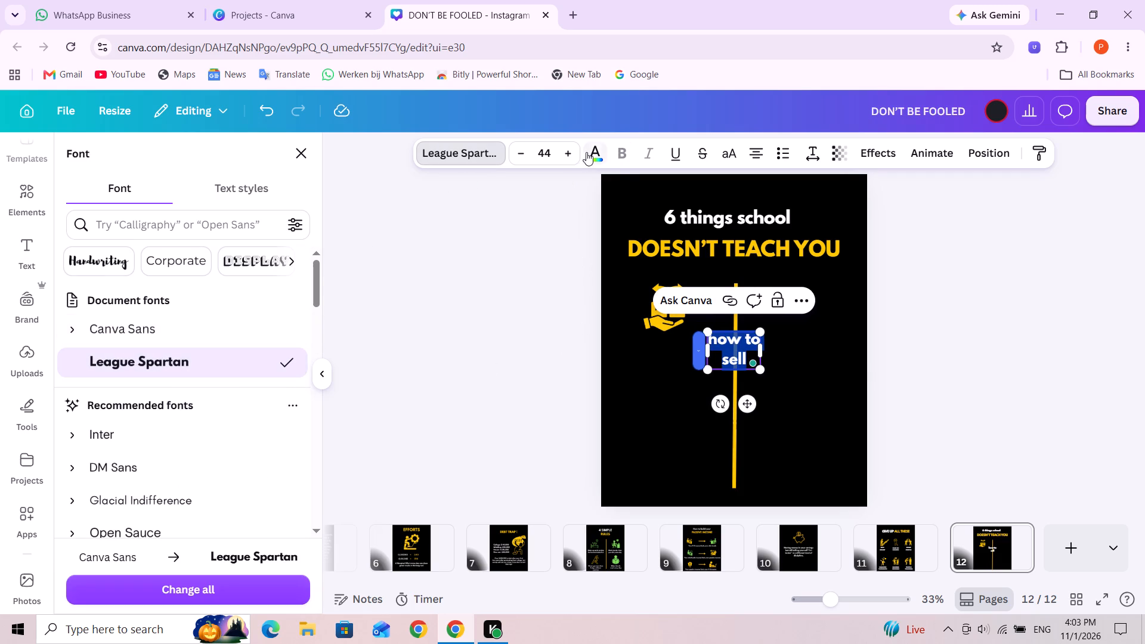
left_click(544, 150)
key("4")
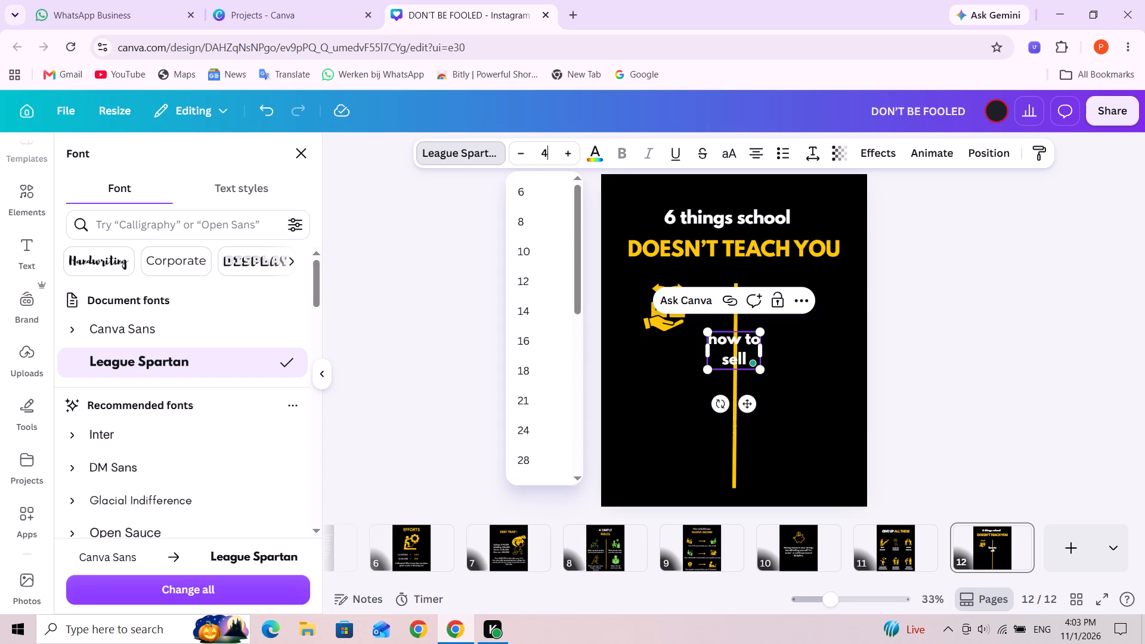
key("0")
key("Return")
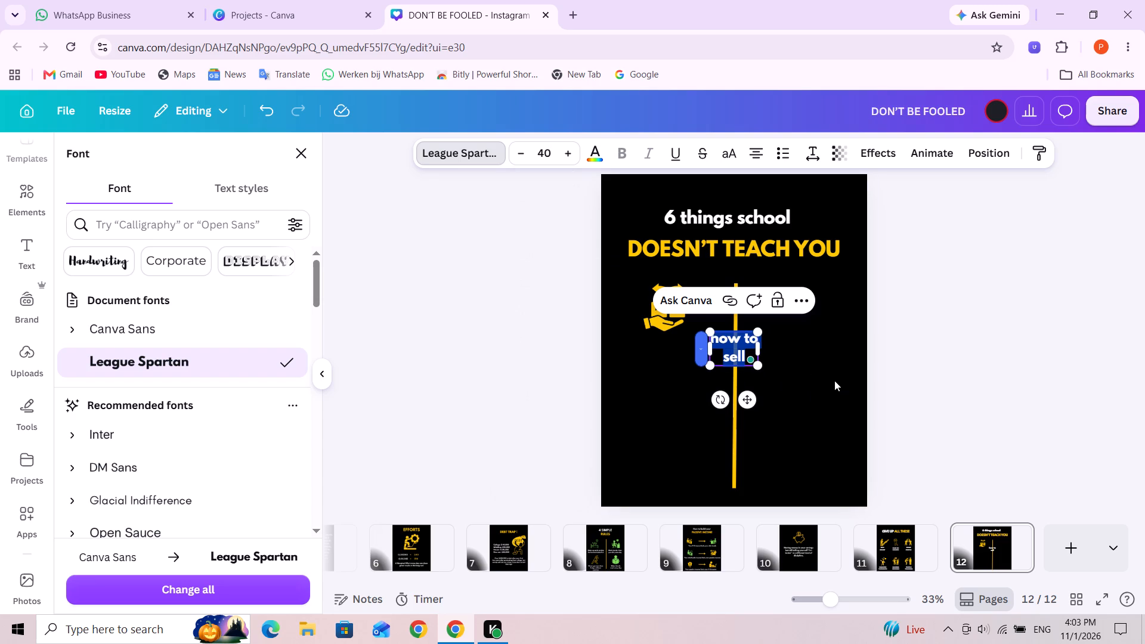
Reduce the "how to sell" caption's font size to 30.
triple_click(522, 156)
triple_click(522, 156)
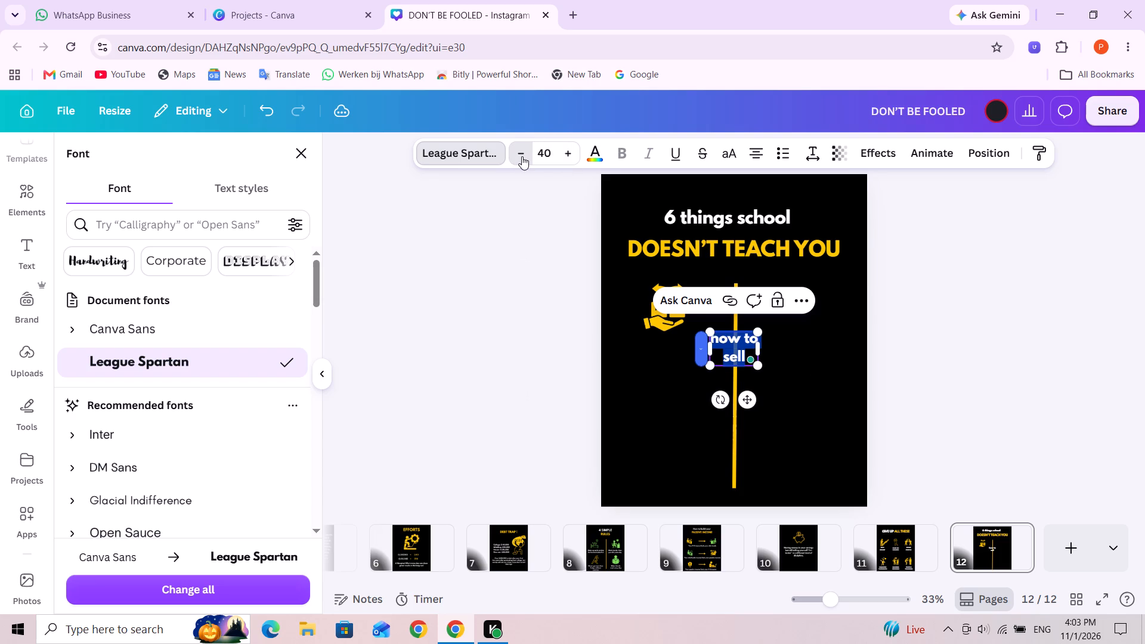
left_click(522, 156)
left_click(522, 156)
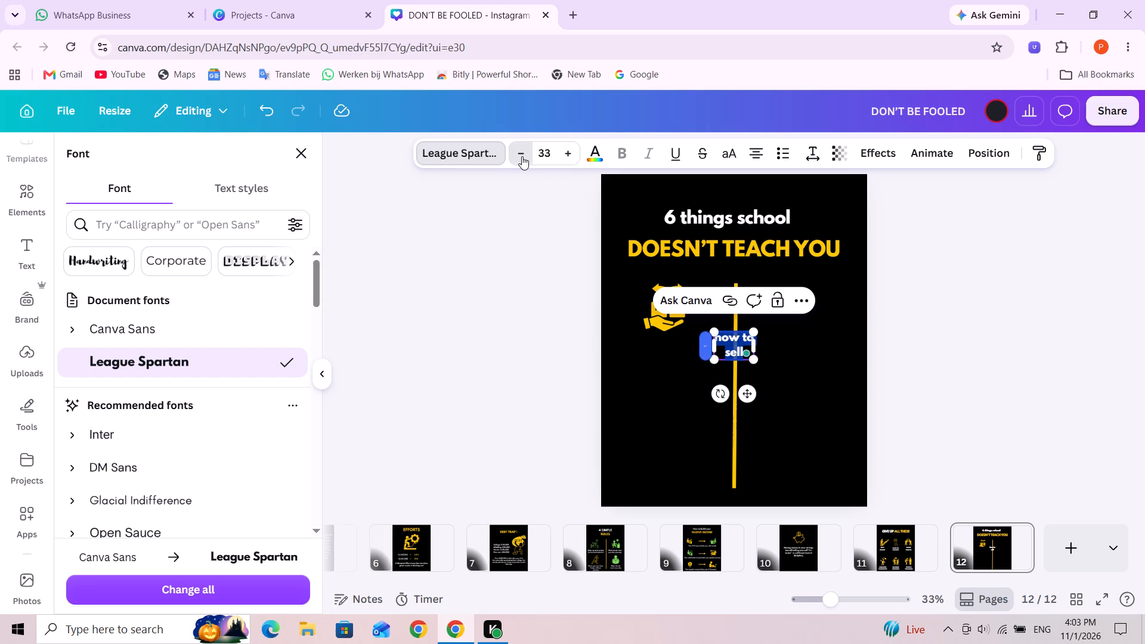
left_click(522, 156)
left_click(522, 157)
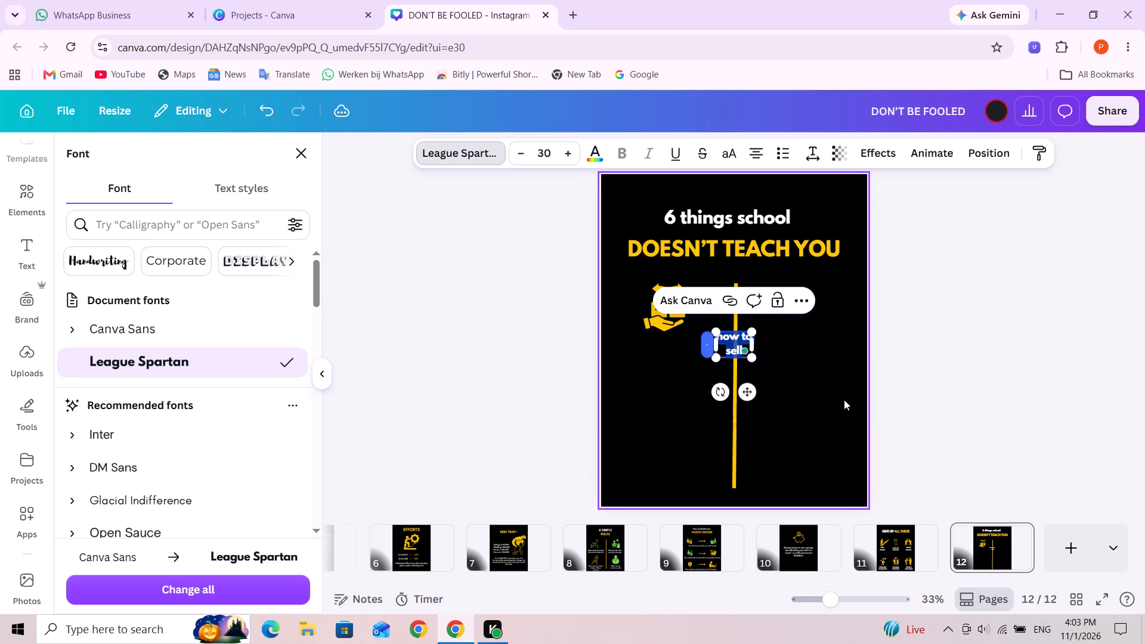
left_click(843, 400)
Move the "how to sell" caption directly beneath the yellow hand-and-boxes icon.
left_click_drag(725, 343, 653, 352)
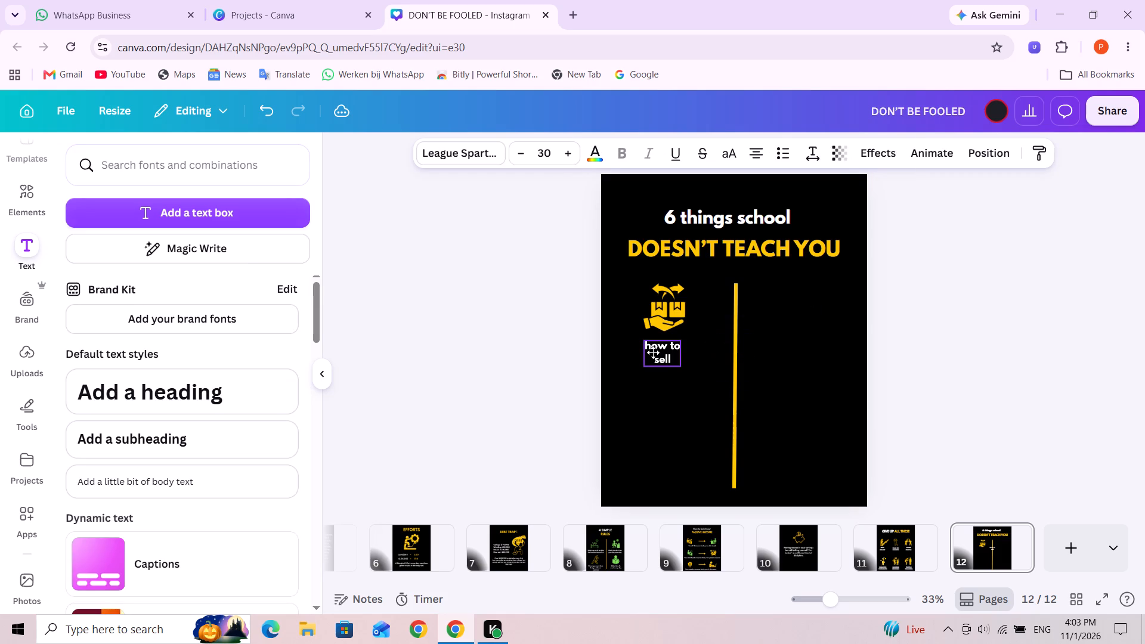
left_click_drag(653, 352, 658, 352)
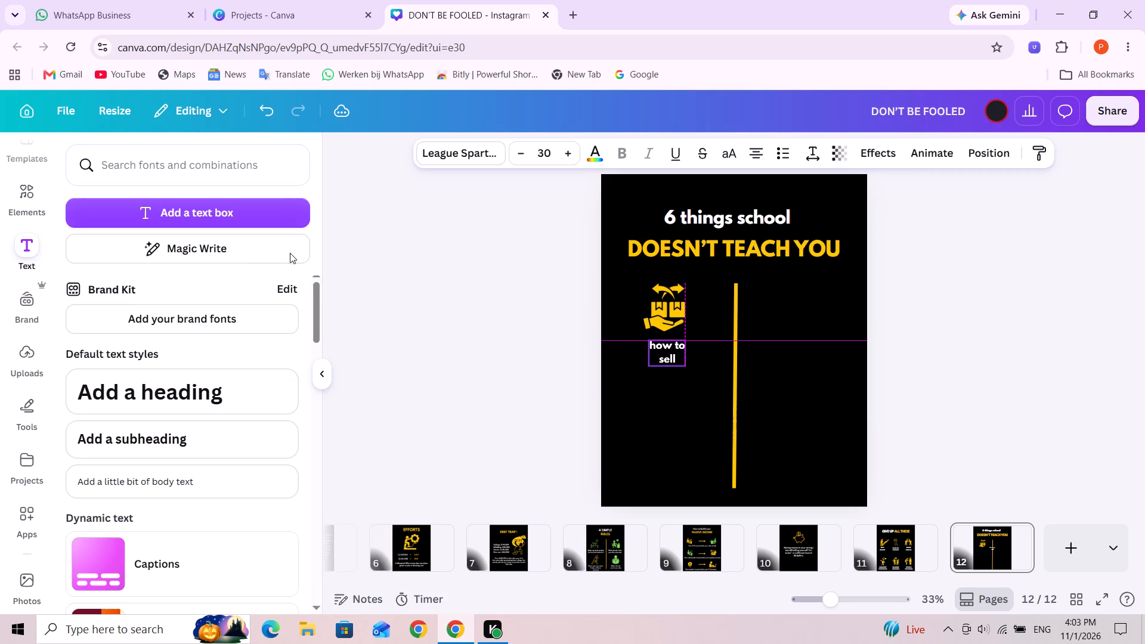
Search the graphics elements for "think".
left_click(38, 190)
triple_click(141, 163)
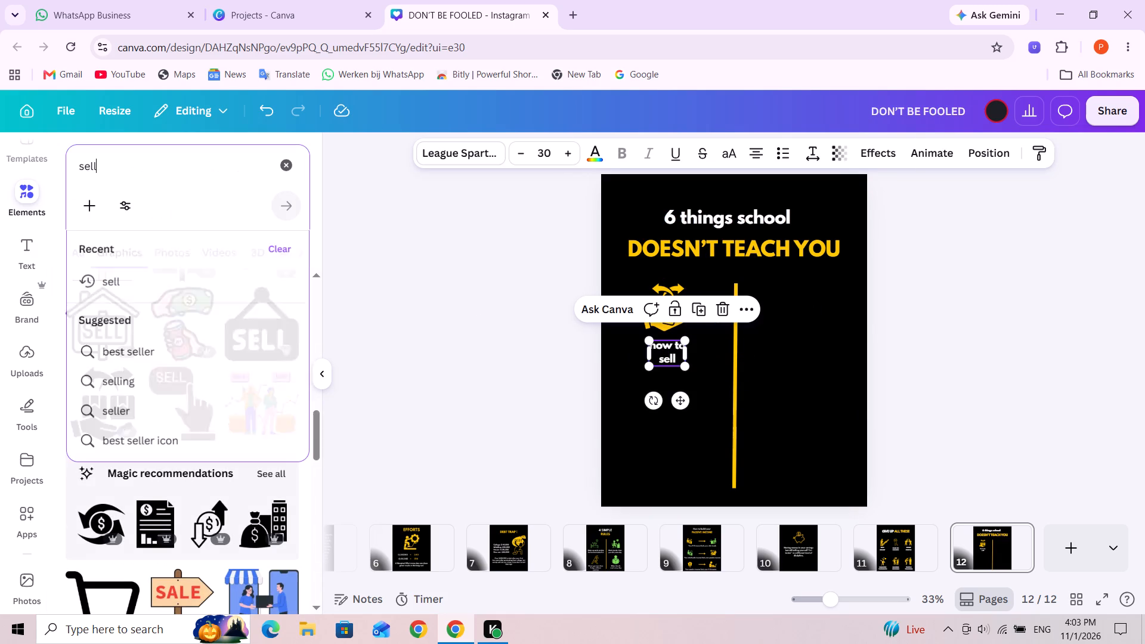
key("t")
key("h")
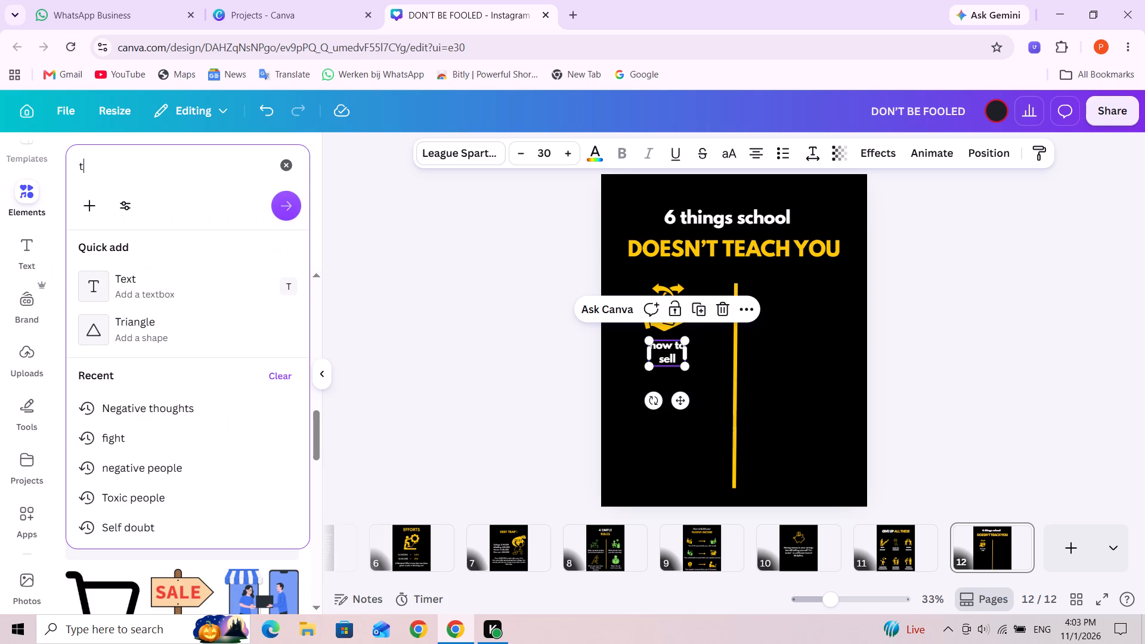
key("i")
key("n")
key("k")
key("Return")
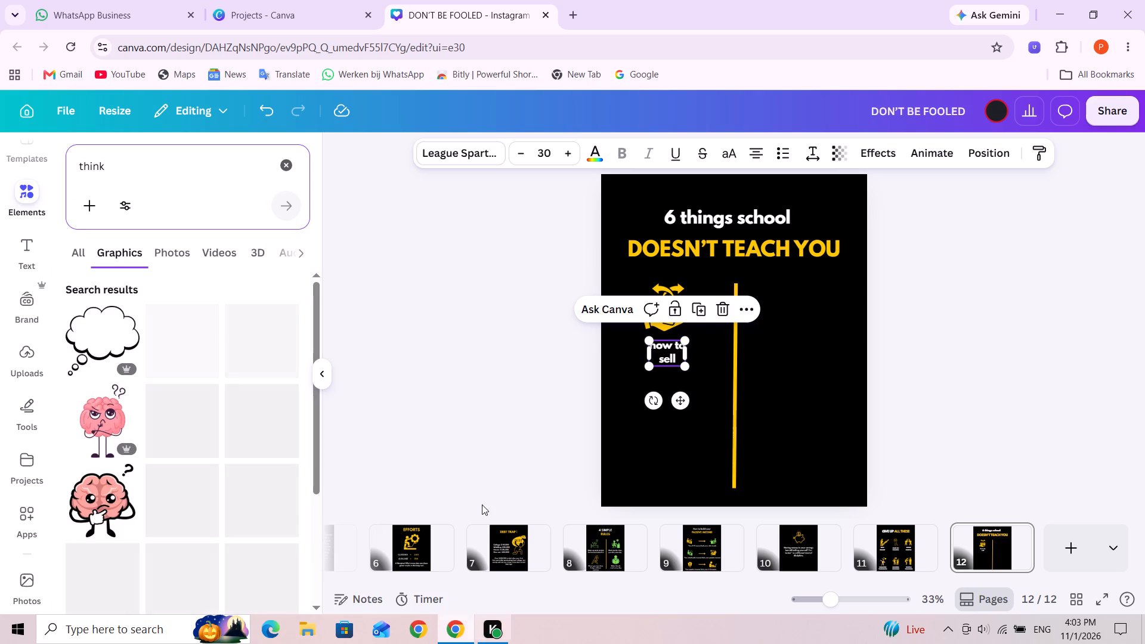
Duplicate the "how to sell" caption, place the copy level with it across the yellow line, and change "sell" to "think".
left_click(698, 306)
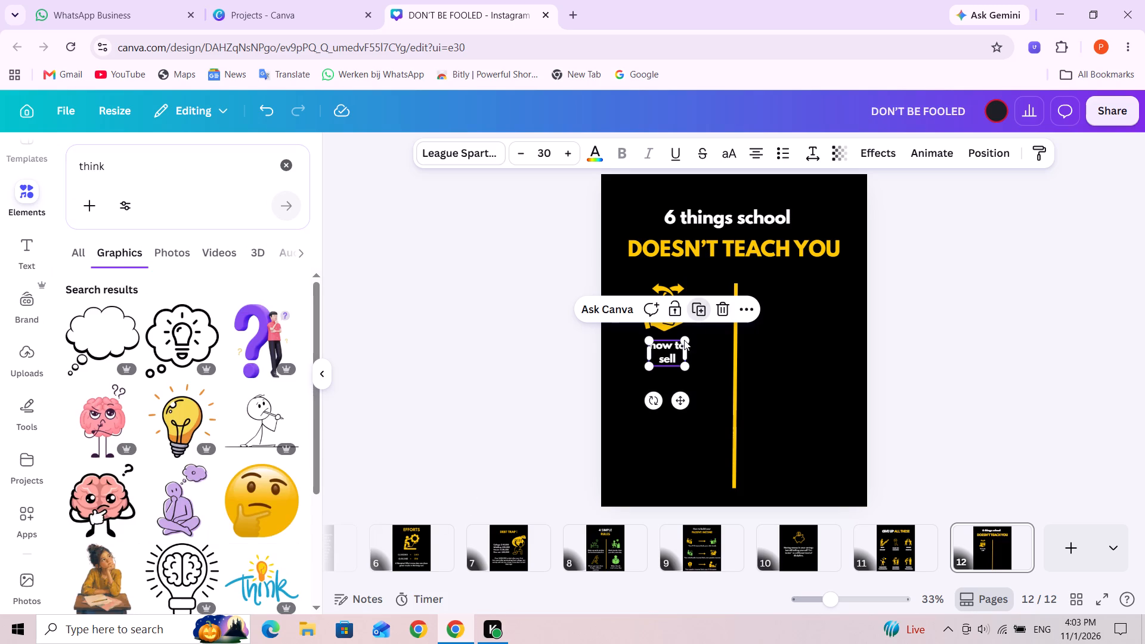
left_click_drag(678, 359, 794, 351)
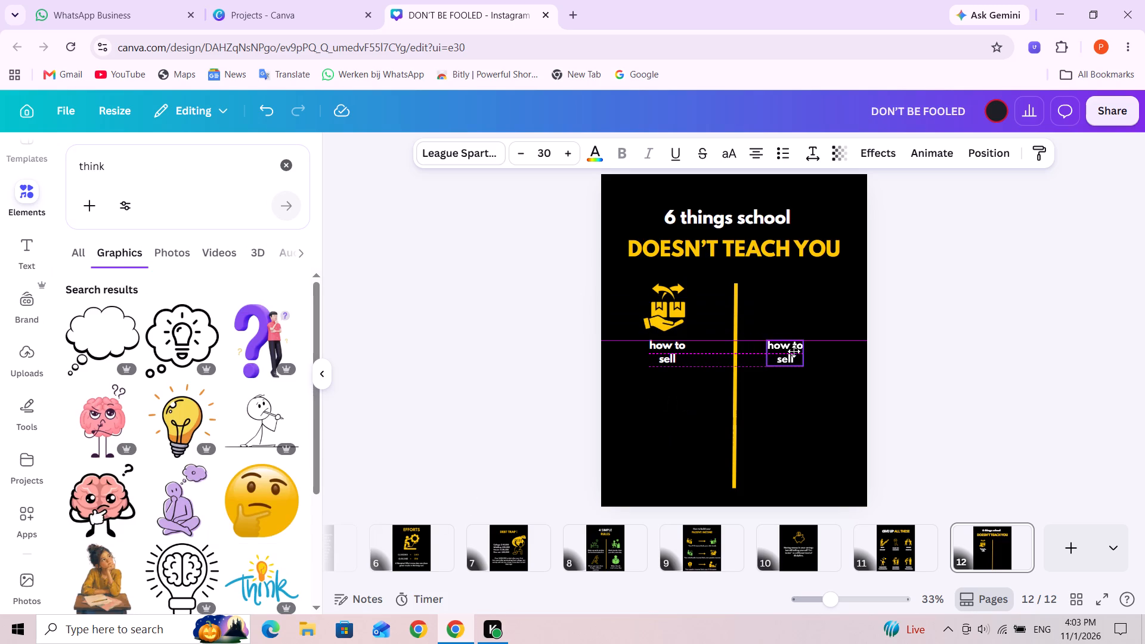
left_click_drag(794, 351, 813, 352)
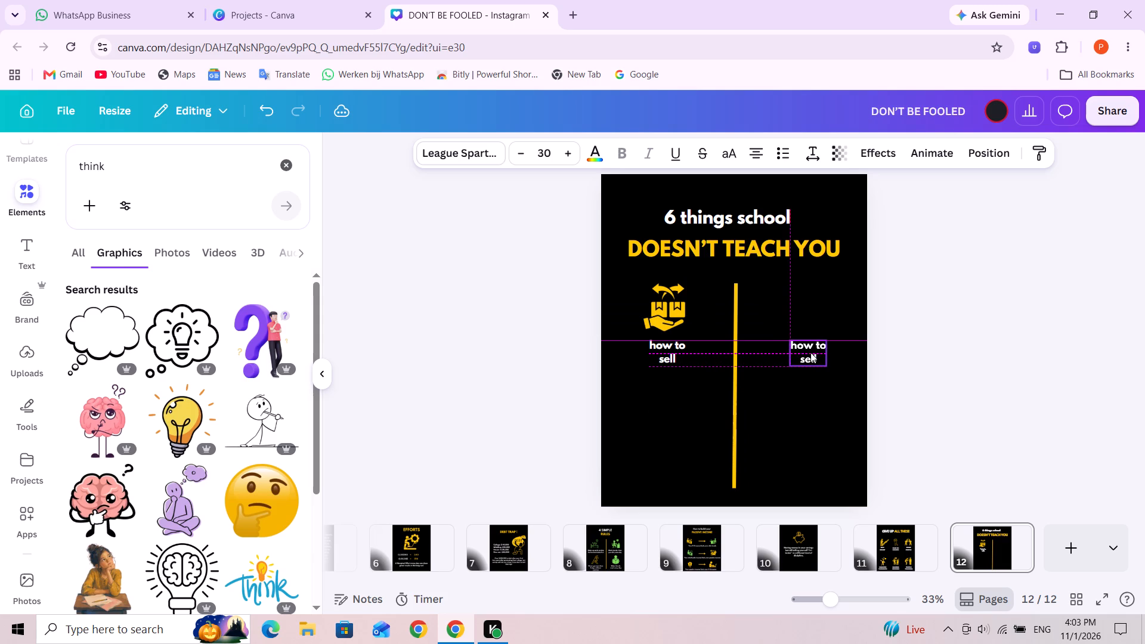
left_click(807, 352)
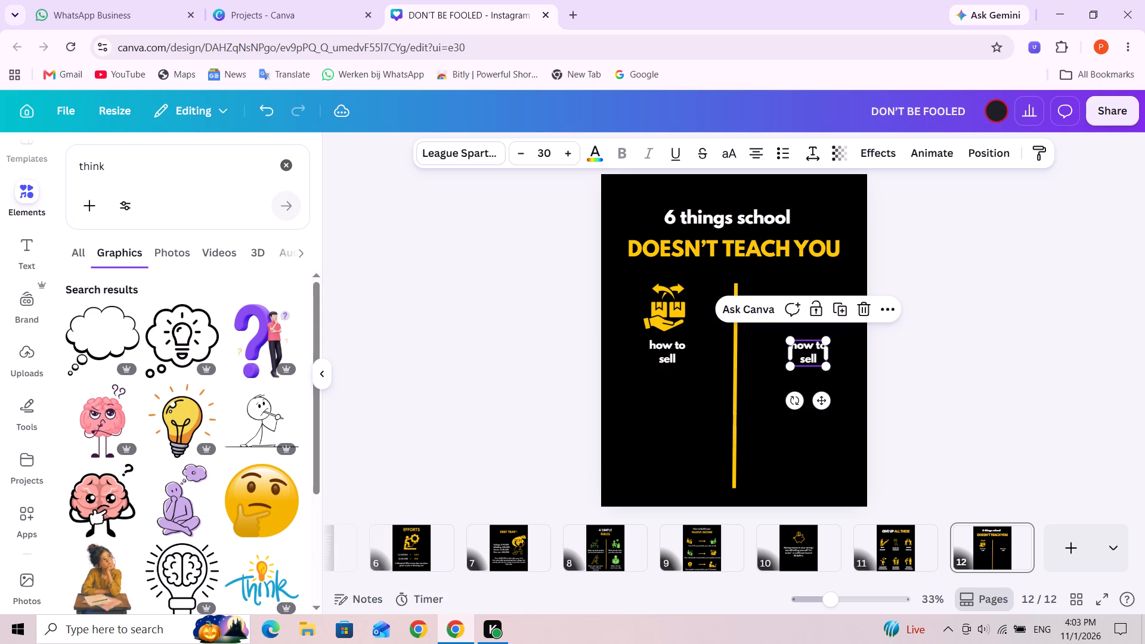
double_click(815, 359)
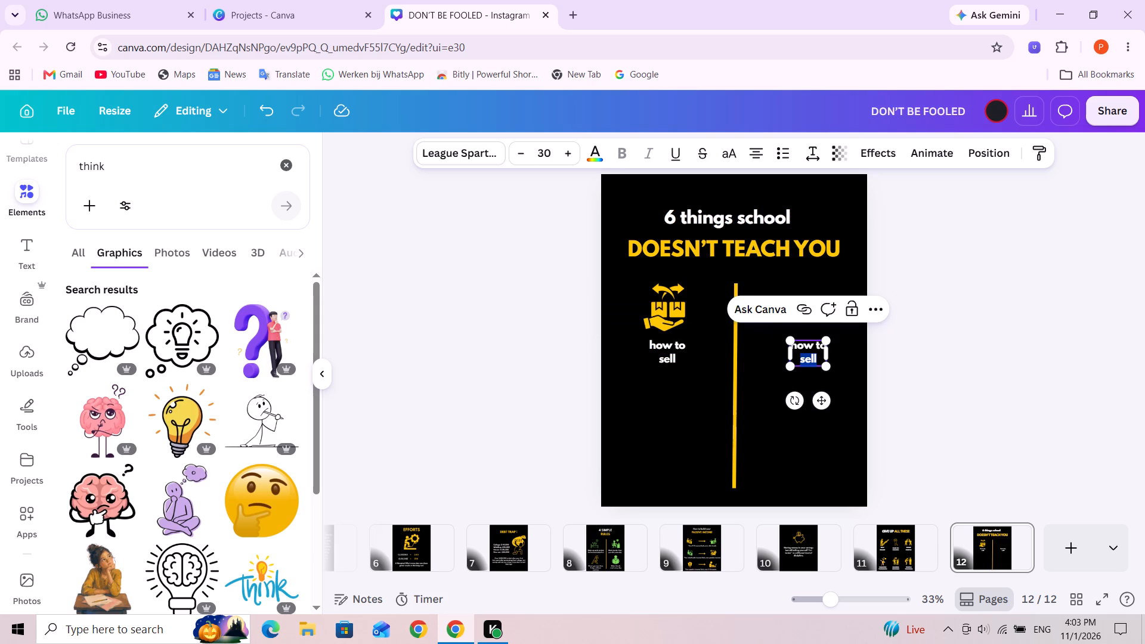
type("think")
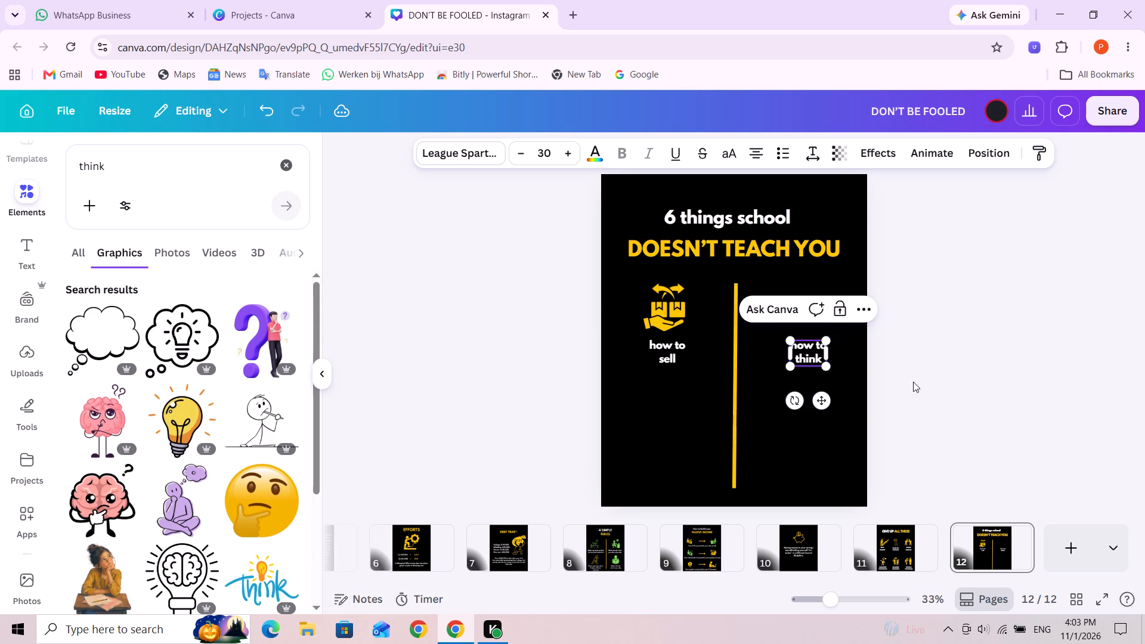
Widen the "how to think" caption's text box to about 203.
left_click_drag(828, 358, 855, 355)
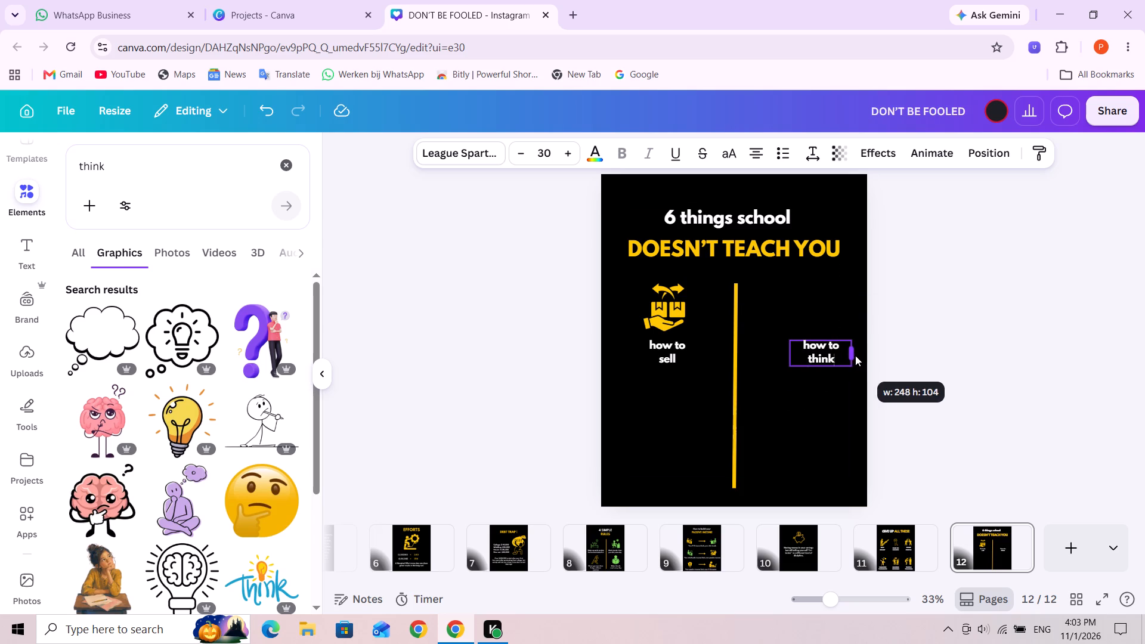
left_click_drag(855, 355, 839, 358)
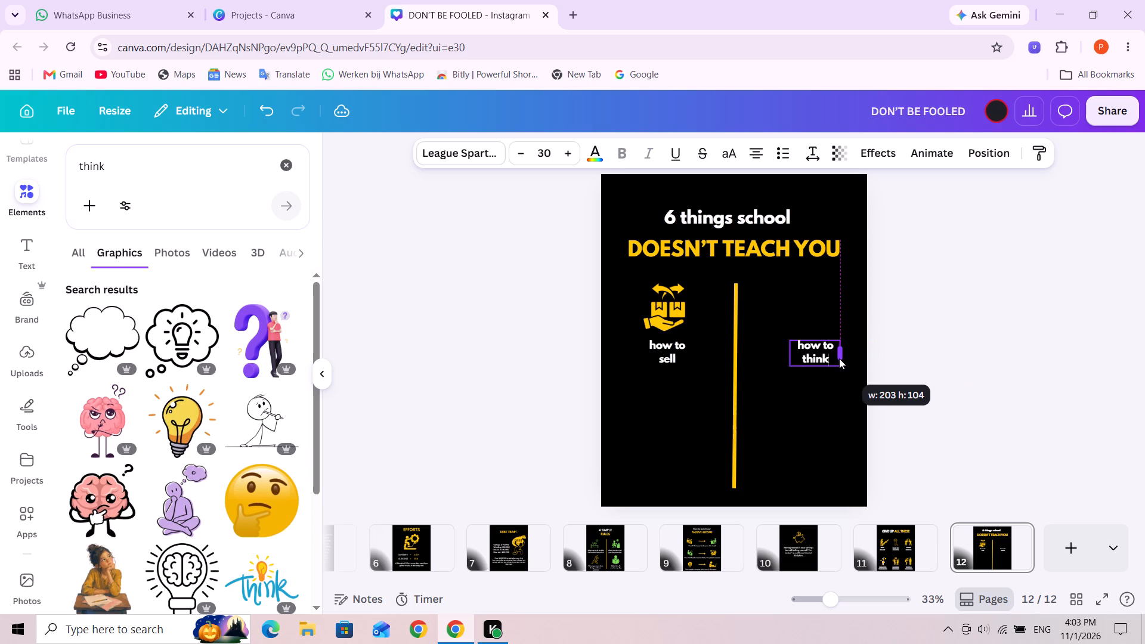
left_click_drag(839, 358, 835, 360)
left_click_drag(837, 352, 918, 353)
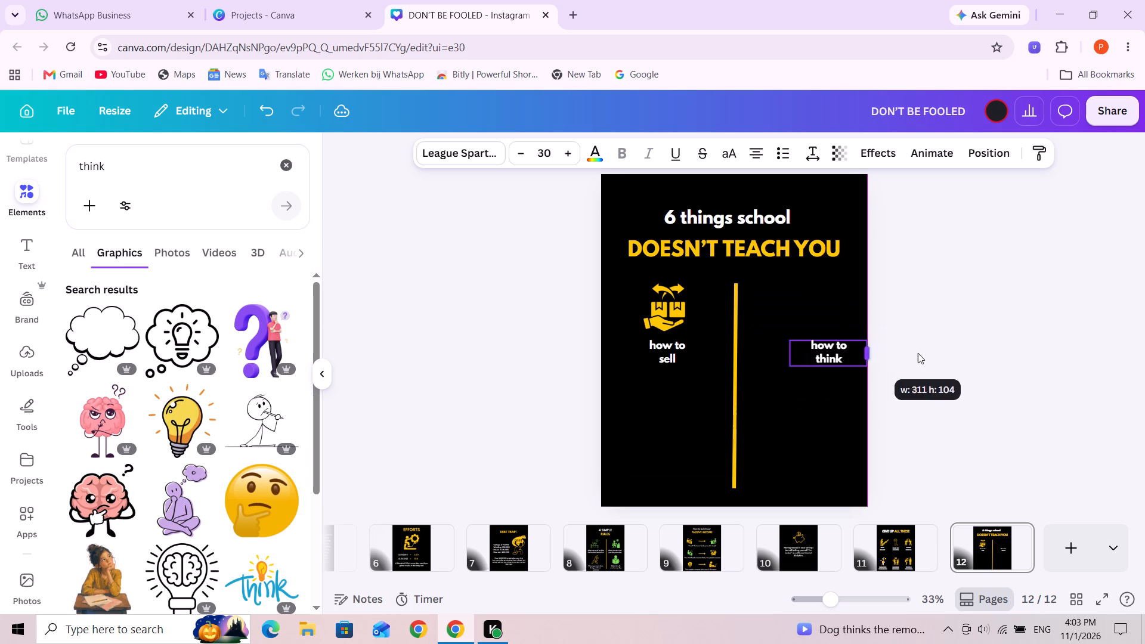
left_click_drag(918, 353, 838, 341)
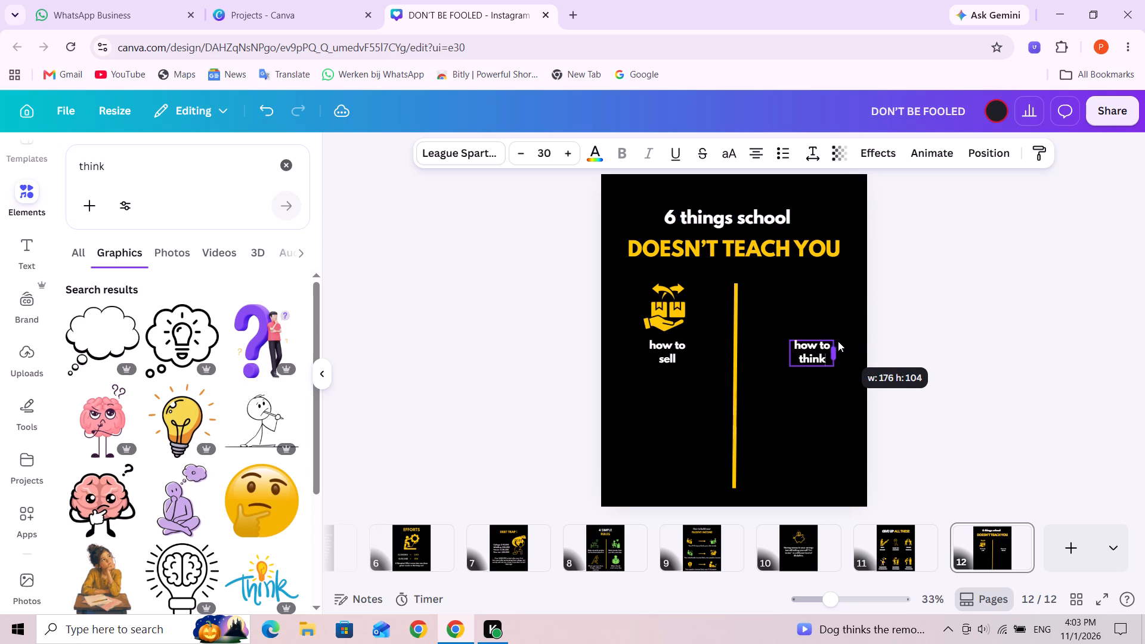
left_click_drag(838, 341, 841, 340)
Replace the whole text of the caption right of the yellow line with "How to think".
left_click(803, 360)
left_click(803, 361)
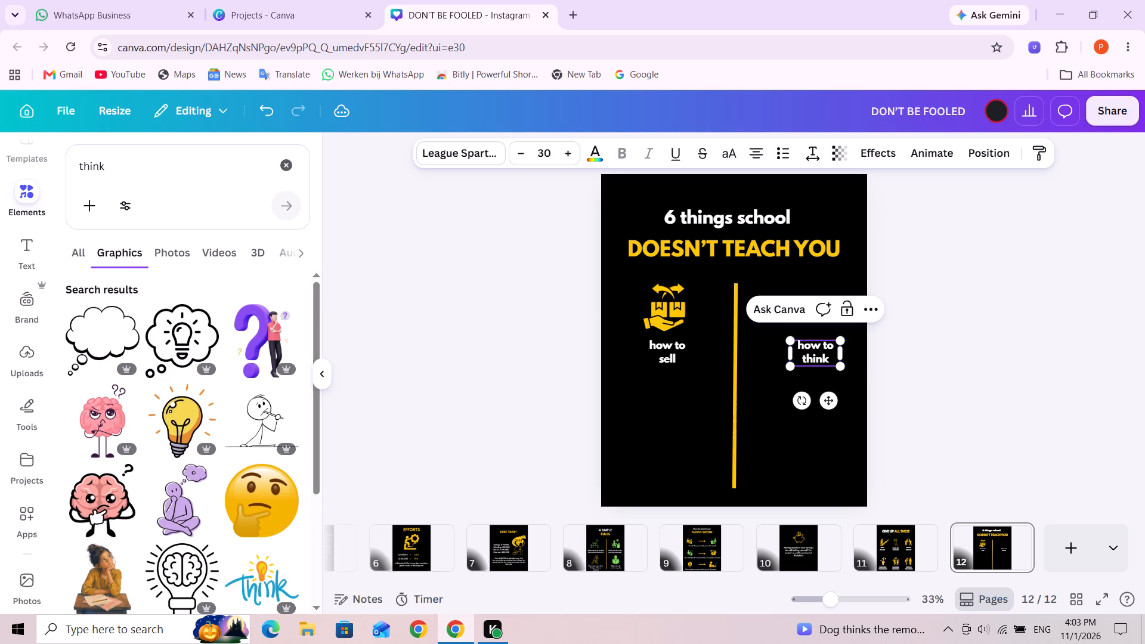
key("BackSpace")
key("BackSpace")
double_click(815, 362)
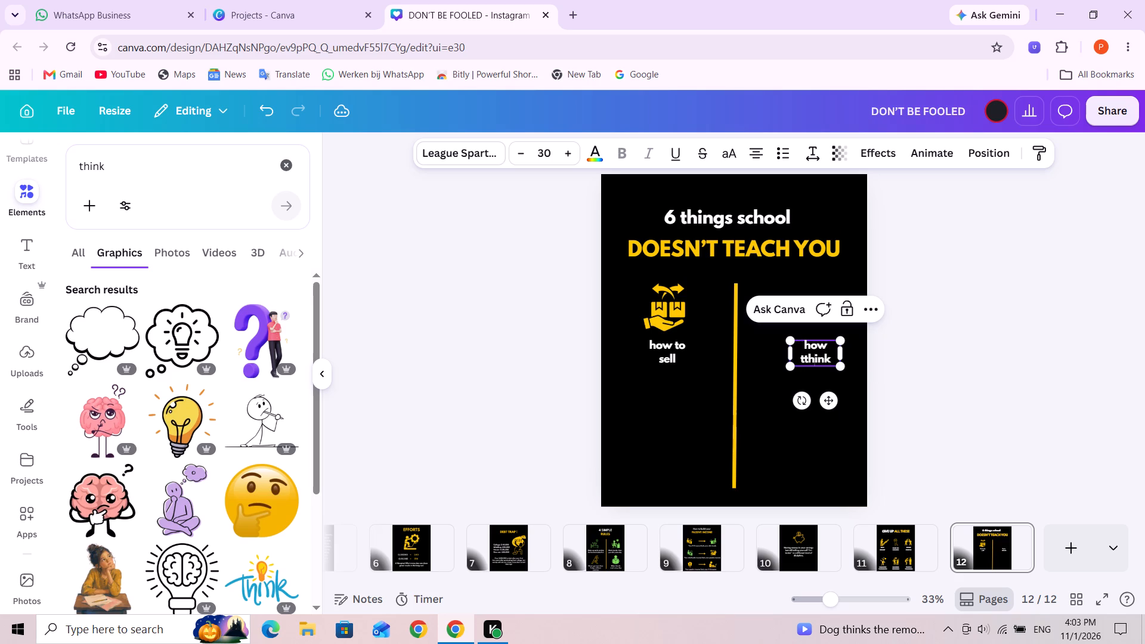
double_click(813, 357)
key("ctrl+a")
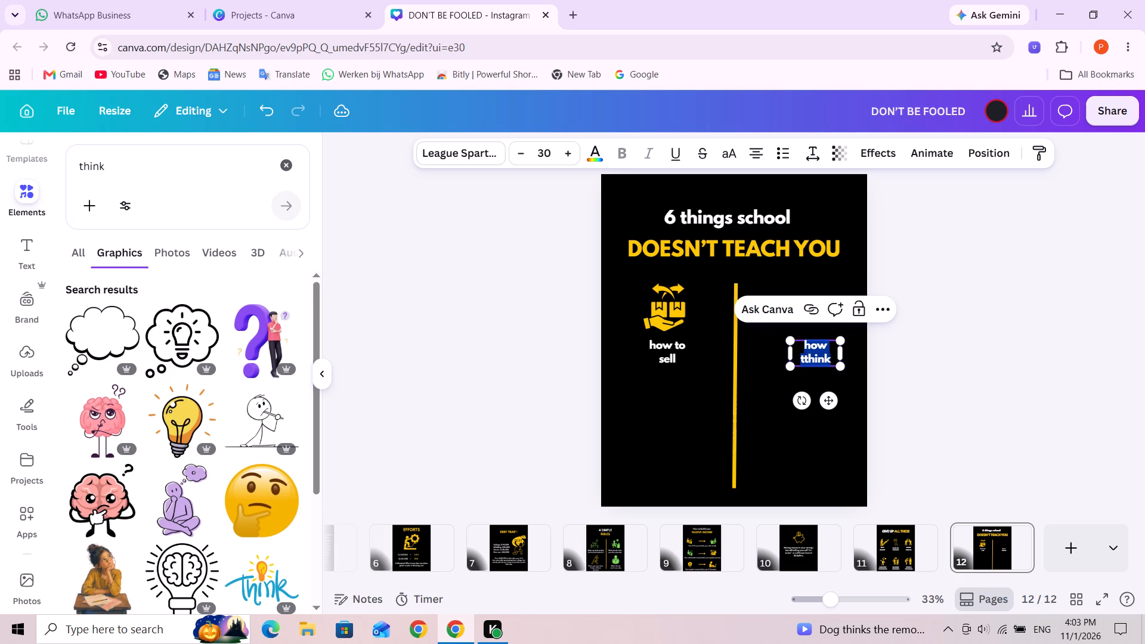
key("BackSpace")
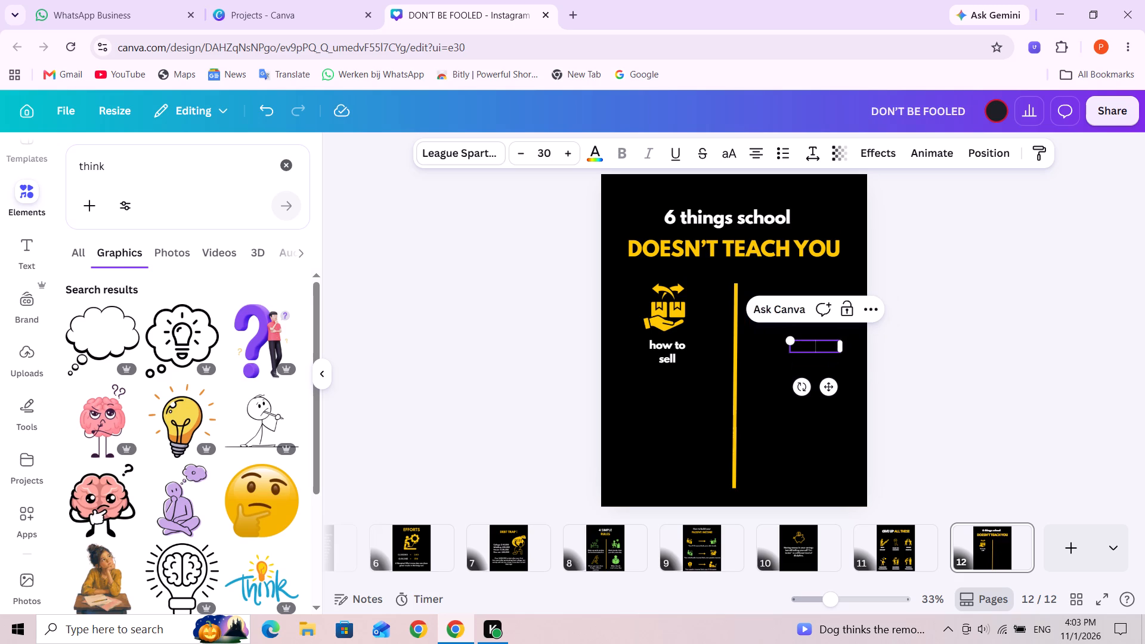
type("HOW T")
key("BackSpace")
key("BackSpace")
key("BackSpace")
key("BackSpace")
type("ow tot")
key("BackSpace")
key("space")
type("th")
key("i")
key("n")
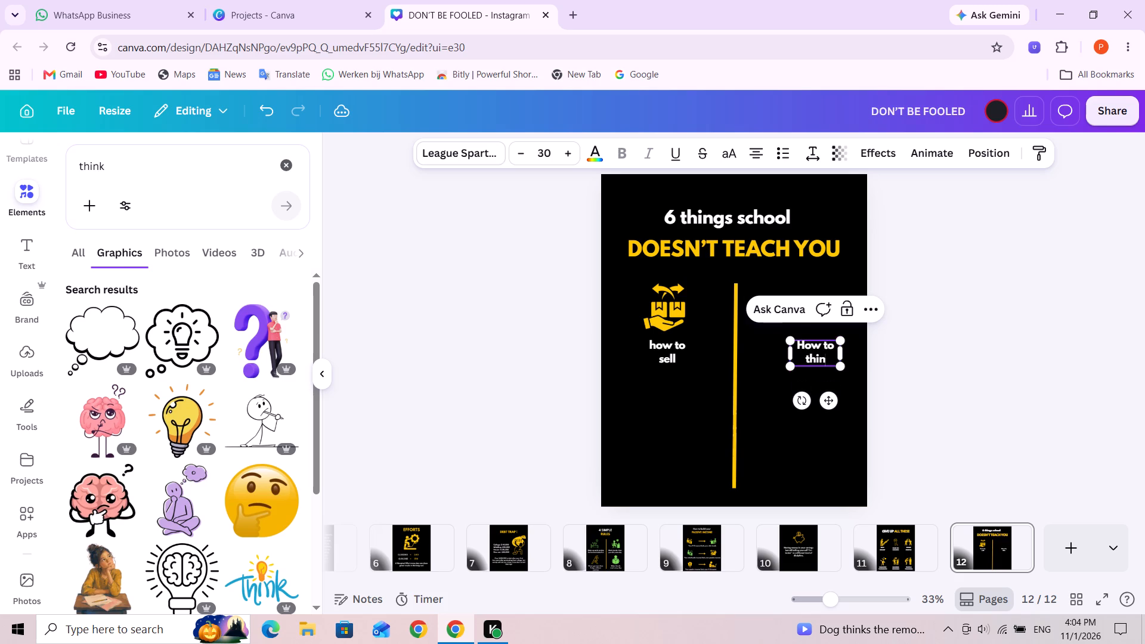
key("k")
Widen the "How to think" text box so the caption fits on a single line.
left_click_drag(842, 354, 858, 360)
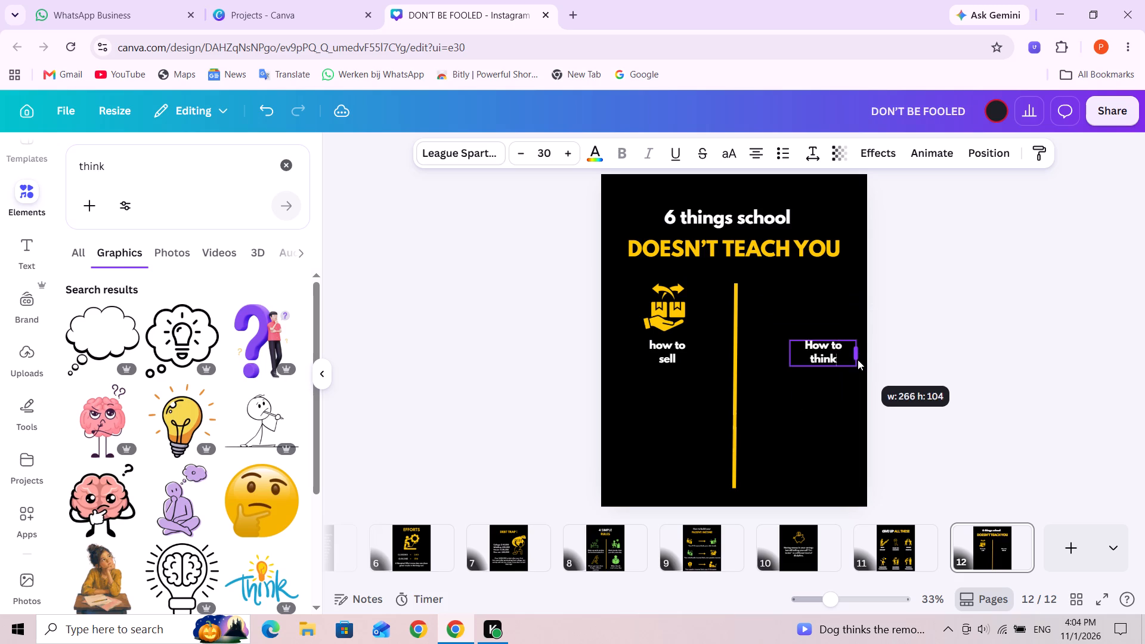
left_click_drag(858, 360, 863, 360)
left_click(822, 392)
Reposition the "How to think" caption closer to the yellow line, vertically centred with the two-line "how to sell" caption.
left_click_drag(834, 346, 830, 346)
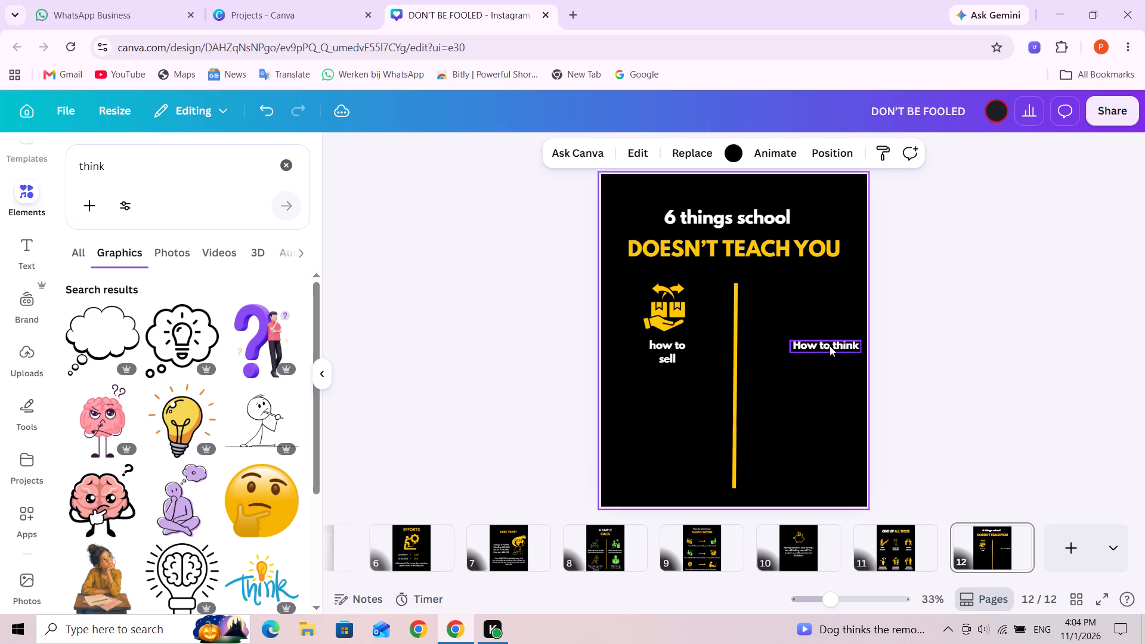
left_click_drag(830, 346, 818, 346)
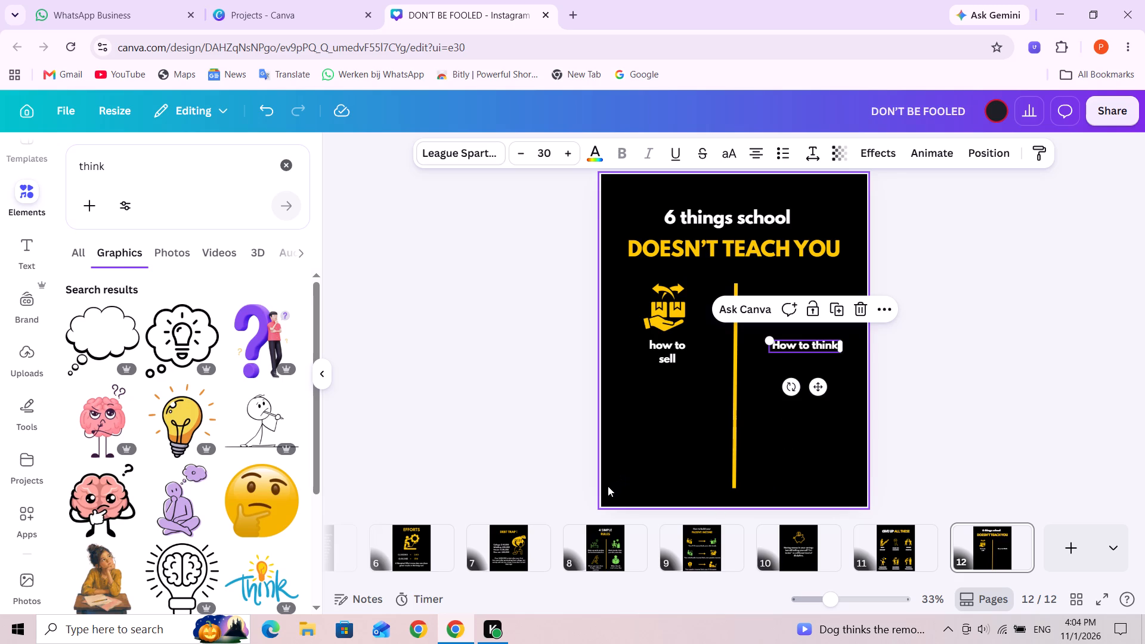
left_click(674, 354)
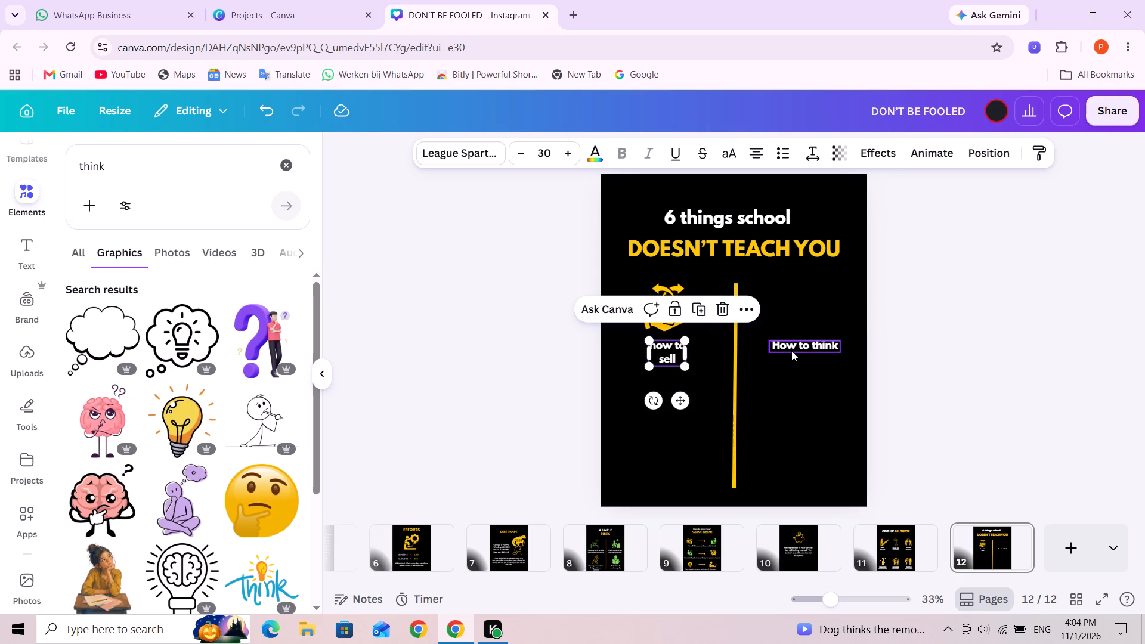
left_click_drag(801, 346, 801, 349)
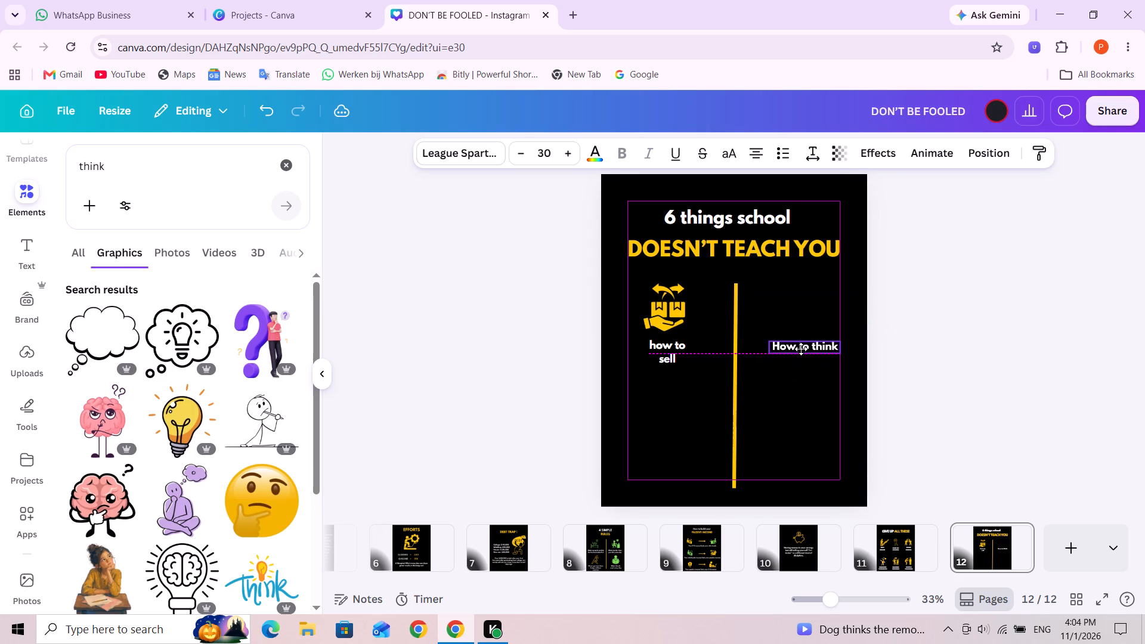
left_click_drag(801, 349, 801, 352)
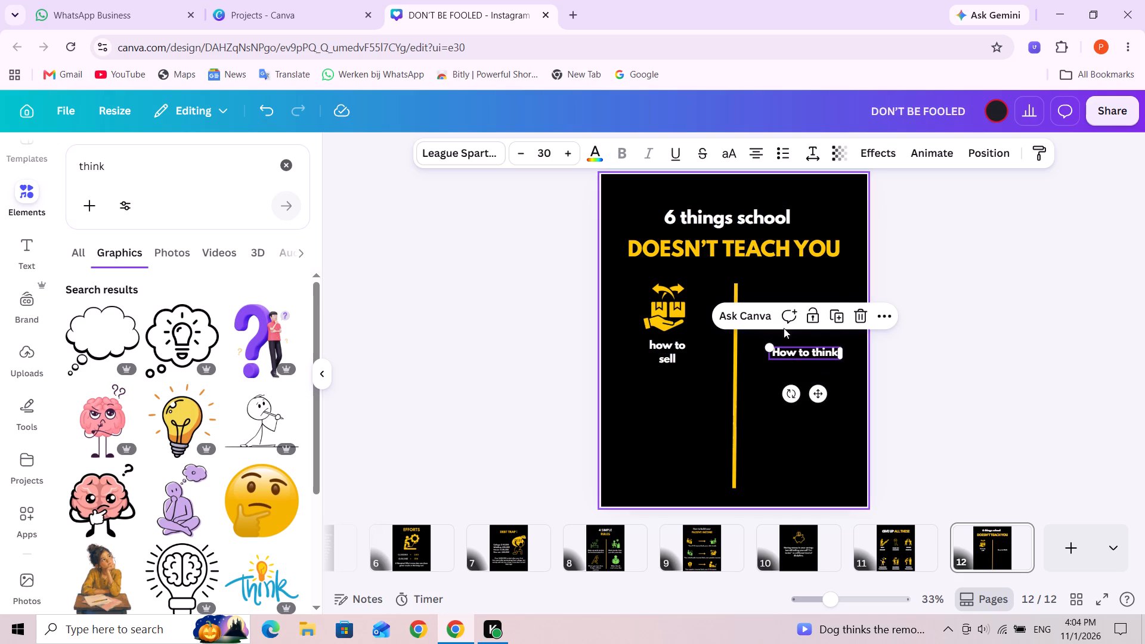
Duplicate the "How to think" caption and place the copy lower in the left column, centred under "how to sell" with space between.
left_click(837, 315)
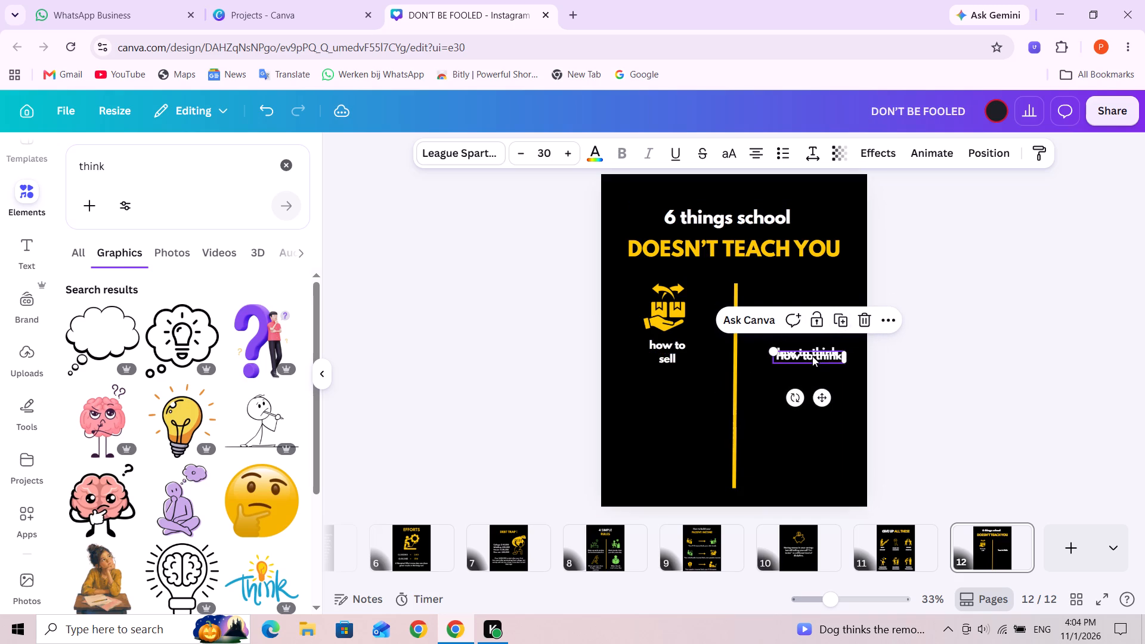
left_click_drag(812, 356, 669, 428)
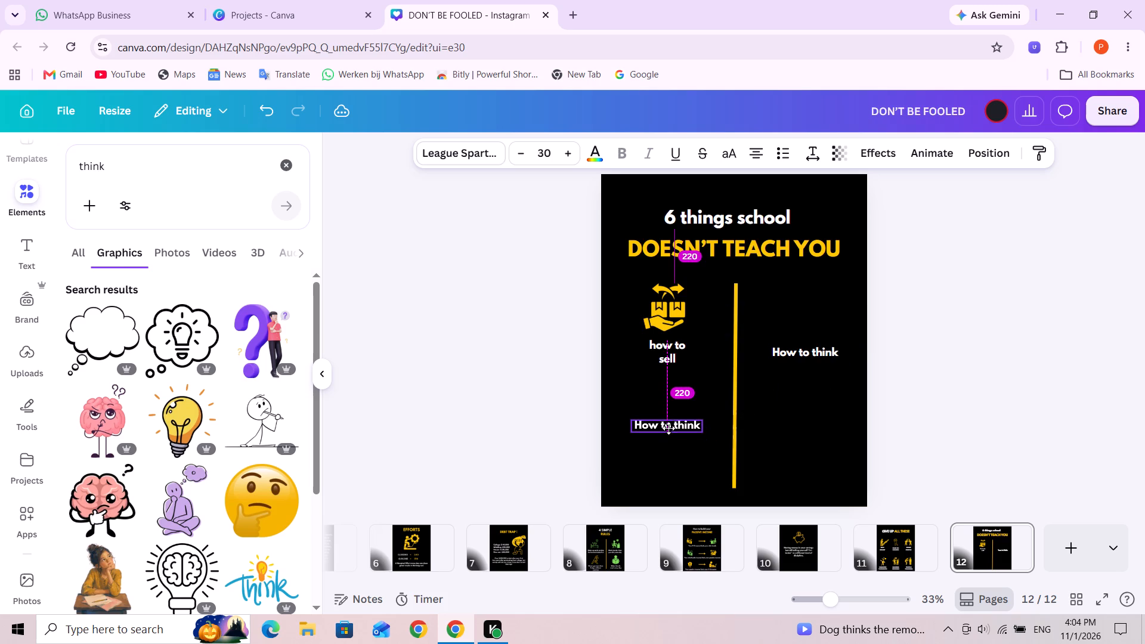
left_click_drag(669, 428, 673, 423)
left_click_drag(673, 423, 671, 418)
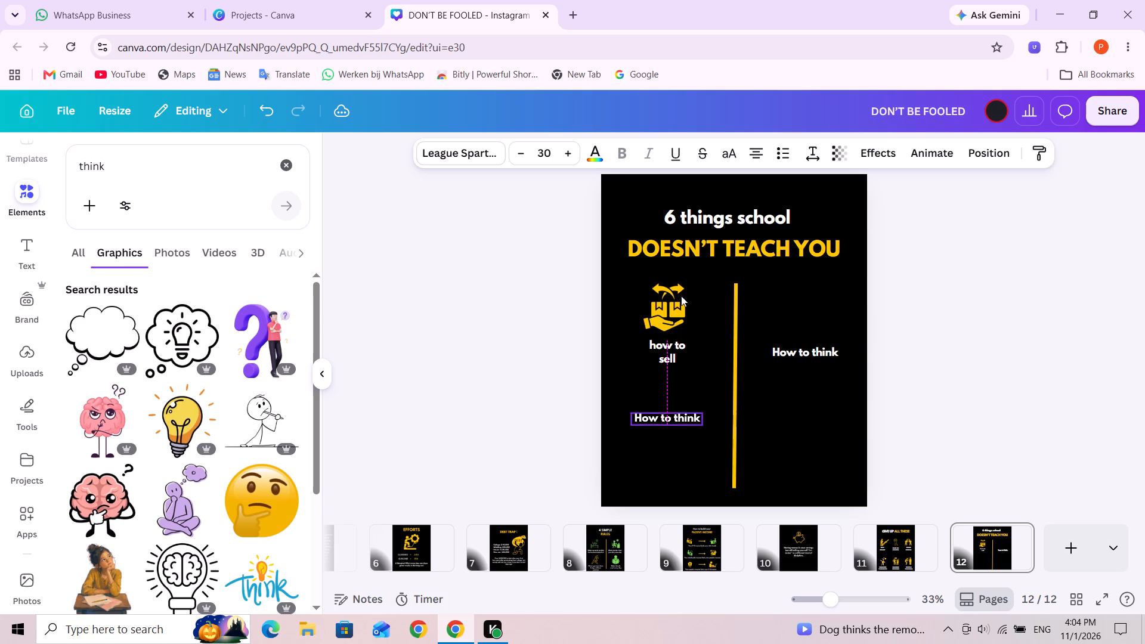
Shrink the yellow selling icon above "how to sell" to about 126 by 144.
left_click(671, 310)
left_click_drag(685, 330, 684, 330)
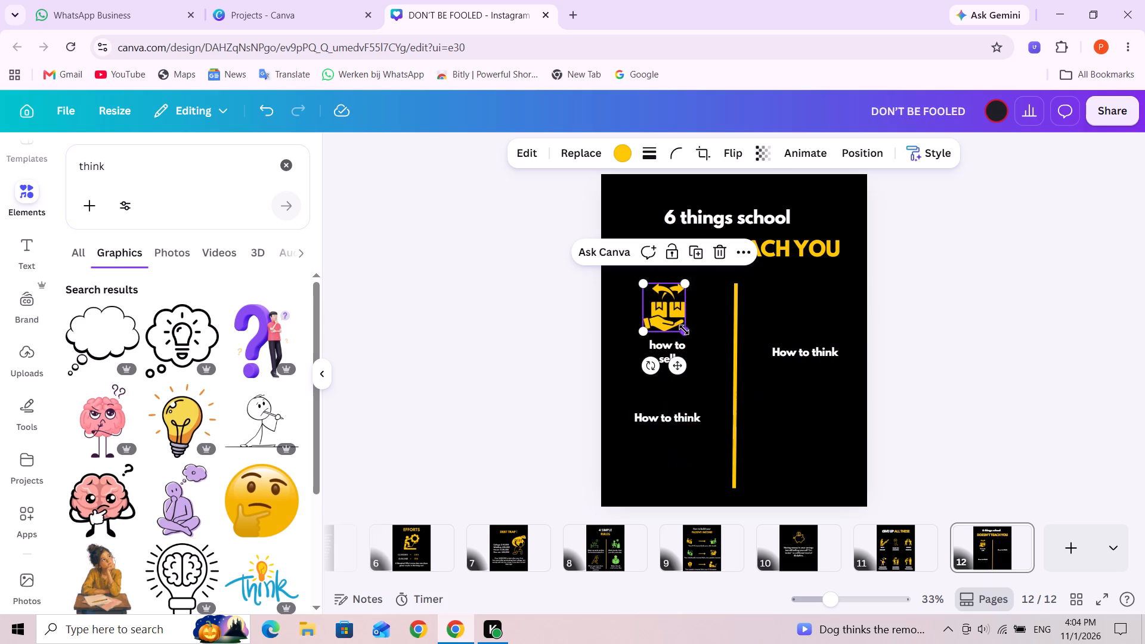
left_click_drag(684, 330, 673, 318)
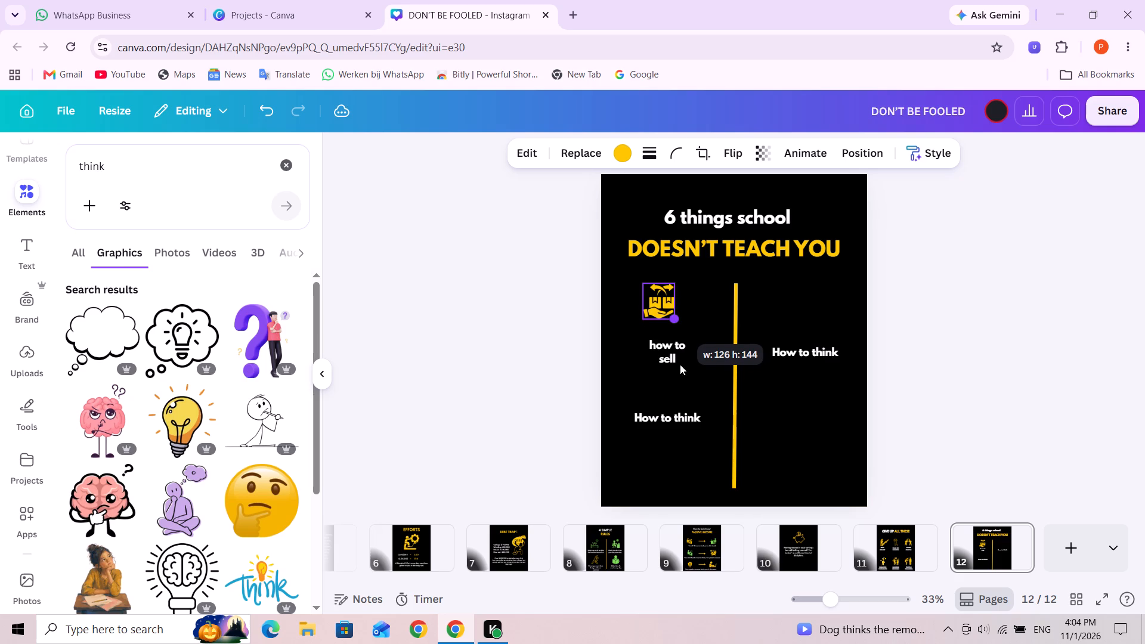
left_click(682, 391)
Move the "how to sell" caption up, centred beneath its icon, and raise the "How to think" caption beside the line to match.
left_click_drag(673, 351, 665, 337)
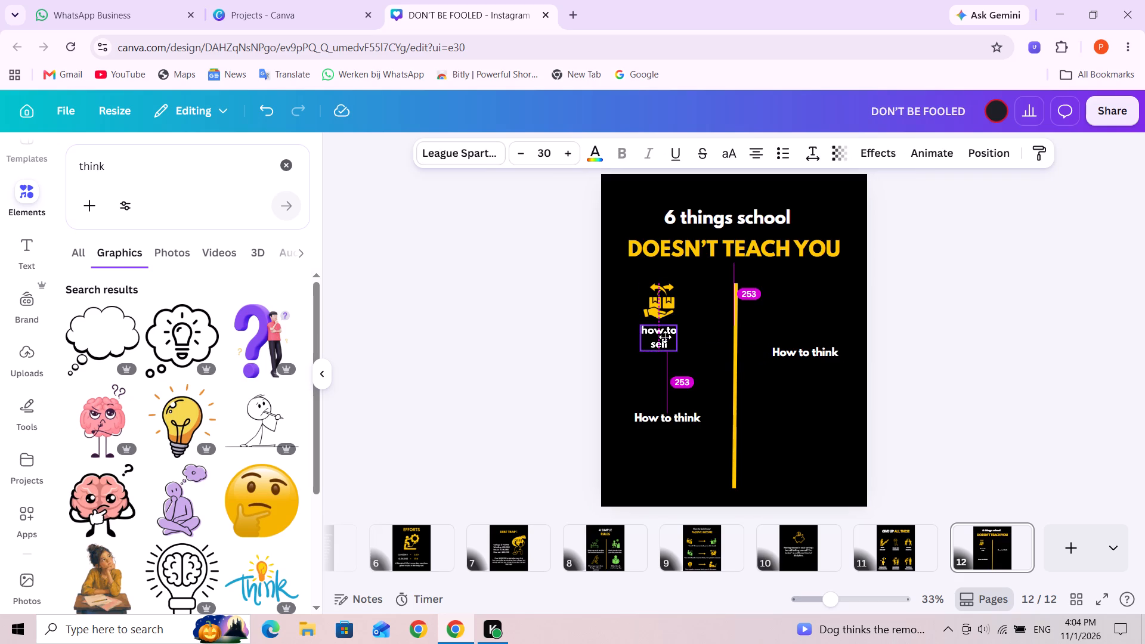
left_click_drag(665, 337, 667, 339)
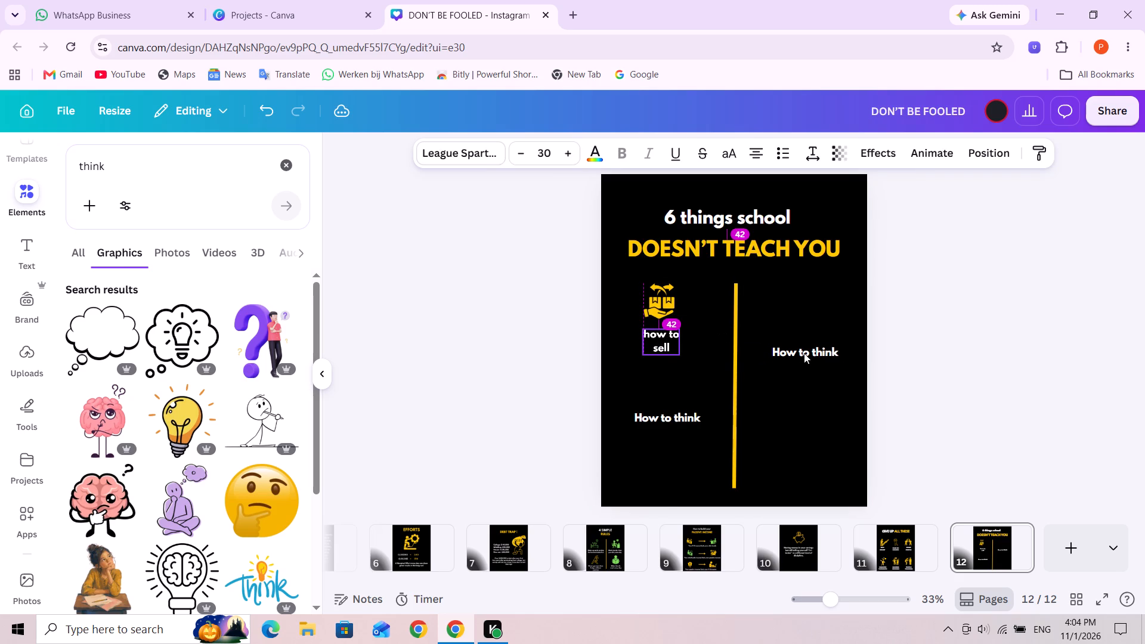
left_click_drag(804, 353, 804, 339)
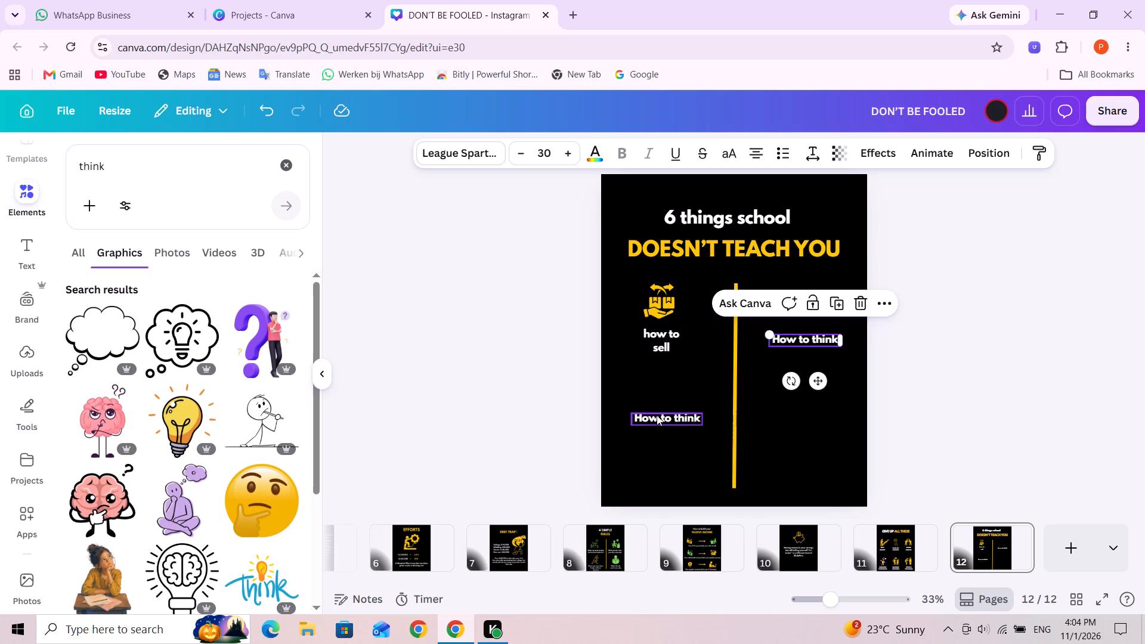
Search the graphics for "failure" and insert the seated figure with an X speech bubble.
left_click(657, 415)
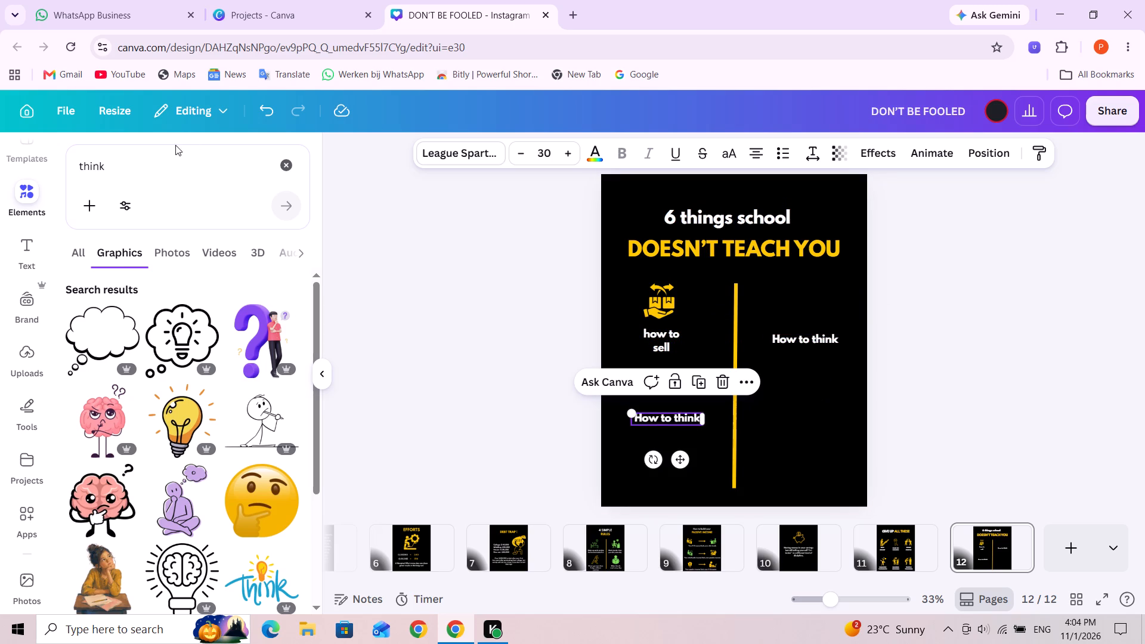
double_click(95, 163)
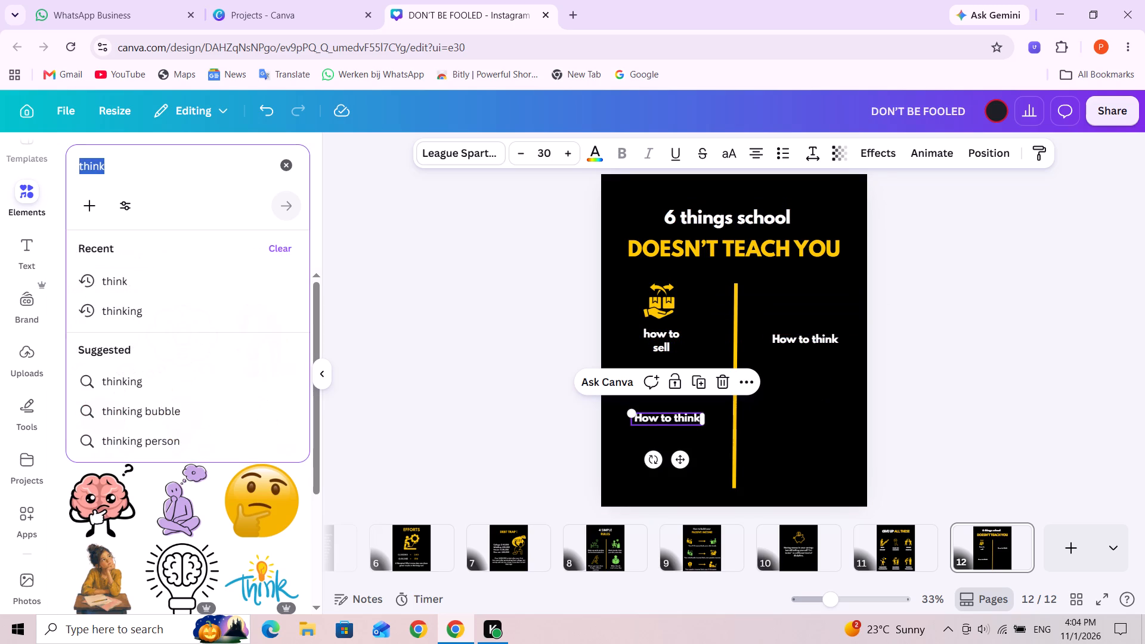
type("fa")
type("ilure")
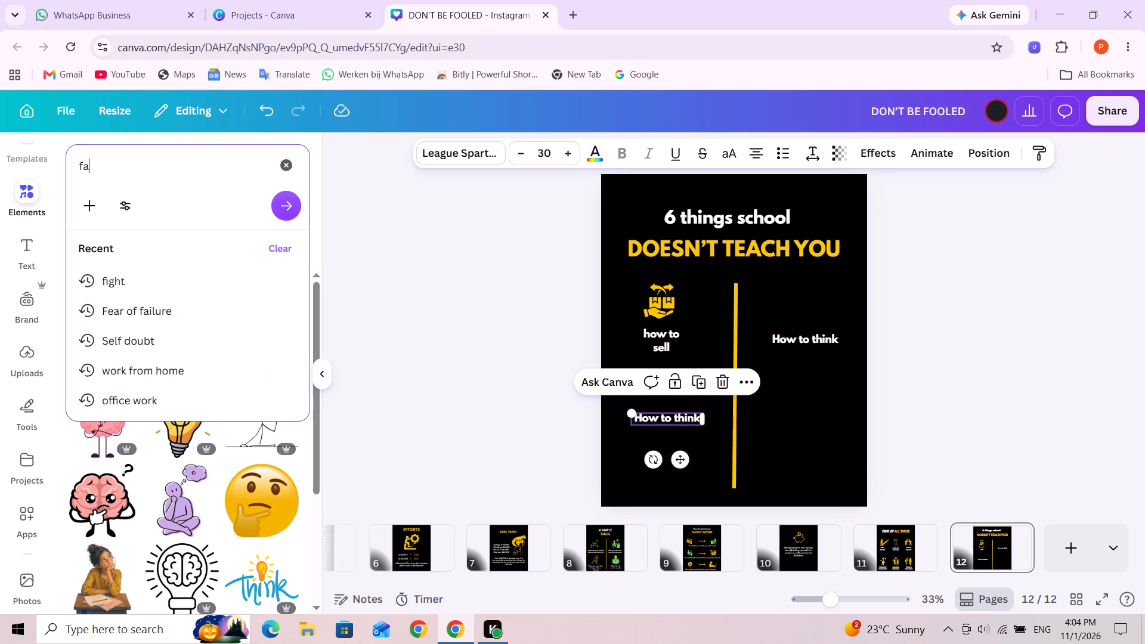
key("Return")
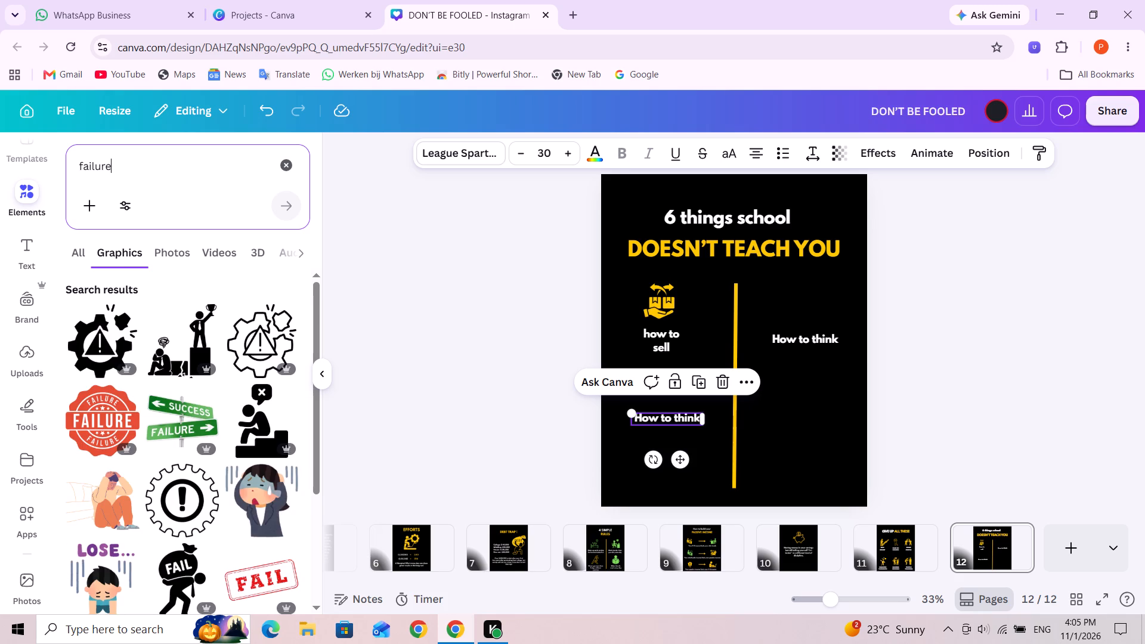
left_click(275, 416)
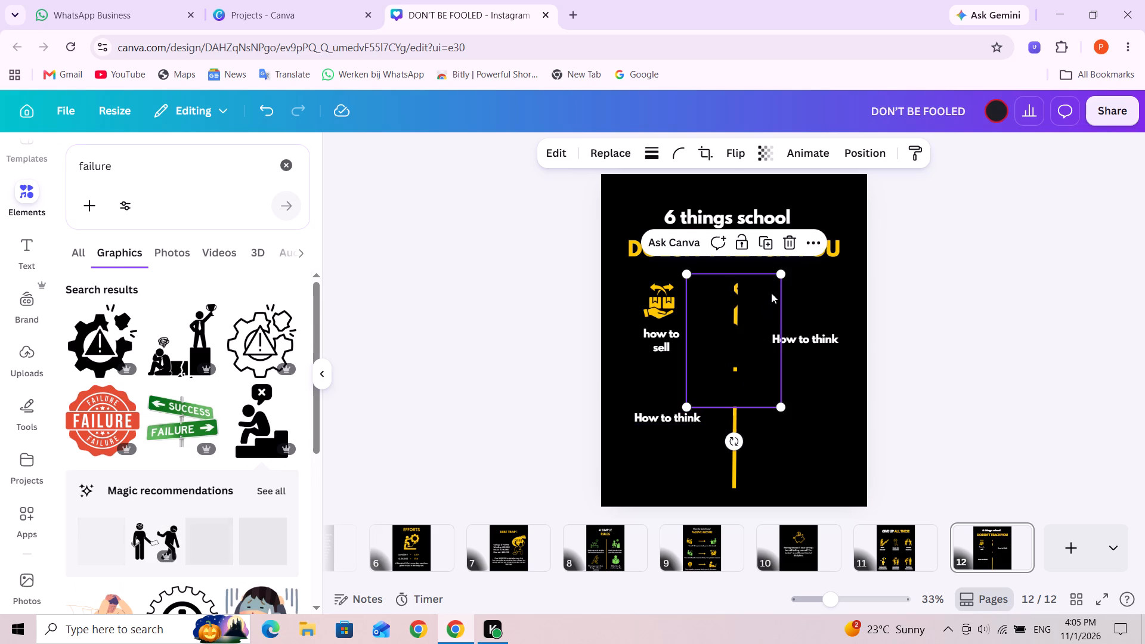
Shrink the seated failure figure to about 102 by 144, matching the selling icon's height.
left_click_drag(726, 336, 731, 358)
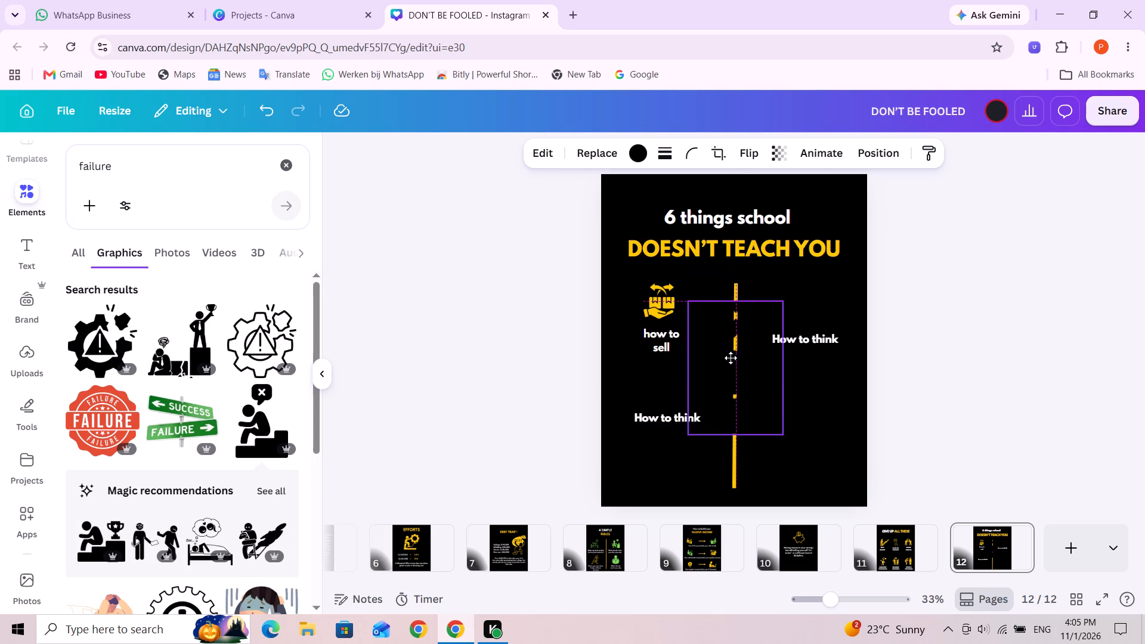
left_click_drag(731, 358, 731, 348)
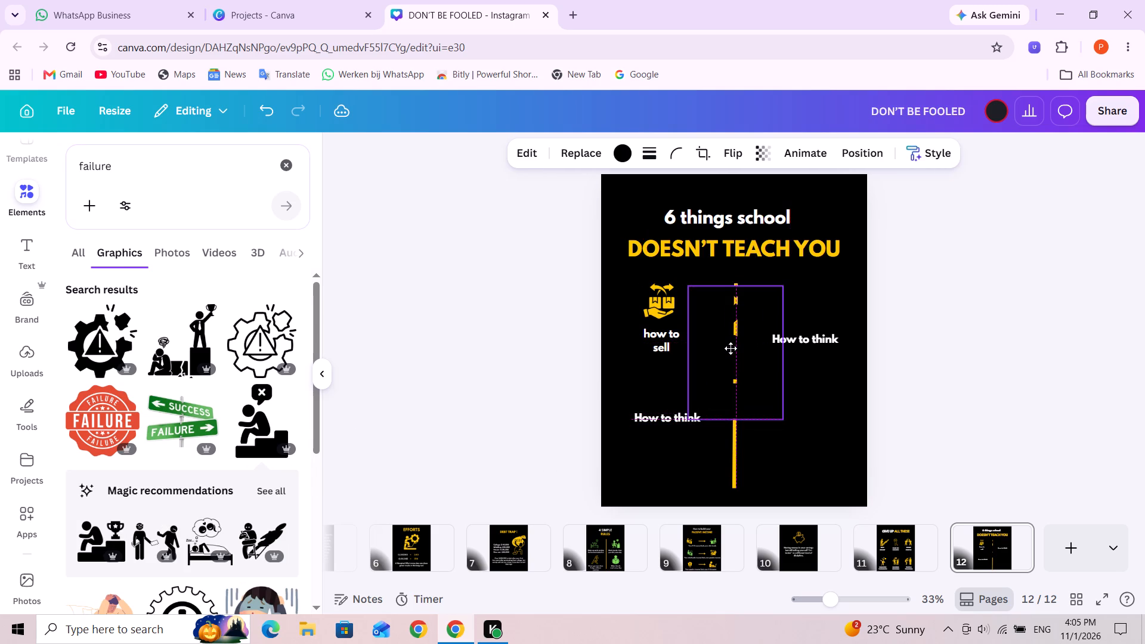
left_click_drag(731, 348, 732, 344)
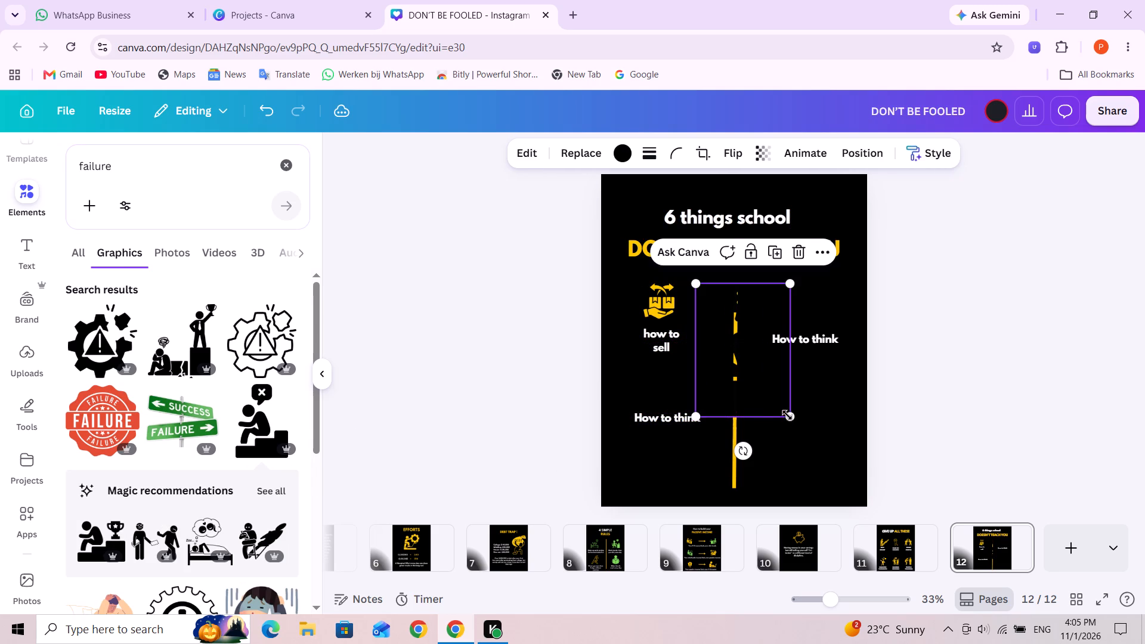
left_click_drag(788, 416, 738, 307)
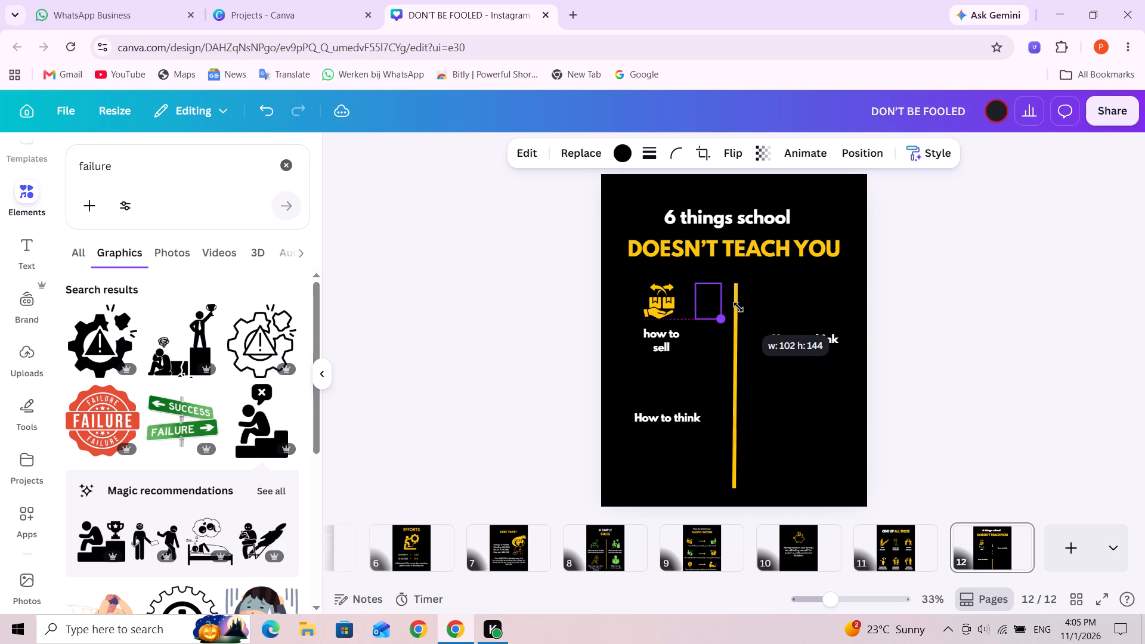
left_click_drag(738, 307, 737, 306)
left_click(776, 303)
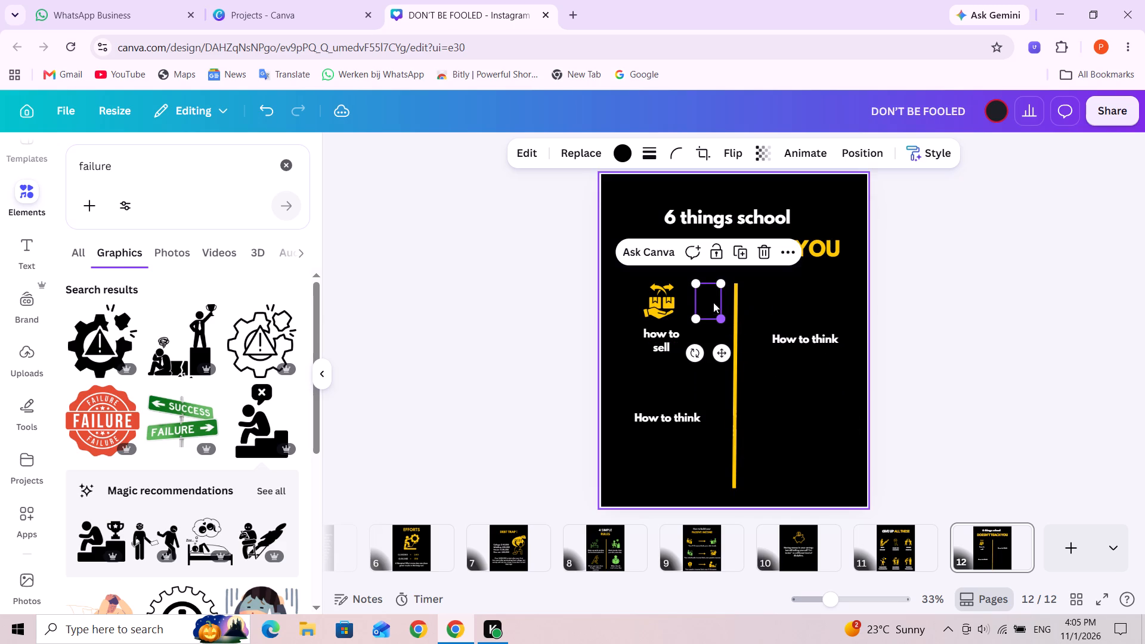
Place the failure figure in the left column between "how to sell" and the lower "How to think" caption, centred under the selling icon.
left_click_drag(713, 302, 681, 391)
left_click_drag(681, 391, 667, 407)
left_click_drag(667, 407, 659, 401)
left_click_drag(659, 401, 655, 401)
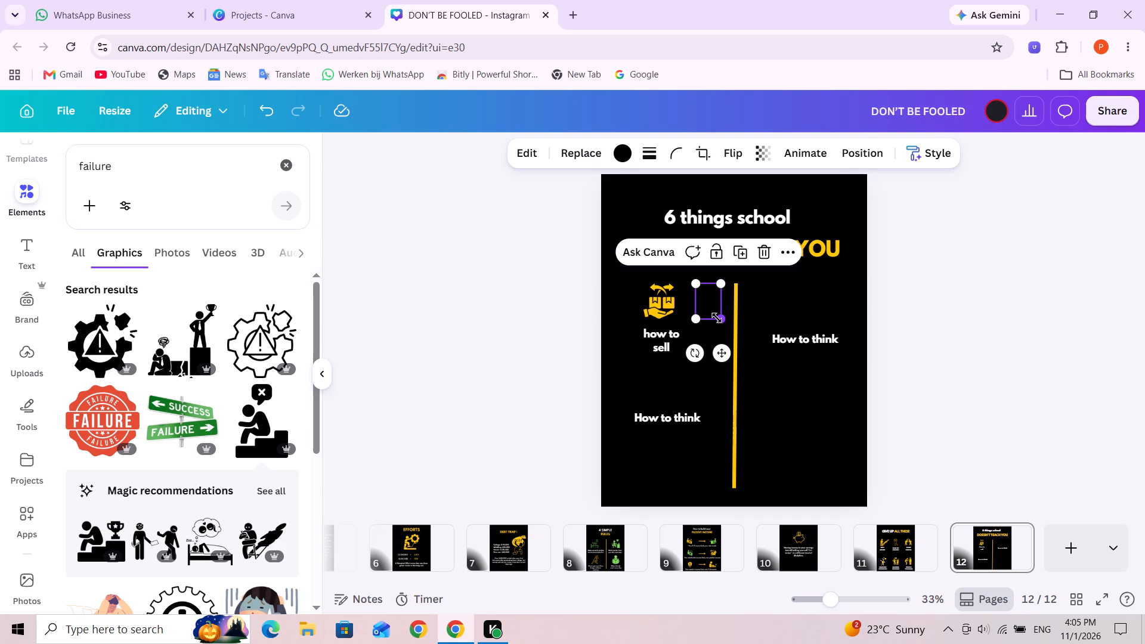
left_click(818, 302)
left_click_drag(705, 303, 700, 340)
left_click_drag(700, 340, 659, 388)
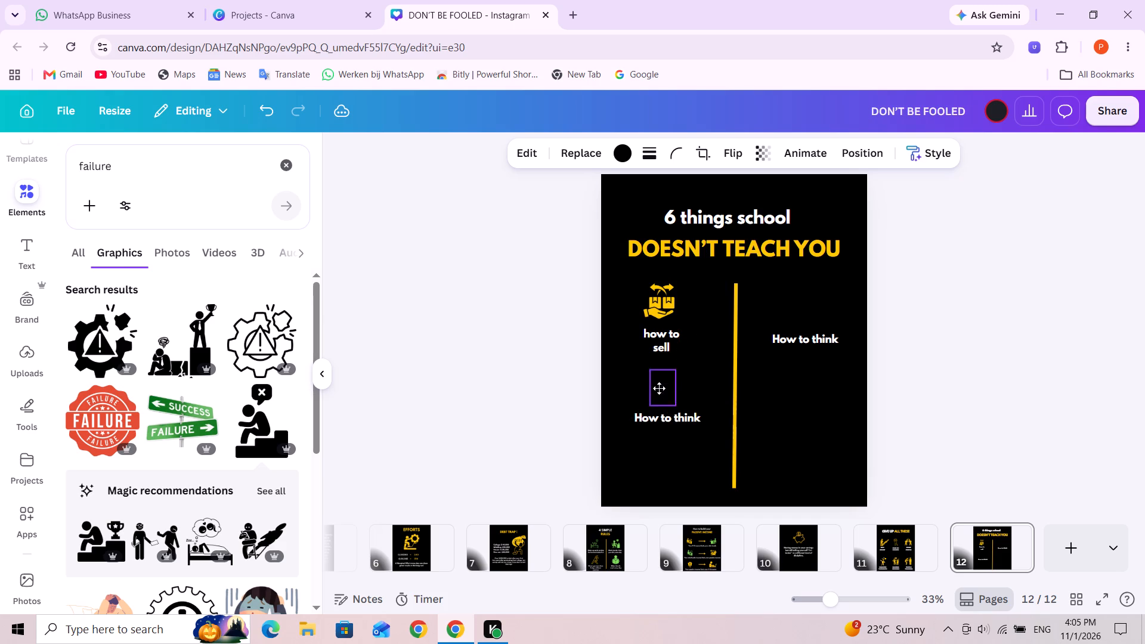
left_click_drag(659, 388, 655, 388)
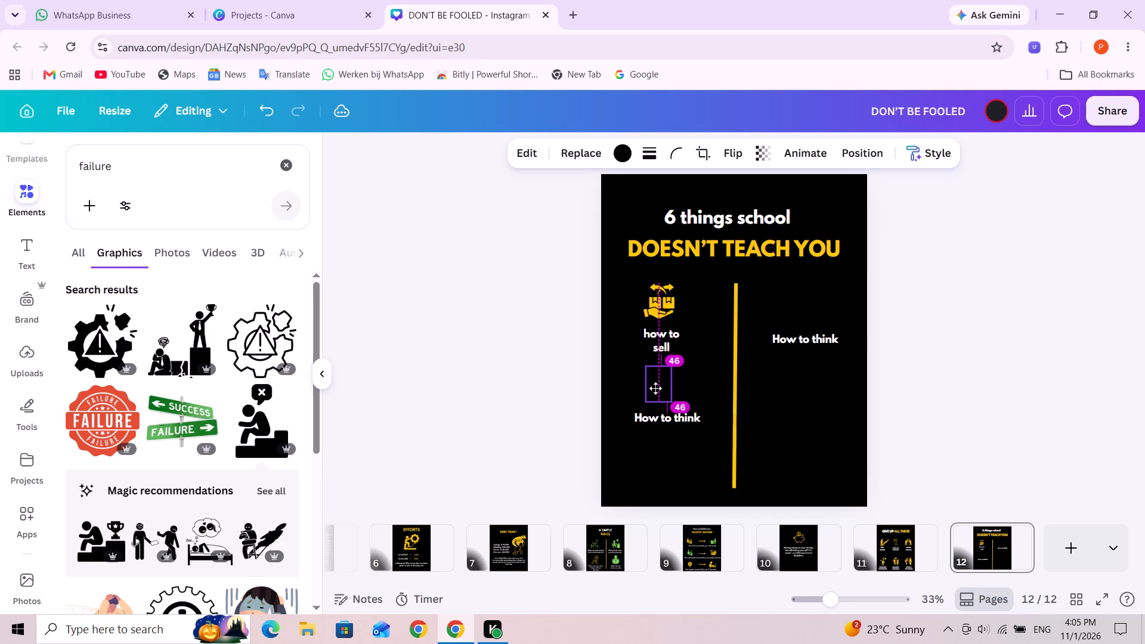
left_click_drag(655, 388, 657, 388)
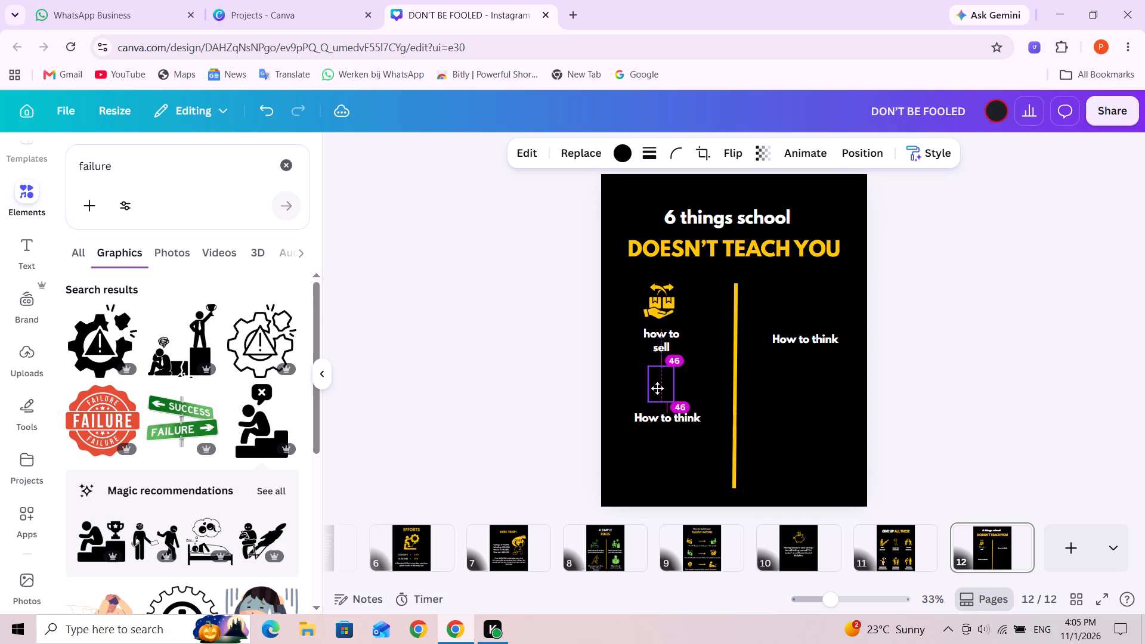
left_click(657, 389)
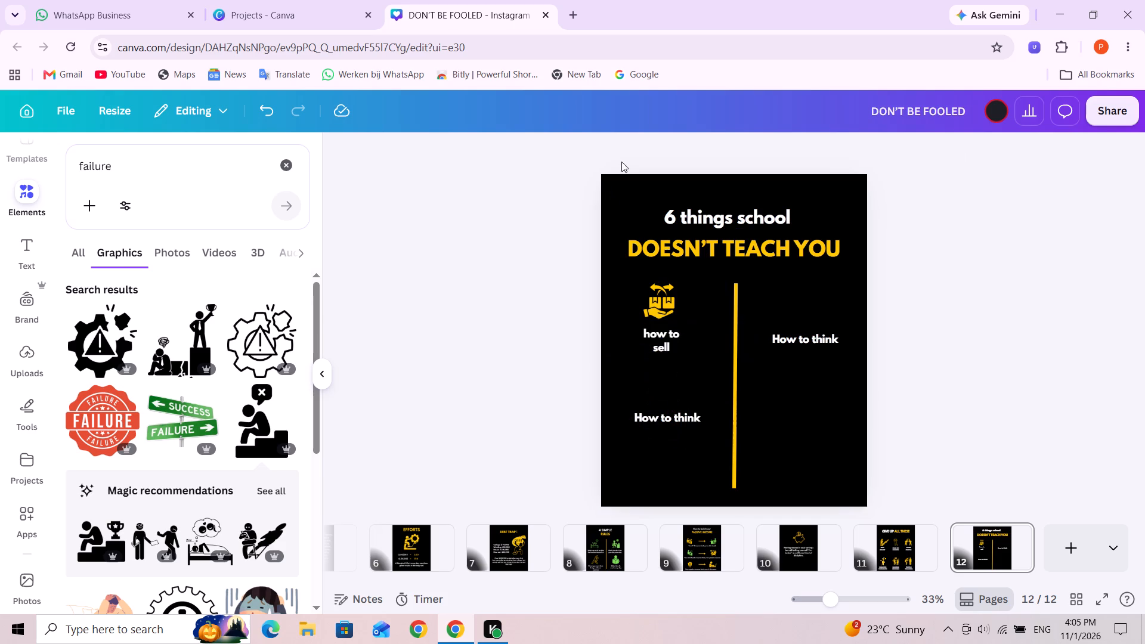
Recolour the black failure figure with the design's yellow.
left_click(659, 390)
left_click(626, 153)
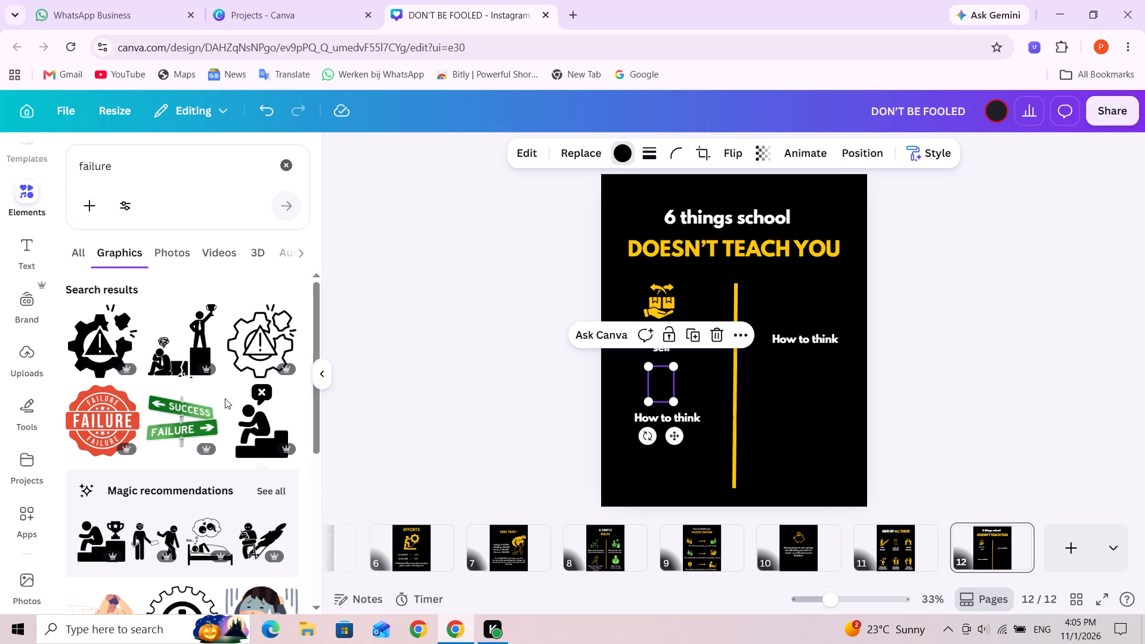
left_click(151, 272)
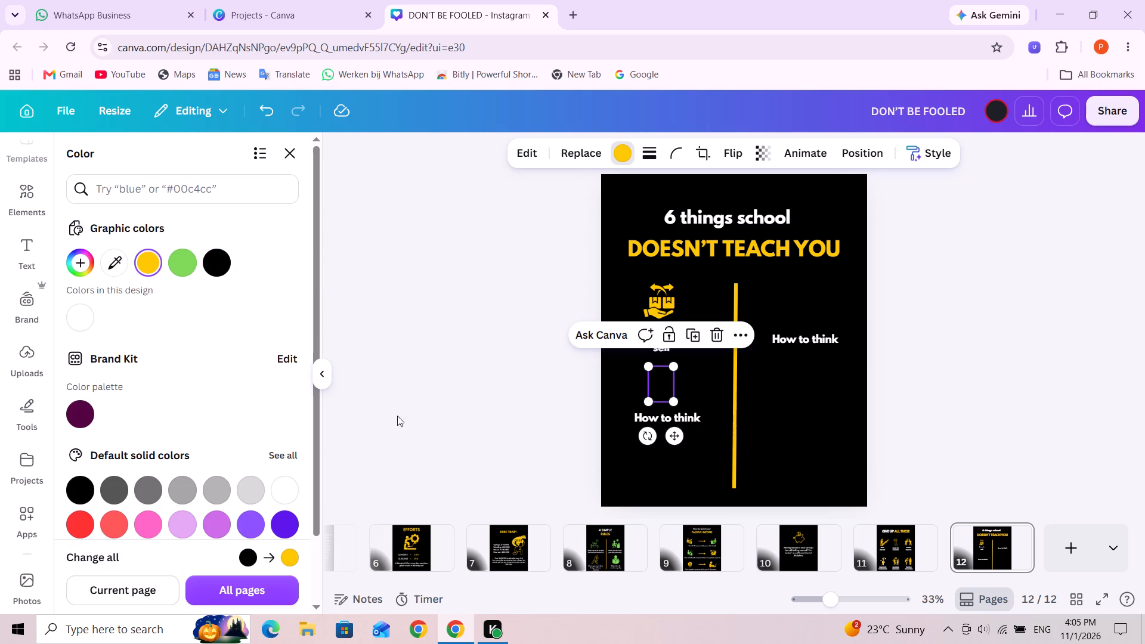
Replace the text of the lower left "How to think" caption with "How to face failure", breaking the line before "failure".
triple_click(674, 416)
left_click(674, 416)
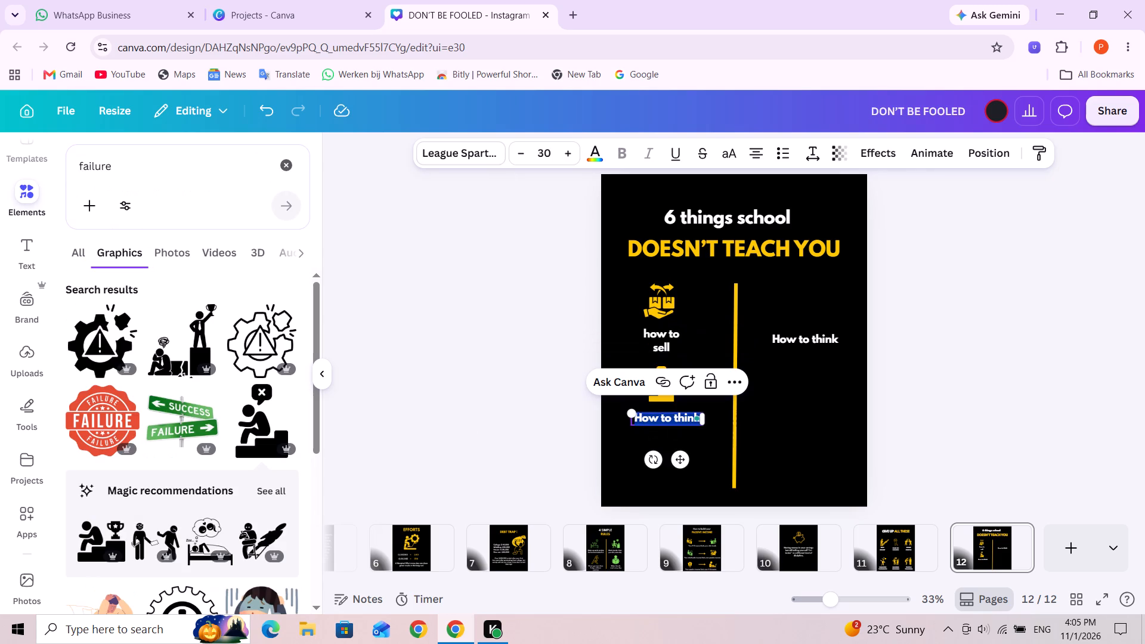
key("h")
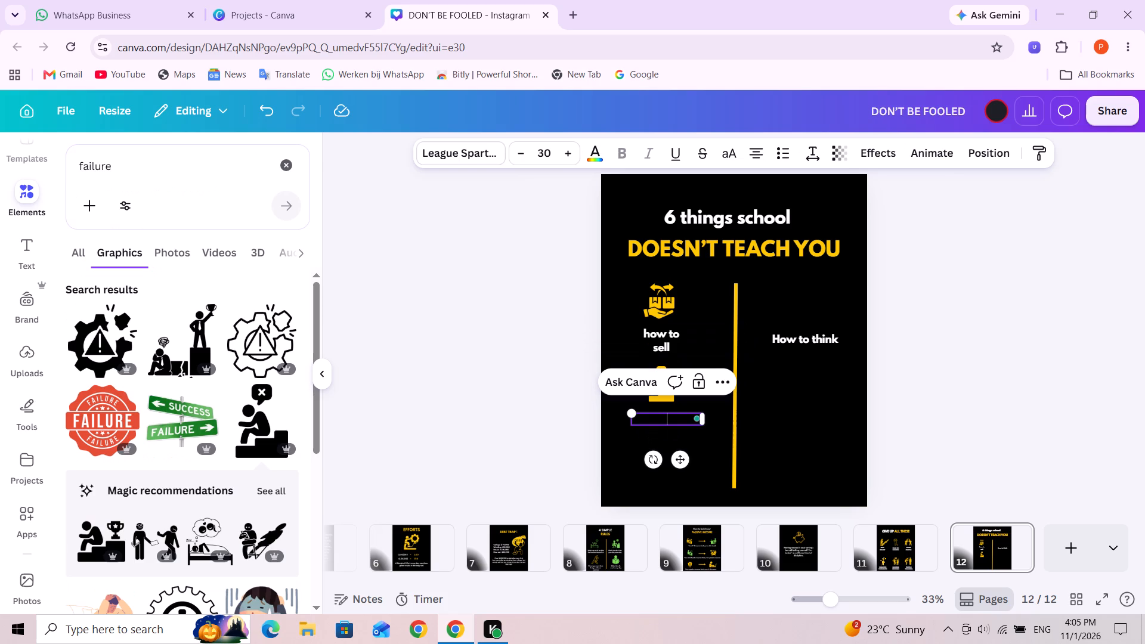
key("BackSpace")
key("BackSpace")
key("BackSpace")
key("w")
key("space")
type("to")
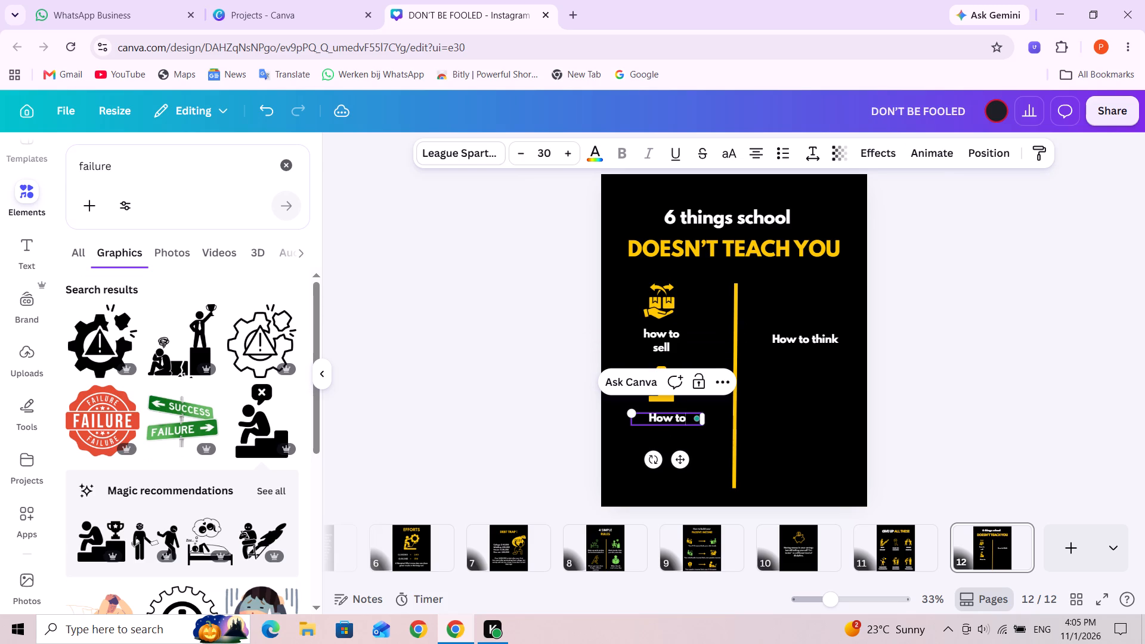
key("space")
type("face")
key("Return")
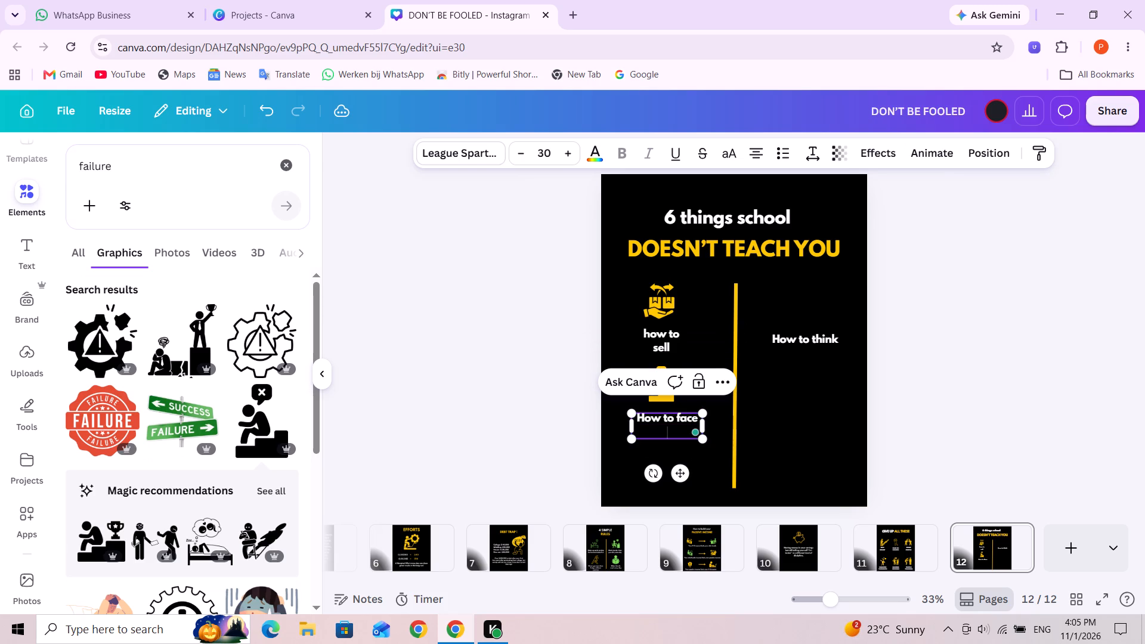
type("fa")
type("ilur")
key("e")
left_click(760, 450)
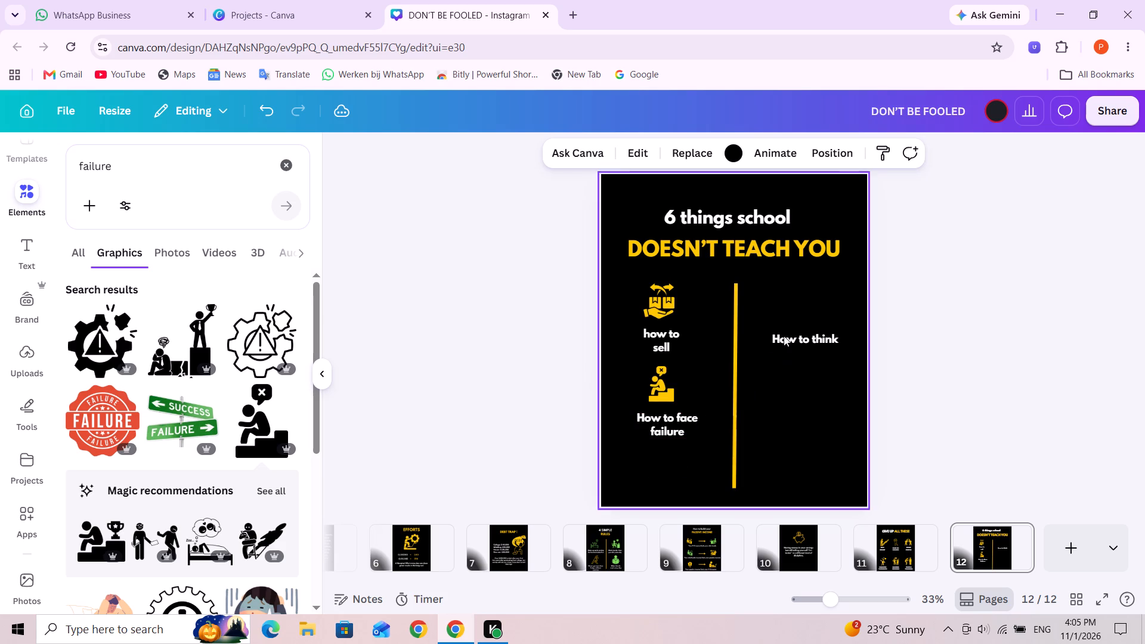
Search the graphics library for "think" and browse the results for a topic icon.
triple_click(126, 171)
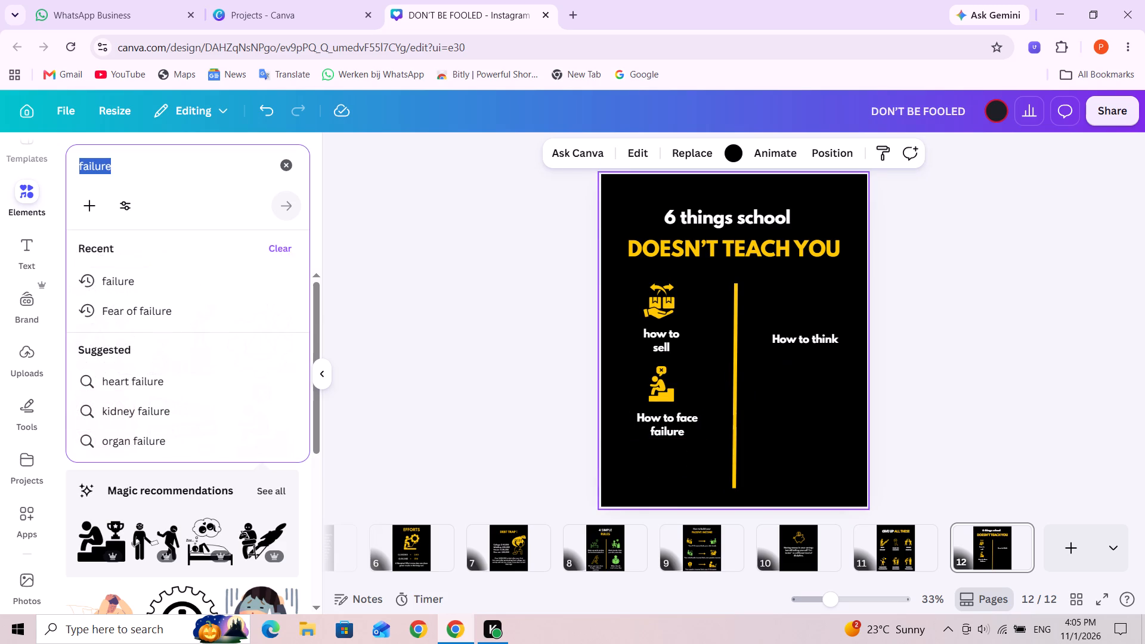
type("thunk")
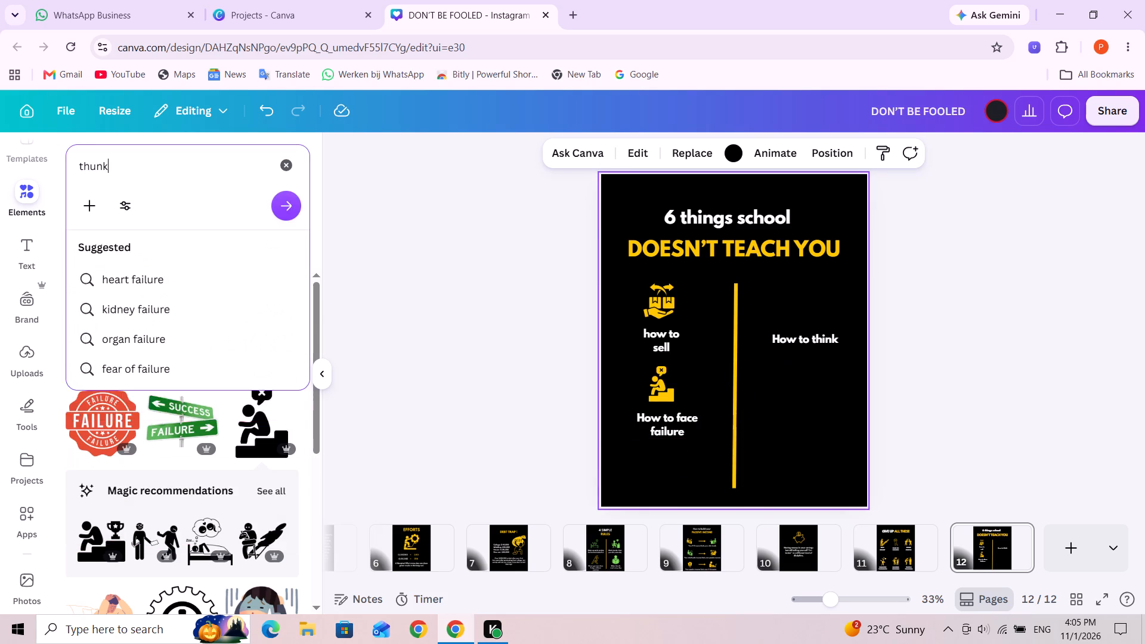
key("Return")
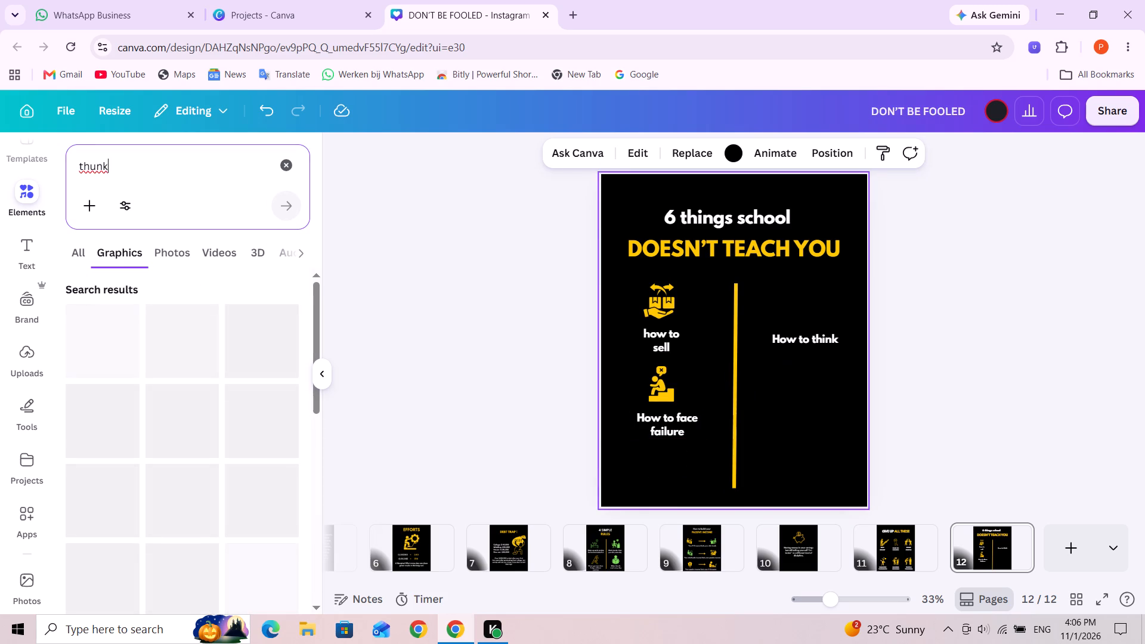
left_click(94, 168)
key("BackSpace")
key("i")
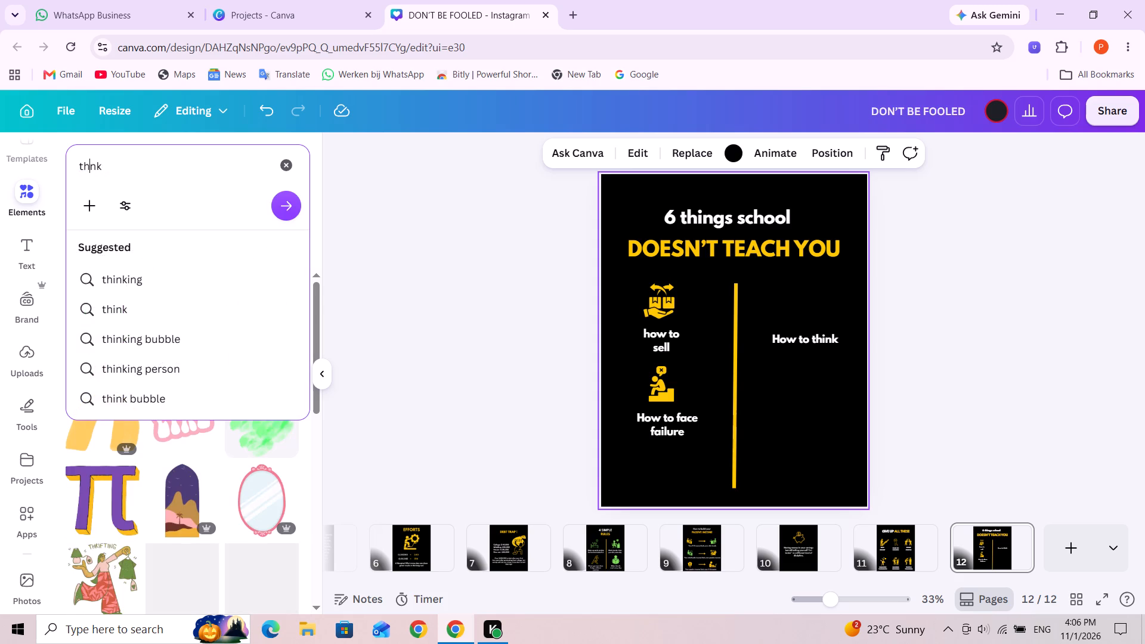
key("Return")
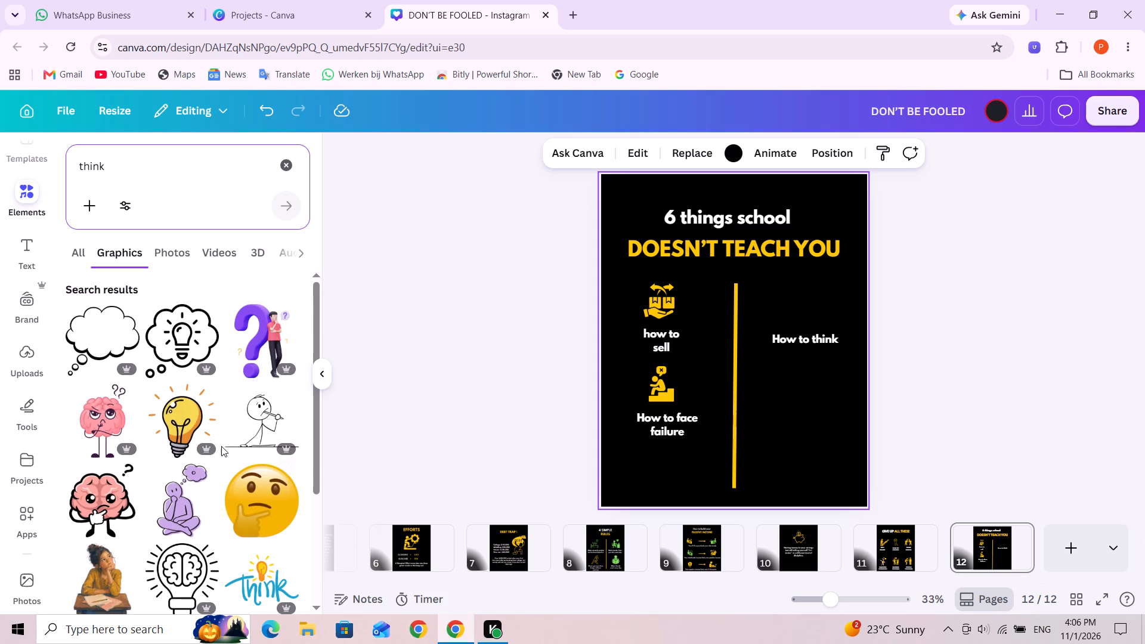
scroll(222, 482, "down", 1)
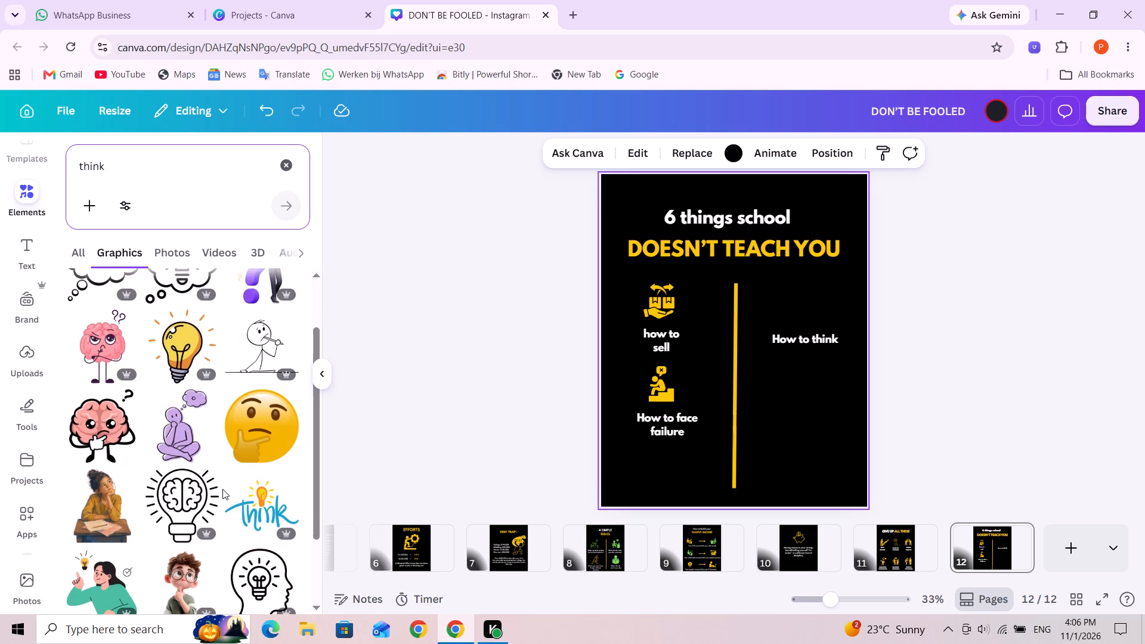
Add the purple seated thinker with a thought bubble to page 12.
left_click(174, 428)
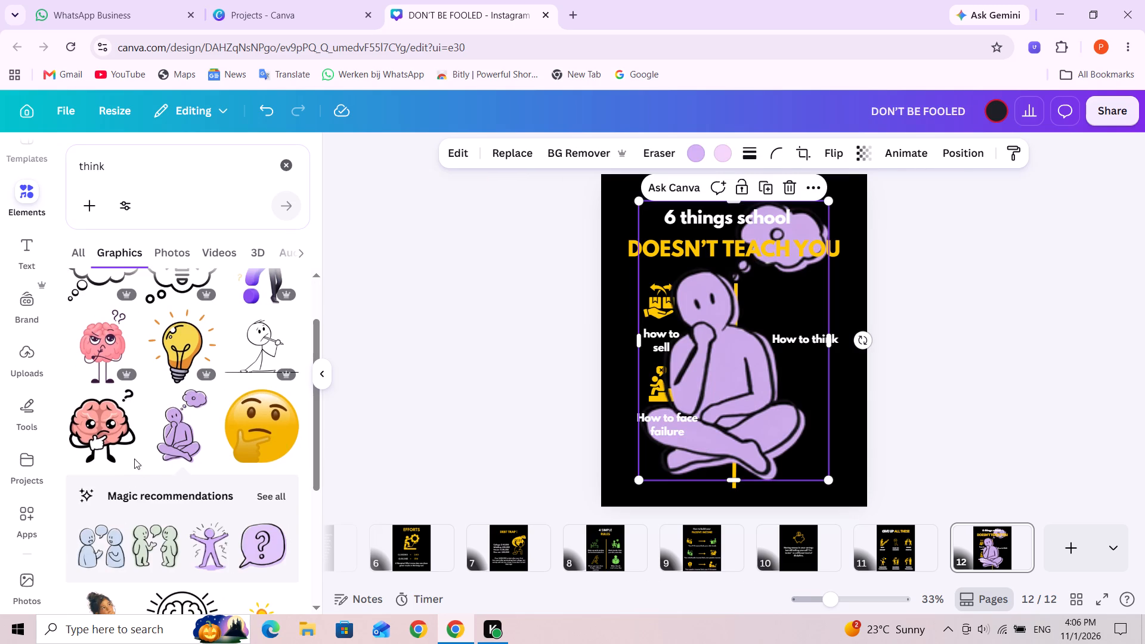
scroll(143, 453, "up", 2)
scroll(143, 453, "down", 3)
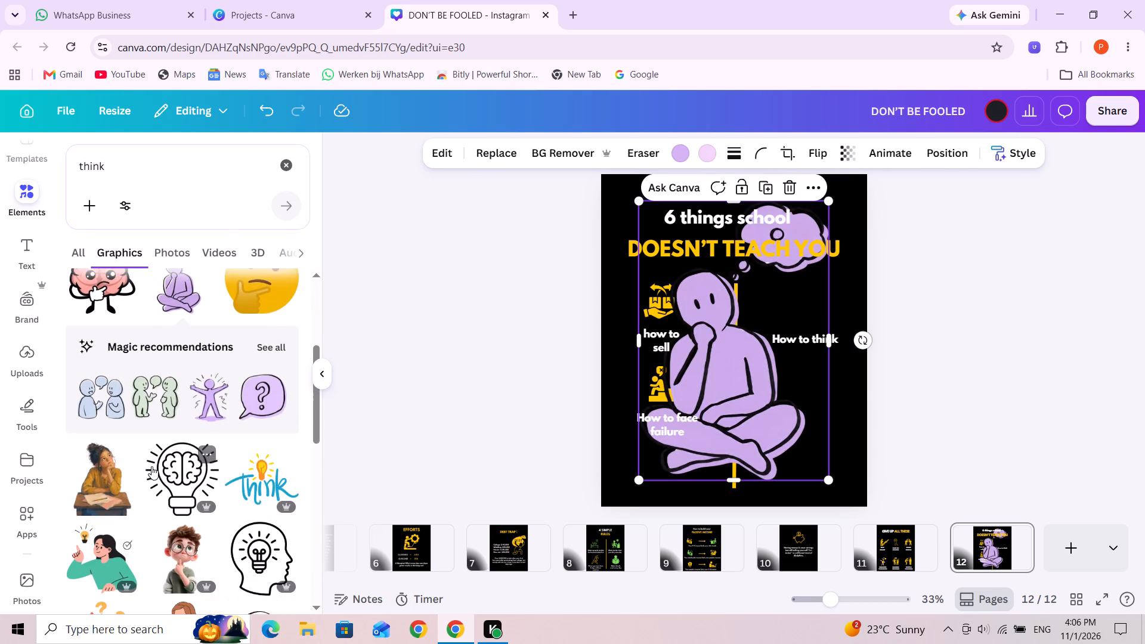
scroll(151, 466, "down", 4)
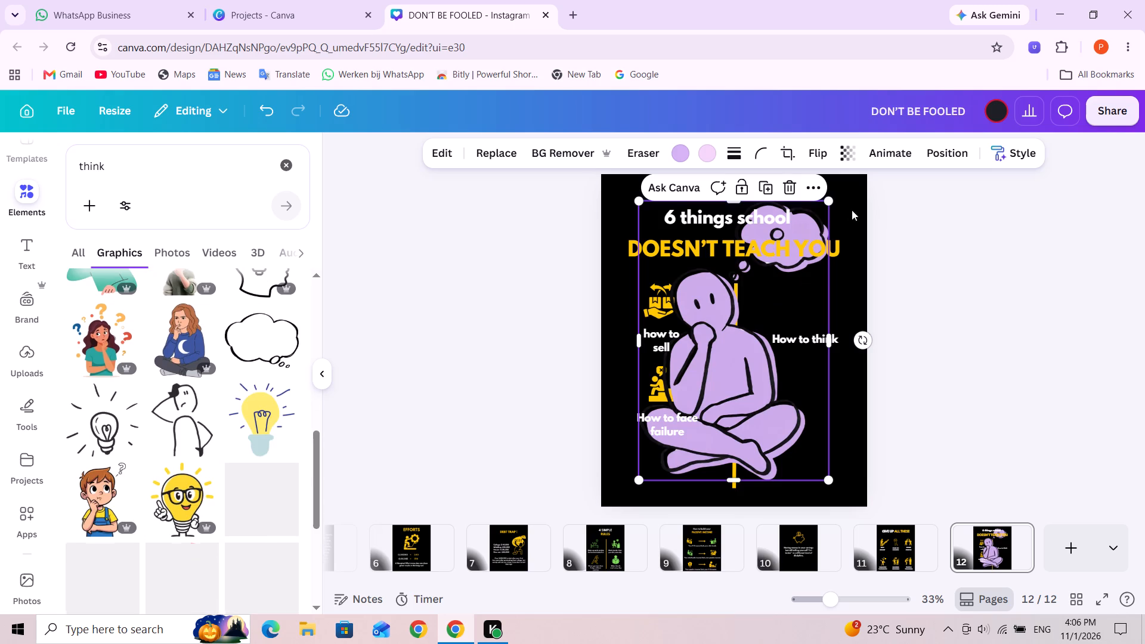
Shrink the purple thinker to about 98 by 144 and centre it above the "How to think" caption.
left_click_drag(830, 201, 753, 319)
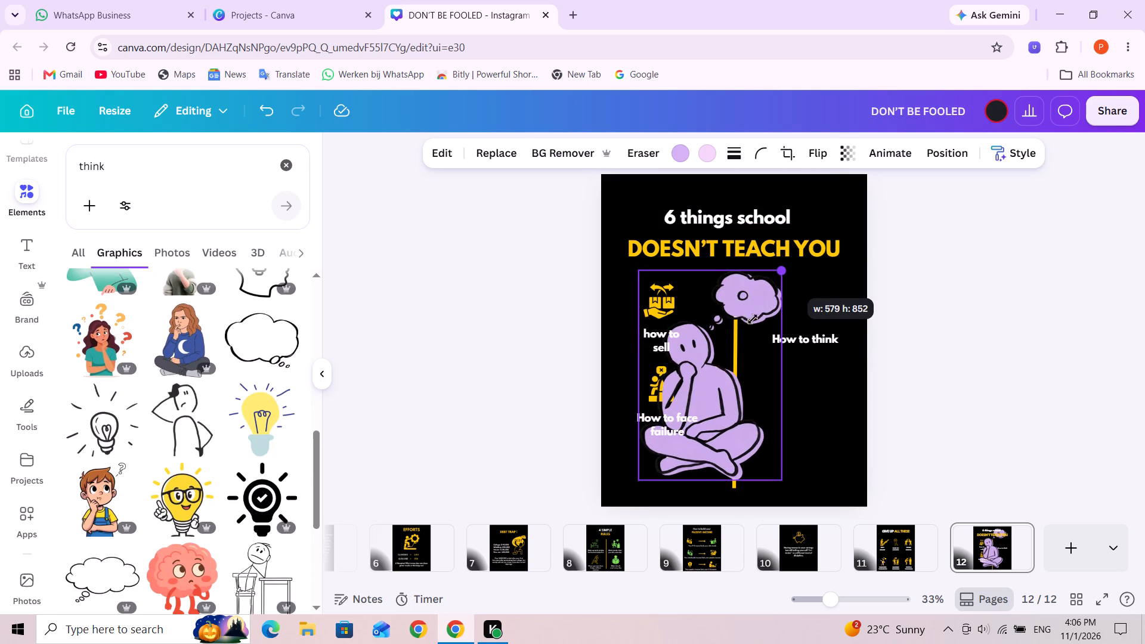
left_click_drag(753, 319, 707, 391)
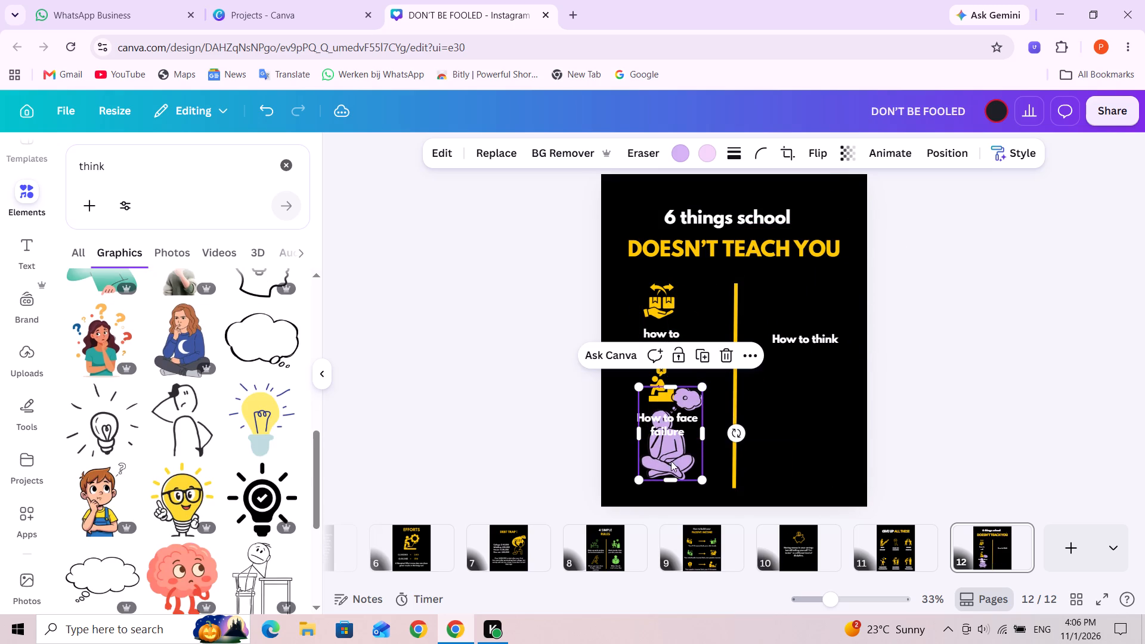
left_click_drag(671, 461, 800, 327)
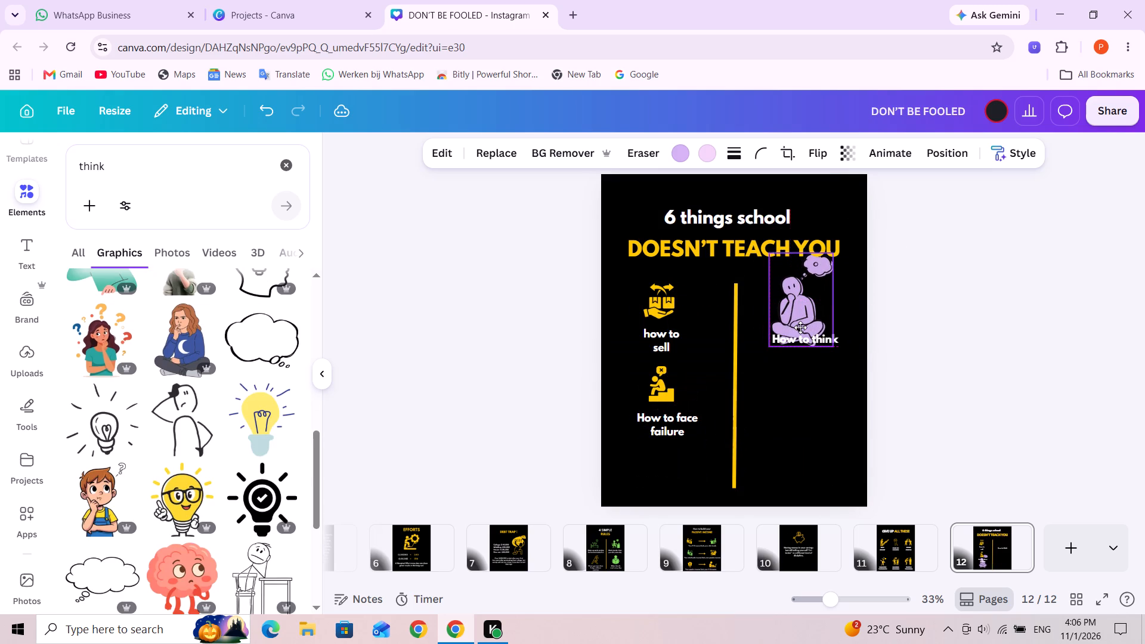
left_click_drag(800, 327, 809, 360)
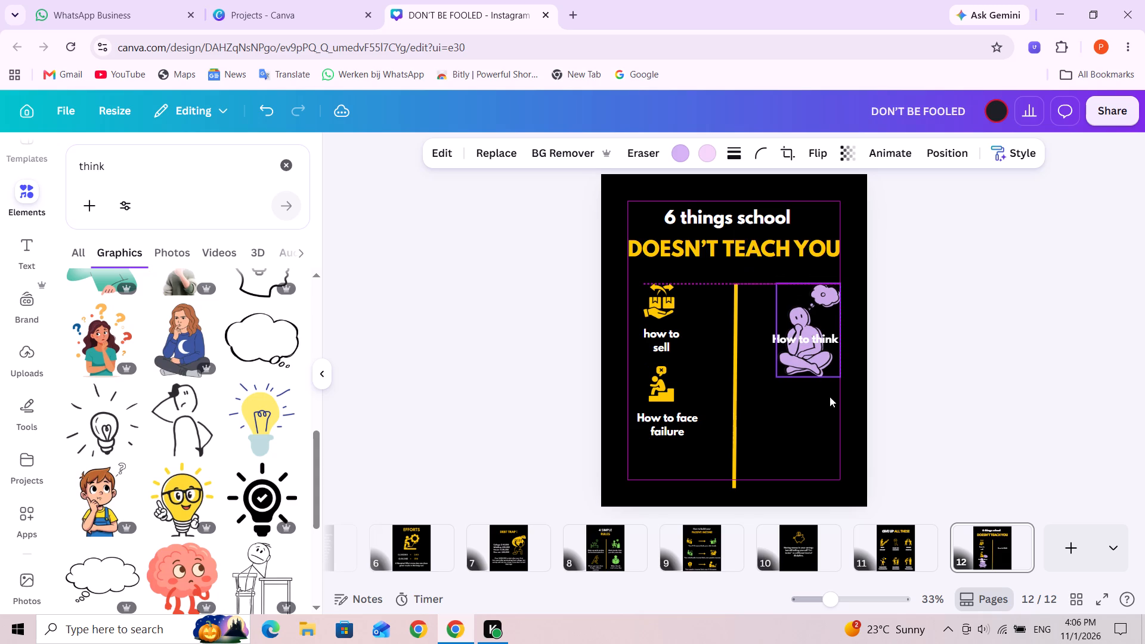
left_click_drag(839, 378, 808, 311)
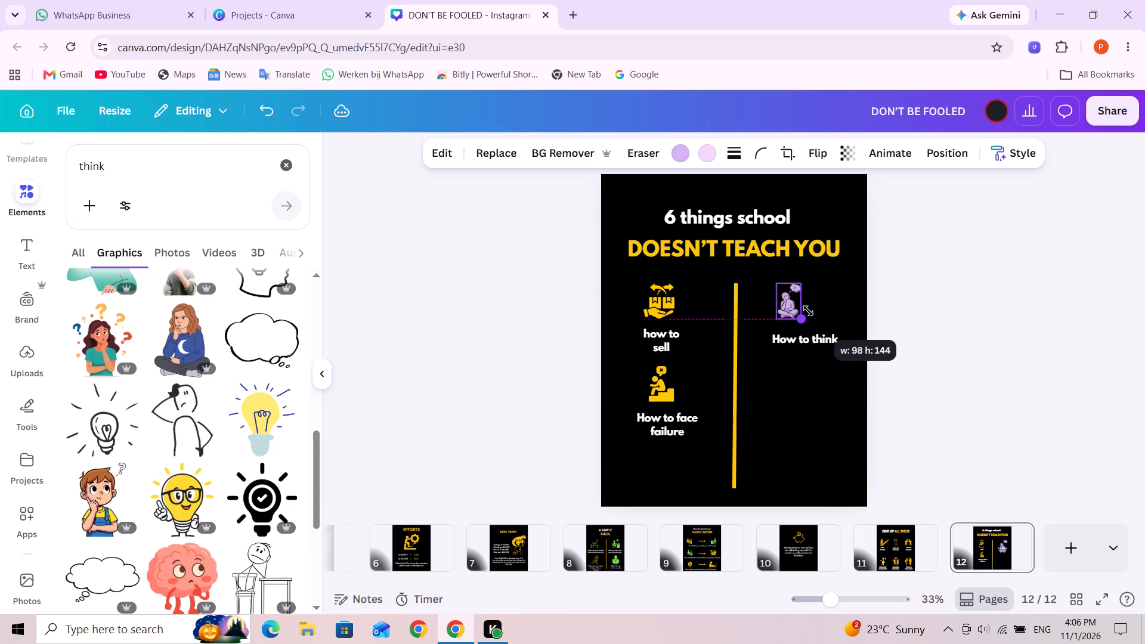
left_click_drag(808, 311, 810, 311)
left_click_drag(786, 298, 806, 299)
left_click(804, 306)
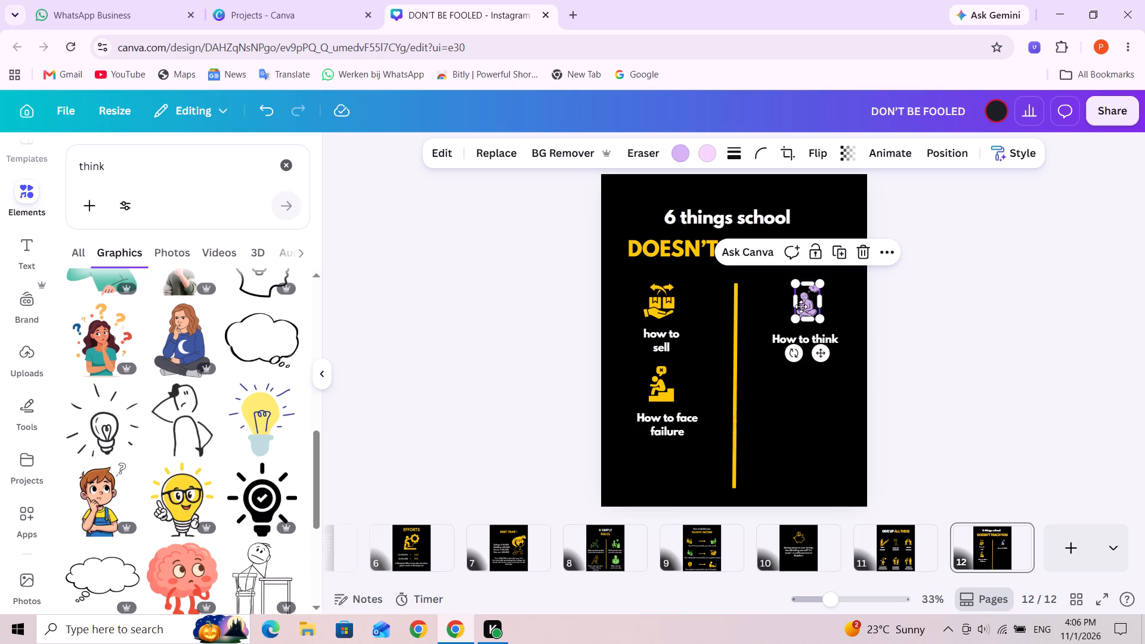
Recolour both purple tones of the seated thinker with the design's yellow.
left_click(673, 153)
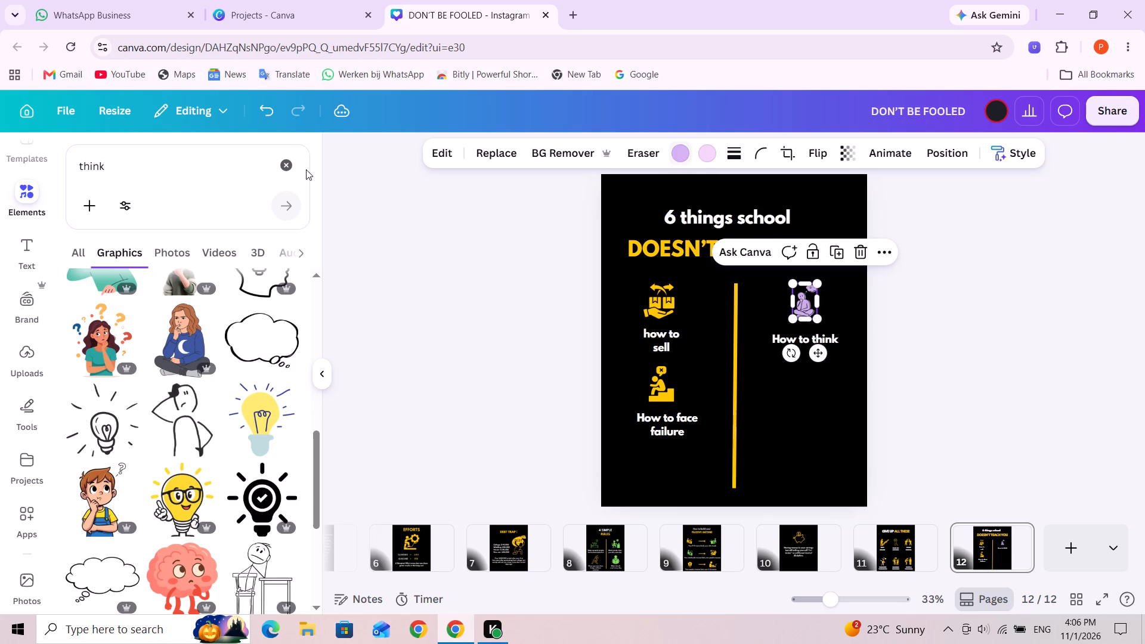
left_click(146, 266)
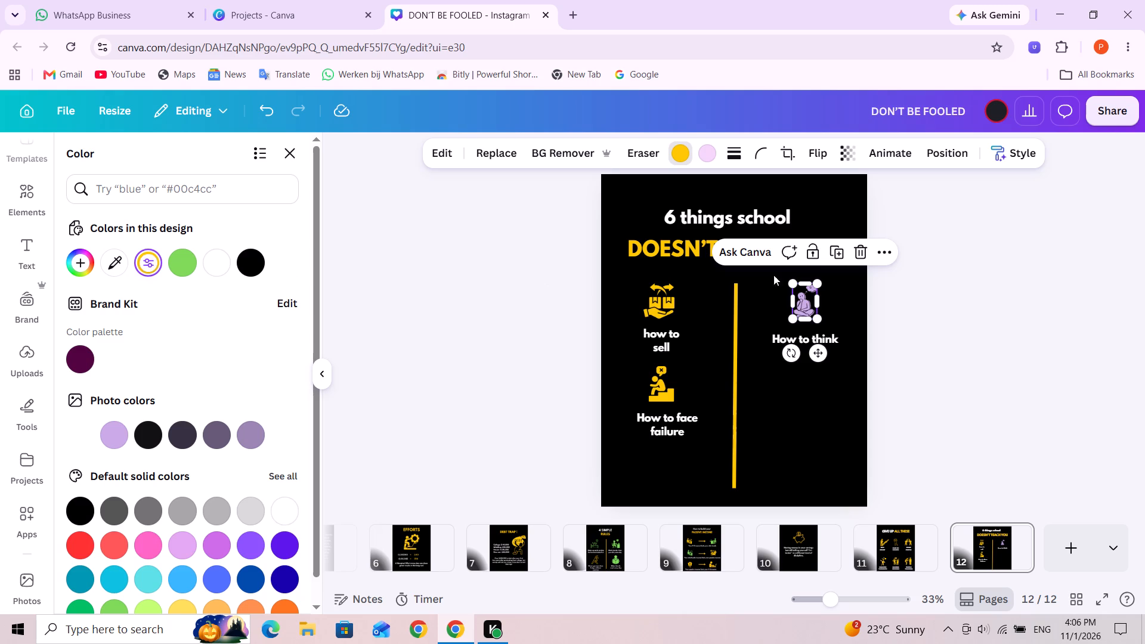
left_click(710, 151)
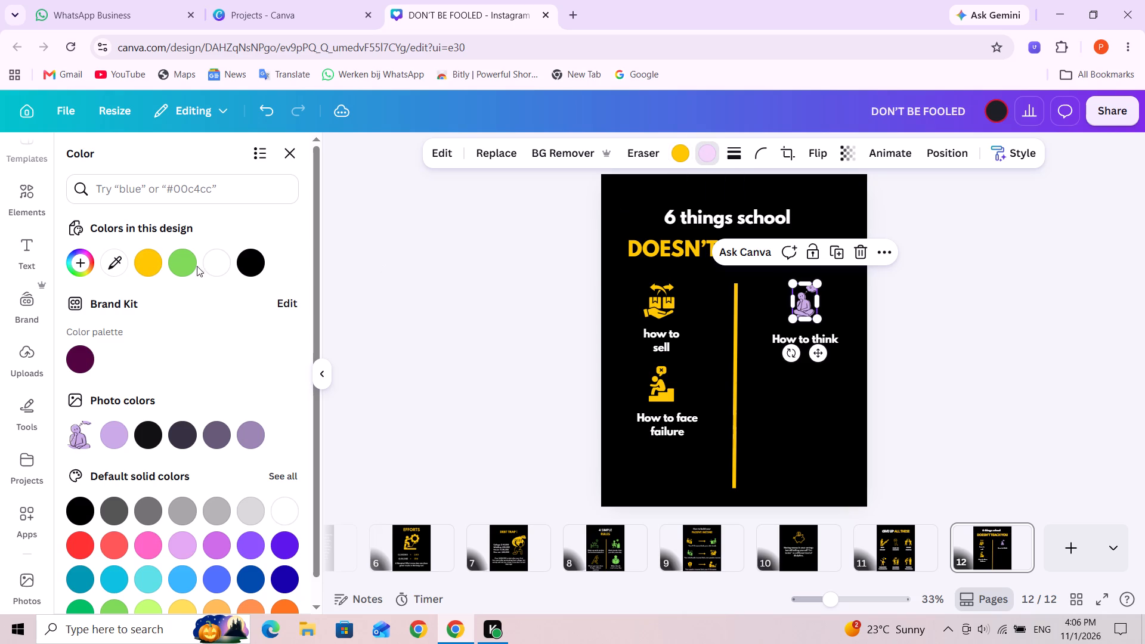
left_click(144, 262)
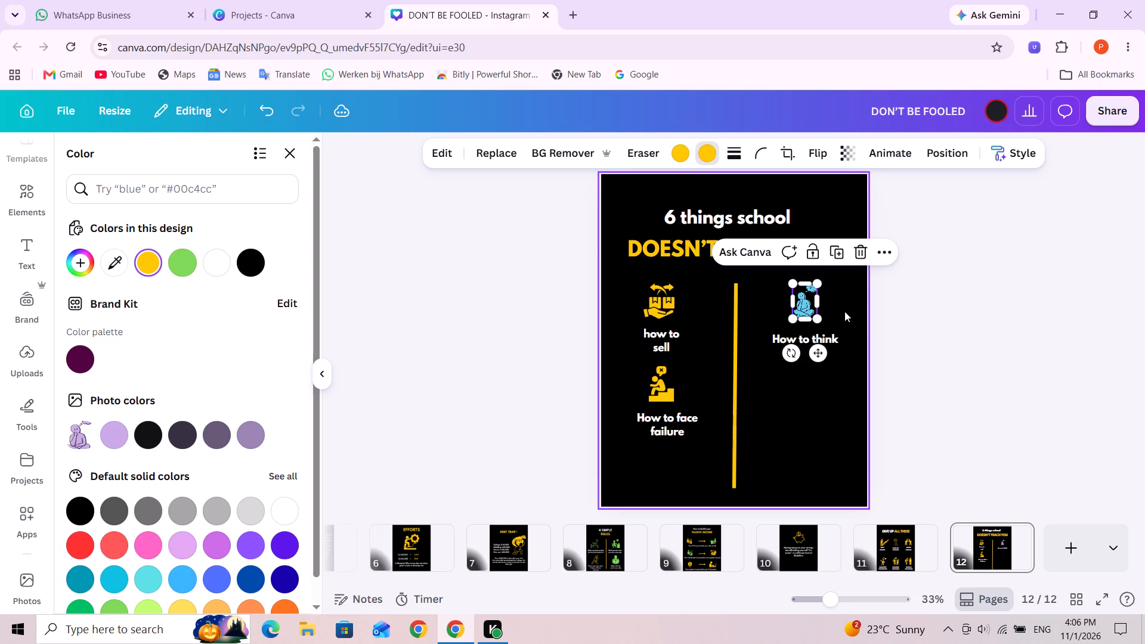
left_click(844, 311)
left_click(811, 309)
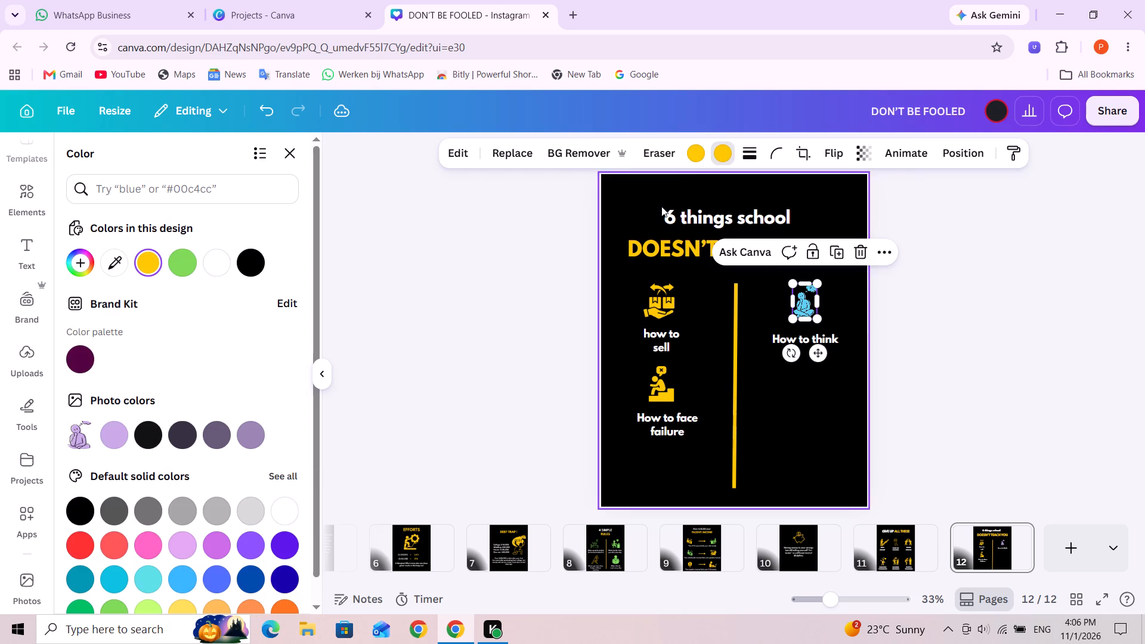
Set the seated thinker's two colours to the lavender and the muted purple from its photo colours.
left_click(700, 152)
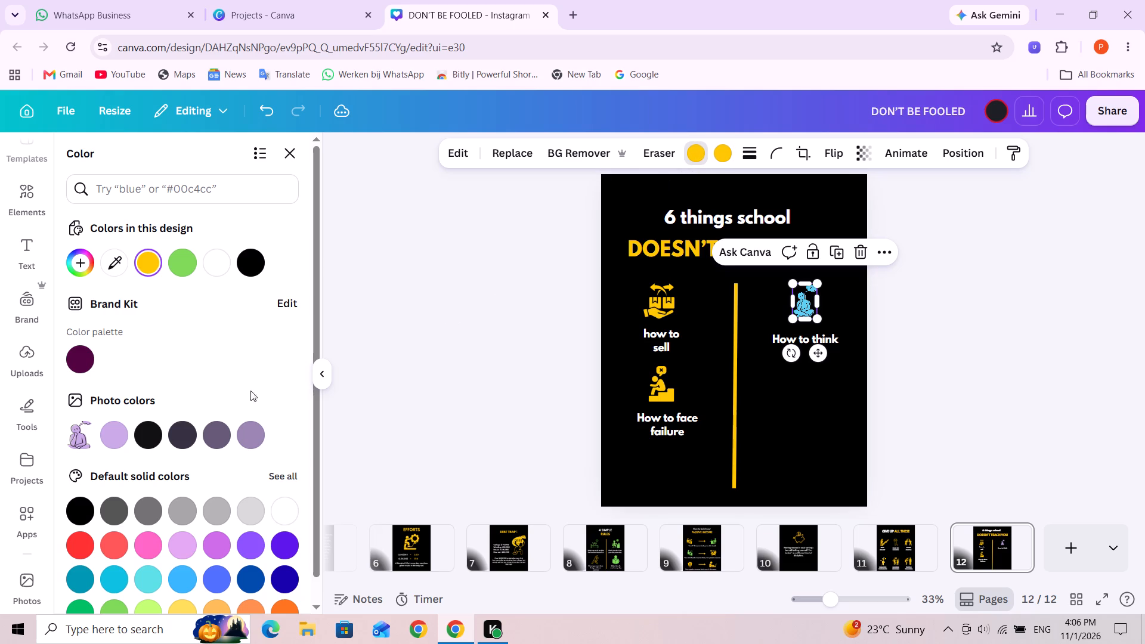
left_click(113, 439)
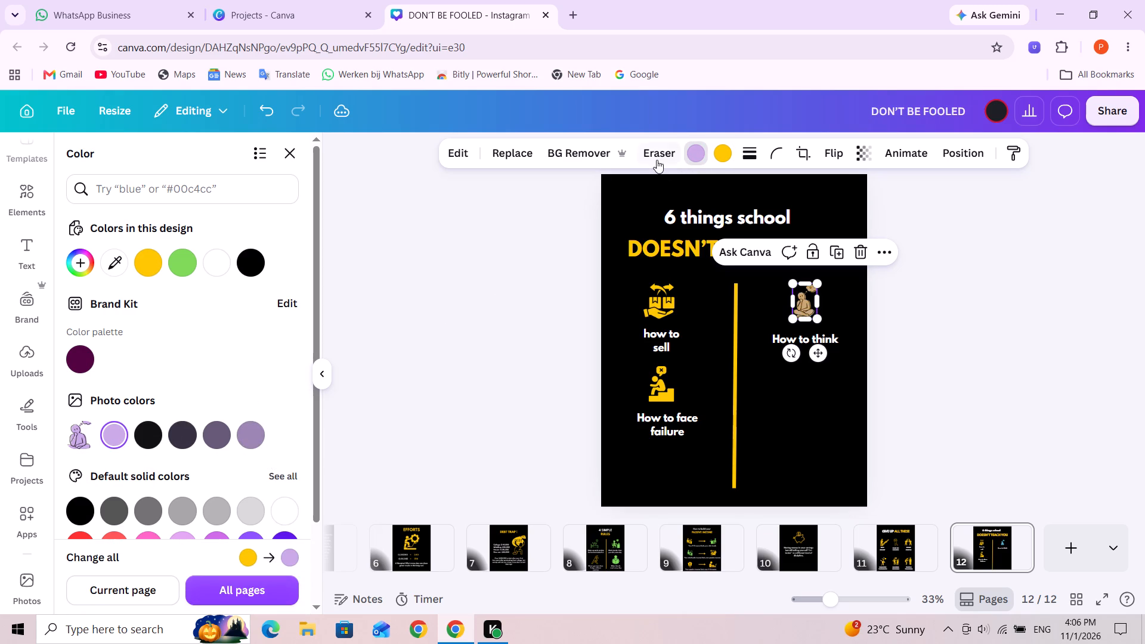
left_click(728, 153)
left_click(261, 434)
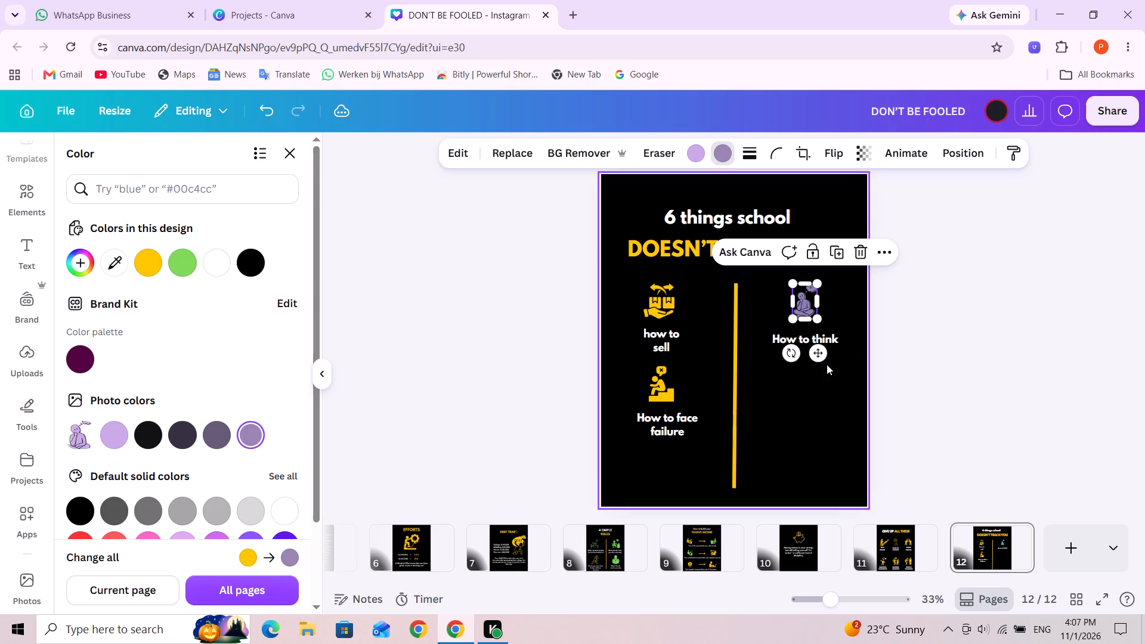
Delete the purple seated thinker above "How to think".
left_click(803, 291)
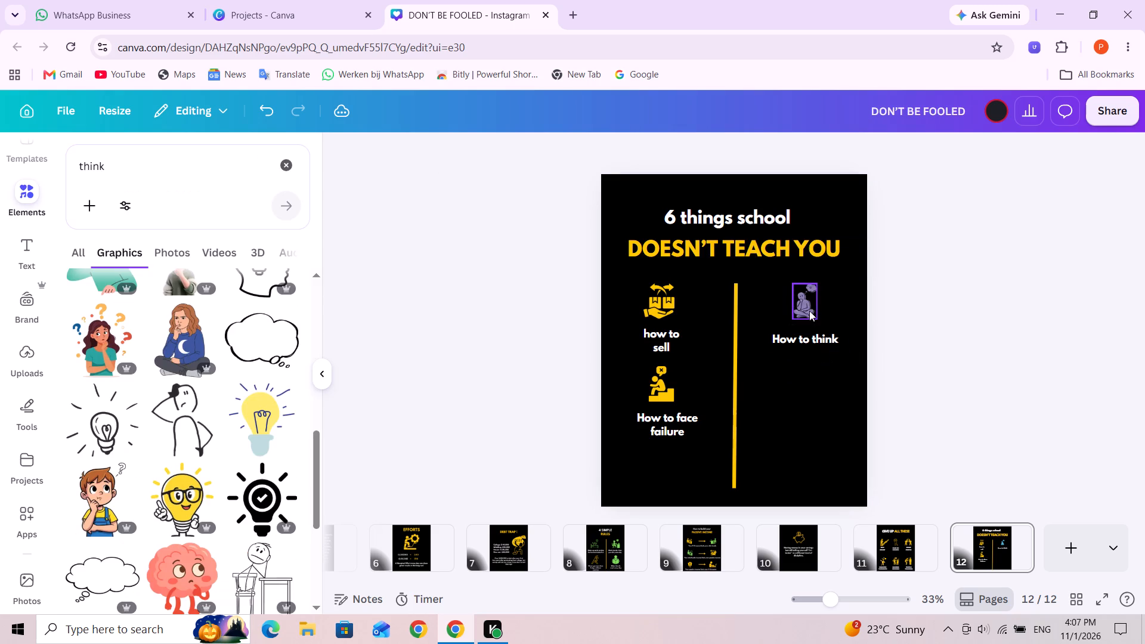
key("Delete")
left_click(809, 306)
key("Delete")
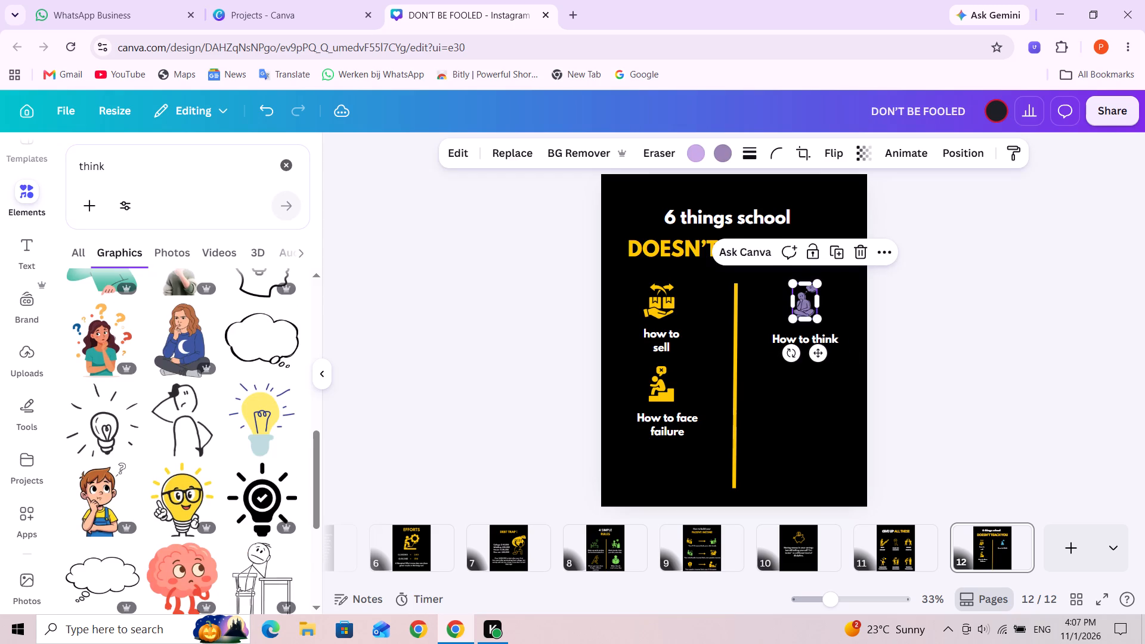
Insert the black outlined thinker with a question-mark thought bubble from the "think" graphics onto page 12.
scroll(220, 416, "down", 2)
scroll(220, 416, "up", 2)
scroll(219, 417, "down", 2)
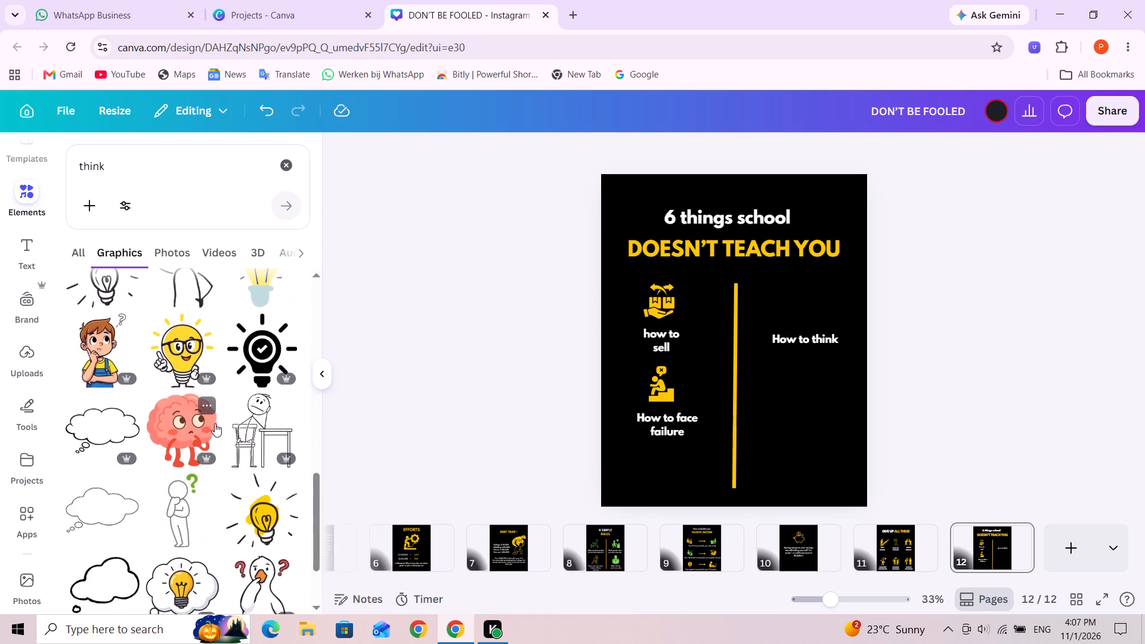
scroll(212, 430, "down", 3)
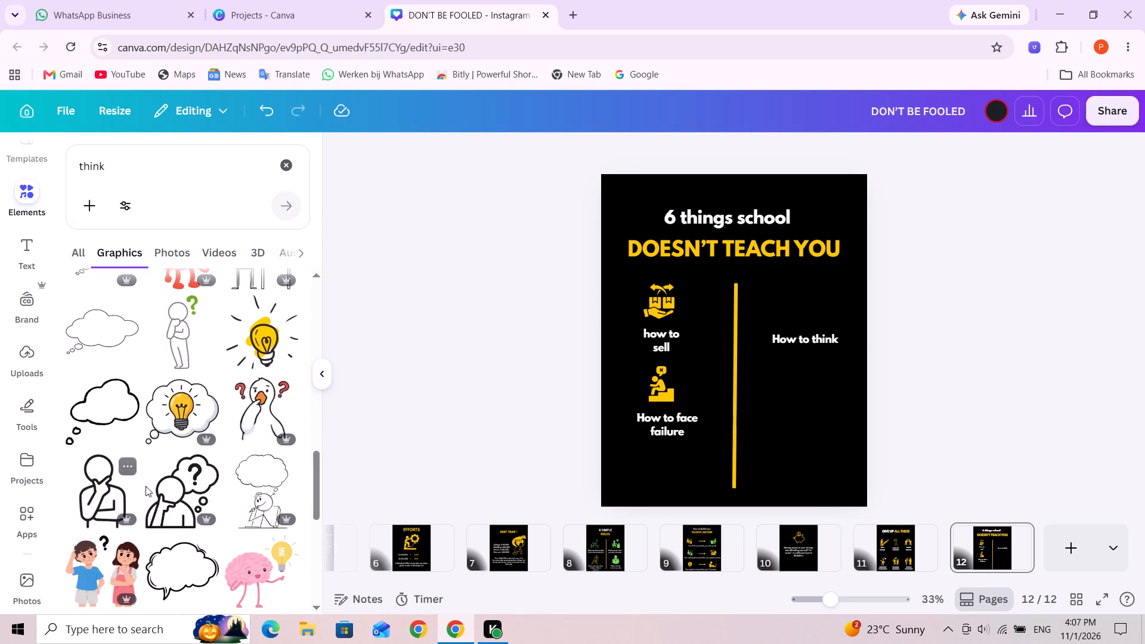
scroll(182, 493, "down", 2)
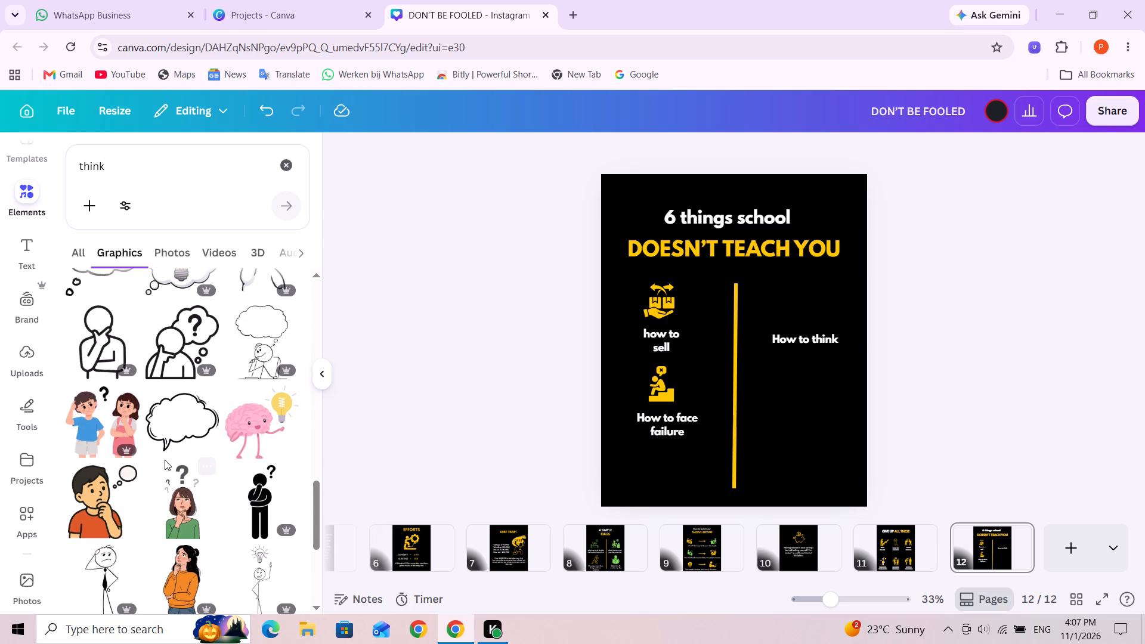
left_click(181, 353)
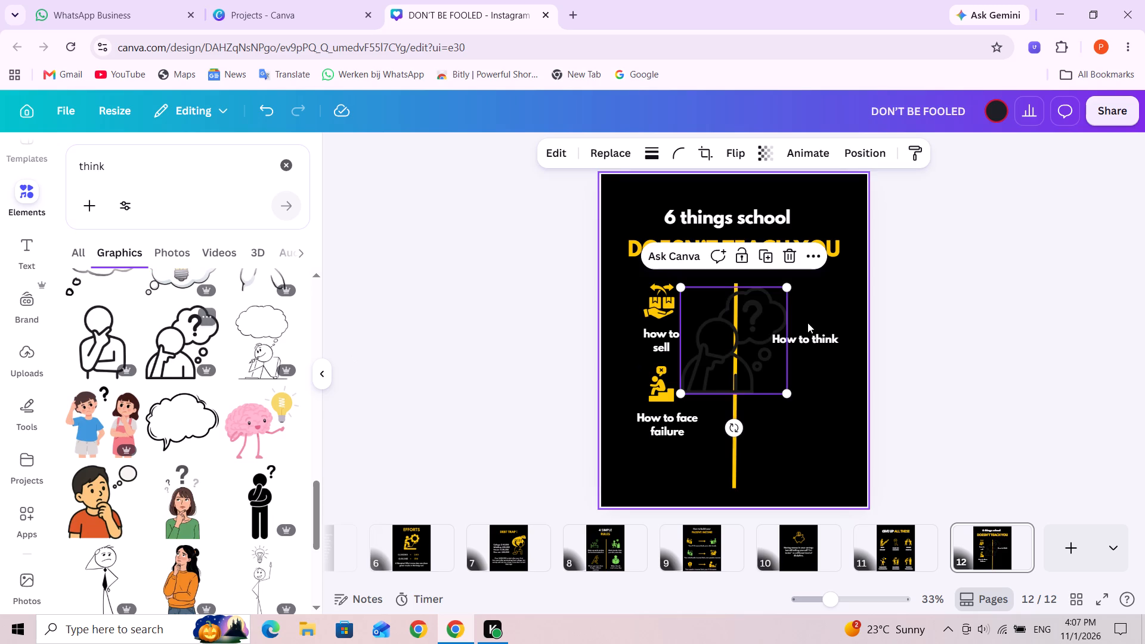
Shrink the outlined thinker to about 144 by 144 and centre it above the "How to think" caption, level with the selling icon.
left_click_drag(753, 356, 807, 354)
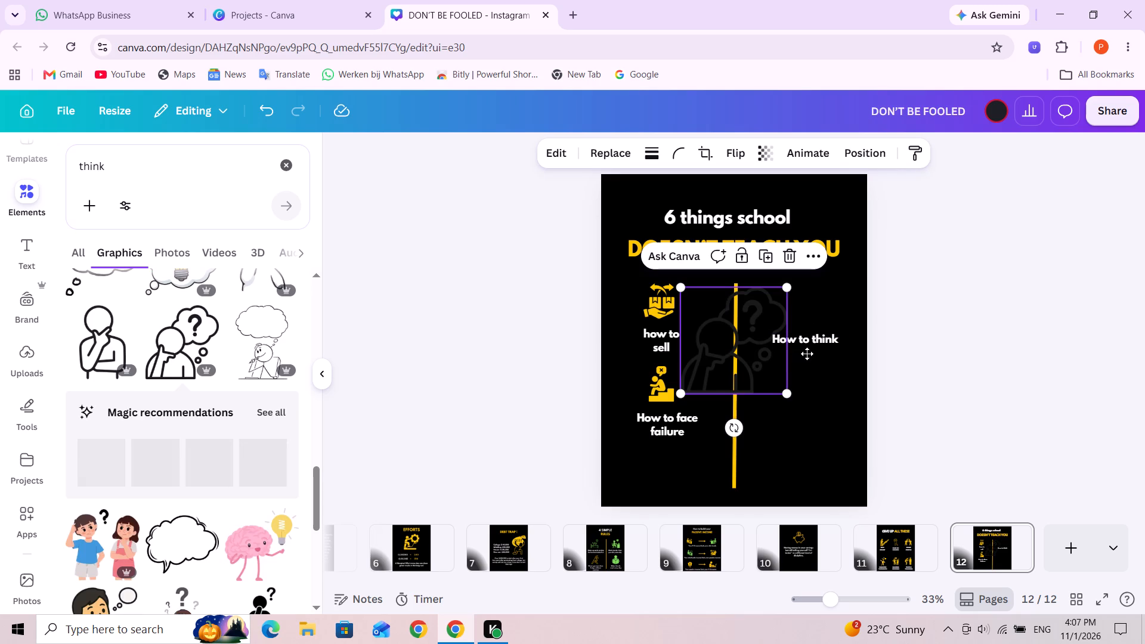
left_click_drag(807, 354, 824, 352)
left_click_drag(858, 388, 788, 294)
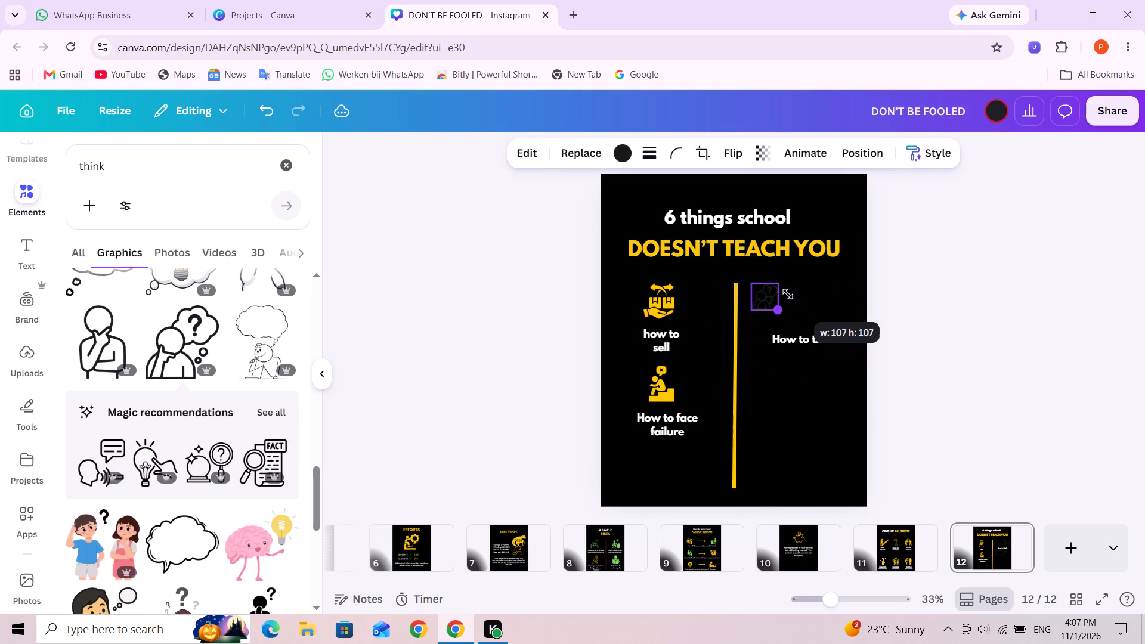
left_click_drag(788, 294, 798, 314)
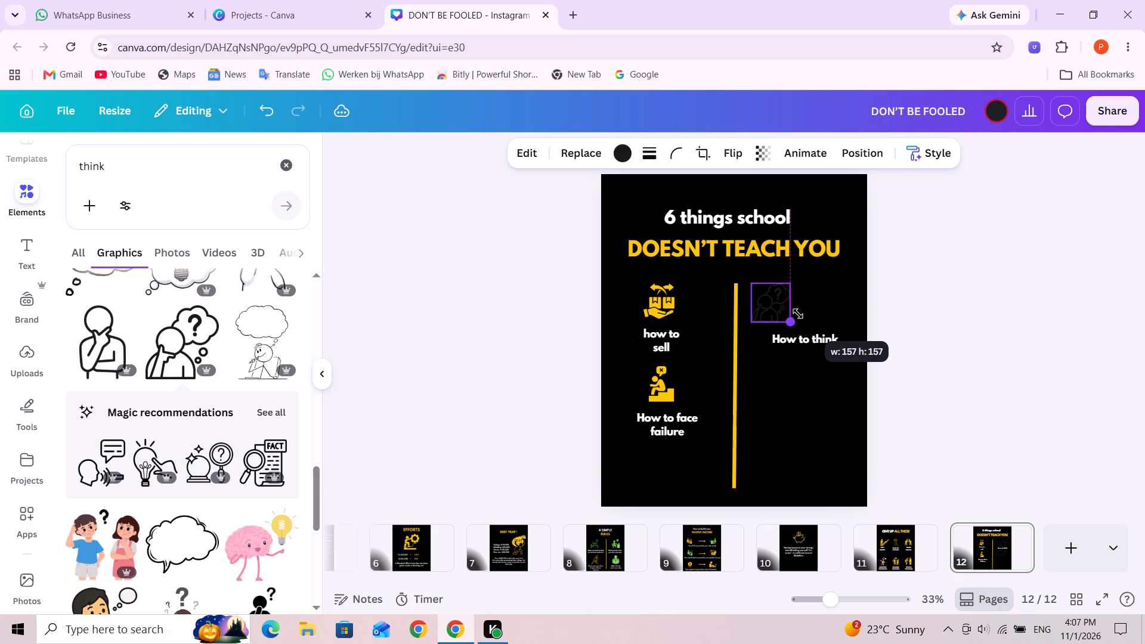
left_click_drag(798, 314, 796, 311)
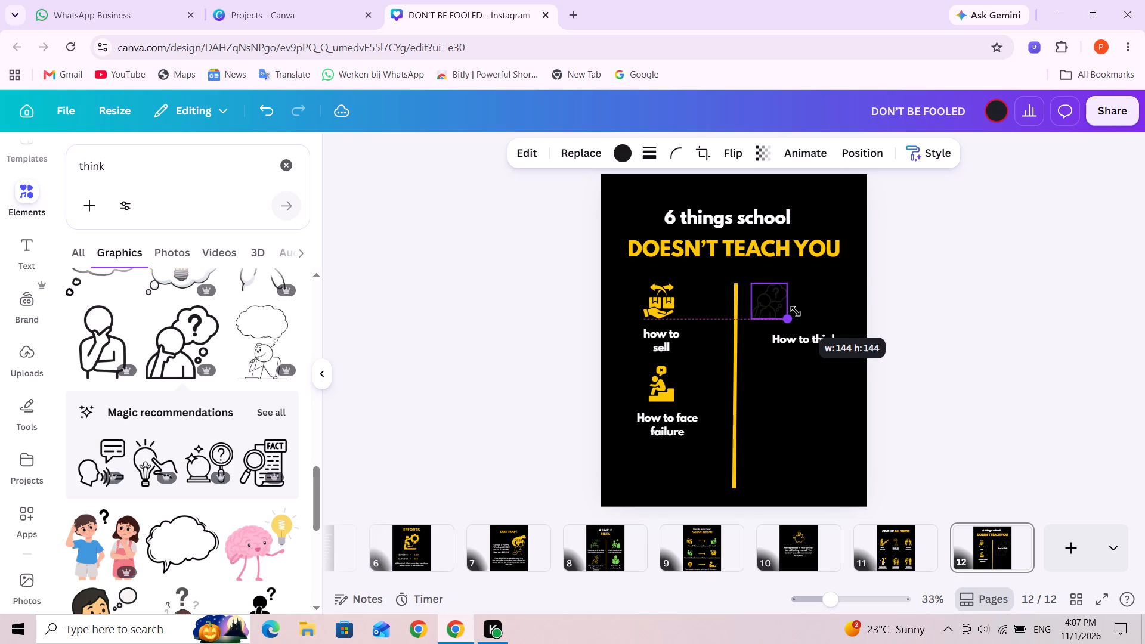
left_click_drag(796, 311, 791, 309)
left_click(818, 307)
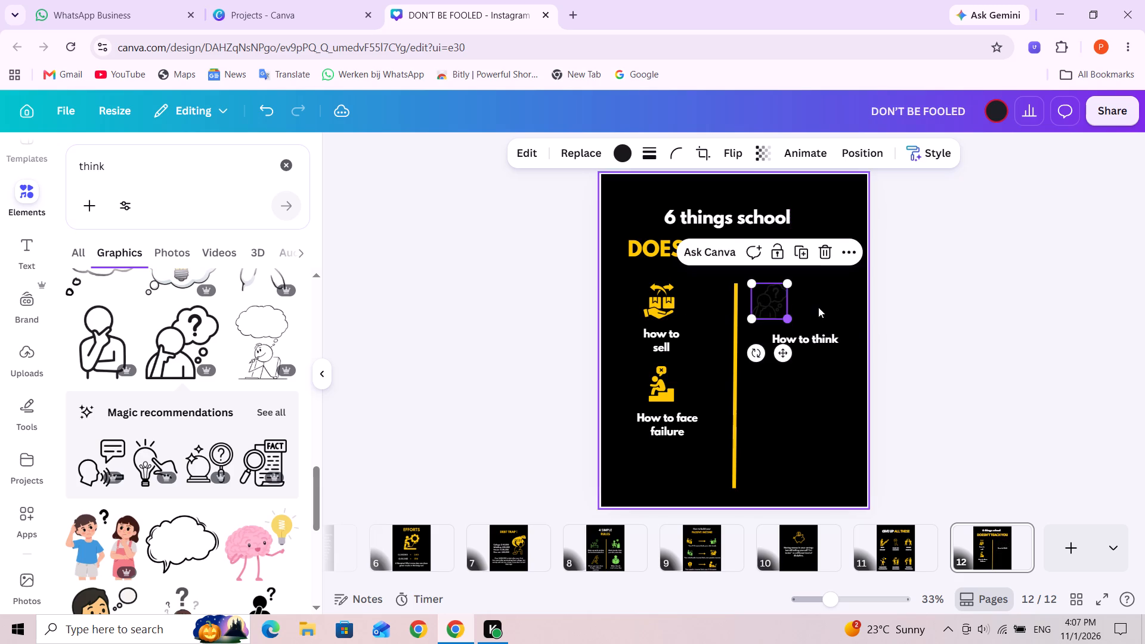
left_click_drag(771, 301, 817, 302)
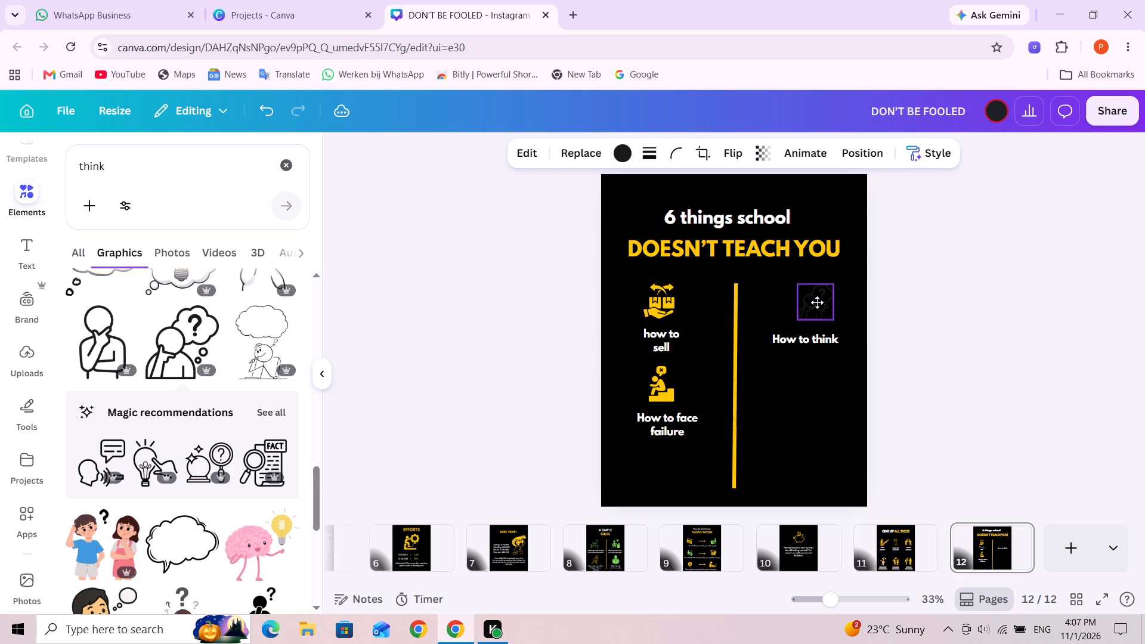
left_click_drag(817, 302, 805, 303)
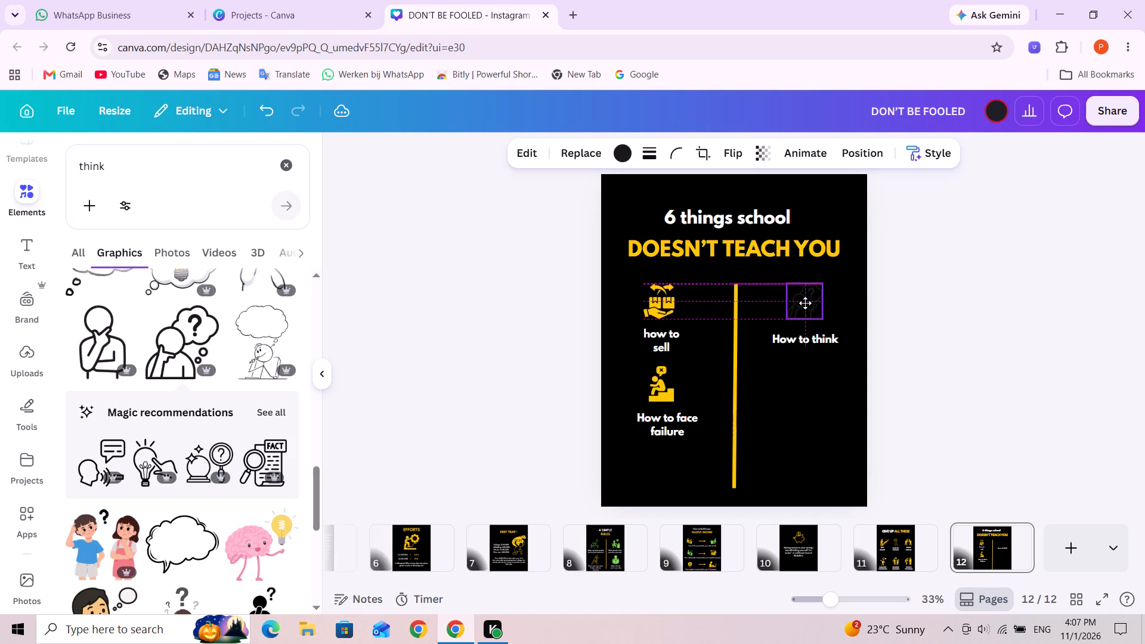
left_click_drag(805, 303, 803, 304)
Recolour the black outlined thinker above "How to think" with the design's yellow.
left_click(627, 154)
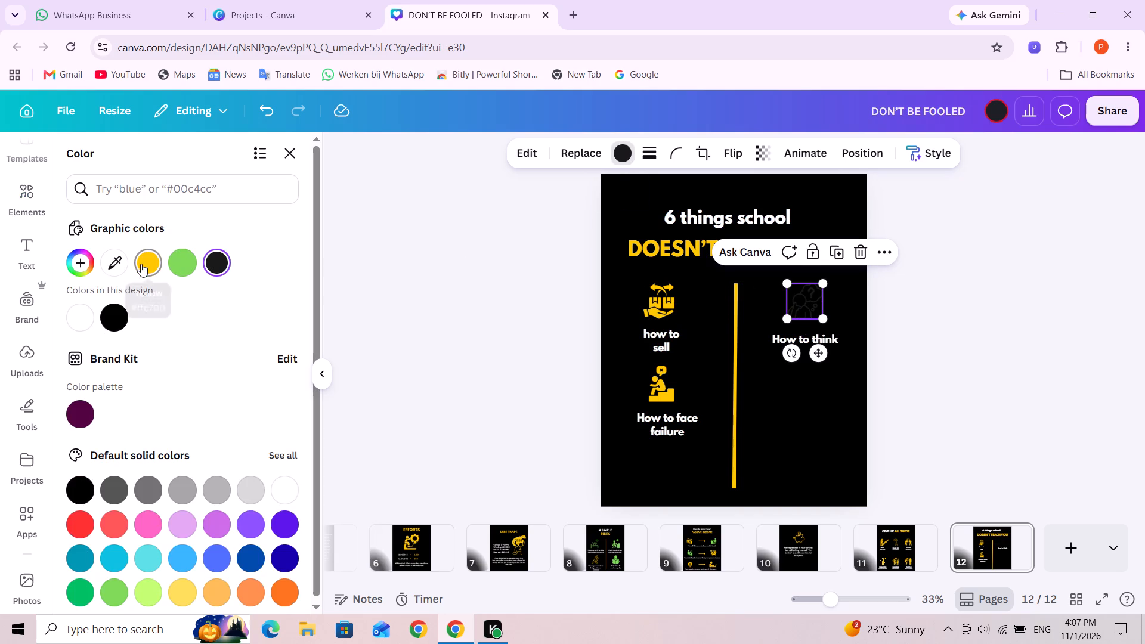
left_click(141, 264)
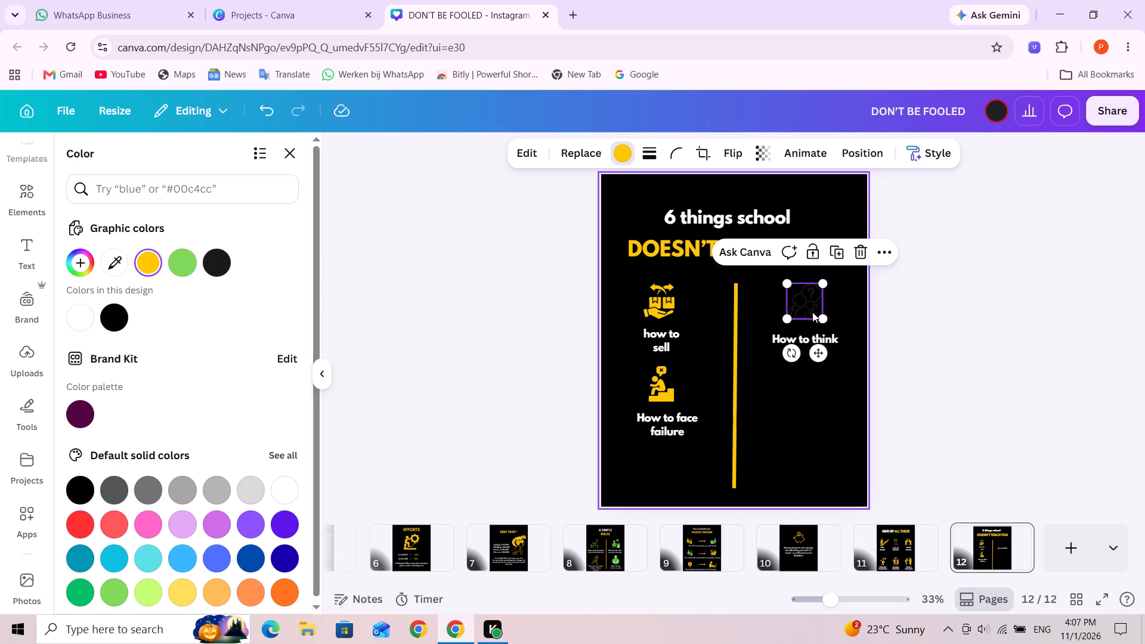
left_click(804, 375)
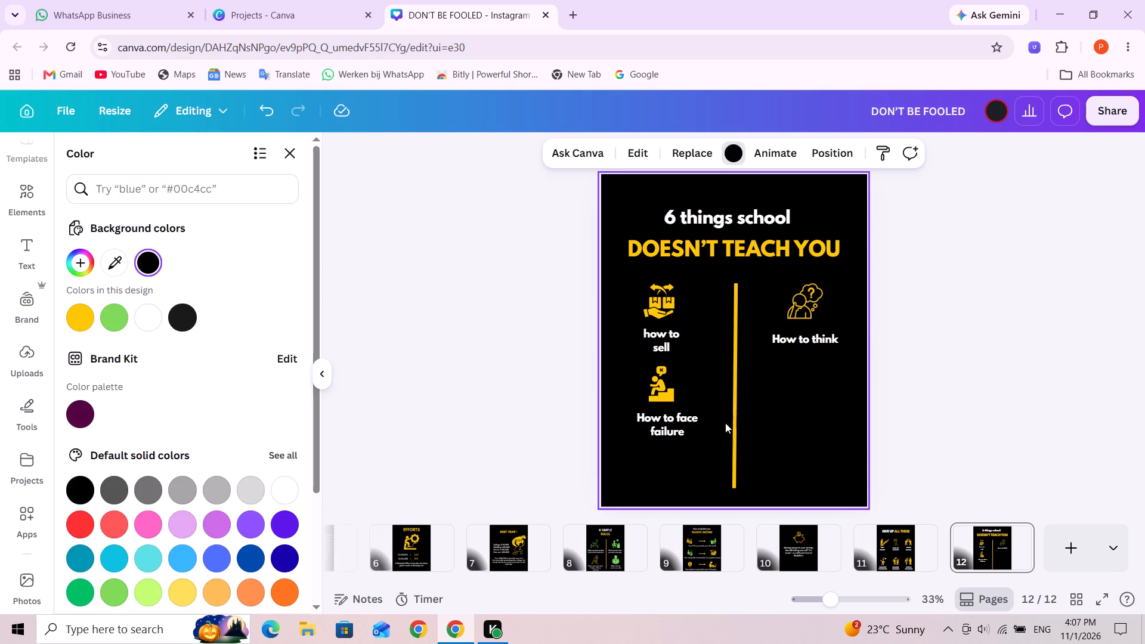
Centre the "How to face failure" caption under the seated failure figure.
left_click_drag(676, 426, 663, 427)
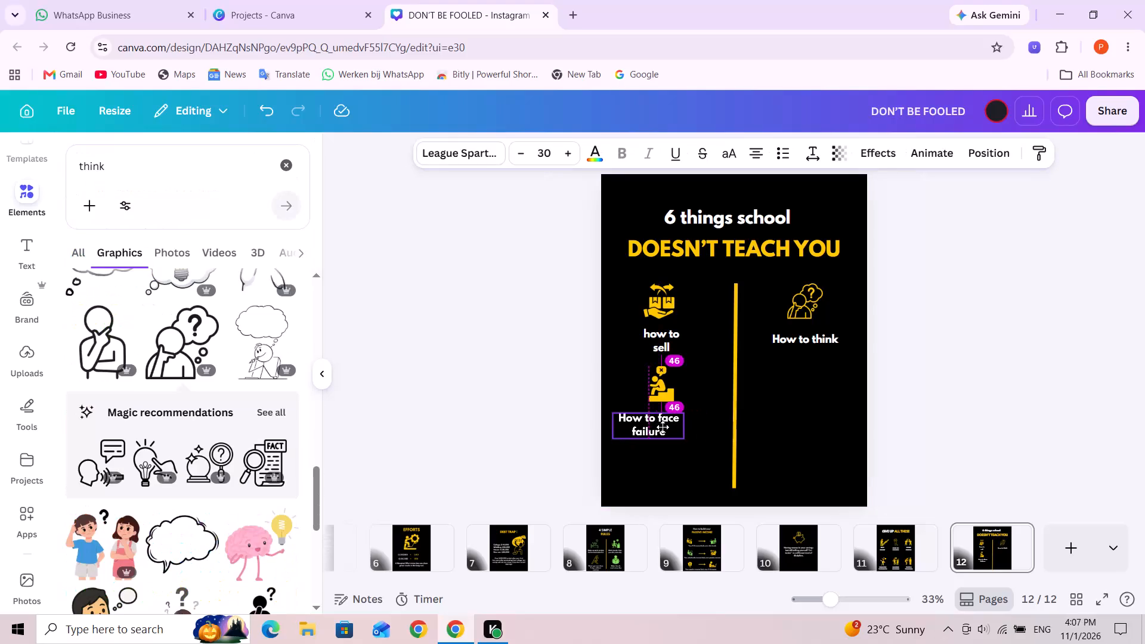
left_click_drag(663, 427, 670, 425)
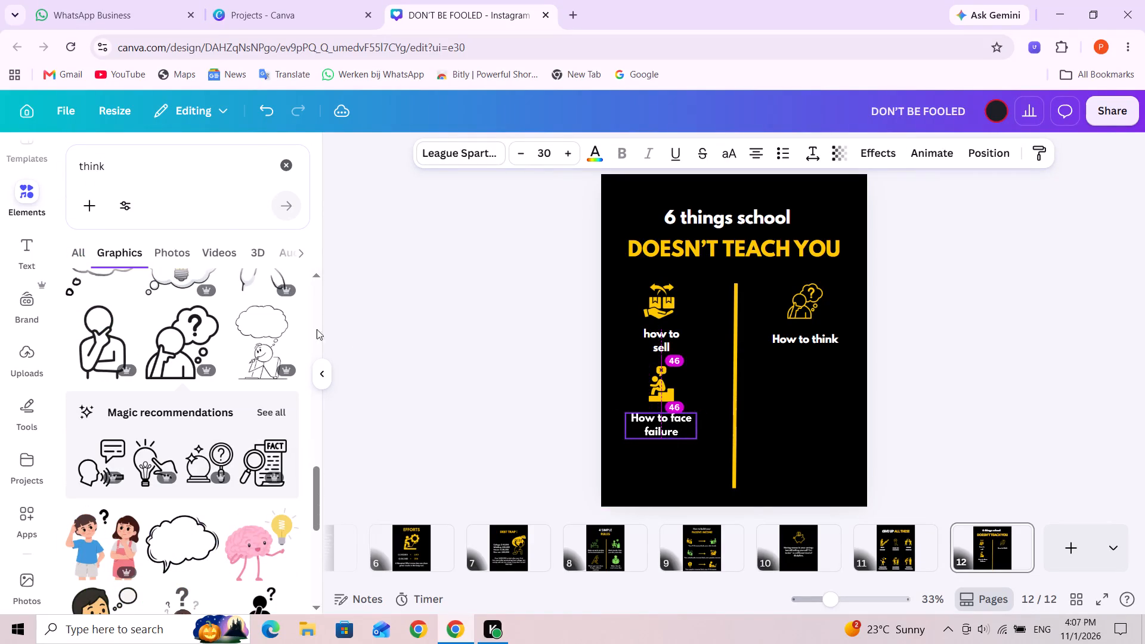
Search the graphics library for "manage time".
left_click(149, 179)
double_click(147, 174)
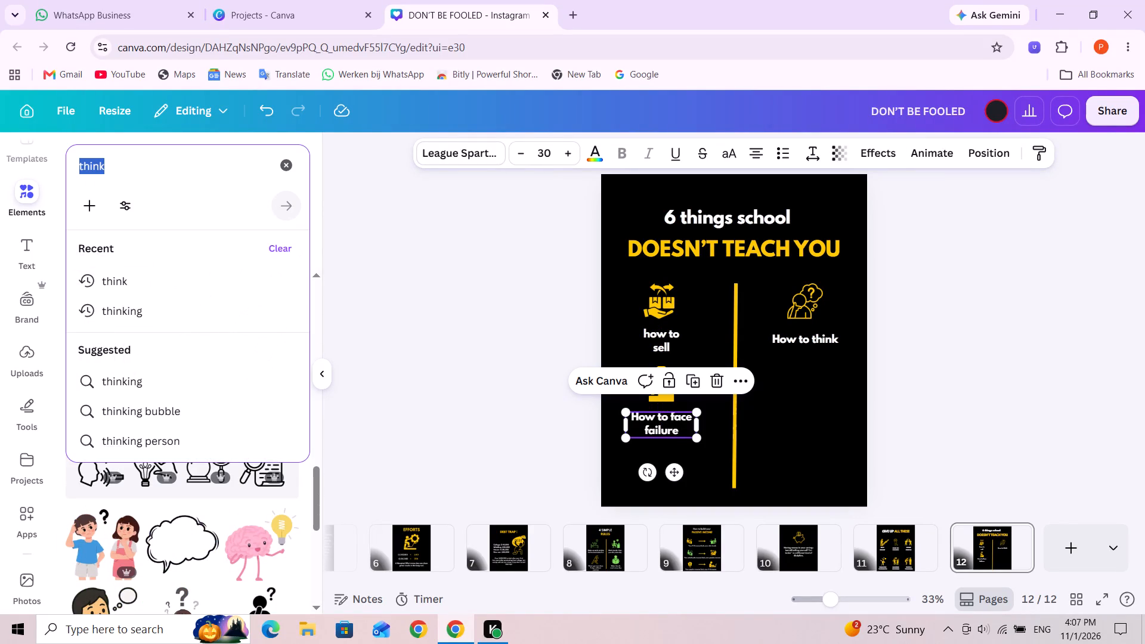
type("mana")
type("ge")
key("space")
key("t")
type("ime")
key("Return")
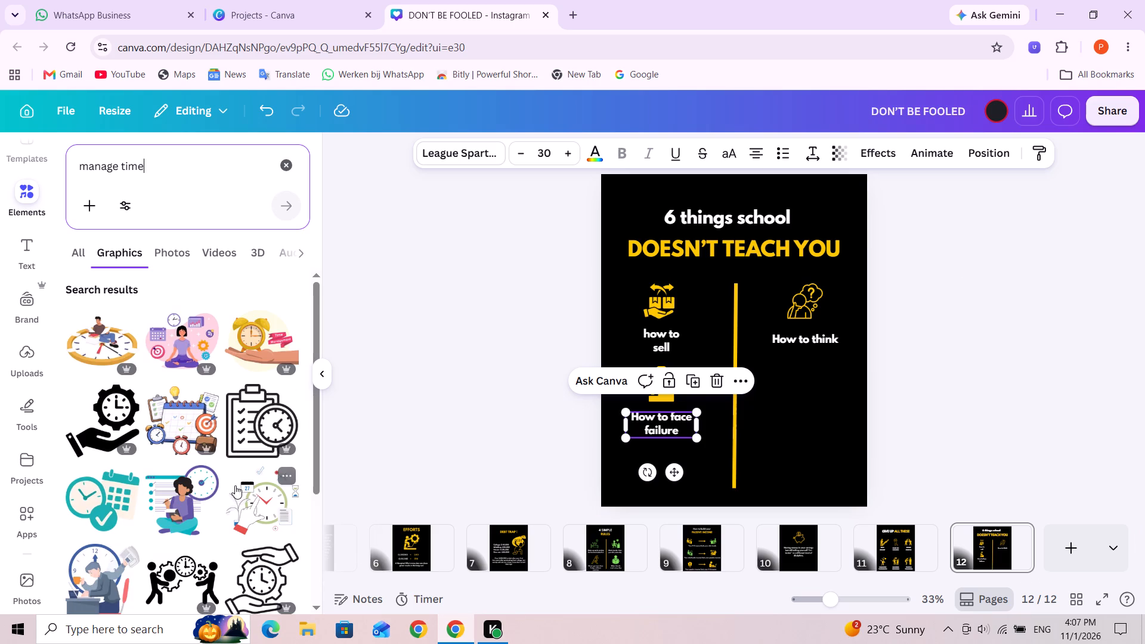
Add the black outlined clock-with-gears graphic and move it below "How to think", beside the dividing line.
scroll(235, 485, "down", 1)
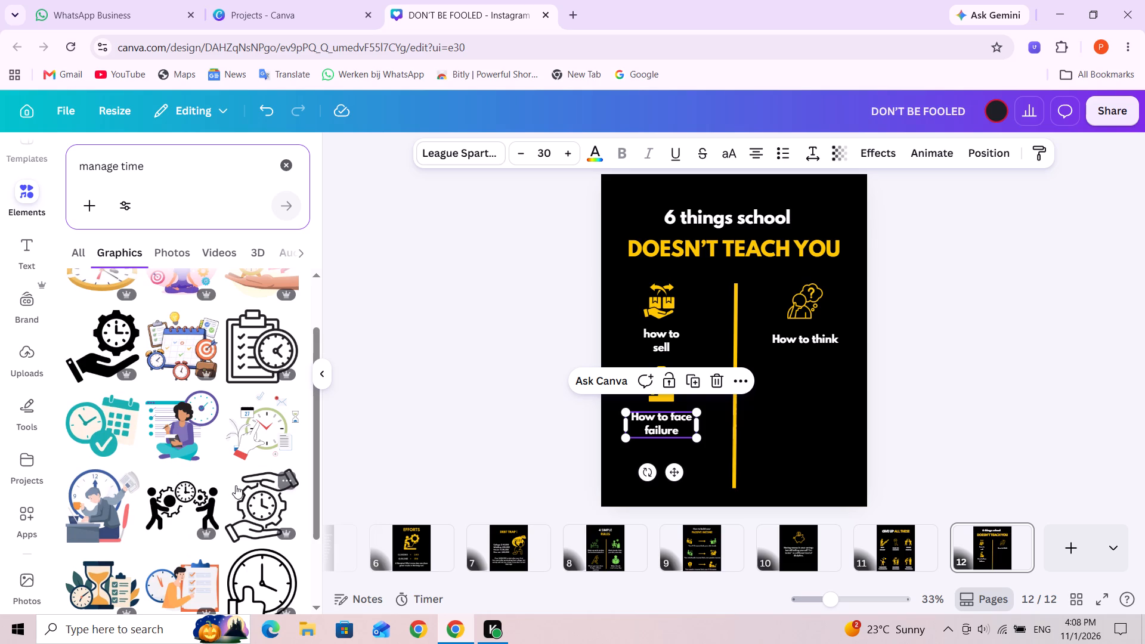
scroll(236, 485, "up", 2)
scroll(236, 485, "down", 2)
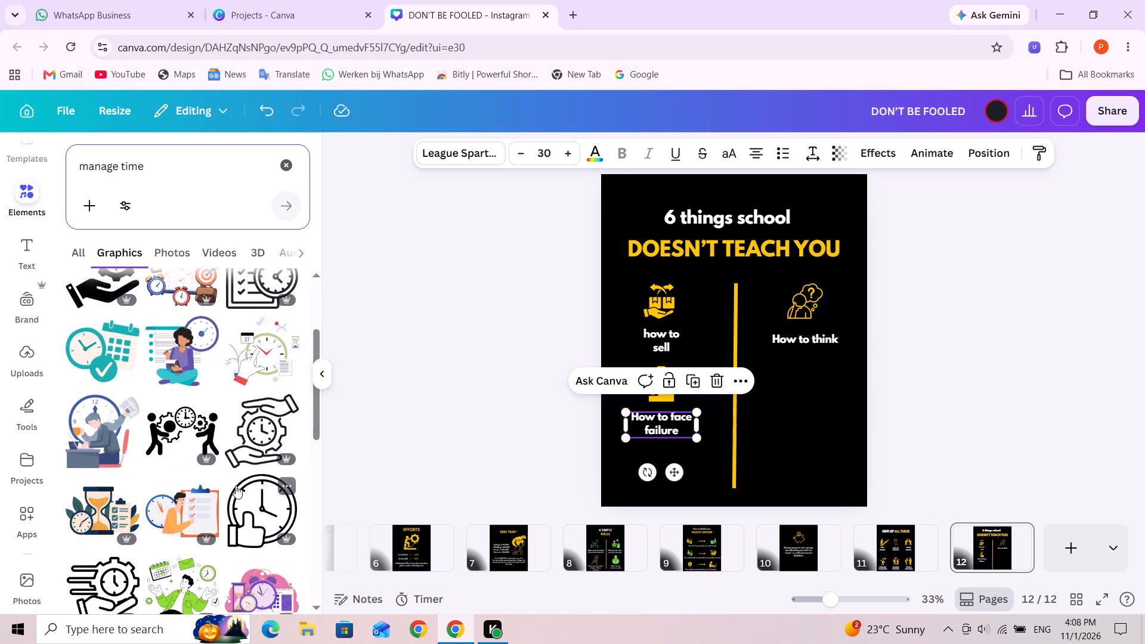
scroll(236, 485, "down", 2)
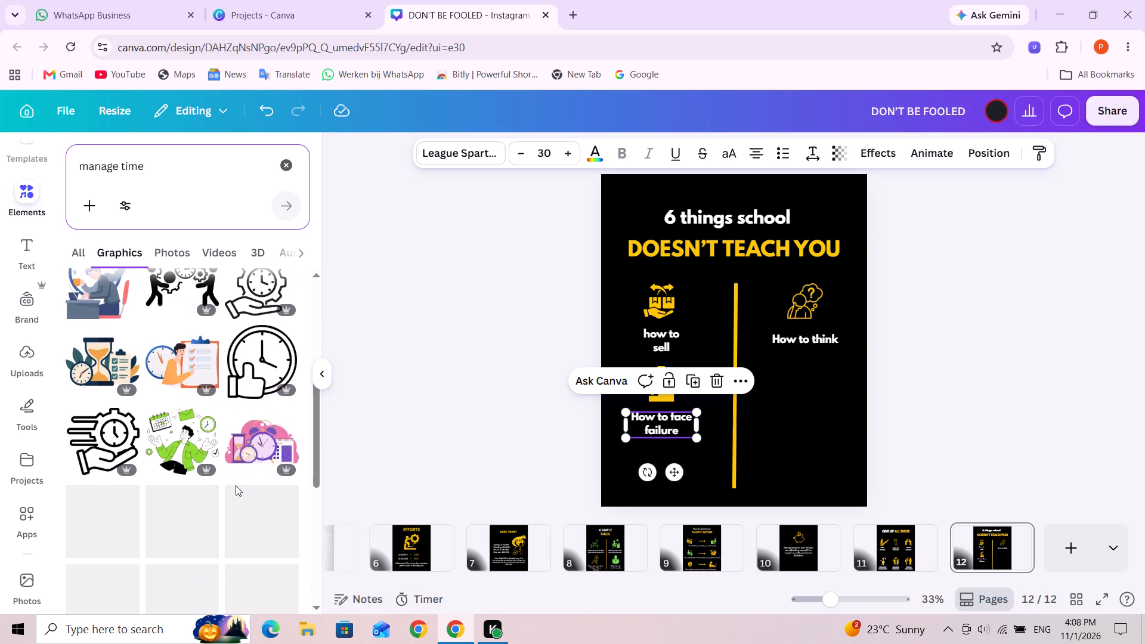
scroll(236, 485, "down", 1)
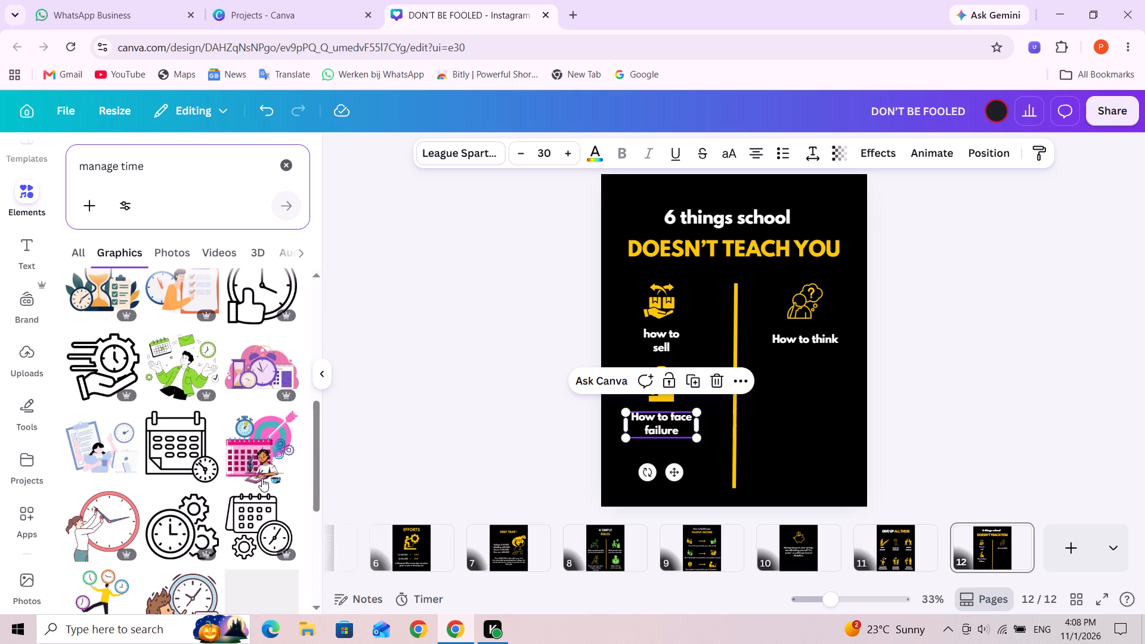
scroll(262, 478, "down", 1)
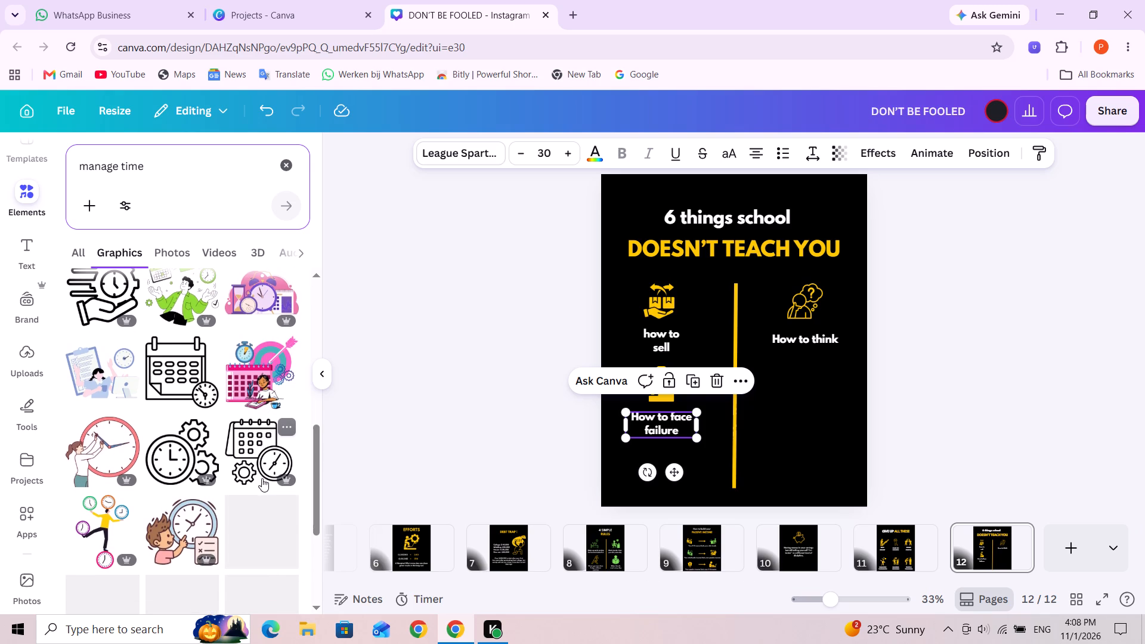
scroll(262, 478, "down", 2)
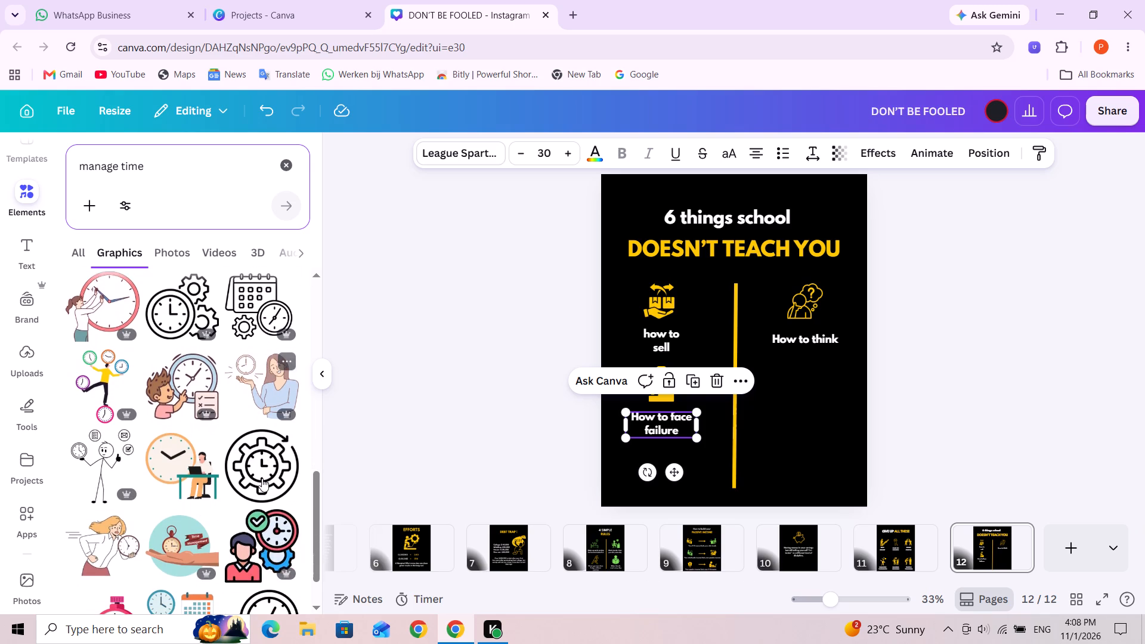
scroll(262, 478, "down", 1)
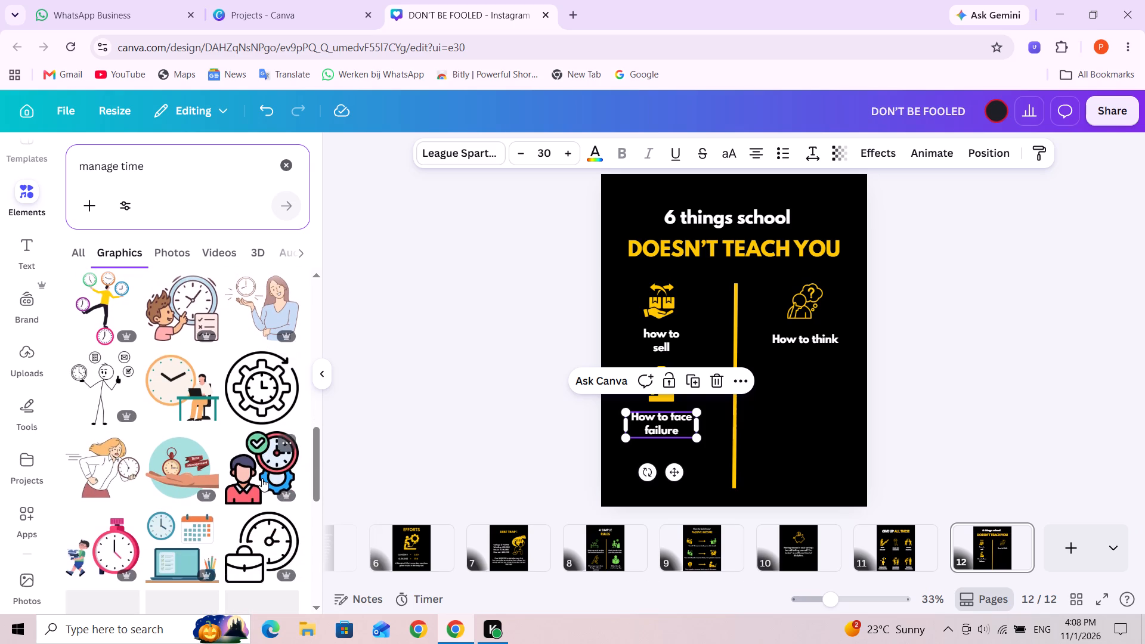
scroll(262, 478, "up", 2)
scroll(189, 448, "up", 1)
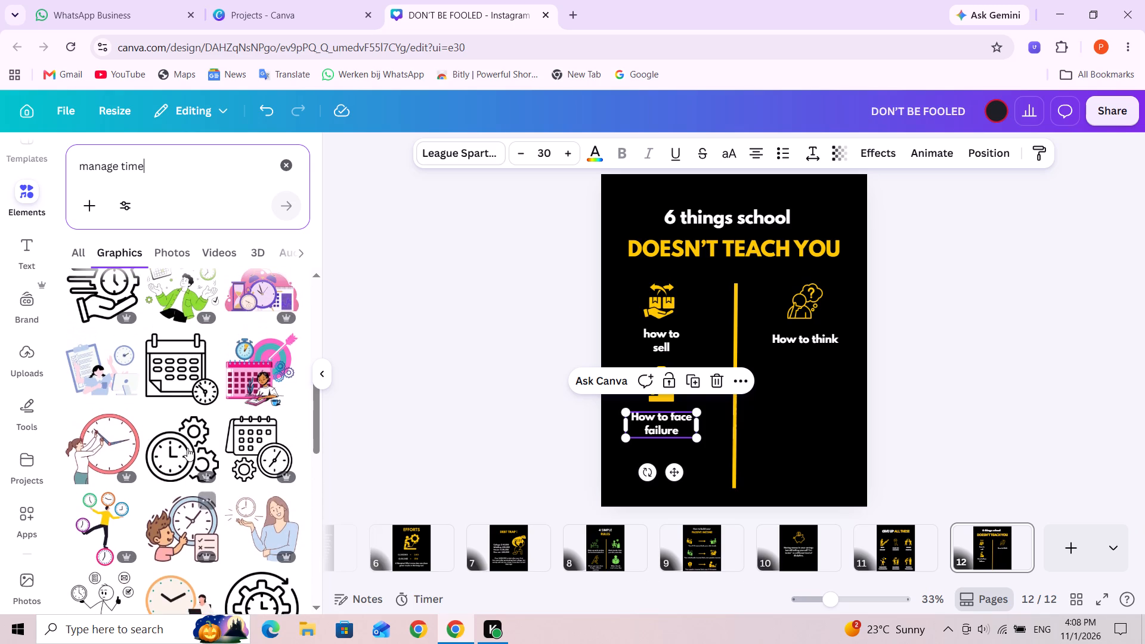
left_click(174, 441)
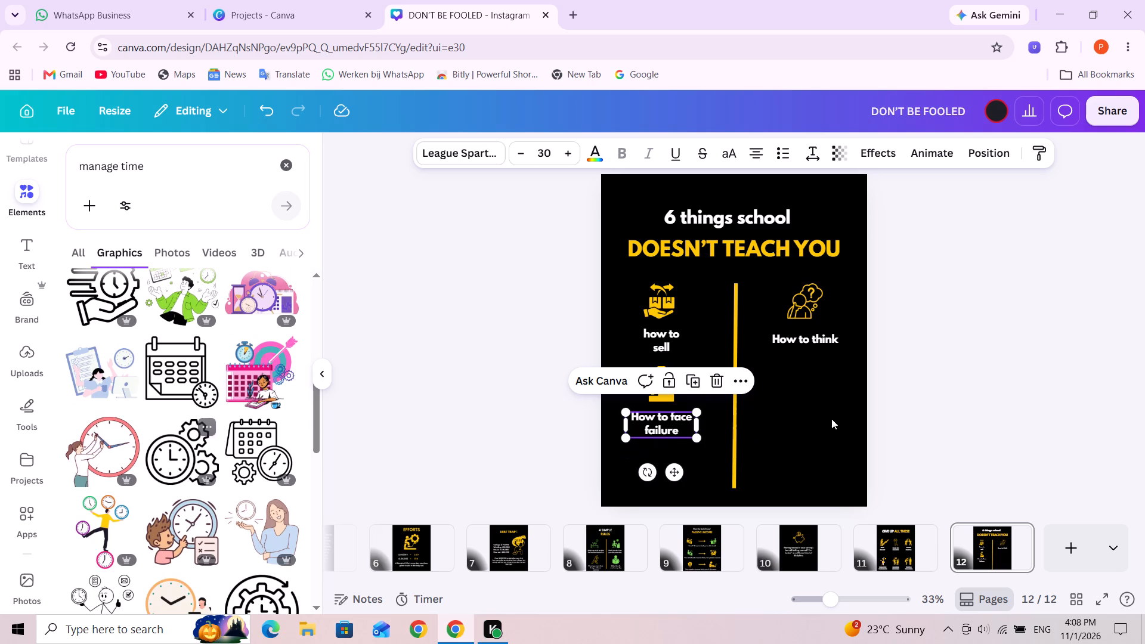
left_click_drag(752, 366, 824, 471)
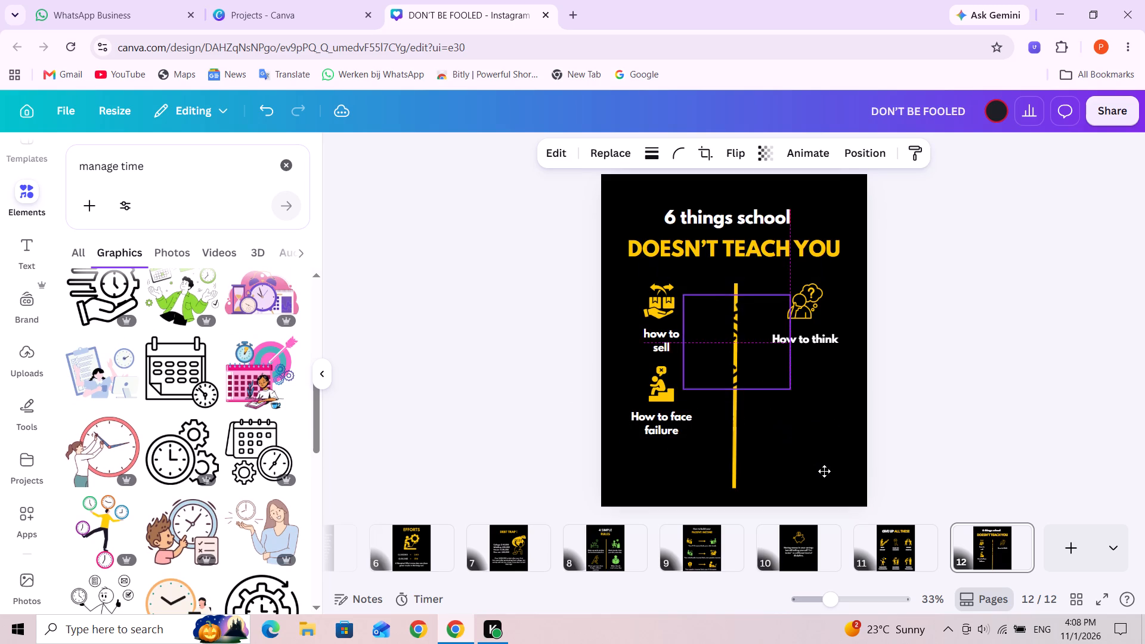
left_click_drag(824, 471, 816, 445)
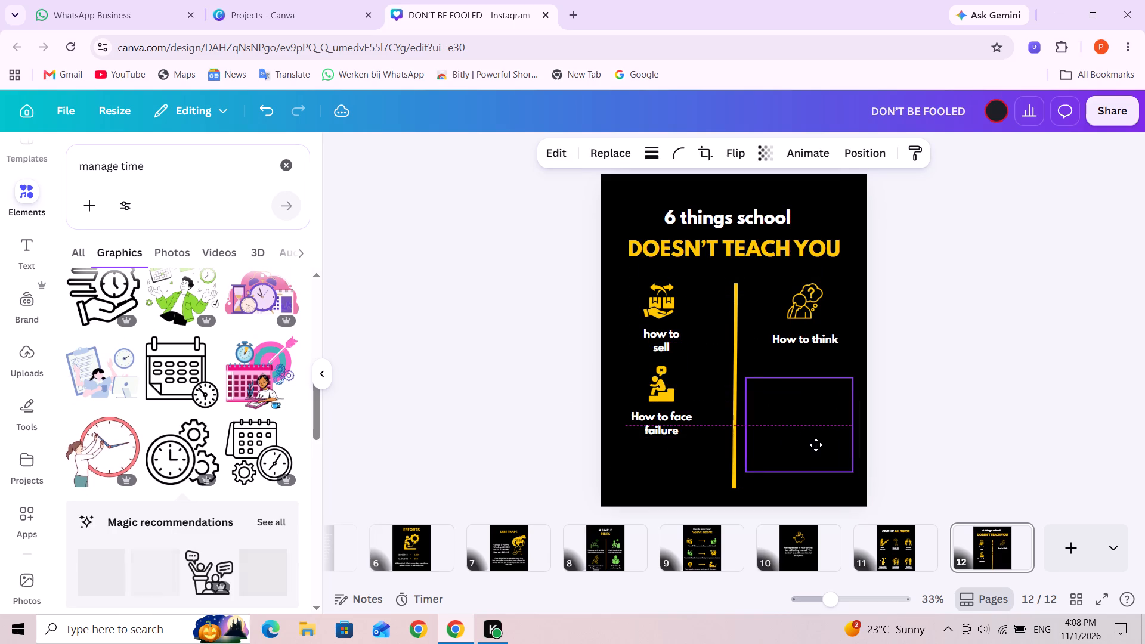
left_click_drag(816, 445, 822, 427)
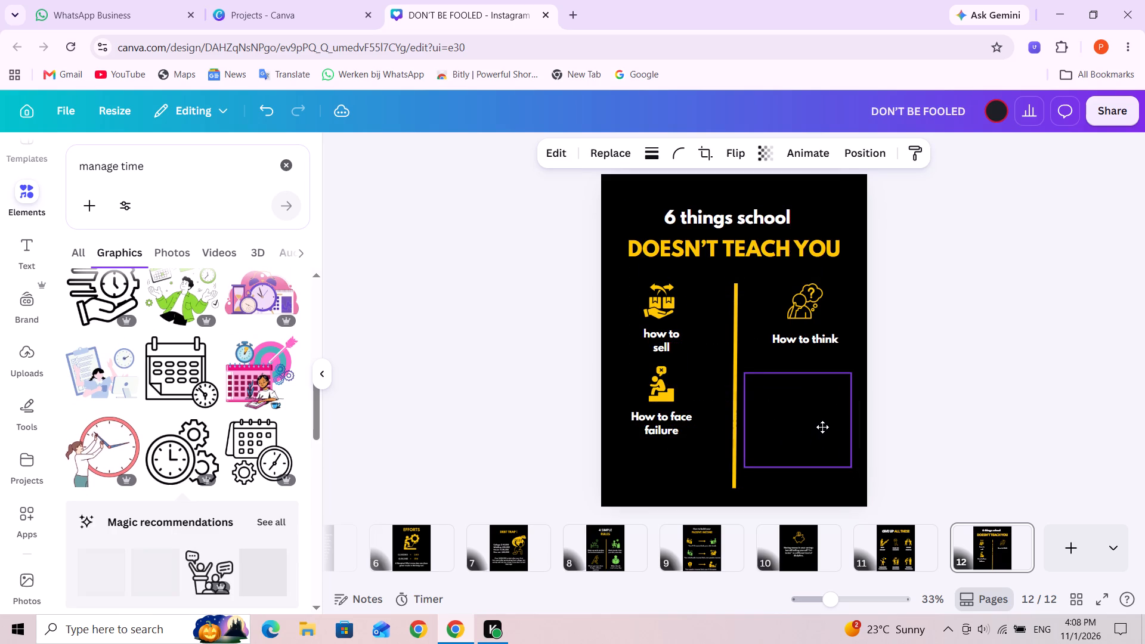
left_click_drag(822, 427, 825, 434)
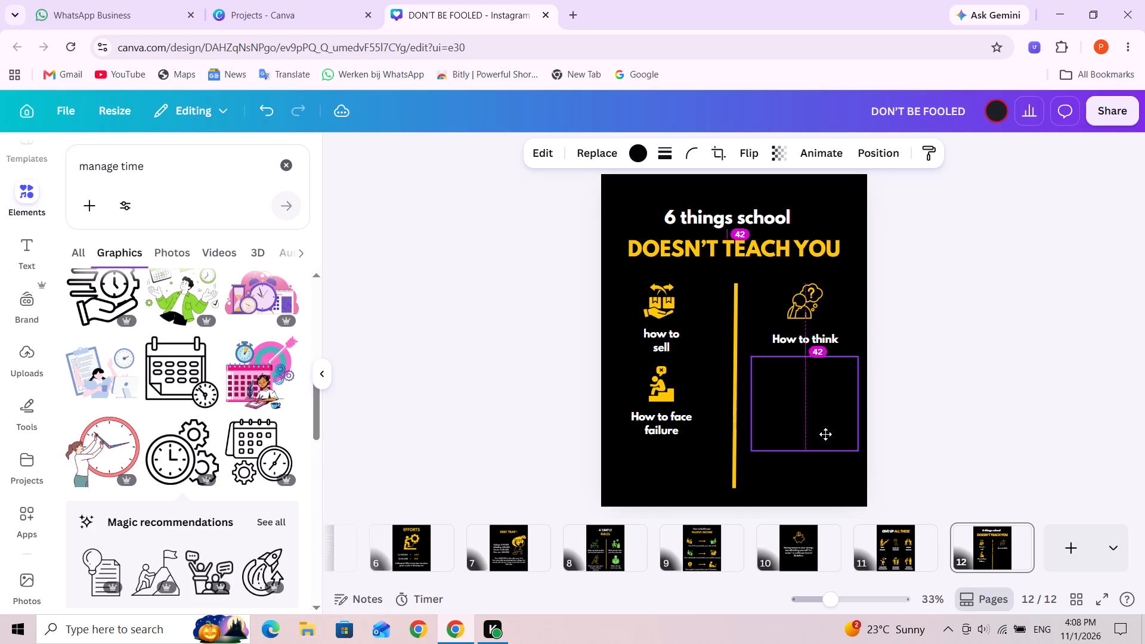
left_click_drag(825, 434, 825, 441)
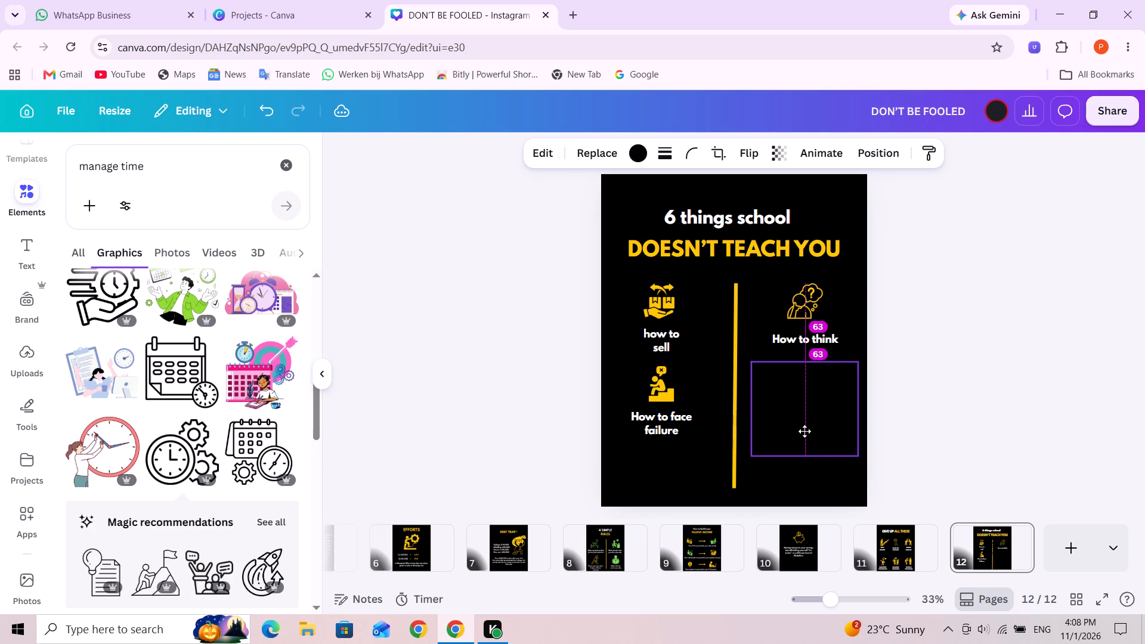
left_click(898, 338)
left_click(813, 399)
left_click(846, 321)
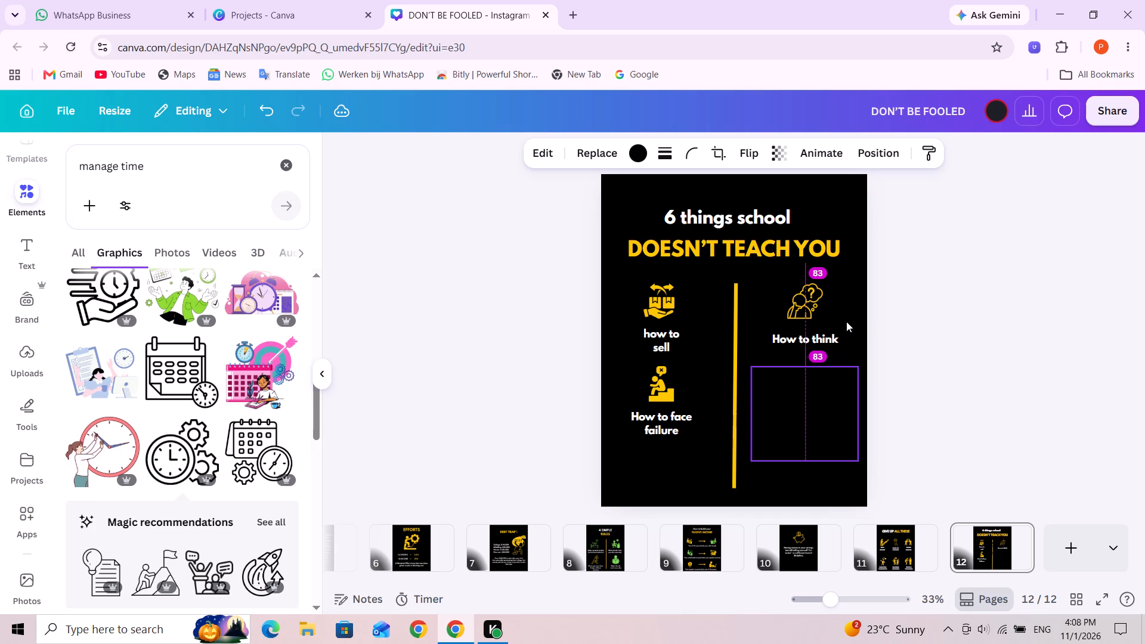
left_click(812, 419)
left_click(856, 319)
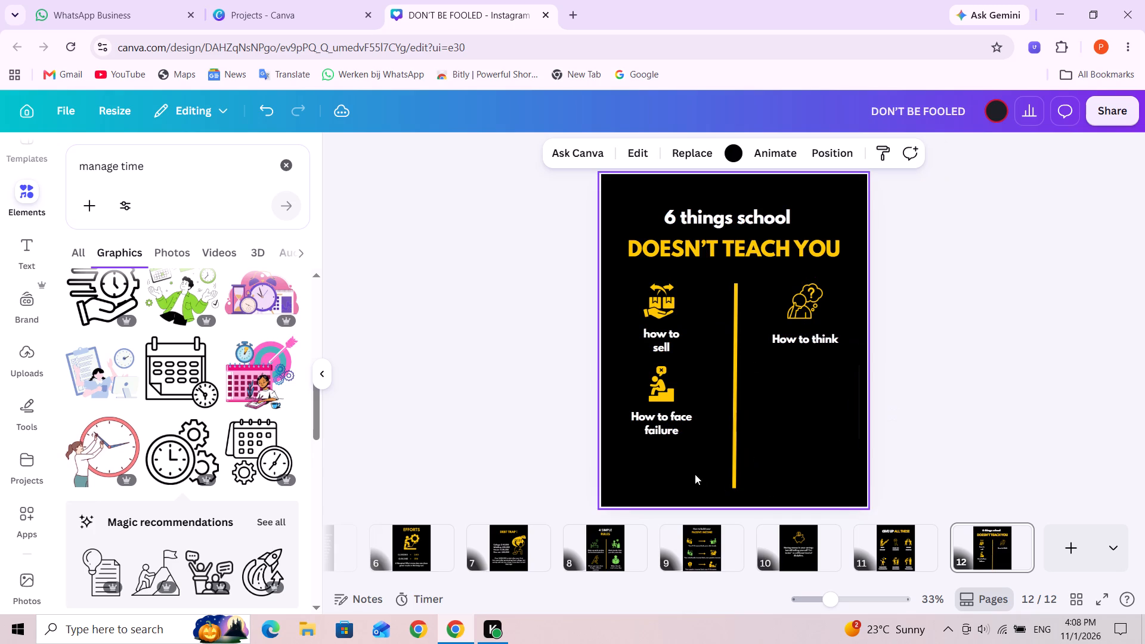
Shrink the clock-with-gears graphic to about 163 by 144 and centre it below "How to think", level with the seated failure figure.
left_click(831, 417)
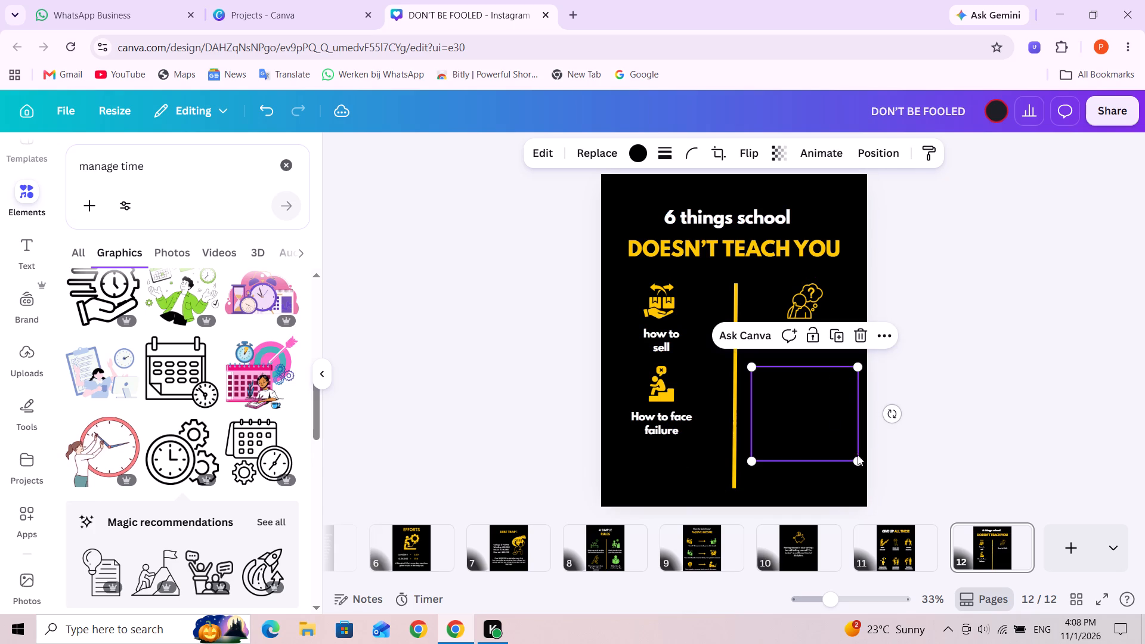
left_click_drag(856, 460, 789, 396)
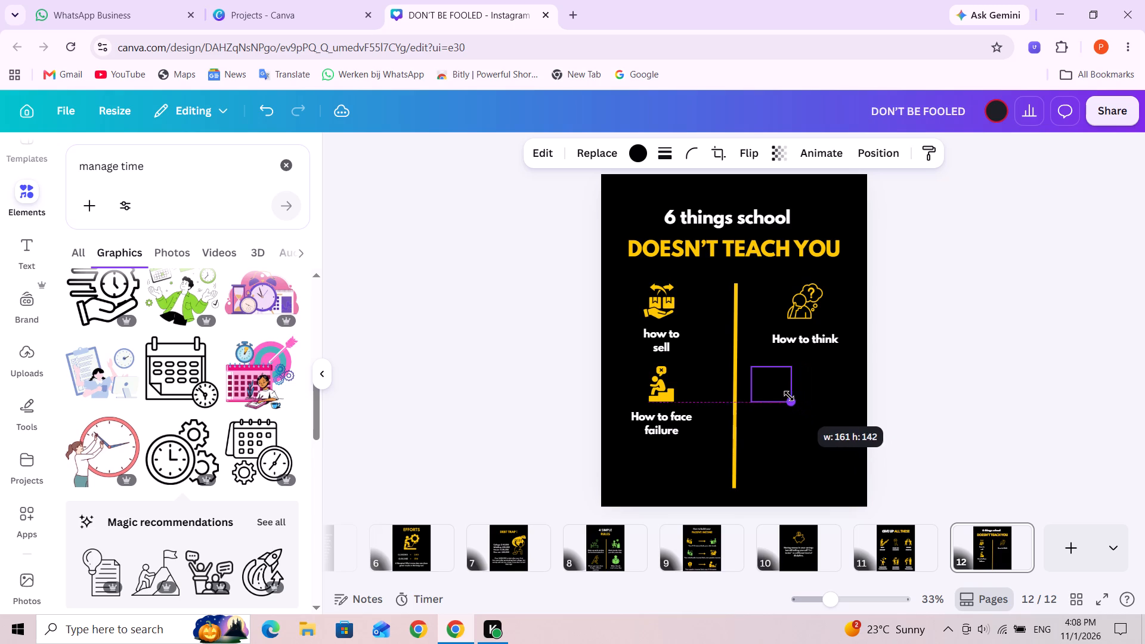
left_click_drag(789, 396, 794, 397)
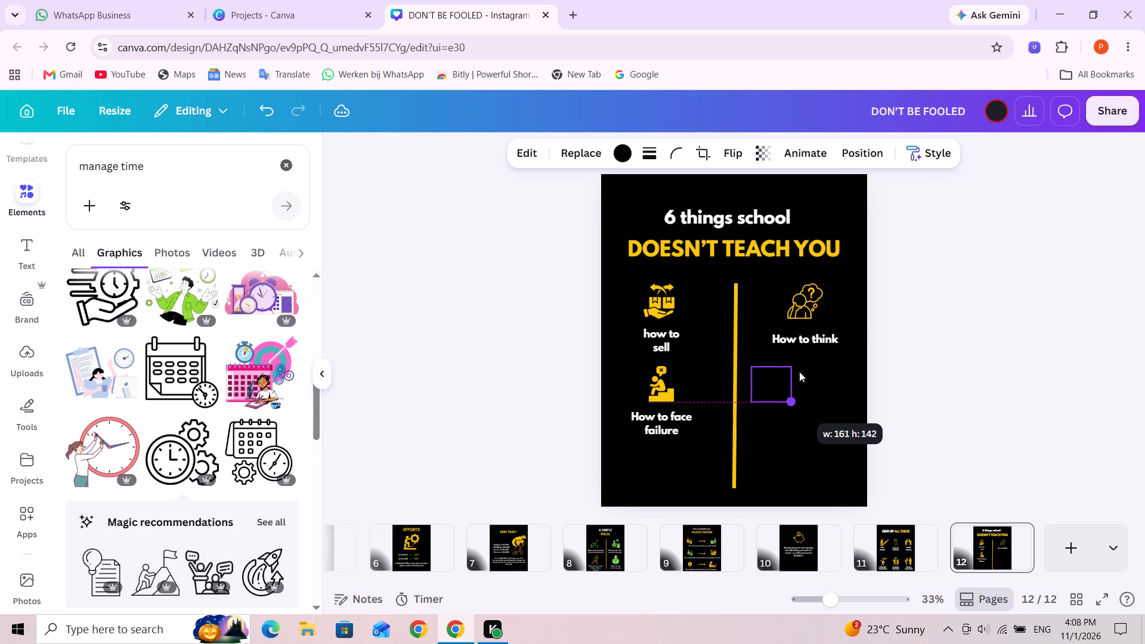
left_click(788, 366)
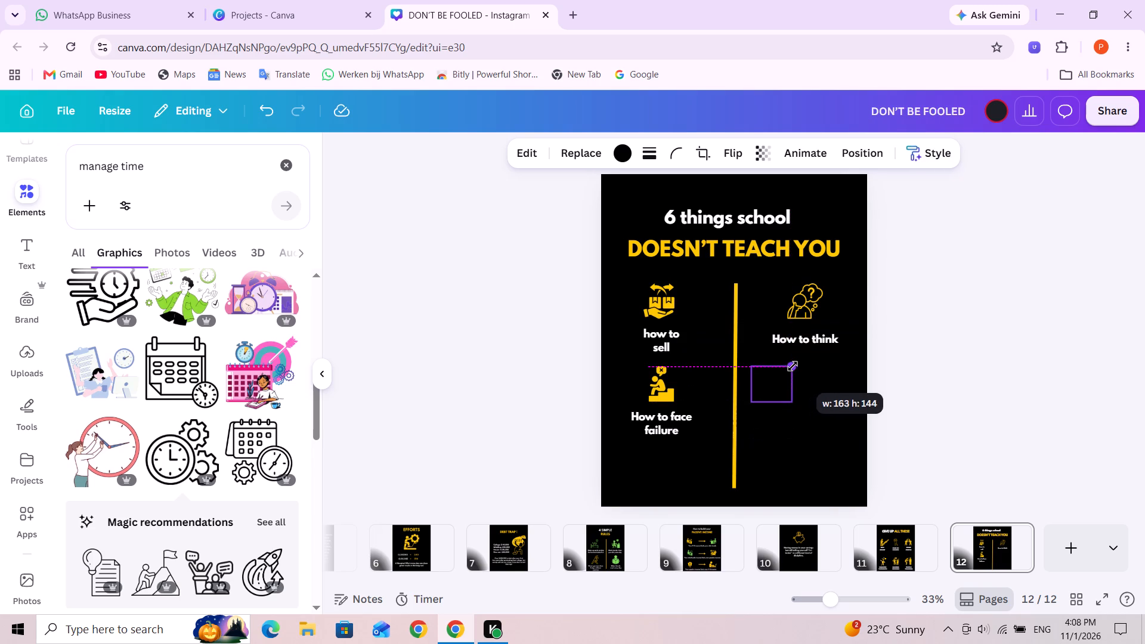
left_click(819, 389)
left_click_drag(782, 383, 812, 383)
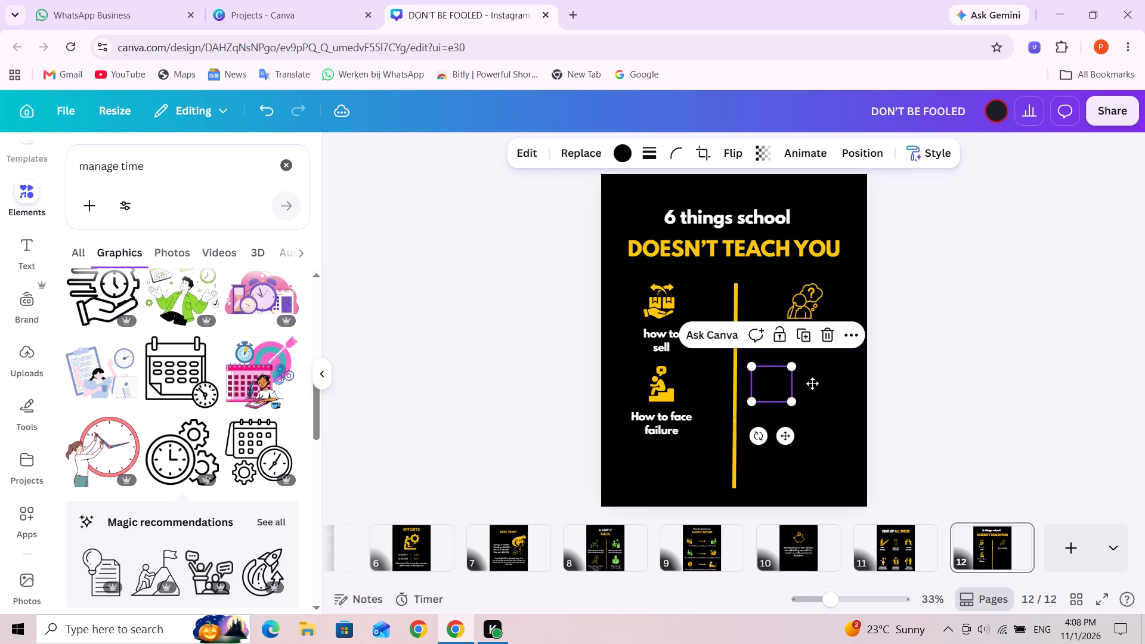
left_click_drag(812, 383, 809, 383)
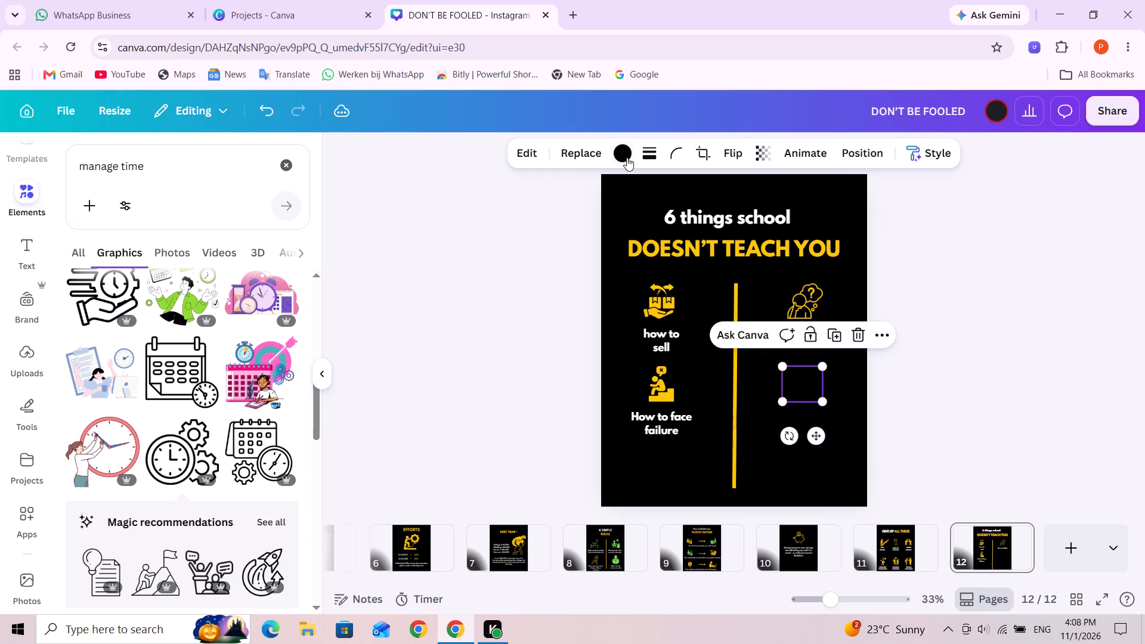
Recolour the clock-with-gears graphic with the design's yellow.
left_click(627, 157)
left_click(146, 255)
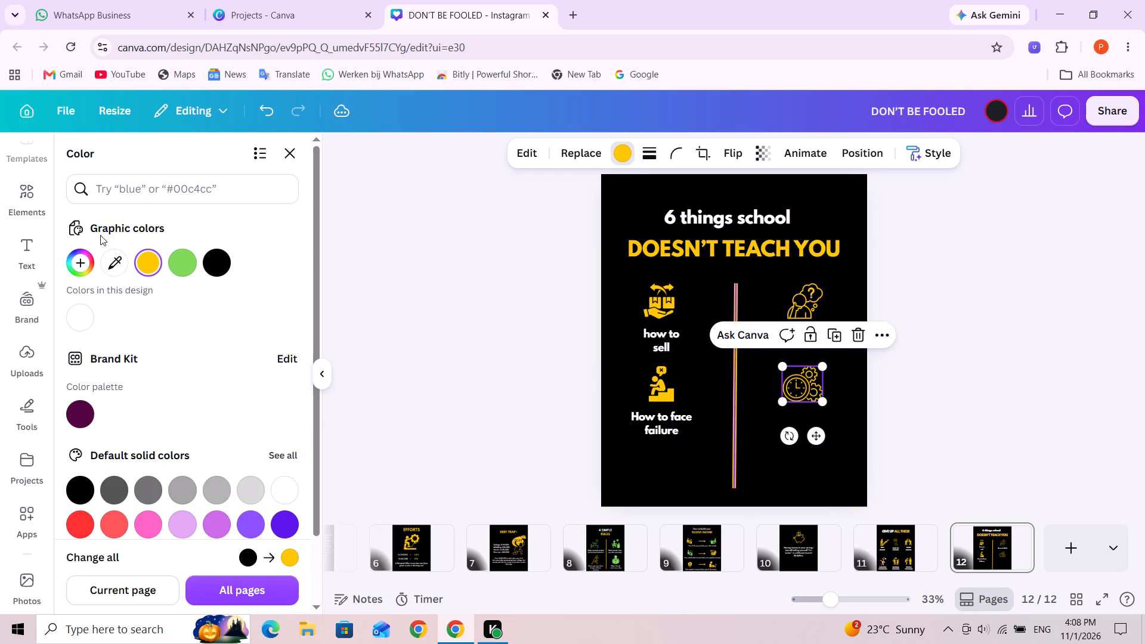
Duplicate the "How to face failure" caption and place the copy centred under the clock-with-gears icon, level with the original.
left_click(667, 429)
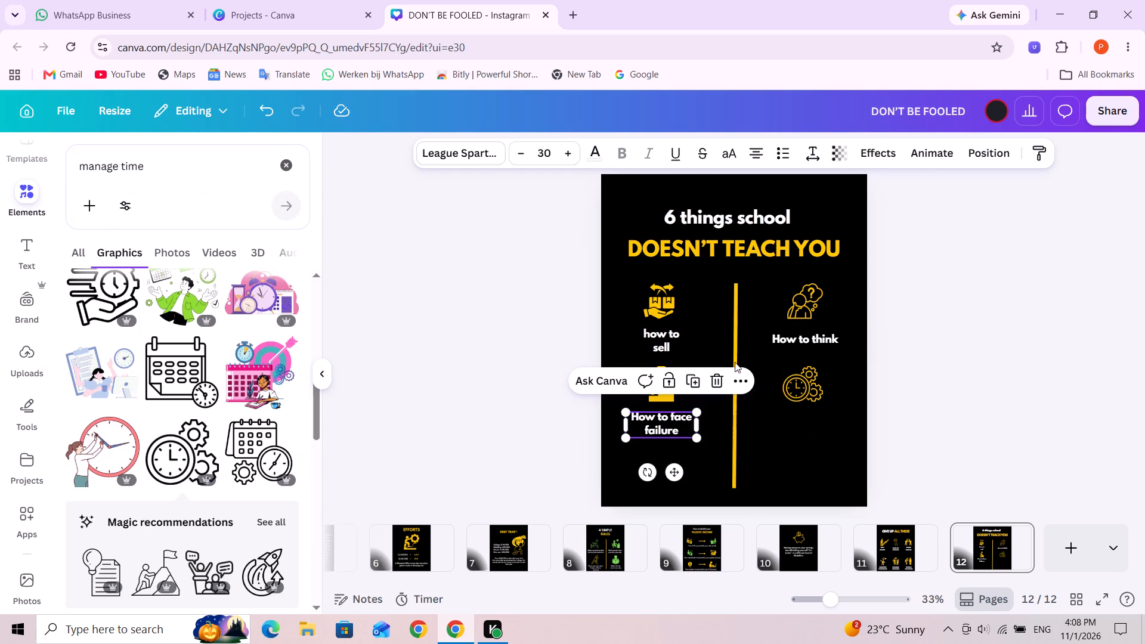
left_click(692, 385)
left_click_drag(663, 429, 675, 429)
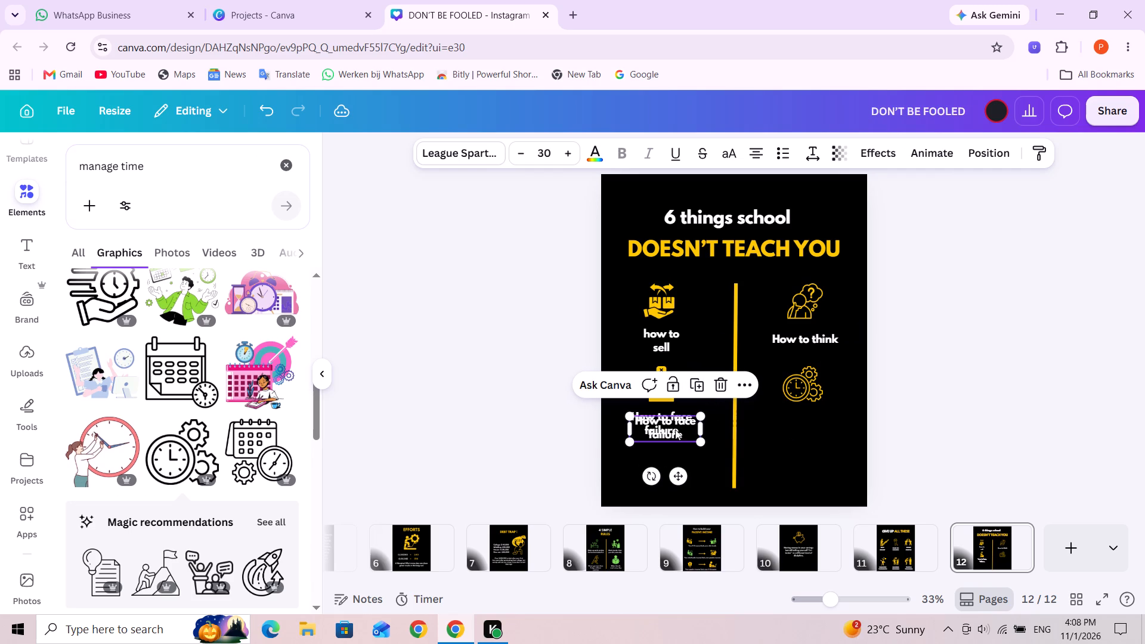
left_click_drag(675, 429, 810, 427)
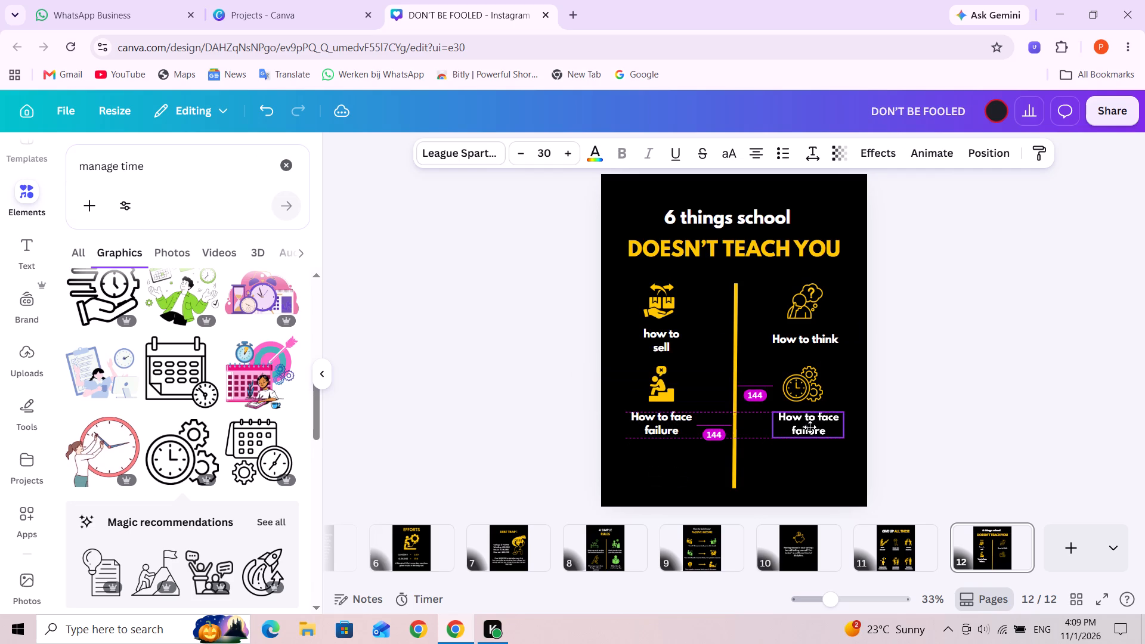
left_click_drag(810, 427, 796, 427)
In the copied caption under the clock-with-gears icon, replace the word "face" with "manage".
double_click(821, 417)
left_click(821, 417)
left_click(821, 417)
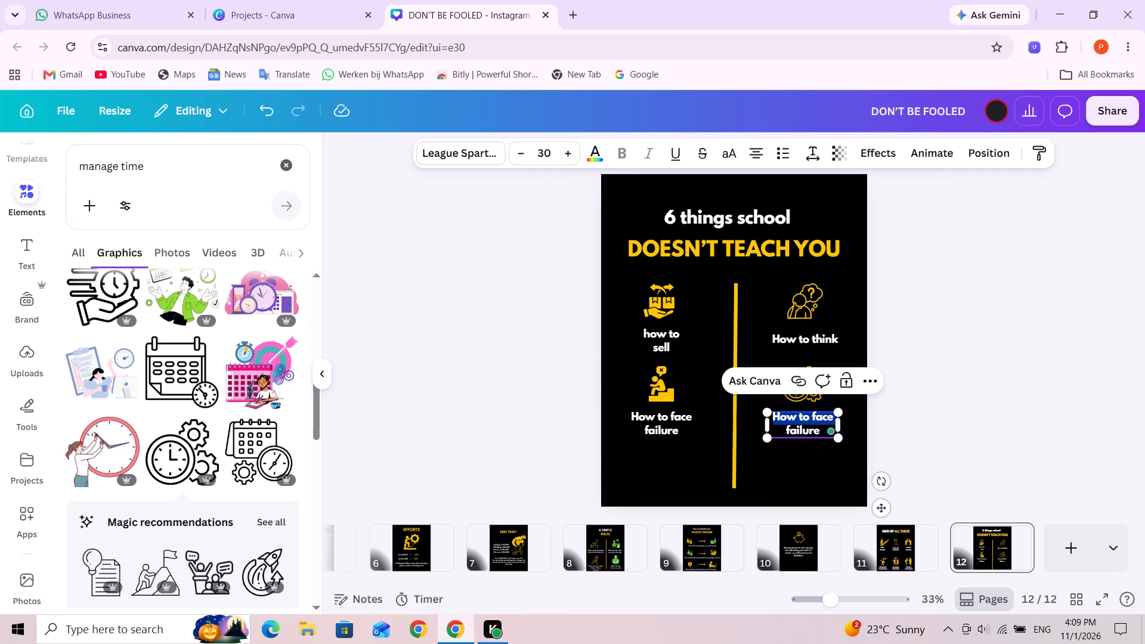
left_click(821, 417)
left_click(821, 417)
left_click(821, 417)
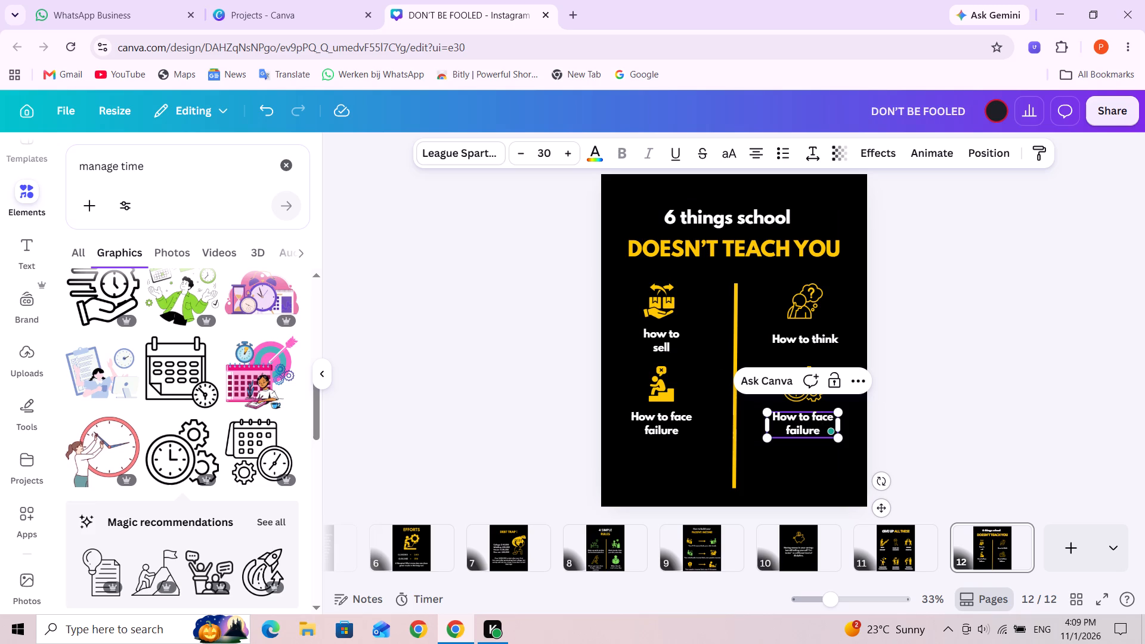
left_click(821, 417)
left_click(821, 417)
double_click(821, 417)
left_click(821, 417)
left_click_drag(810, 419, 828, 432)
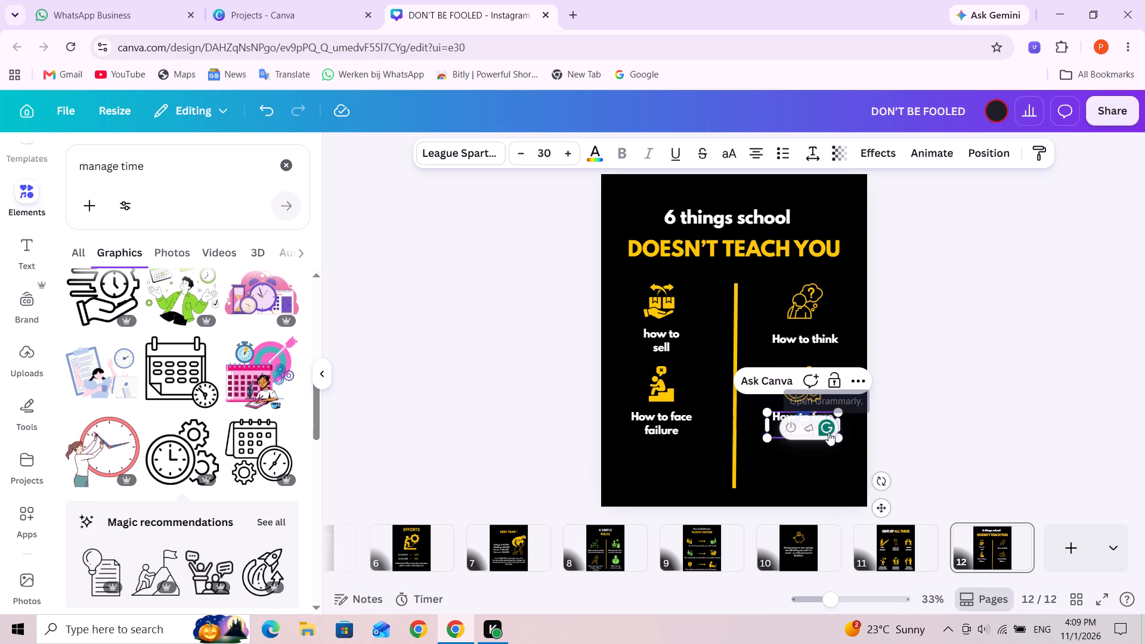
left_click_drag(828, 432, 843, 411)
left_click(810, 420)
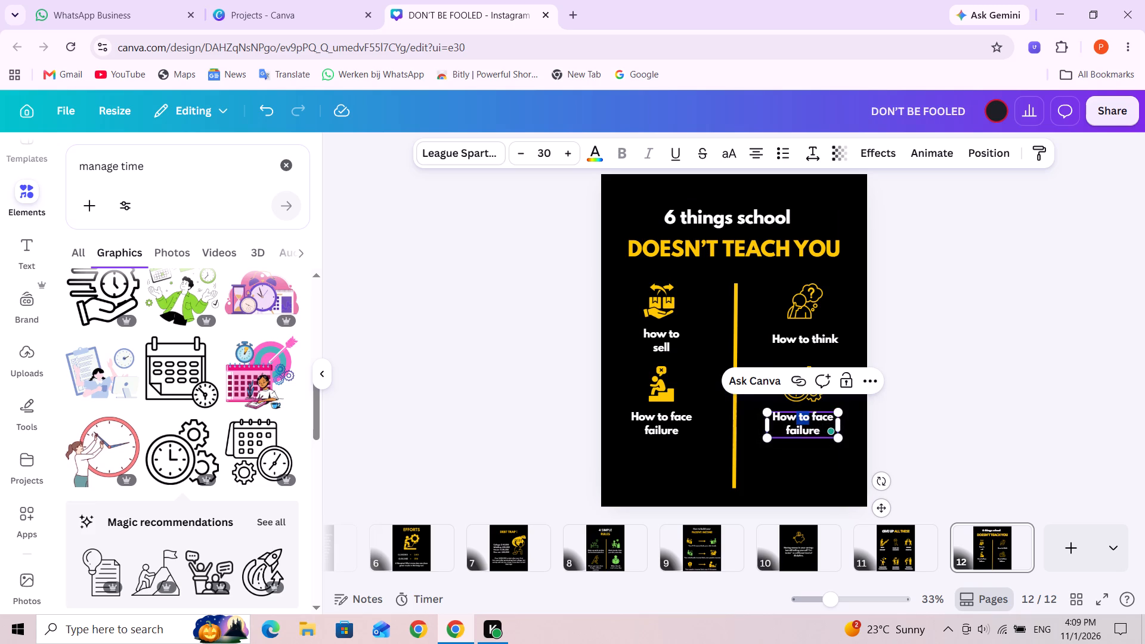
left_click_drag(810, 414, 828, 437)
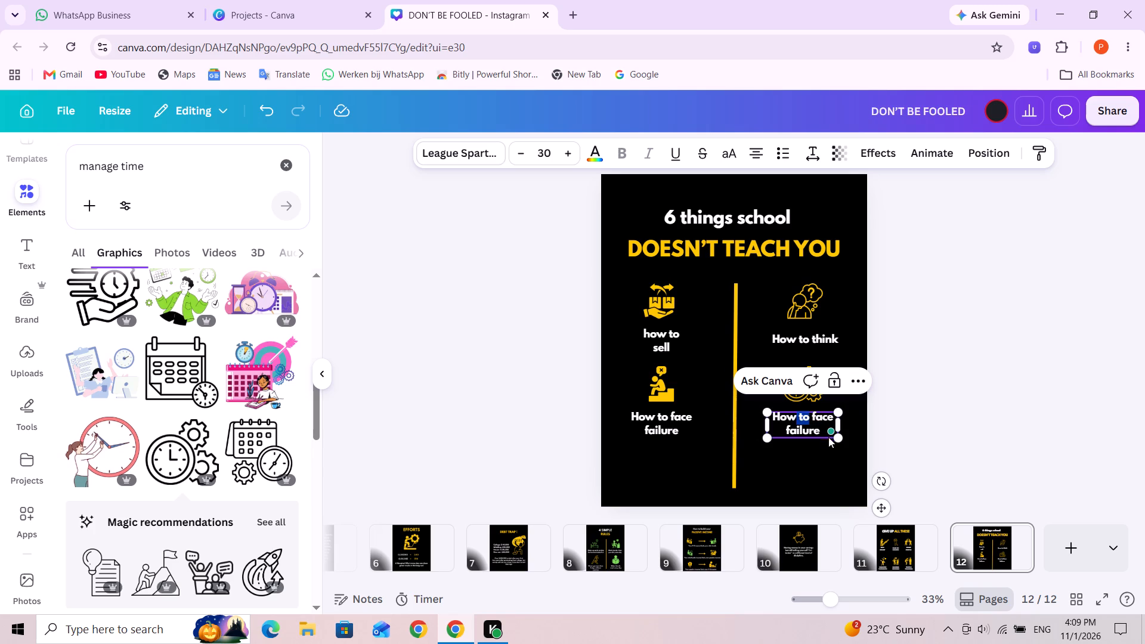
left_click_drag(828, 437, 837, 412)
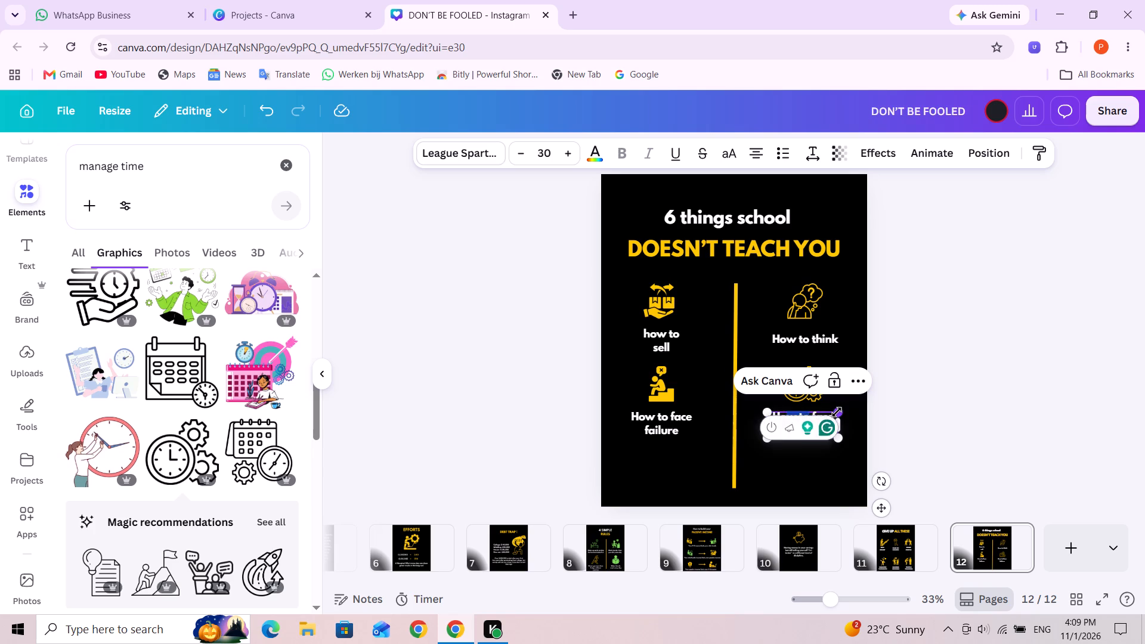
left_click_drag(837, 412, 830, 422)
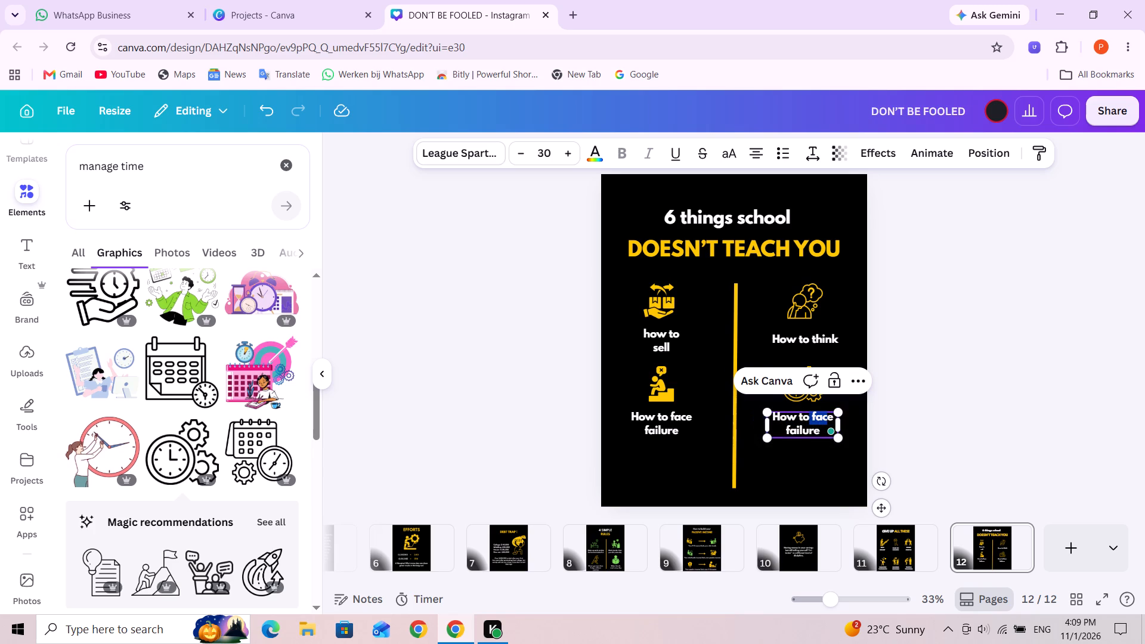
key("BackSpace")
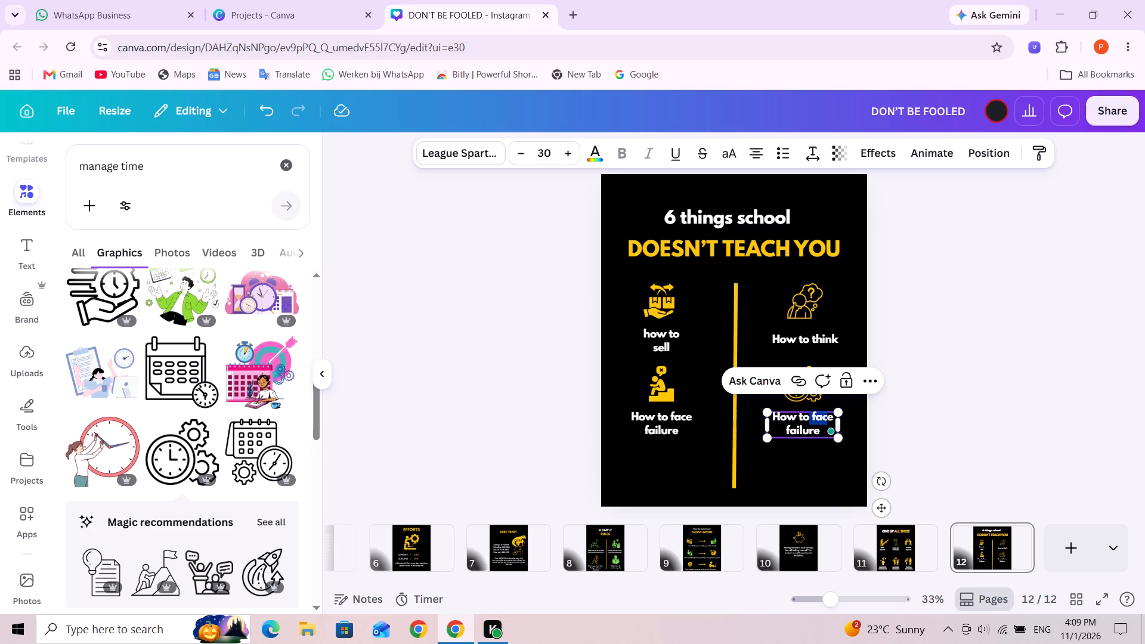
key("Right")
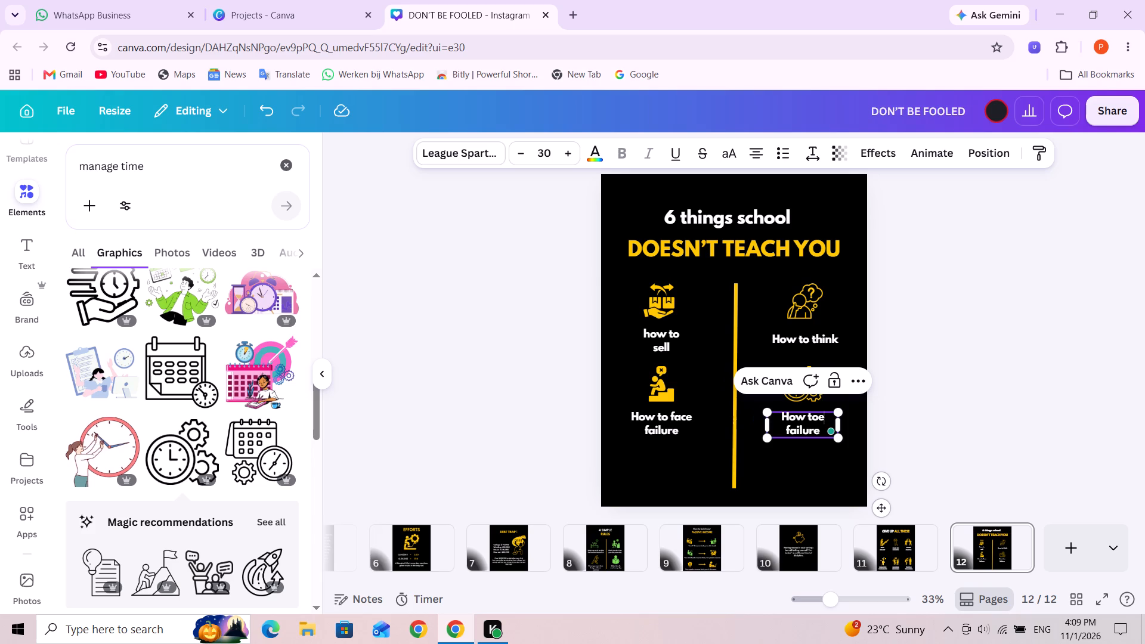
key("BackSpace")
key("space")
type("manage")
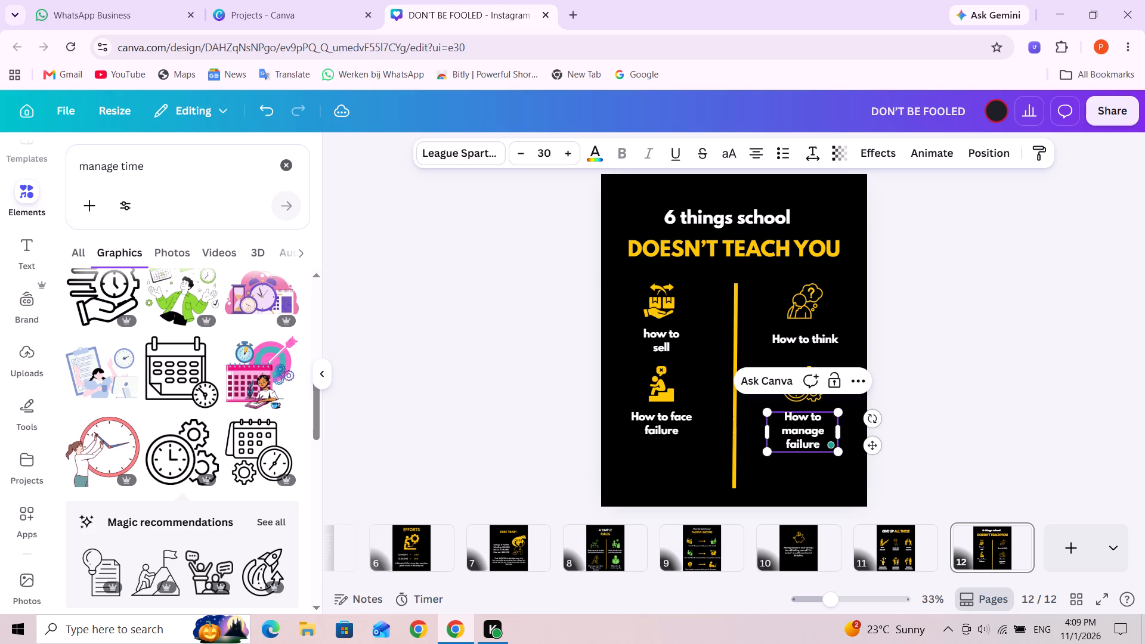
Widen the caption's text box under the clock-with-gears icon so "How to manage" fits on one line.
left_click_drag(840, 430, 849, 430)
left_click_drag(849, 430, 855, 430)
left_click(932, 429)
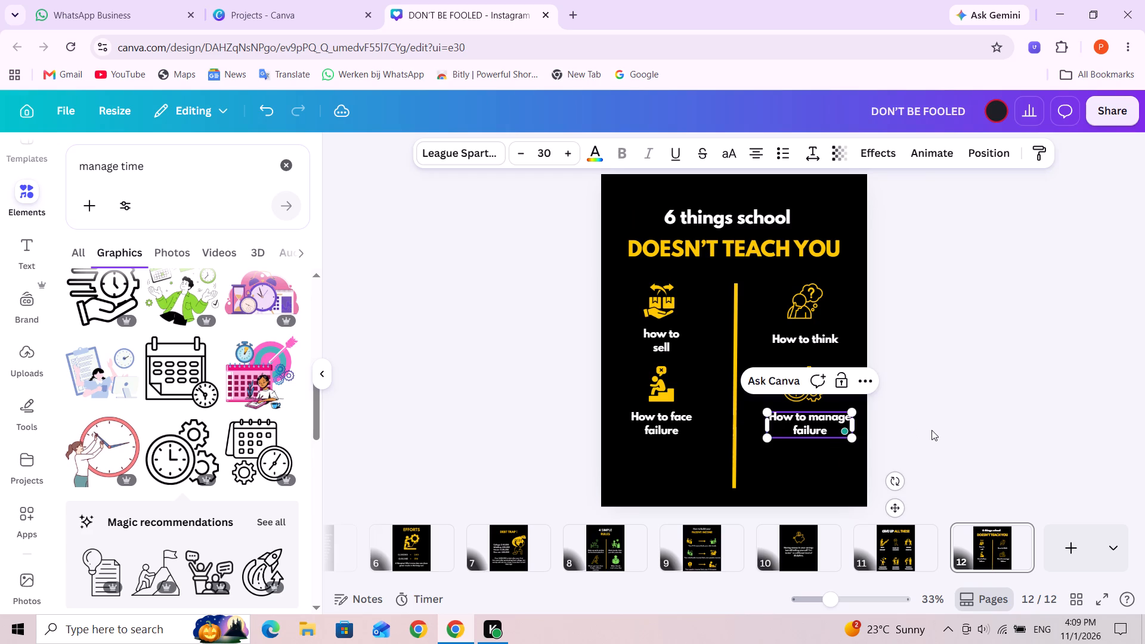
Replace the word "failure" with "time" in the caption under the clock-with-gears icon.
triple_click(811, 432)
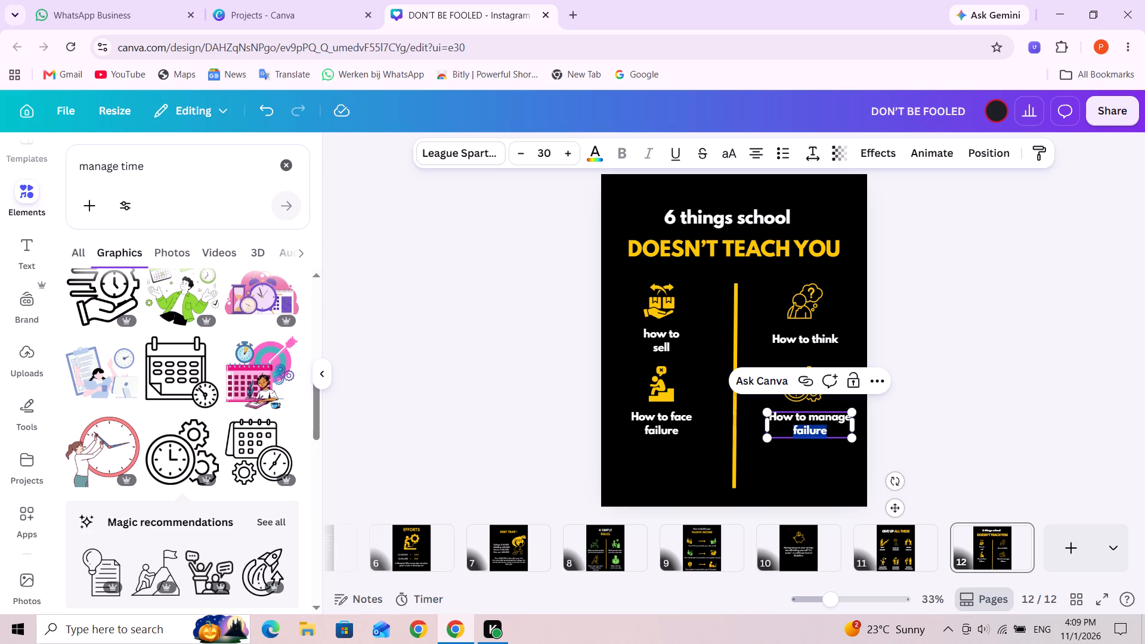
type("time")
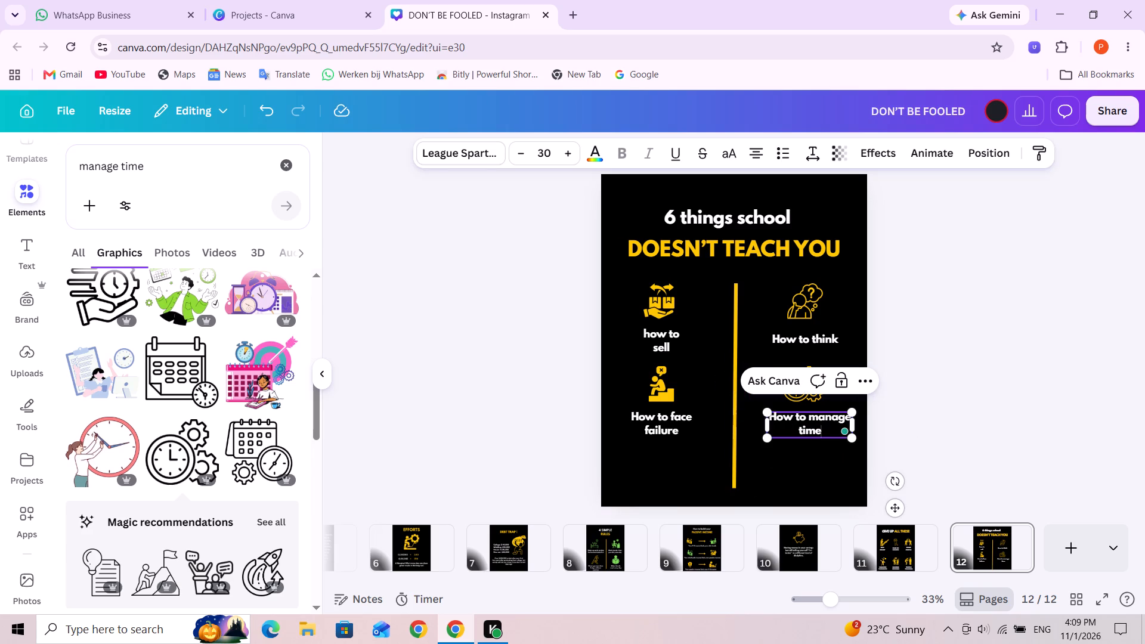
left_click(686, 470)
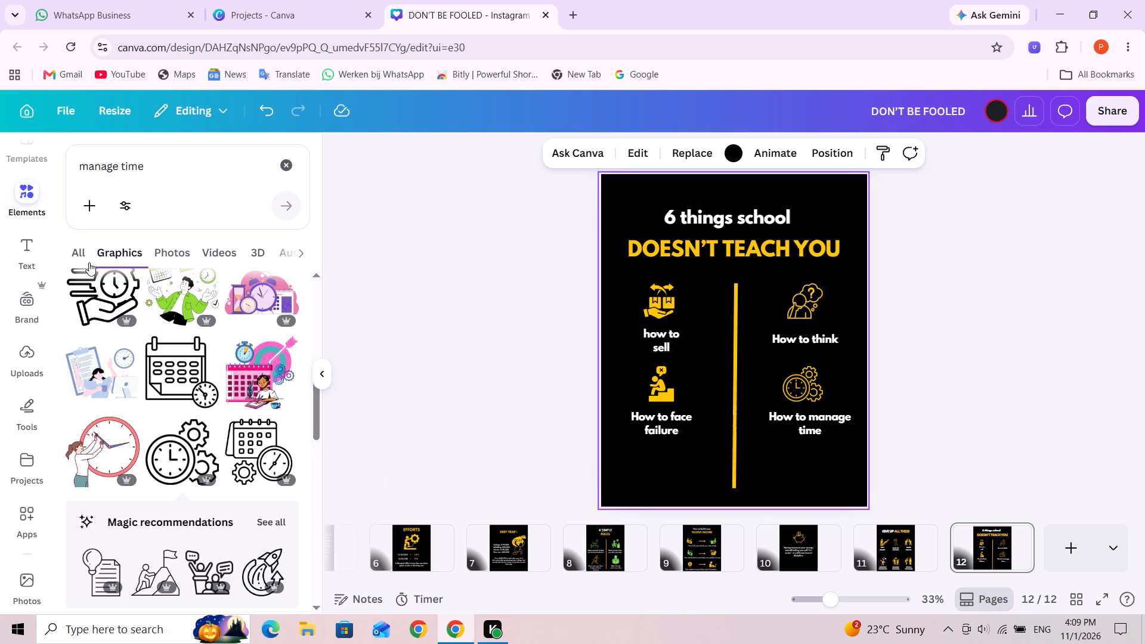
Search the graphics for "invest money".
triple_click(114, 163)
type("in")
type("ve")
key("s")
type("t m")
key("o")
type("ne")
key("y")
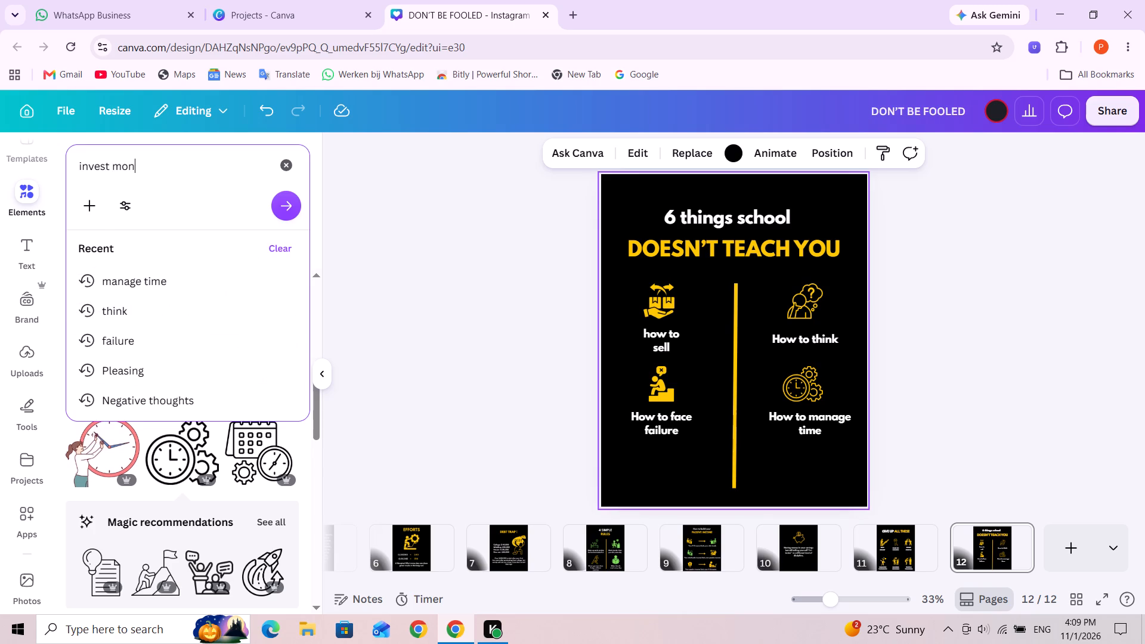
key("Return")
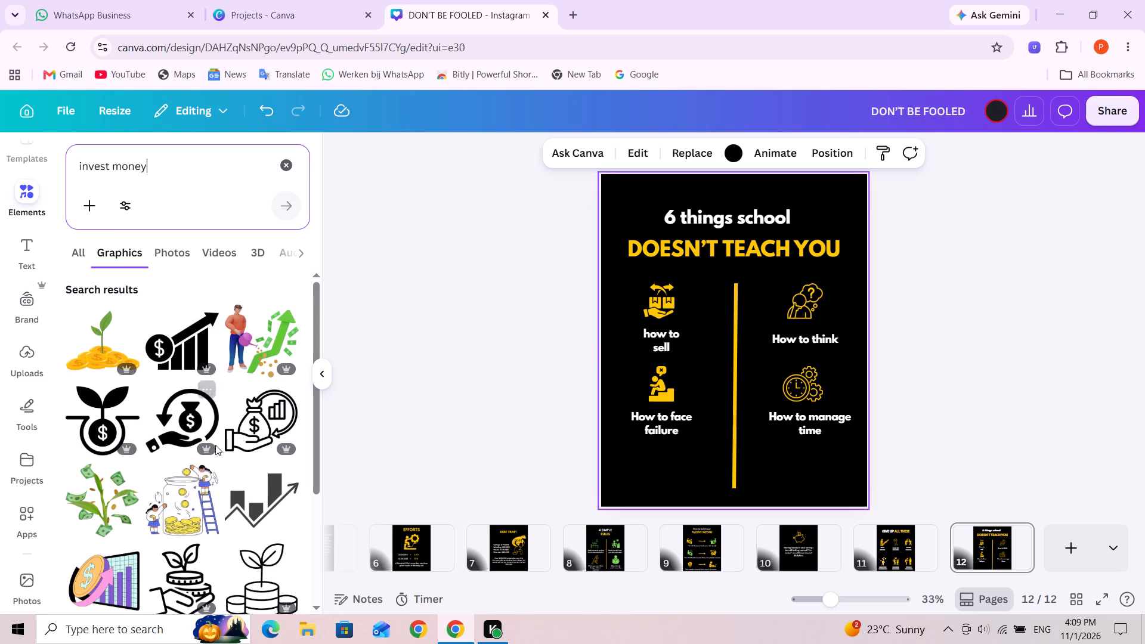
Browse the "invest money" graphics for a simple icon that represents investing money.
scroll(215, 445, "down", 1)
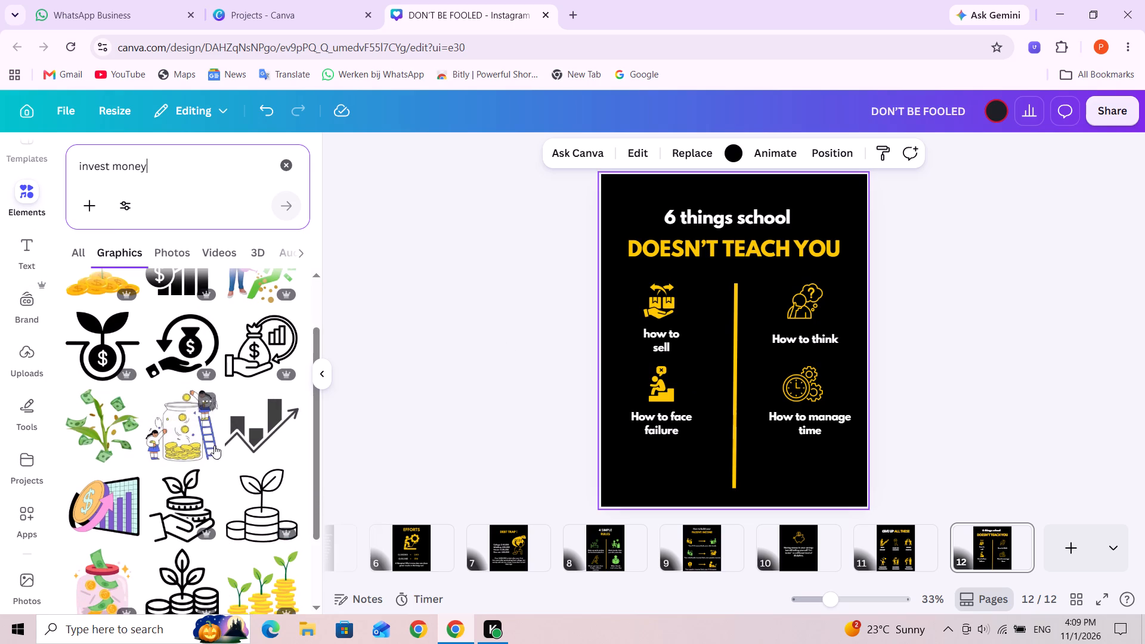
scroll(211, 465, "up", 3)
scroll(216, 458, "down", 2)
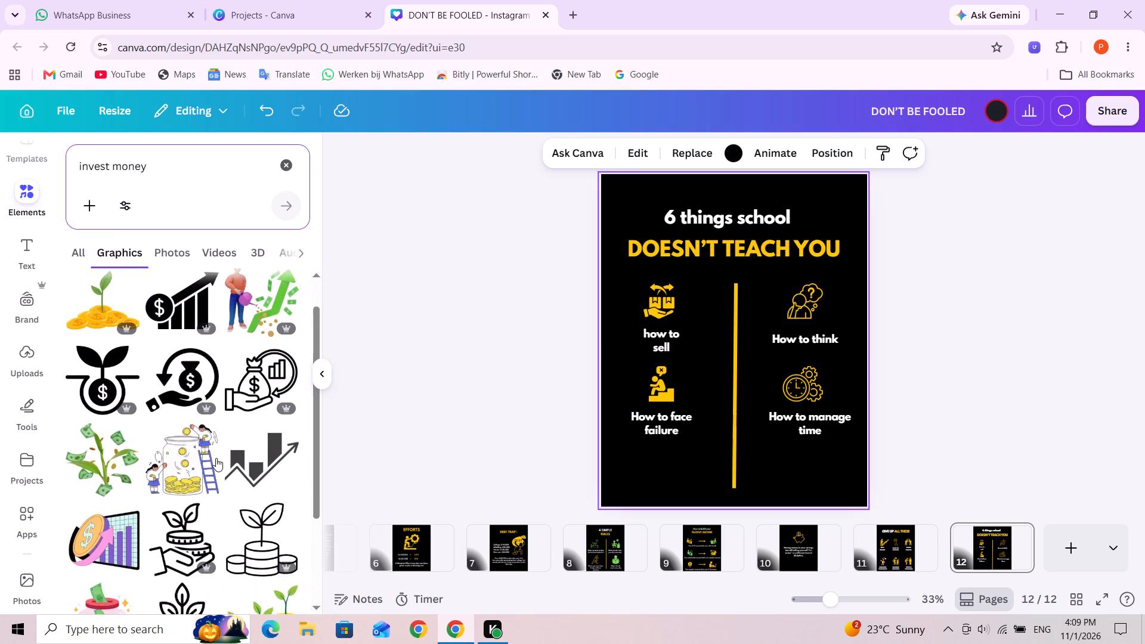
scroll(216, 458, "down", 2)
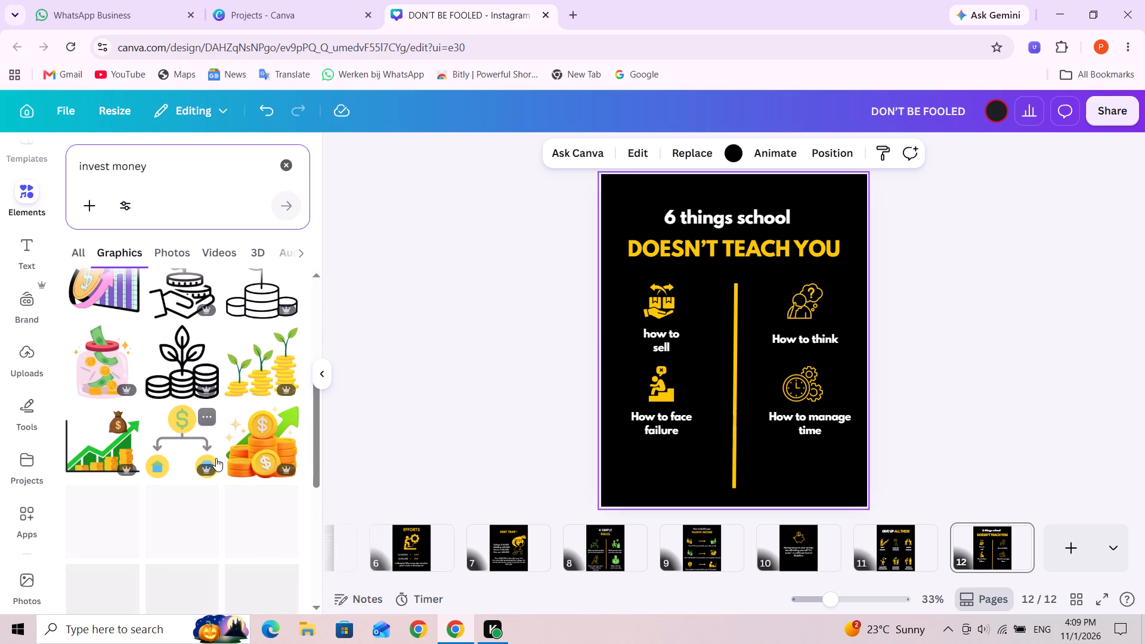
scroll(216, 458, "down", 2)
scroll(196, 494, "up", 6)
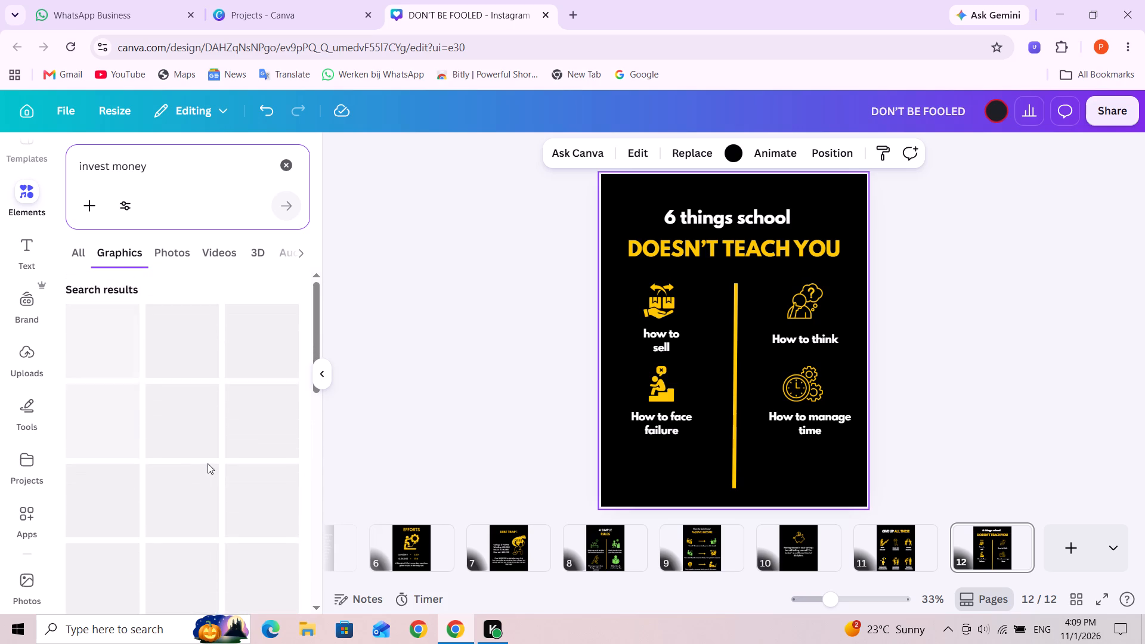
scroll(219, 469, "up", 5)
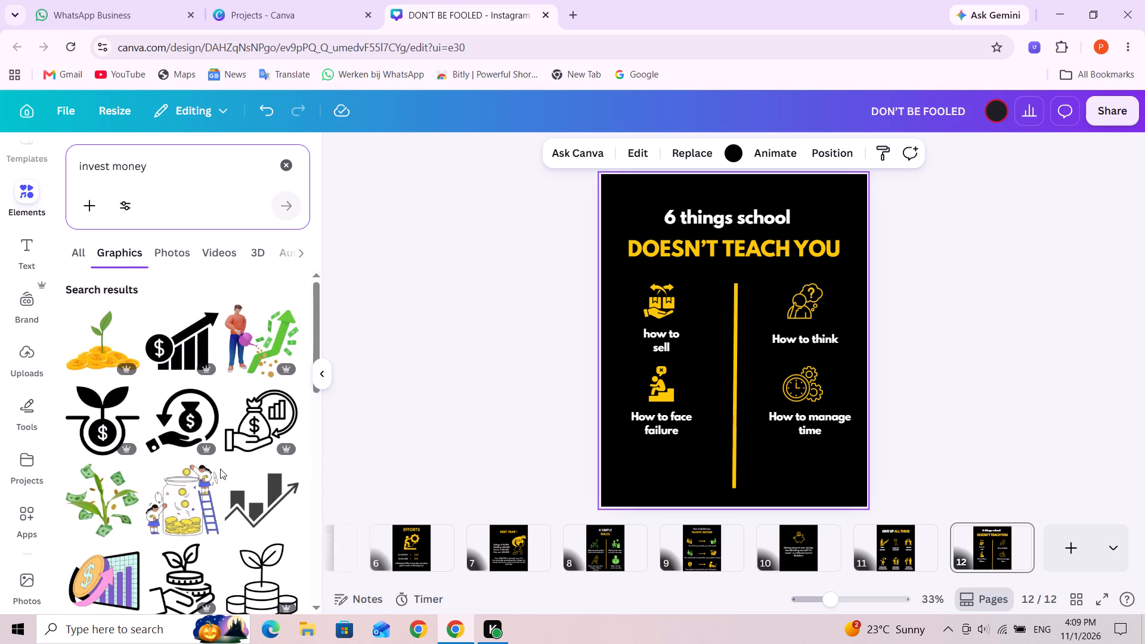
scroll(220, 469, "down", 4)
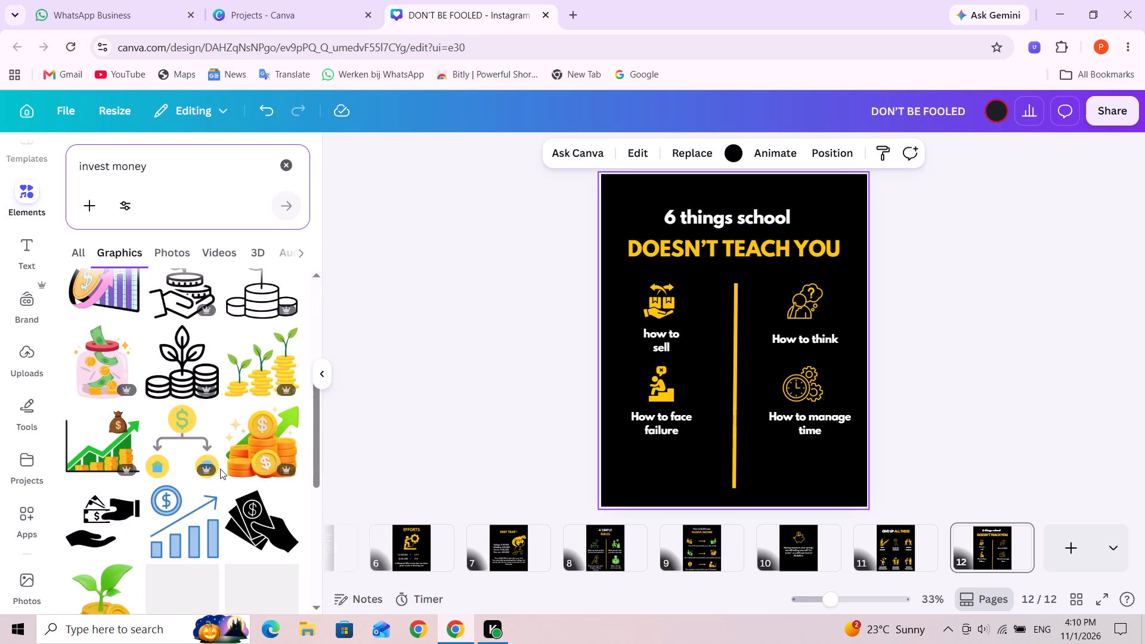
scroll(220, 469, "down", 4)
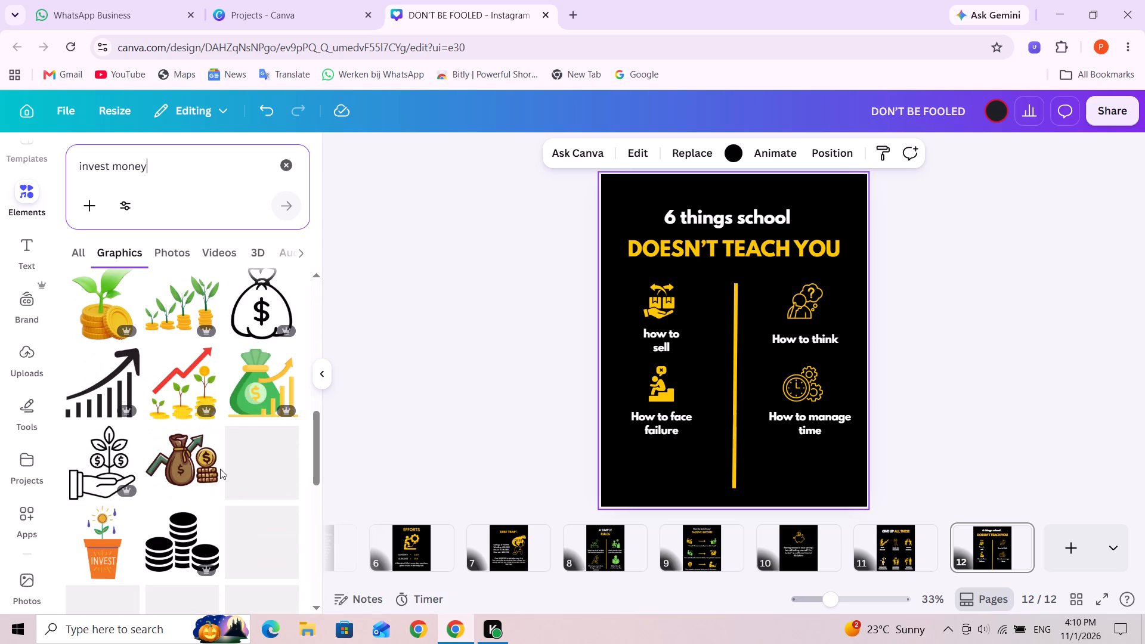
scroll(220, 469, "down", 3)
scroll(220, 469, "up", 2)
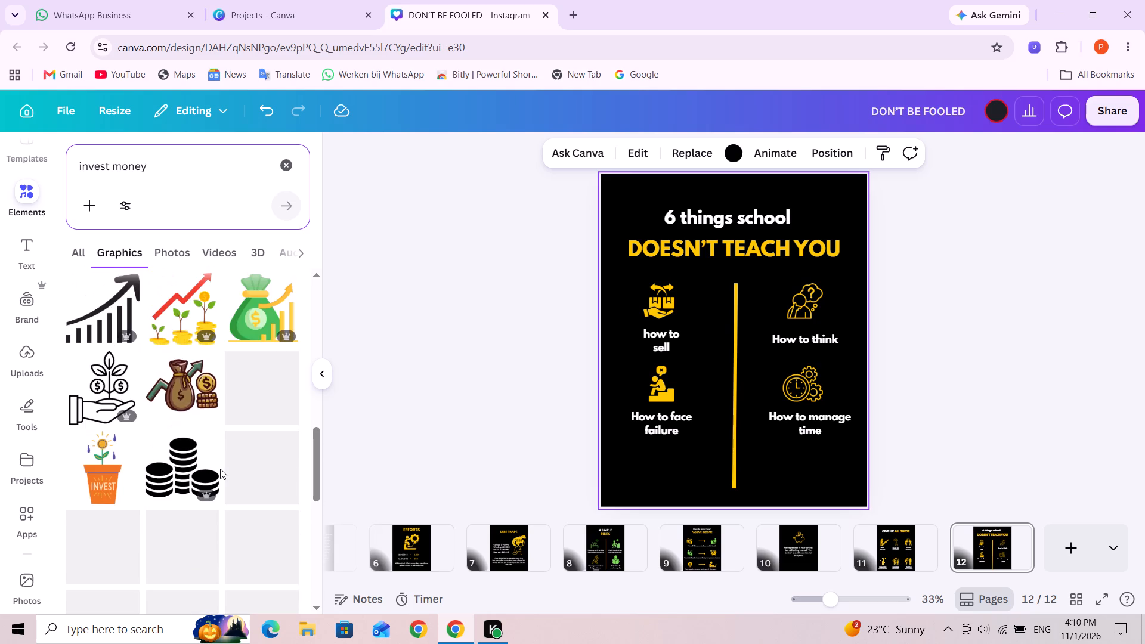
scroll(220, 469, "down", 2)
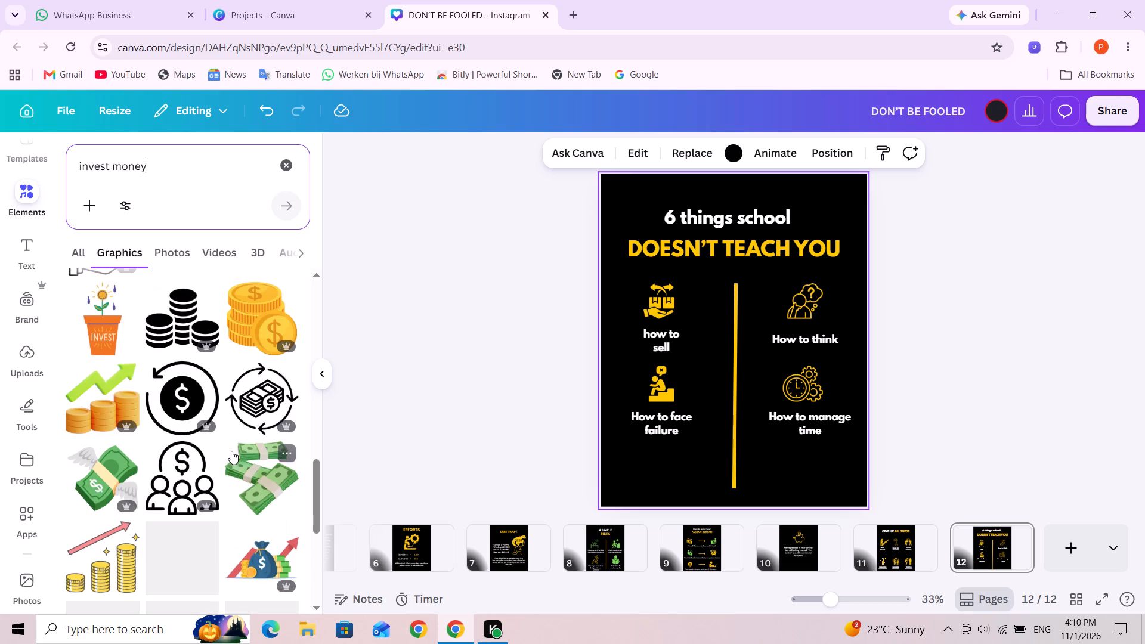
scroll(231, 450, "down", 4)
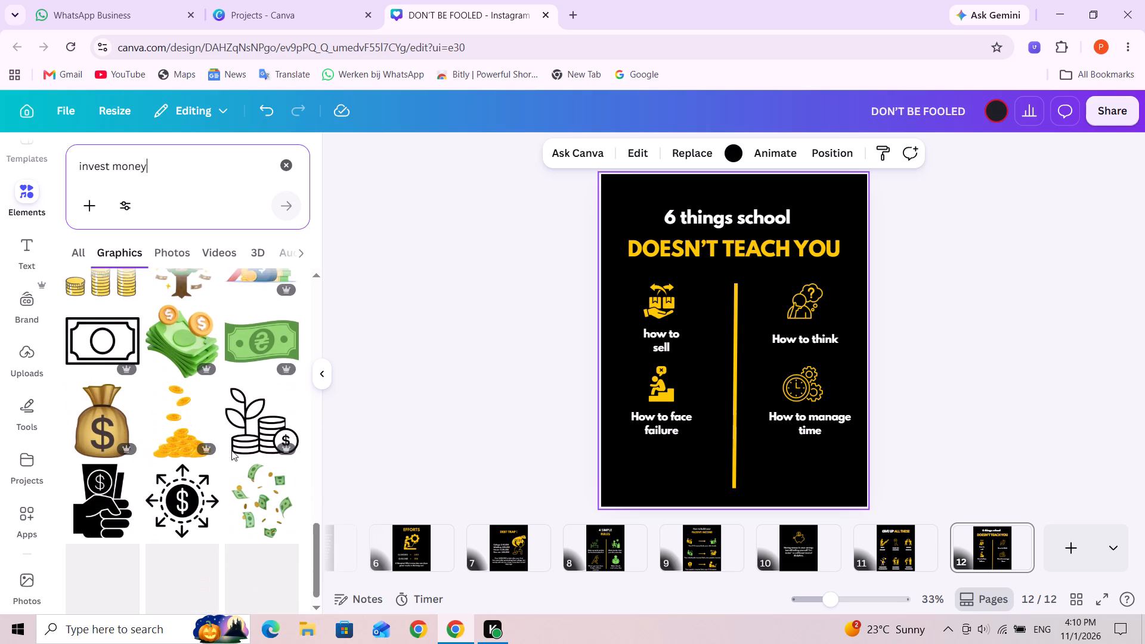
scroll(231, 451, "down", 3)
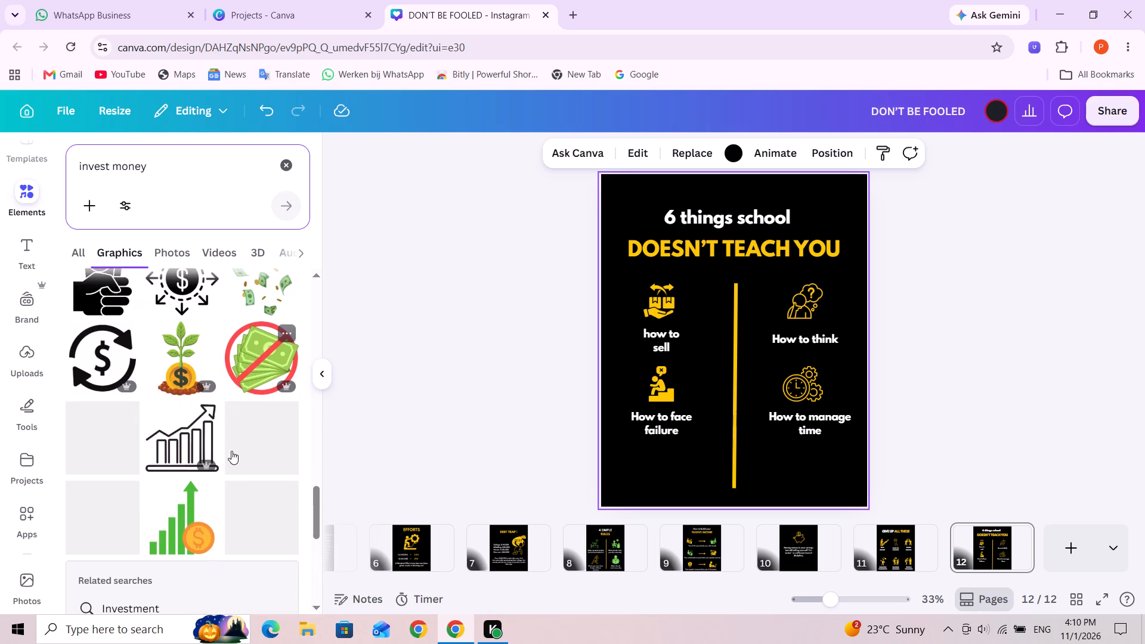
scroll(231, 451, "up", 2)
scroll(231, 451, "down", 1)
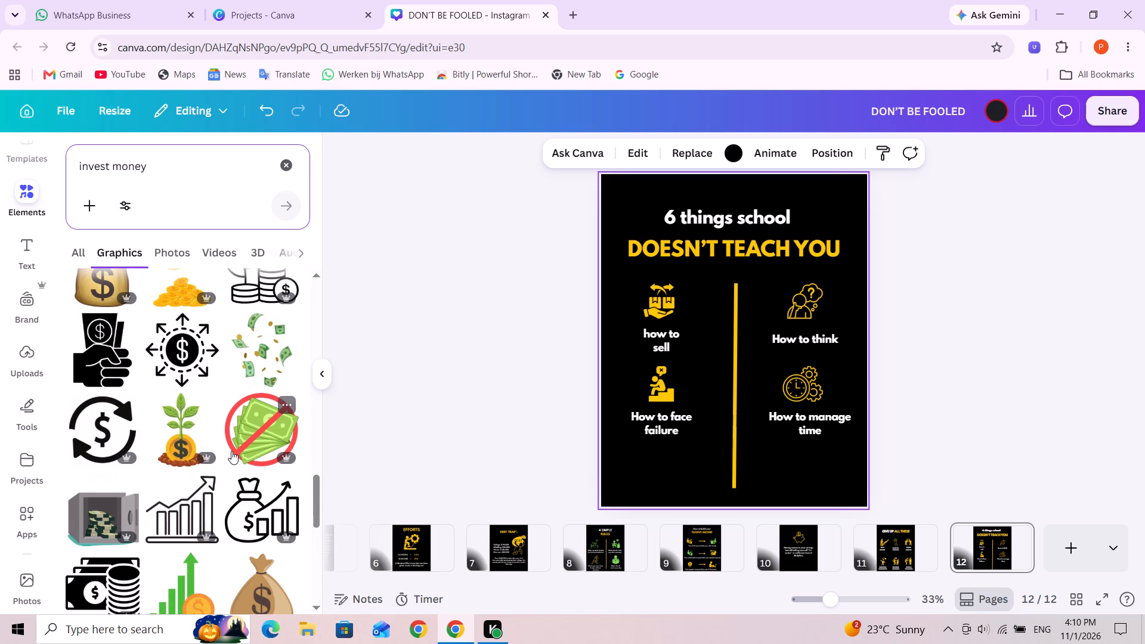
scroll(231, 451, "down", 3)
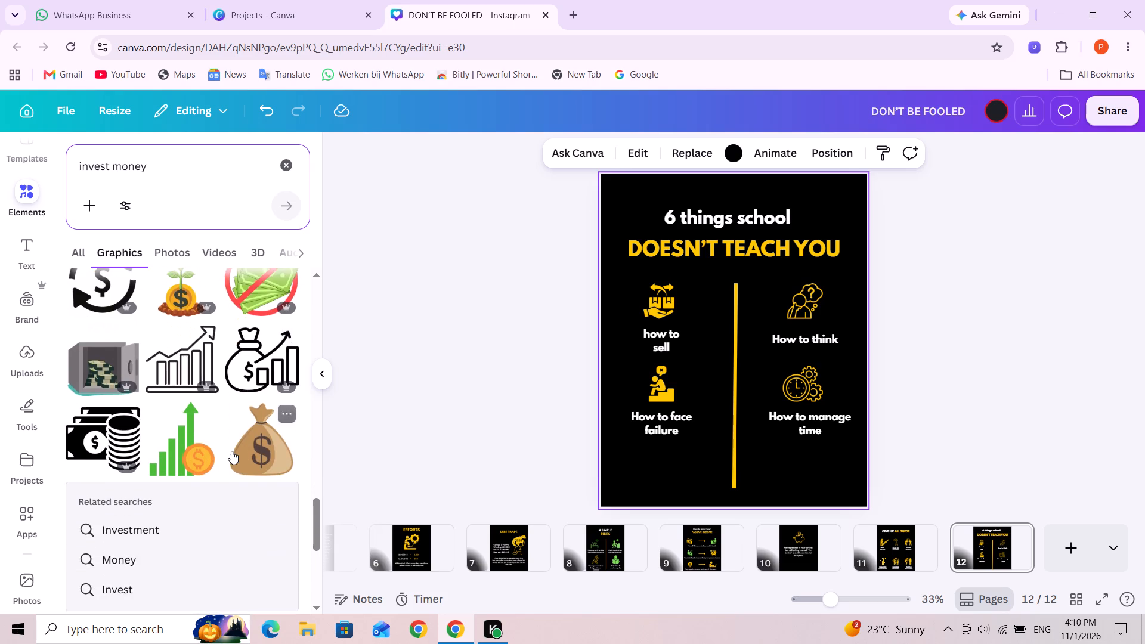
scroll(231, 451, "down", 4)
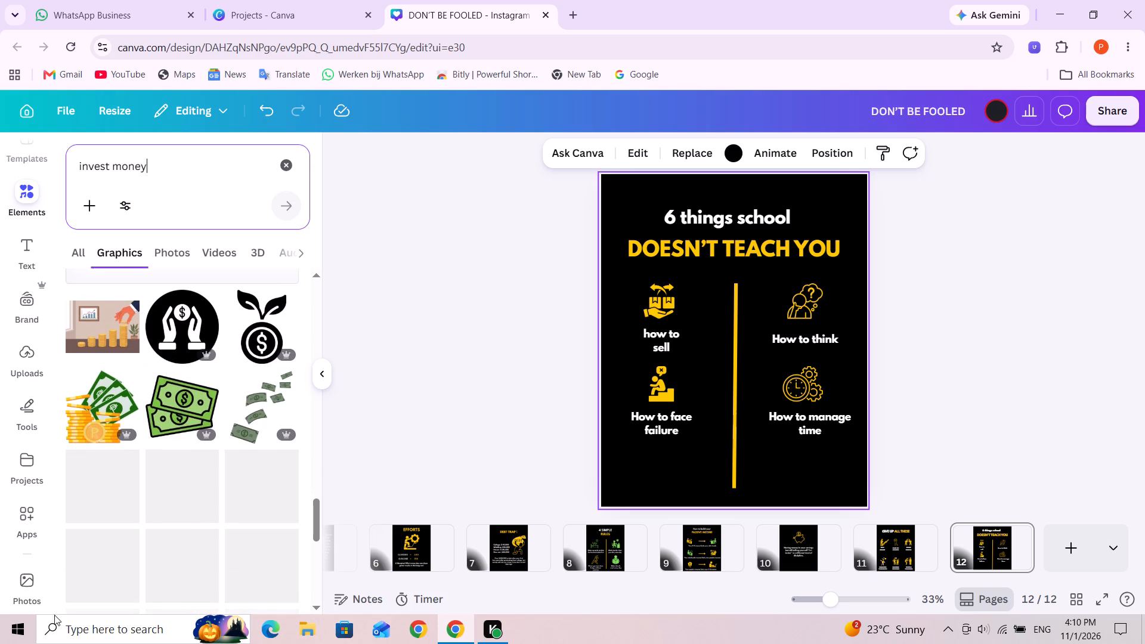
scroll(165, 527, "down", 2)
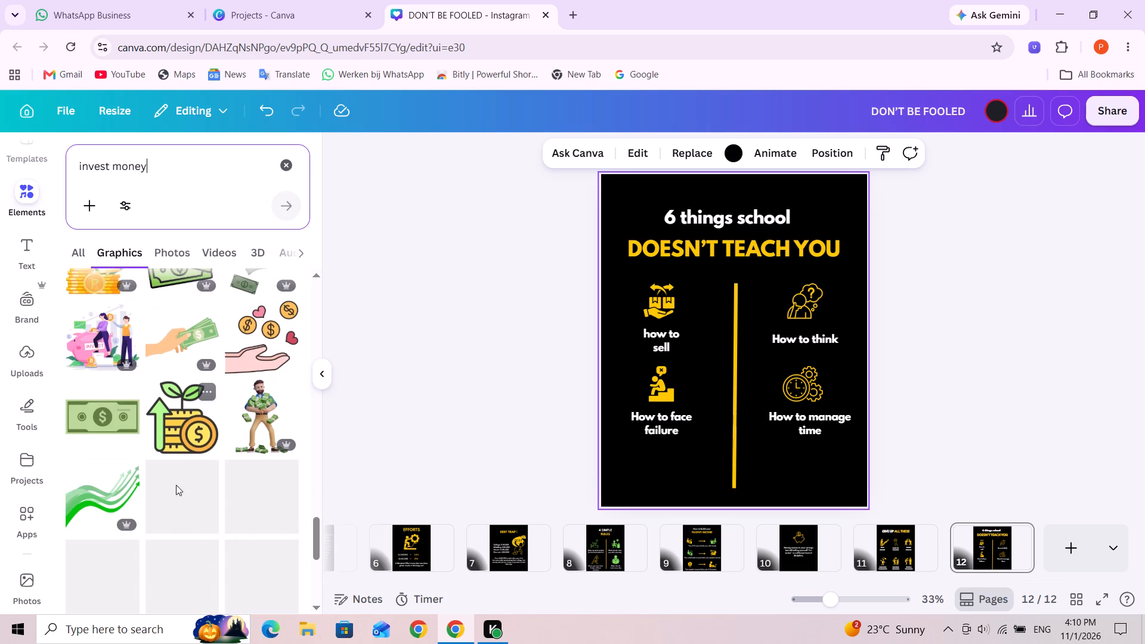
scroll(176, 485, "up", 3)
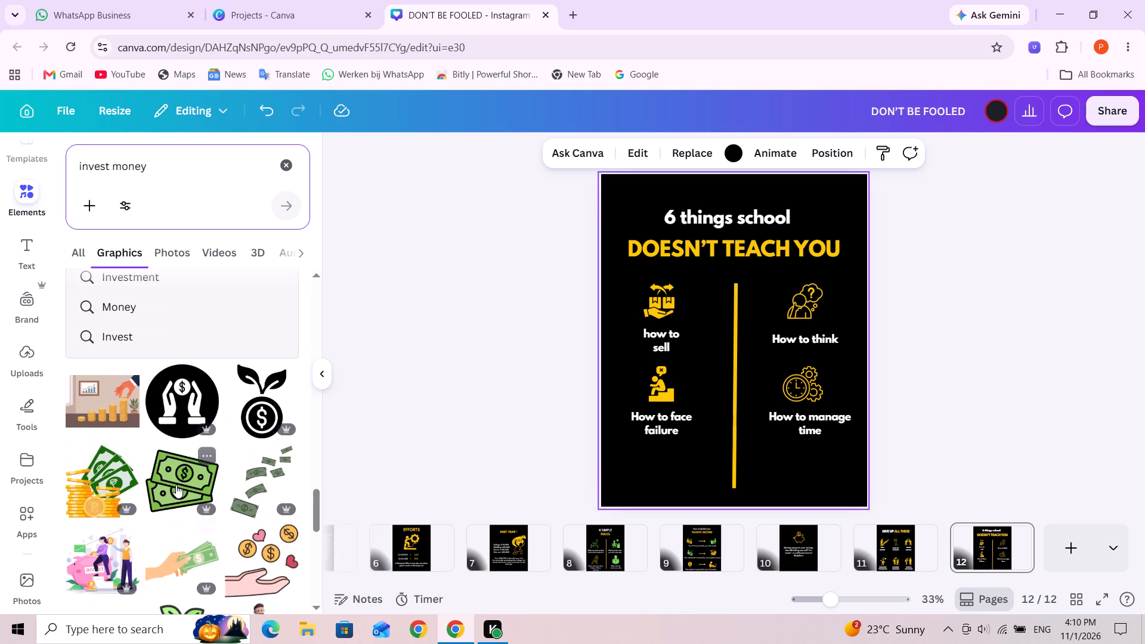
scroll(176, 485, "down", 4)
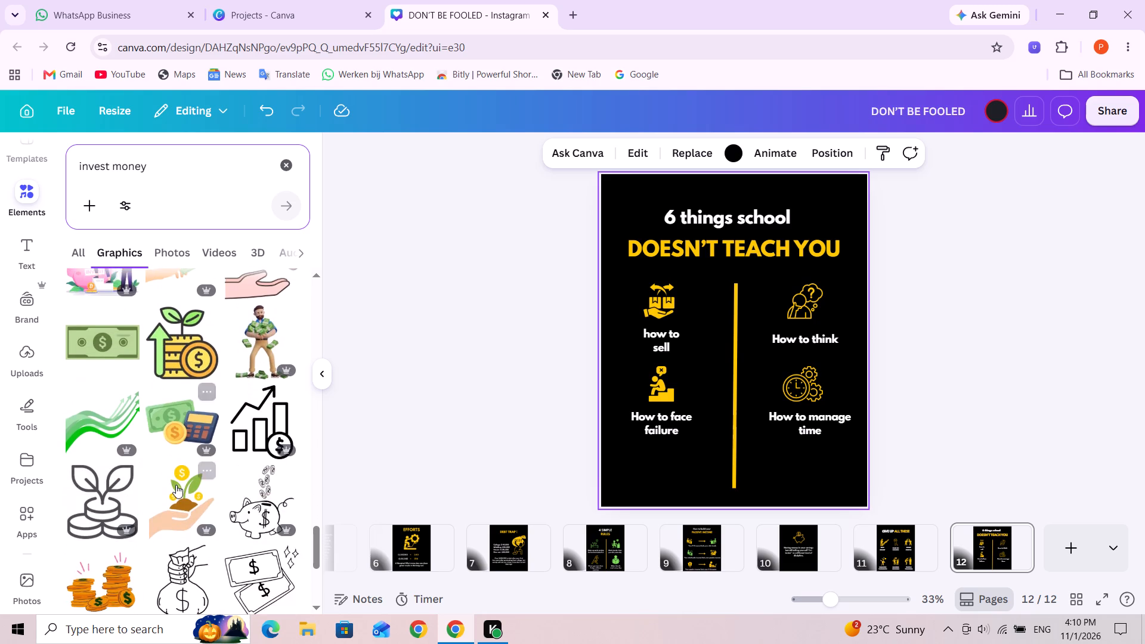
scroll(176, 485, "down", 3)
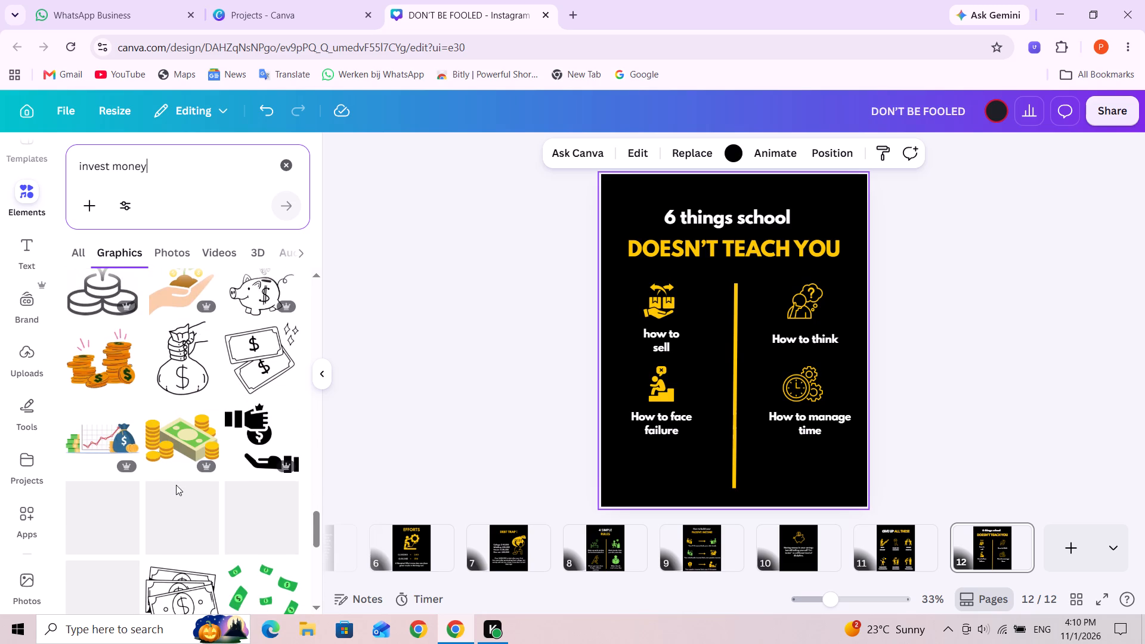
scroll(176, 485, "down", 1)
scroll(176, 485, "up", 1)
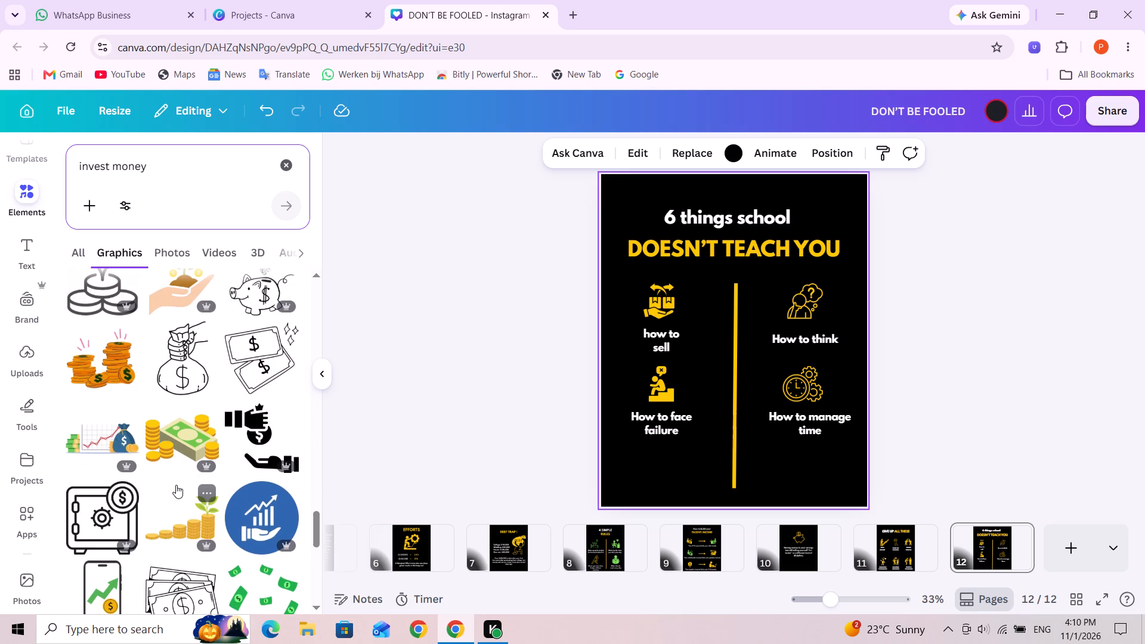
scroll(176, 485, "down", 2)
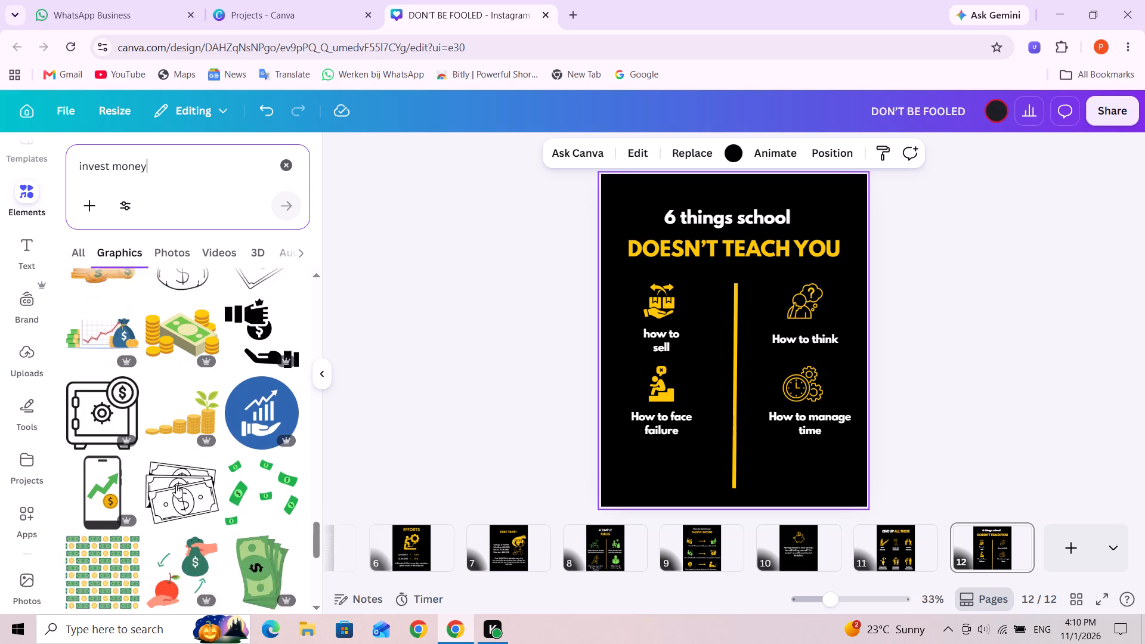
scroll(176, 485, "down", 2)
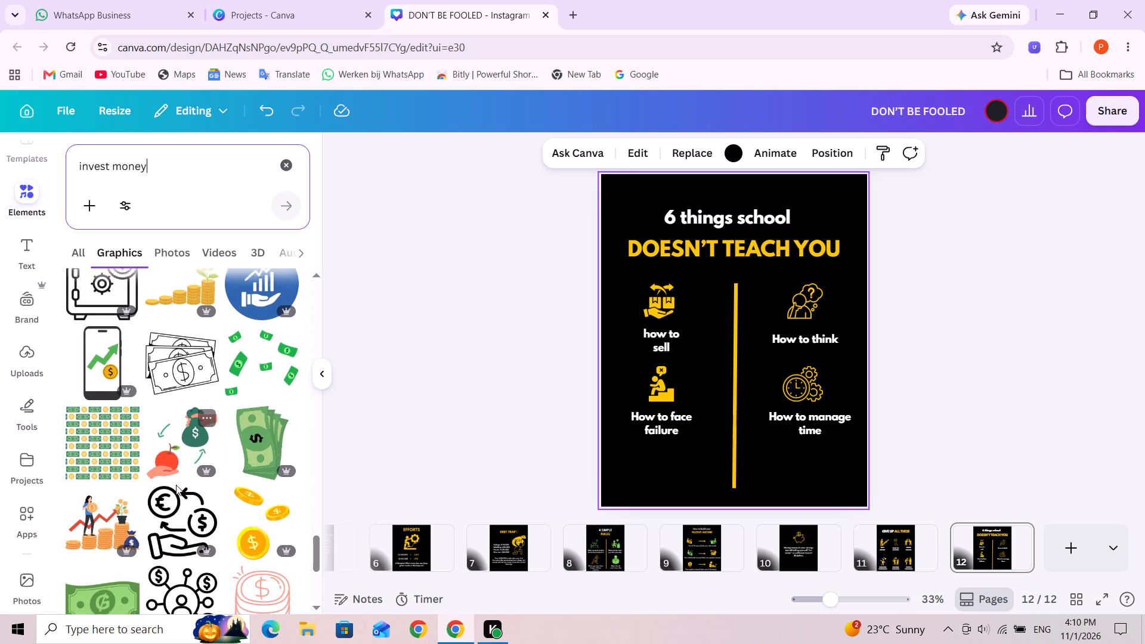
scroll(176, 485, "down", 1)
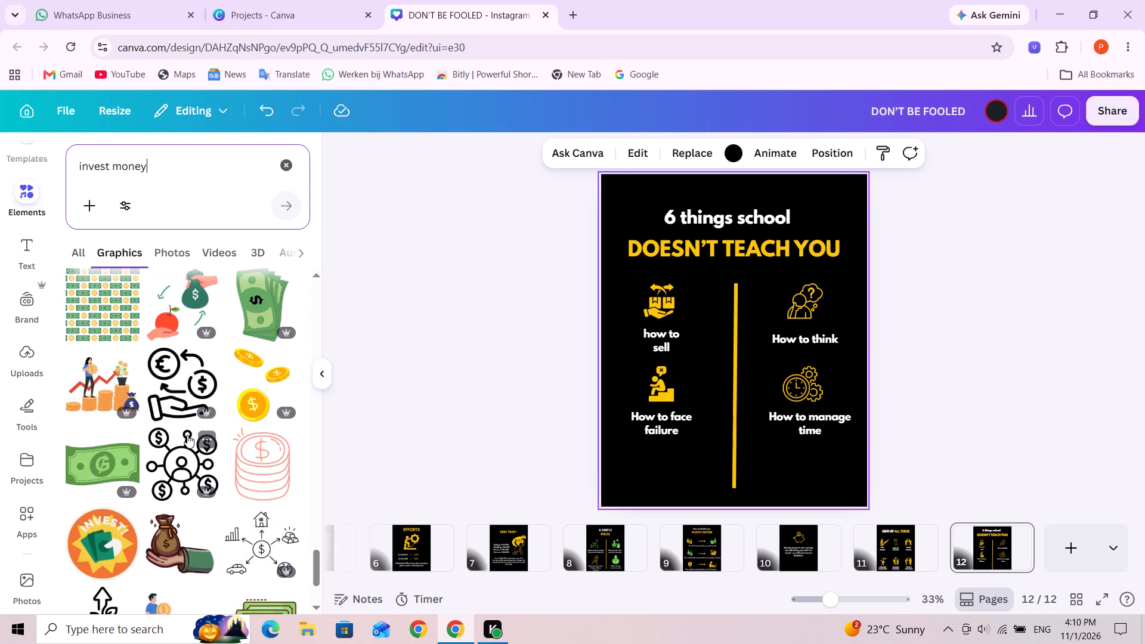
Add the hand icon with circulating euro and dollar coins, shrink it to match the other icons, and place it below "How to face failure".
left_click(176, 388)
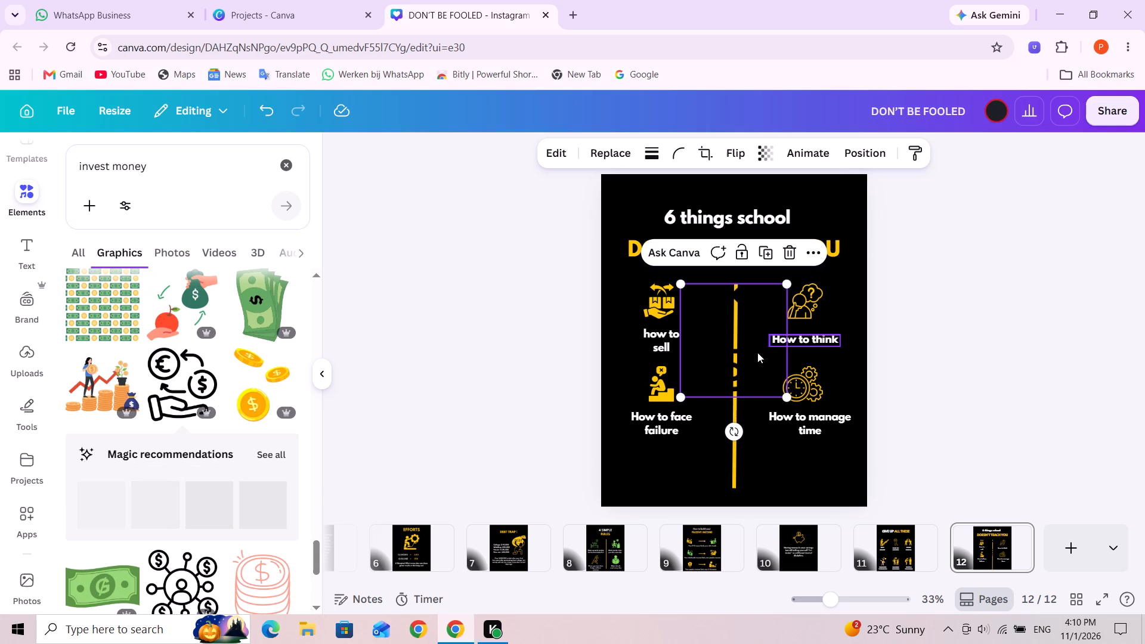
left_click_drag(788, 395, 766, 350)
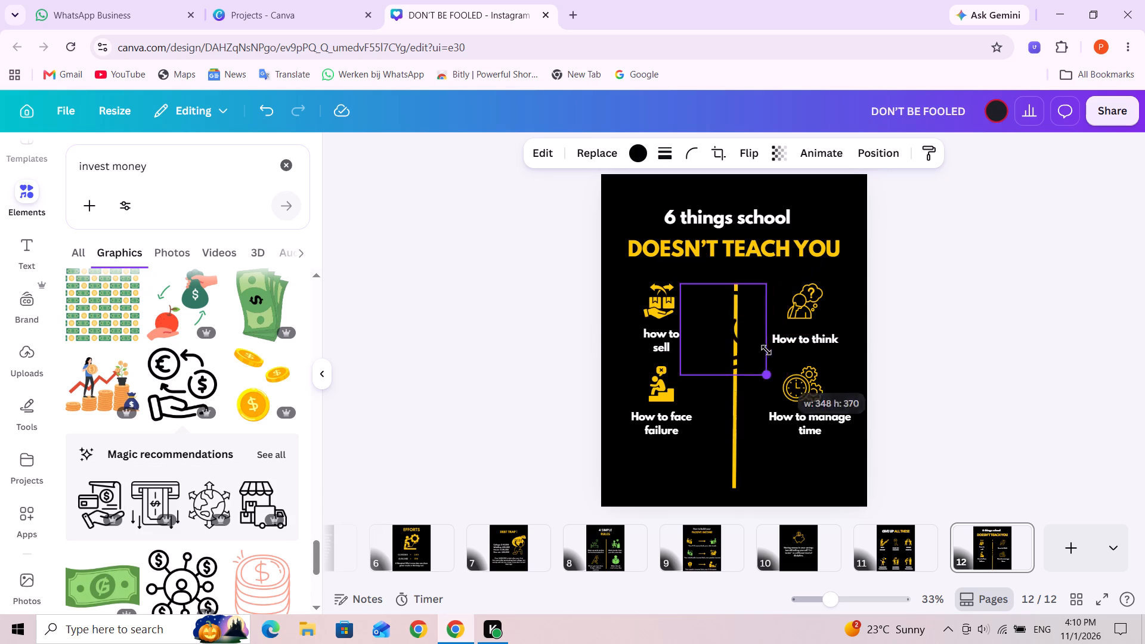
left_click_drag(766, 350, 732, 303)
left_click_drag(700, 296, 686, 428)
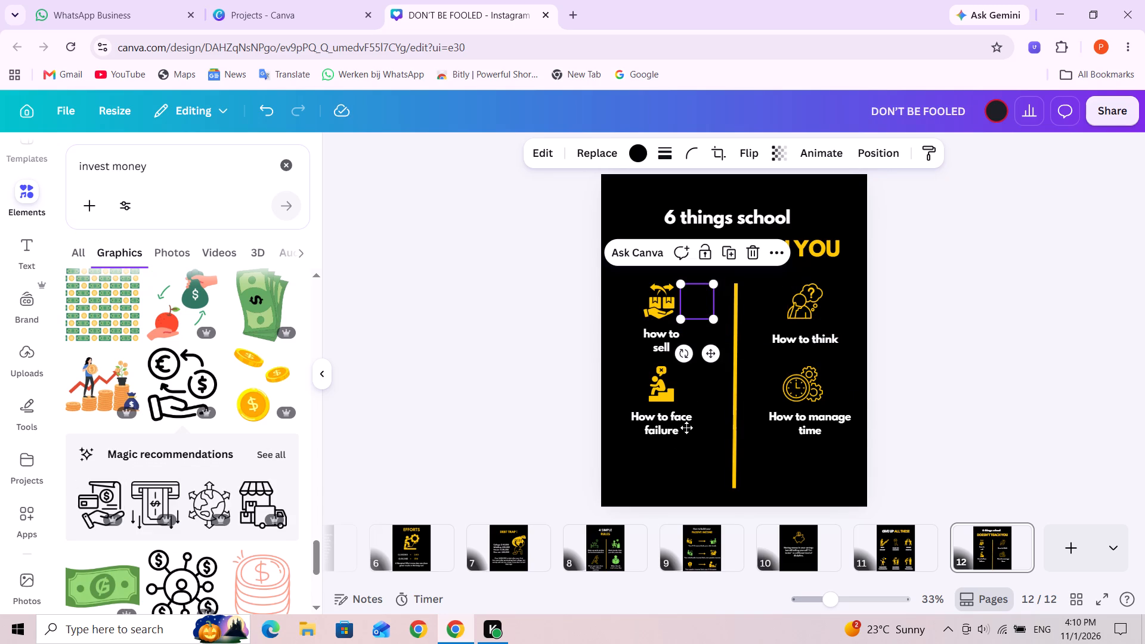
left_click_drag(686, 428, 658, 460)
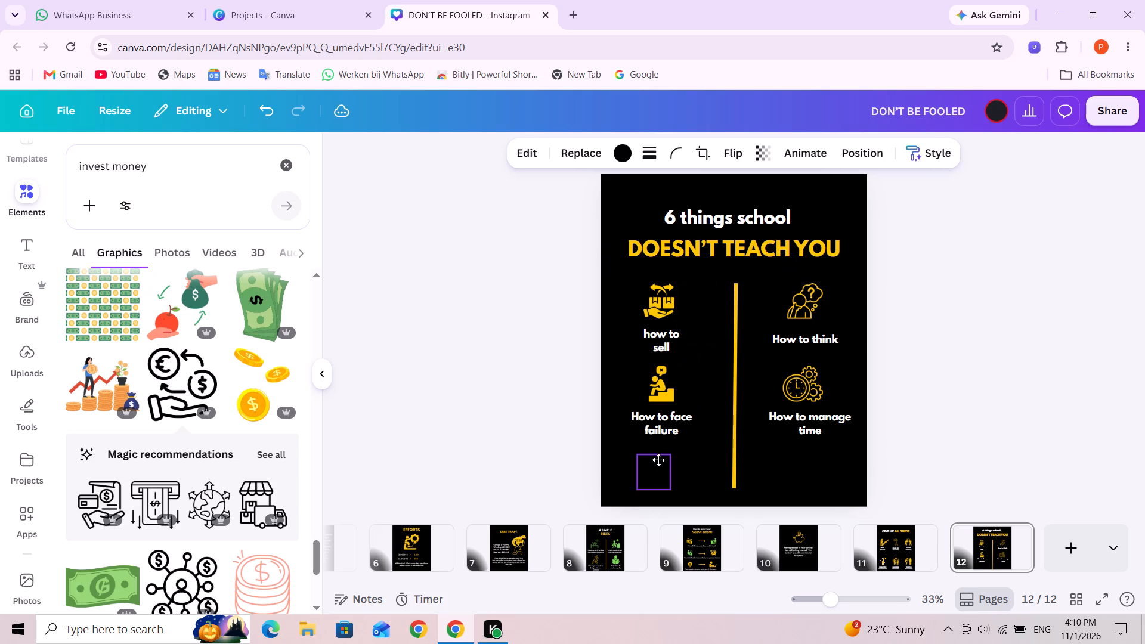
left_click_drag(658, 460, 661, 459)
Recolour the hand-with-coins icon in the design's yellow.
left_click(621, 158)
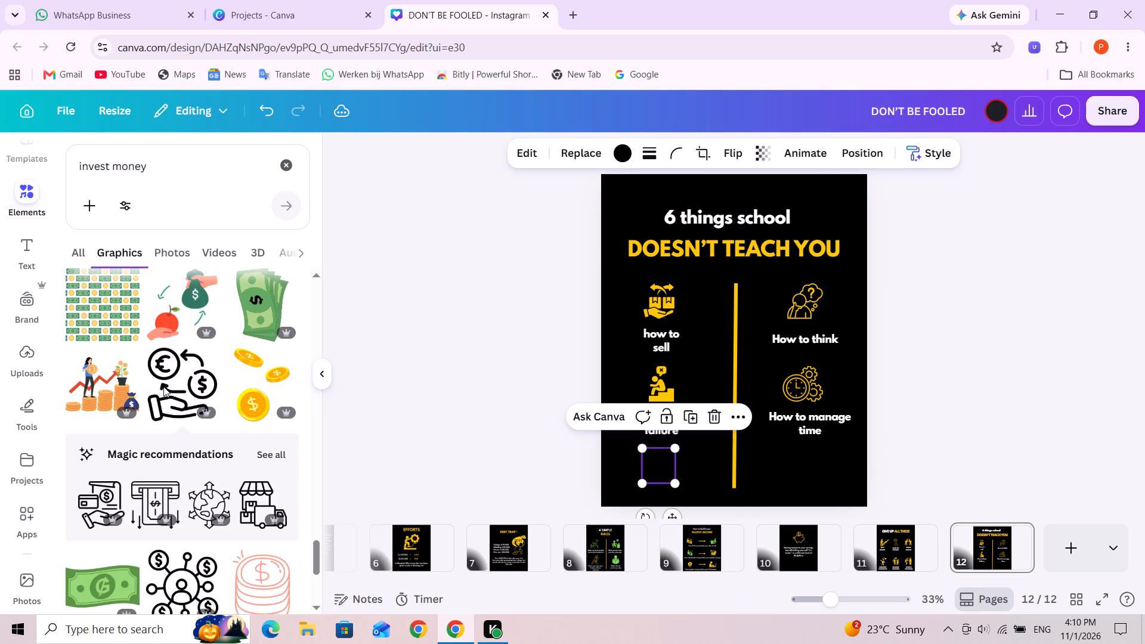
left_click(145, 269)
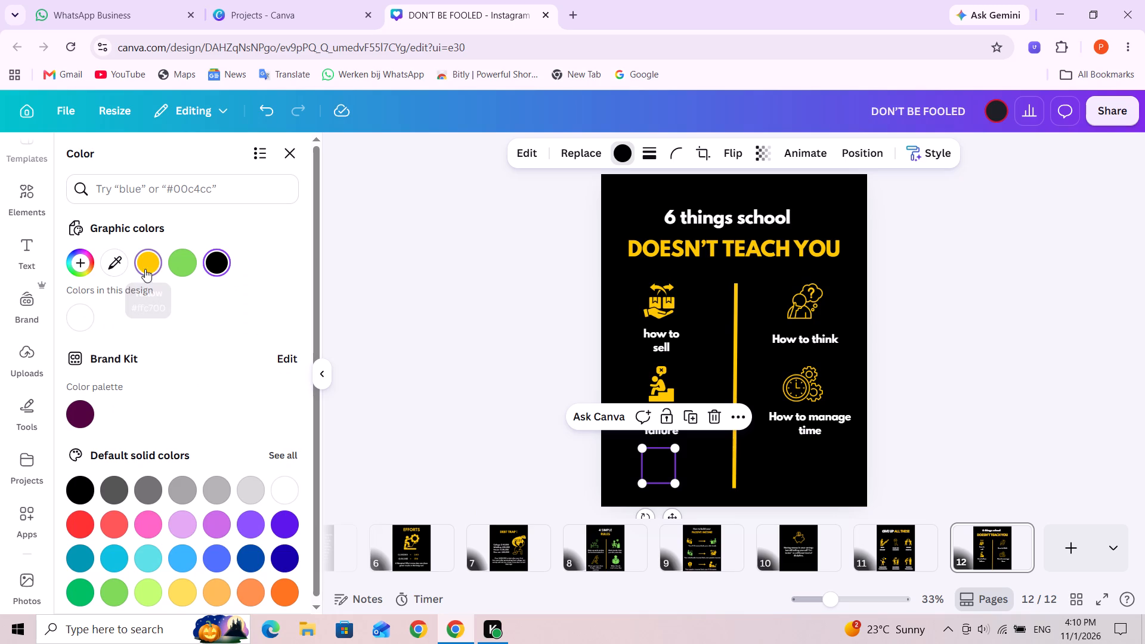
left_click(697, 469)
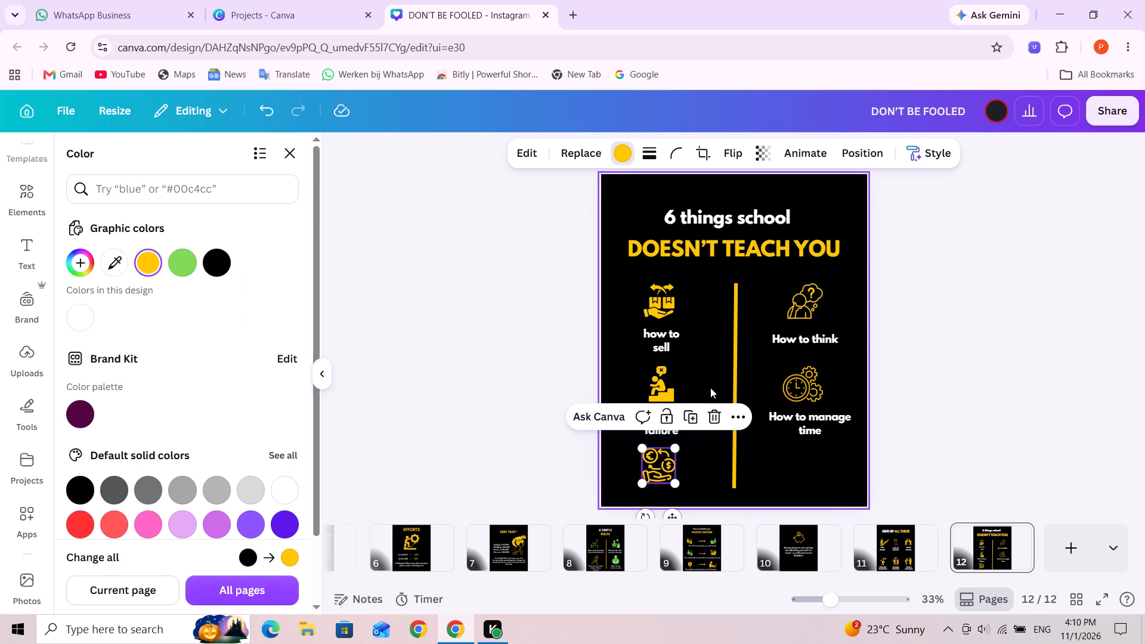
Duplicate the "How to face failure" caption and place the copy directly beneath the hand-with-coins icon.
left_click(673, 431)
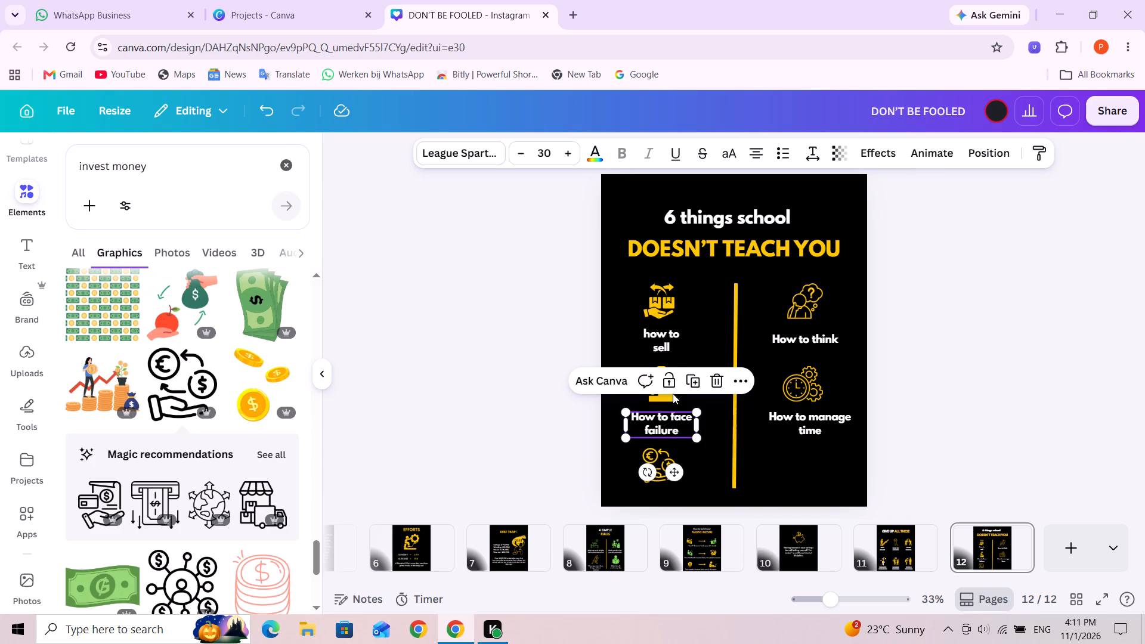
left_click(697, 380)
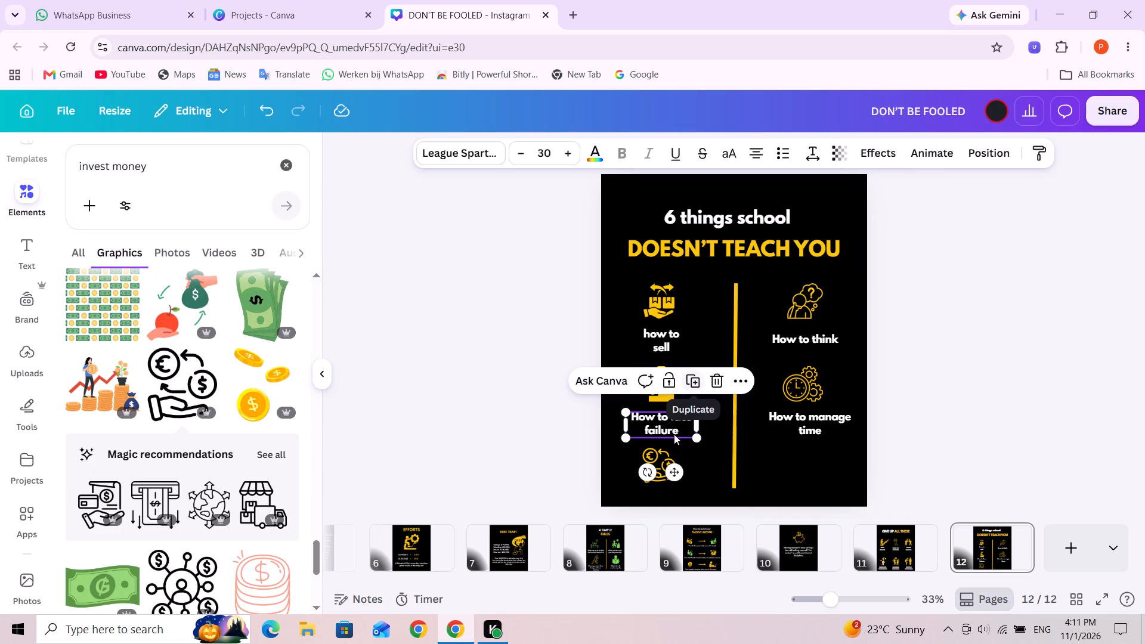
left_click_drag(669, 428, 666, 474)
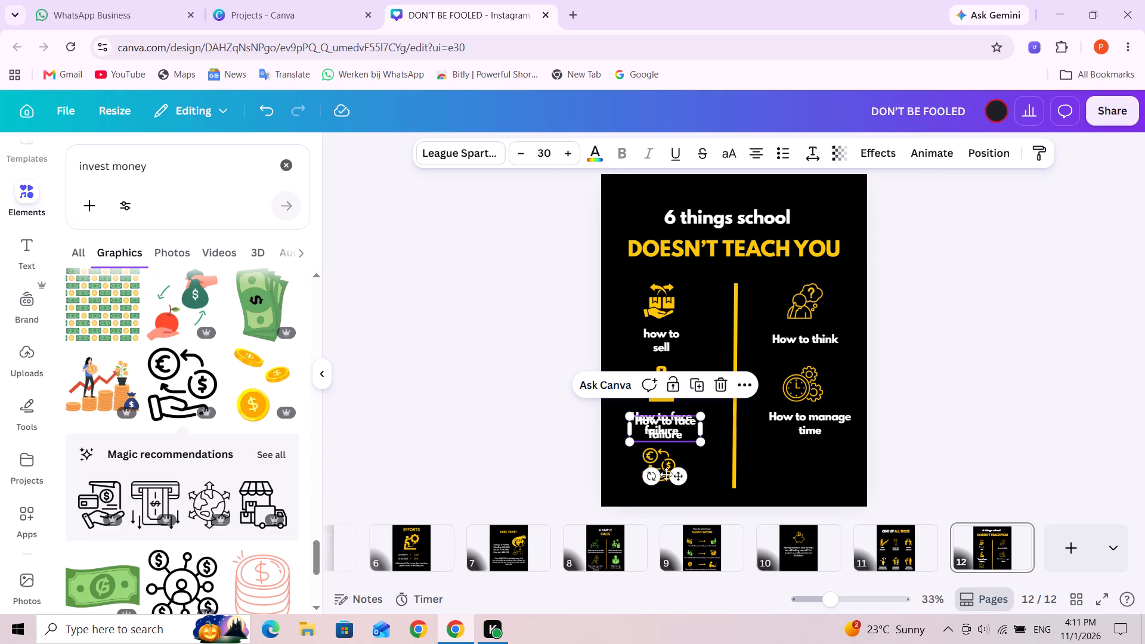
left_click_drag(666, 474, 660, 498)
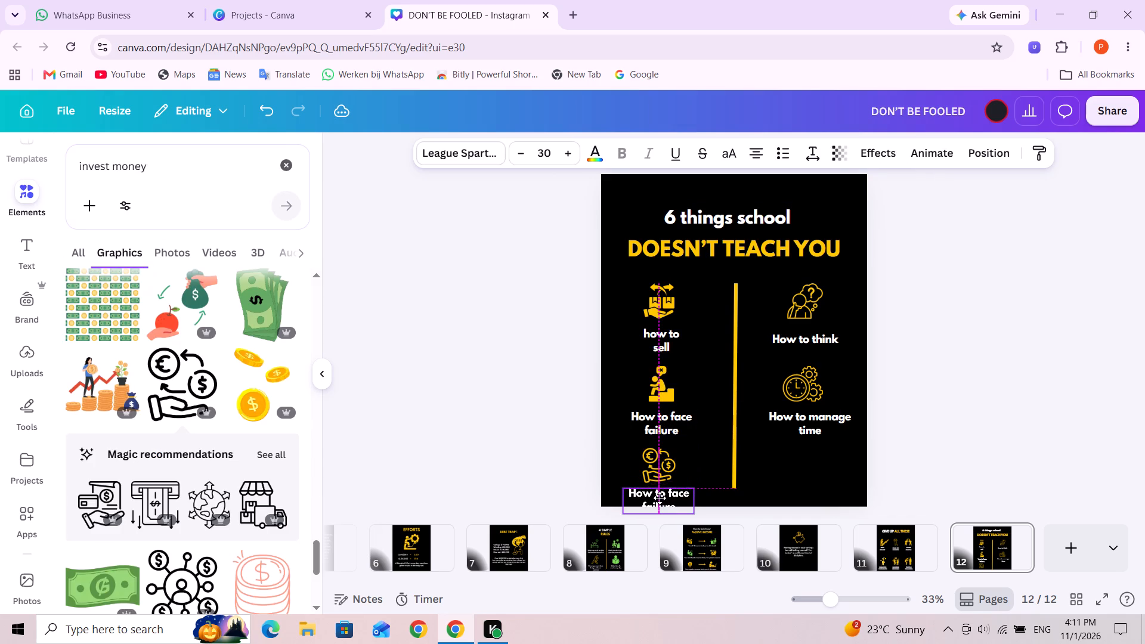
left_click_drag(660, 498, 654, 498)
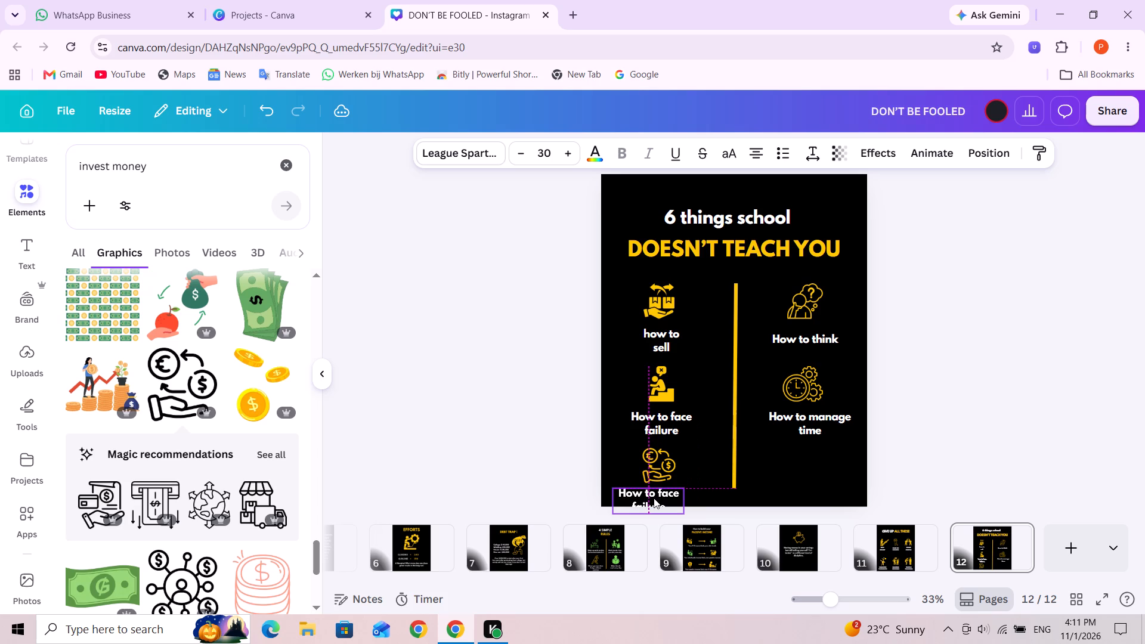
Rewrite the copied caption under the hand-with-coins icon as "How to invest money" and widen its text box to fit one line.
triple_click(654, 498)
left_click(654, 498)
triple_click(645, 494)
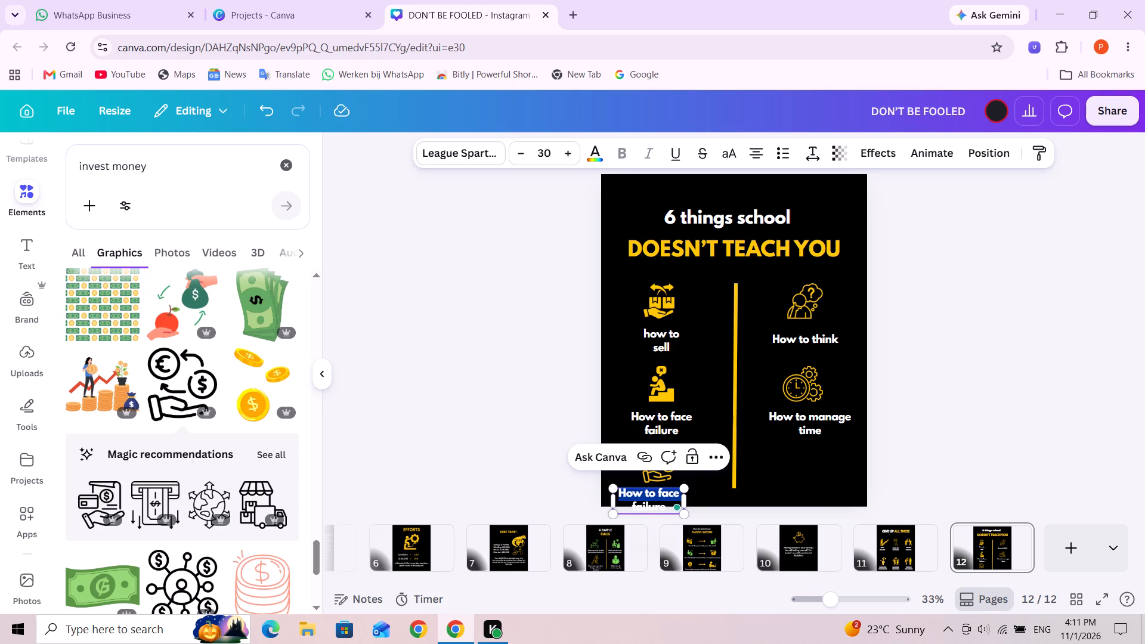
left_click(644, 494)
key("ctrl+a")
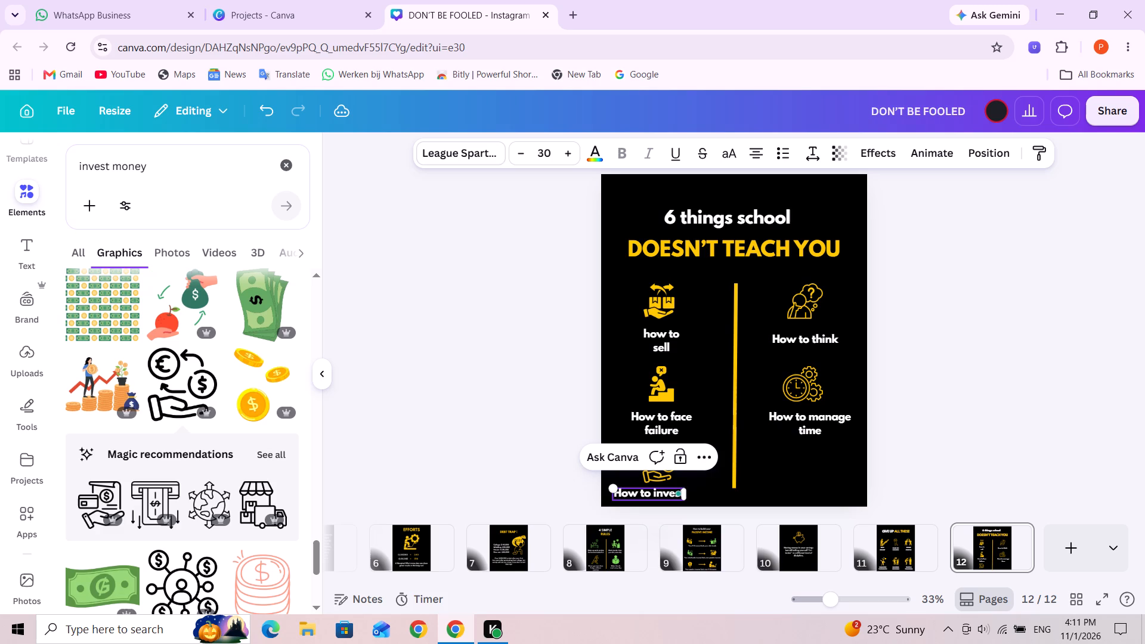
key("space")
type("money")
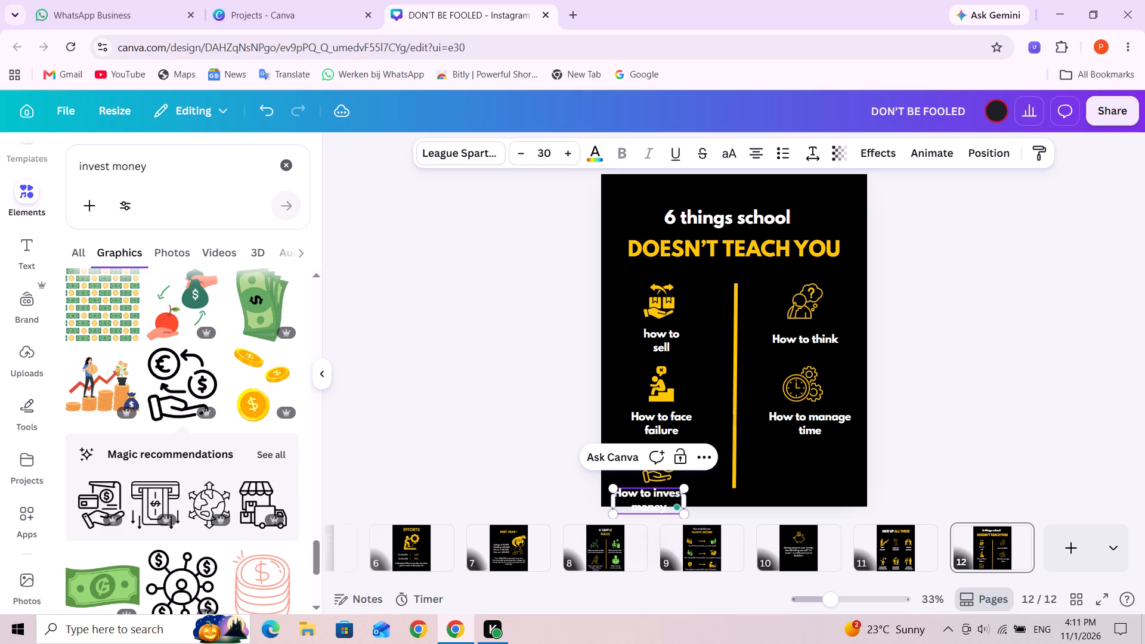
left_click_drag(685, 497, 711, 493)
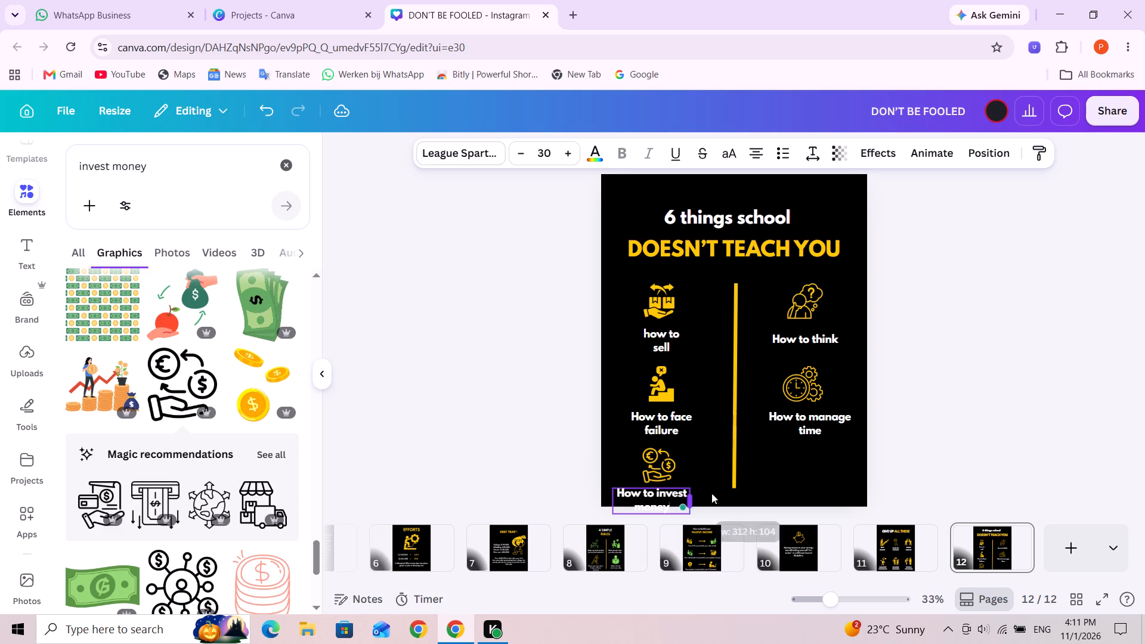
left_click_drag(711, 493, 735, 488)
left_click(775, 470)
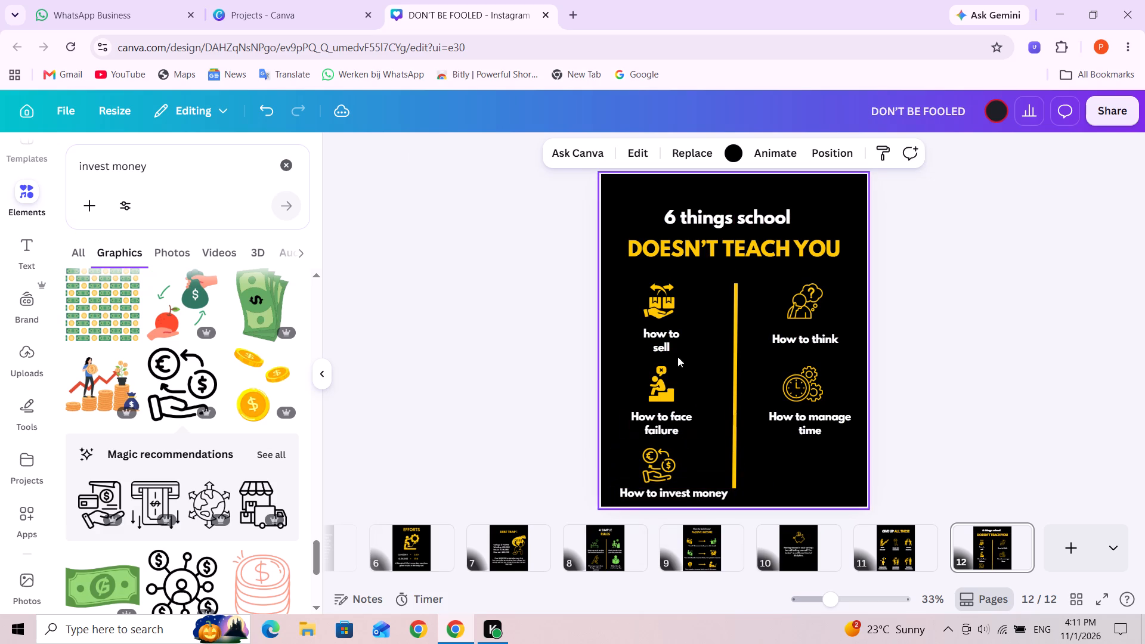
Set the font size of the "how to sell" caption to 25.
left_click(666, 335)
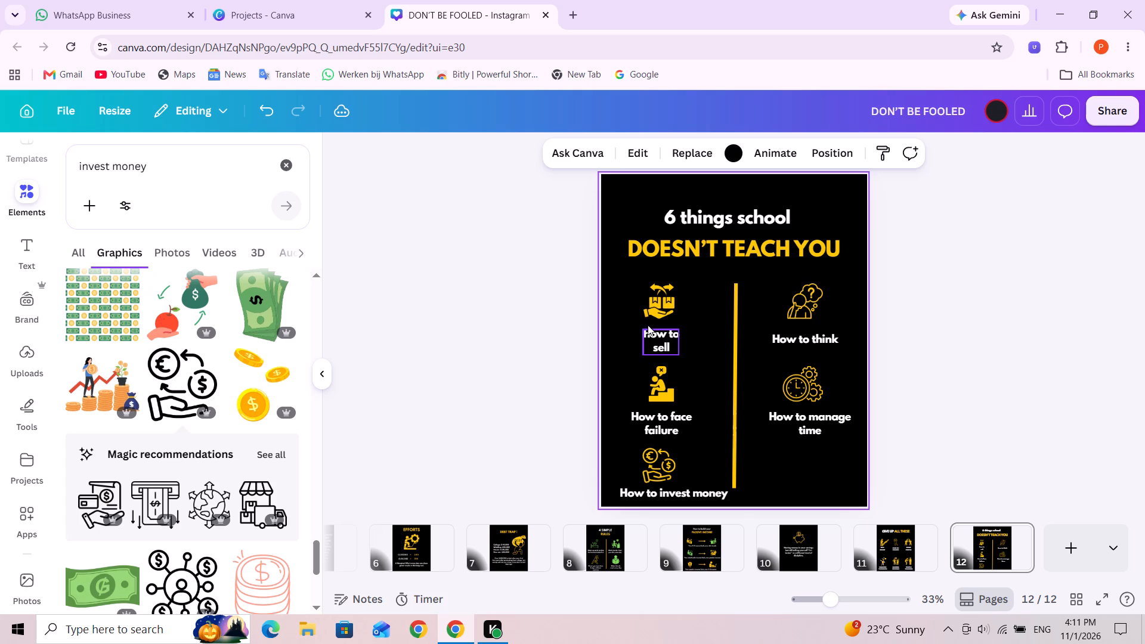
left_click(714, 353)
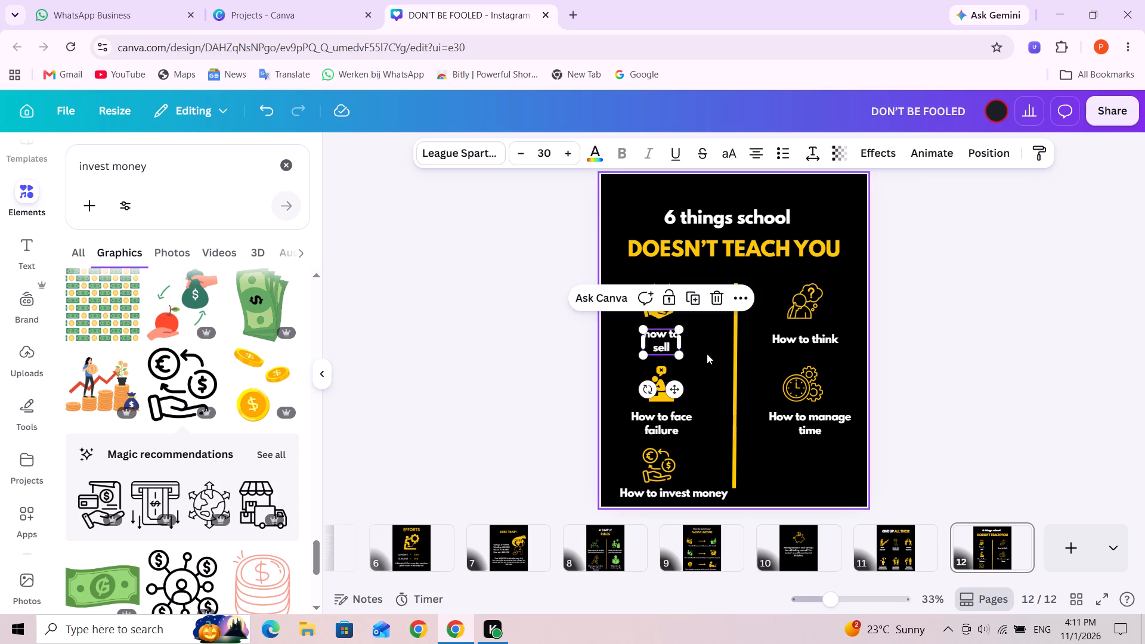
left_click(657, 338)
left_click(659, 342)
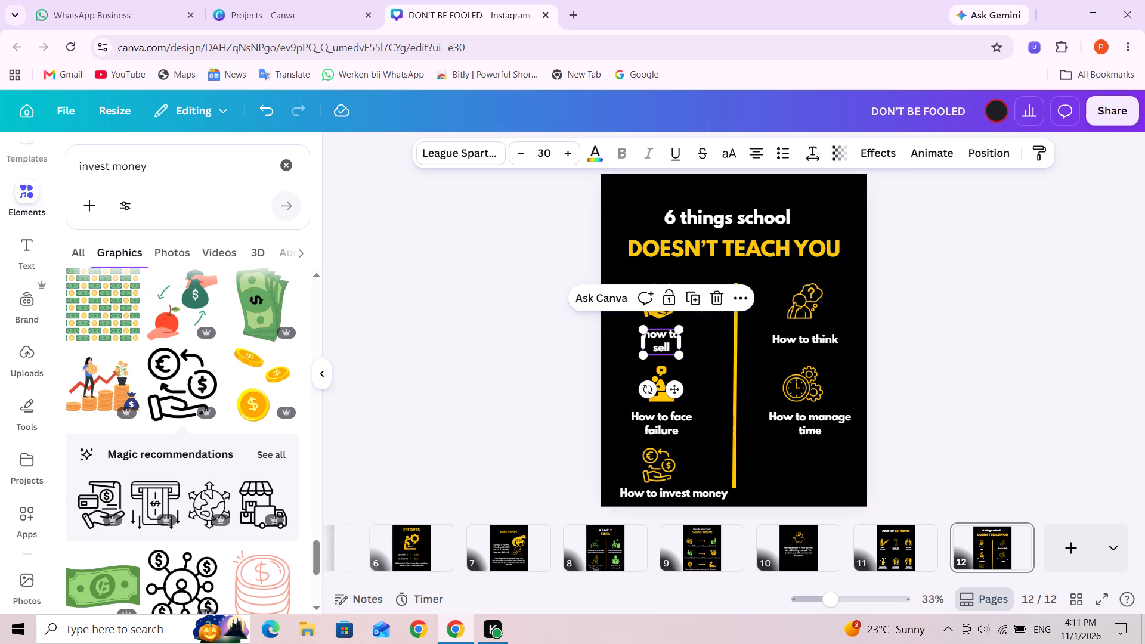
triple_click(658, 342)
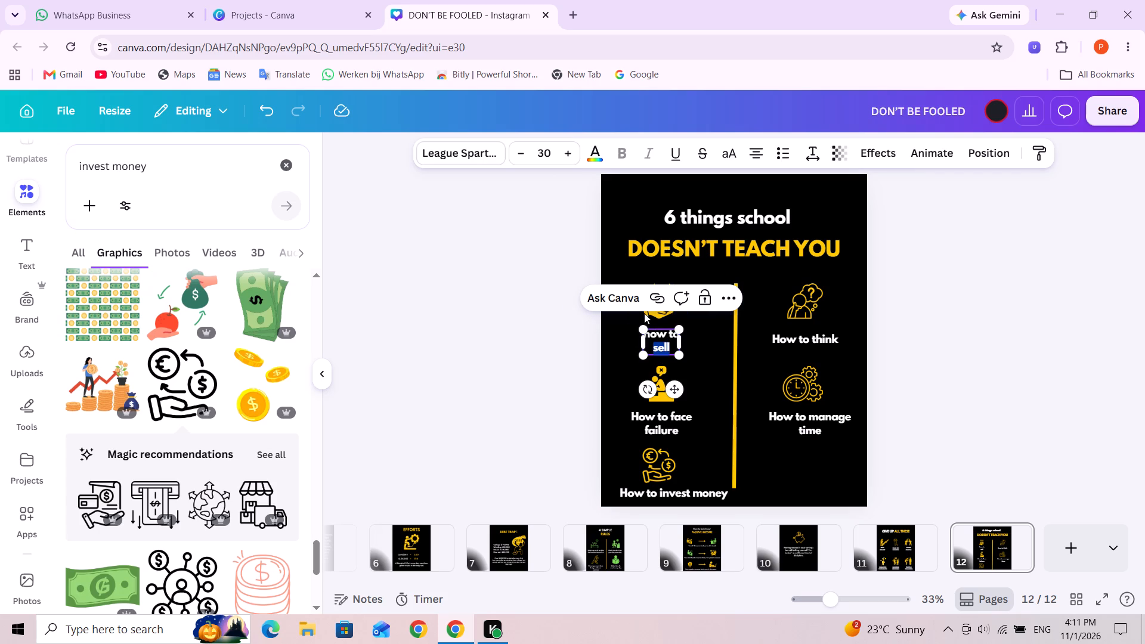
key("ctrl+a")
left_click(544, 150)
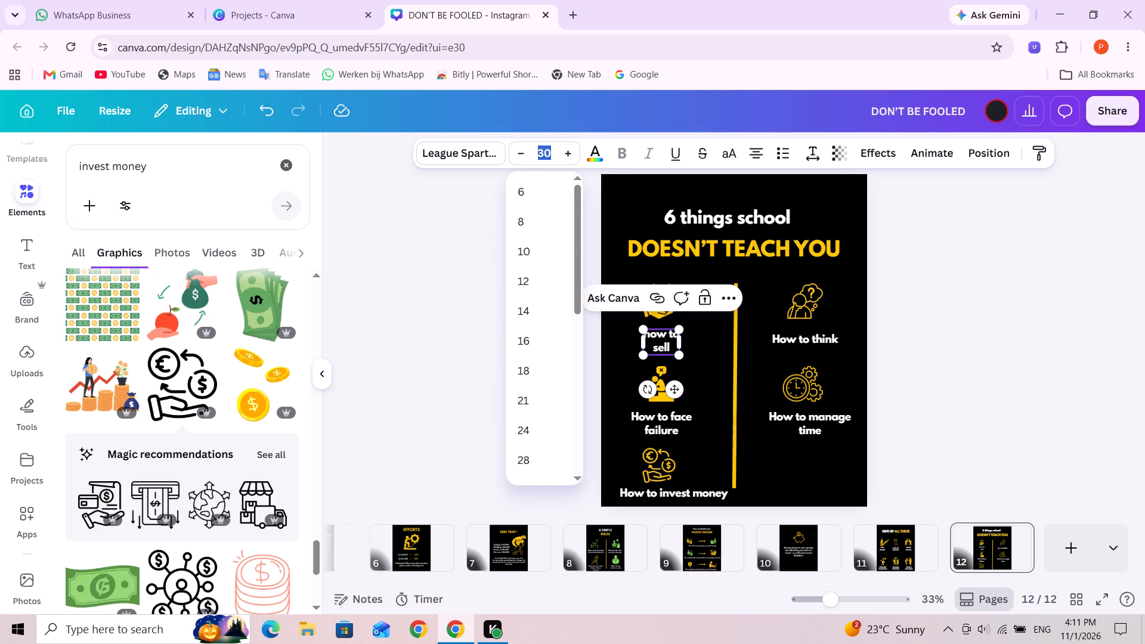
type("25")
key("Return")
key("Return")
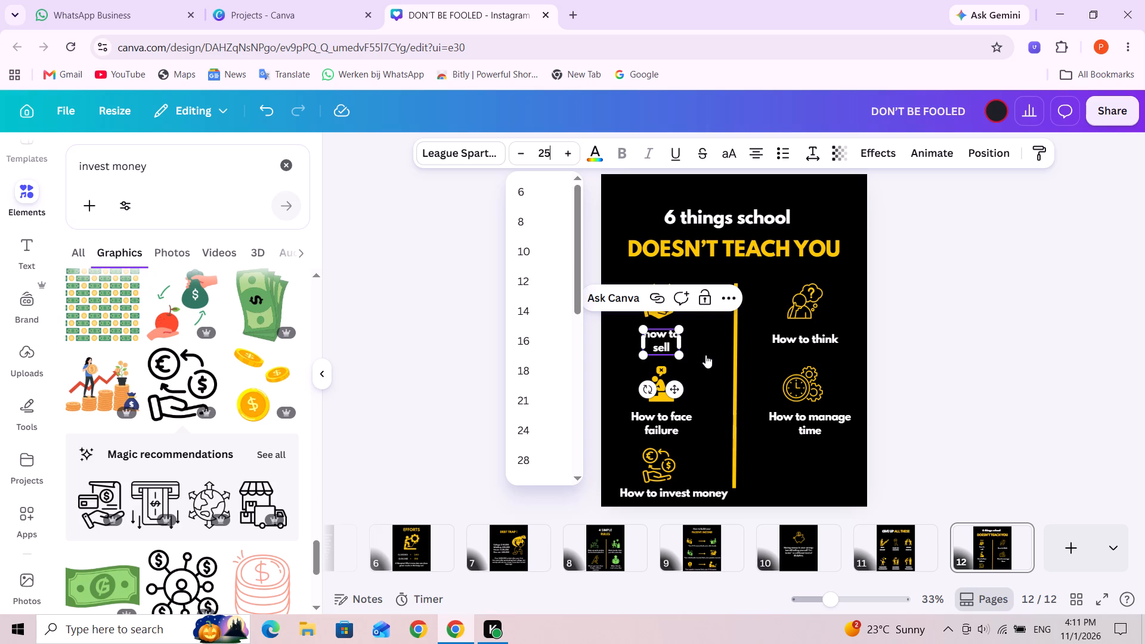
left_click(705, 355)
Reduce the font size of the "How to think" and "How to manage time" captions to 25.
left_click(792, 337)
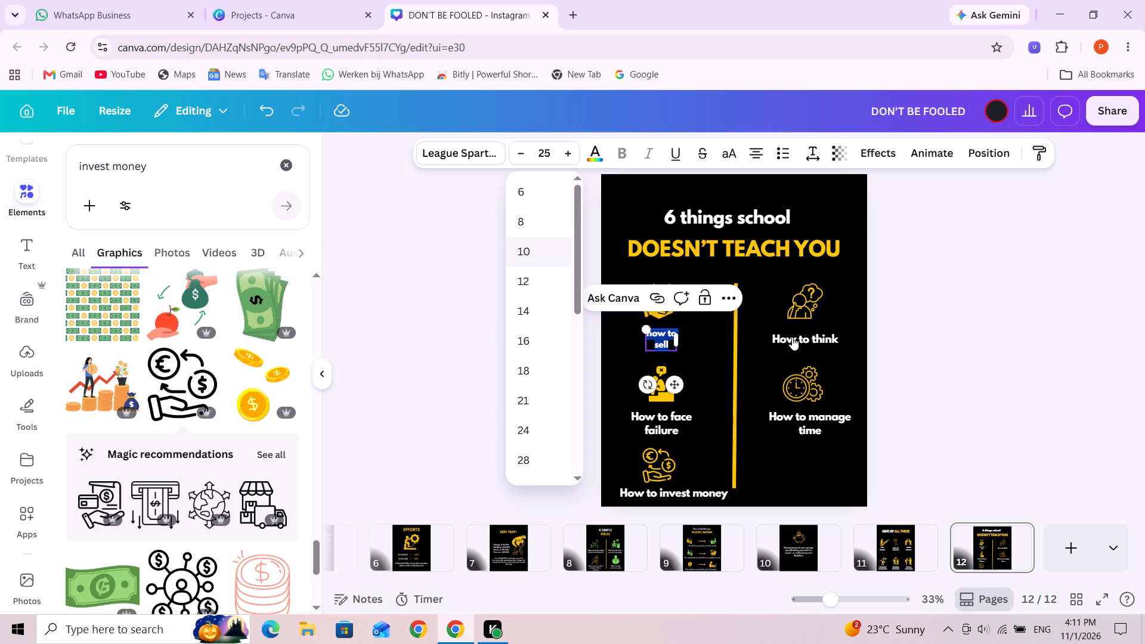
left_click(794, 339)
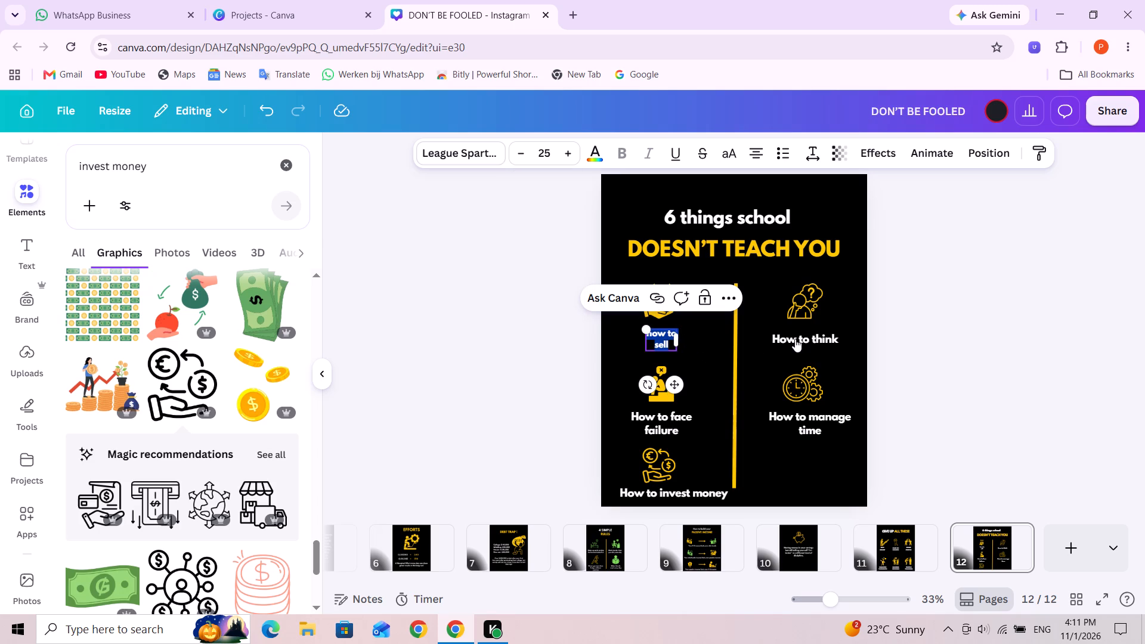
left_click(793, 340)
left_click(799, 339)
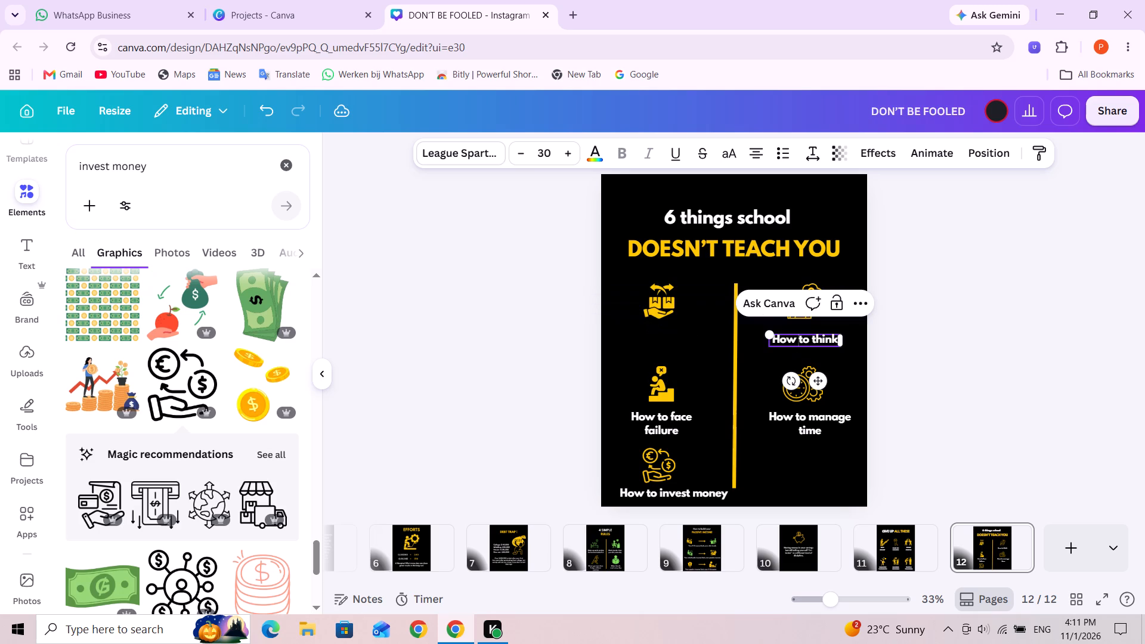
left_click(520, 153)
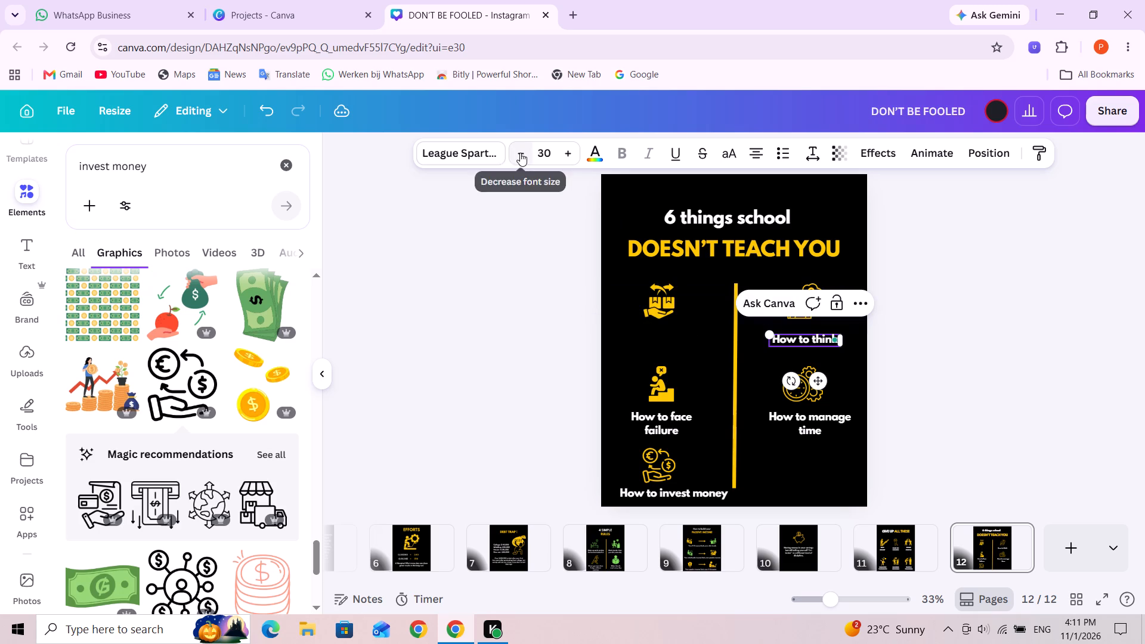
left_click(520, 153)
left_click(520, 153)
left_click(520, 153)
left_click(520, 153)
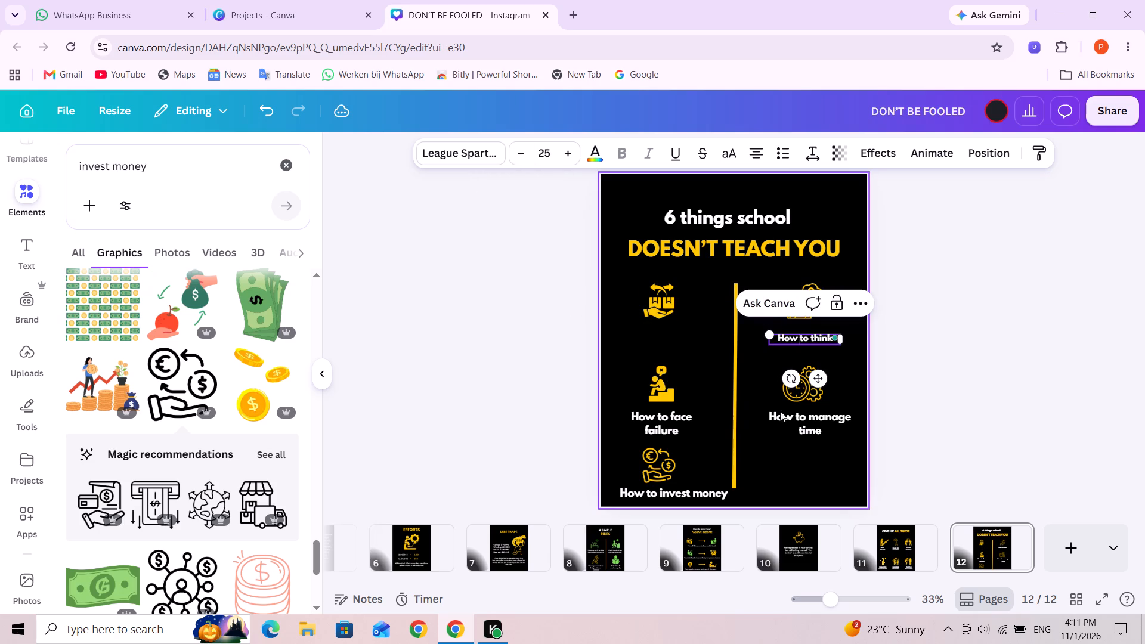
left_click(804, 420)
left_click(526, 162)
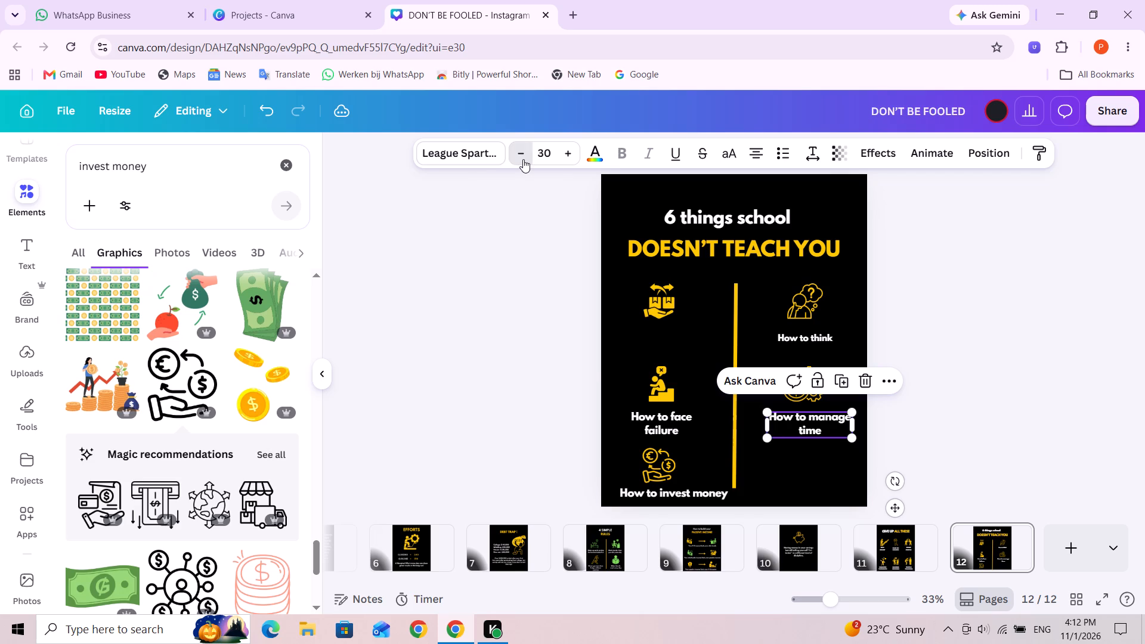
double_click(523, 159)
left_click(523, 159)
left_click(523, 159)
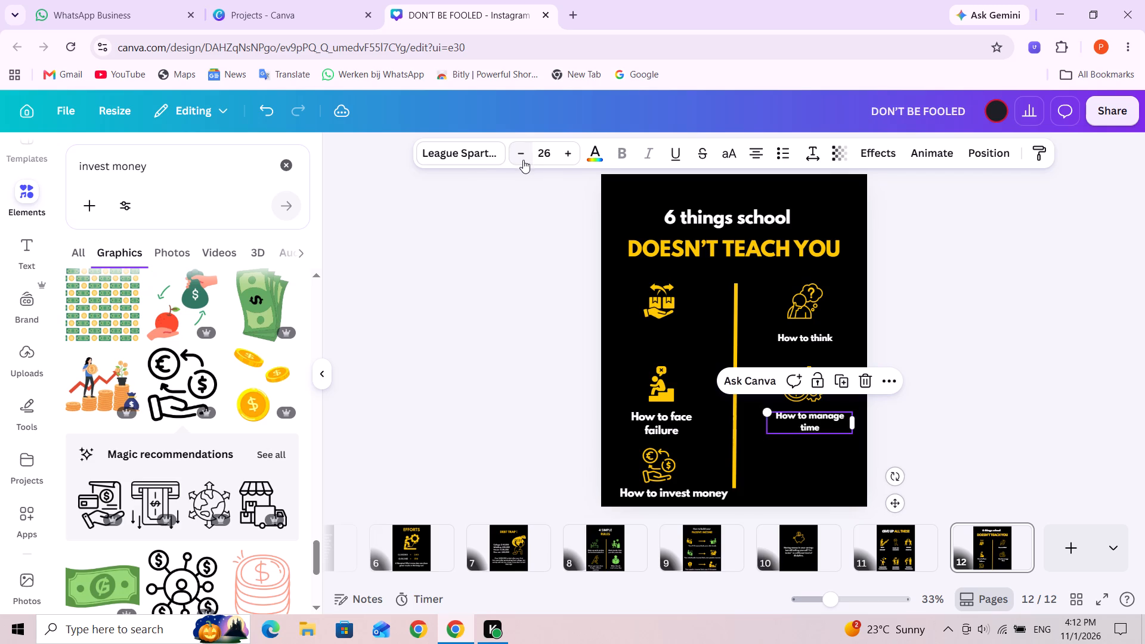
Reduce the font size of the "How to face failure" and "How to invest money" captions to 25.
left_click(650, 425)
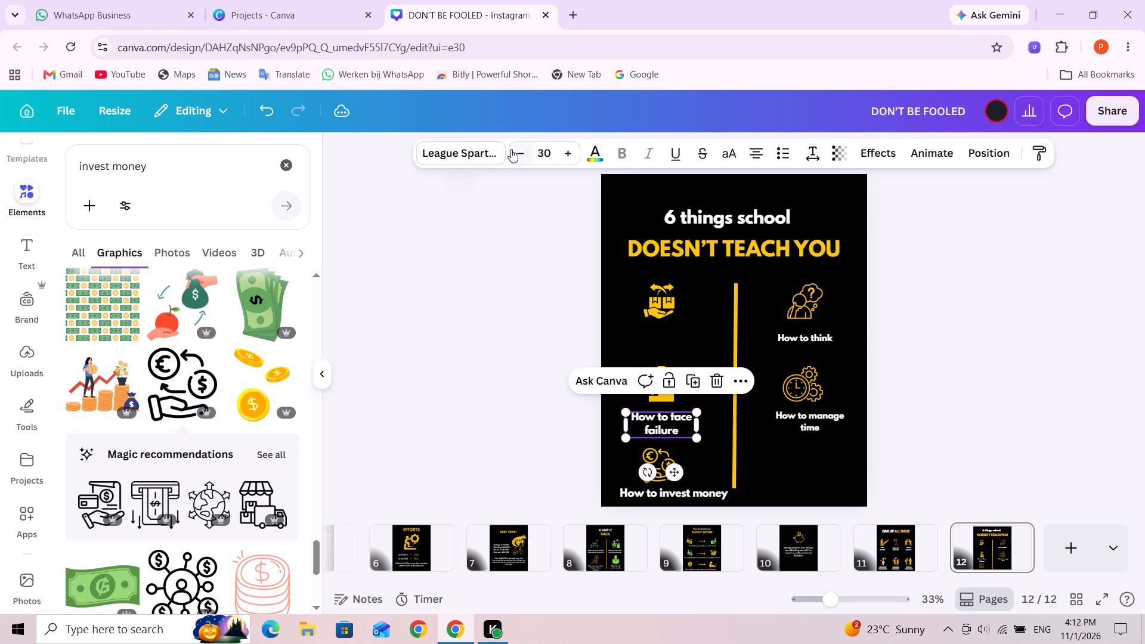
triple_click(516, 153)
left_click(516, 154)
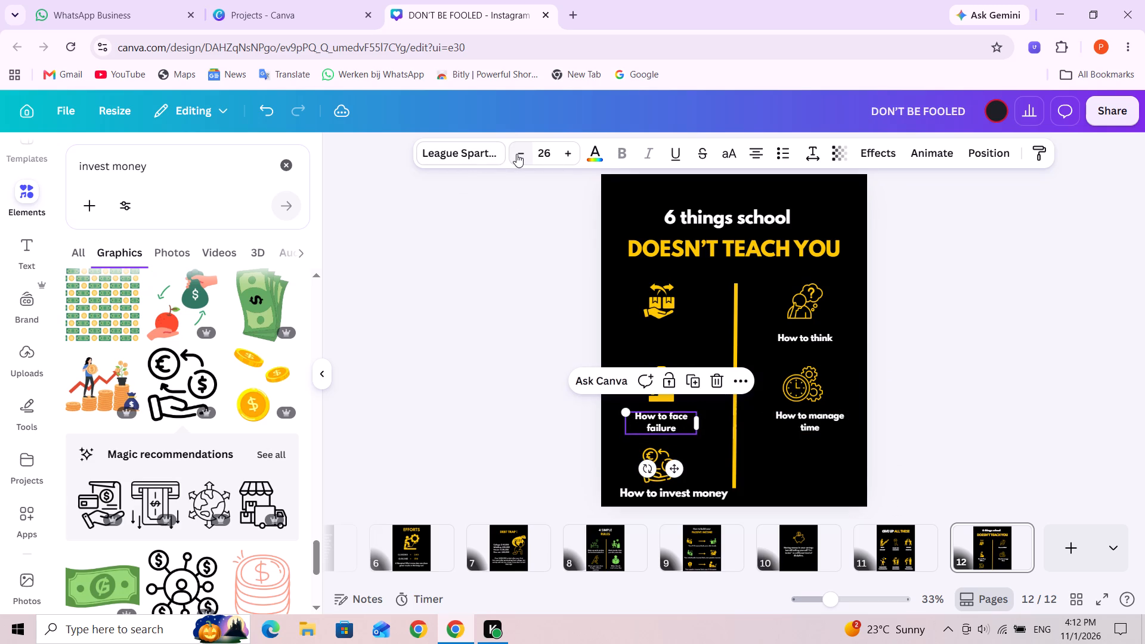
left_click(516, 154)
left_click(679, 494)
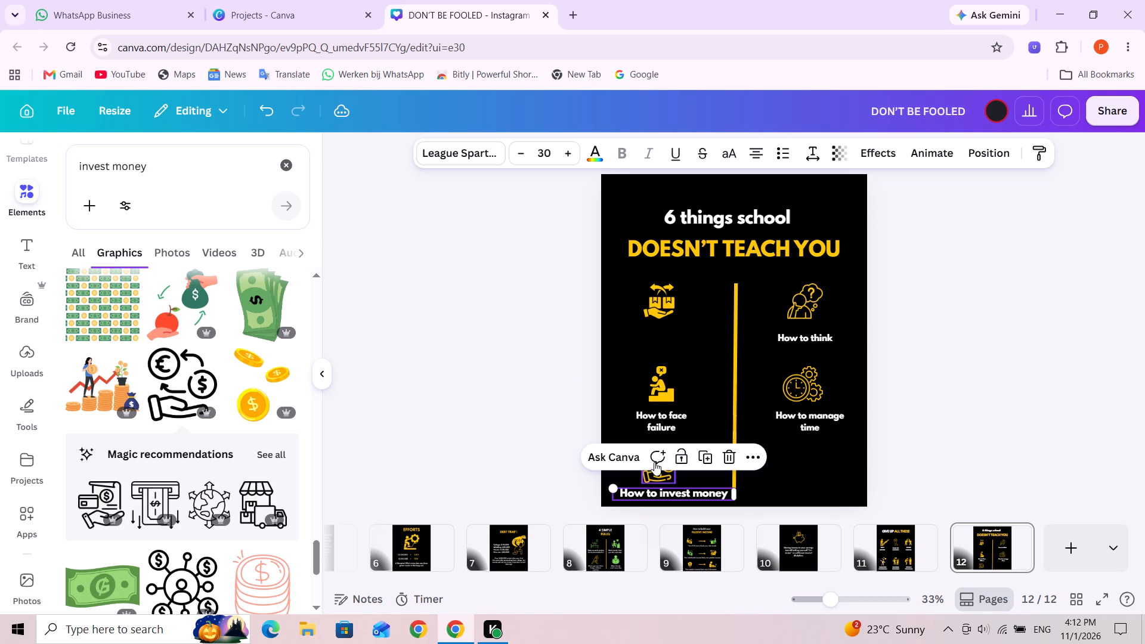
triple_click(524, 153)
left_click(523, 153)
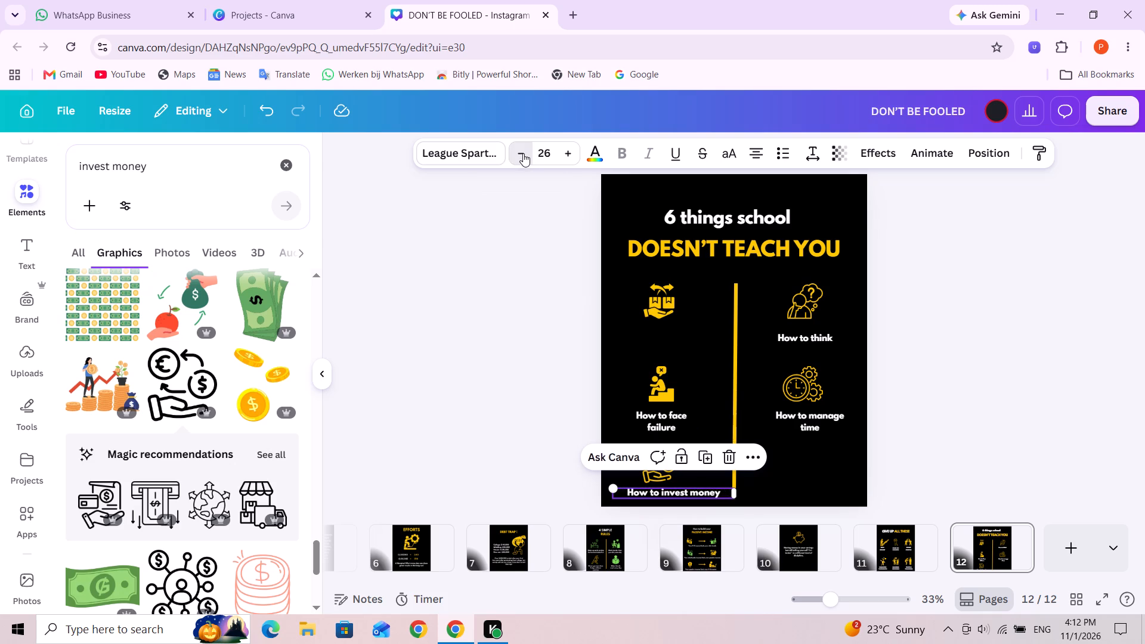
left_click(523, 153)
left_click(794, 482)
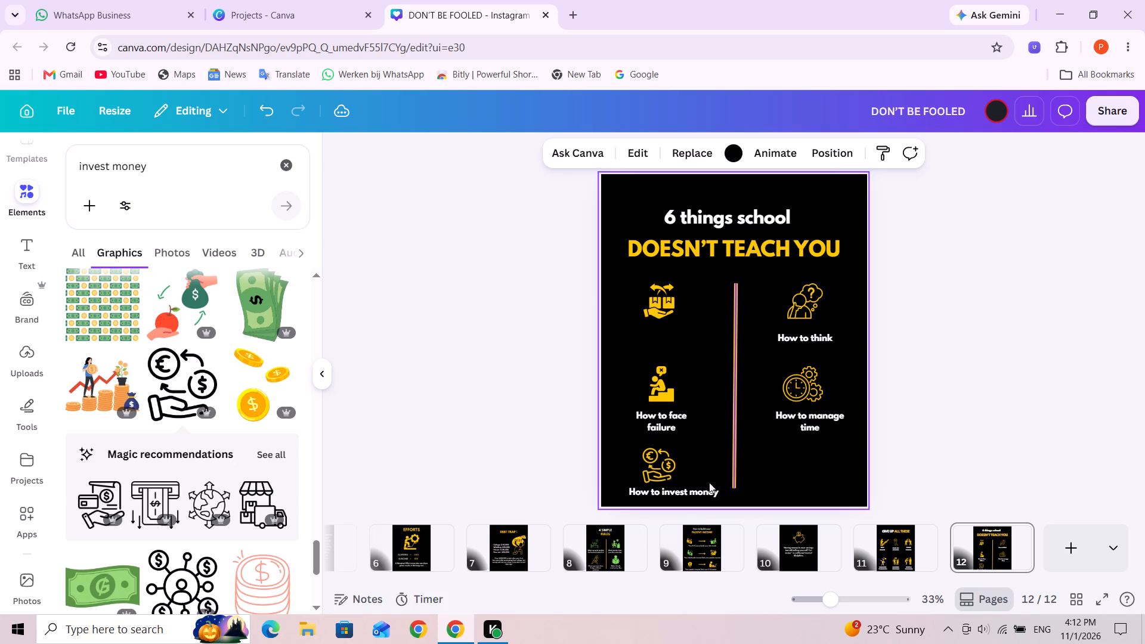
Narrow the "How to invest money" text box to fit its text and align the caption beneath the hand-with-coins icon.
left_click_drag(677, 494, 670, 494)
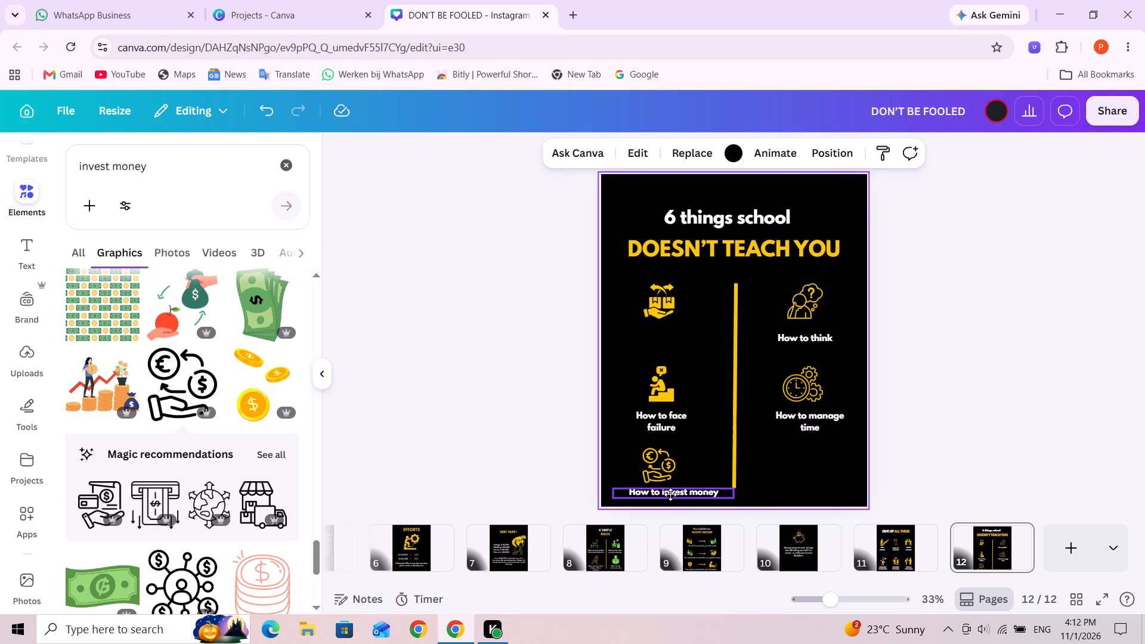
left_click_drag(670, 494, 671, 494)
left_click(726, 496)
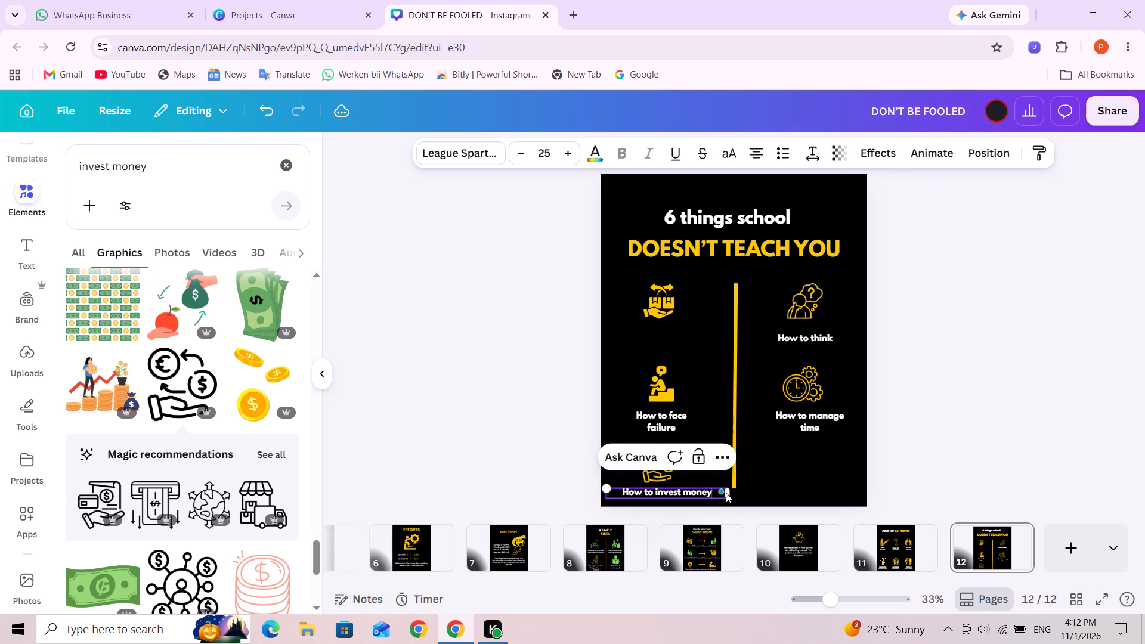
left_click(775, 450)
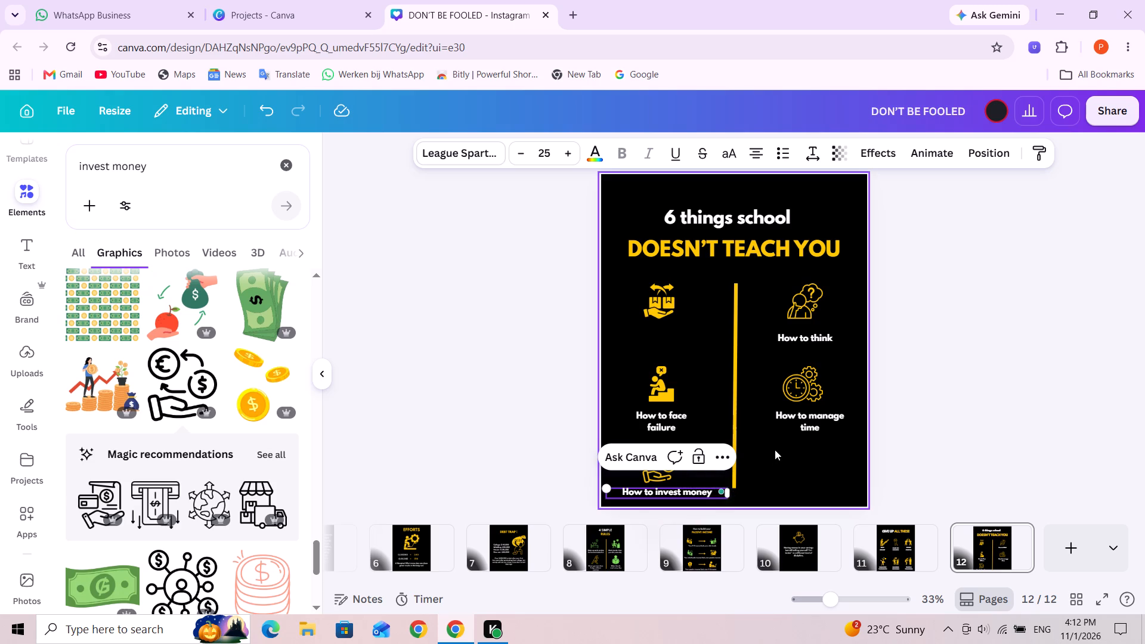
left_click(713, 492)
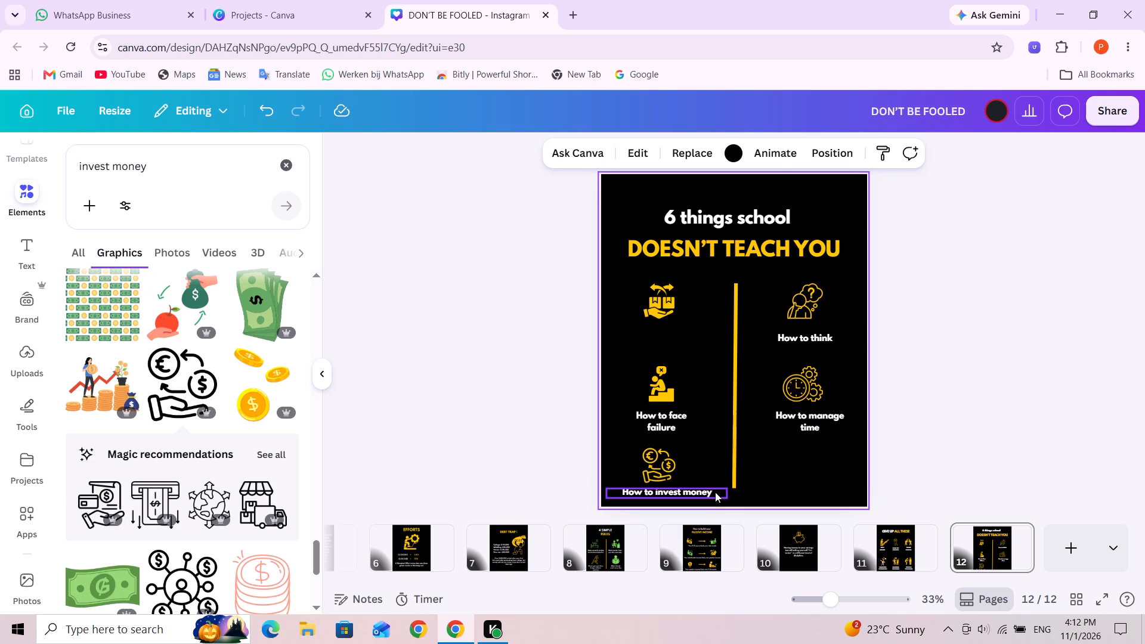
left_click_drag(728, 492, 706, 491)
left_click(764, 488)
left_click_drag(682, 497, 692, 496)
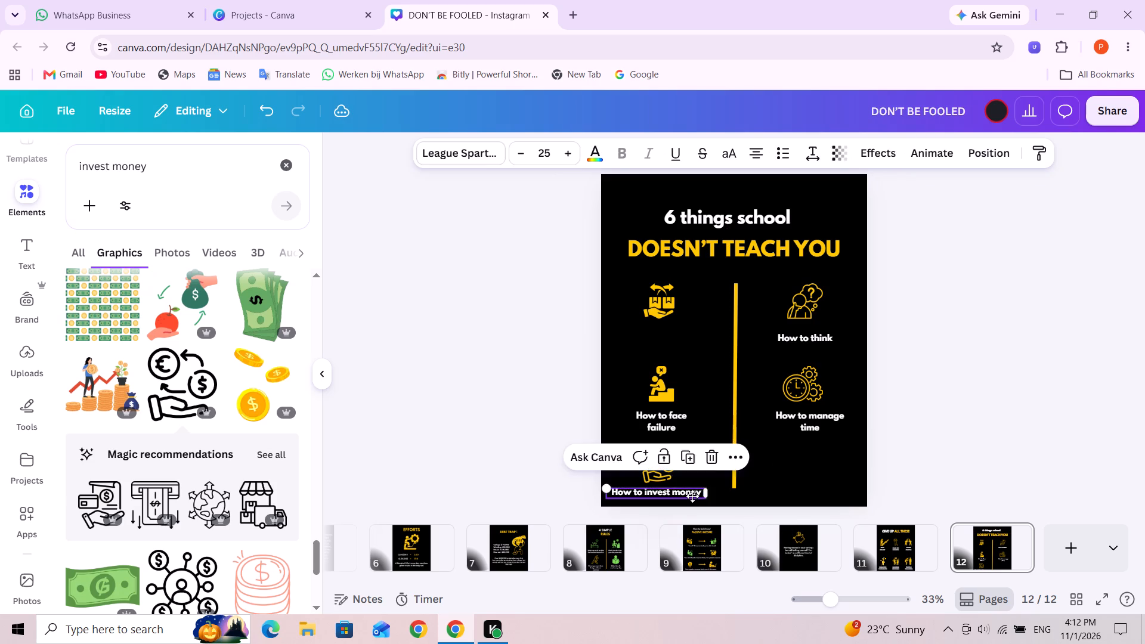
left_click_drag(692, 496, 693, 496)
left_click(766, 487)
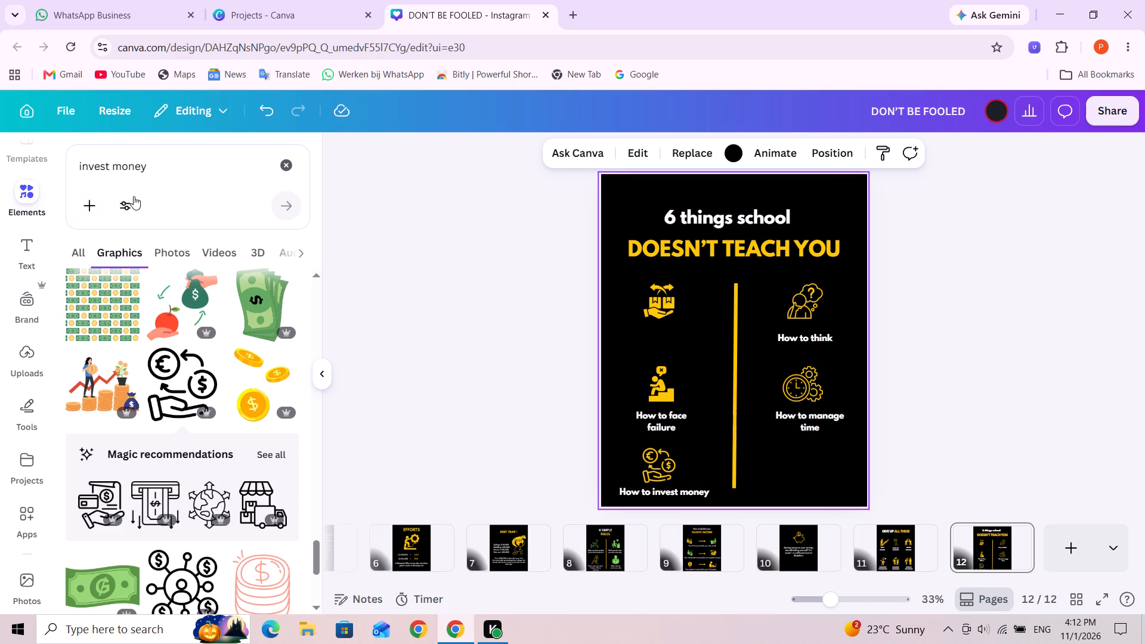
Search the graphics for "business" and add the solid black briefcase graphic to page 12.
triple_click(140, 160)
type("bu")
key("s")
key("i")
key("n")
key("e")
key("s")
key("s")
key("Return")
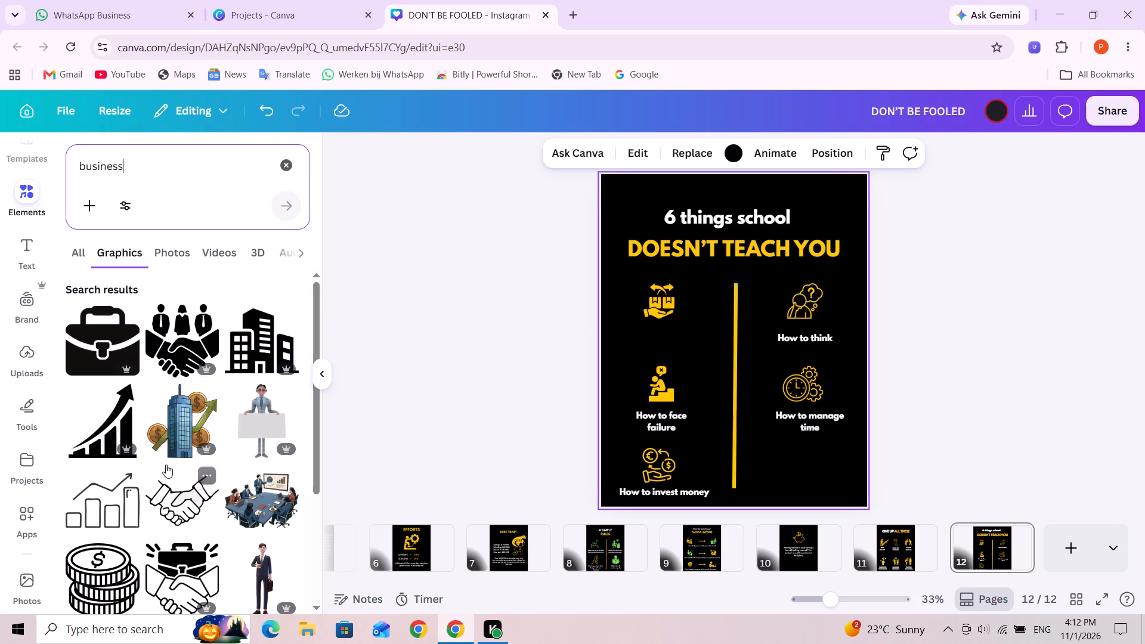
left_click(101, 341)
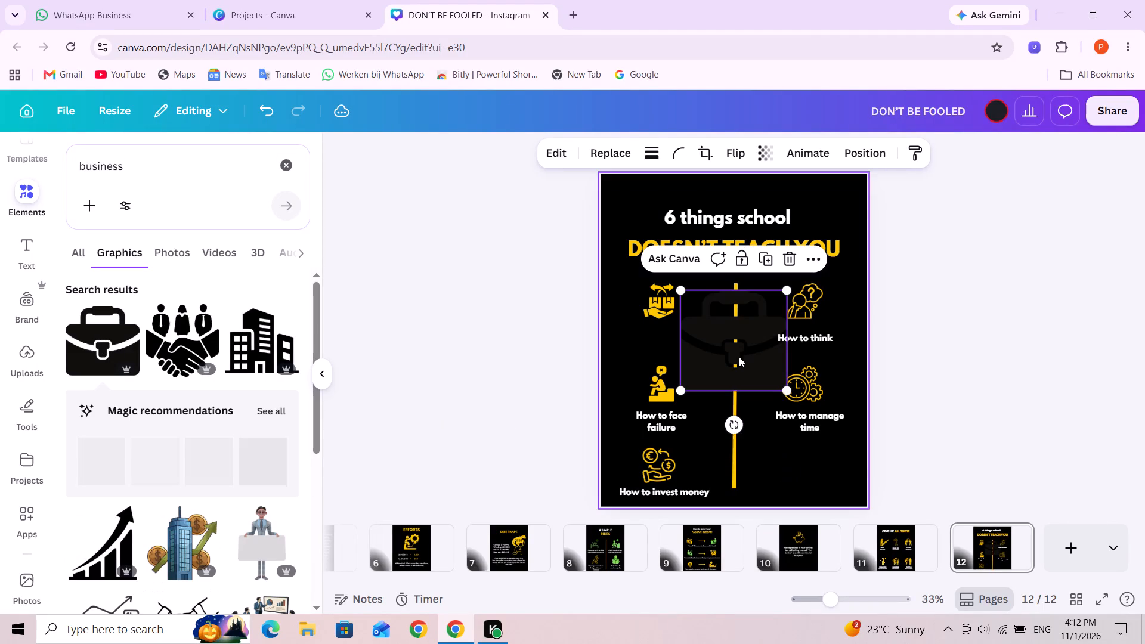
Shrink the briefcase graphic to roughly the size of the other topic icons.
left_click_drag(748, 363, 797, 470)
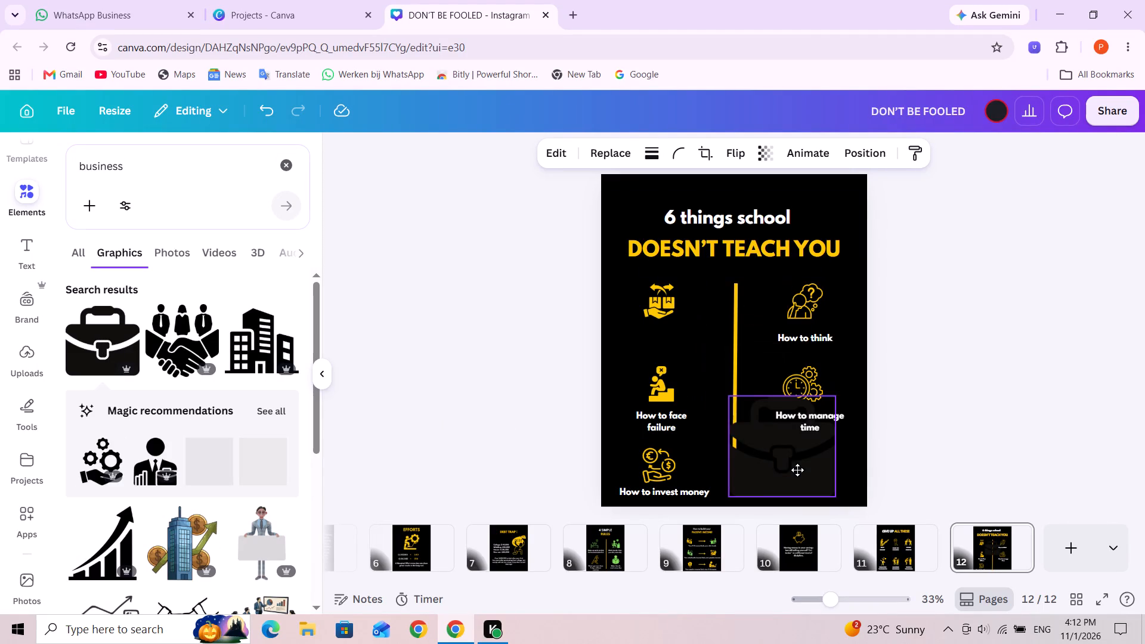
left_click_drag(797, 470, 770, 437)
right_click(770, 437)
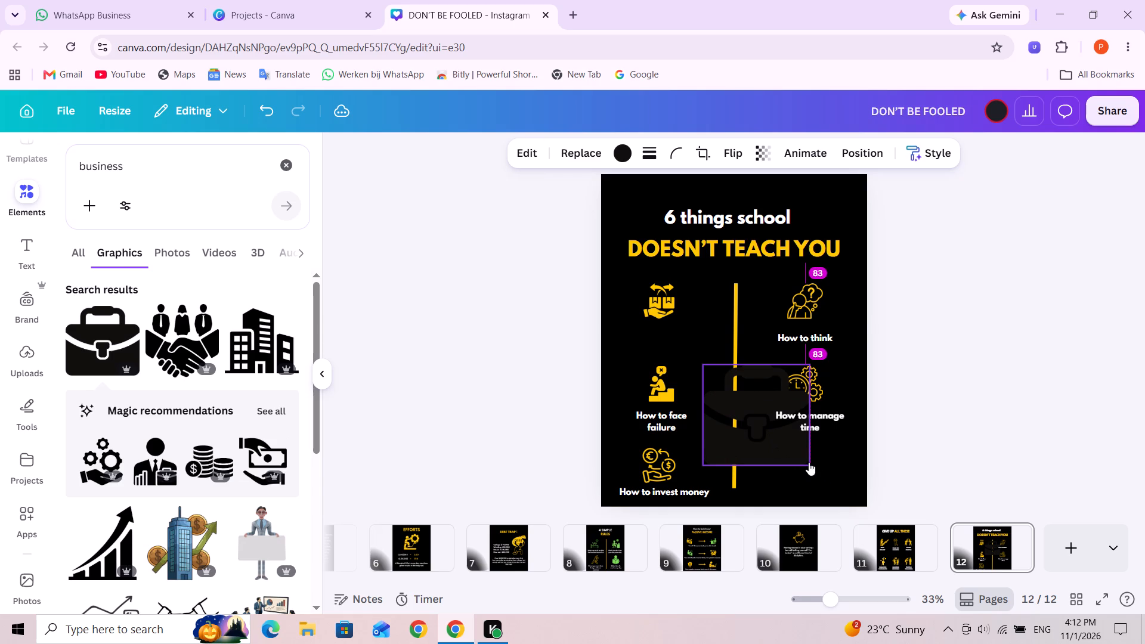
left_click(739, 478)
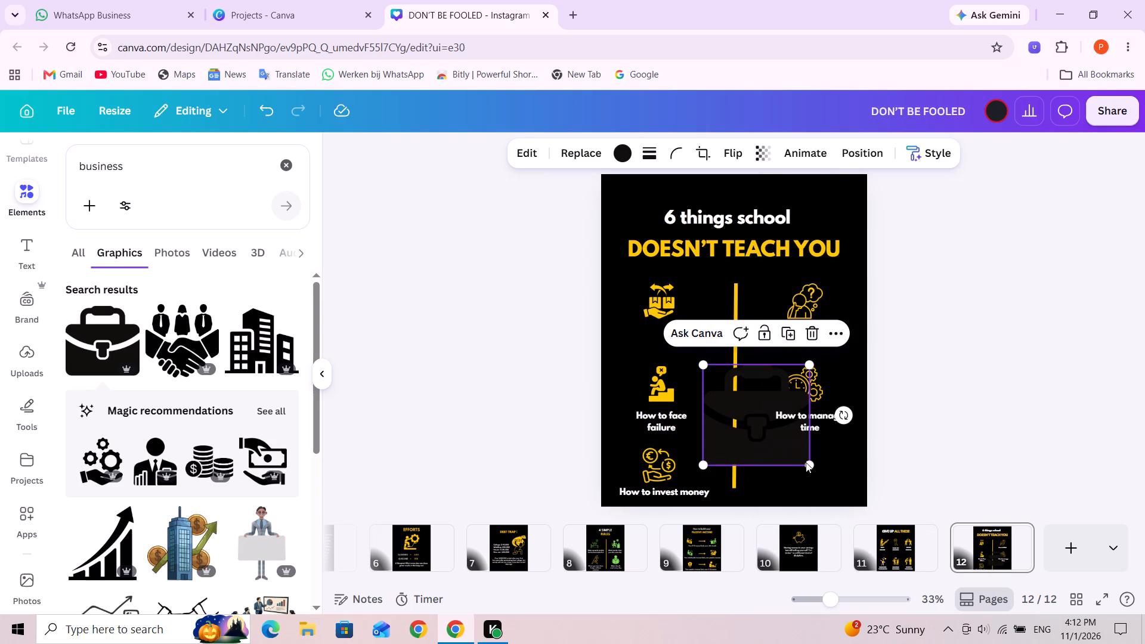
left_click_drag(808, 464, 747, 383)
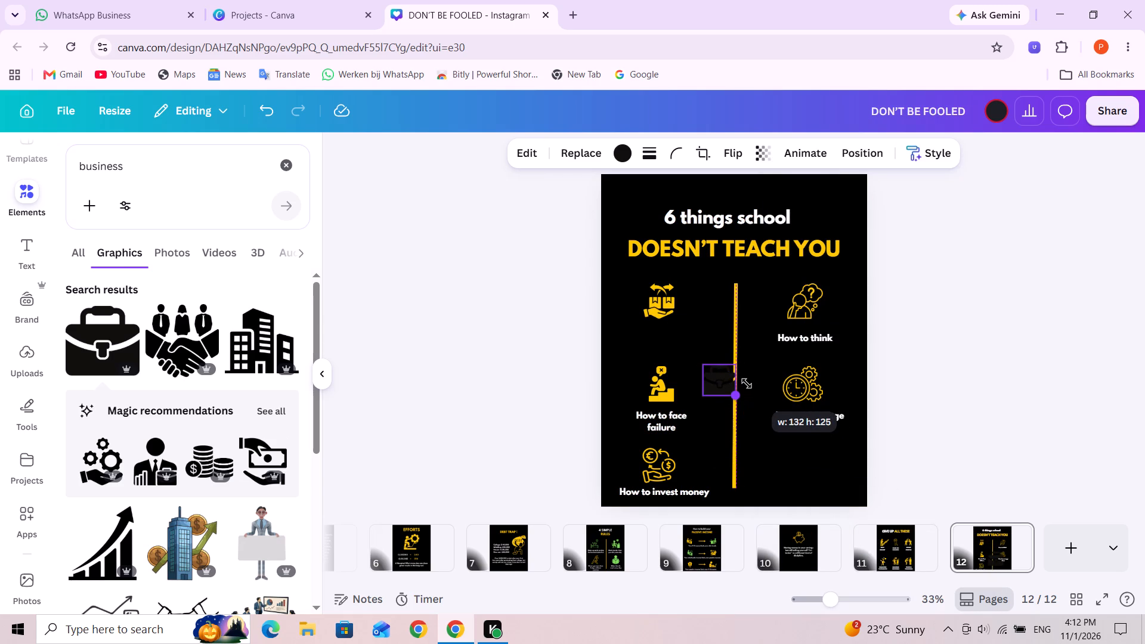
left_click_drag(747, 383, 752, 388)
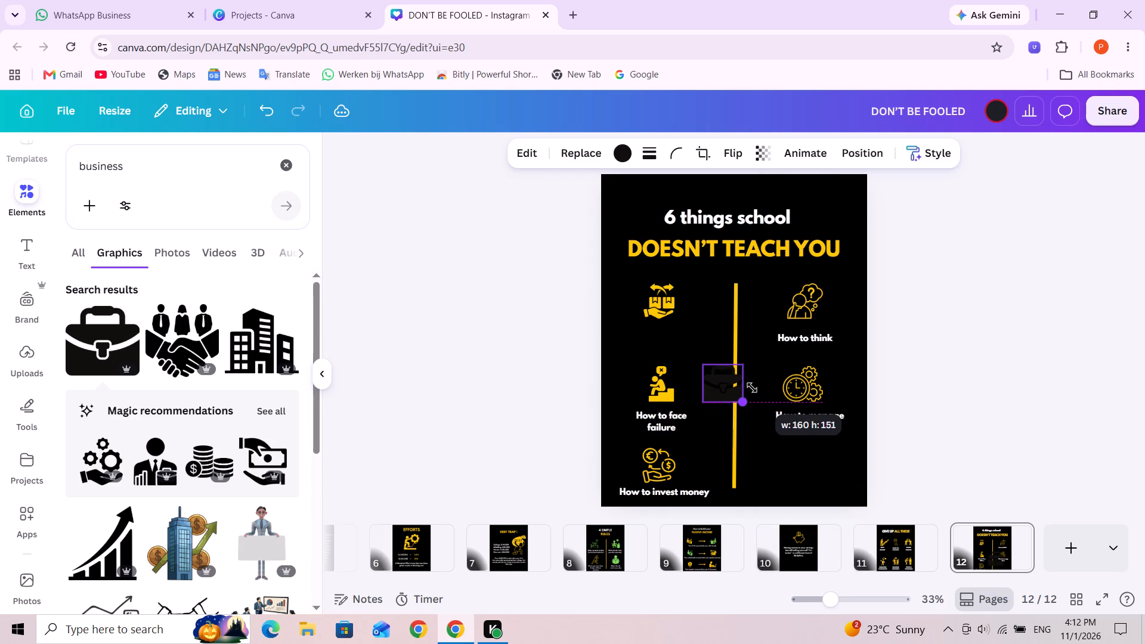
left_click_drag(752, 388, 754, 388)
left_click_drag(744, 366, 736, 370)
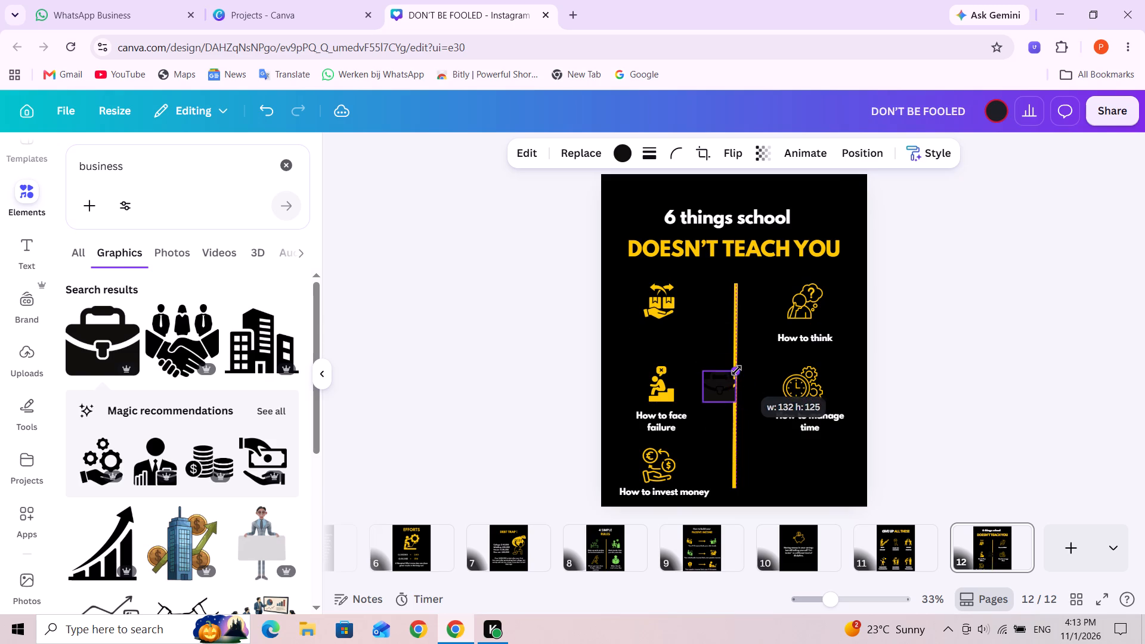
left_click_drag(736, 370, 738, 366)
left_click(775, 473)
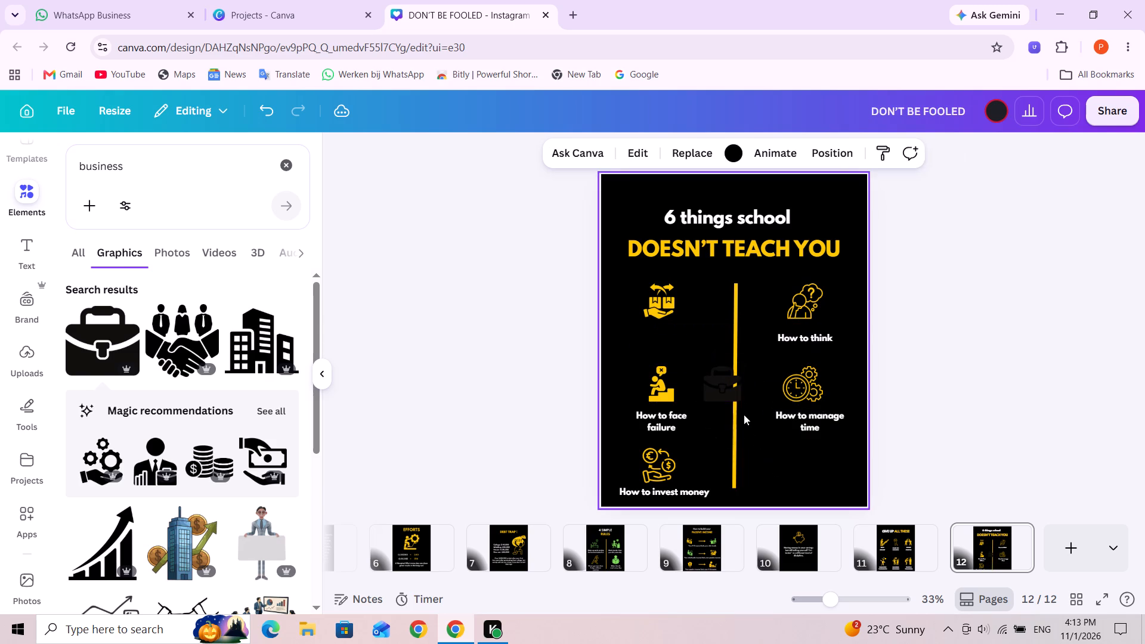
Place the briefcase icon beneath the "How to manage time" caption, level with the hand-with-coins icon.
left_click(725, 385)
left_click_drag(725, 385, 784, 462)
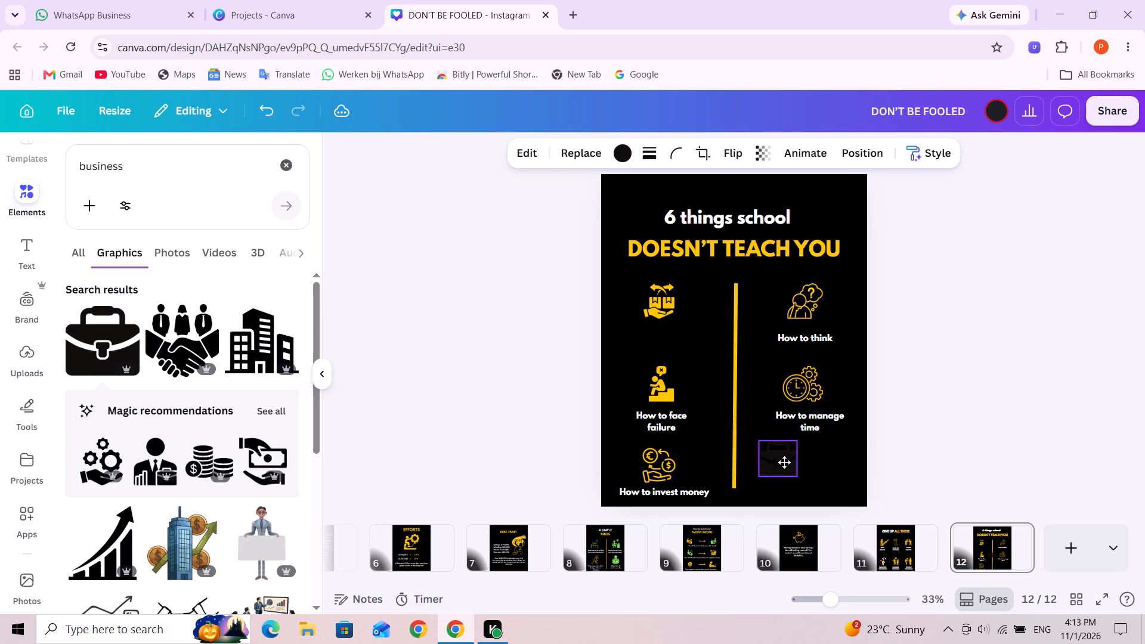
left_click_drag(784, 462, 796, 466)
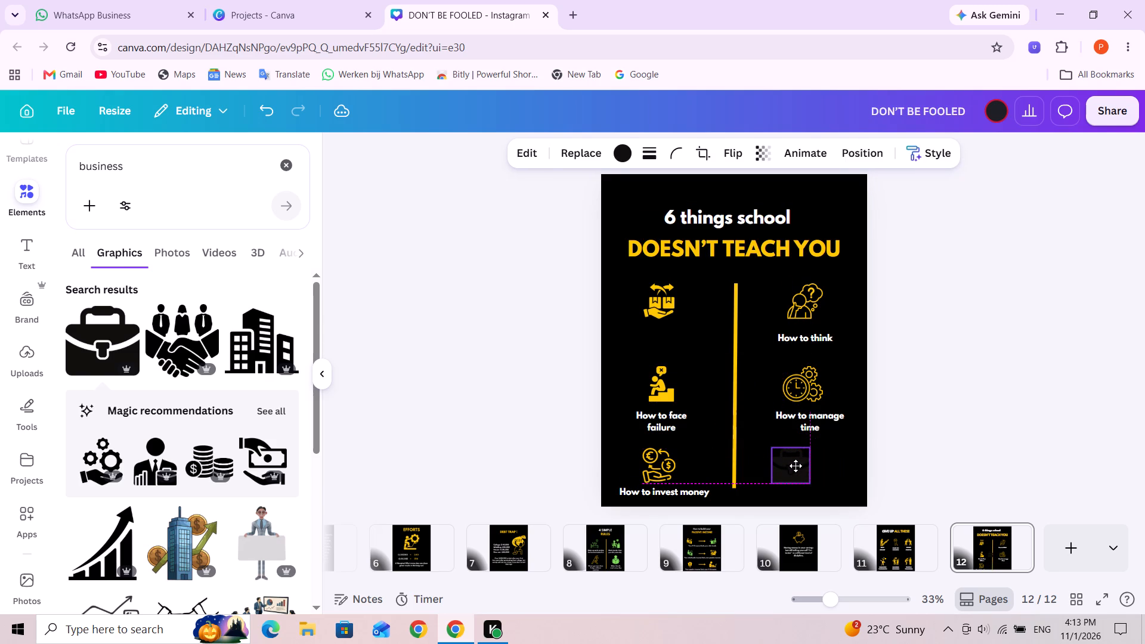
left_click_drag(796, 466, 804, 465)
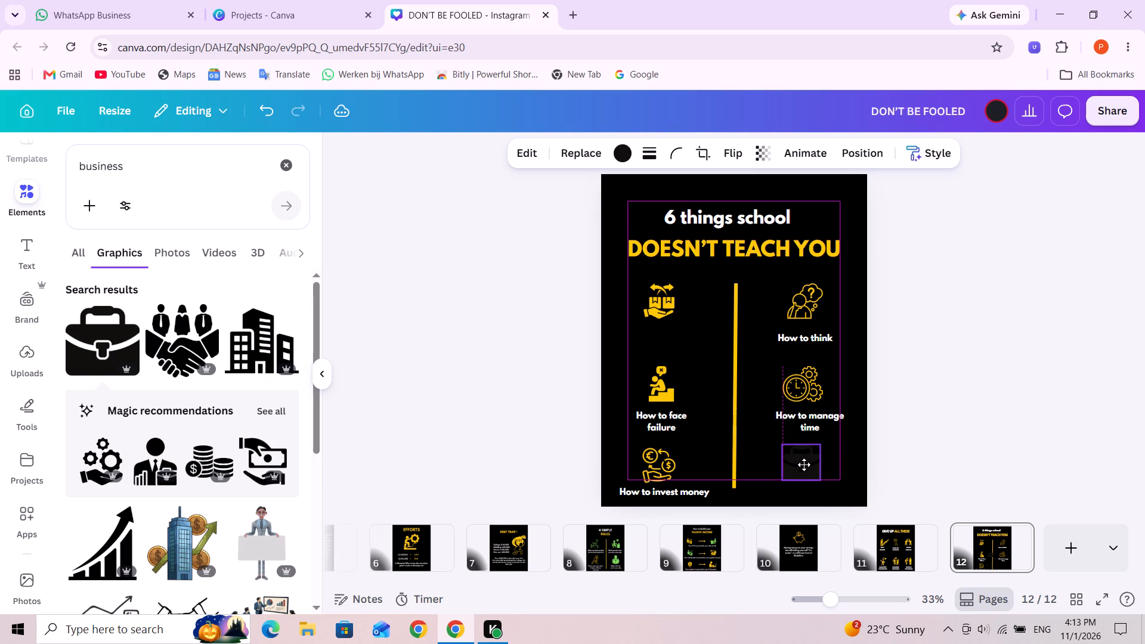
left_click_drag(804, 465, 806, 467)
Duplicate the "How to invest money" caption and centre the copy beneath the briefcase icon, level with the original.
left_click(691, 491)
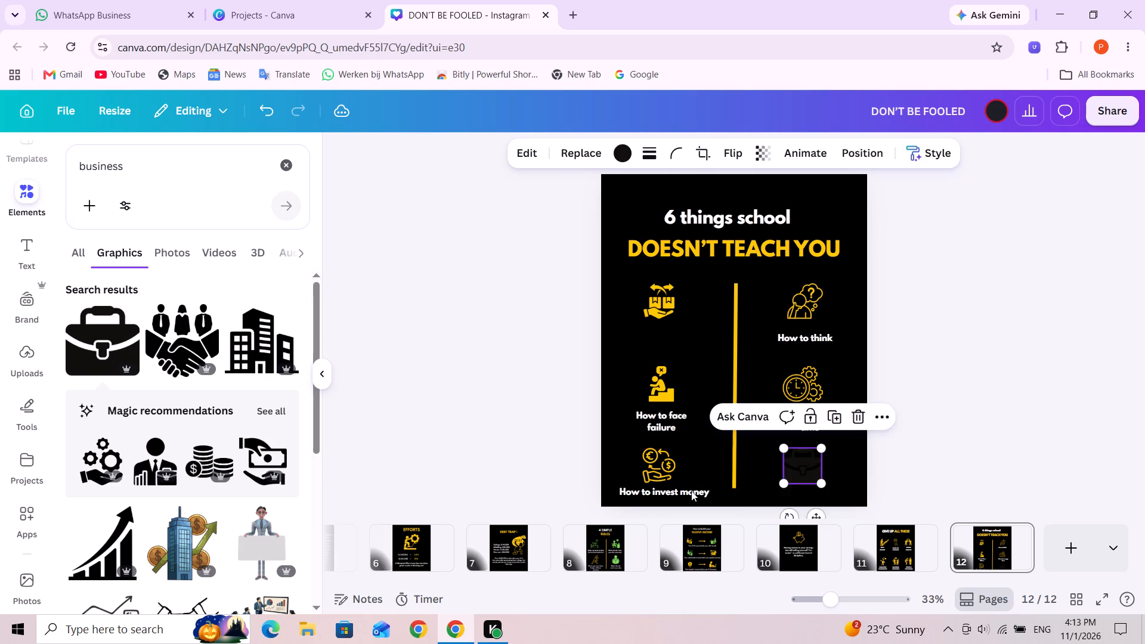
left_click(695, 460)
left_click_drag(695, 499, 814, 491)
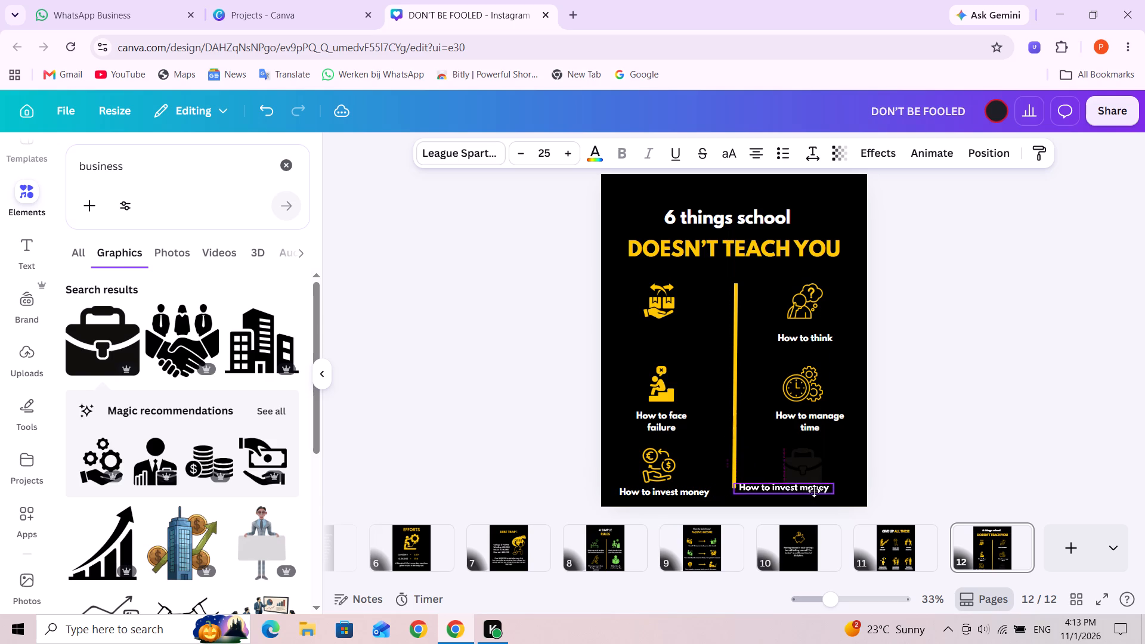
left_click_drag(814, 491, 827, 494)
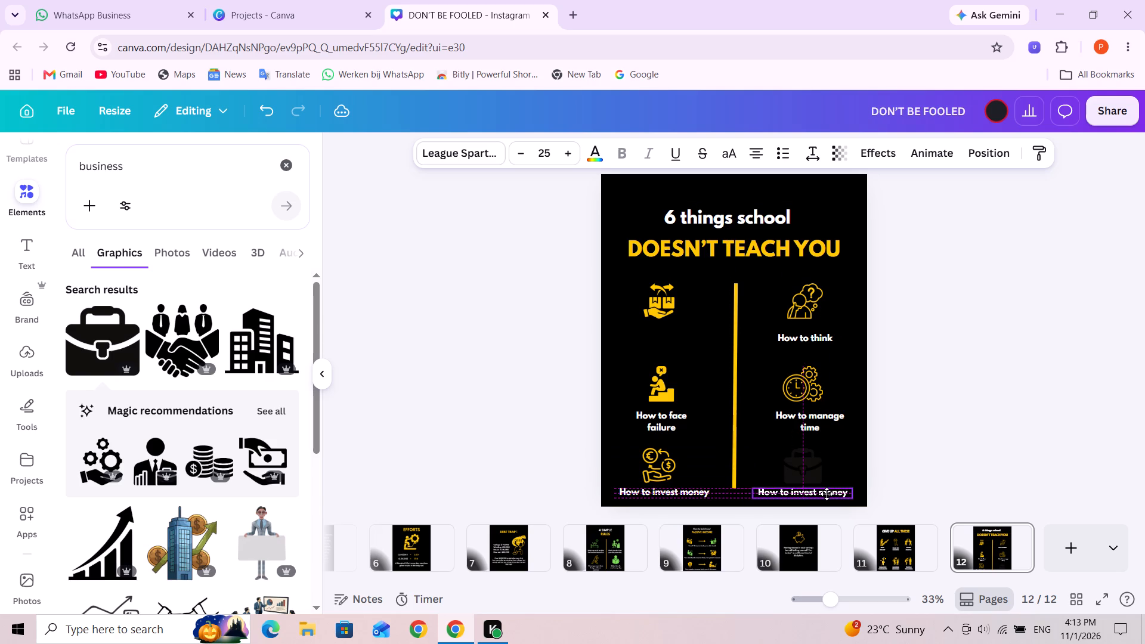
left_click_drag(827, 494, 827, 494)
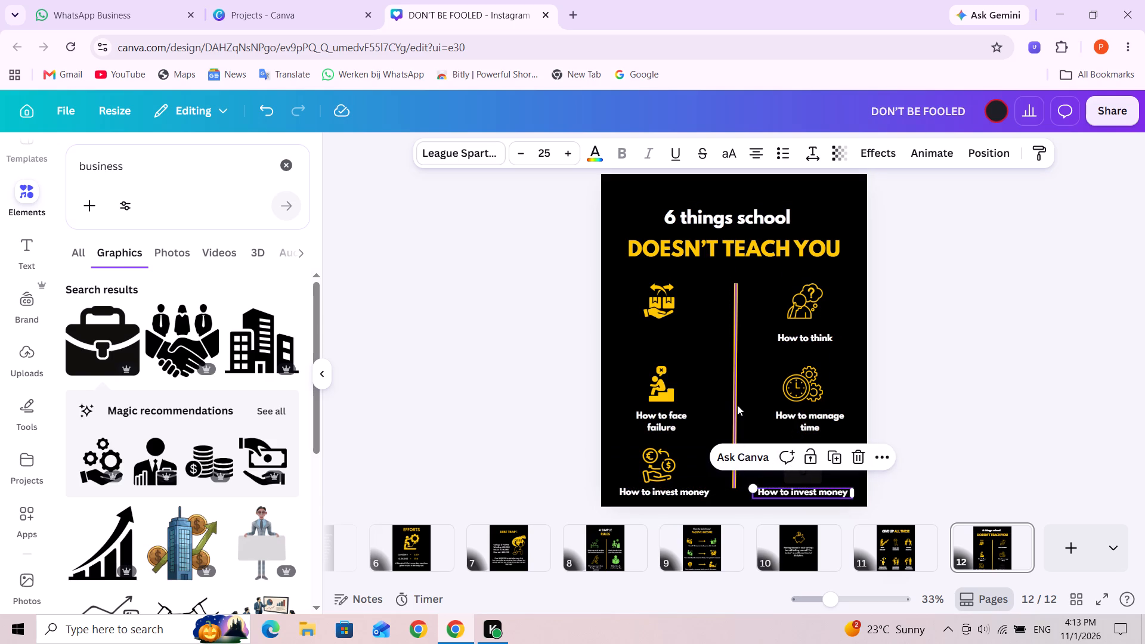
Recolour the briefcase icon with the yellow used for the other topic icons.
left_click(738, 402)
left_click(795, 467)
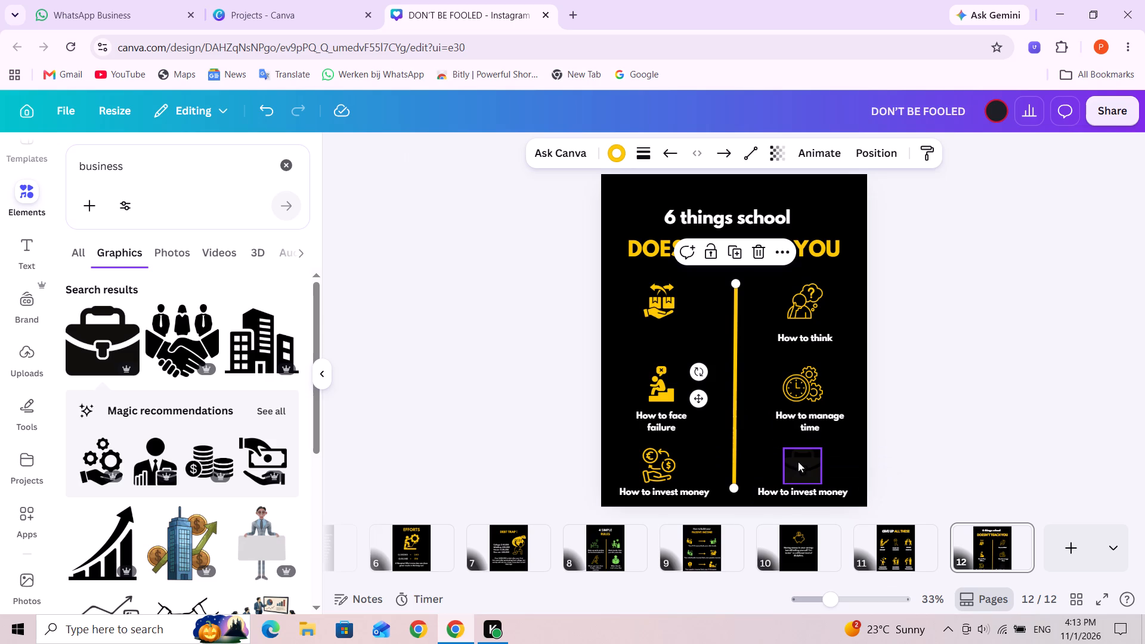
left_click(798, 462)
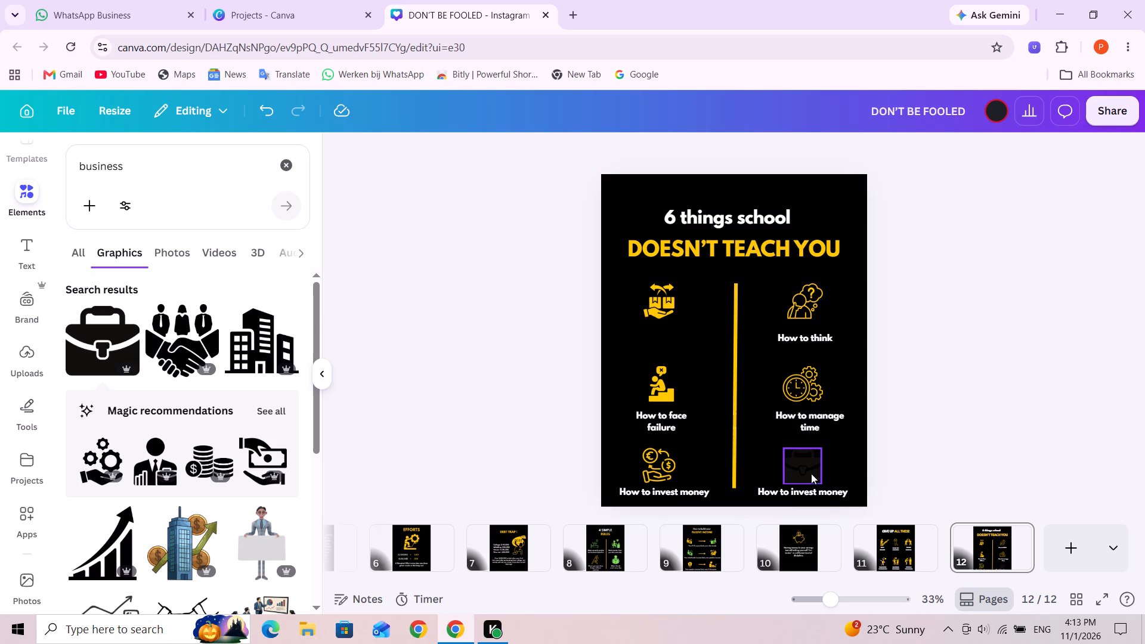
left_click(807, 465)
left_click(626, 151)
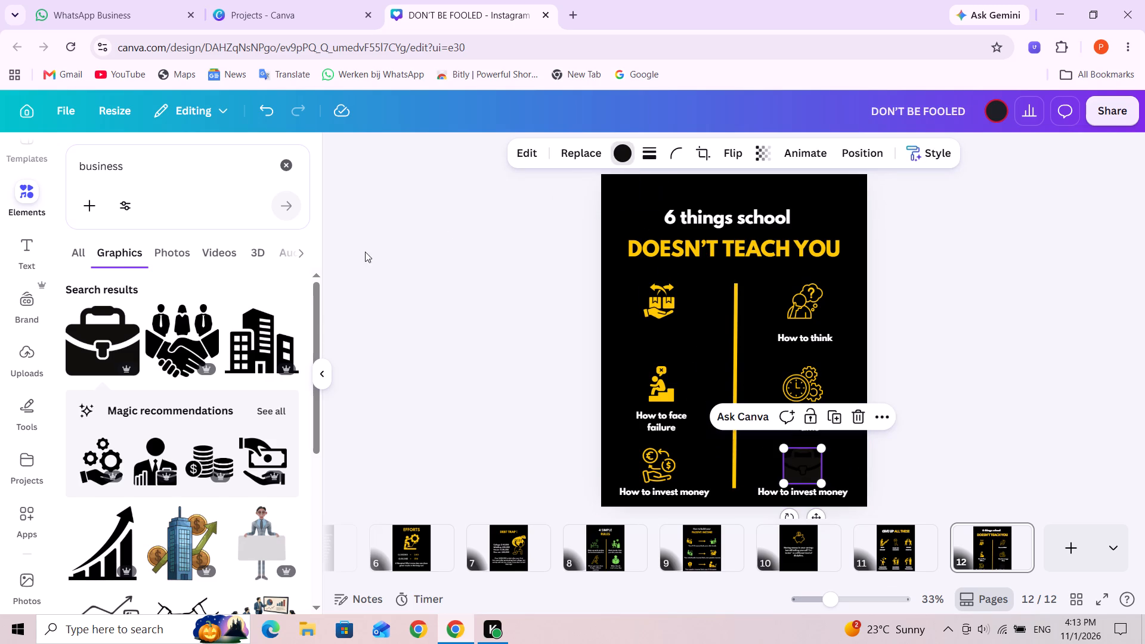
left_click(146, 258)
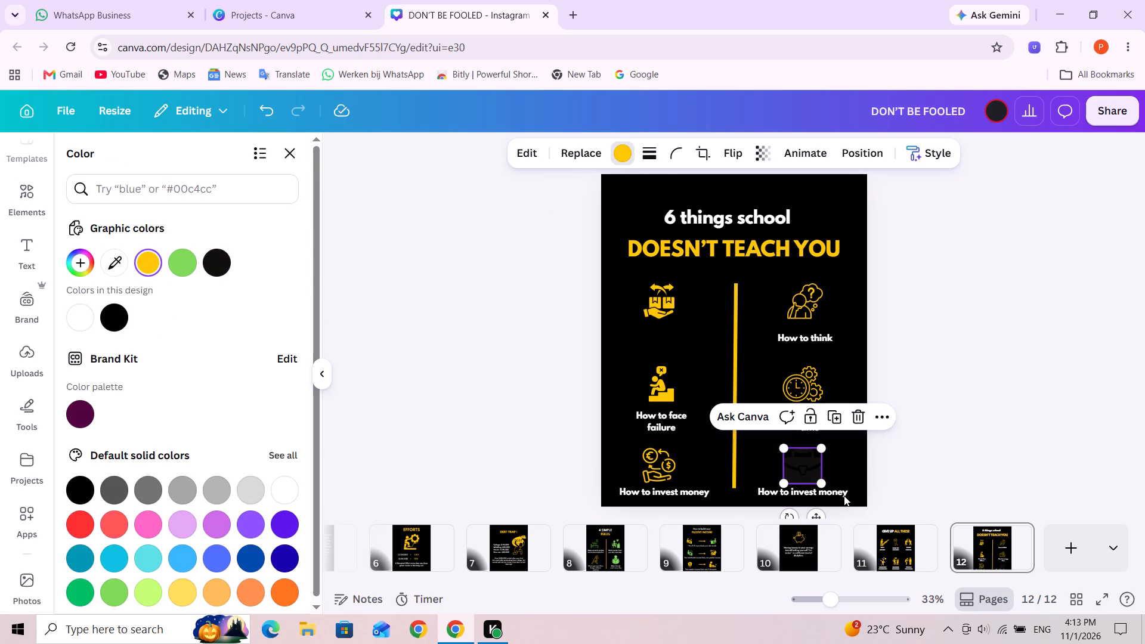
Change the caption copy under the briefcase to read "How to start business".
left_click(841, 492)
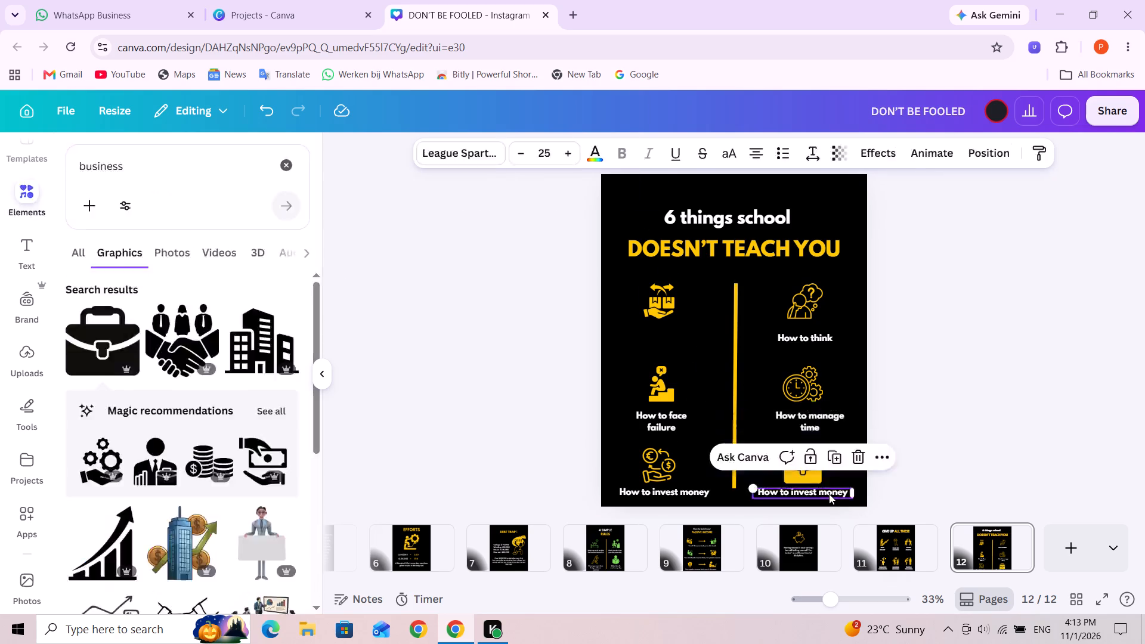
triple_click(801, 493)
left_click(794, 493)
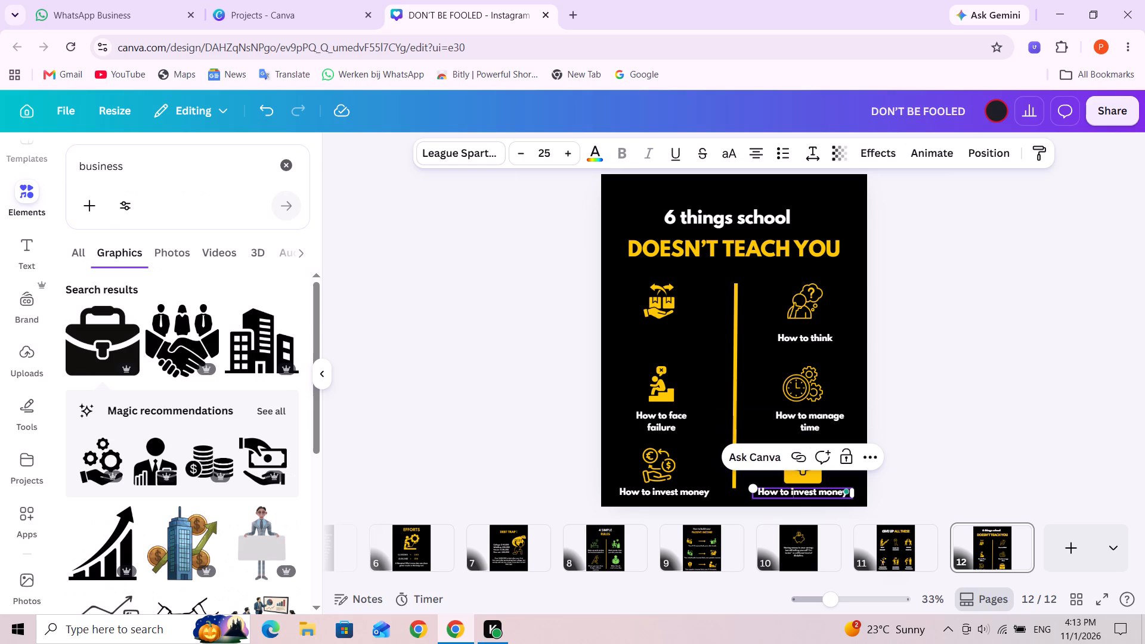
left_click(791, 493)
left_click_drag(791, 493, 833, 495)
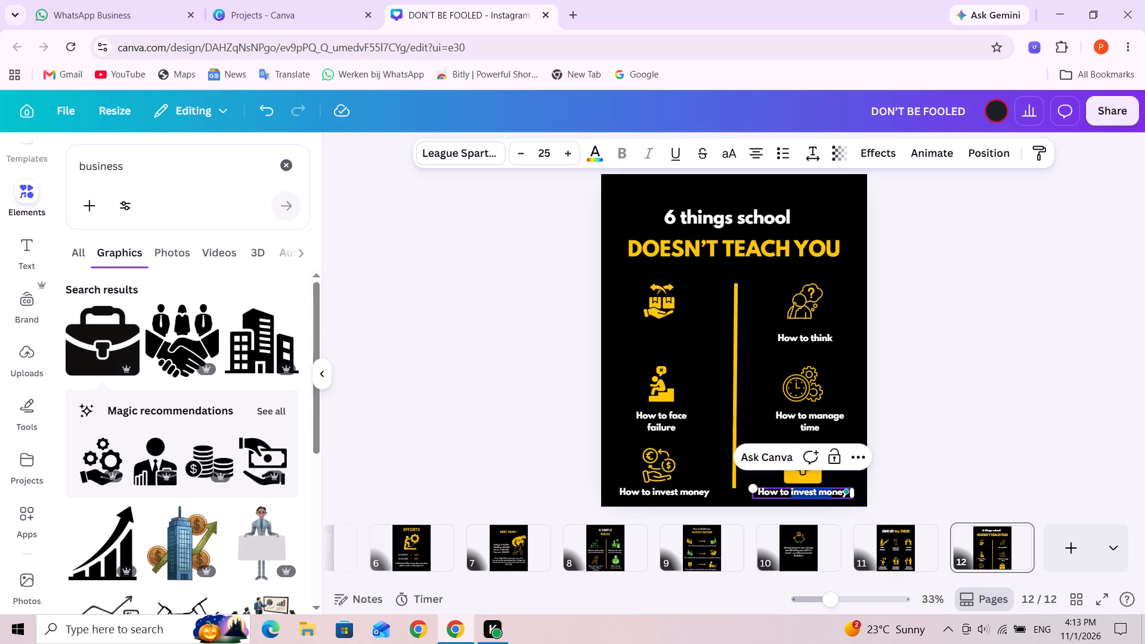
left_click_drag(833, 495, 839, 493)
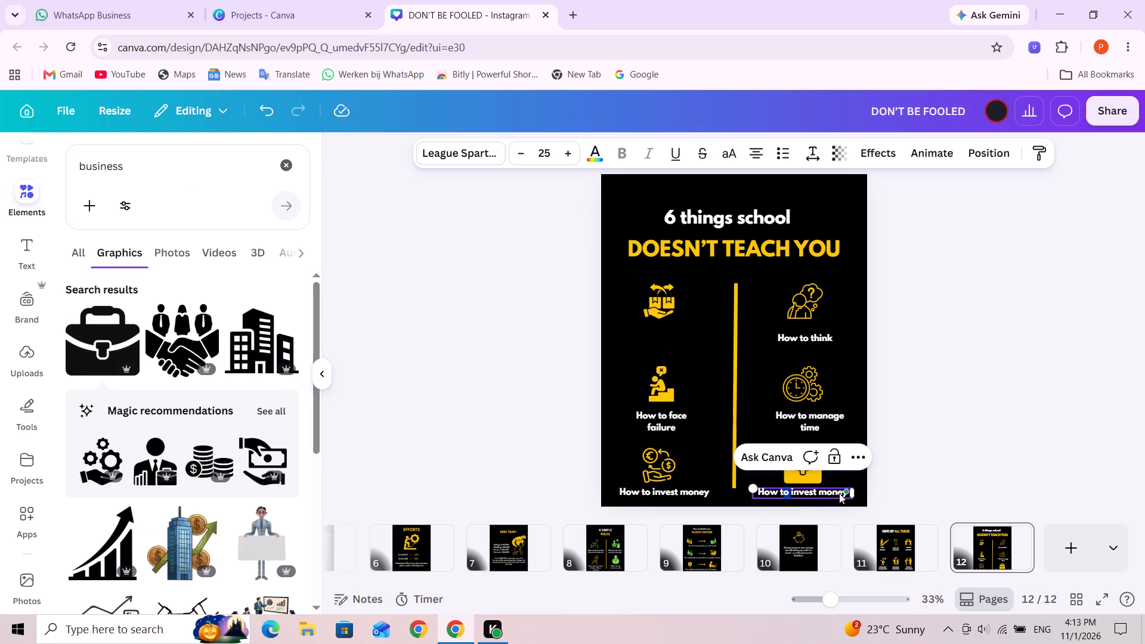
left_click_drag(839, 493, 833, 491)
key("BackSpace")
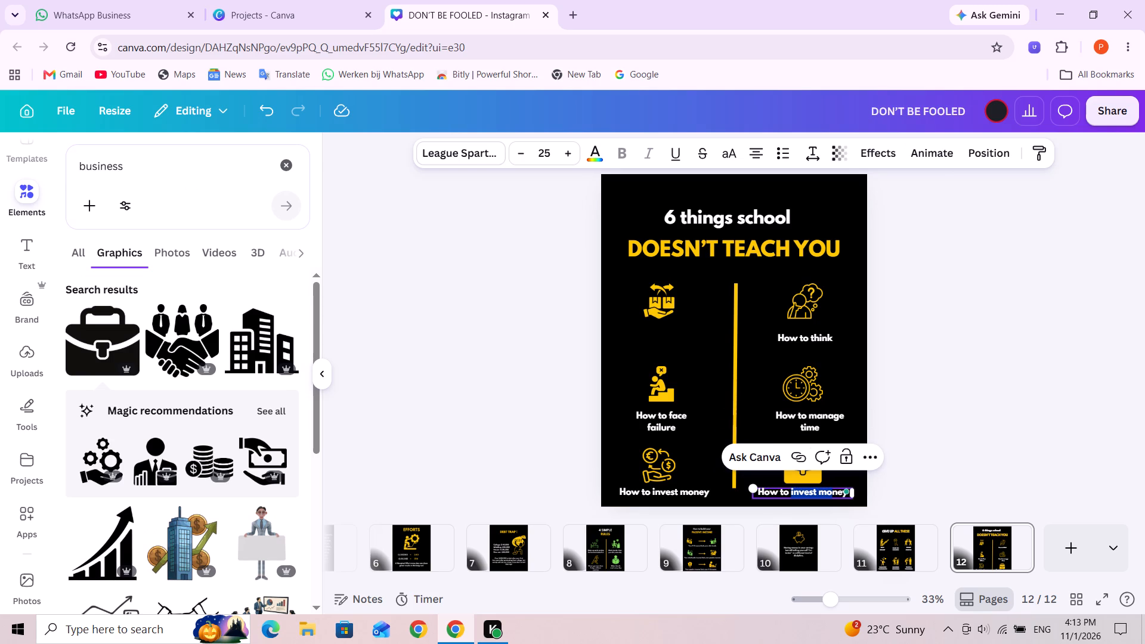
key("Right")
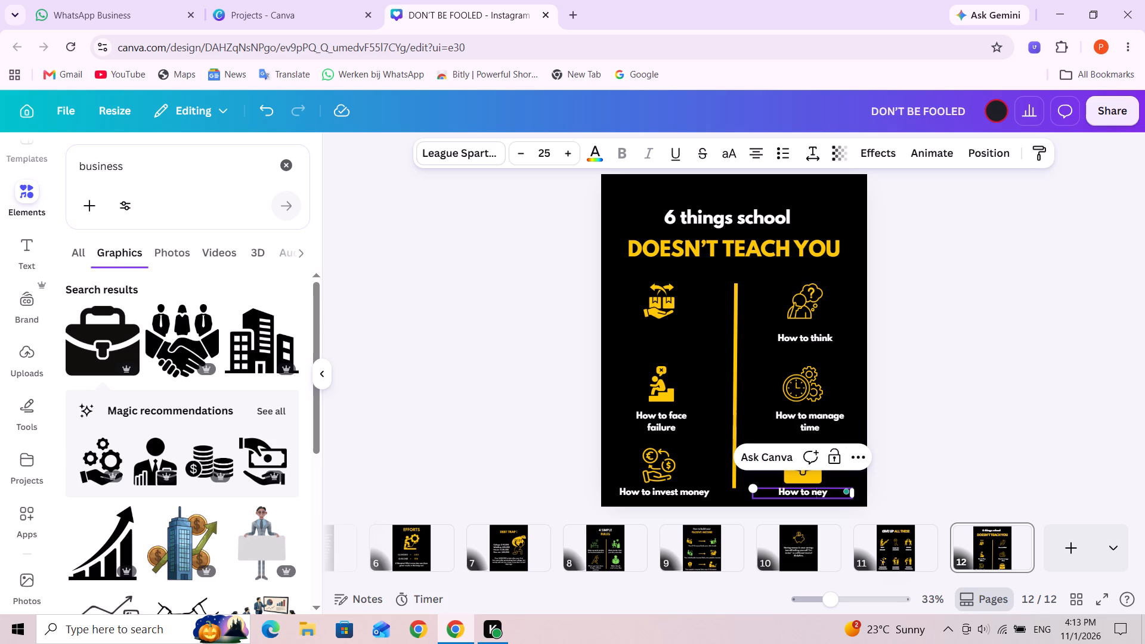
key("Right")
key("Right")
key("BackSpace")
key("BackSpace")
key("BackSpace")
type("start business")
left_click(1014, 468)
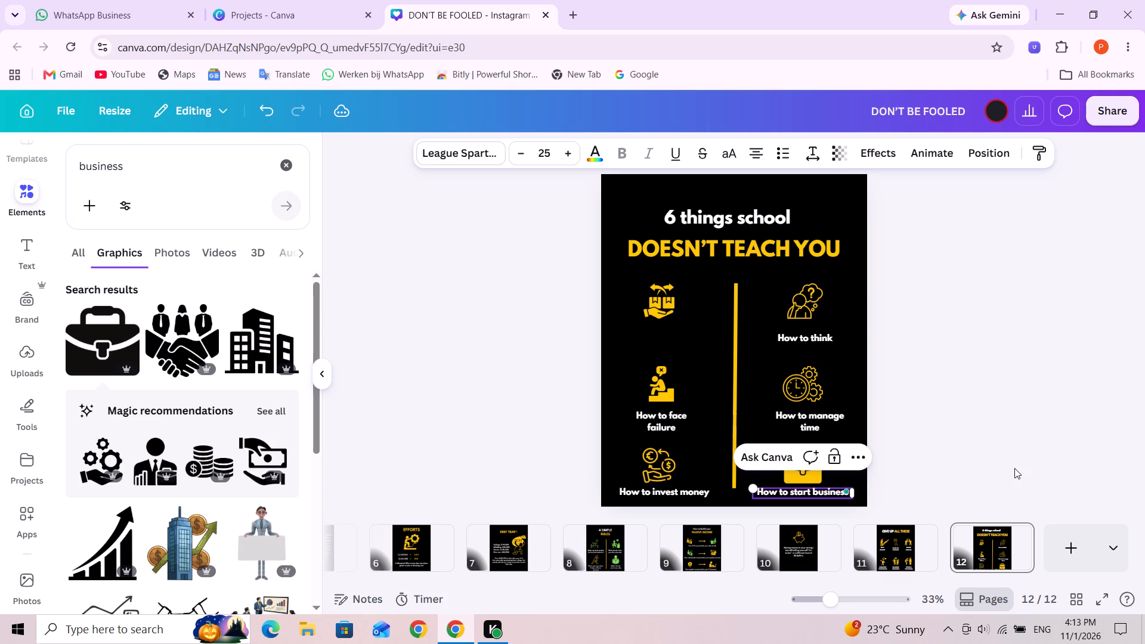
Move the person-on-steps icon and its "How to face failure" caption slightly up, keeping the caption beneath the icon.
left_click_drag(661, 383, 660, 374)
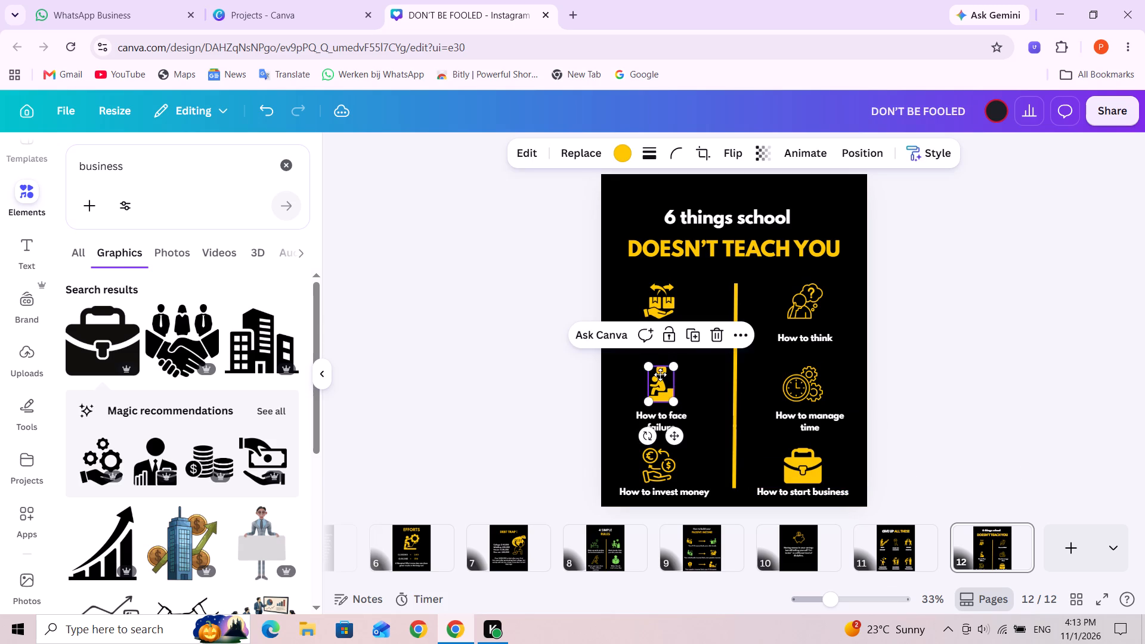
left_click_drag(660, 374, 657, 358)
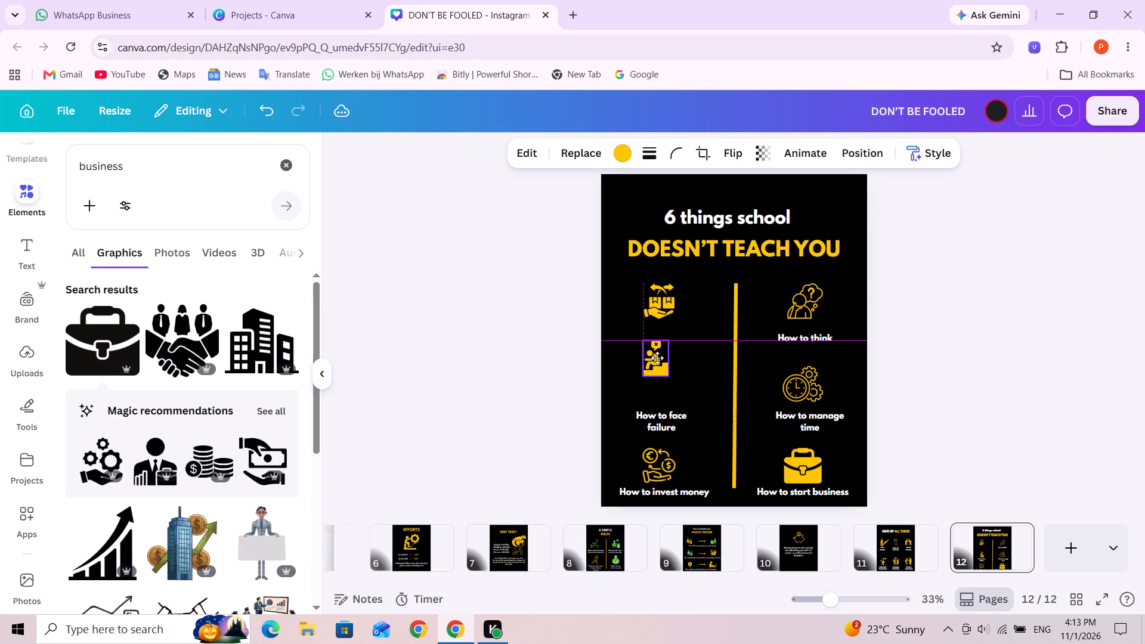
left_click_drag(657, 358, 656, 361)
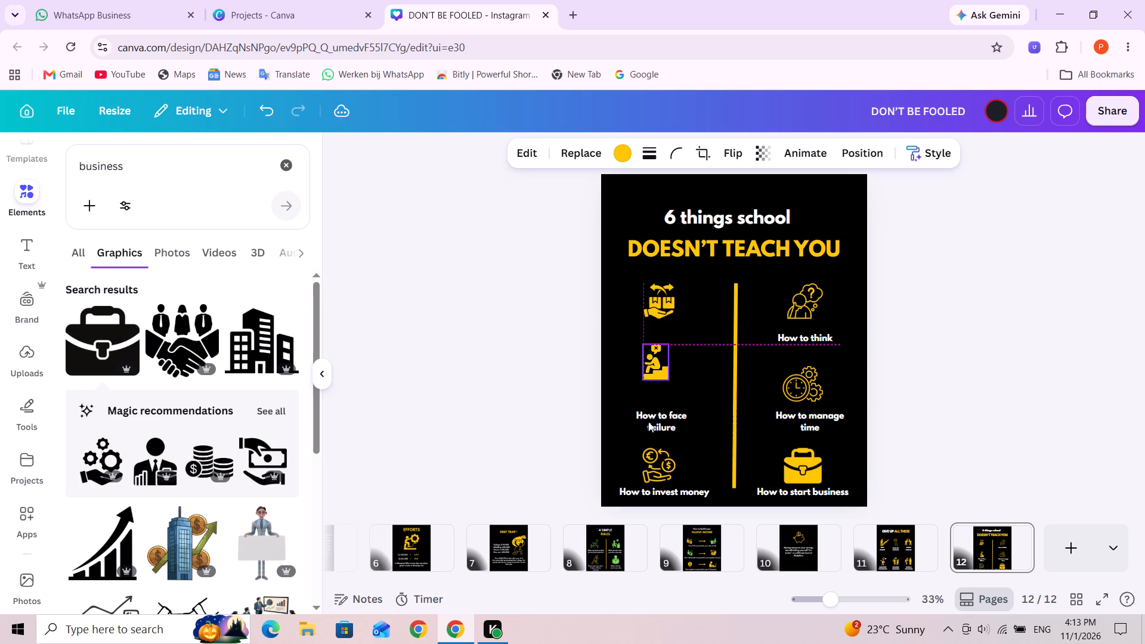
left_click(657, 422)
left_click_drag(660, 423, 650, 403)
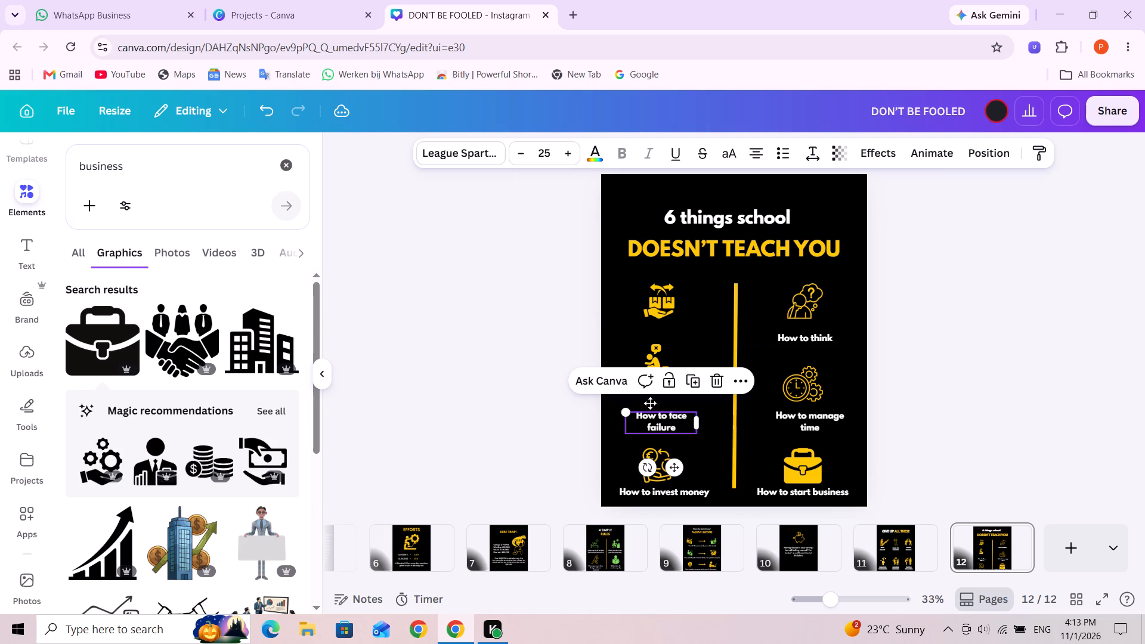
left_click_drag(650, 403, 655, 402)
Move the clock-and-gears icon slightly up, closer to the "How to think" caption.
left_click_drag(804, 386, 804, 384)
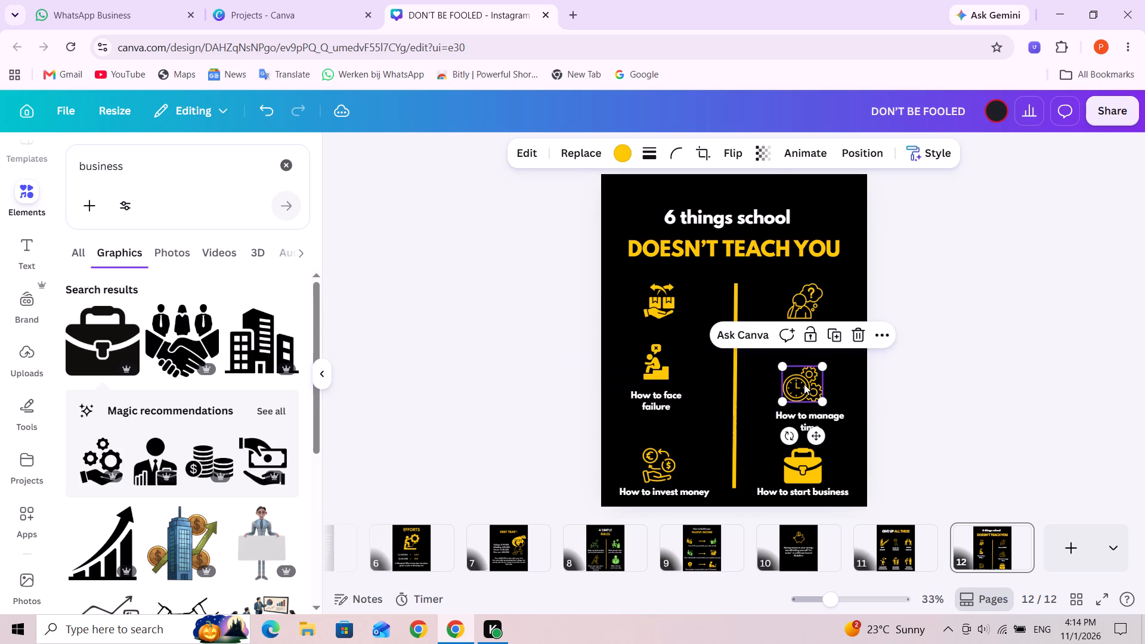
left_click_drag(804, 384, 805, 369)
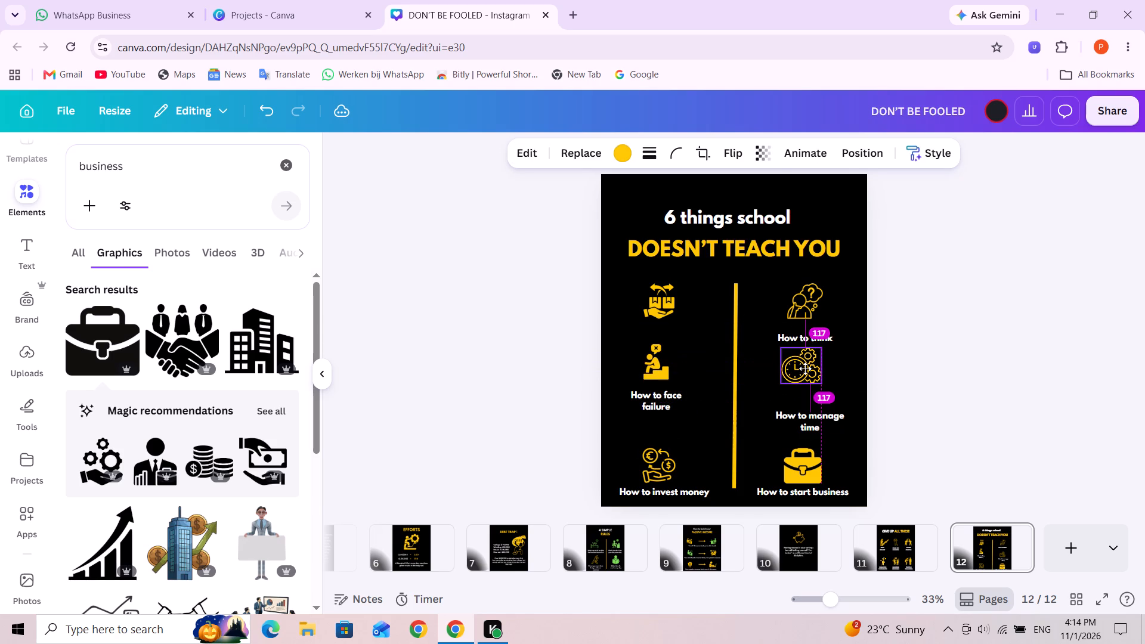
left_click_drag(805, 369, 805, 367)
Nudge the thinking-person icon slightly left and raise the "How to think" caption so it sits centred directly beneath it.
left_click(803, 299)
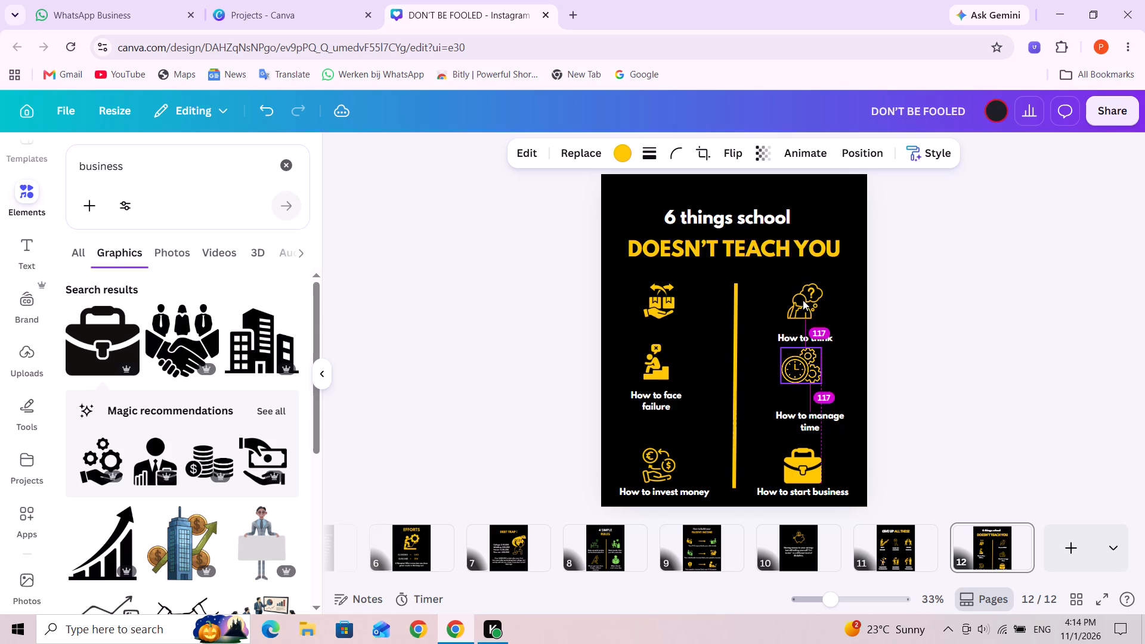
left_click(803, 305)
left_click(803, 305)
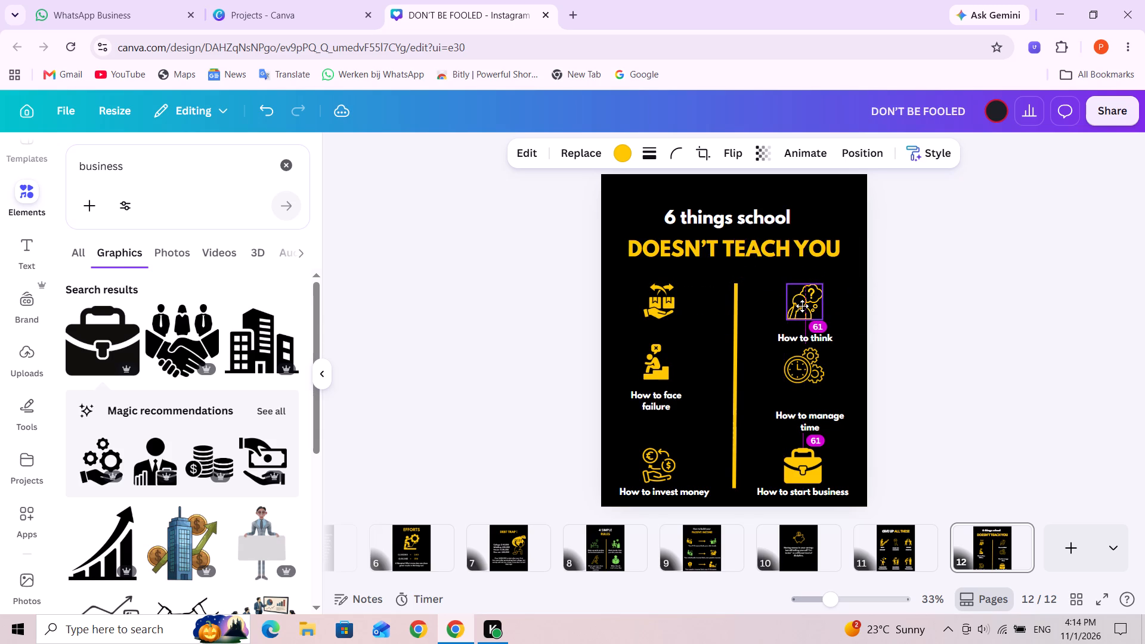
left_click(873, 330)
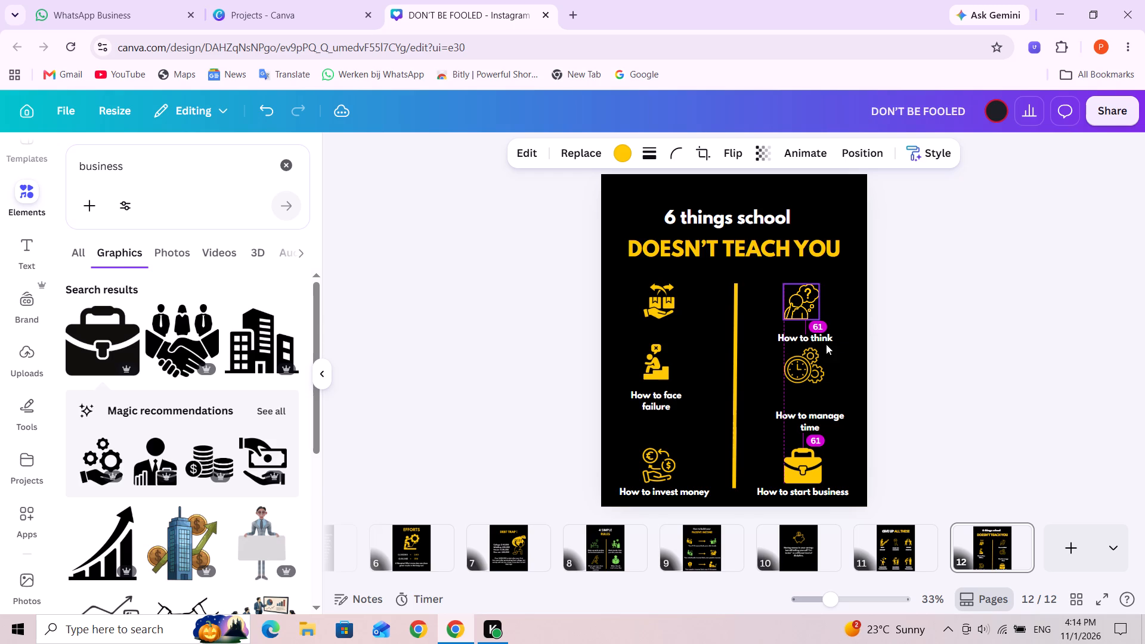
left_click(806, 338)
left_click(796, 336)
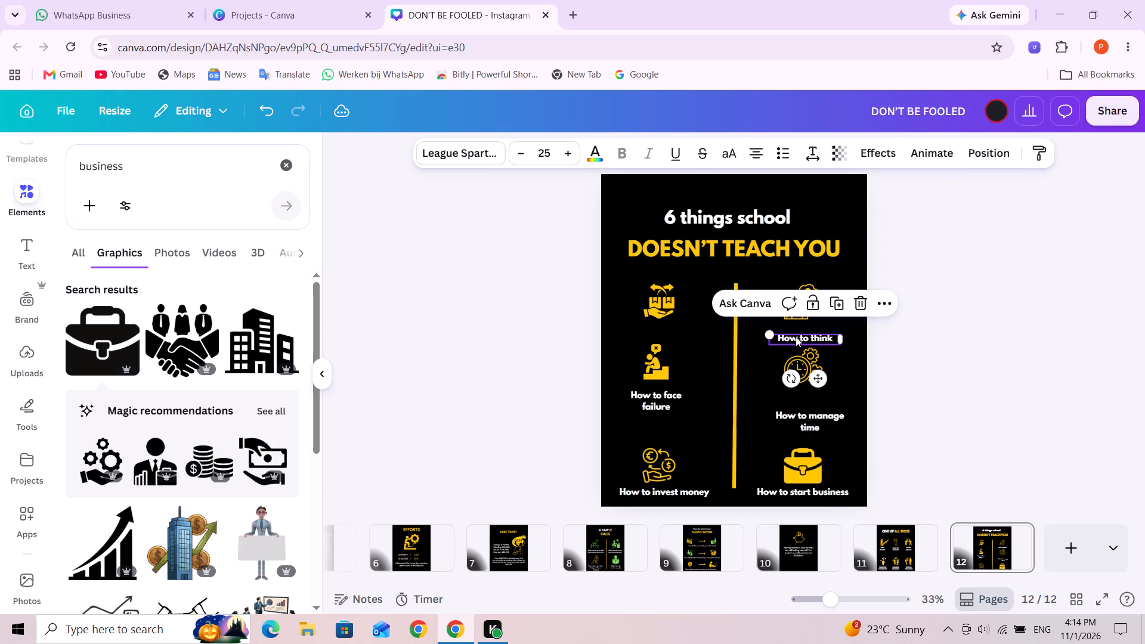
left_click_drag(794, 336, 793, 326)
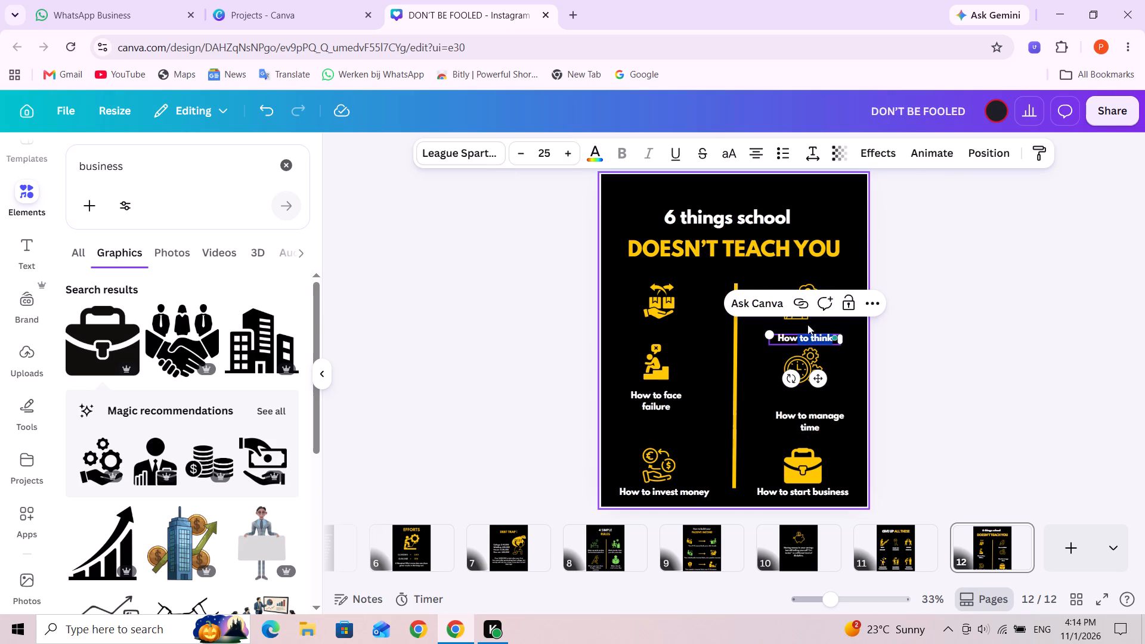
left_click(849, 342)
left_click(862, 362)
left_click(813, 338)
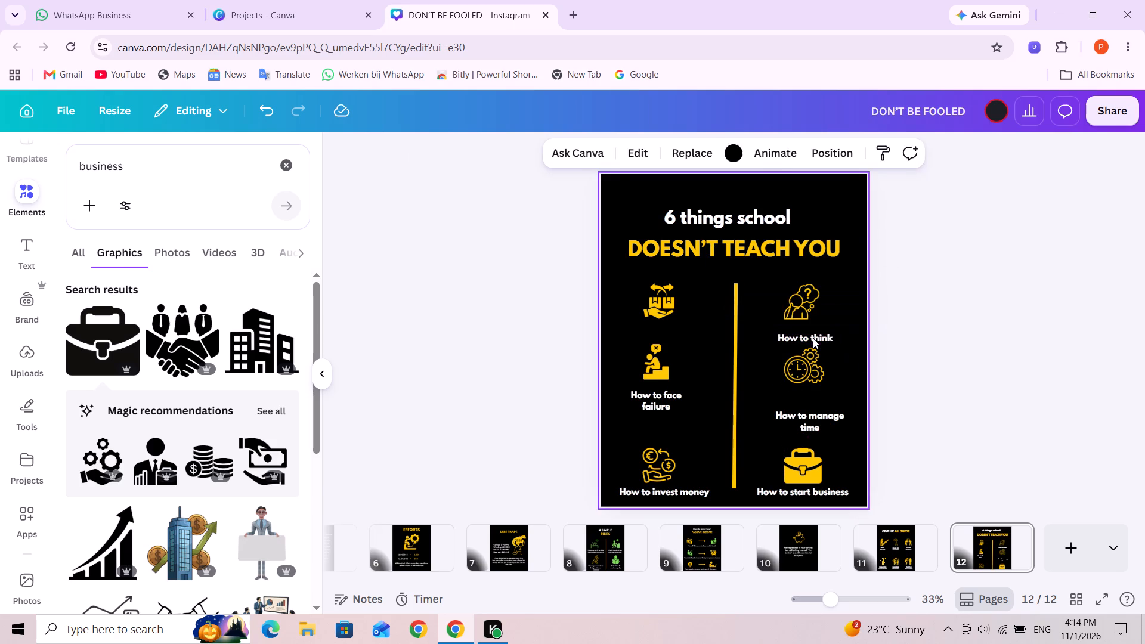
left_click_drag(813, 338, 806, 322)
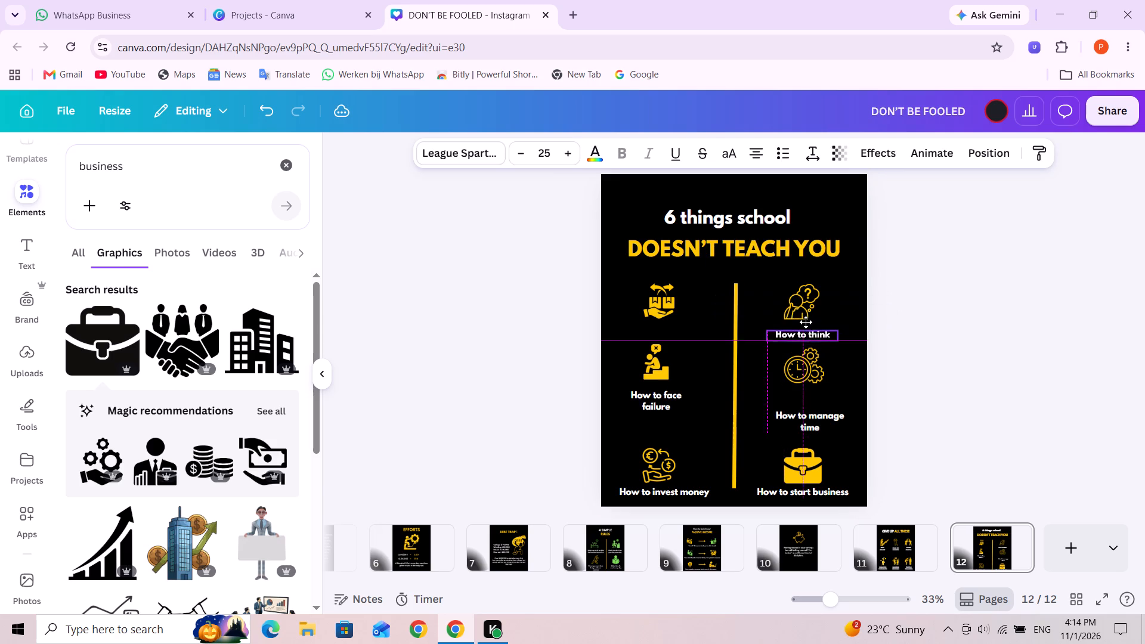
left_click_drag(806, 322, 804, 327)
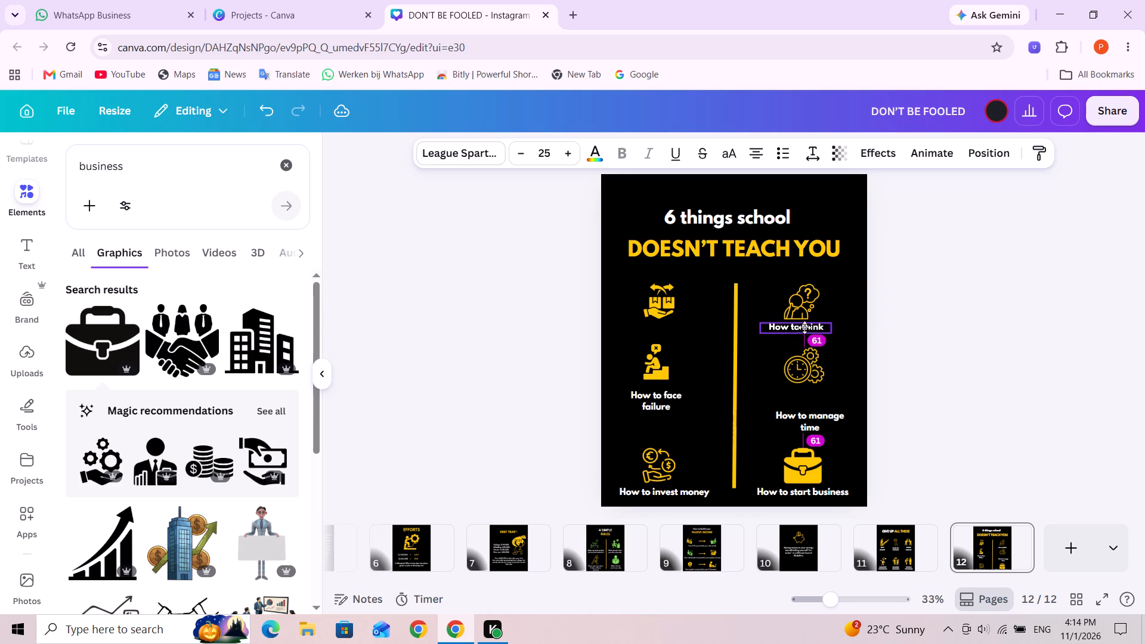
left_click_drag(804, 327, 806, 328)
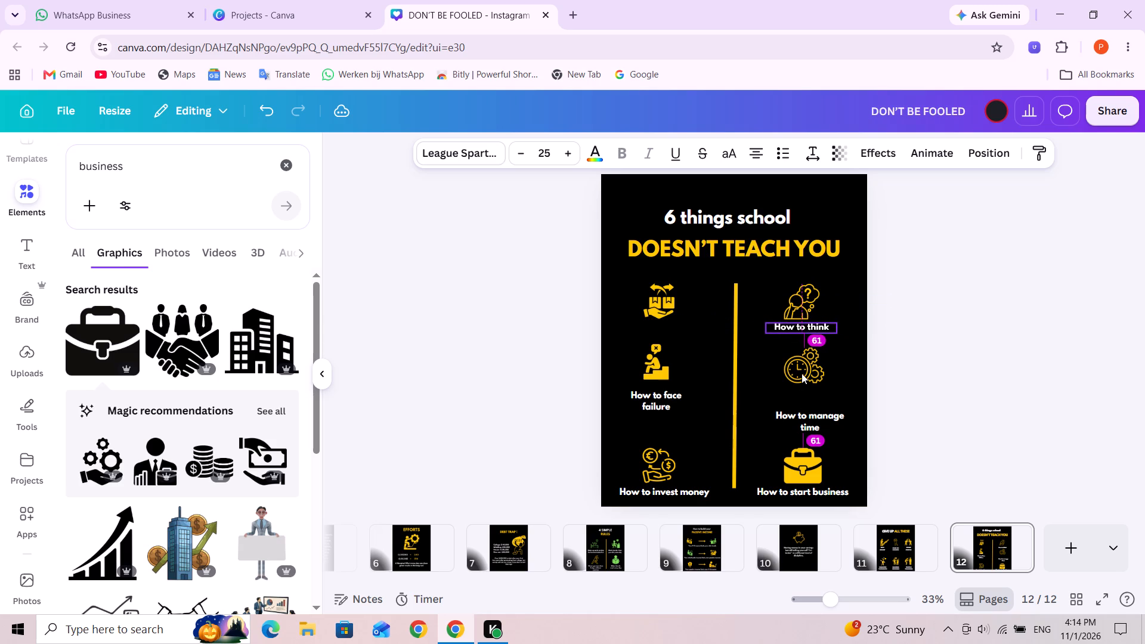
Raise the "How to manage time" caption level with "How to face failure", and align its clock-and-gears icon with the person-on-steps icon.
left_click(801, 372)
left_click(805, 376)
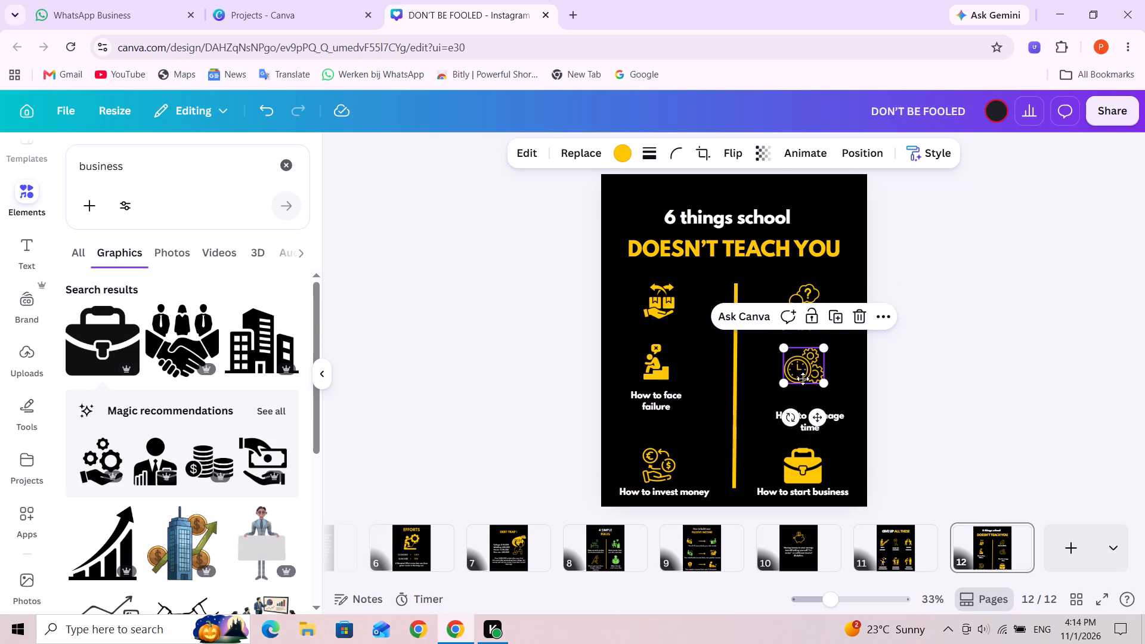
left_click_drag(824, 417, 820, 403)
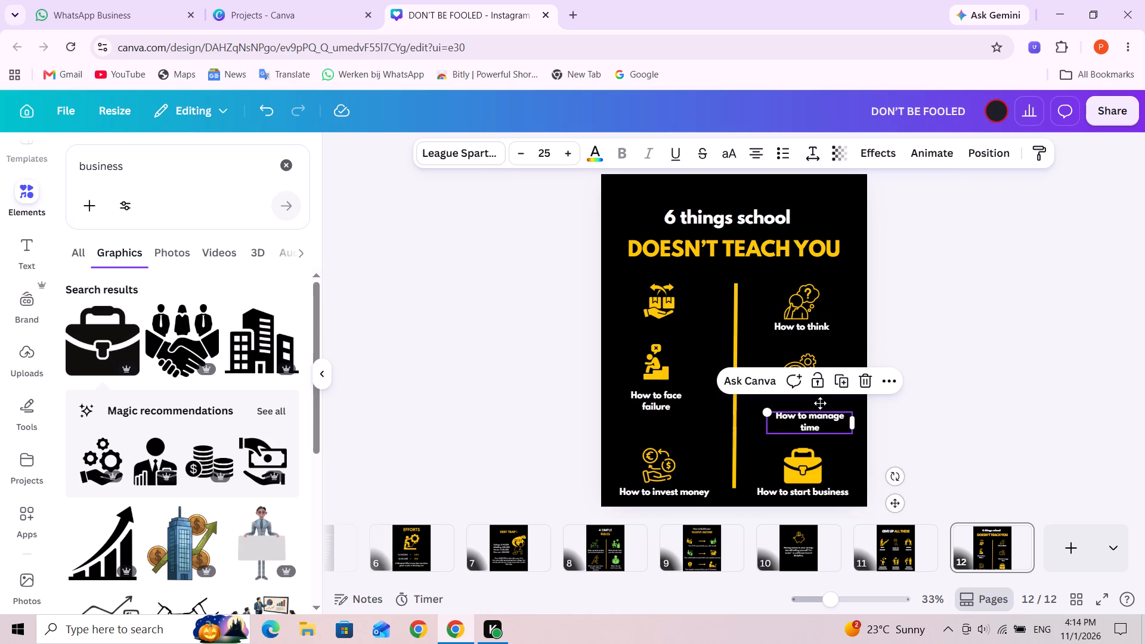
left_click_drag(820, 403, 820, 402)
left_click(876, 377)
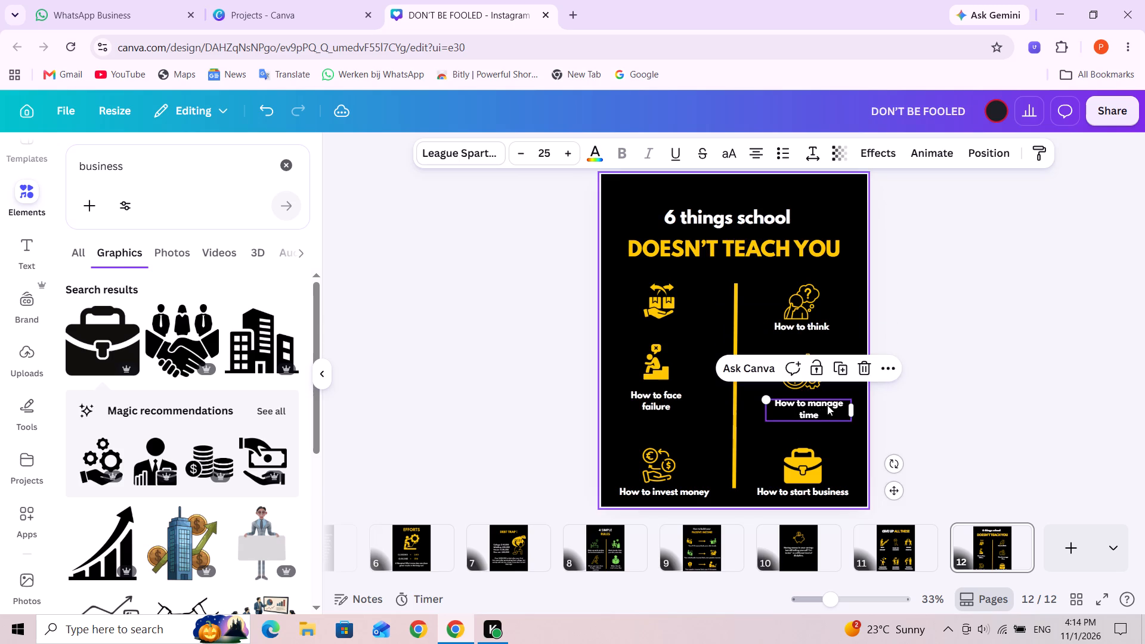
left_click_drag(815, 407, 812, 397)
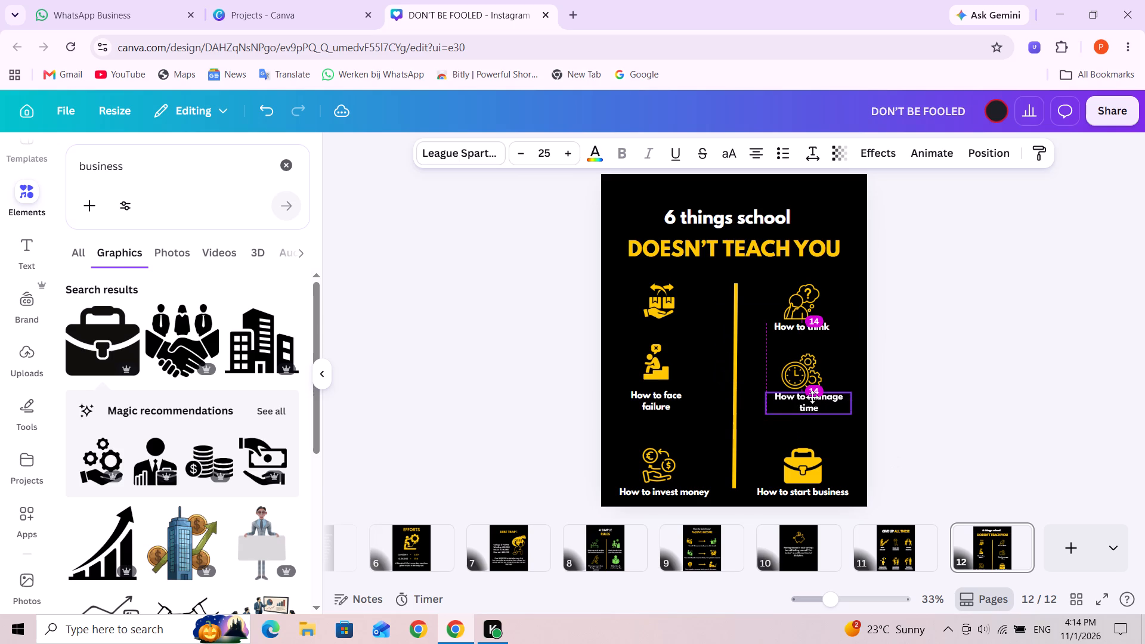
left_click_drag(812, 397, 809, 398)
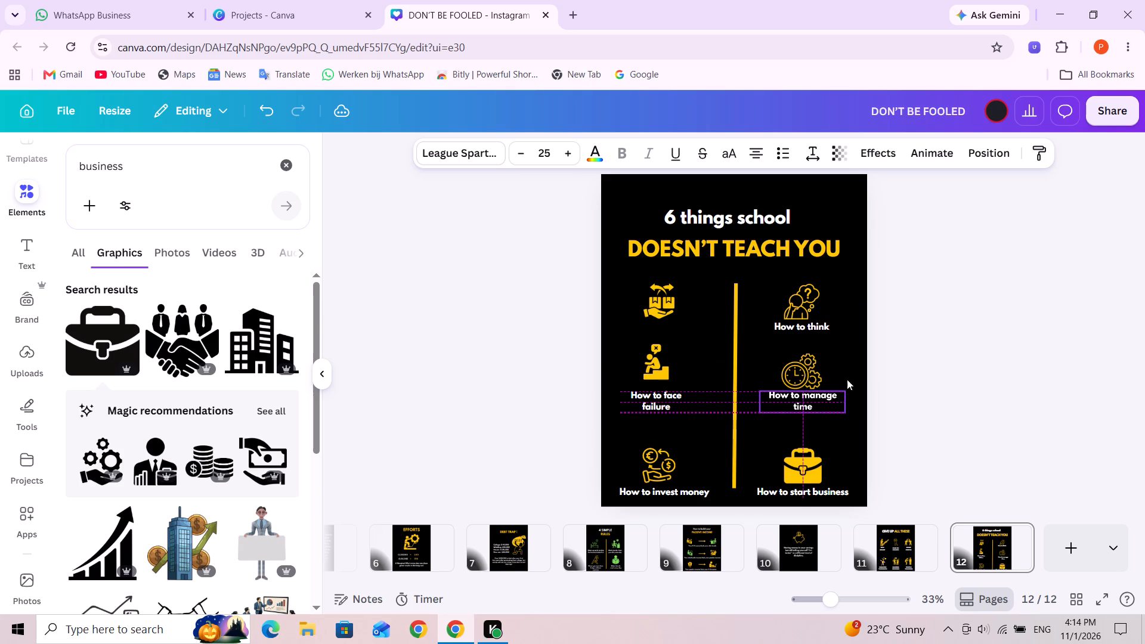
left_click(889, 369)
left_click(933, 440)
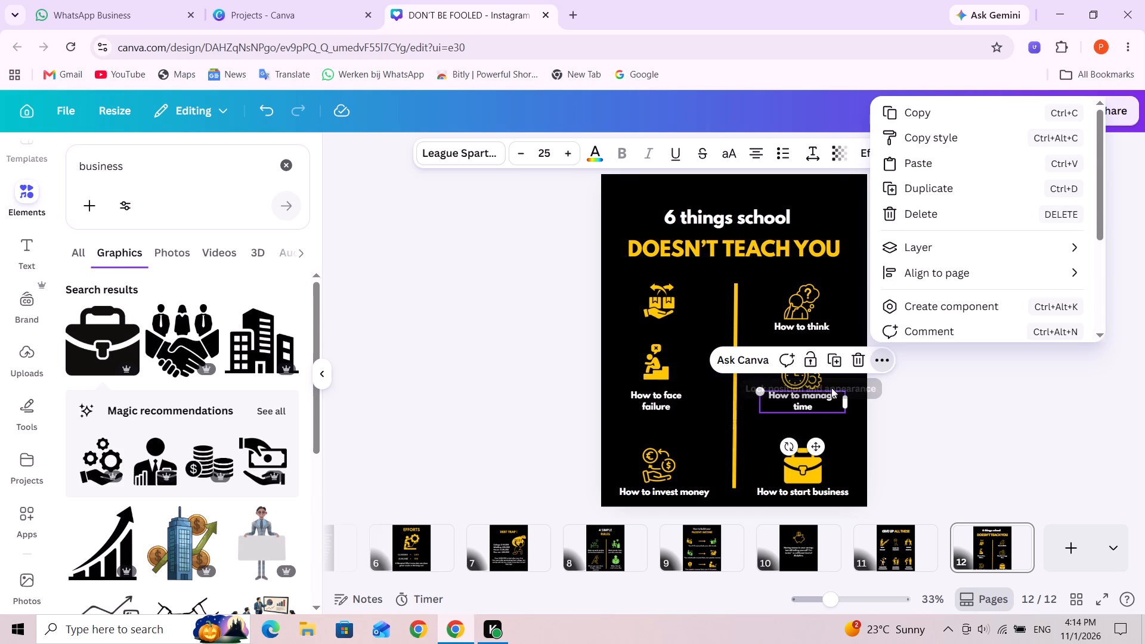
left_click_drag(796, 376, 801, 366)
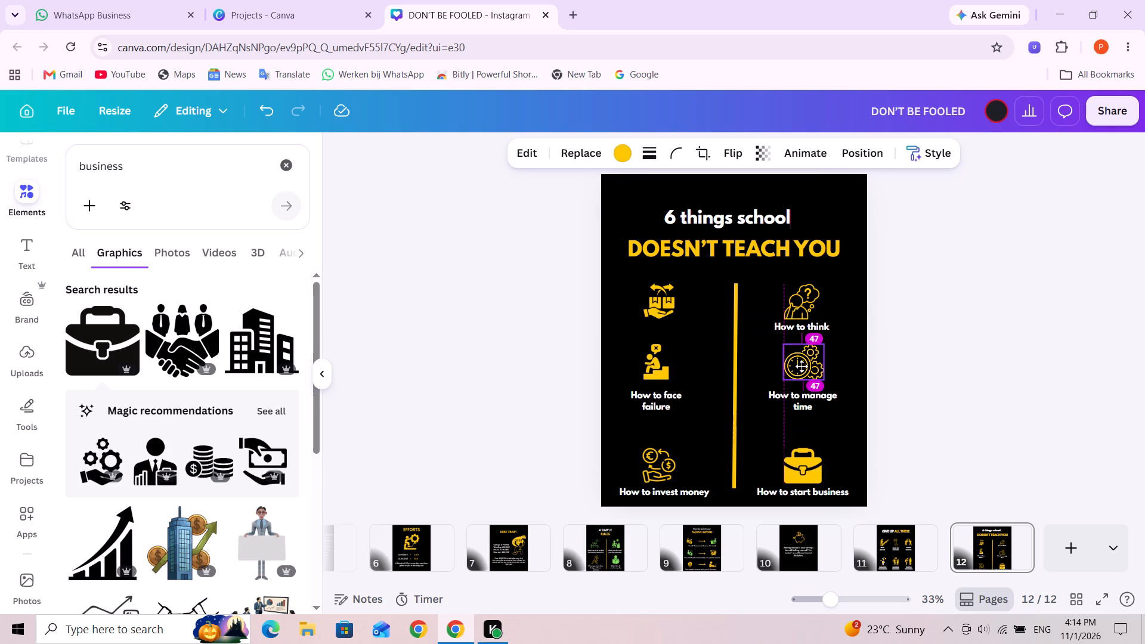
left_click_drag(801, 366, 800, 366)
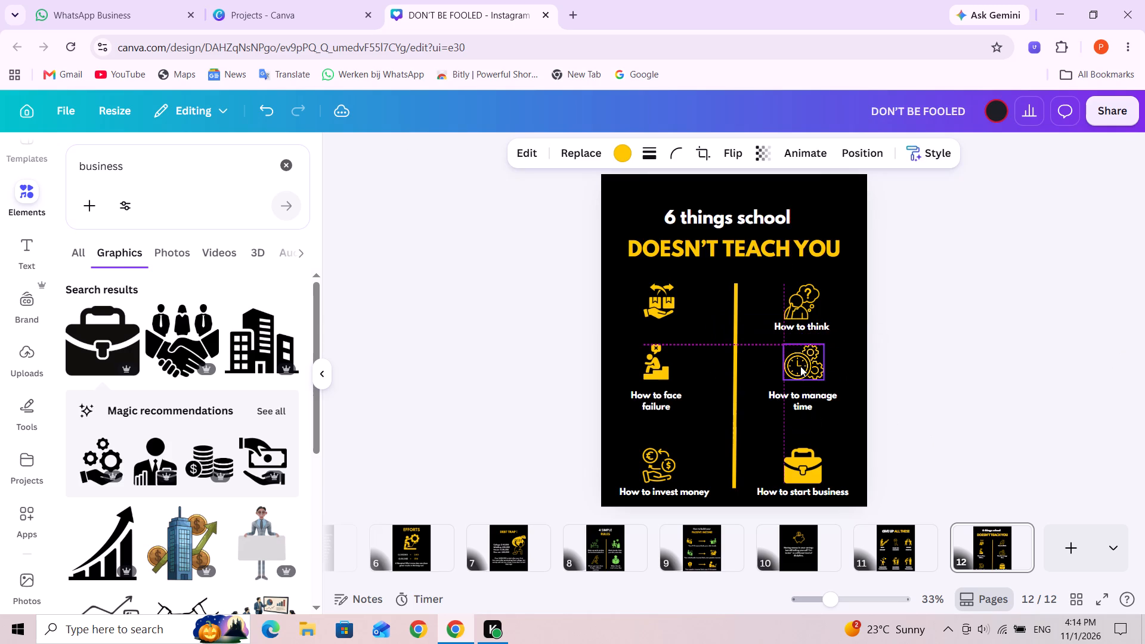
Move the briefcase icon and its "How to start business" caption slightly up, keeping the caption beneath the icon.
left_click(806, 464)
left_click_drag(804, 469, 801, 459)
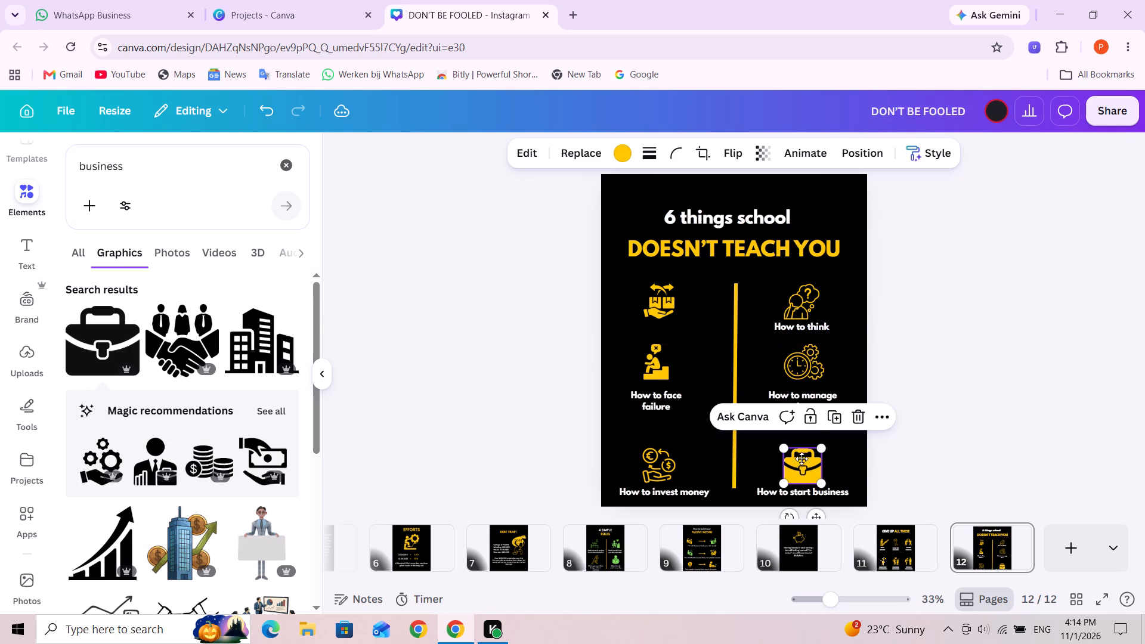
left_click_drag(801, 459, 801, 455)
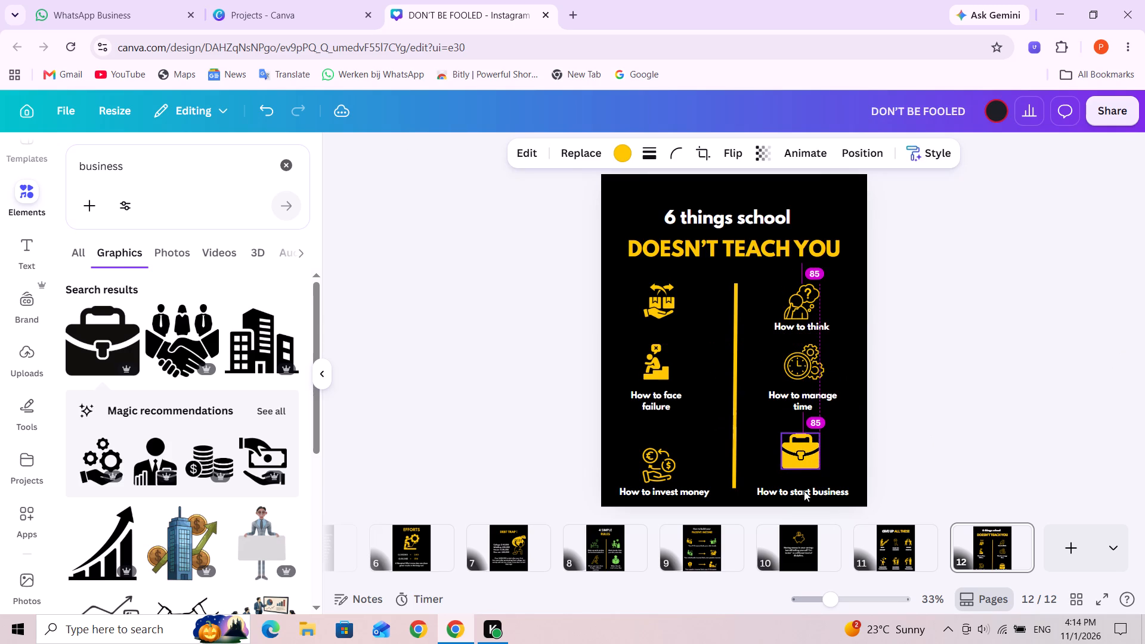
left_click(804, 491)
left_click_drag(804, 494, 804, 481)
Move the hand-and-coins icon and its "How to invest money" caption up, level with the briefcase icon and its caption.
left_click(663, 472)
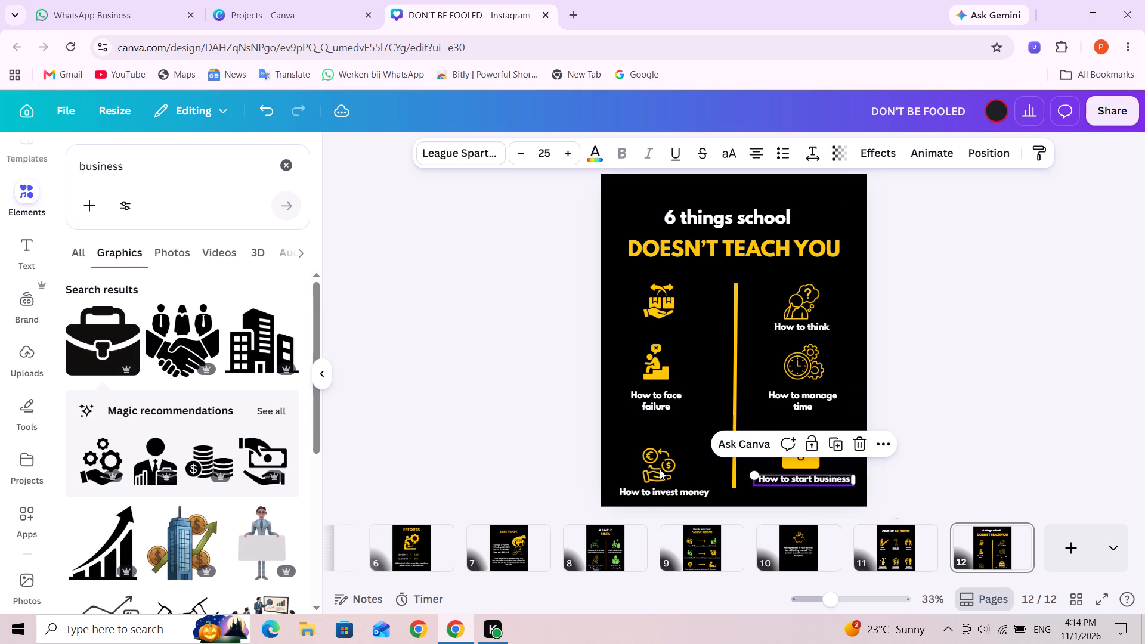
left_click_drag(655, 462, 655, 440)
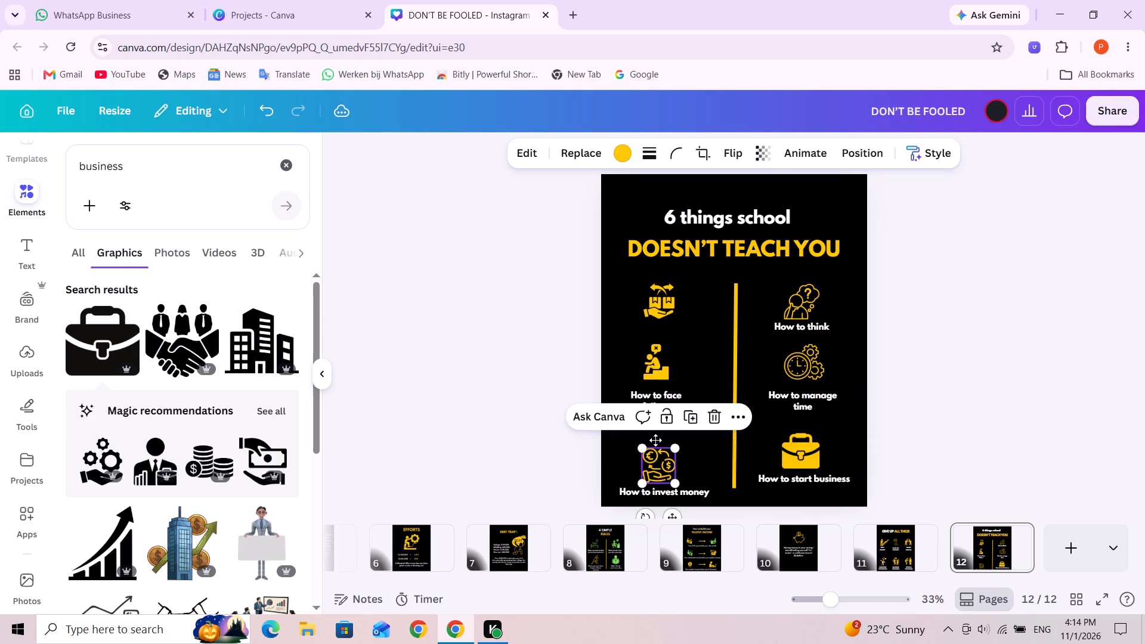
left_click_drag(655, 440, 655, 448)
left_click(656, 490)
left_click_drag(656, 494, 657, 477)
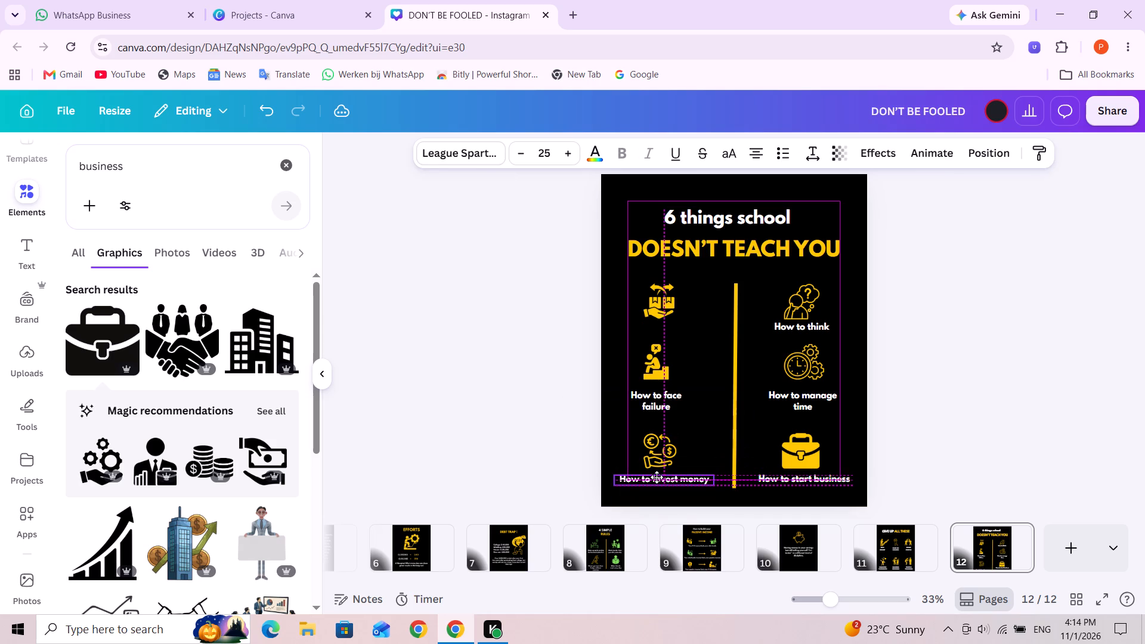
left_click_drag(657, 477, 657, 480)
left_click(977, 459)
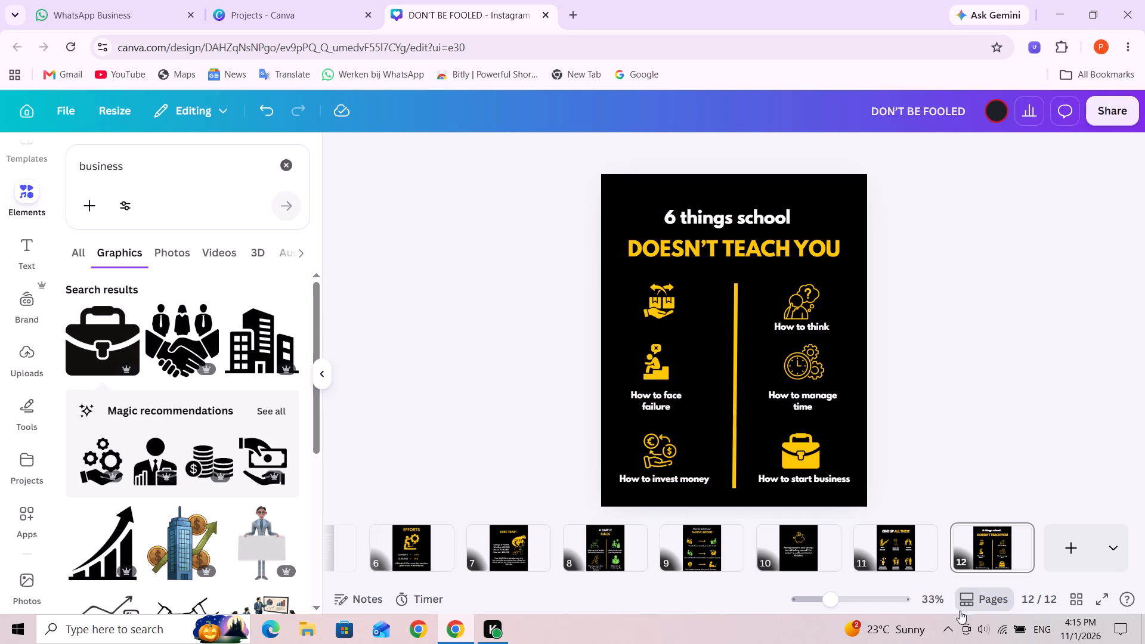
Add a new blank page 13 after the "6 things school DOESN'T TEACH YOU" page.
left_click(1076, 552)
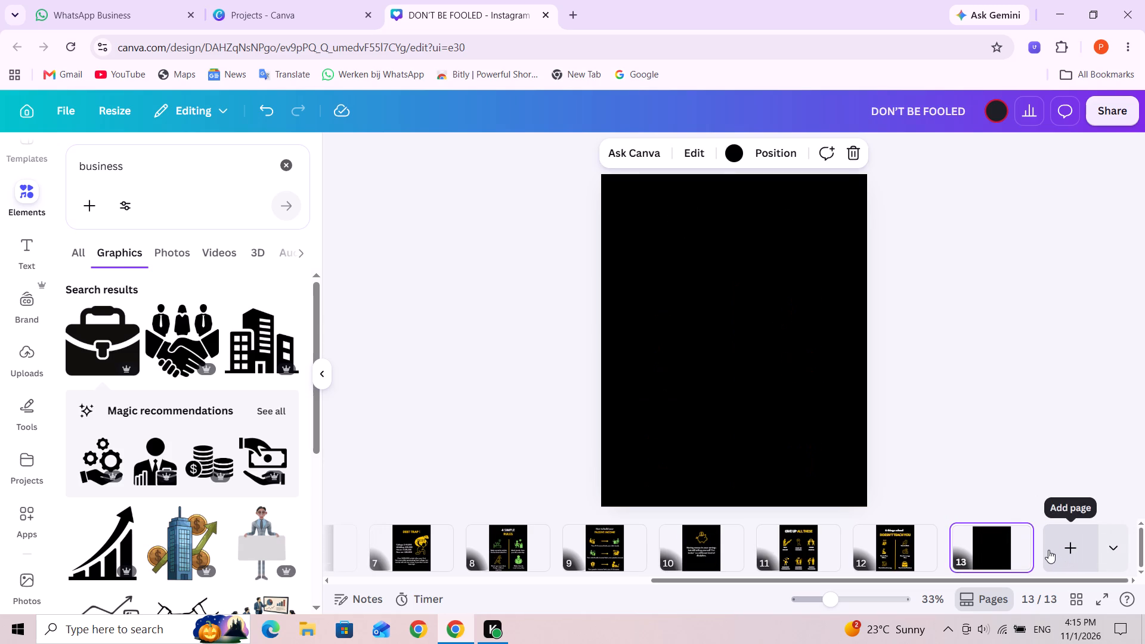
Add a subheading to the new page reading "4 things you should do".
left_click(33, 247)
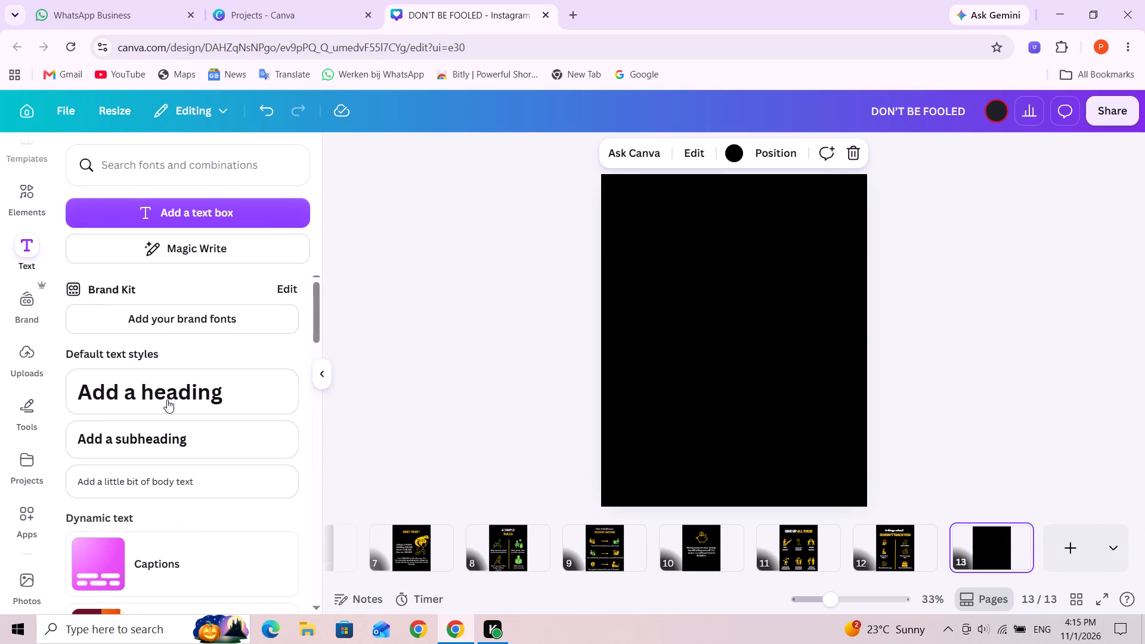
left_click(209, 435)
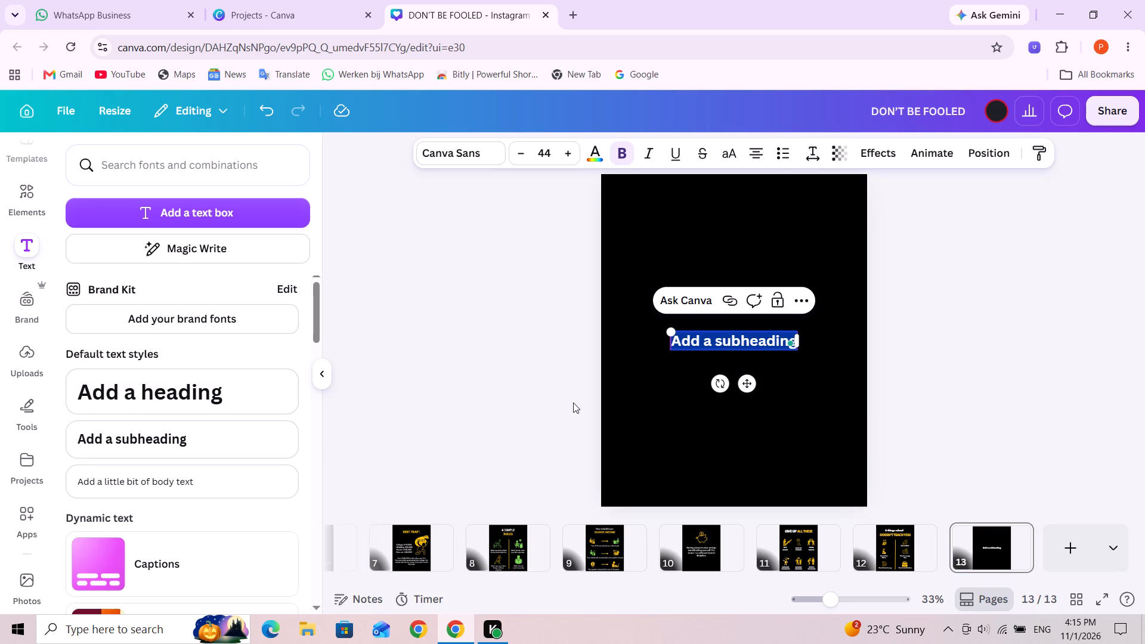
key("4")
key("space")
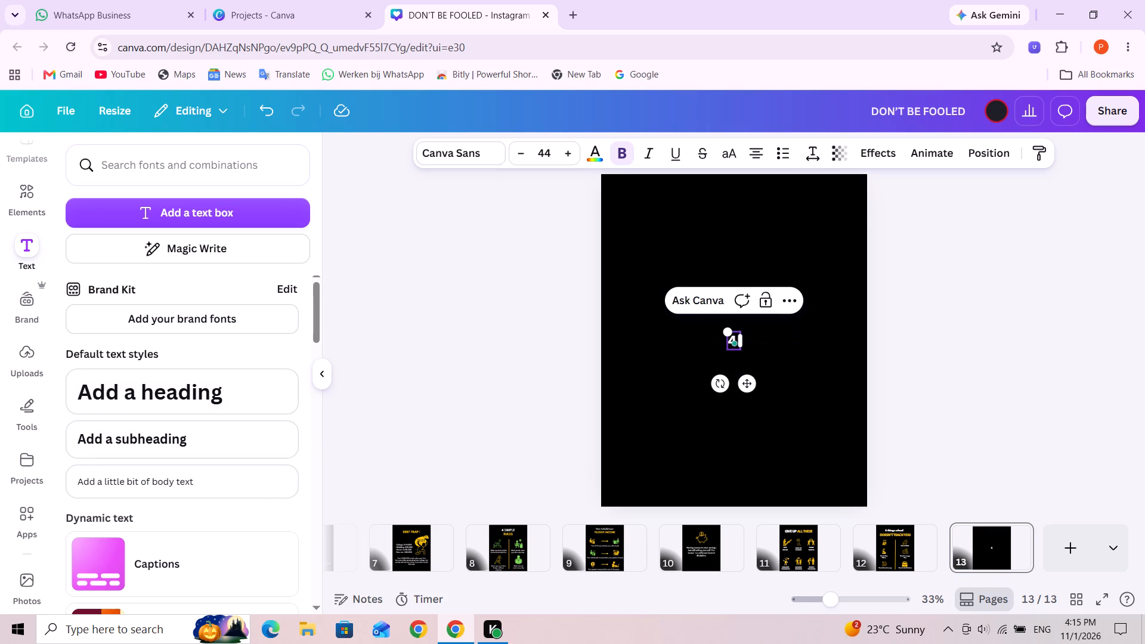
type("things")
key("space")
type("you should do")
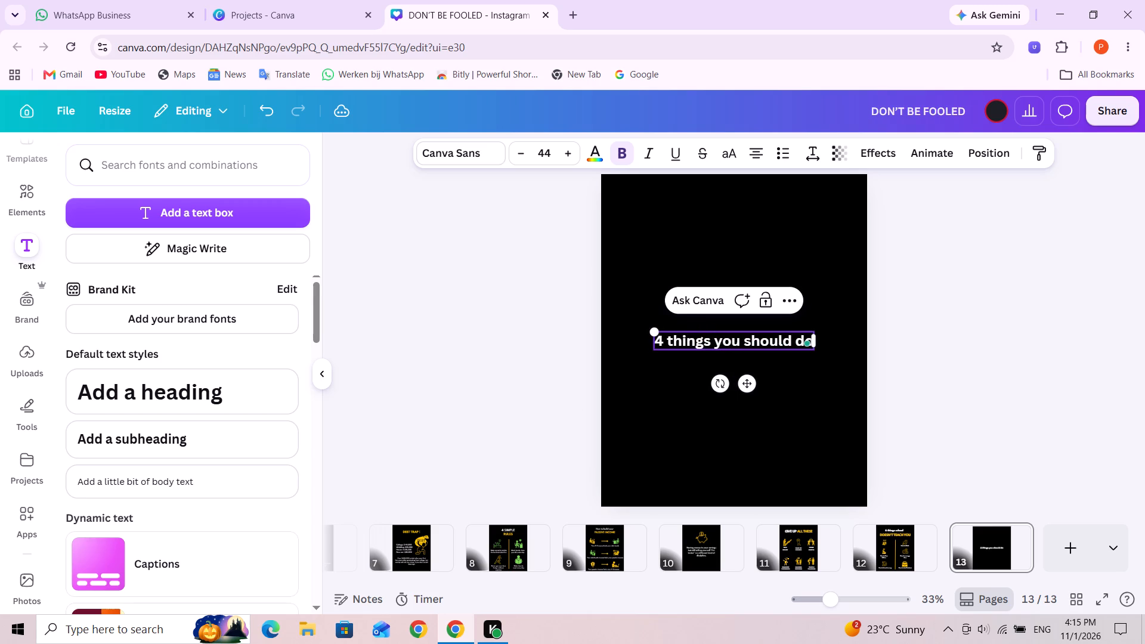
Set the font of the "4 things you should do" subheading to League Spartan.
triple_click(713, 342)
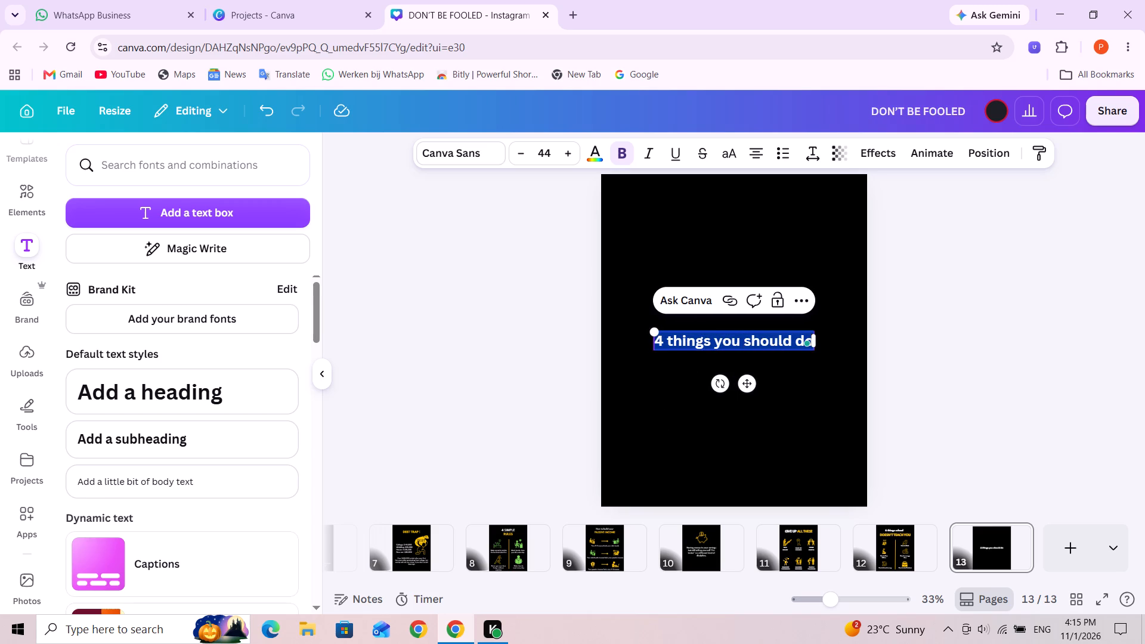
left_click(485, 155)
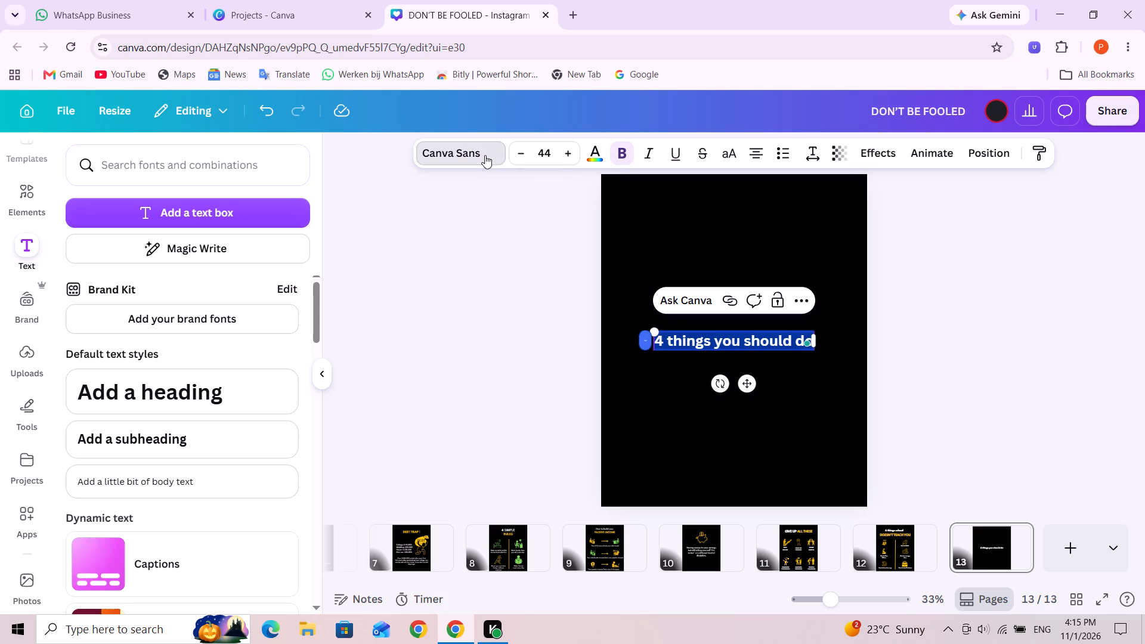
left_click(195, 362)
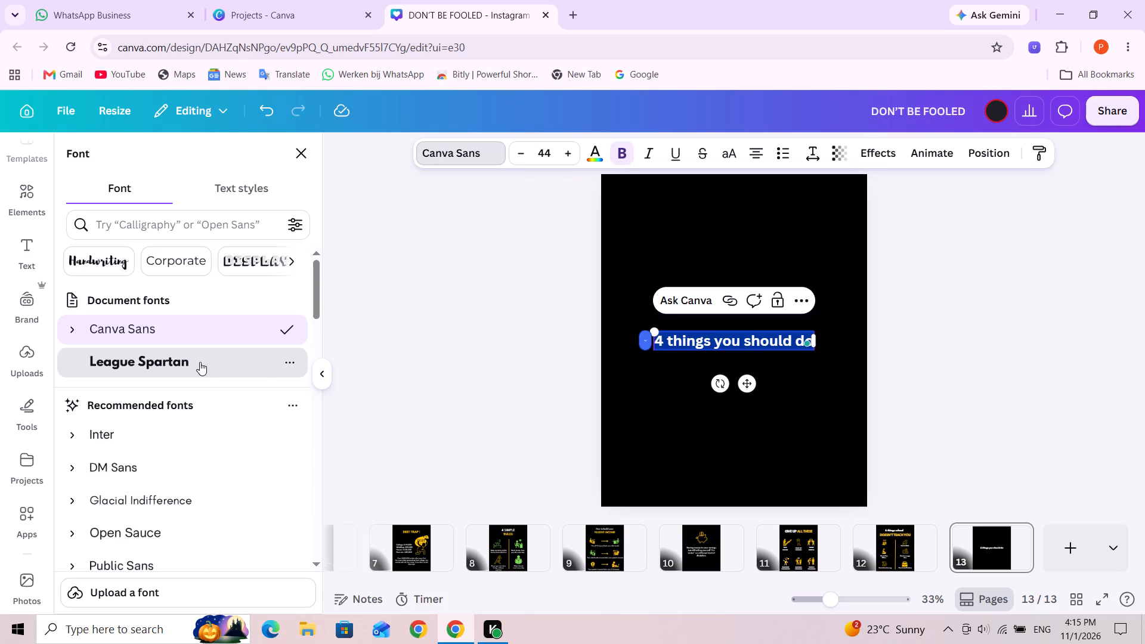
Set the "4 things you should do" text colour to white and apply the suggested spelling correction for "should".
left_click(599, 153)
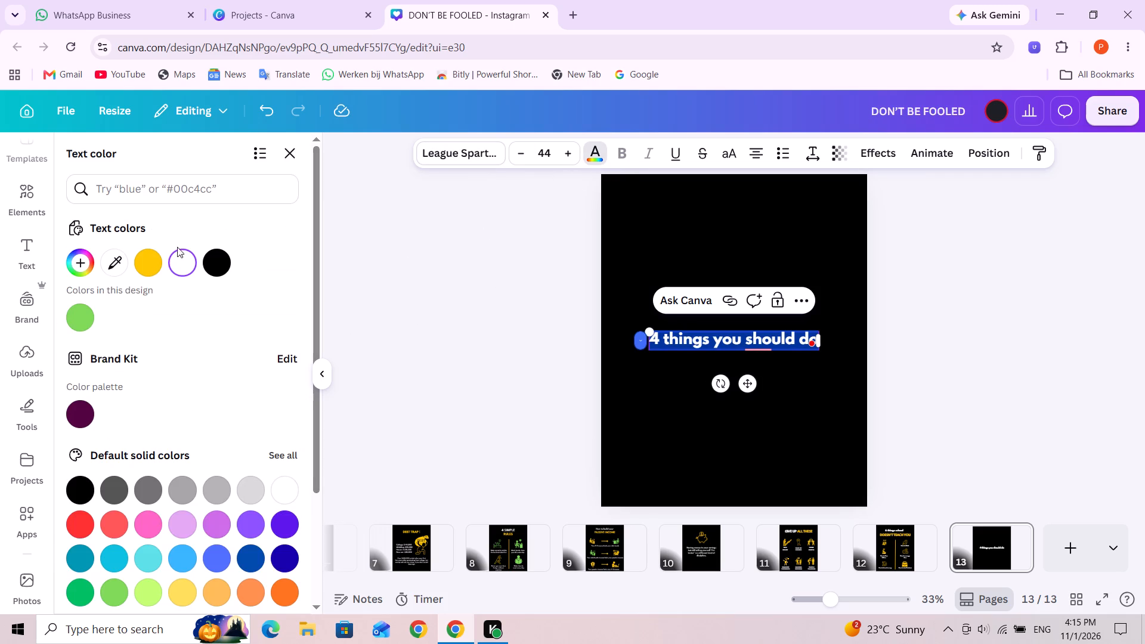
left_click(178, 267)
left_click(768, 343)
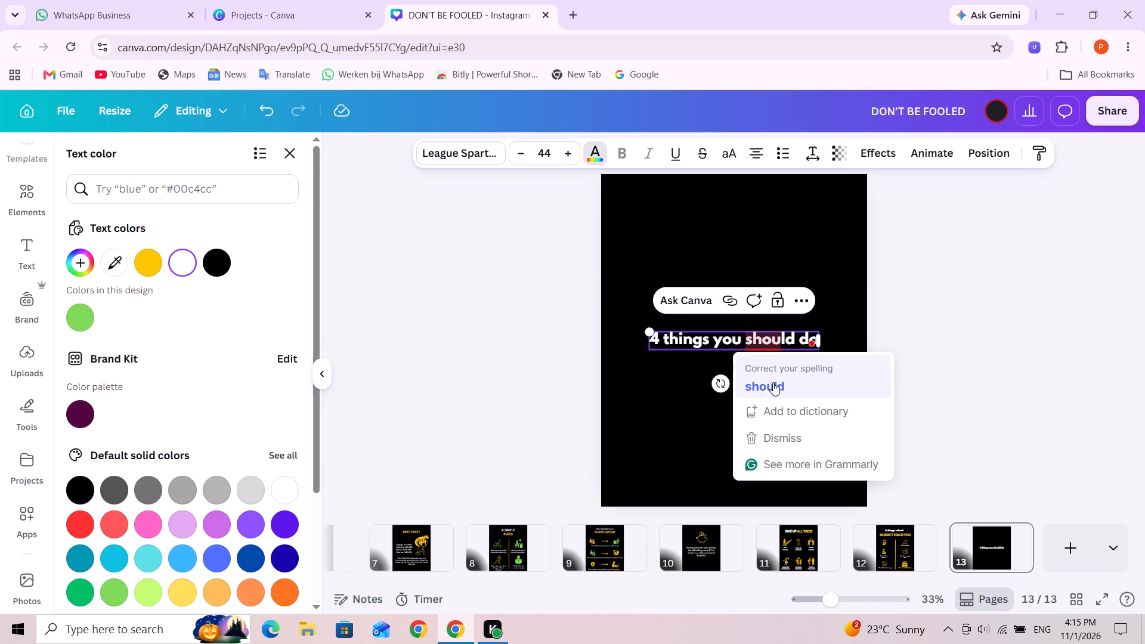
left_click(773, 385)
Move the "4 things you should do" title up near the page's upper edge, centred horizontally, and reduce its font size to 40.
left_click_drag(757, 349, 759, 294)
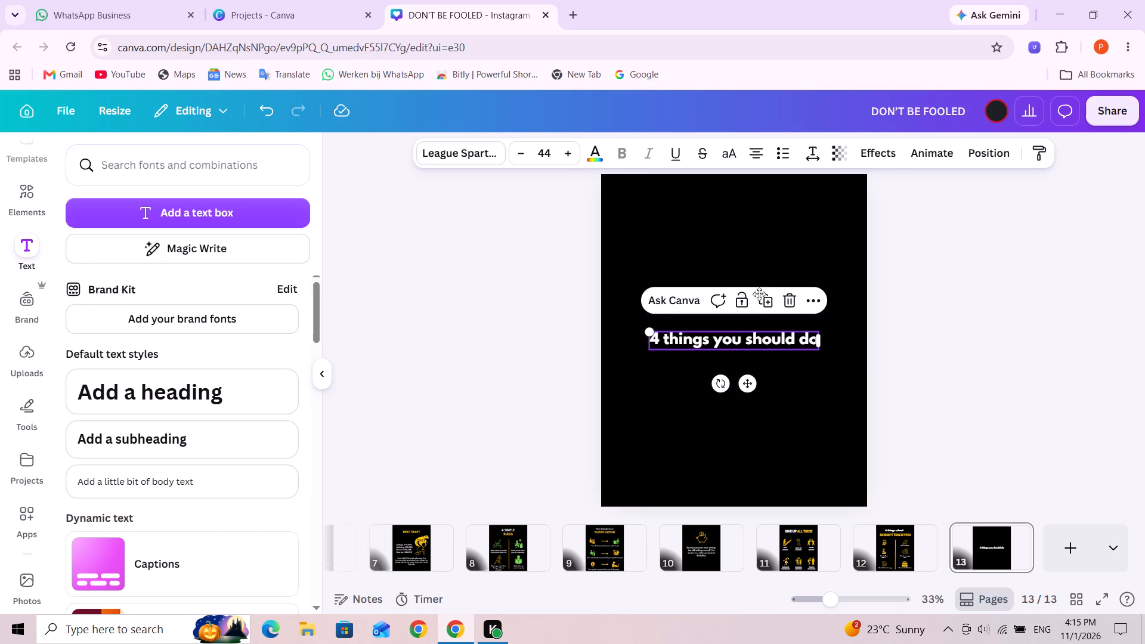
left_click_drag(759, 294, 754, 231)
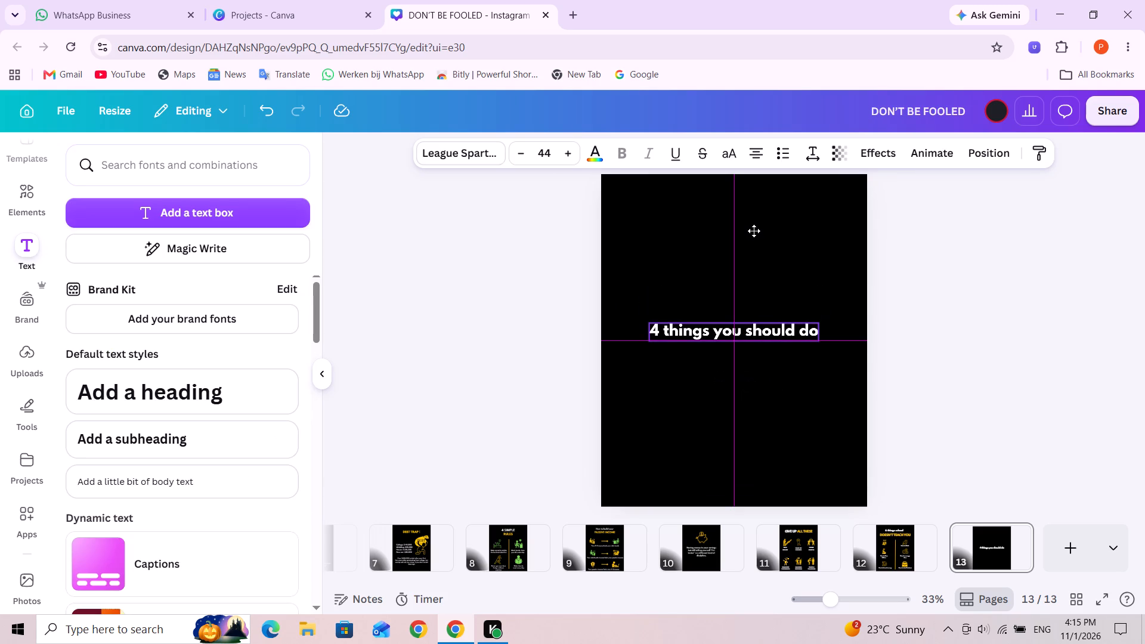
left_click_drag(754, 231, 756, 236)
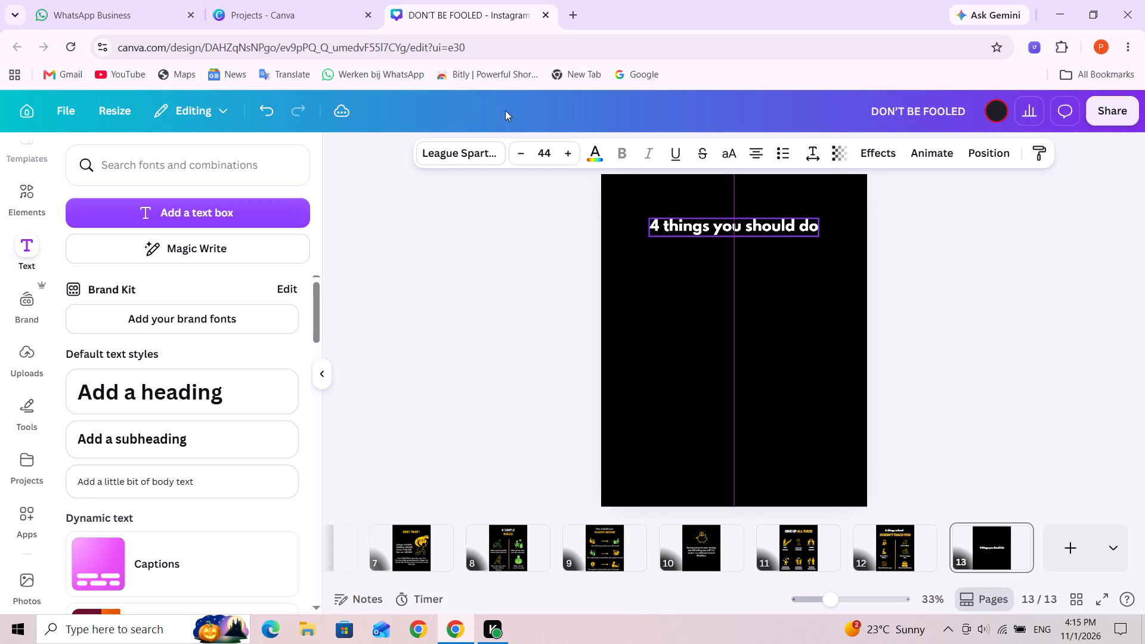
triple_click(525, 153)
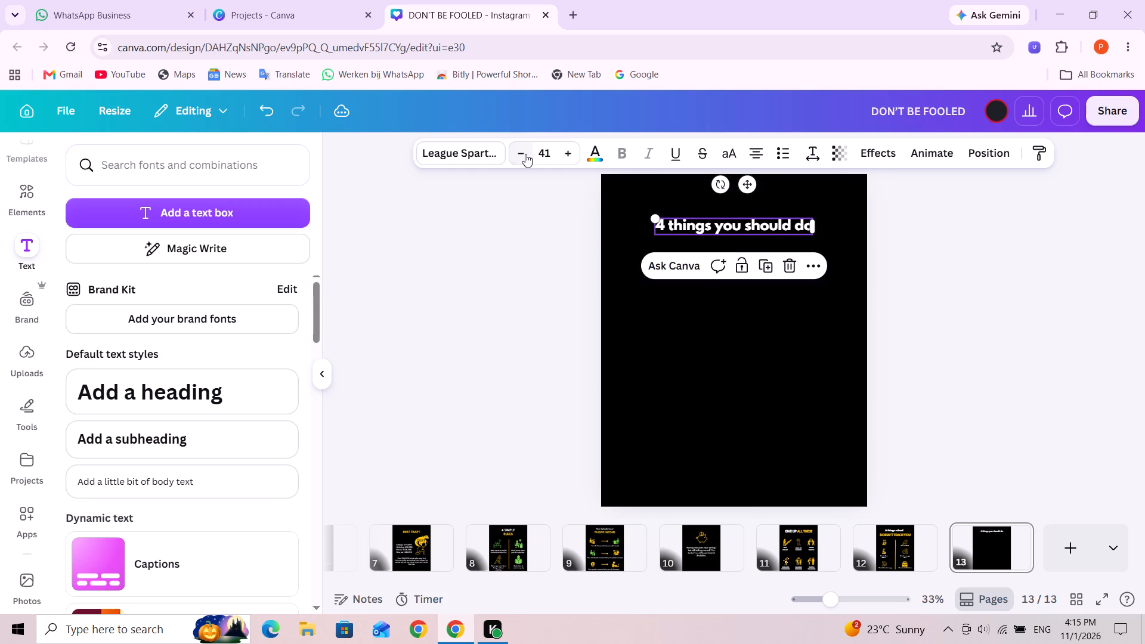
left_click(525, 154)
left_click(787, 430)
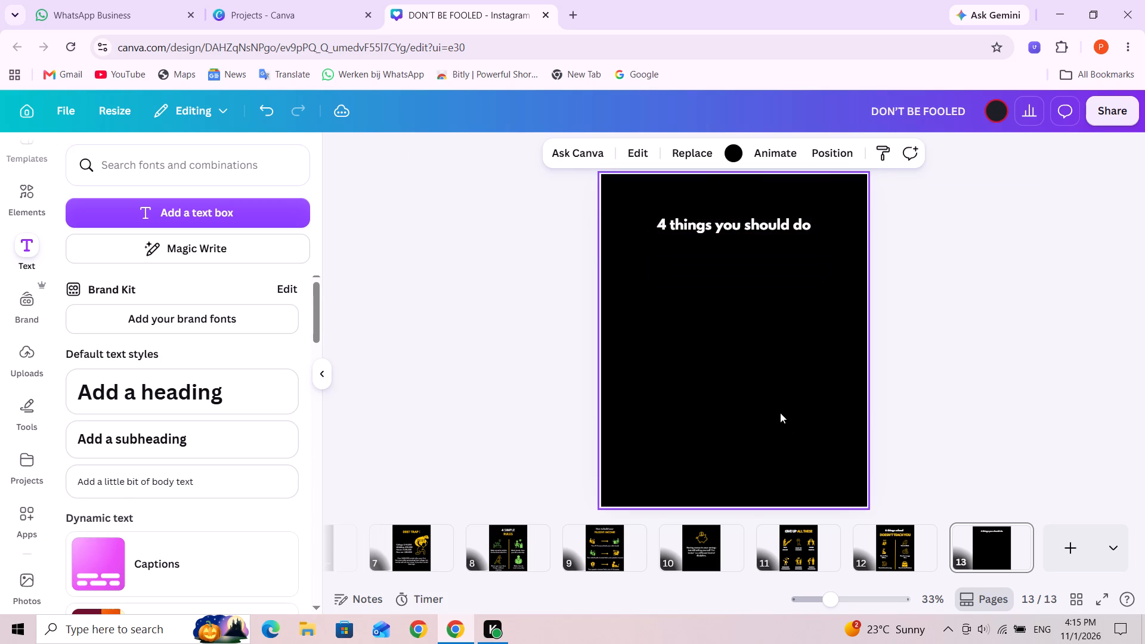
Add a second subheading at font size 60 reading "IF YOU WANT TO BE RICH".
left_click(154, 441)
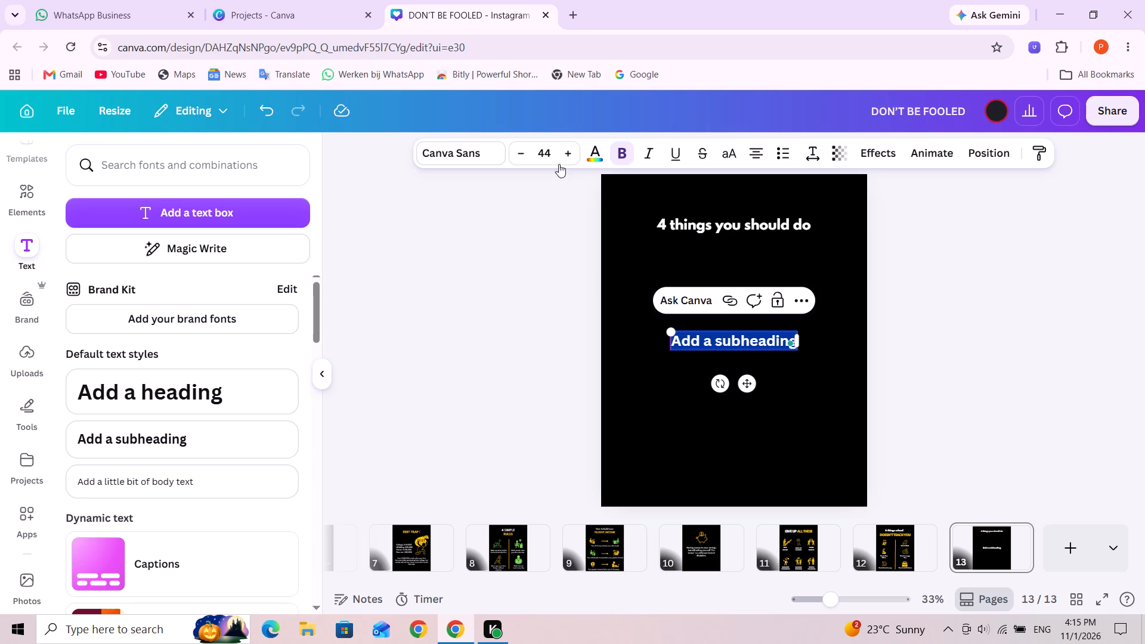
triple_click(568, 155)
triple_click(568, 155)
double_click(568, 155)
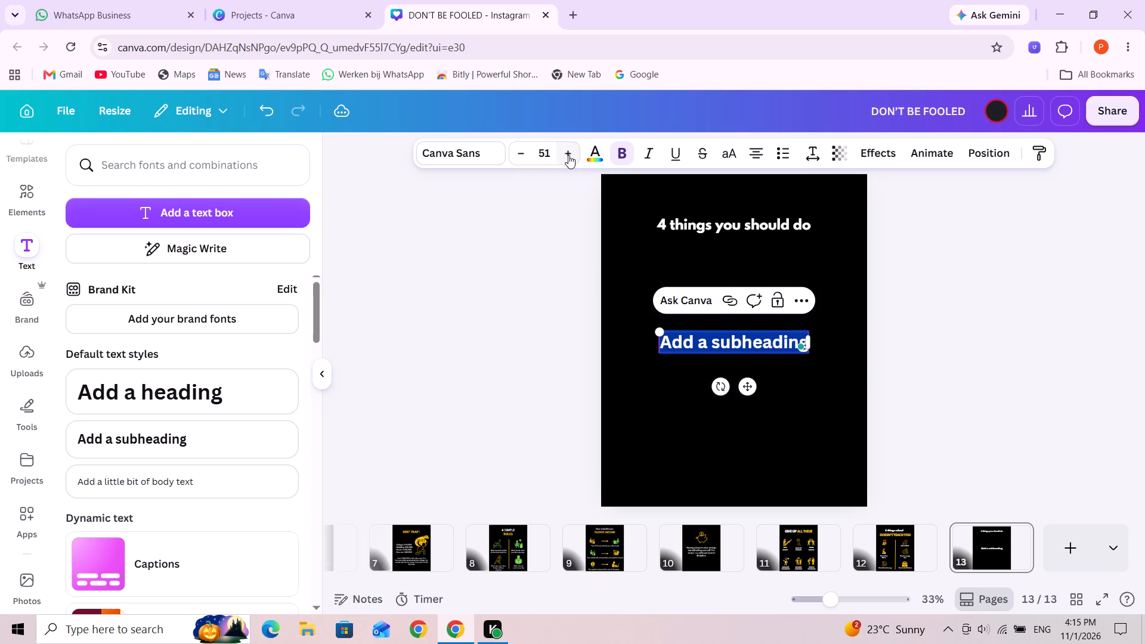
triple_click(568, 155)
left_click(568, 155)
left_click(568, 155)
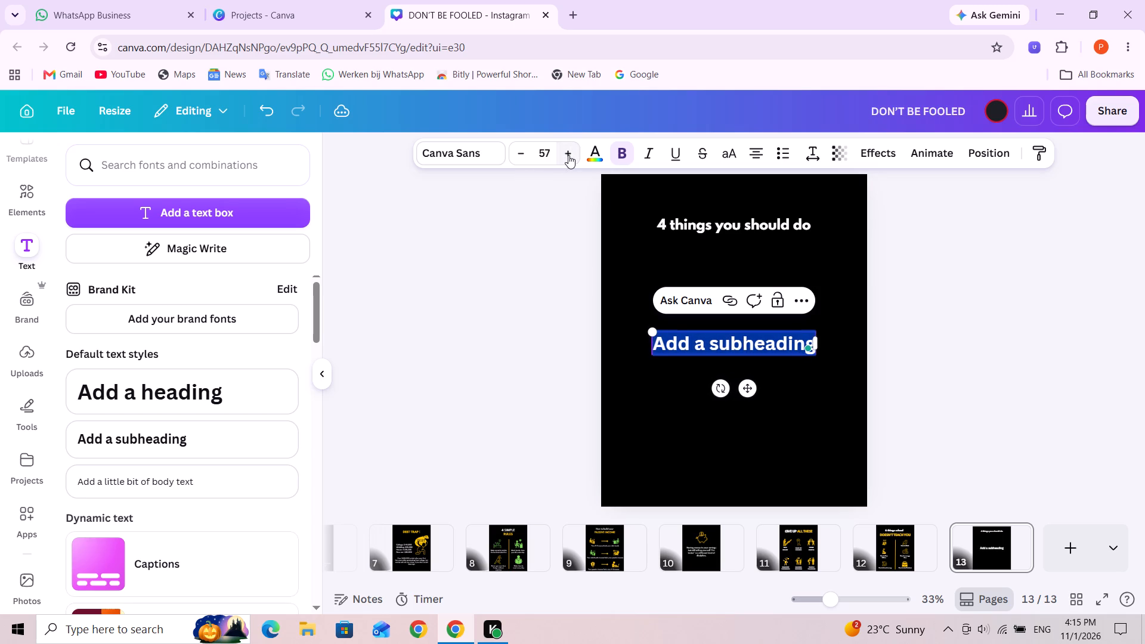
double_click(568, 155)
left_click(568, 155)
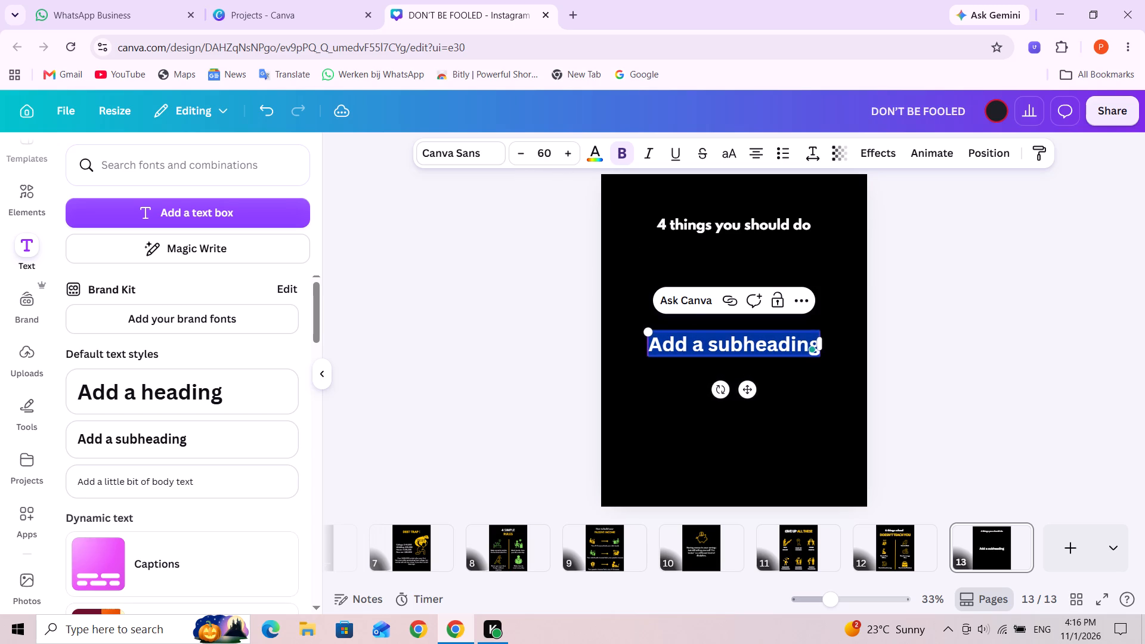
type("IF YOU")
key("space")
type("WANT")
key("space")
type("TO BE RICH")
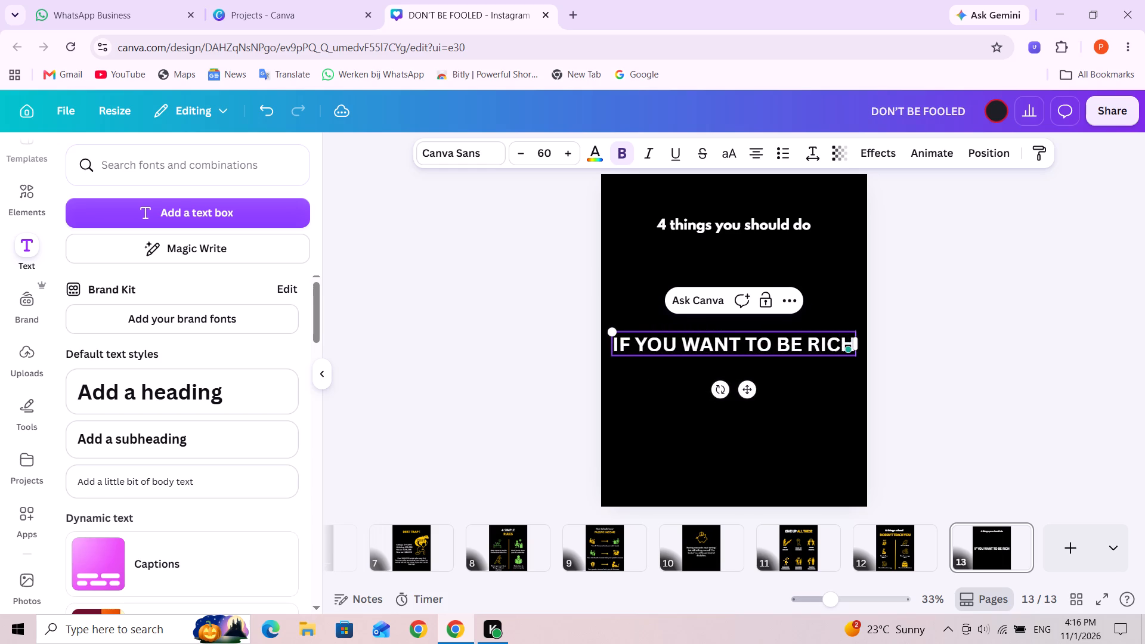
Set the "IF YOU WANT TO BE RICH" line to League Spartan at font size 50.
triple_click(717, 343)
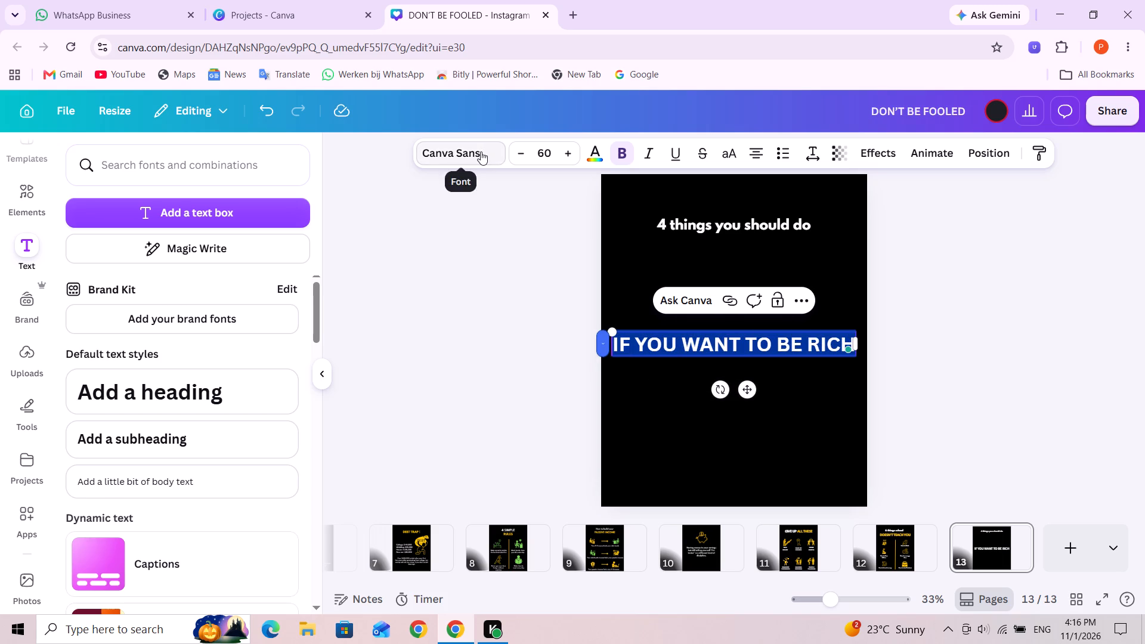
left_click(481, 151)
left_click(194, 374)
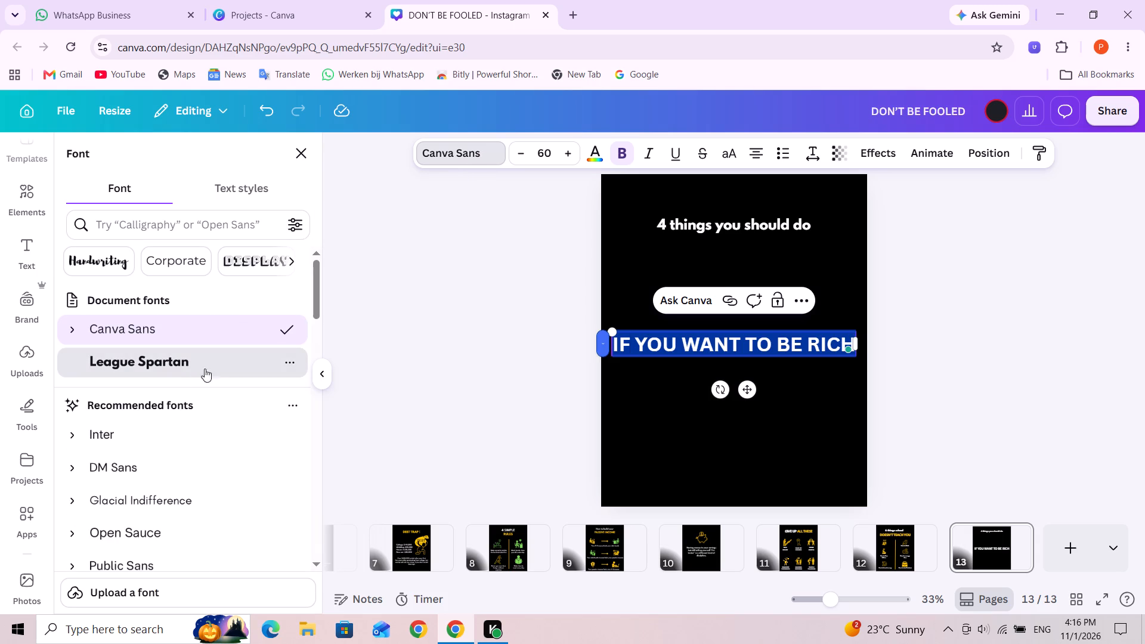
left_click(527, 156)
double_click(527, 156)
triple_click(527, 156)
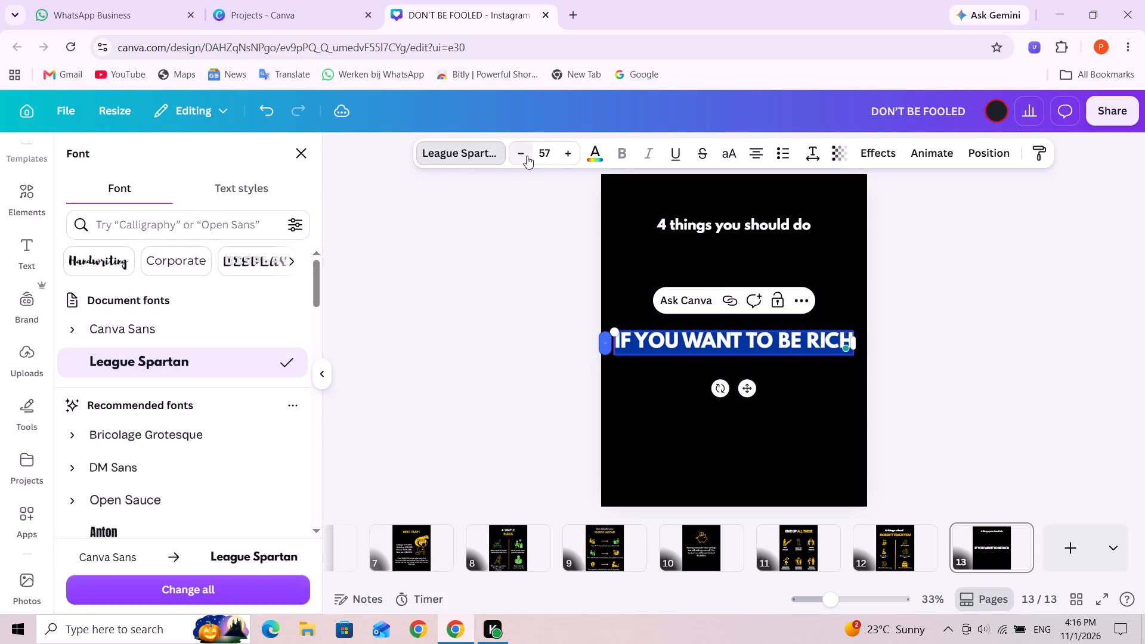
left_click(527, 156)
triple_click(527, 156)
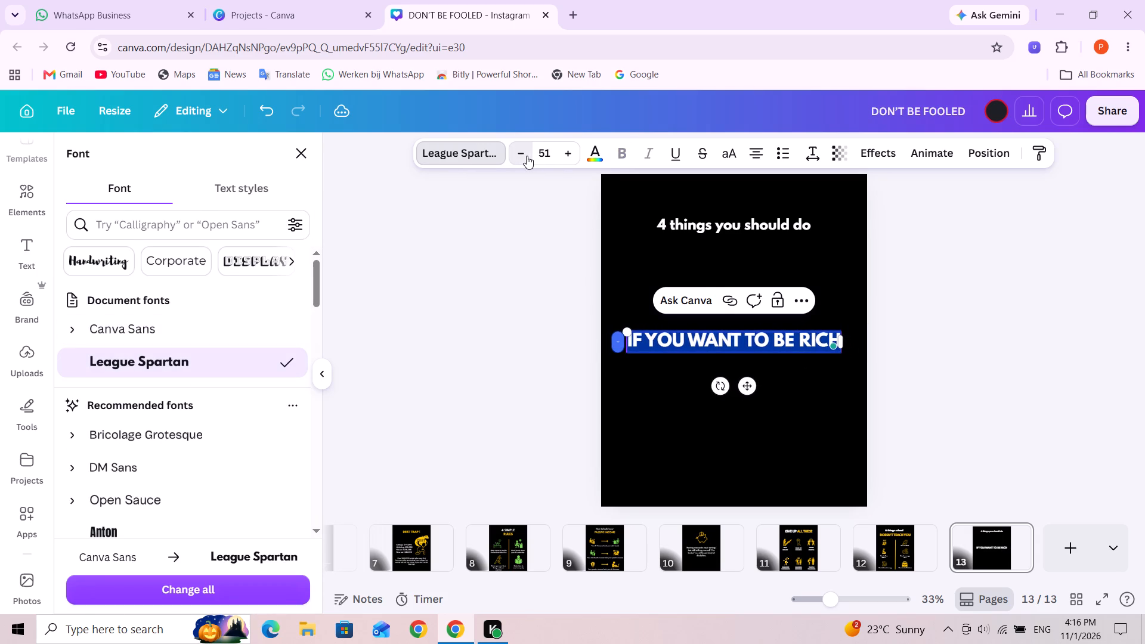
left_click(803, 391)
Move "IF YOU WANT TO BE RICH" up to sit centred just below the "4 things you should do" line.
left_click_drag(769, 340, 768, 290)
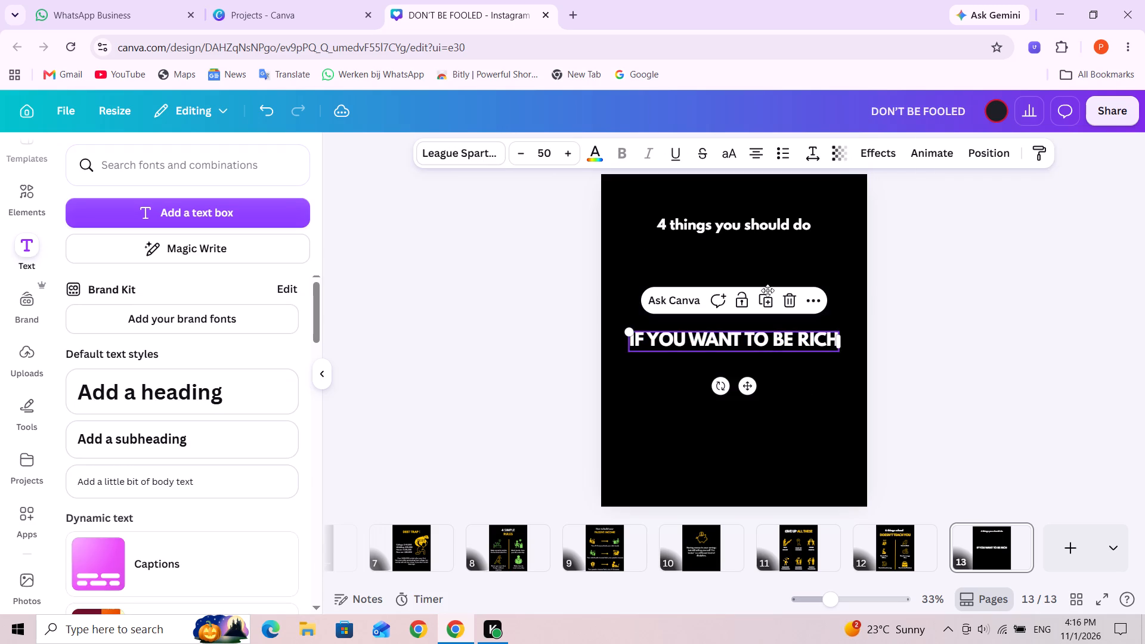
left_click_drag(768, 290, 769, 249)
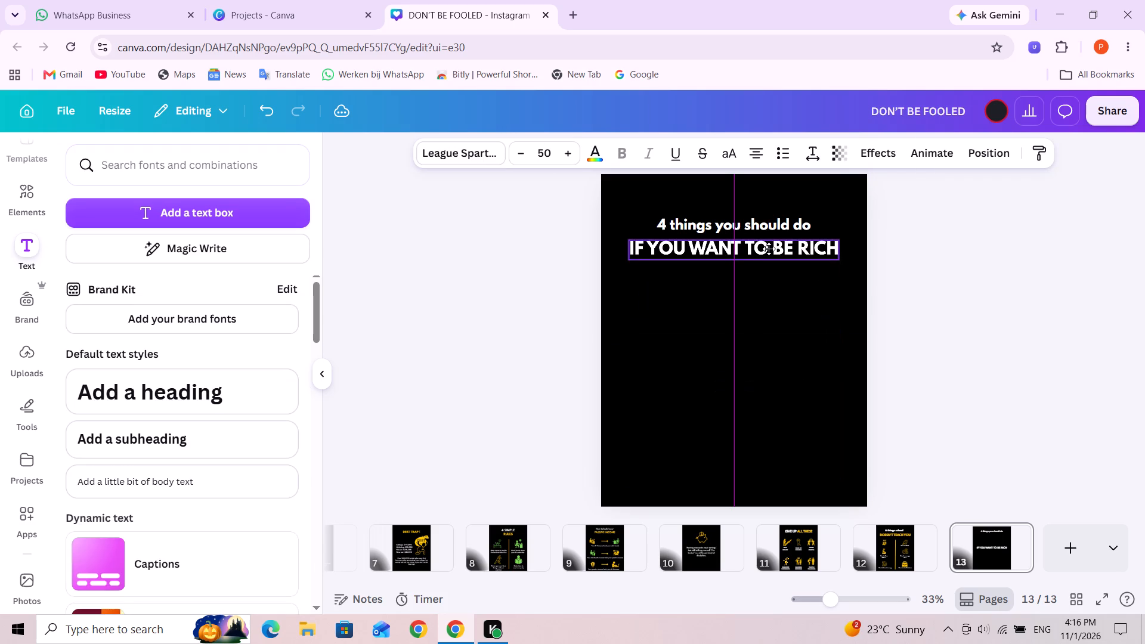
left_click_drag(769, 249, 770, 256)
Change the text colour of "IF YOU WANT TO BE RICH" to the design's golden yellow.
triple_click(779, 264)
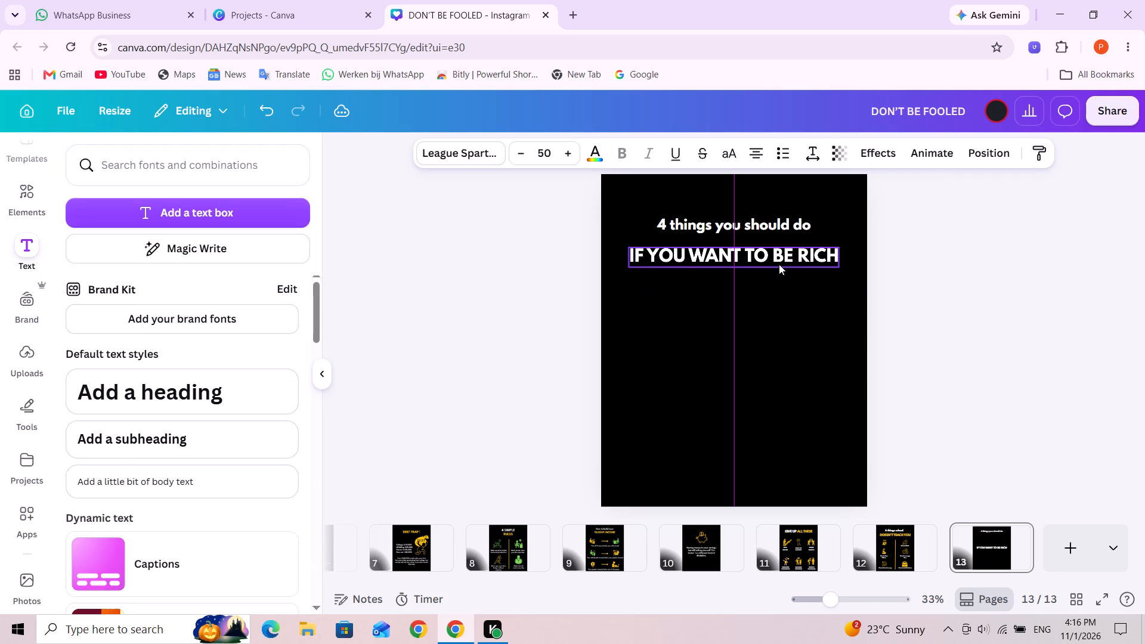
left_click(779, 264)
left_click(779, 259)
triple_click(779, 259)
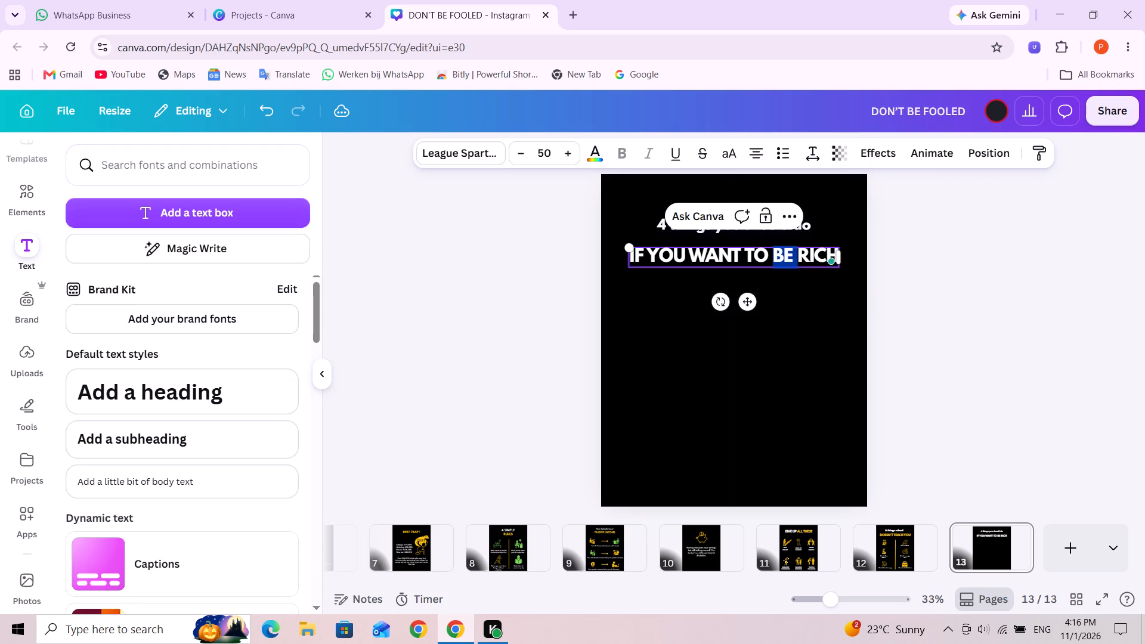
left_click(589, 159)
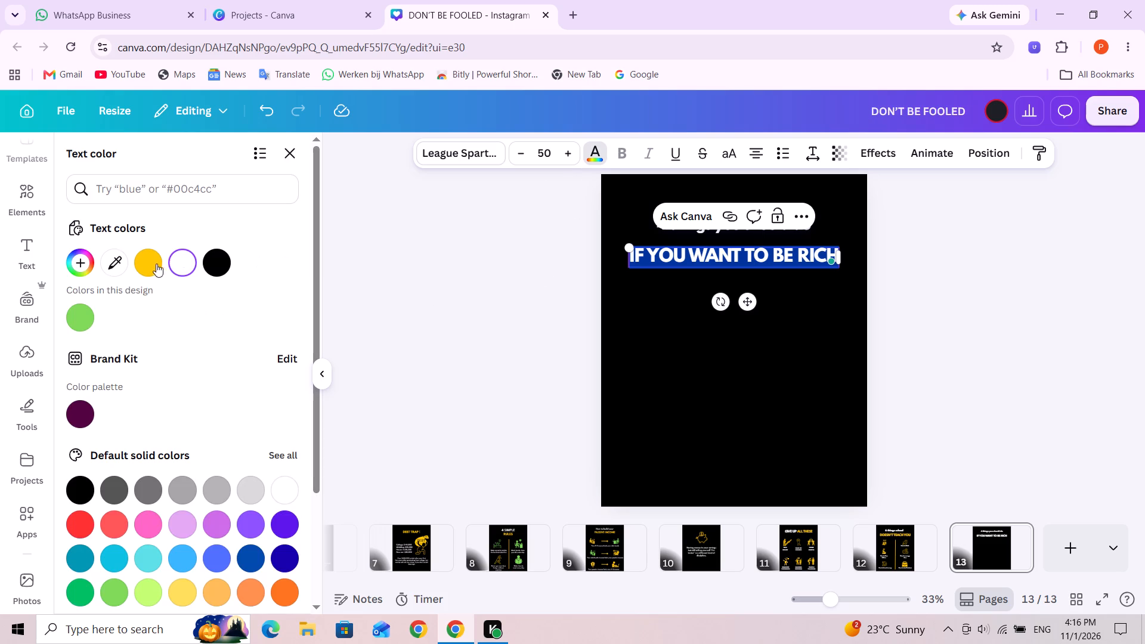
left_click(150, 264)
left_click(802, 346)
left_click(802, 346)
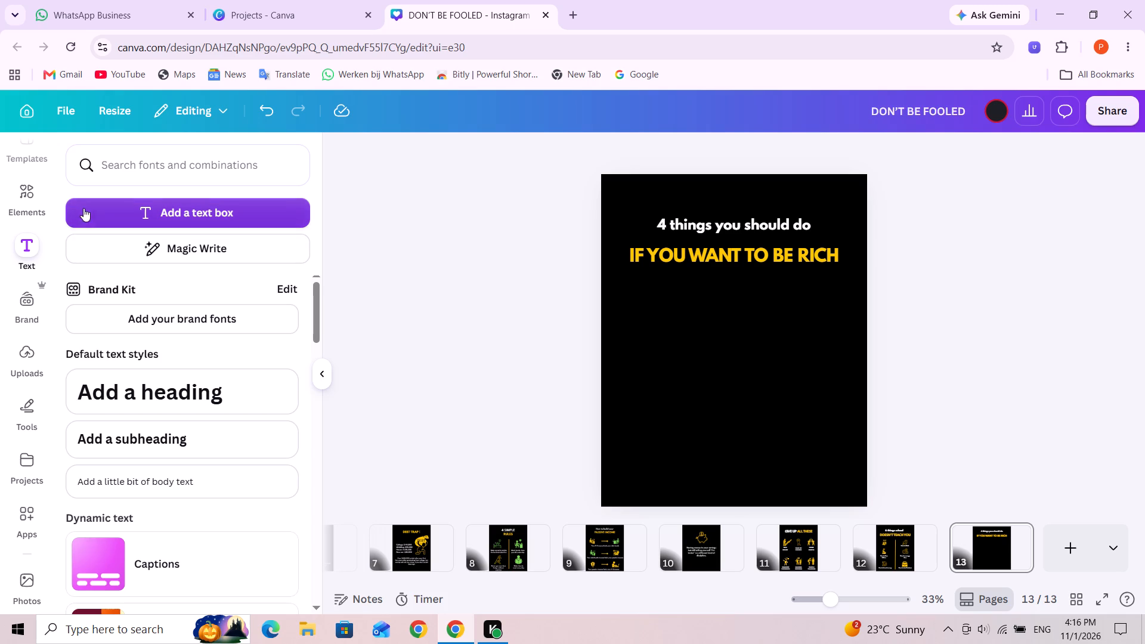
Search the graphics elements for "Move" and look through the results for a suitable icon.
left_click(29, 211)
triple_click(118, 177)
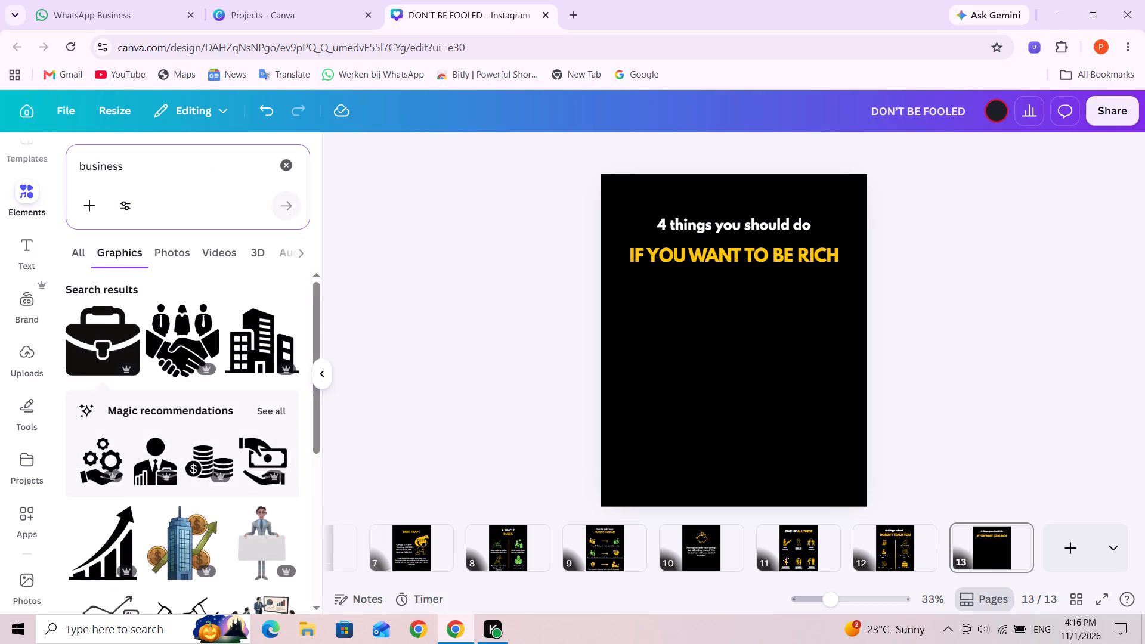
triple_click(124, 171)
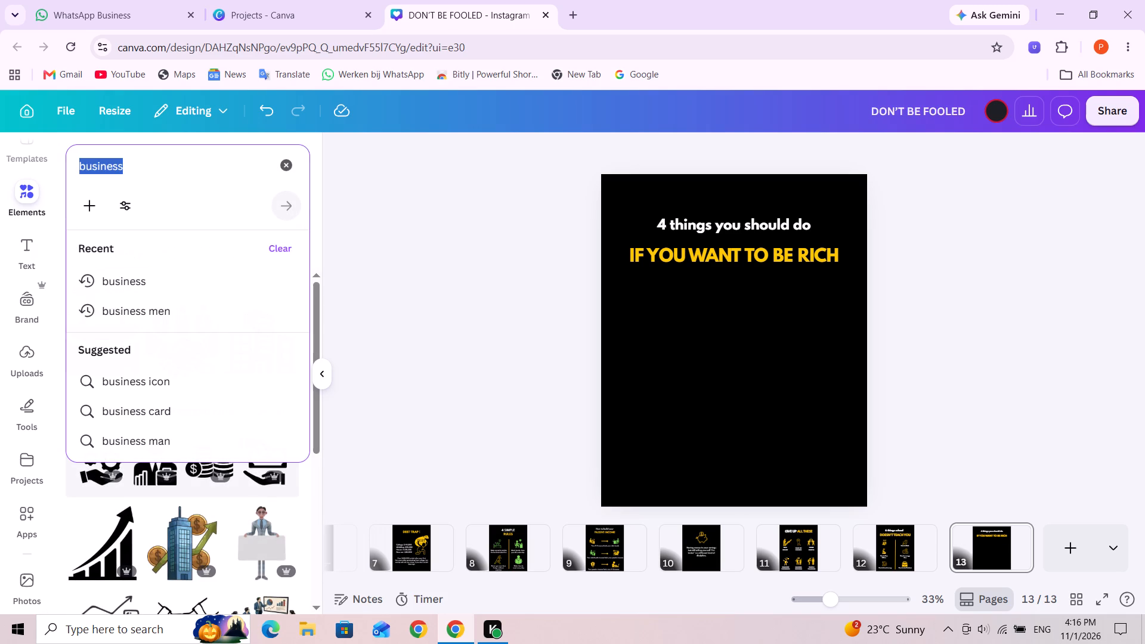
key("v")
key("e")
key("Return")
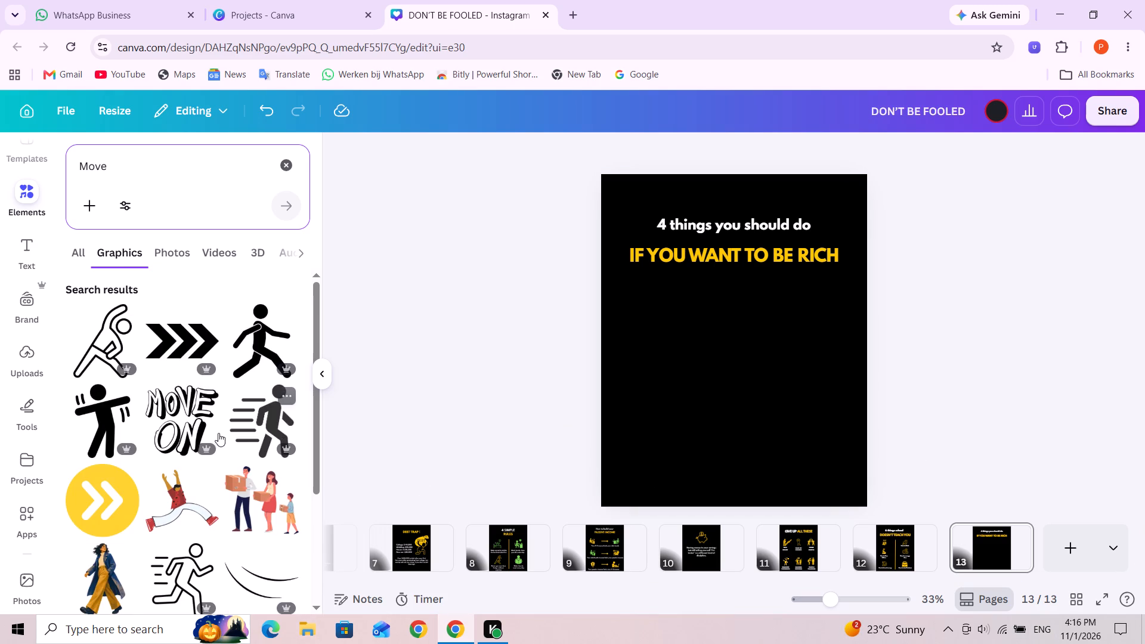
scroll(215, 433, "down", 1)
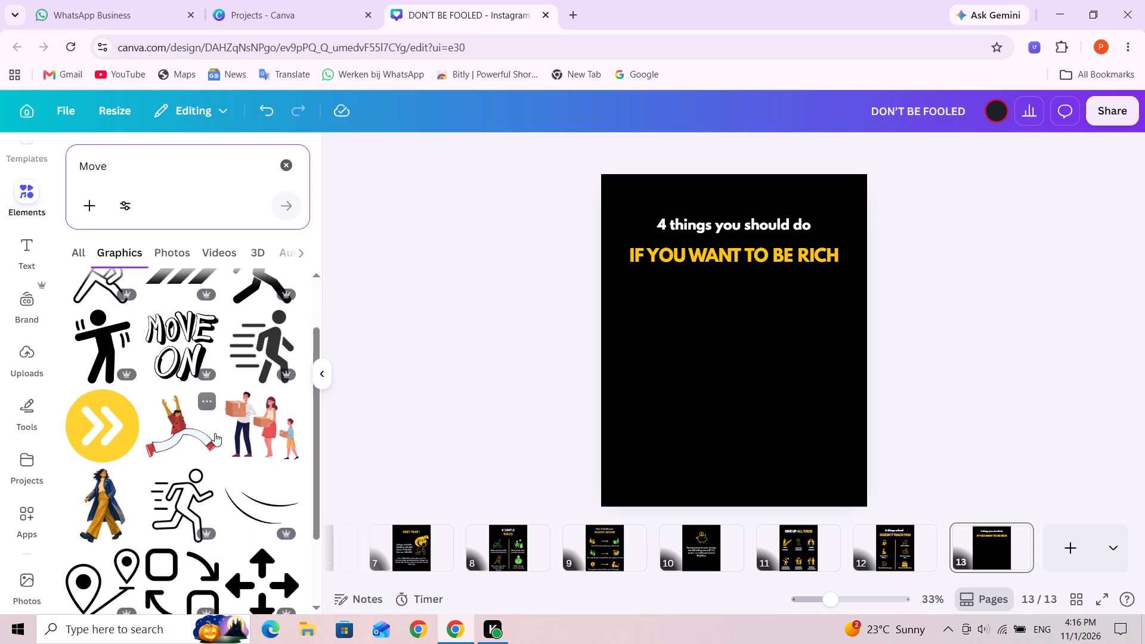
scroll(215, 433, "down", 1)
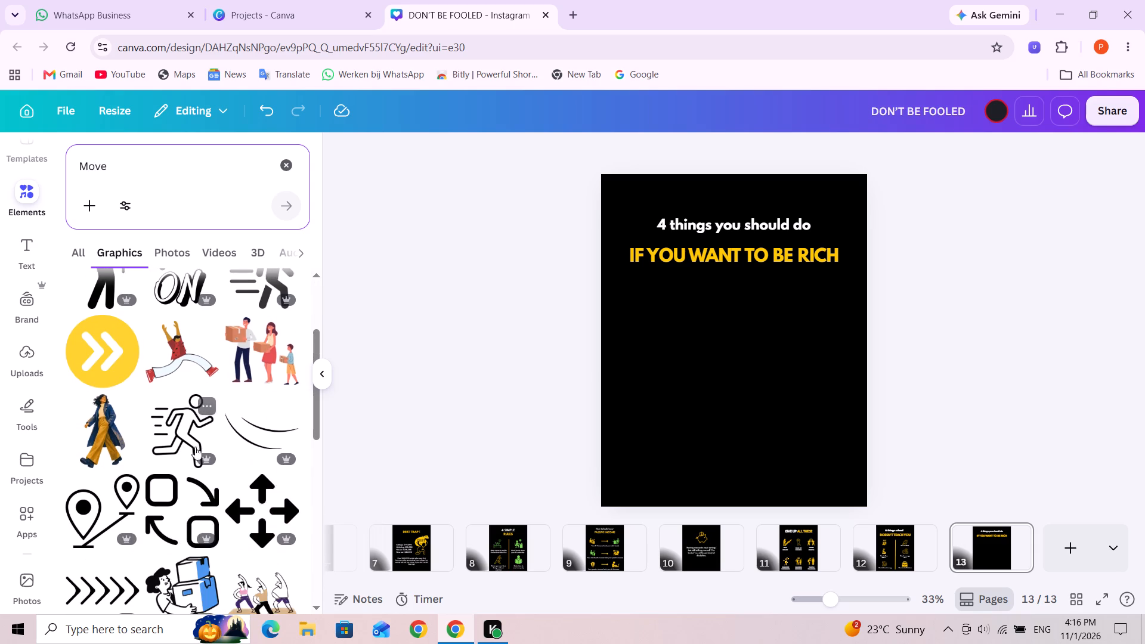
scroll(198, 445, "down", 3)
scroll(198, 445, "up", 2)
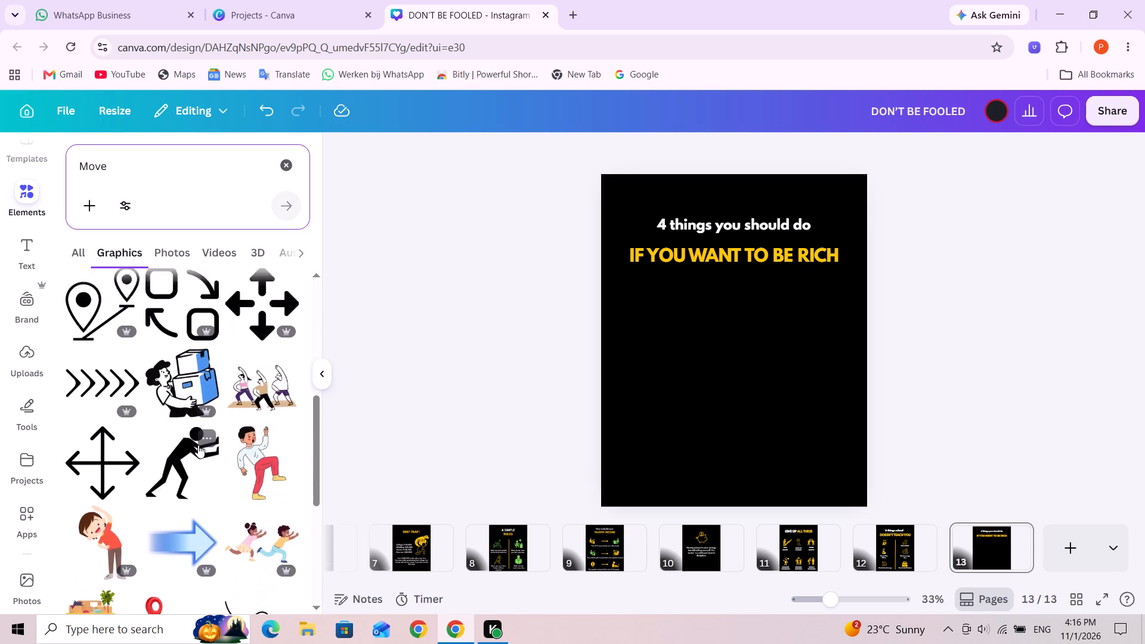
scroll(198, 445, "up", 2)
Search the graphics for "run" and add the solid black sprinting-figure icon to page 13.
triple_click(115, 173)
type("run")
key("Return")
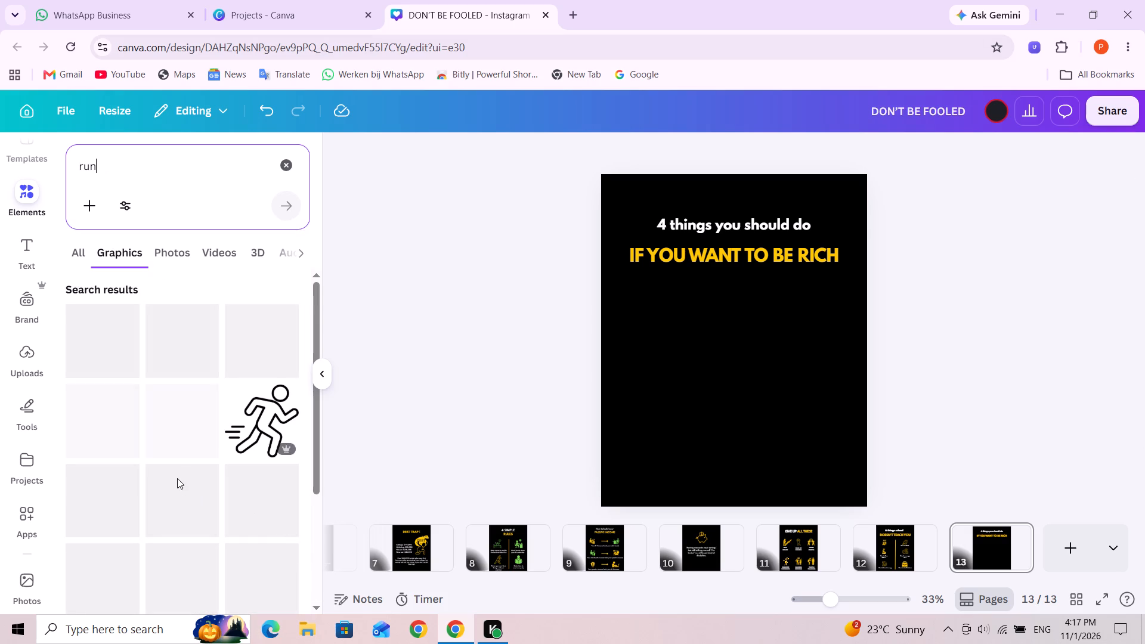
scroll(216, 470, "down", 1)
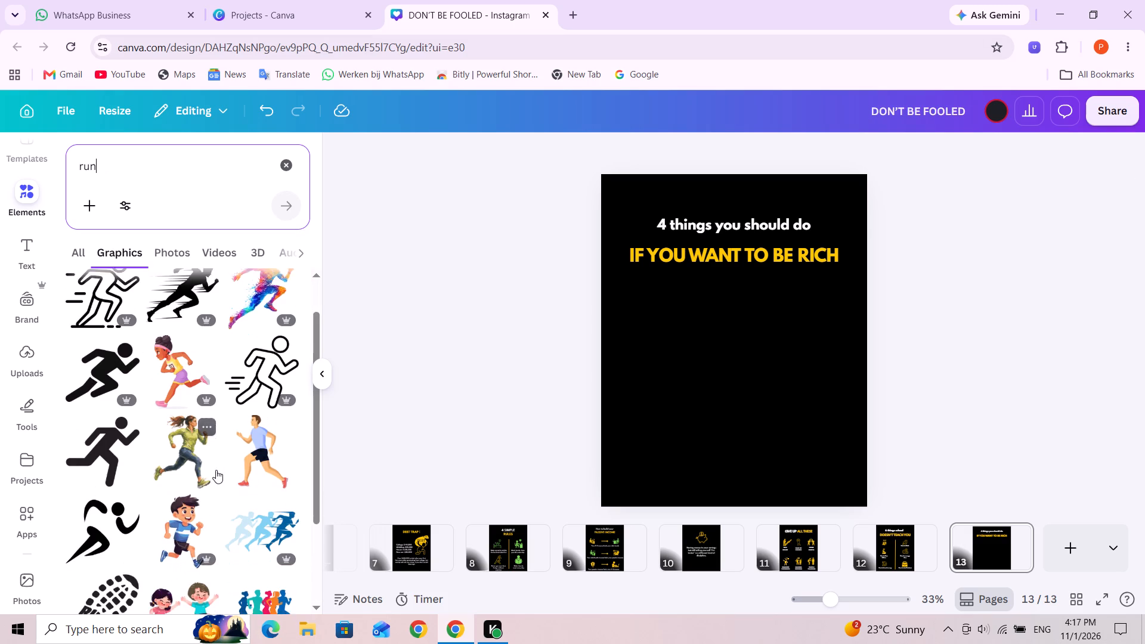
scroll(115, 462, "up", 1)
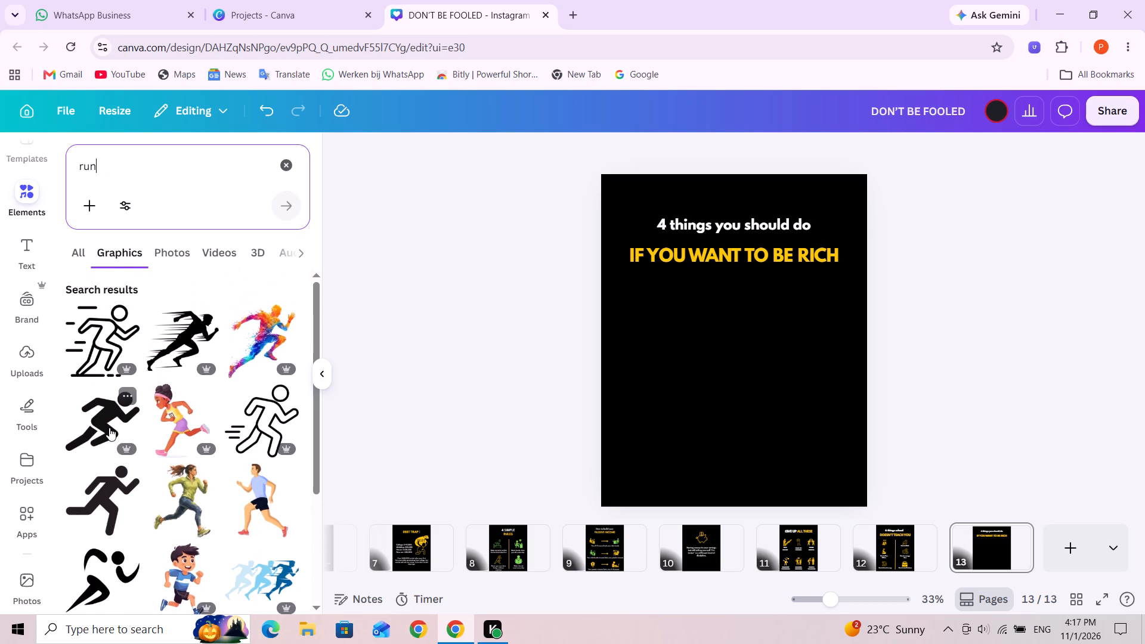
left_click(109, 427)
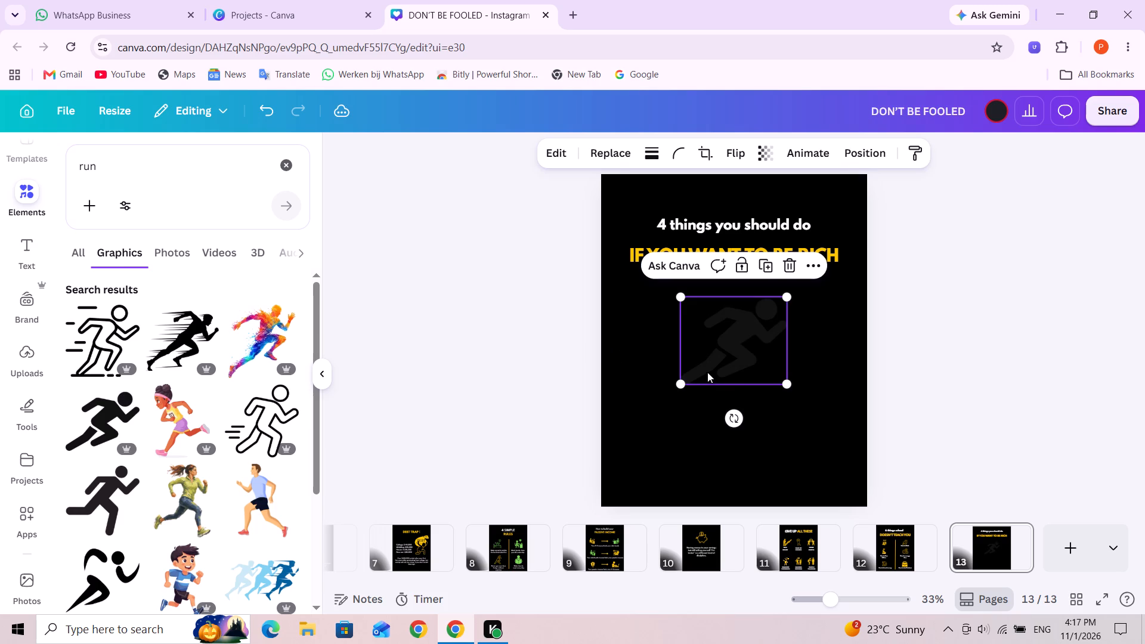
Shrink the sprinting-figure graphic to a small icon below the title and keep it selected.
left_click_drag(788, 387, 719, 361)
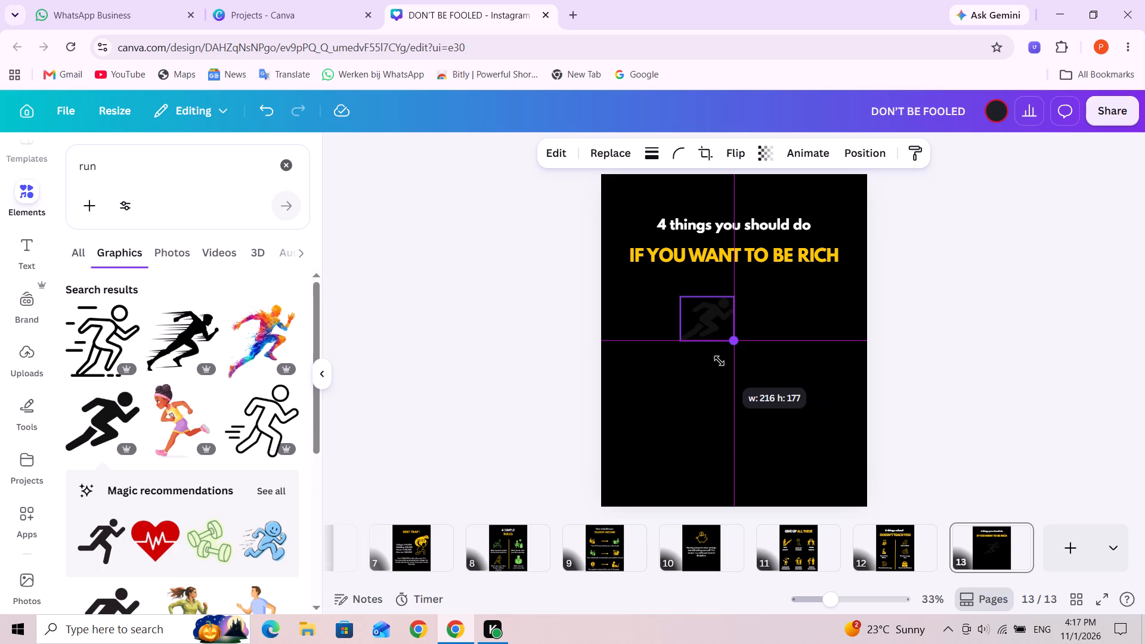
left_click_drag(719, 361, 707, 351)
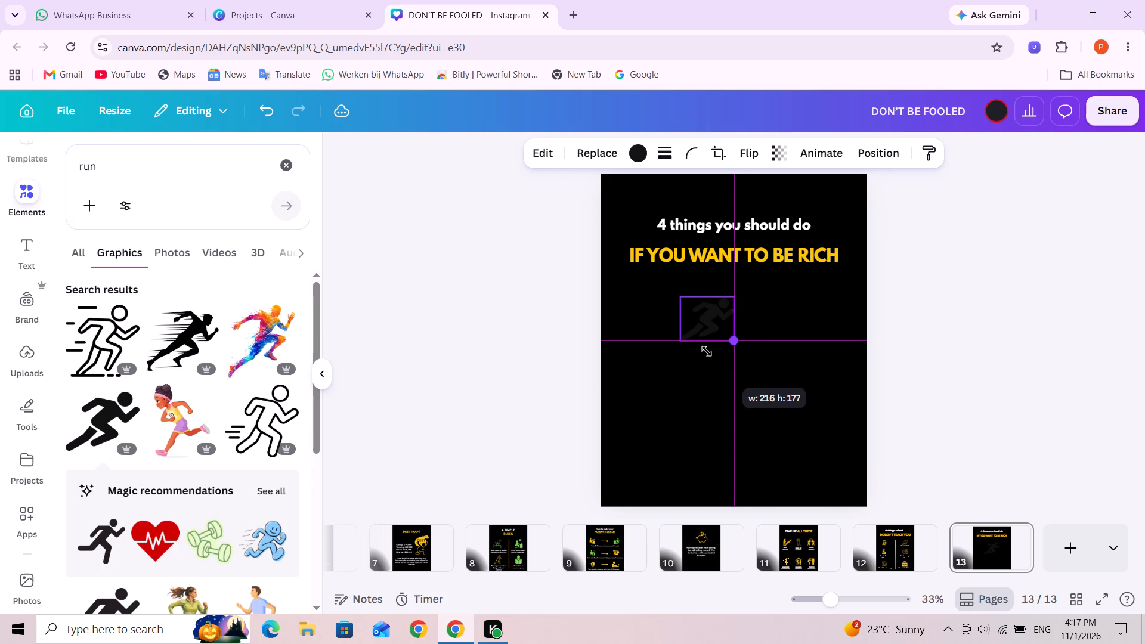
left_click_drag(707, 351, 711, 352)
left_click(704, 318)
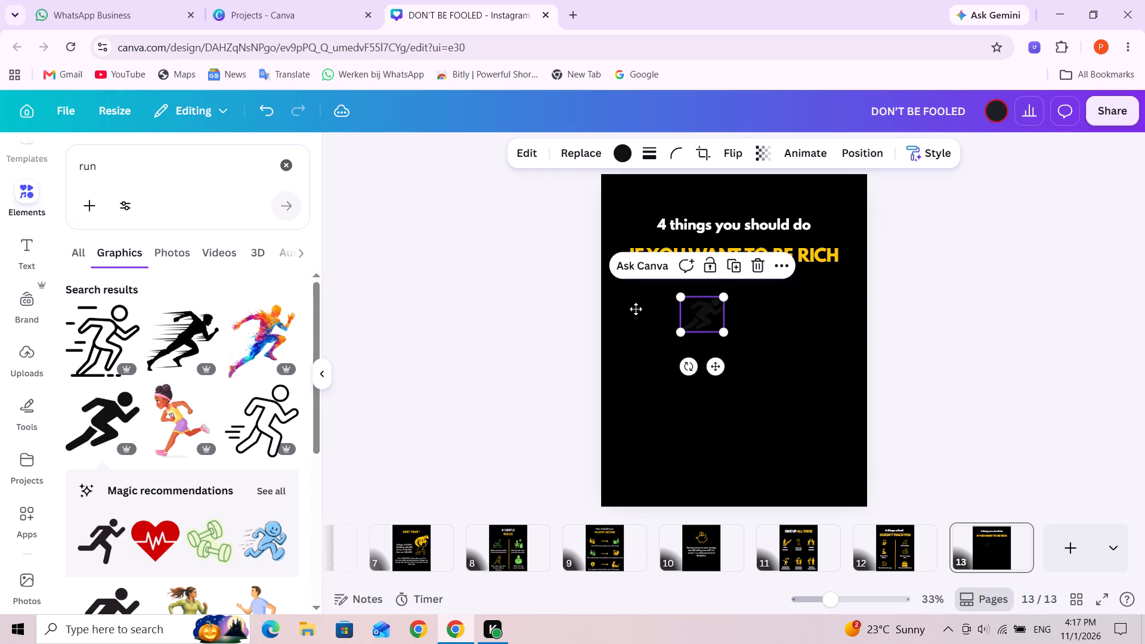
Shrink the sprinting-figure icon to about 152 by 124 and position it beneath the start of the golden title line.
left_click(849, 366)
left_click_drag(657, 323, 652, 320)
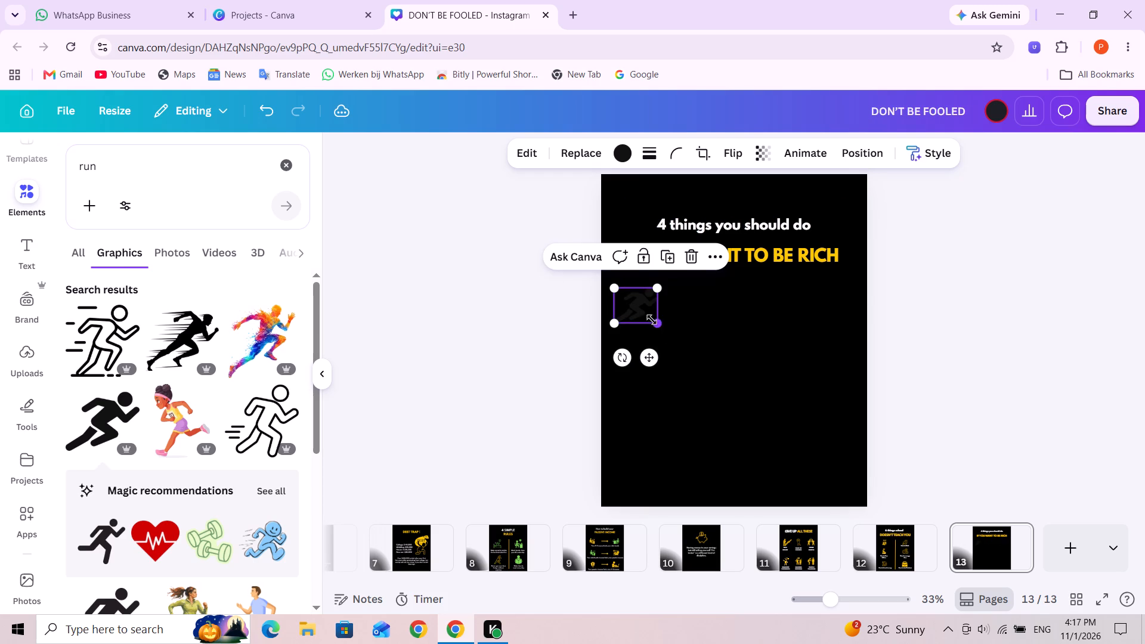
left_click_drag(652, 320, 651, 319)
left_click(728, 327)
left_click_drag(631, 304, 640, 304)
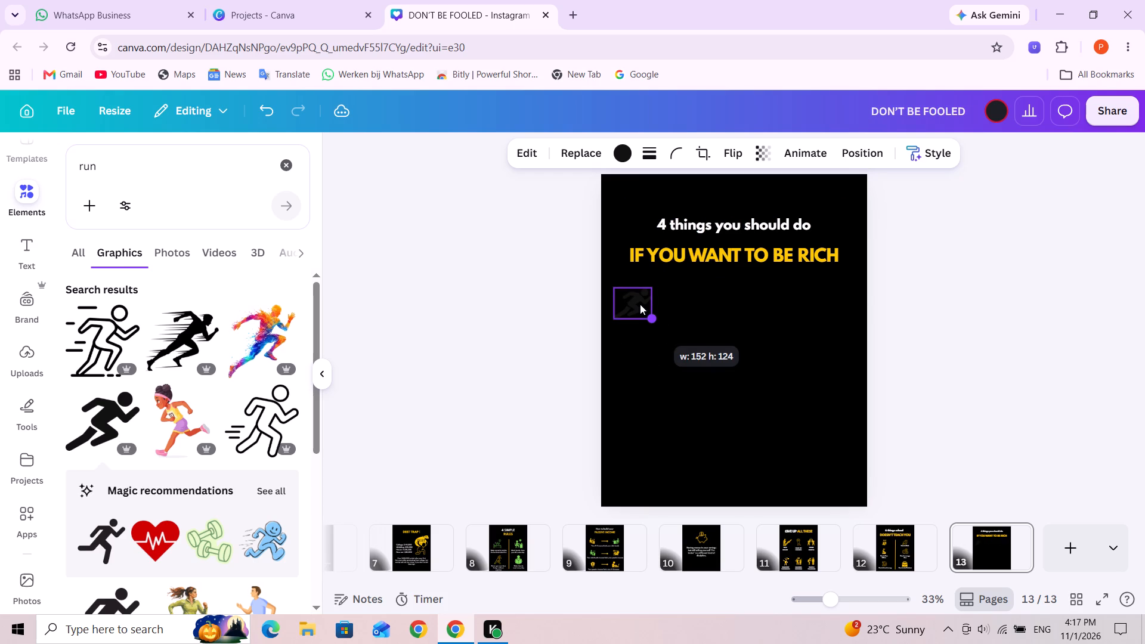
left_click_drag(640, 304, 646, 304)
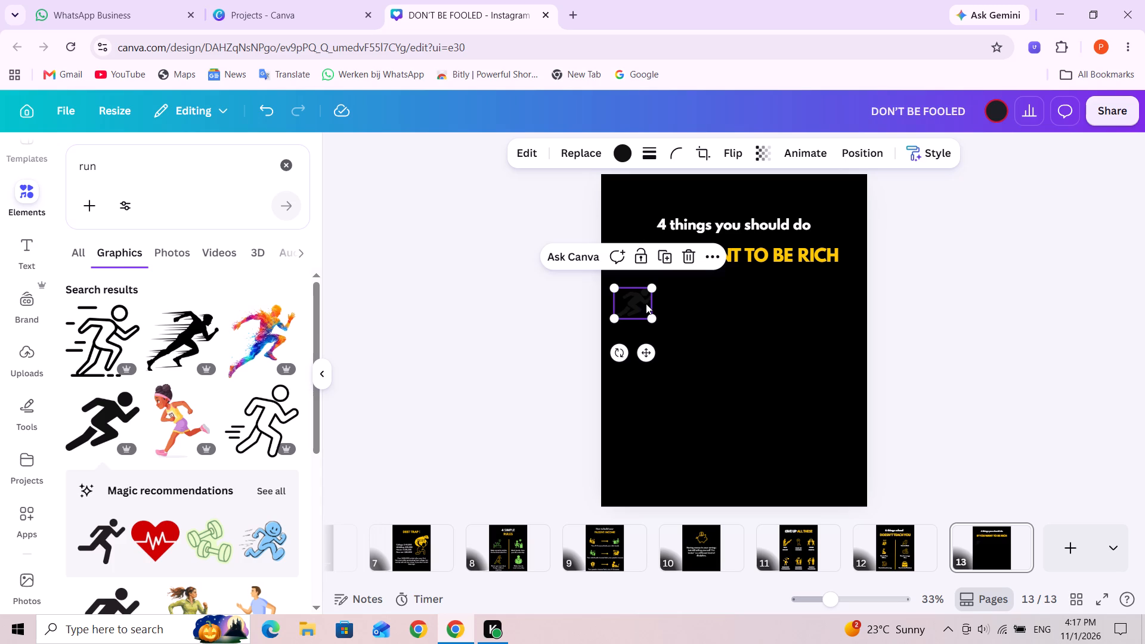
left_click_drag(646, 304, 649, 304)
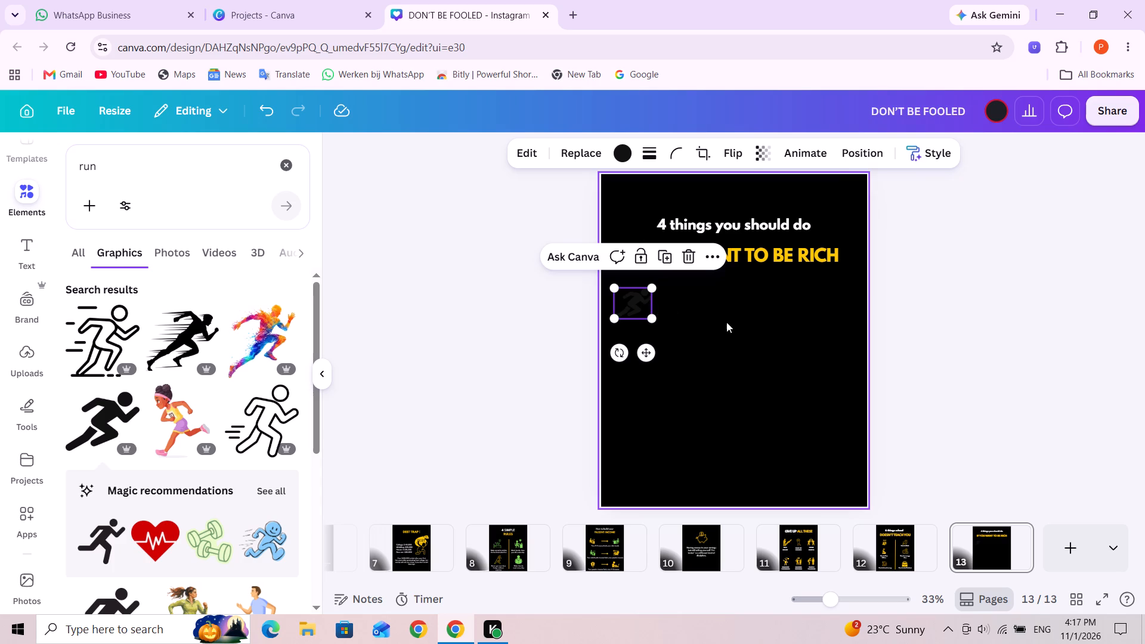
left_click(729, 322)
left_click(638, 315)
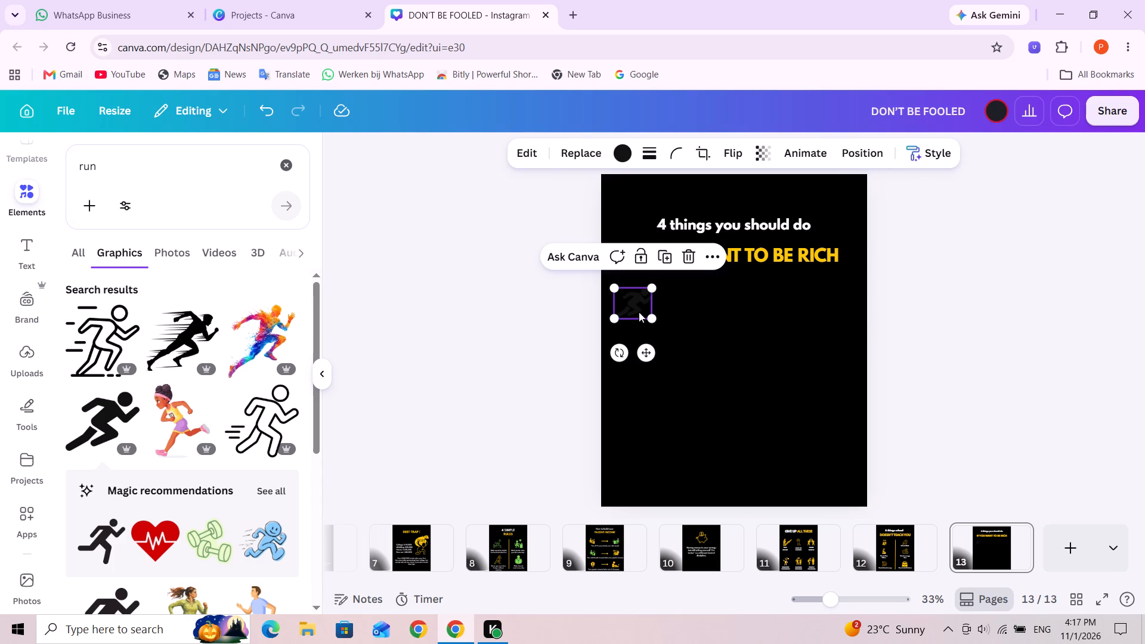
left_click_drag(639, 309, 646, 308)
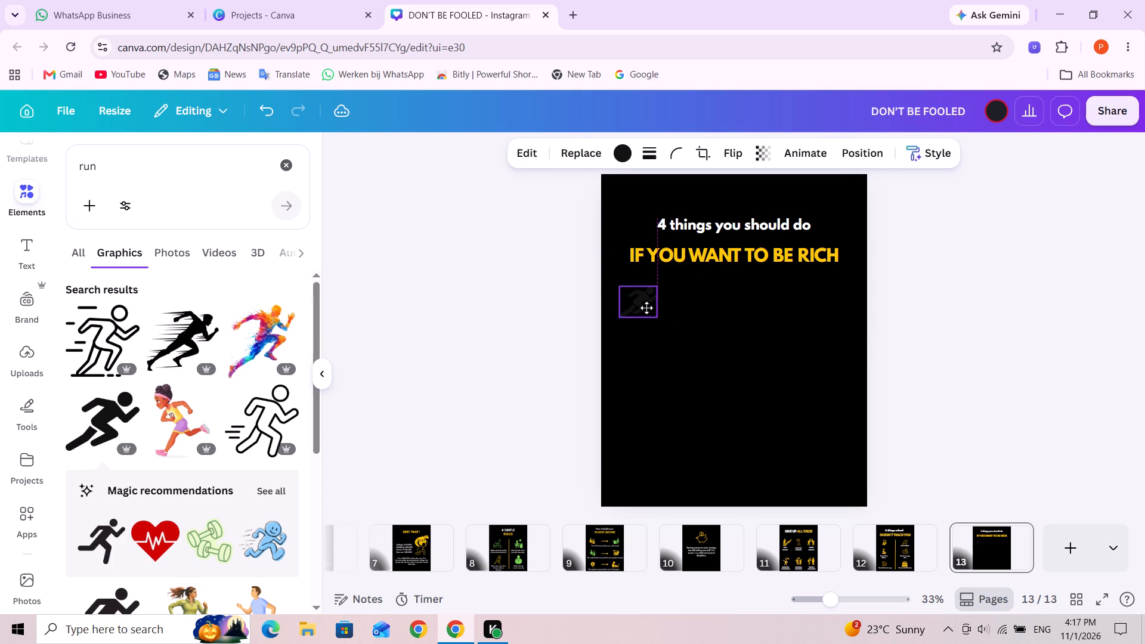
left_click_drag(646, 308, 646, 311)
Recolour the sprinting-figure icon in the design's golden yellow.
left_click(627, 152)
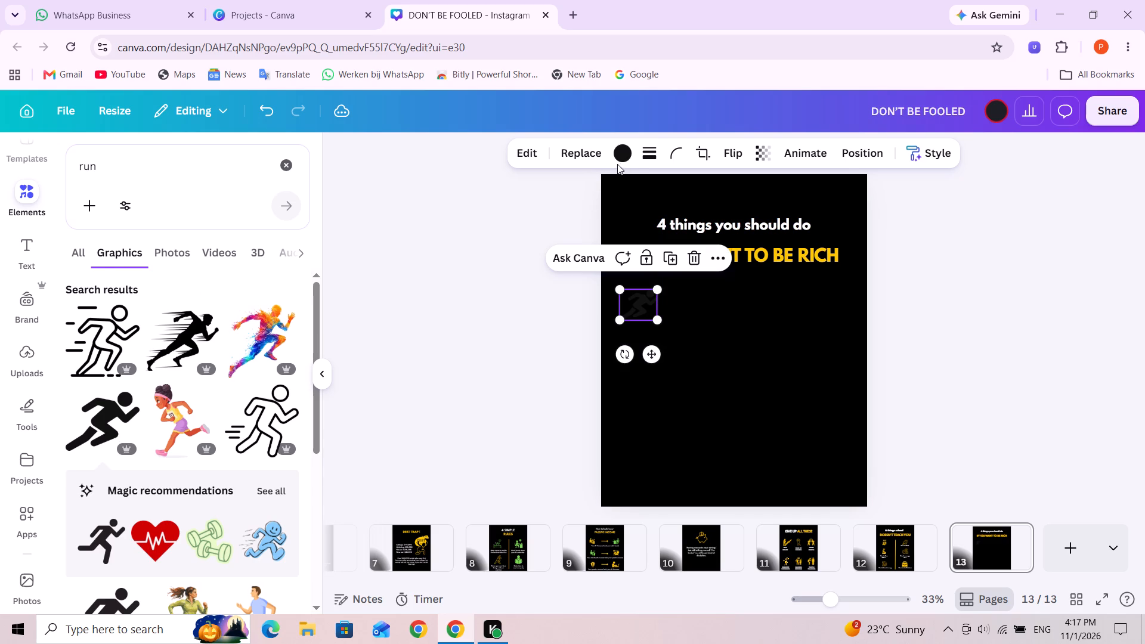
left_click(137, 270)
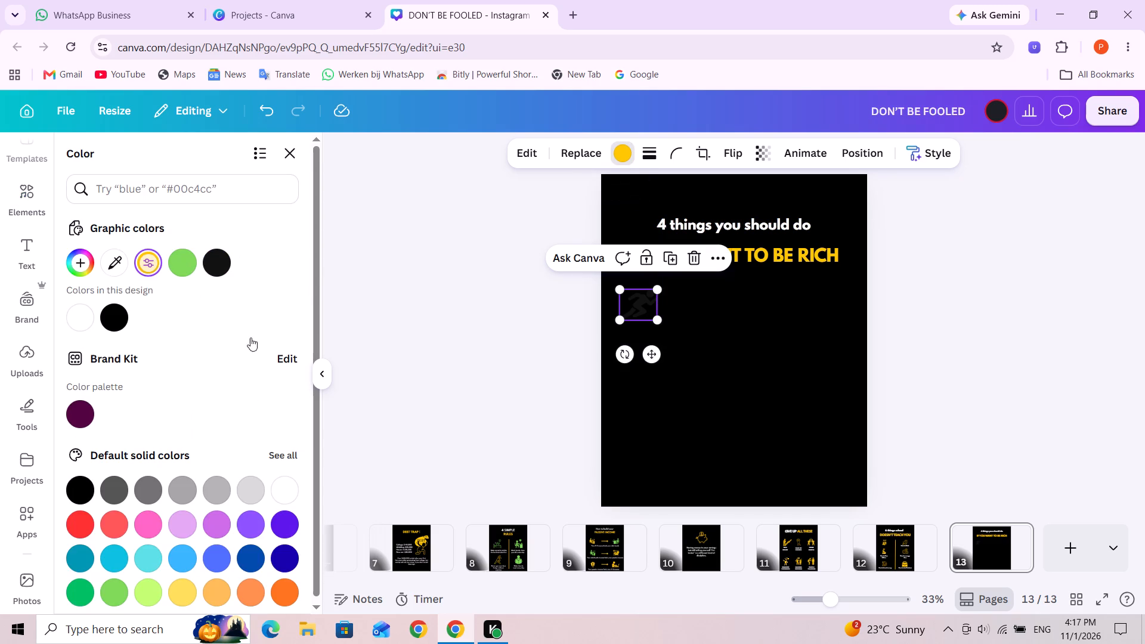
left_click(717, 351)
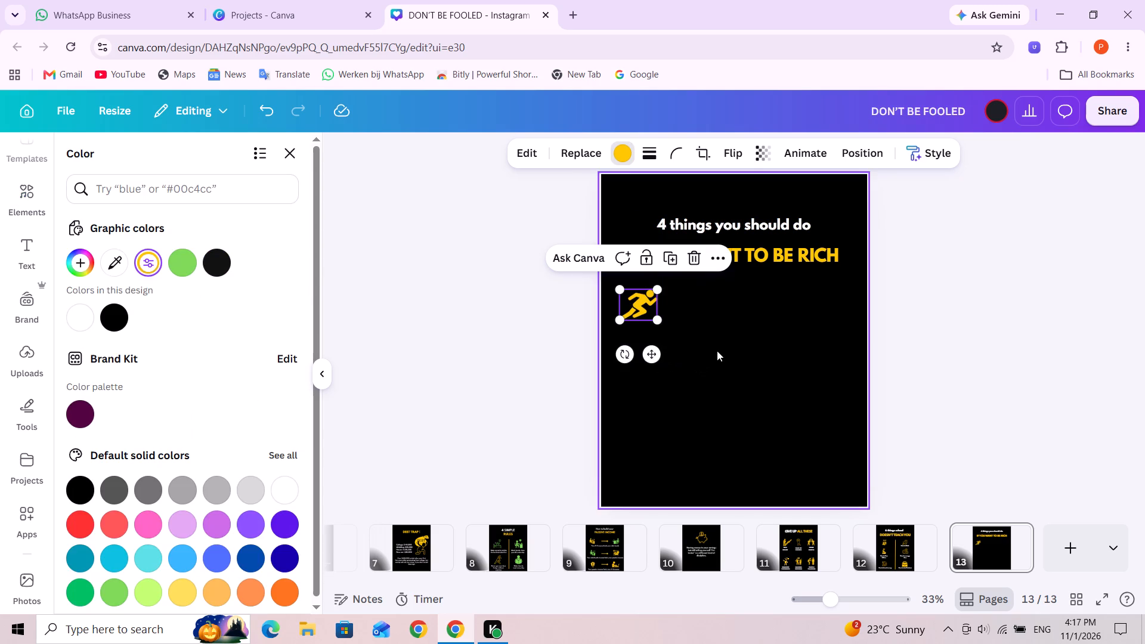
Add a subheading text box to page 13 in League Spartan at size 40.
left_click(27, 255)
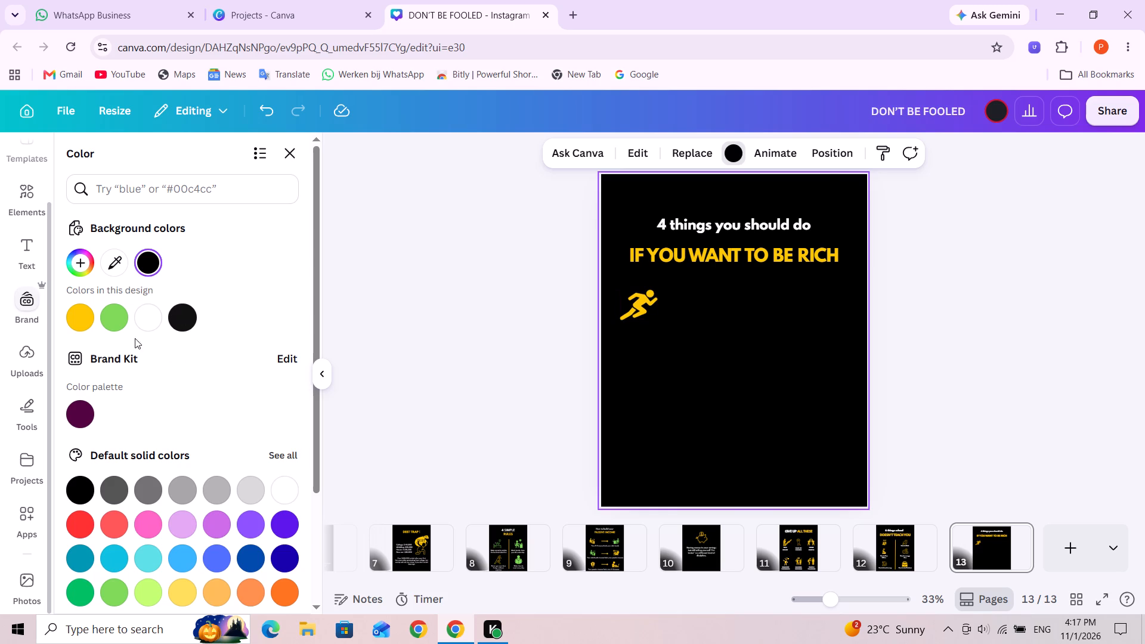
left_click(165, 439)
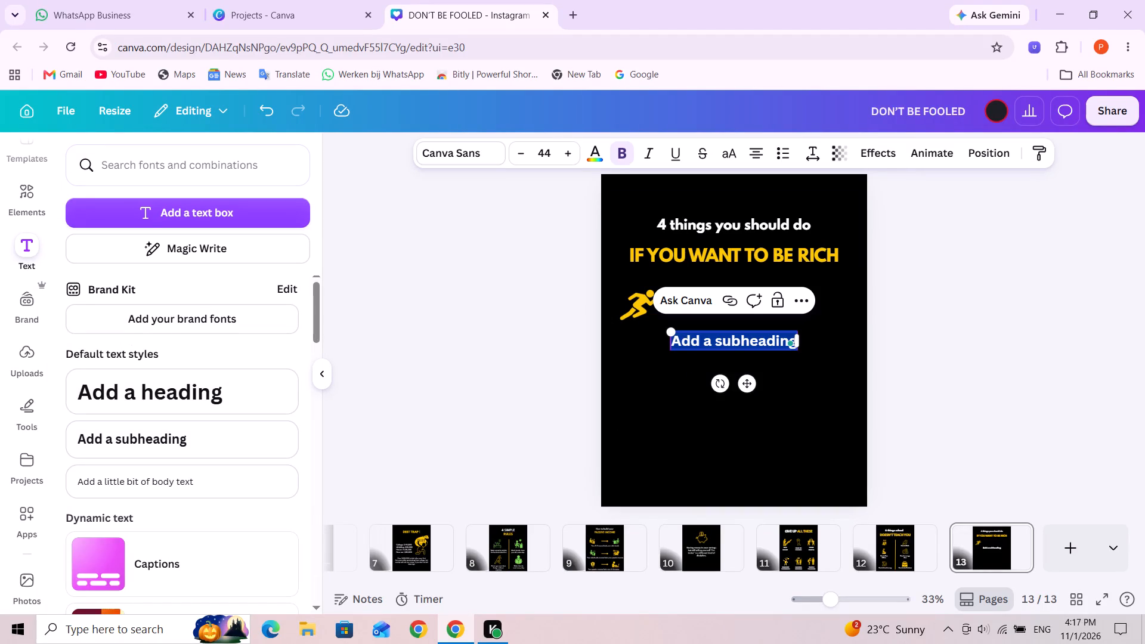
left_click(487, 156)
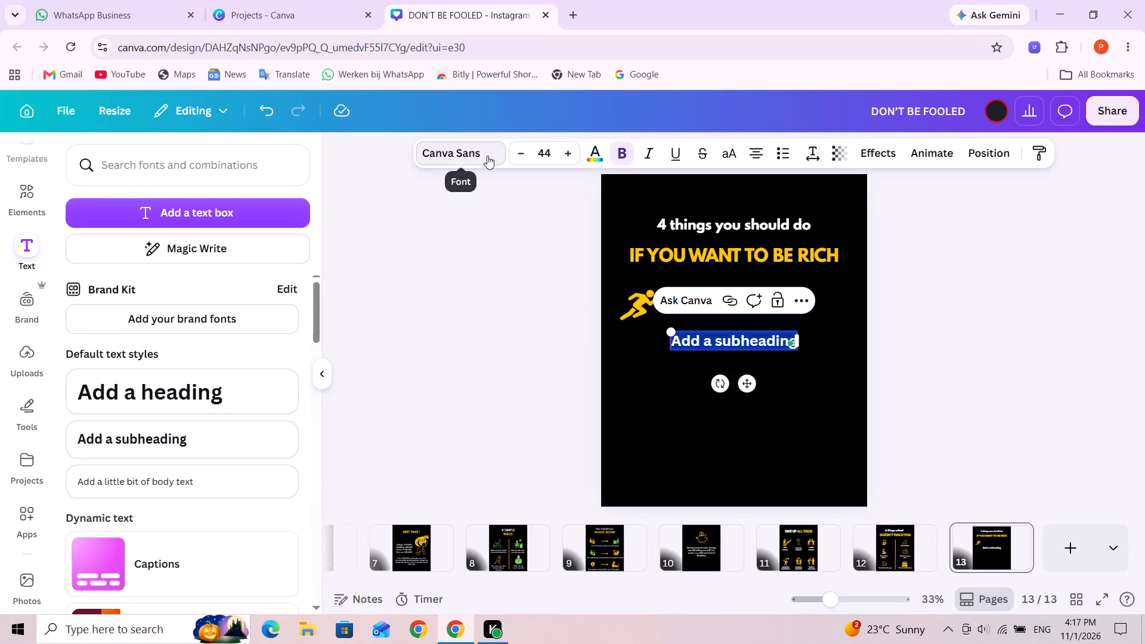
left_click(174, 357)
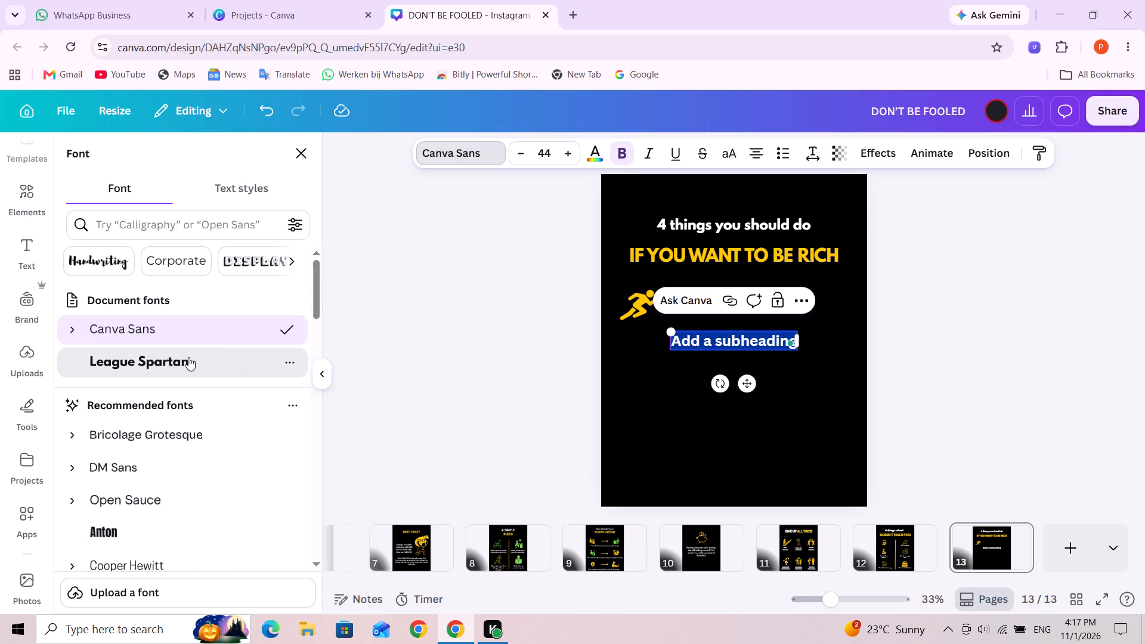
left_click(544, 153)
type("40")
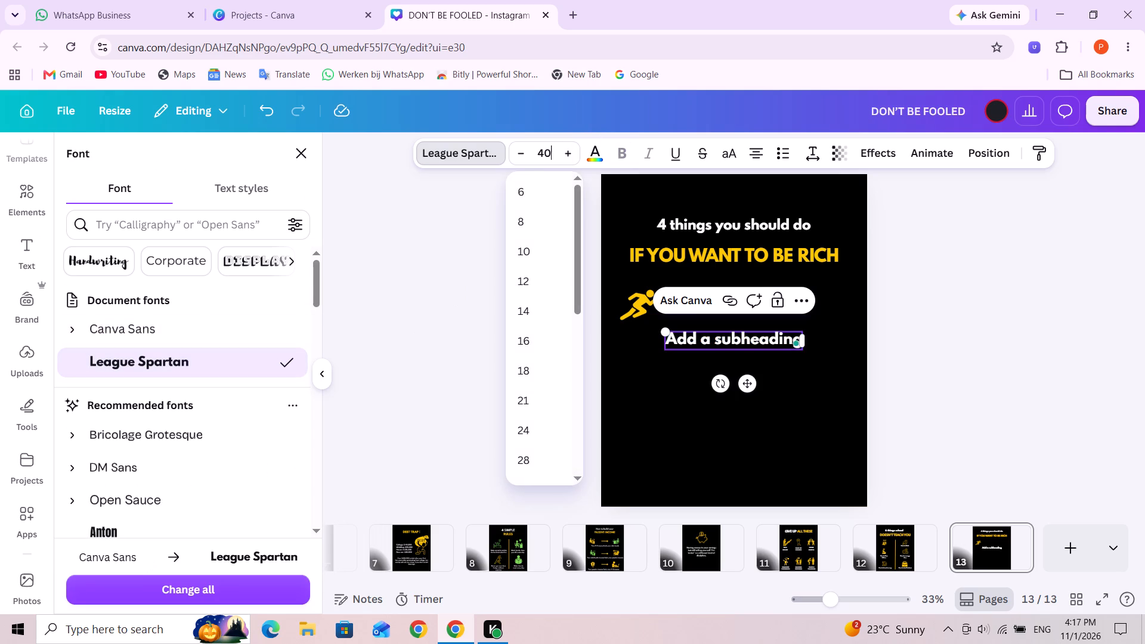
key("Return")
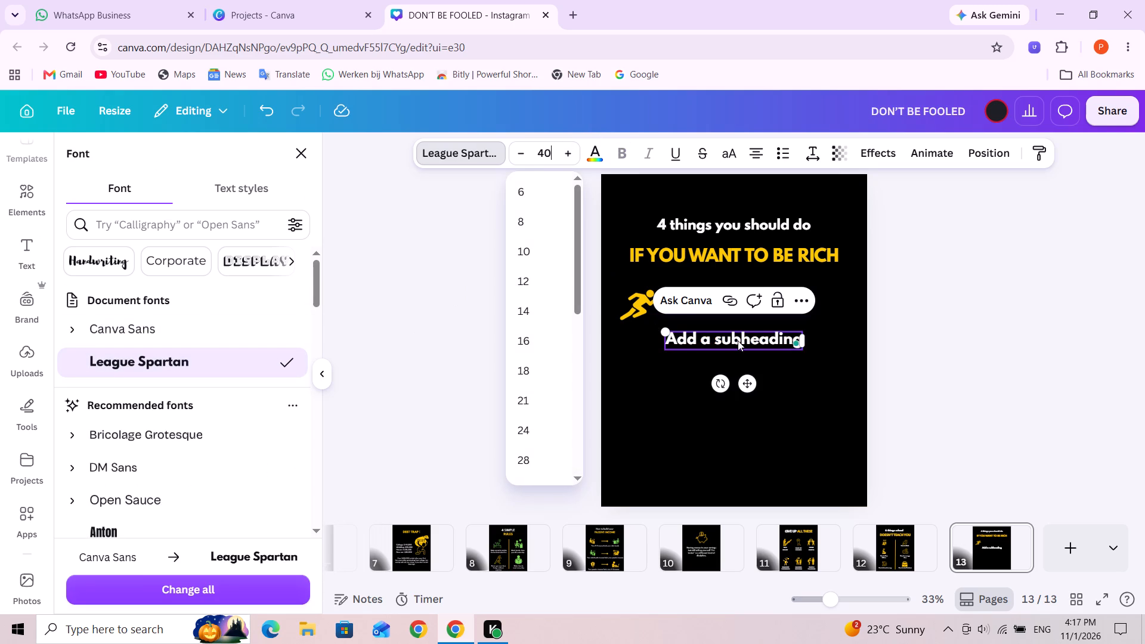
Replace the subheading with "Move away from friends and families" and, on a second line, "they are distraction.", correcting the spelling of "friends".
triple_click(737, 340)
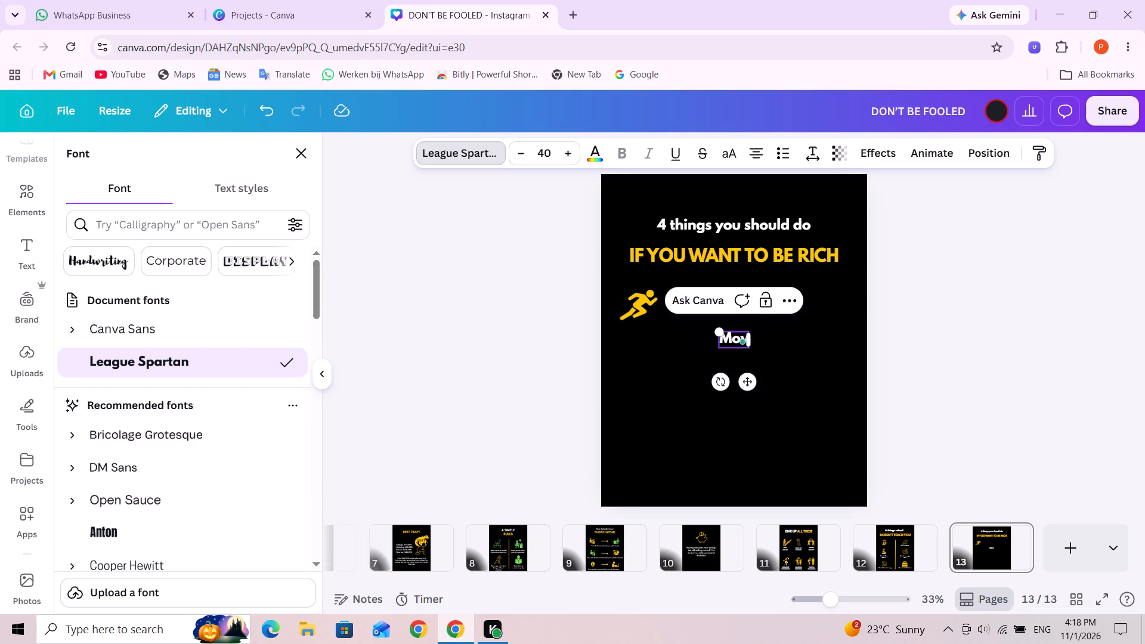
key("space")
type("away from")
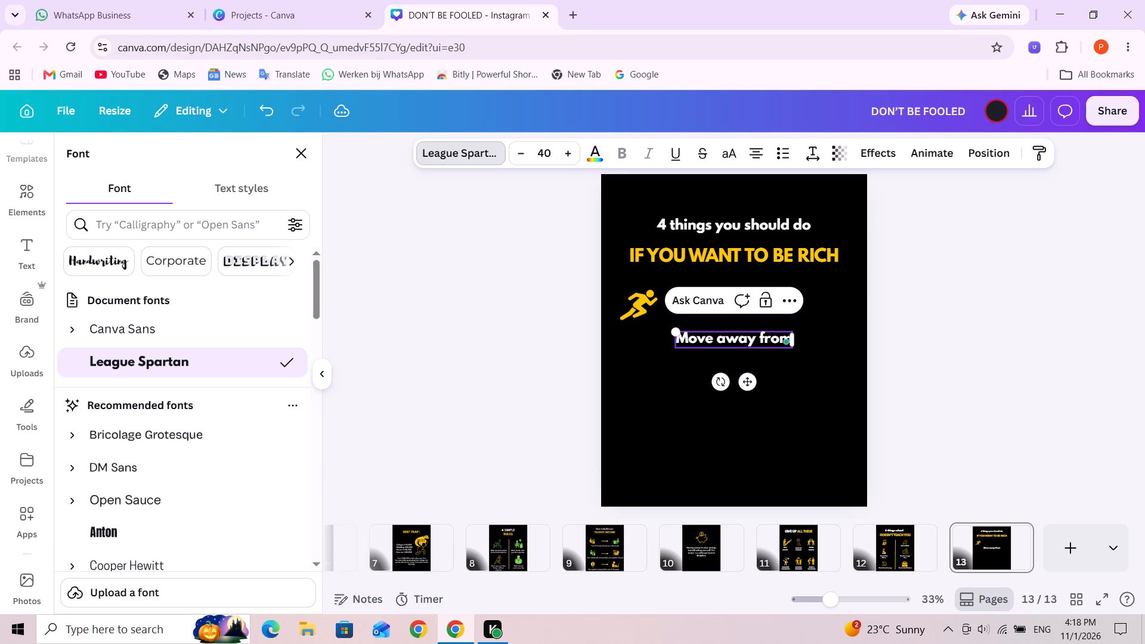
key("space")
type("friedns and families")
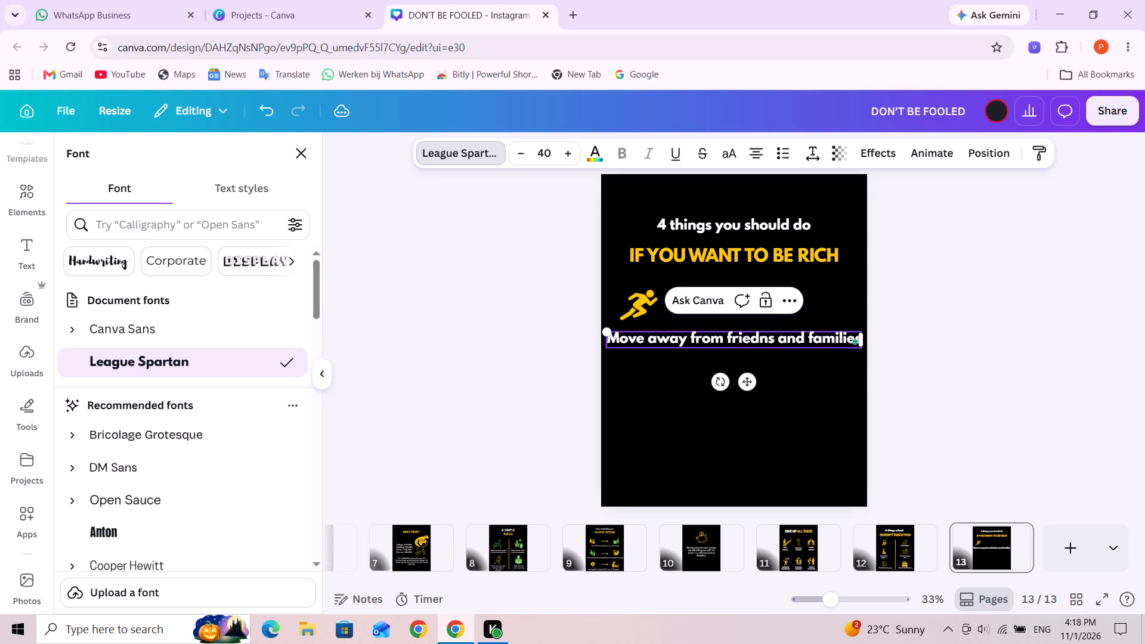
key("Return")
type("they")
key("space")
type("are distraction.")
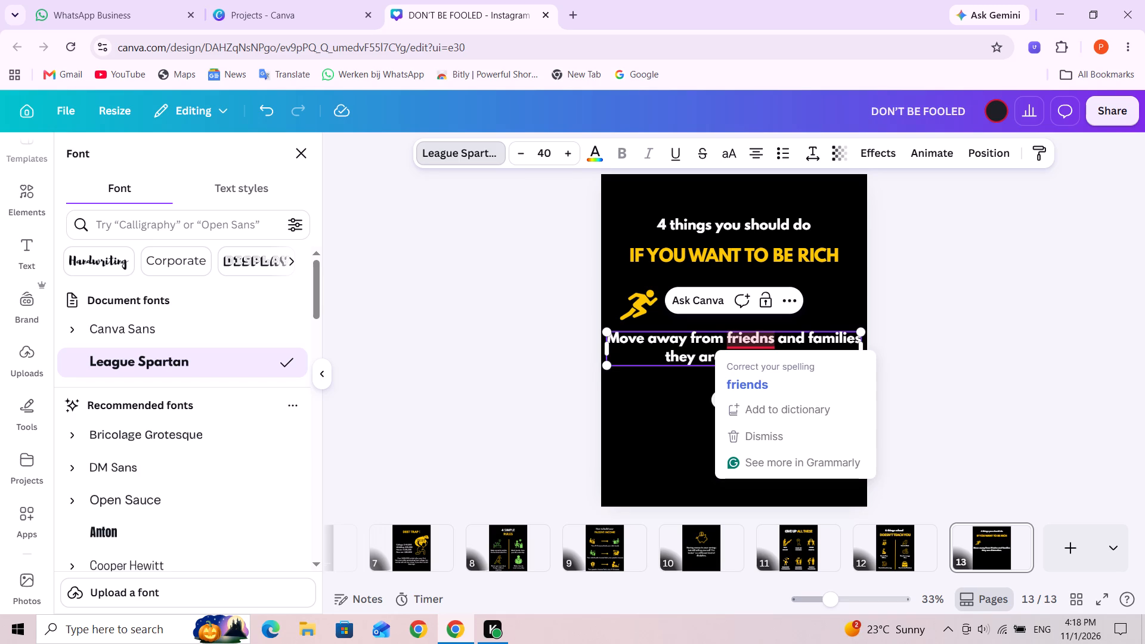
left_click(759, 387)
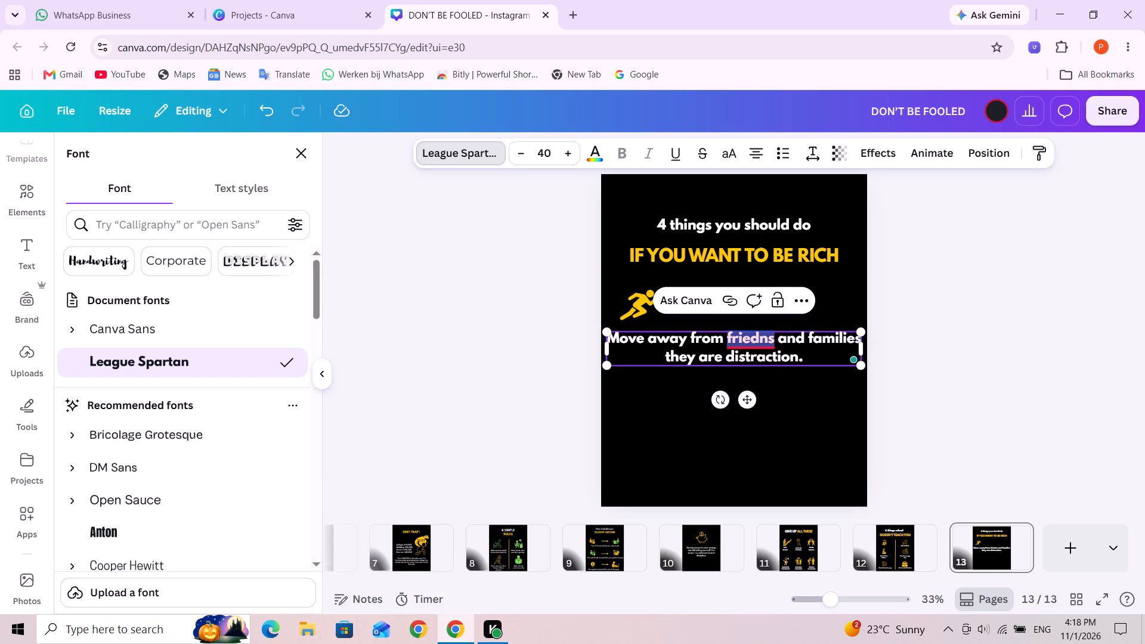
Set the font size of the whole "Move away from friends and families" text to 30.
triple_click(635, 342)
left_click(635, 342)
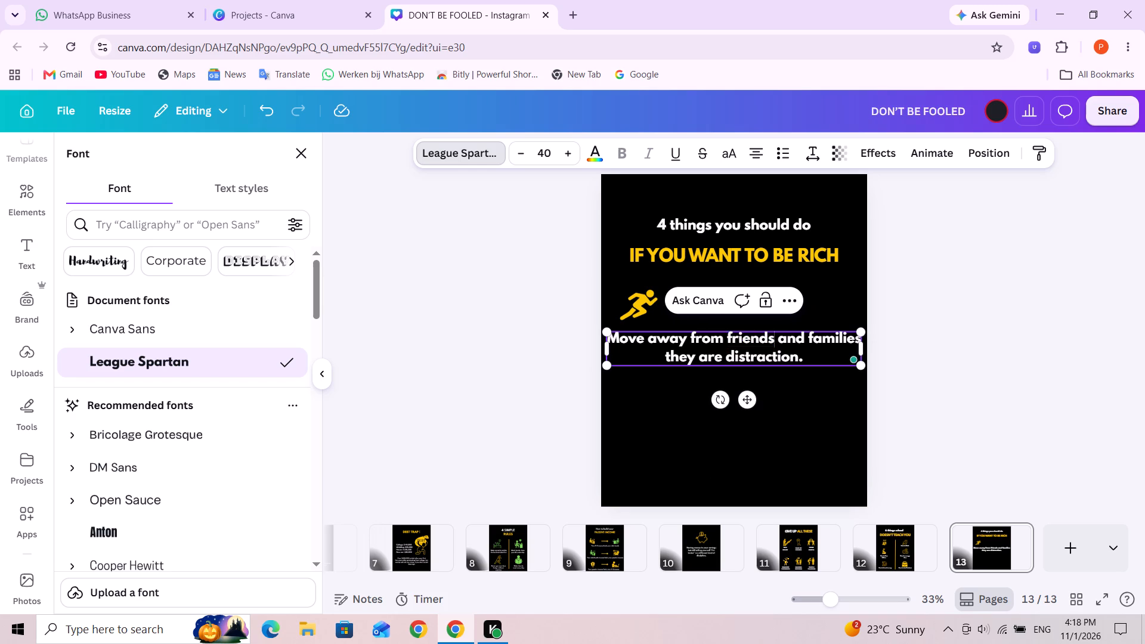
triple_click(635, 342)
left_click(635, 342)
key("ctrl+a")
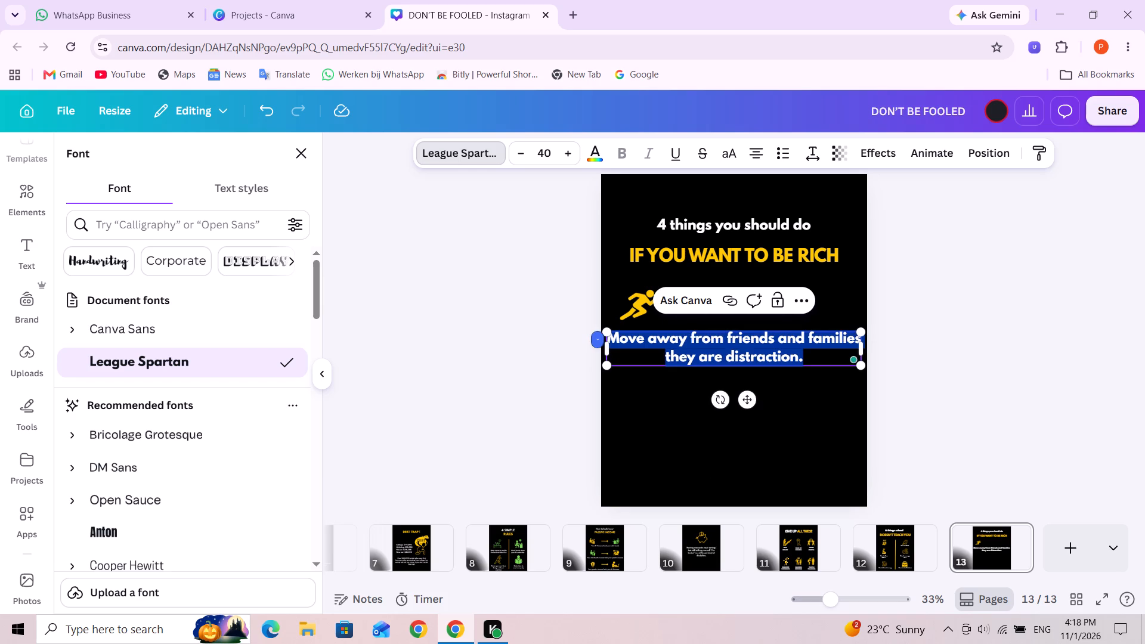
left_click(545, 159)
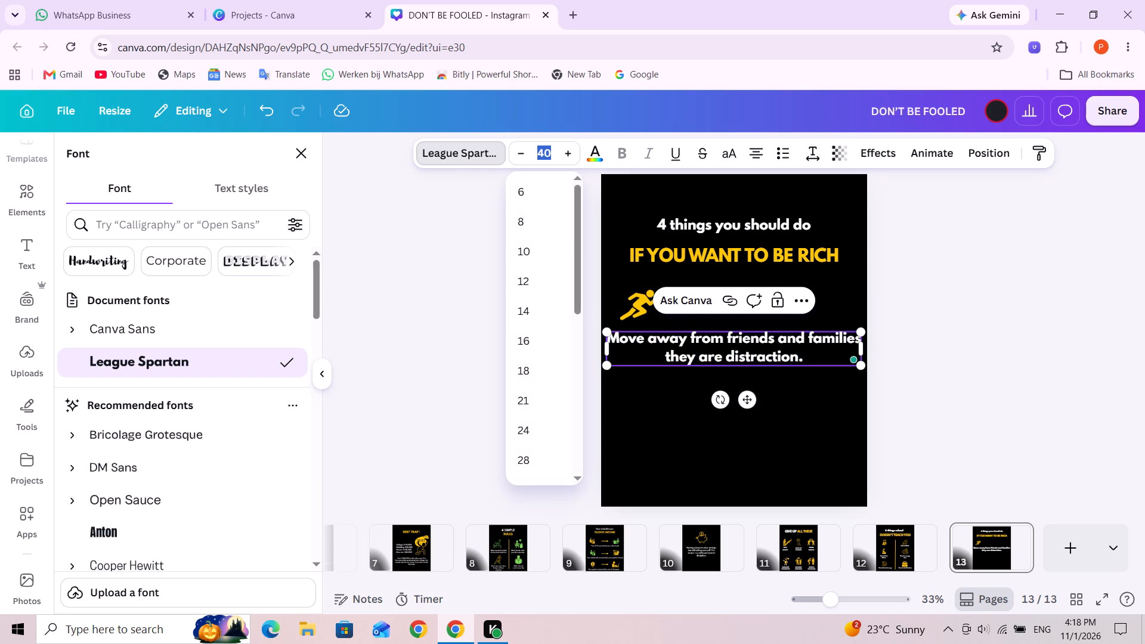
key("3")
key("0")
key("Return")
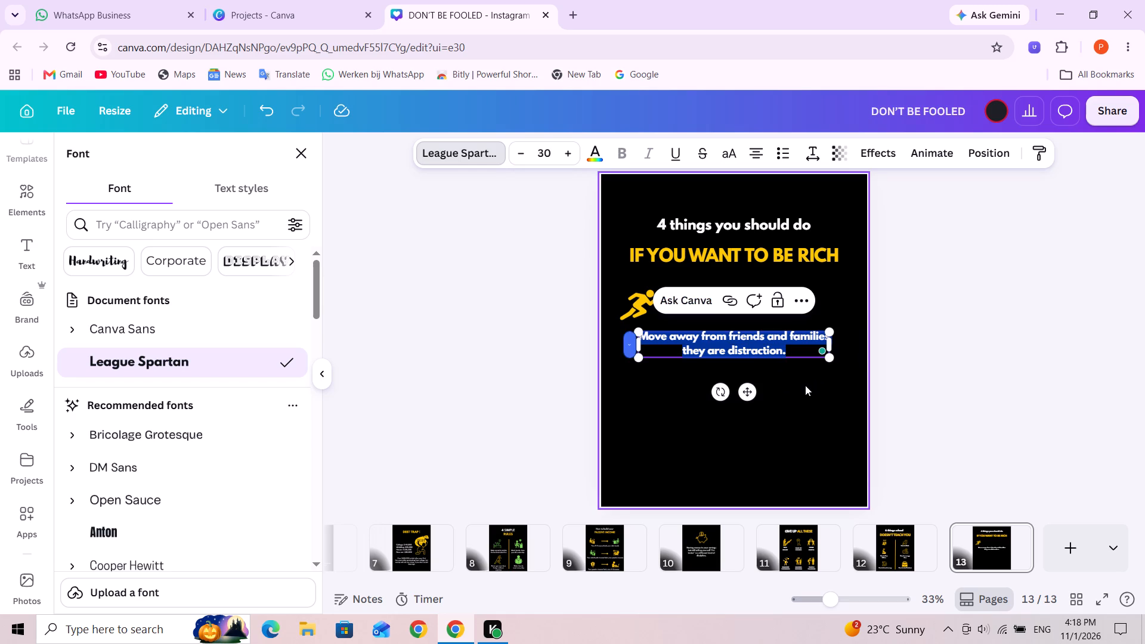
Left-align the two-line "Move away from friends and families" text.
triple_click(717, 352)
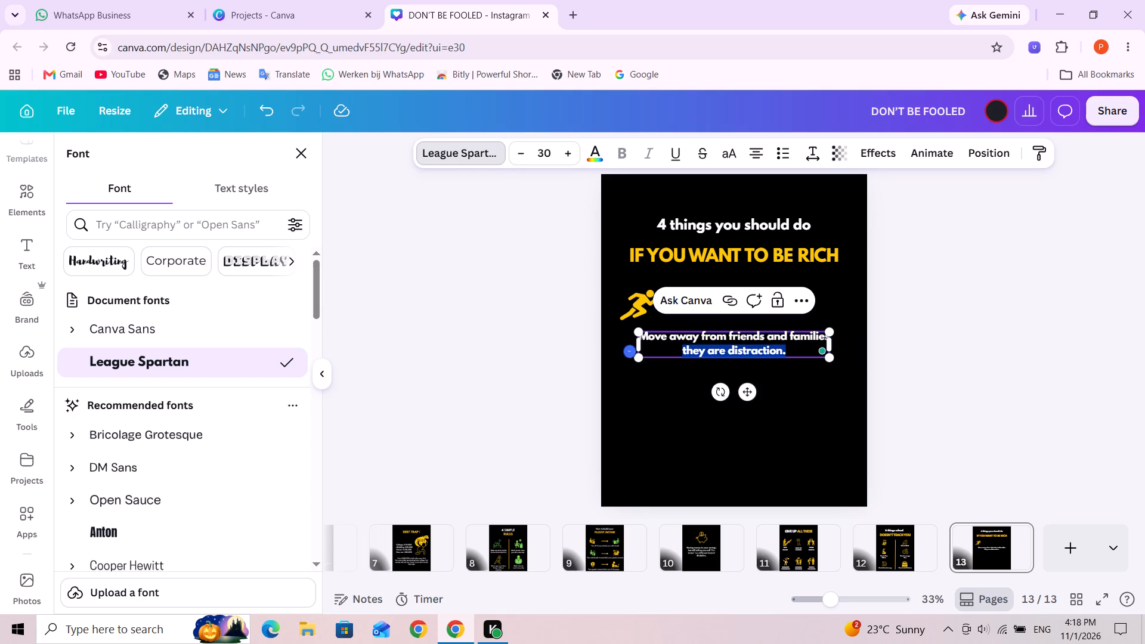
left_click(762, 155)
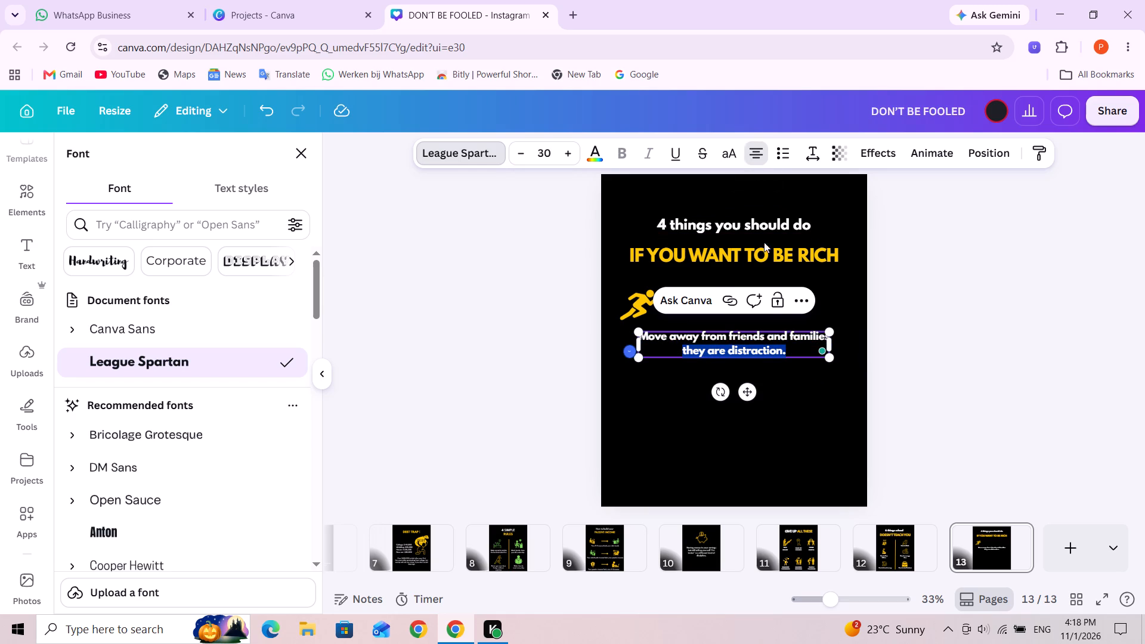
left_click(800, 395)
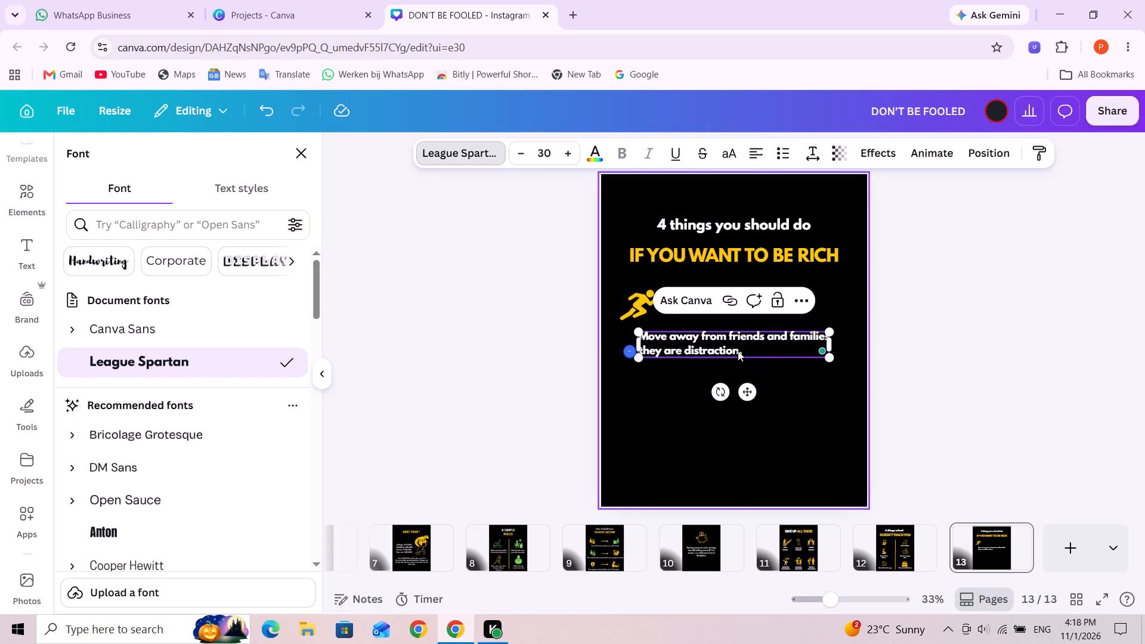
left_click(768, 391)
Place the two-line text beside the runner icon, shifting the icon toward the page's left edge and closing the gap between them.
left_click_drag(747, 346, 784, 310)
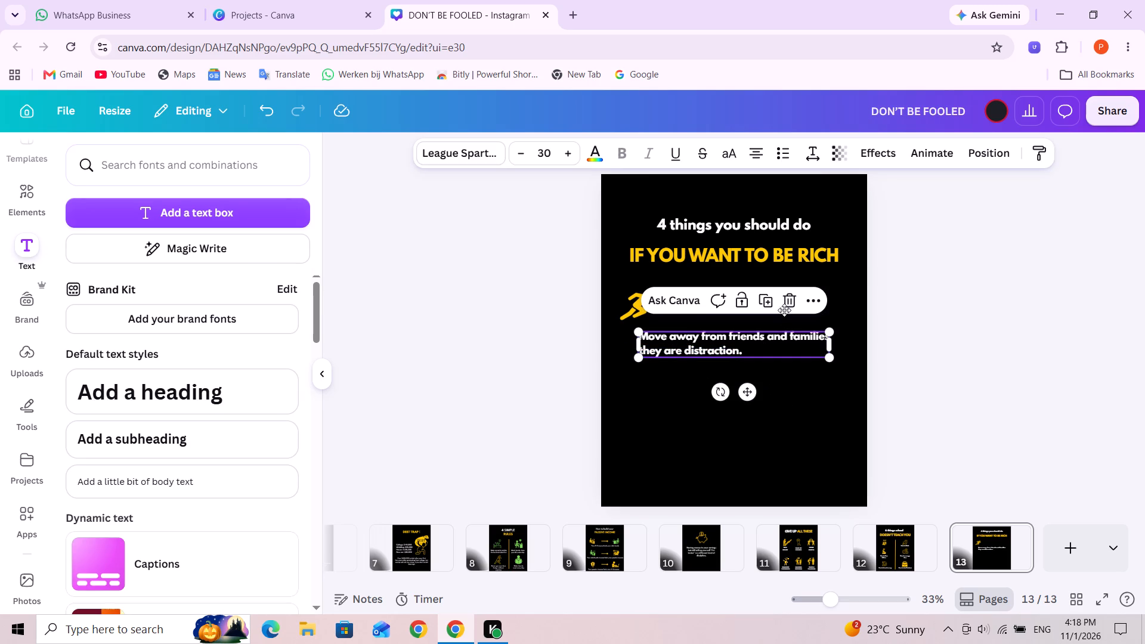
left_click_drag(784, 310, 775, 308)
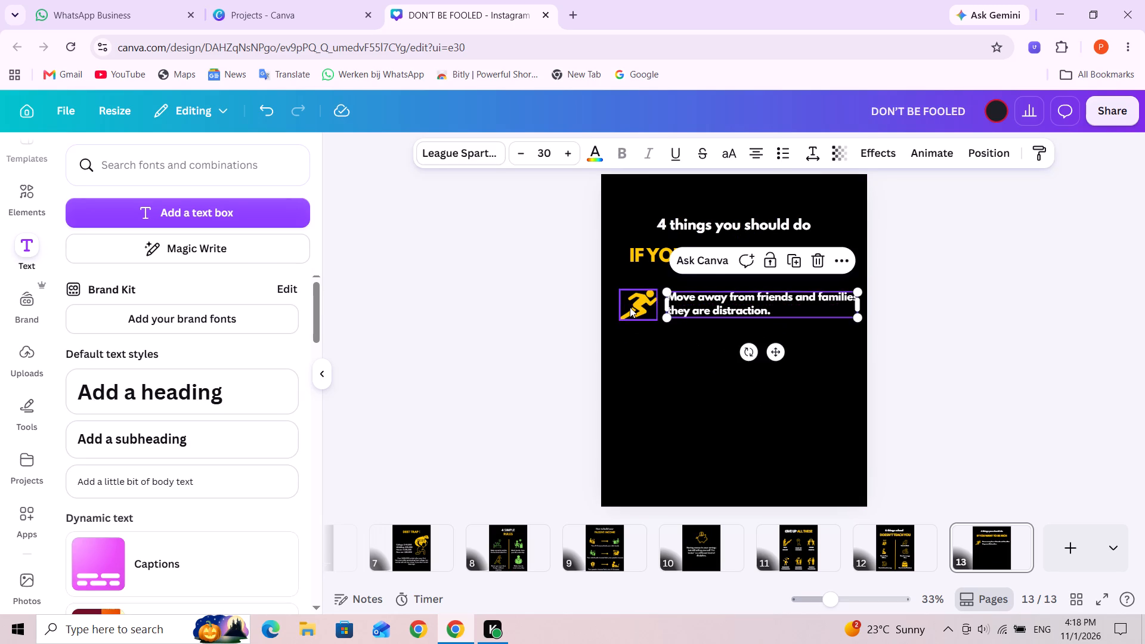
left_click_drag(630, 307, 623, 307)
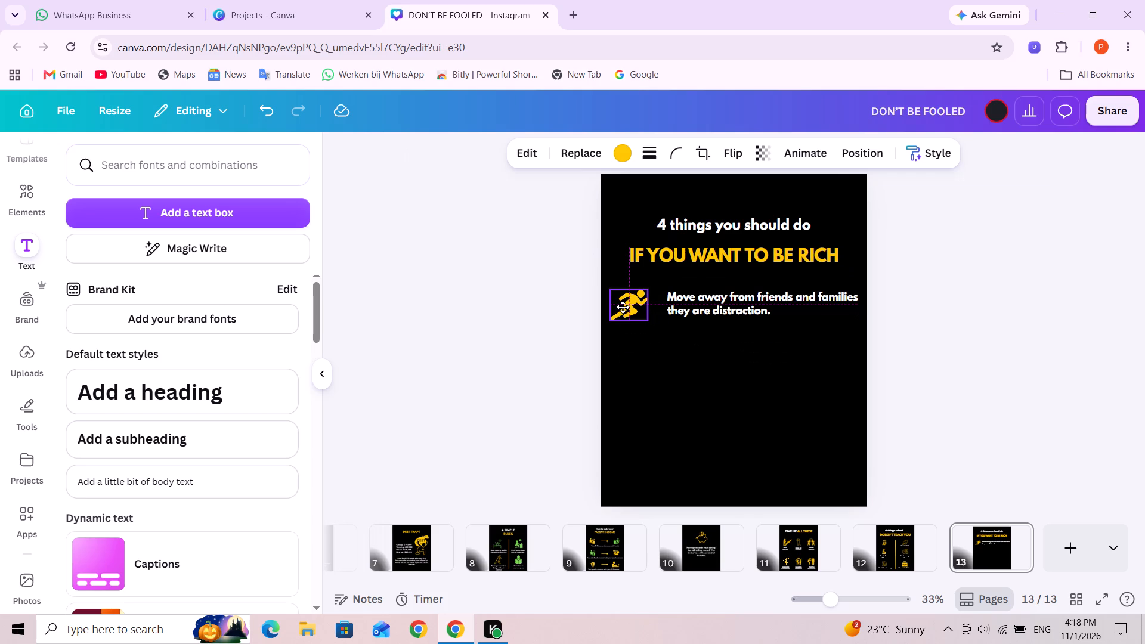
left_click_drag(623, 307, 623, 307)
left_click(728, 302)
left_click(741, 361)
left_click_drag(743, 307, 728, 308)
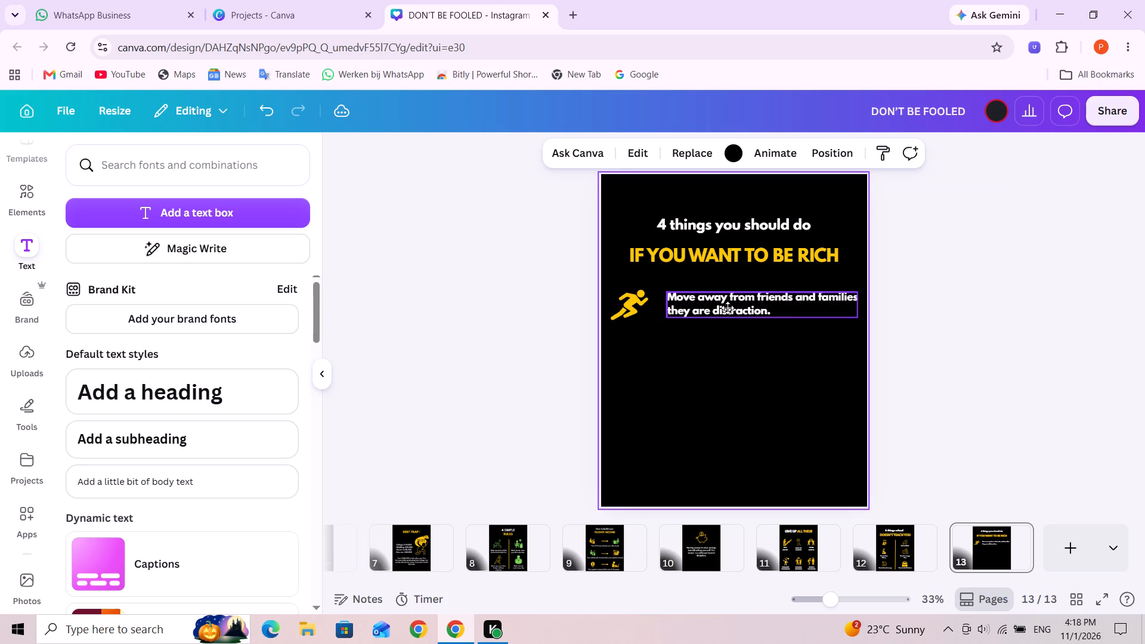
left_click_drag(728, 308, 730, 308)
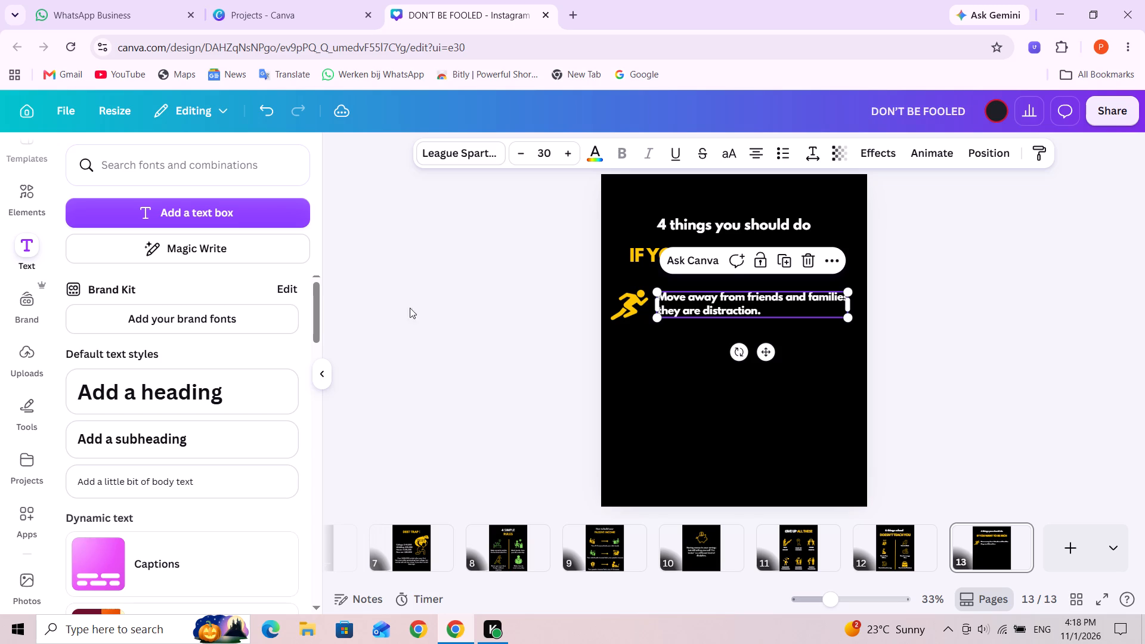
Search the graphics for "give up" and add the black figure holding up a flag to page 13.
left_click(24, 205)
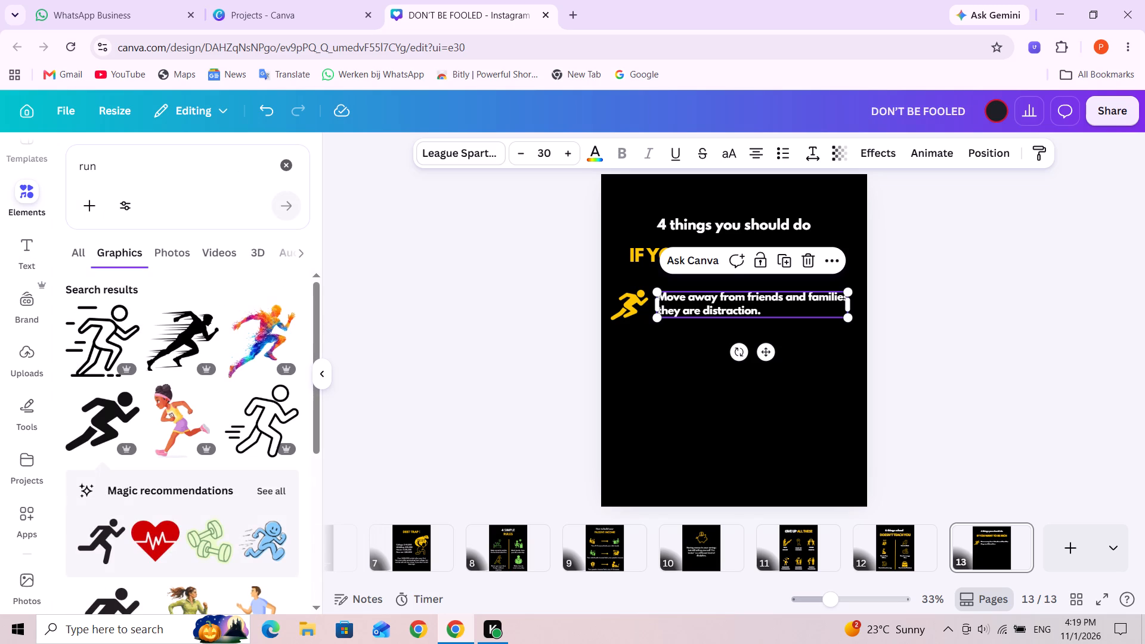
triple_click(137, 184)
triple_click(135, 174)
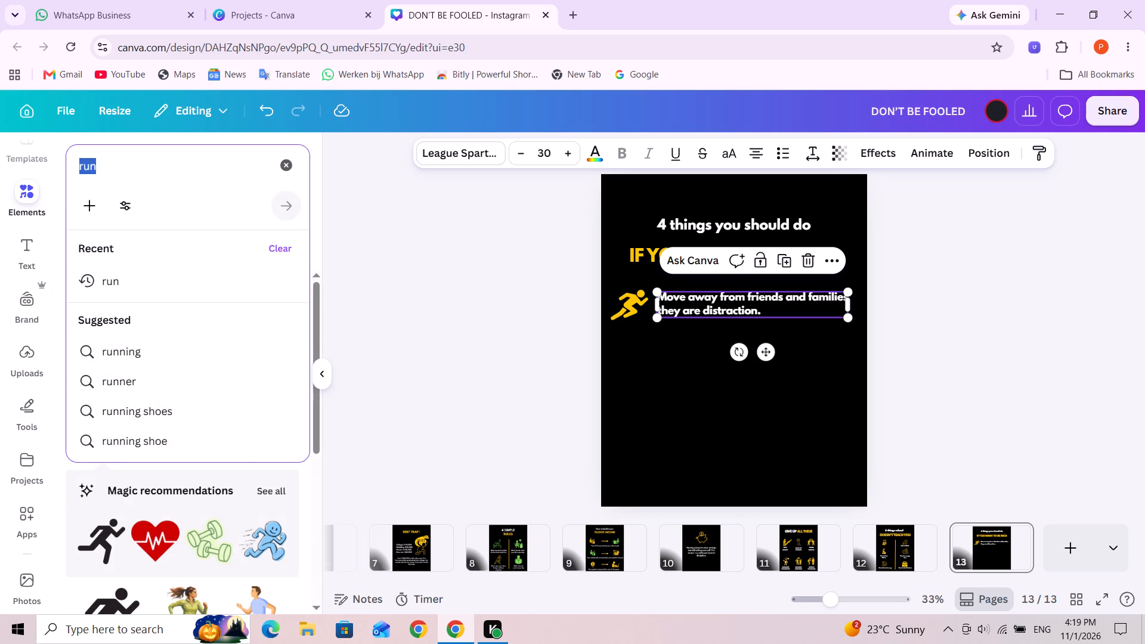
type("give uo\\p")
key("BackSpace")
key("BackSpace")
key("BackSpace")
key("p")
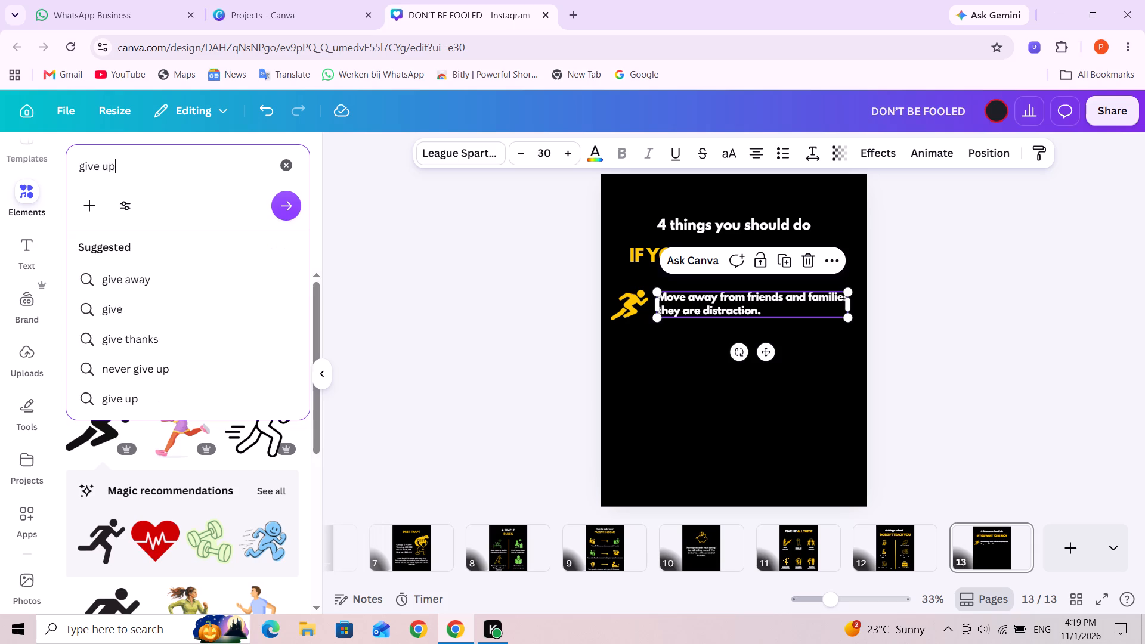
key("Return")
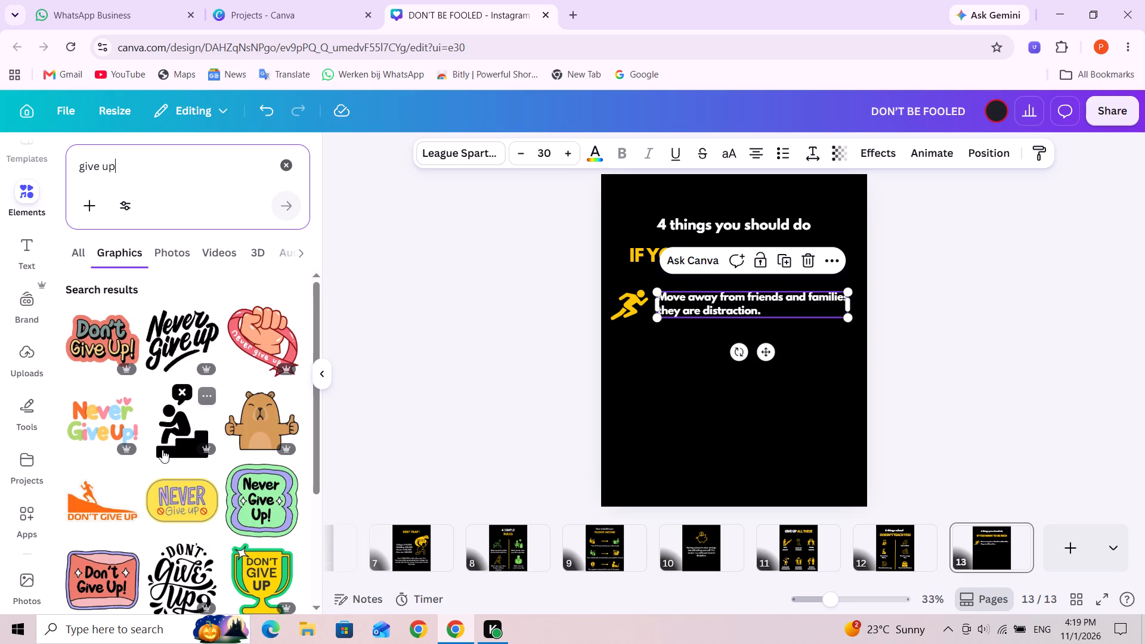
scroll(162, 453, "down", 3)
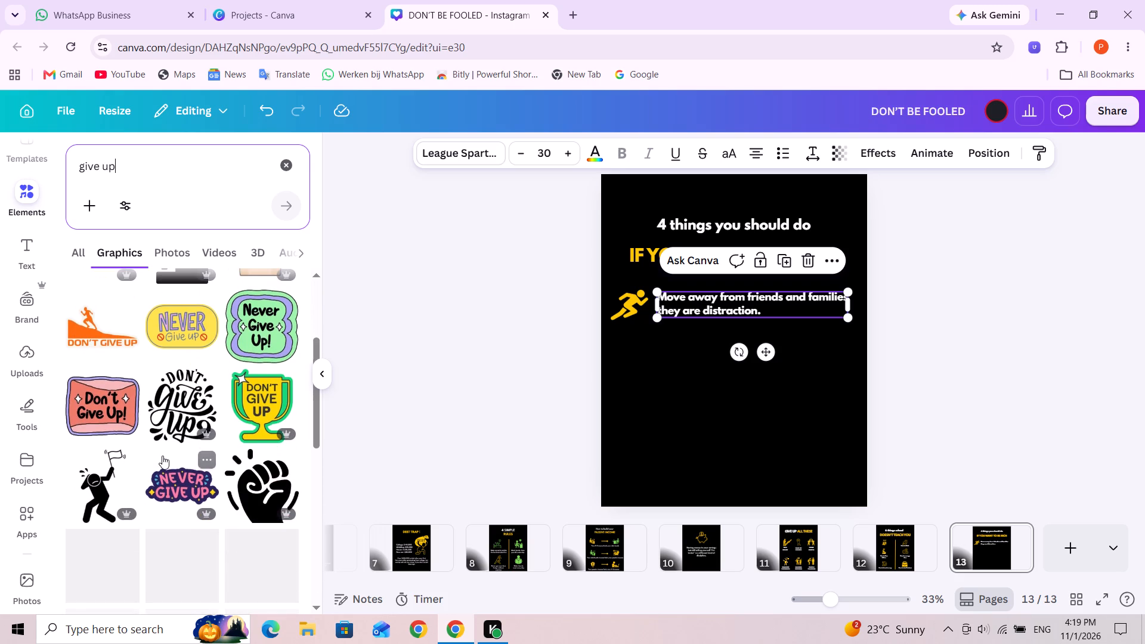
left_click(101, 493)
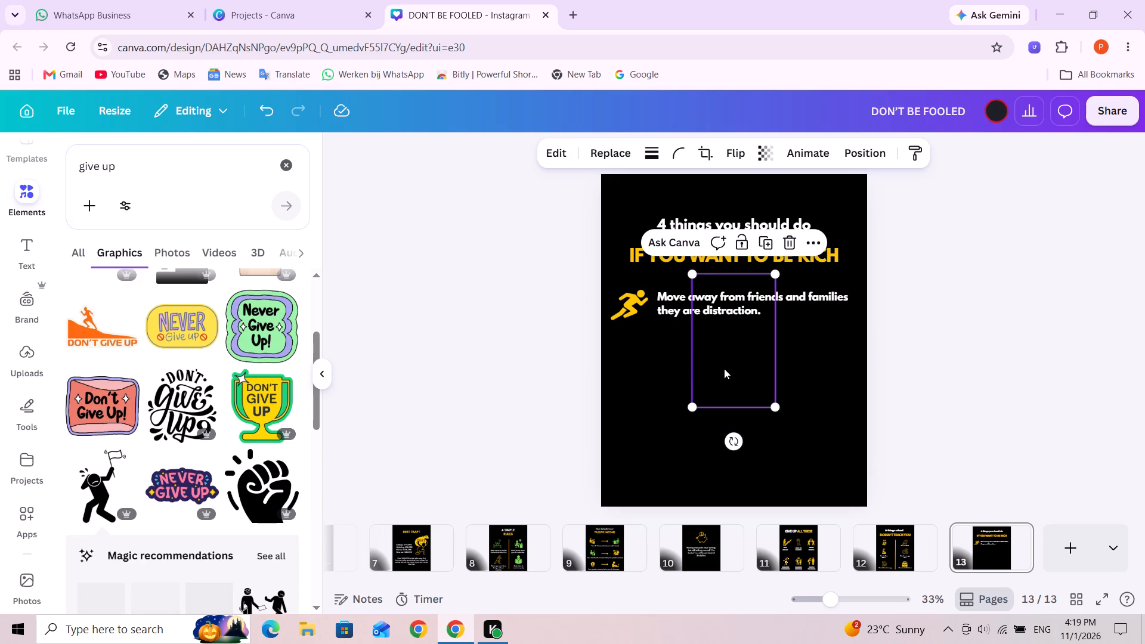
Shrink the flag figure to about the runner icon's height and place it directly below the runner.
left_click_drag(724, 369, 673, 392)
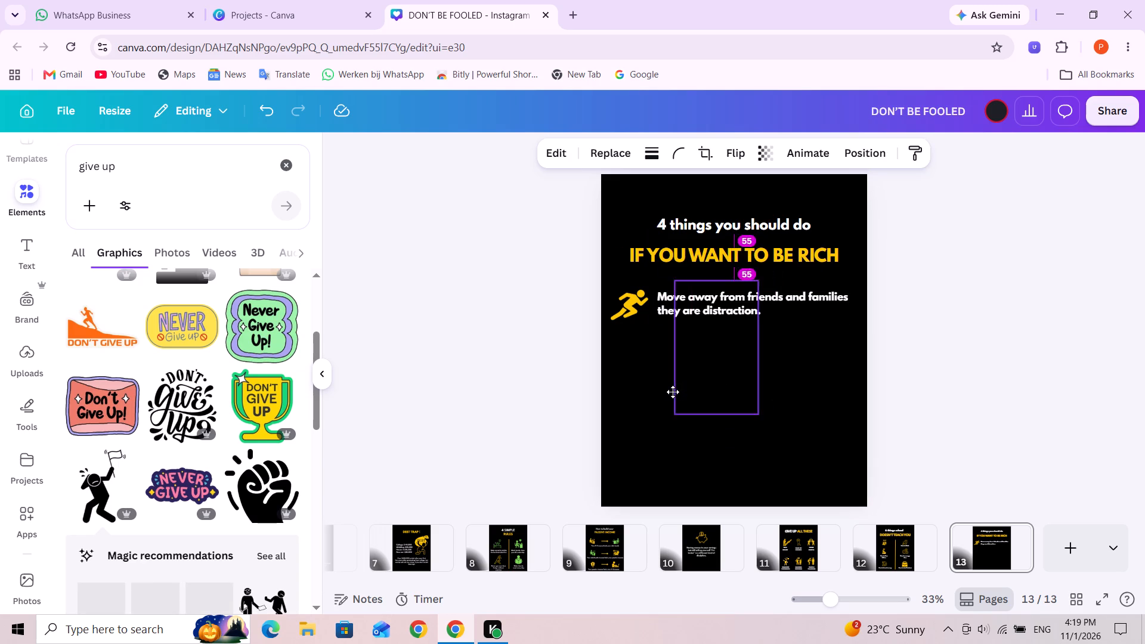
left_click_drag(673, 392, 685, 383)
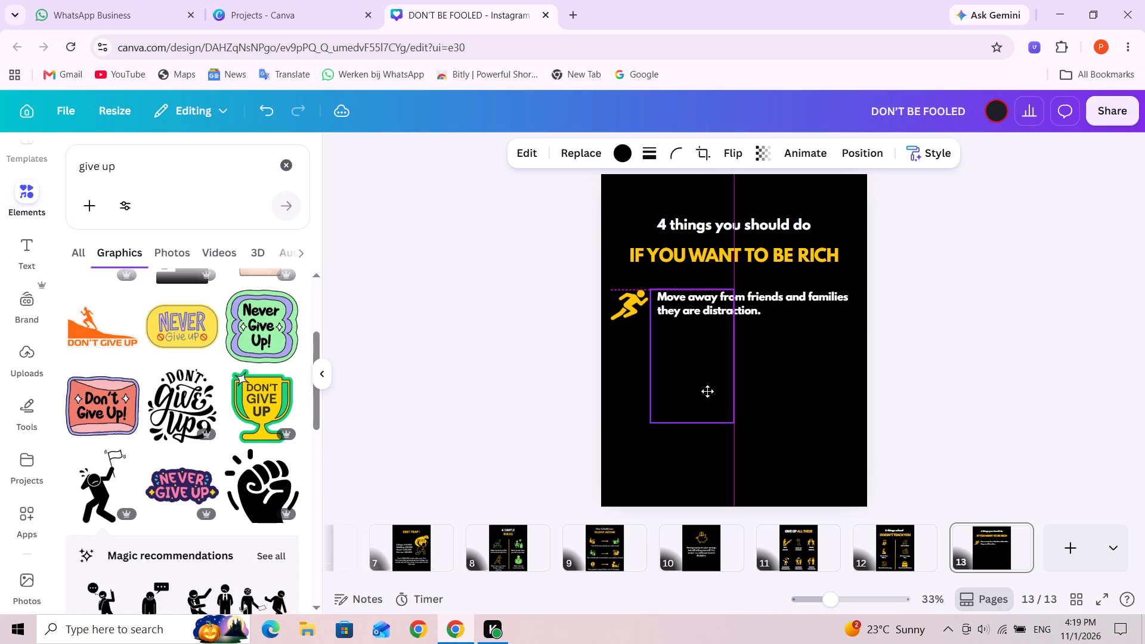
left_click_drag(734, 423, 703, 377)
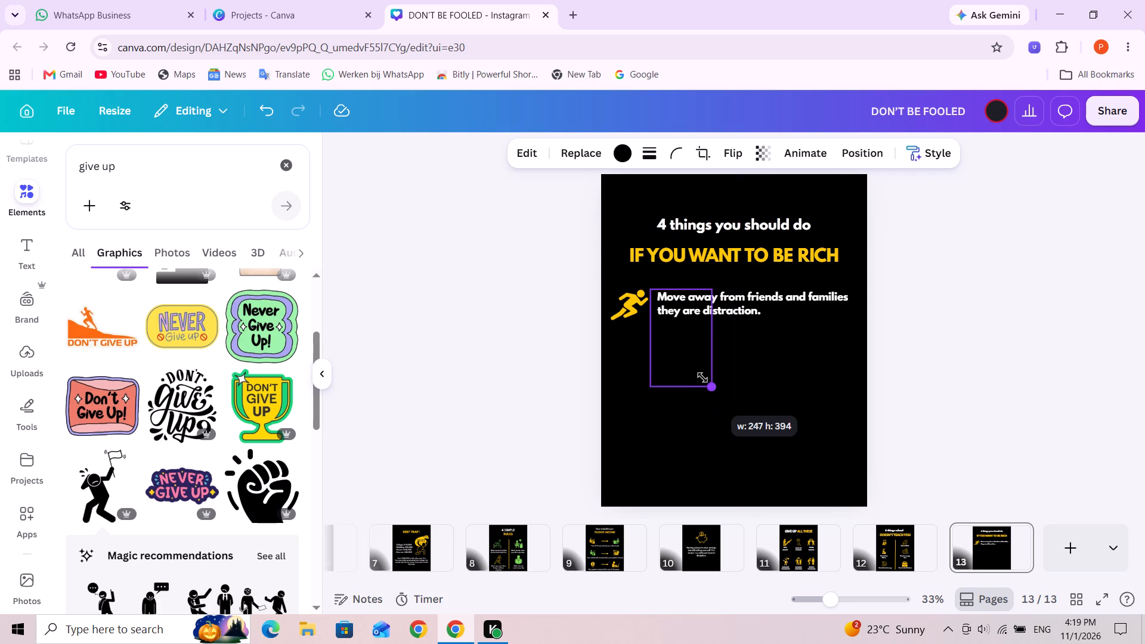
left_click_drag(703, 377, 671, 319)
left_click(714, 399)
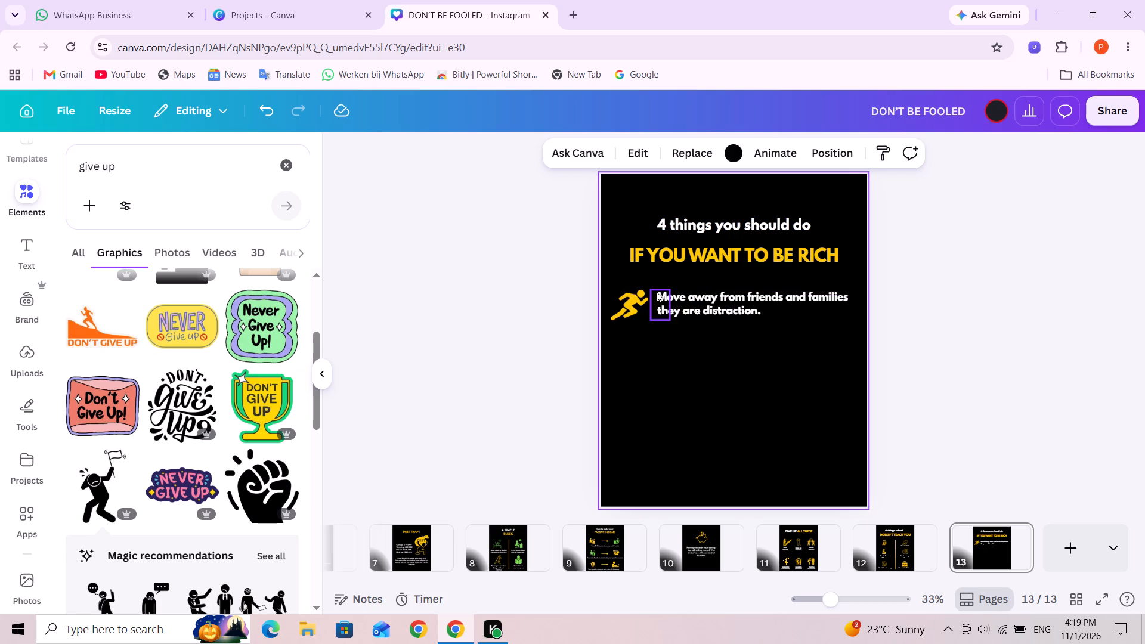
left_click(656, 292)
left_click_drag(656, 302, 645, 345)
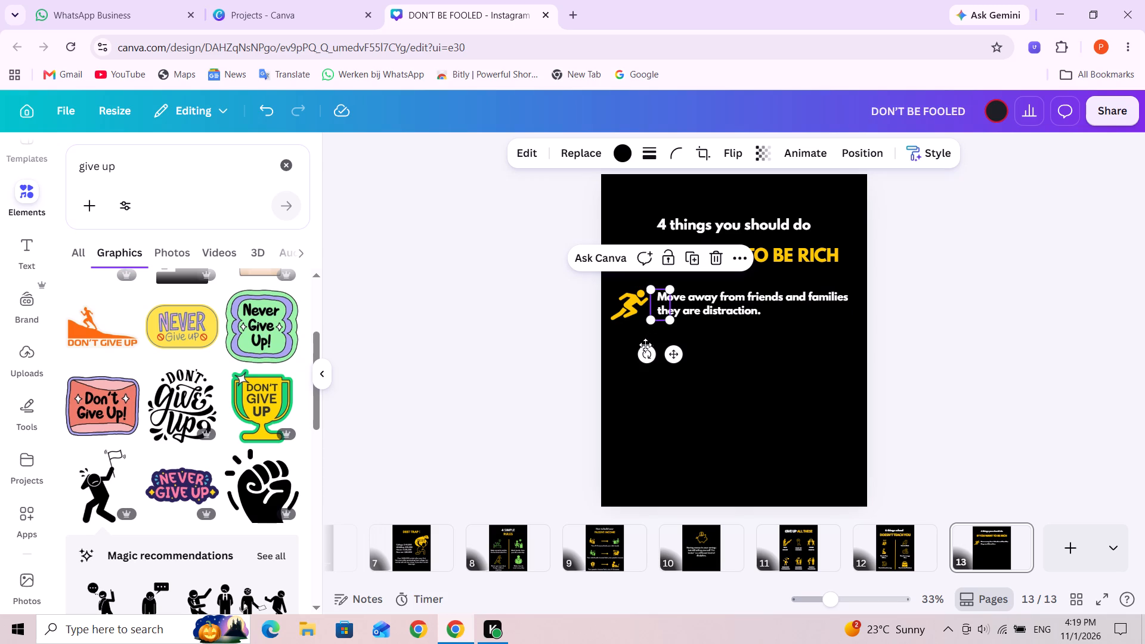
left_click_drag(645, 345, 626, 351)
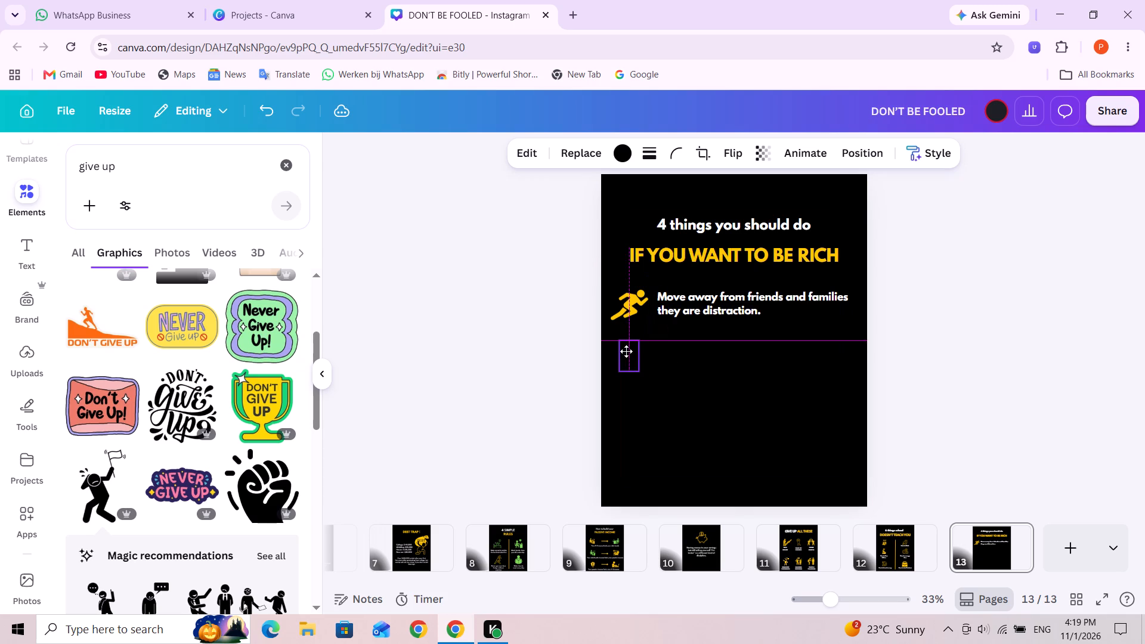
left_click_drag(626, 351, 622, 345)
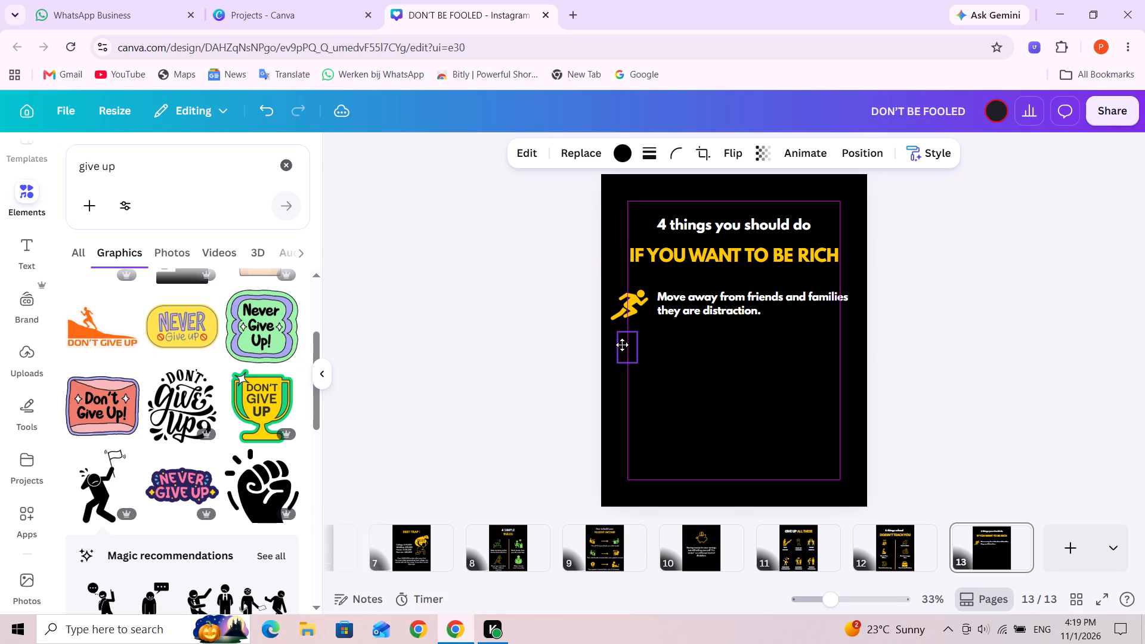
left_click_drag(622, 345, 625, 349)
Recolour the flag figure from black to the design's golden yellow.
left_click(623, 154)
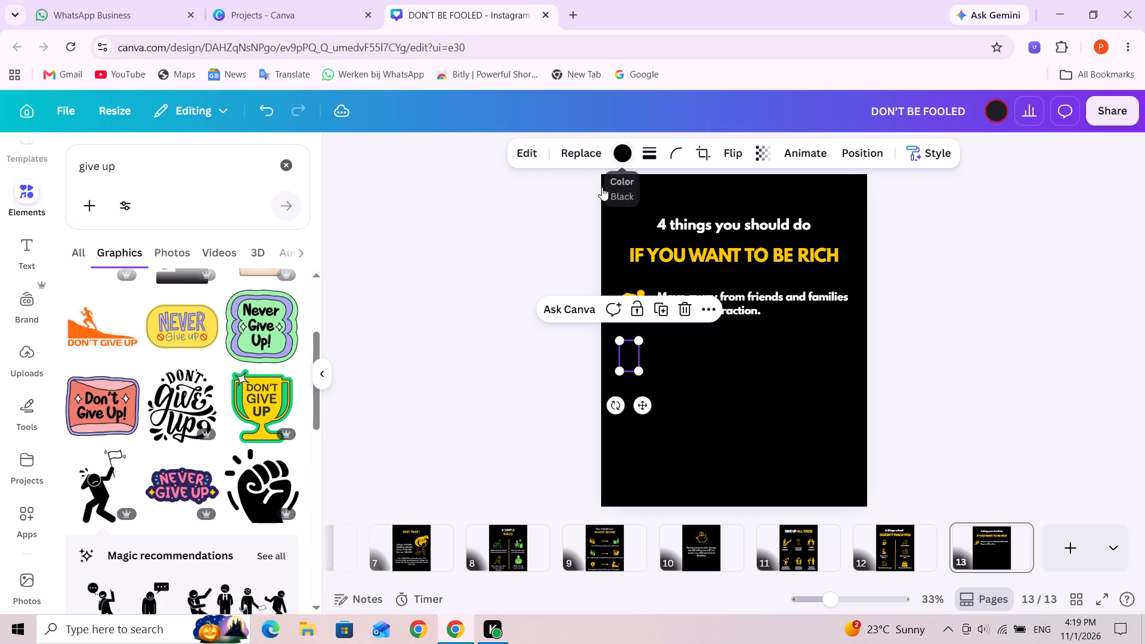
left_click(144, 264)
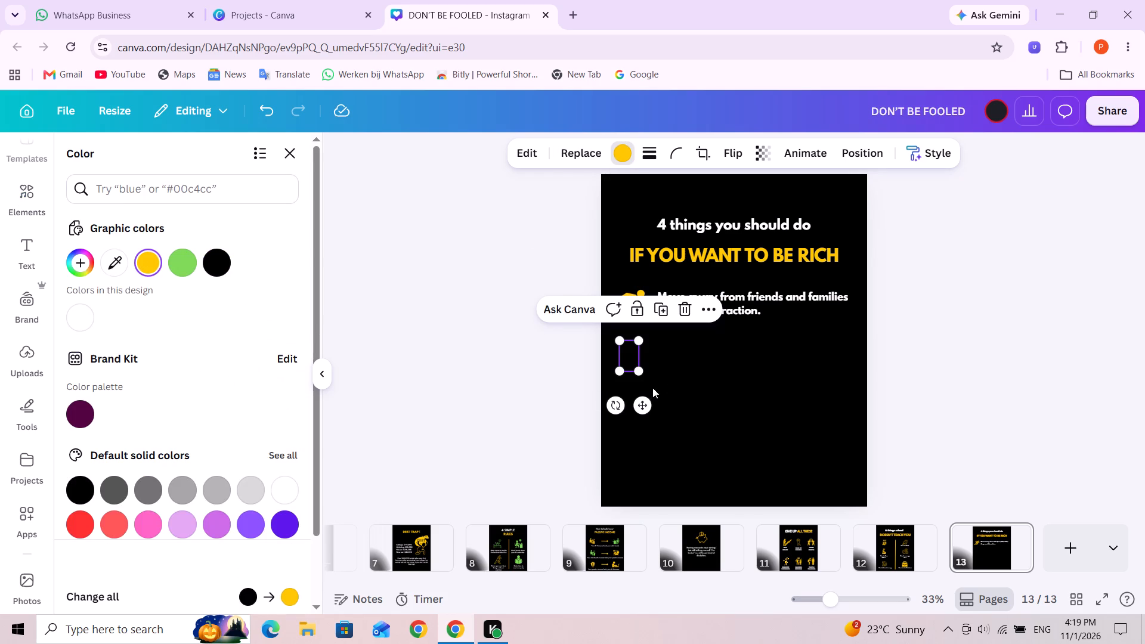
left_click(701, 366)
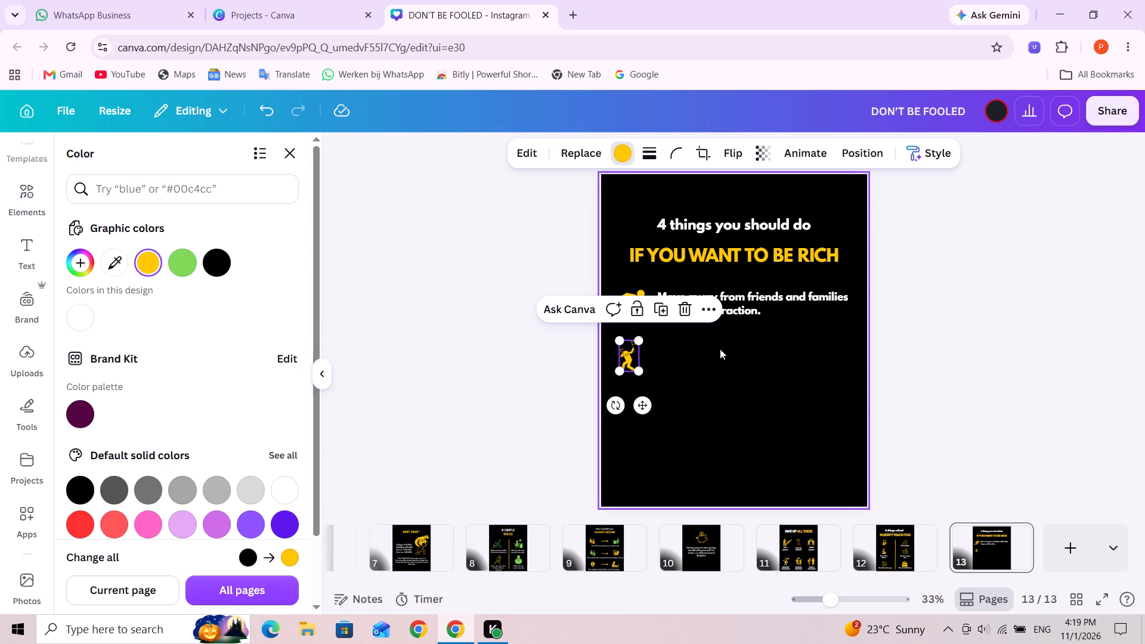
Duplicate the "Move away from friends and families" text and place the copy beside the flag figure, aligned with the original.
left_click(753, 308)
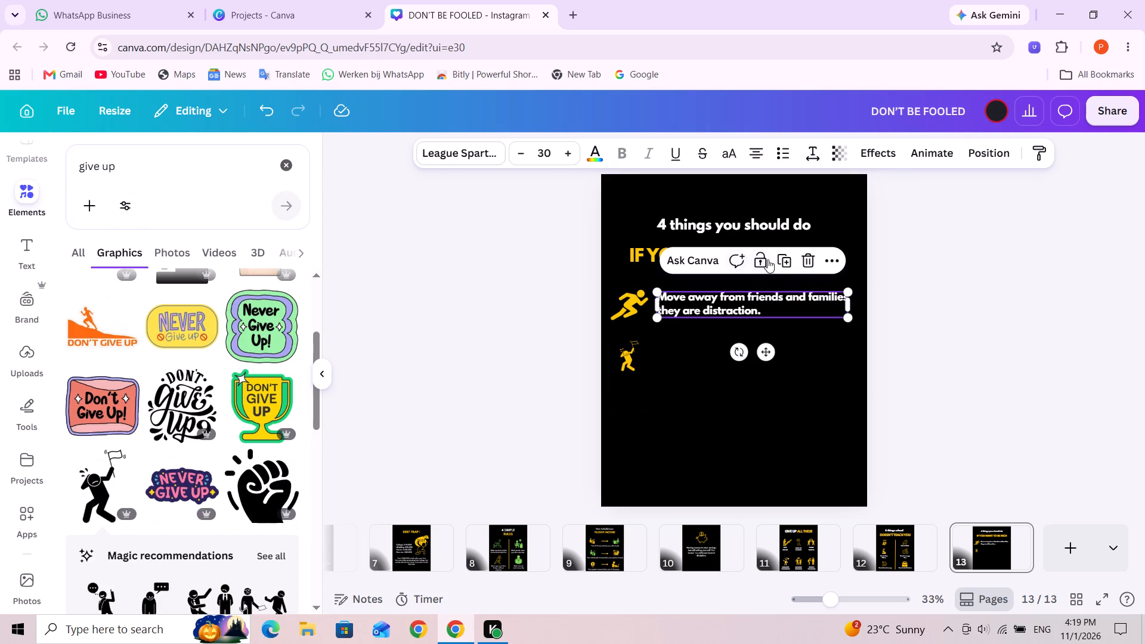
left_click(783, 262)
left_click_drag(757, 311, 753, 364)
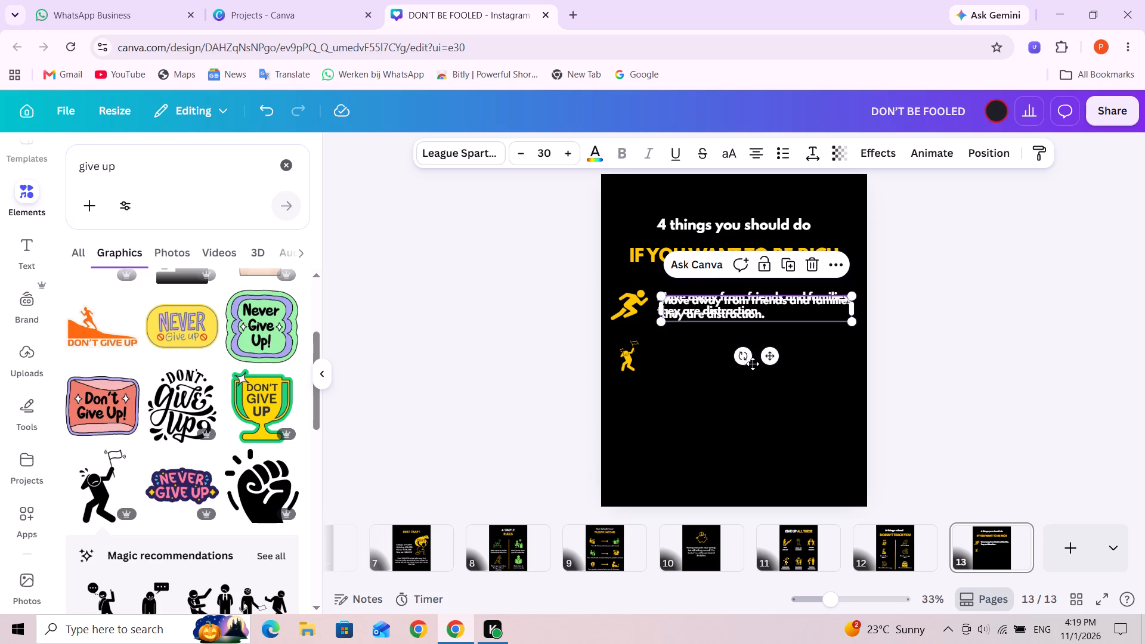
left_click_drag(753, 364, 754, 359)
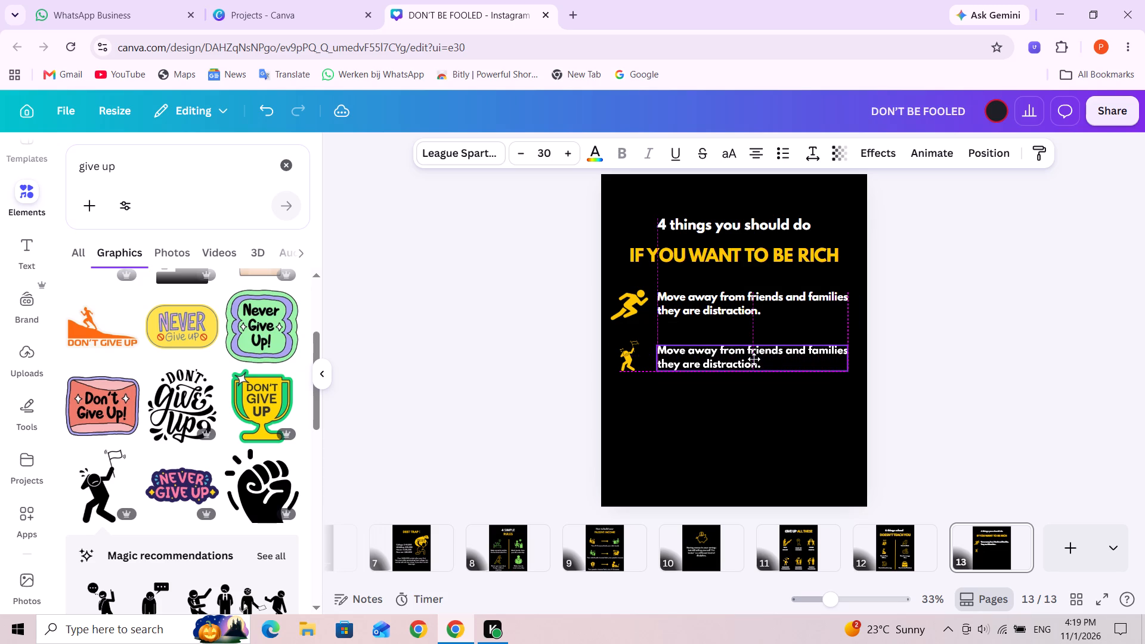
left_click_drag(754, 359, 753, 358)
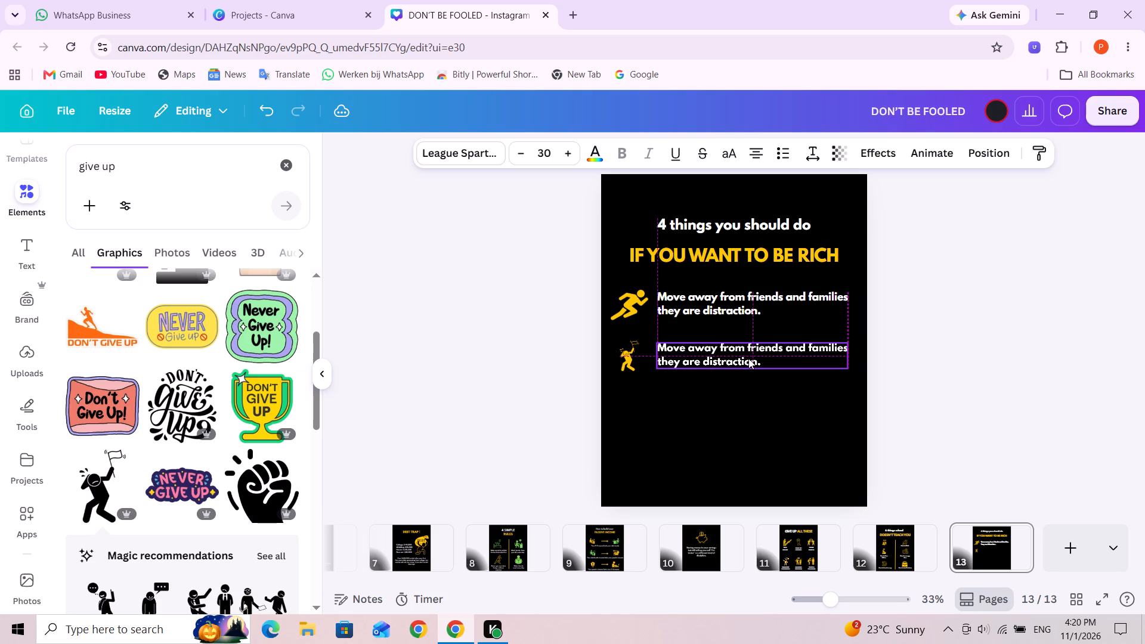
Replace the copied text with "Give up on obtaining material" and, on a second line, "things for a while".
triple_click(748, 358)
left_click(748, 358)
key("ctrl+a")
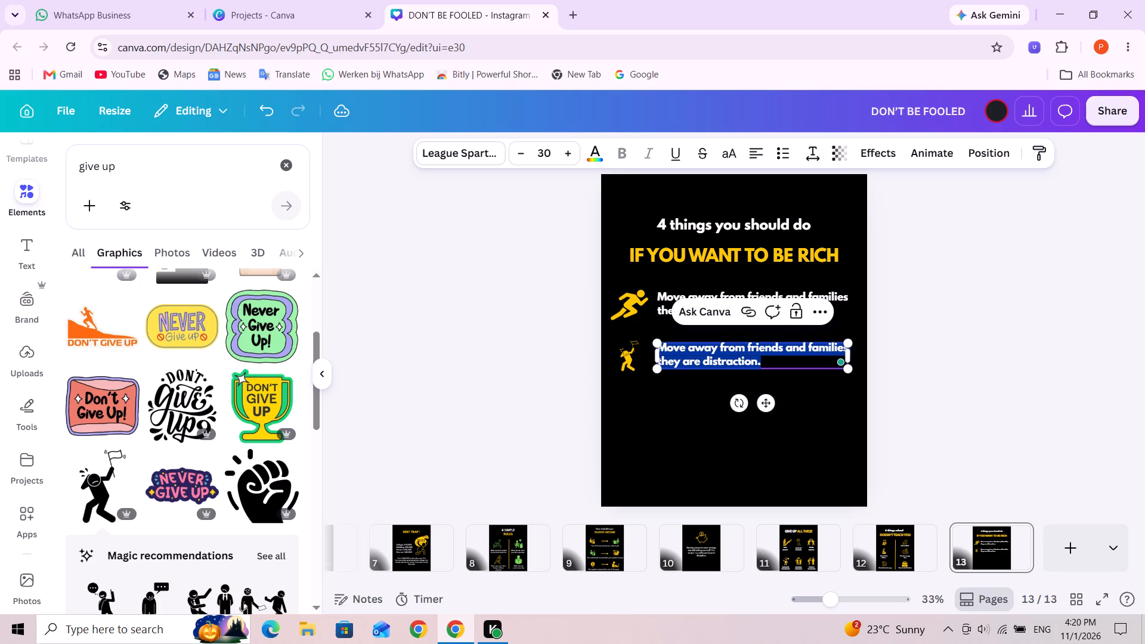
type("ive up")
key("space")
type("on")
key("space")
type("obtaining")
key("space")
type("material")
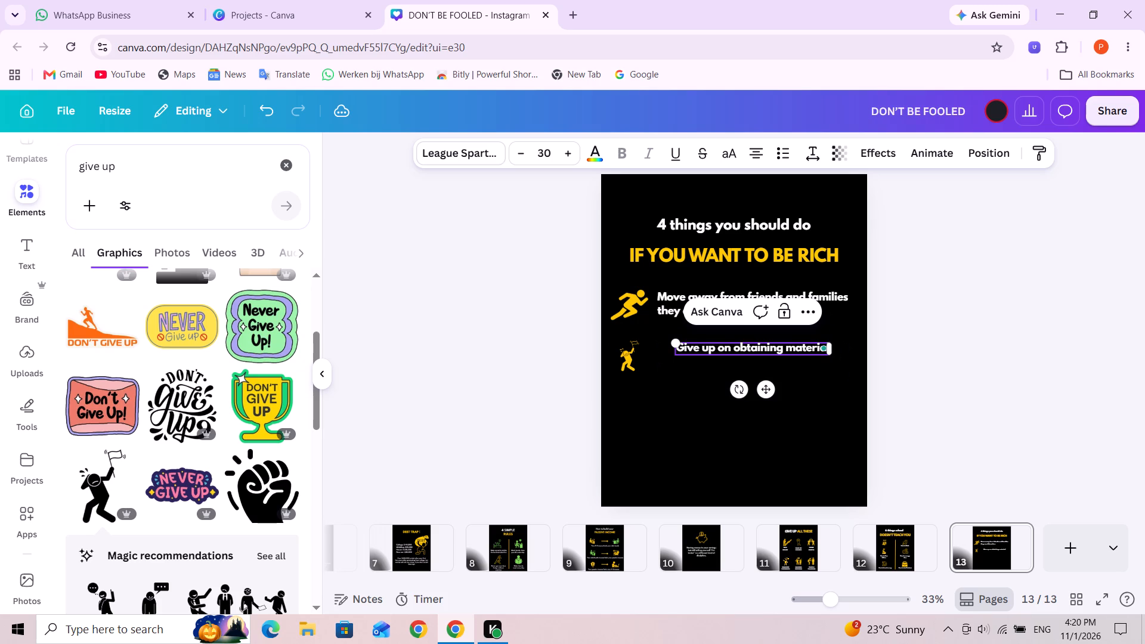
key("Return")
type("things for w")
key("space")
key("BackSpace")
key("BackSpace")
type("a wgi")
key("BackSpace")
key("BackSpace")
type("hie")
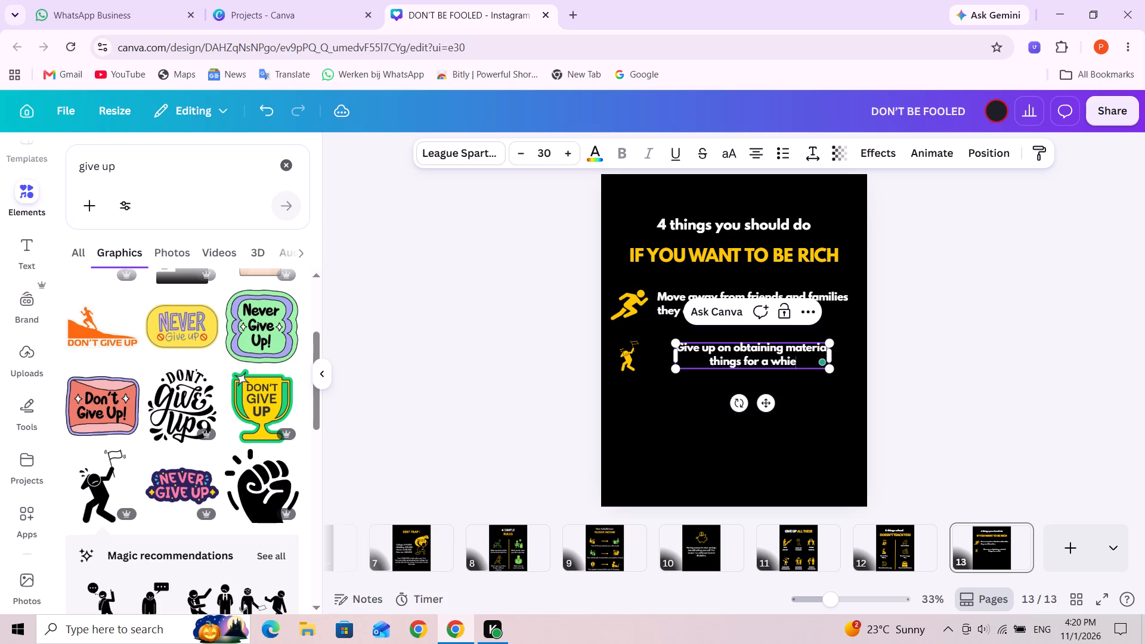
key("BackSpace")
type("ke")
key("BackSpace")
key("BackSpace")
type("ke")
key("BackSpace")
key("BackSpace")
type("le")
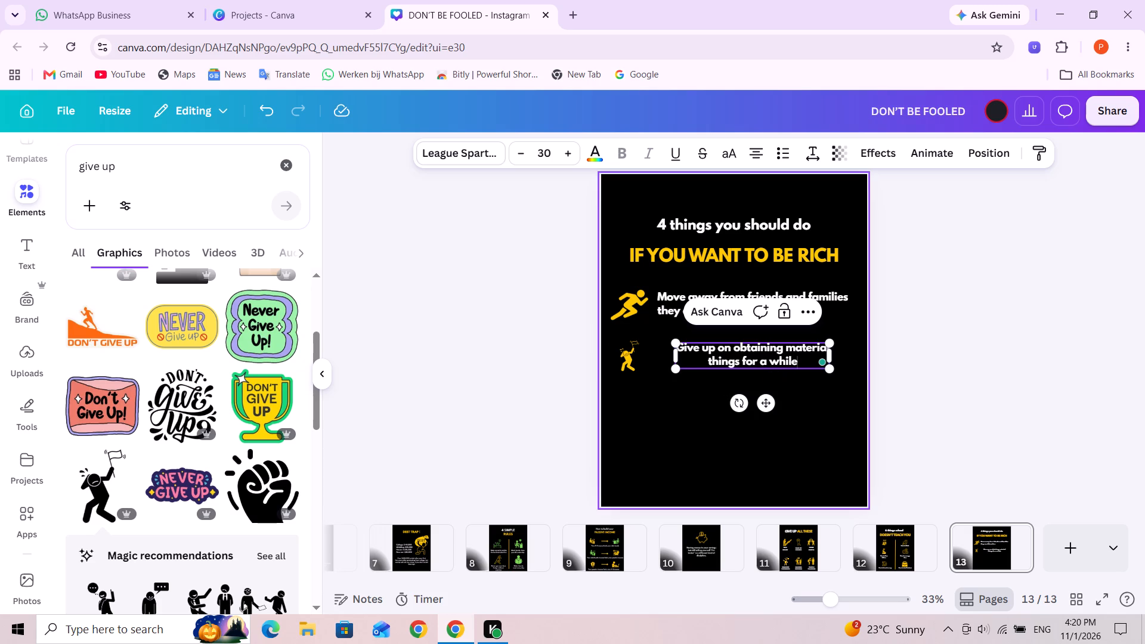
Left-align the two-line "Give up on obtaining material" text.
triple_click(772, 364)
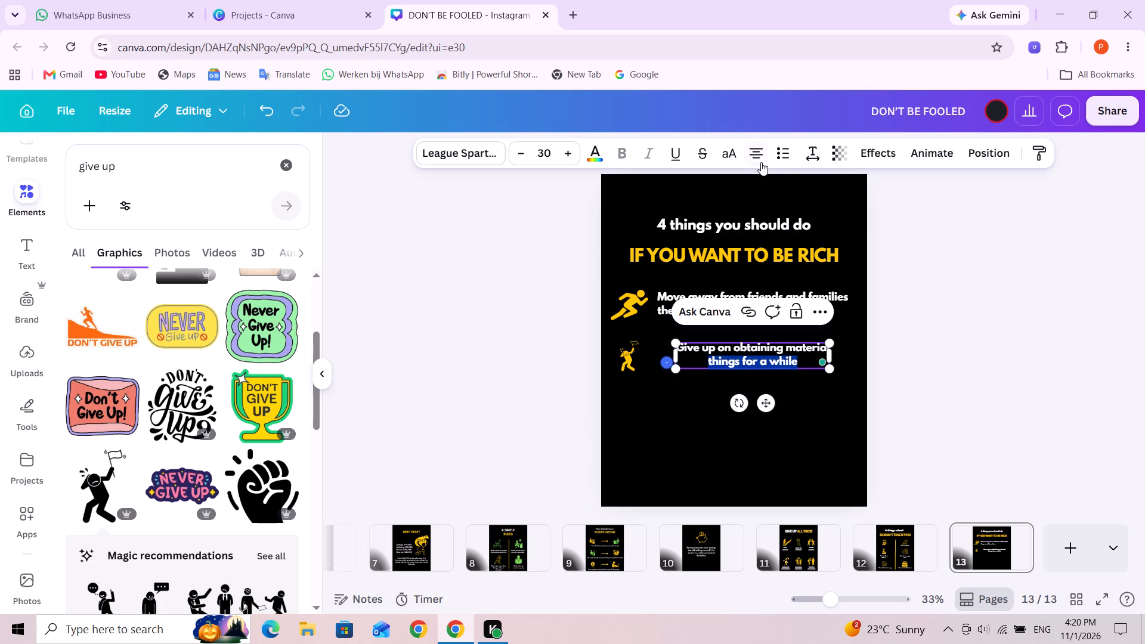
left_click(760, 162)
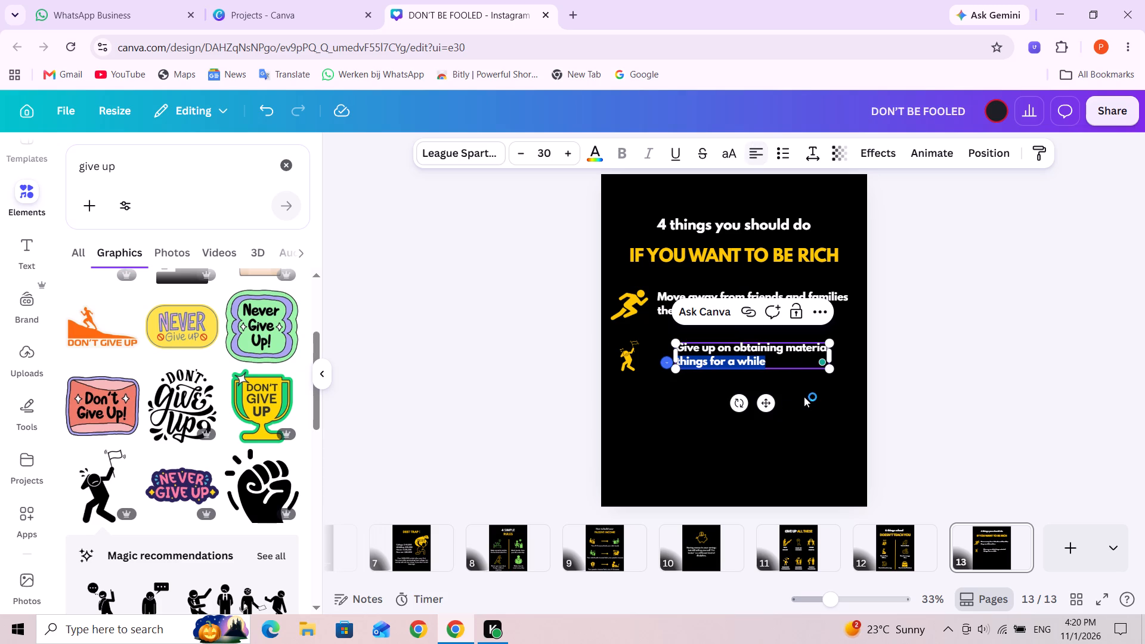
left_click(807, 401)
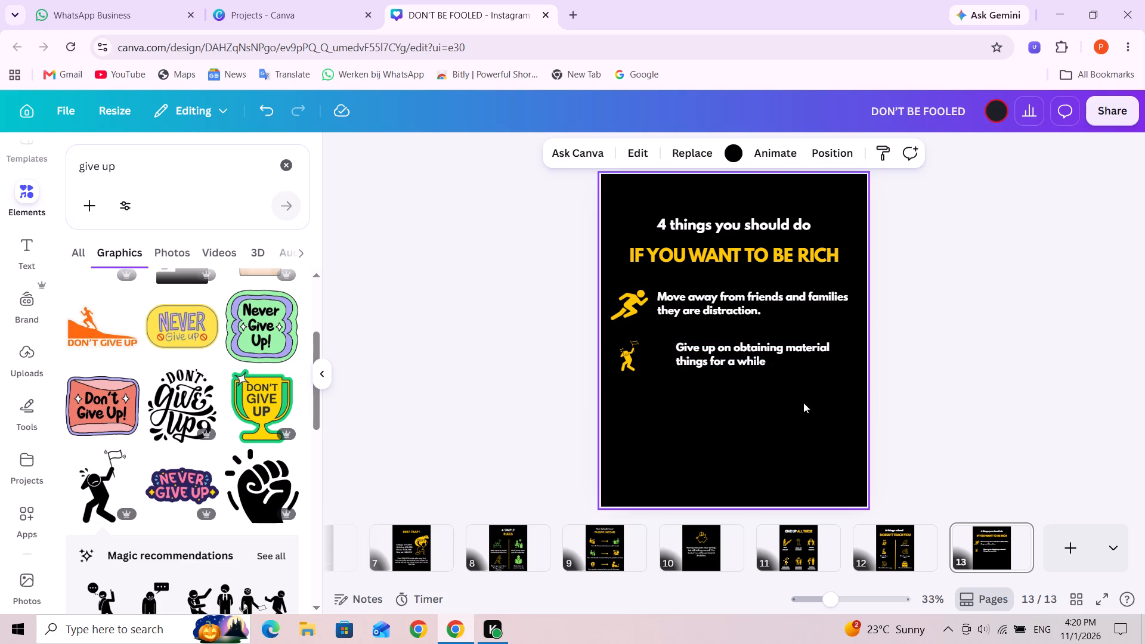
Move the "Give up on obtaining material" text beside the flag figure, lining up its left edge with the text above.
left_click_drag(763, 356, 731, 361)
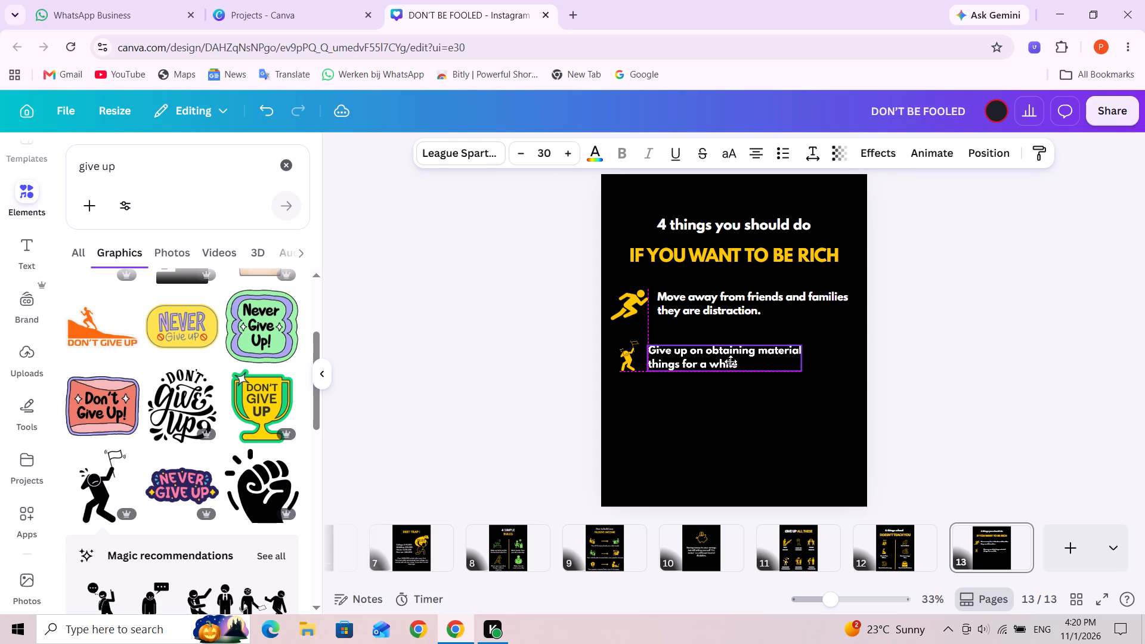
left_click_drag(731, 361, 738, 360)
left_click_drag(738, 360, 743, 359)
left_click(816, 406)
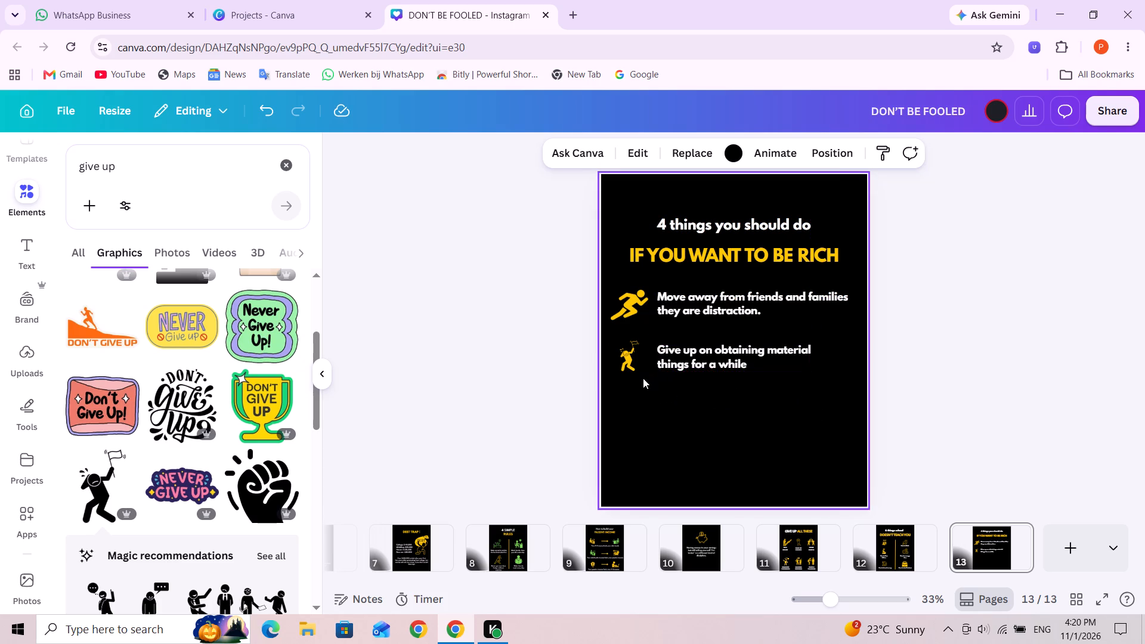
Search graphics for "worrying" and add the solid black standing figure with a hand on its head to the page.
left_click(628, 352)
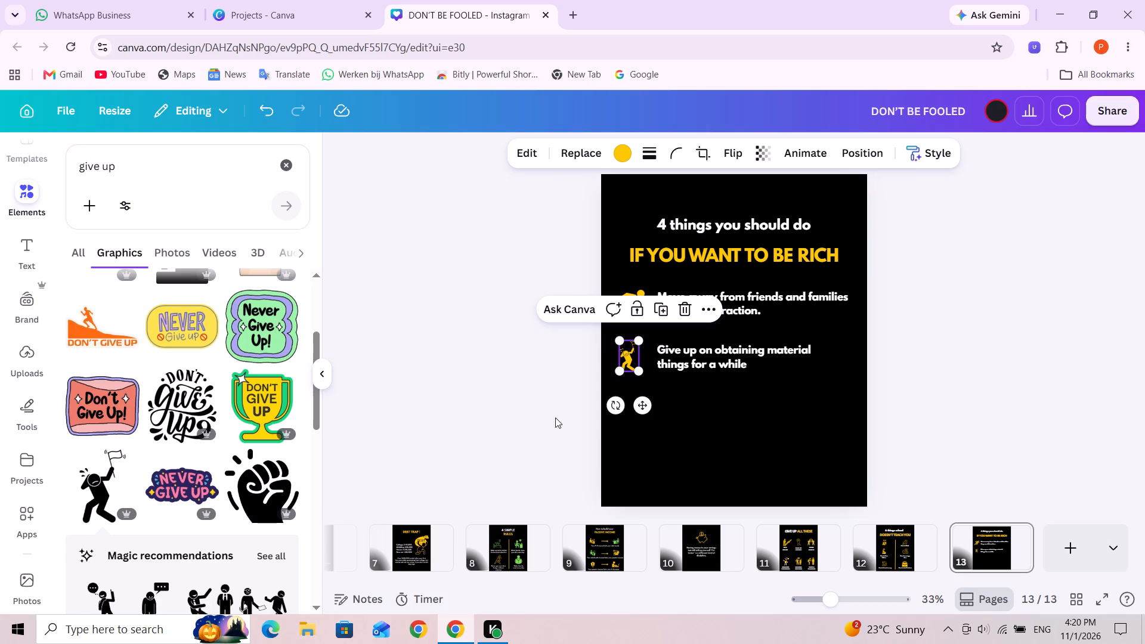
triple_click(103, 173)
type("worrying")
key("Return")
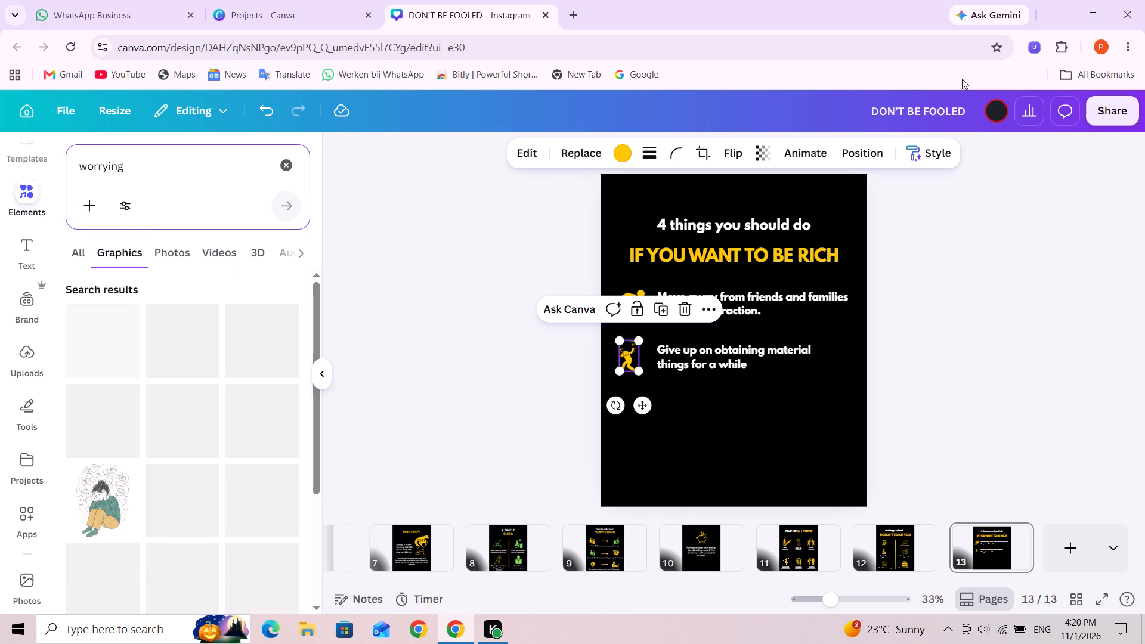
left_click(681, 424)
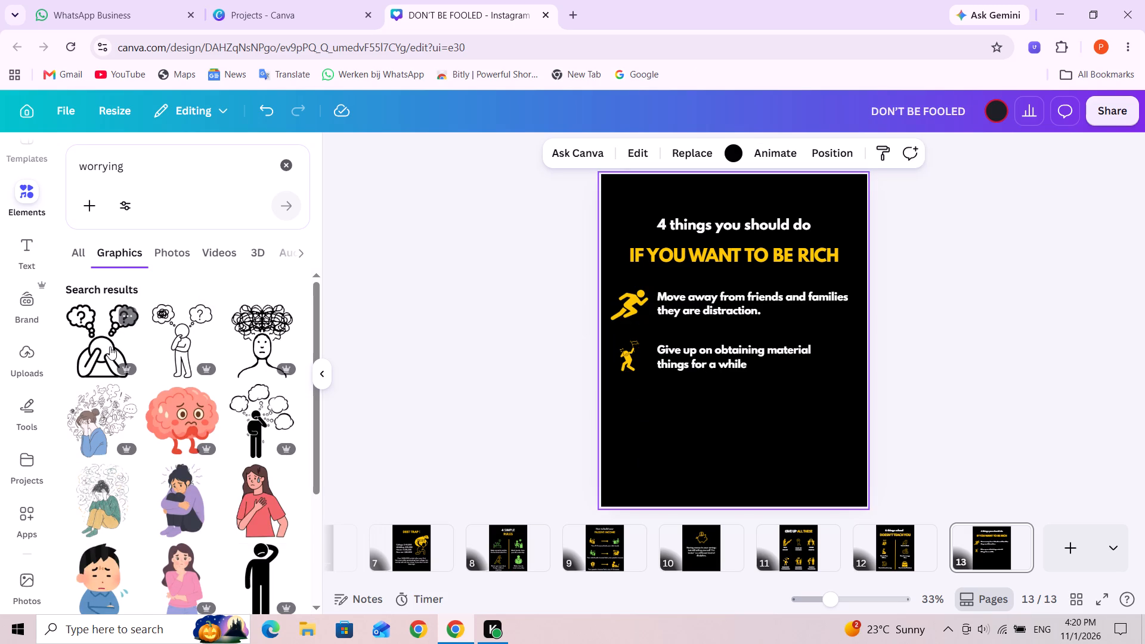
scroll(158, 348, "down", 1)
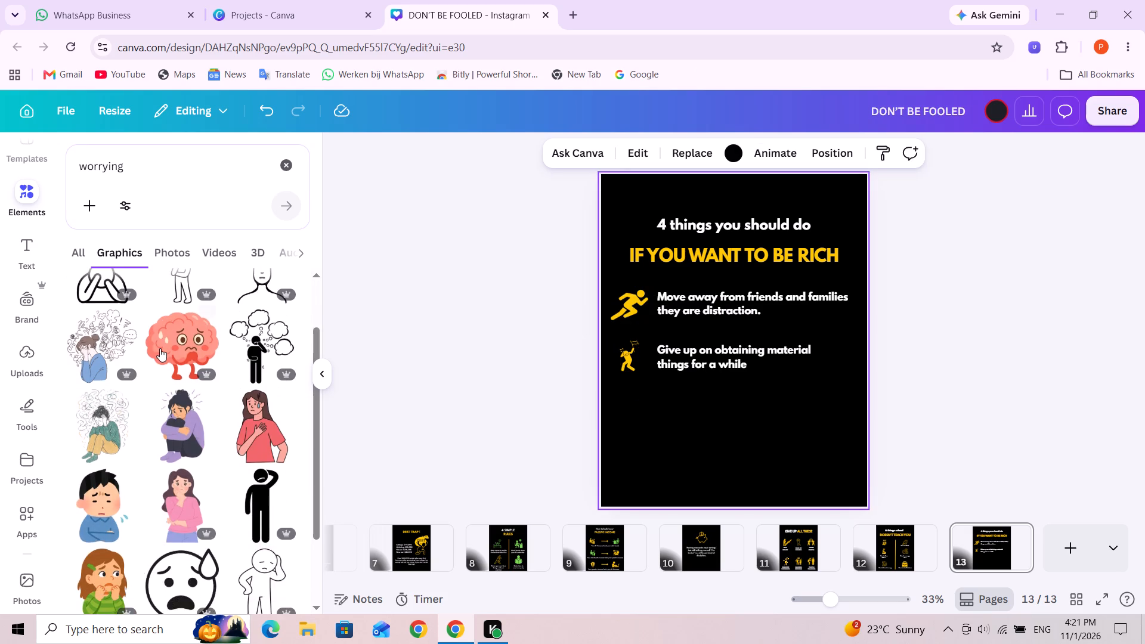
scroll(160, 349, "down", 3)
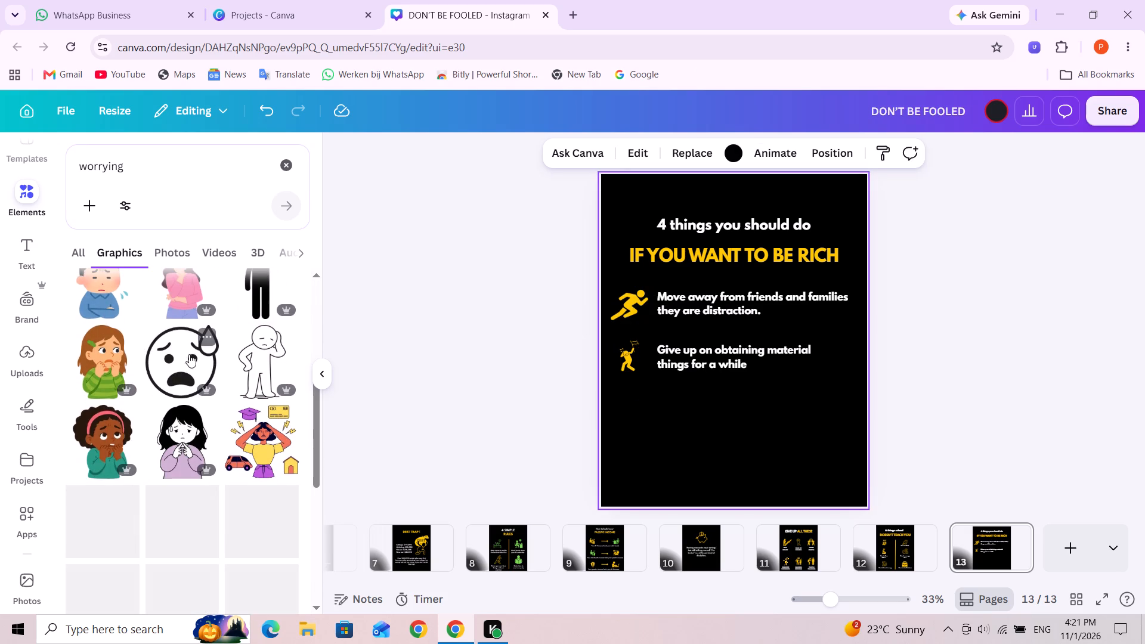
scroll(219, 408, "down", 1)
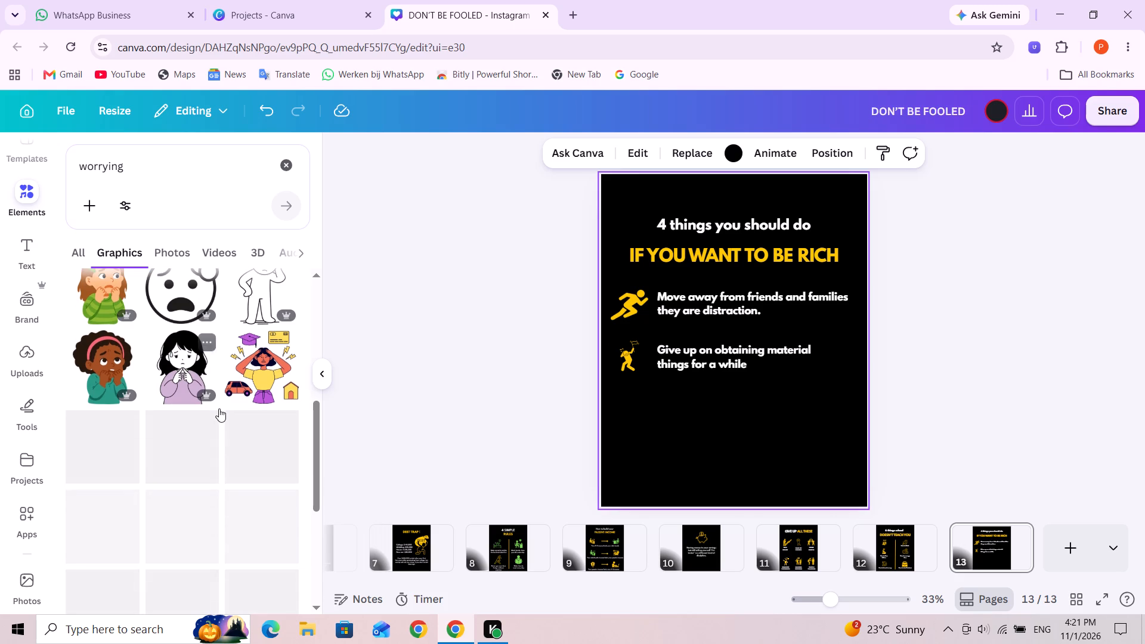
scroll(219, 408, "up", 2)
scroll(221, 399, "down", 3)
scroll(221, 398, "up", 3)
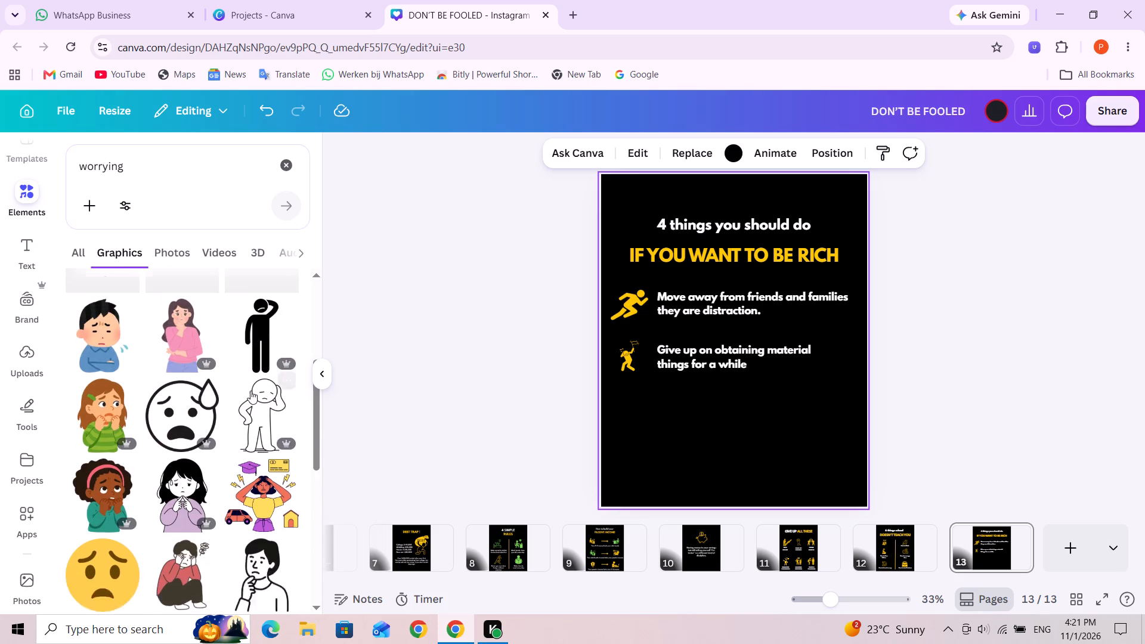
left_click(263, 368)
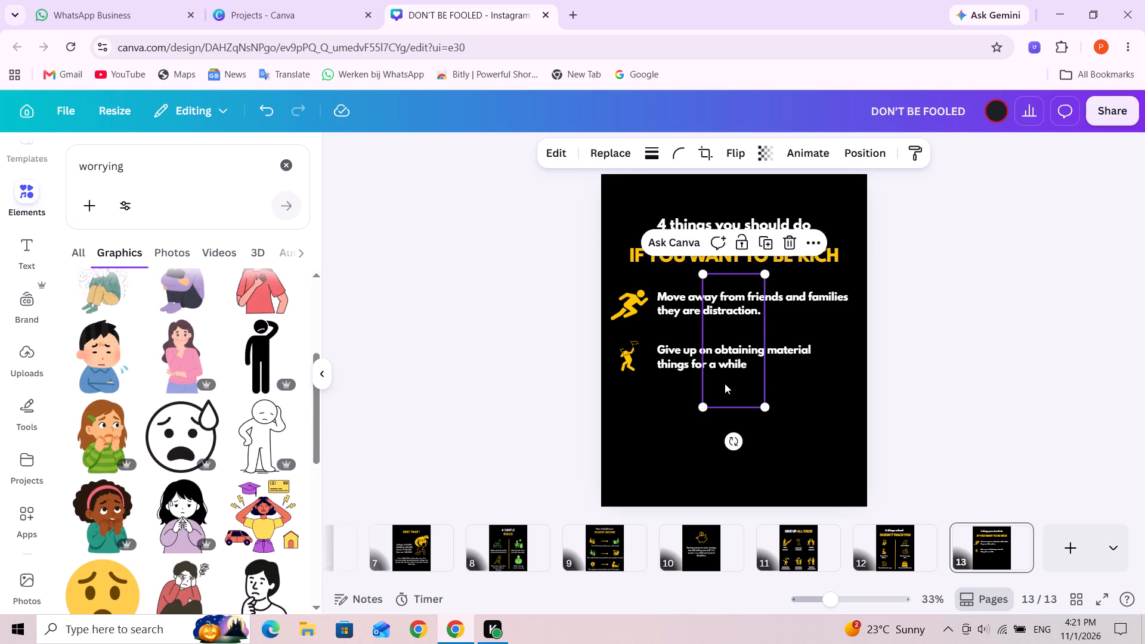
Shrink the standing figure to about 58 wide and place it below the flag figure, centred and evenly spaced with the icons above.
left_click_drag(724, 385, 688, 439)
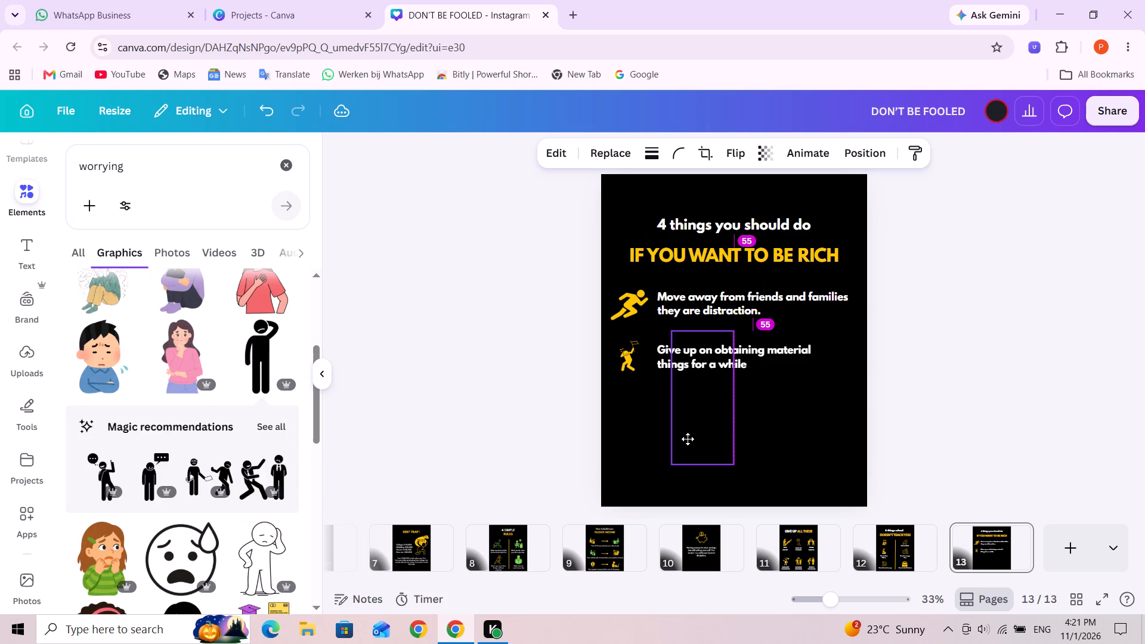
left_click_drag(688, 439, 671, 450)
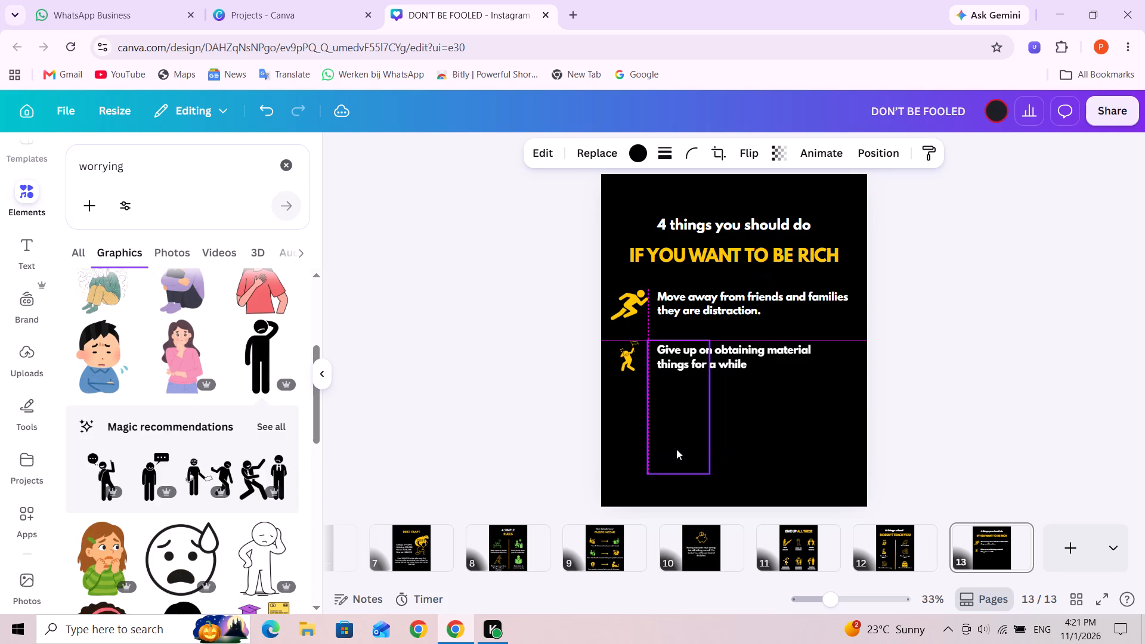
left_click_drag(711, 474, 688, 420)
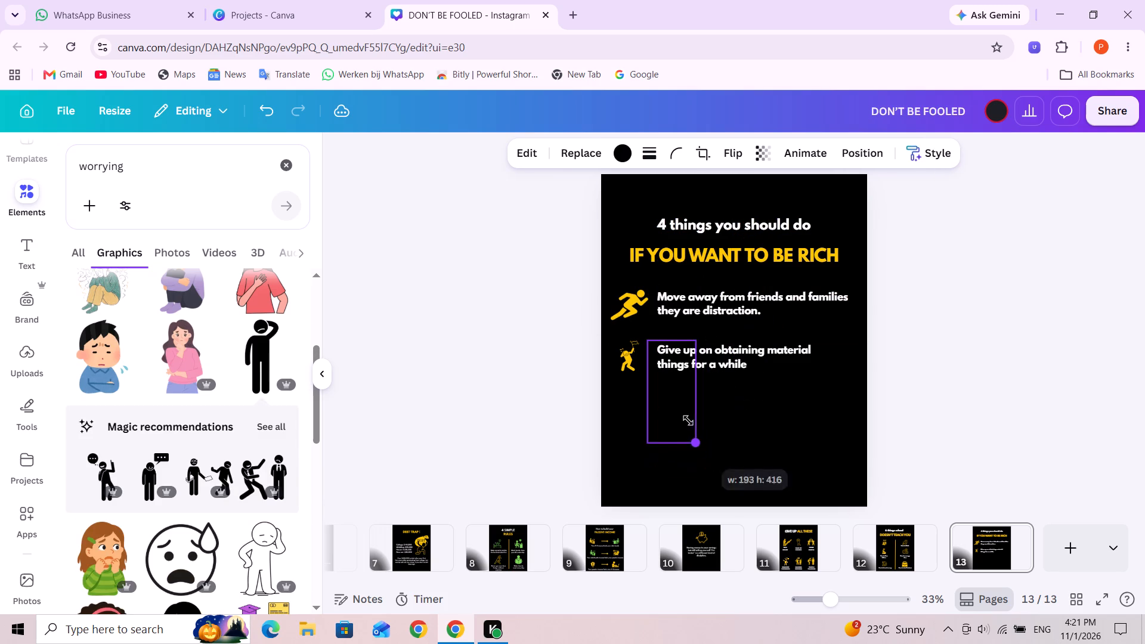
left_click_drag(688, 420, 674, 370)
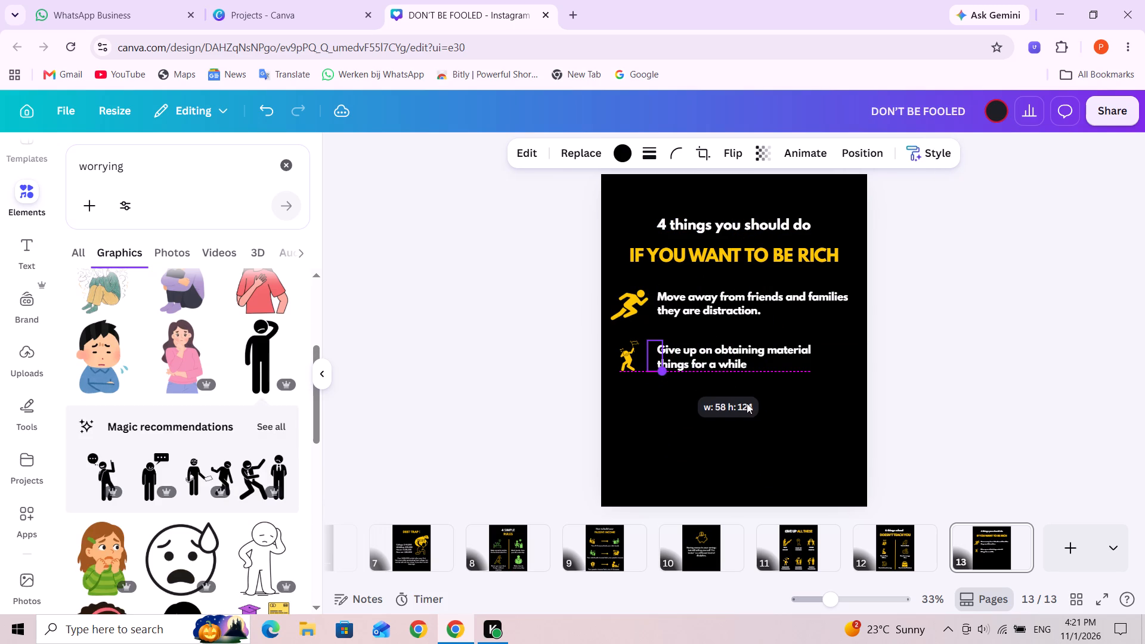
left_click(794, 404)
left_click_drag(652, 365, 649, 373)
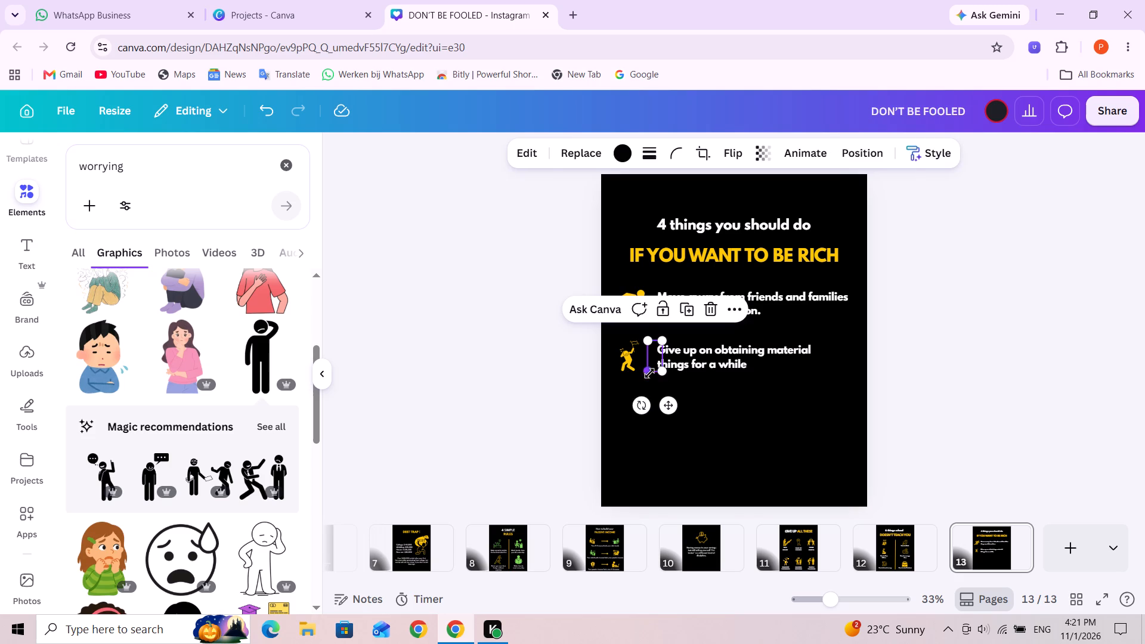
left_click_drag(649, 373, 625, 420)
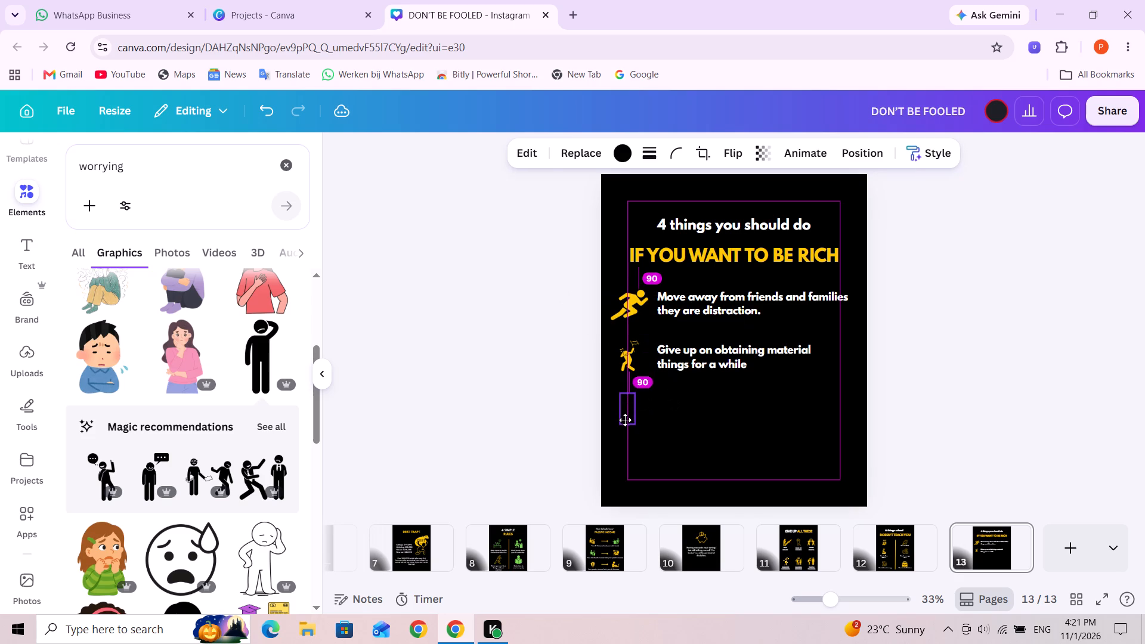
left_click_drag(625, 420, 625, 417)
left_click_drag(625, 417, 625, 415)
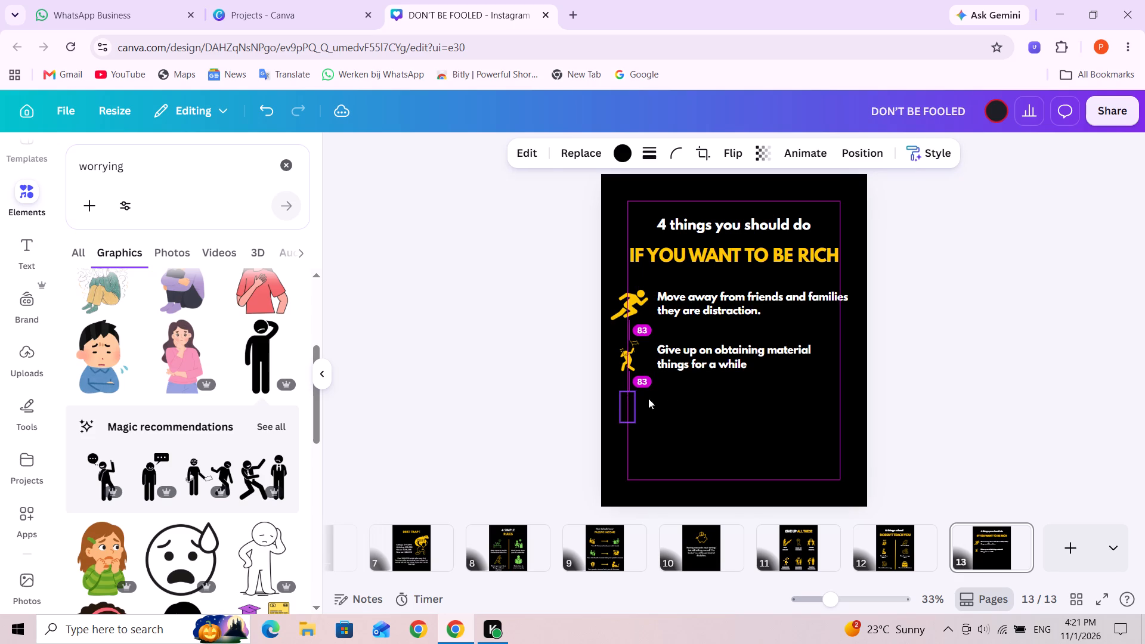
Duplicate the "Give up on obtaining material things for a while" text so the copy sits beside the standing figure.
left_click(717, 361)
left_click(738, 358)
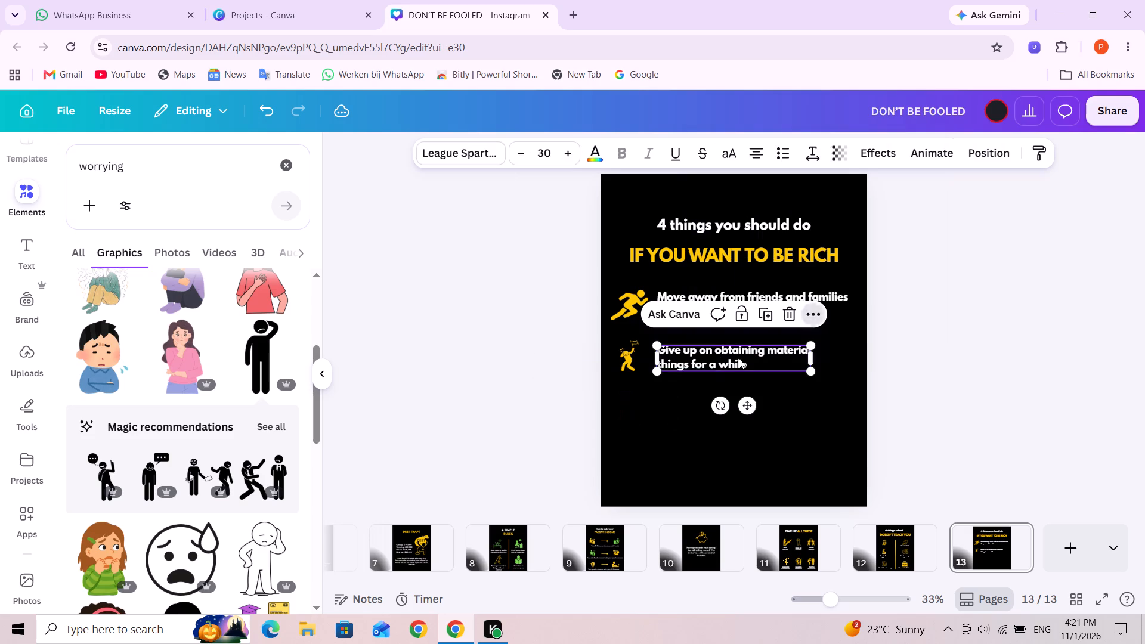
left_click(762, 315)
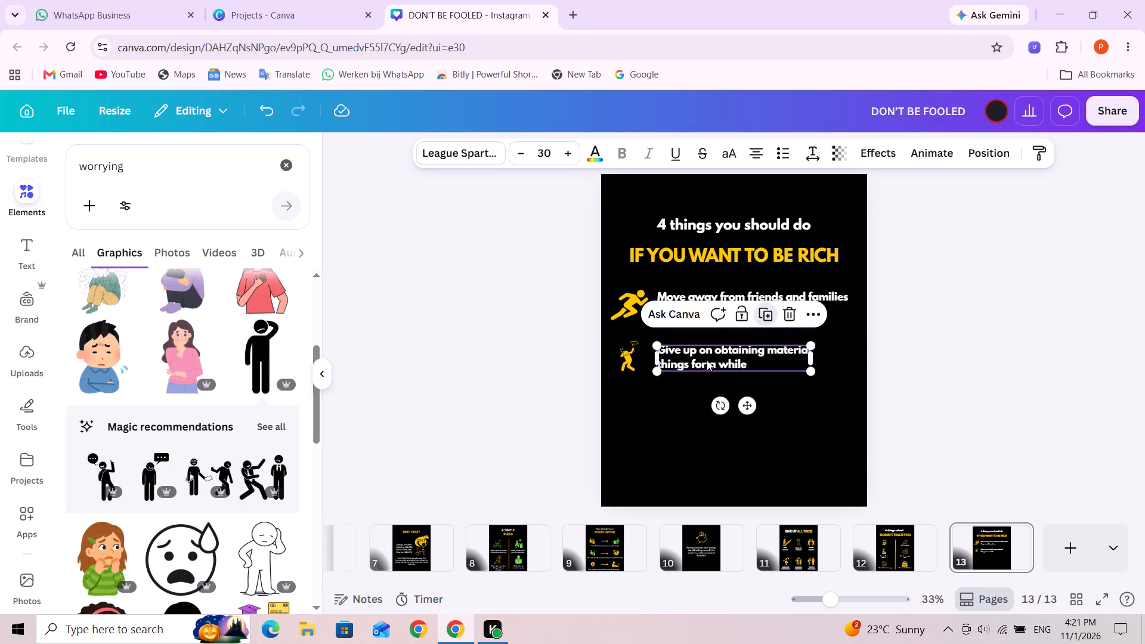
Recolour the black standing figure to the design's golden yellow.
left_click(632, 413)
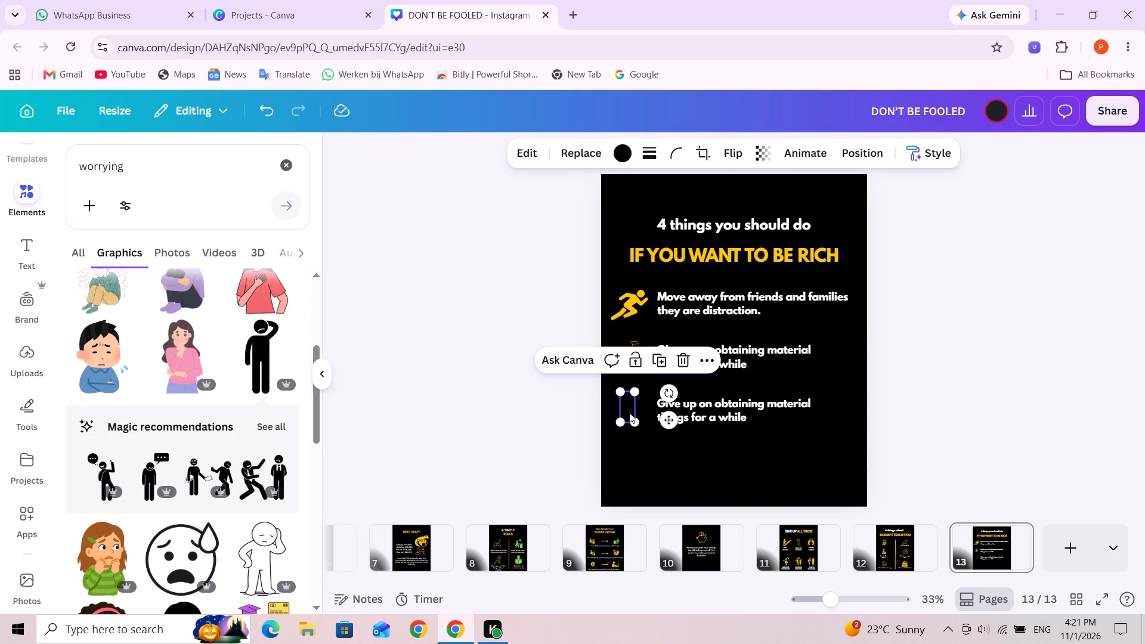
left_click(623, 156)
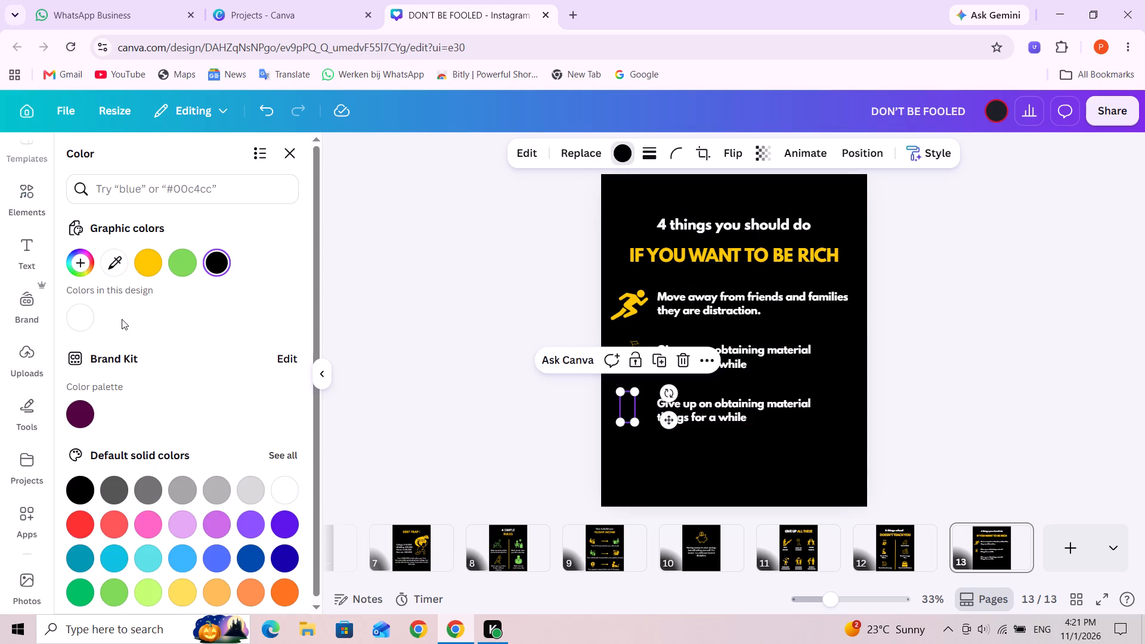
left_click(145, 258)
left_click(754, 445)
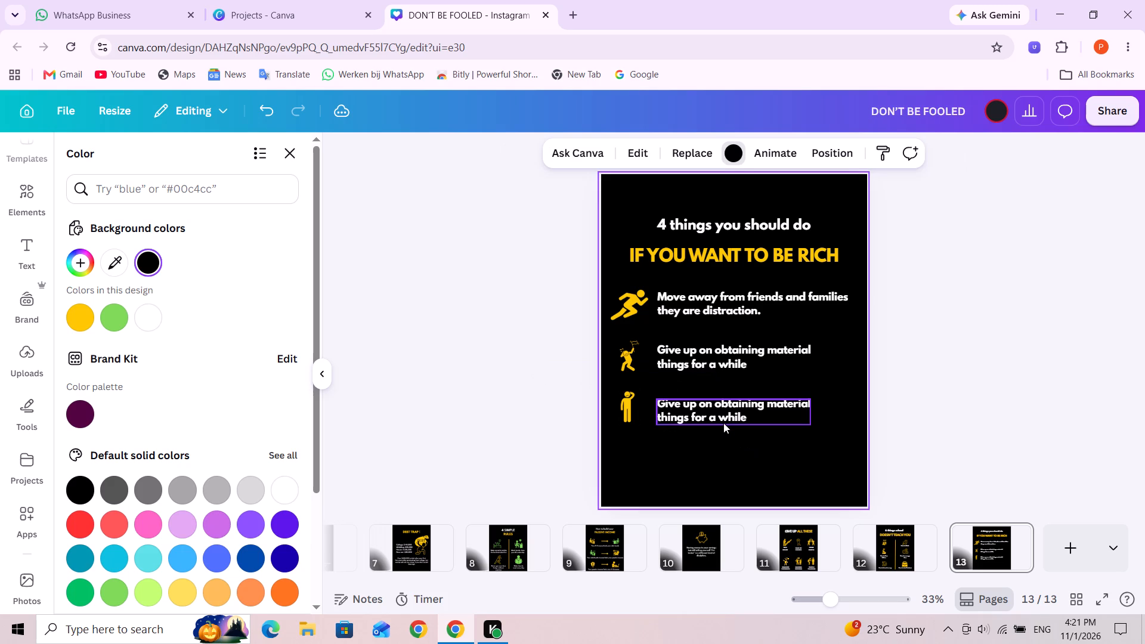
Replace the copied text with "Stop worrying about things you" and, on a second line, "can't control".
triple_click(722, 422)
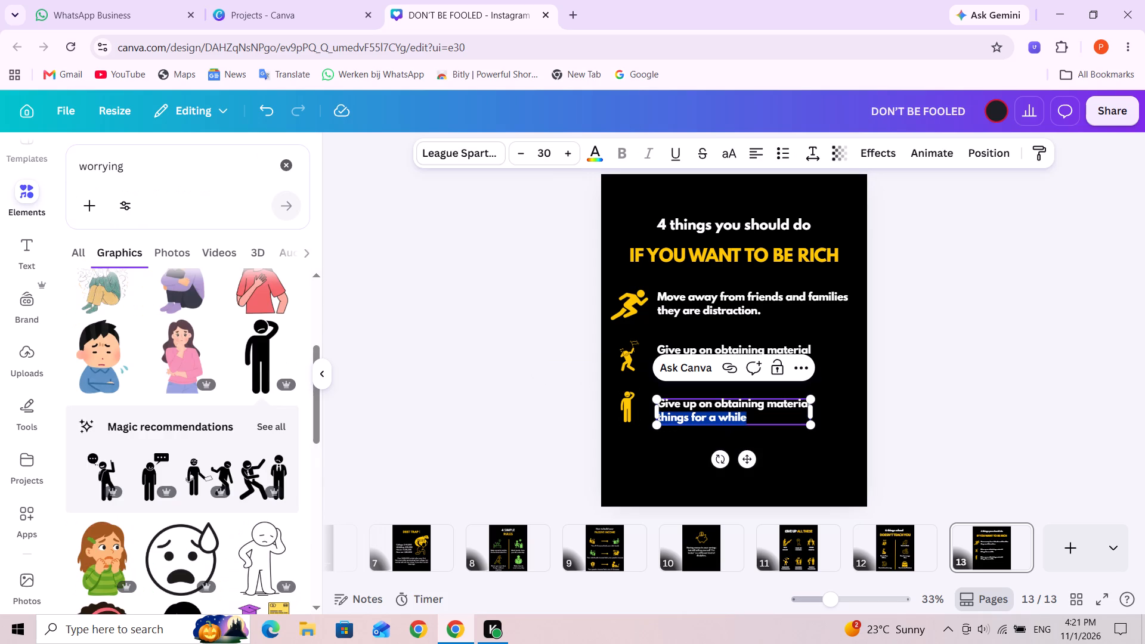
key("ctrl+a")
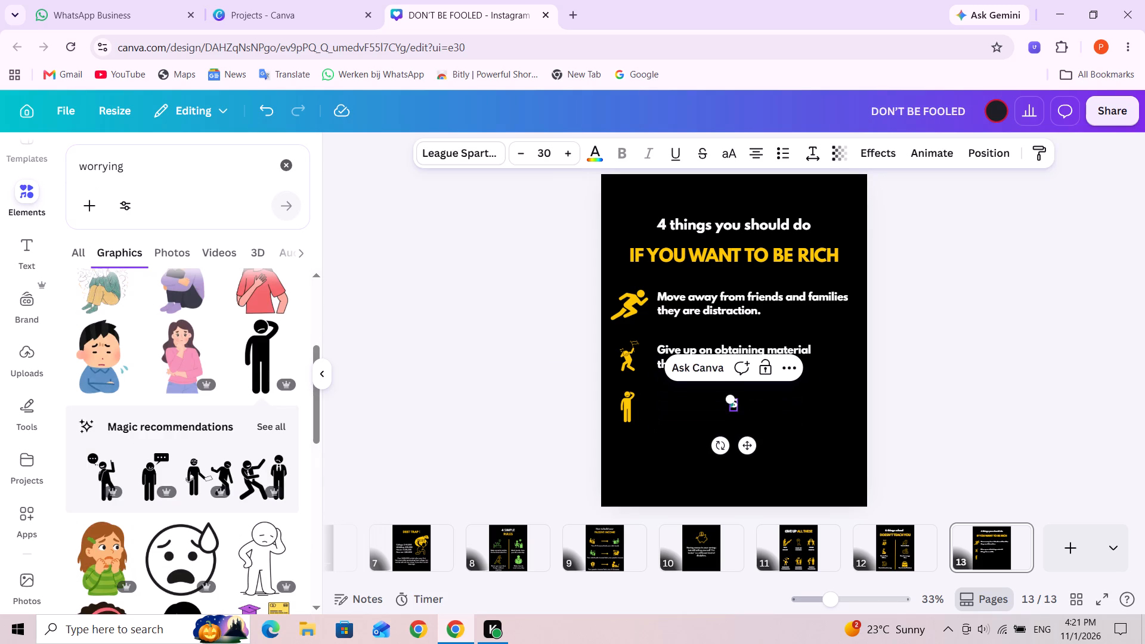
type("top")
key("space")
type("worrying")
key("space")
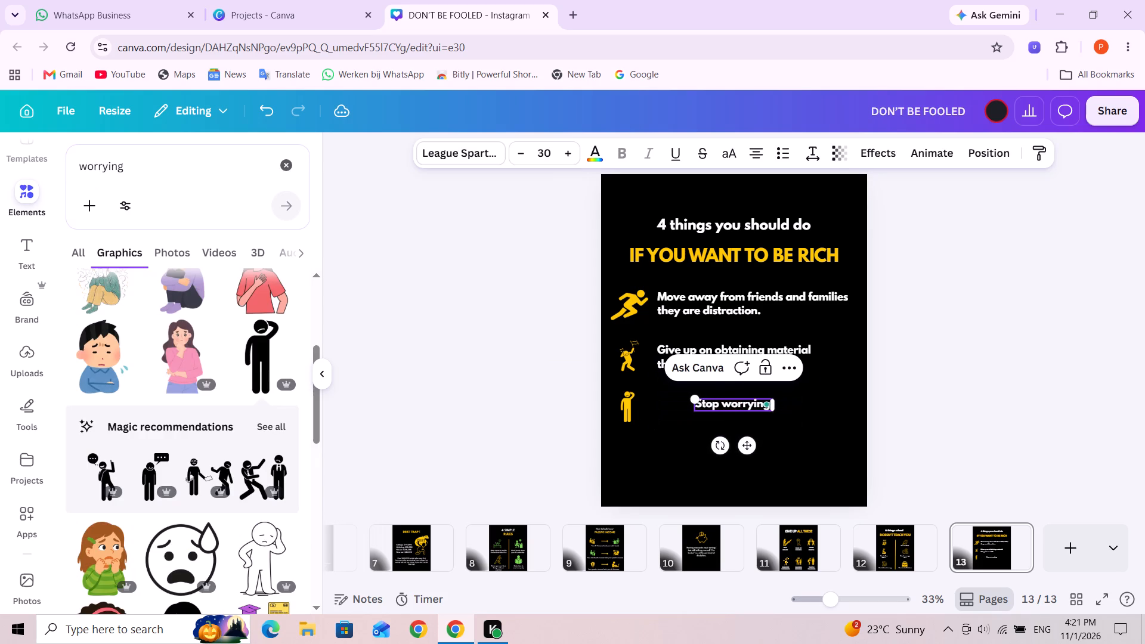
type("bout")
key("BackSpace")
key("BackSpace")
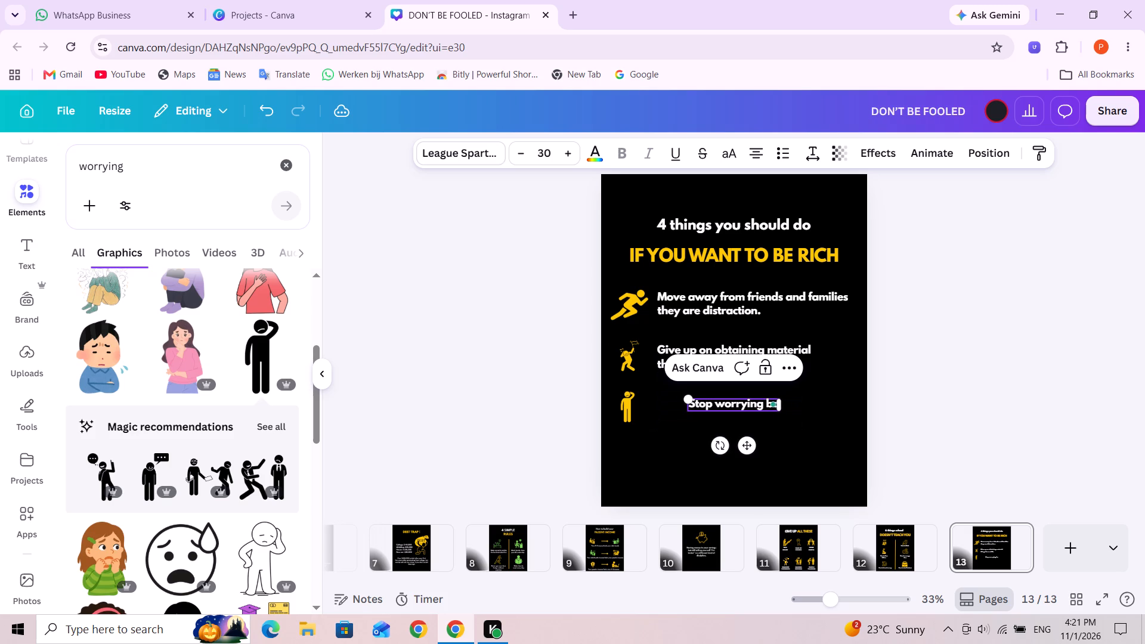
key("BackSpace")
key("BackSpace")
type("about things you")
key("Return")
type("can't conrol")
key("BackSpace")
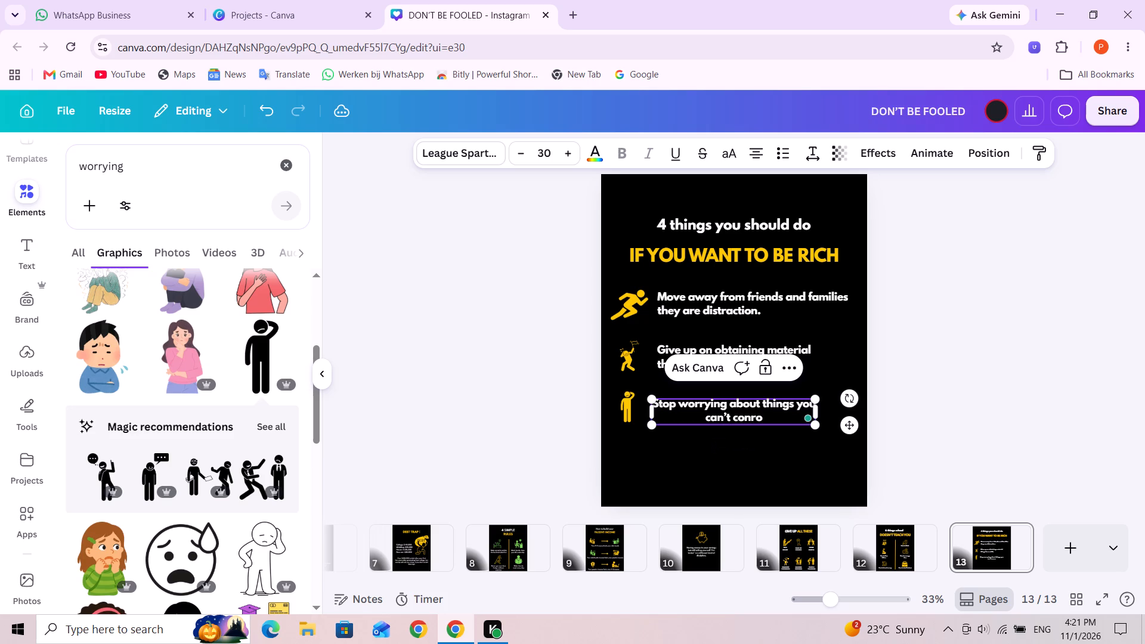
key("BackSpace")
key("BackSpace")
type("trol")
Left-align the two-line "Stop worrying about things you can't control" text.
triple_click(744, 417)
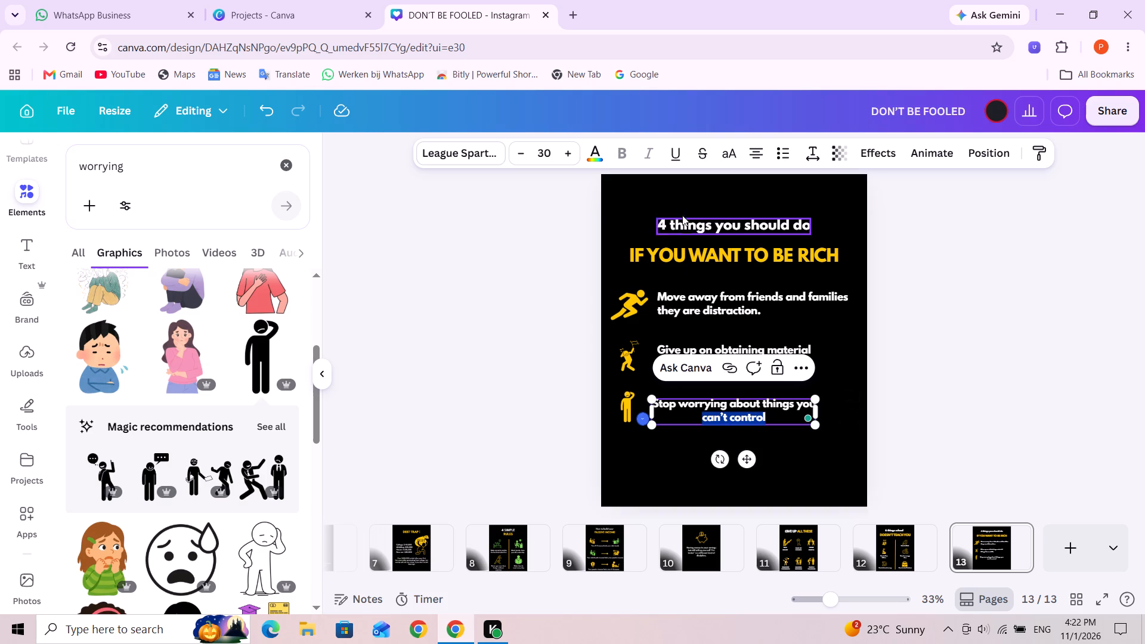
left_click(757, 152)
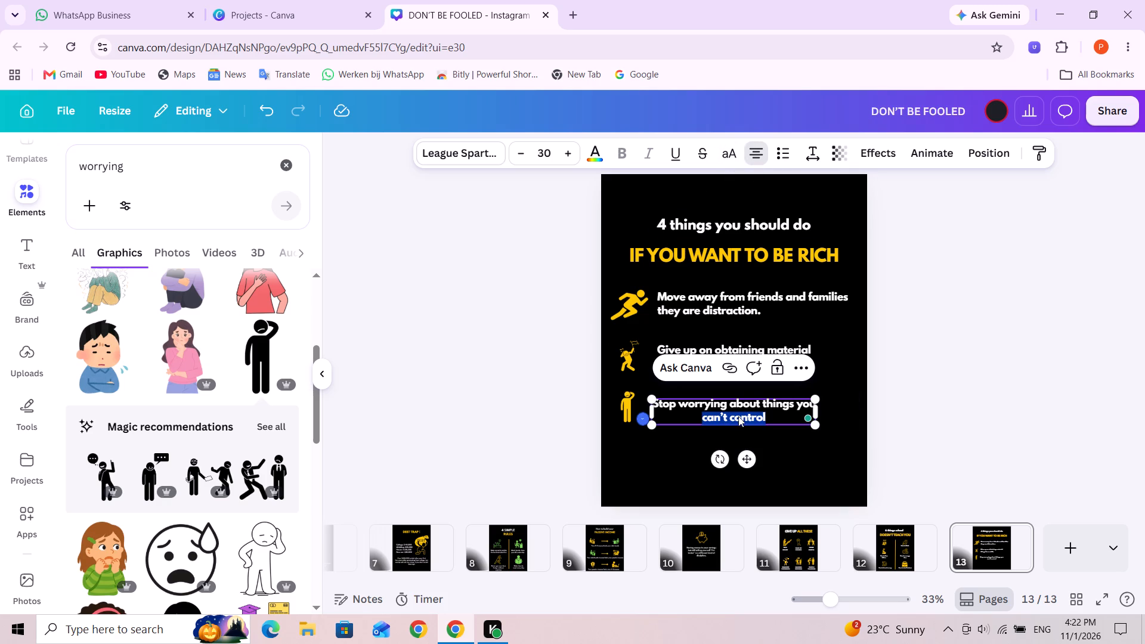
left_click(790, 451)
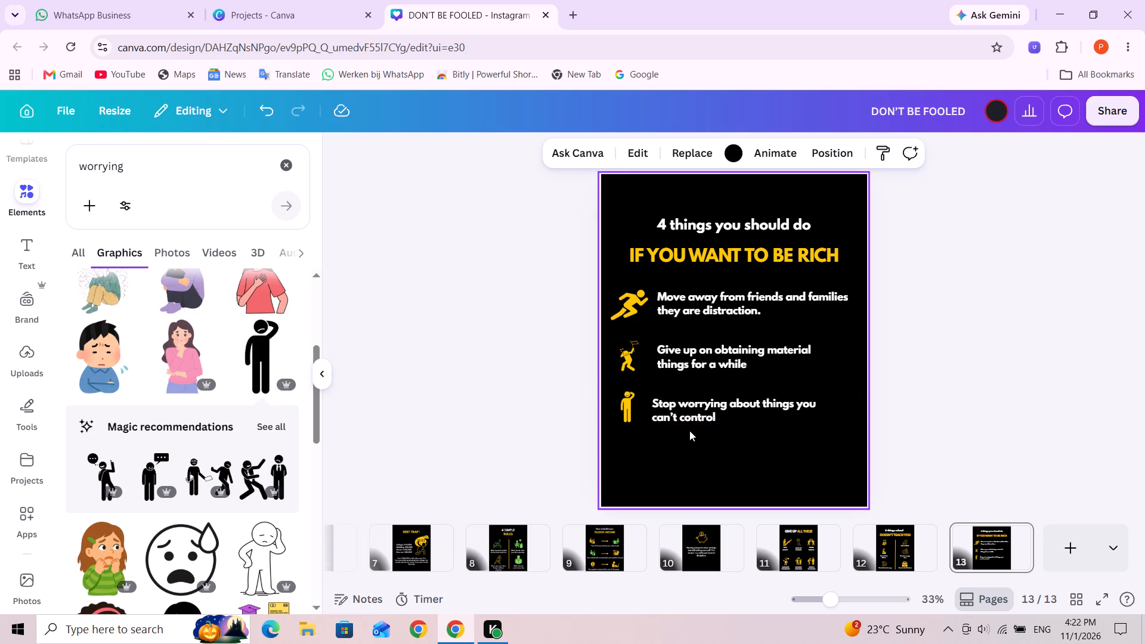
Move the "Stop worrying" text beside the standing figure, lining up its left edge with the texts above.
left_click_drag(697, 419, 710, 417)
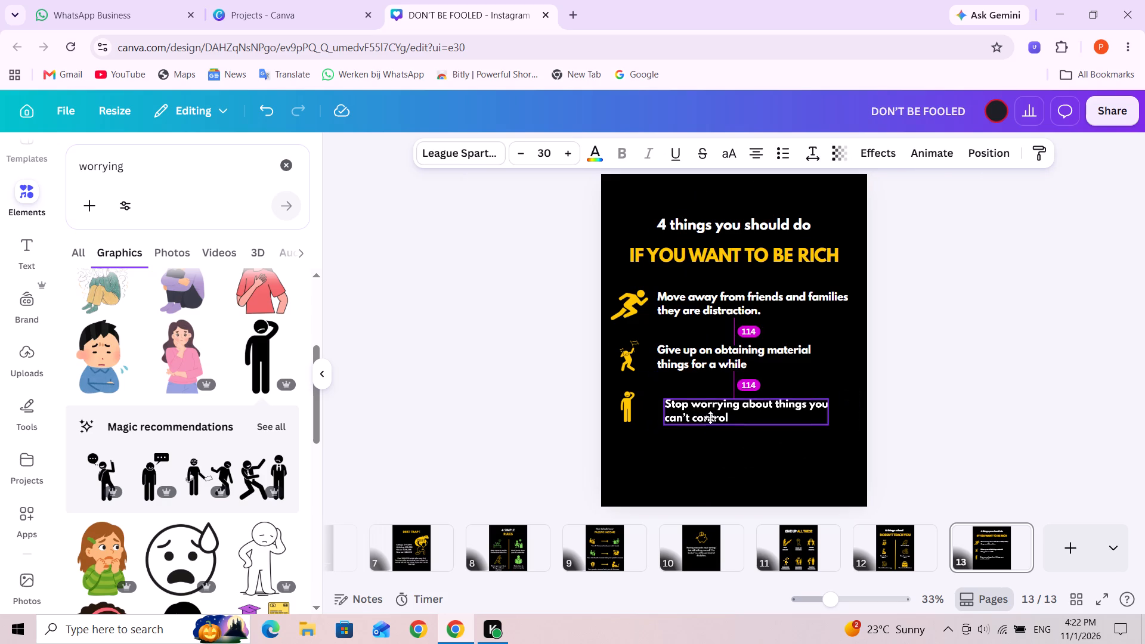
left_click_drag(710, 417, 705, 418)
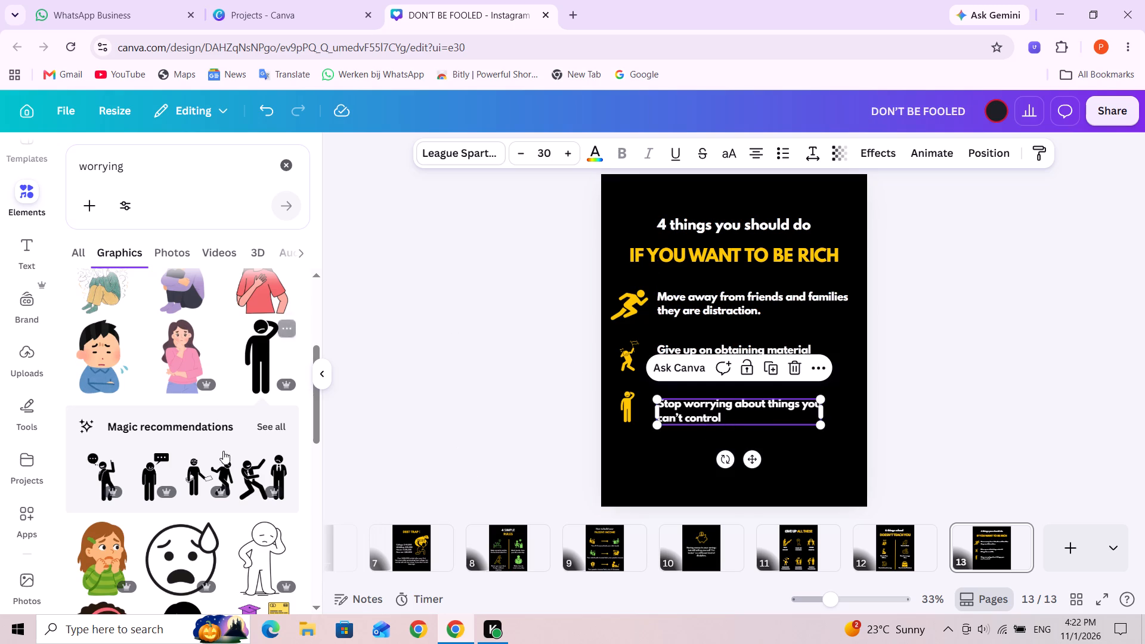
Search the graphics for "distractions" and add the black figure at a desk surrounded by speech bubbles to page 13.
triple_click(116, 162)
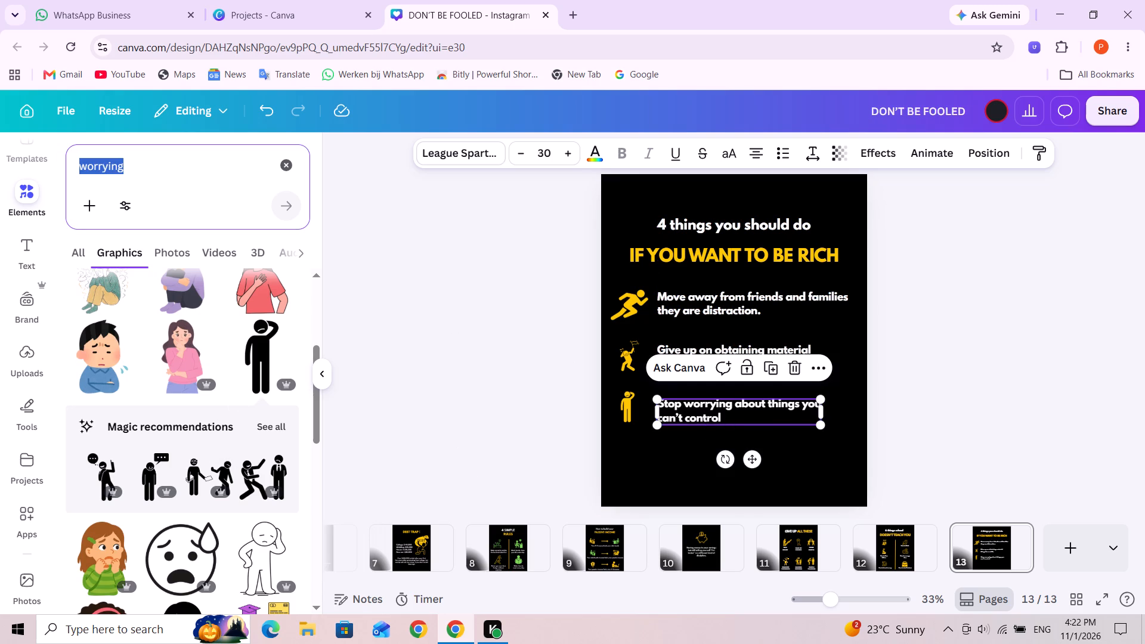
type("dis")
type("tr")
key("a")
key("c")
key("t")
key("i")
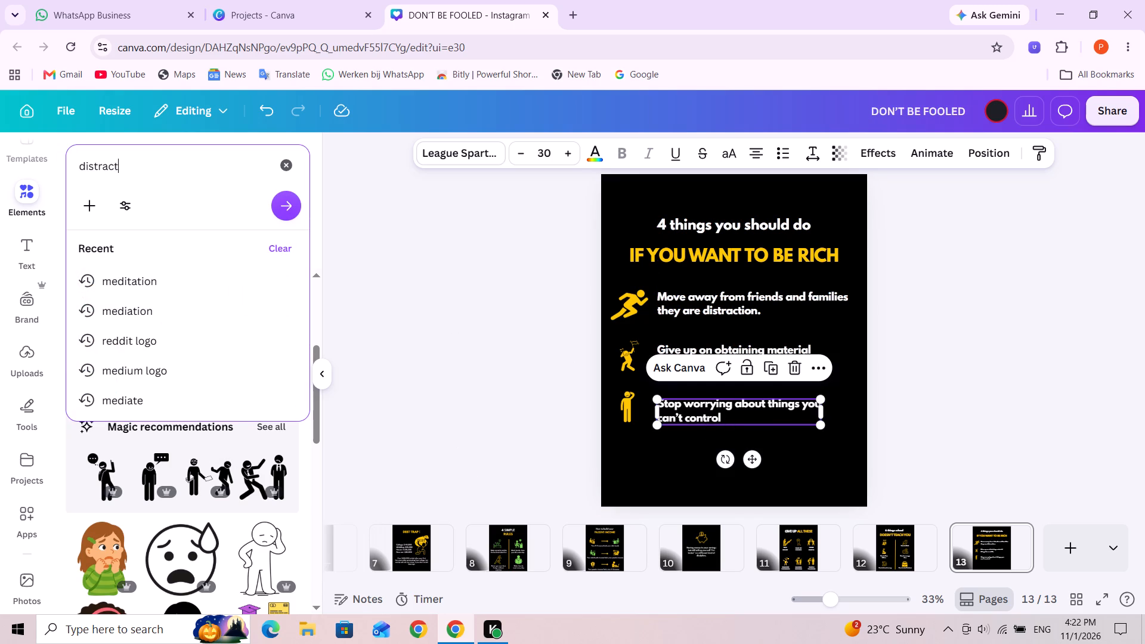
key("o")
key("n")
key("s")
key("Return")
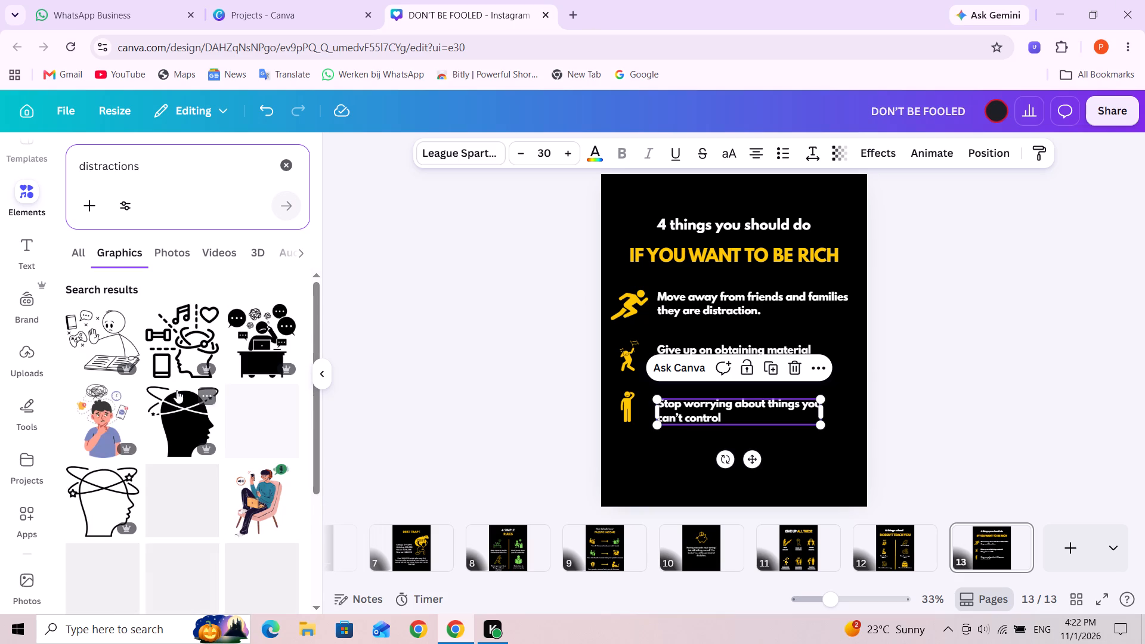
left_click(259, 337)
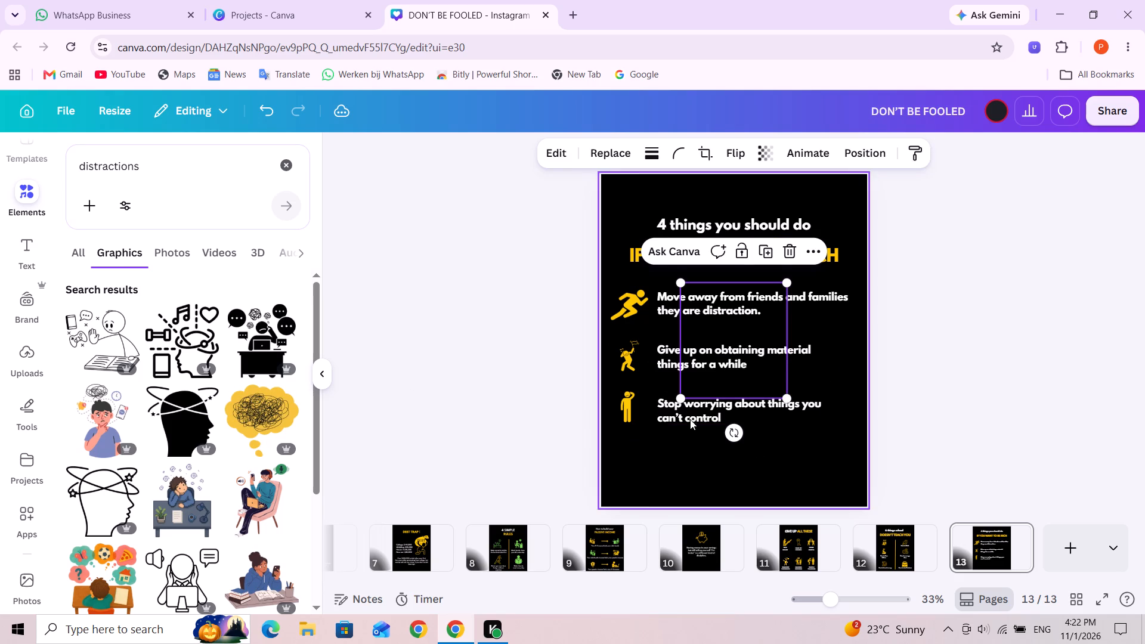
Shrink the desk figure graphic to about 116 by 126.
left_click_drag(711, 378, 676, 479)
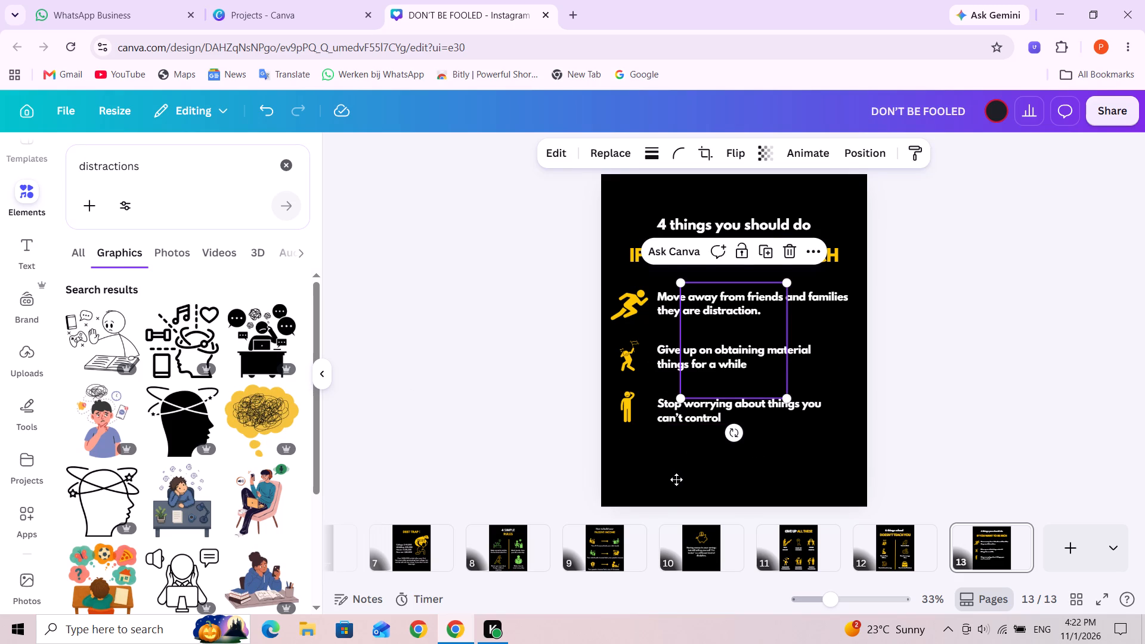
left_click_drag(676, 479, 674, 487)
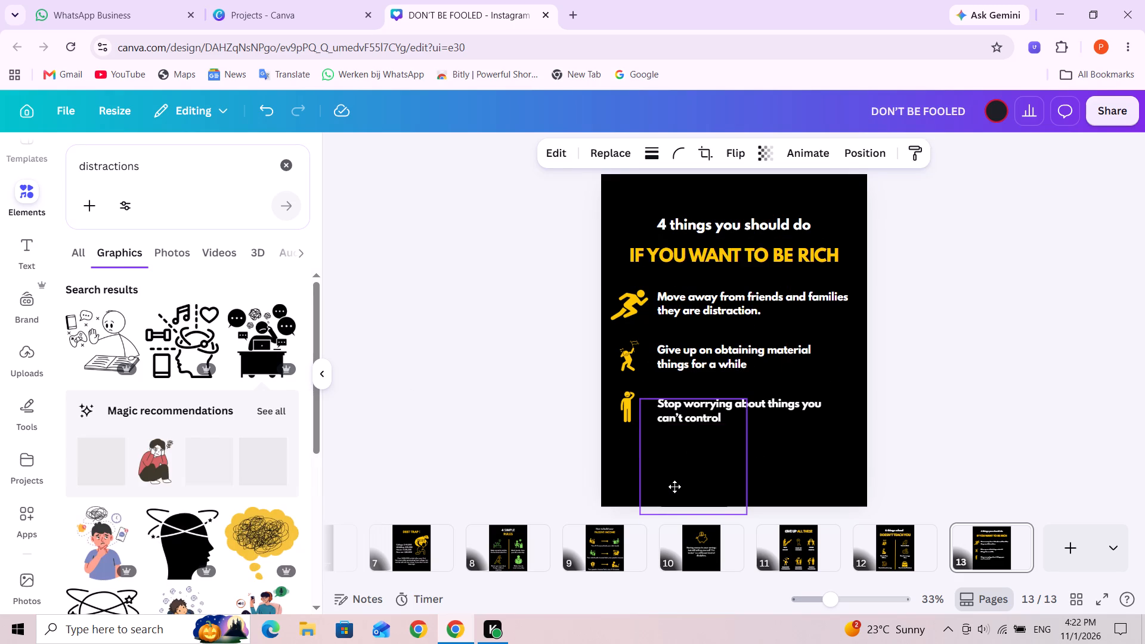
left_click_drag(674, 487, 674, 486)
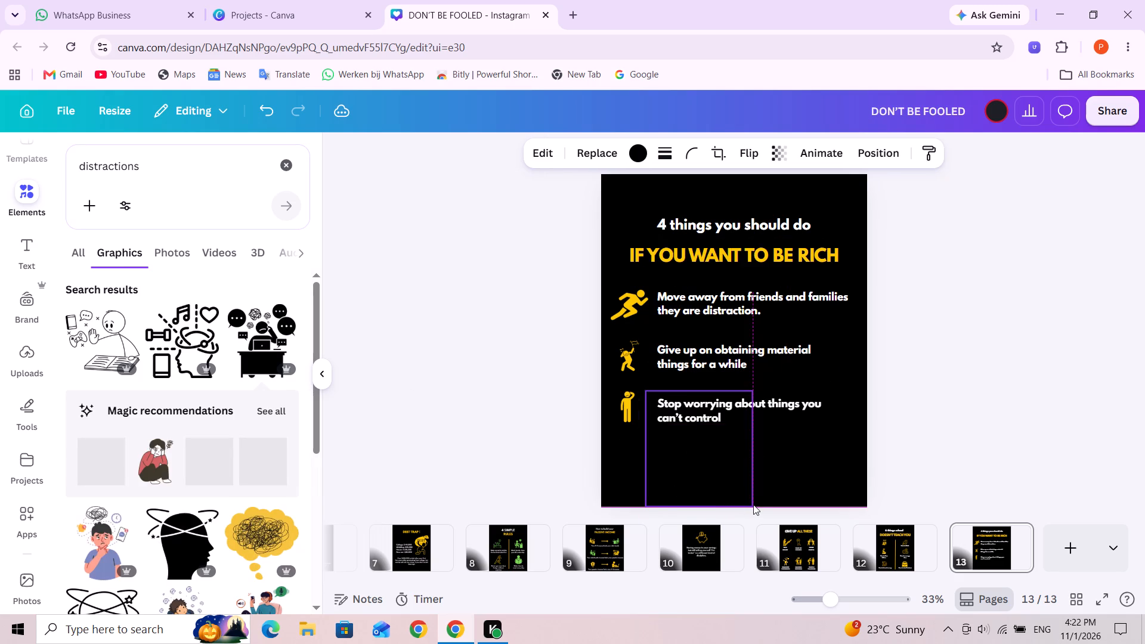
left_click_drag(749, 507, 705, 432)
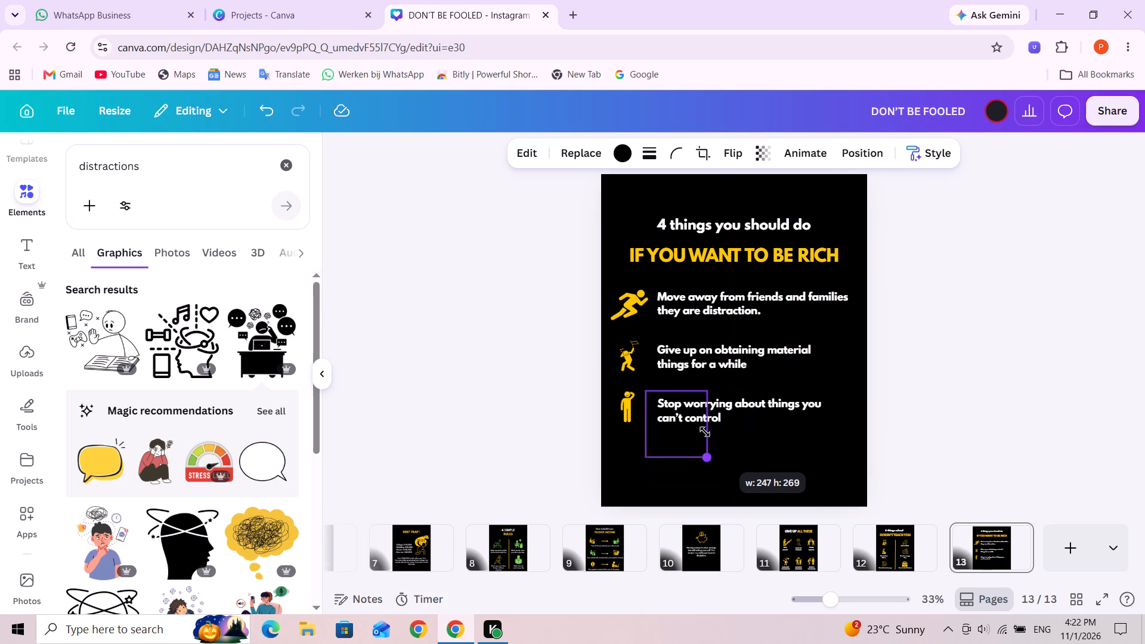
left_click_drag(705, 432, 670, 398)
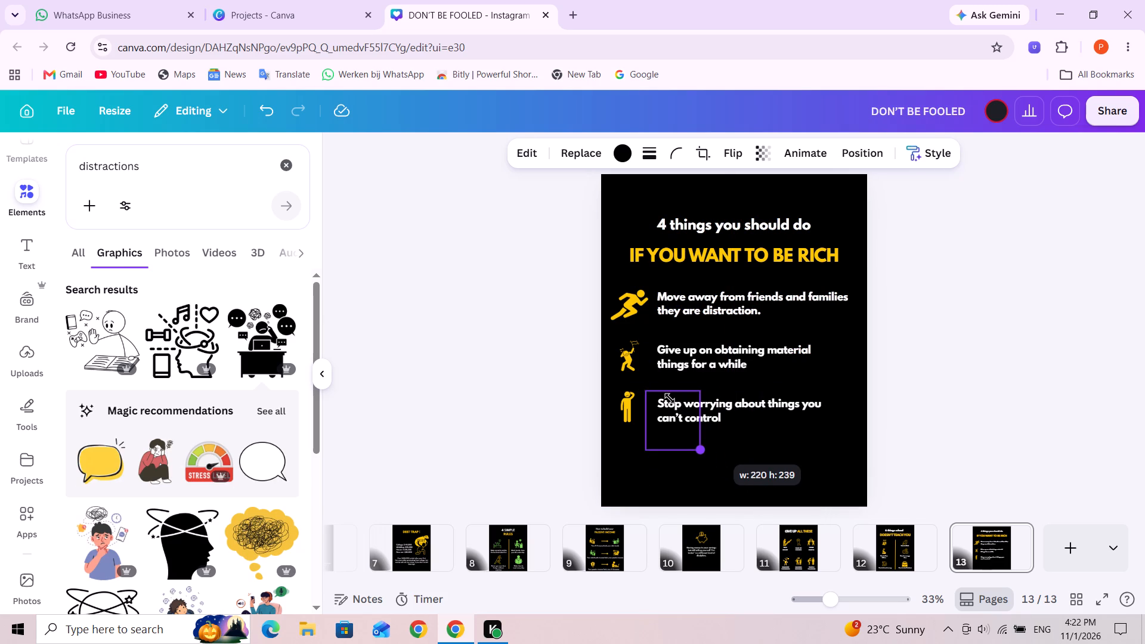
left_click_drag(670, 398, 674, 404)
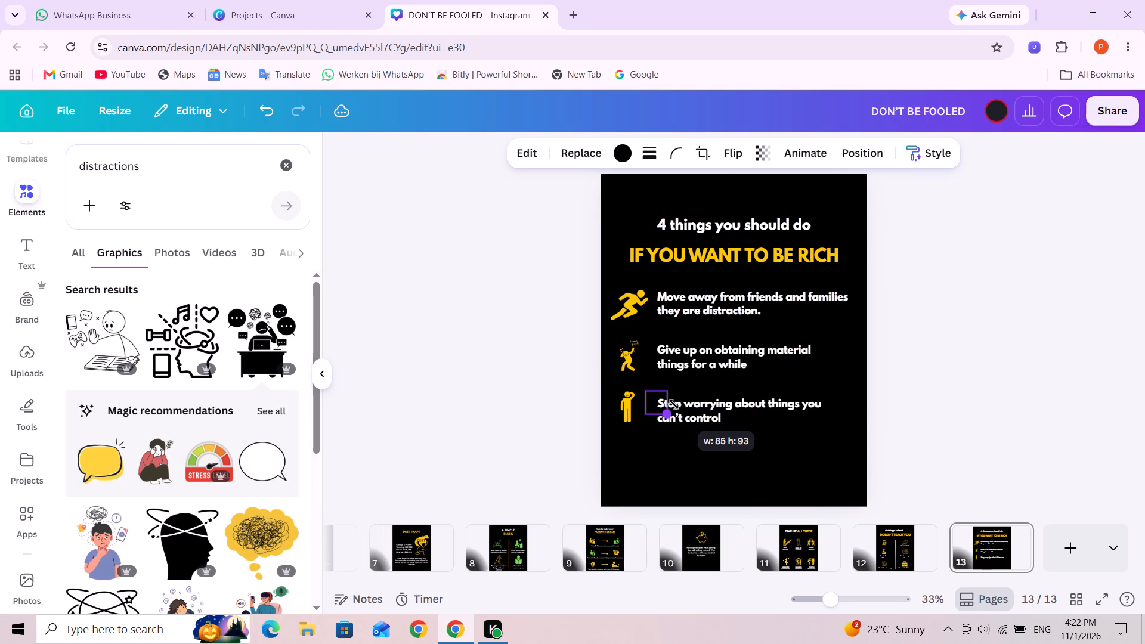
left_click_drag(674, 404, 683, 410)
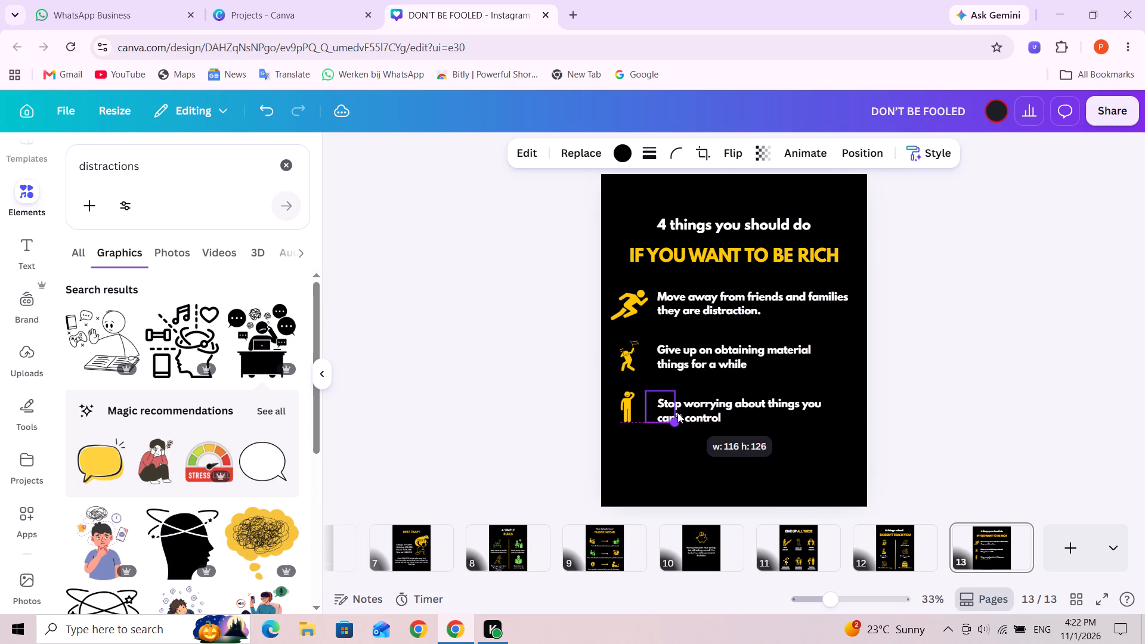
left_click(769, 472)
Move the small desk figure below the standing figure, in line with the other icons.
left_click_drag(652, 410, 651, 419)
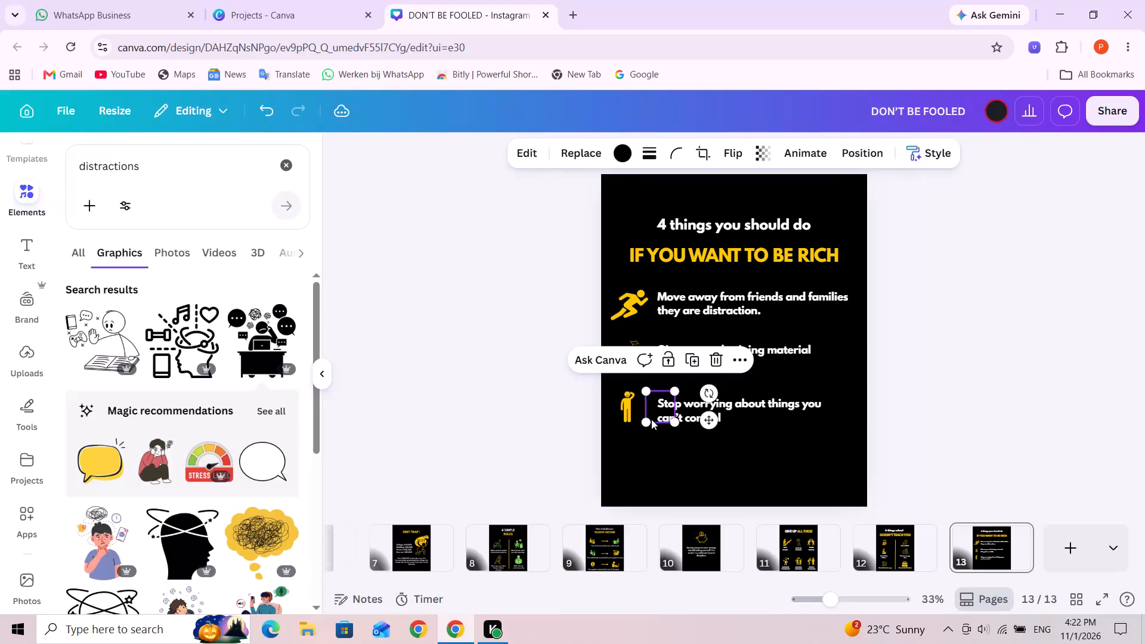
left_click_drag(651, 419, 633, 471)
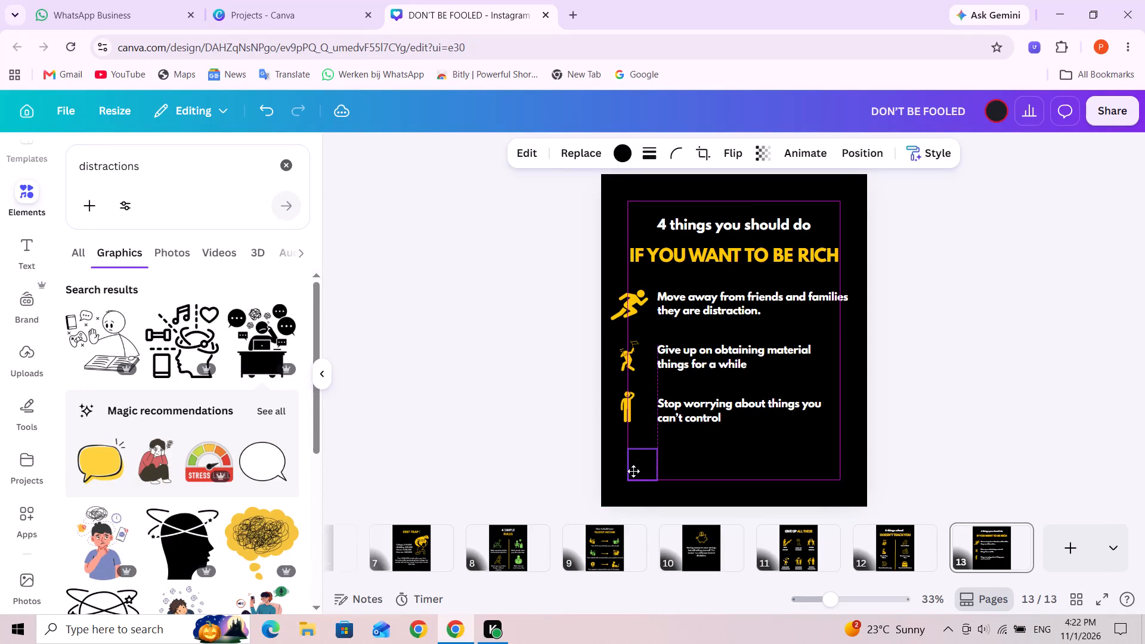
left_click_drag(633, 471, 621, 465)
Duplicate the "Stop worrying about things you can't control" text for the fourth row.
left_click(714, 411)
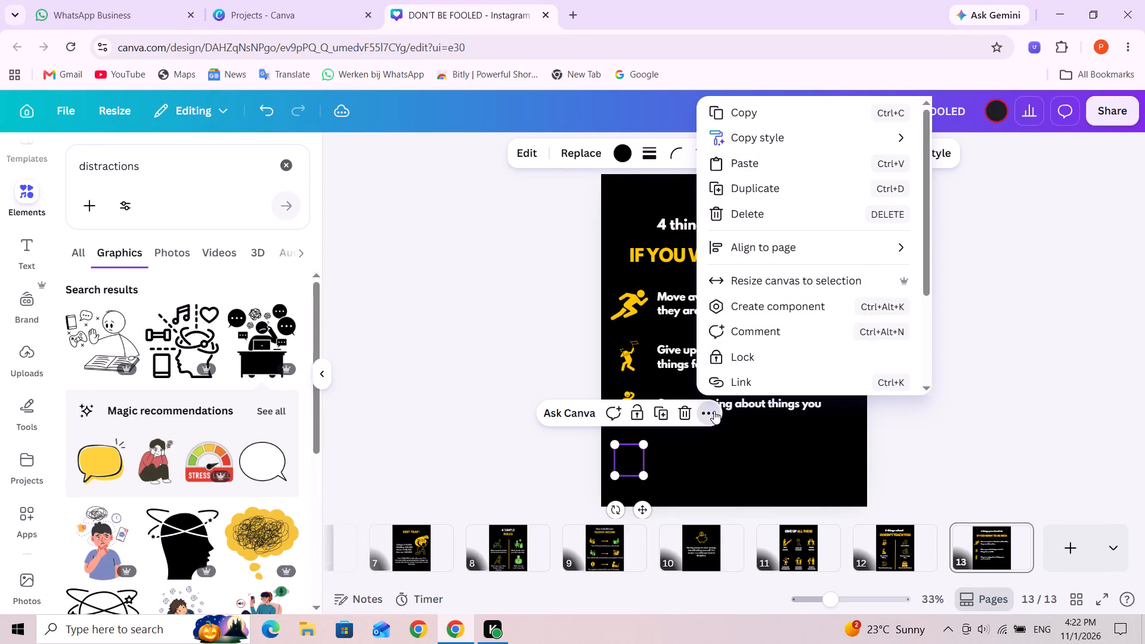
left_click(745, 409)
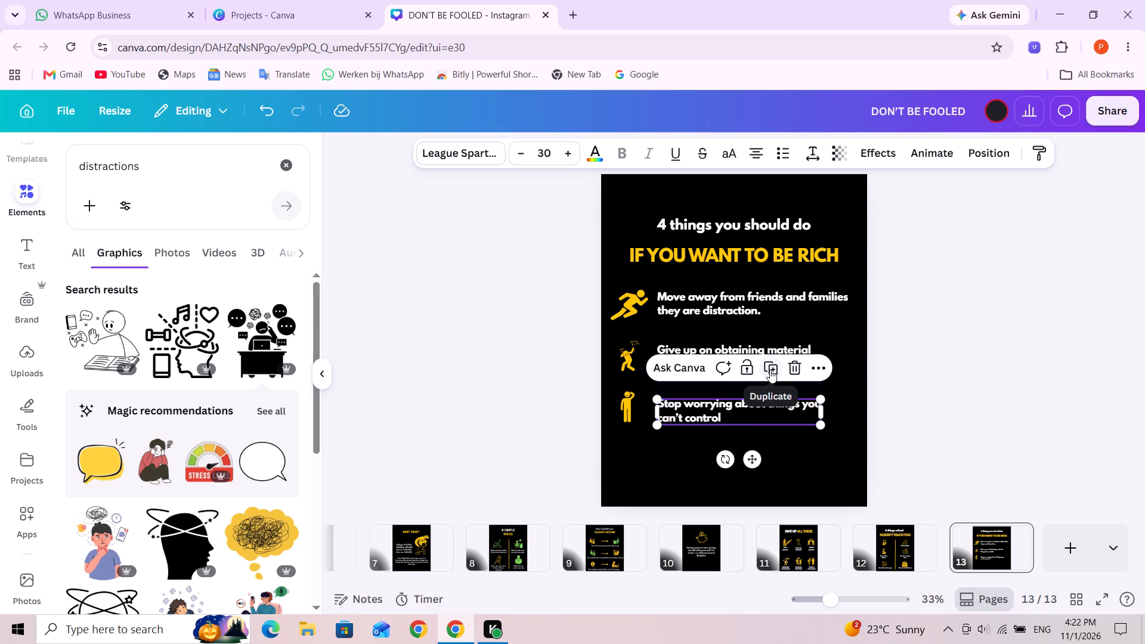
left_click(770, 370)
Recolour the black desk figure to the design's golden yellow.
left_click(629, 455)
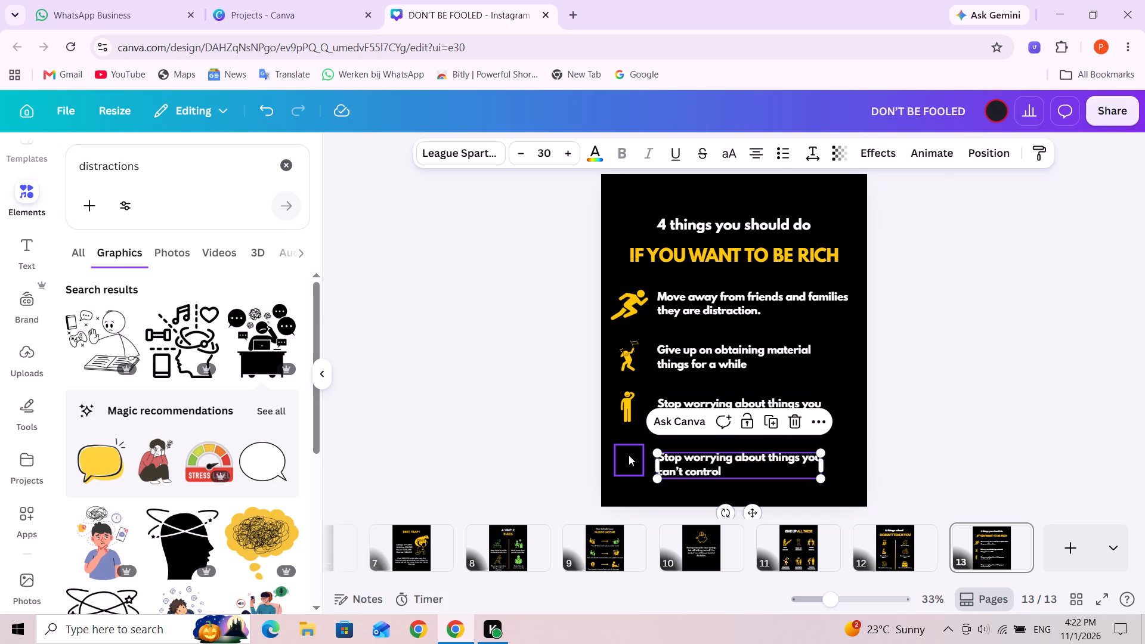
left_click(616, 150)
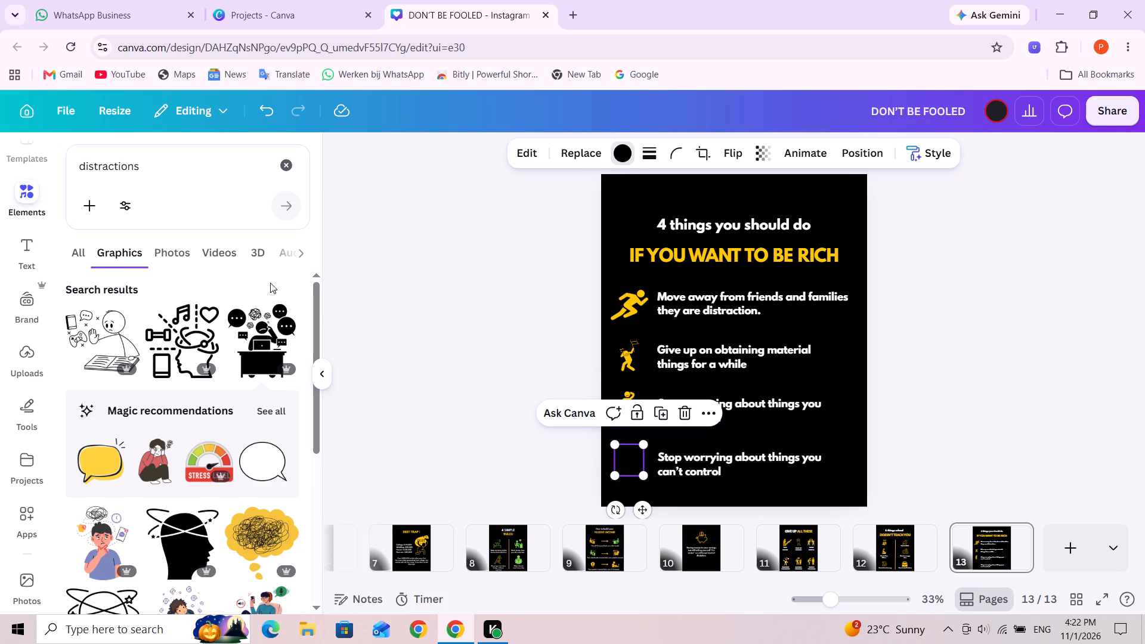
left_click(146, 263)
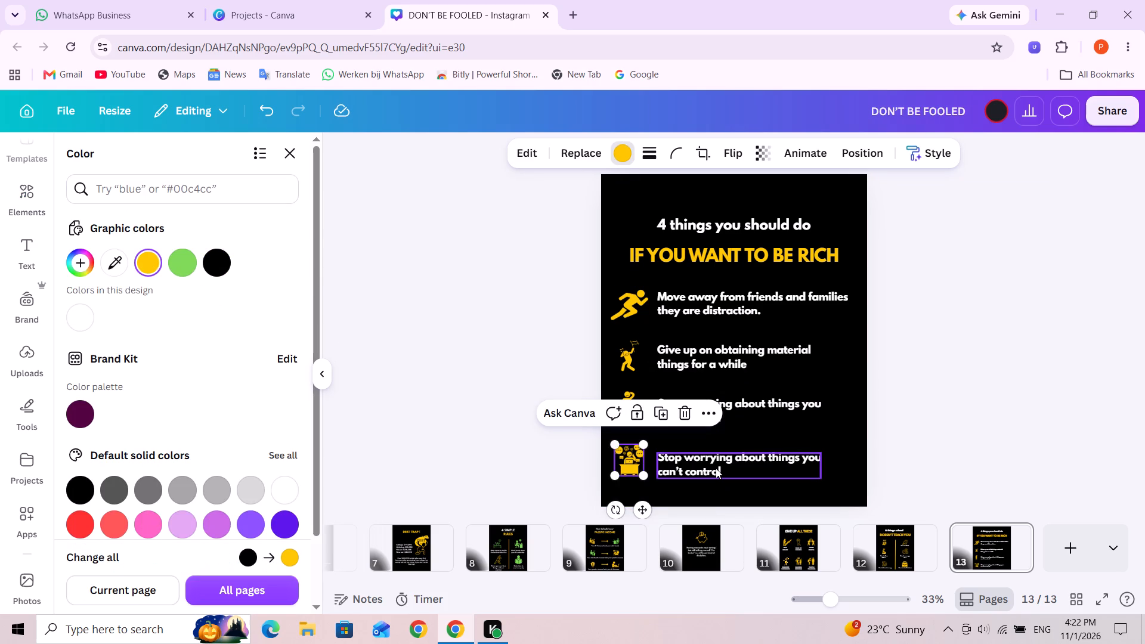
Replace the copied text with "Remove distractions around the house. (such as weed, snacks, tv, video games...)".
triple_click(716, 468)
left_click(716, 468)
key("ctrl+a")
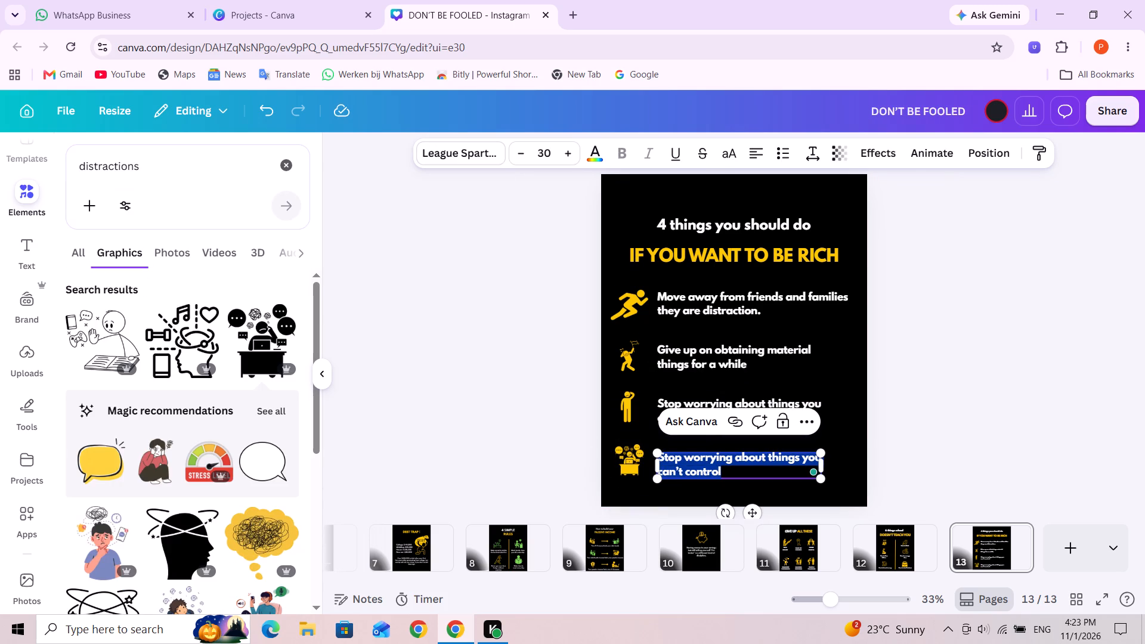
type("emove distractions atou")
key("BackSpace")
key("BackSpace")
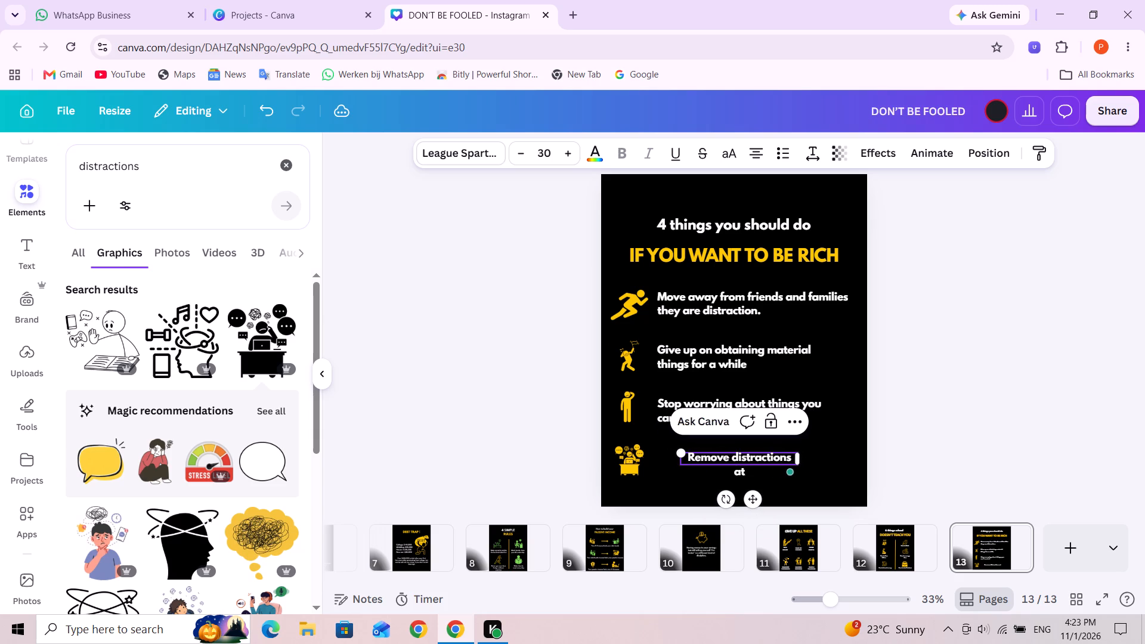
key("BackSpace")
type("round")
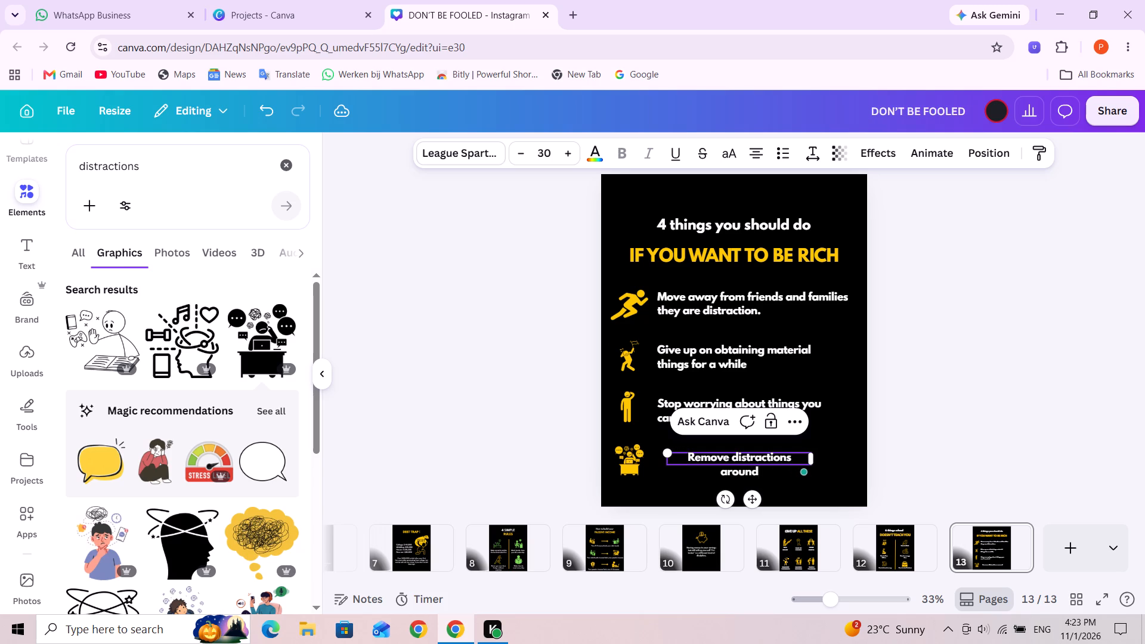
key("space")
type("the house")
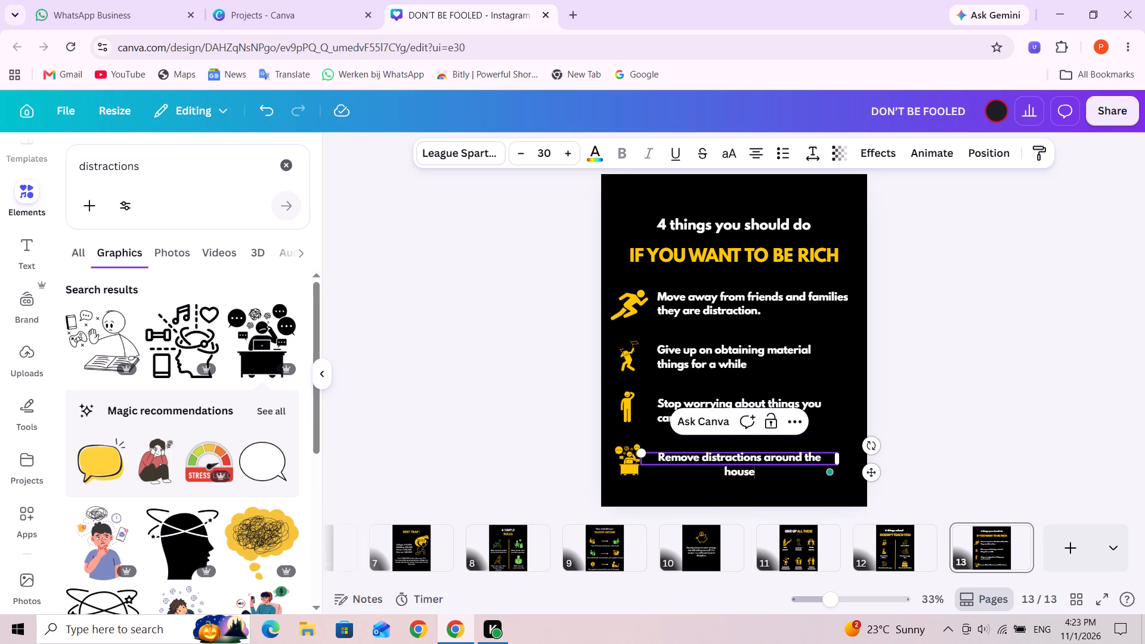
type(". (such")
key("space")
type("as weed, snacks")
type(", tv")
type(", video")
key("space")
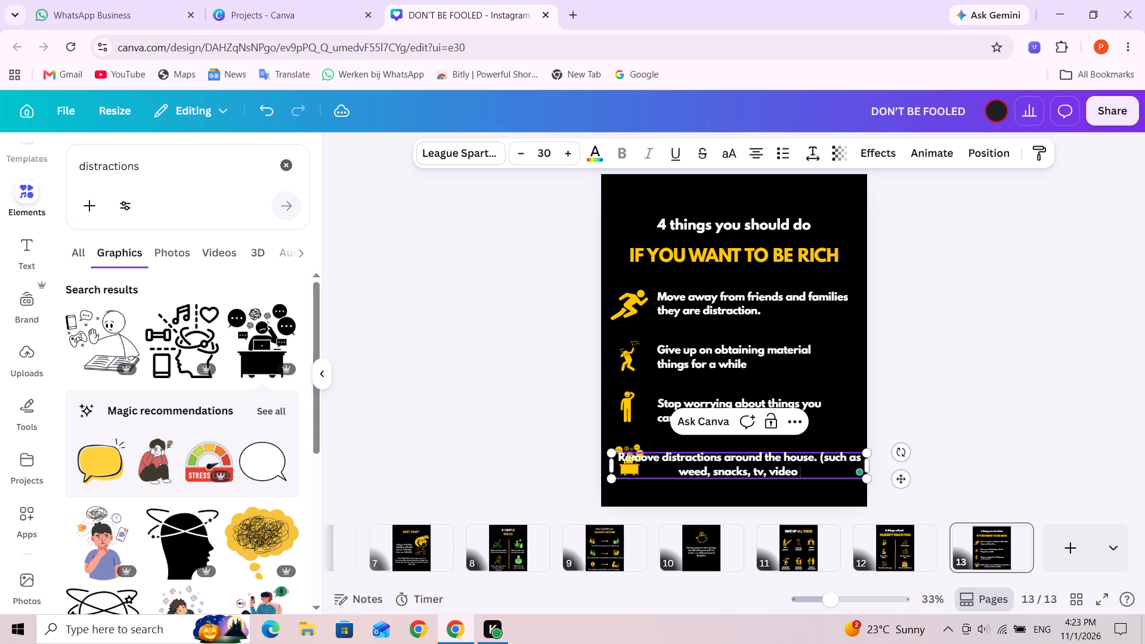
type("games")
type("...")
key("shift+parenright")
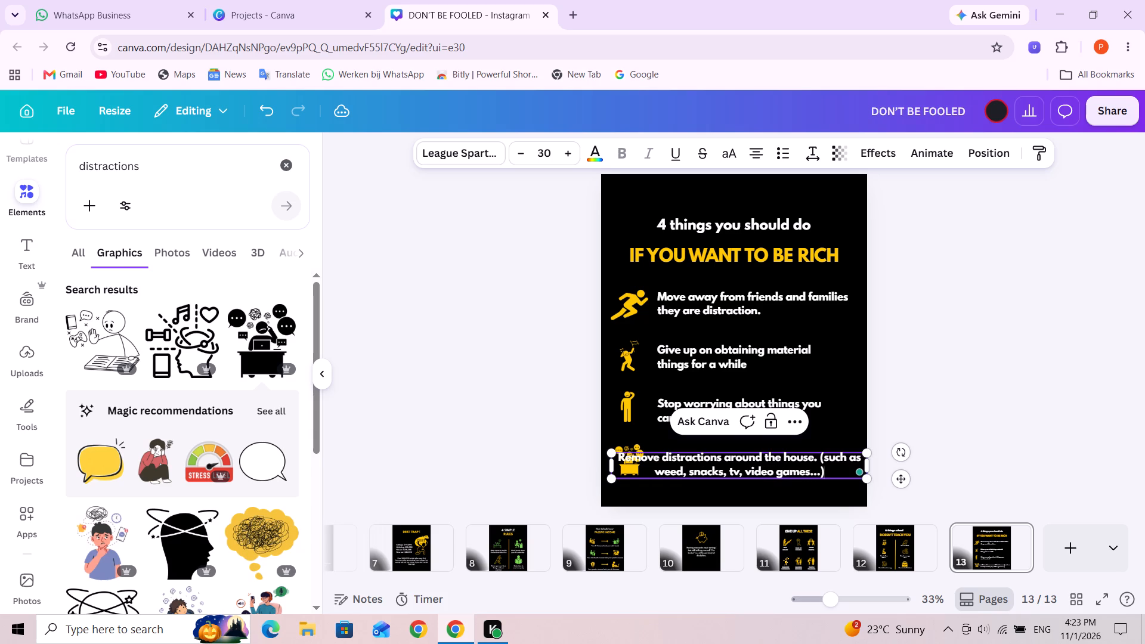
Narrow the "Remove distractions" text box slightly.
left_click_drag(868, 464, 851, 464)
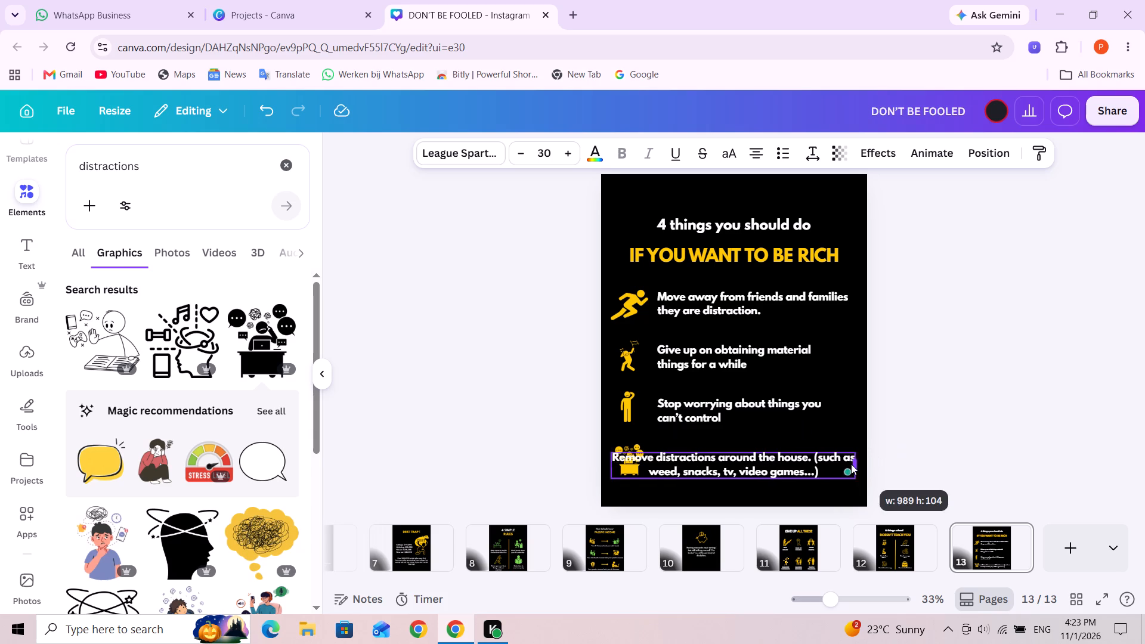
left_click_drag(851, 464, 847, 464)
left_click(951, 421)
Move the "Remove distractions" text beside the desk figure, lining up its left edge with the texts above.
left_click(760, 489)
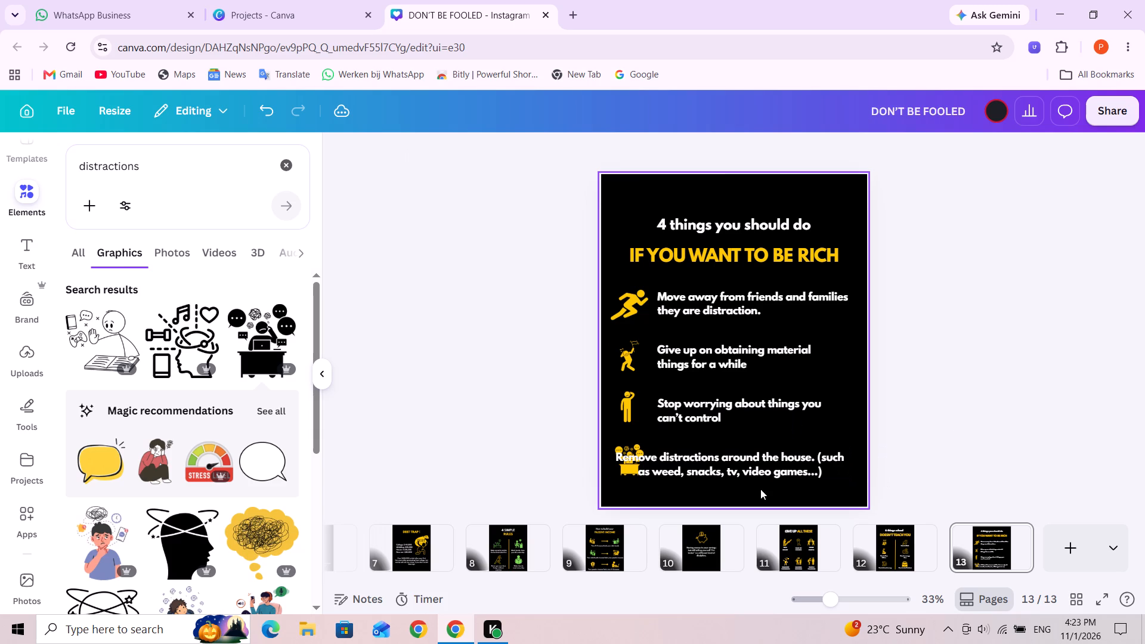
left_click_drag(758, 466, 843, 454)
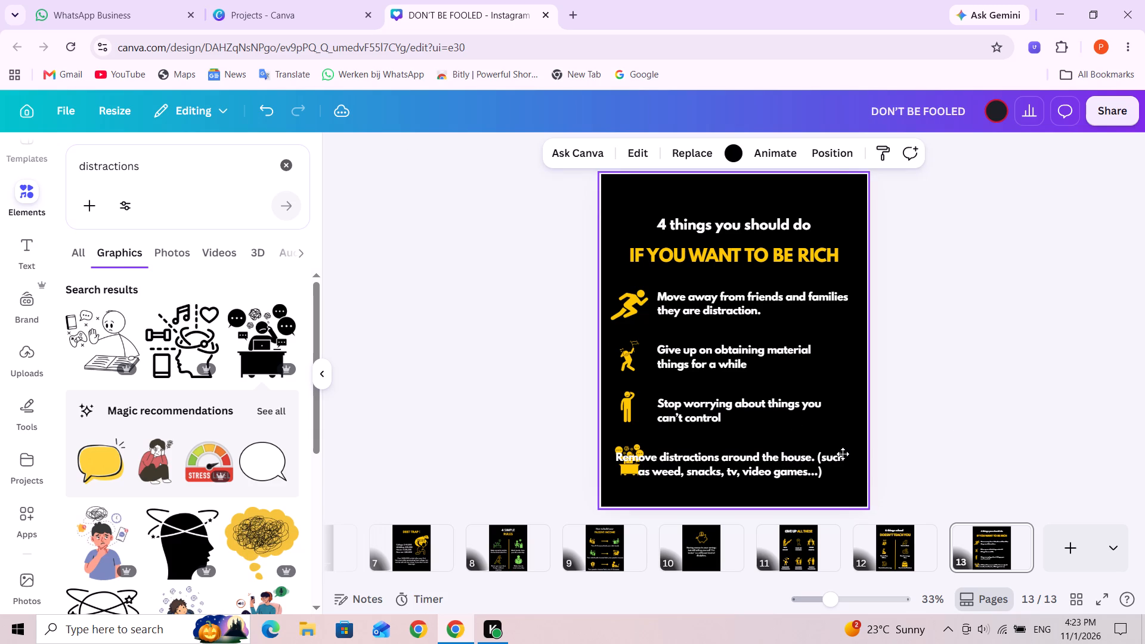
left_click_drag(843, 454, 895, 439)
left_click_drag(799, 449, 760, 469)
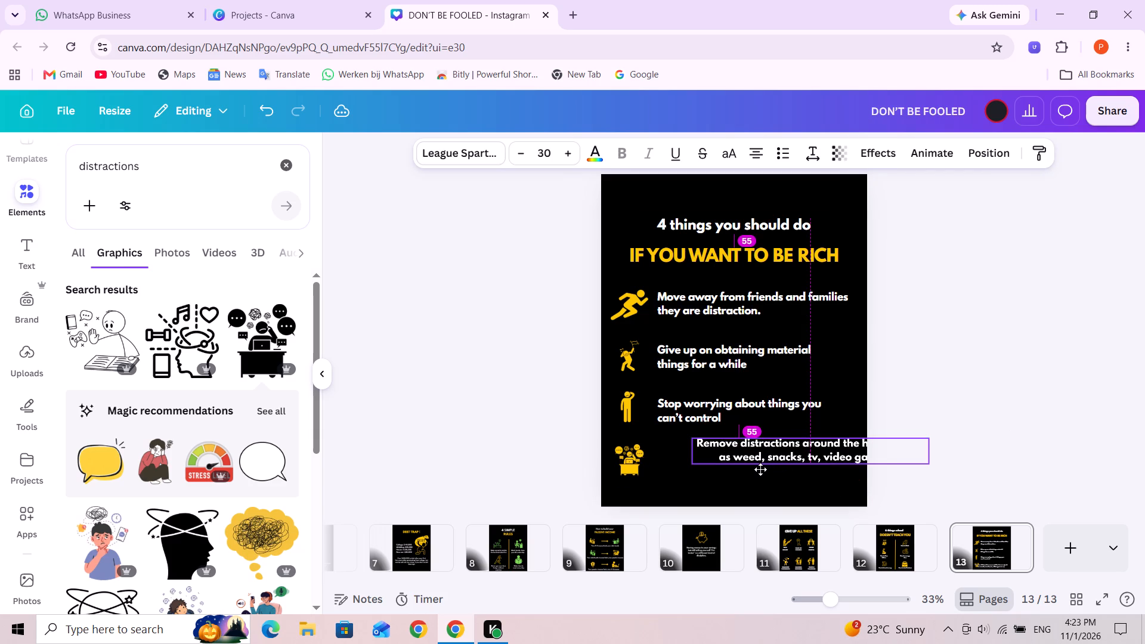
left_click_drag(760, 469, 706, 467)
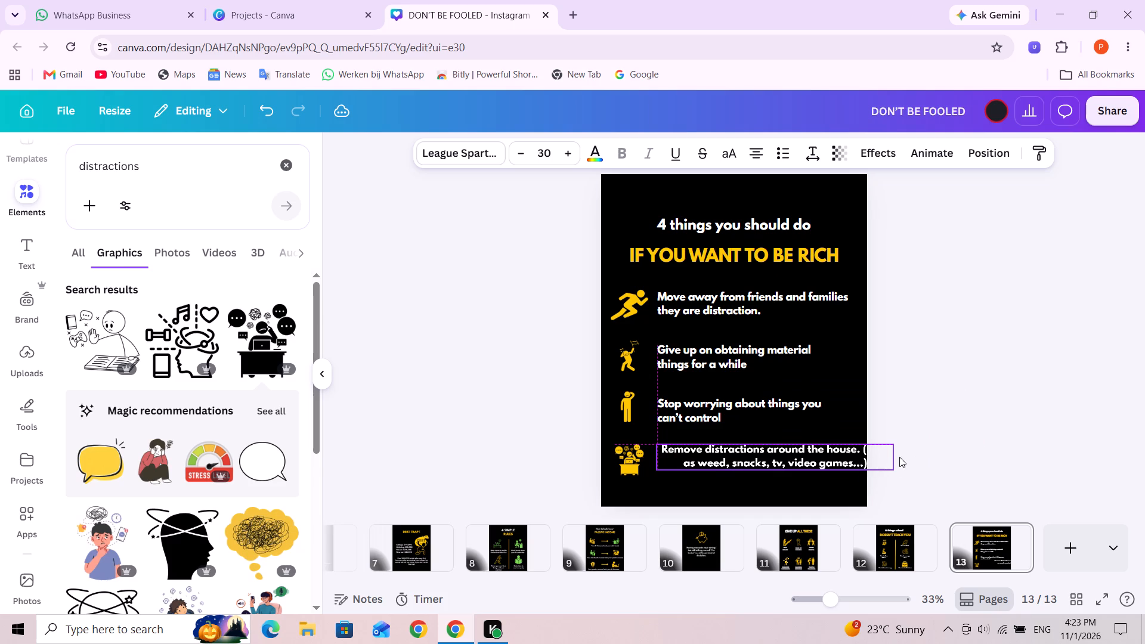
Narrow the "Remove distractions" text box to about 775 wide, matching the first text's right edge.
left_click(884, 457)
left_click(870, 459)
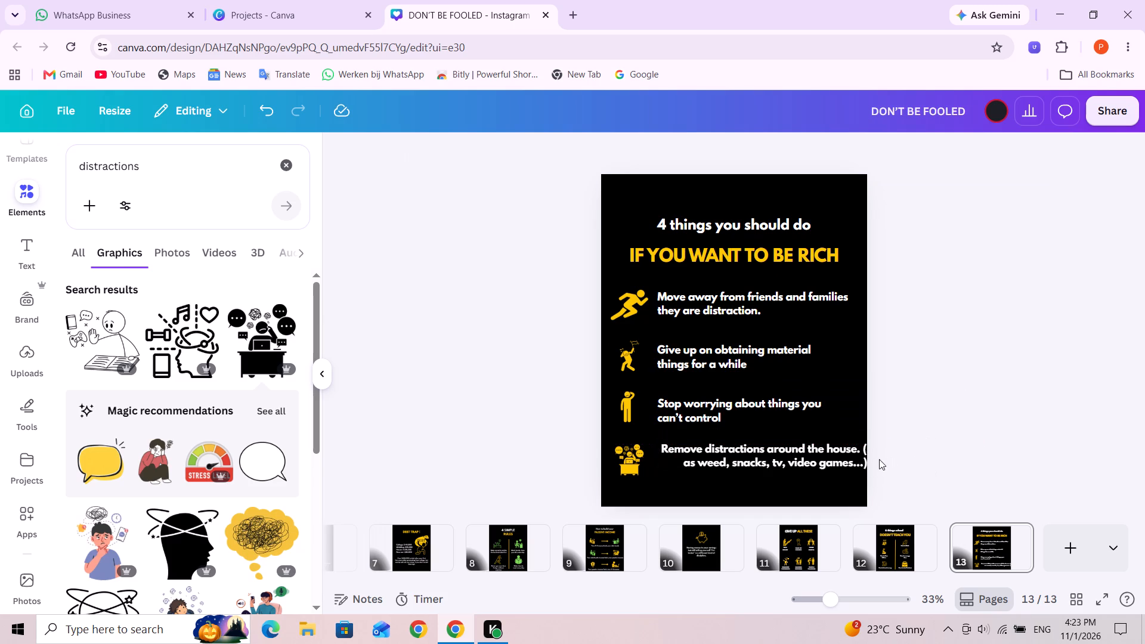
left_click(825, 458)
left_click_drag(896, 457, 855, 458)
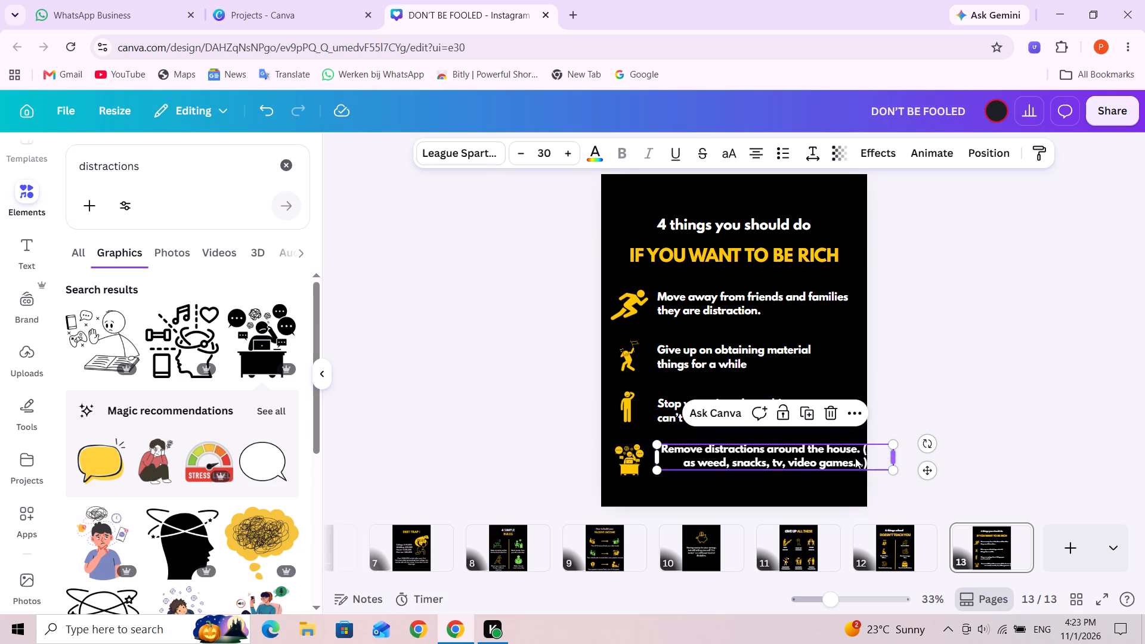
left_click_drag(855, 458, 846, 459)
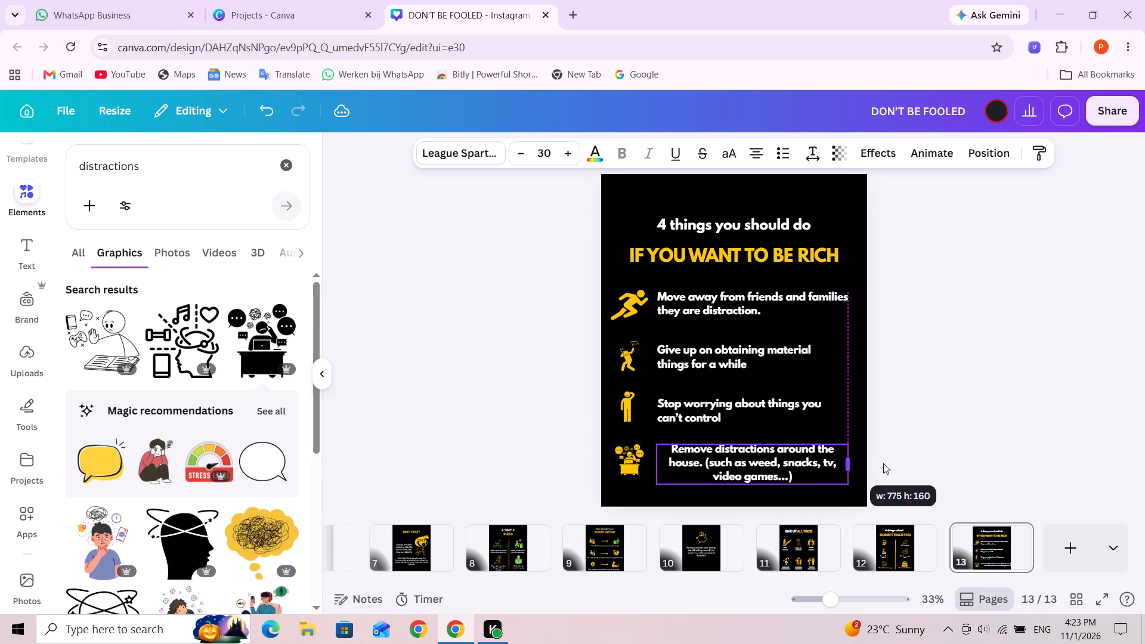
left_click(903, 451)
Left-align all the text in the "Remove distractions around the house" text box.
left_click_drag(813, 462, 808, 463)
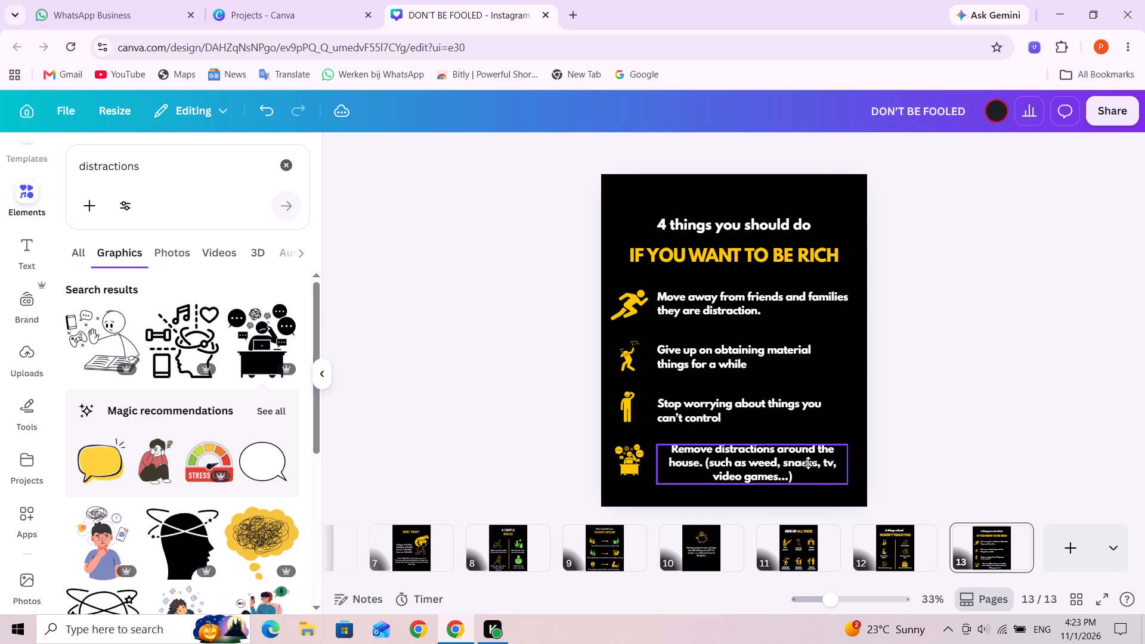
left_click_drag(808, 463, 806, 463)
triple_click(807, 463)
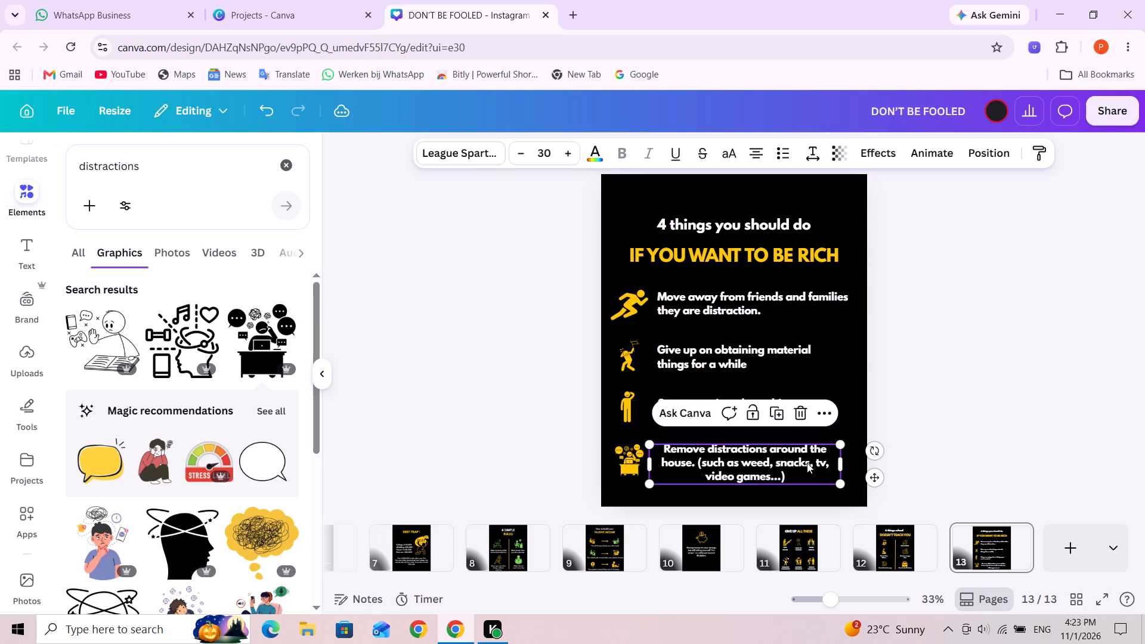
key("ctrl+a")
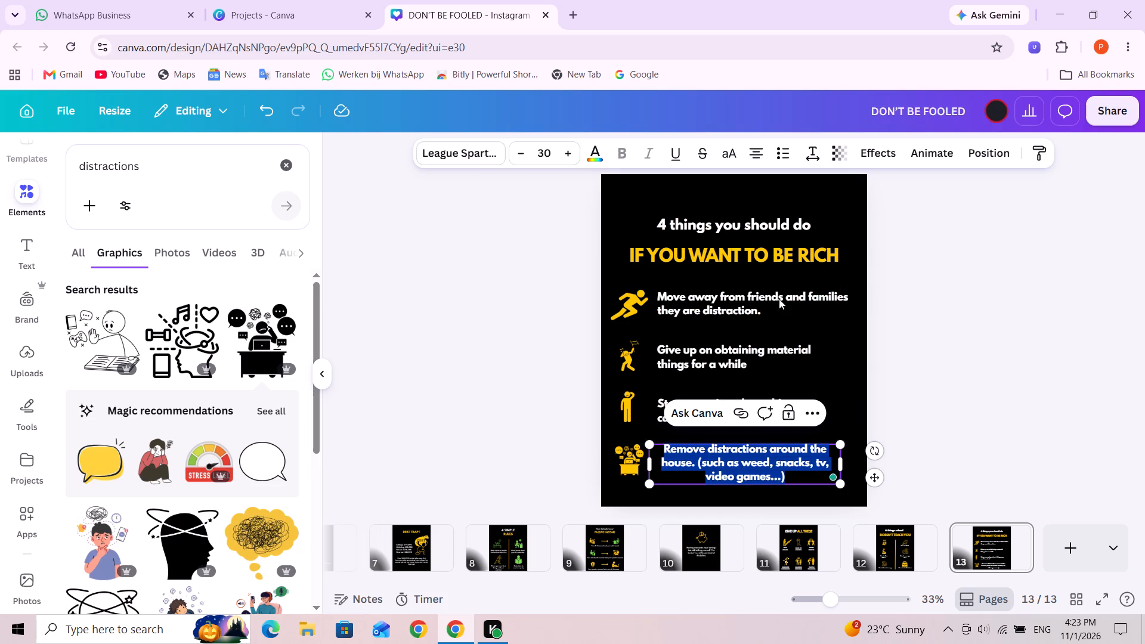
left_click(753, 151)
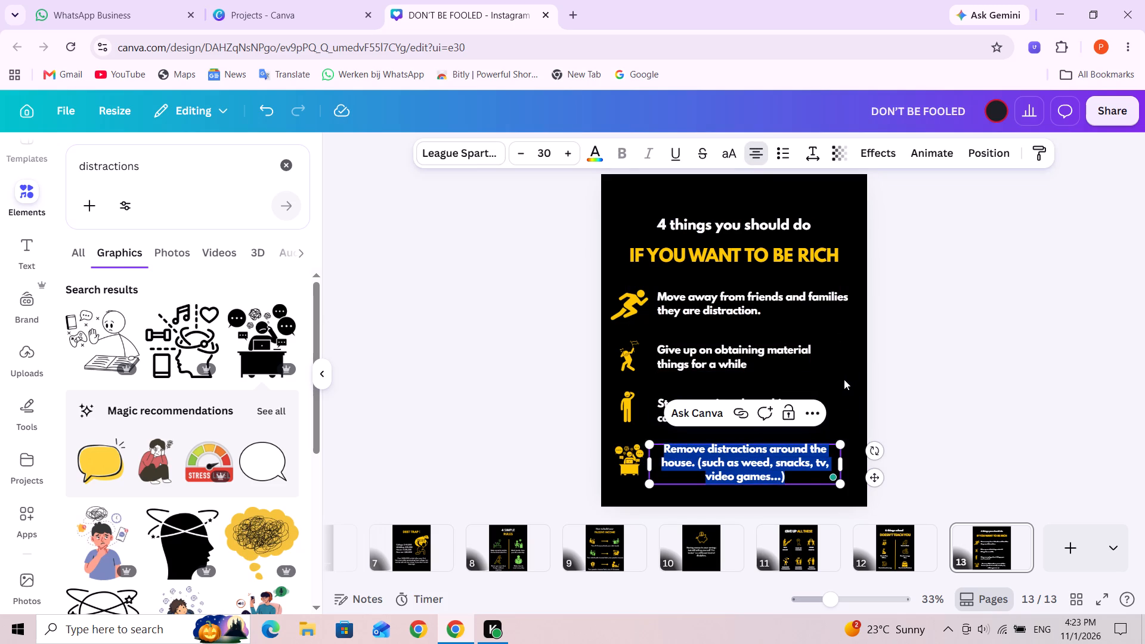
left_click(847, 400)
Move the "Remove distractions" text slightly so its left edge lines up with the three texts above.
left_click_drag(756, 470, 767, 470)
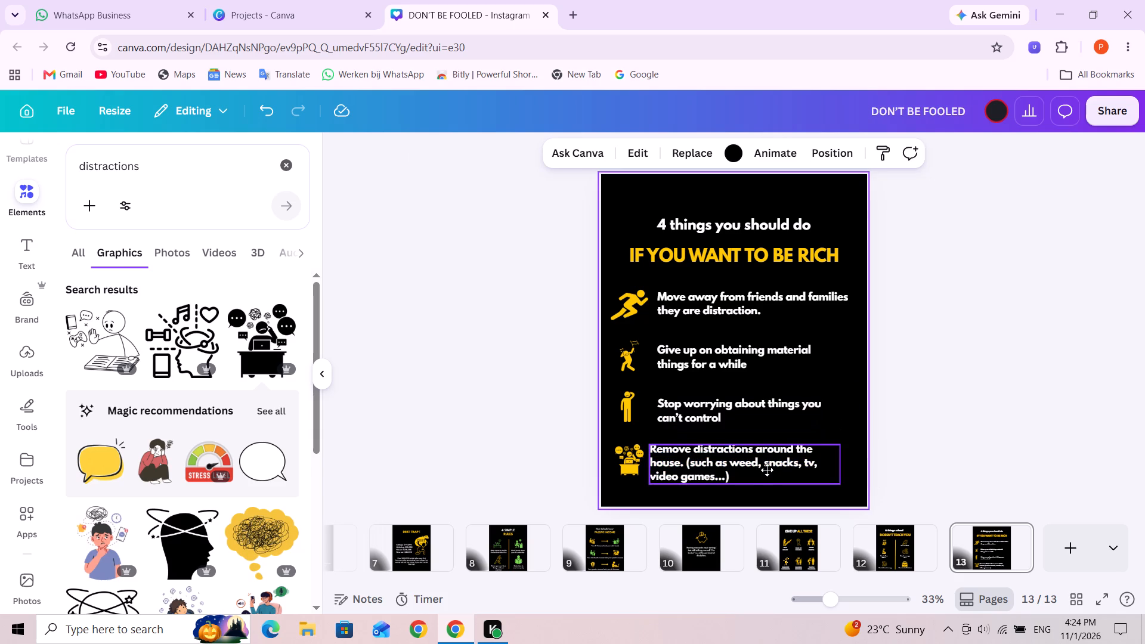
left_click_drag(767, 470, 765, 469)
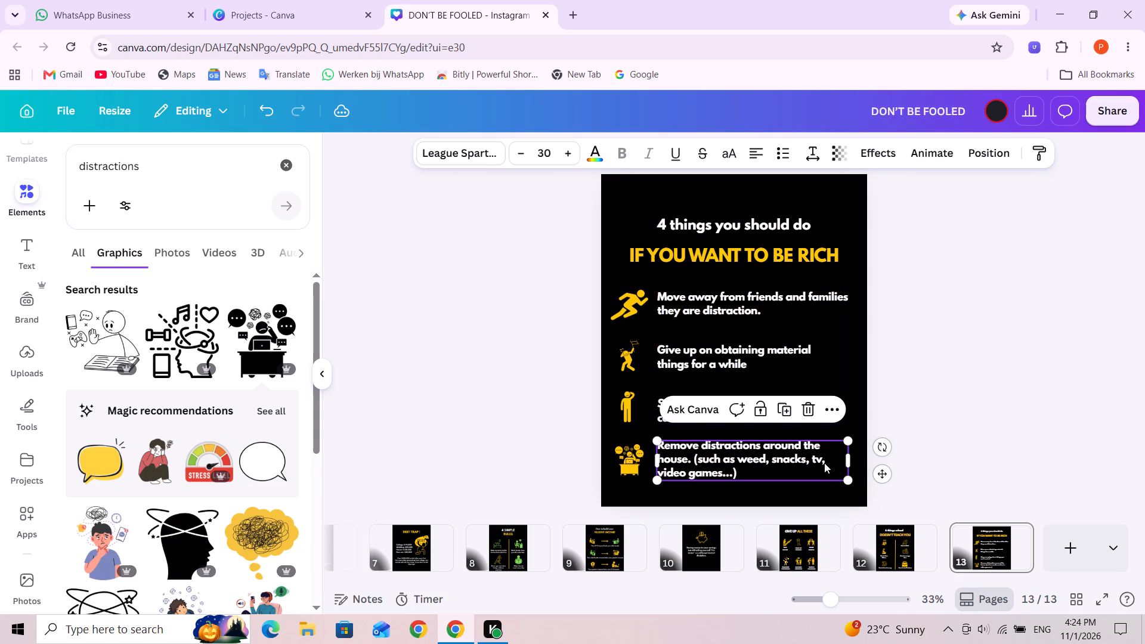
Narrow the "Remove distractions" text box from its right side to fit its three lines of text.
left_click(847, 460)
left_click_drag(850, 460, 834, 460)
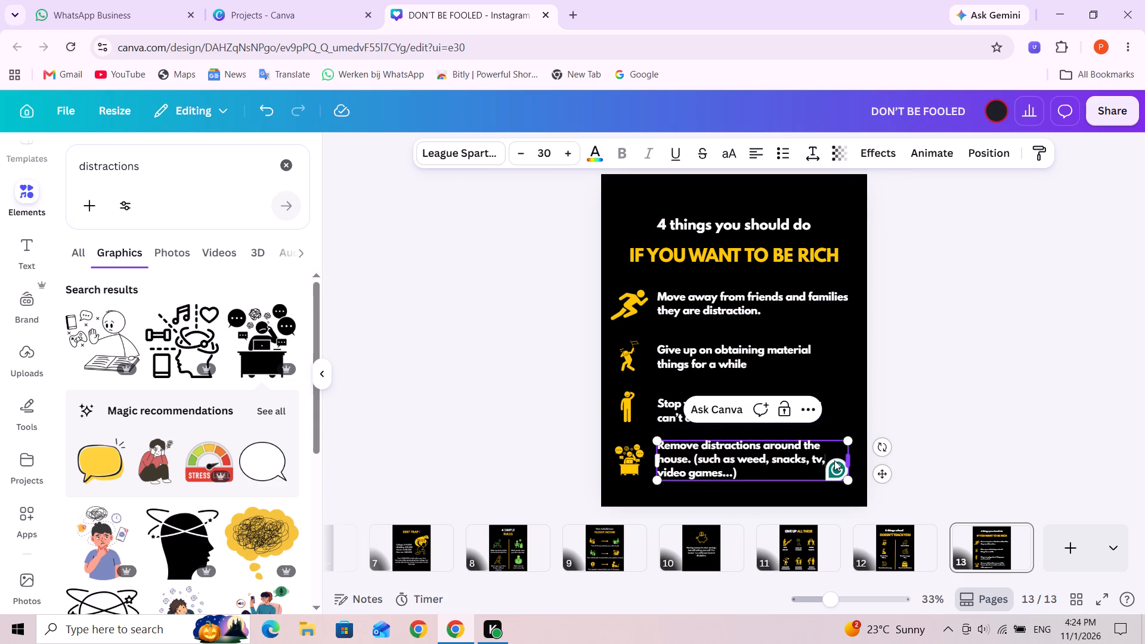
left_click_drag(834, 460, 828, 458)
left_click(849, 401)
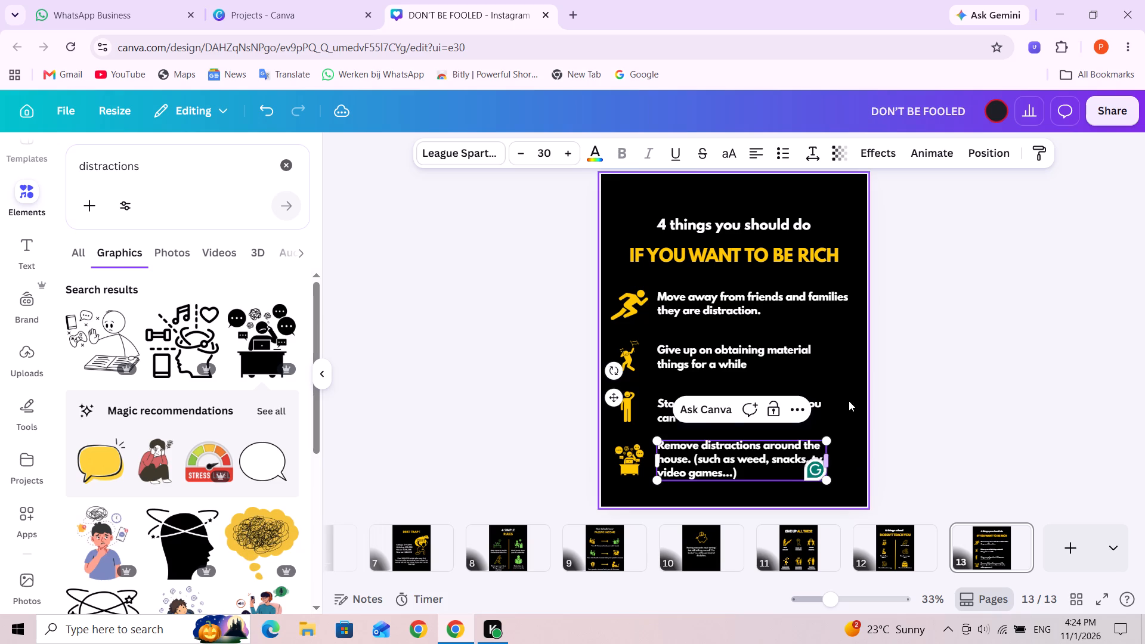
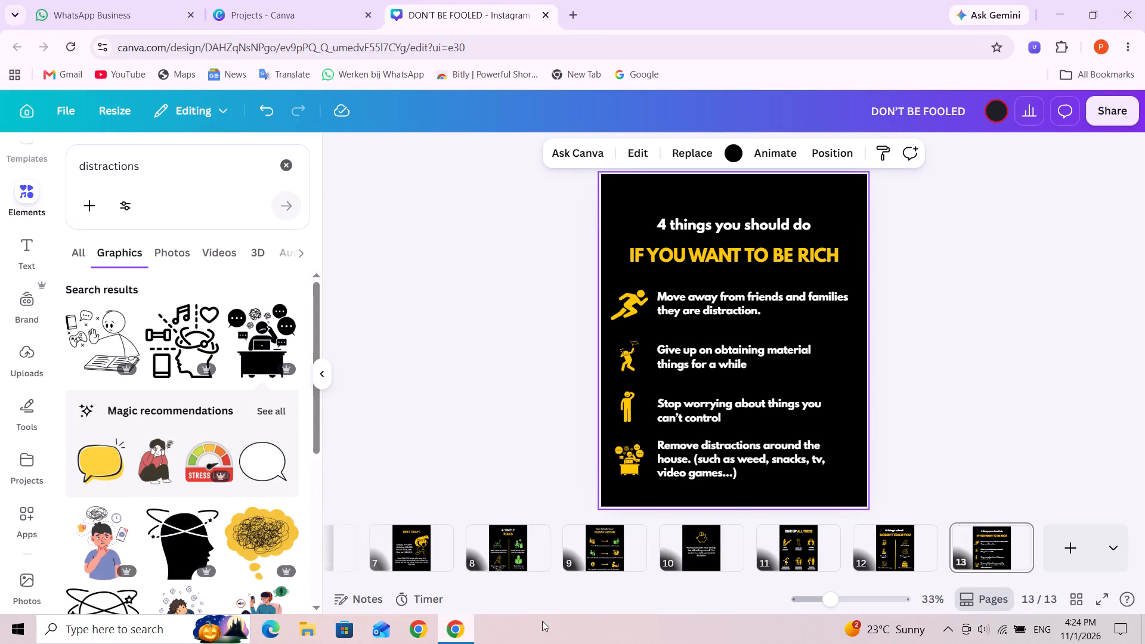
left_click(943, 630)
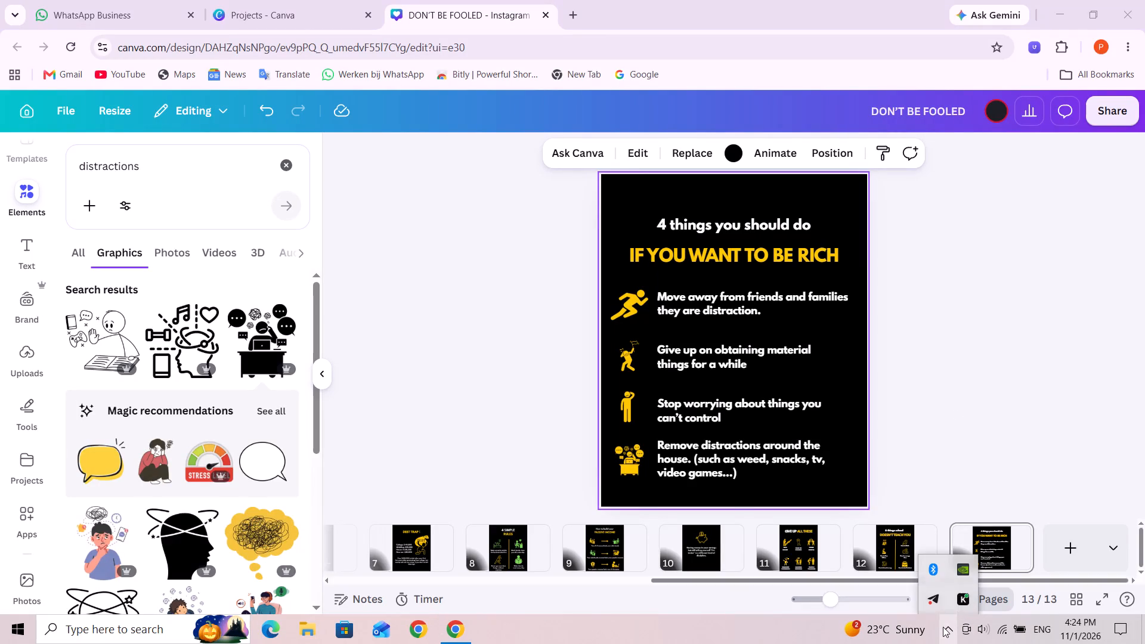